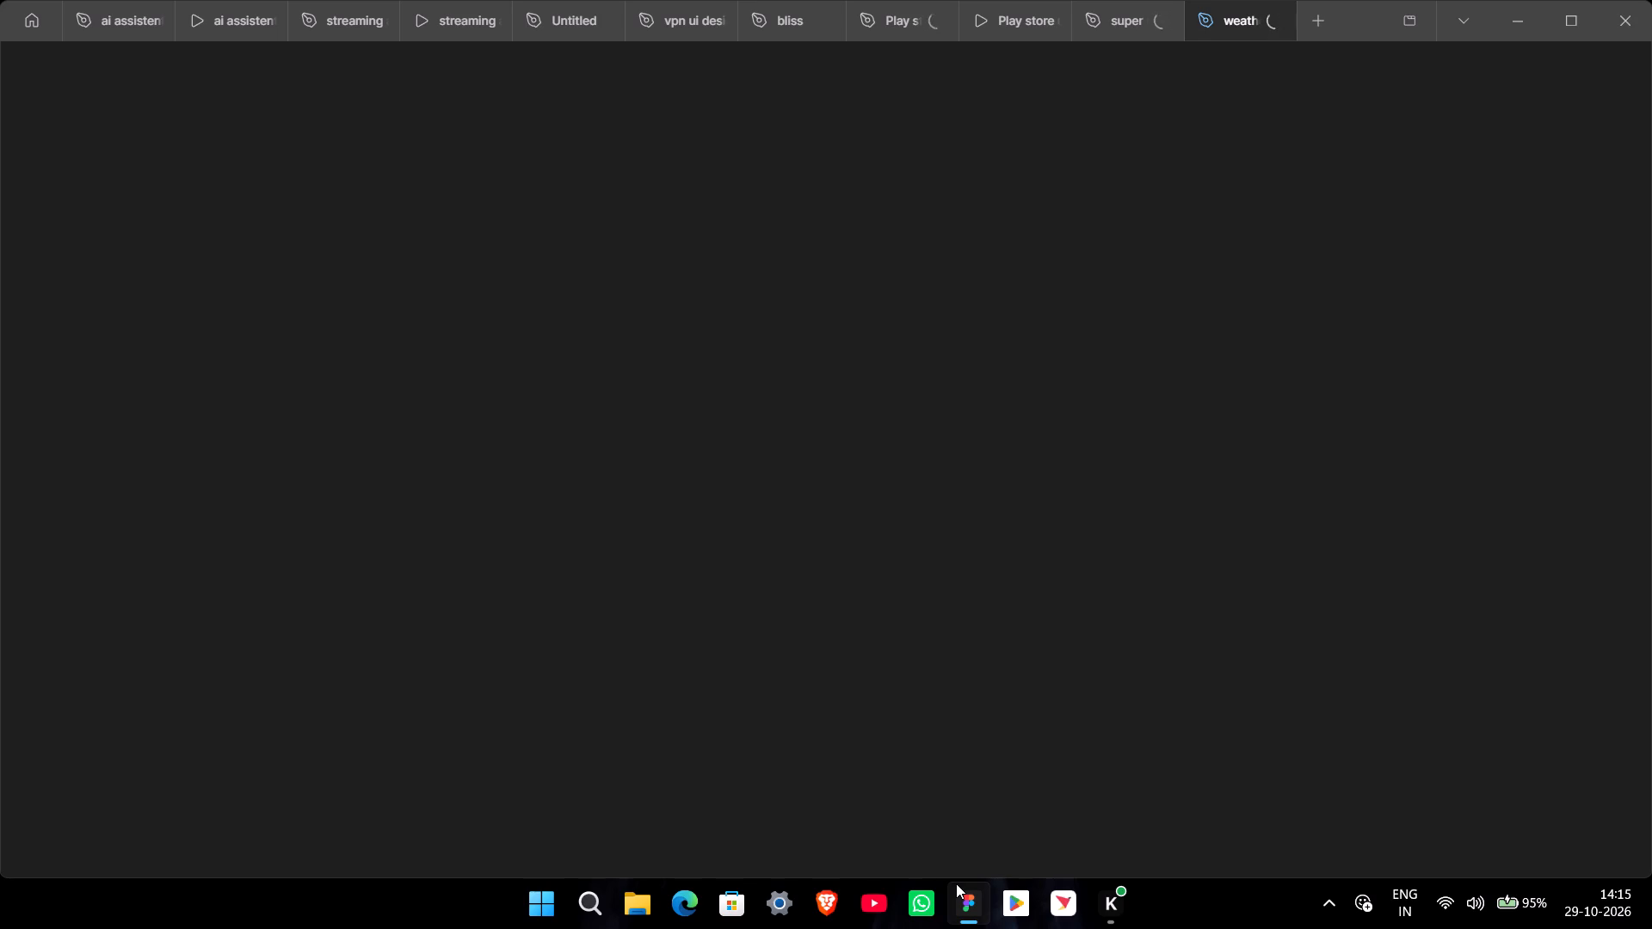
Open the weather app redesign file from Drafts and dismiss the introductory tips.
{"action": "left_click", "coordinate": [1105, 23]}
{"action": "left_click", "coordinate": [1224, 5]}
{"action": "left_click", "coordinate": [1223, 11]}
{"action": "left_click", "coordinate": [1216, 23]}
{"action": "left_click", "coordinate": [28, 23]}
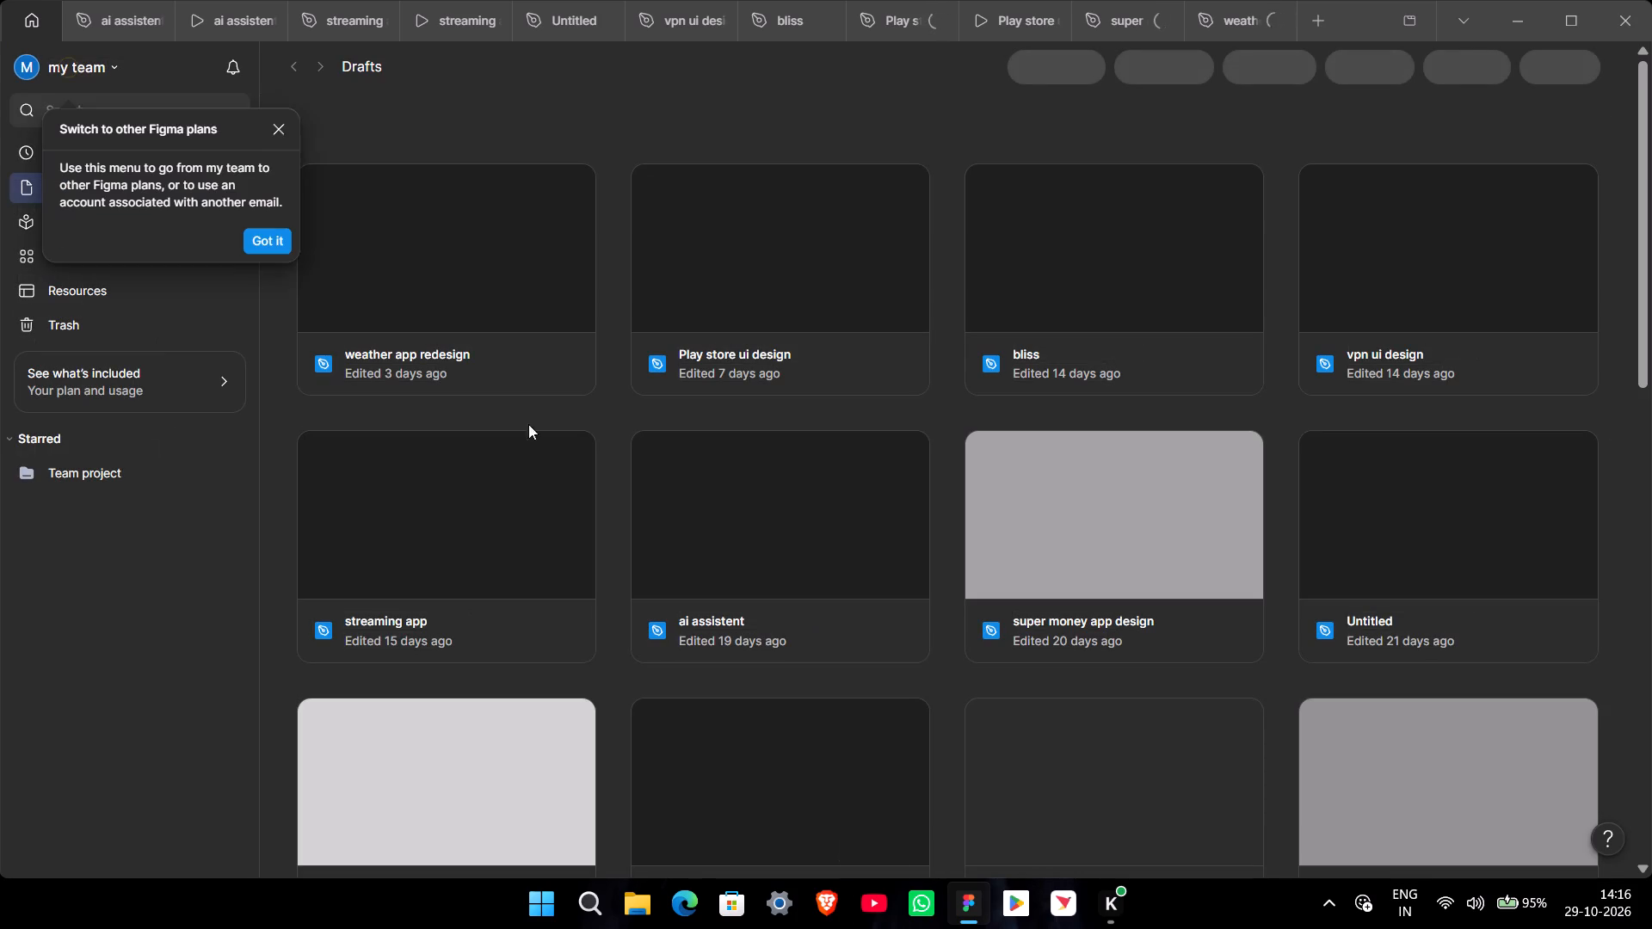
{"action": "left_click", "coordinate": [647, 101]}
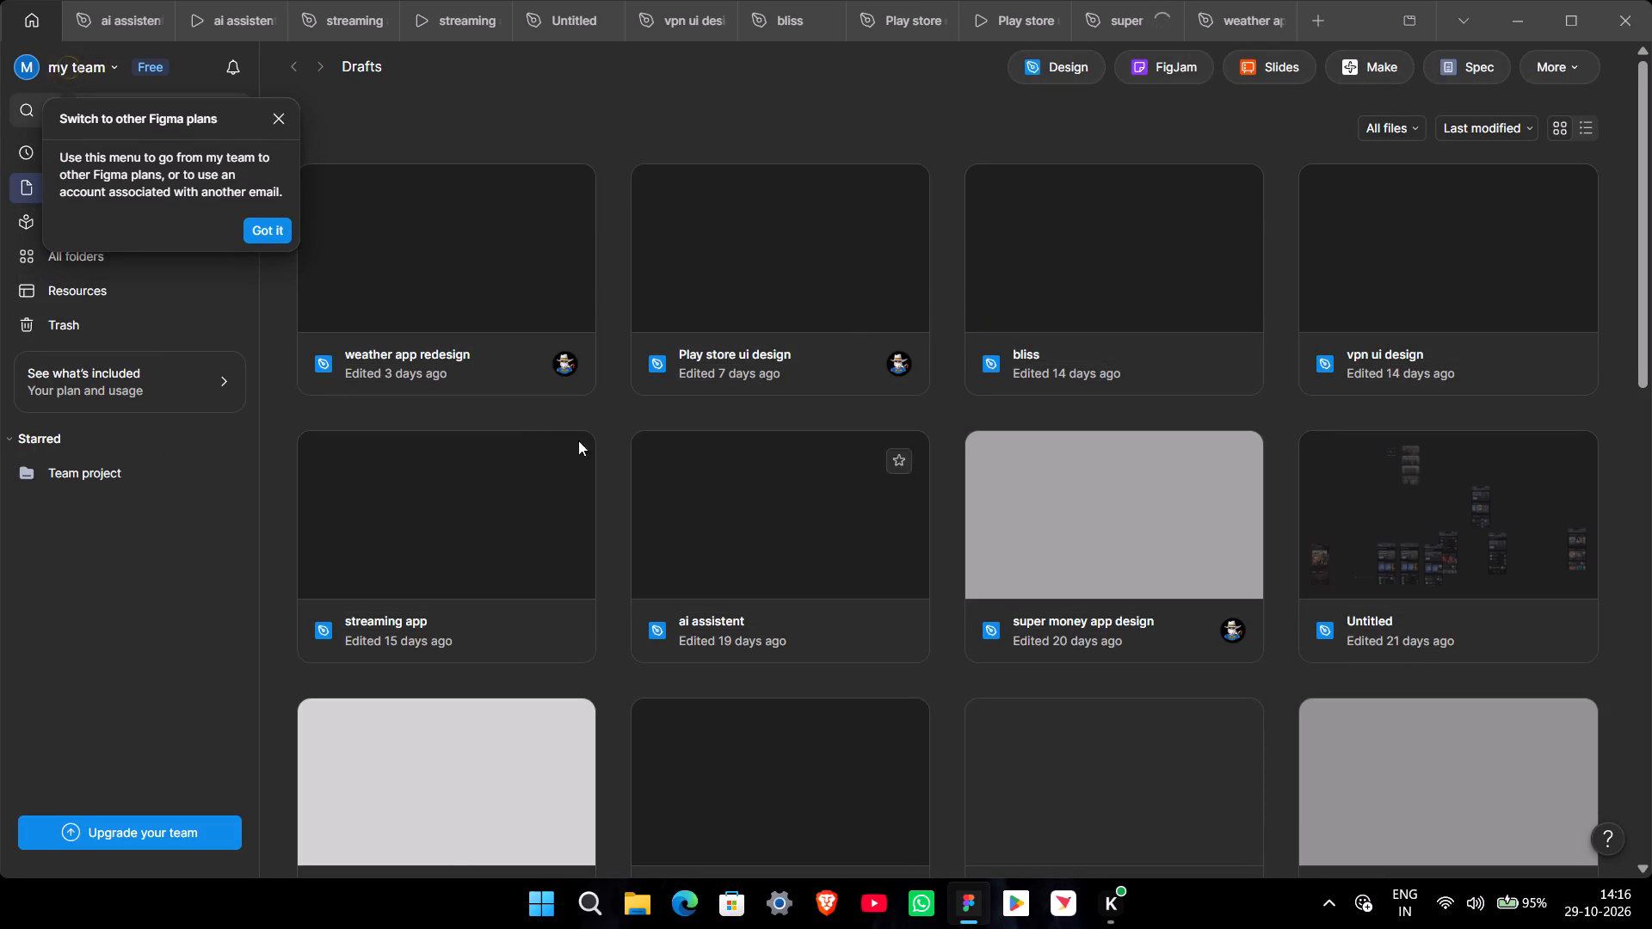
{"action": "double_click", "coordinate": [390, 280]}
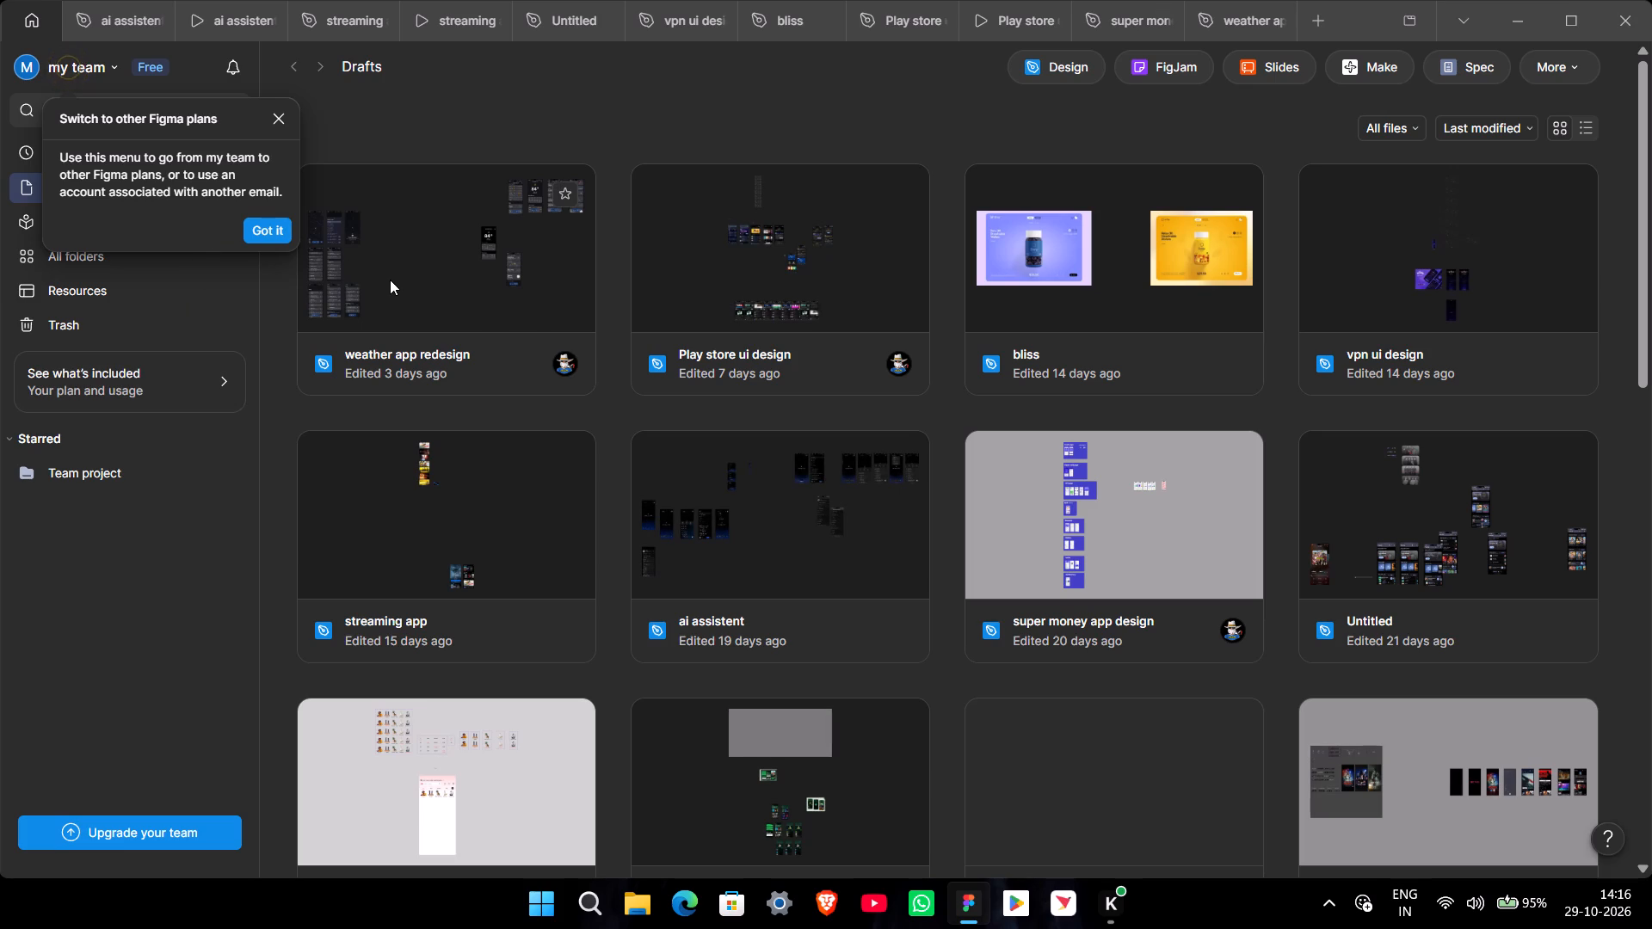
{"action": "left_click", "coordinate": [390, 280]}
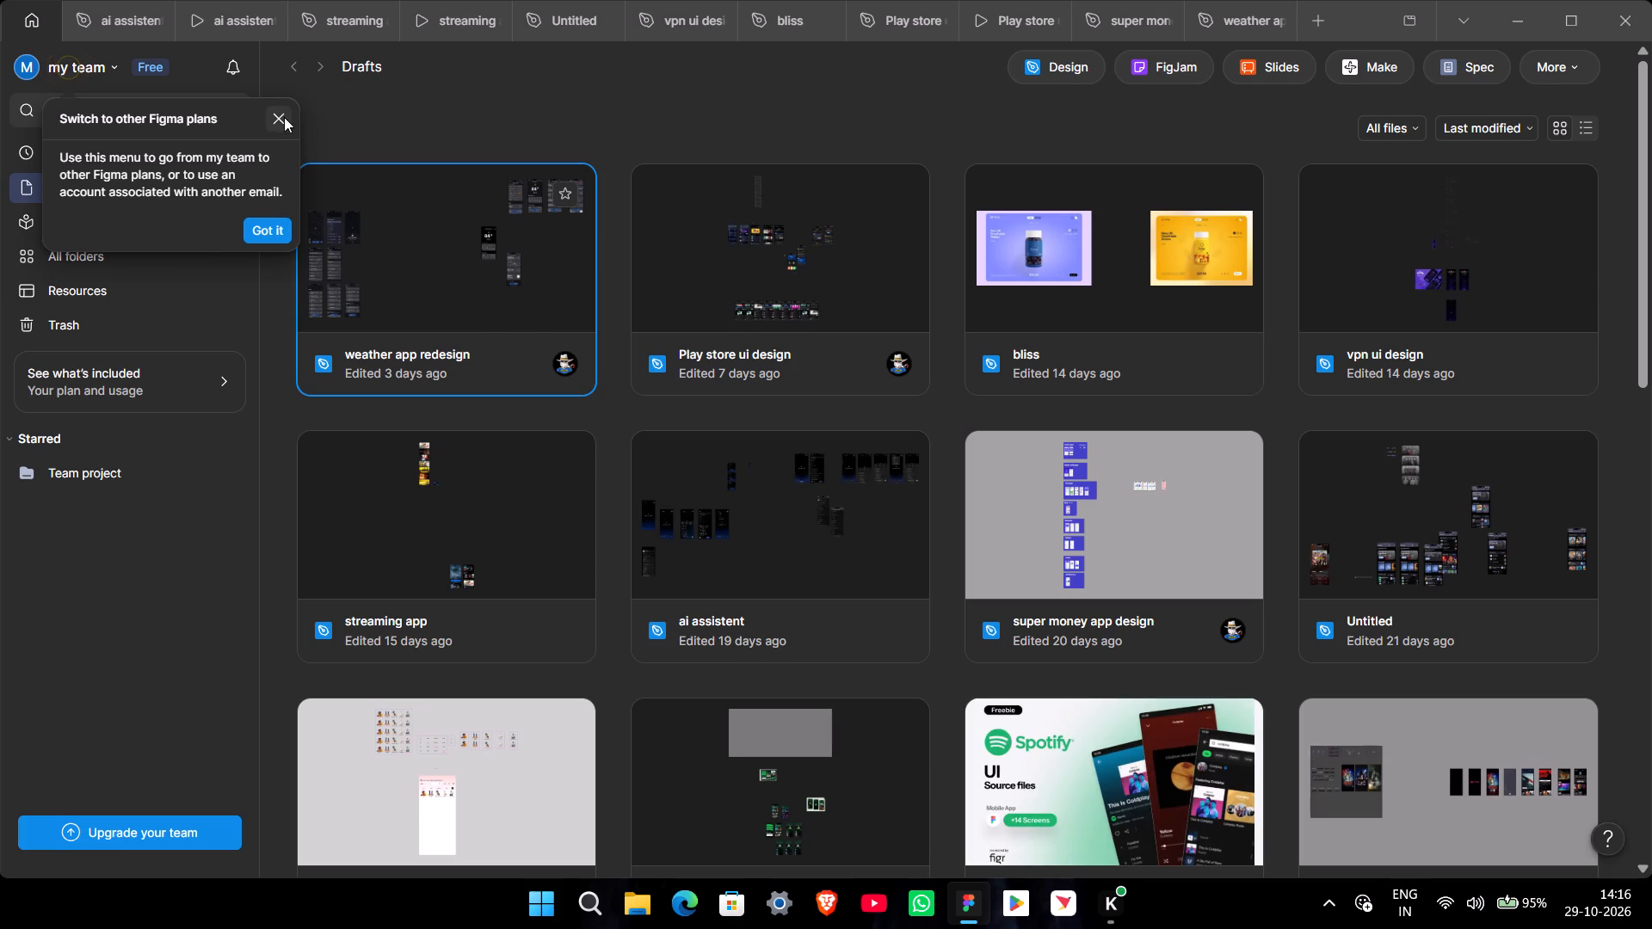
{"action": "left_click", "coordinate": [284, 117]}
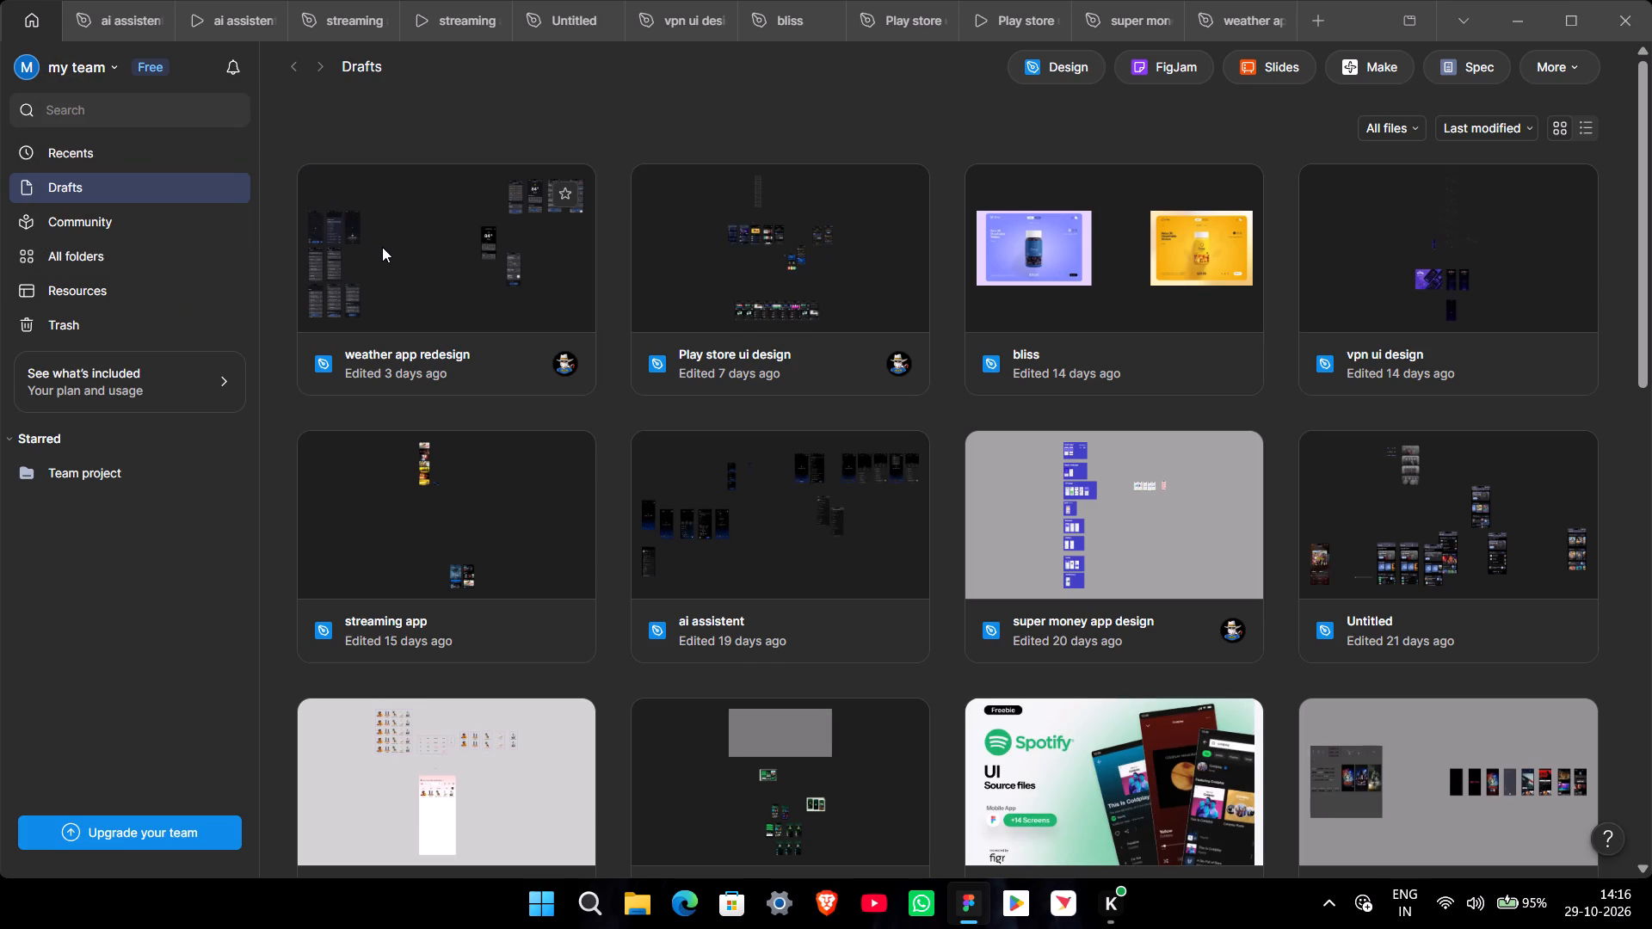
{"action": "left_click", "coordinate": [515, 109]}
{"action": "double_click", "coordinate": [456, 253]}
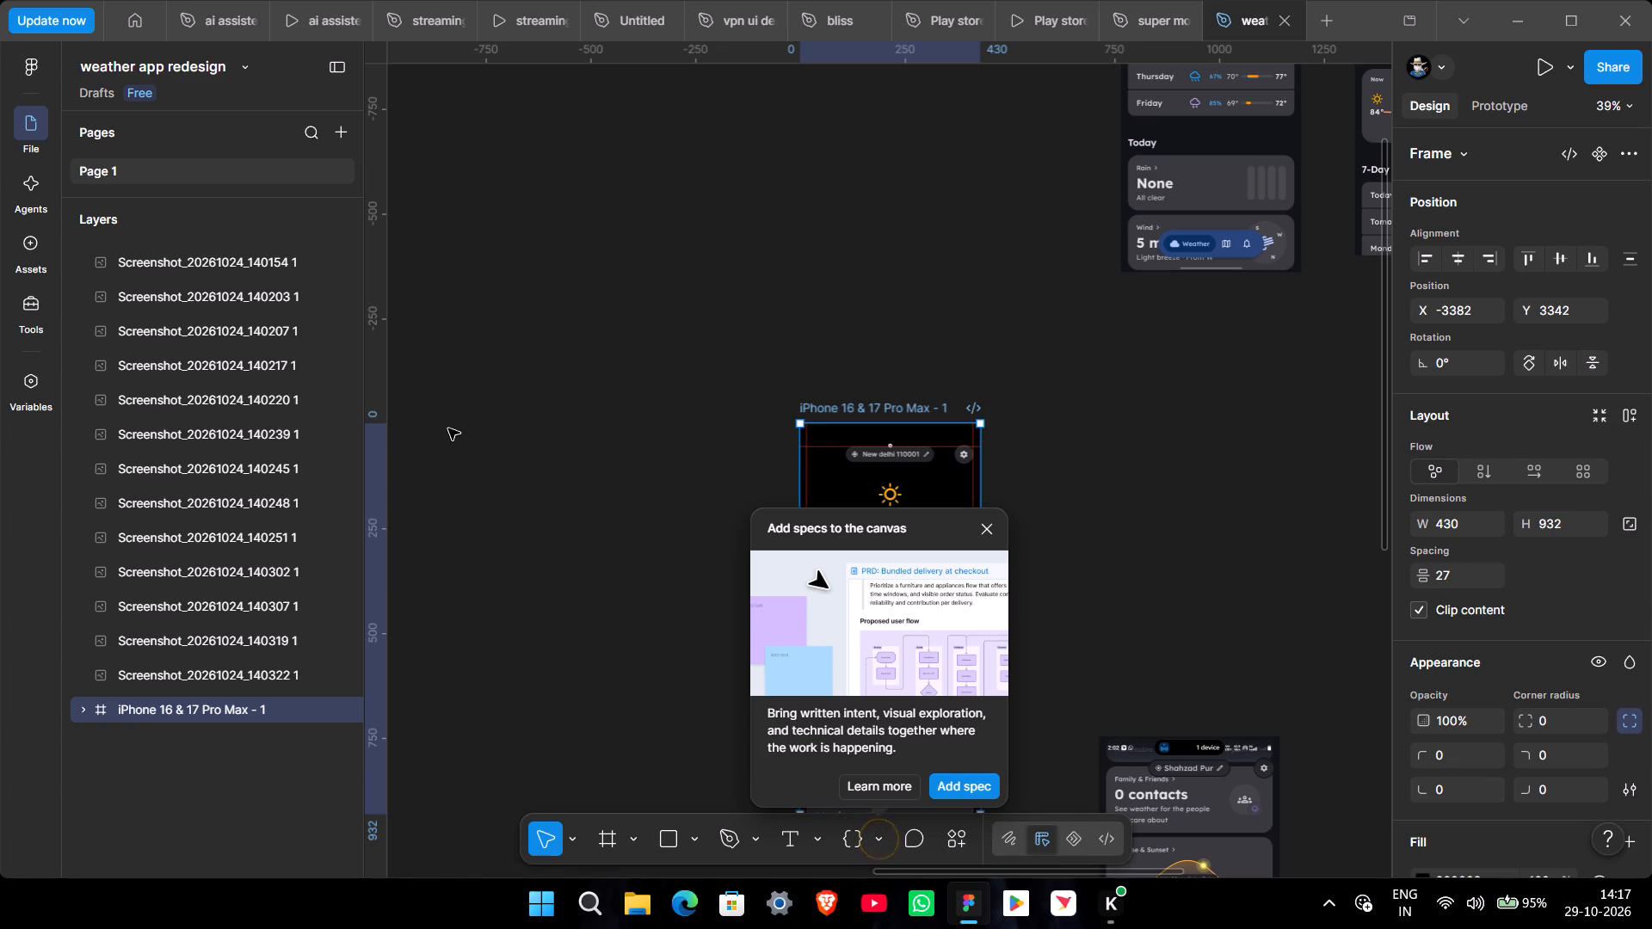
{"action": "left_click", "coordinate": [696, 323]}
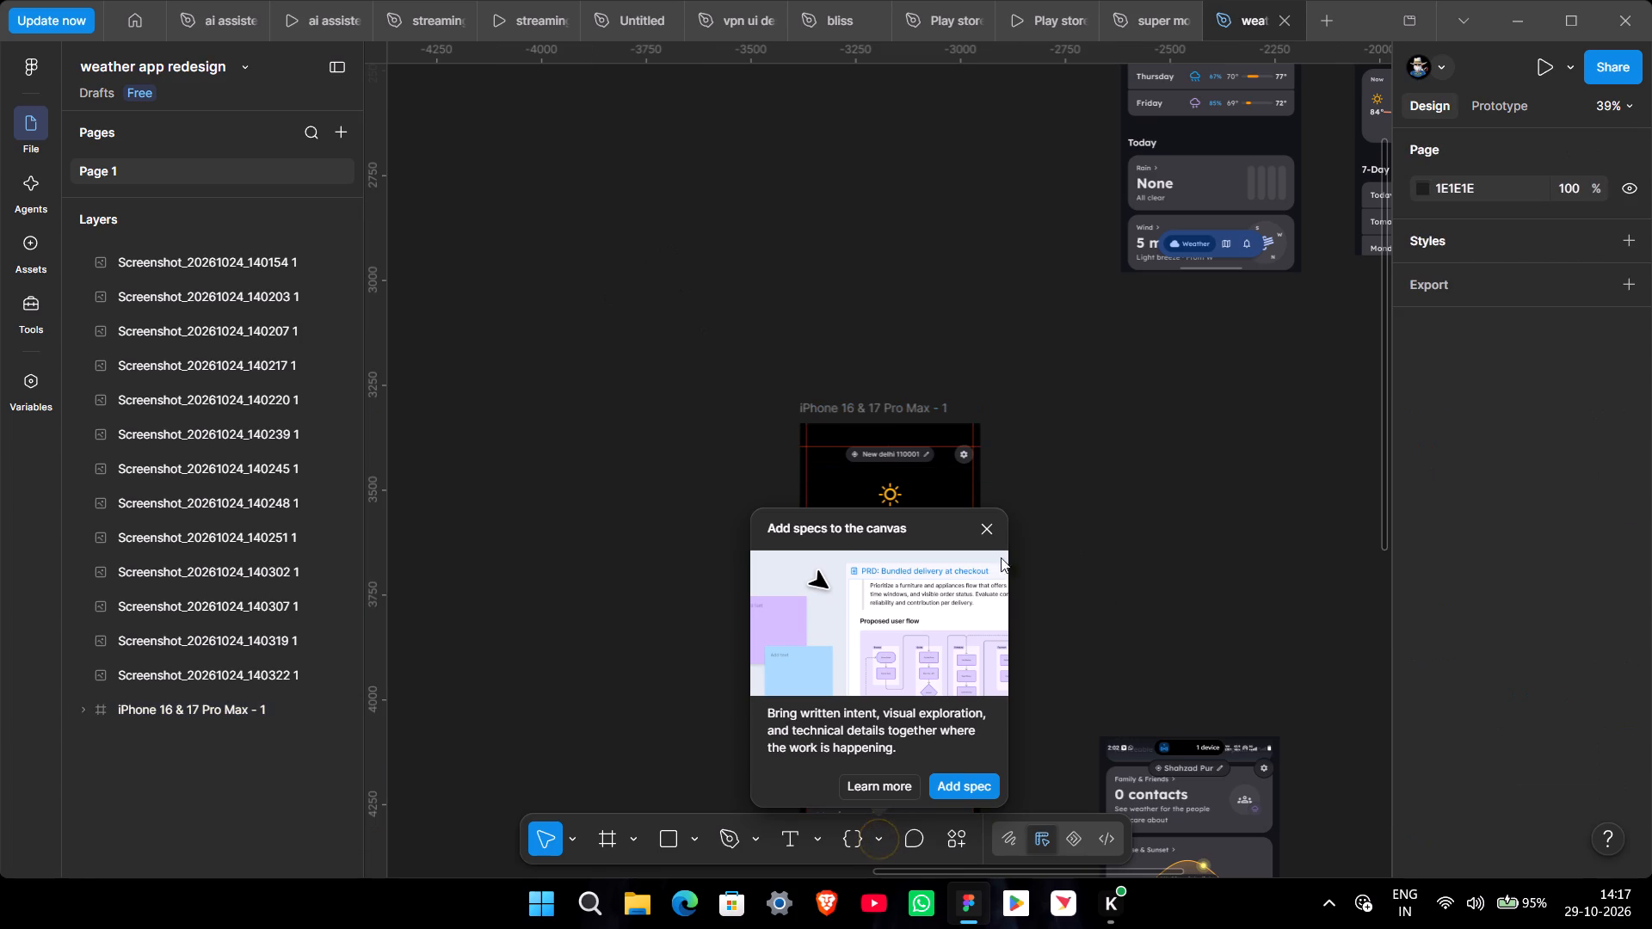
{"action": "left_click", "coordinate": [994, 534]}
Examine the iPhone 16 & 17 Pro Max - 1 frame and the reference weather screenshots around it.
{"action": "middle_click_drag", "start_coordinate": [681, 464], "coordinate": [493, 308]}
{"action": "middle_click_drag", "start_coordinate": [650, 381], "coordinate": [734, 130]}
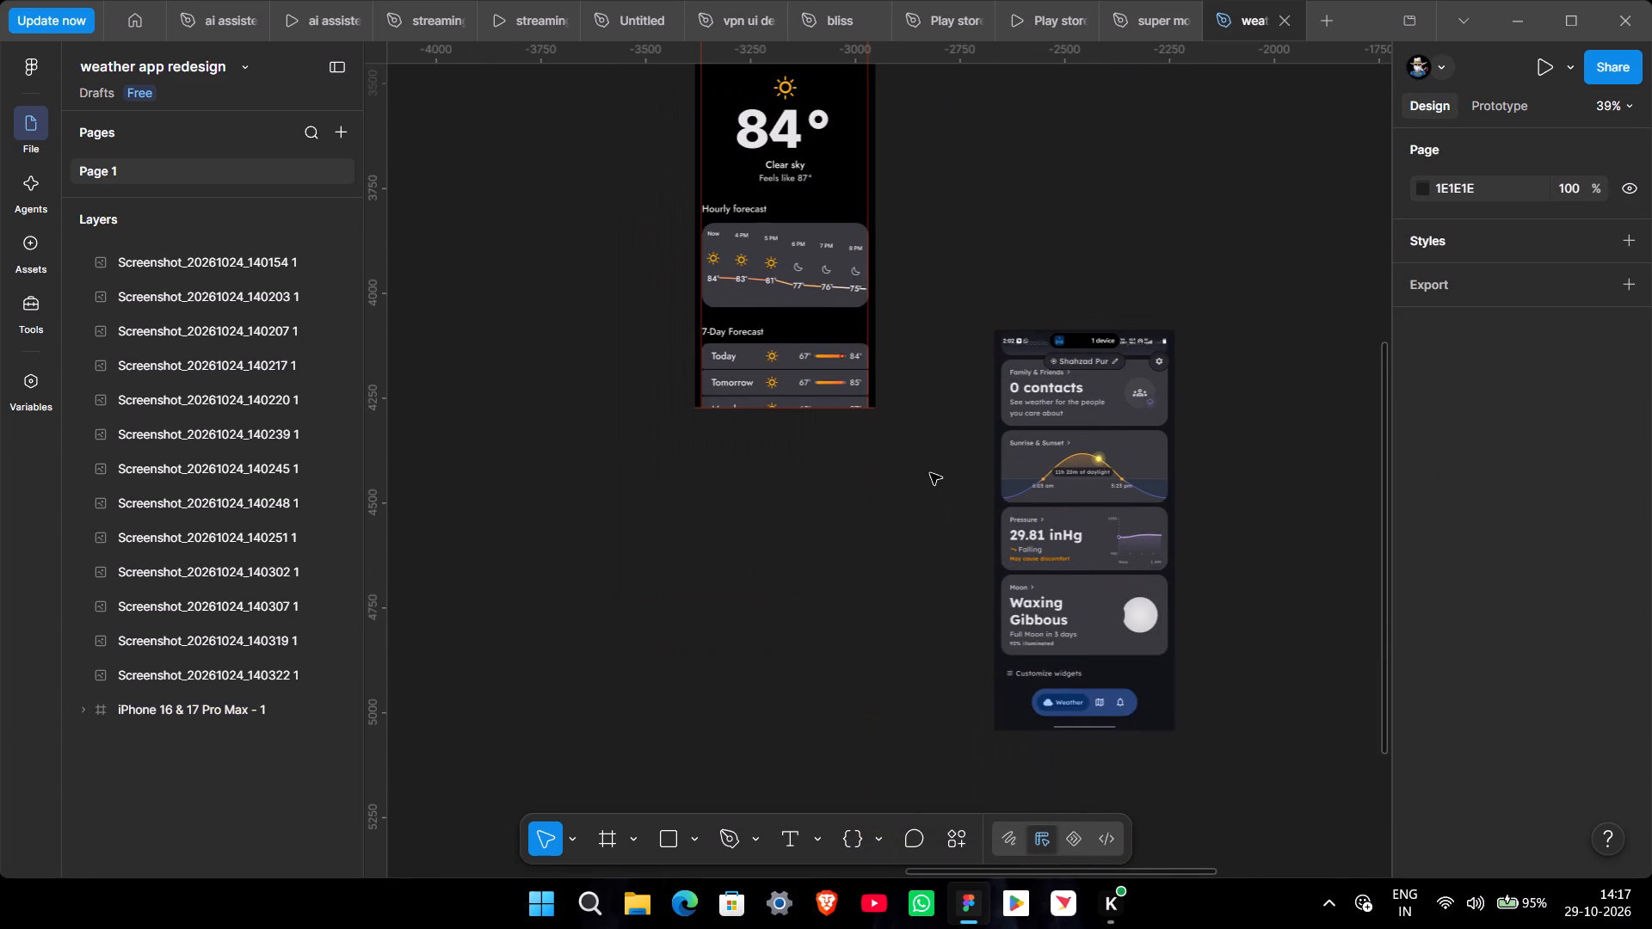
{"action": "scroll", "coordinate": [889, 530], "scroll_direction": "up", "scroll_amount": 8, "text": "ctrl"}
{"action": "middle_click_drag", "start_coordinate": [894, 549], "coordinate": [878, 656], "text": "ctrl"}
{"action": "scroll", "coordinate": [878, 650], "scroll_direction": "down", "scroll_amount": 6, "text": "ctrl"}
{"action": "middle_click_drag", "start_coordinate": [888, 649], "coordinate": [726, 670]}
{"action": "scroll", "coordinate": [726, 670], "scroll_direction": "down", "scroll_amount": 5, "text": "ctrl"}
{"action": "middle_click_drag", "start_coordinate": [806, 551], "coordinate": [823, 412]}
{"action": "scroll", "coordinate": [974, 422], "scroll_direction": "down", "scroll_amount": 5, "text": "ctrl"}
{"action": "middle_click_drag", "start_coordinate": [924, 483], "coordinate": [714, 533]}
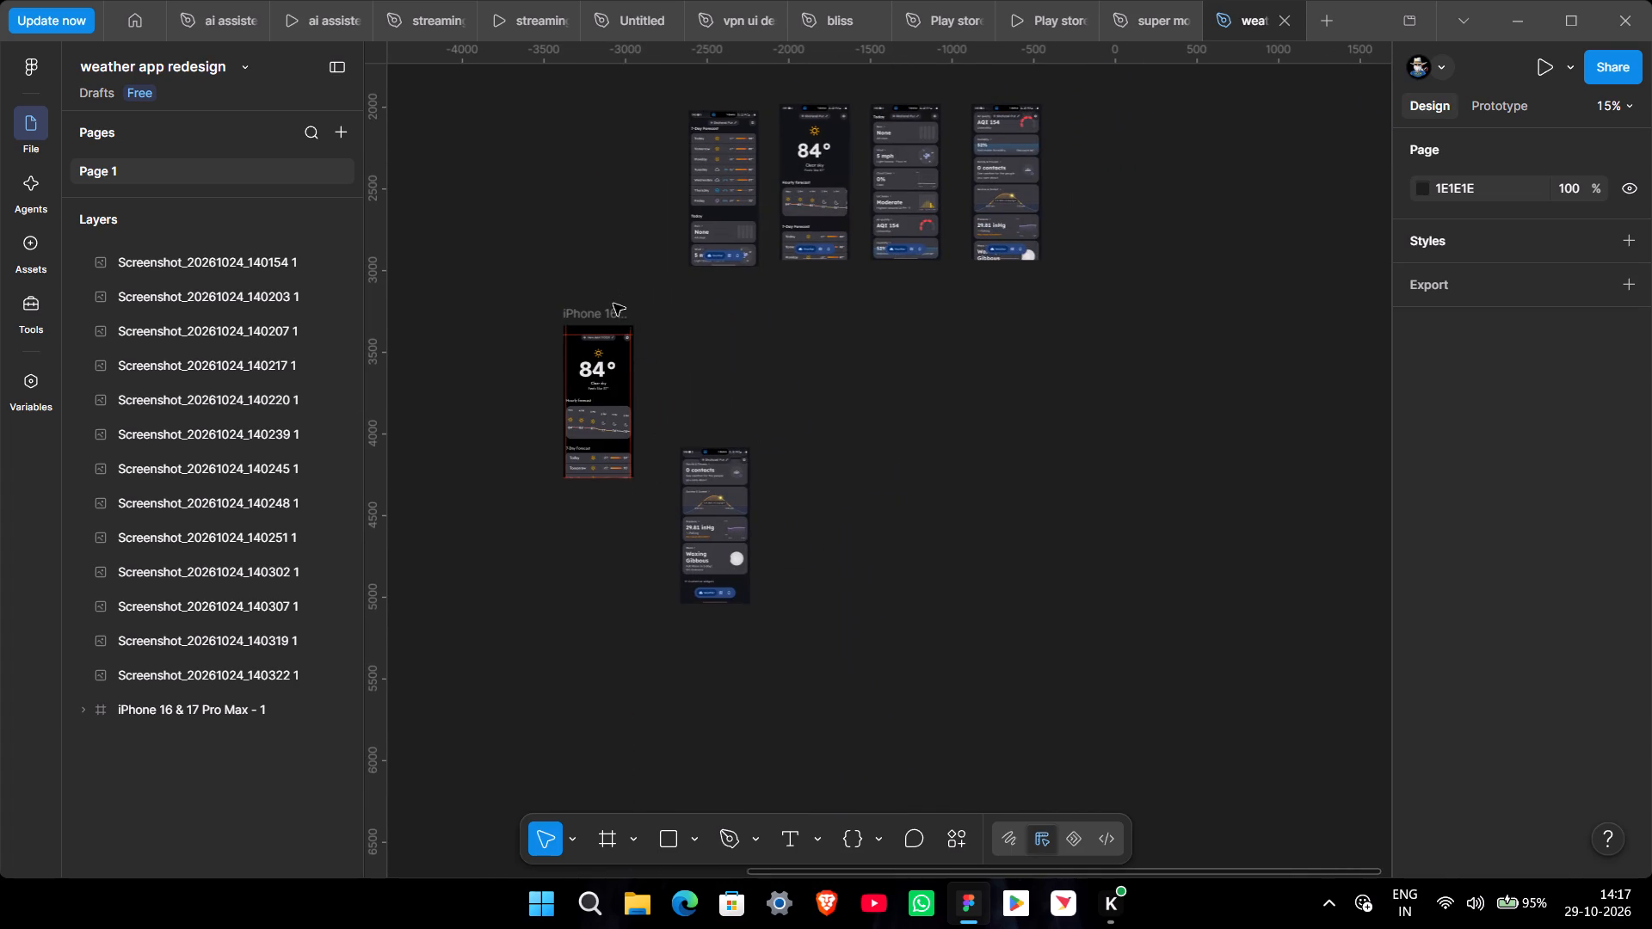
{"action": "left_click", "coordinate": [614, 312]}
{"action": "scroll", "coordinate": [805, 509], "scroll_direction": "up", "scroll_amount": 6, "text": "ctrl"}
{"action": "middle_click_drag", "start_coordinate": [782, 520], "coordinate": [906, 567]}
{"action": "left_click", "coordinate": [644, 452]}
{"action": "middle_click_drag", "start_coordinate": [638, 511], "coordinate": [688, 472]}
{"action": "scroll", "coordinate": [689, 472], "scroll_direction": "down", "scroll_amount": 7, "text": "ctrl"}
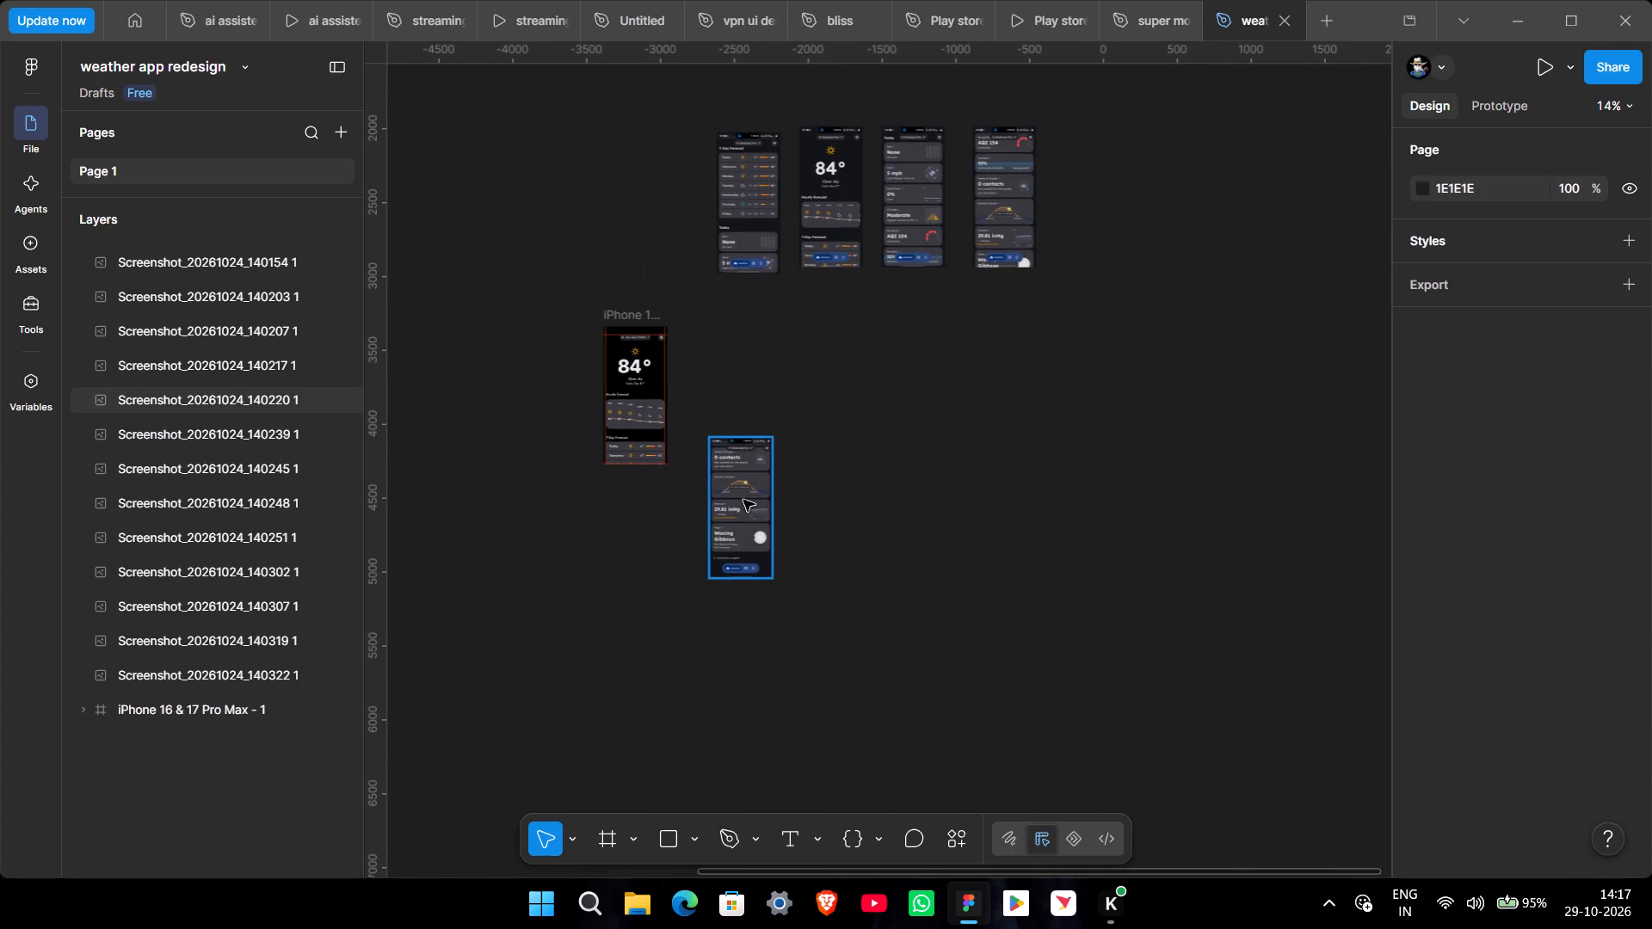
{"action": "left_click", "coordinate": [743, 448]}
{"action": "scroll", "coordinate": [685, 557], "scroll_direction": "down", "scroll_amount": 3}
{"action": "scroll", "coordinate": [675, 538], "scroll_direction": "up", "scroll_amount": 4}
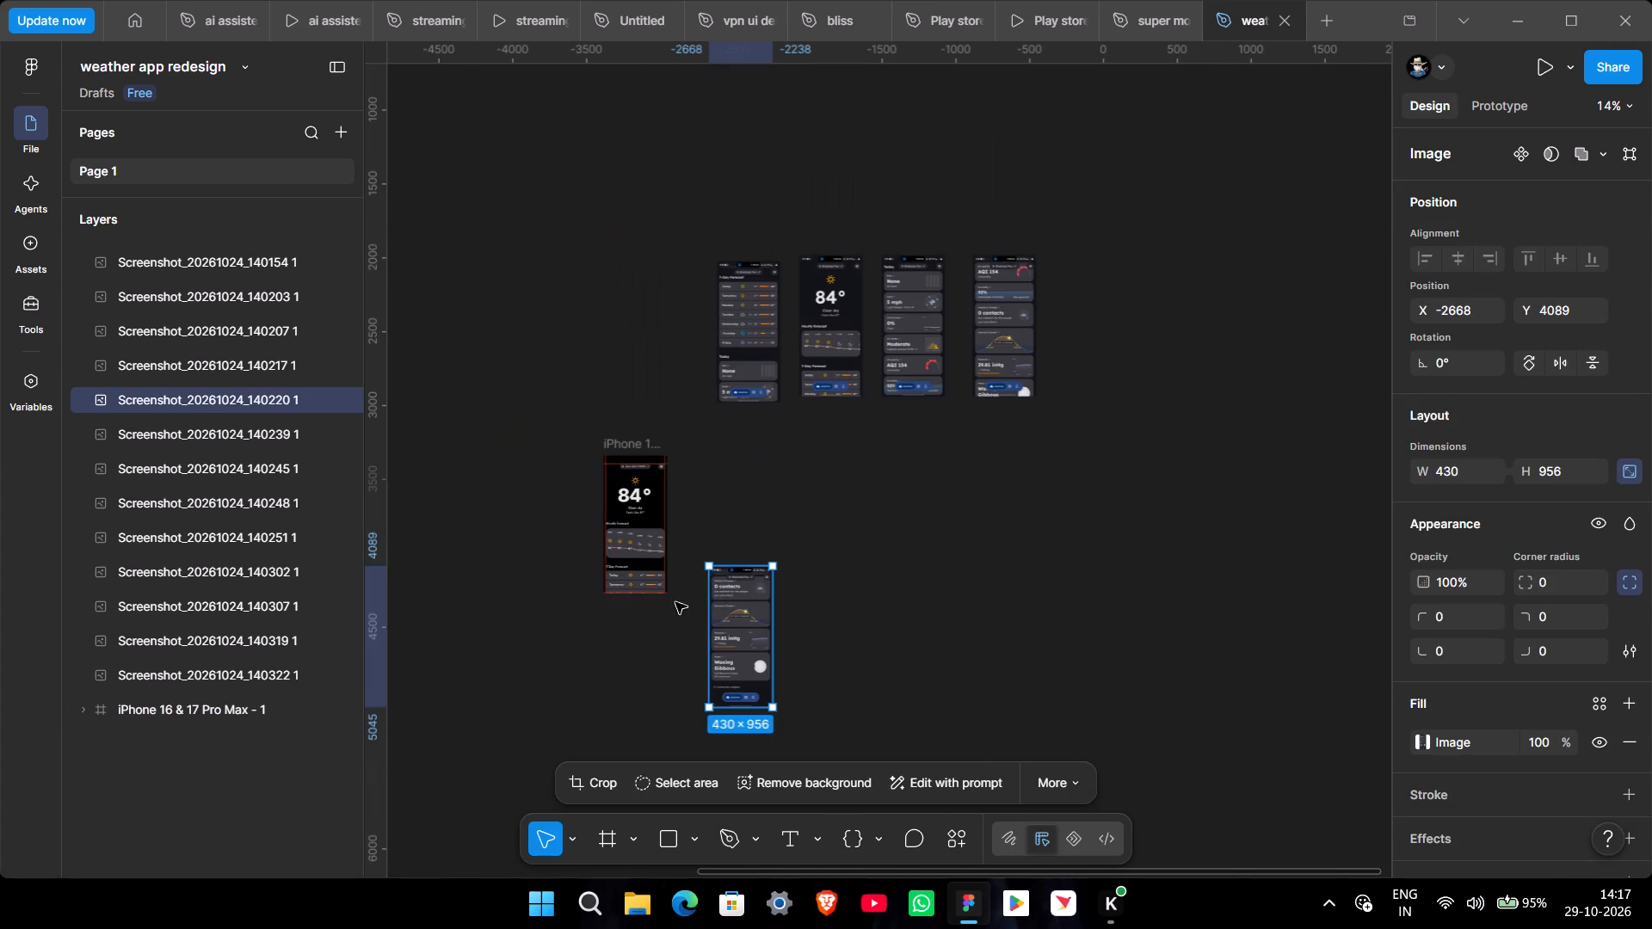
{"action": "left_click", "coordinate": [675, 605], "text": "ctrl"}
{"action": "scroll", "coordinate": [669, 634], "scroll_direction": "up", "scroll_amount": 6, "text": "ctrl"}
{"action": "middle_click_drag", "start_coordinate": [667, 636], "coordinate": [684, 590]}
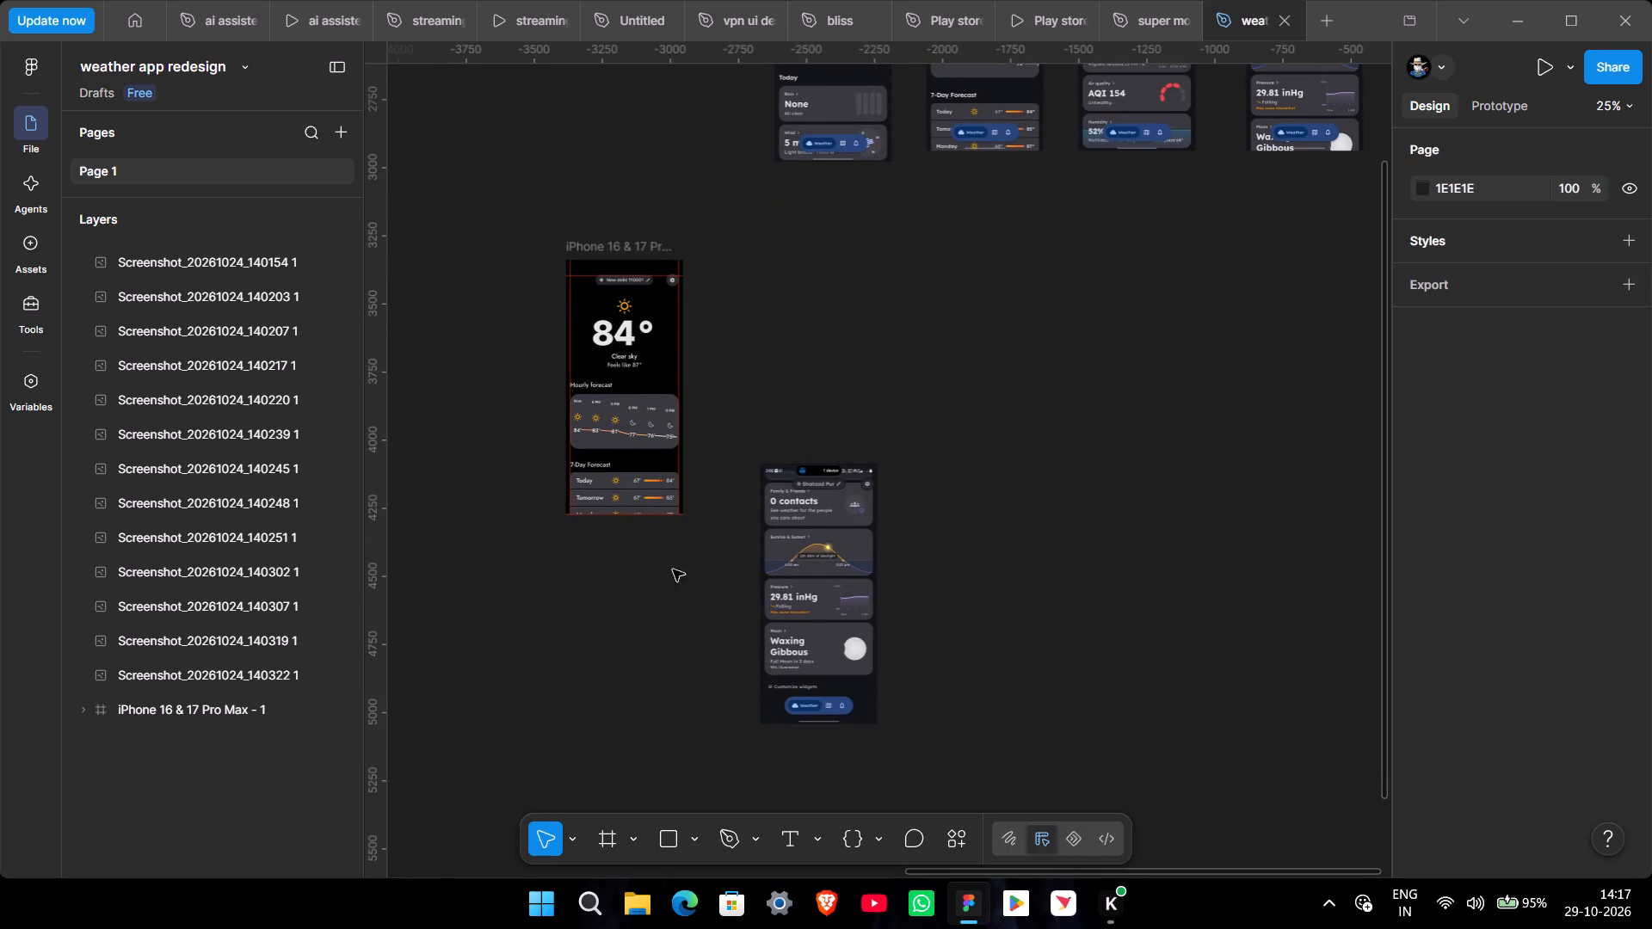
{"action": "middle_click_drag", "start_coordinate": [616, 543], "coordinate": [629, 509]}
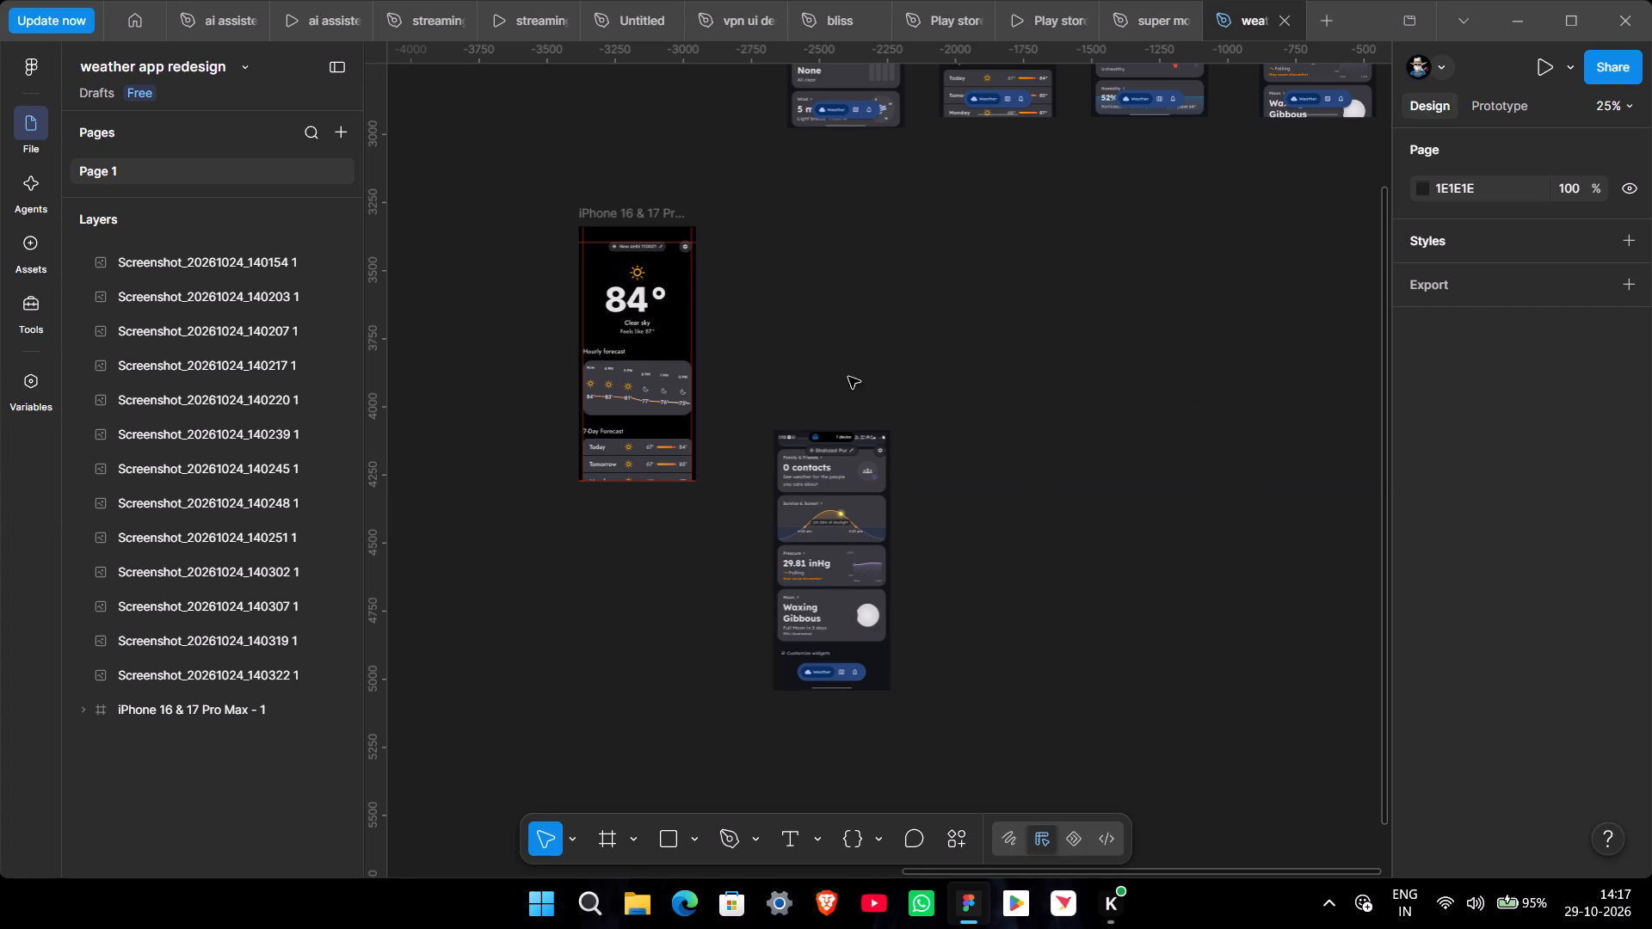
{"action": "middle_click_drag", "start_coordinate": [730, 314], "coordinate": [723, 357]}
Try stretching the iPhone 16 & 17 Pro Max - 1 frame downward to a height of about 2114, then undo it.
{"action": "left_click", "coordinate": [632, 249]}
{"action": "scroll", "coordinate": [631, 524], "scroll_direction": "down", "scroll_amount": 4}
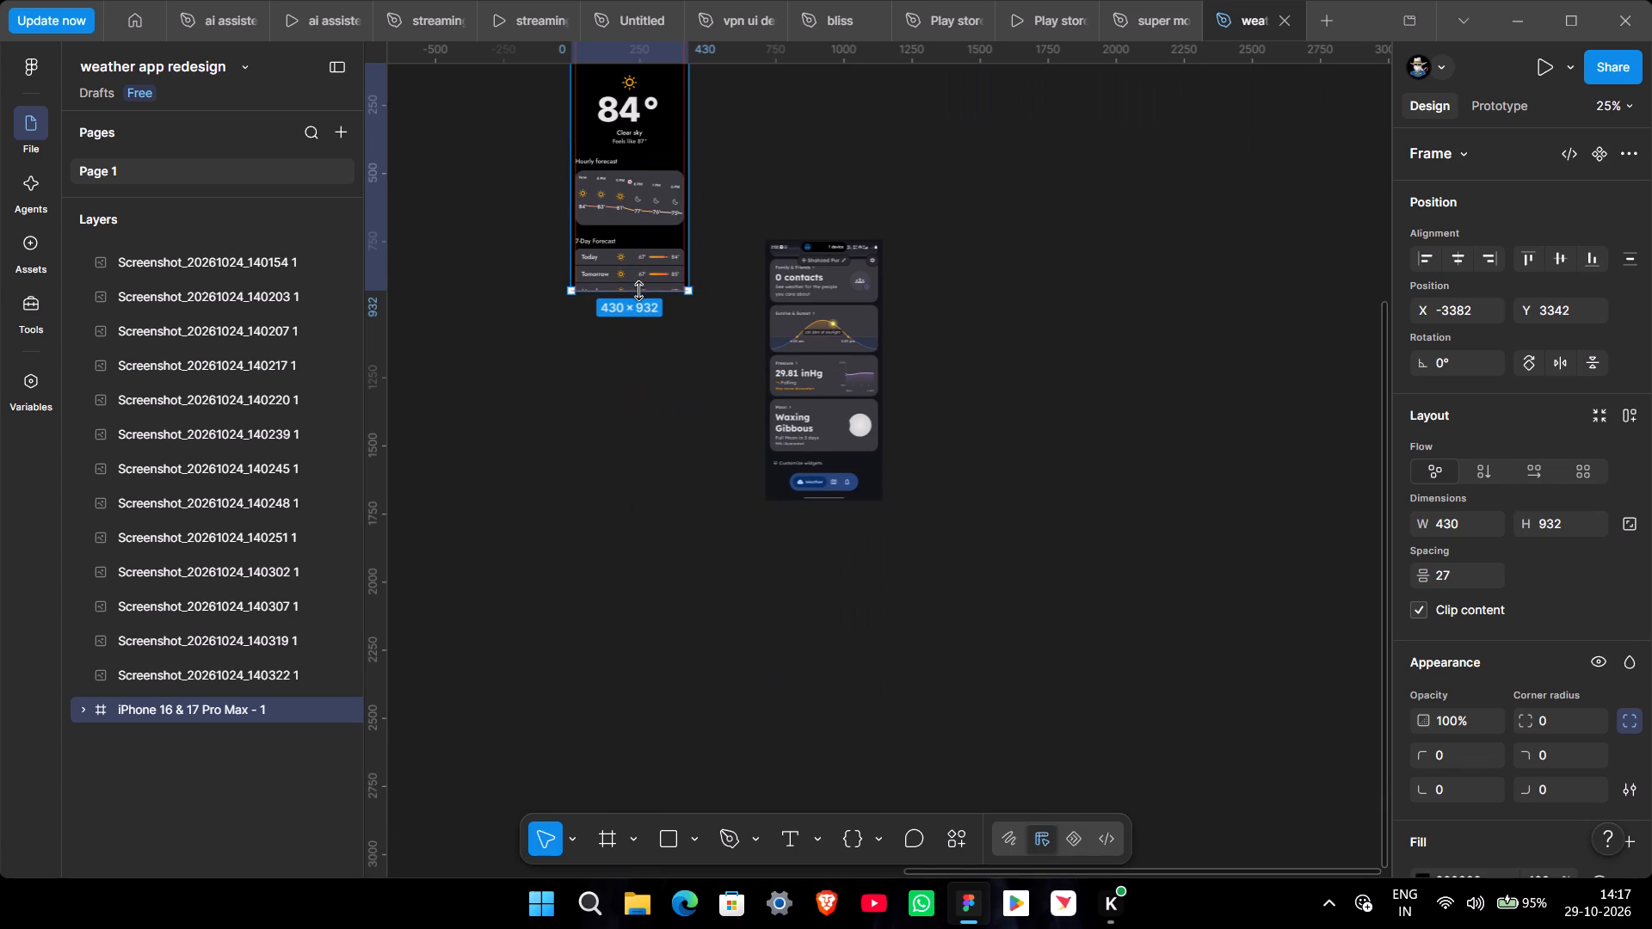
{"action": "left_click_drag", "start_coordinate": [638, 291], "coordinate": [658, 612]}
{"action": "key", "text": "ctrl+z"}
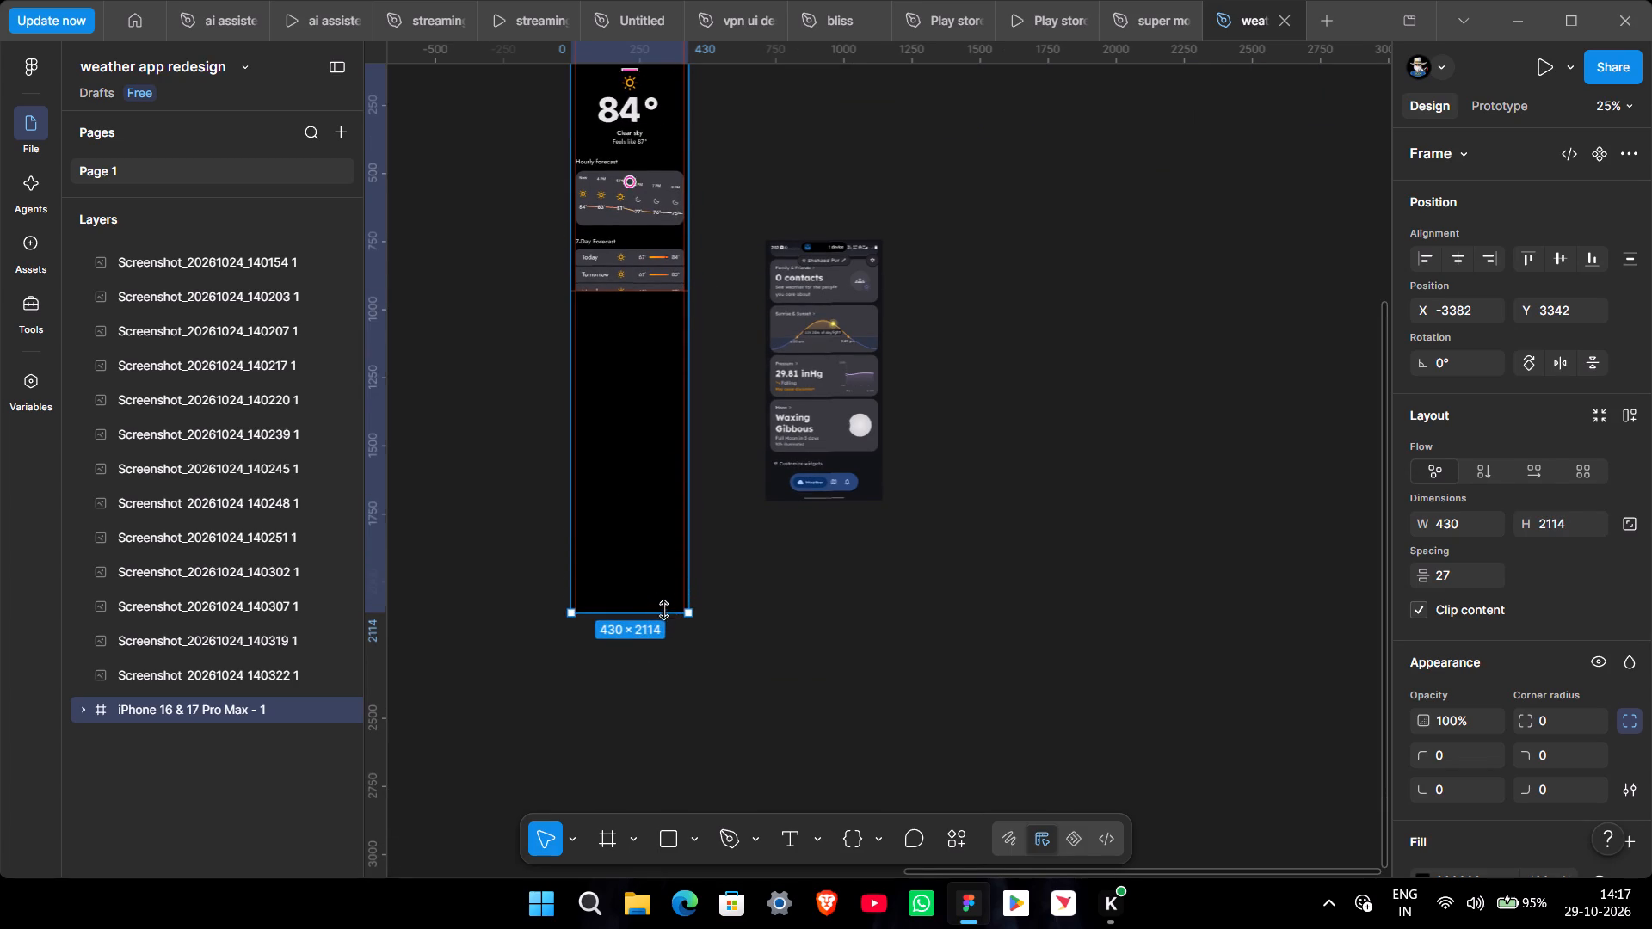
Move the Waxing Gibbous screenshot to the end of the upper screenshot row, at about X -325, Y 2025.
{"action": "scroll", "coordinate": [840, 471], "scroll_direction": "up", "scroll_amount": 8, "text": "ctrl"}
{"action": "scroll", "coordinate": [840, 471], "scroll_direction": "down", "scroll_amount": 11, "text": "ctrl"}
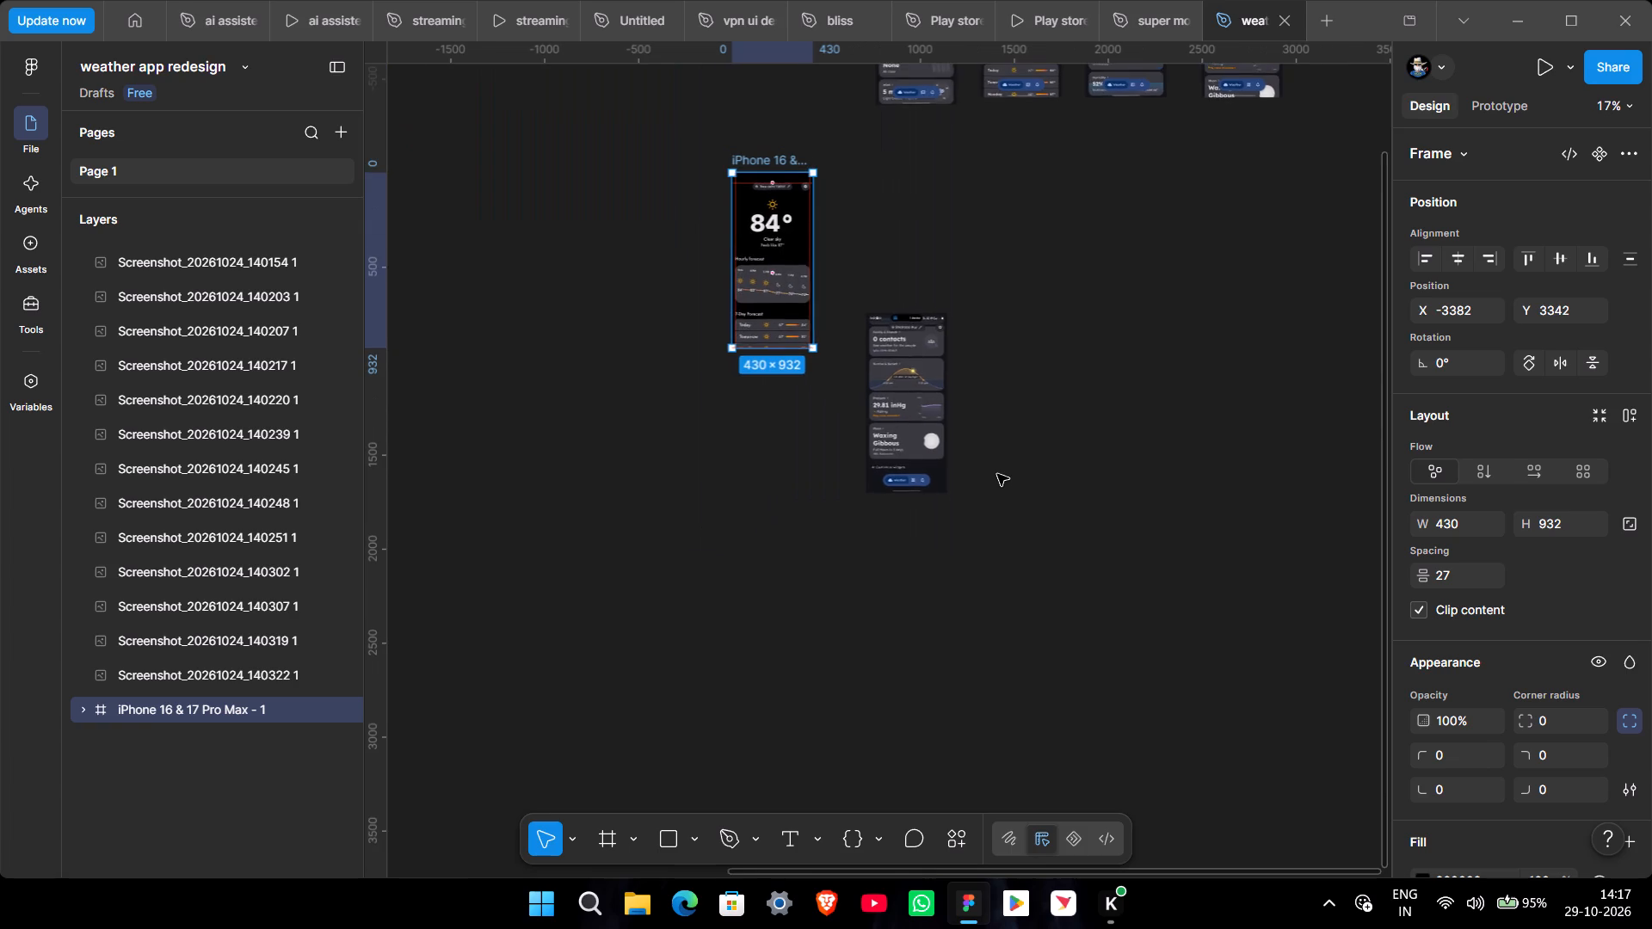
{"action": "middle_click_drag", "start_coordinate": [1000, 476], "coordinate": [796, 760], "text": "ctrl"}
{"action": "scroll", "coordinate": [796, 592], "scroll_direction": "down", "scroll_amount": 2, "text": "ctrl"}
{"action": "scroll", "coordinate": [796, 588], "scroll_direction": "up", "scroll_amount": 3, "text": "ctrl"}
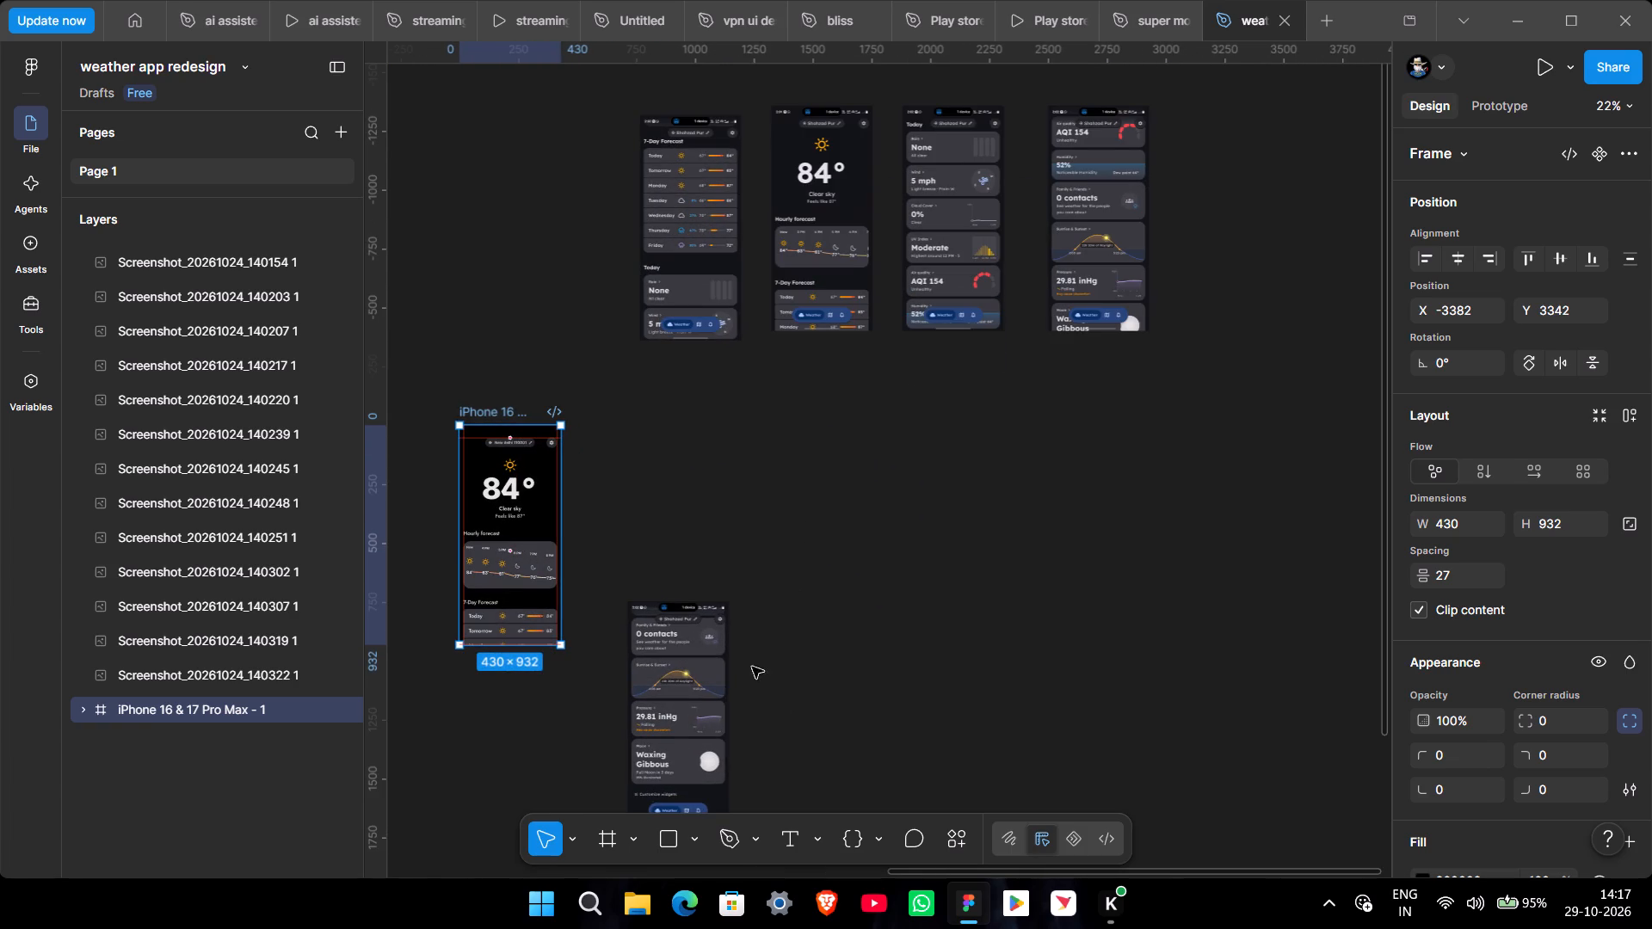
{"action": "left_click_drag", "start_coordinate": [706, 677], "coordinate": [1260, 183]}
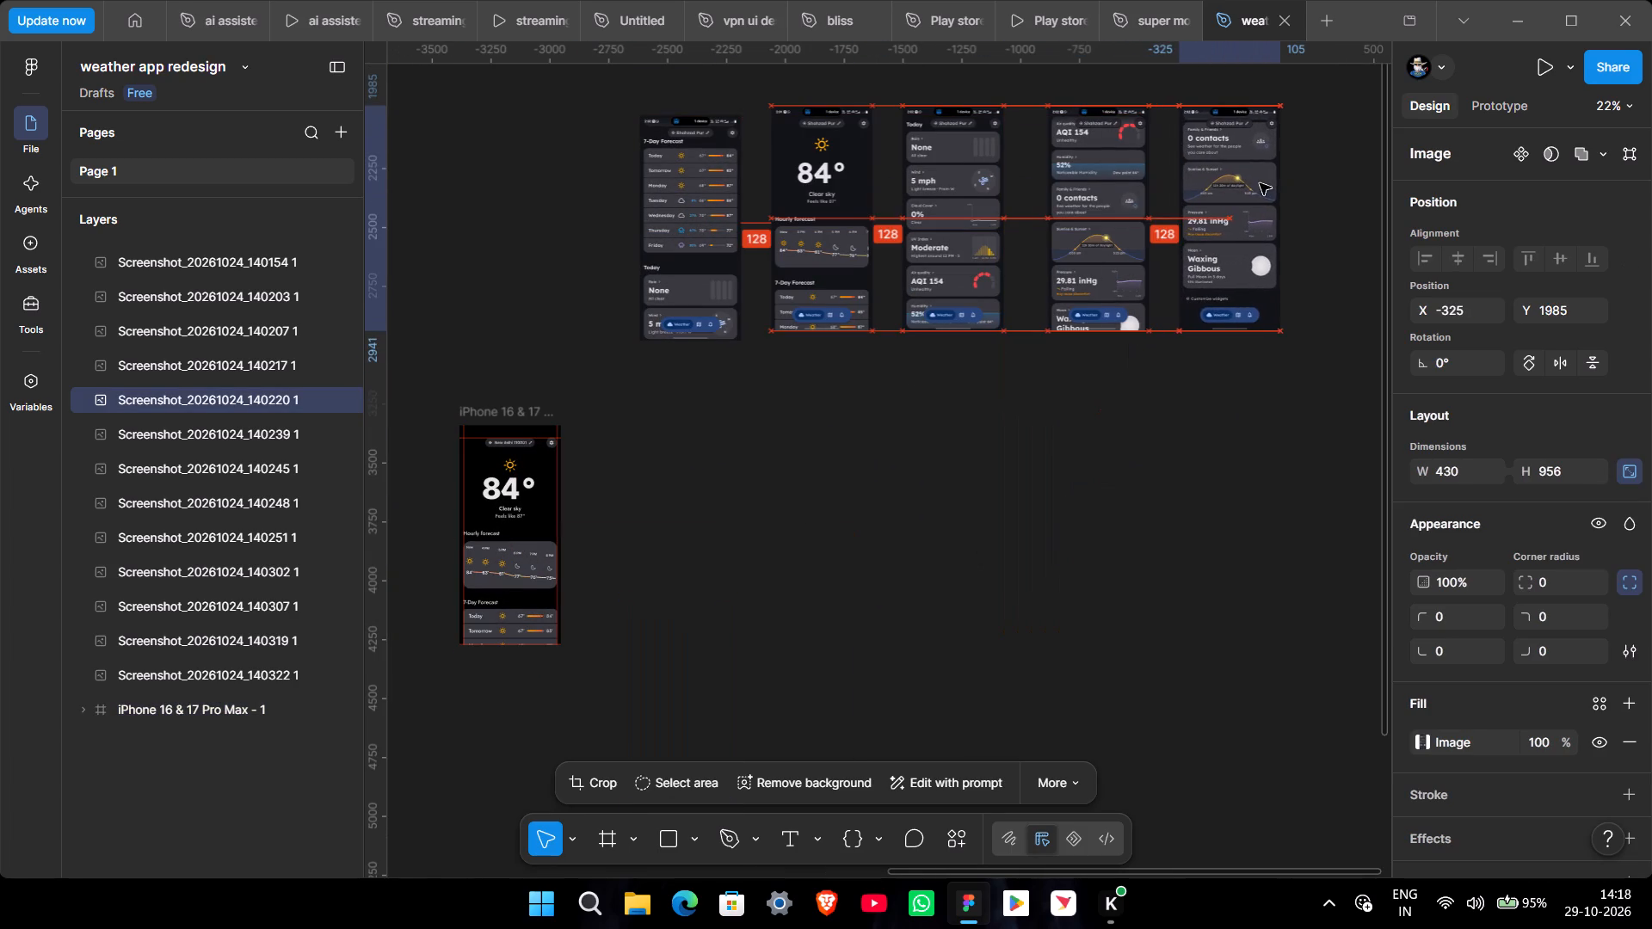
{"action": "left_click_drag", "start_coordinate": [1260, 183], "coordinate": [1261, 187]}
Move the three map screenshots, including Weather Layers and Take a breather, beside the iPhone 16 & 17 Pro Max - 1 frame.
{"action": "scroll", "coordinate": [974, 535], "scroll_direction": "down", "scroll_amount": 9, "text": "ctrl"}
{"action": "scroll", "coordinate": [974, 535], "scroll_direction": "up", "scroll_amount": 1}
{"action": "scroll", "coordinate": [974, 535], "scroll_direction": "down", "scroll_amount": 8}
{"action": "scroll", "coordinate": [718, 482], "scroll_direction": "up", "scroll_amount": 10}
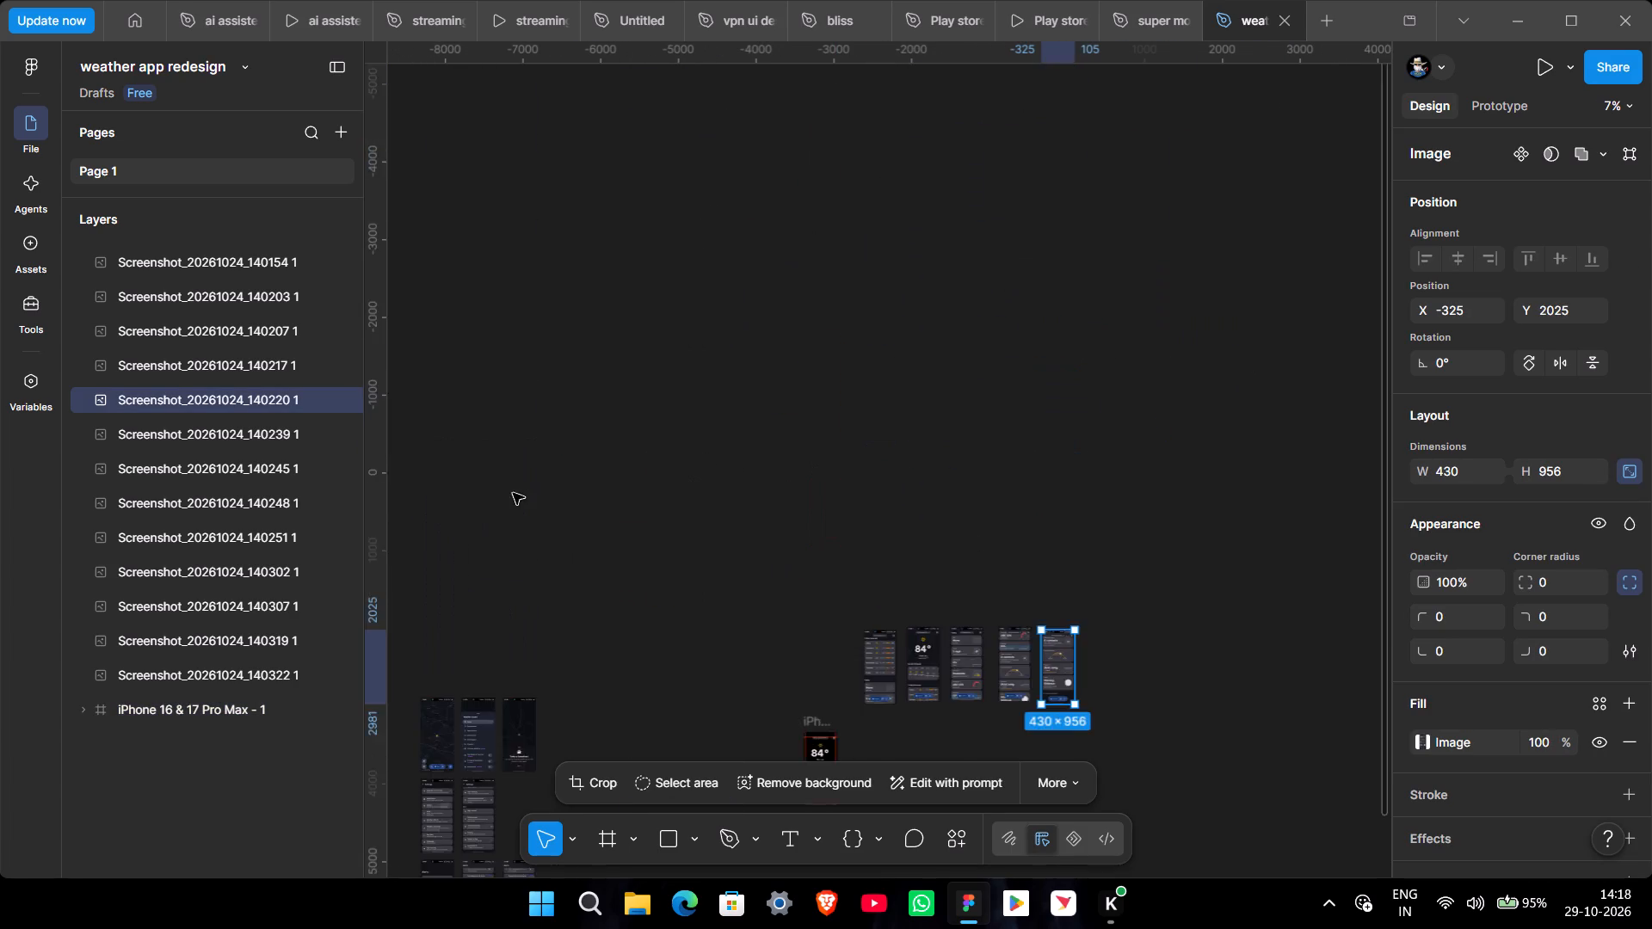
{"action": "scroll", "coordinate": [509, 505], "scroll_direction": "up", "scroll_amount": 6, "text": "ctrl"}
{"action": "middle_click_drag", "start_coordinate": [509, 604], "coordinate": [725, 226]}
{"action": "scroll", "coordinate": [673, 484], "scroll_direction": "up", "scroll_amount": 5, "text": "ctrl"}
{"action": "middle_click_drag", "start_coordinate": [679, 517], "coordinate": [746, 338]}
{"action": "scroll", "coordinate": [744, 338], "scroll_direction": "down", "scroll_amount": 3, "text": "ctrl"}
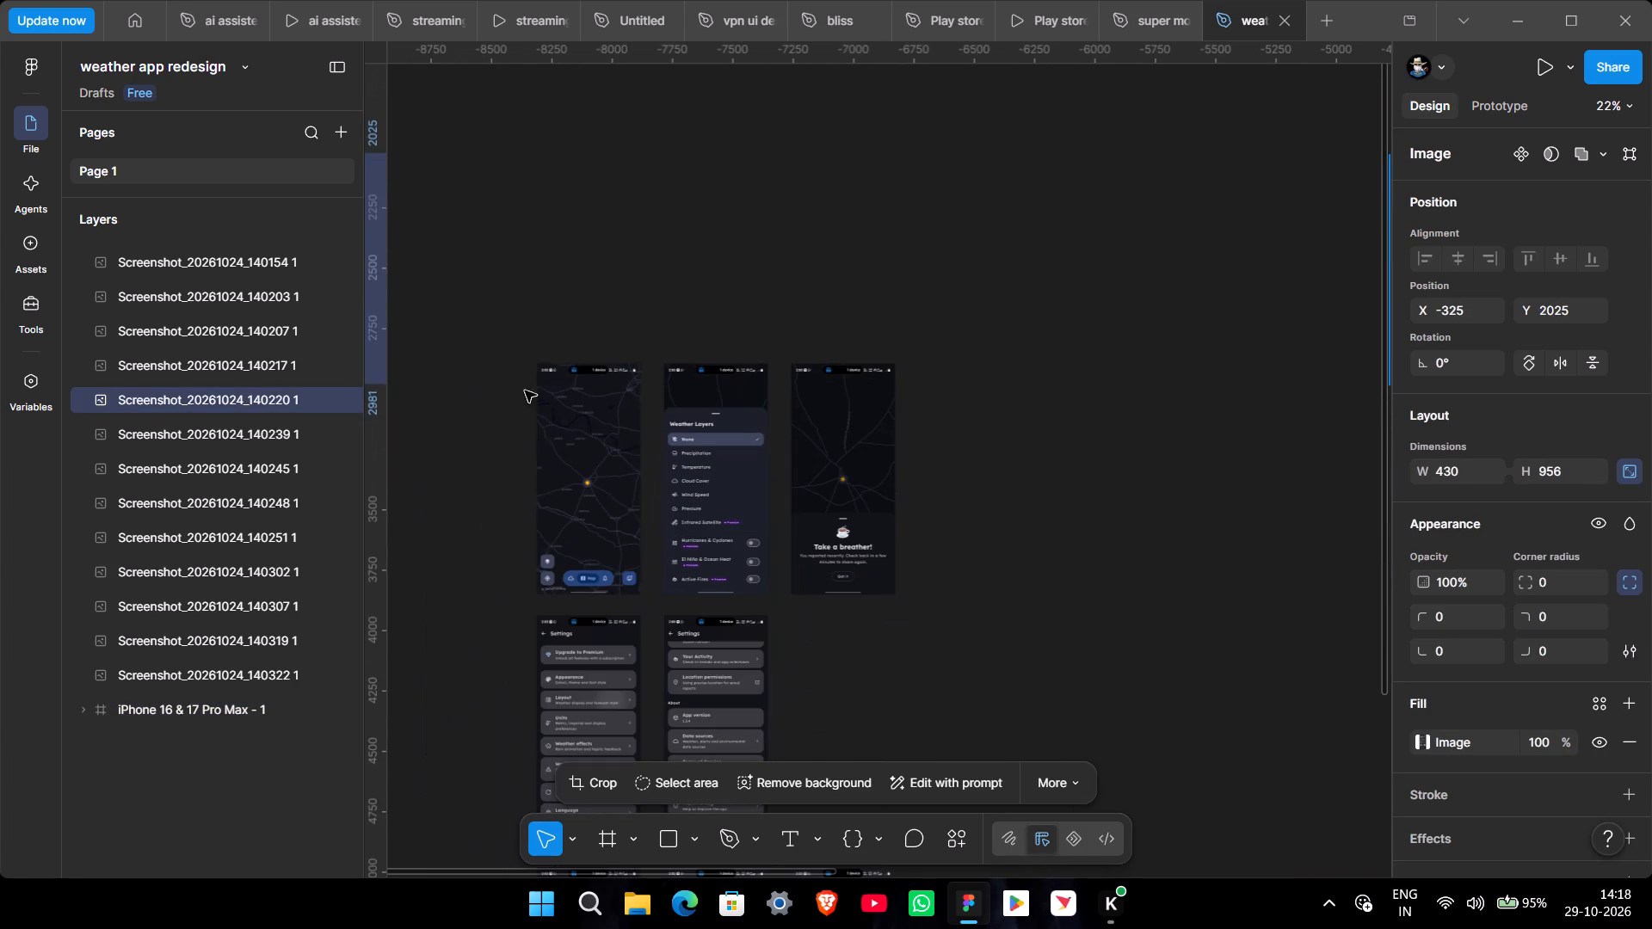
{"action": "left_click_drag", "start_coordinate": [481, 335], "coordinate": [957, 458]}
{"action": "scroll", "coordinate": [943, 551], "scroll_direction": "down", "scroll_amount": 6}
{"action": "middle_click_drag", "start_coordinate": [1035, 606], "coordinate": [633, 317]}
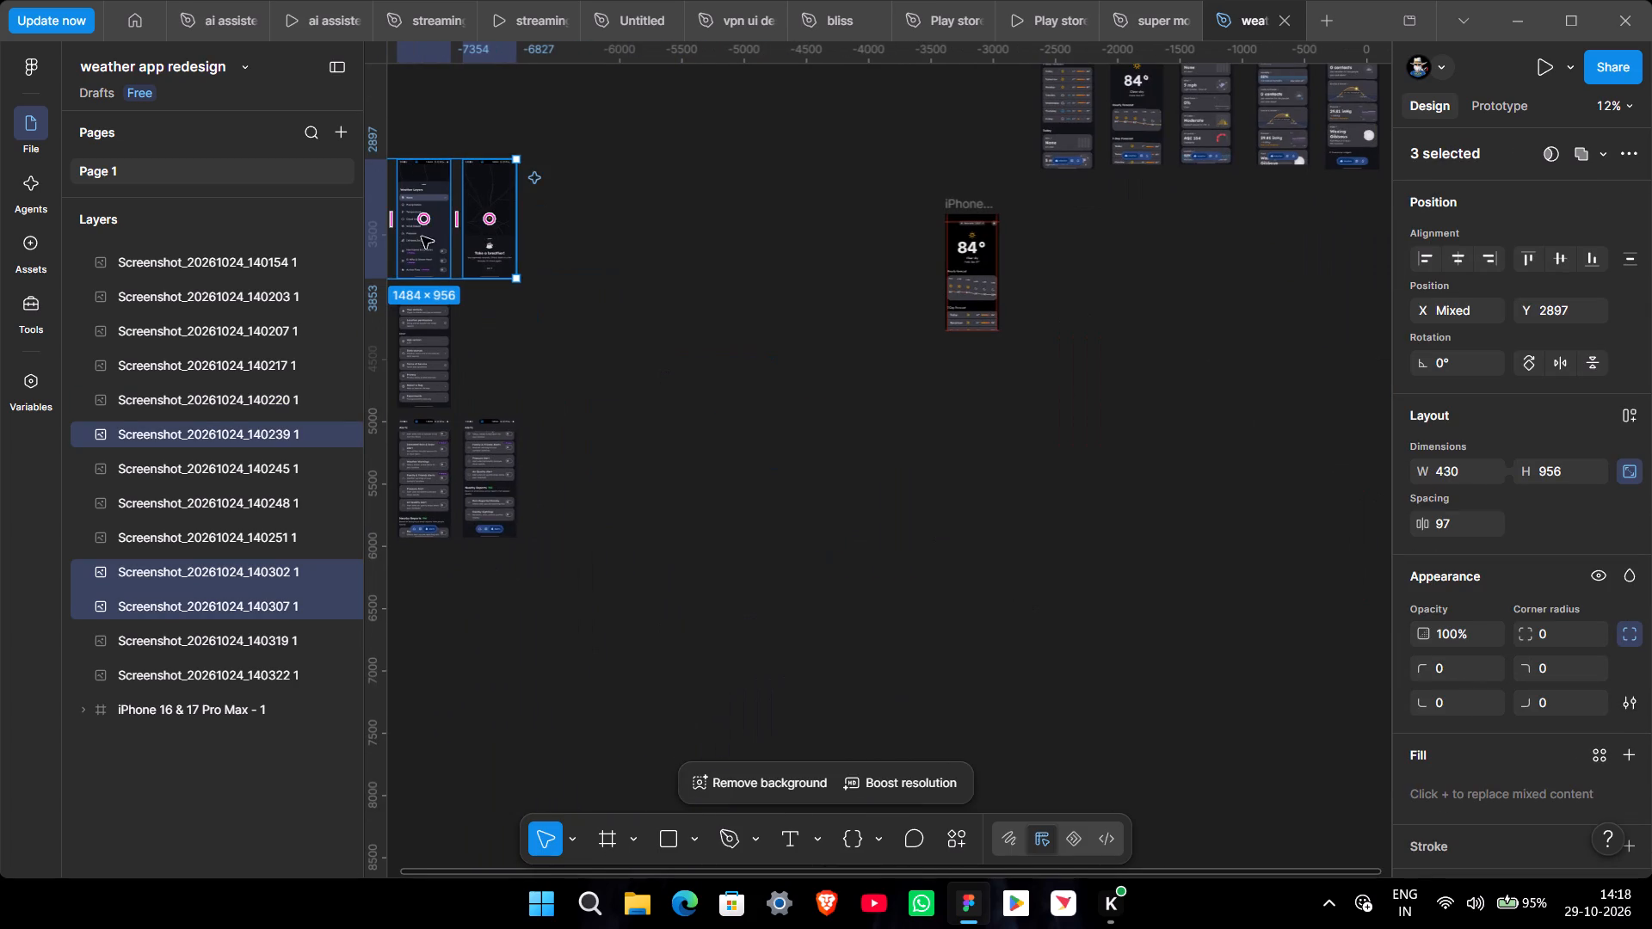
{"action": "left_click_drag", "start_coordinate": [422, 237], "coordinate": [1173, 295]}
{"action": "scroll", "coordinate": [1076, 372], "scroll_direction": "up", "scroll_amount": 9, "text": "ctrl"}
{"action": "middle_click_drag", "start_coordinate": [1026, 341], "coordinate": [602, 652]}
{"action": "scroll", "coordinate": [593, 631], "scroll_direction": "down", "scroll_amount": 4, "text": "ctrl"}
{"action": "middle_click_drag", "start_coordinate": [547, 537], "coordinate": [748, 489]}
{"action": "scroll", "coordinate": [737, 499], "scroll_direction": "up", "scroll_amount": 3, "text": "ctrl"}
{"action": "middle_click_drag", "start_coordinate": [786, 382], "coordinate": [677, 458]}
{"action": "left_click", "coordinate": [686, 469]}
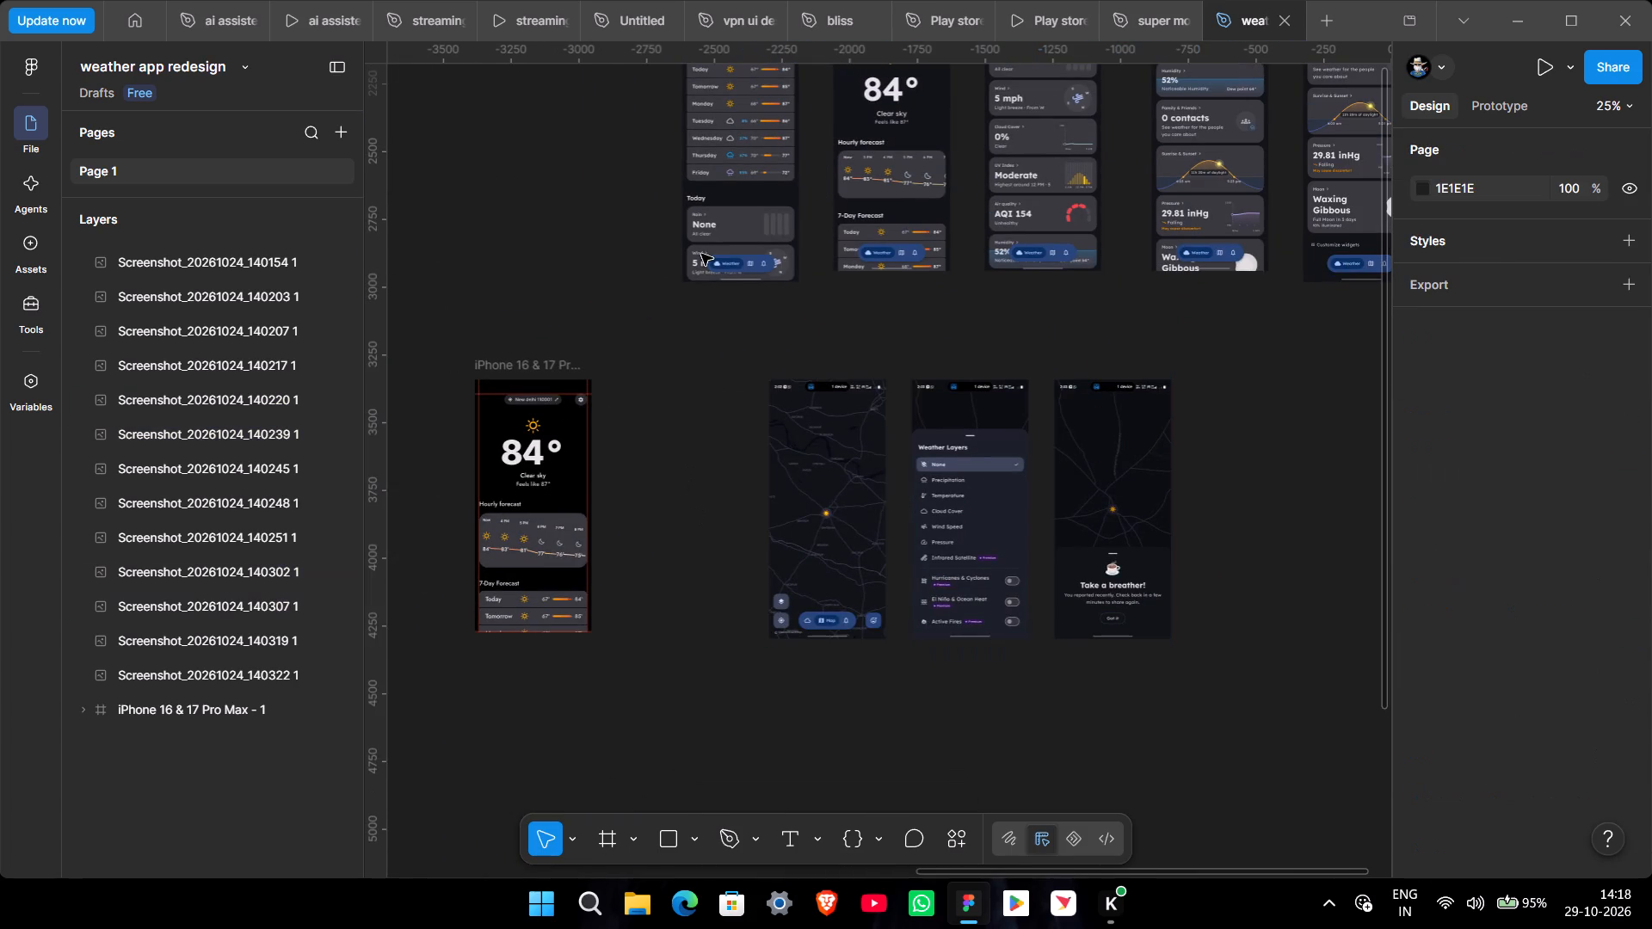
Draw a rectangle over the blue navigation bar of the first forecast screenshot and size it to about 252 × 61.
{"action": "scroll", "coordinate": [700, 249], "scroll_direction": "up", "scroll_amount": 9, "text": "ctrl"}
{"action": "middle_click_drag", "start_coordinate": [817, 325], "coordinate": [737, 452]}
{"action": "left_click", "coordinate": [658, 836]}
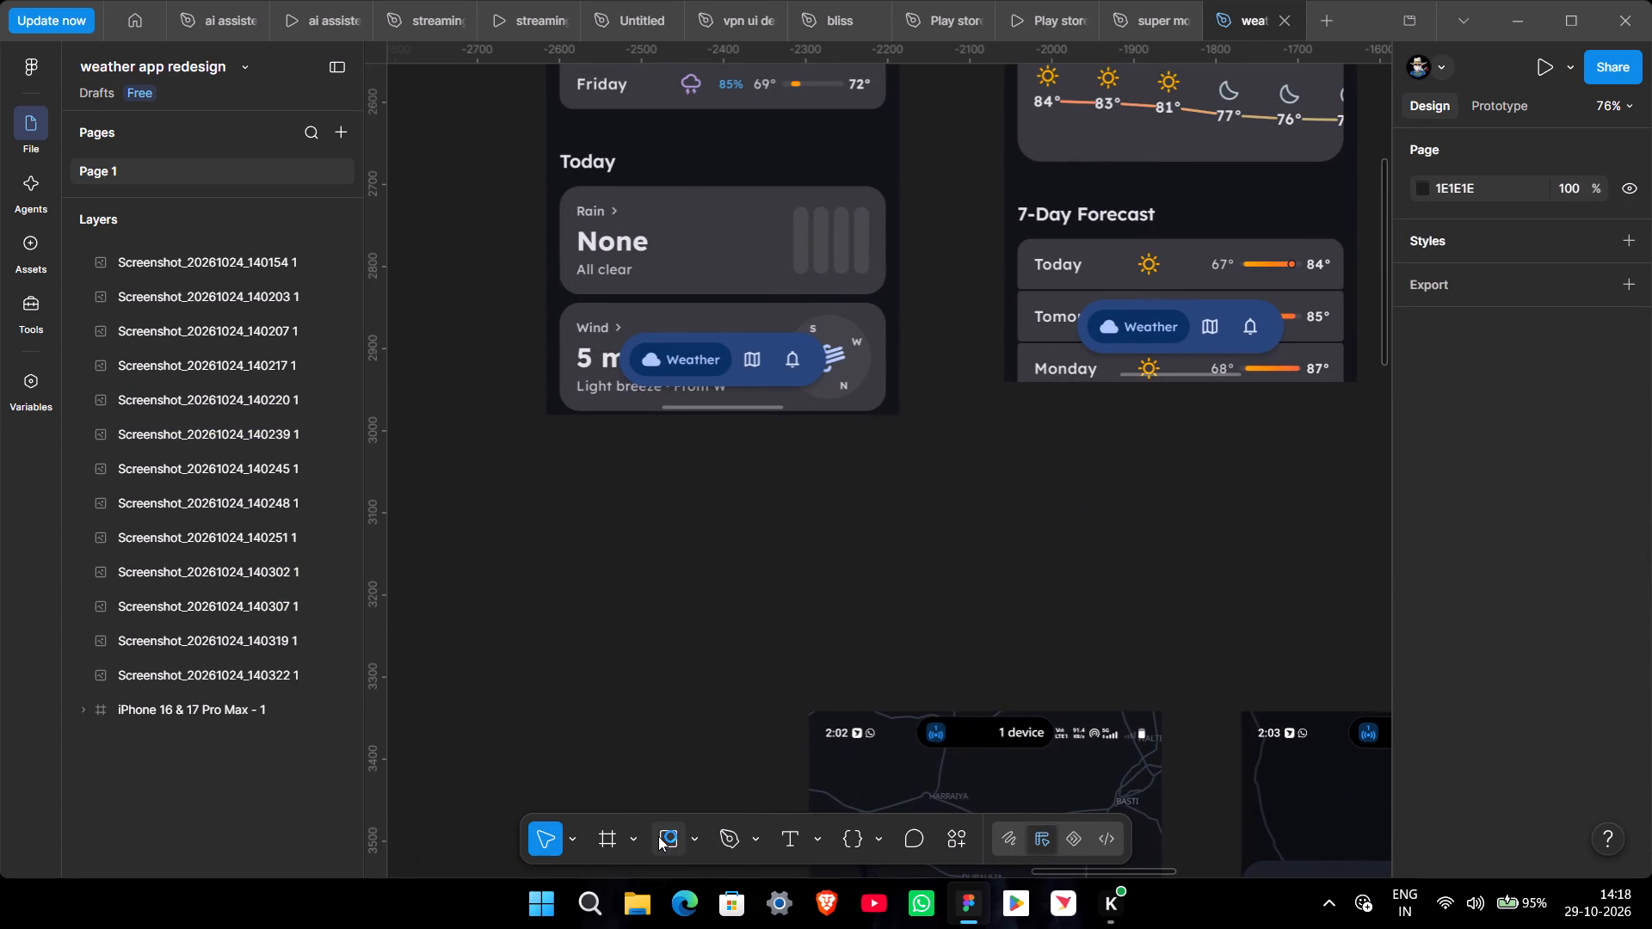
{"action": "scroll", "coordinate": [597, 354], "scroll_direction": "up", "scroll_amount": 5, "text": "ctrl"}
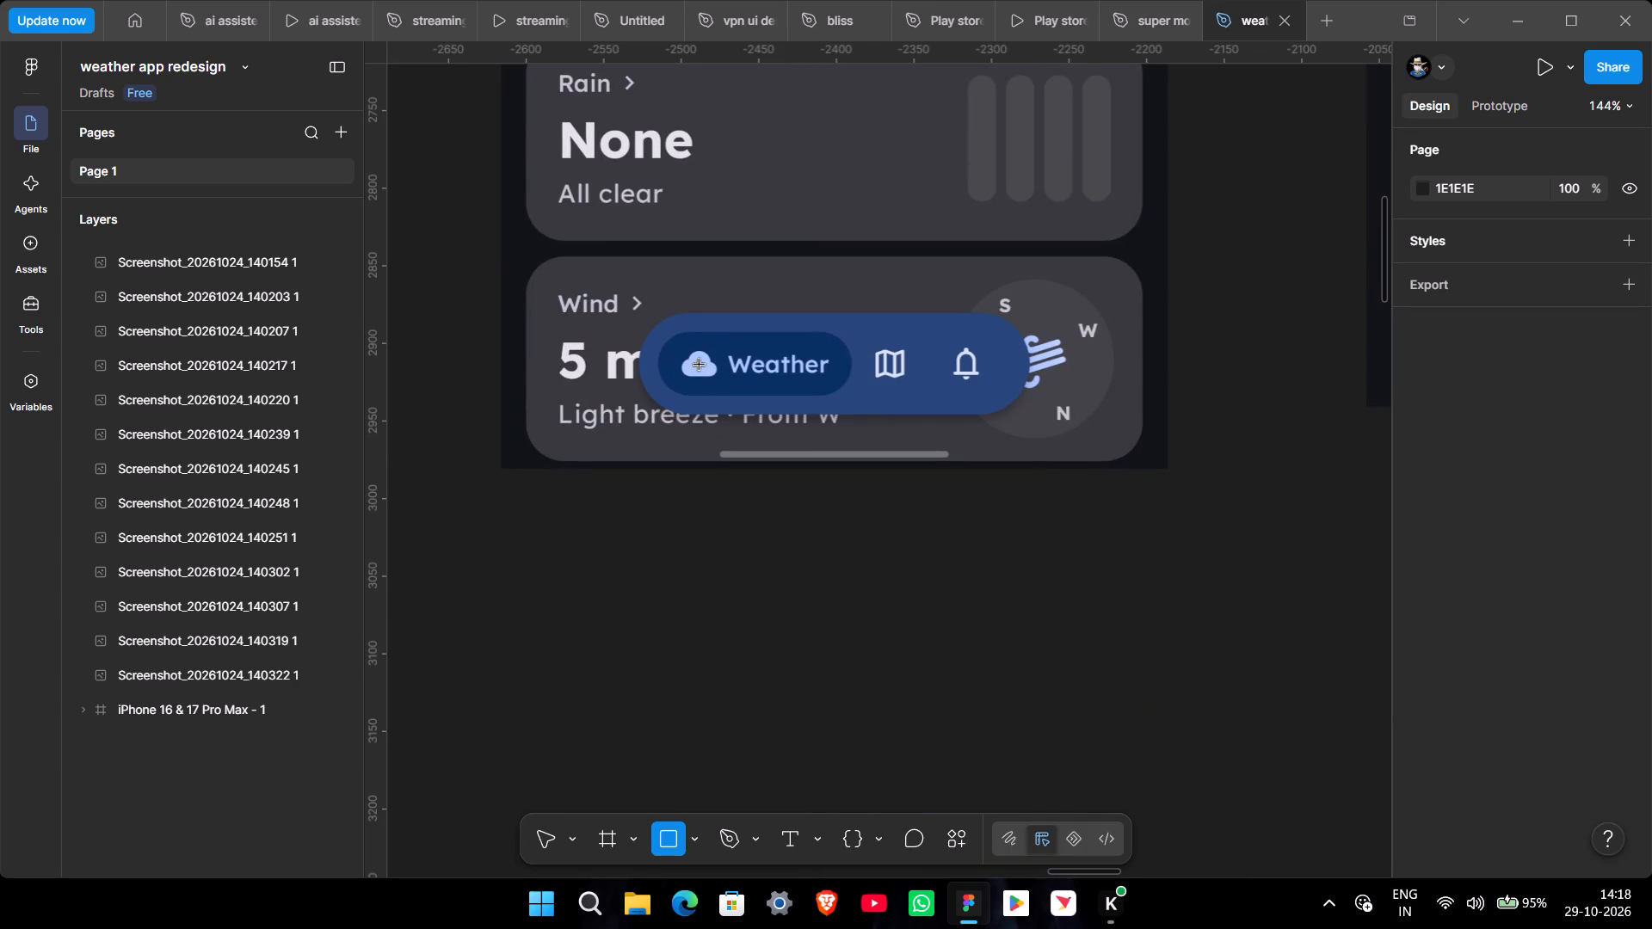
{"action": "left_click_drag", "start_coordinate": [659, 316], "coordinate": [1024, 425]}
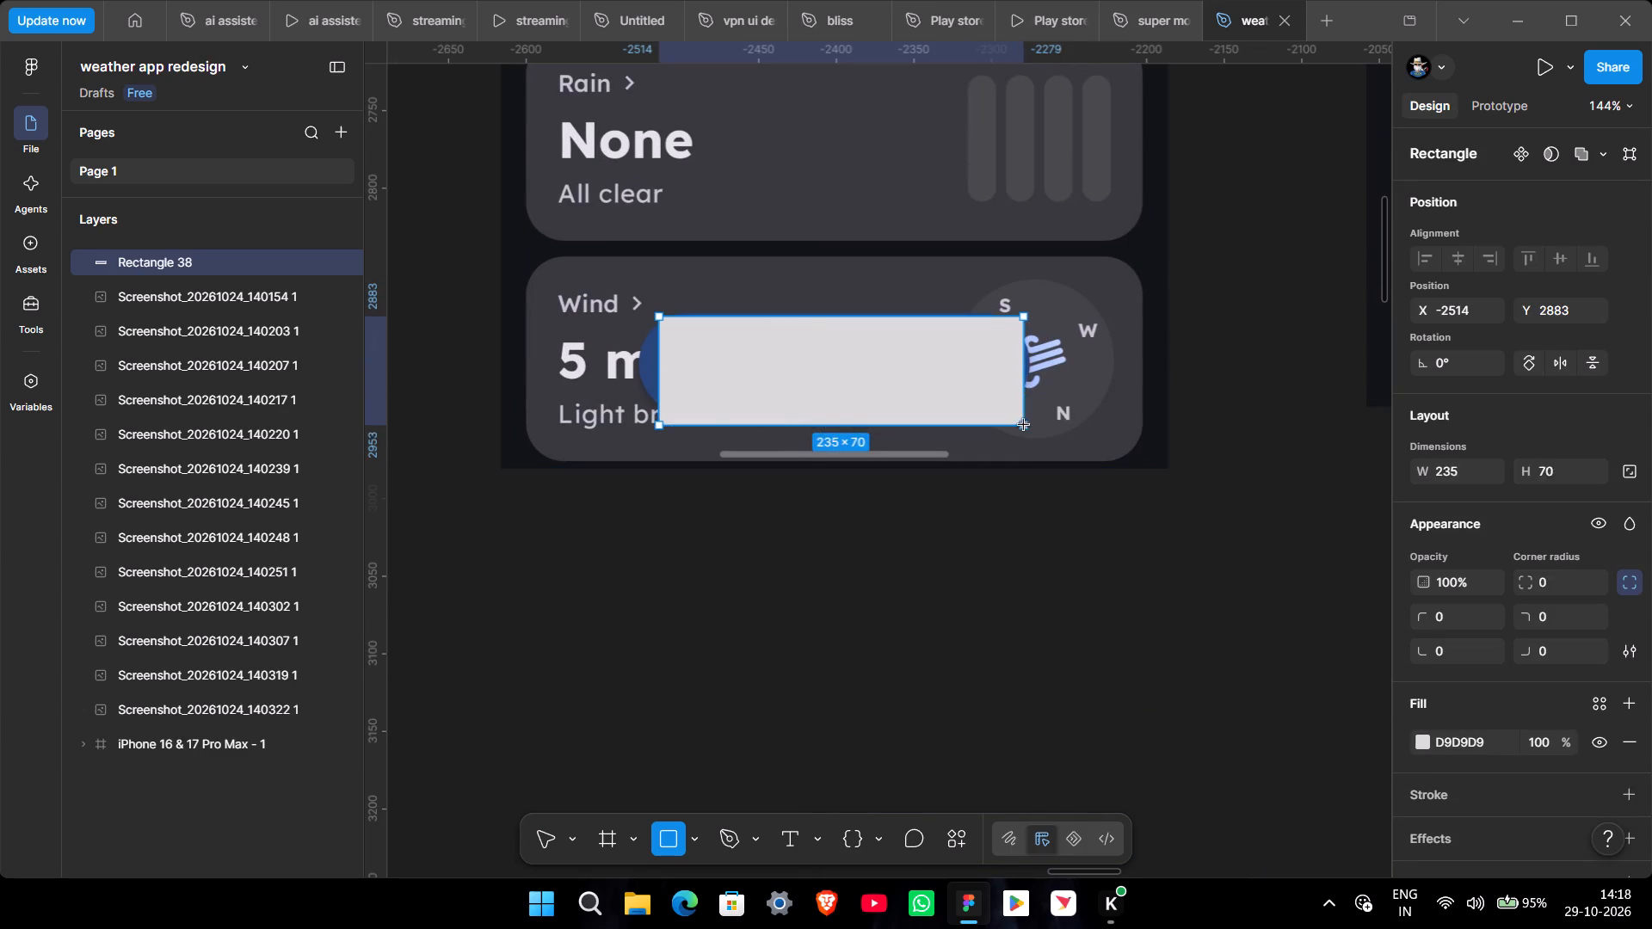
{"action": "left_click_drag", "start_coordinate": [1024, 425], "coordinate": [1019, 426]}
{"action": "left_click", "coordinate": [857, 381]}
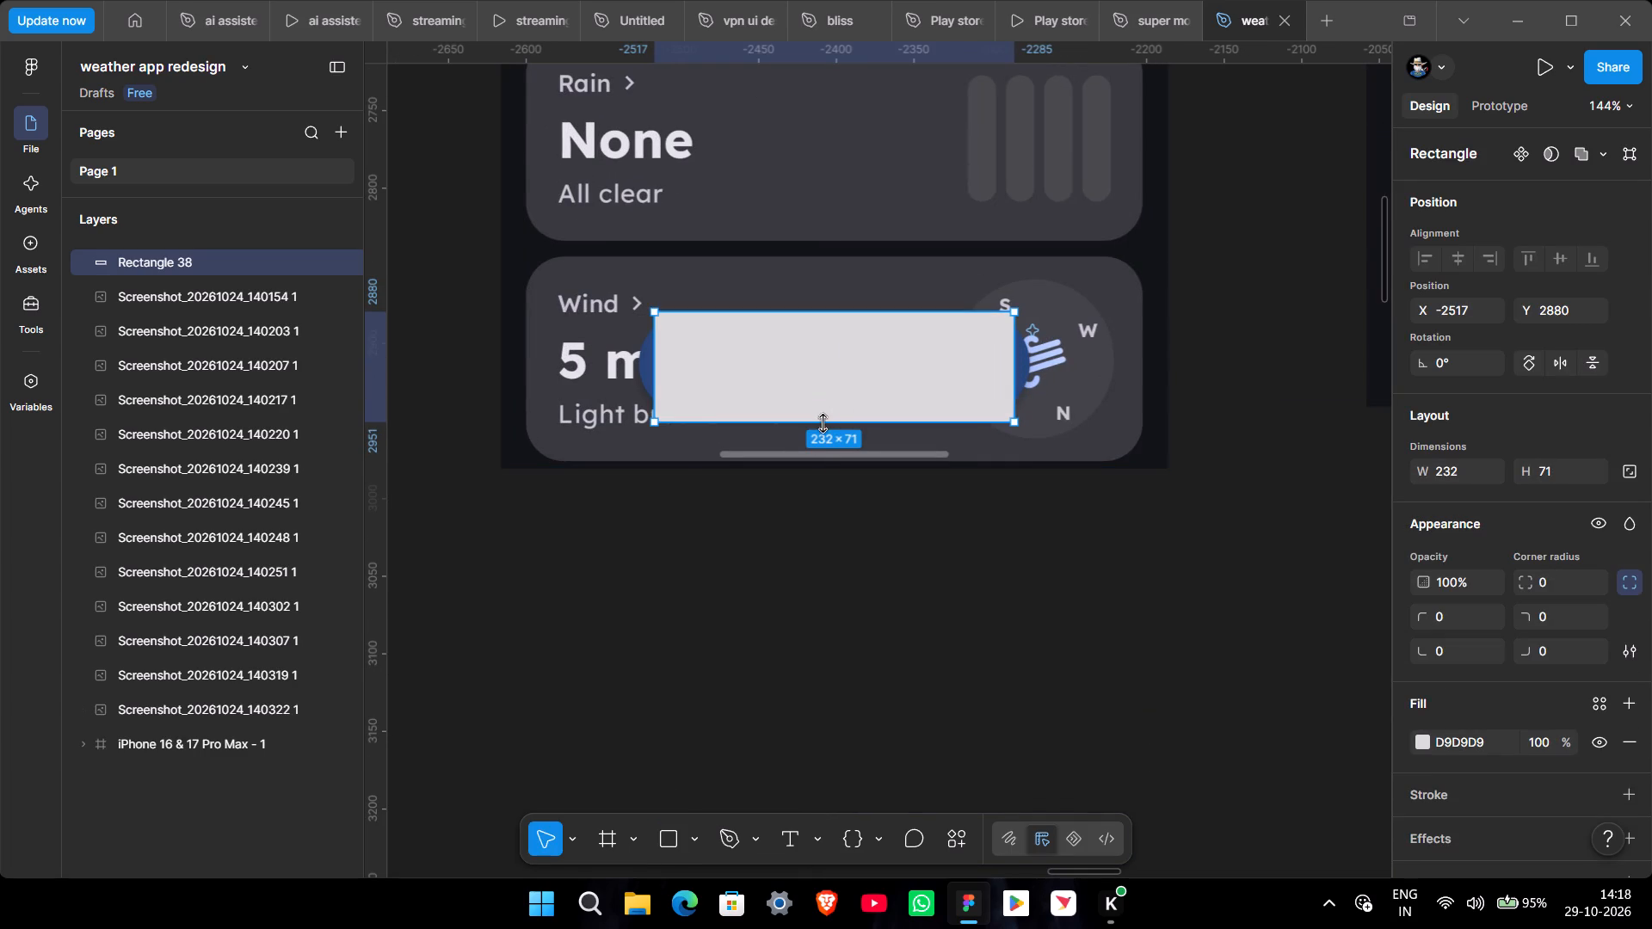
{"action": "left_click_drag", "start_coordinate": [823, 423], "coordinate": [817, 409]}
{"action": "left_click", "coordinate": [824, 369]}
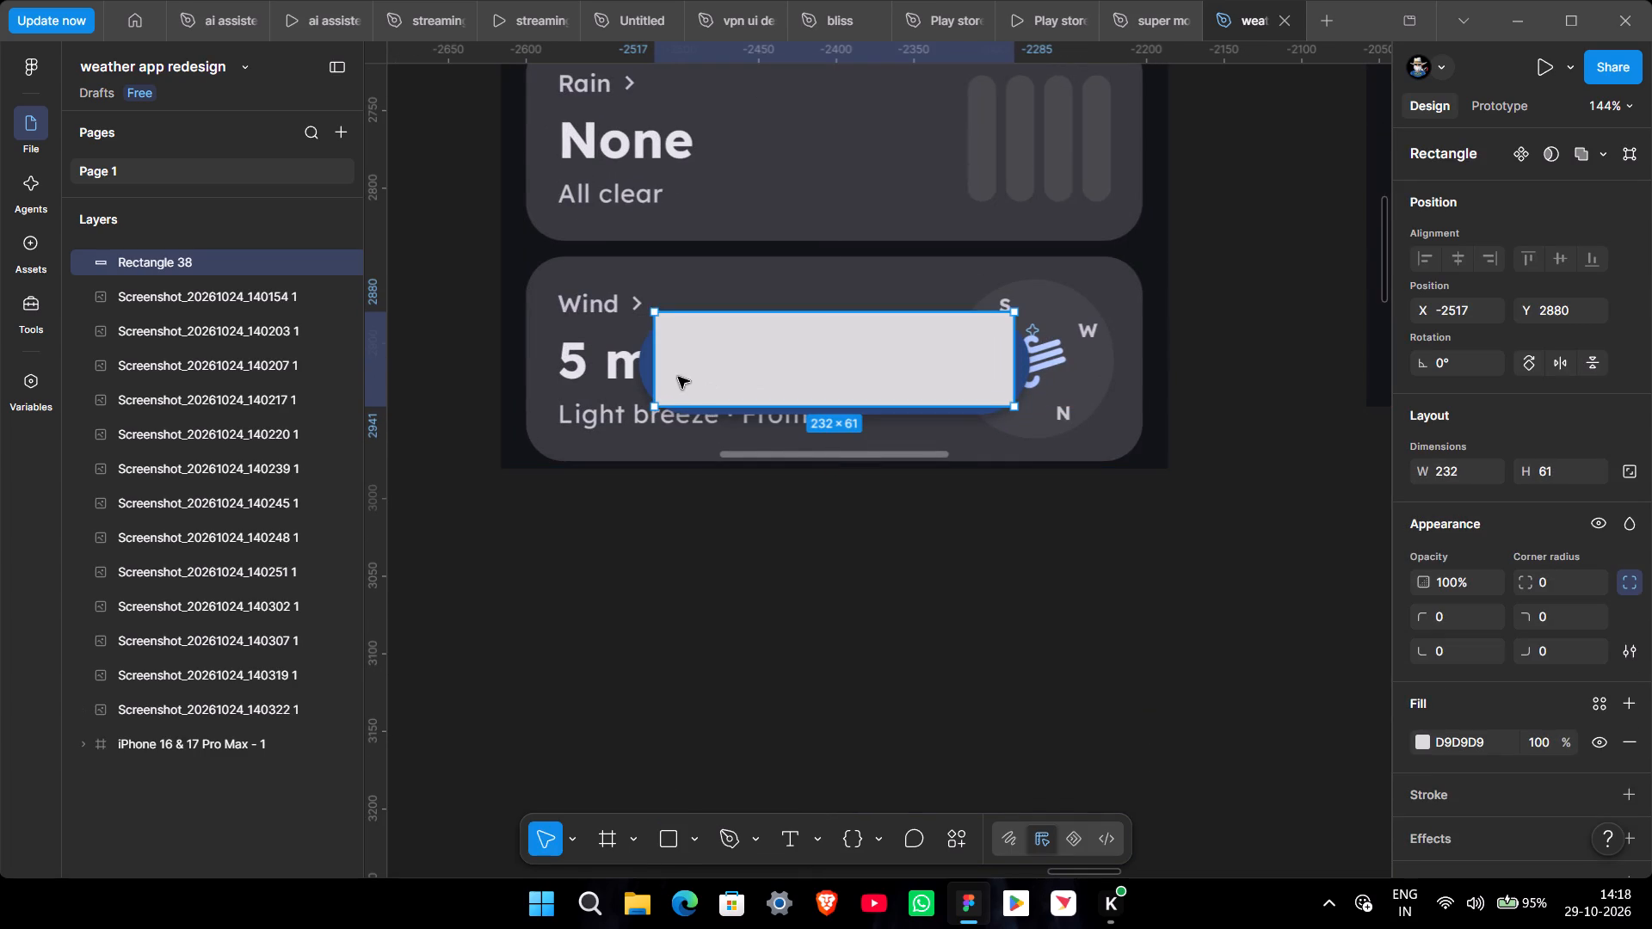
{"action": "left_click_drag", "start_coordinate": [660, 373], "coordinate": [637, 372]}
{"action": "left_click_drag", "start_coordinate": [1008, 379], "coordinate": [1017, 379]}
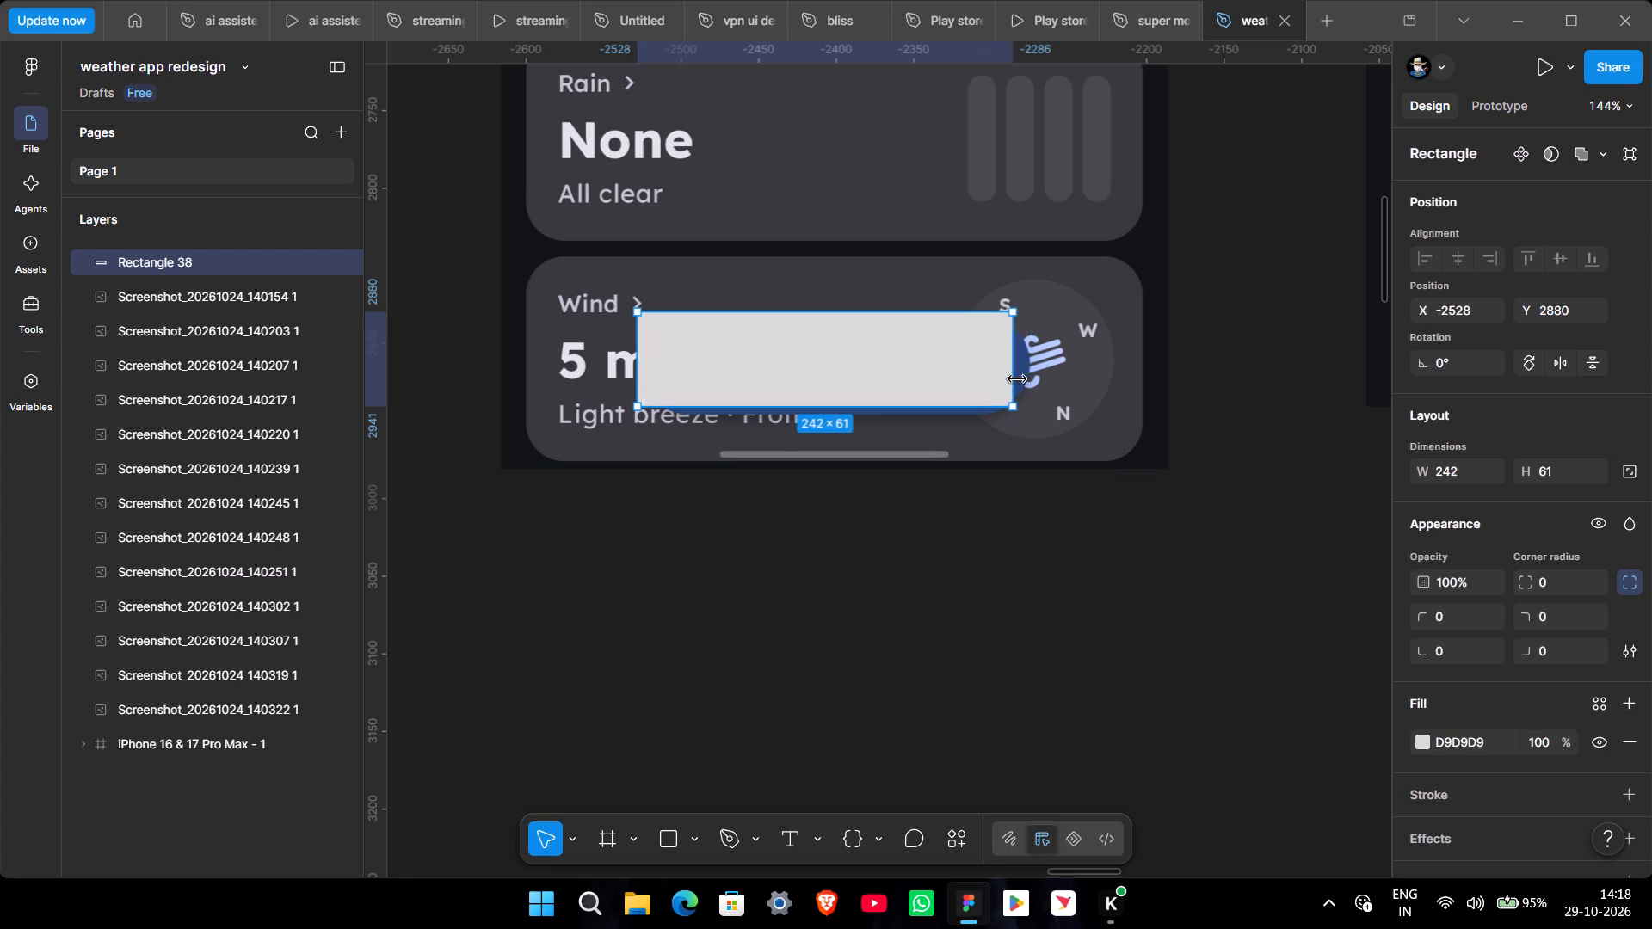
{"action": "left_click_drag", "start_coordinate": [1017, 379], "coordinate": [1028, 385]}
Move the rectangle onto the empty canvas just below the screenshot, at about X -2527, Y 3023.
{"action": "left_click_drag", "start_coordinate": [886, 396], "coordinate": [899, 576]}
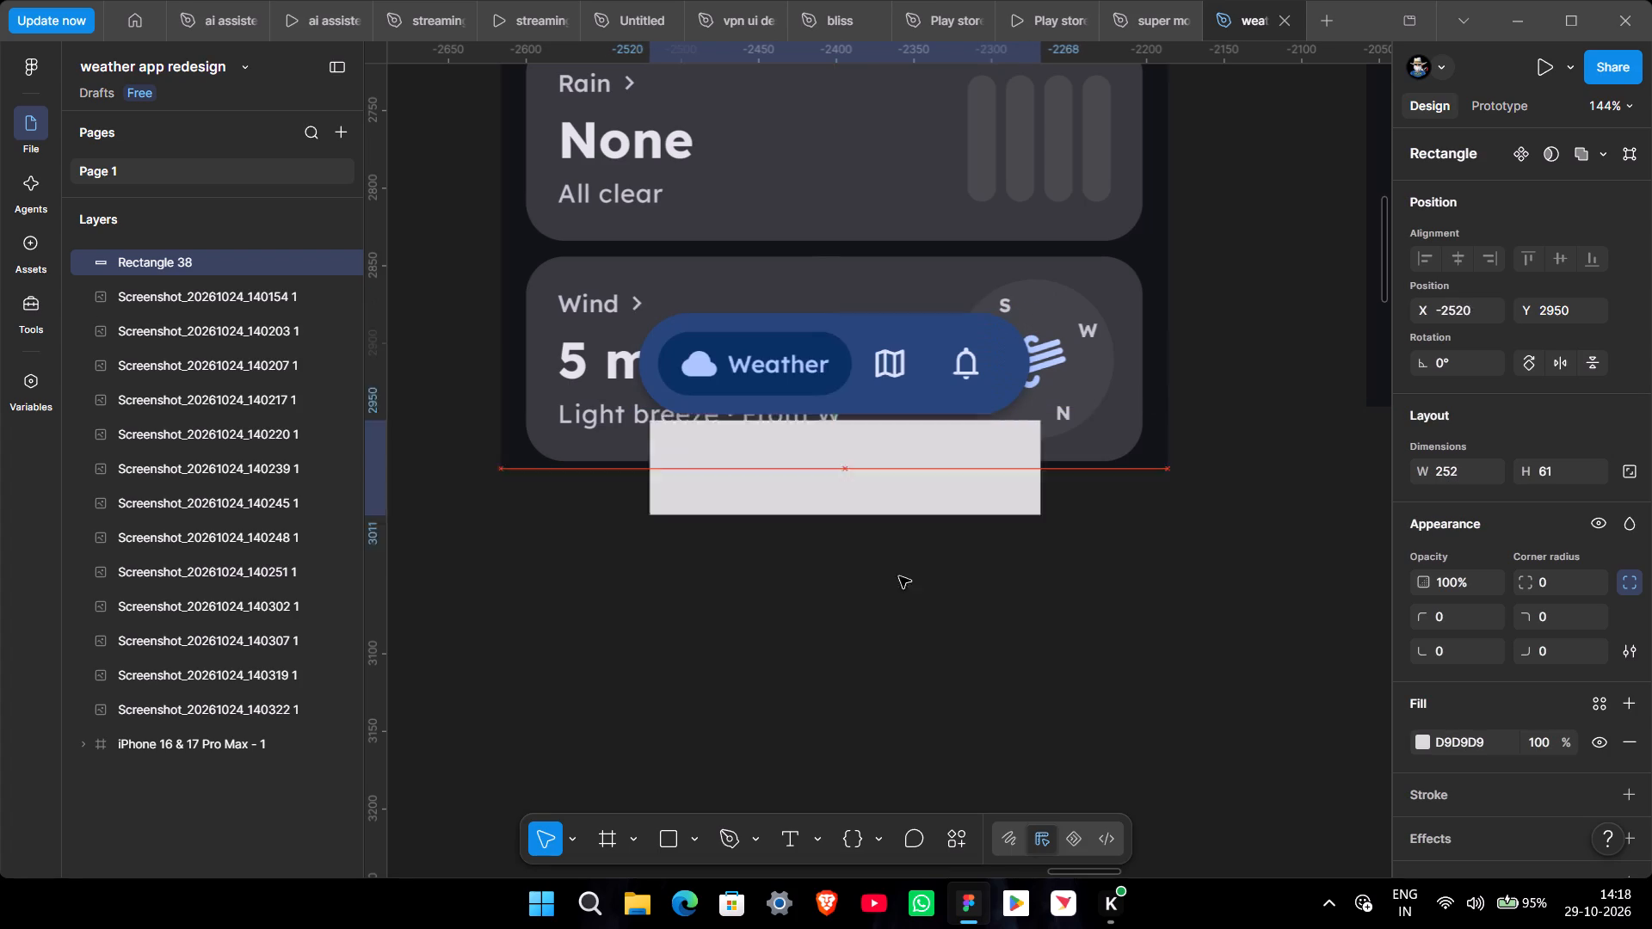
{"action": "left_click_drag", "start_coordinate": [899, 576], "coordinate": [890, 618]}
Round the rectangle's corners to a radius of 66 and extend its top edge slightly upward.
{"action": "middle_click_drag", "start_coordinate": [1532, 582], "coordinate": [964, 478]}
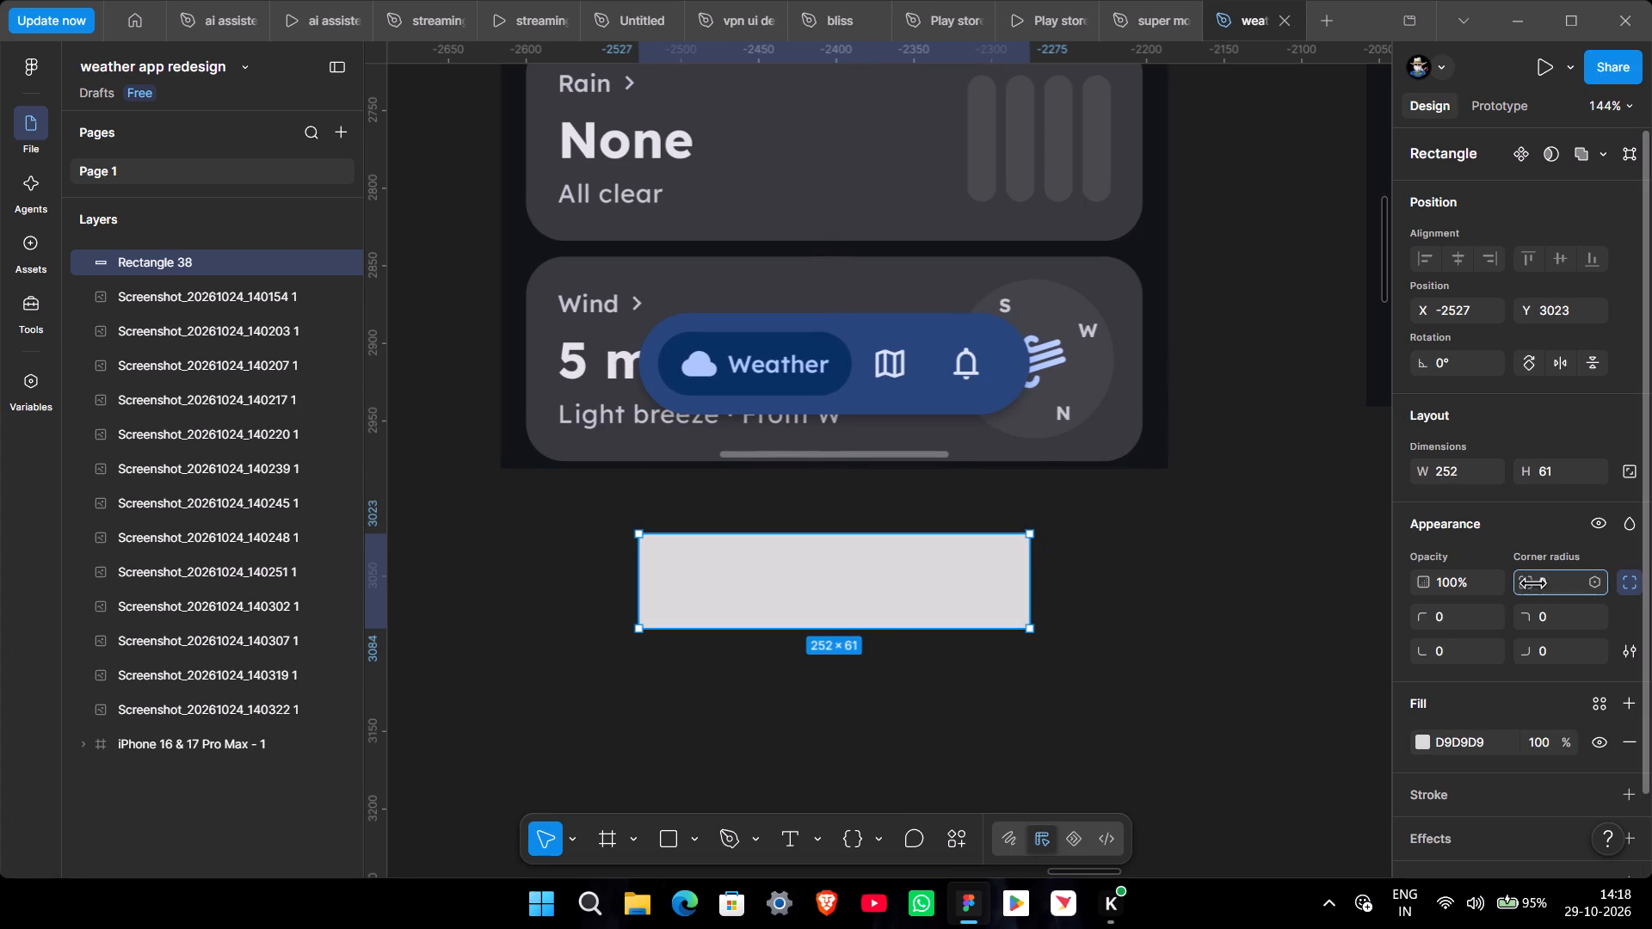
{"action": "middle_click_drag", "start_coordinate": [964, 478], "coordinate": [898, 440]}
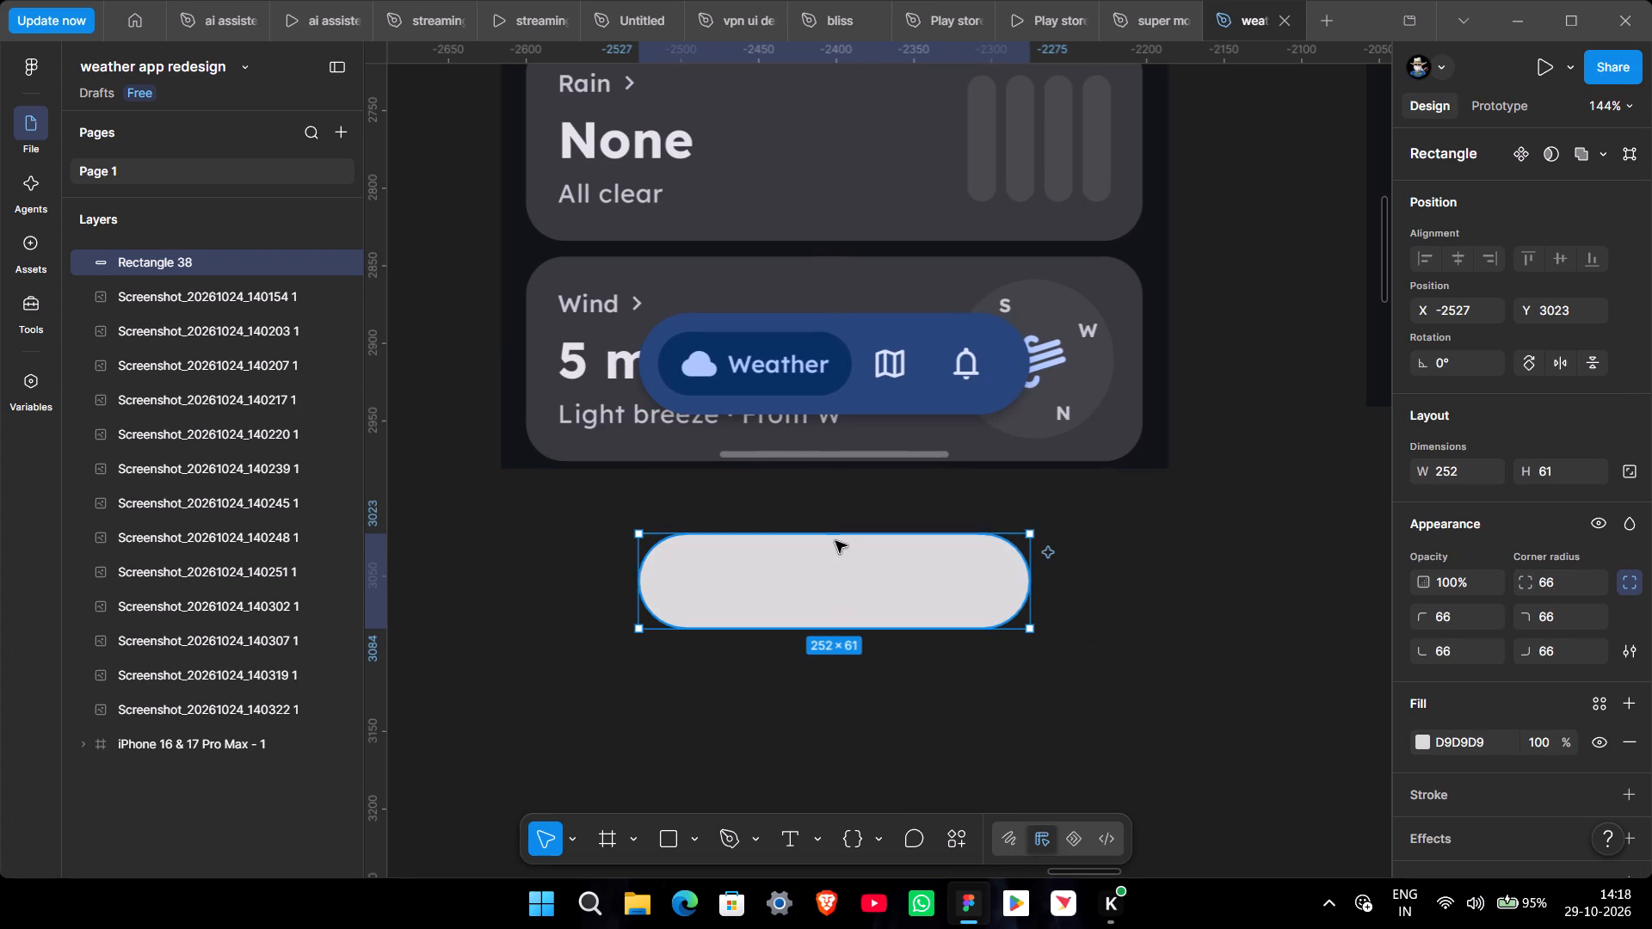
{"action": "left_click_drag", "start_coordinate": [835, 540], "coordinate": [836, 526]}
{"action": "left_click", "coordinate": [1149, 606]}
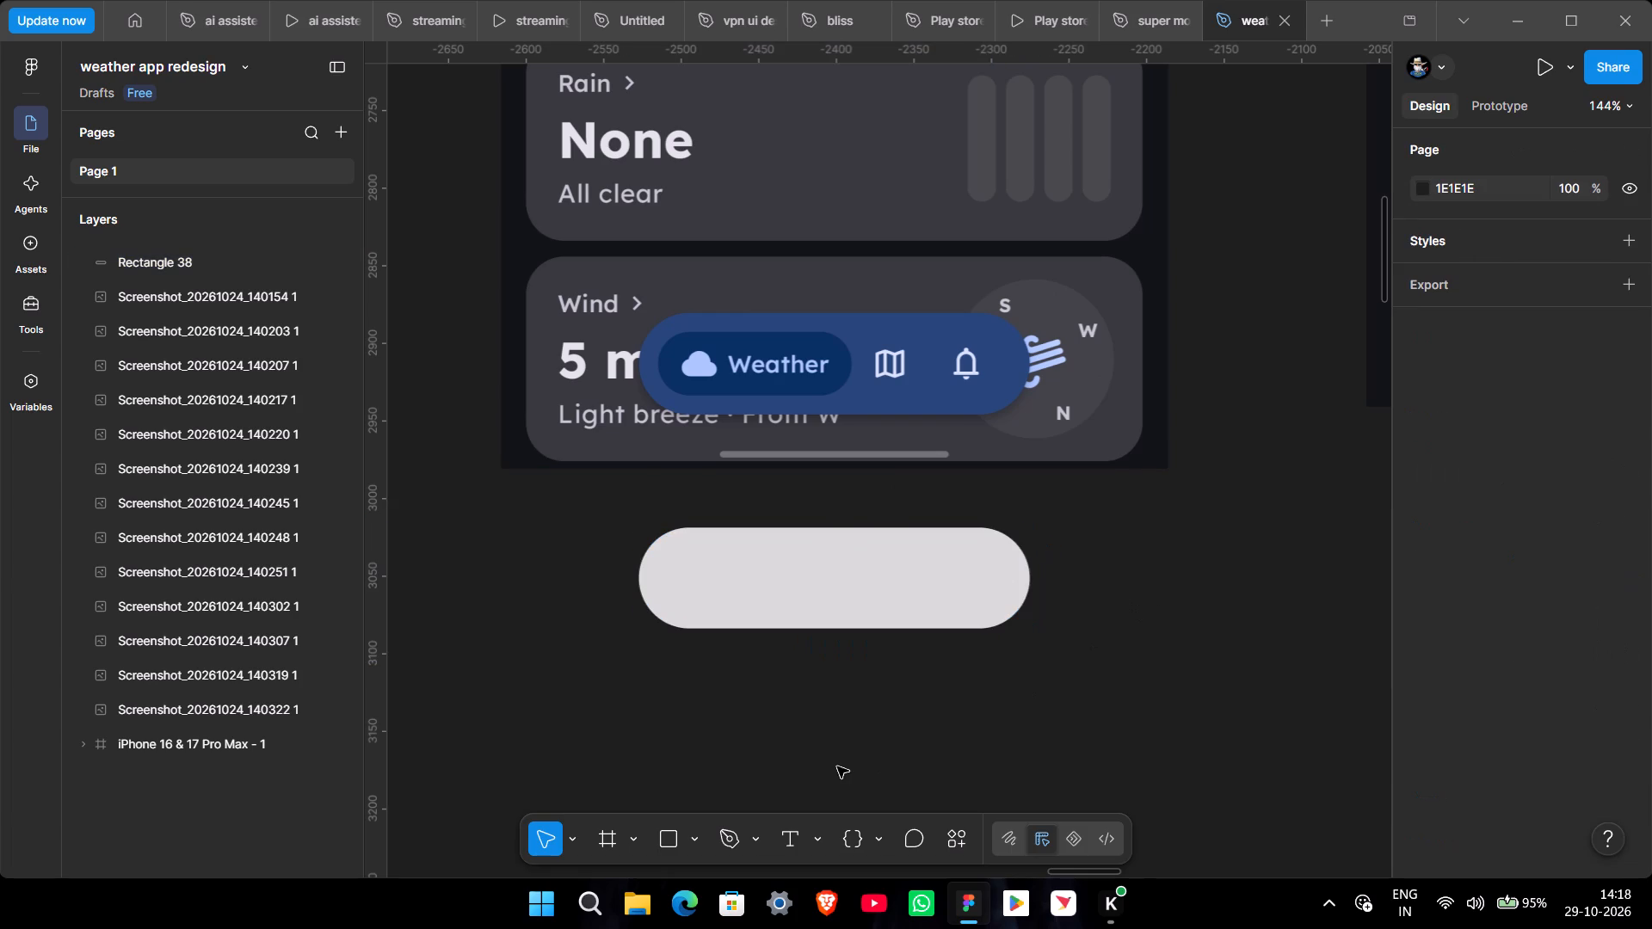
Fill the pill-shaped rectangle with blue #28467B sampled from the screenshot's navigation bar and shift it down to Y 3021.
{"action": "left_click", "coordinate": [798, 623]}
{"action": "left_click", "coordinate": [1422, 739]}
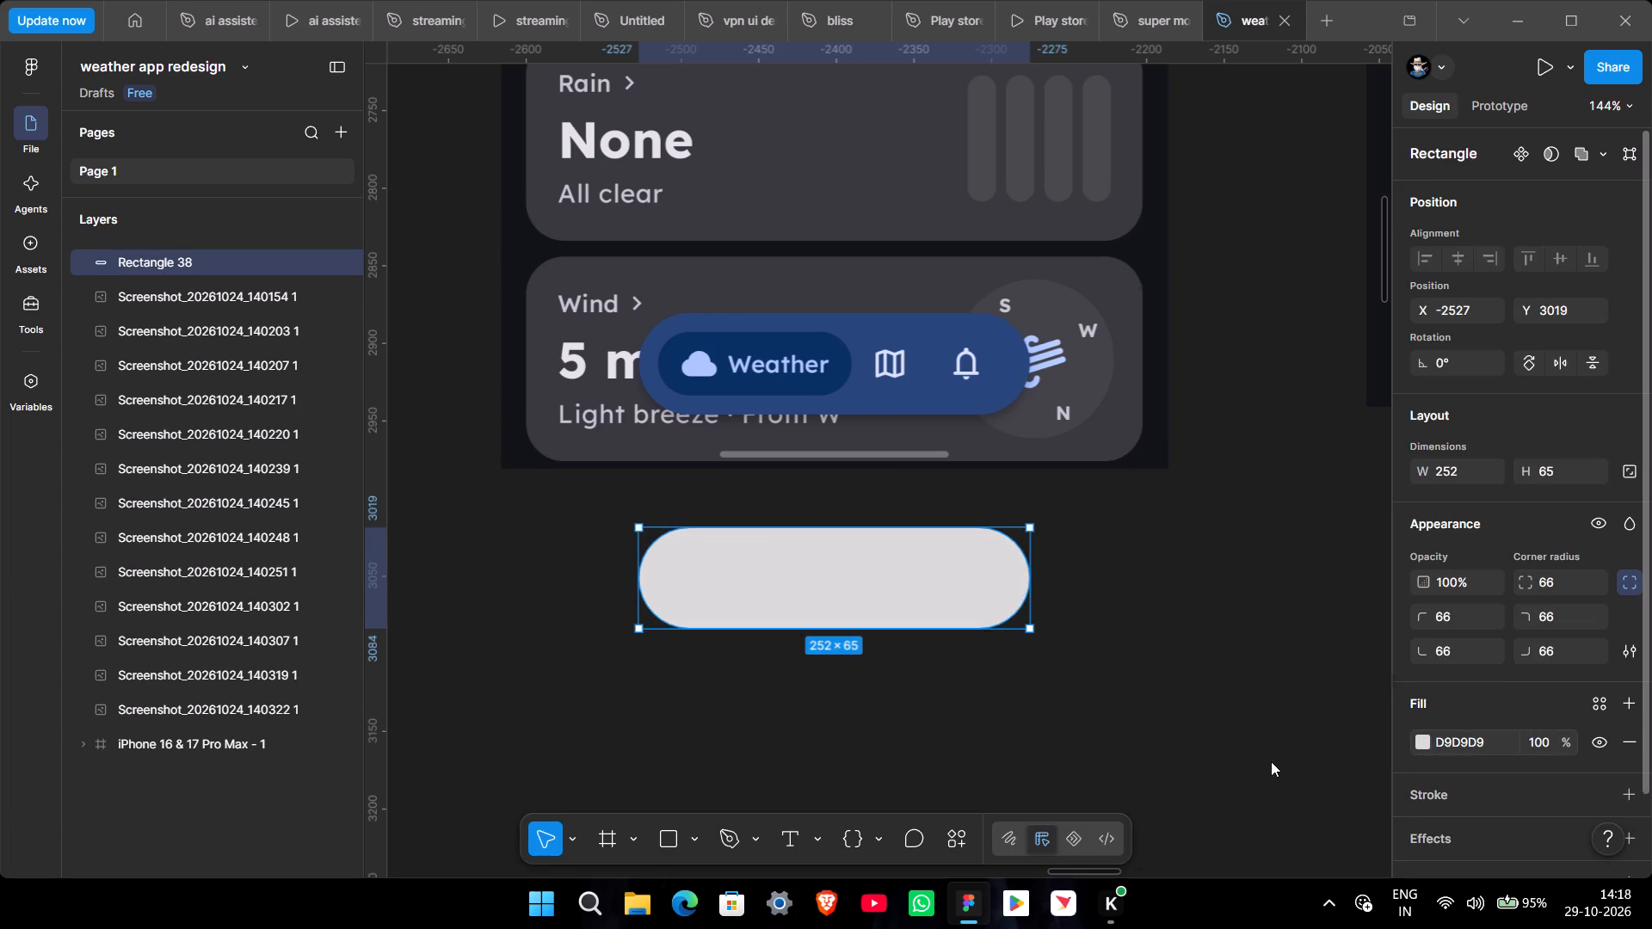
{"action": "left_click", "coordinate": [1168, 649]}
{"action": "left_click", "coordinate": [943, 386]}
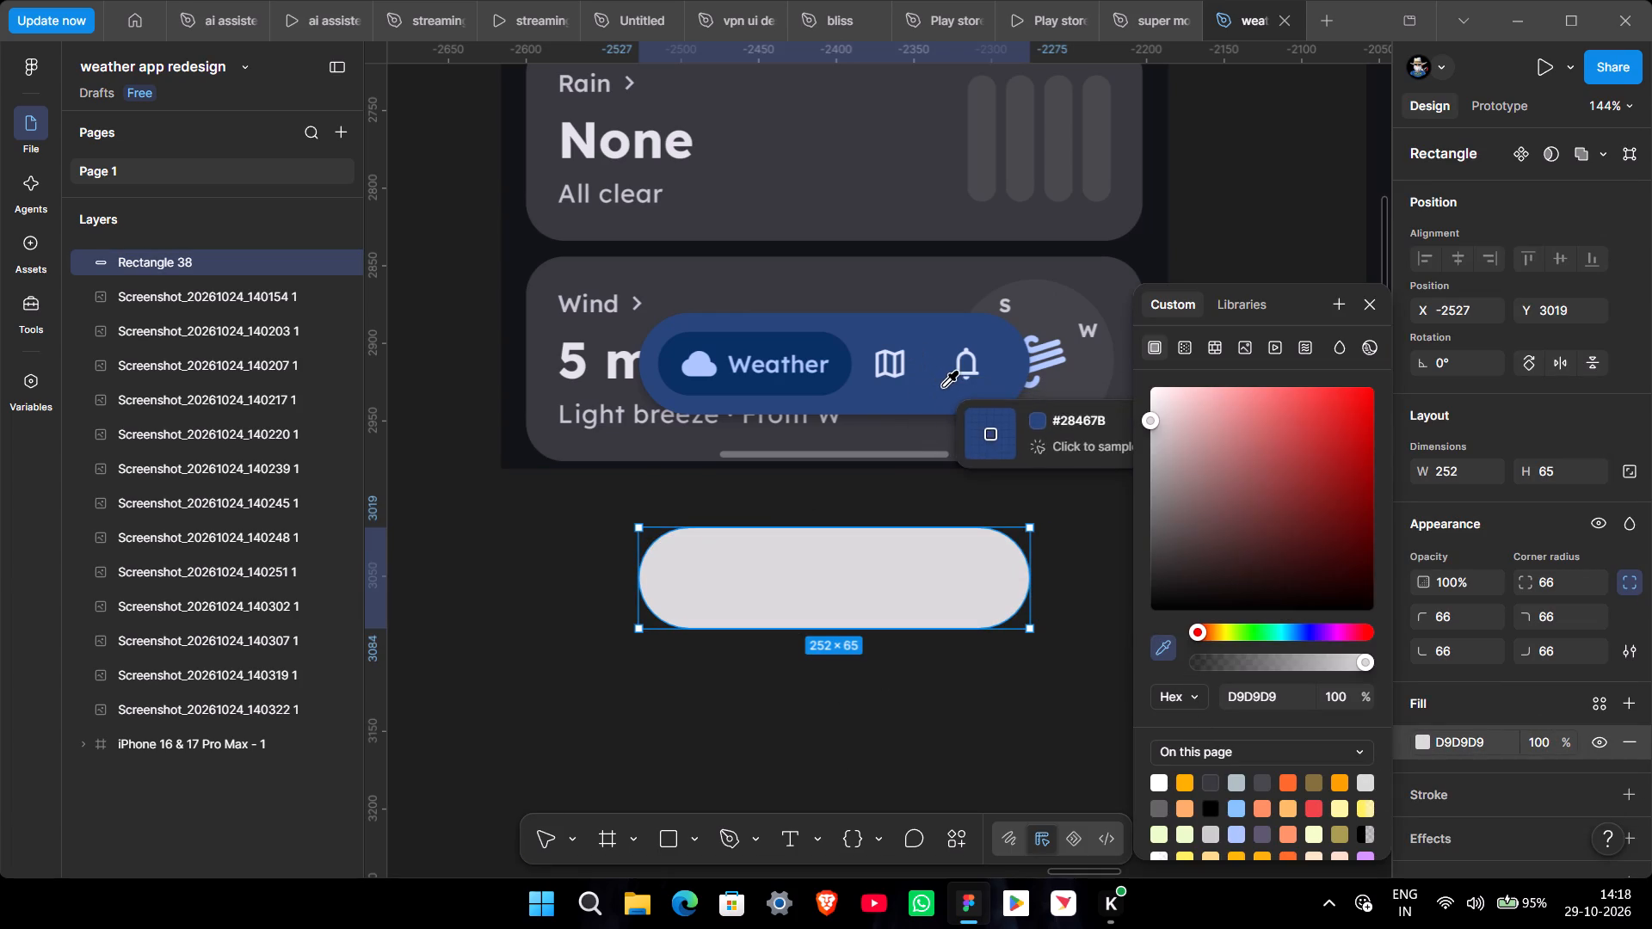
{"action": "left_click", "coordinate": [1078, 604]}
{"action": "left_click", "coordinate": [758, 573]}
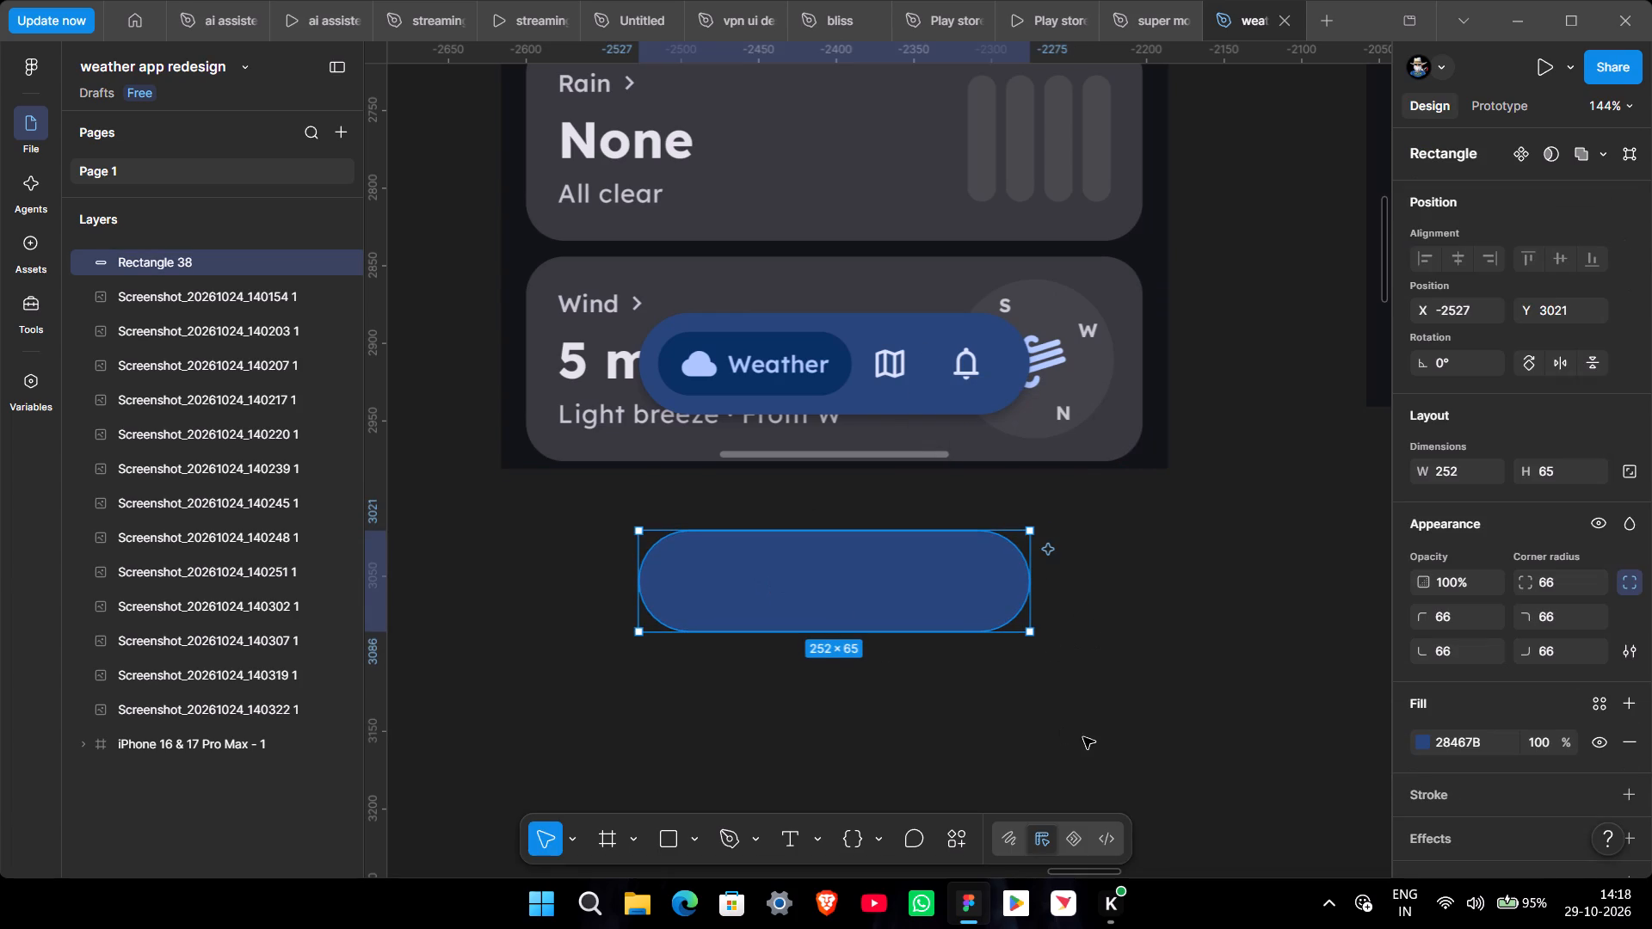
{"action": "scroll", "coordinate": [969, 718], "scroll_direction": "down", "scroll_amount": 4}
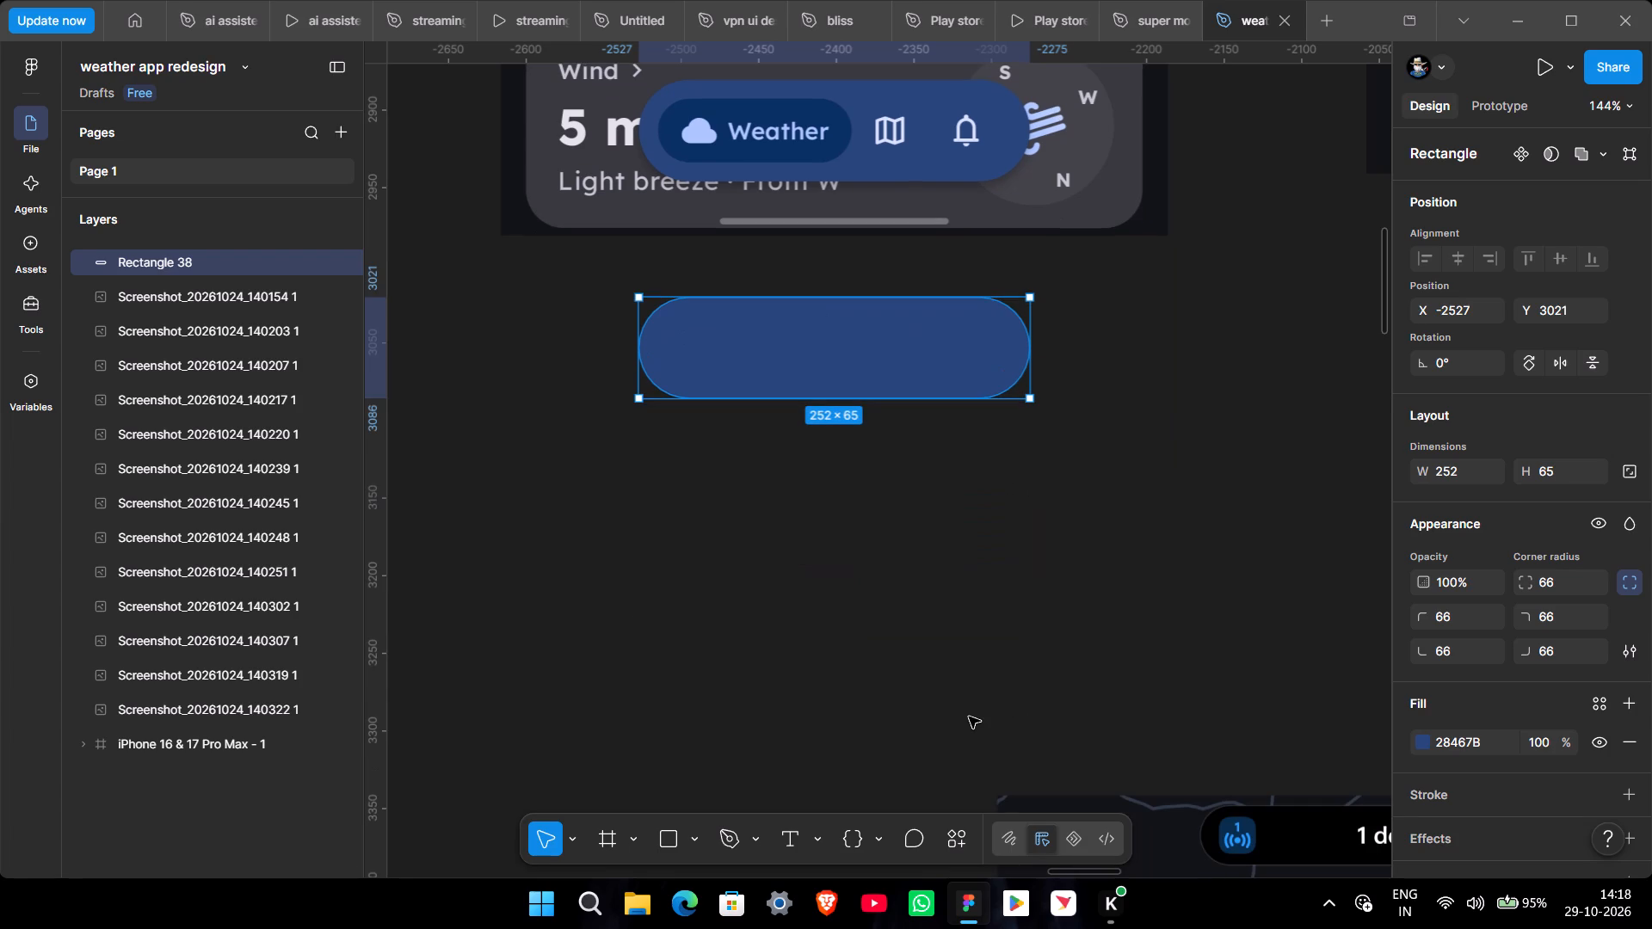
{"action": "left_click", "coordinate": [969, 711]}
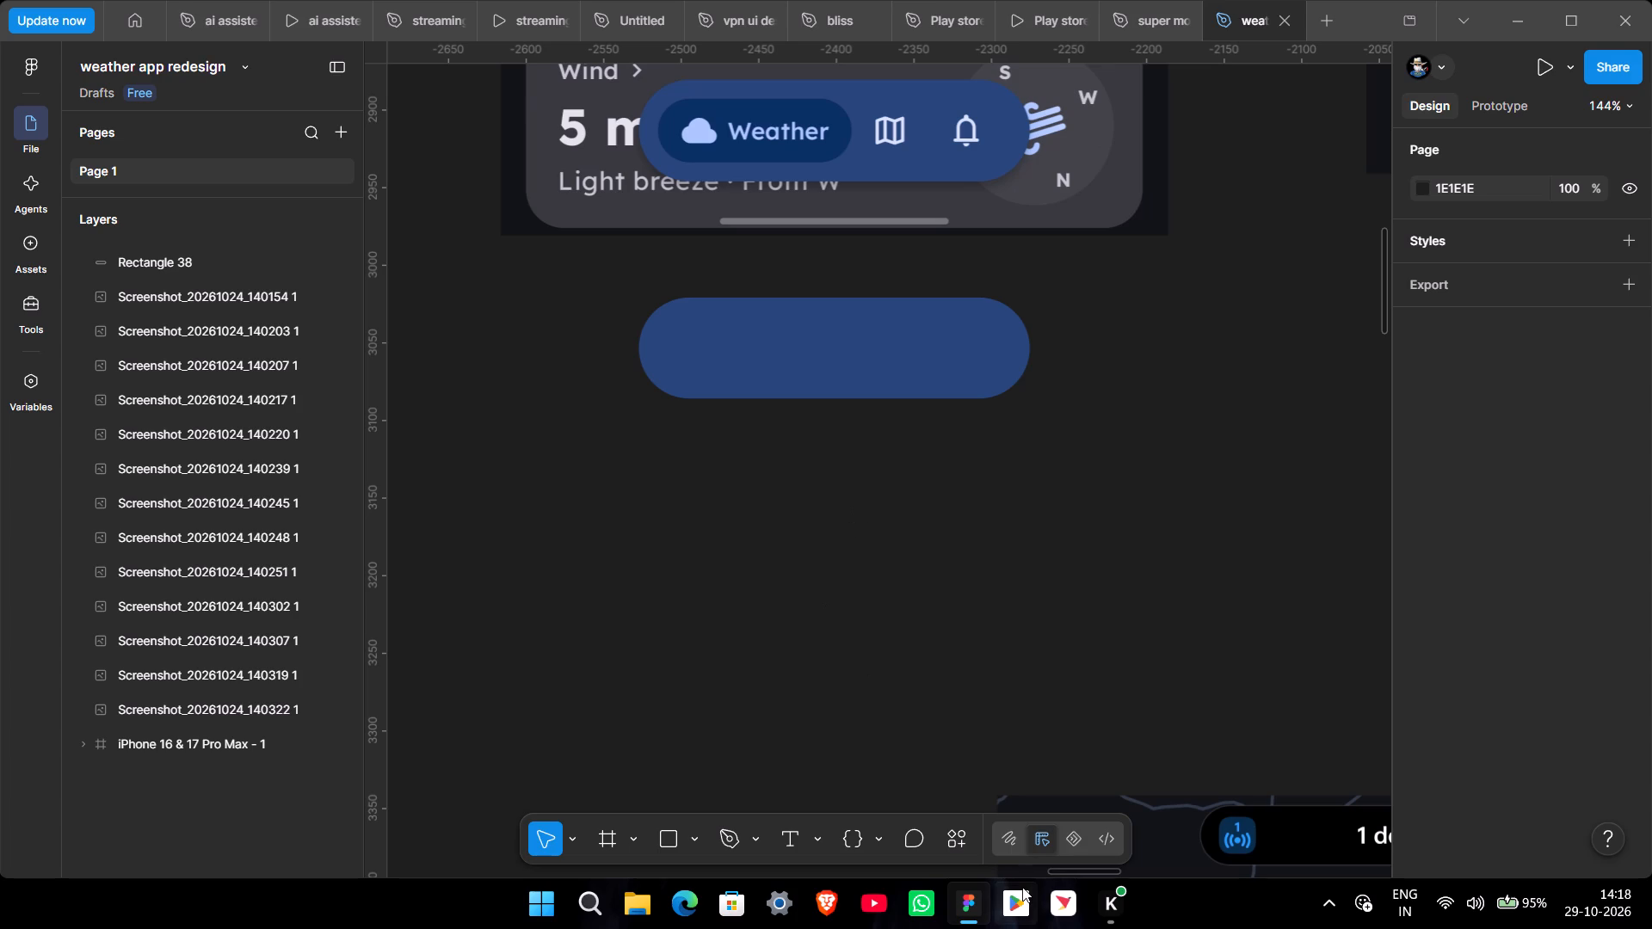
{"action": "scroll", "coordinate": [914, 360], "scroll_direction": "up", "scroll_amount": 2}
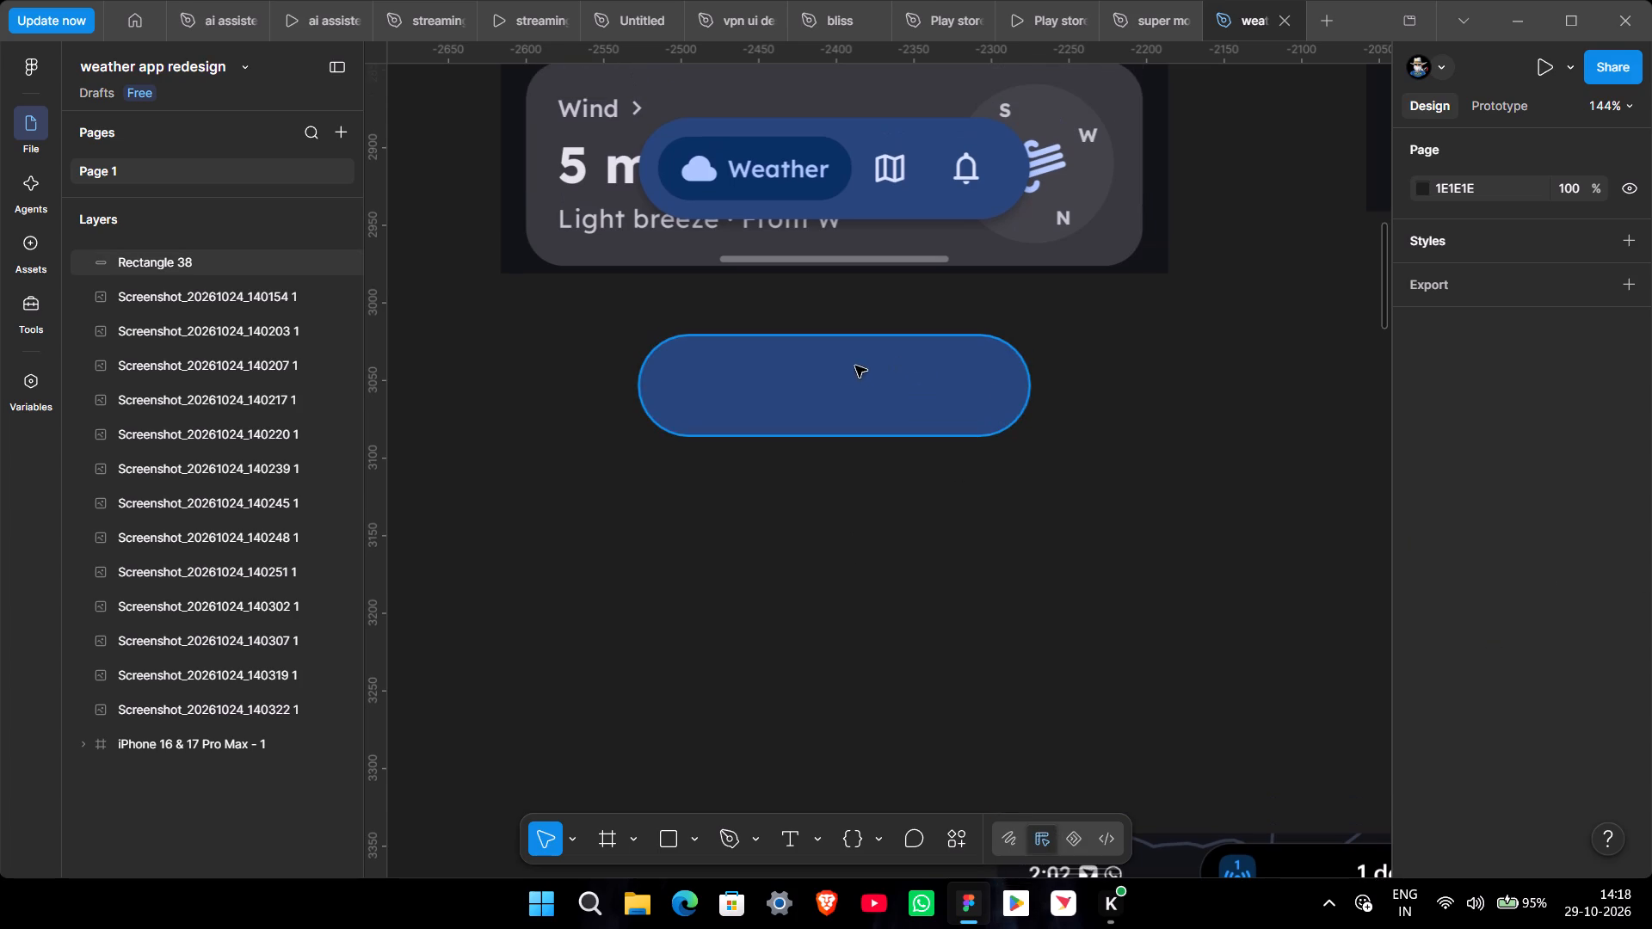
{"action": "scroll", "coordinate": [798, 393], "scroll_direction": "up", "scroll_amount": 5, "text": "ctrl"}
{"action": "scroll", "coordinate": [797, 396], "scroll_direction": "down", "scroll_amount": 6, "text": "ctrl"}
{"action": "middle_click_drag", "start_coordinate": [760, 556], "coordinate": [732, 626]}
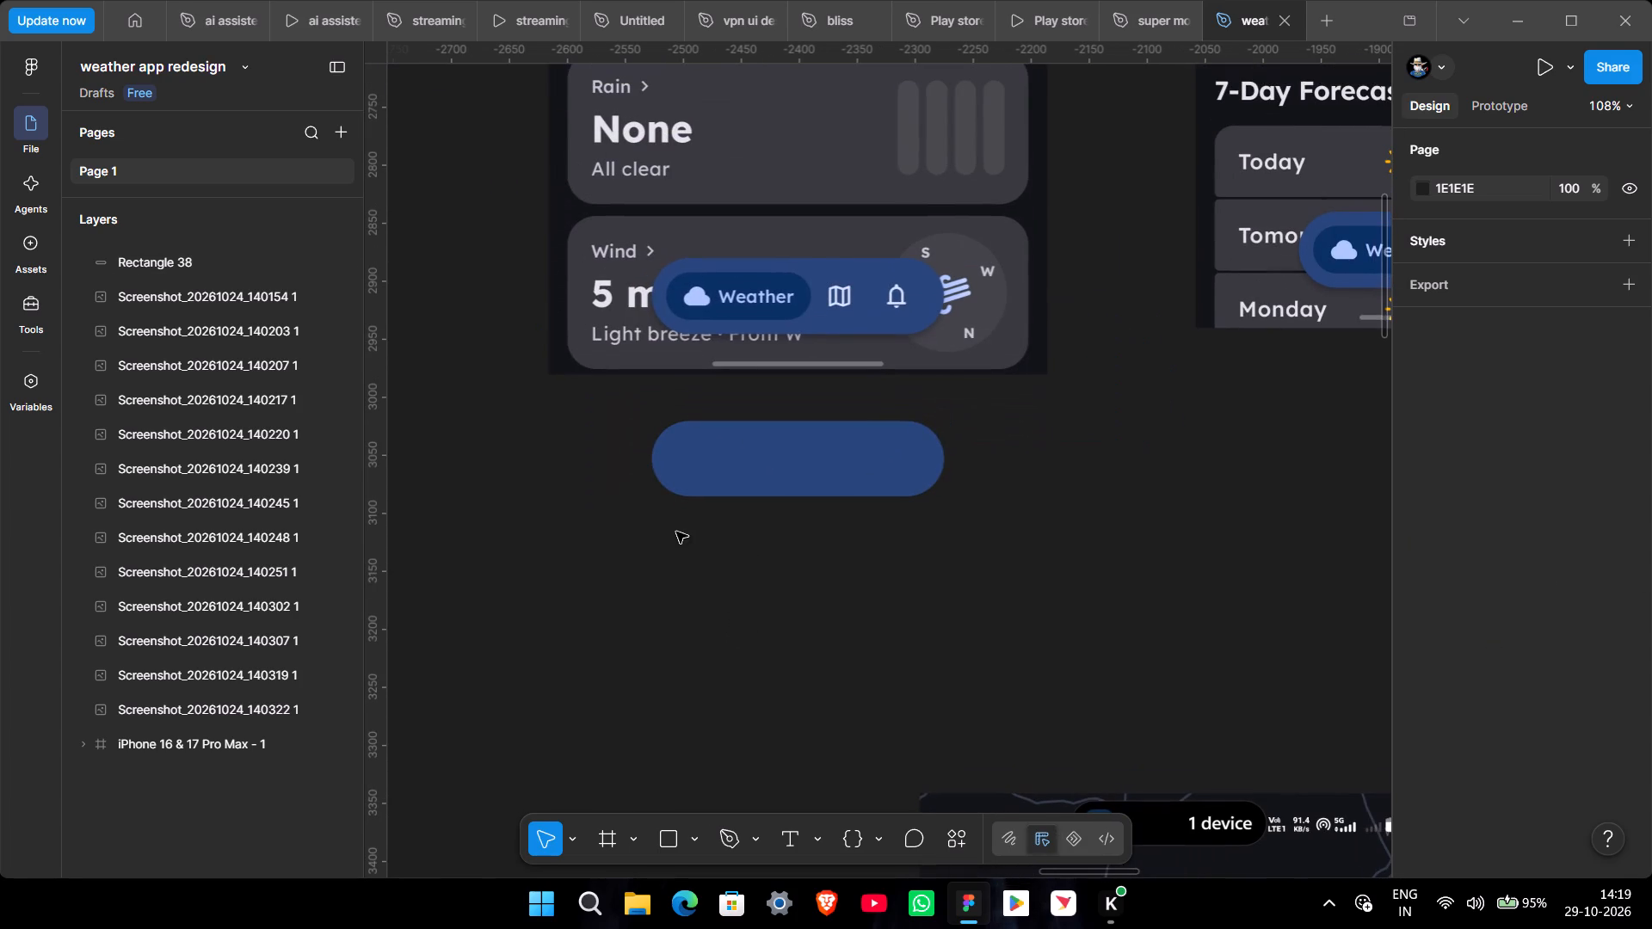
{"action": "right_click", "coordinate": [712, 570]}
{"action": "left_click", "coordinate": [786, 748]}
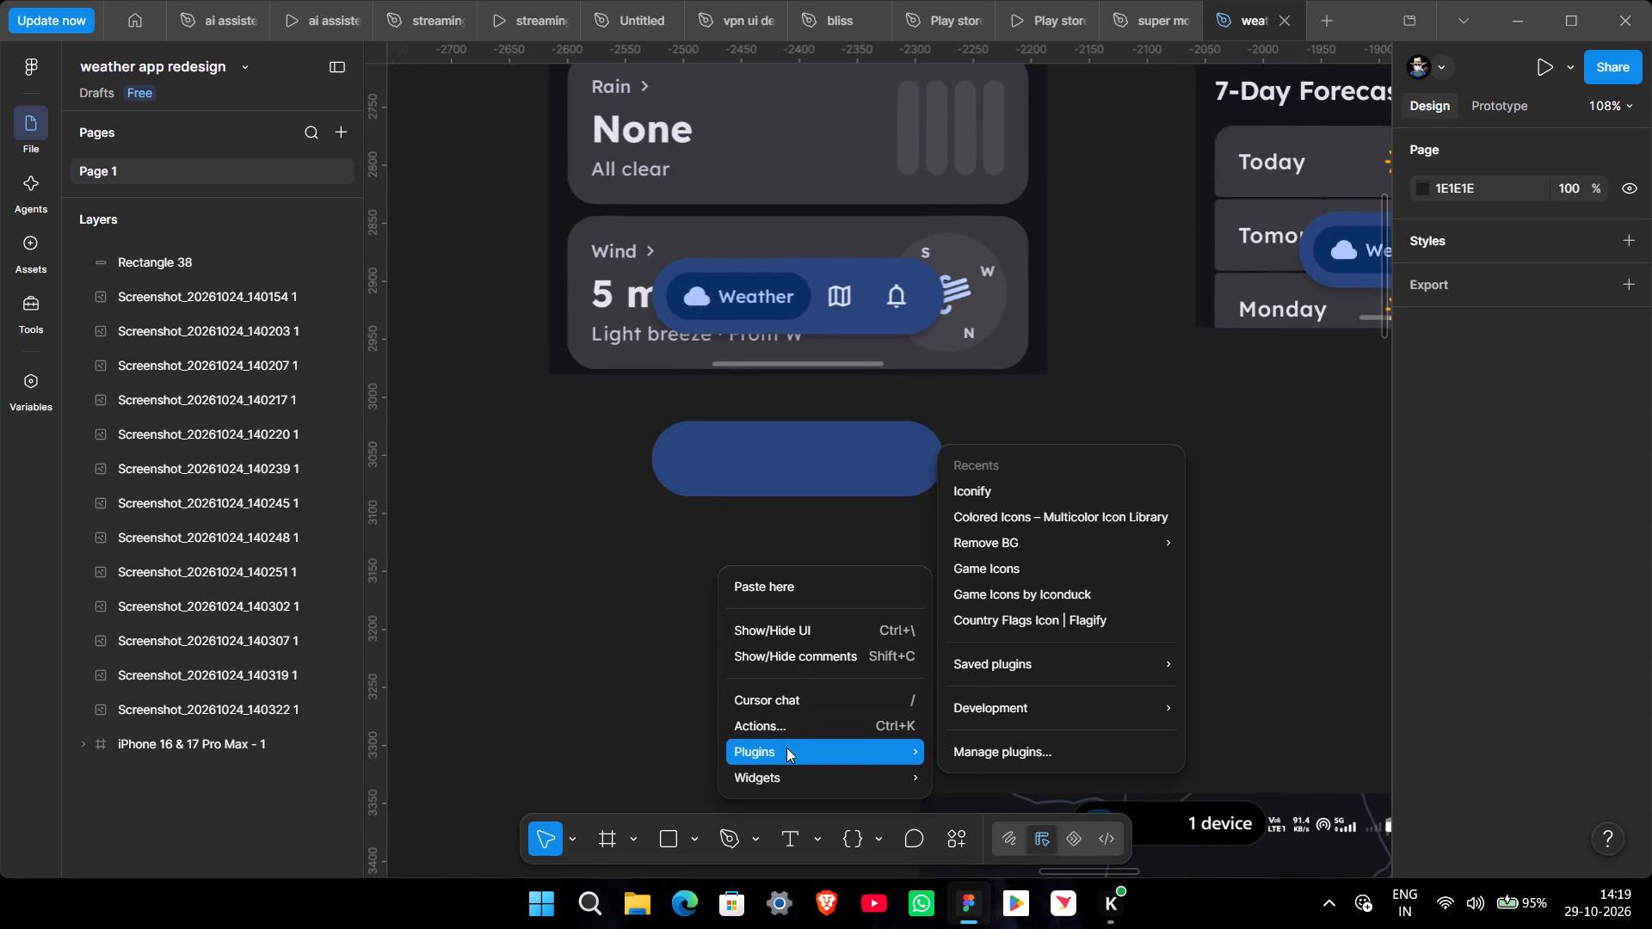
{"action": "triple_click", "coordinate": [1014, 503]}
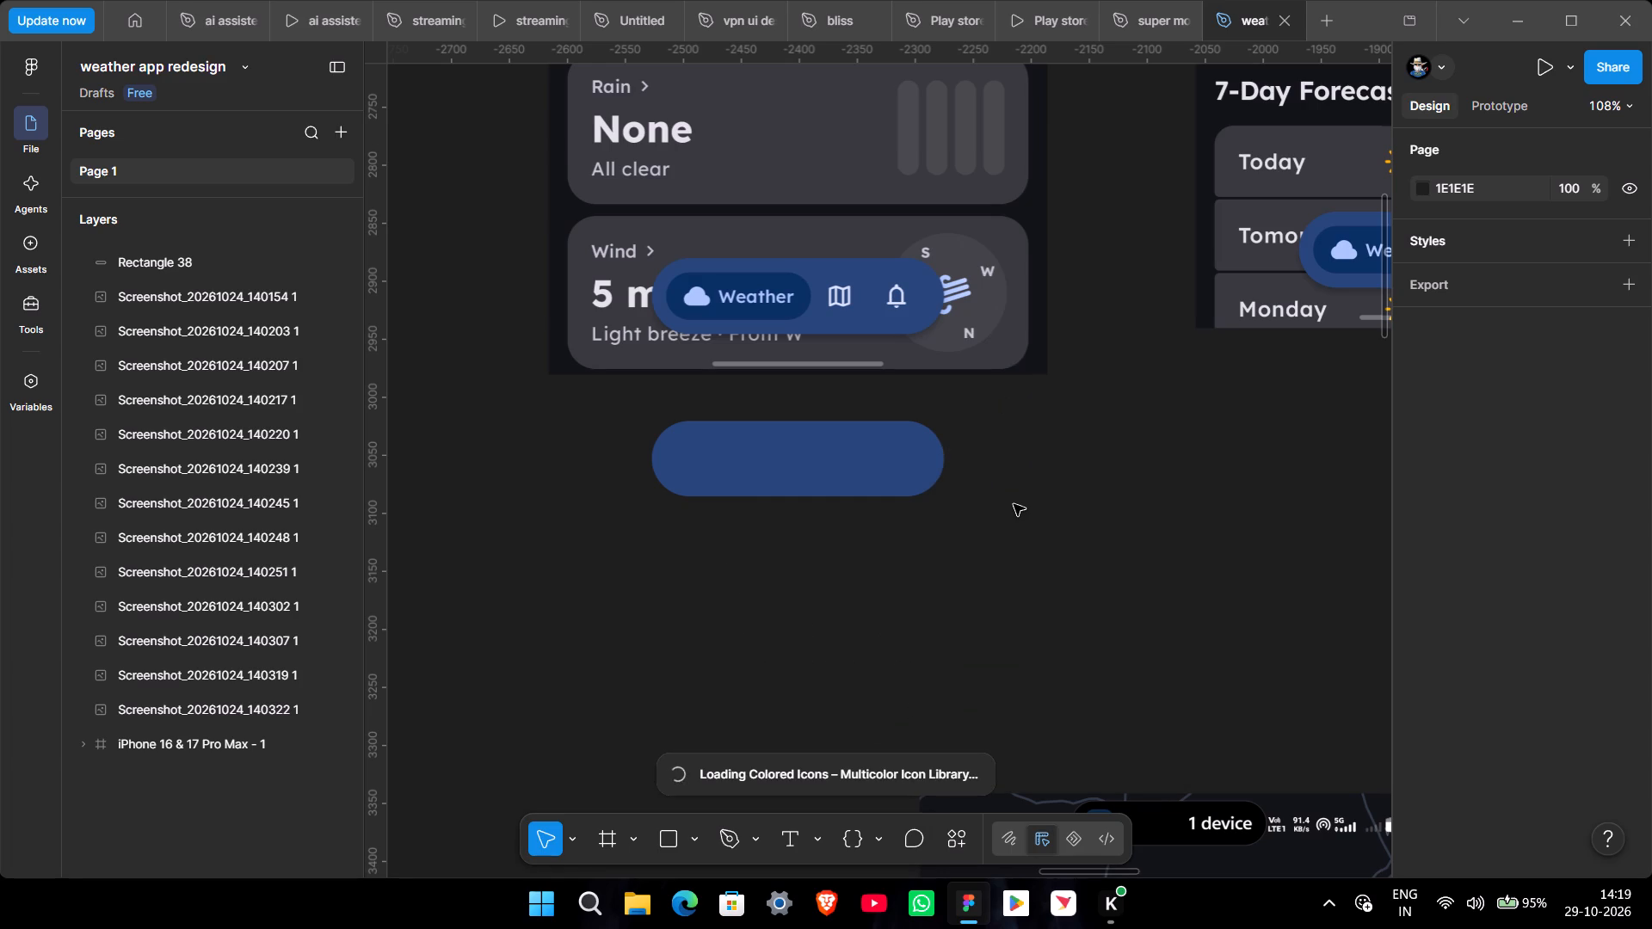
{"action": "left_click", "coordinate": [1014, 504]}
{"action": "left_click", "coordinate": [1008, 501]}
Launch the Iconify plugin beside the screenshots and the blue pill.
{"action": "right_click", "coordinate": [685, 586]}
{"action": "left_click", "coordinate": [790, 754]}
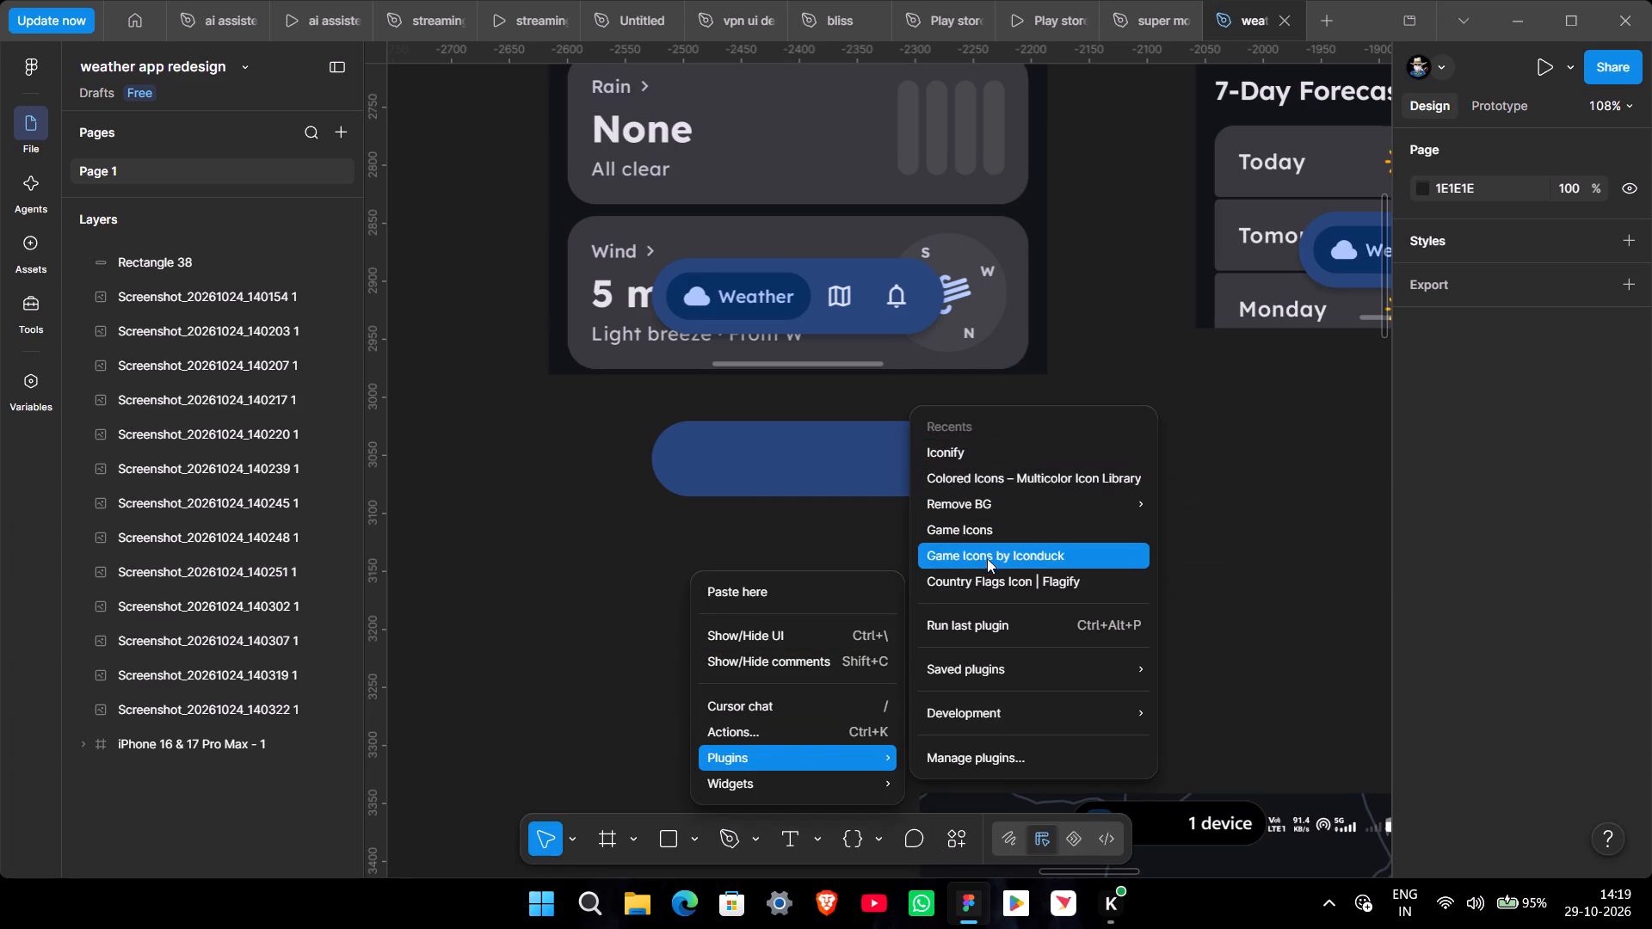
{"action": "left_click", "coordinate": [965, 453]}
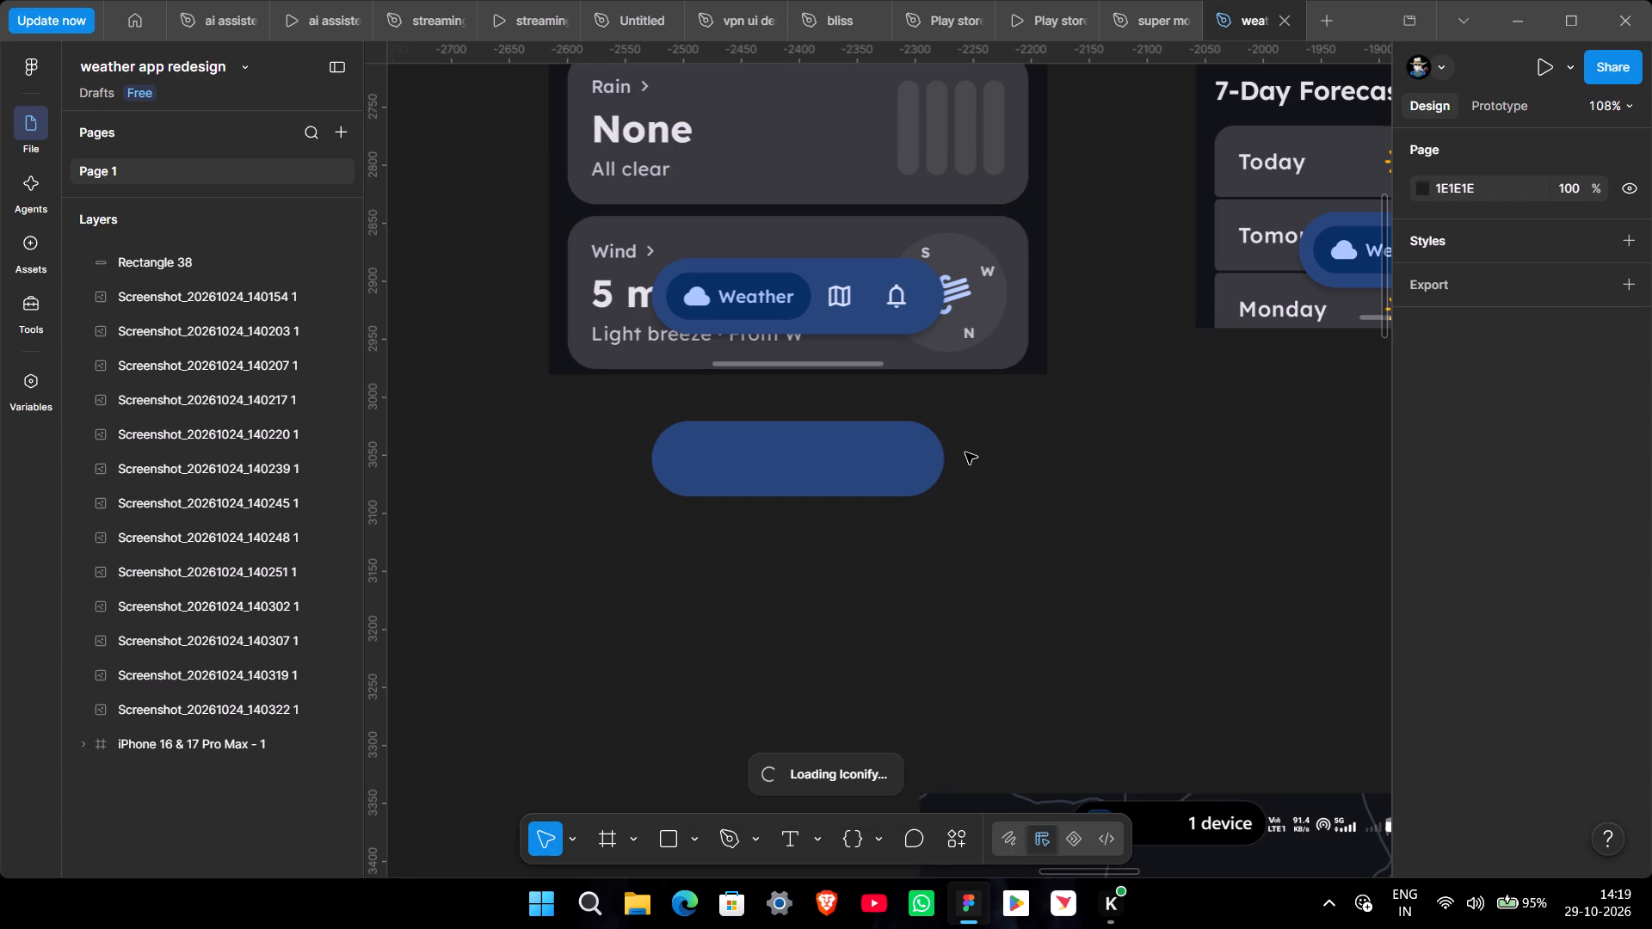
{"action": "scroll", "coordinate": [901, 621], "scroll_direction": "down", "scroll_amount": 15, "text": "ctrl"}
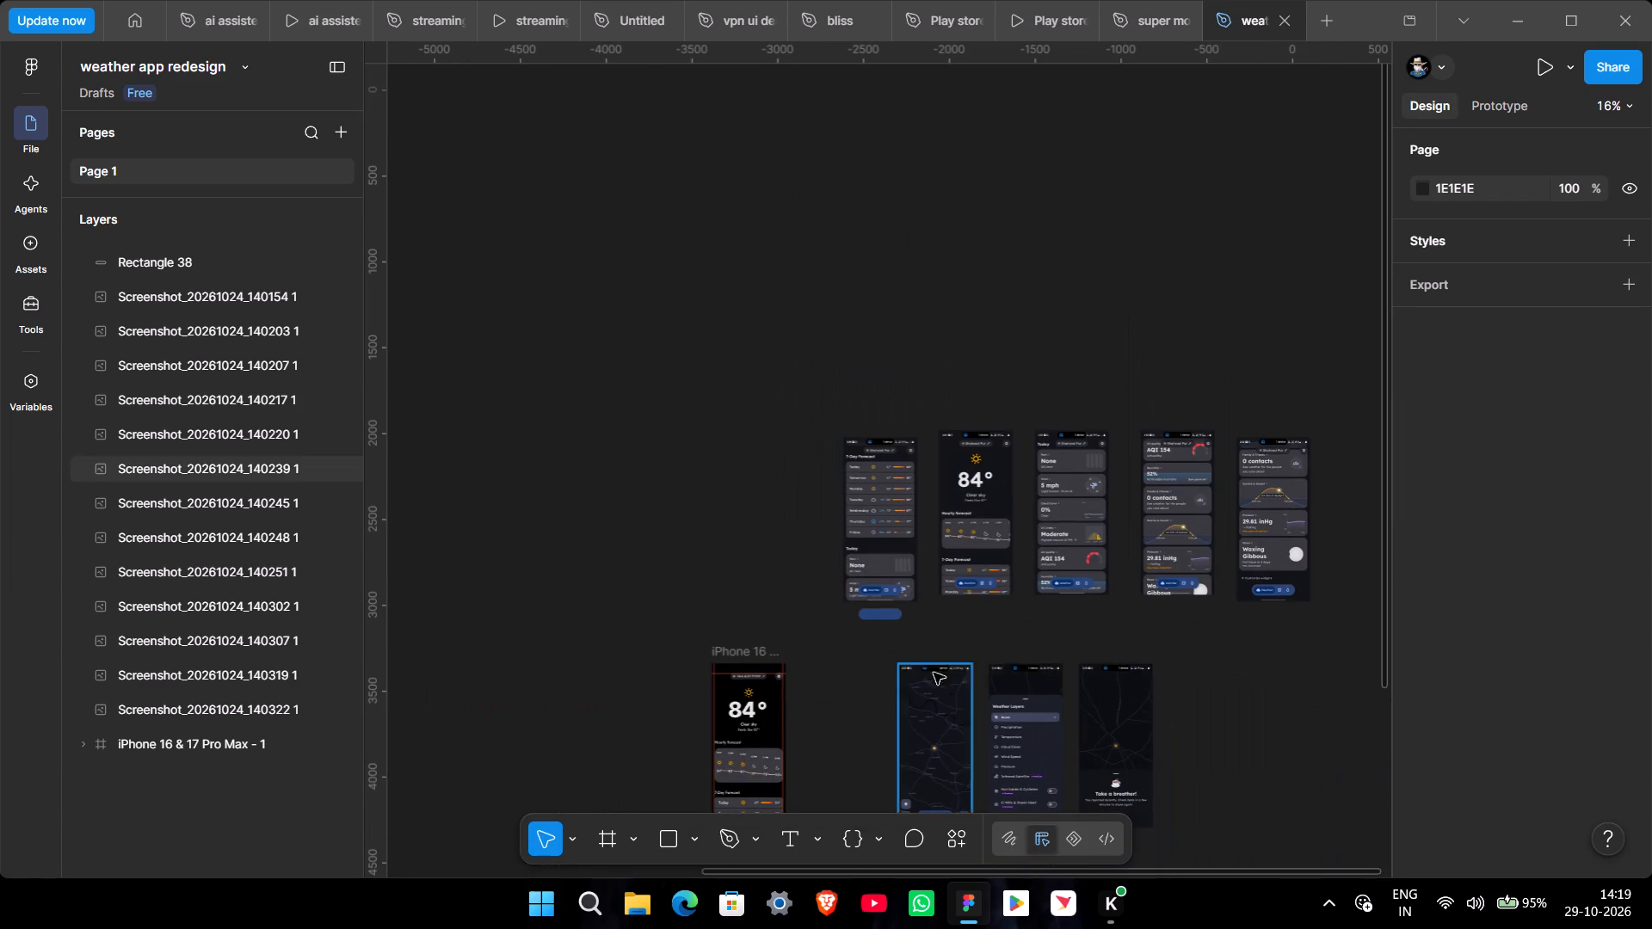
{"action": "scroll", "coordinate": [842, 699], "scroll_direction": "up", "scroll_amount": 5, "text": "ctrl"}
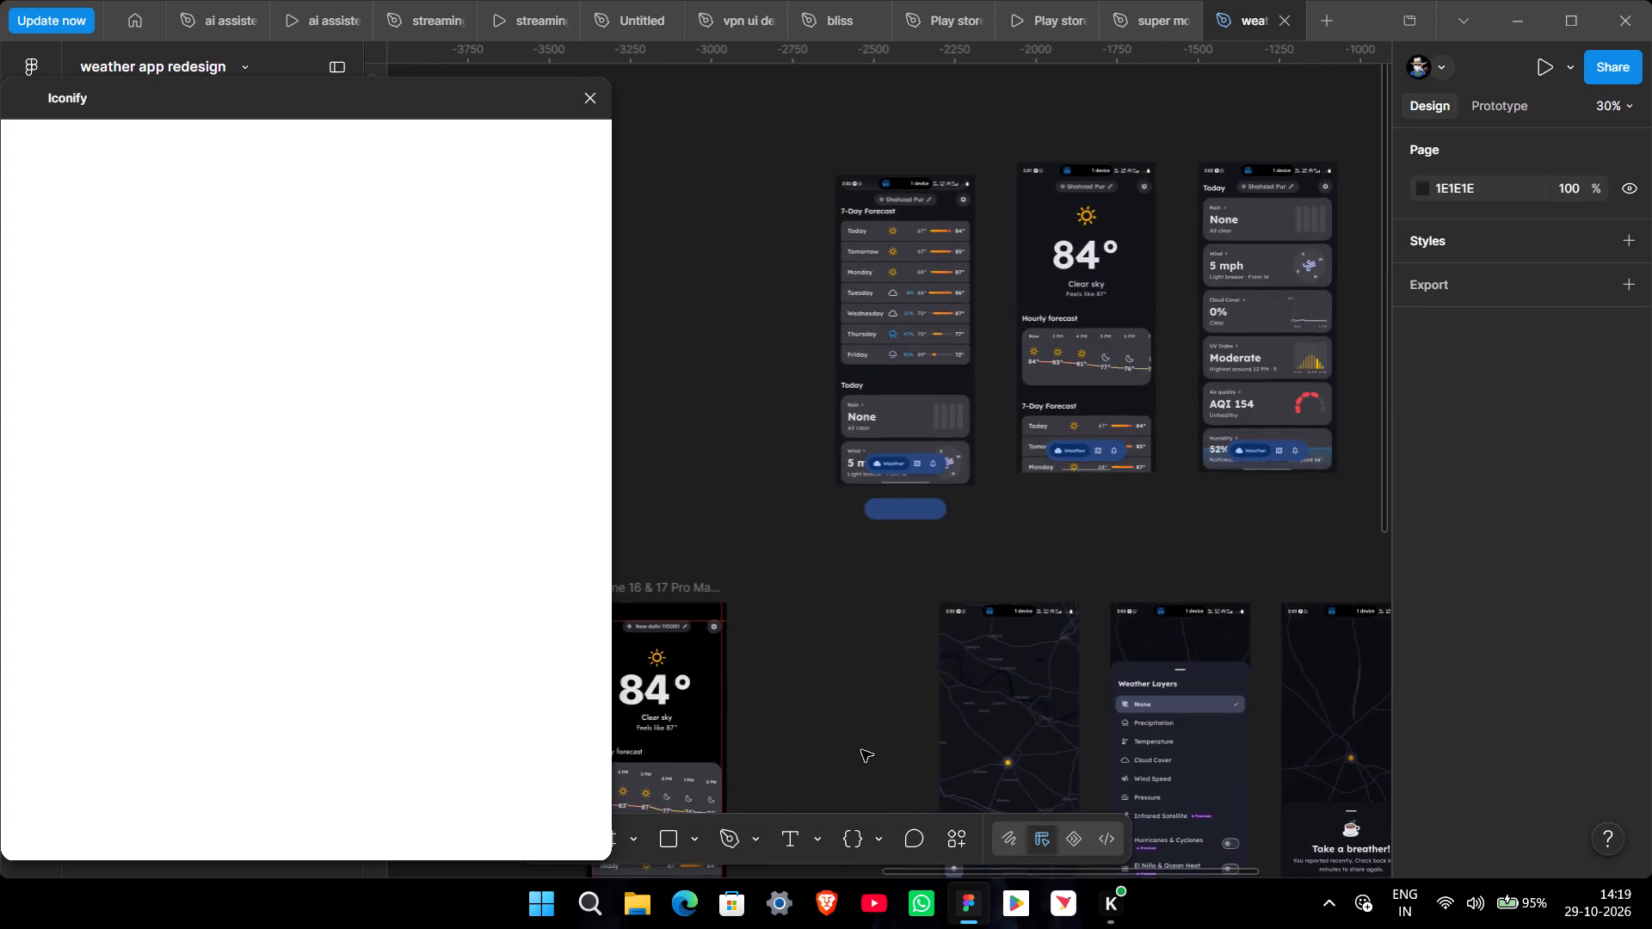
{"action": "scroll", "coordinate": [975, 635], "scroll_direction": "up", "scroll_amount": 8, "text": "ctrl"}
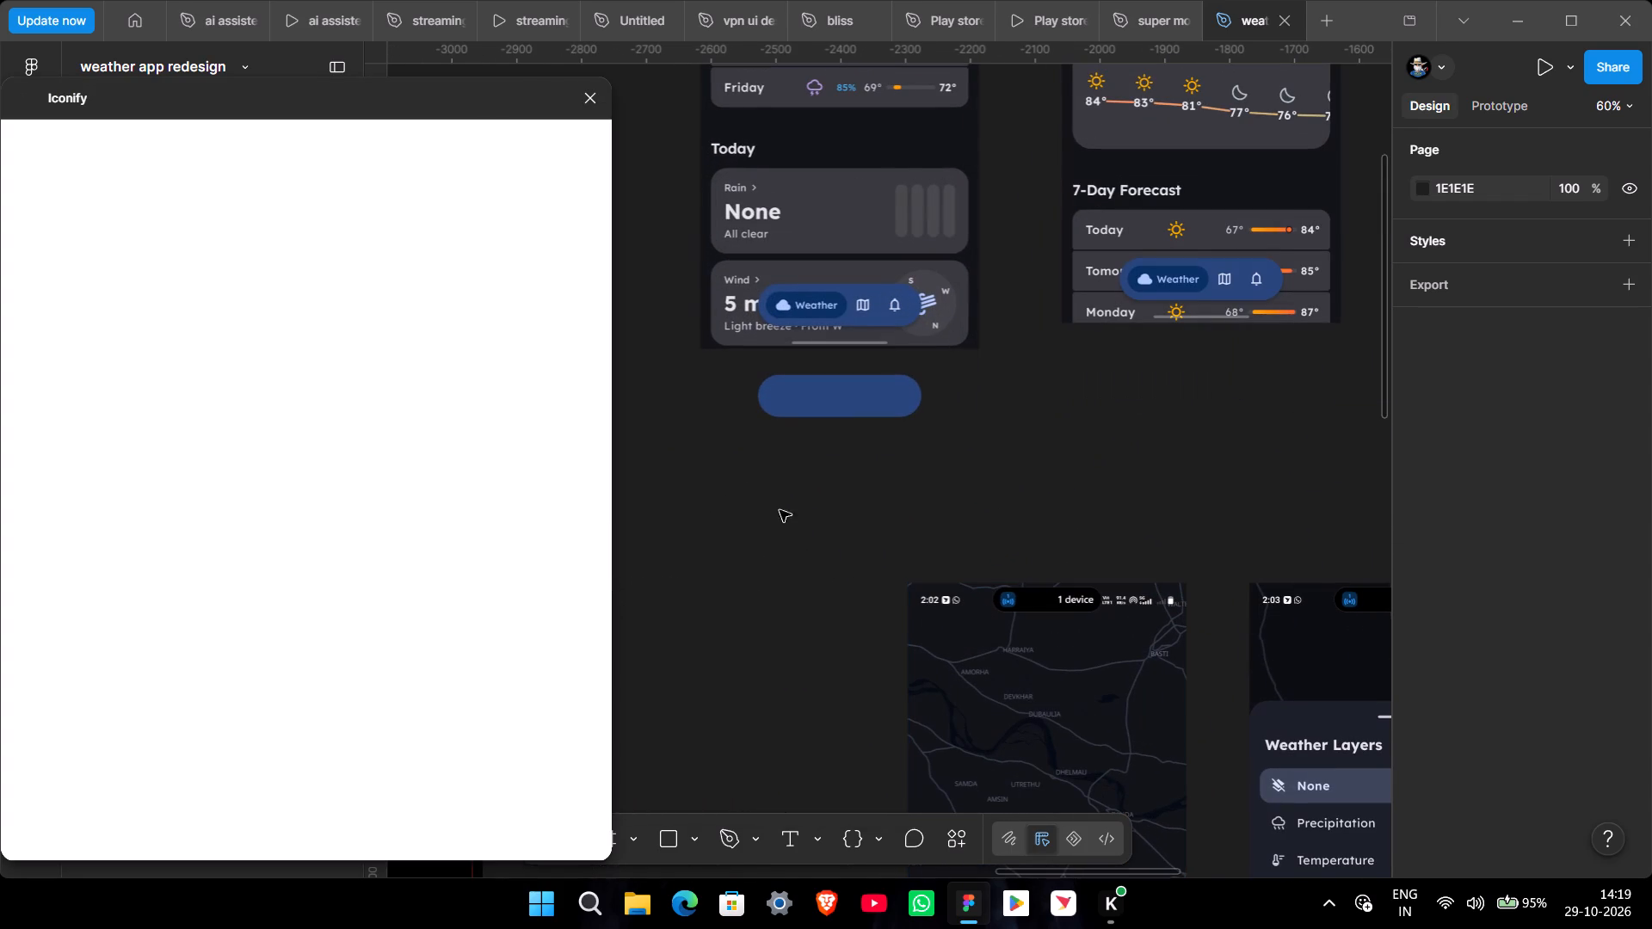
{"action": "middle_click_drag", "start_coordinate": [758, 465], "coordinate": [765, 513]}
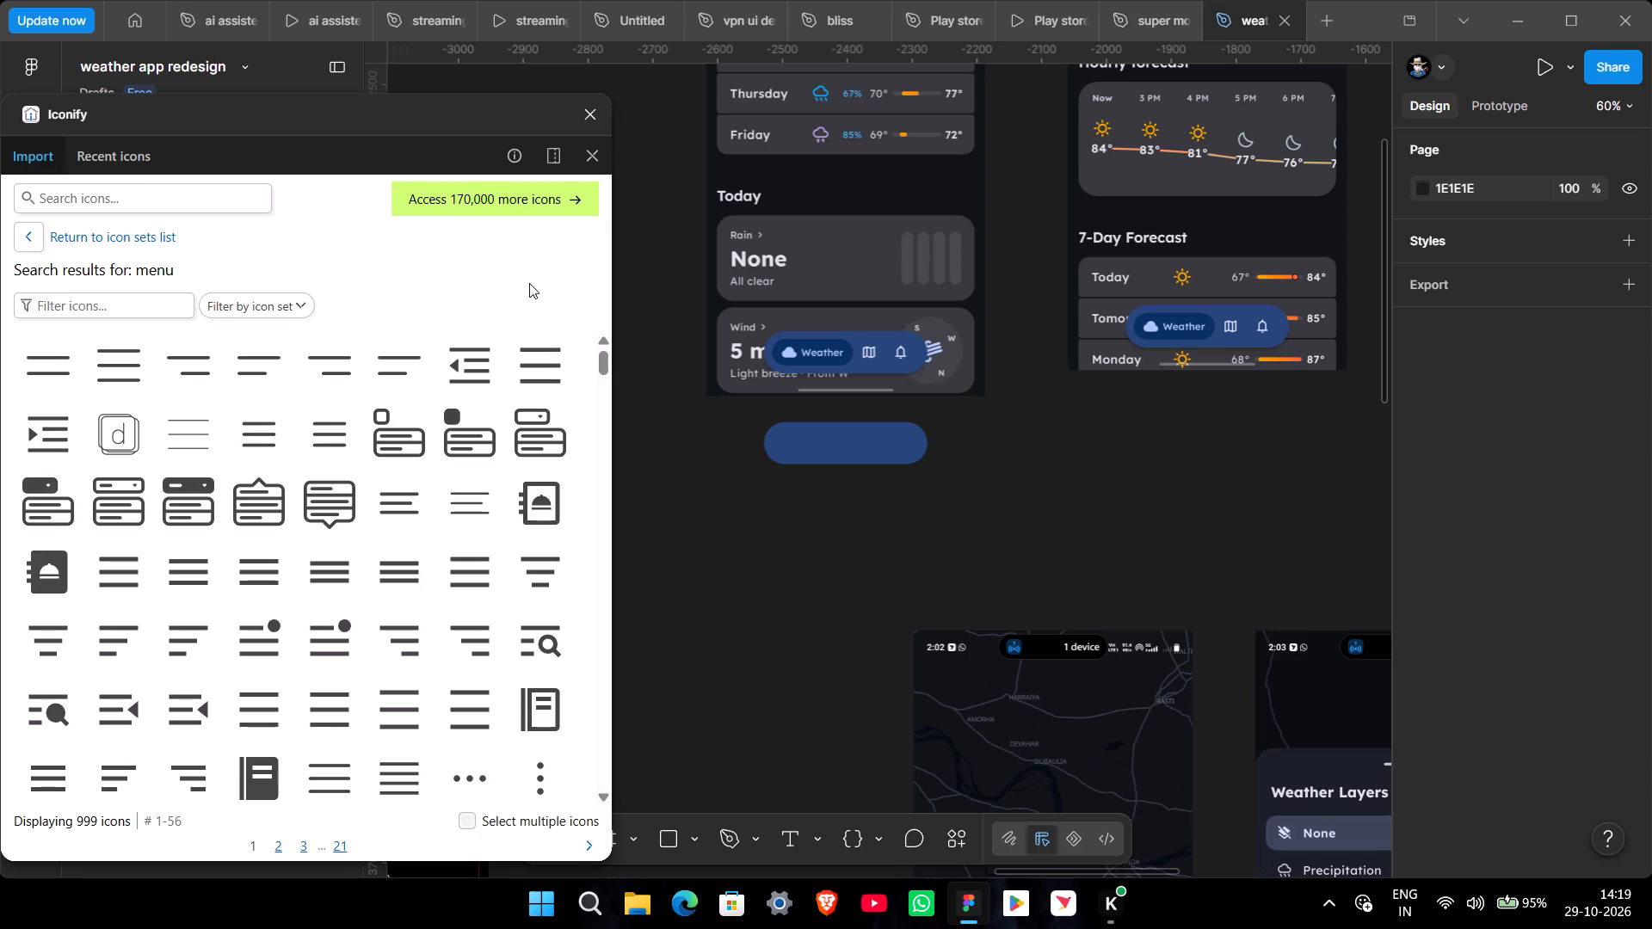
Search the Iconify icon library for "weather".
{"action": "middle_click_drag", "start_coordinate": [718, 453], "coordinate": [809, 516]}
{"action": "scroll", "coordinate": [809, 516], "scroll_direction": "down", "scroll_amount": 3, "text": "ctrl"}
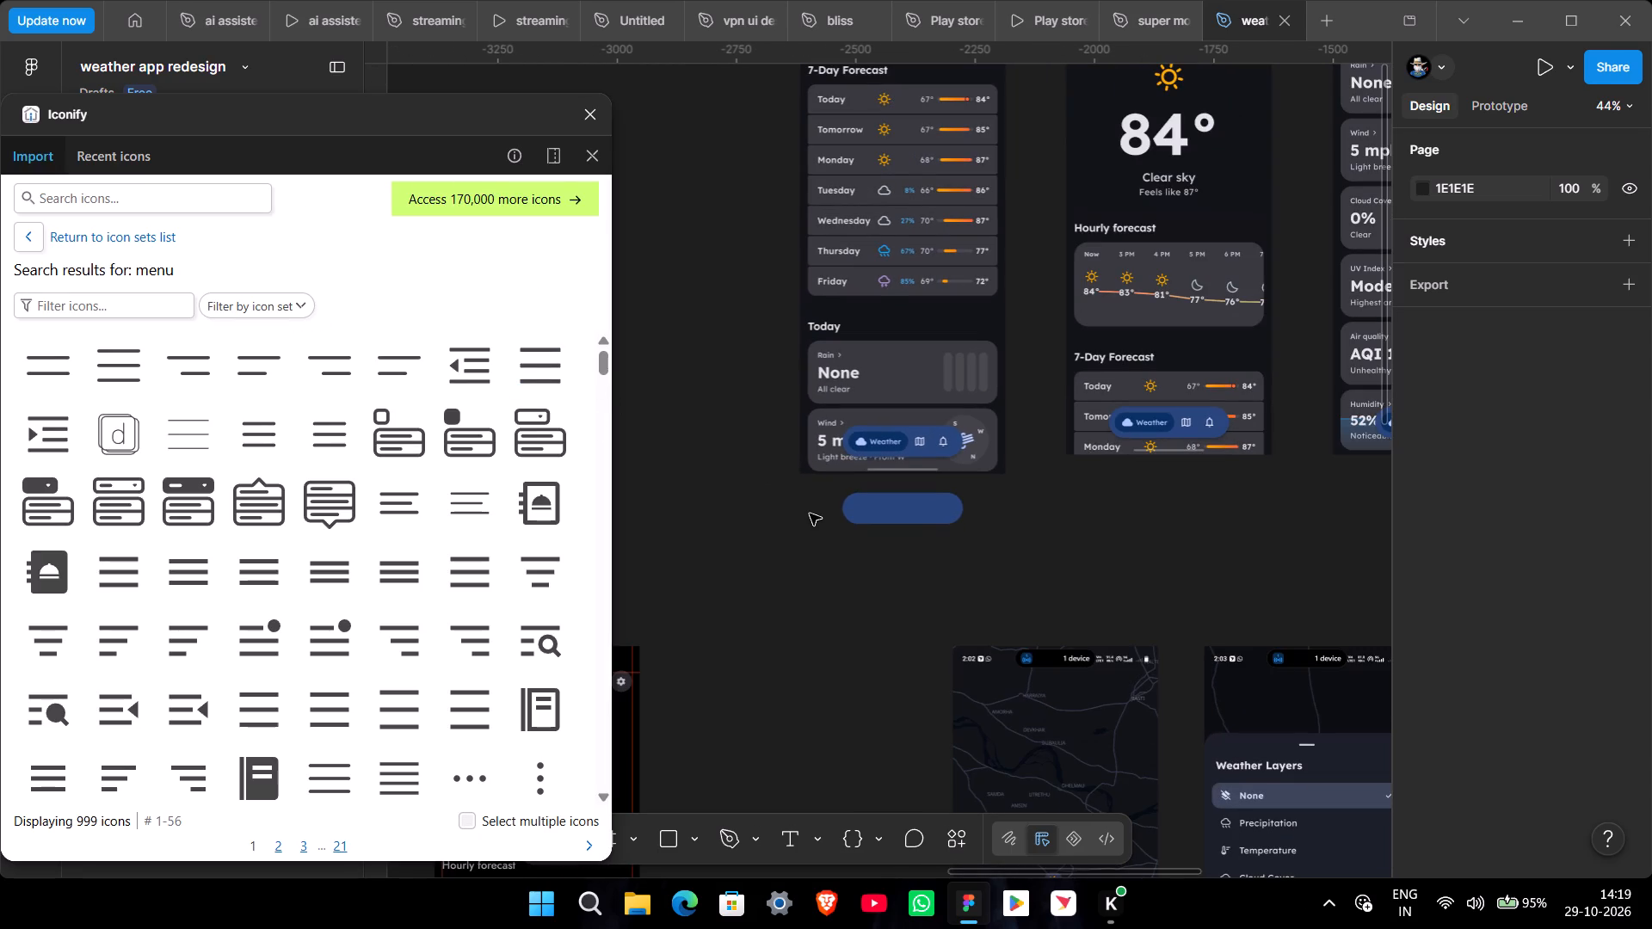
{"action": "left_click", "coordinate": [139, 200]}
{"action": "scroll", "coordinate": [797, 535], "scroll_direction": "up", "scroll_amount": 8, "text": "ctrl"}
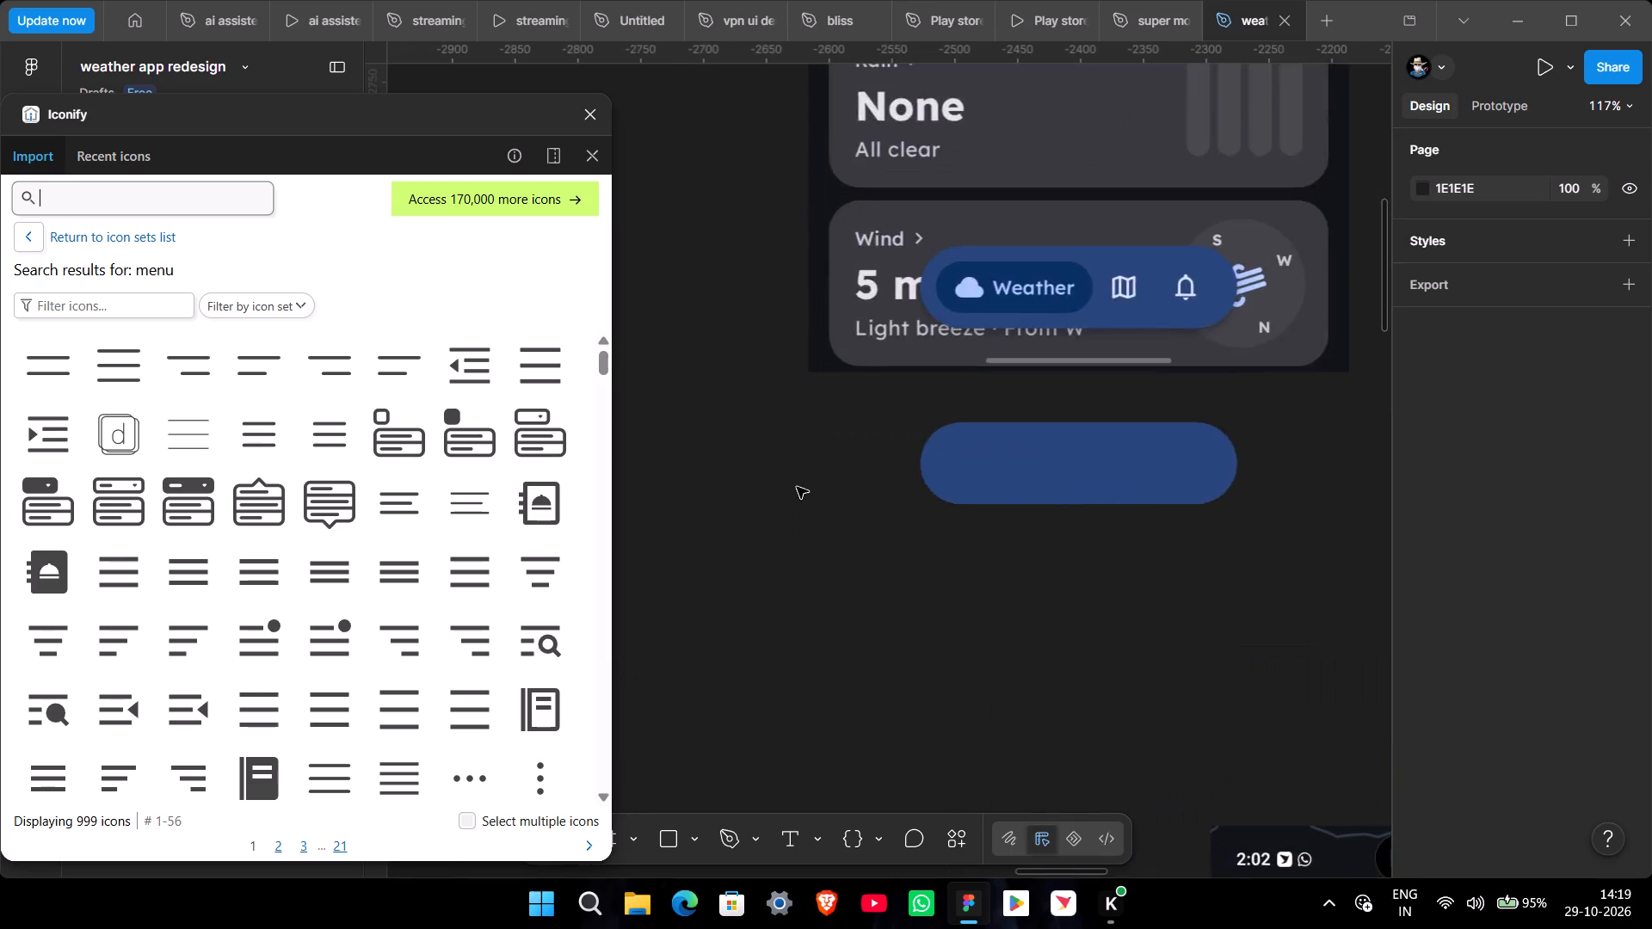
{"action": "scroll", "coordinate": [797, 487], "scroll_direction": "up", "scroll_amount": 4, "text": "ctrl"}
{"action": "scroll", "coordinate": [804, 489], "scroll_direction": "down", "scroll_amount": 1, "text": "ctrl"}
{"action": "middle_click_drag", "start_coordinate": [1013, 531], "coordinate": [321, 463]}
{"action": "scroll", "coordinate": [386, 458], "scroll_direction": "down", "scroll_amount": 3, "text": "ctrl"}
{"action": "middle_click_drag", "start_coordinate": [693, 531], "coordinate": [786, 534], "text": "ctrl"}
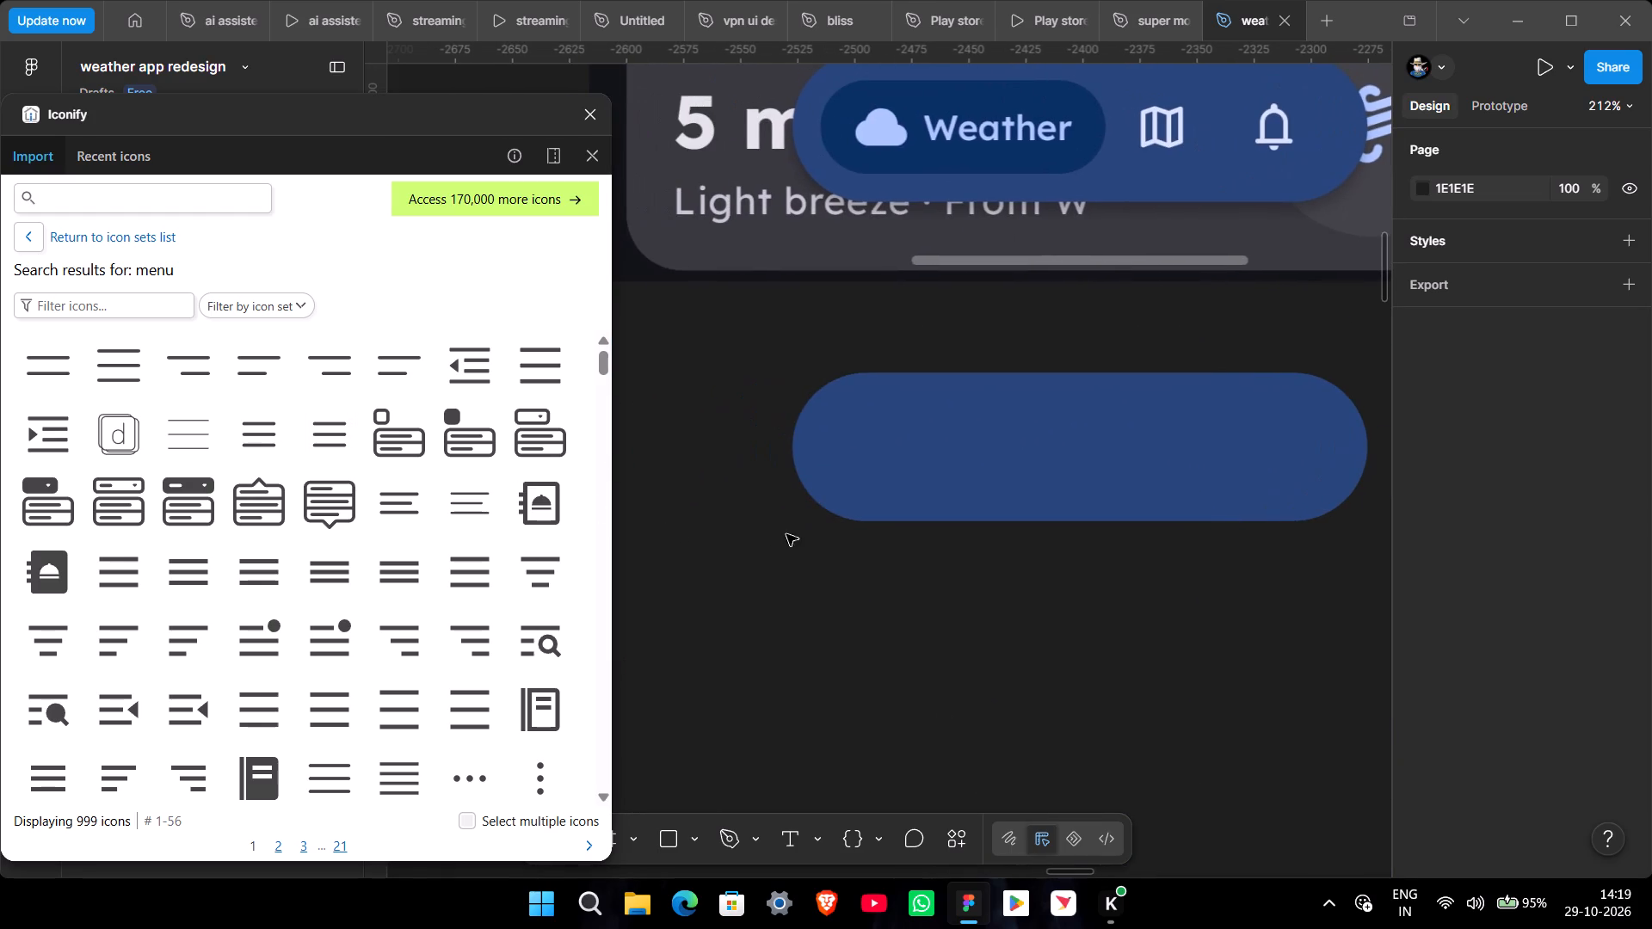
{"action": "left_click", "coordinate": [90, 207]}
{"action": "type", "text": "weather"}
{"action": "key", "text": "Return"}
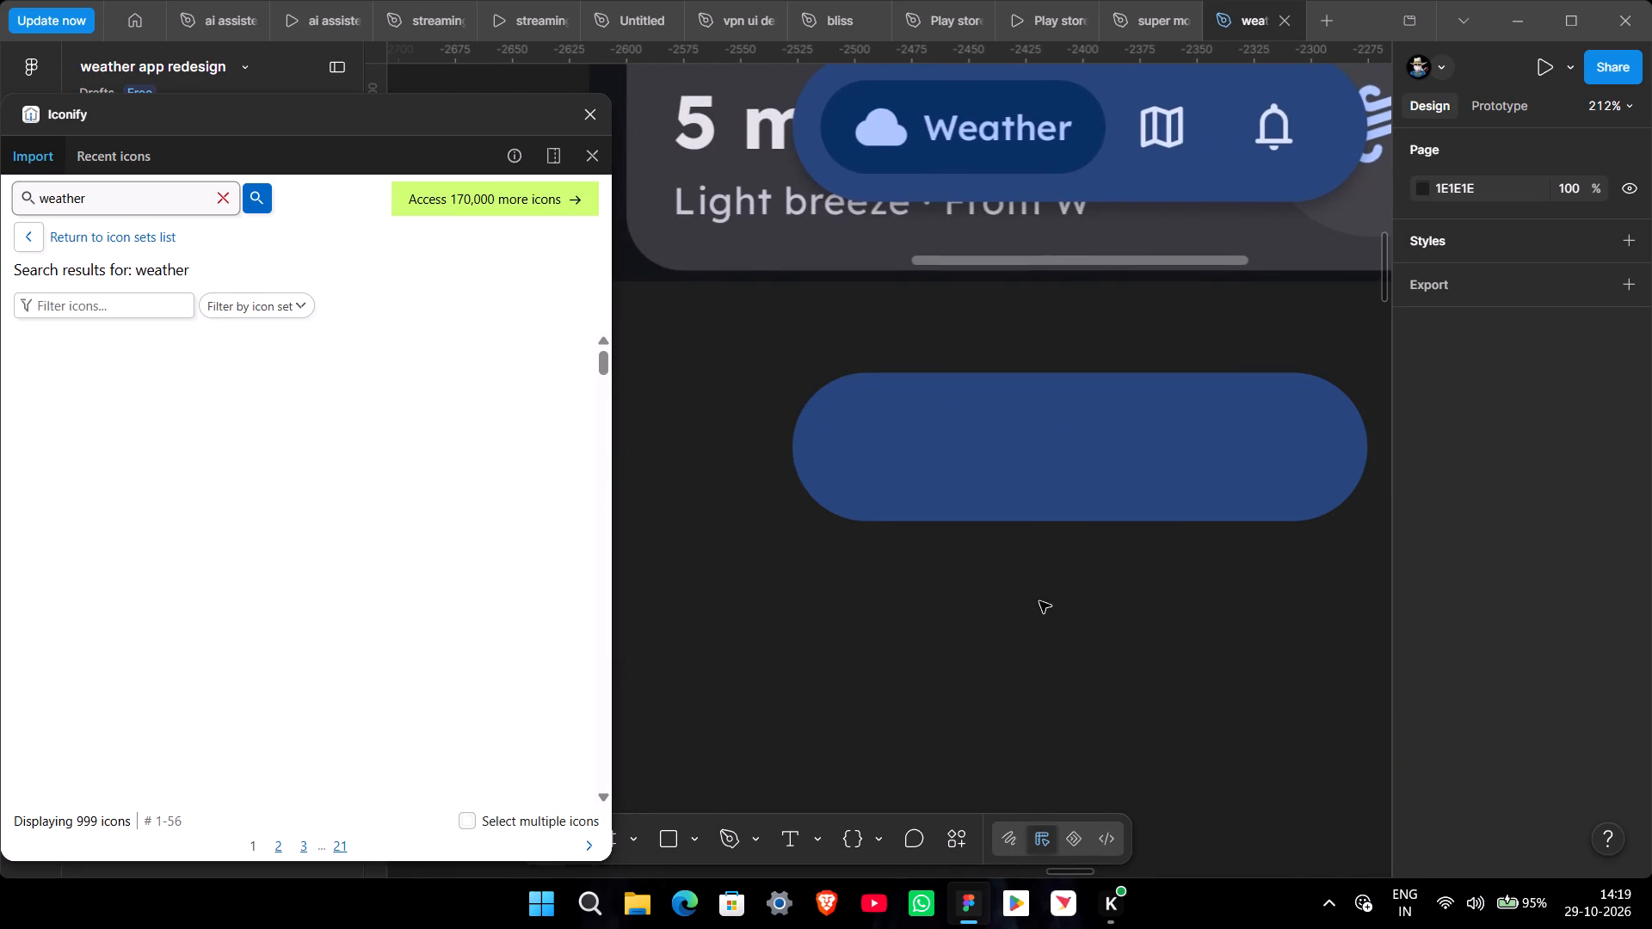
Browse the weather icon results for a solid cloud icon matching the one in the reference navigation bar.
{"action": "scroll", "coordinate": [739, 502], "scroll_direction": "down", "scroll_amount": 1, "text": "ctrl"}
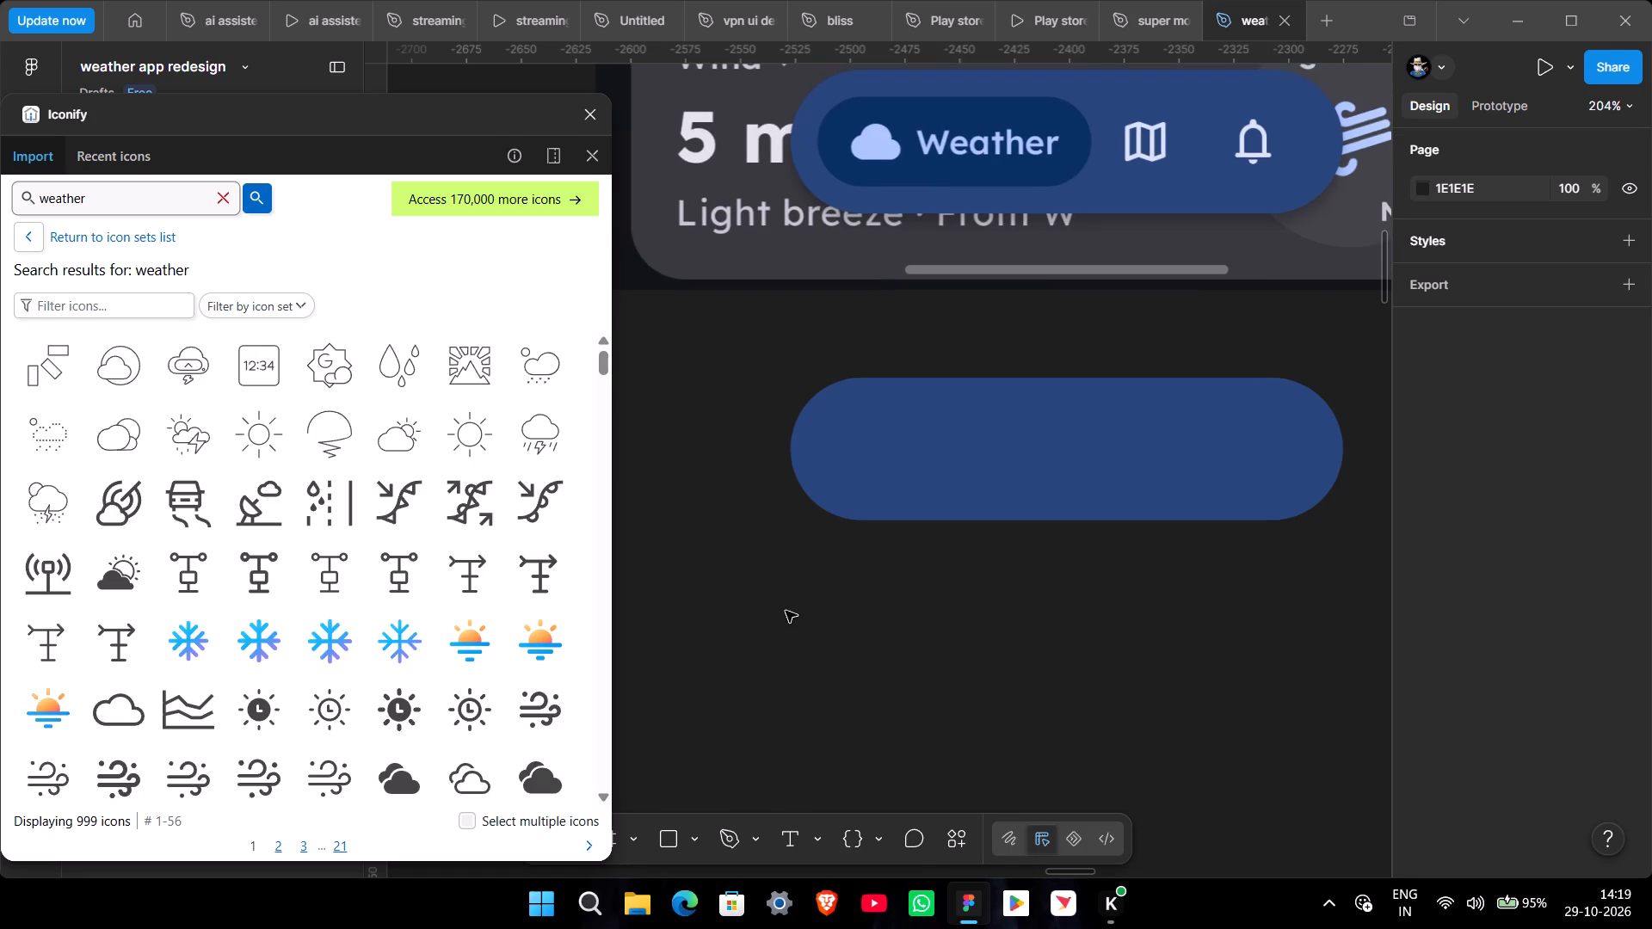
{"action": "middle_click_drag", "start_coordinate": [775, 606], "coordinate": [756, 585]}
{"action": "scroll", "coordinate": [239, 547], "scroll_direction": "down", "scroll_amount": 3}
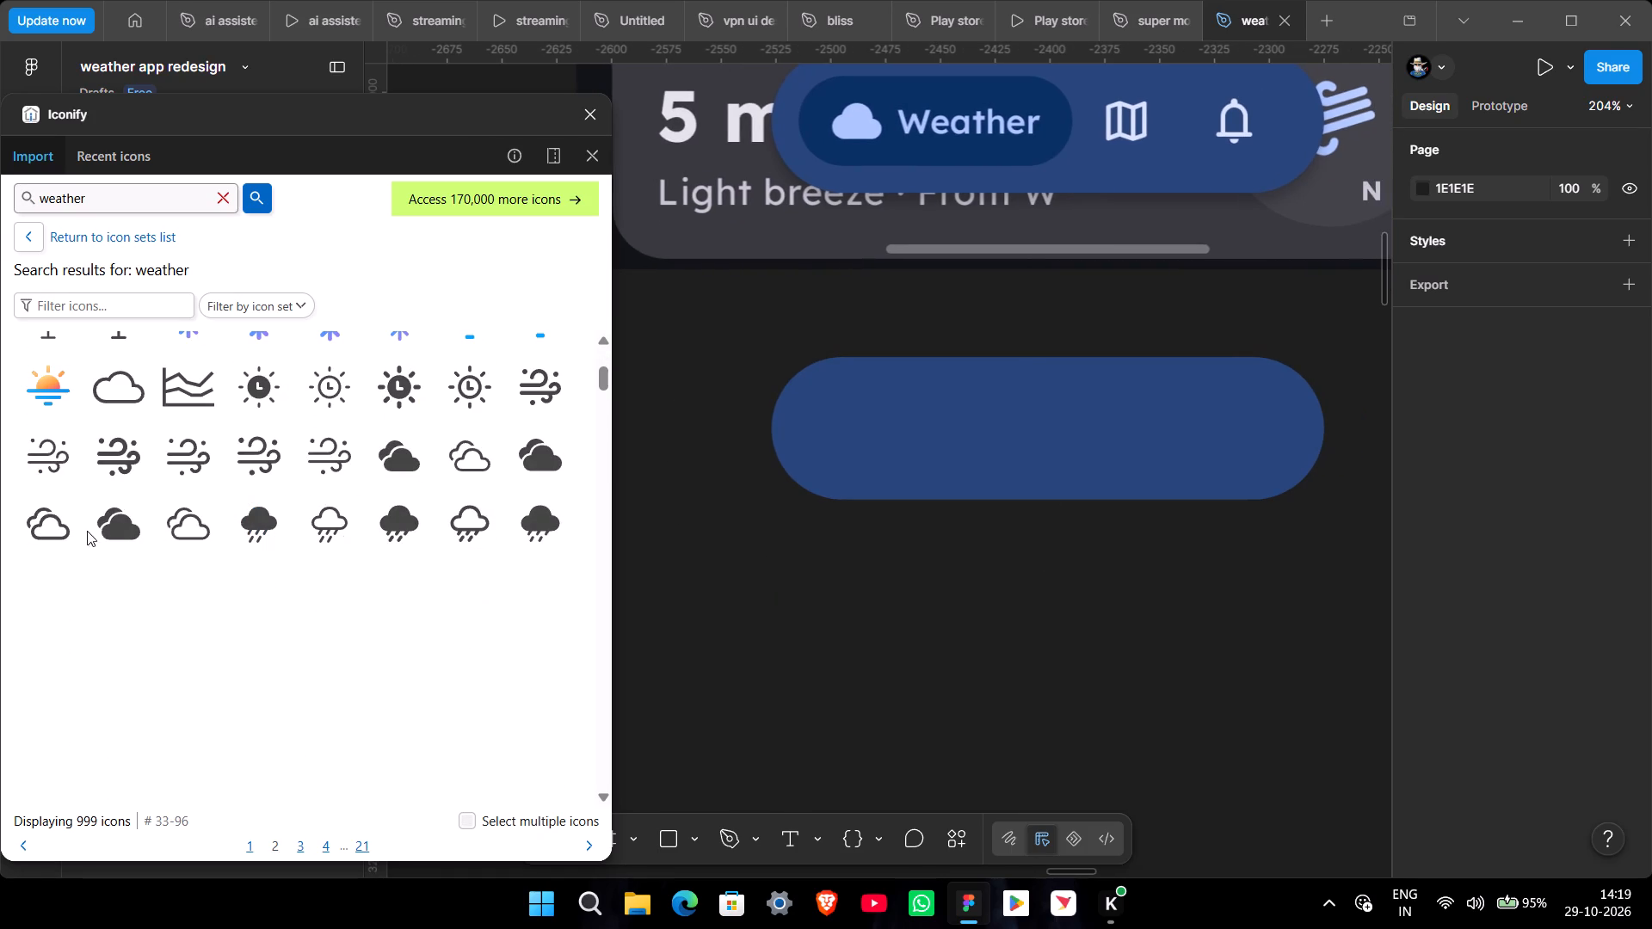
{"action": "scroll", "coordinate": [128, 544], "scroll_direction": "down", "scroll_amount": 2}
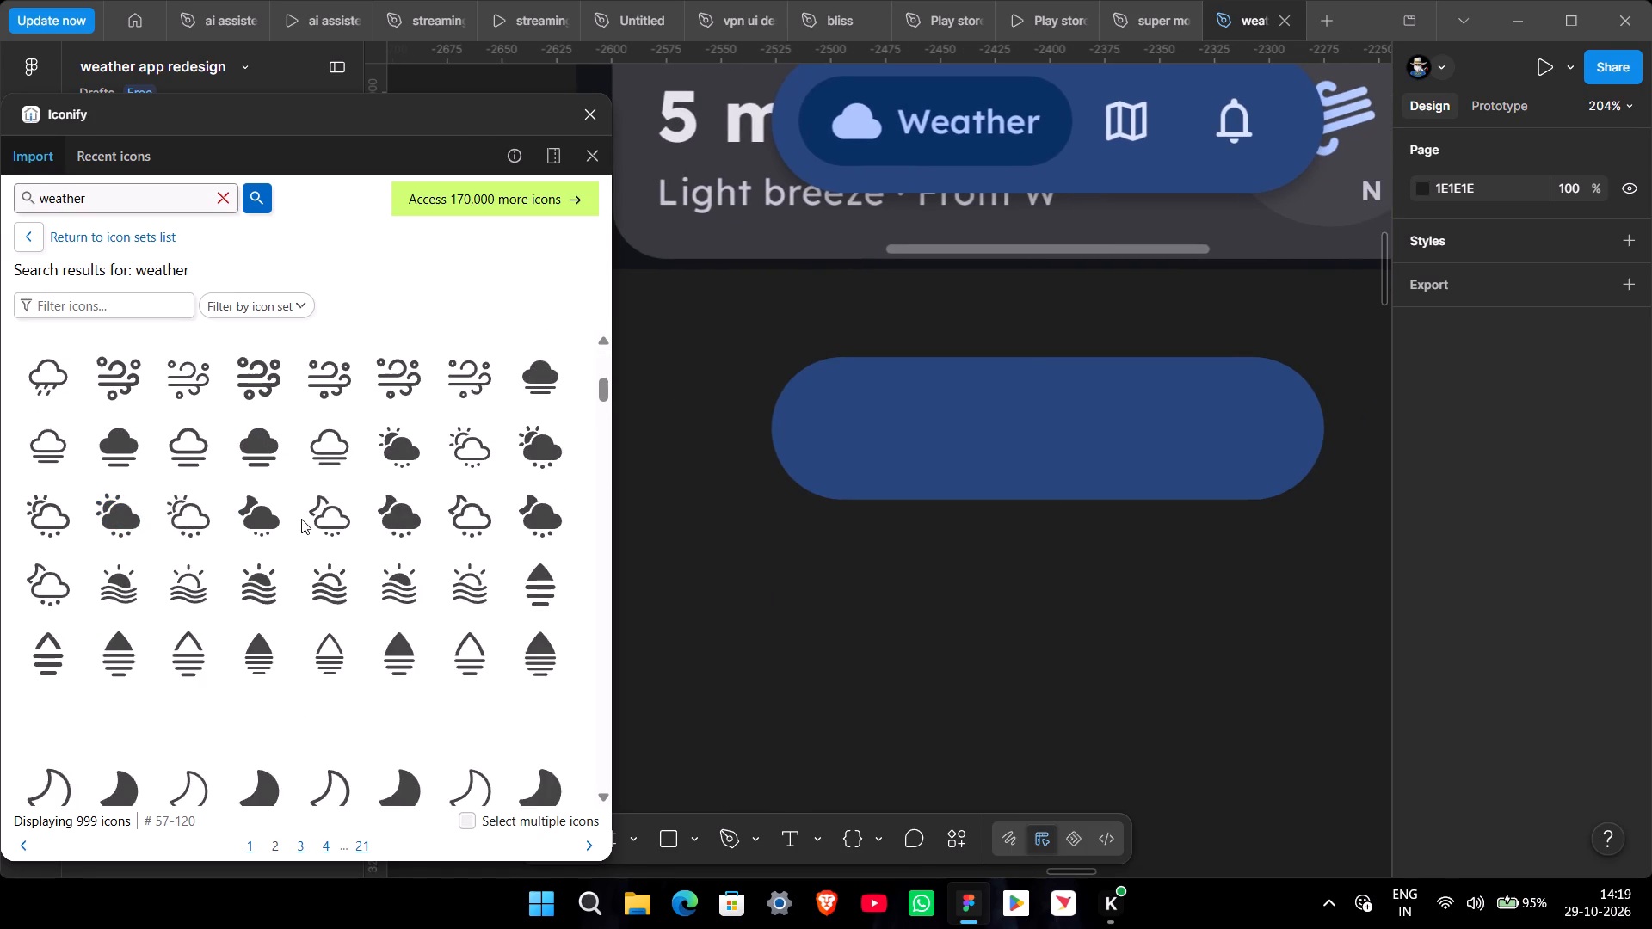
{"action": "scroll", "coordinate": [301, 519], "scroll_direction": "down", "scroll_amount": 4}
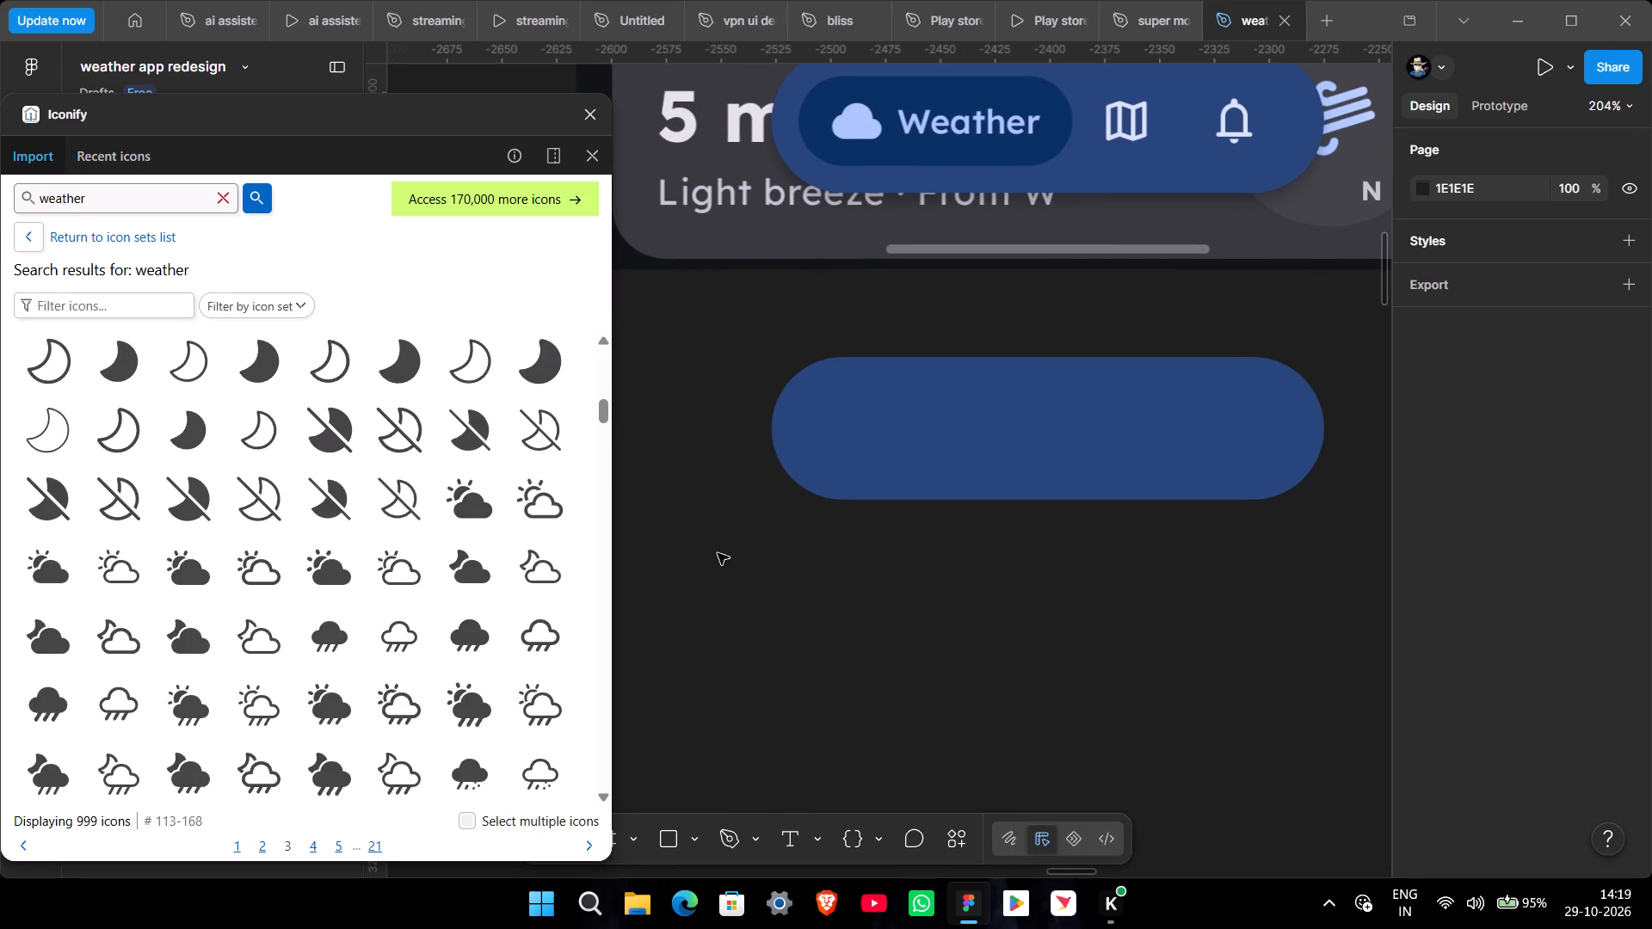
{"action": "scroll", "coordinate": [407, 528], "scroll_direction": "down", "scroll_amount": 3}
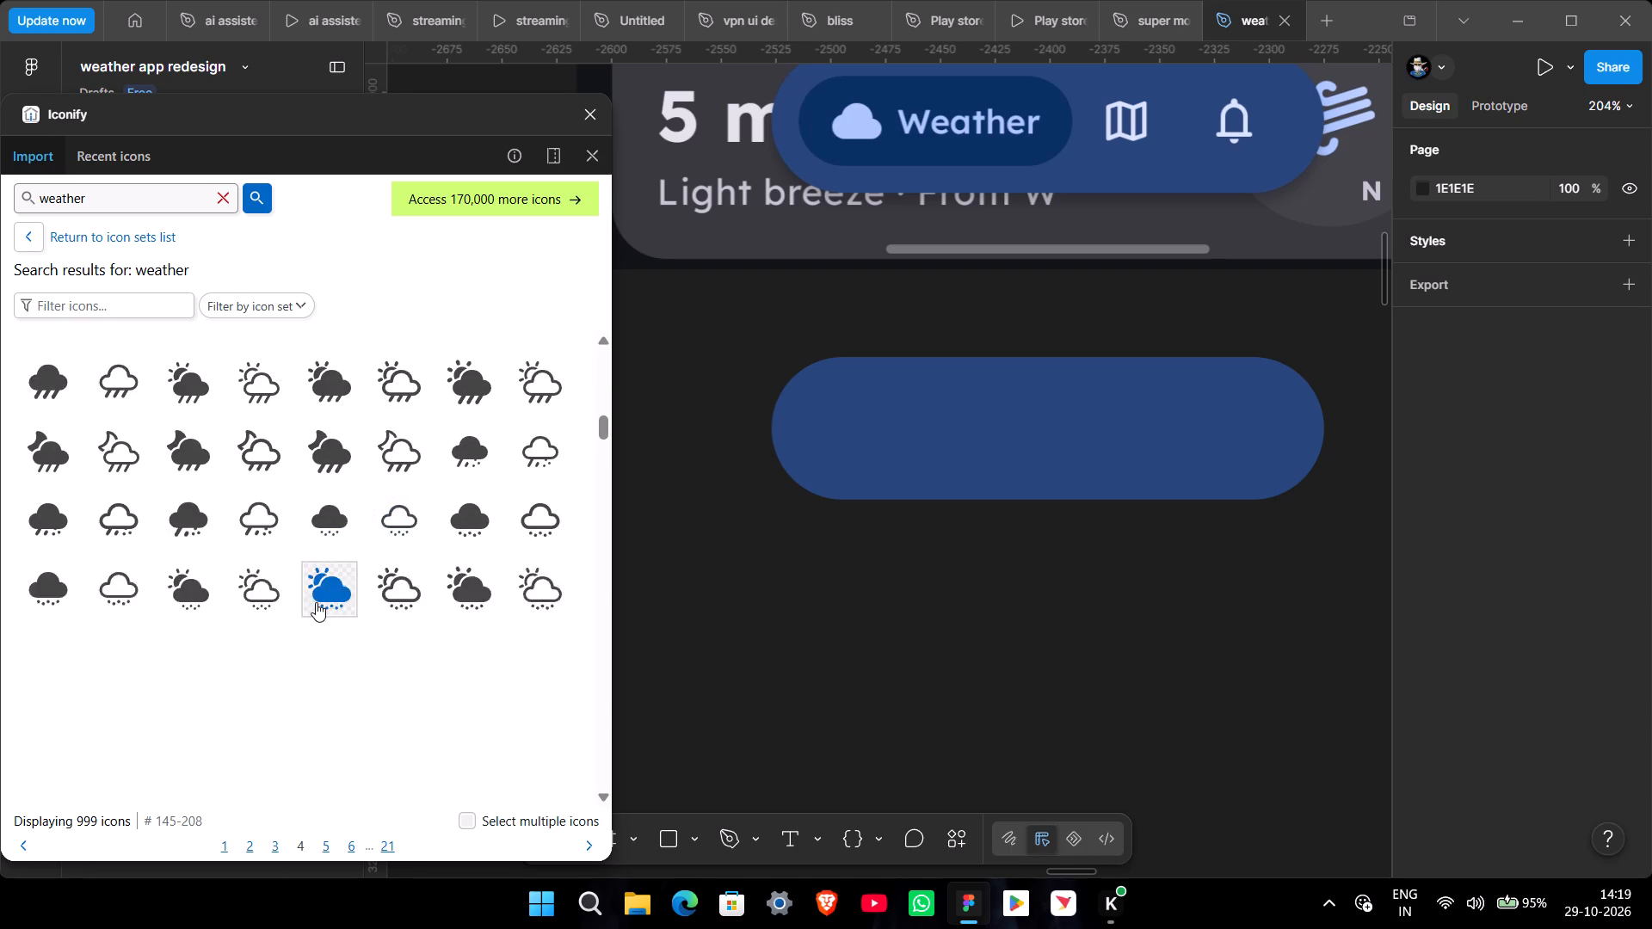
{"action": "scroll", "coordinate": [316, 602], "scroll_direction": "down", "scroll_amount": 2}
{"action": "scroll", "coordinate": [317, 599], "scroll_direction": "up", "scroll_amount": 2}
{"action": "scroll", "coordinate": [313, 596], "scroll_direction": "down", "scroll_amount": 4}
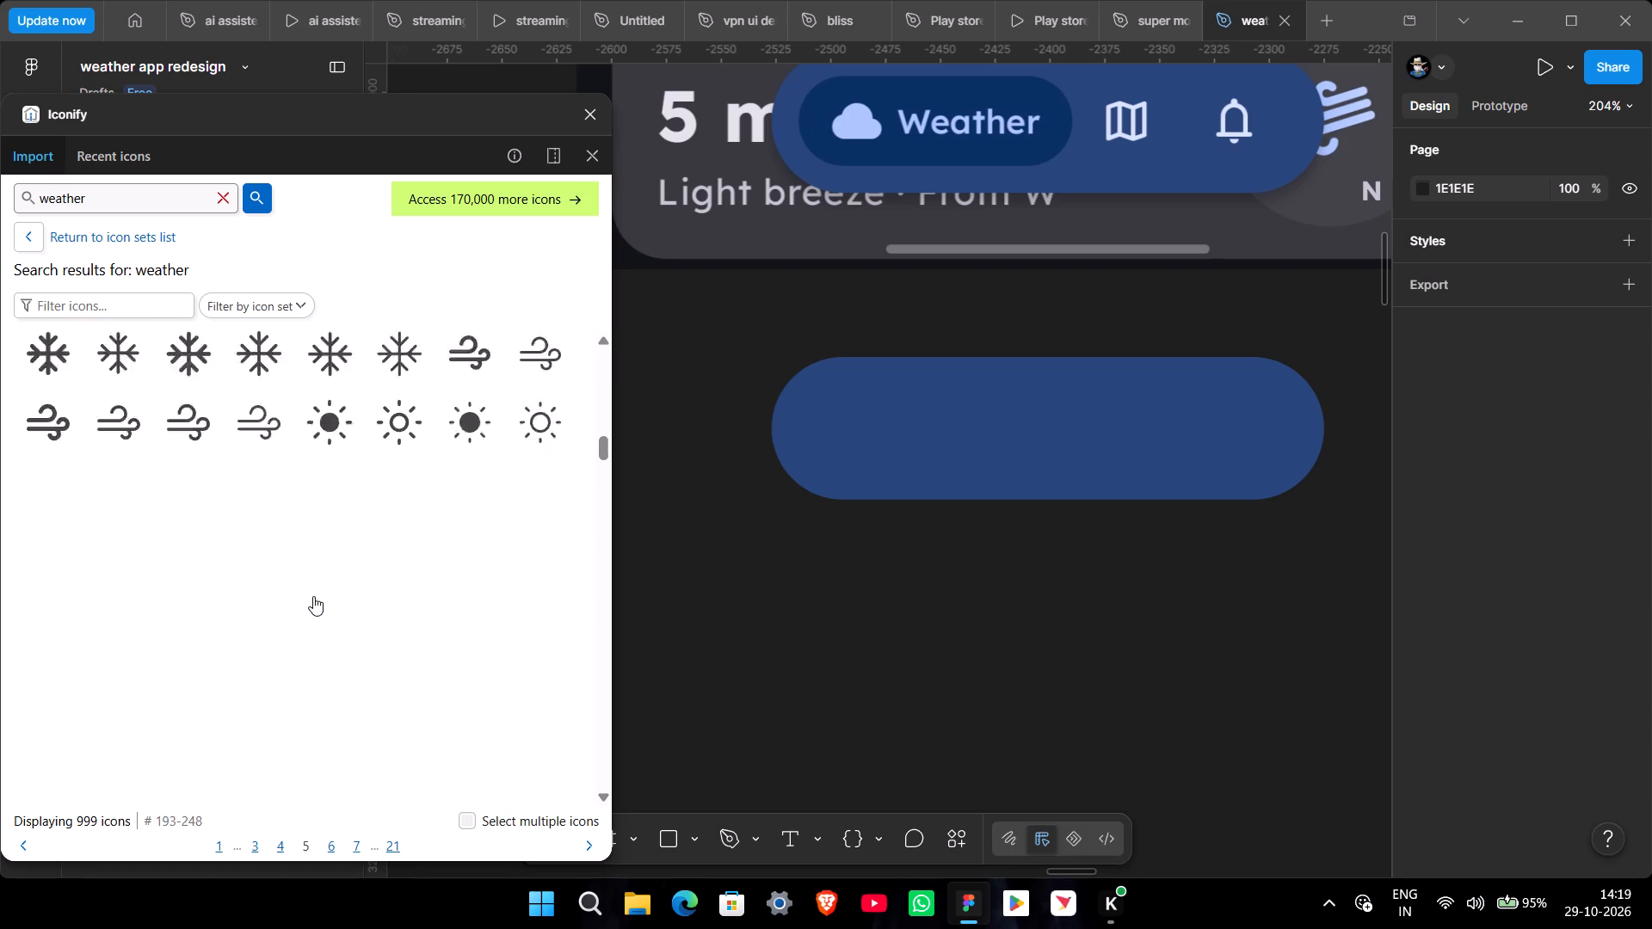
{"action": "scroll", "coordinate": [312, 596], "scroll_direction": "down", "scroll_amount": 2}
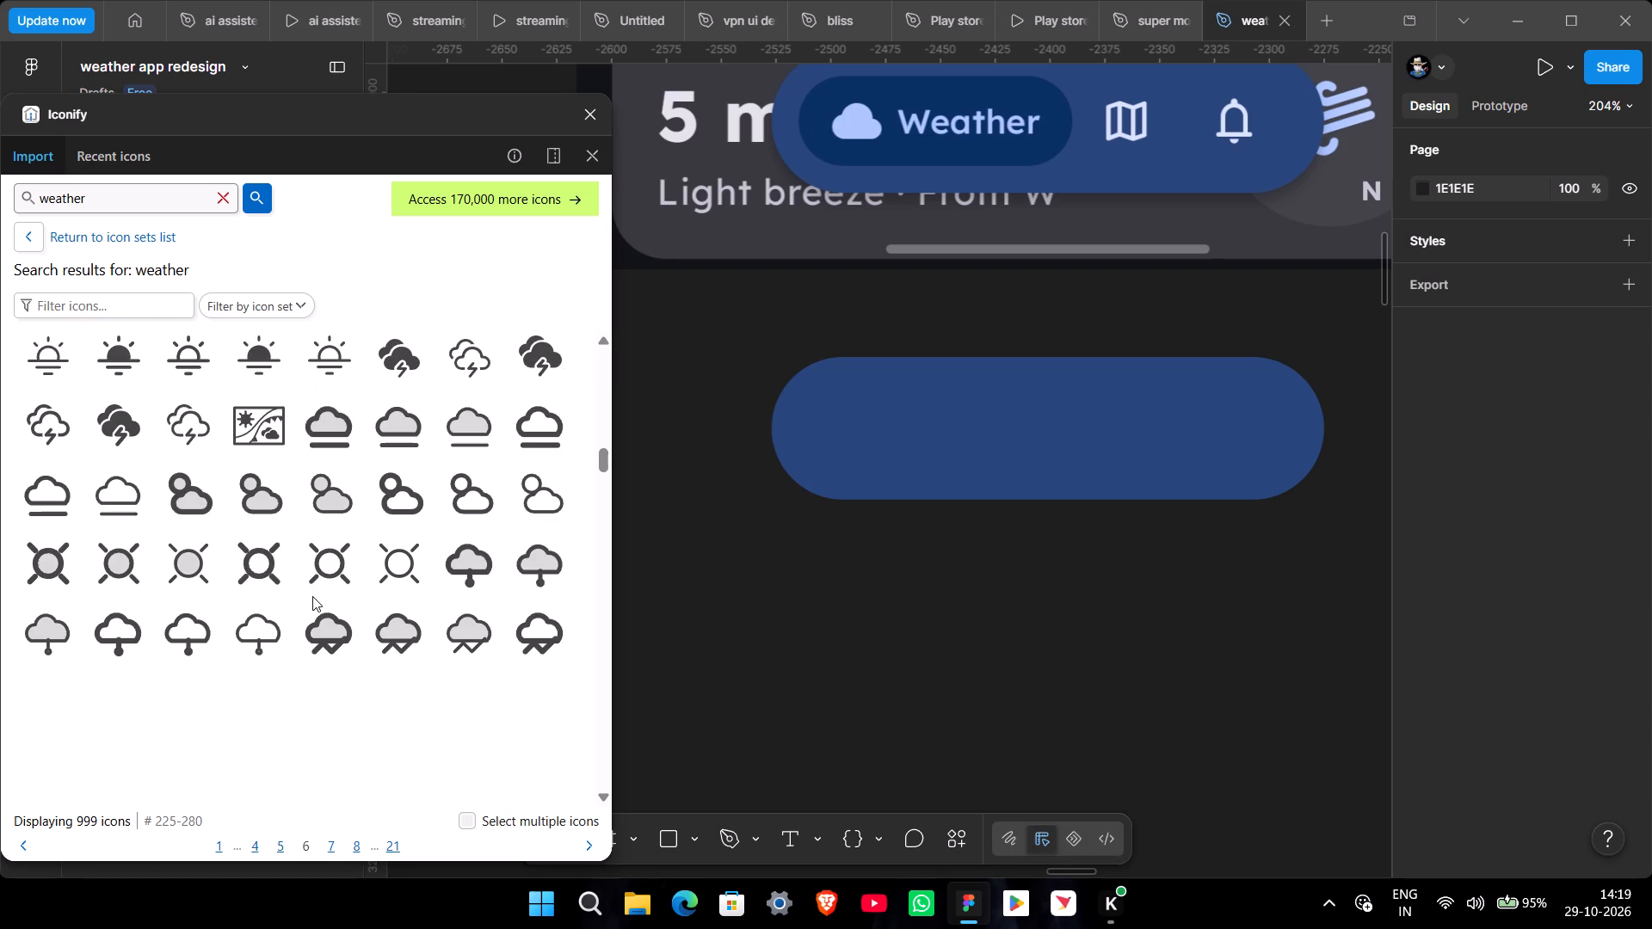
{"action": "scroll", "coordinate": [312, 596], "scroll_direction": "down", "scroll_amount": 4}
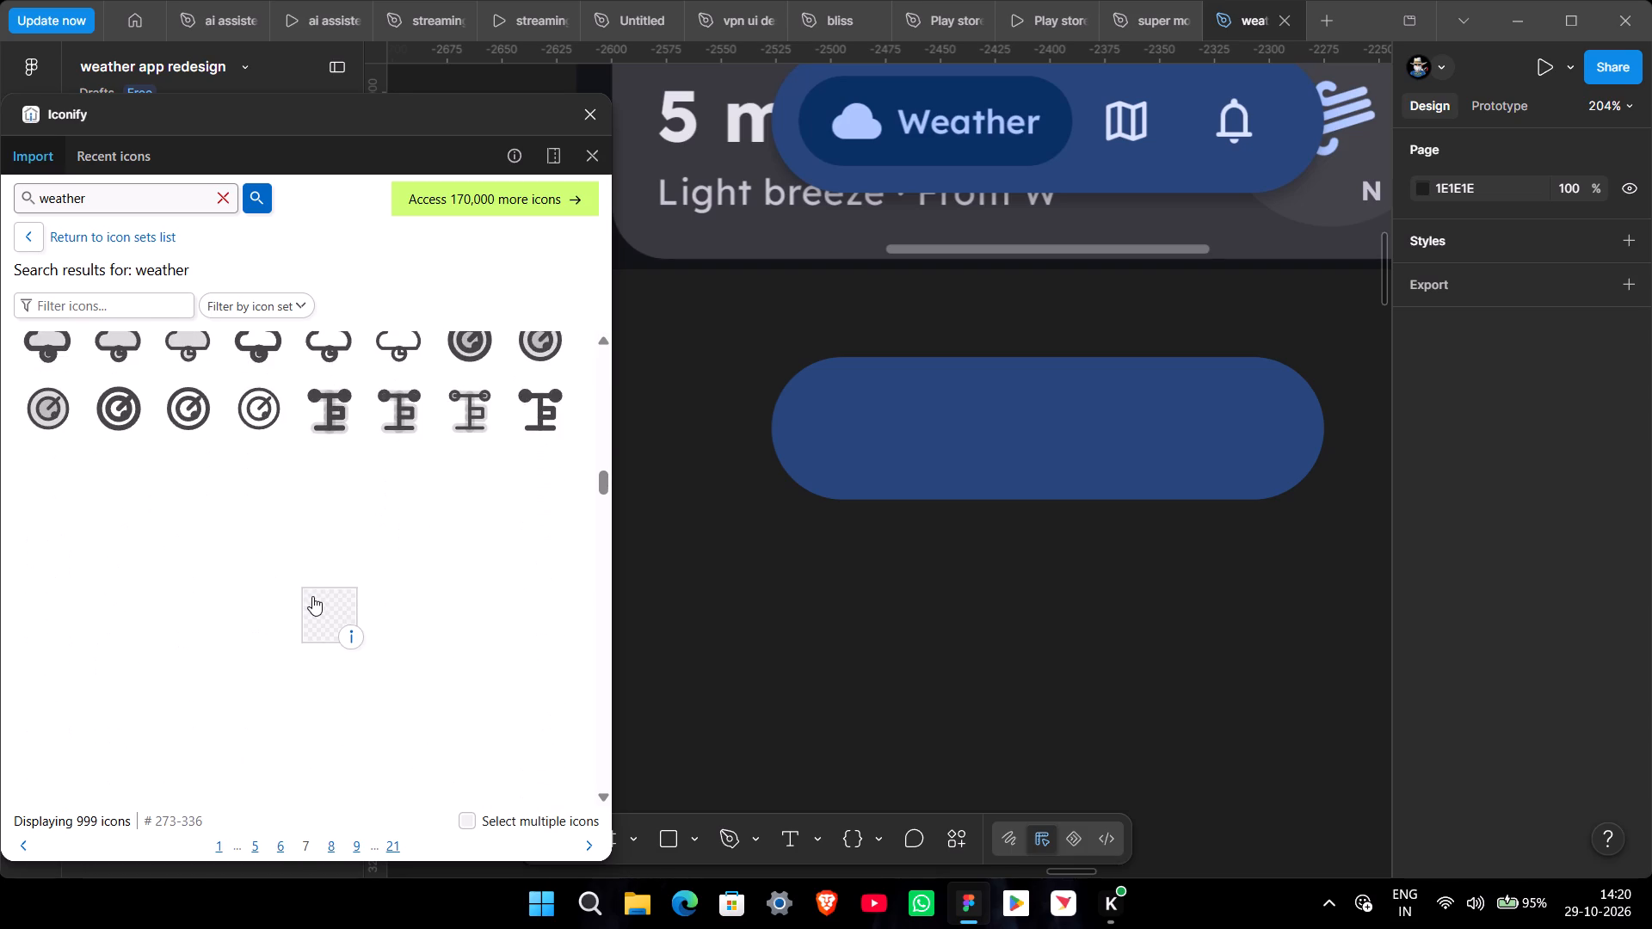
{"action": "scroll", "coordinate": [312, 596], "scroll_direction": "down", "scroll_amount": 2}
{"action": "scroll", "coordinate": [312, 596], "scroll_direction": "up", "scroll_amount": 2}
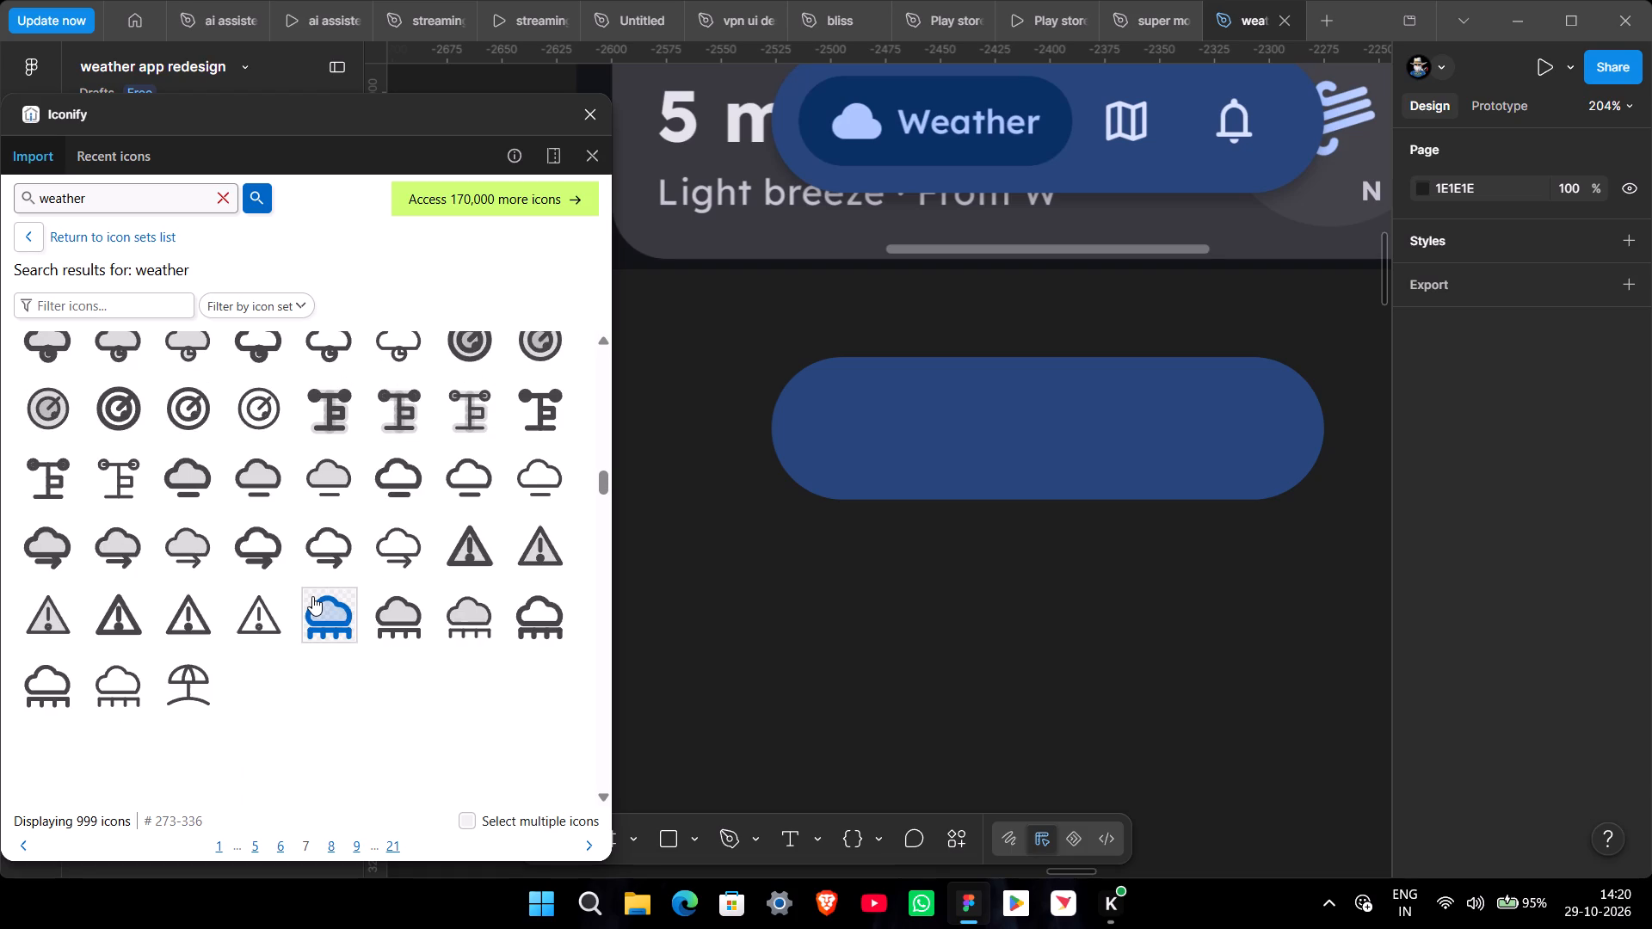
{"action": "scroll", "coordinate": [312, 596], "scroll_direction": "up", "scroll_amount": 2}
{"action": "scroll", "coordinate": [312, 596], "scroll_direction": "down", "scroll_amount": 4}
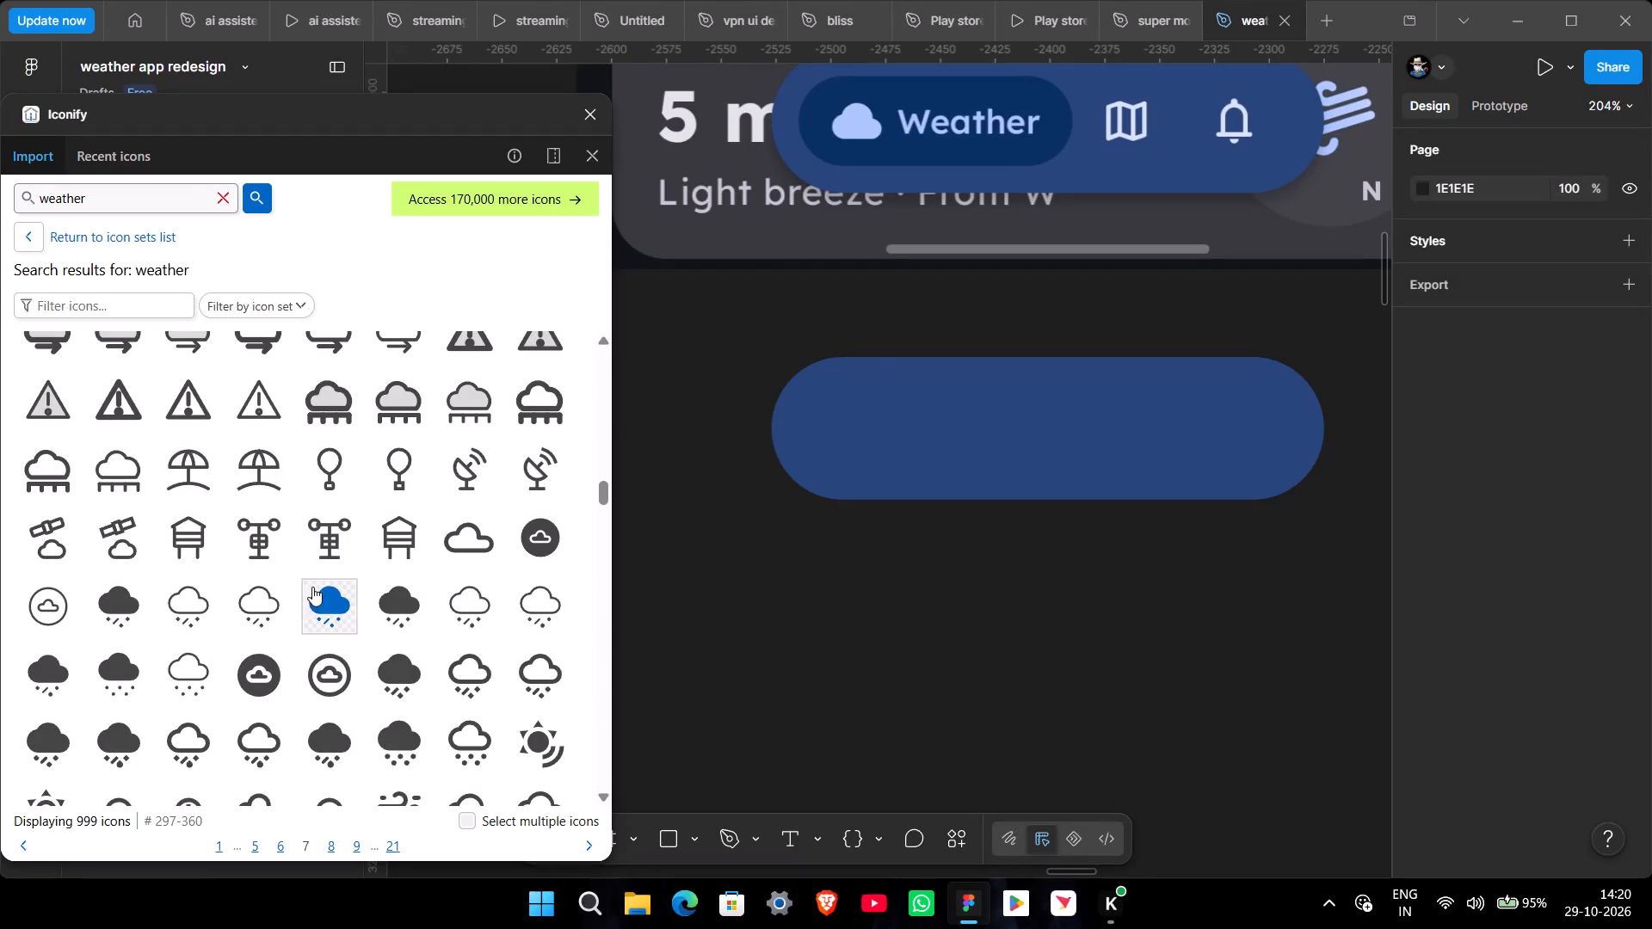
{"action": "scroll", "coordinate": [152, 606], "scroll_direction": "down", "scroll_amount": 3}
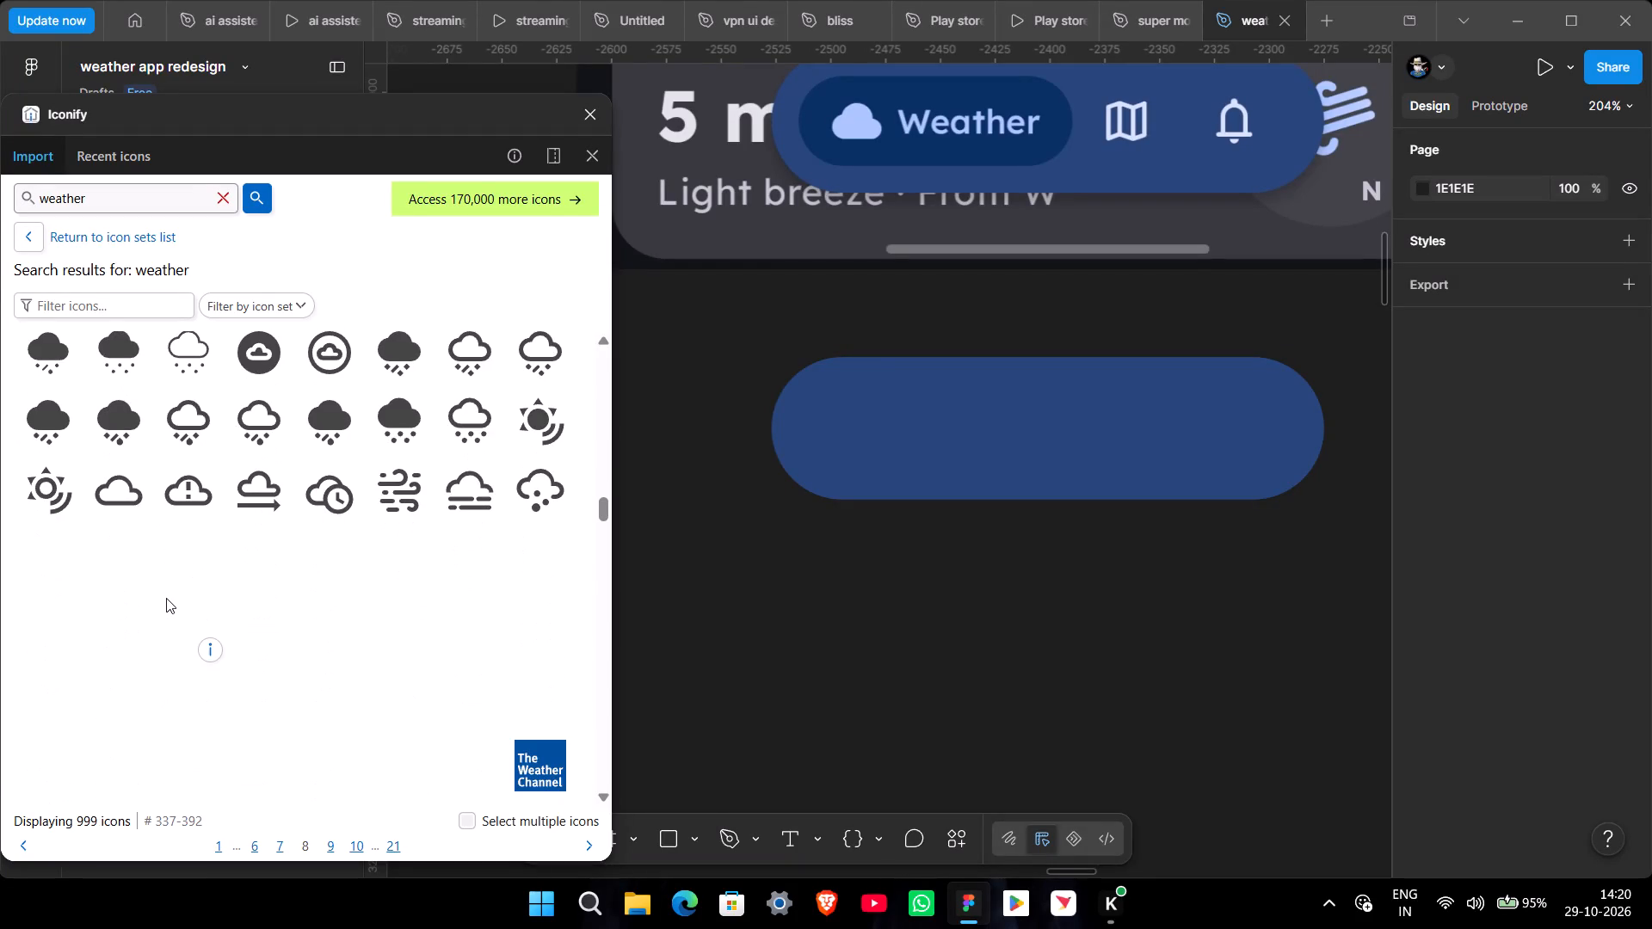
{"action": "scroll", "coordinate": [167, 597], "scroll_direction": "down", "scroll_amount": 3}
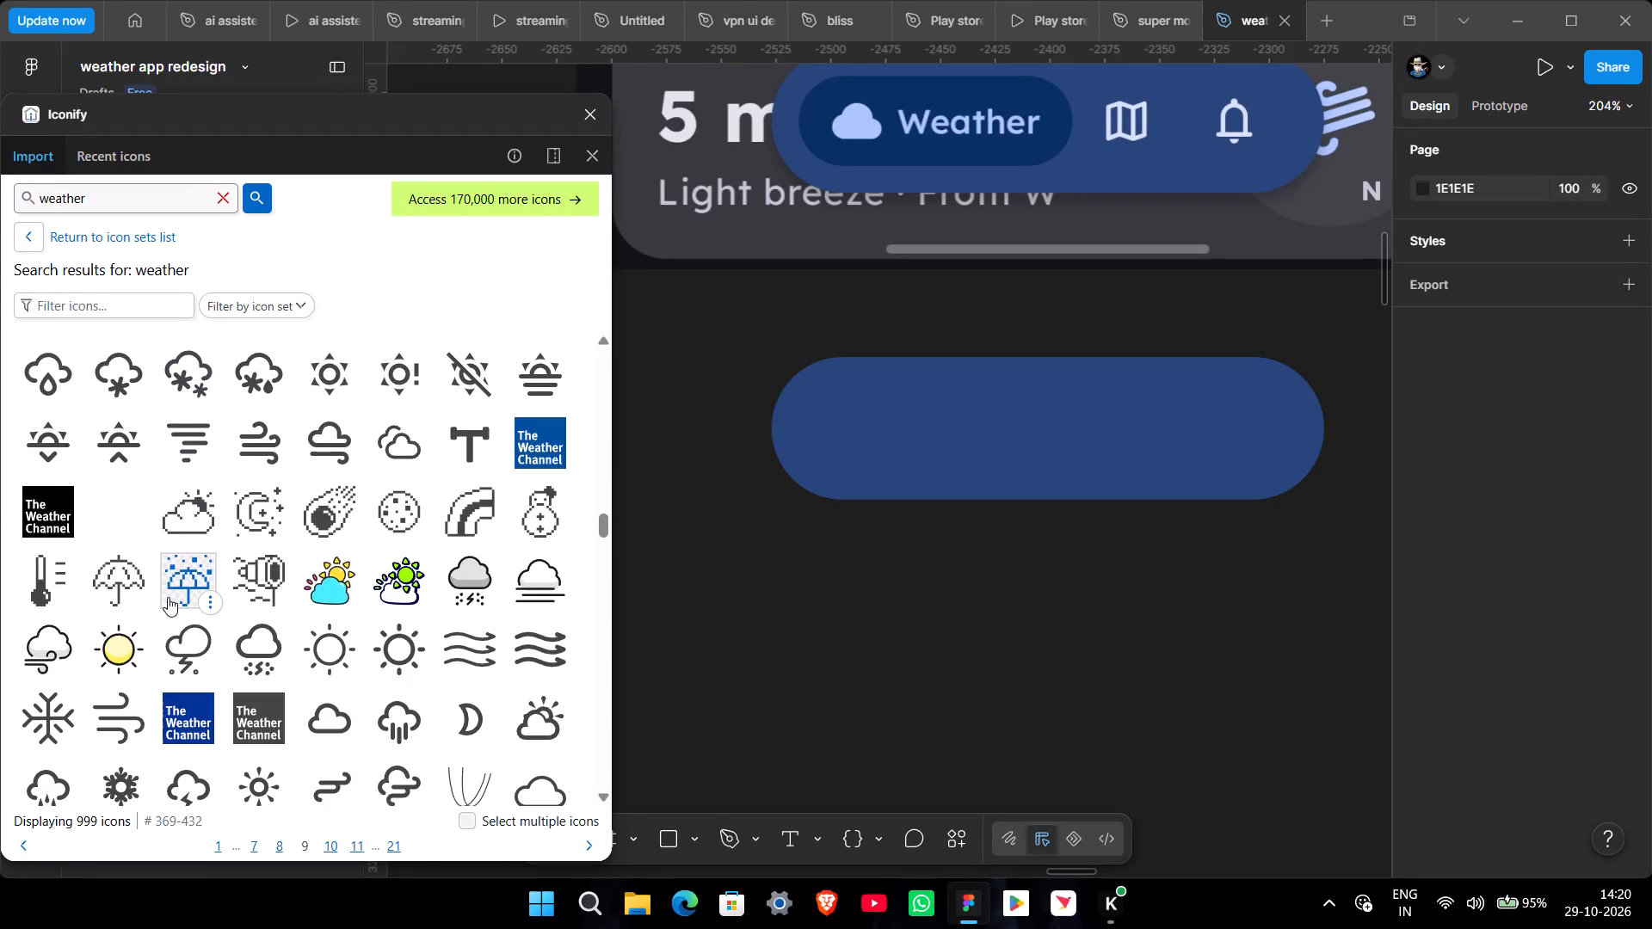
{"action": "scroll", "coordinate": [168, 597], "scroll_direction": "down", "scroll_amount": 2}
{"action": "scroll", "coordinate": [169, 596], "scroll_direction": "up", "scroll_amount": 2}
{"action": "scroll", "coordinate": [169, 596], "scroll_direction": "down", "scroll_amount": 4}
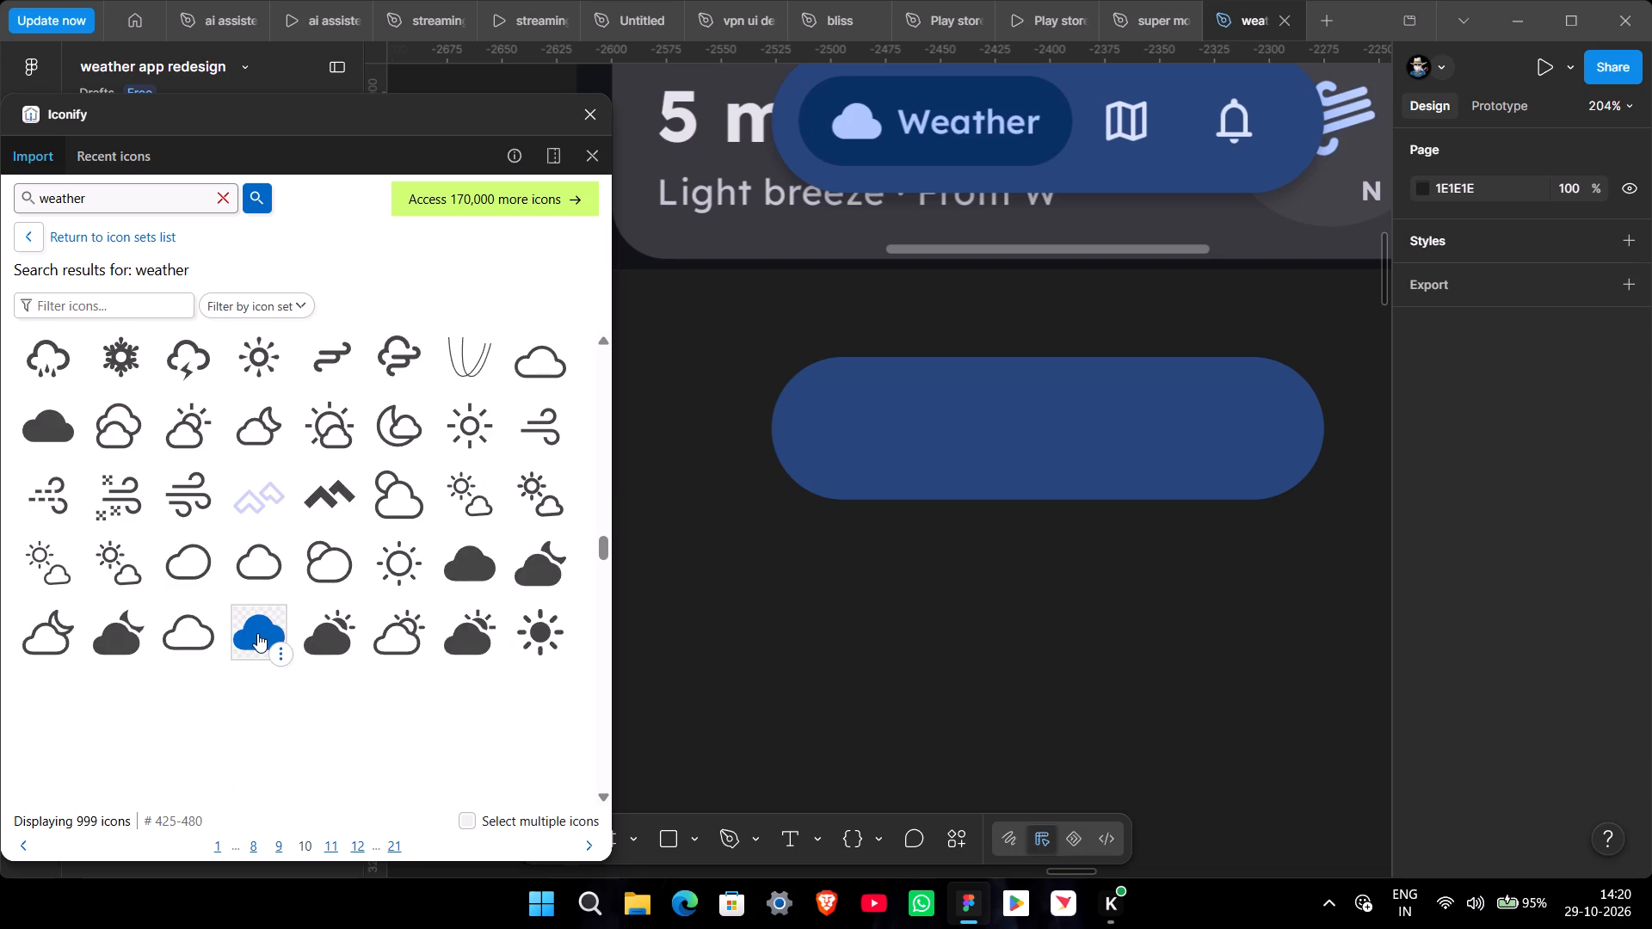
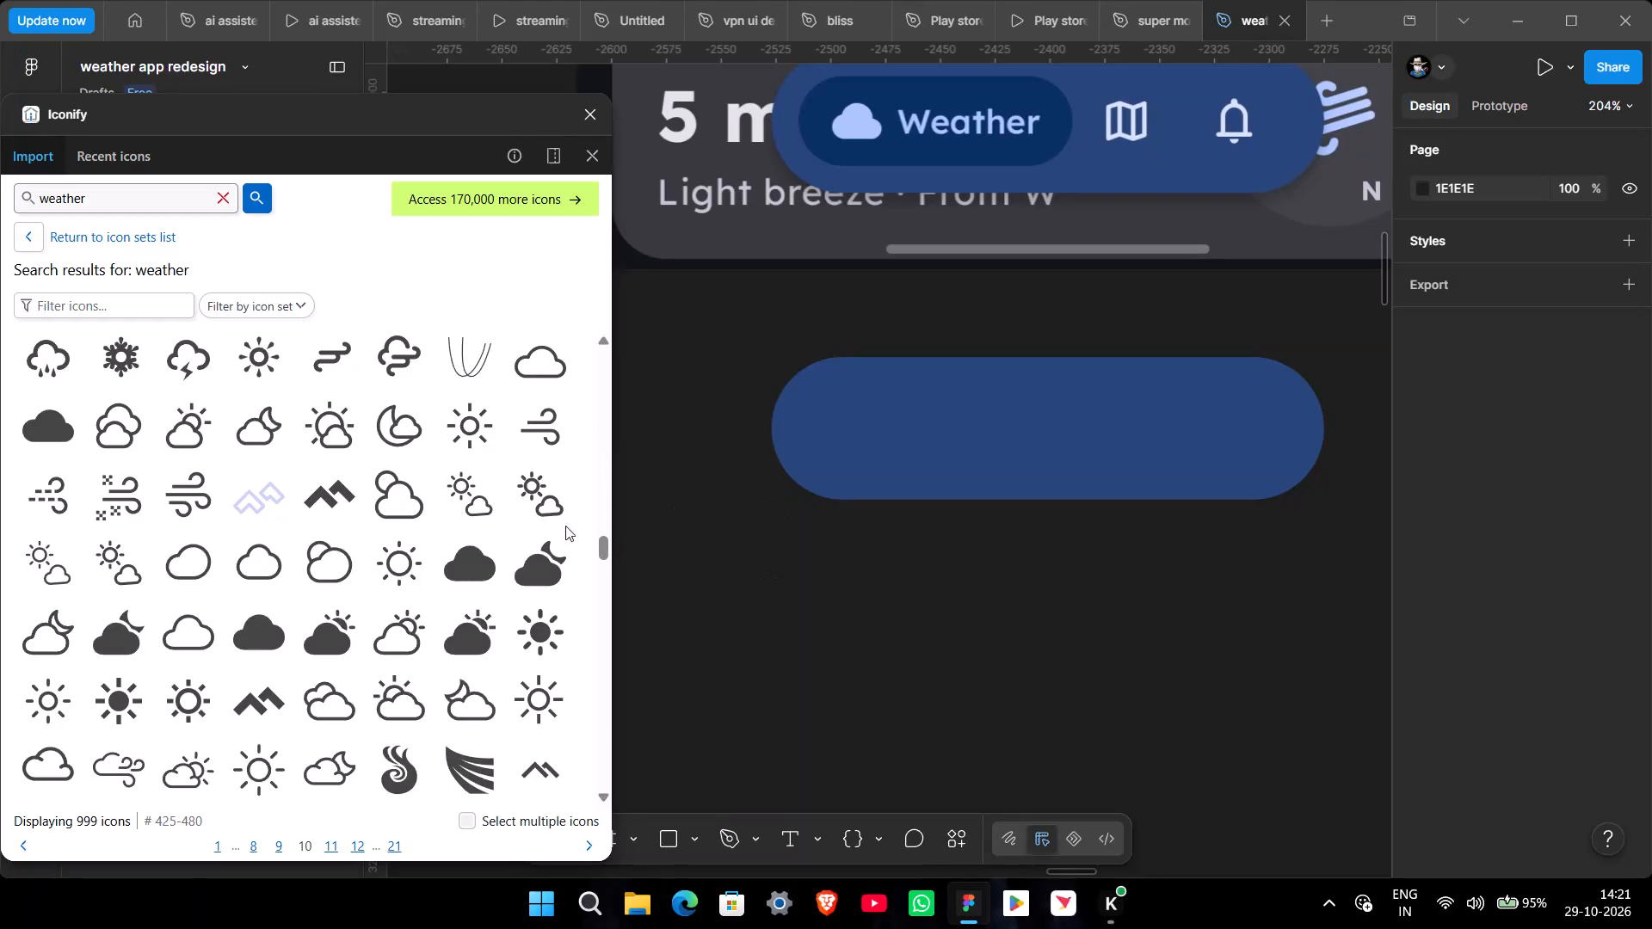
Import the solid famicons cloudy icon from the search results onto the canvas below the blue pill.
{"action": "left_click_drag", "start_coordinate": [474, 567], "coordinate": [853, 601]}
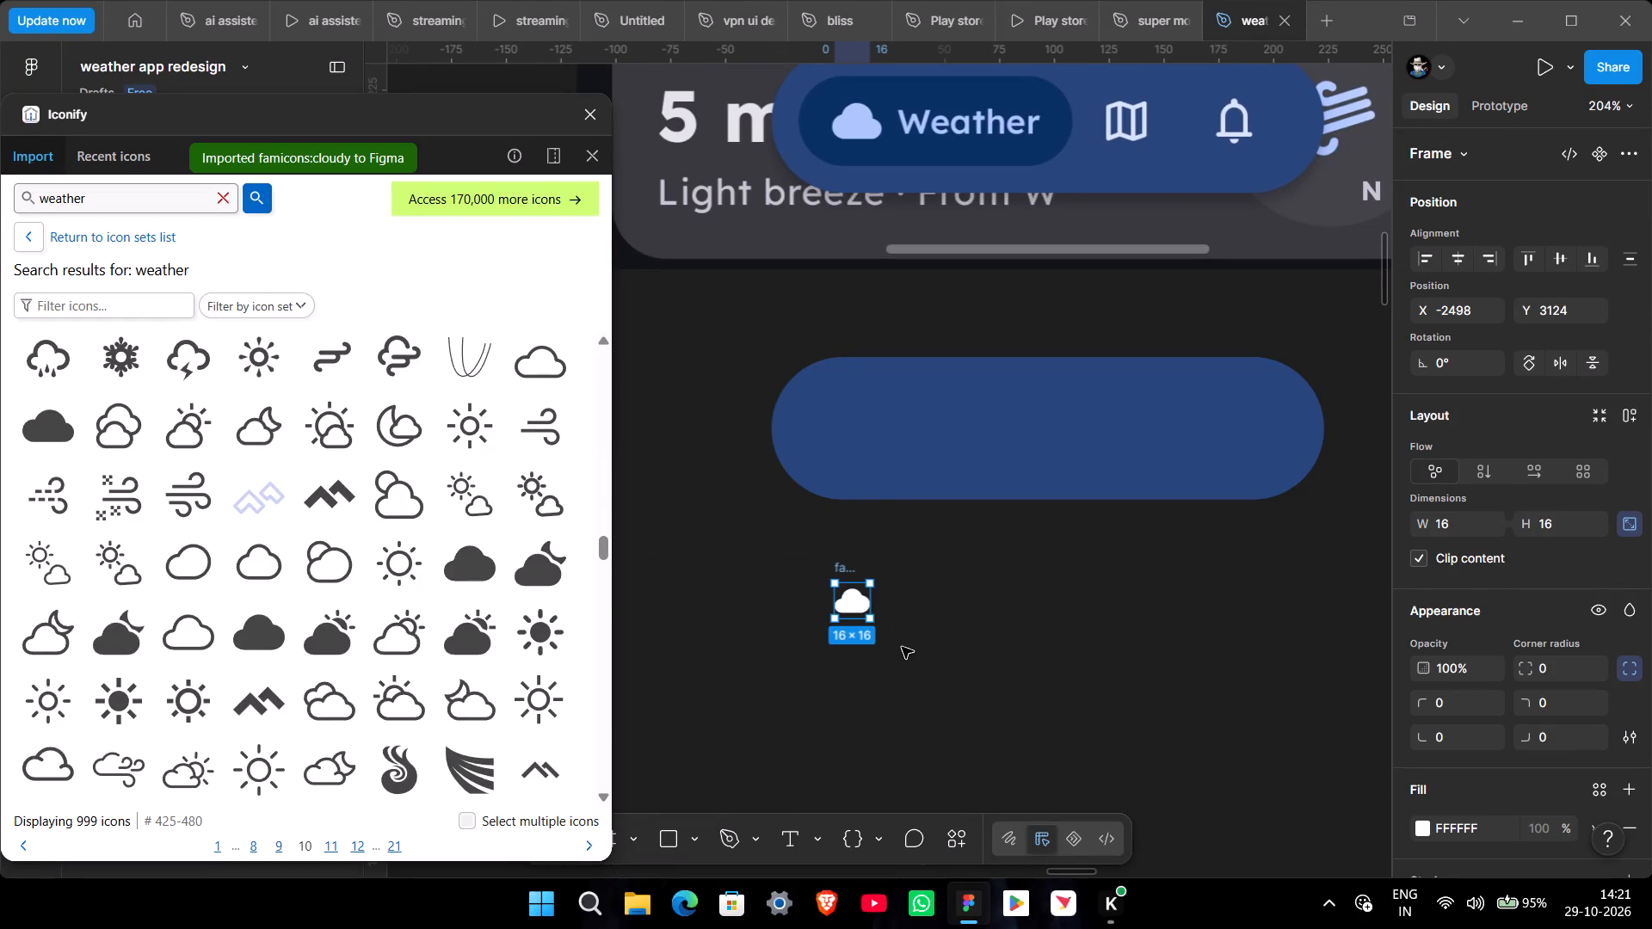
{"action": "left_click", "coordinate": [916, 646]}
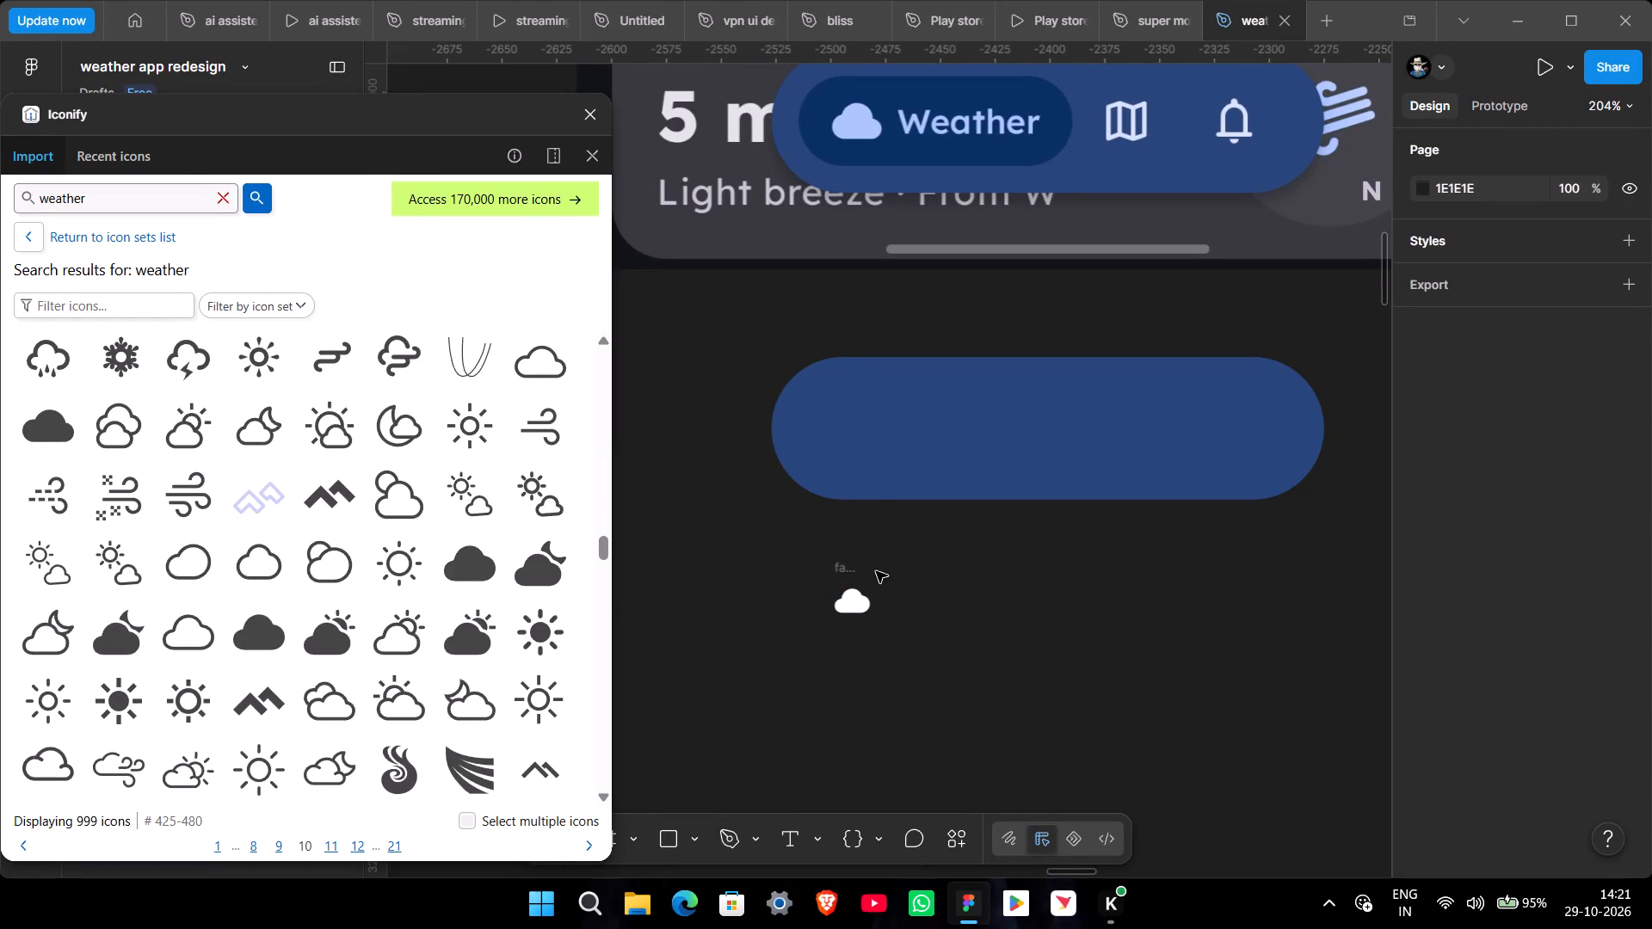
{"action": "left_click", "coordinate": [850, 569]}
{"action": "left_click", "coordinate": [969, 604]}
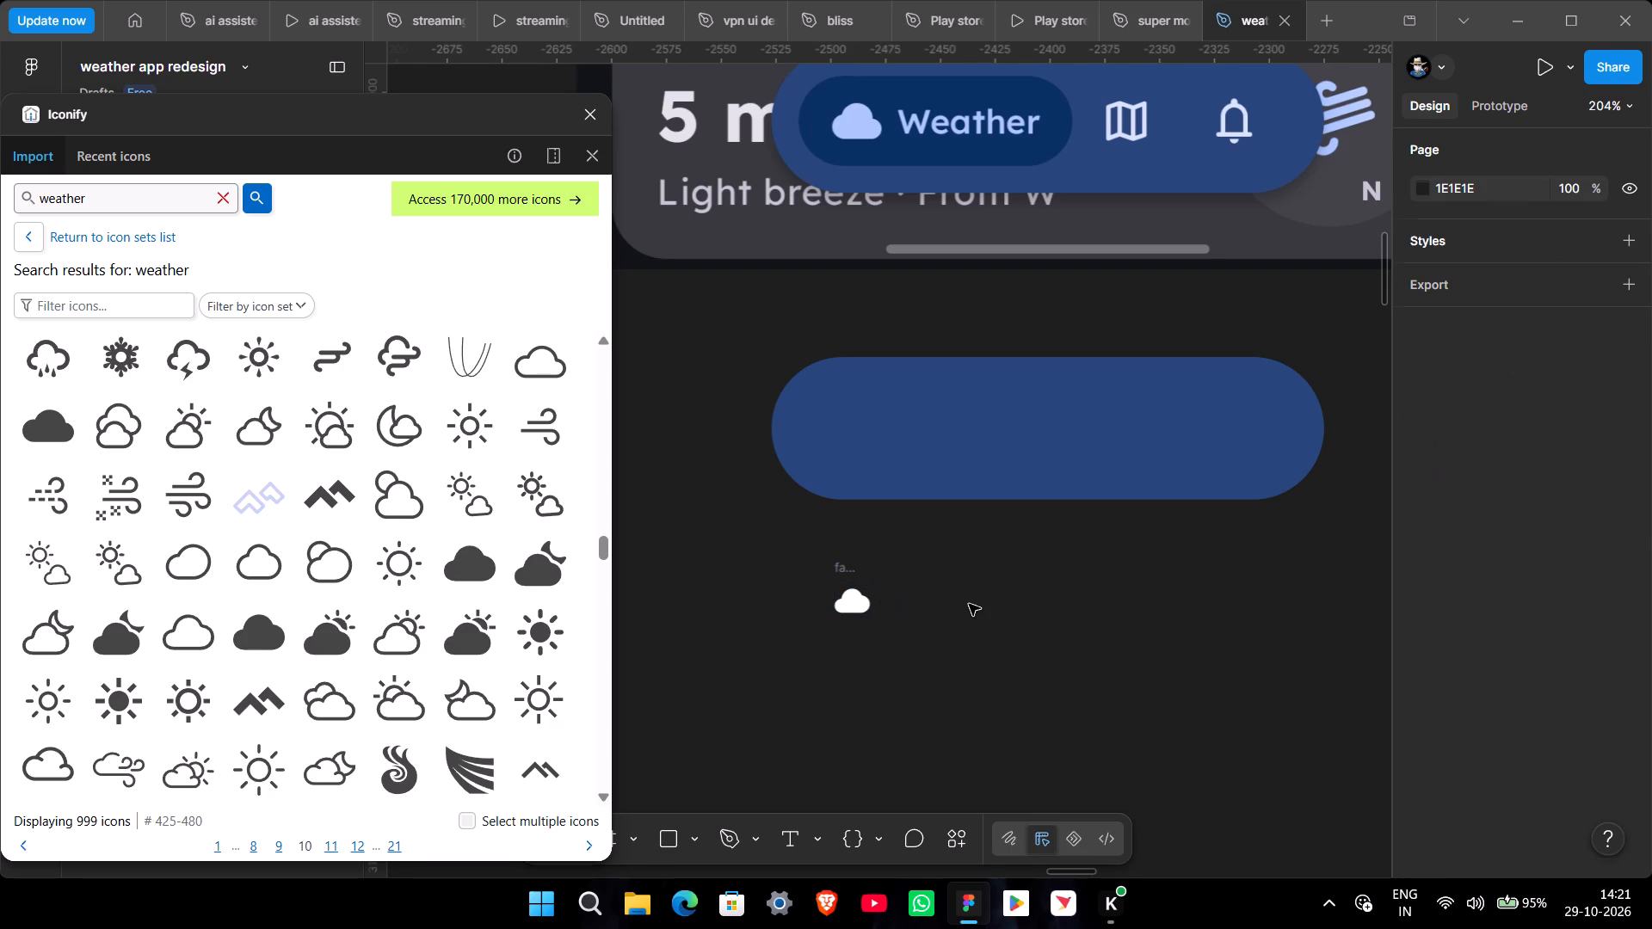
{"action": "left_click", "coordinate": [1118, 617]}
Examine the navigation bars in the weather and map reference screenshots to identify the remaining icons.
{"action": "scroll", "coordinate": [1126, 255], "scroll_direction": "up", "scroll_amount": 5}
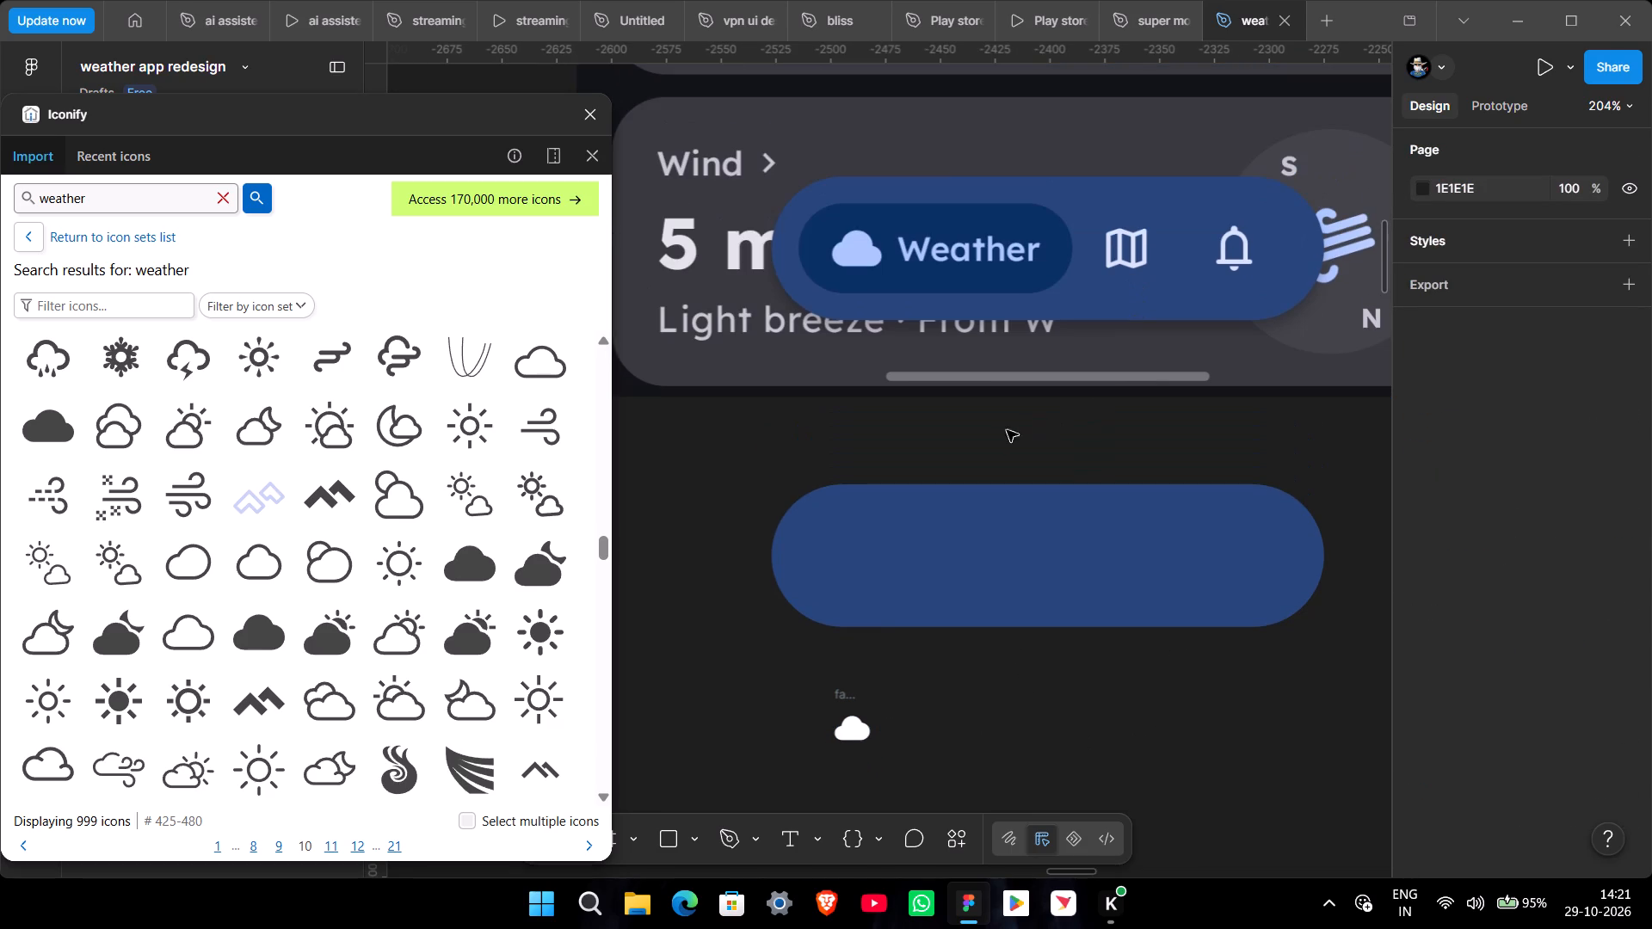
{"action": "scroll", "coordinate": [496, 353], "scroll_direction": "down", "scroll_amount": 1}
{"action": "scroll", "coordinate": [1034, 389], "scroll_direction": "down", "scroll_amount": 3, "text": "ctrl"}
{"action": "scroll", "coordinate": [1125, 574], "scroll_direction": "down", "scroll_amount": 1}
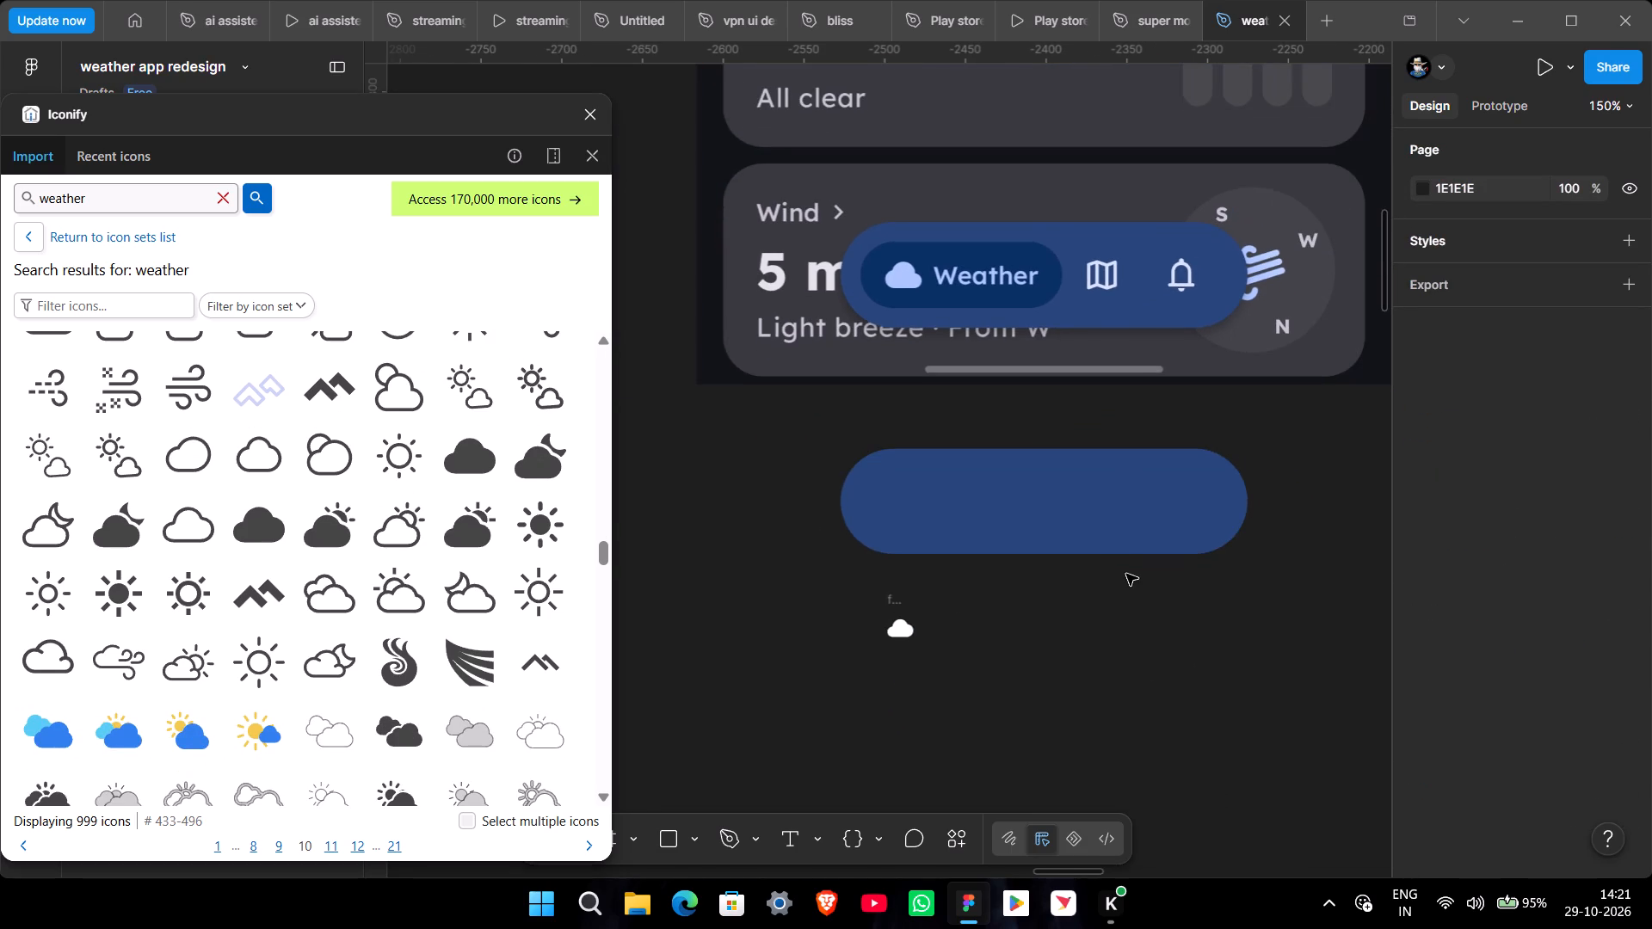
{"action": "scroll", "coordinate": [1116, 558], "scroll_direction": "up", "scroll_amount": 1, "text": "ctrl"}
{"action": "scroll", "coordinate": [1137, 399], "scroll_direction": "down", "scroll_amount": 5, "text": "ctrl"}
{"action": "scroll", "coordinate": [1137, 399], "scroll_direction": "up", "scroll_amount": 1, "text": "ctrl"}
{"action": "scroll", "coordinate": [1137, 399], "scroll_direction": "down", "scroll_amount": 9, "text": "ctrl"}
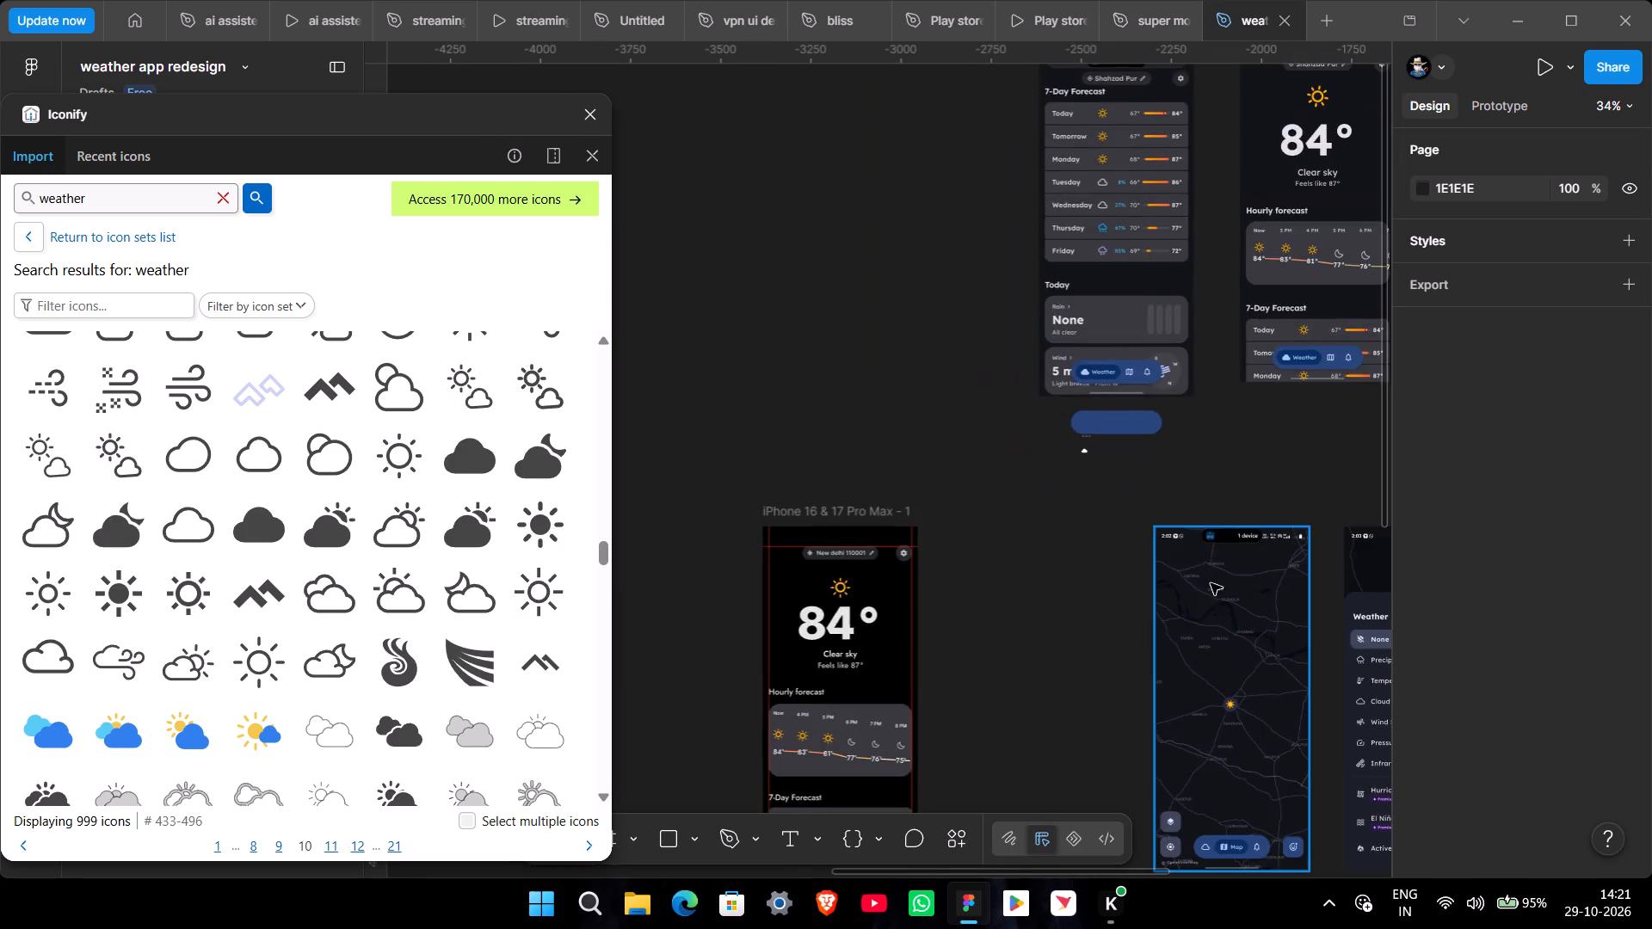
{"action": "scroll", "coordinate": [1256, 653], "scroll_direction": "down", "scroll_amount": 5}
{"action": "scroll", "coordinate": [1254, 596], "scroll_direction": "up", "scroll_amount": 10, "text": "ctrl"}
{"action": "scroll", "coordinate": [926, 442], "scroll_direction": "down", "scroll_amount": 7, "text": "ctrl"}
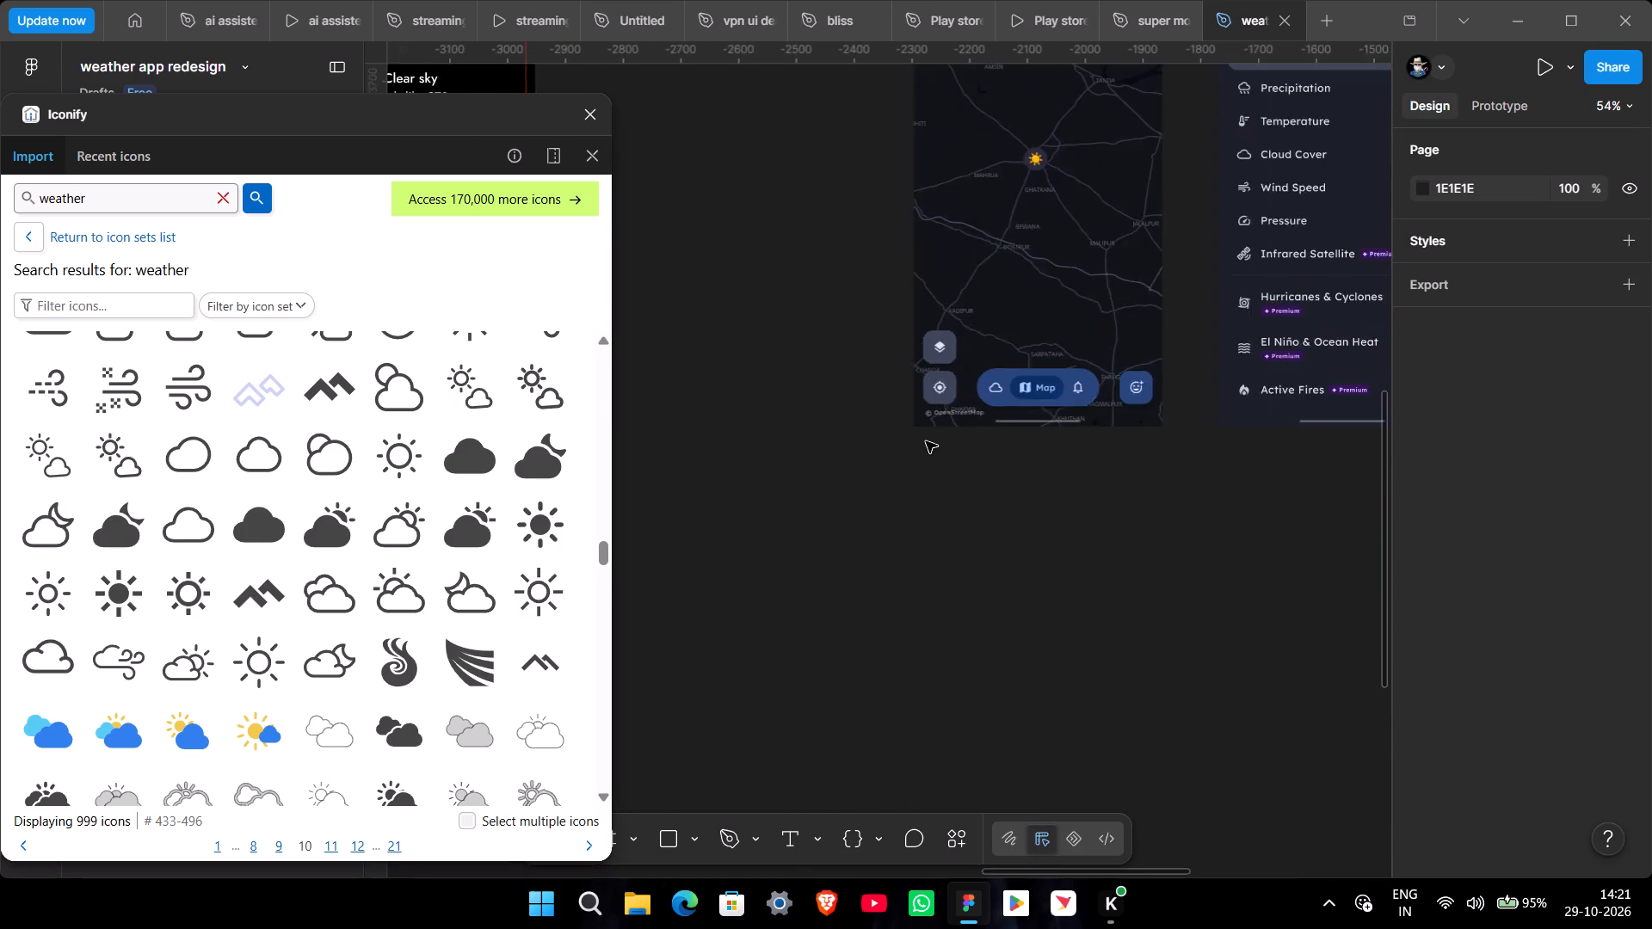
{"action": "scroll", "coordinate": [926, 441], "scroll_direction": "down", "scroll_amount": 5, "text": "ctrl"}
{"action": "scroll", "coordinate": [926, 440], "scroll_direction": "up", "scroll_amount": 6}
{"action": "scroll", "coordinate": [886, 567], "scroll_direction": "up", "scroll_amount": 12, "text": "ctrl"}
{"action": "scroll", "coordinate": [911, 606], "scroll_direction": "down", "scroll_amount": 4}
{"action": "scroll", "coordinate": [909, 600], "scroll_direction": "up", "scroll_amount": 5, "text": "ctrl"}
{"action": "middle_click_drag", "start_coordinate": [895, 602], "coordinate": [1012, 680]}
{"action": "scroll", "coordinate": [1012, 672], "scroll_direction": "down", "scroll_amount": 3, "text": "ctrl"}
Search the Iconify icon library for "map".
{"action": "left_click", "coordinate": [224, 201]}
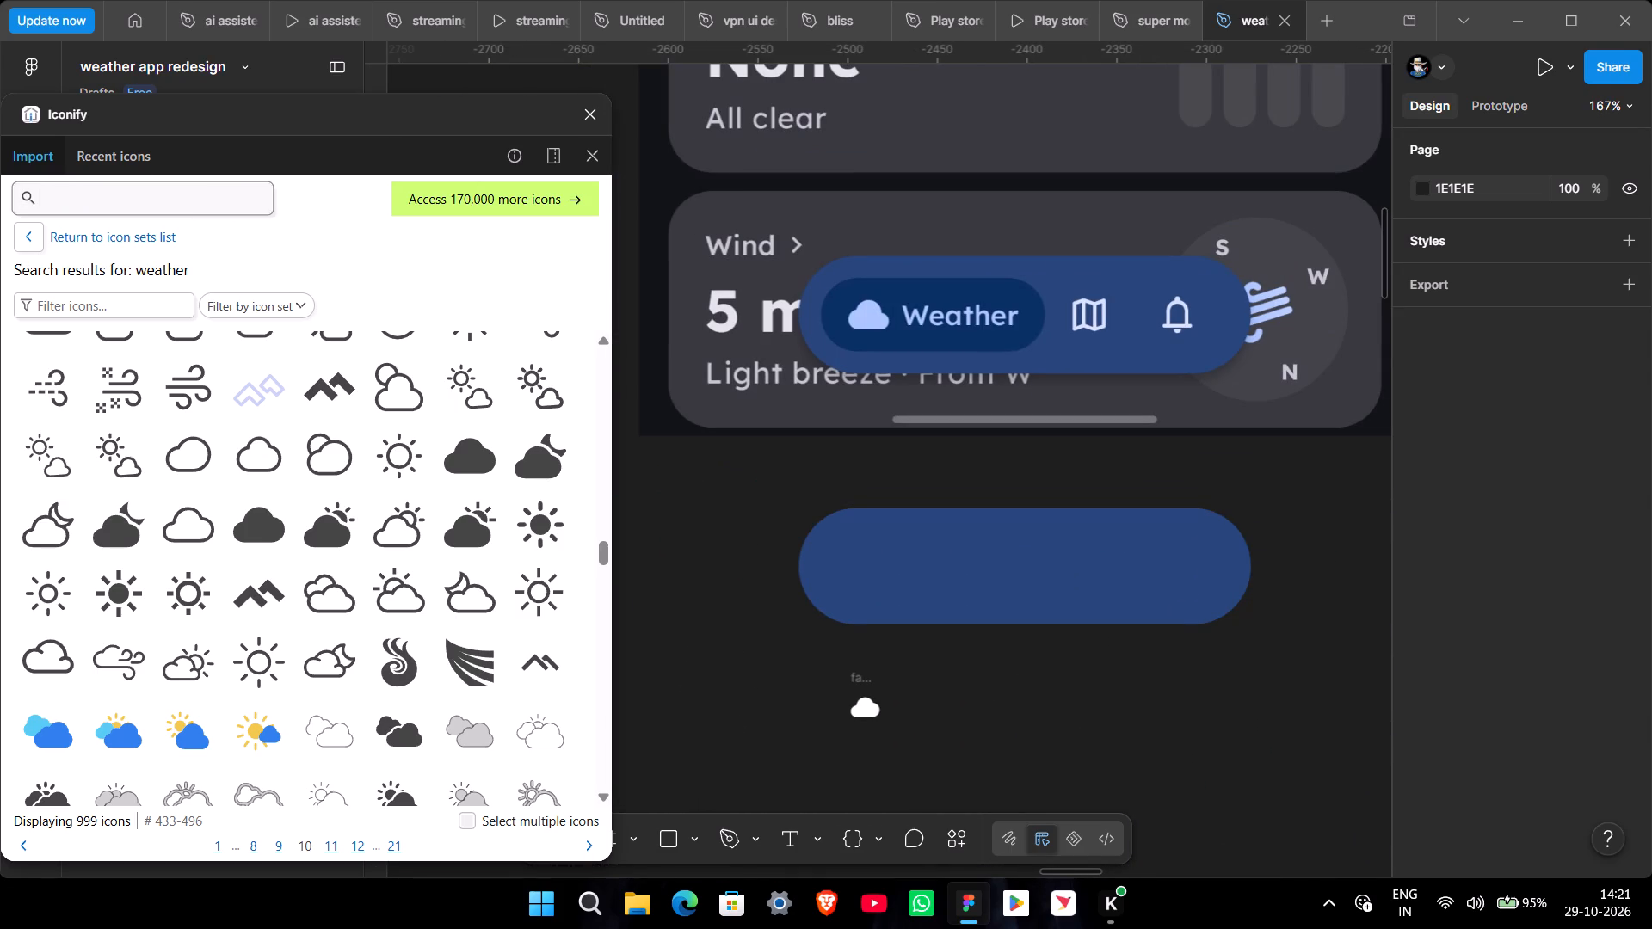
{"action": "type", "text": "ma"}
{"action": "key", "text": "p"}
{"action": "key", "text": "Return"}
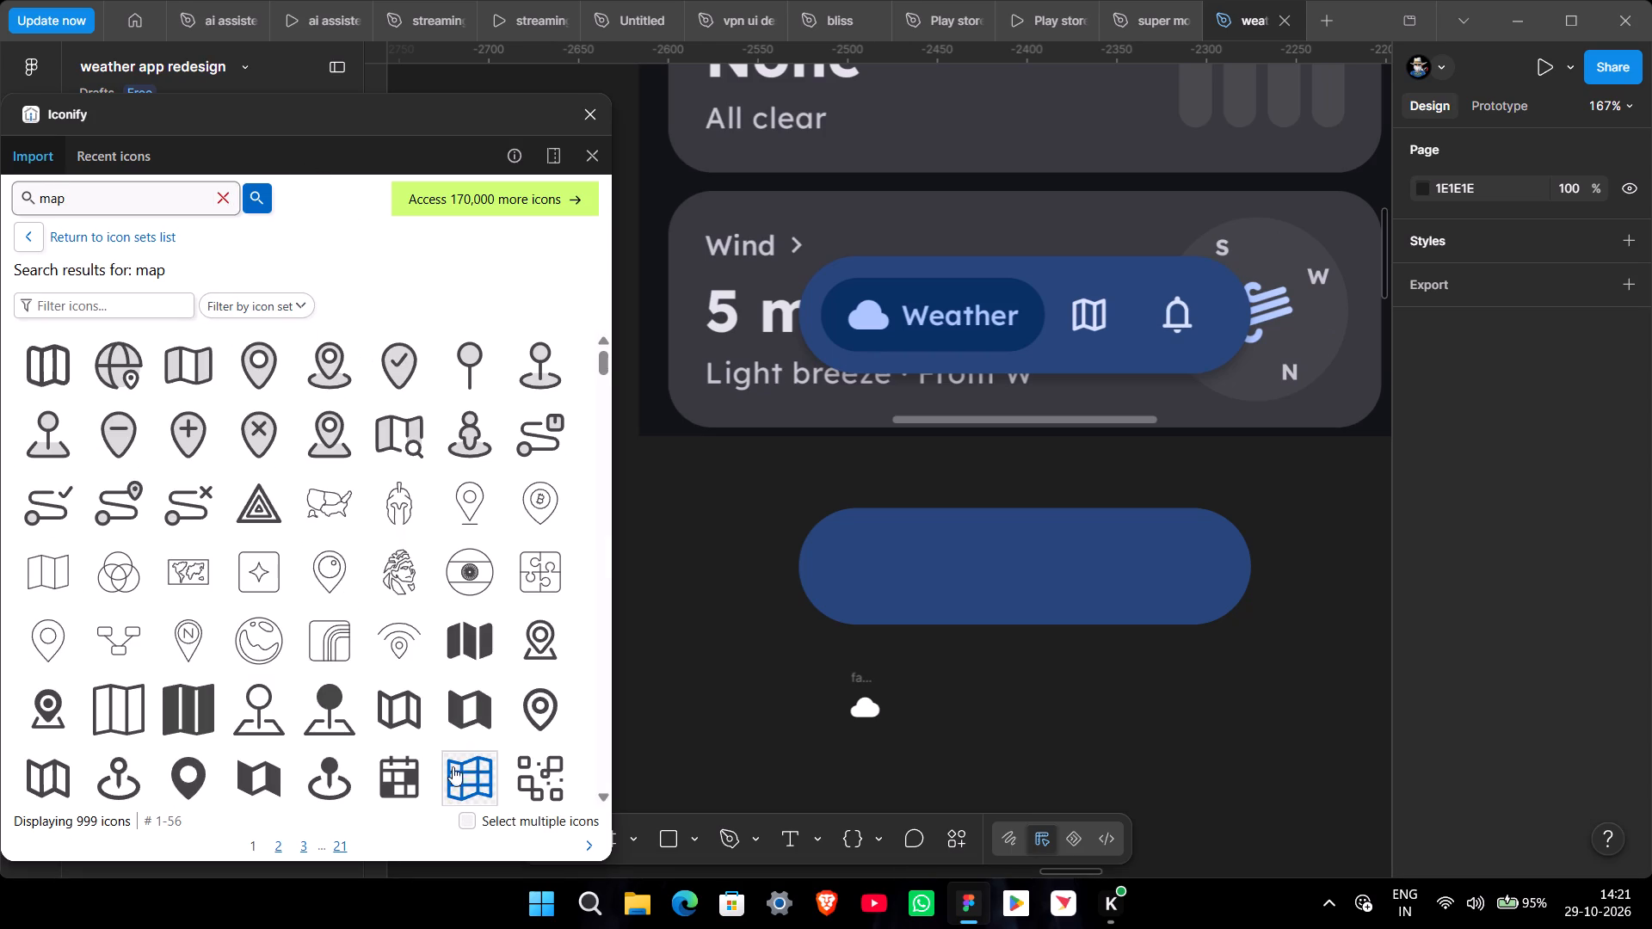
Import the outlined boxicons map icon onto the canvas below the blue pill, beside the cloud icon.
{"action": "left_click_drag", "start_coordinate": [404, 683], "coordinate": [1054, 679]}
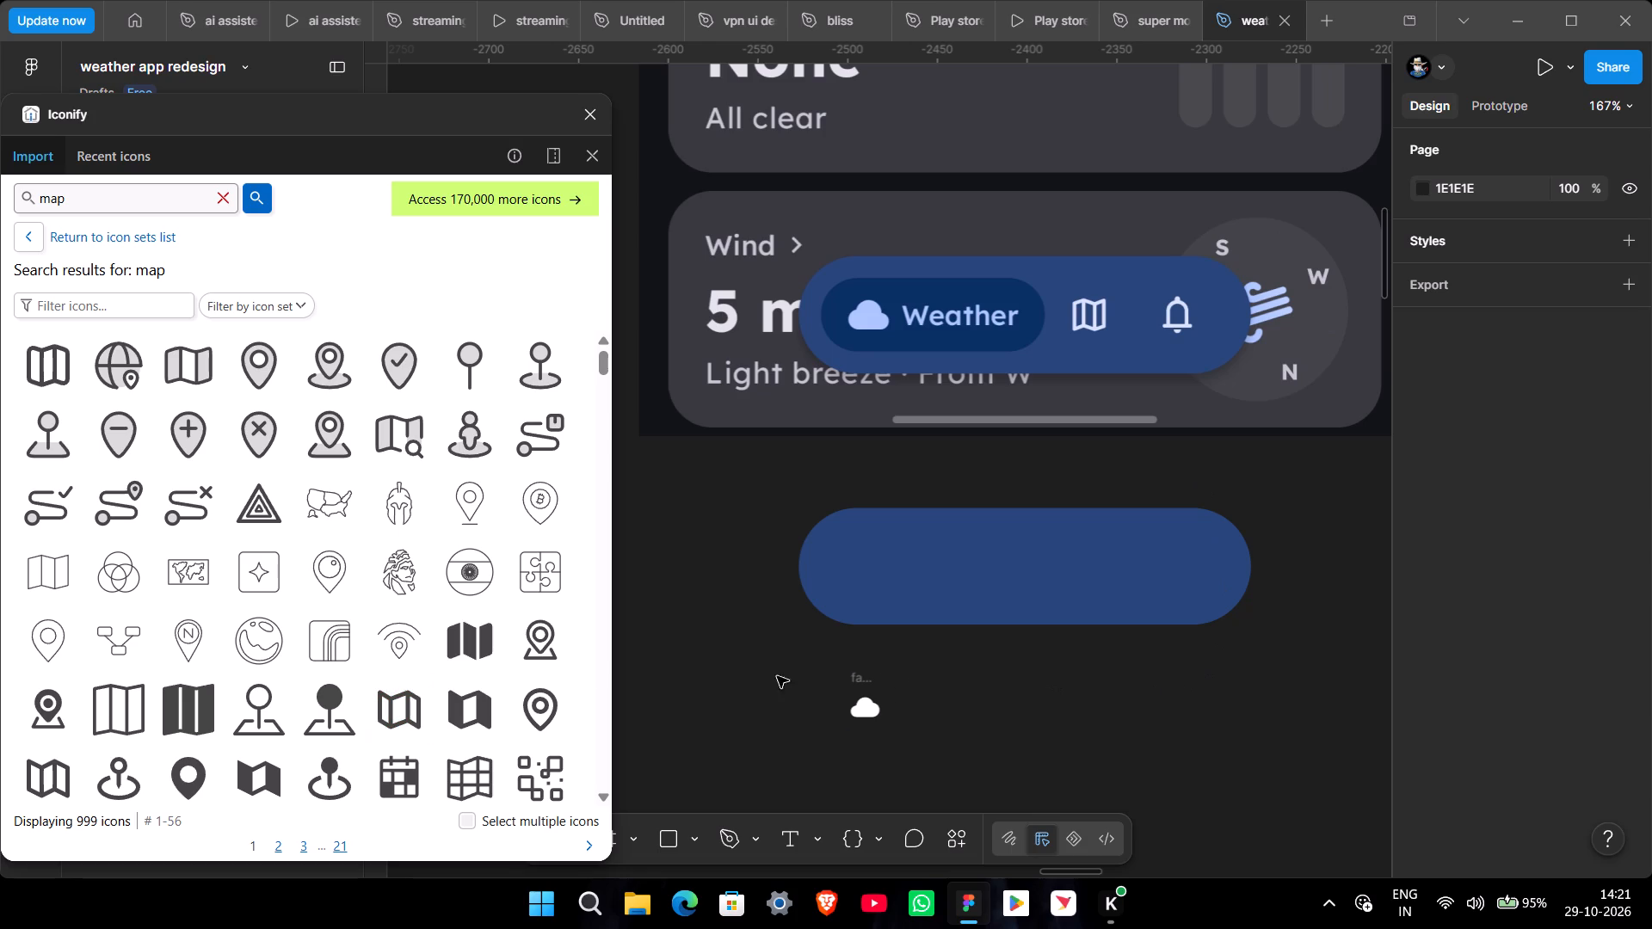
{"action": "left_click_drag", "start_coordinate": [395, 700], "coordinate": [1025, 702]}
{"action": "scroll", "coordinate": [287, 684], "scroll_direction": "down", "scroll_amount": 1}
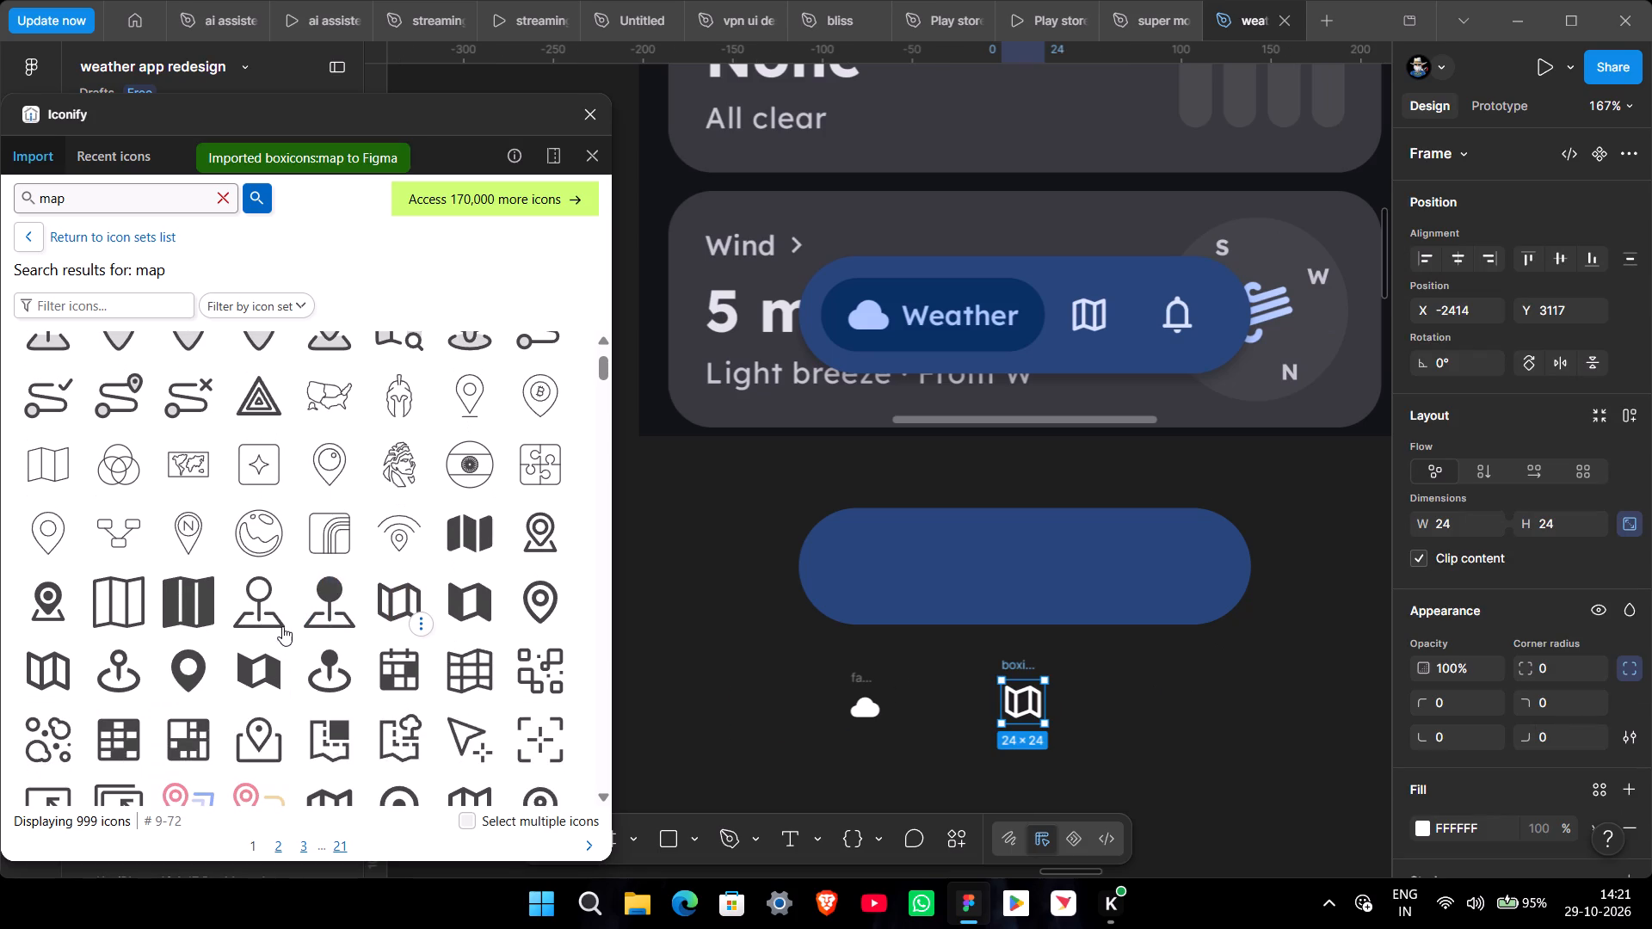
{"action": "scroll", "coordinate": [443, 618], "scroll_direction": "down", "scroll_amount": 3}
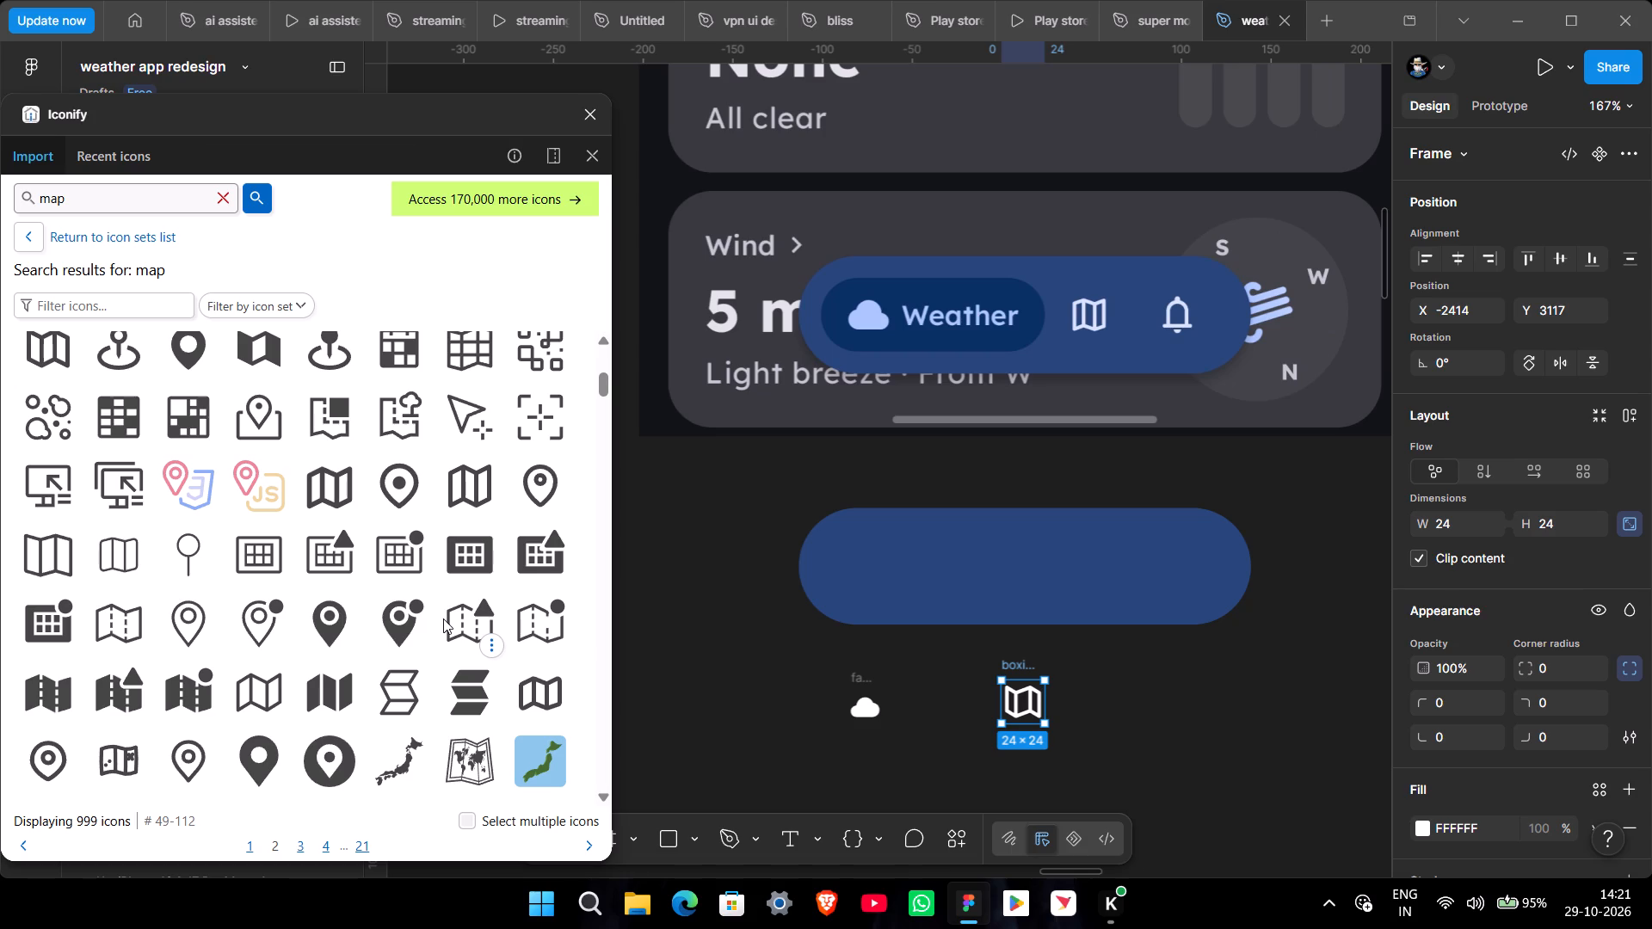
{"action": "left_click", "coordinate": [1088, 741]}
Flip the map icon's vector horizontally to match the map icon in the reference navigation bar.
{"action": "scroll", "coordinate": [1017, 723], "scroll_direction": "up", "scroll_amount": 2, "text": "ctrl"}
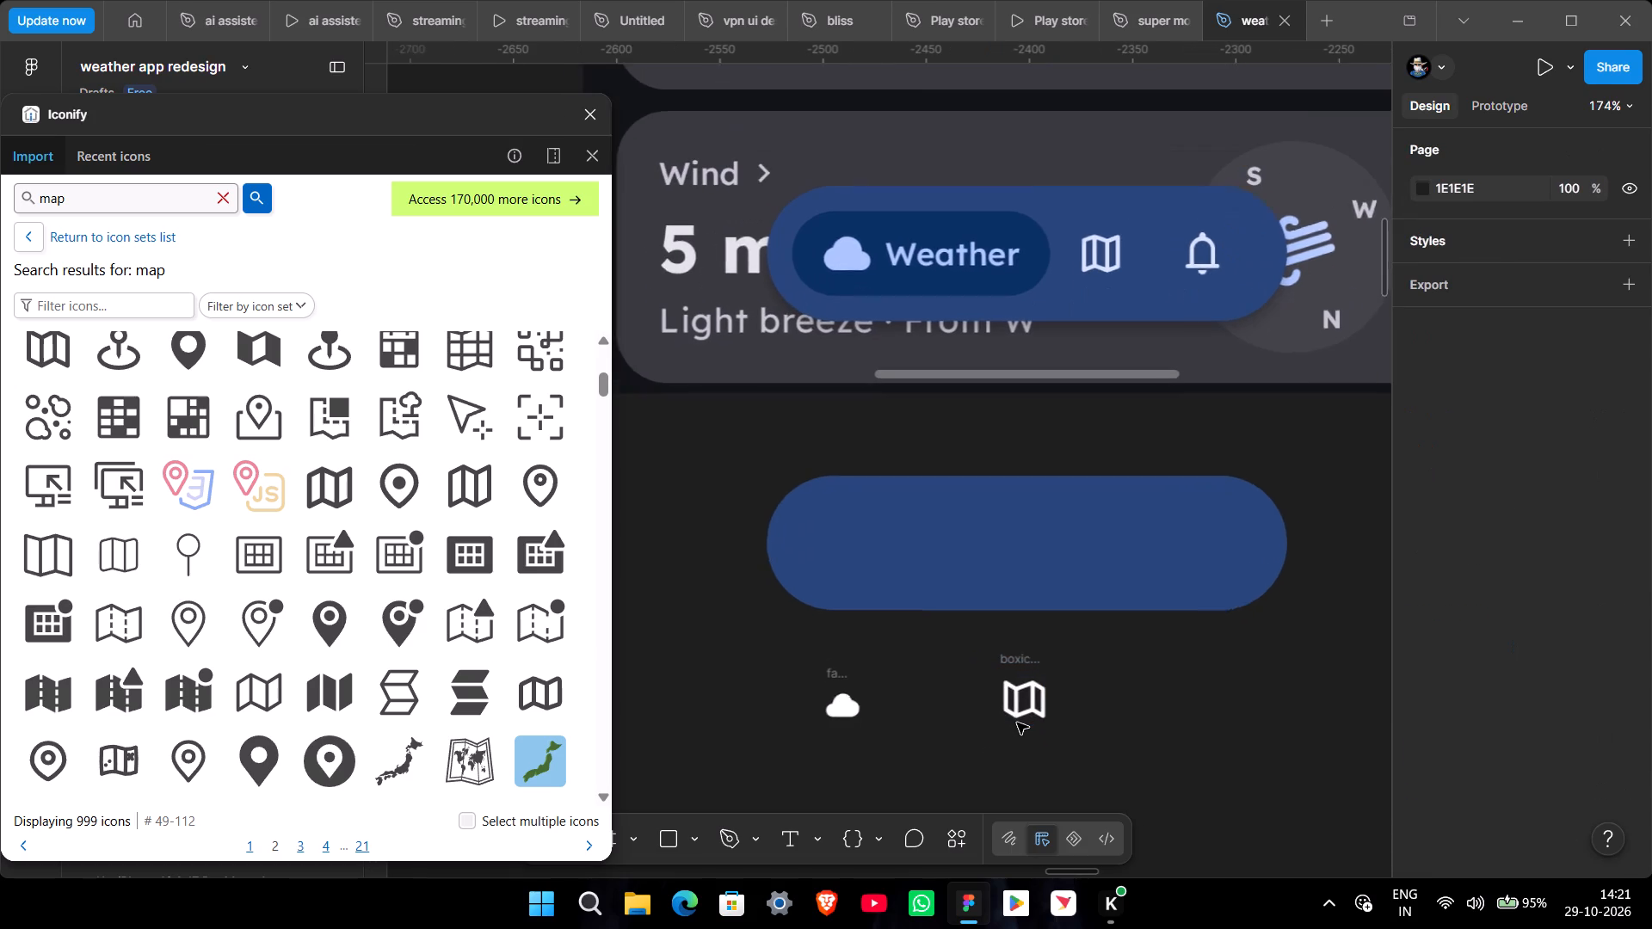
{"action": "scroll", "coordinate": [1017, 723], "scroll_direction": "up", "scroll_amount": 1, "text": "ctrl"}
{"action": "left_click", "coordinate": [1038, 690]}
{"action": "scroll", "coordinate": [1523, 767], "scroll_direction": "down", "scroll_amount": 3}
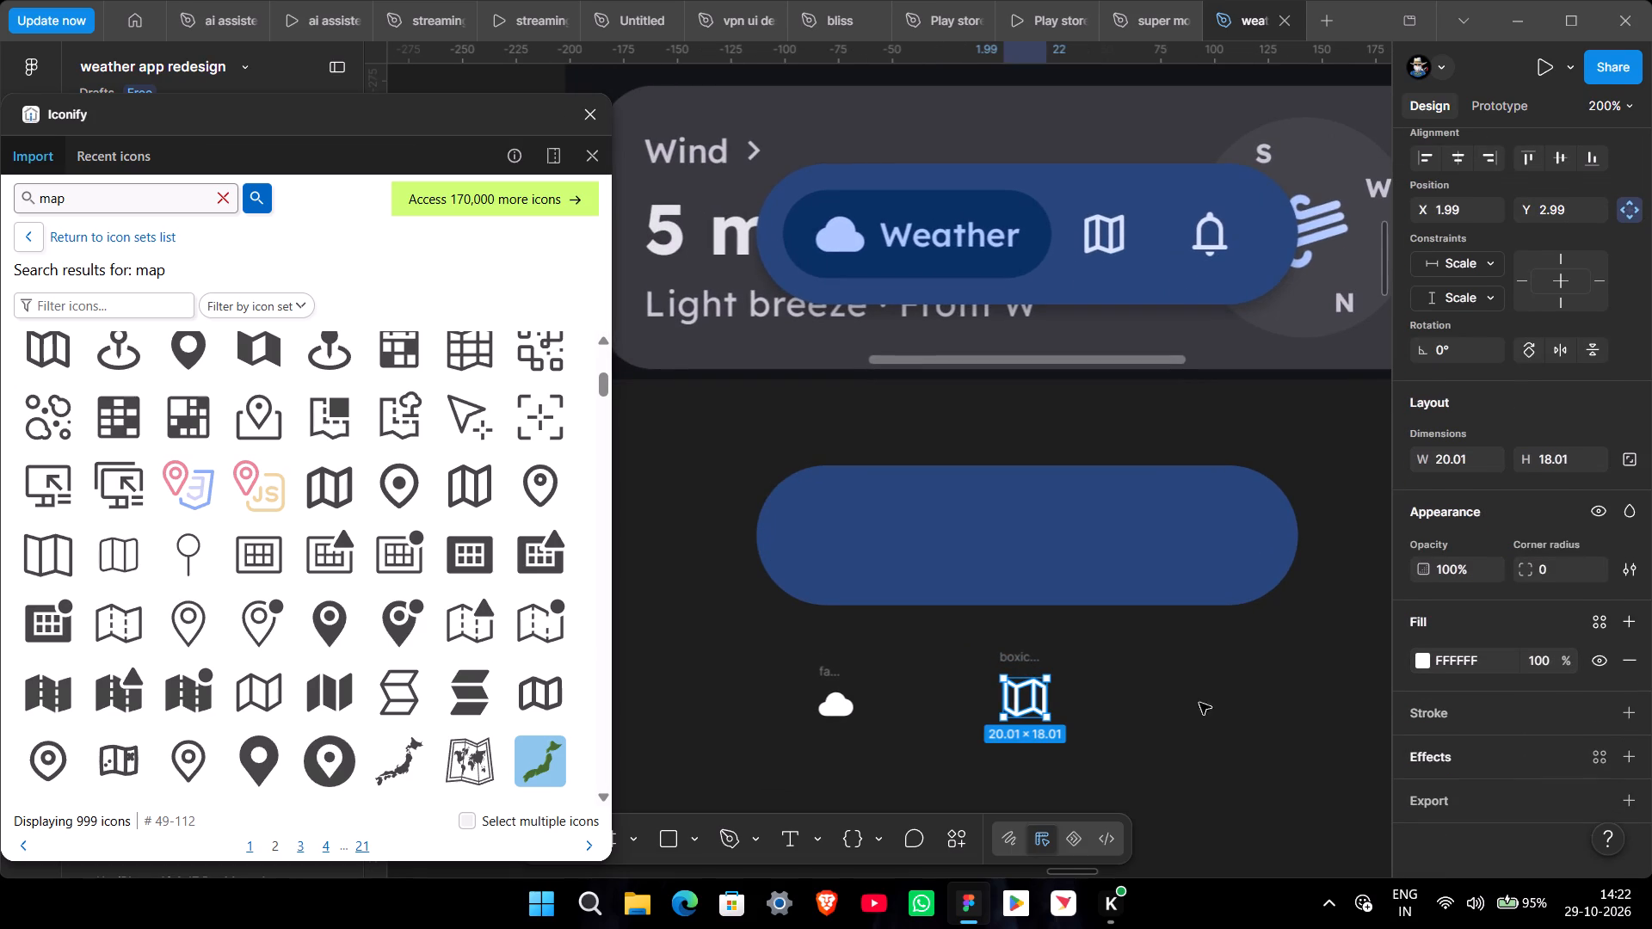
{"action": "triple_click", "coordinate": [1025, 703]}
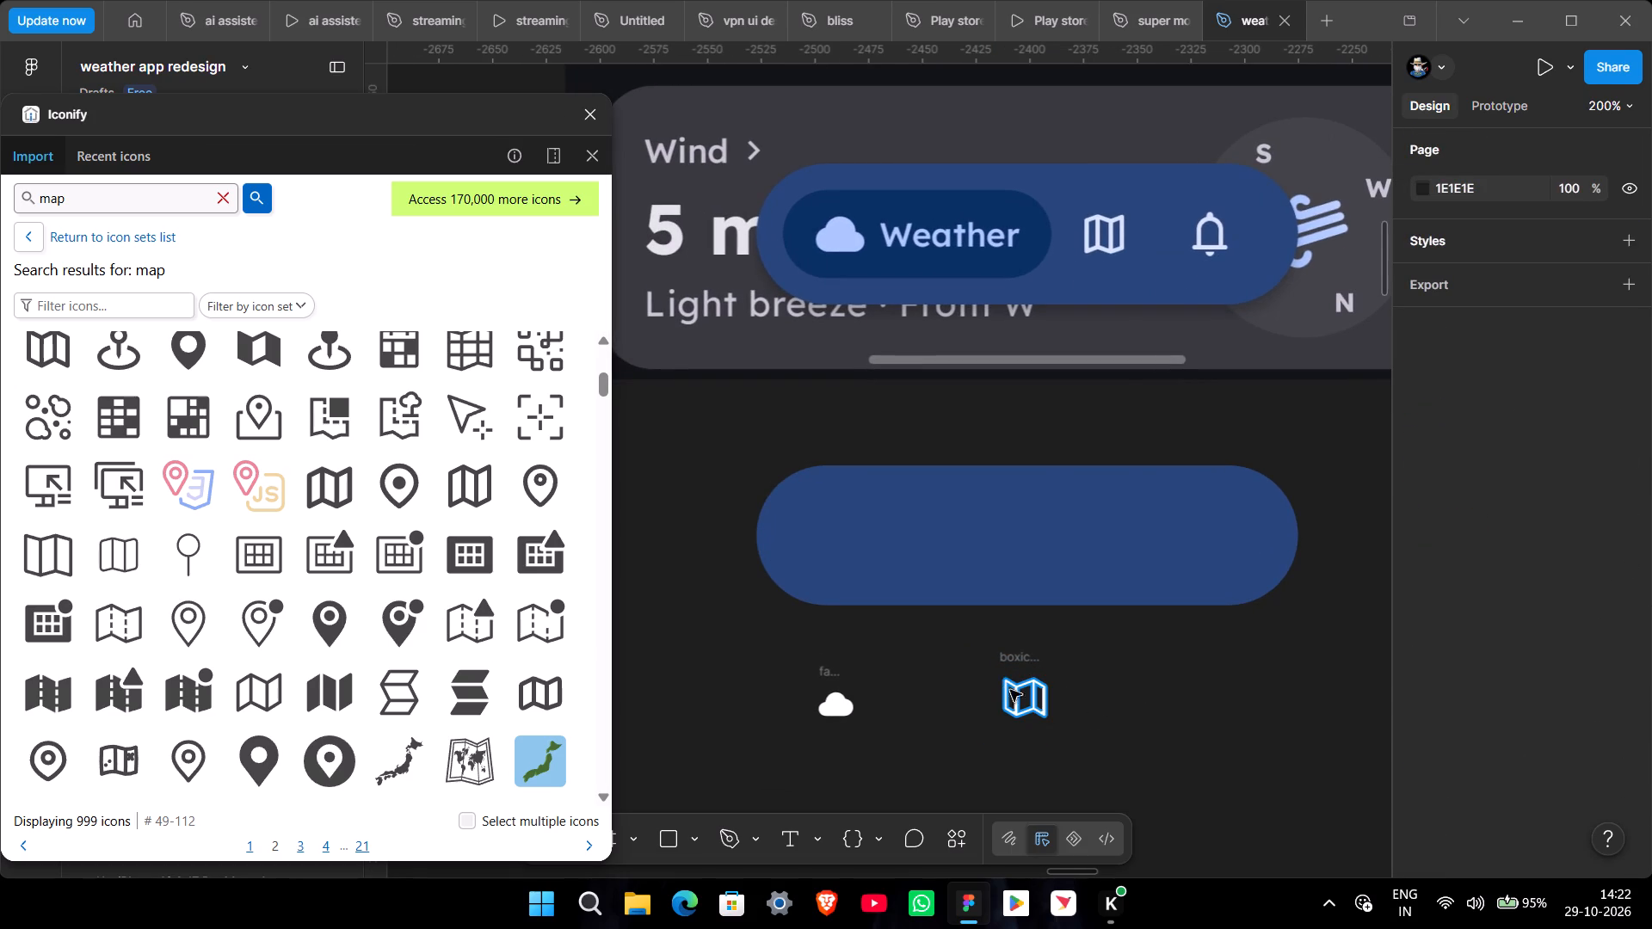
{"action": "double_click", "coordinate": [1020, 694]}
{"action": "triple_click", "coordinate": [1153, 694]}
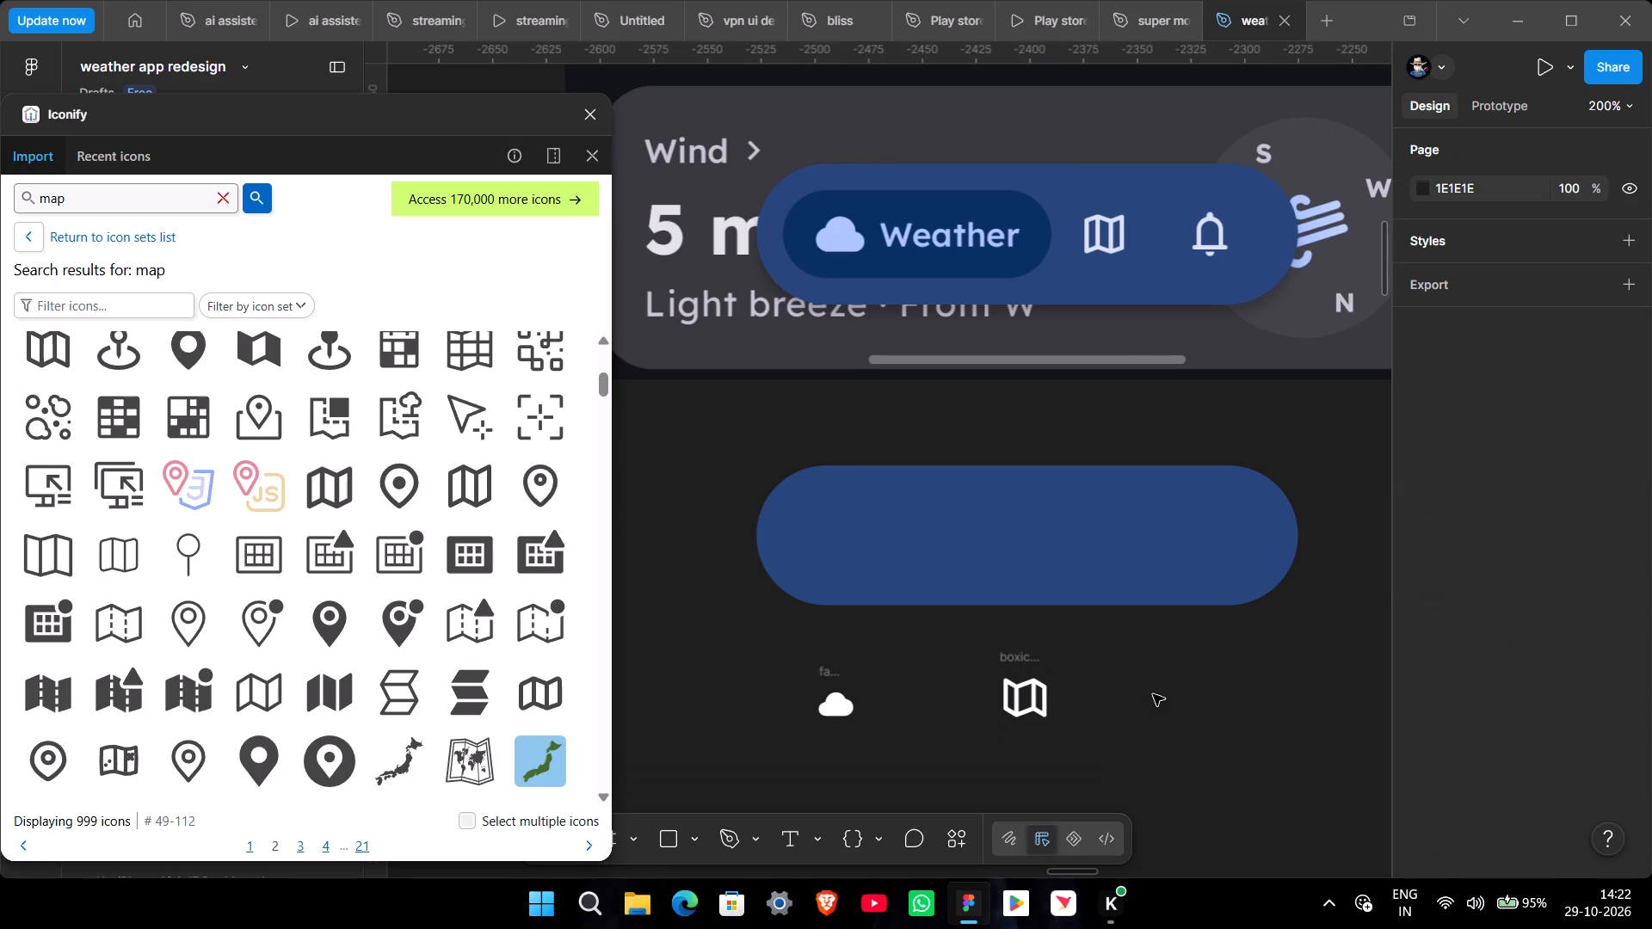
{"action": "scroll", "coordinate": [1150, 695], "scroll_direction": "down", "scroll_amount": 1, "text": "ctrl"}
{"action": "left_click", "coordinate": [1045, 699]}
{"action": "right_click", "coordinate": [1045, 699]}
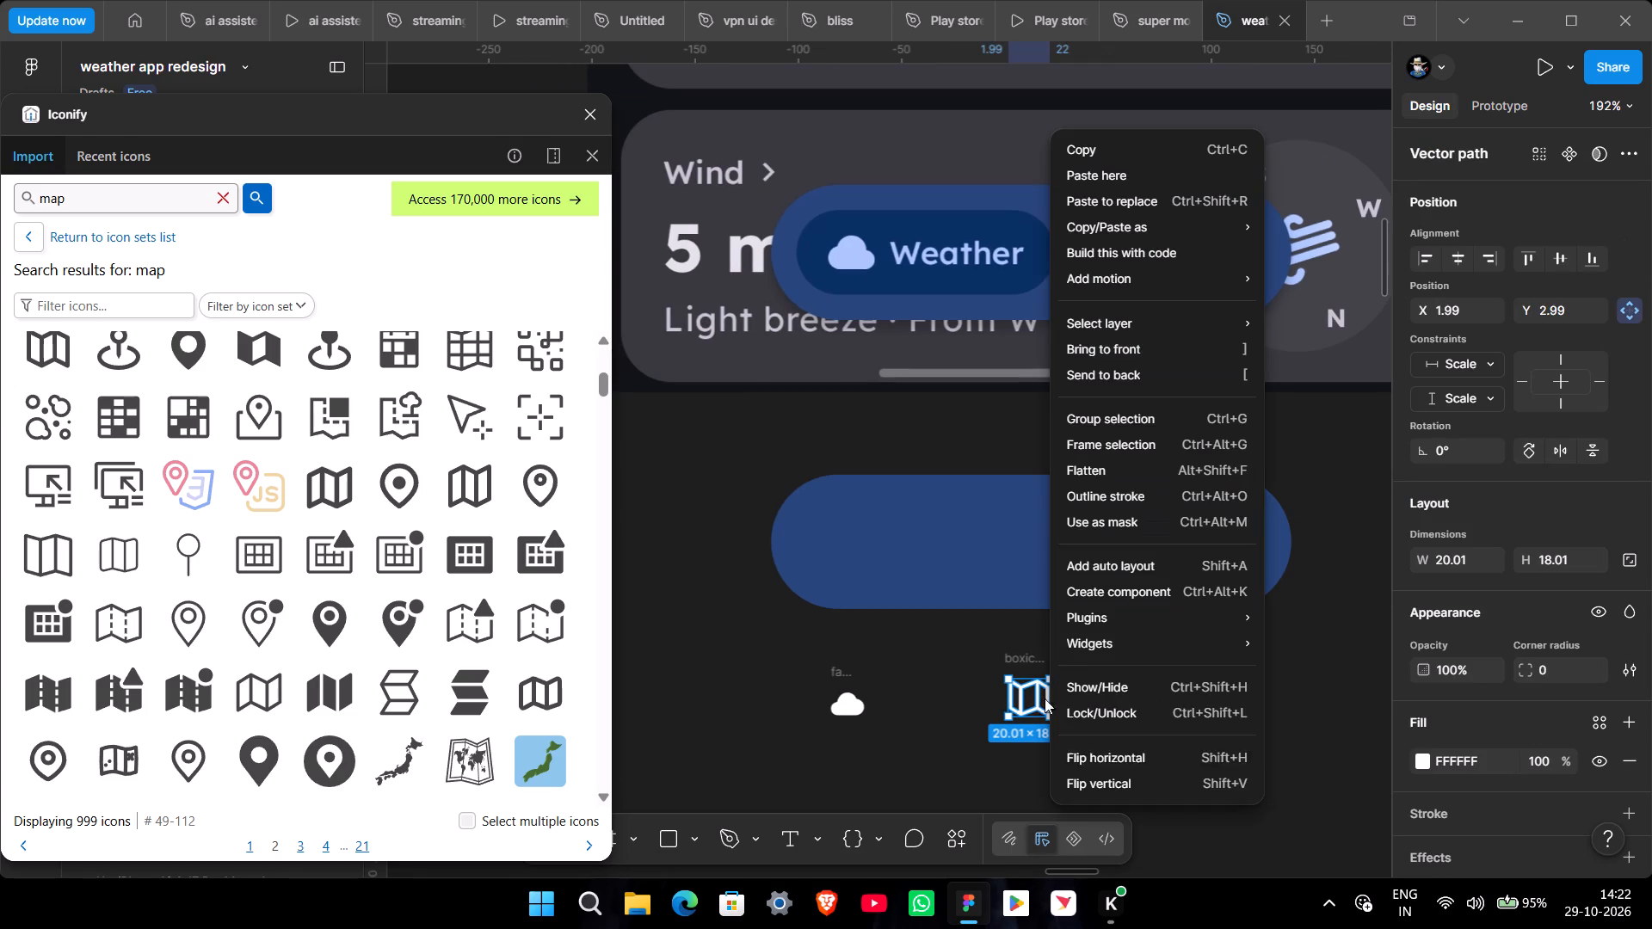
{"action": "scroll", "coordinate": [1174, 745], "scroll_direction": "down", "scroll_amount": 1}
{"action": "left_click", "coordinate": [1174, 745]}
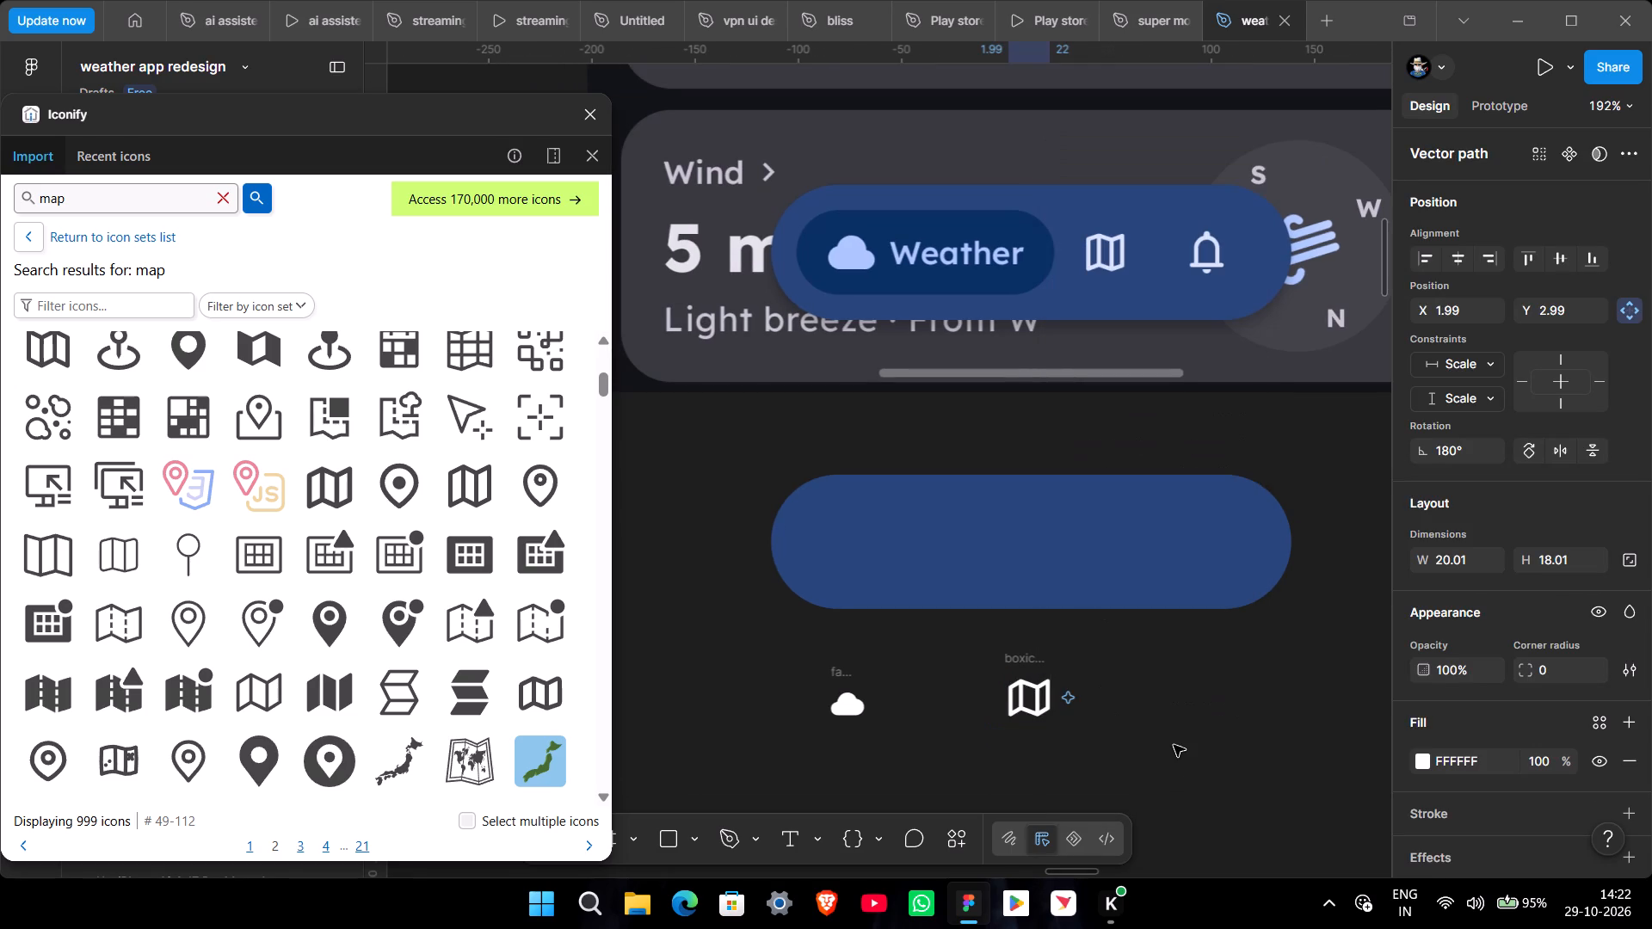
{"action": "left_click", "coordinate": [1174, 743]}
Move the framed map icon onto the centre of the blue pill.
{"action": "left_click_drag", "start_coordinate": [1017, 659], "coordinate": [1020, 654]}
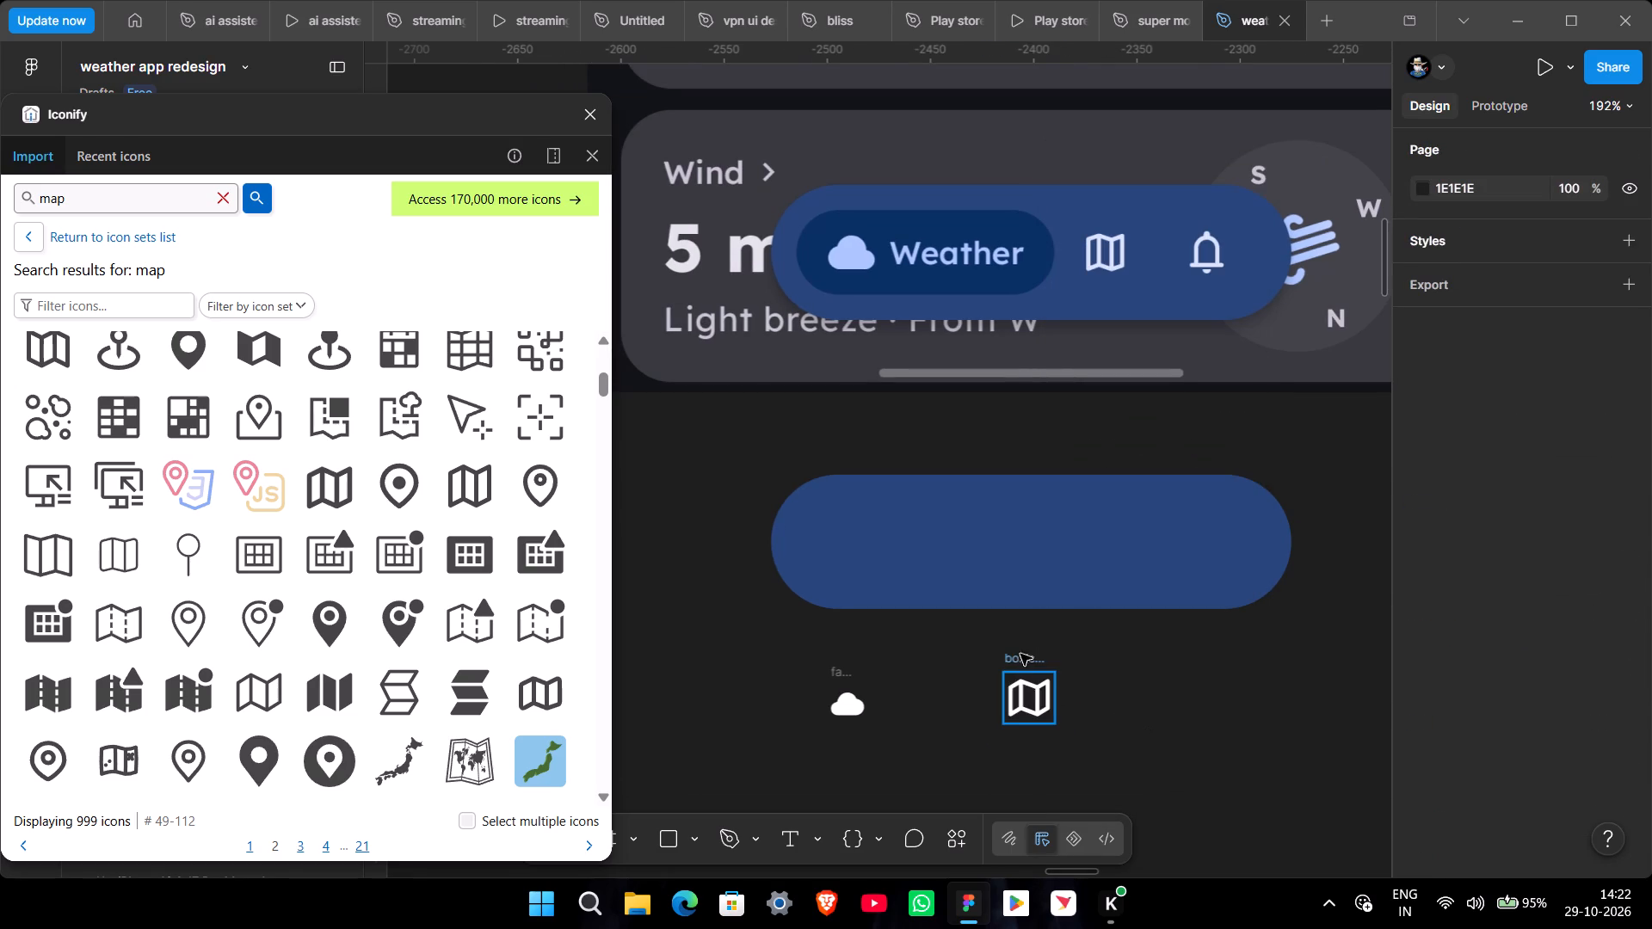
{"action": "left_click_drag", "start_coordinate": [1020, 654], "coordinate": [1025, 503]}
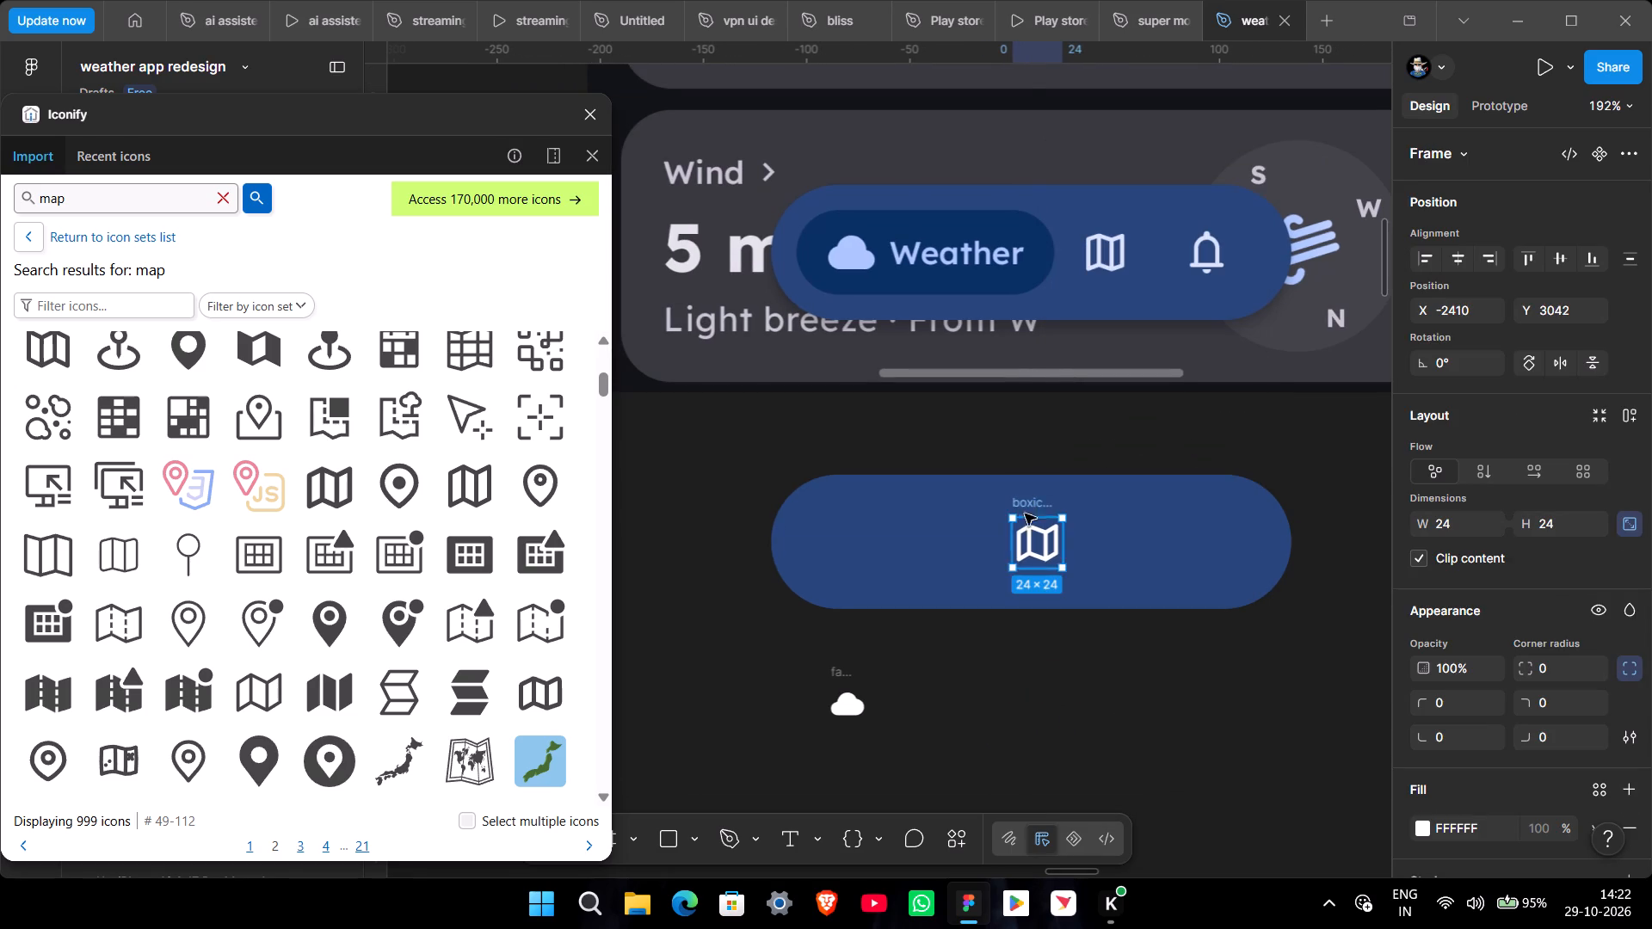
{"action": "left_click_drag", "start_coordinate": [1030, 551], "coordinate": [1021, 548]}
{"action": "left_click", "coordinate": [951, 666]}
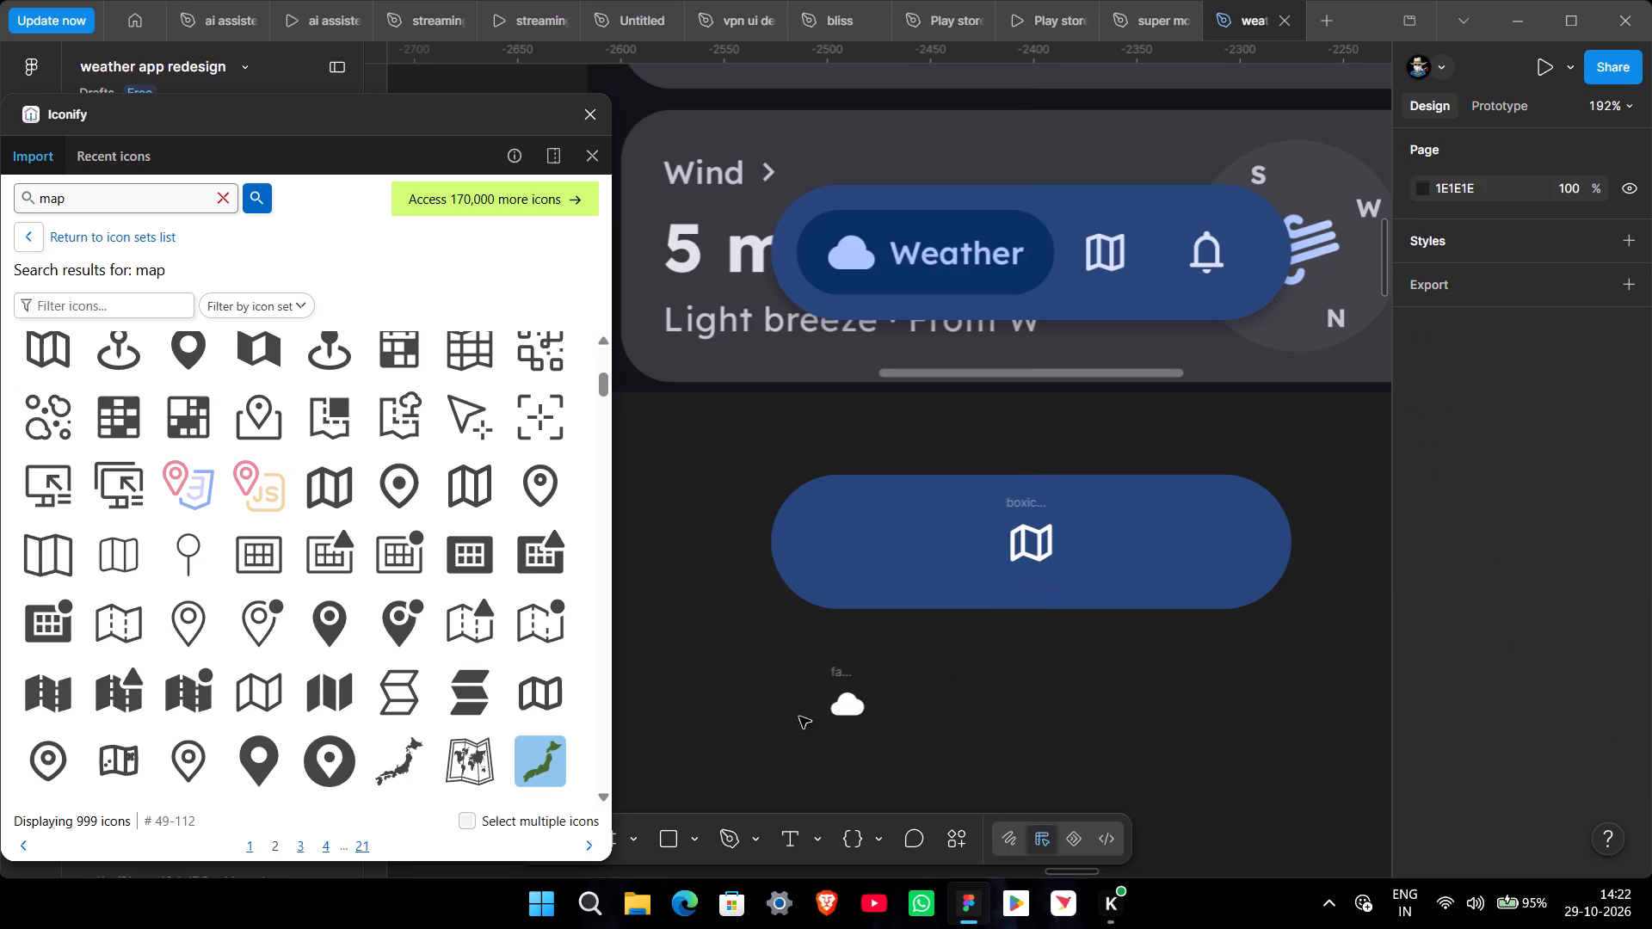
Move the cloud shape out of its frame onto the blue pill, left of the map icon, at X -2490, Y 3048.
{"action": "left_click_drag", "start_coordinate": [845, 700], "coordinate": [872, 540]}
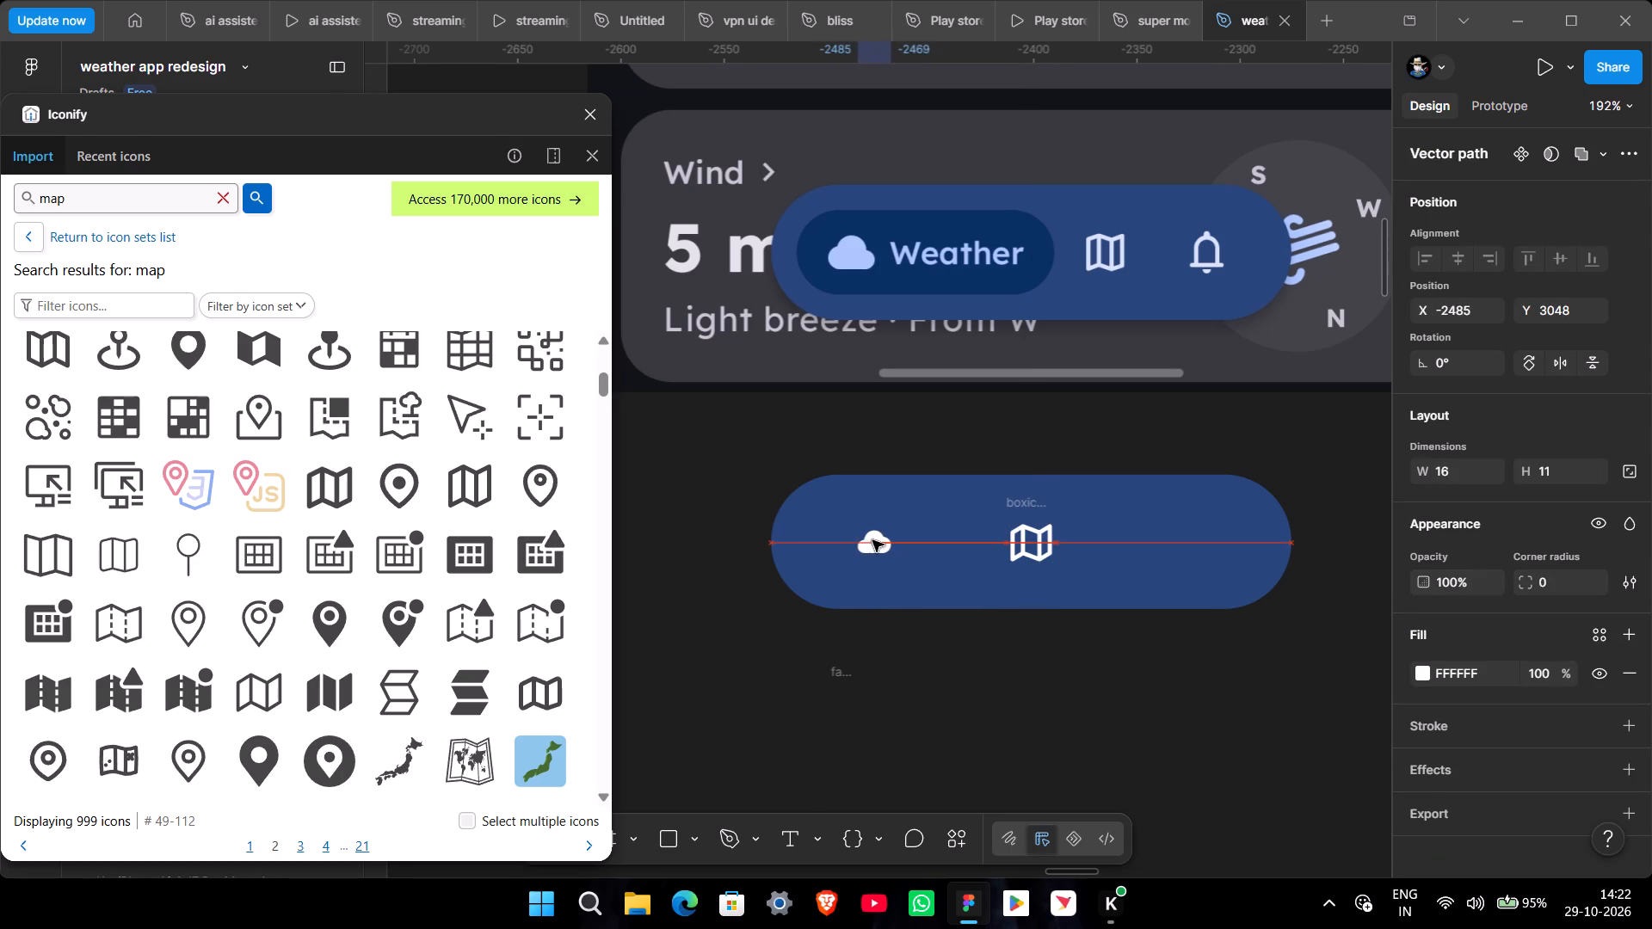
{"action": "left_click_drag", "start_coordinate": [872, 540], "coordinate": [863, 540]}
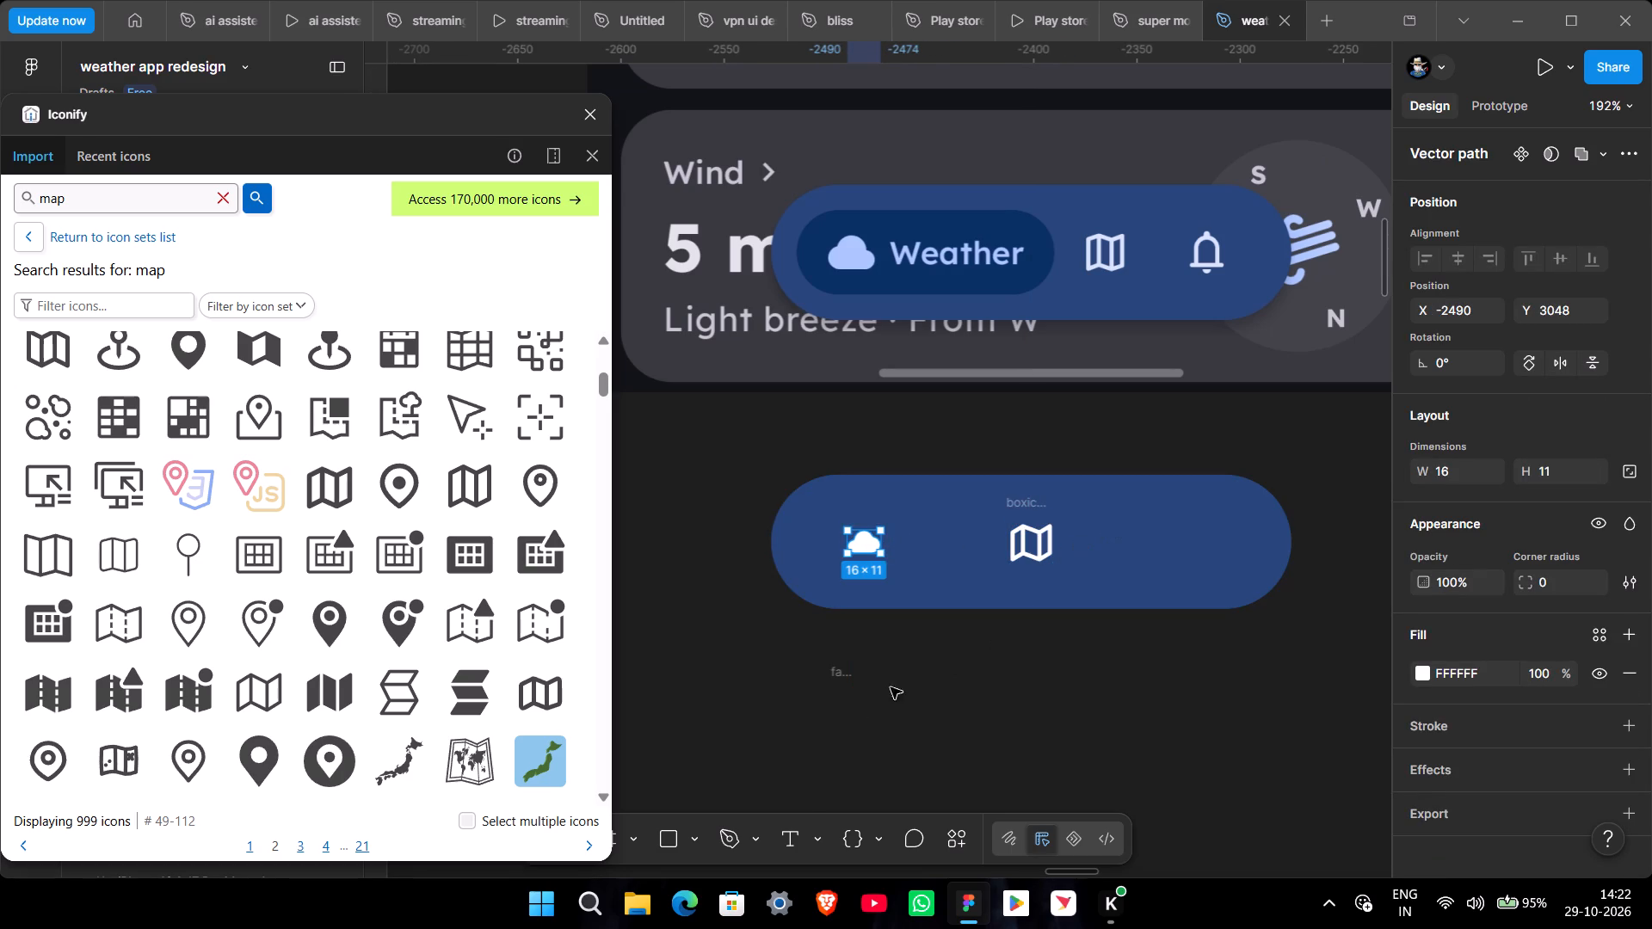
Delete the cloud icon's leftover empty frame below the pill.
{"action": "left_click", "coordinate": [848, 669]}
{"action": "key", "text": "BackSpace"}
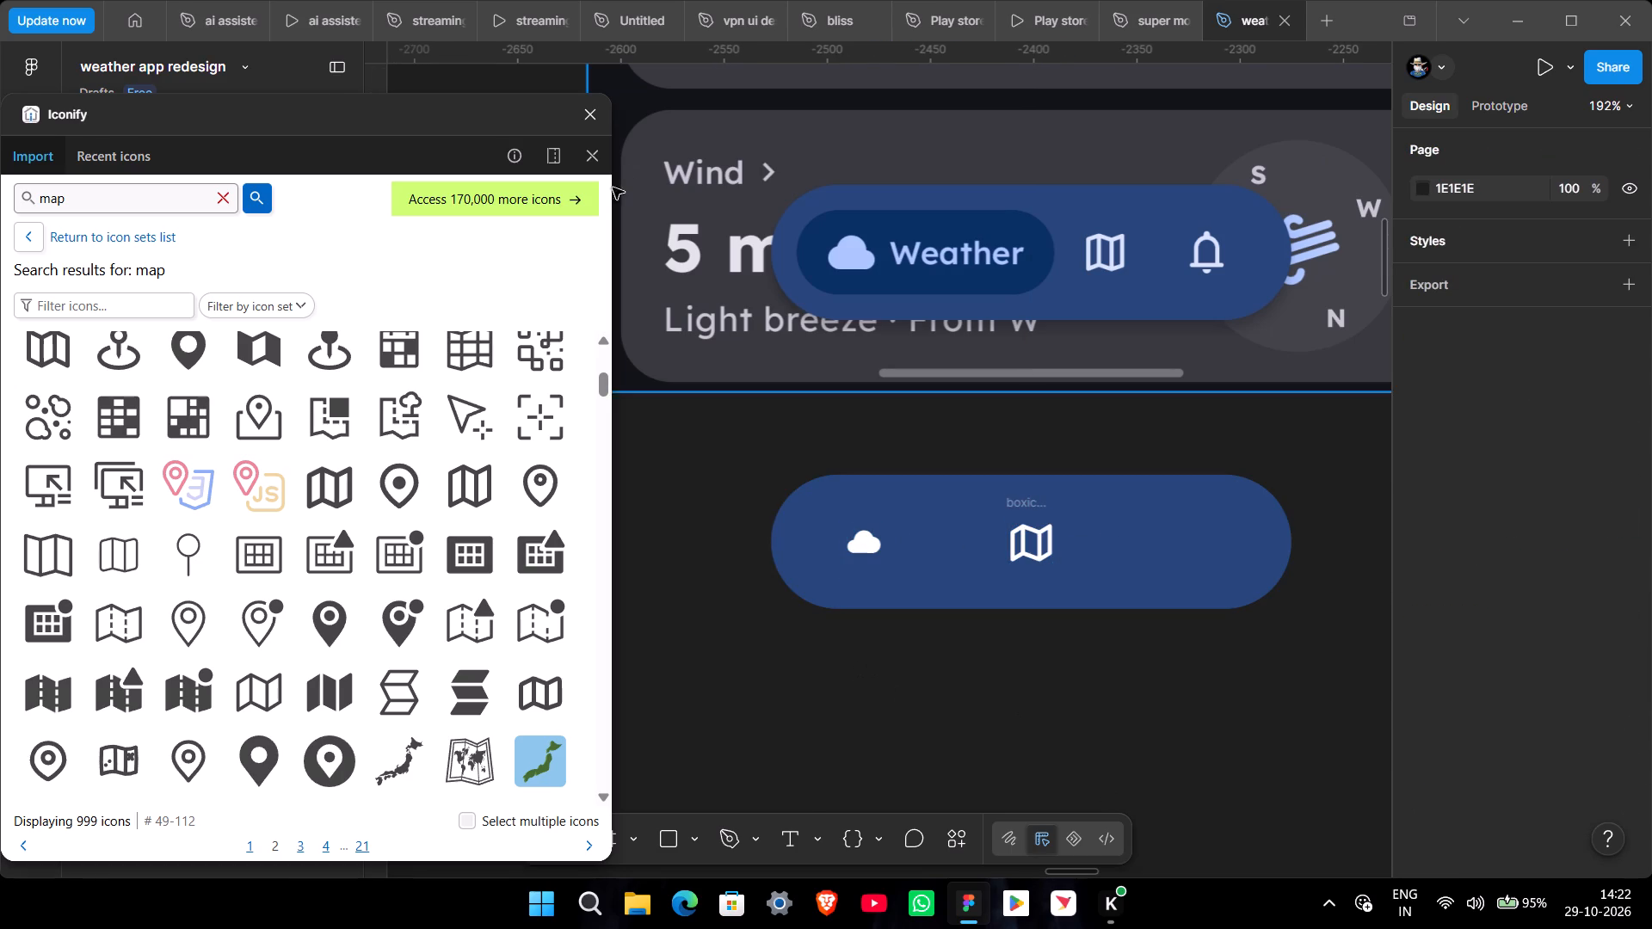
Review the recreated pill against the reference screenshots and the iPhone frame.
{"action": "scroll", "coordinate": [1103, 355], "scroll_direction": "down", "scroll_amount": 10, "text": "ctrl"}
{"action": "scroll", "coordinate": [1118, 364], "scroll_direction": "up", "scroll_amount": 2, "text": "ctrl"}
{"action": "scroll", "coordinate": [1122, 372], "scroll_direction": "down", "scroll_amount": 1}
{"action": "scroll", "coordinate": [1127, 377], "scroll_direction": "up", "scroll_amount": 6}
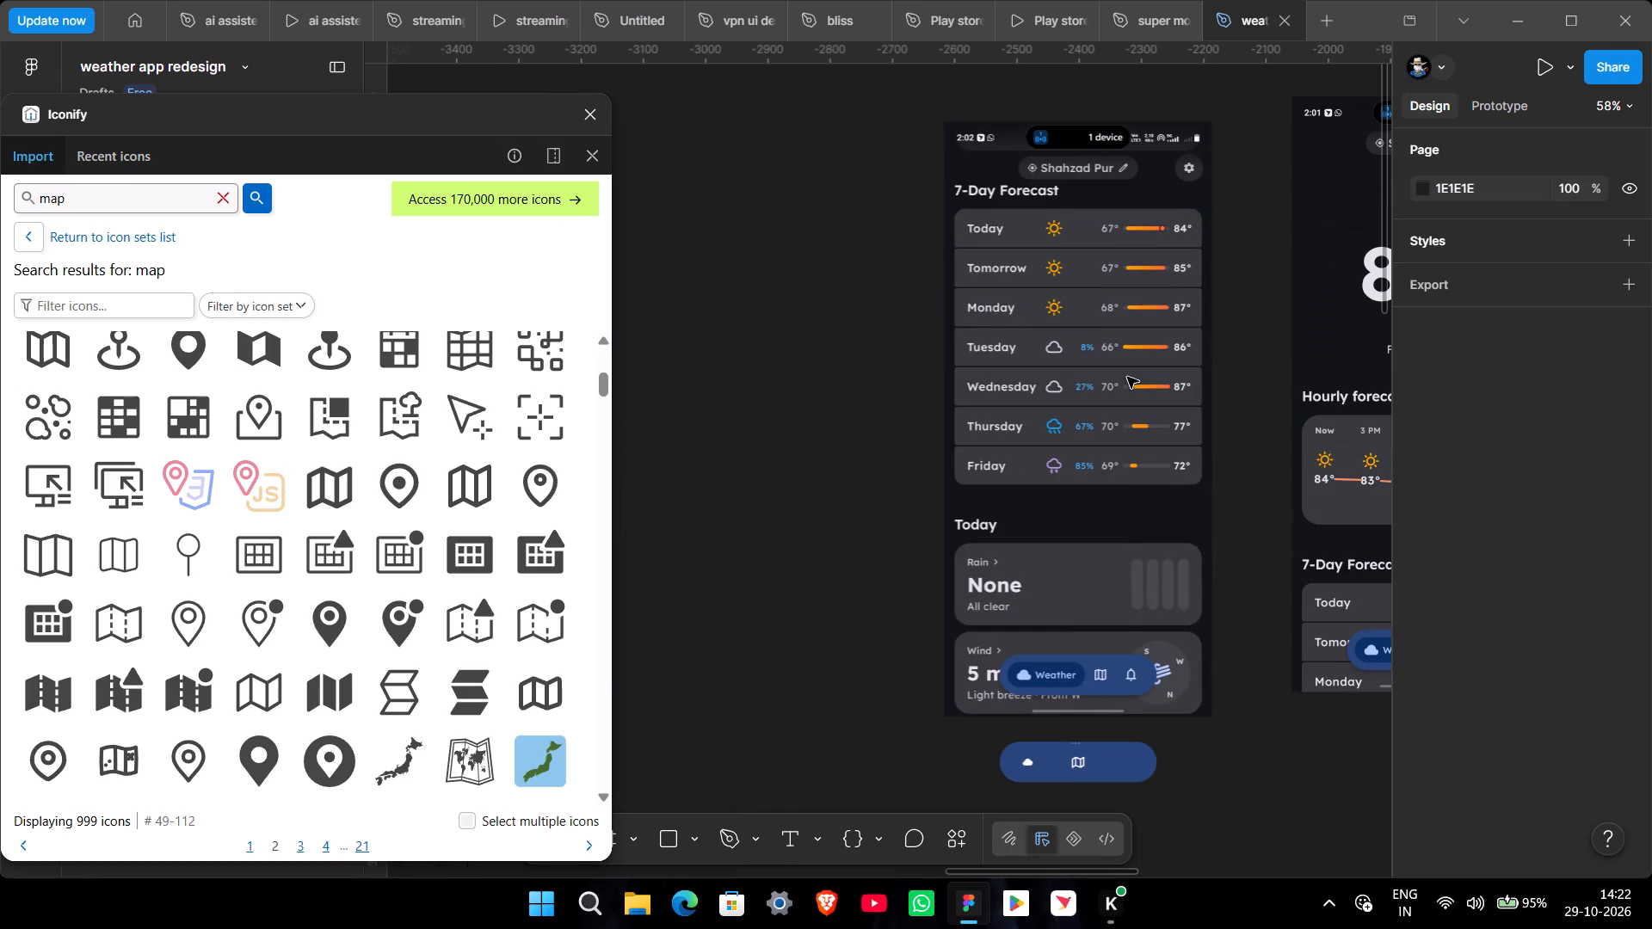
{"action": "scroll", "coordinate": [1130, 378], "scroll_direction": "down", "scroll_amount": 7}
{"action": "middle_click_drag", "start_coordinate": [1040, 438], "coordinate": [1193, 352]}
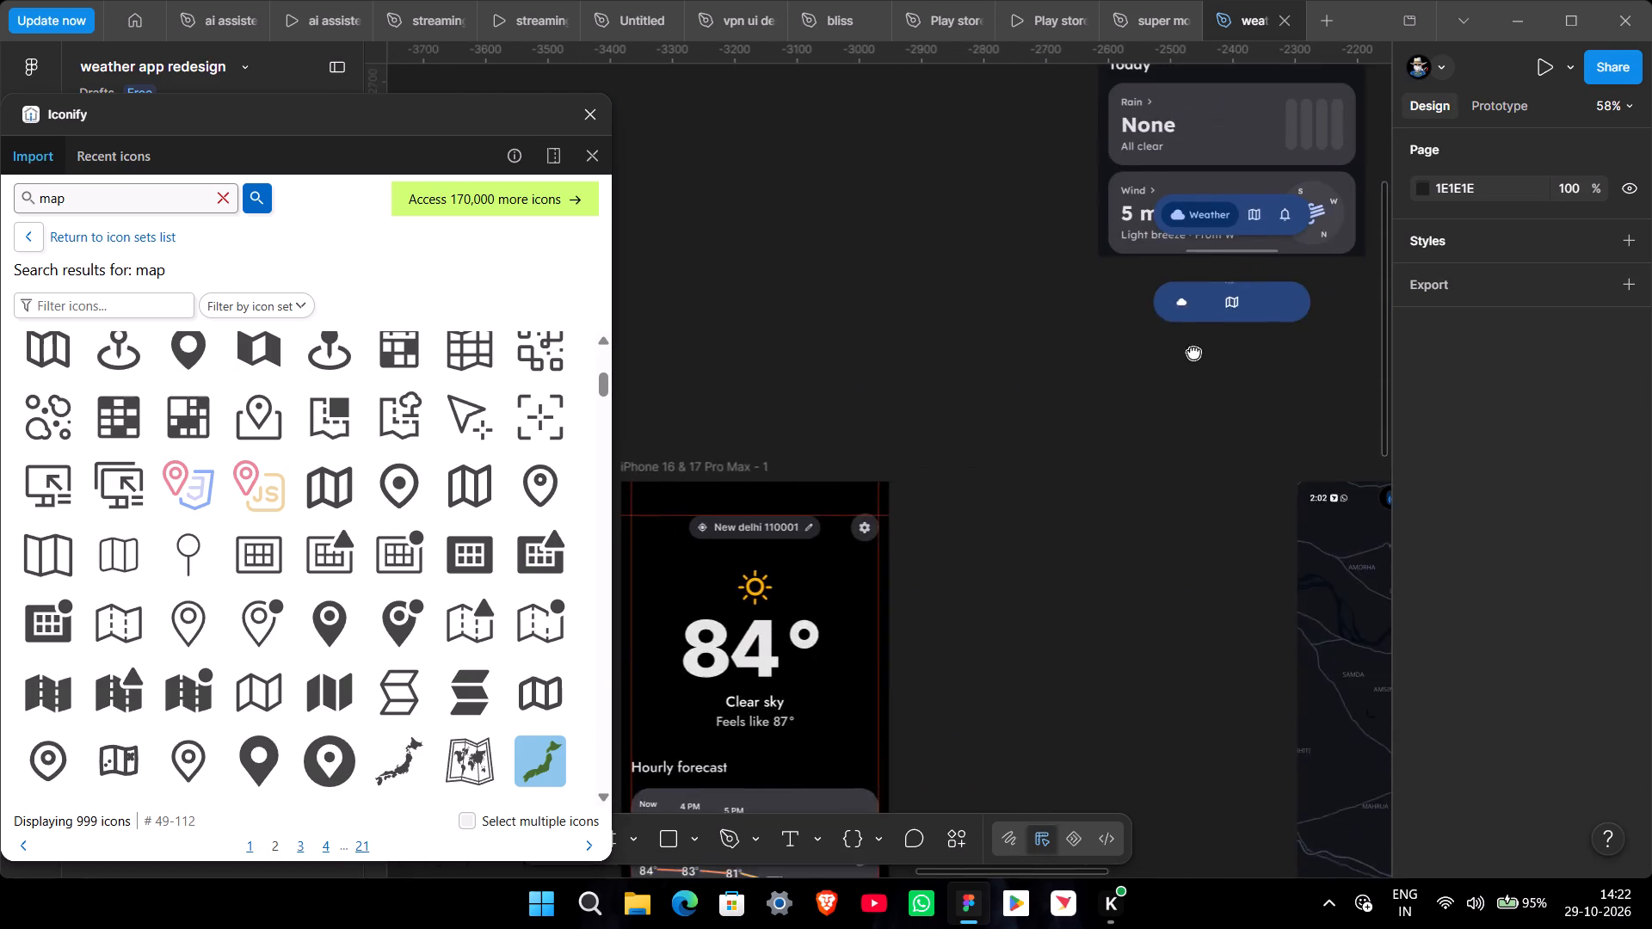
{"action": "middle_click_drag", "start_coordinate": [1193, 352], "coordinate": [792, 529]}
{"action": "scroll", "coordinate": [832, 487], "scroll_direction": "up", "scroll_amount": 8, "text": "ctrl"}
{"action": "middle_click_drag", "start_coordinate": [850, 614], "coordinate": [897, 662]}
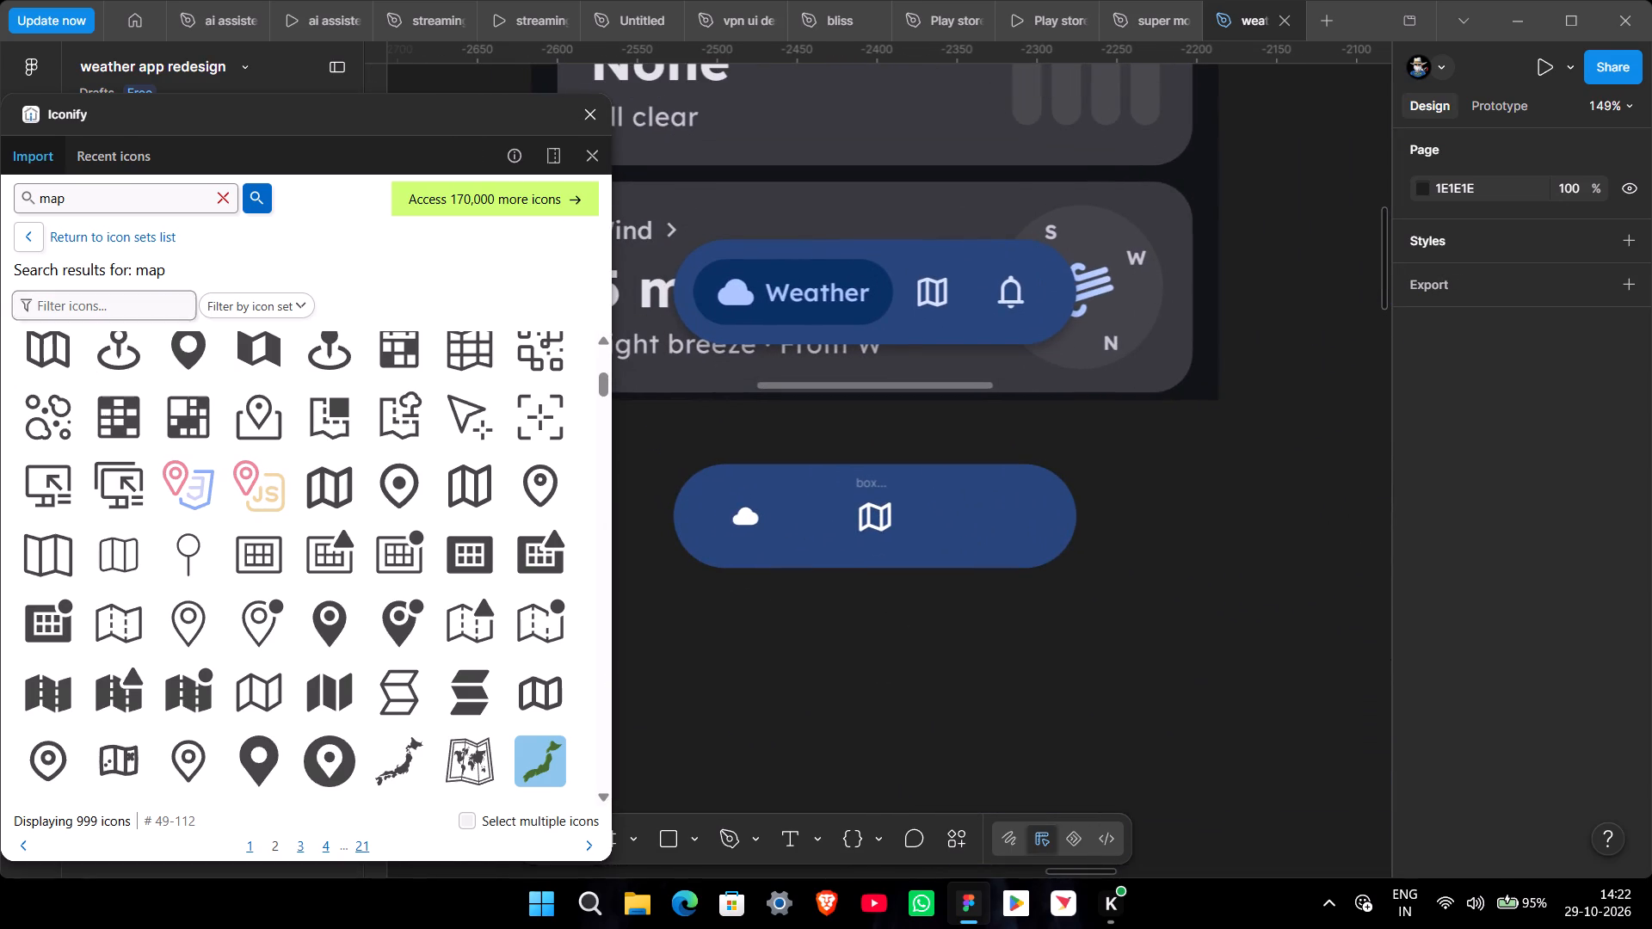
Search the Iconify icon library for "bell".
{"action": "left_click", "coordinate": [219, 194]}
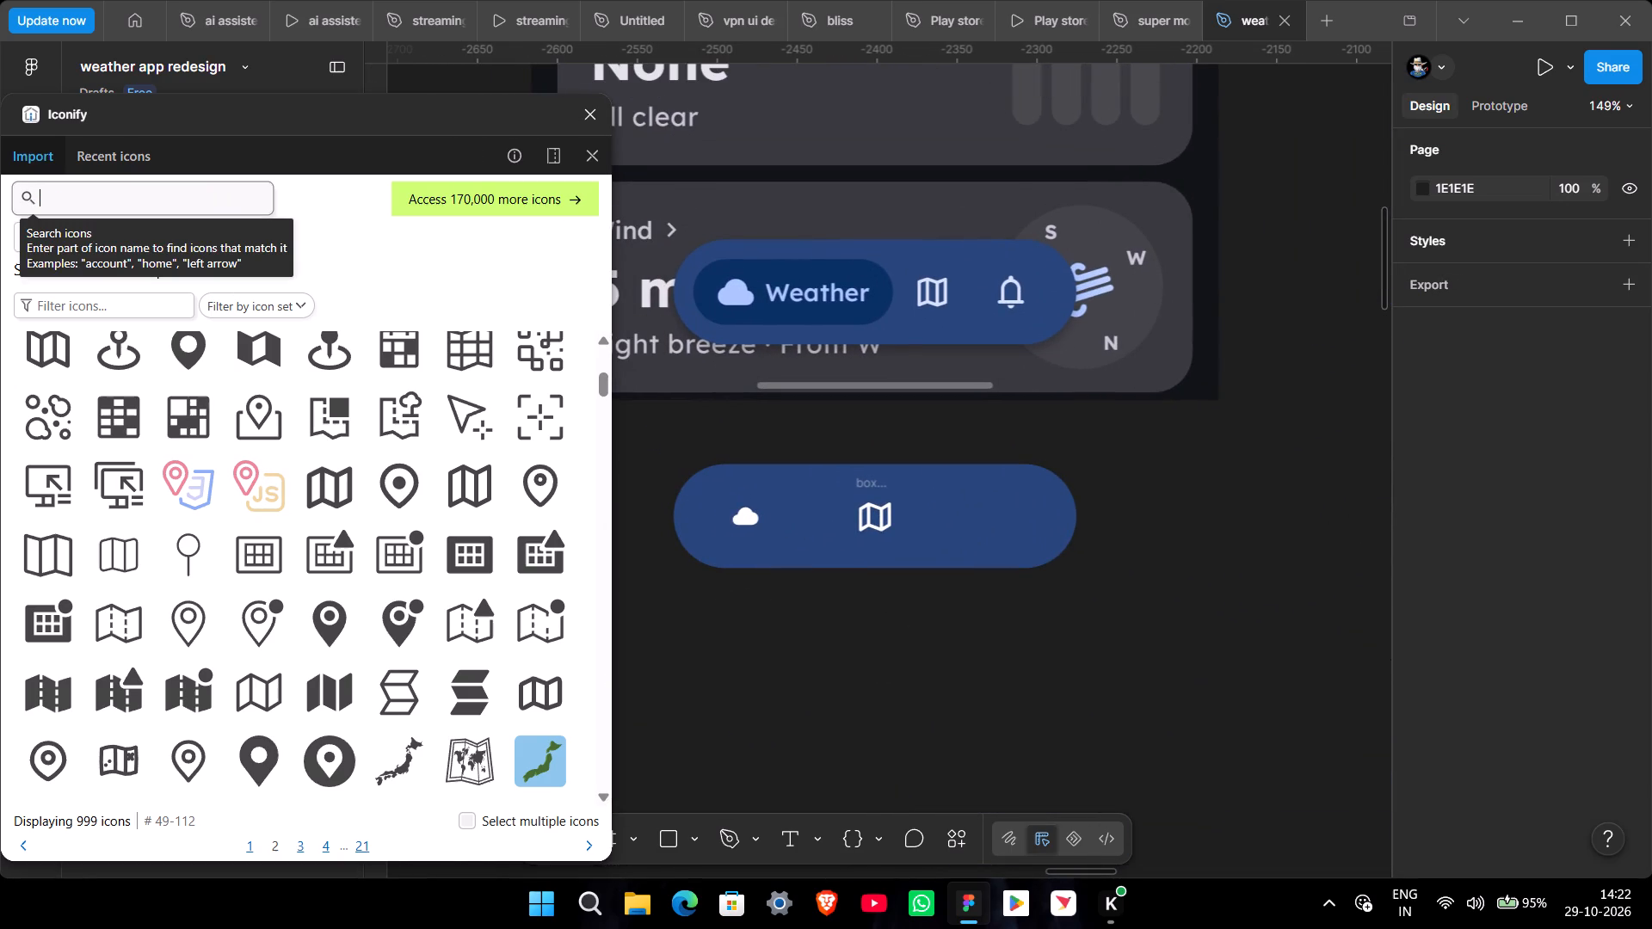
{"action": "type", "text": "bell"}
{"action": "key", "text": "Return"}
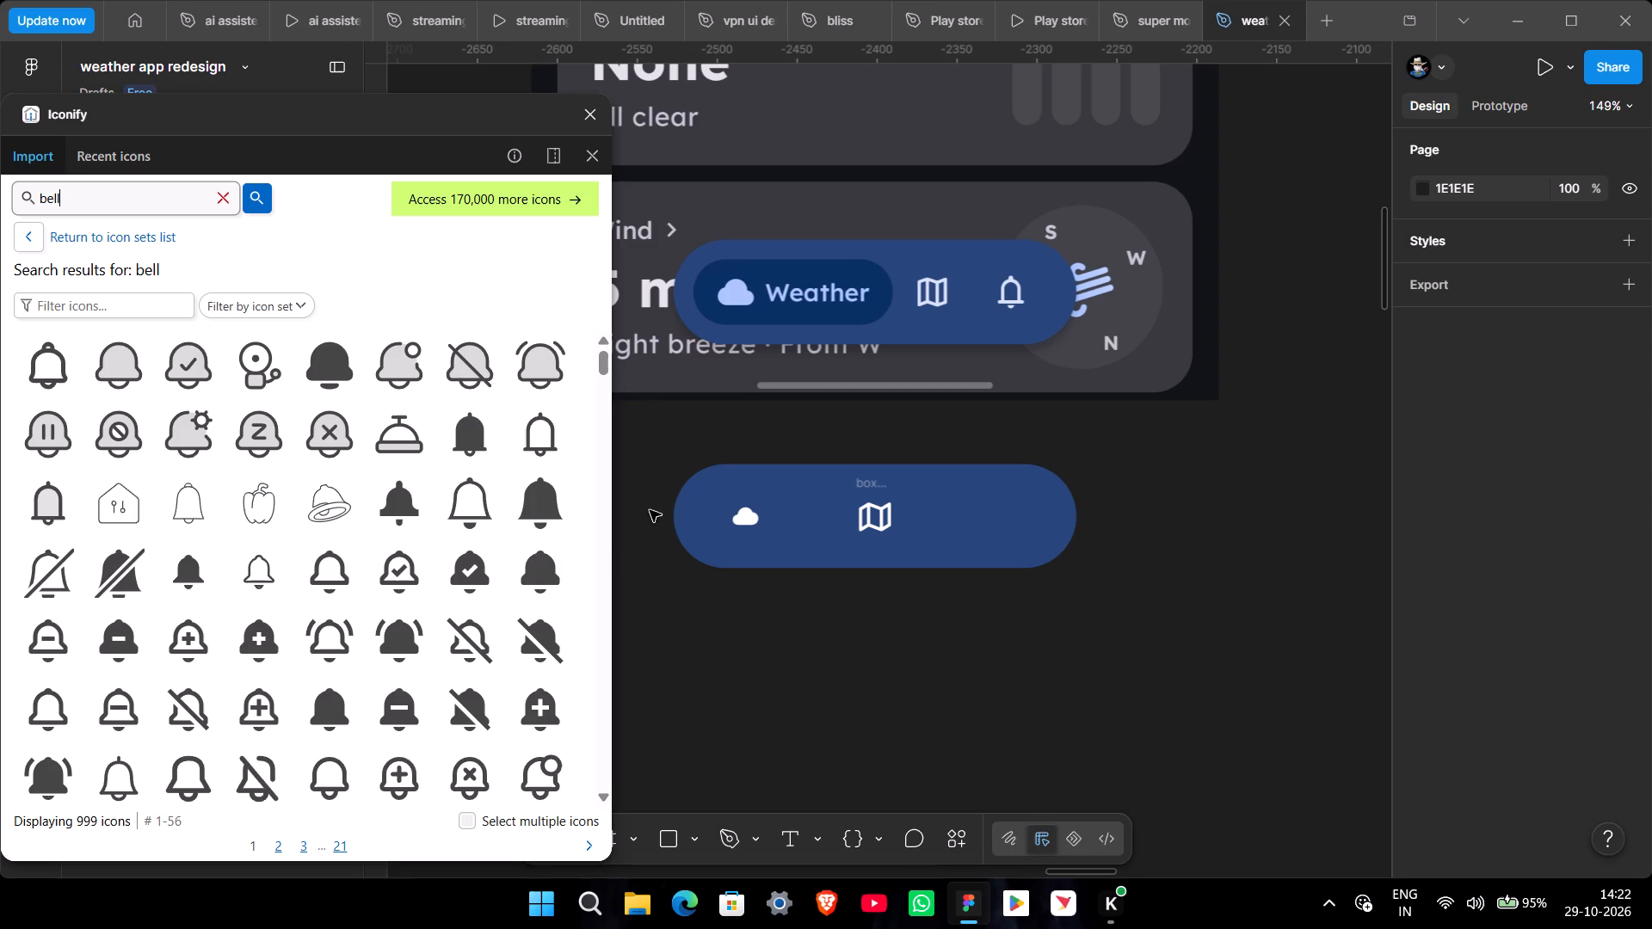
Browse the bell search results for an outline bell matching the reference navigation bar.
{"action": "scroll", "coordinate": [379, 661], "scroll_direction": "down", "scroll_amount": 3}
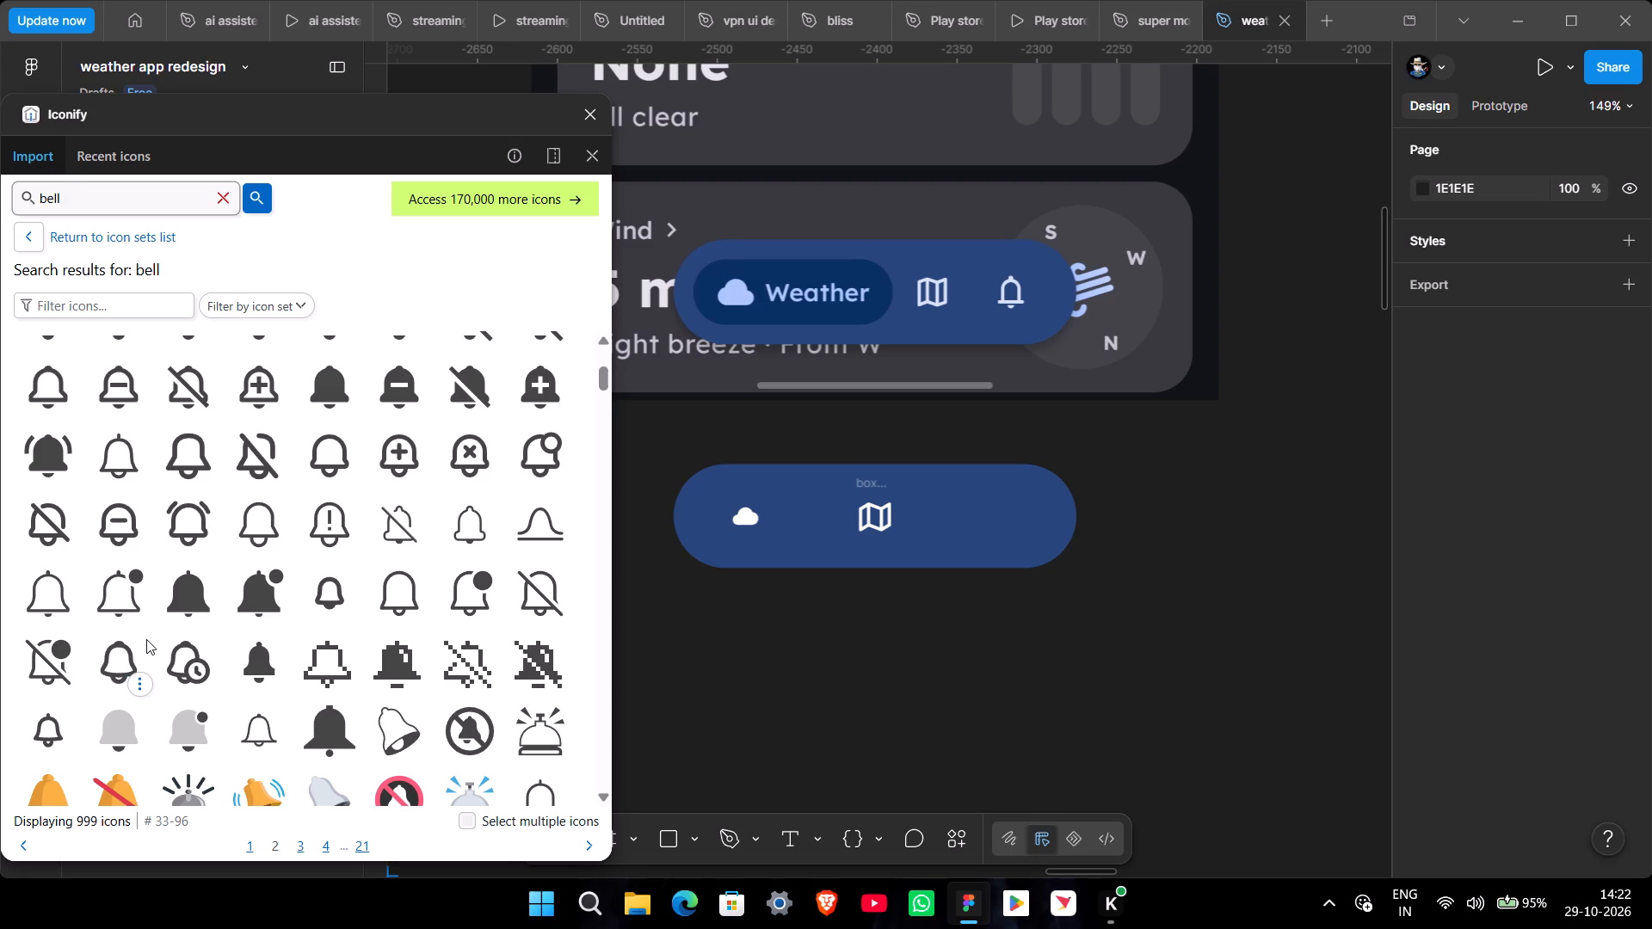
{"action": "scroll", "coordinate": [166, 617], "scroll_direction": "down", "scroll_amount": 1}
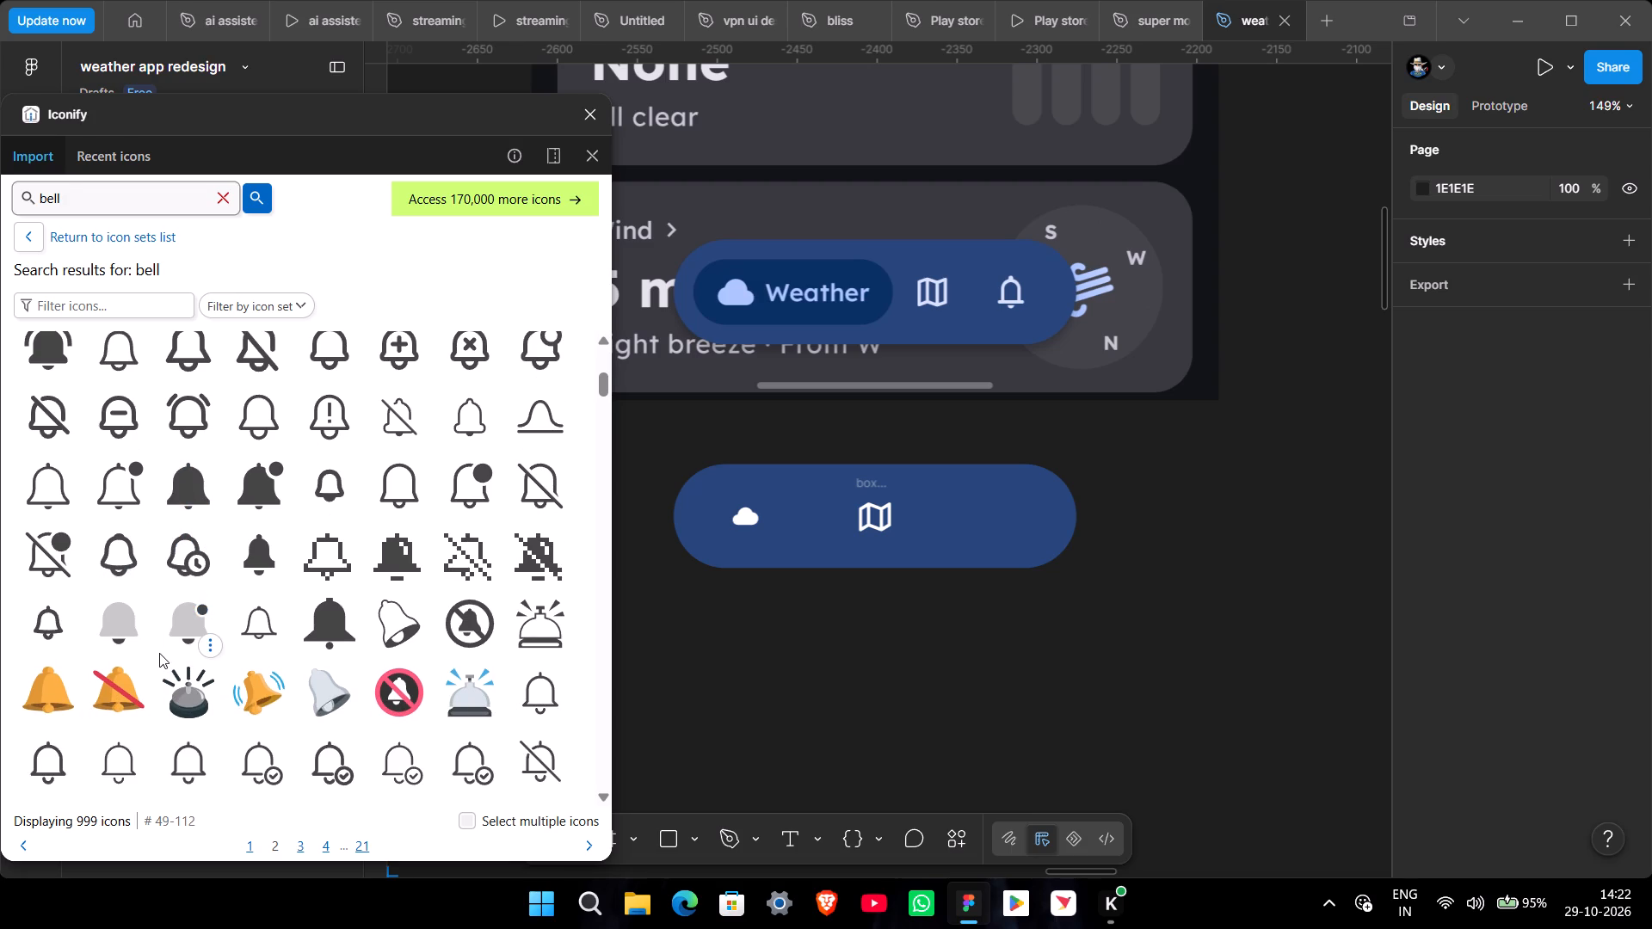
{"action": "scroll", "coordinate": [157, 655], "scroll_direction": "down", "scroll_amount": 4}
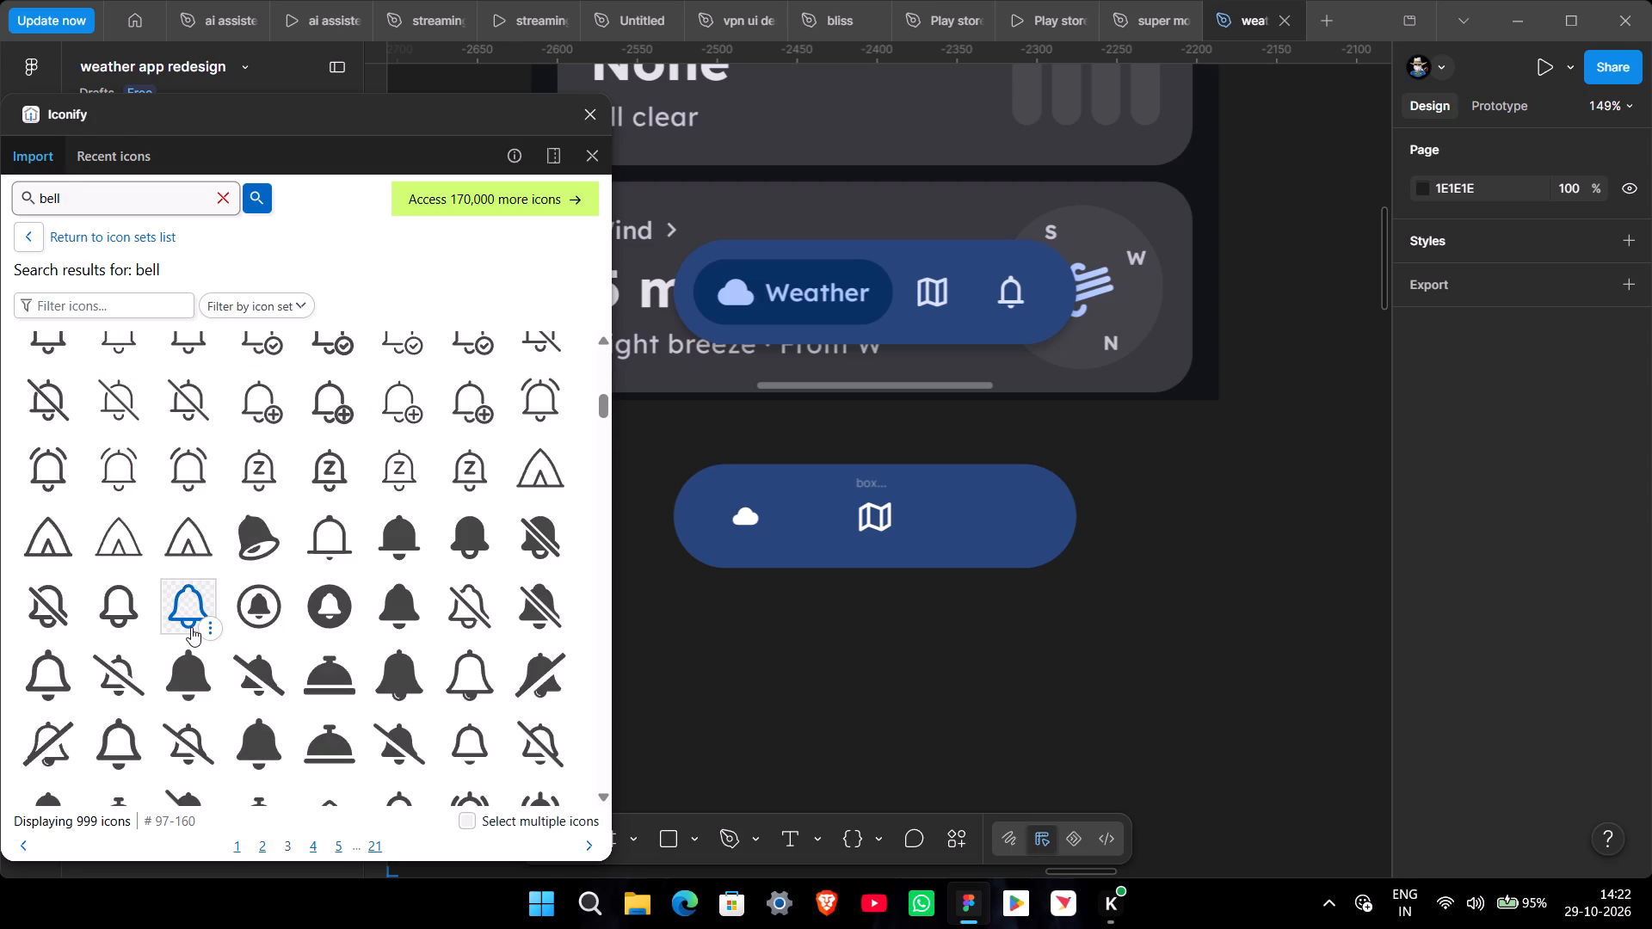
{"action": "scroll", "coordinate": [191, 626], "scroll_direction": "down", "scroll_amount": 3}
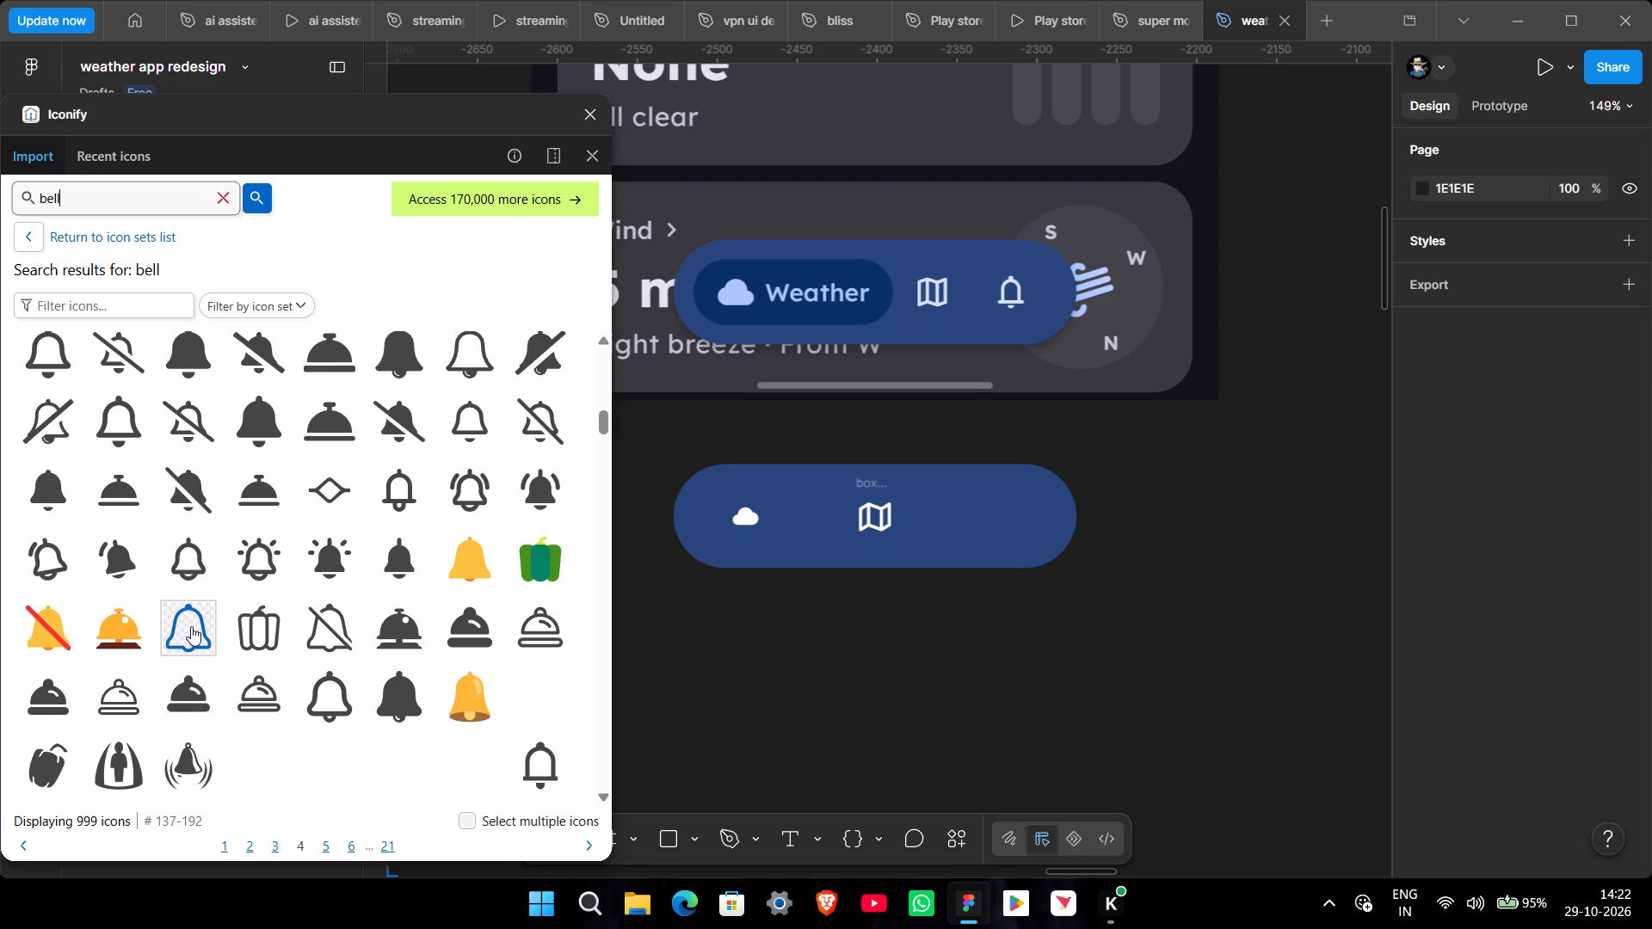
{"action": "scroll", "coordinate": [191, 626], "scroll_direction": "down", "scroll_amount": 2}
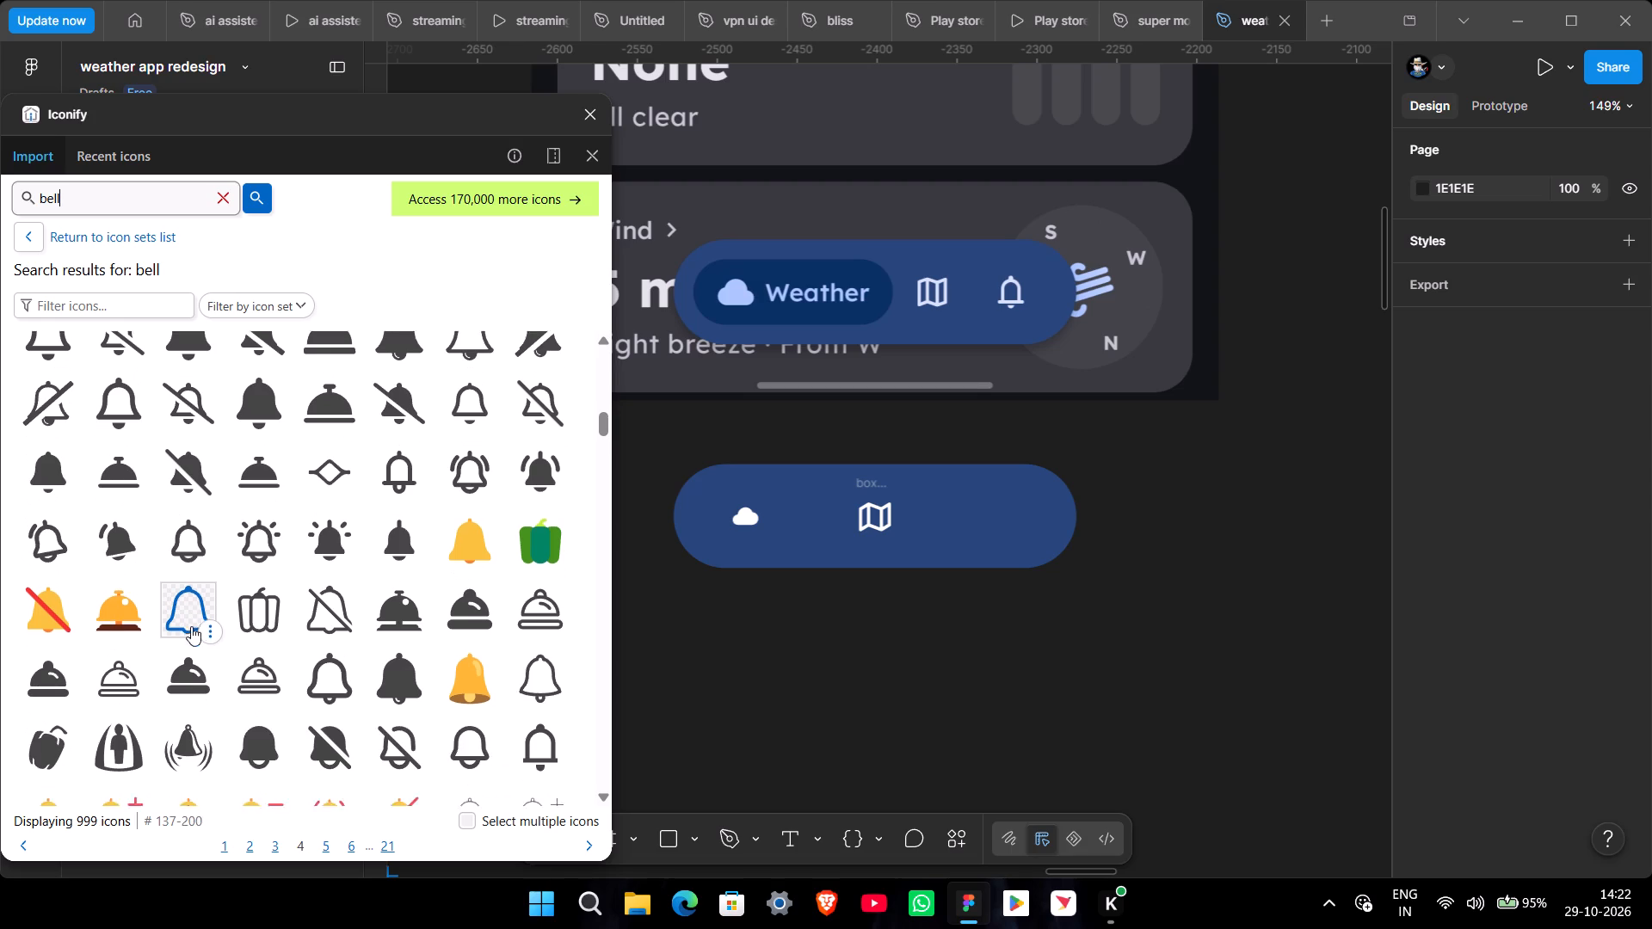
{"action": "scroll", "coordinate": [191, 626], "scroll_direction": "down", "scroll_amount": 4}
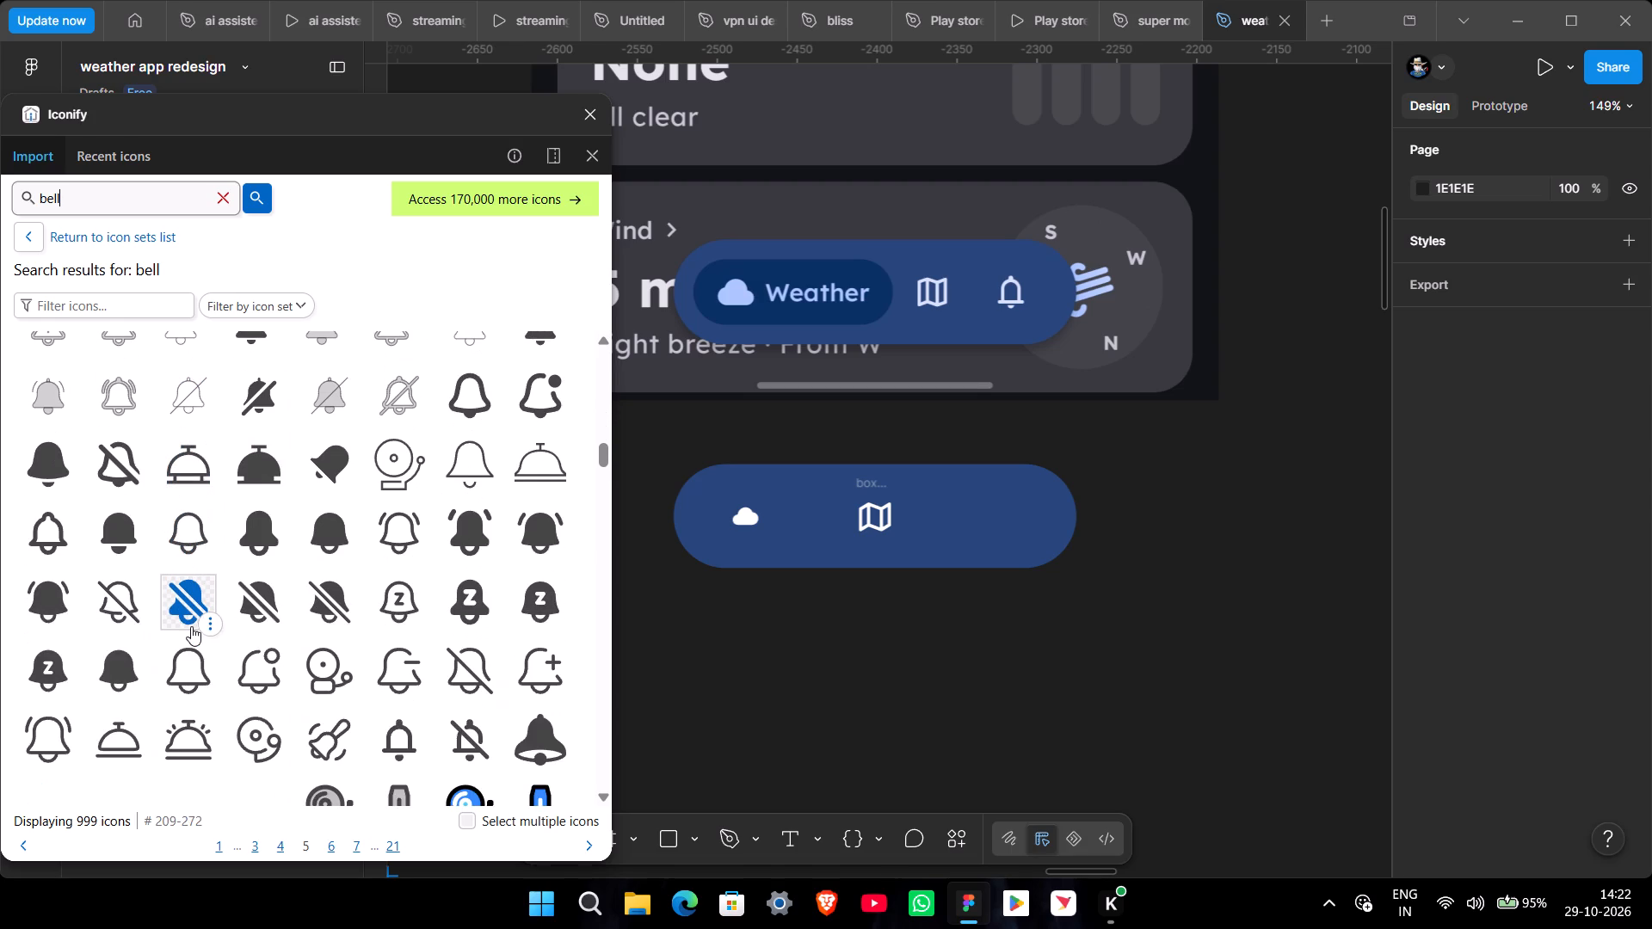
{"action": "scroll", "coordinate": [191, 626], "scroll_direction": "down", "scroll_amount": 2}
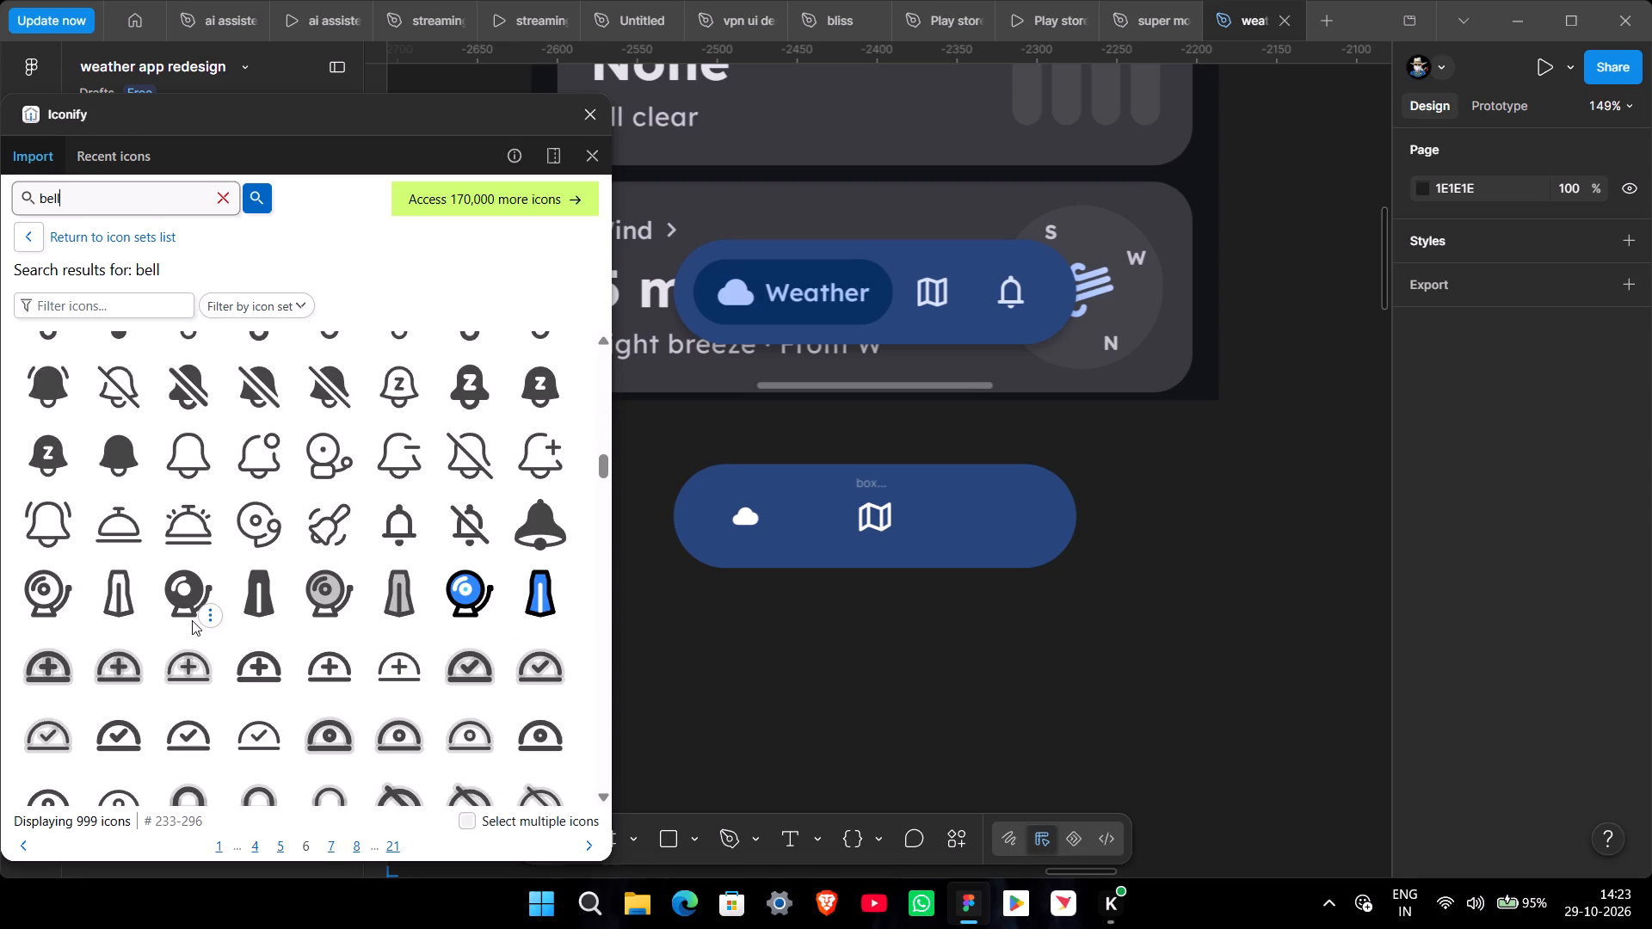
{"action": "scroll", "coordinate": [200, 617], "scroll_direction": "down", "scroll_amount": 6}
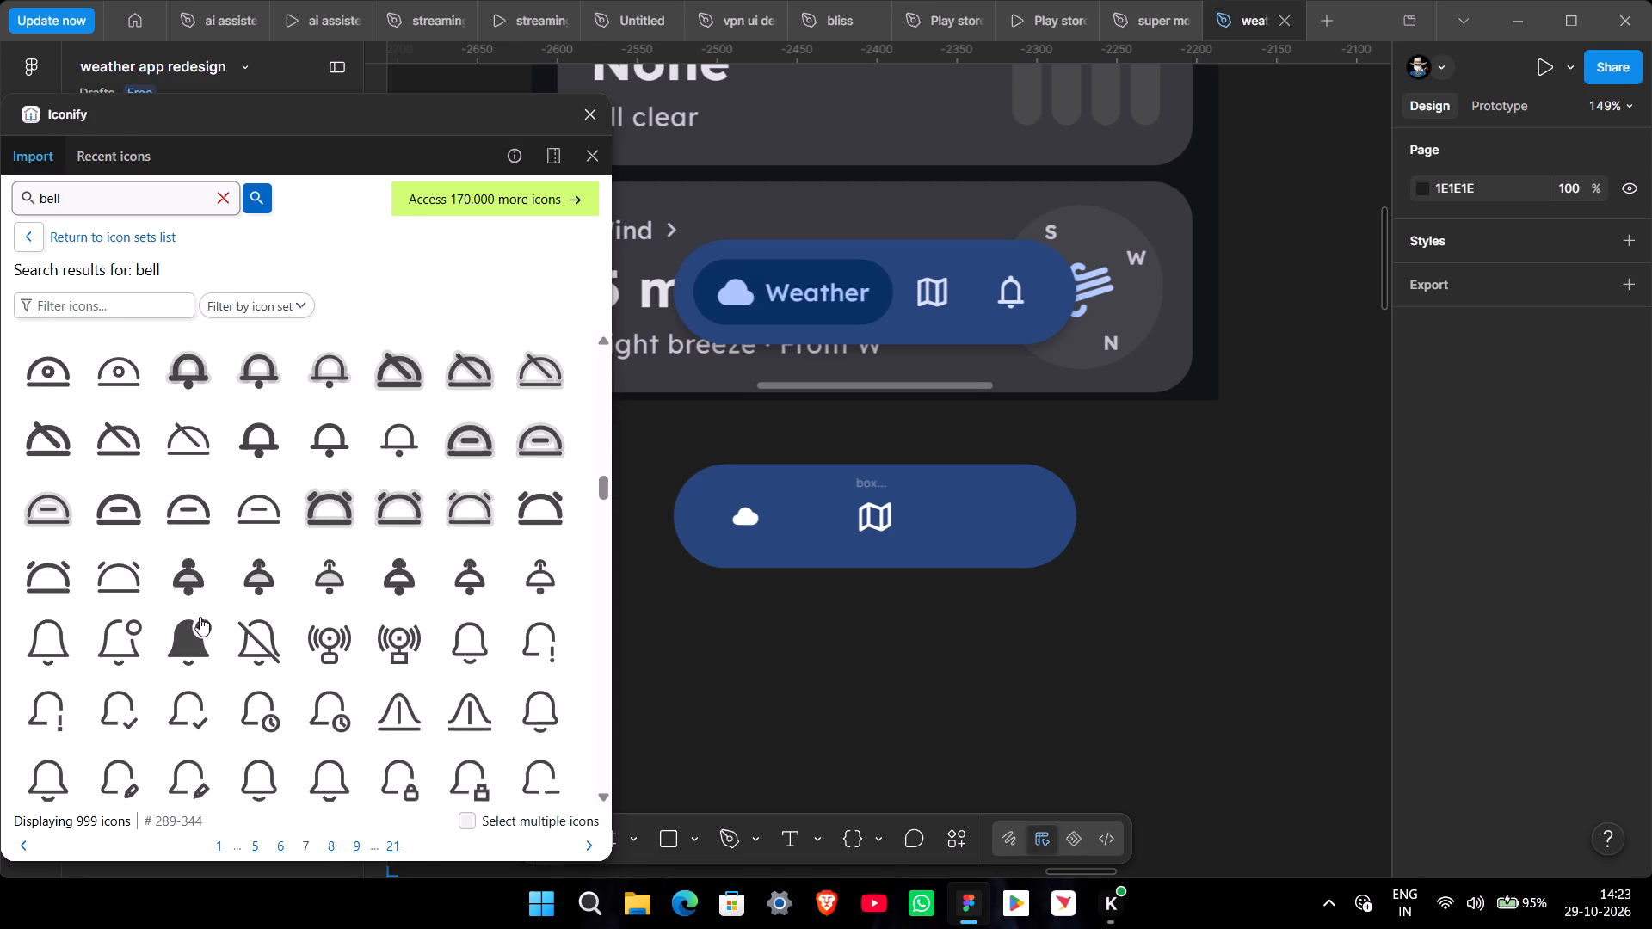
{"action": "scroll", "coordinate": [200, 617], "scroll_direction": "down", "scroll_amount": 3}
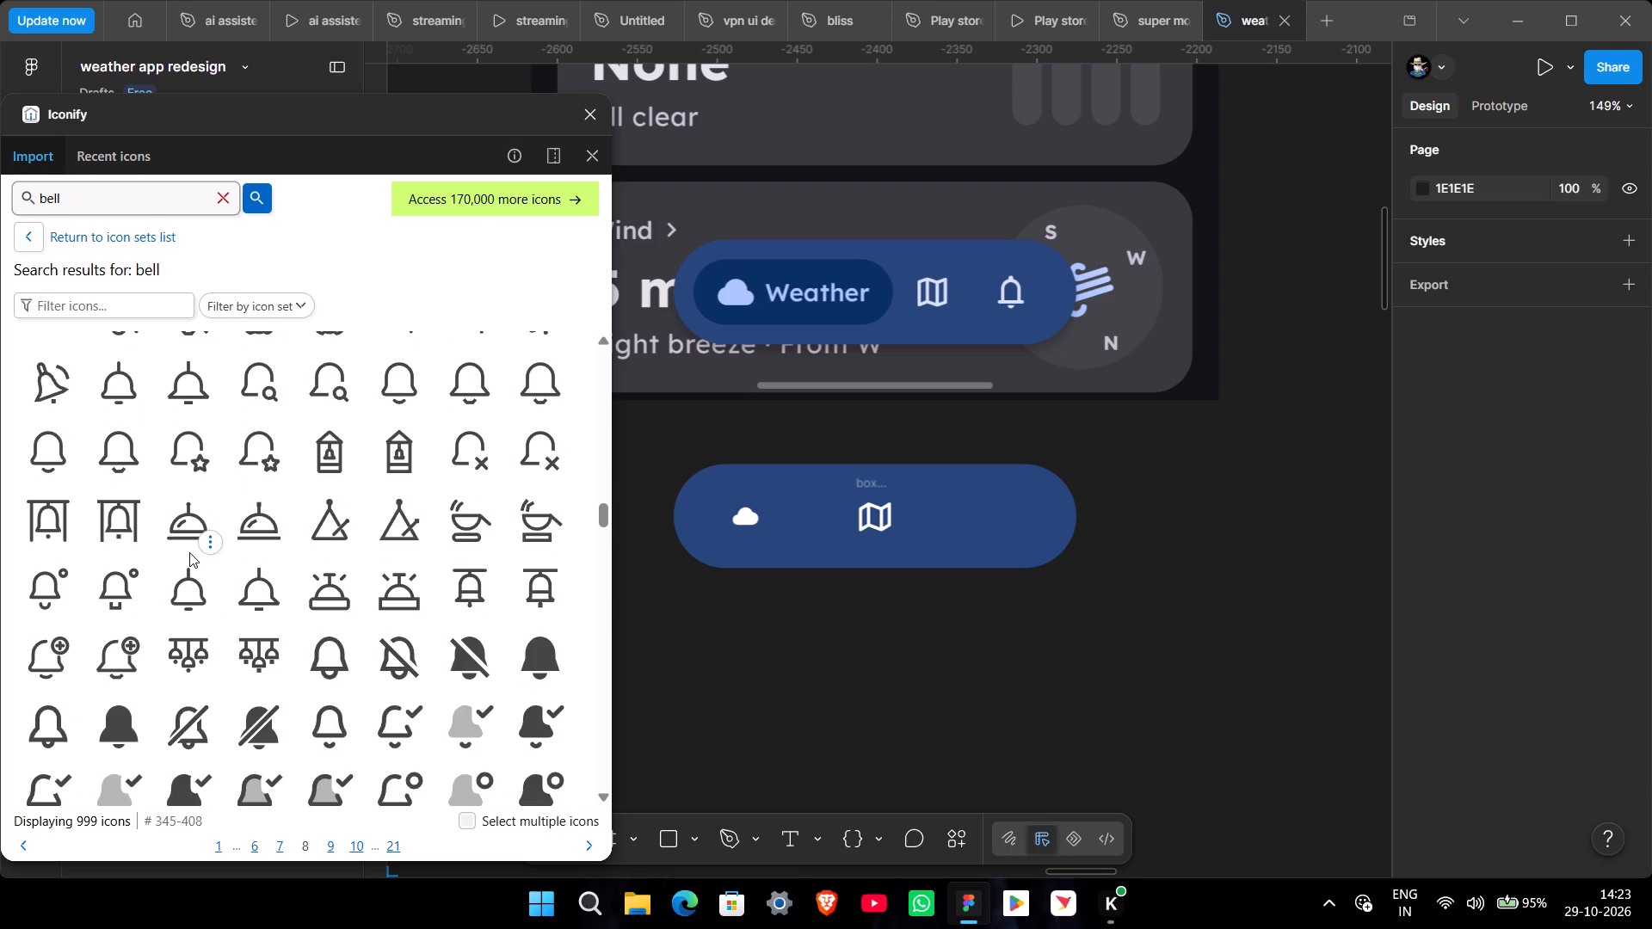
{"action": "scroll", "coordinate": [189, 552], "scroll_direction": "down", "scroll_amount": 8}
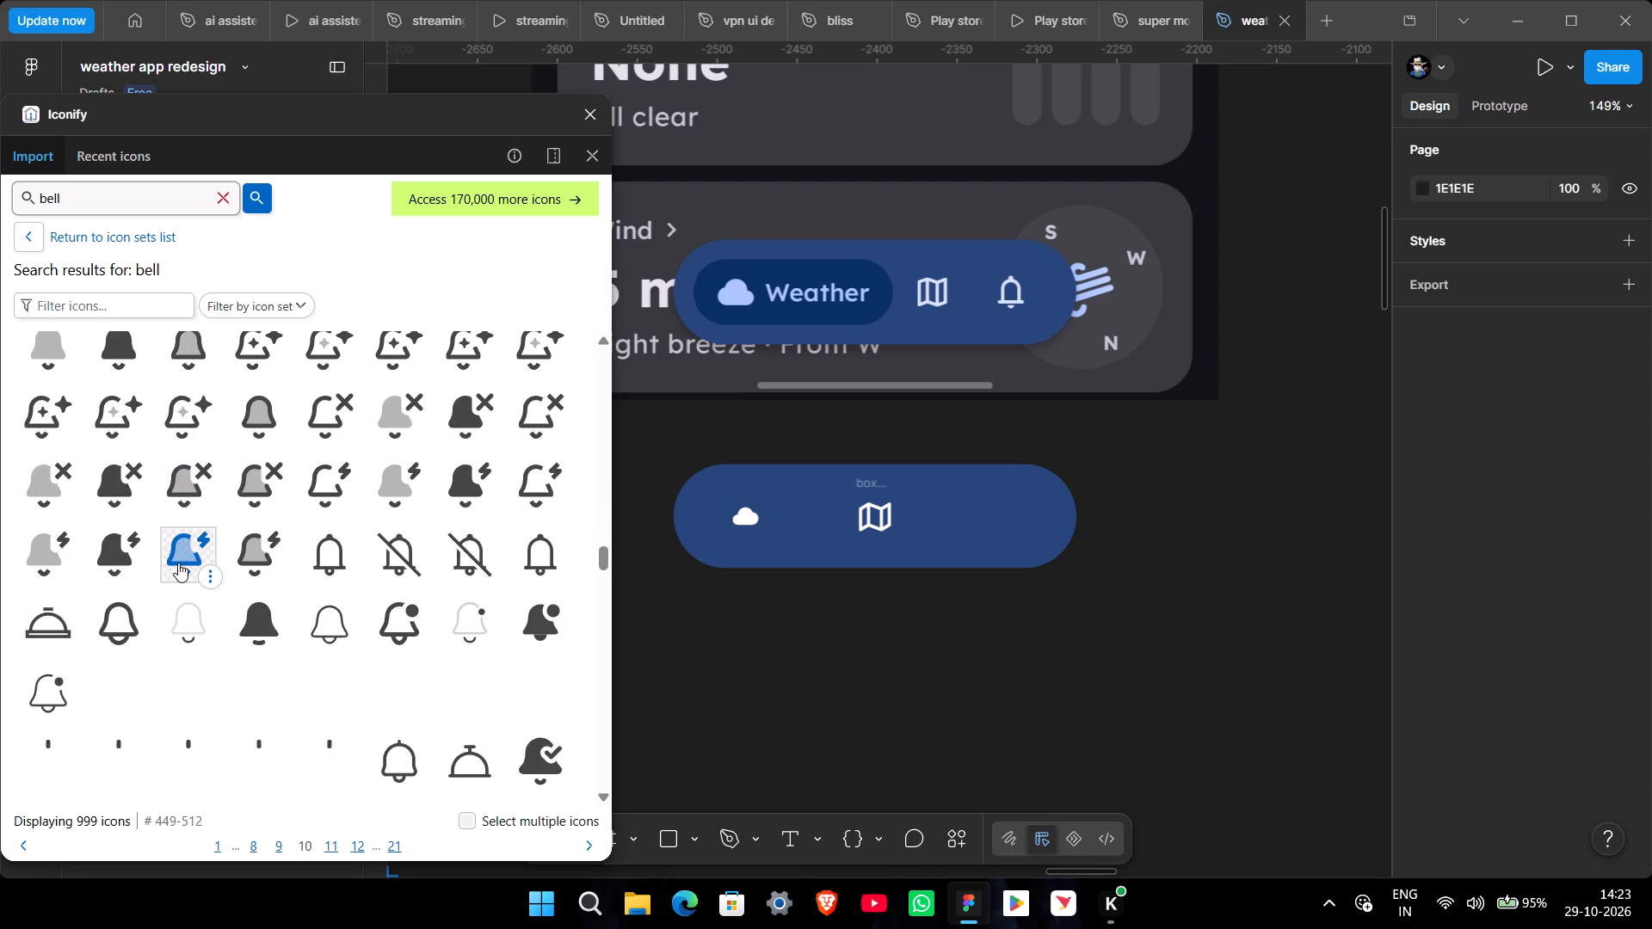
{"action": "scroll", "coordinate": [178, 563], "scroll_direction": "down", "scroll_amount": 6}
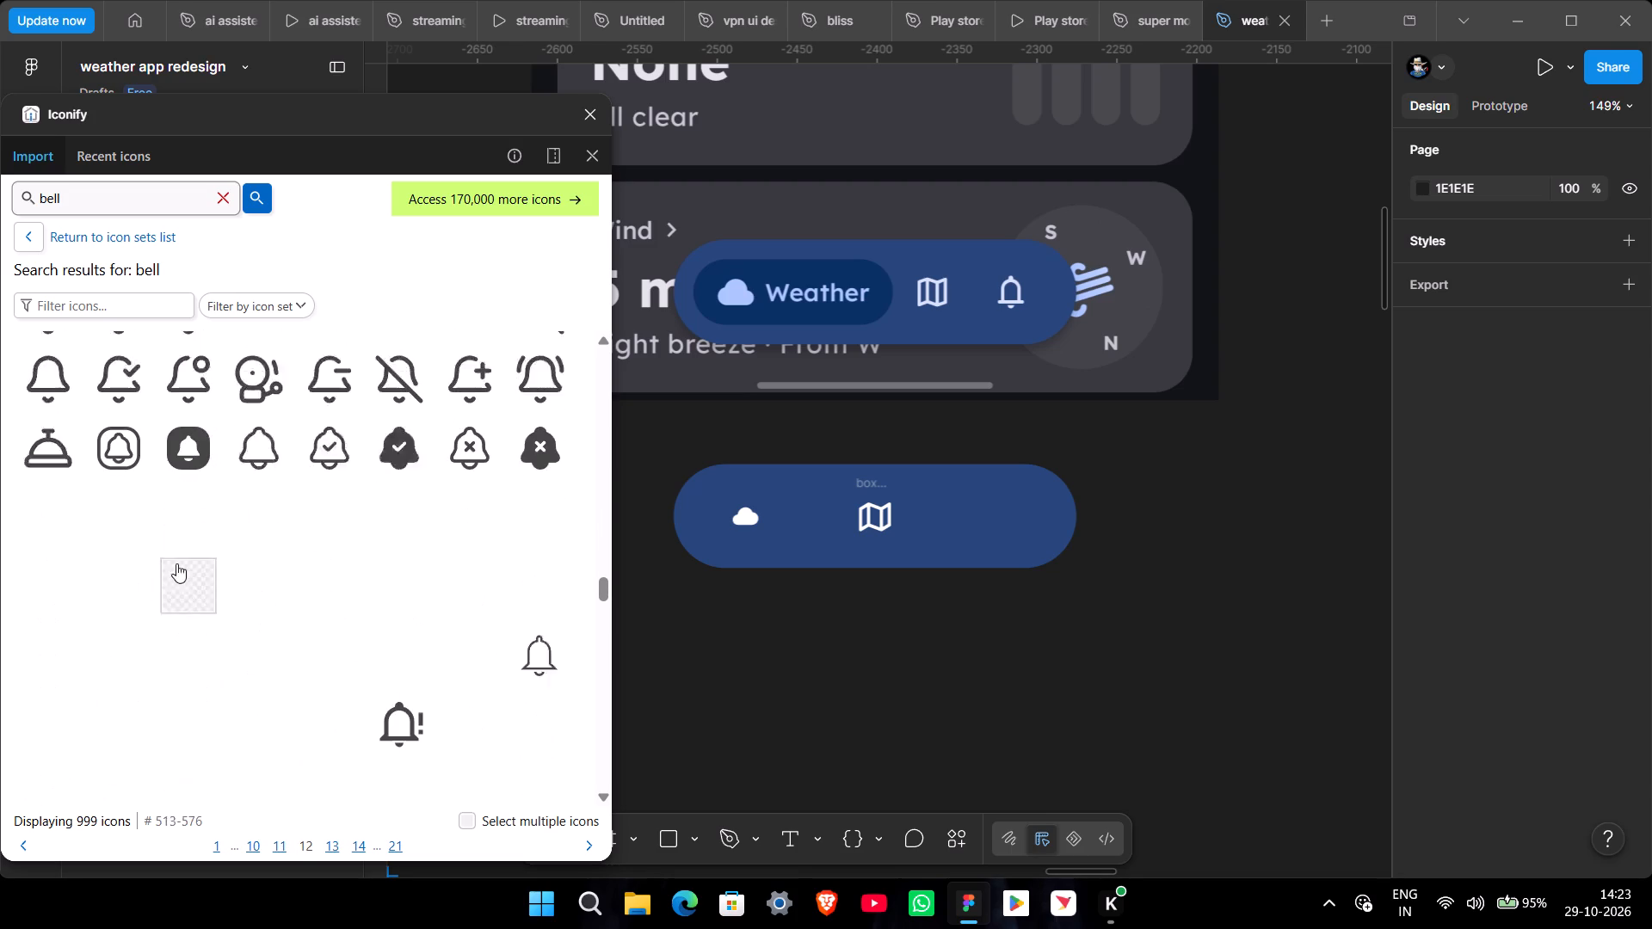
{"action": "scroll", "coordinate": [176, 564], "scroll_direction": "down", "scroll_amount": 3}
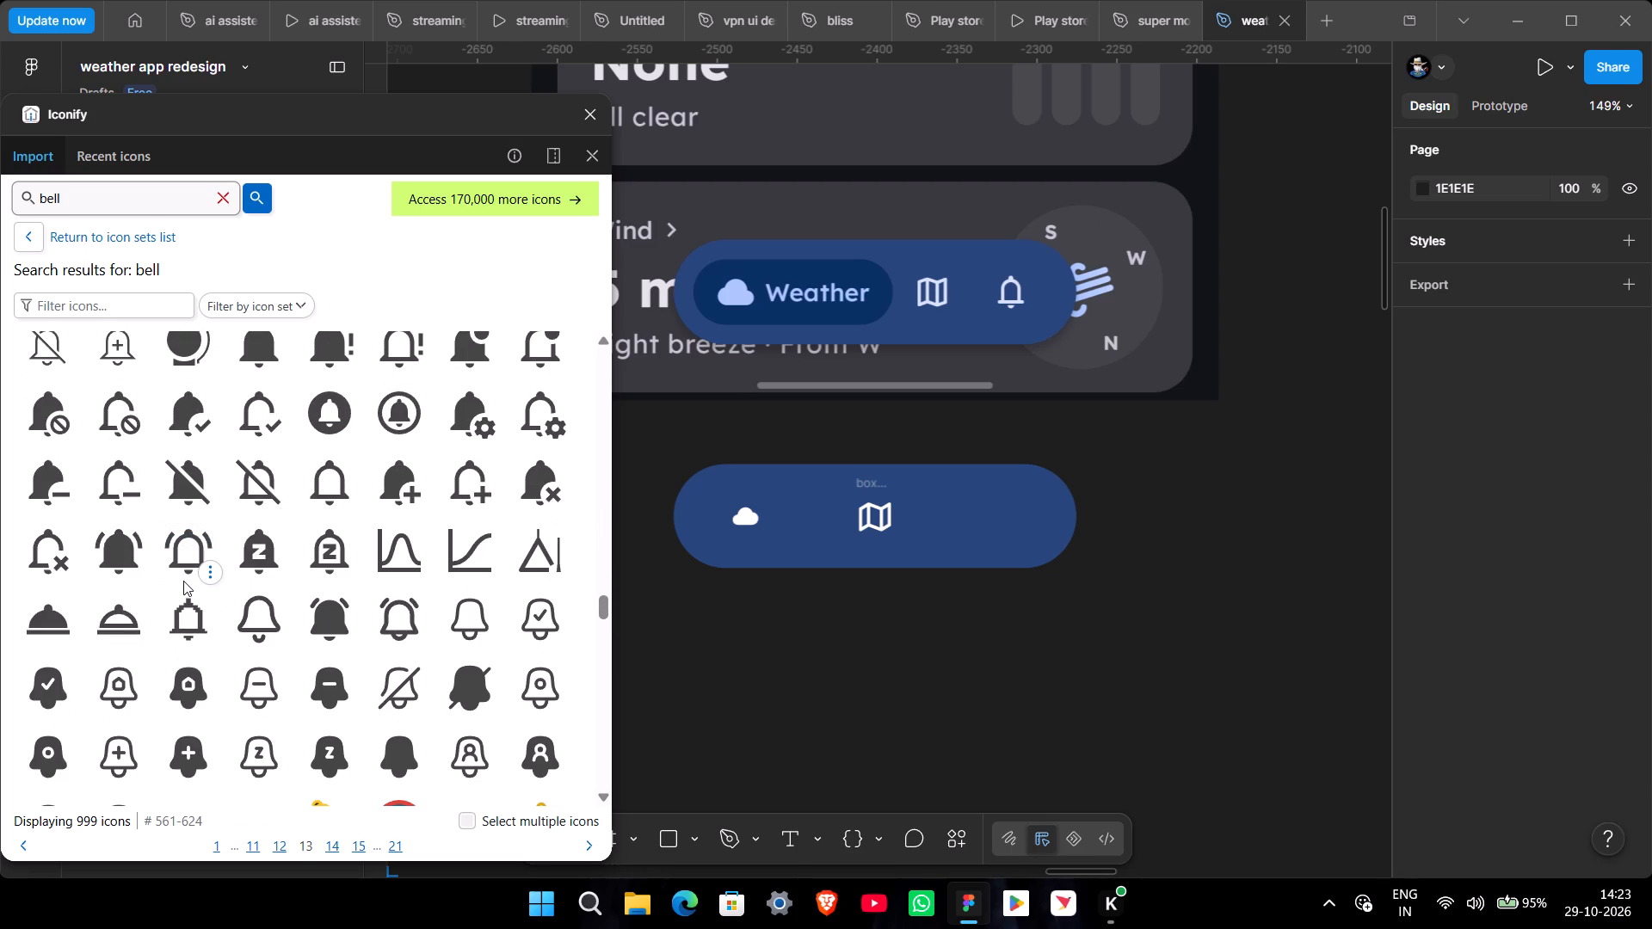
{"action": "scroll", "coordinate": [184, 584], "scroll_direction": "down", "scroll_amount": 4}
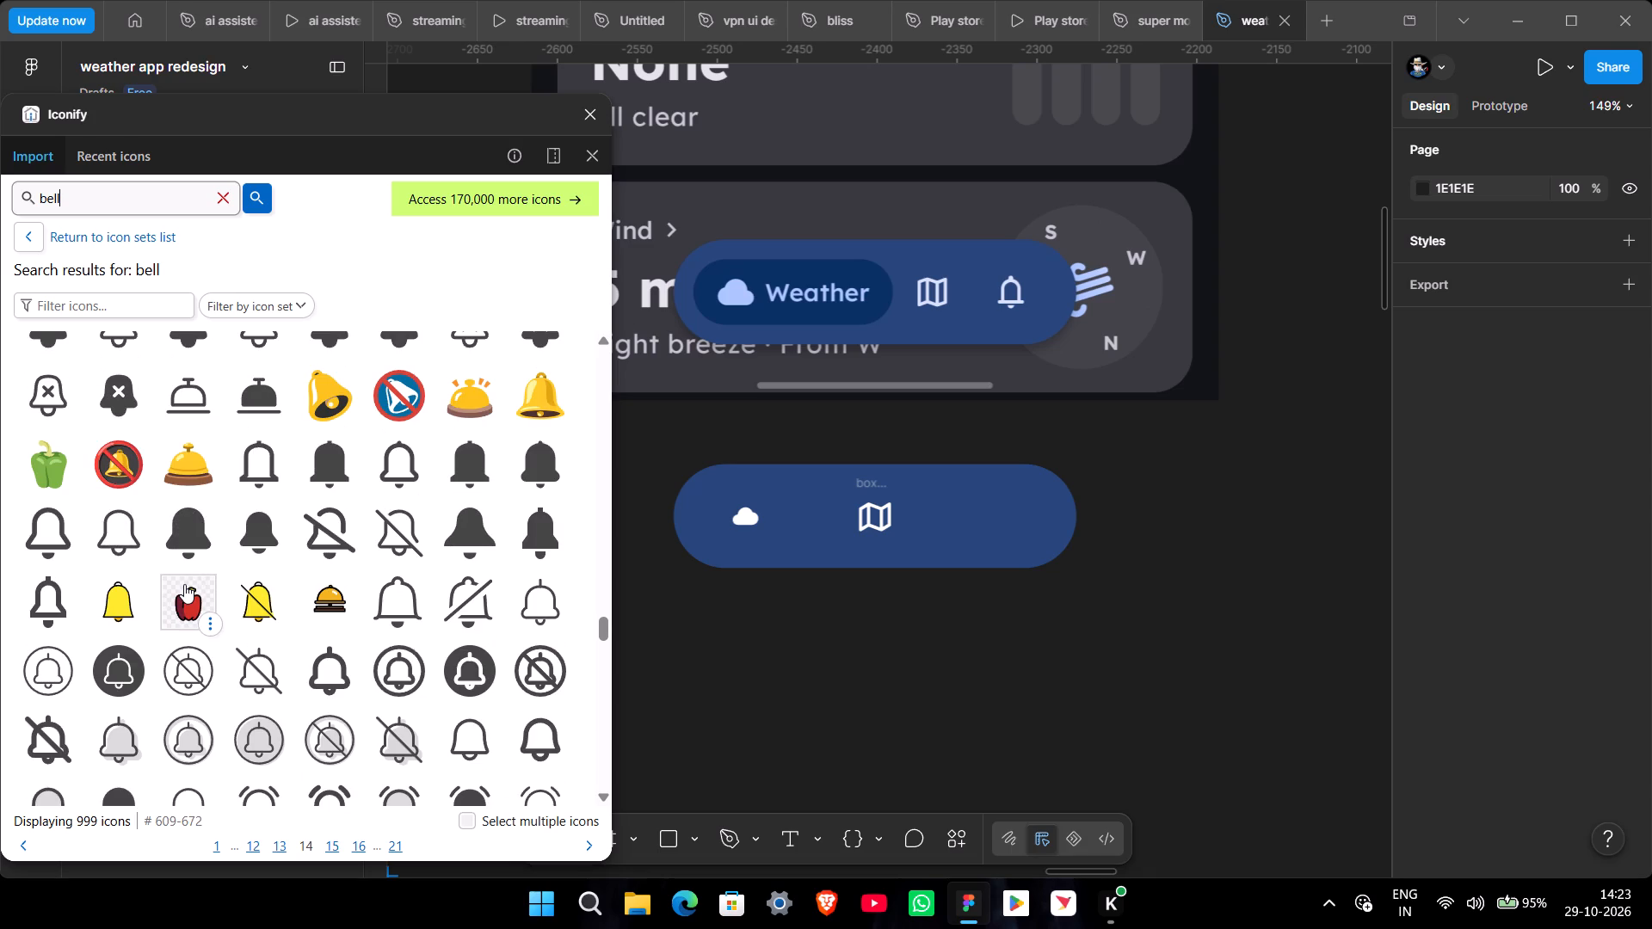
{"action": "scroll", "coordinate": [184, 584], "scroll_direction": "down", "scroll_amount": 4}
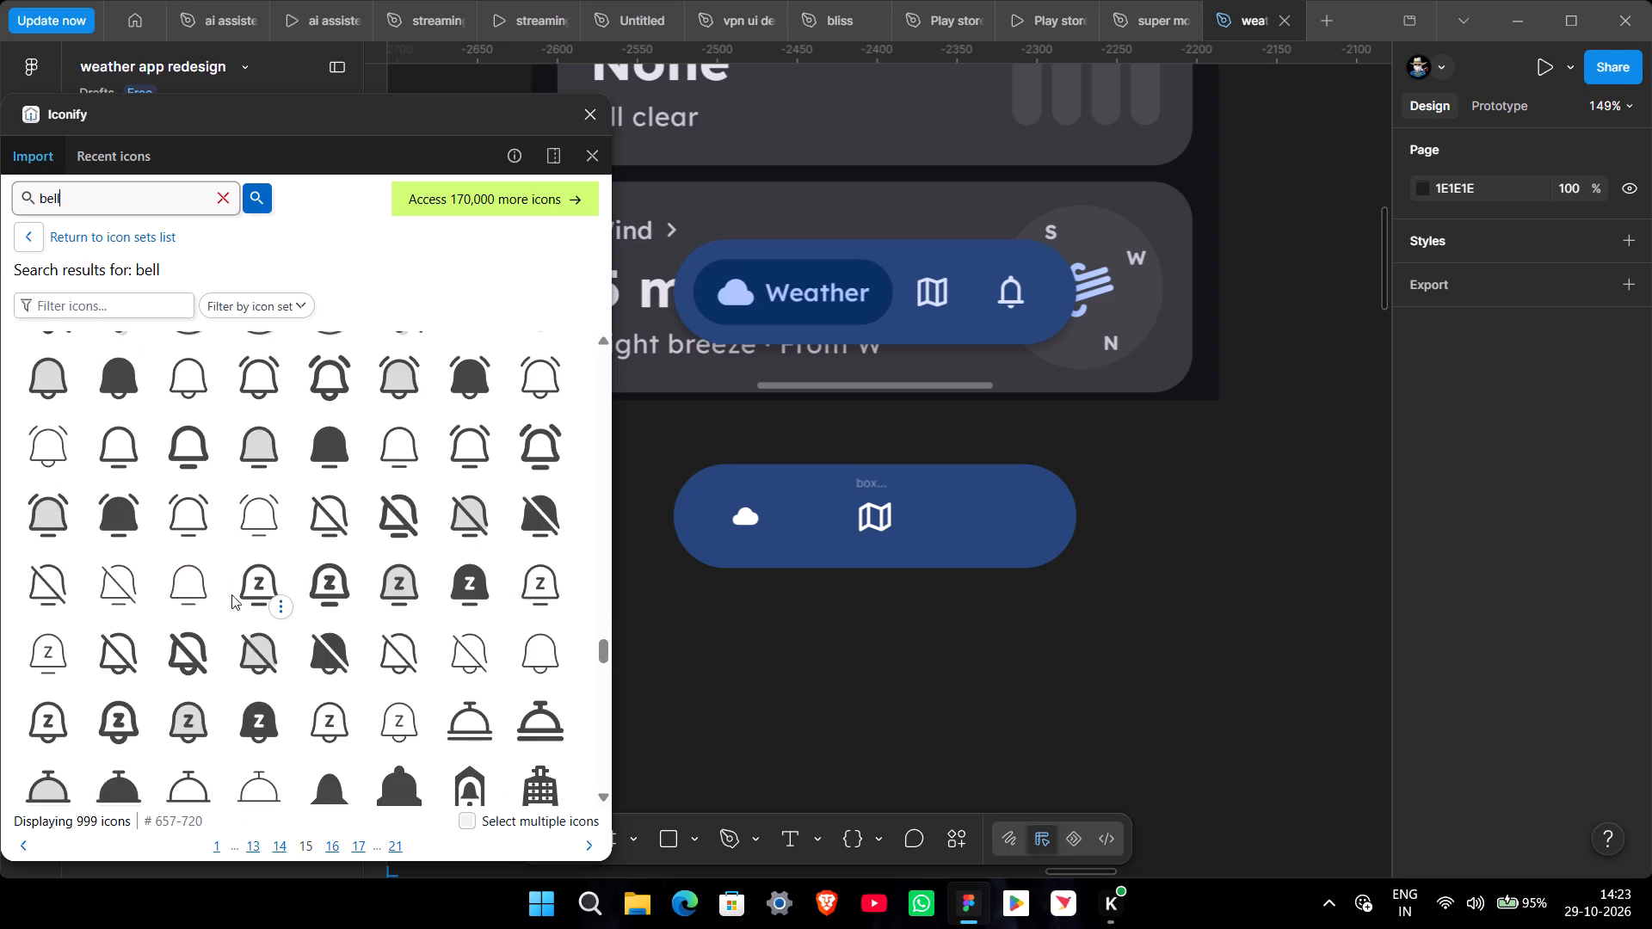
{"action": "scroll", "coordinate": [229, 603], "scroll_direction": "down", "scroll_amount": 6}
{"action": "scroll", "coordinate": [224, 616], "scroll_direction": "up", "scroll_amount": 3}
{"action": "scroll", "coordinate": [224, 613], "scroll_direction": "down", "scroll_amount": 4}
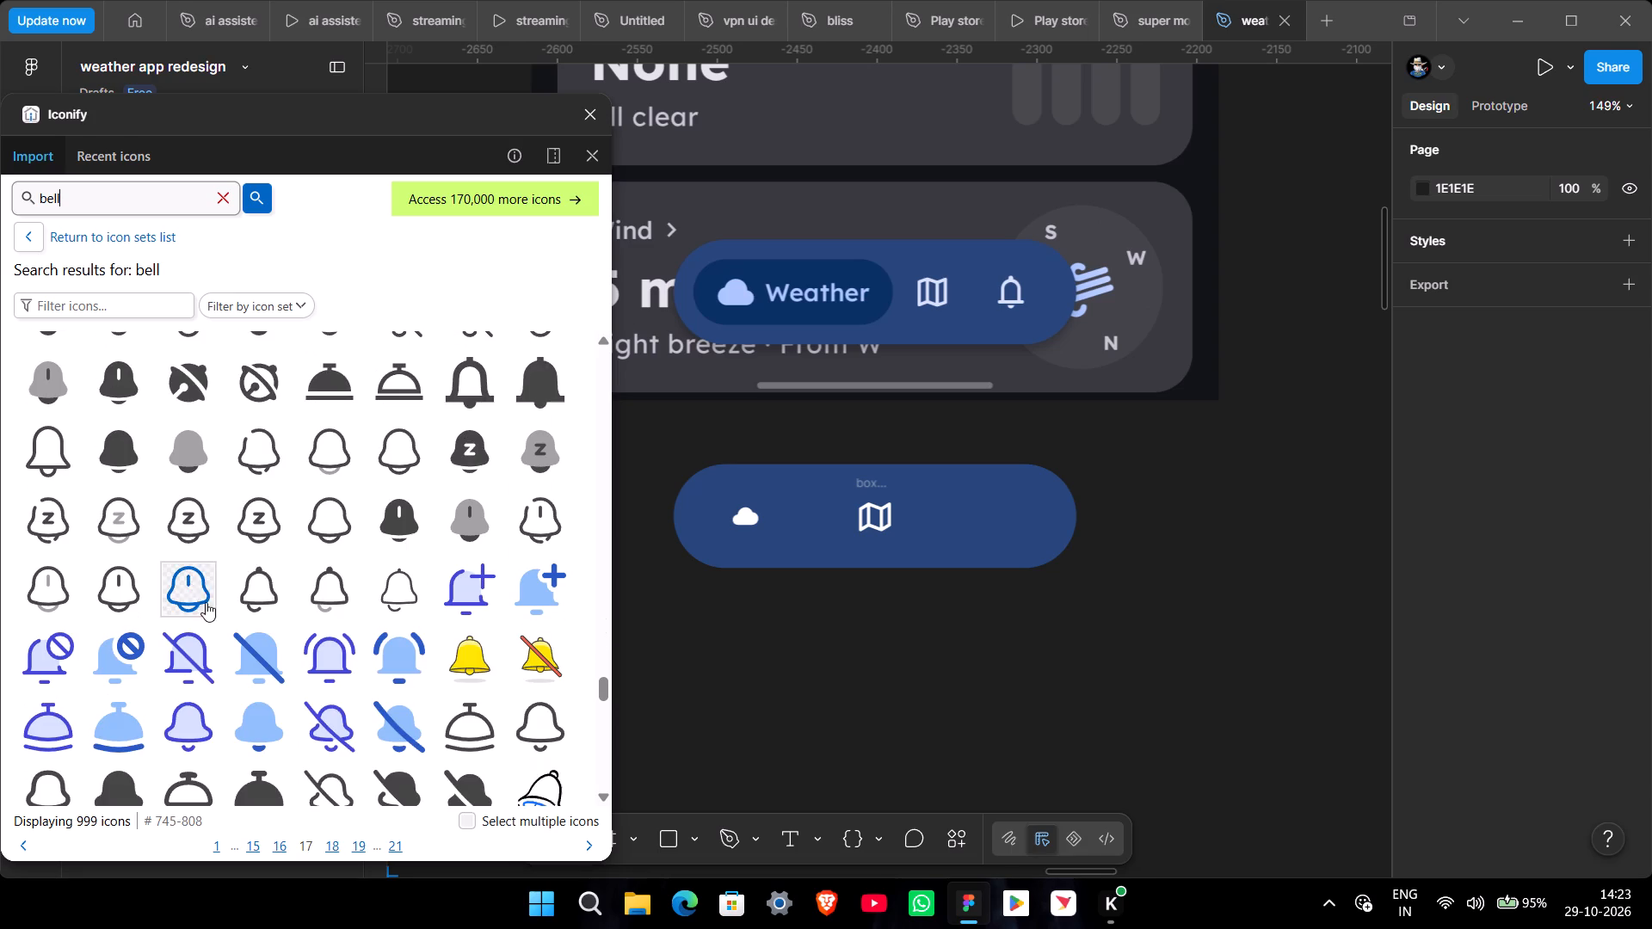
{"action": "scroll", "coordinate": [213, 602], "scroll_direction": "down", "scroll_amount": 10}
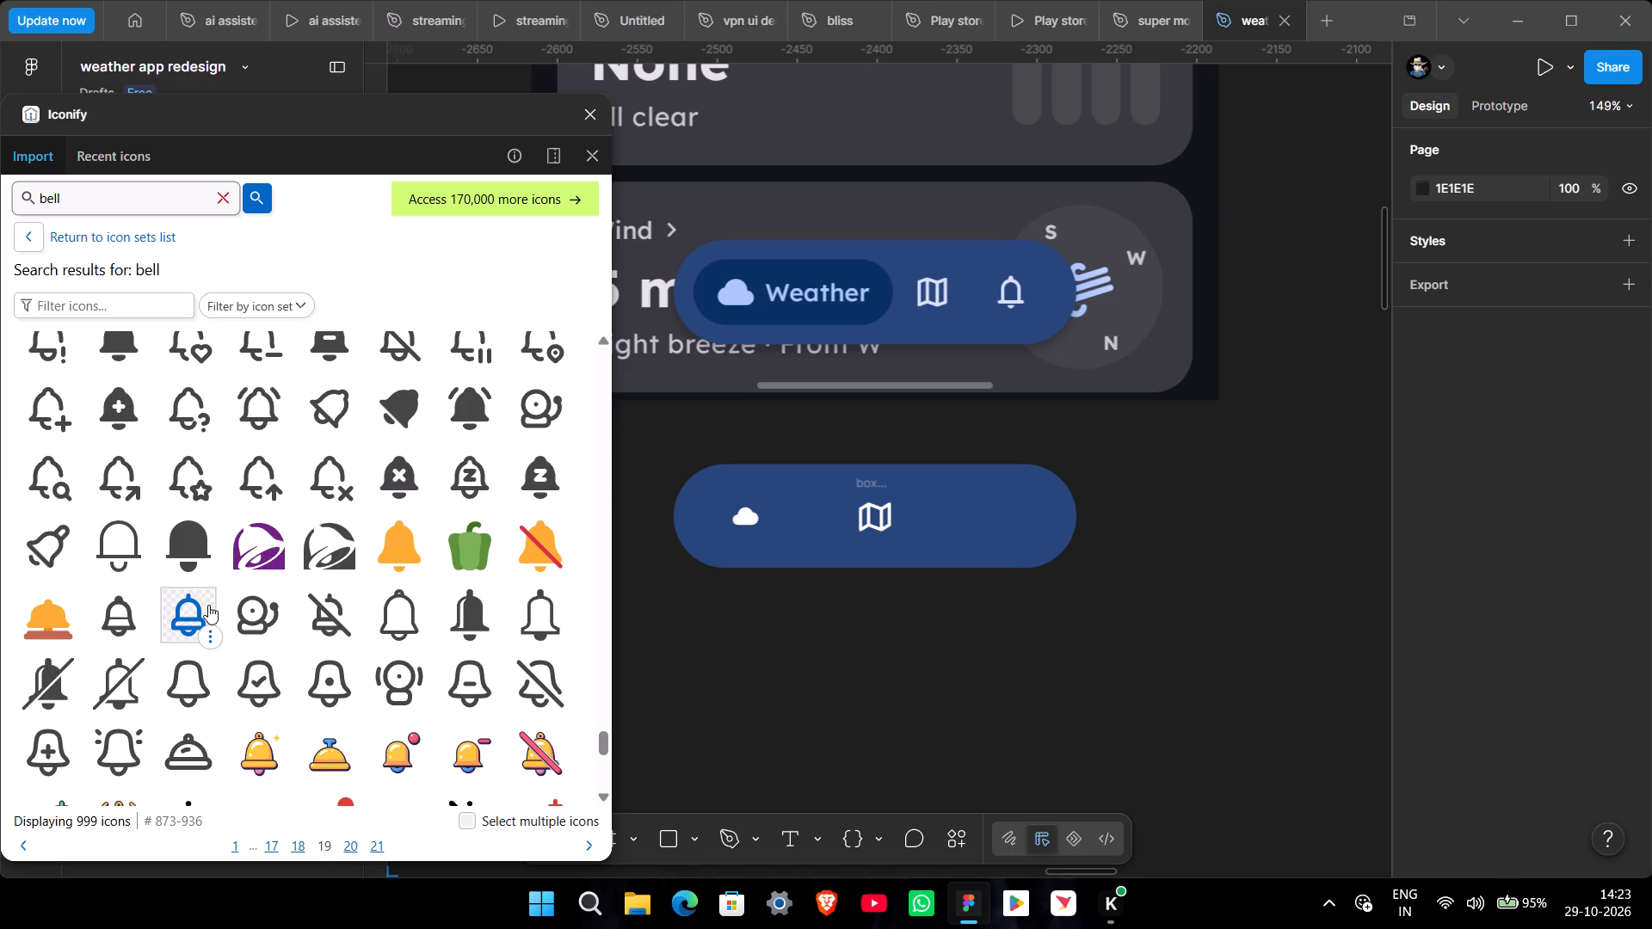
{"action": "scroll", "coordinate": [208, 606], "scroll_direction": "down", "scroll_amount": 8}
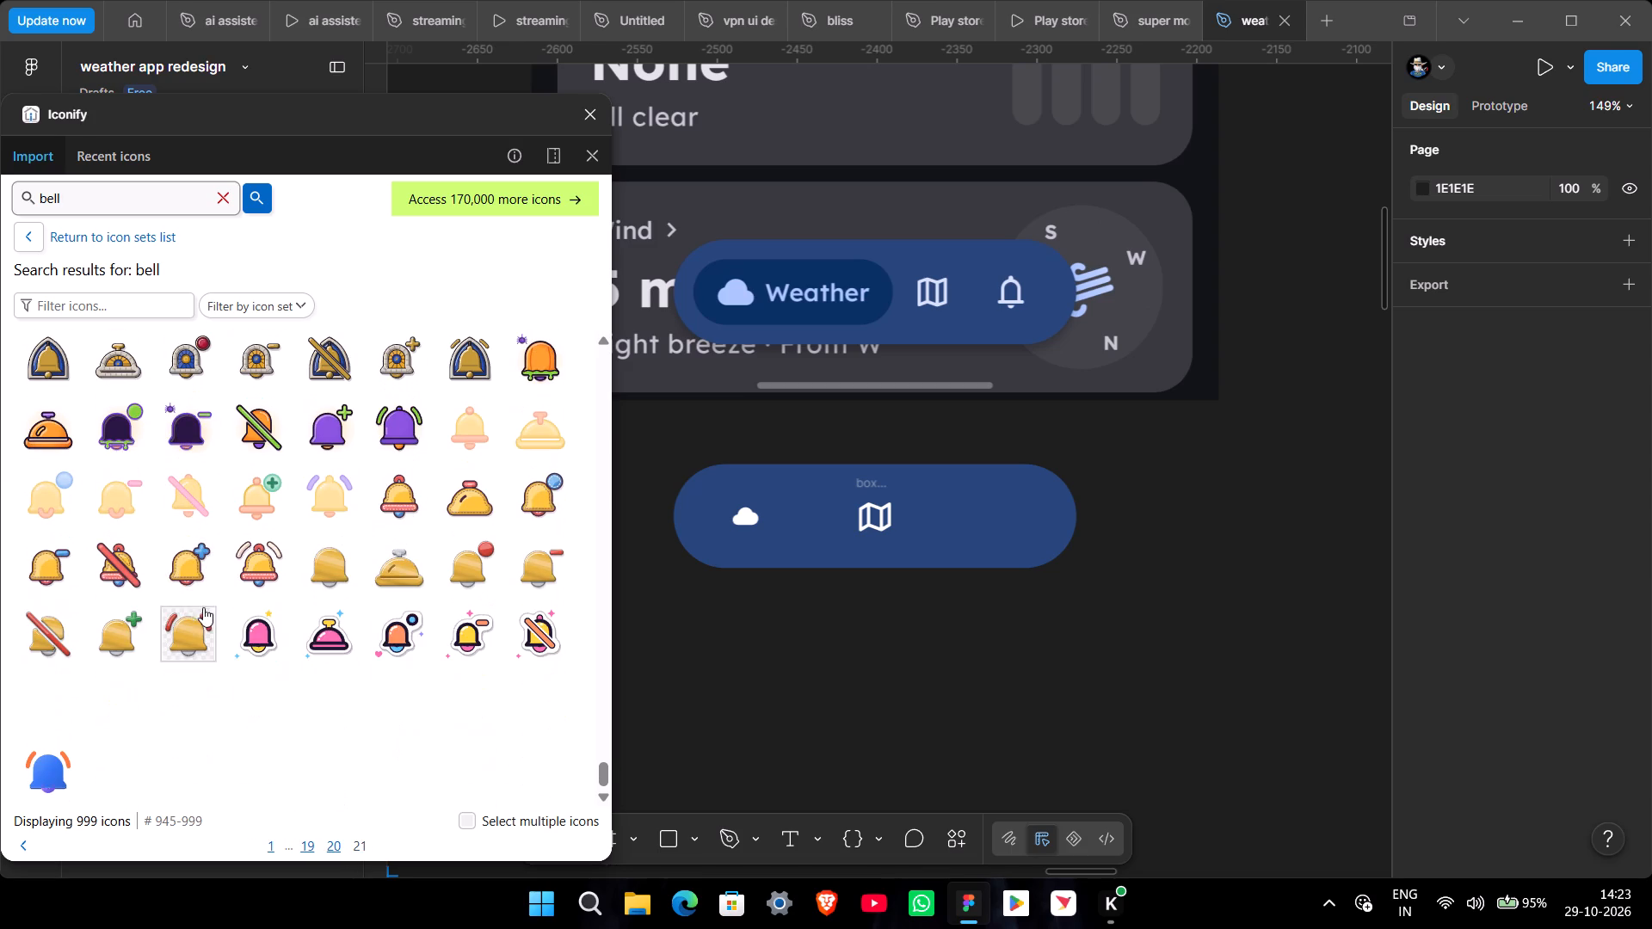
{"action": "left_click_drag", "start_coordinate": [595, 754], "coordinate": [569, 412]}
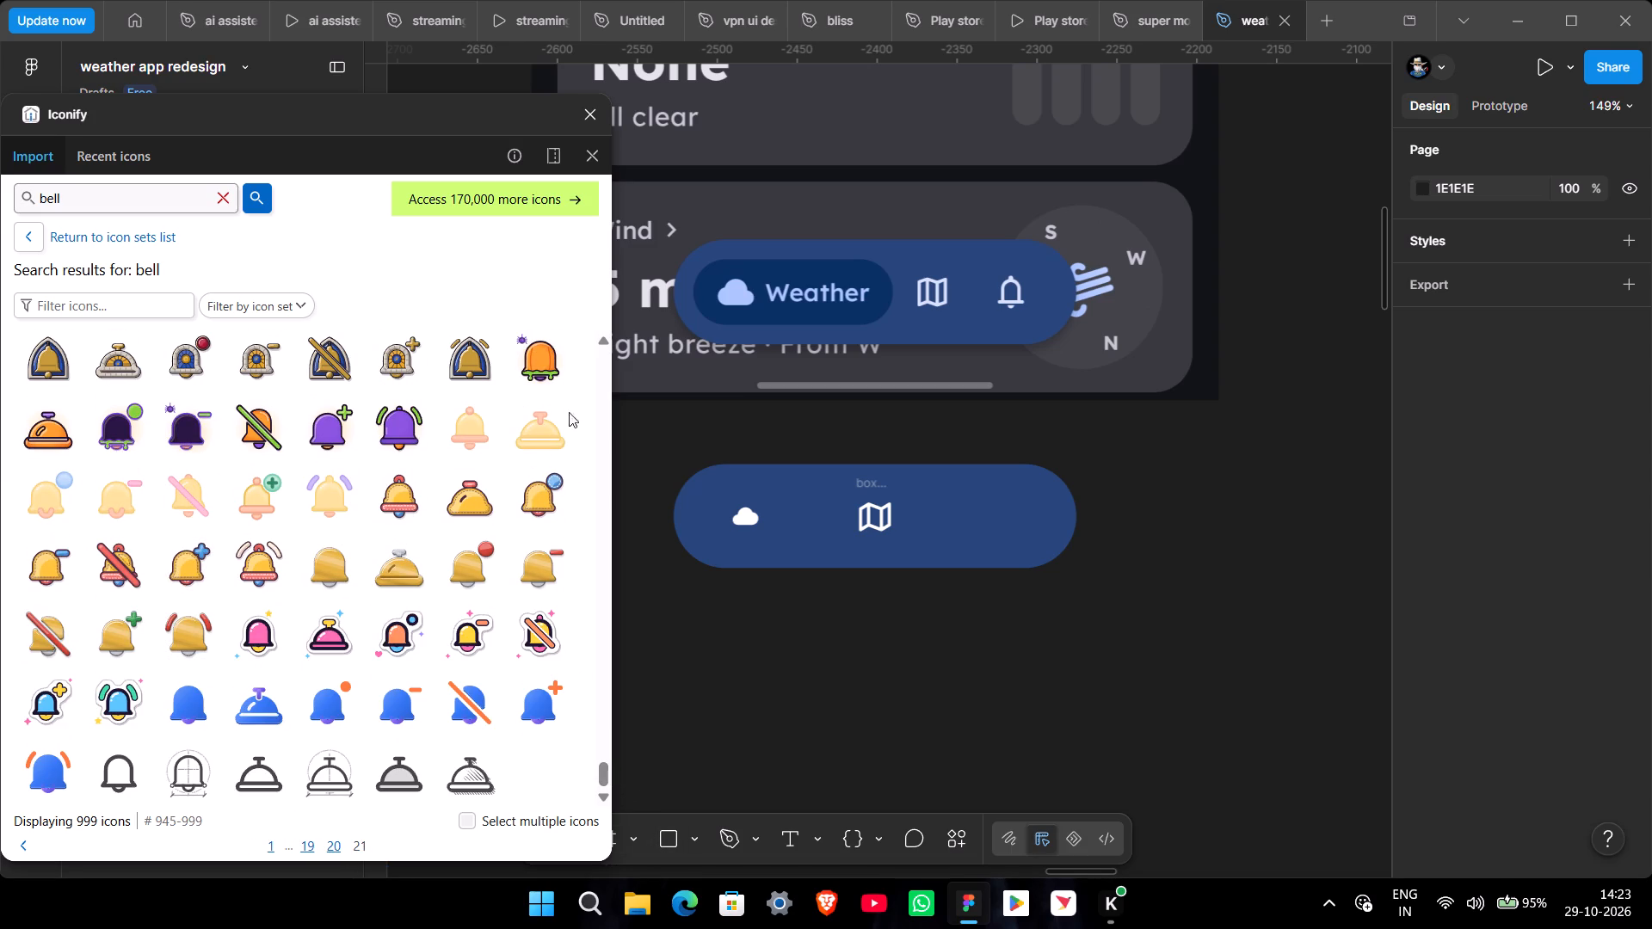
{"action": "left_click_drag", "start_coordinate": [569, 412], "coordinate": [566, 377]}
{"action": "left_click_drag", "start_coordinate": [601, 766], "coordinate": [581, 302]}
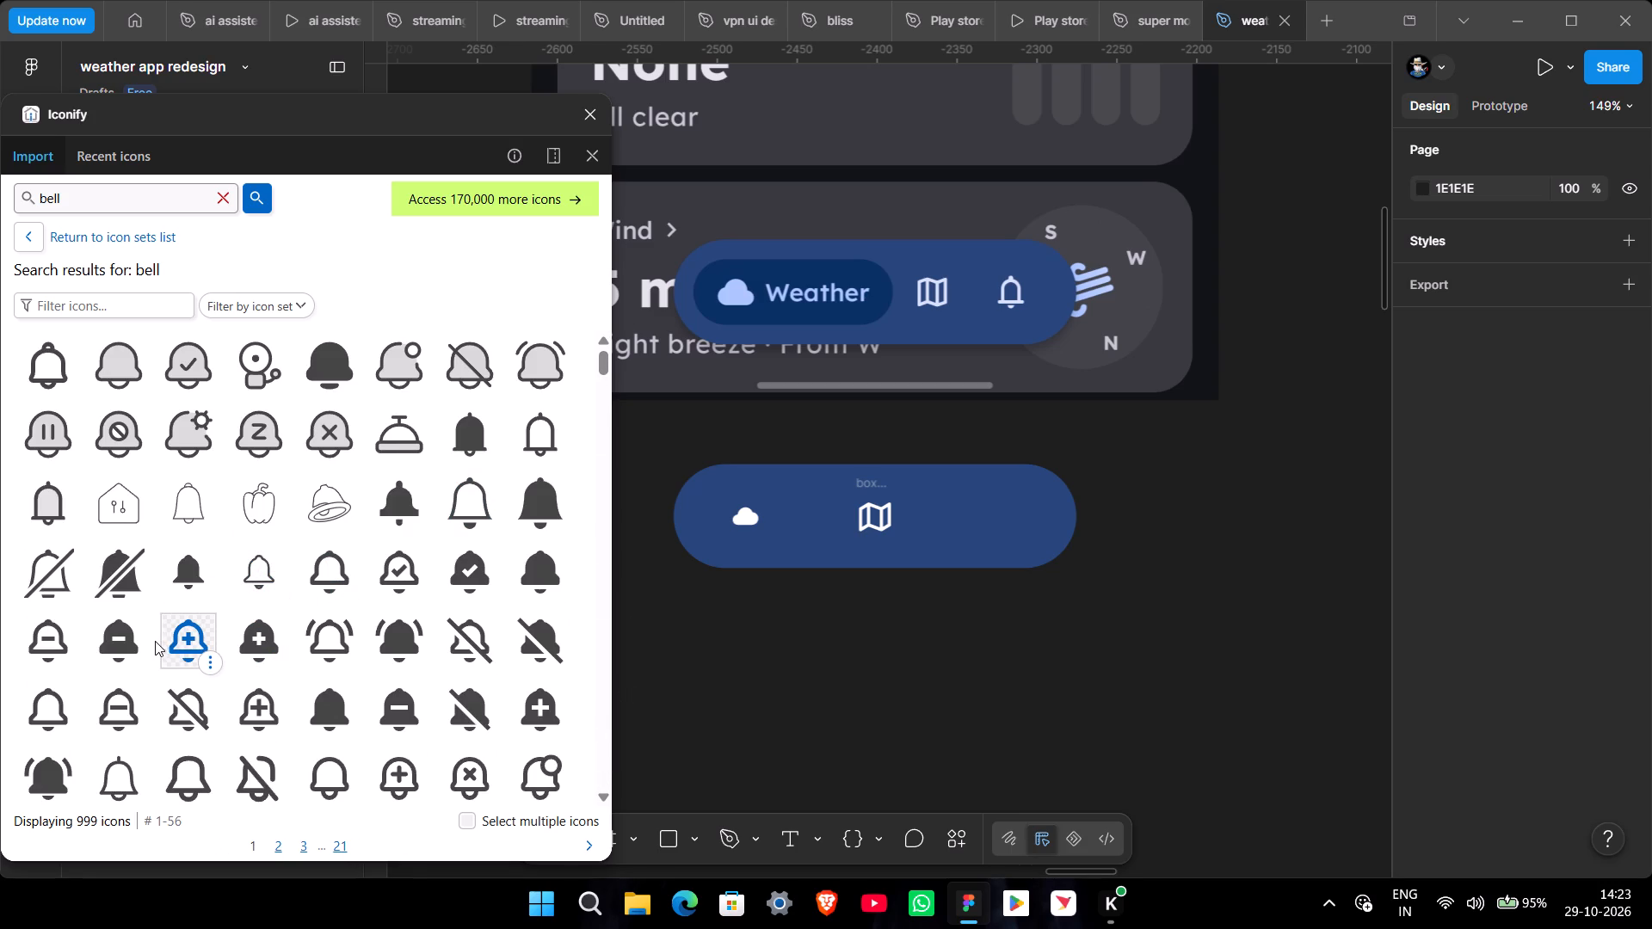
{"action": "scroll", "coordinate": [155, 641], "scroll_direction": "down", "scroll_amount": 3}
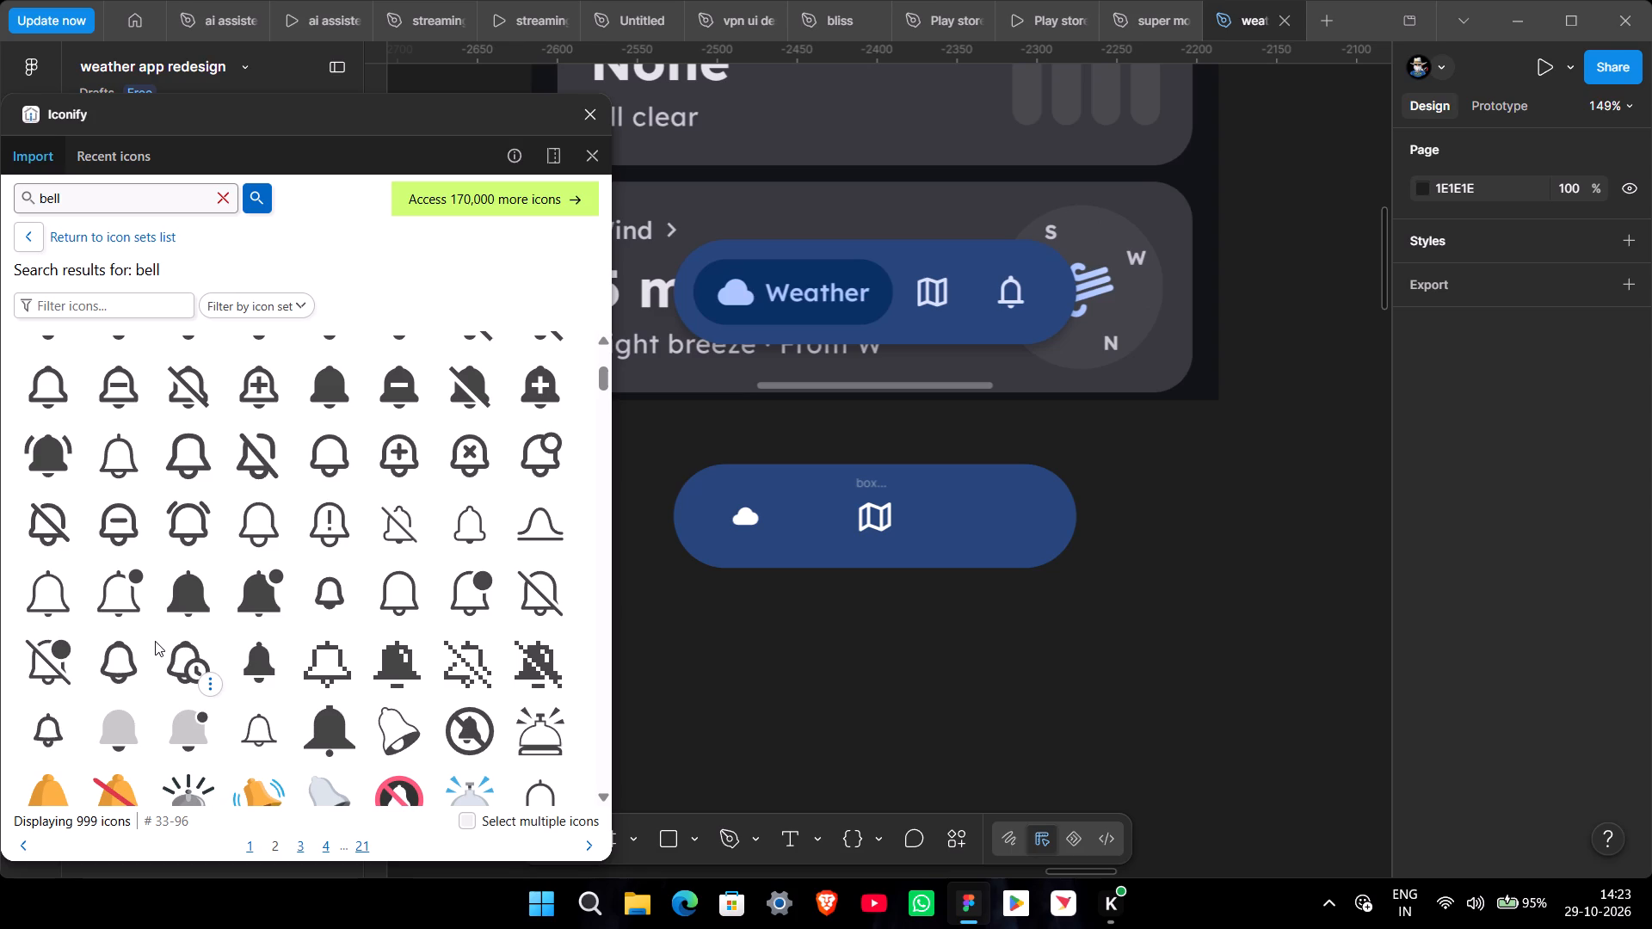
{"action": "scroll", "coordinate": [270, 624], "scroll_direction": "up", "scroll_amount": 5}
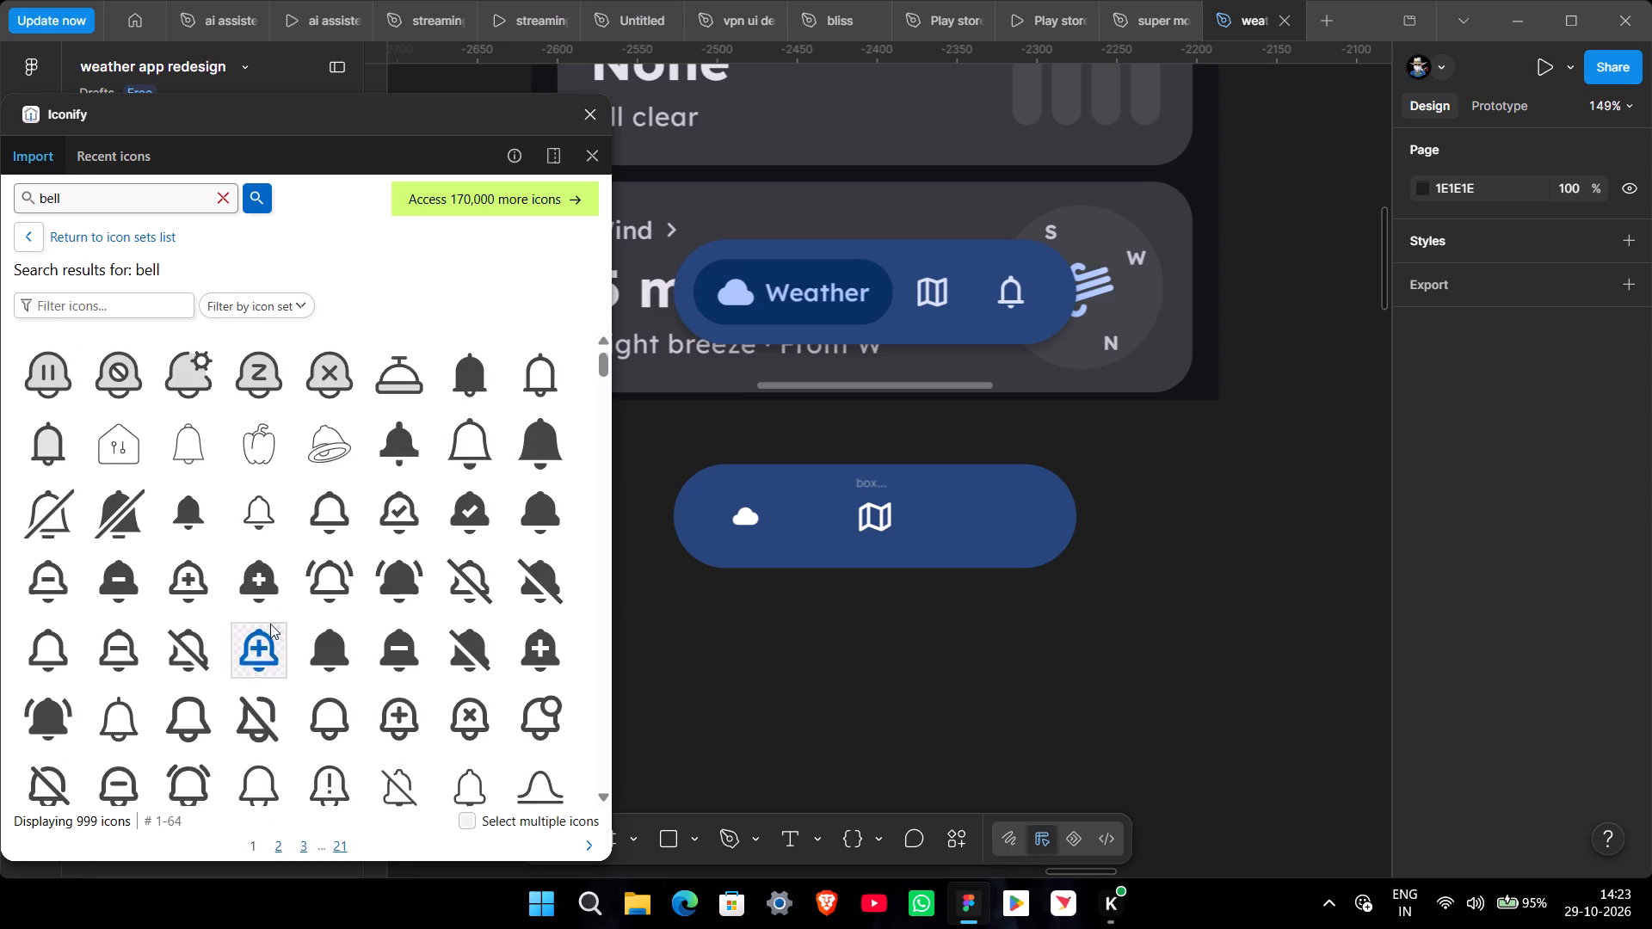
Import the akar-icons bell onto the empty canvas just below the blue pill and close the icon library.
{"action": "left_click_drag", "start_coordinate": [46, 370], "coordinate": [996, 660]}
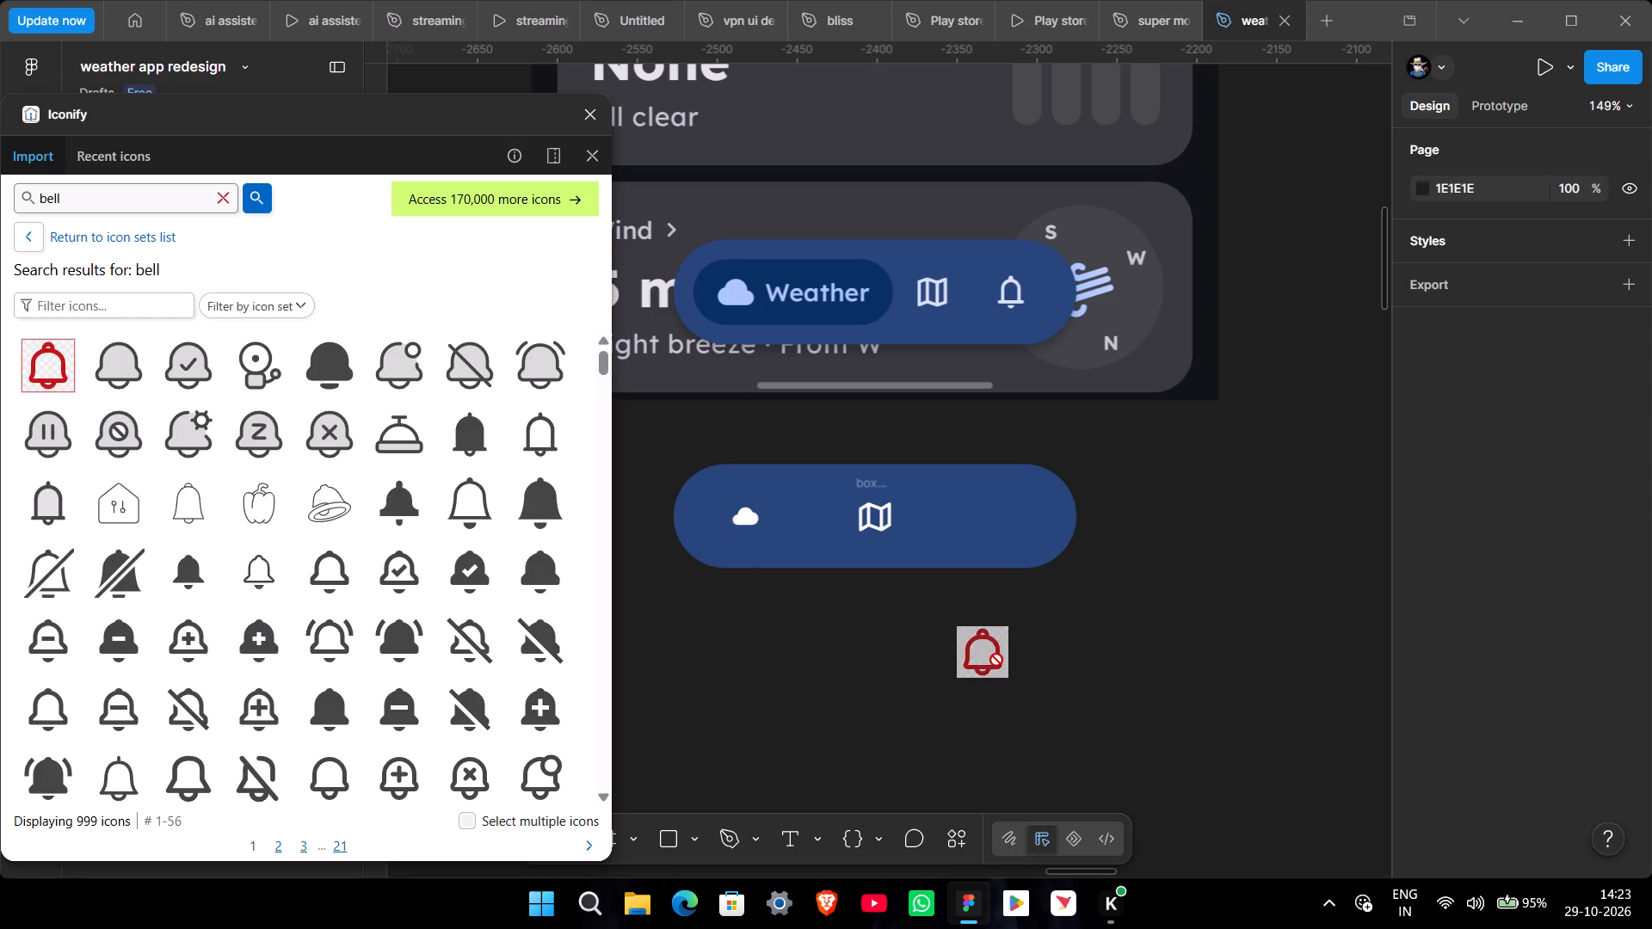
{"action": "left_click_drag", "start_coordinate": [996, 660], "coordinate": [1020, 661]}
{"action": "left_click", "coordinate": [823, 661]}
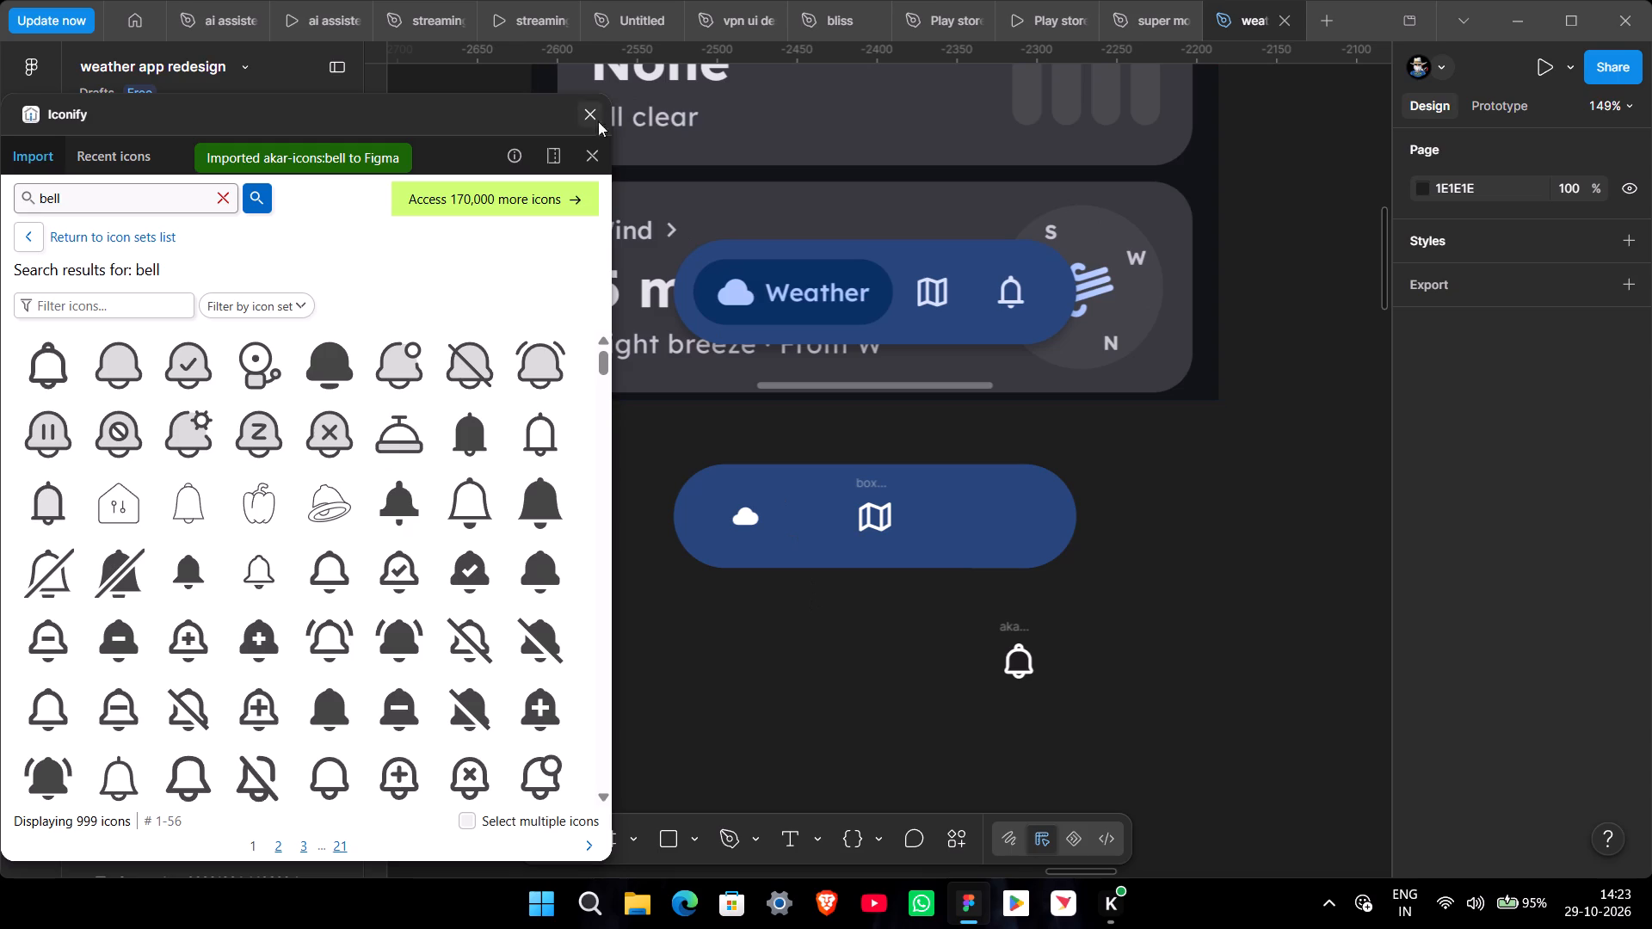
{"action": "left_click", "coordinate": [594, 120]}
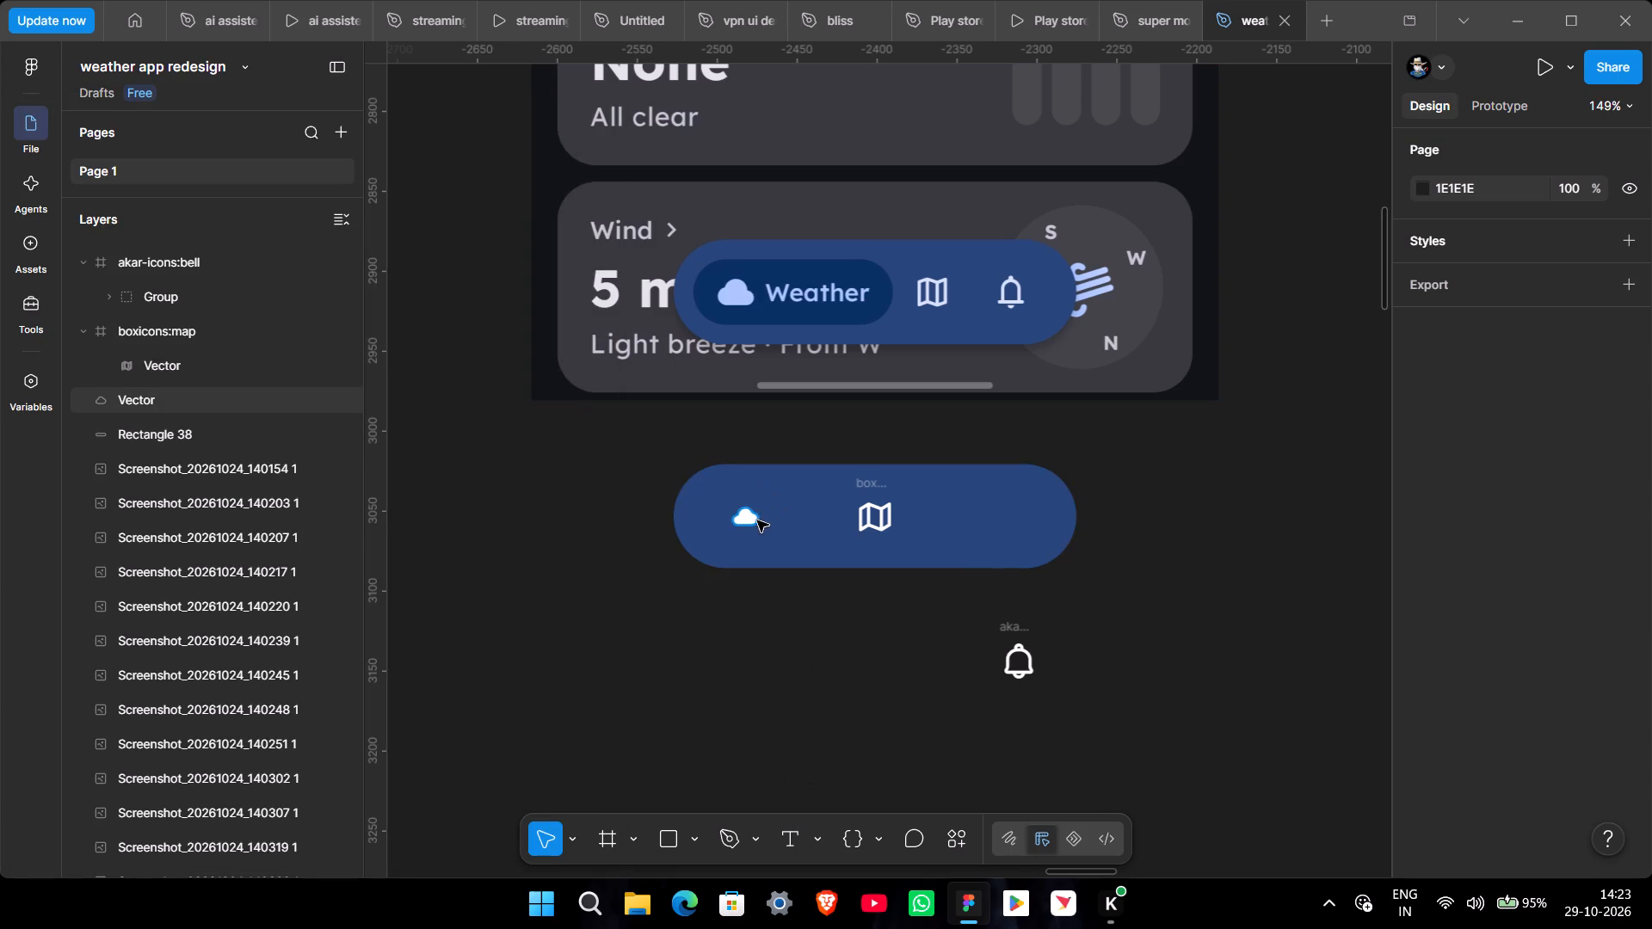
Enlarge the cloud icon on the blue pill proportionally to 26 × 18.
{"action": "left_click", "coordinate": [757, 520]}
{"action": "left_click_drag", "start_coordinate": [748, 530], "coordinate": [749, 544], "text": "ctrl"}
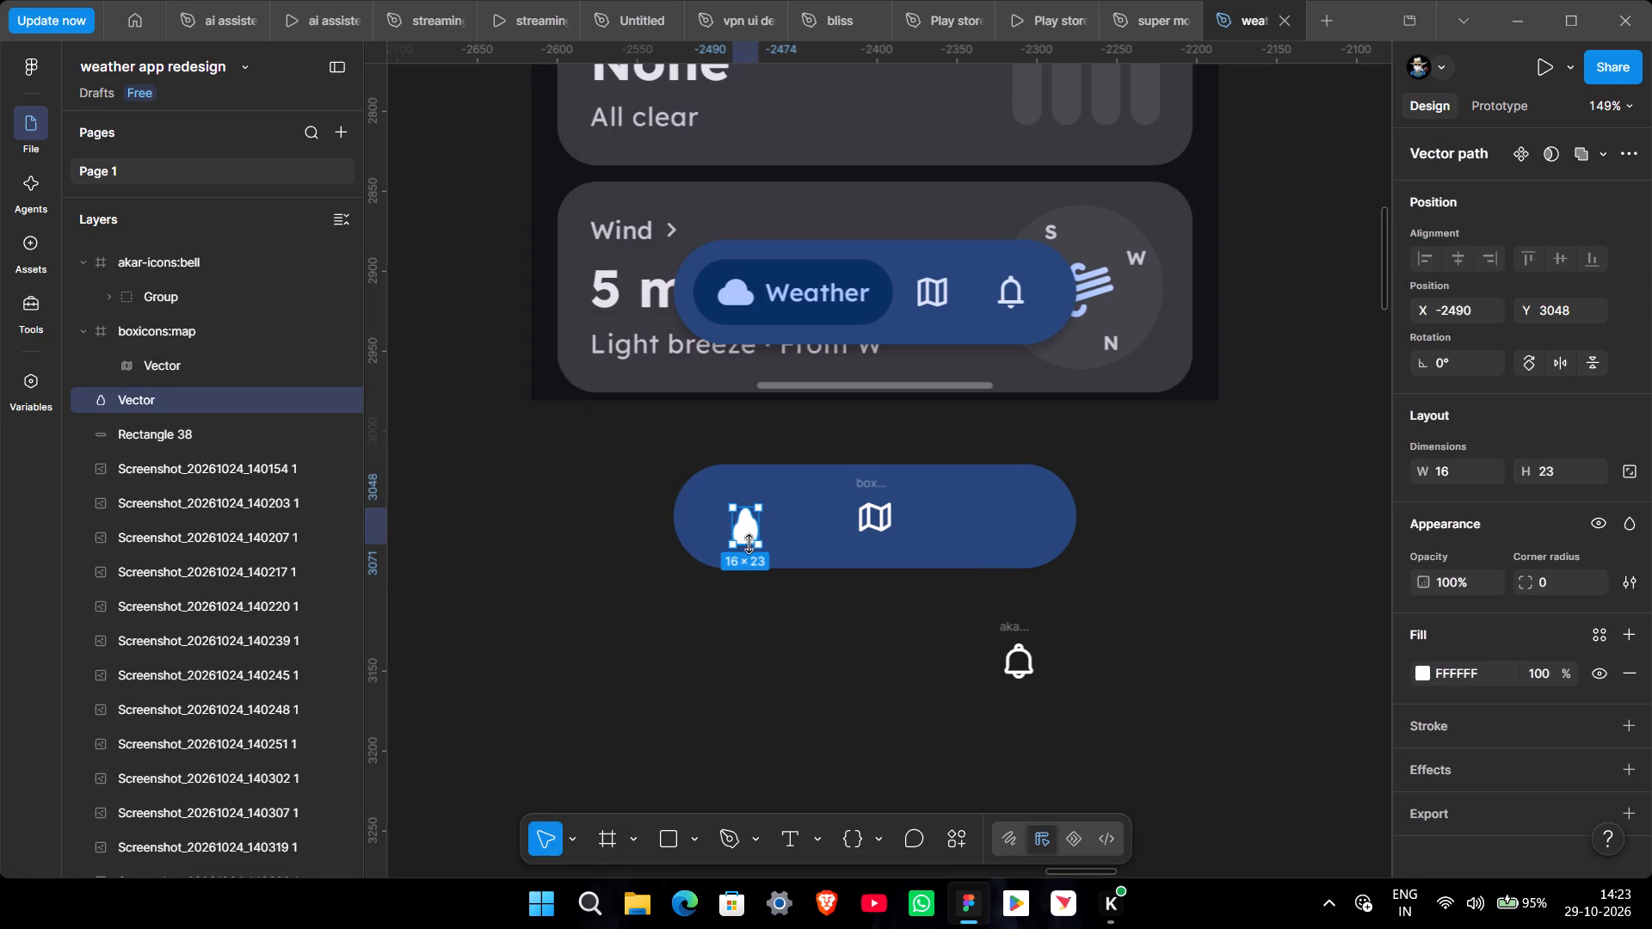
{"action": "key", "text": "ctrl+z"}
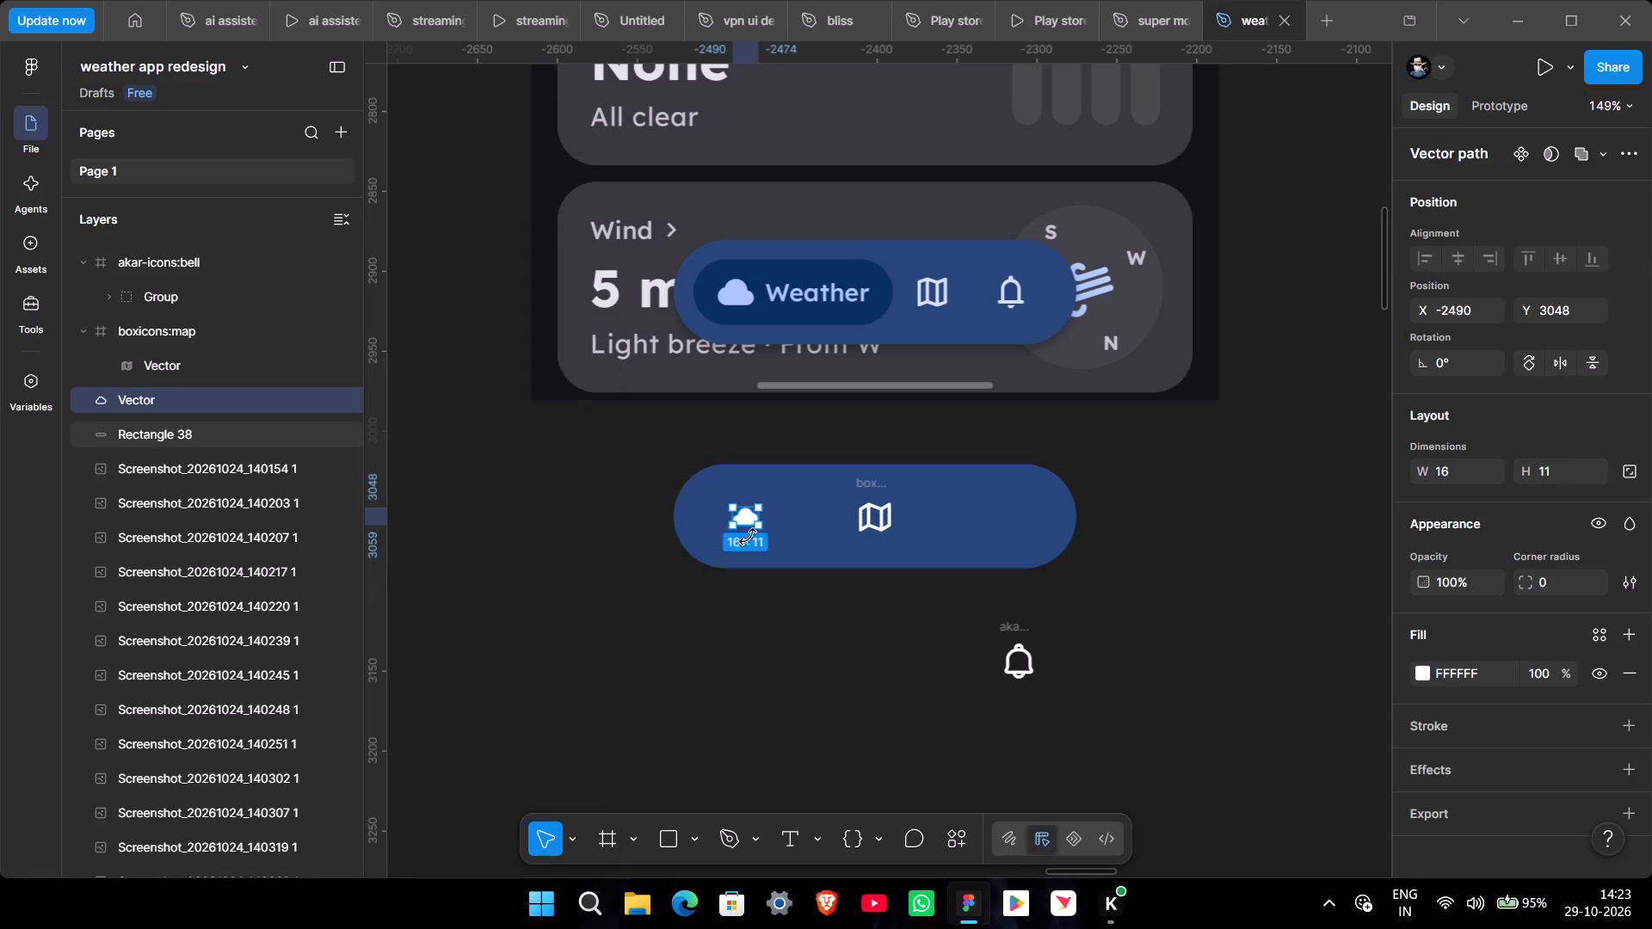
{"action": "left_click_drag", "start_coordinate": [745, 528], "coordinate": [745, 540], "text": "shift"}
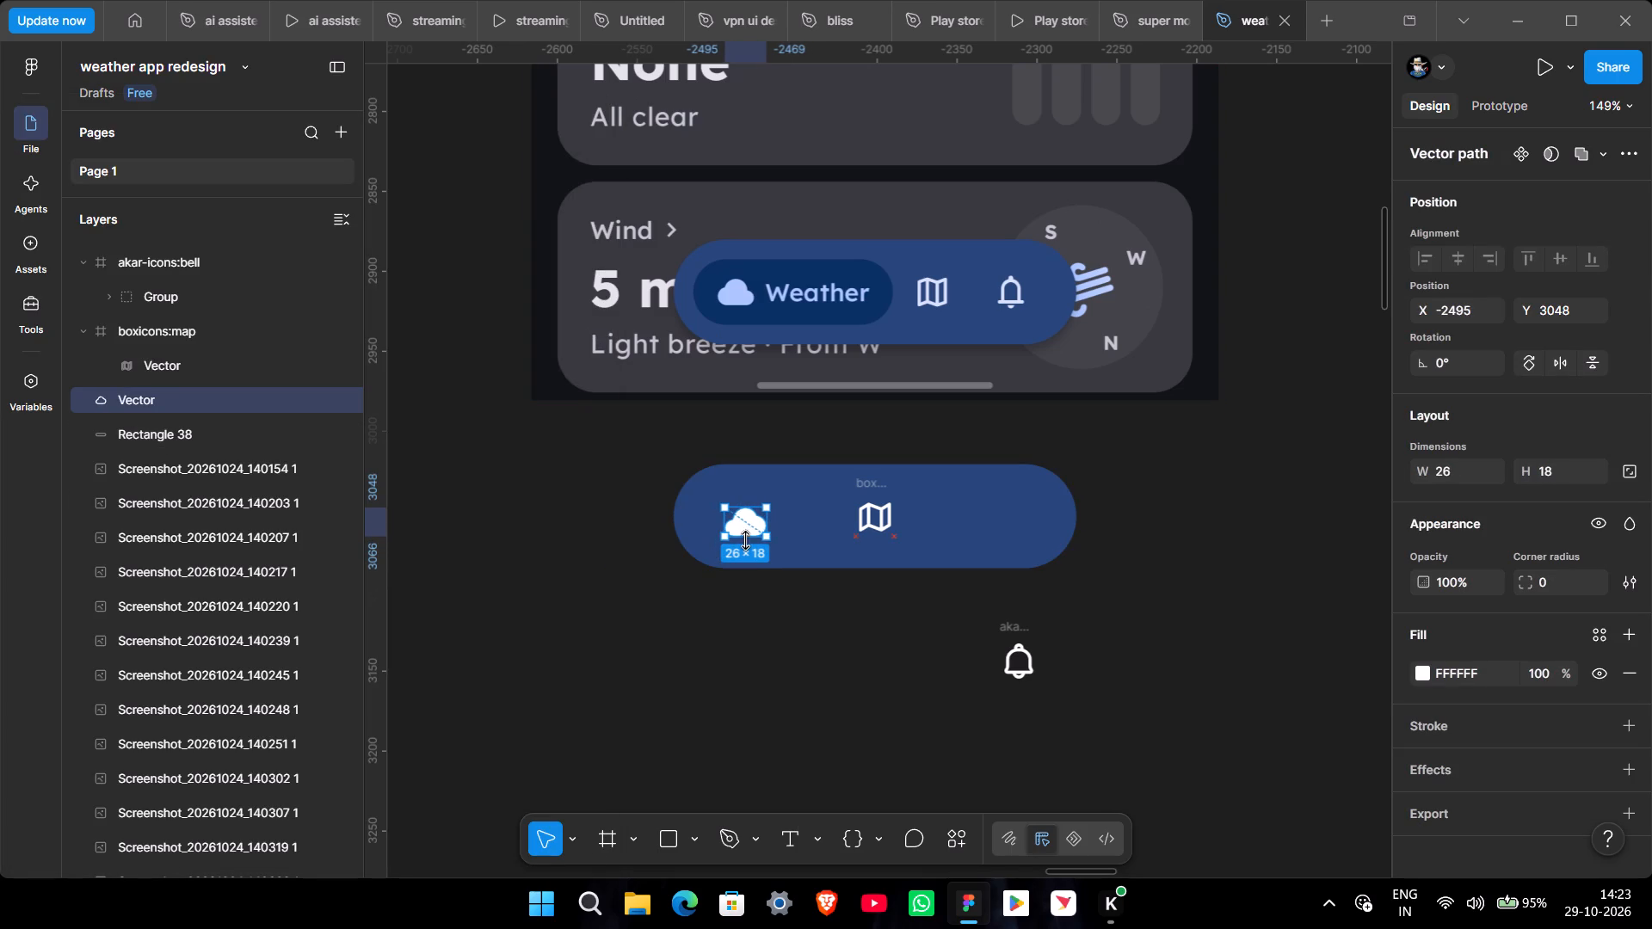
{"action": "left_click_drag", "start_coordinate": [745, 540], "coordinate": [745, 539], "text": "shift"}
{"action": "left_click", "coordinate": [749, 526]}
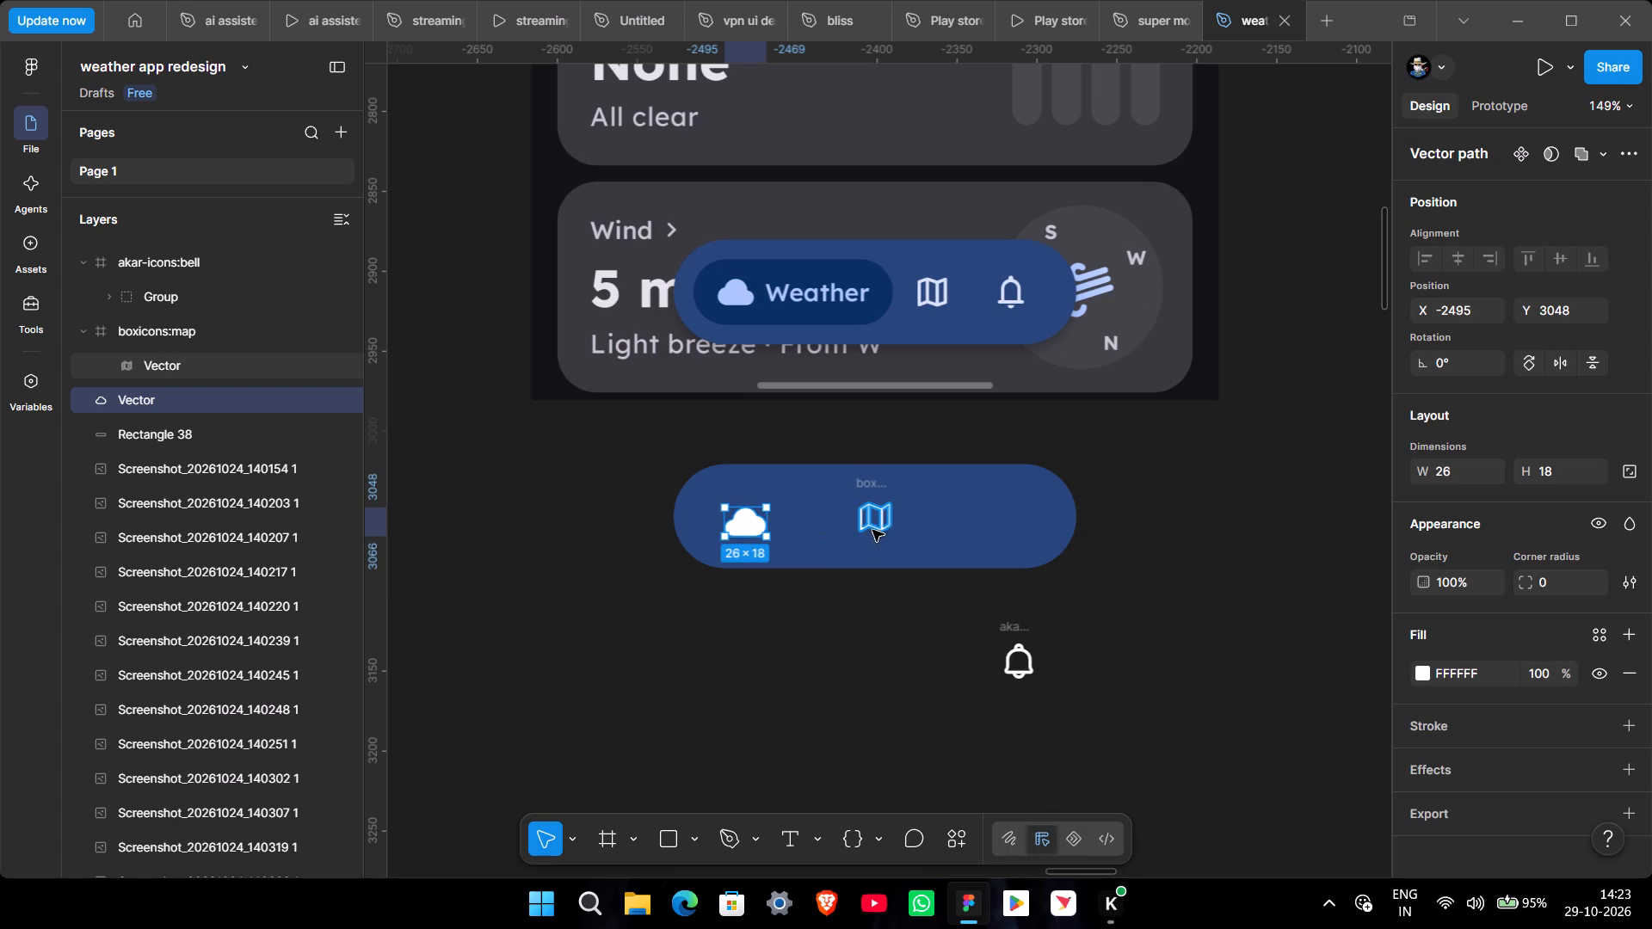
Enlarge the map icon to 24 × 21 and move it out of its frame, just below the pill.
{"action": "left_click", "coordinate": [872, 520]}
{"action": "left_click_drag", "start_coordinate": [871, 530], "coordinate": [871, 538], "text": "shift"}
{"action": "left_click_drag", "start_coordinate": [878, 521], "coordinate": [868, 593]}
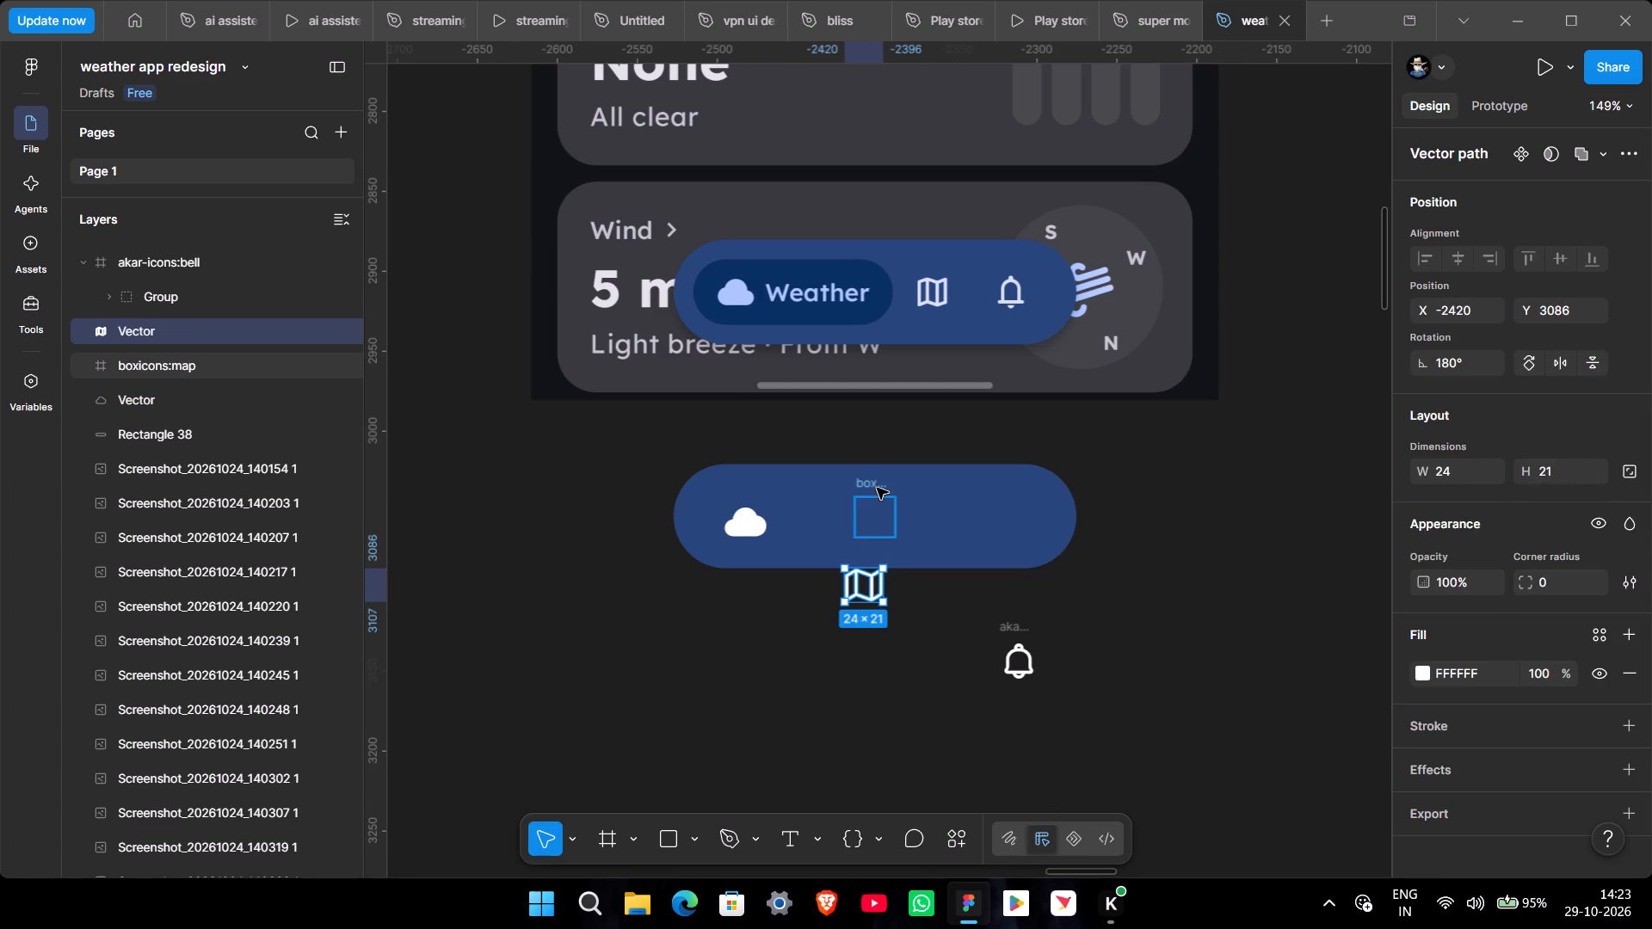
Delete the map icon's leftover empty frame on the pill.
{"action": "left_click", "coordinate": [877, 488]}
{"action": "key", "text": "BackSpace"}
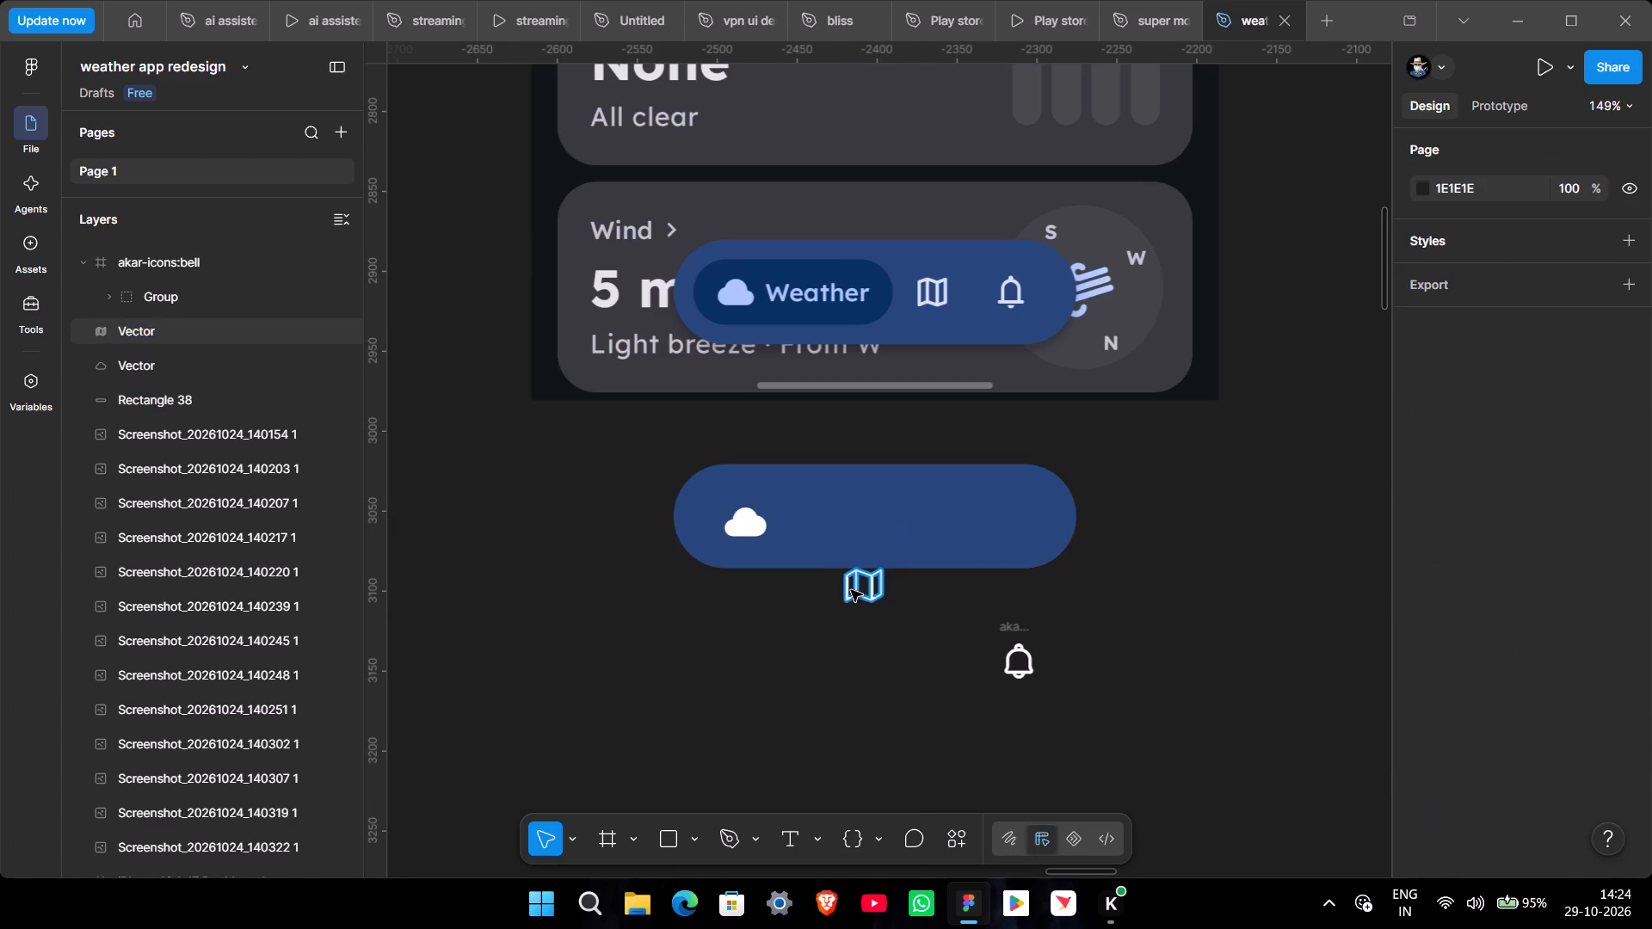
Move the map icon back onto the pill at about X -2401, level with the enlarged cloud.
{"action": "left_click", "coordinate": [851, 590]}
{"action": "left_click_drag", "start_coordinate": [864, 589], "coordinate": [891, 520]}
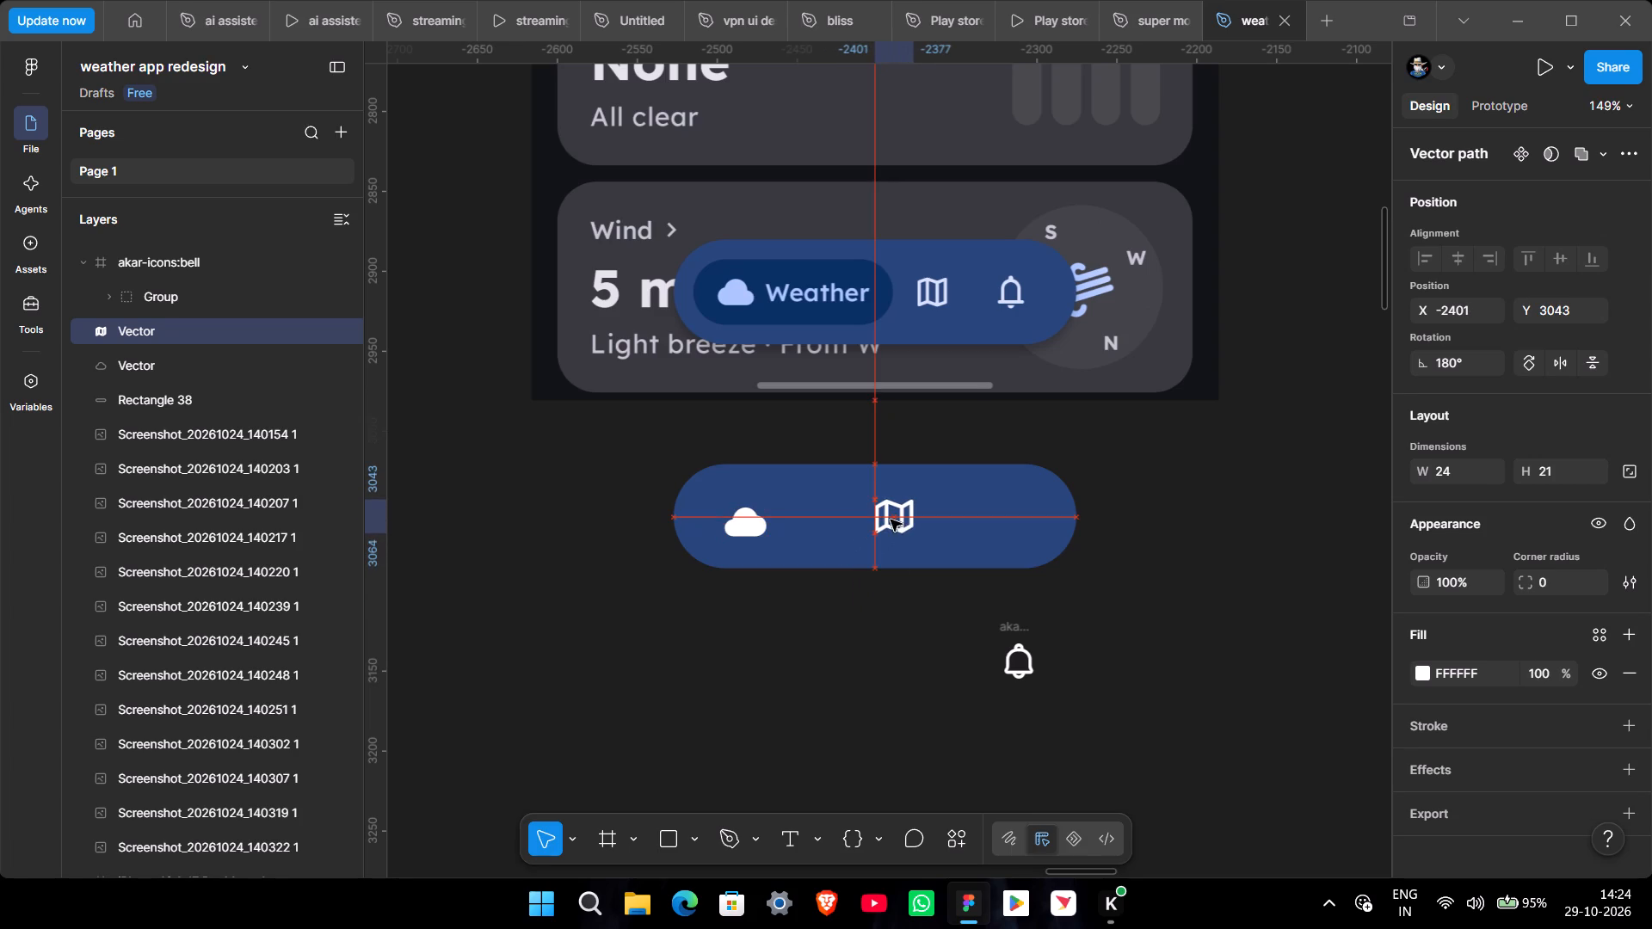
{"action": "left_click_drag", "start_coordinate": [891, 520], "coordinate": [891, 525]}
Move the bell group out of its frame onto the pill, right of the map icon and level with it.
{"action": "left_click", "coordinate": [1019, 658]}
{"action": "left_click", "coordinate": [1026, 669]}
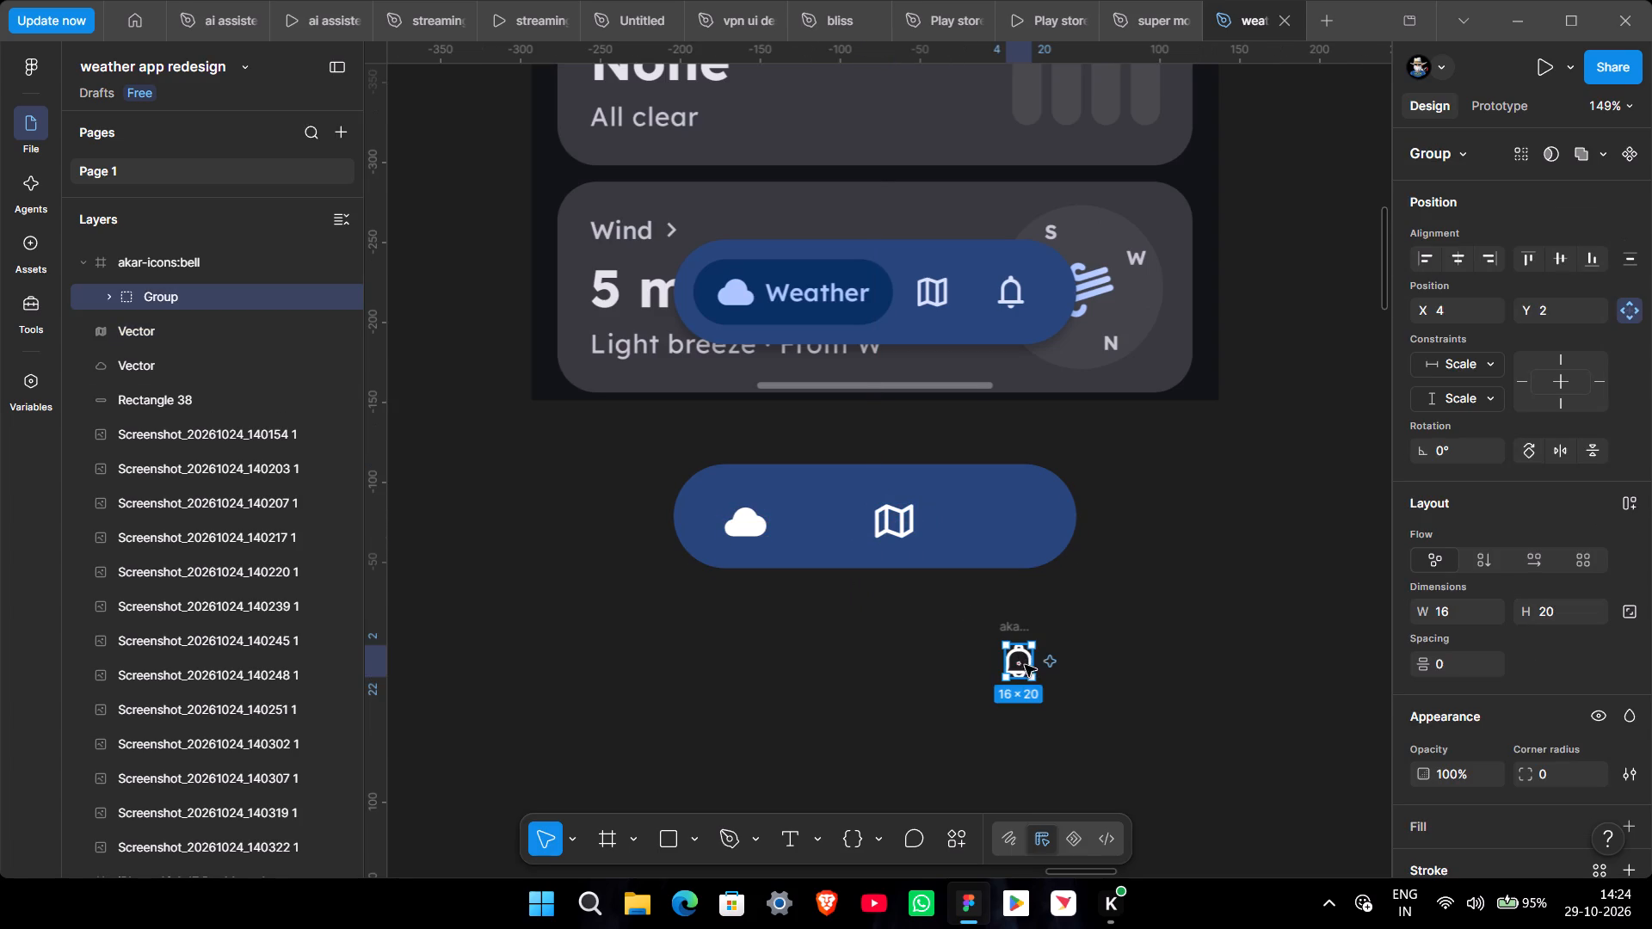
{"action": "left_click_drag", "start_coordinate": [1023, 662], "coordinate": [1020, 524]}
Delete the bell icon's leftover empty frame below the pill.
{"action": "left_click", "coordinate": [1005, 631]}
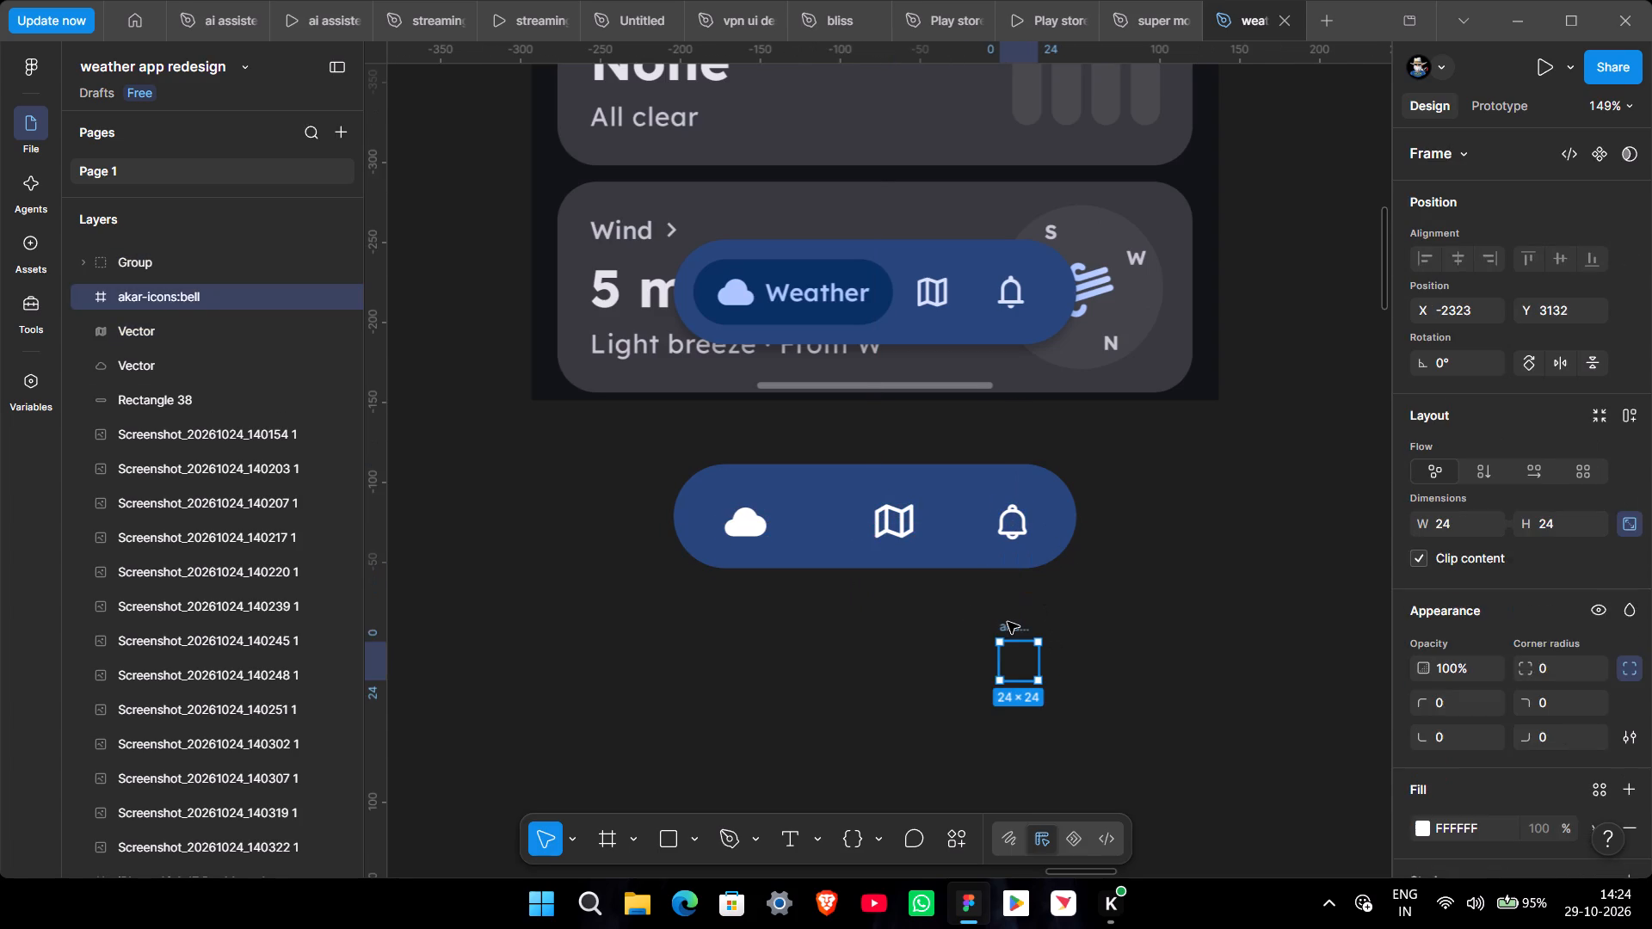
{"action": "key", "text": "BackSpace"}
Enlarge the bell group to 19.5 × 26 and place it on the pill at about X -2322, Y 3044, level with the map.
{"action": "scroll", "coordinate": [978, 483], "scroll_direction": "up", "scroll_amount": 3, "text": "ctrl"}
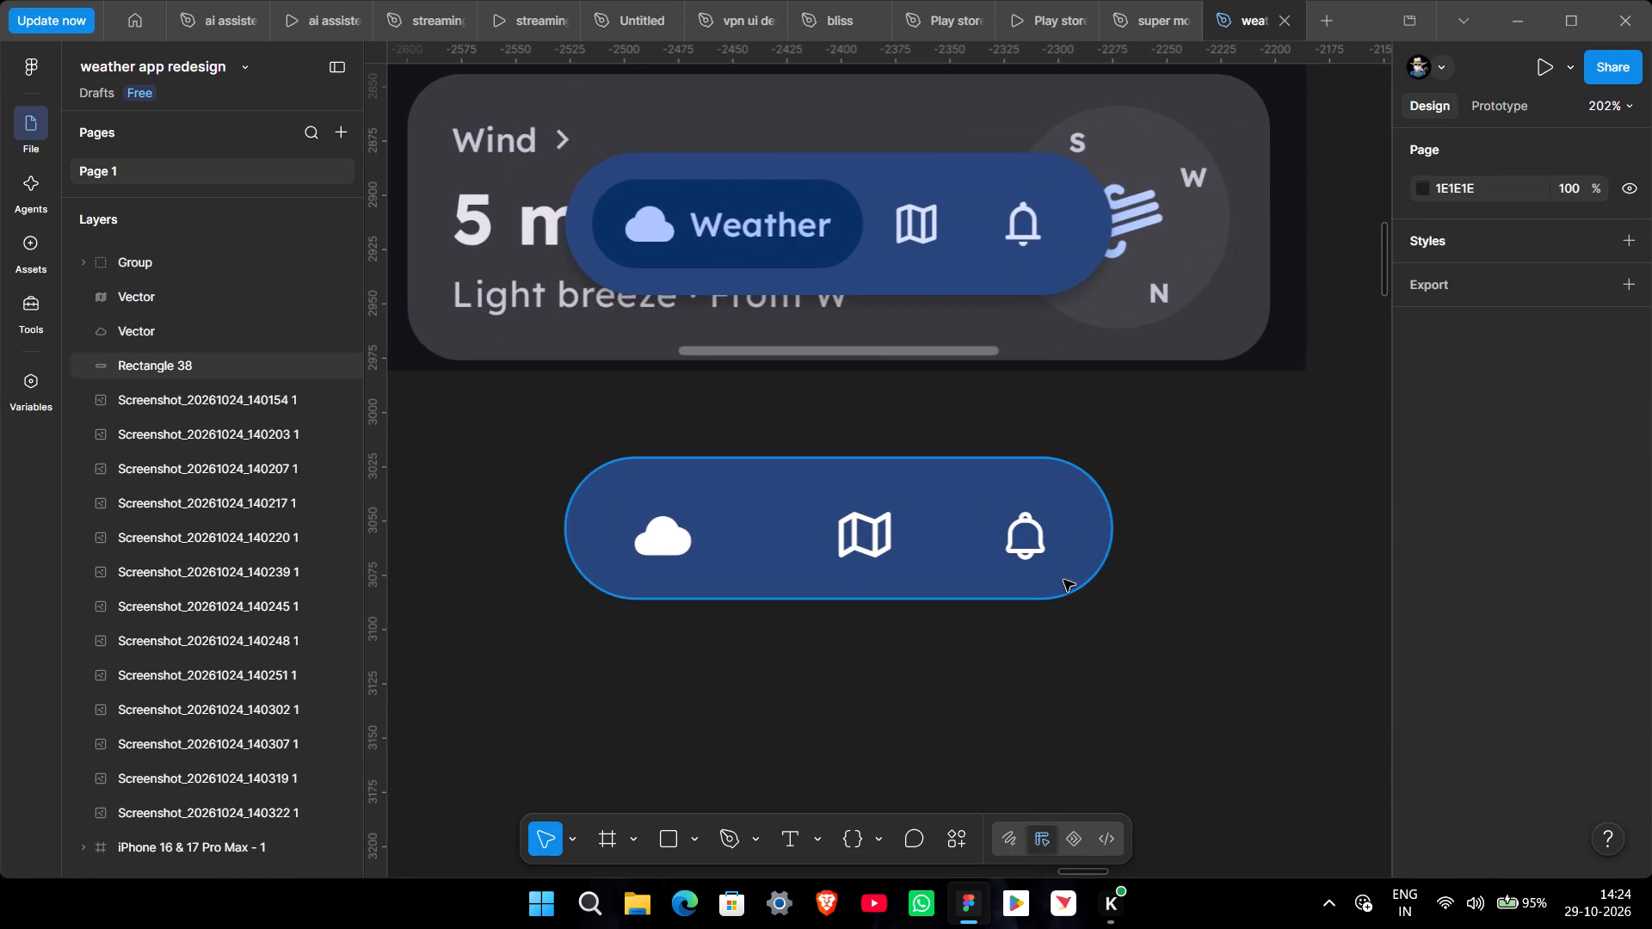
{"action": "scroll", "coordinate": [1041, 548], "scroll_direction": "up", "scroll_amount": 1}
{"action": "left_click_drag", "start_coordinate": [1040, 547], "coordinate": [1036, 558]}
{"action": "scroll", "coordinate": [1009, 594], "scroll_direction": "up", "scroll_amount": 8, "text": "ctrl"}
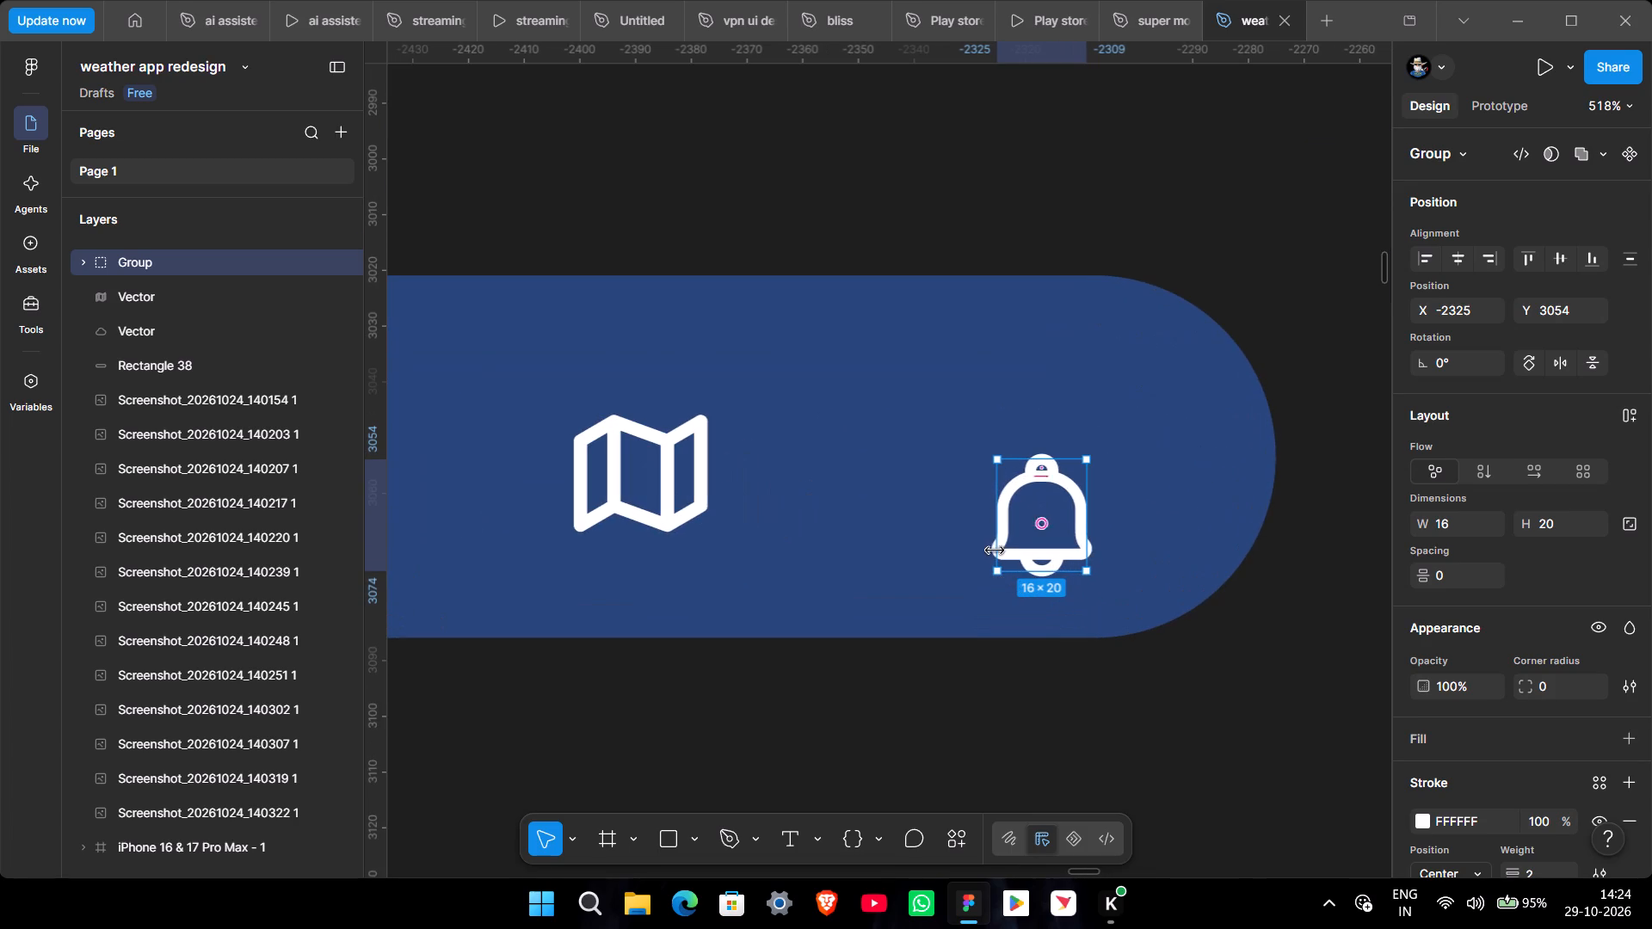
{"action": "left_click", "coordinate": [1001, 538]}
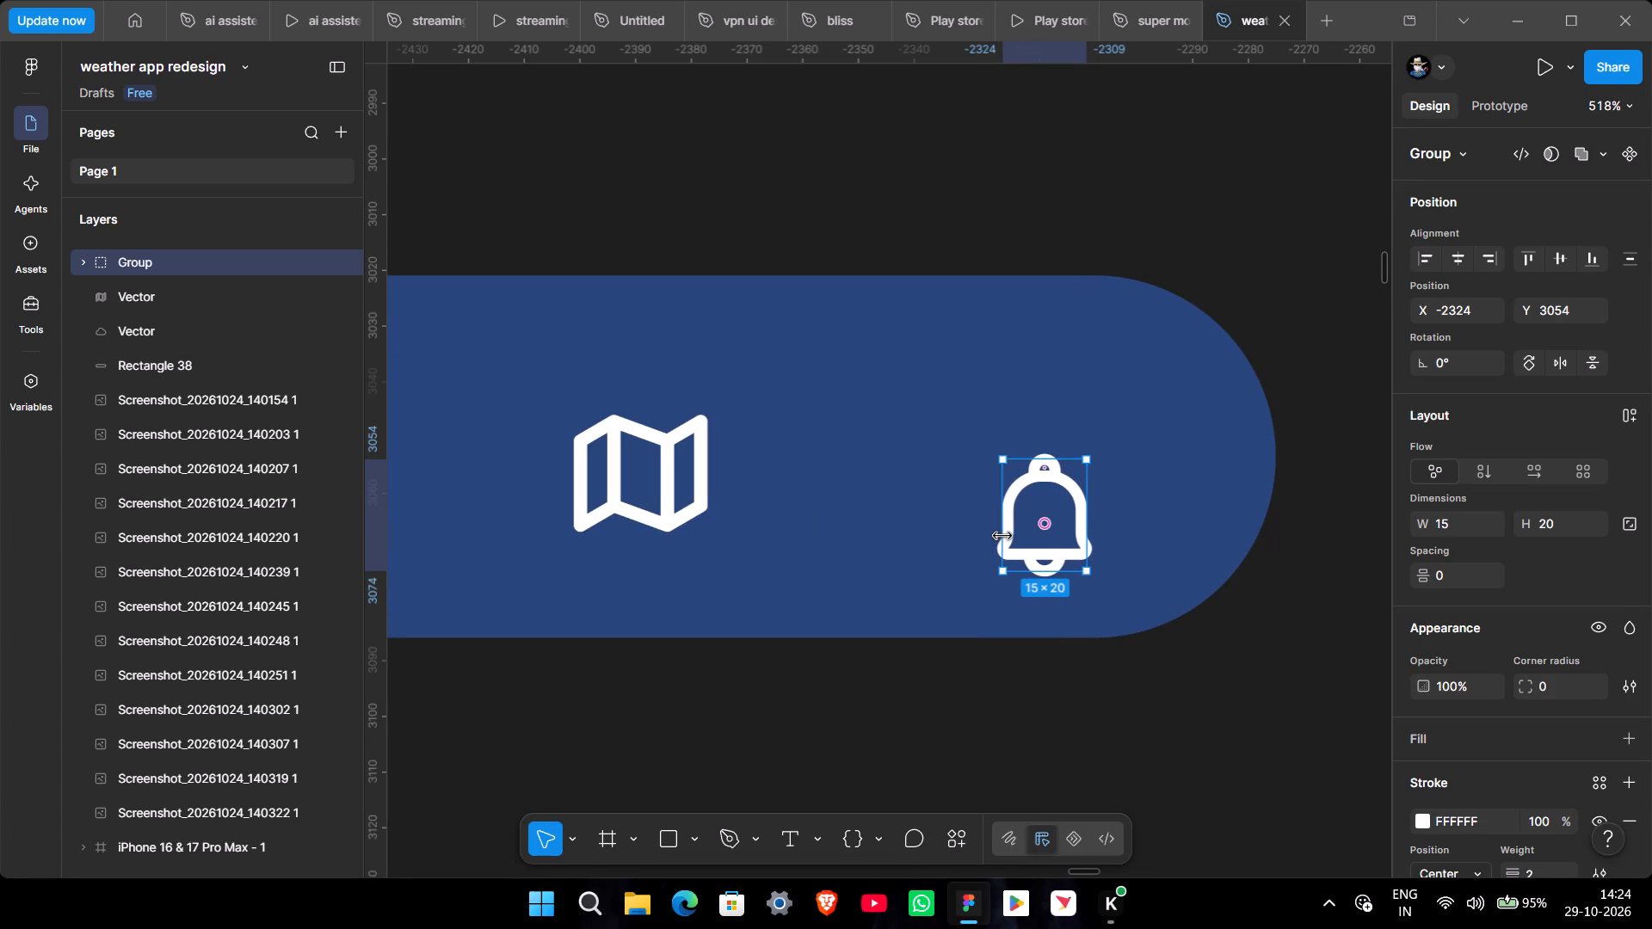
{"action": "left_click", "coordinate": [1002, 535]}
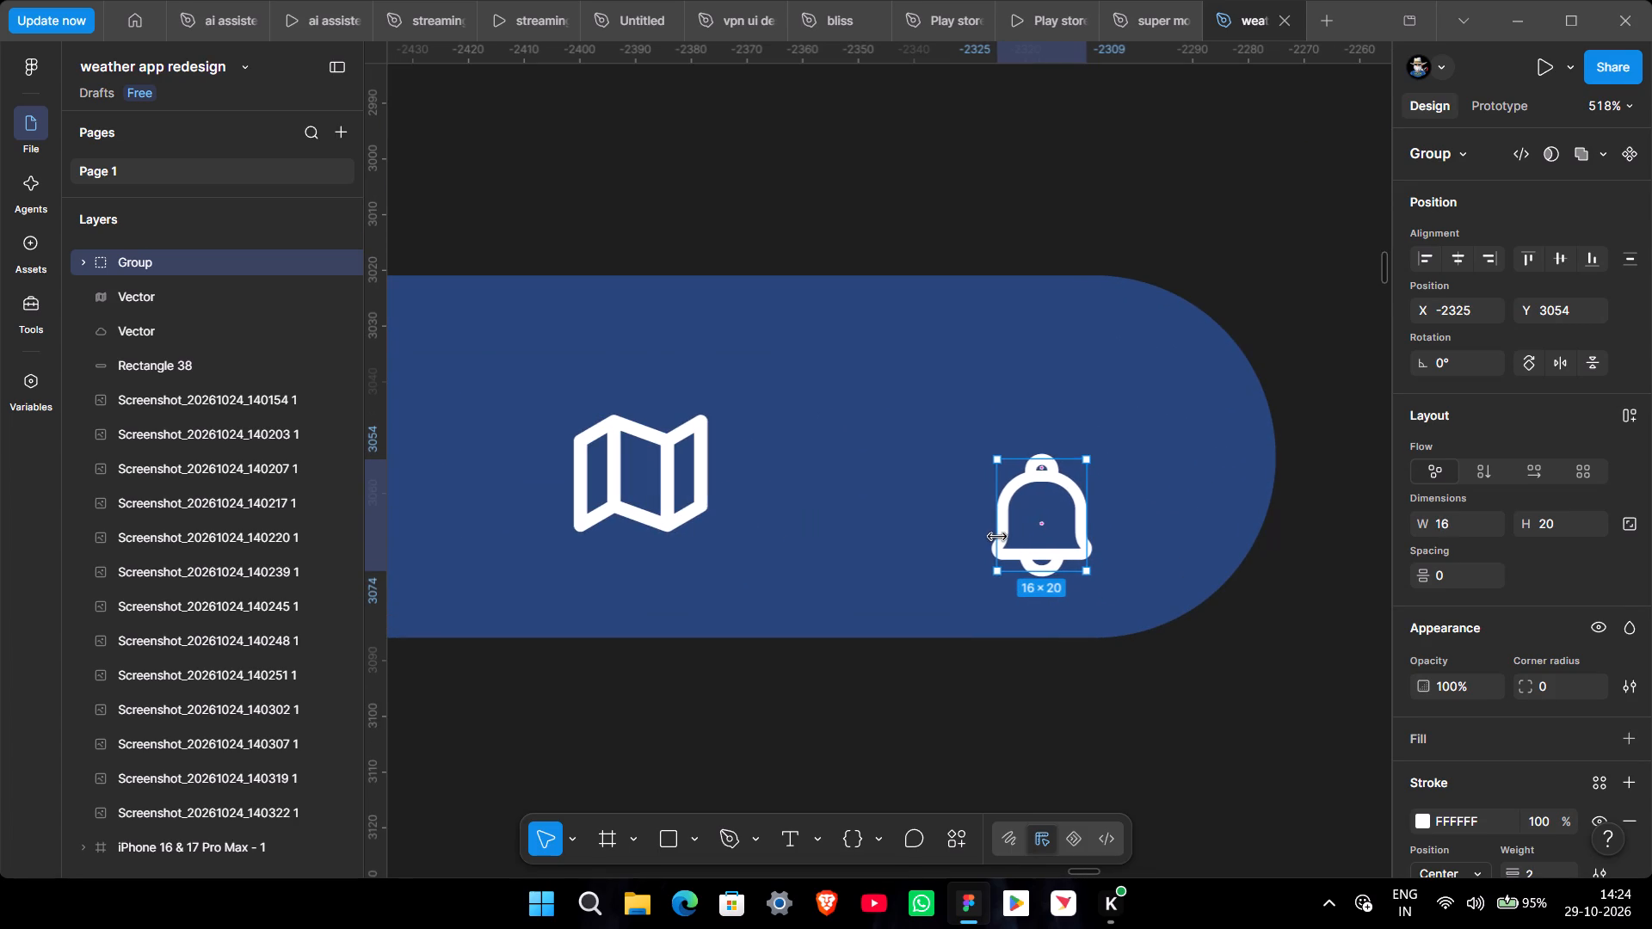
{"action": "scroll", "coordinate": [995, 567], "scroll_direction": "down", "scroll_amount": 9, "text": "ctrl"}
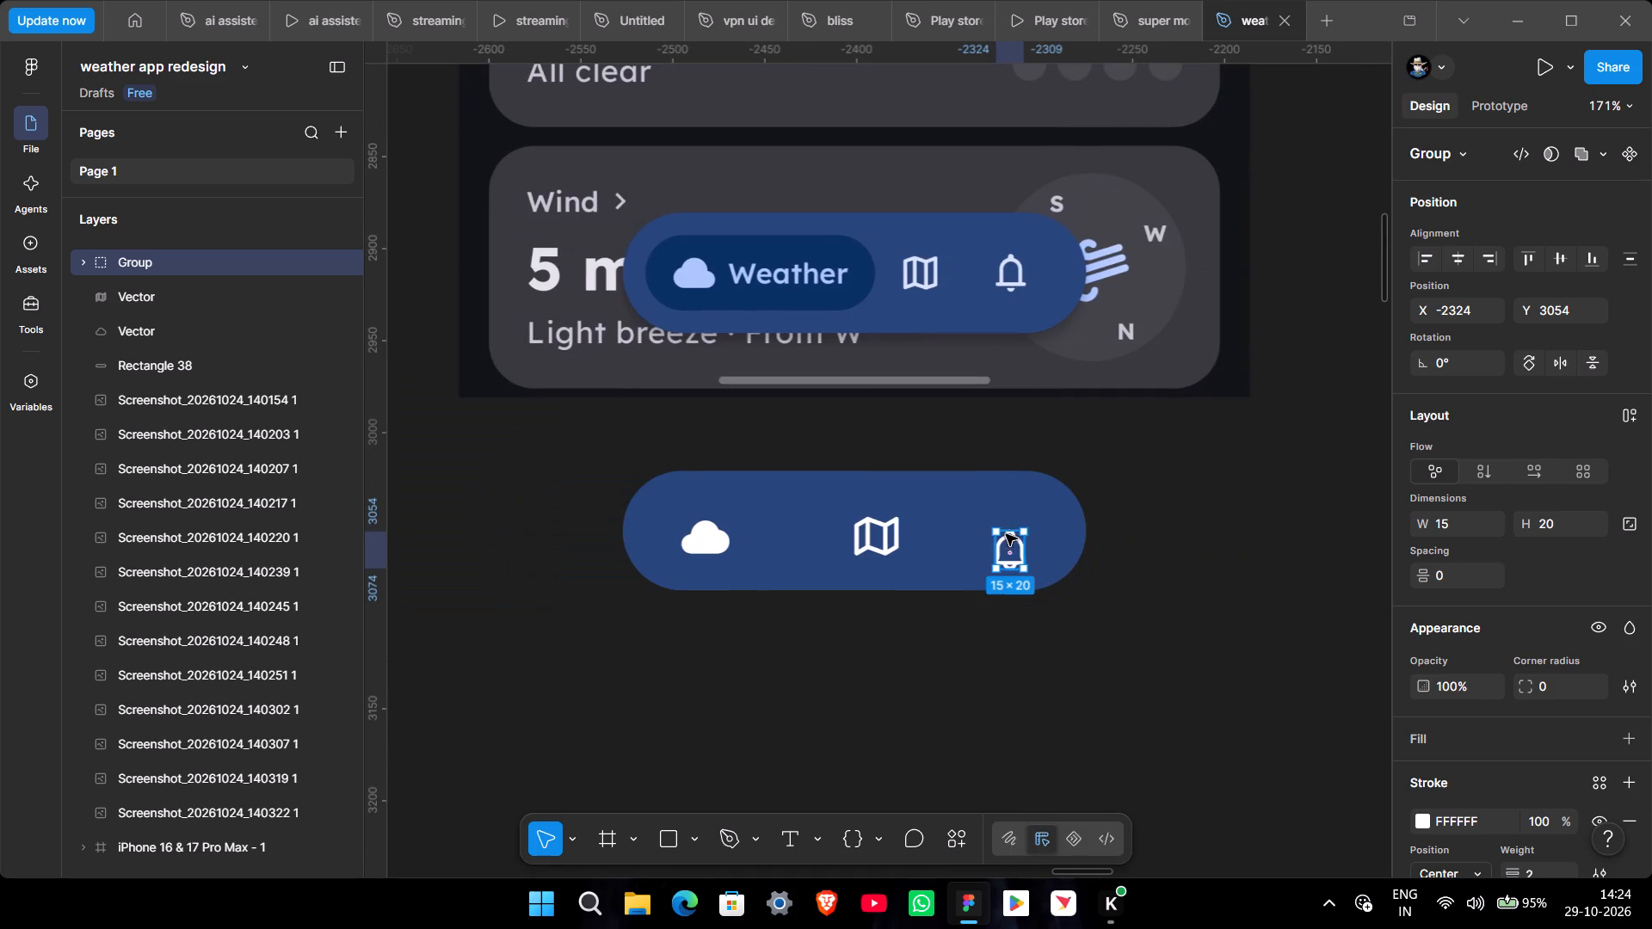
{"action": "left_click_drag", "start_coordinate": [1006, 528], "coordinate": [1006, 514], "text": "shift"}
{"action": "left_click", "coordinate": [1020, 677]}
{"action": "scroll", "coordinate": [1020, 677], "scroll_direction": "down", "scroll_amount": 2, "text": "ctrl"}
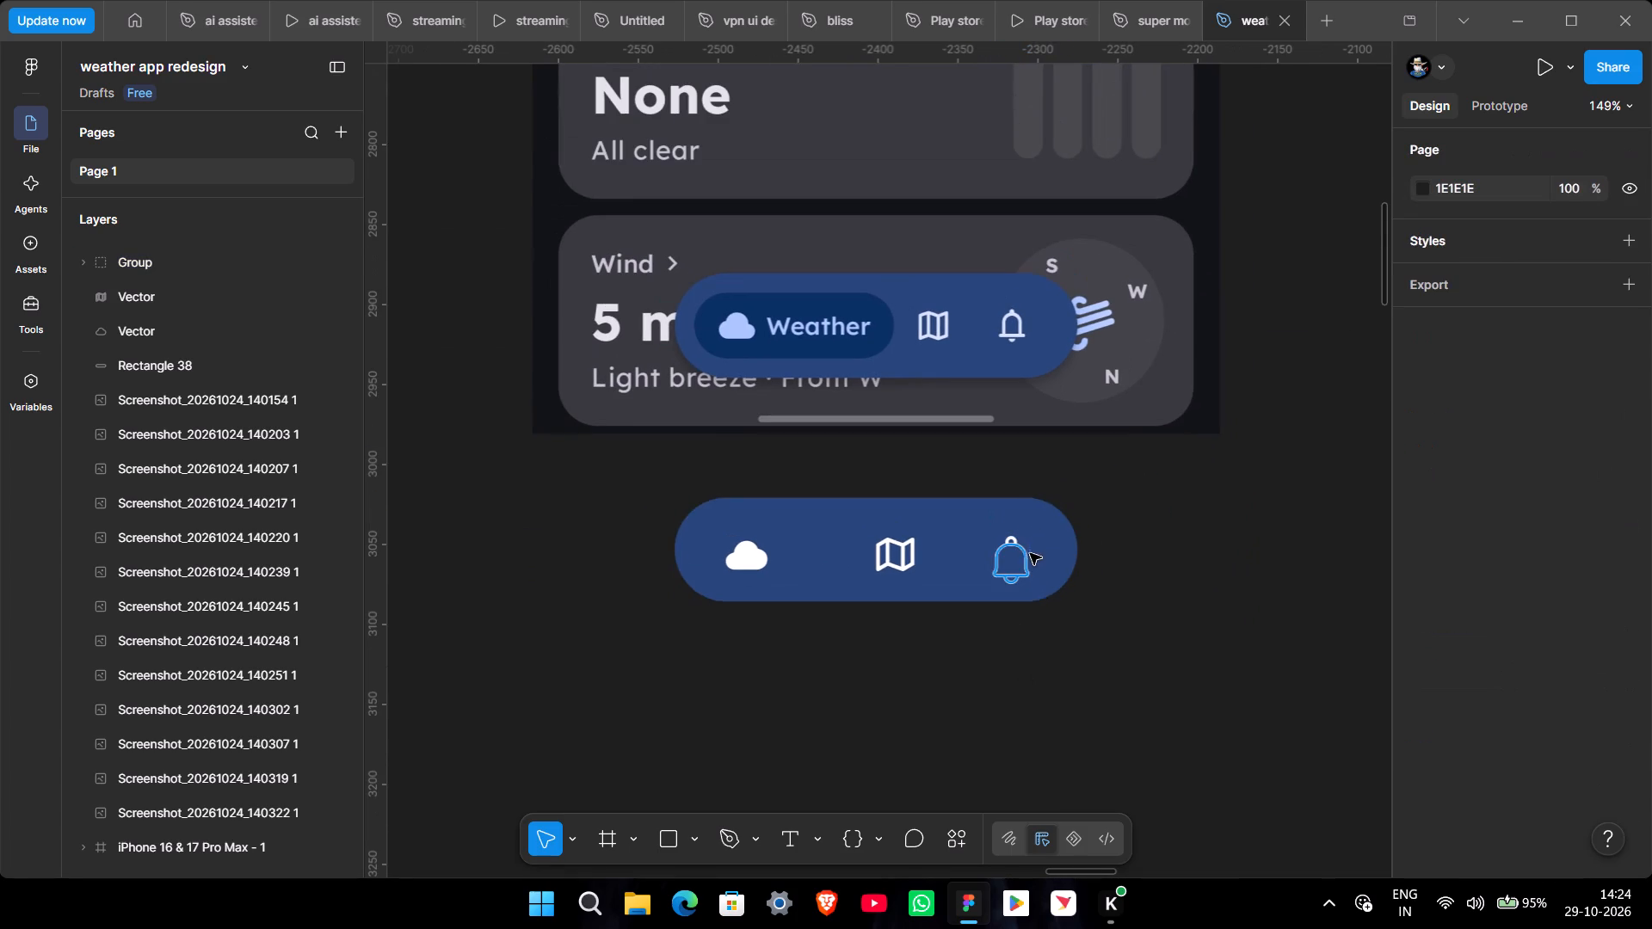
{"action": "left_click", "coordinate": [1019, 555], "text": "ctrl"}
{"action": "left_click", "coordinate": [1020, 544]}
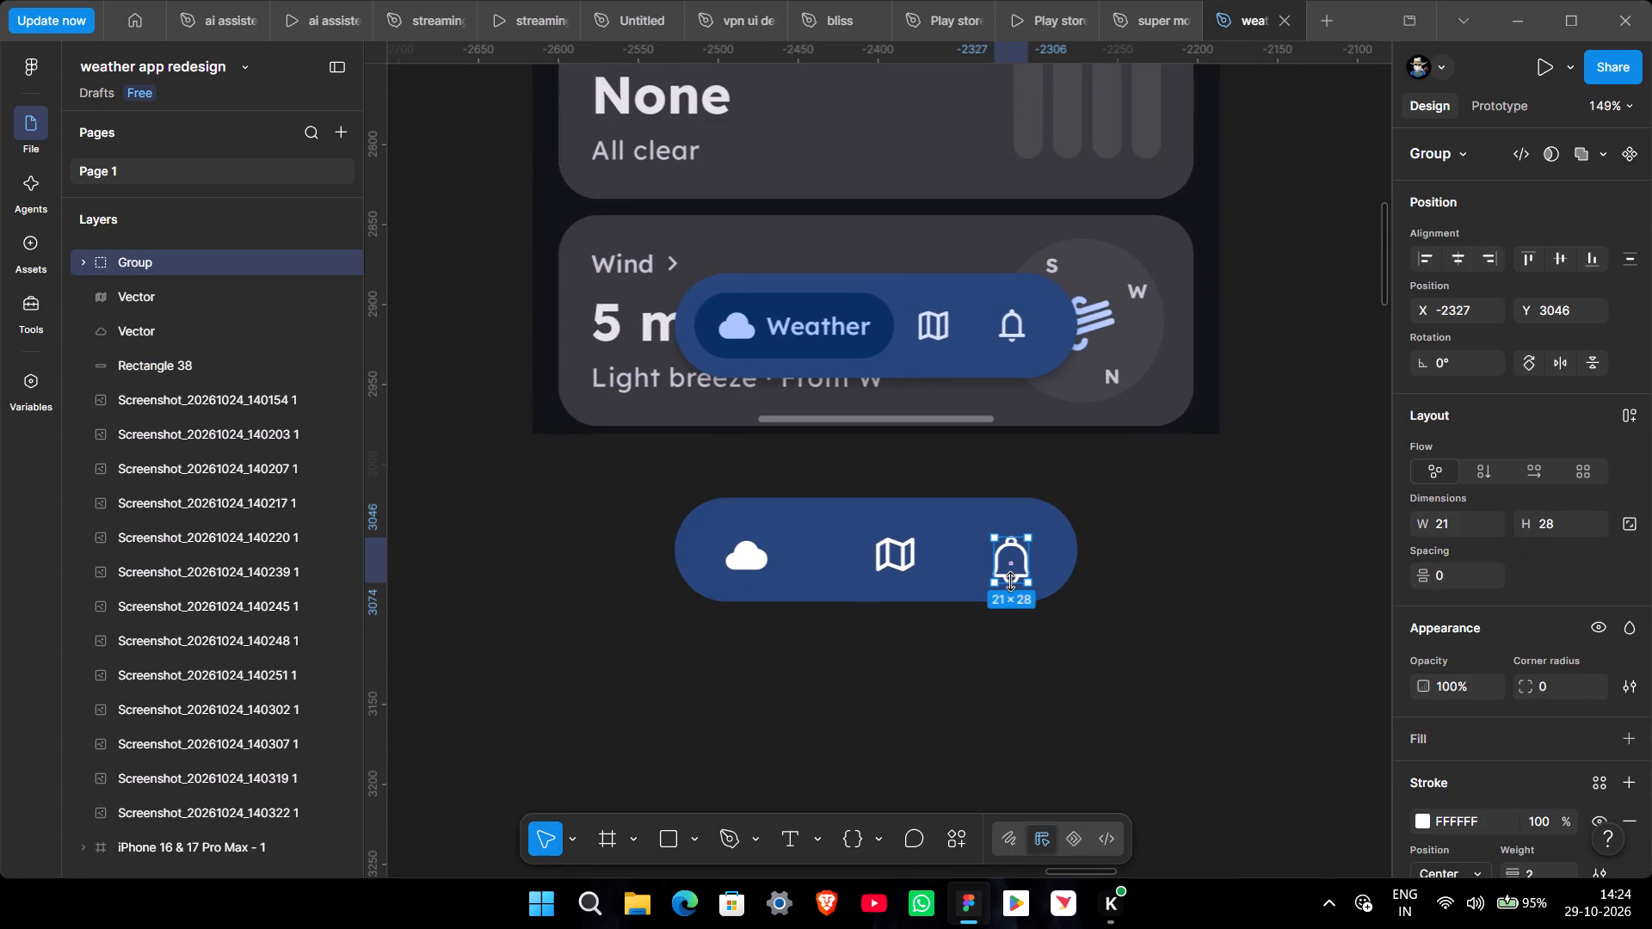
{"action": "left_click", "coordinate": [1010, 581], "text": "shift"}
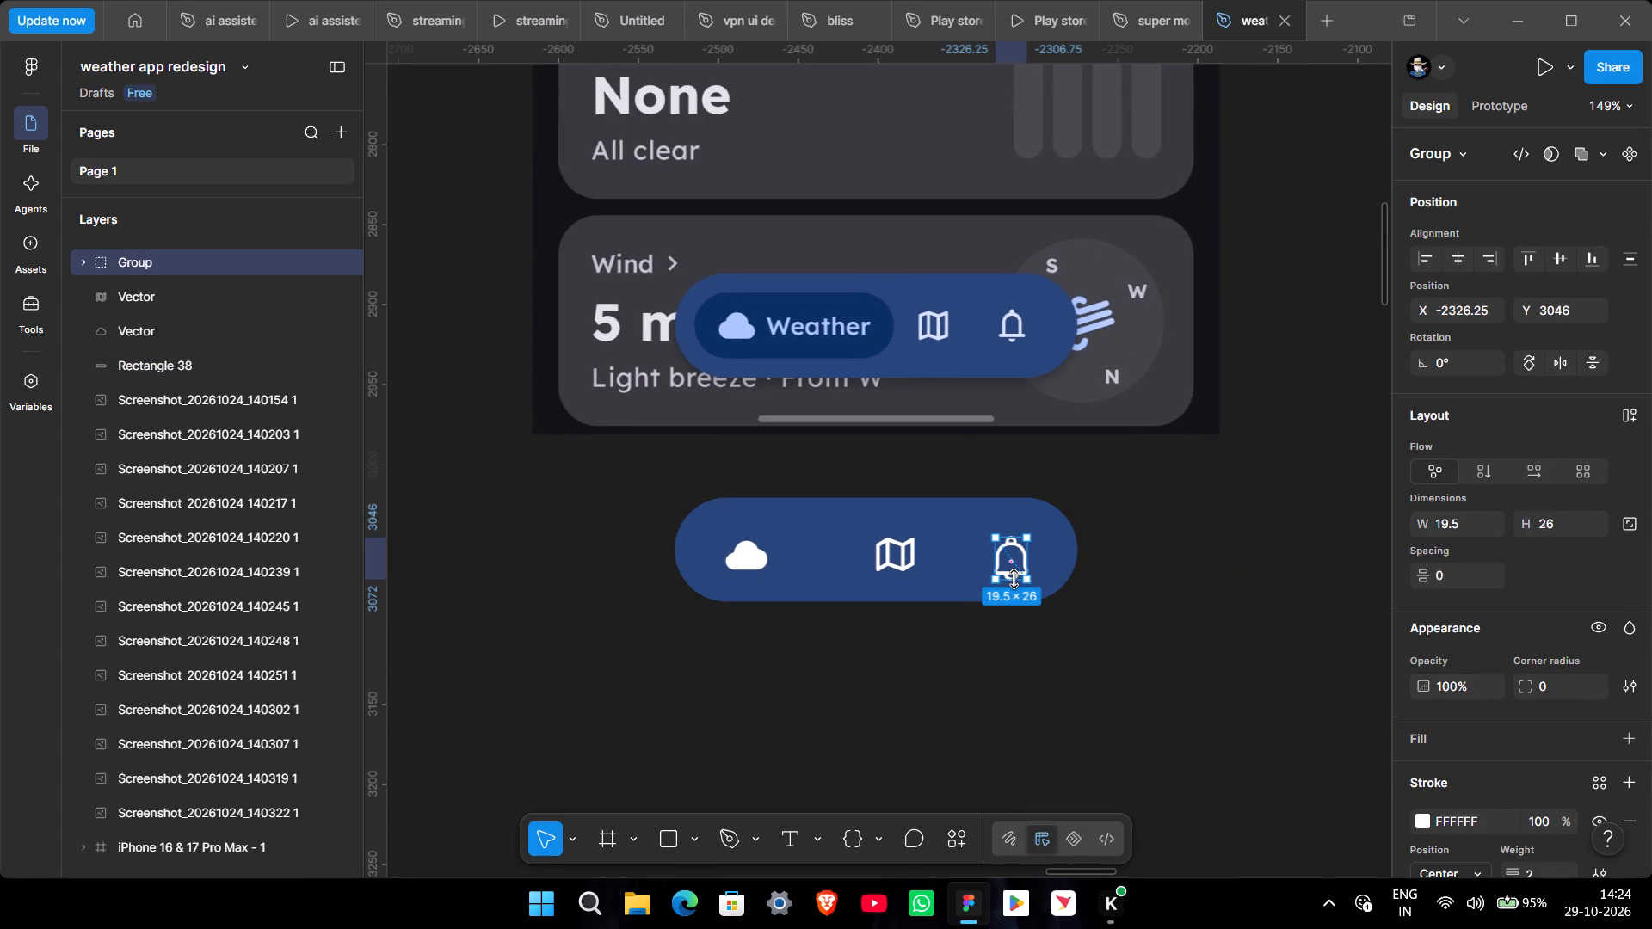
{"action": "left_click", "coordinate": [1014, 563]}
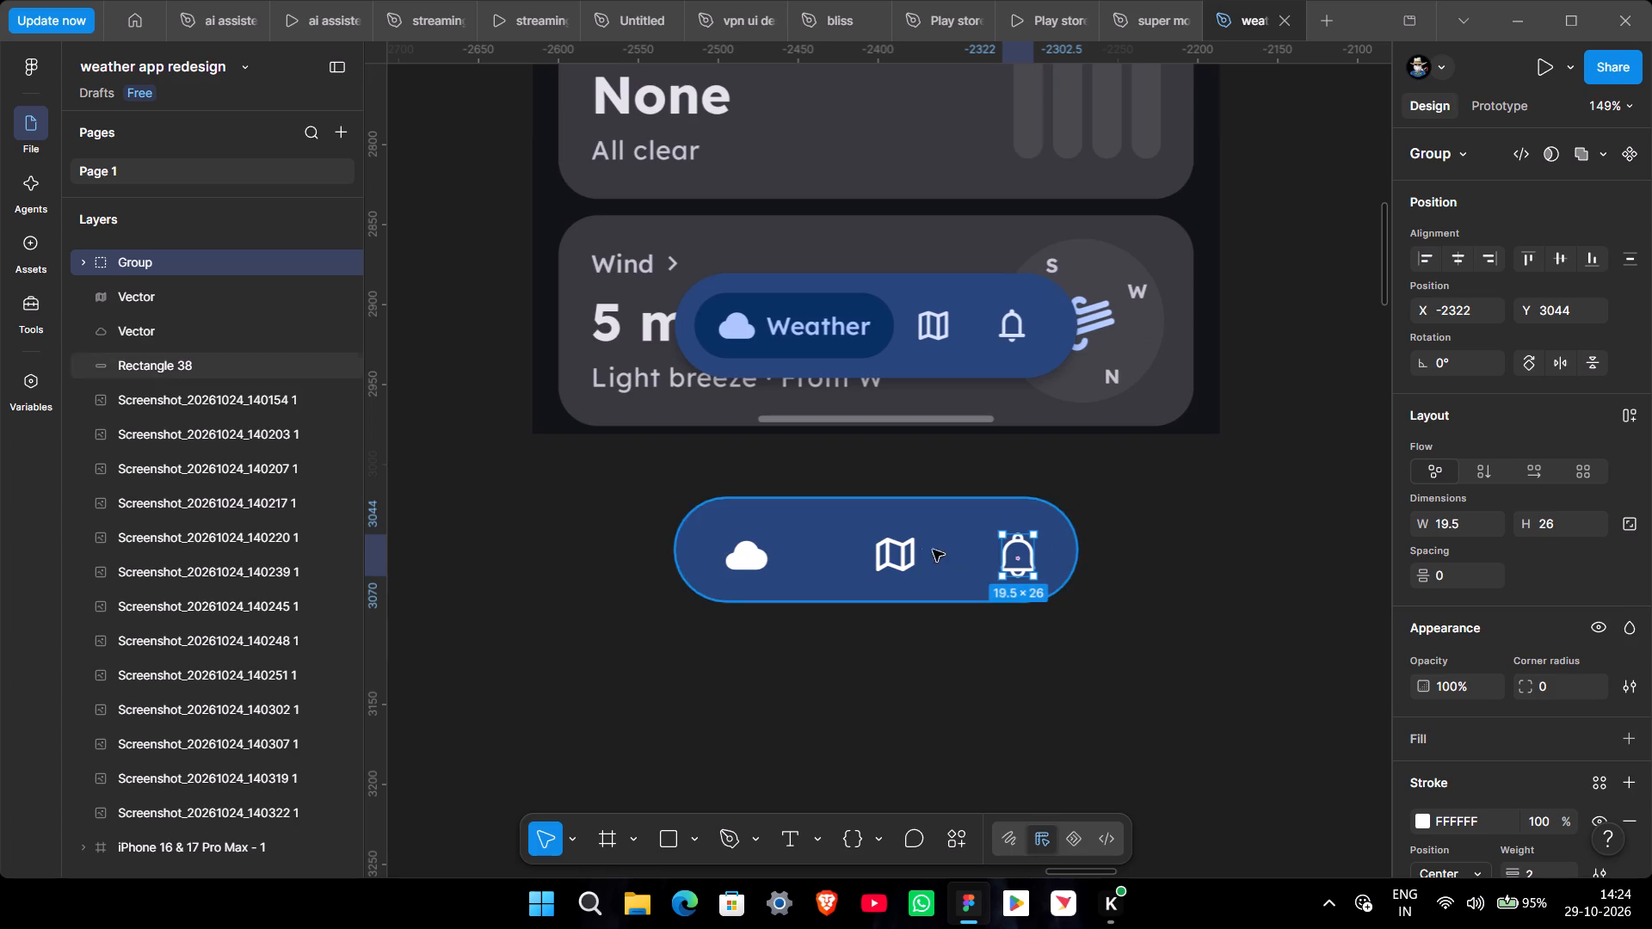
Align the cloud, map and bell icons on their vertical centres and space them evenly, 62 apart.
{"action": "left_click", "coordinate": [909, 546], "text": "shift"}
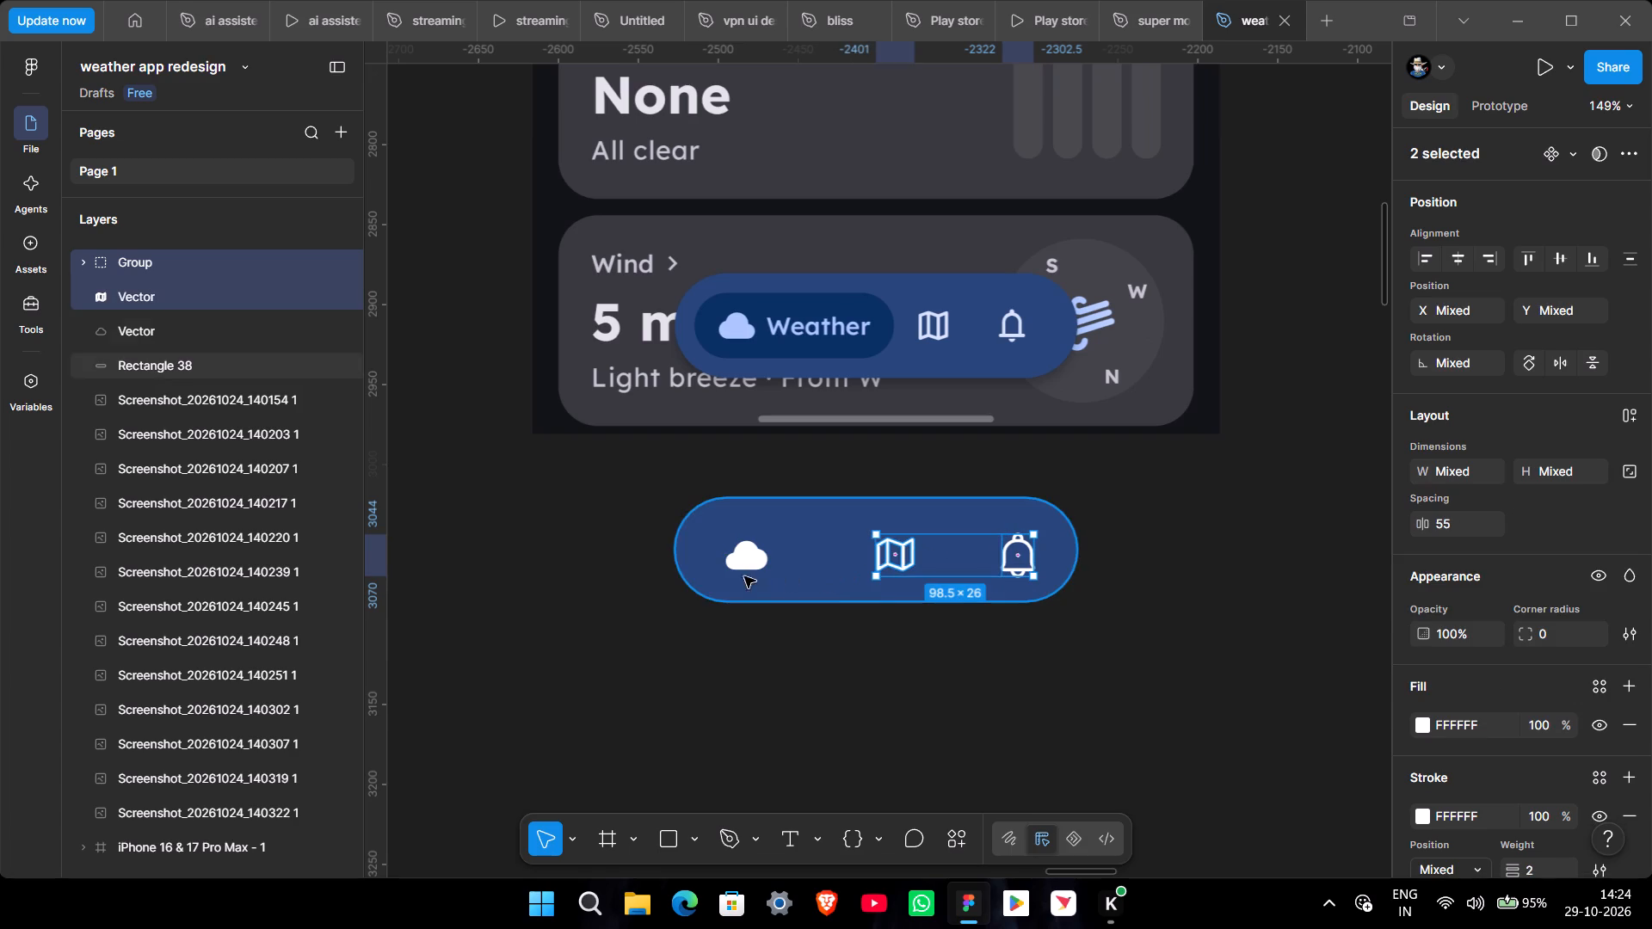
{"action": "left_click", "coordinate": [738, 560], "text": "shift"}
{"action": "left_click", "coordinate": [1556, 256]}
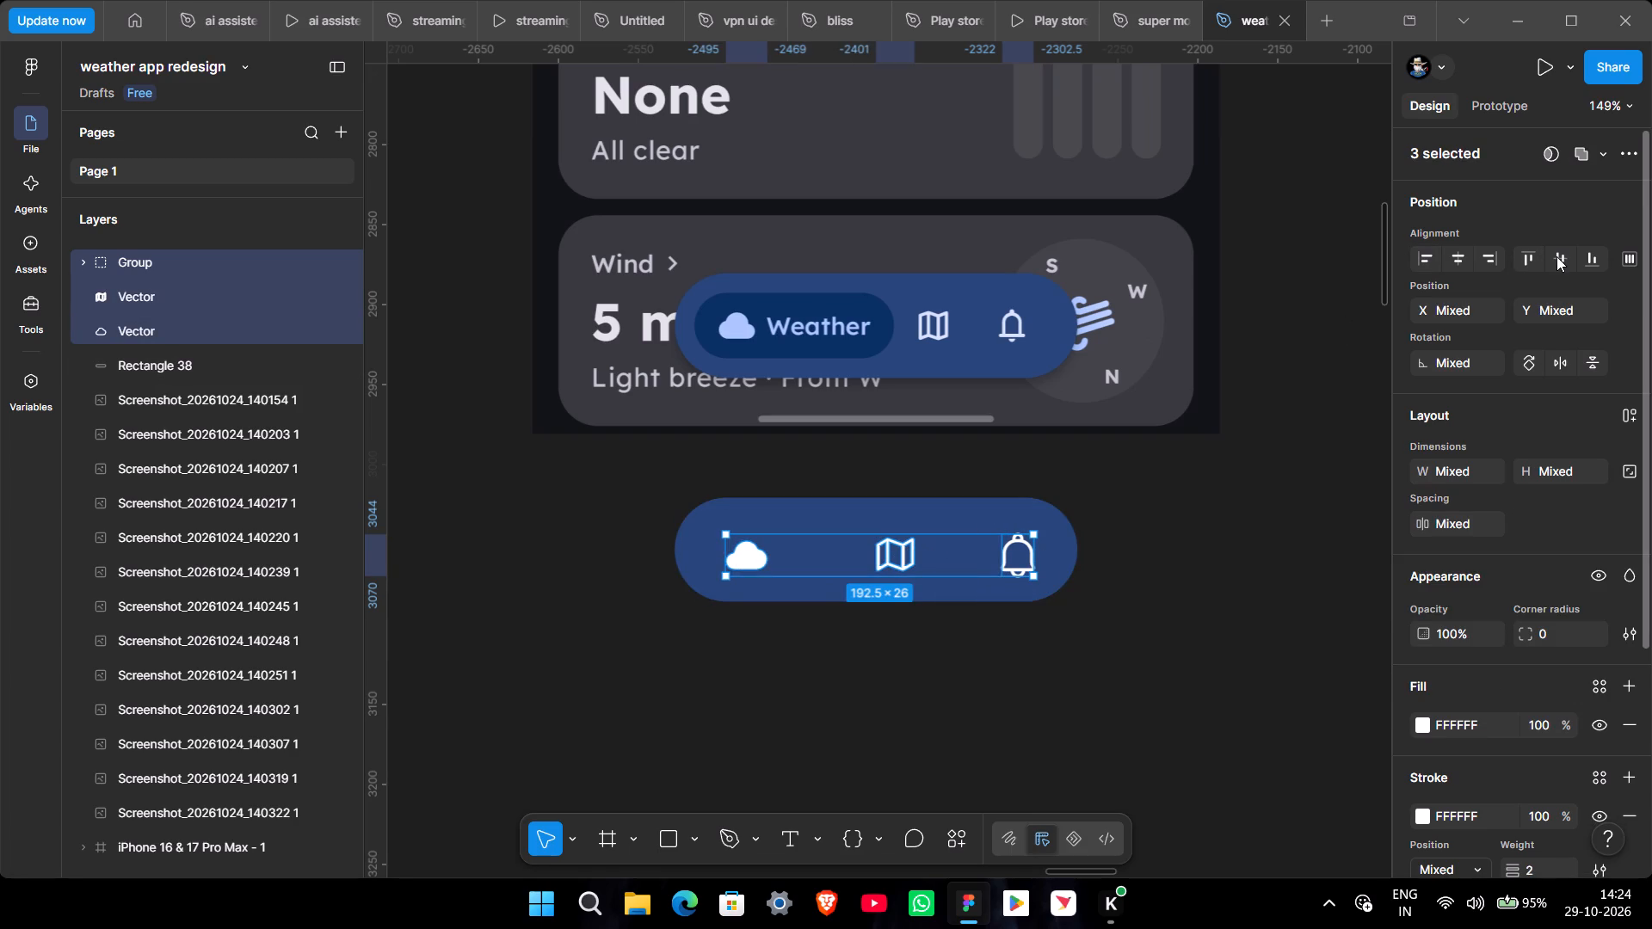
{"action": "triple_click", "coordinate": [1556, 256]}
{"action": "left_click", "coordinate": [1556, 256]}
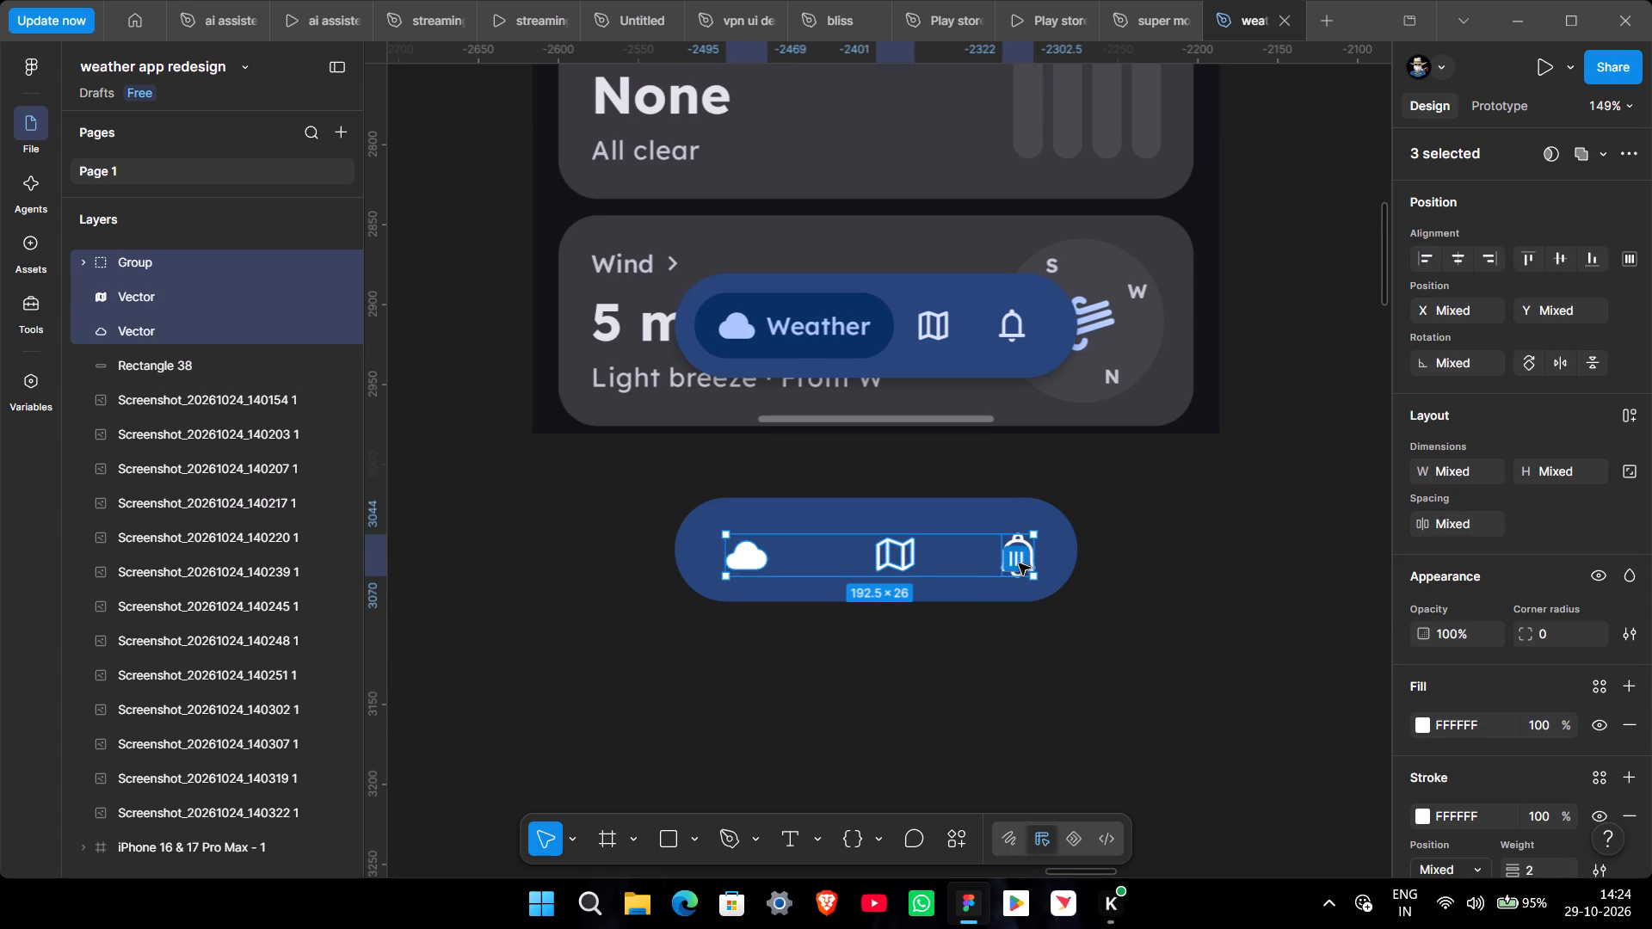
{"action": "scroll", "coordinate": [1019, 563], "scroll_direction": "up", "scroll_amount": 3, "text": "ctrl"}
{"action": "left_click", "coordinate": [1018, 563]}
{"action": "scroll", "coordinate": [853, 554], "scroll_direction": "down", "scroll_amount": 5, "text": "ctrl"}
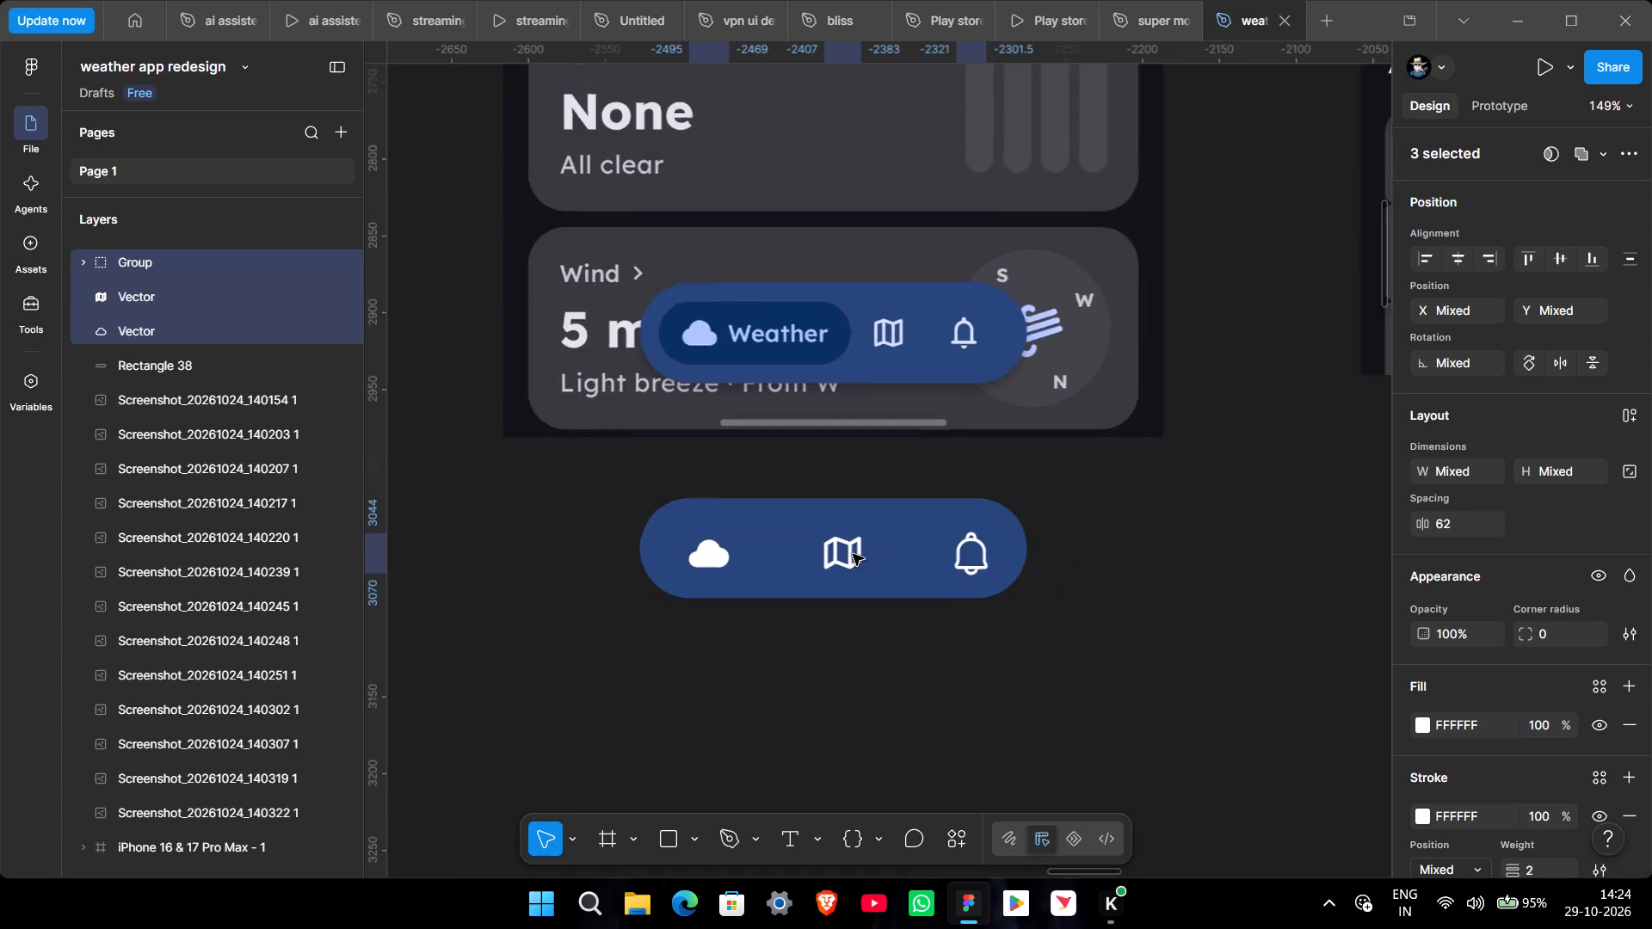
Move the three icons together to the middle of the pill, with the cloud at about X -2498 and the bell at Y 3041.
{"action": "scroll", "coordinate": [853, 554], "scroll_direction": "down", "scroll_amount": 1, "text": "ctrl"}
{"action": "scroll", "coordinate": [836, 580], "scroll_direction": "up", "scroll_amount": 6, "text": "ctrl"}
{"action": "left_click", "coordinate": [855, 543]}
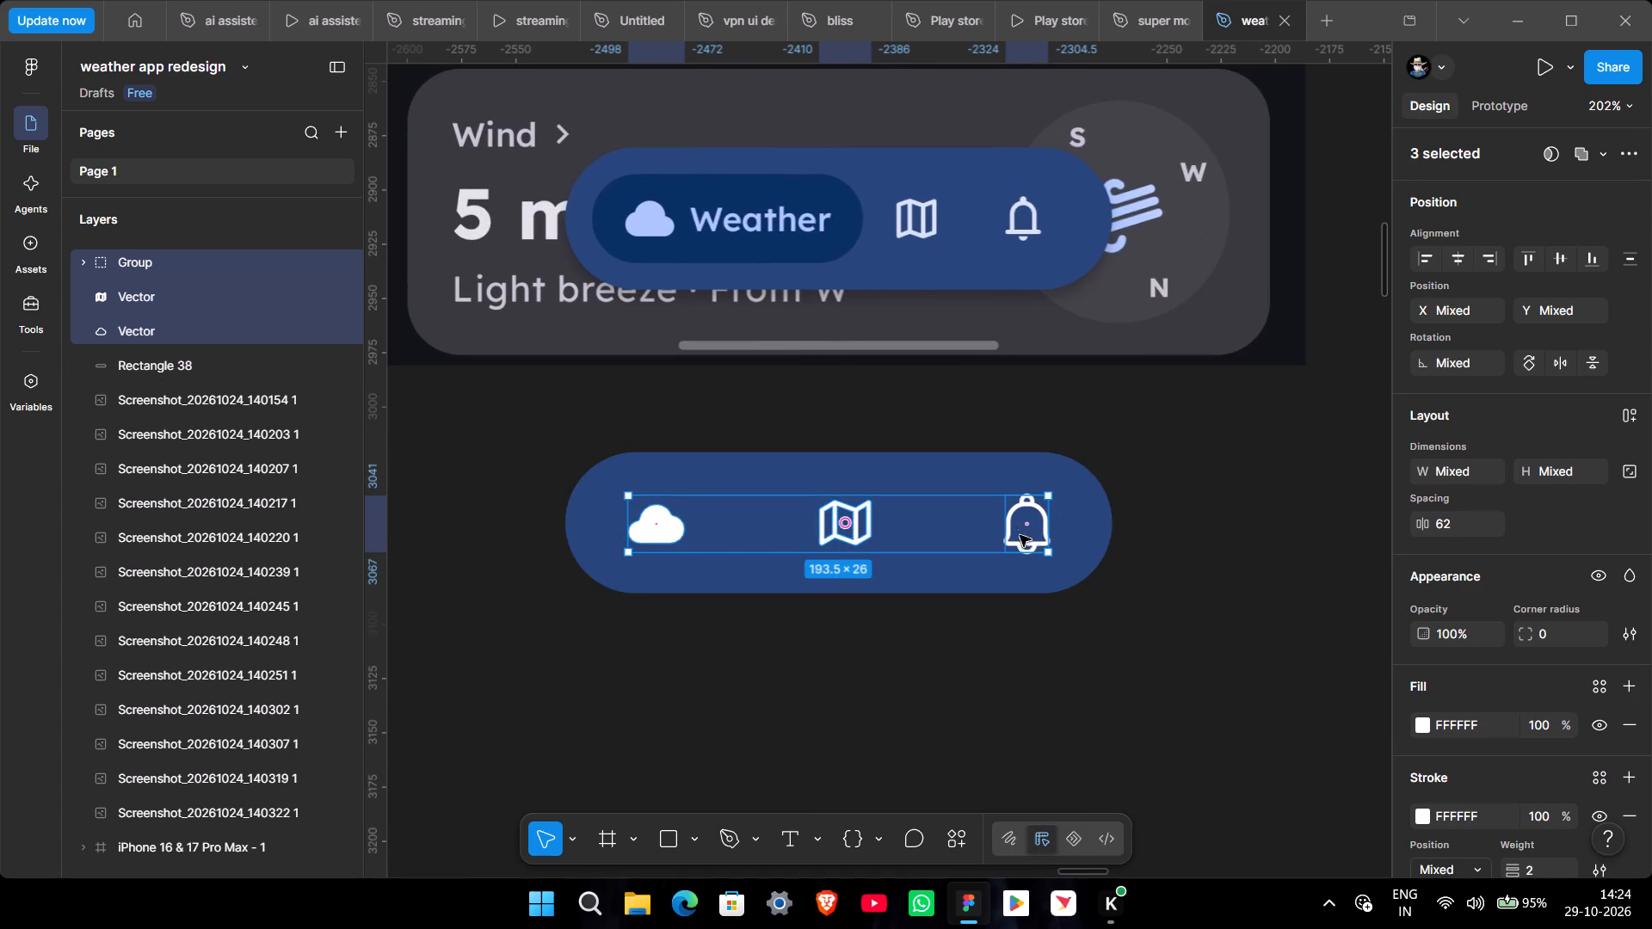
{"action": "left_click", "coordinate": [1019, 608]}
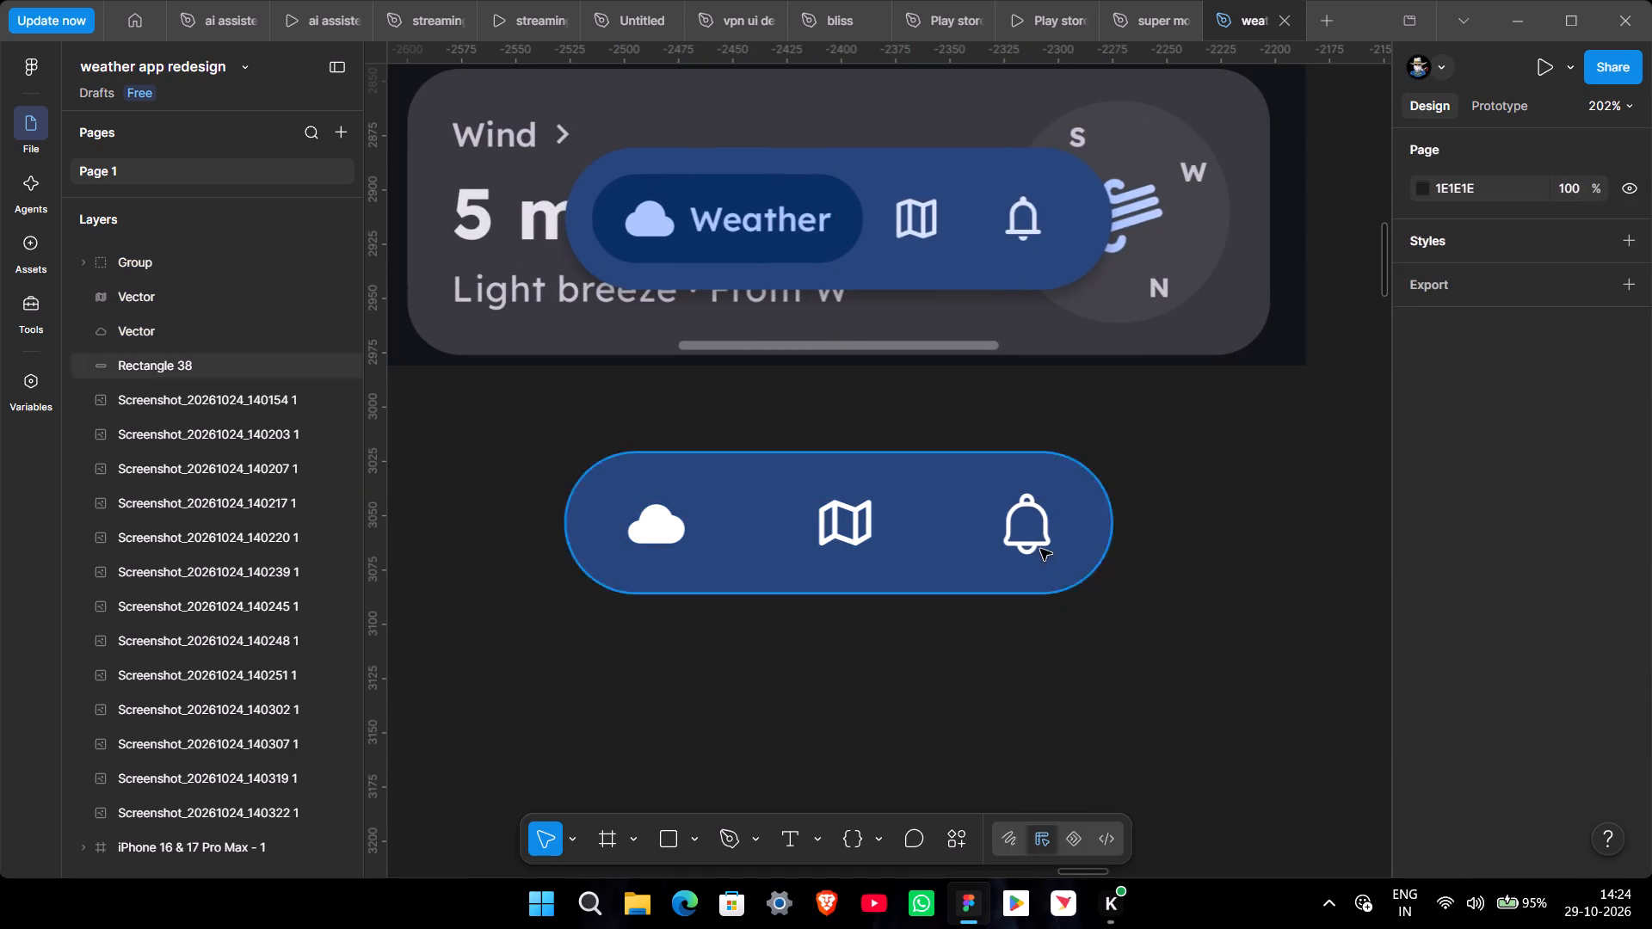
Shift the bell group slightly right to X -2321, keeping it on the pill's horizontal centre line.
{"action": "left_click", "coordinate": [1039, 545]}
{"action": "left_click", "coordinate": [1029, 522]}
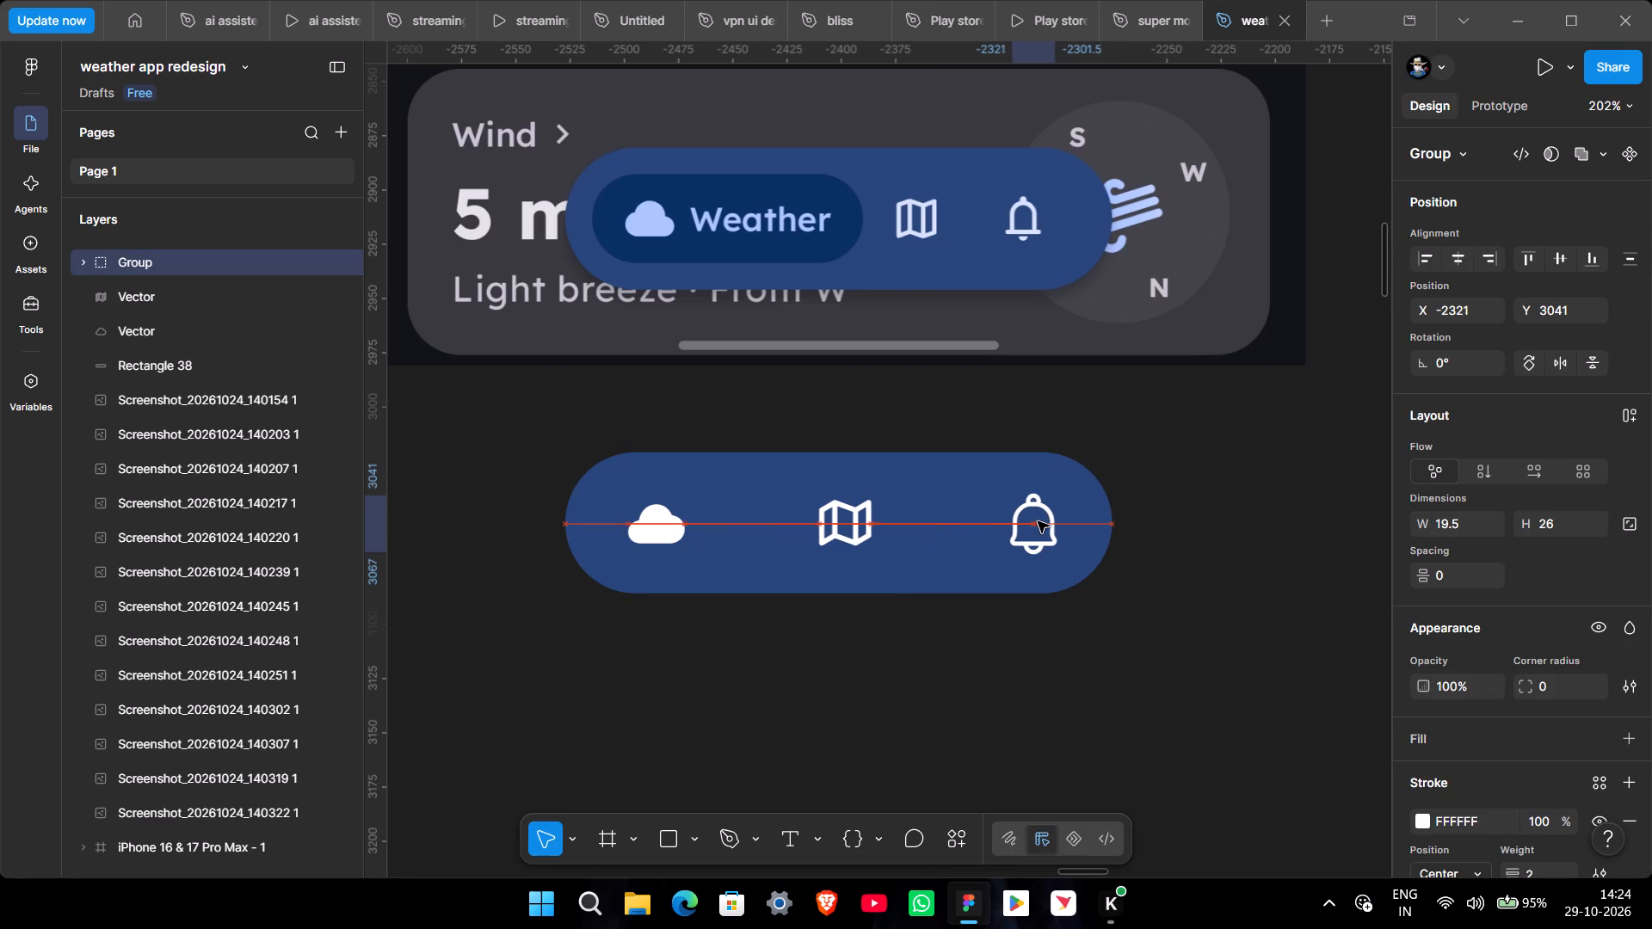
{"action": "left_click", "coordinate": [966, 677], "text": "ctrl"}
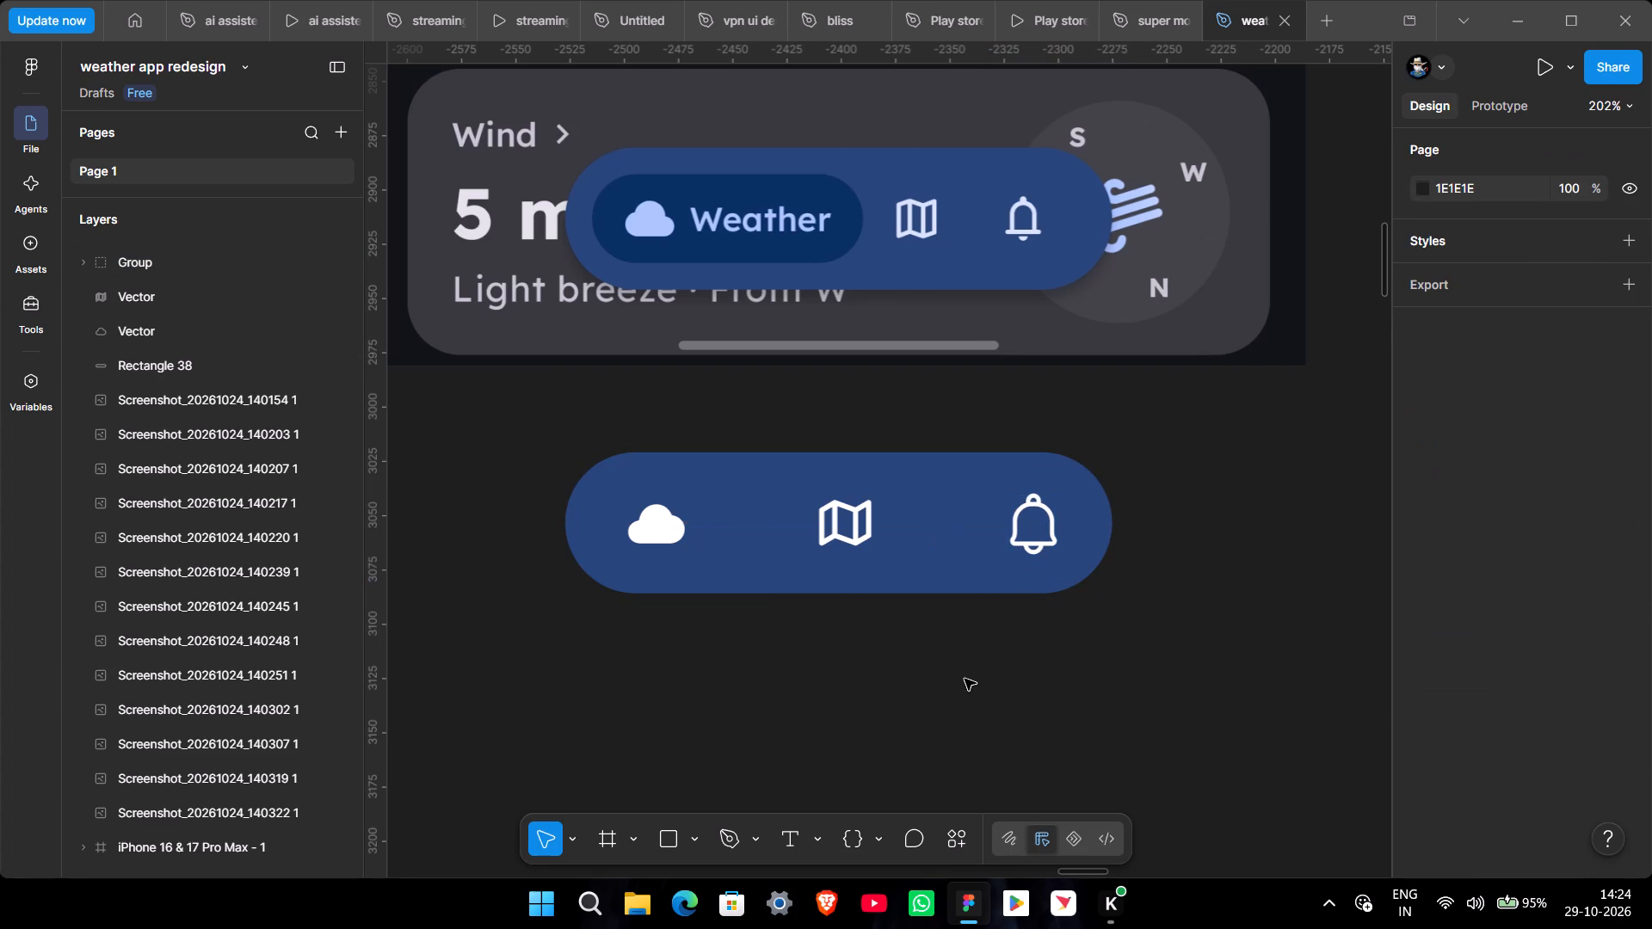
Widen the blue pill slightly by extending its right end.
{"action": "scroll", "coordinate": [965, 679], "scroll_direction": "down", "scroll_amount": 6, "text": "ctrl"}
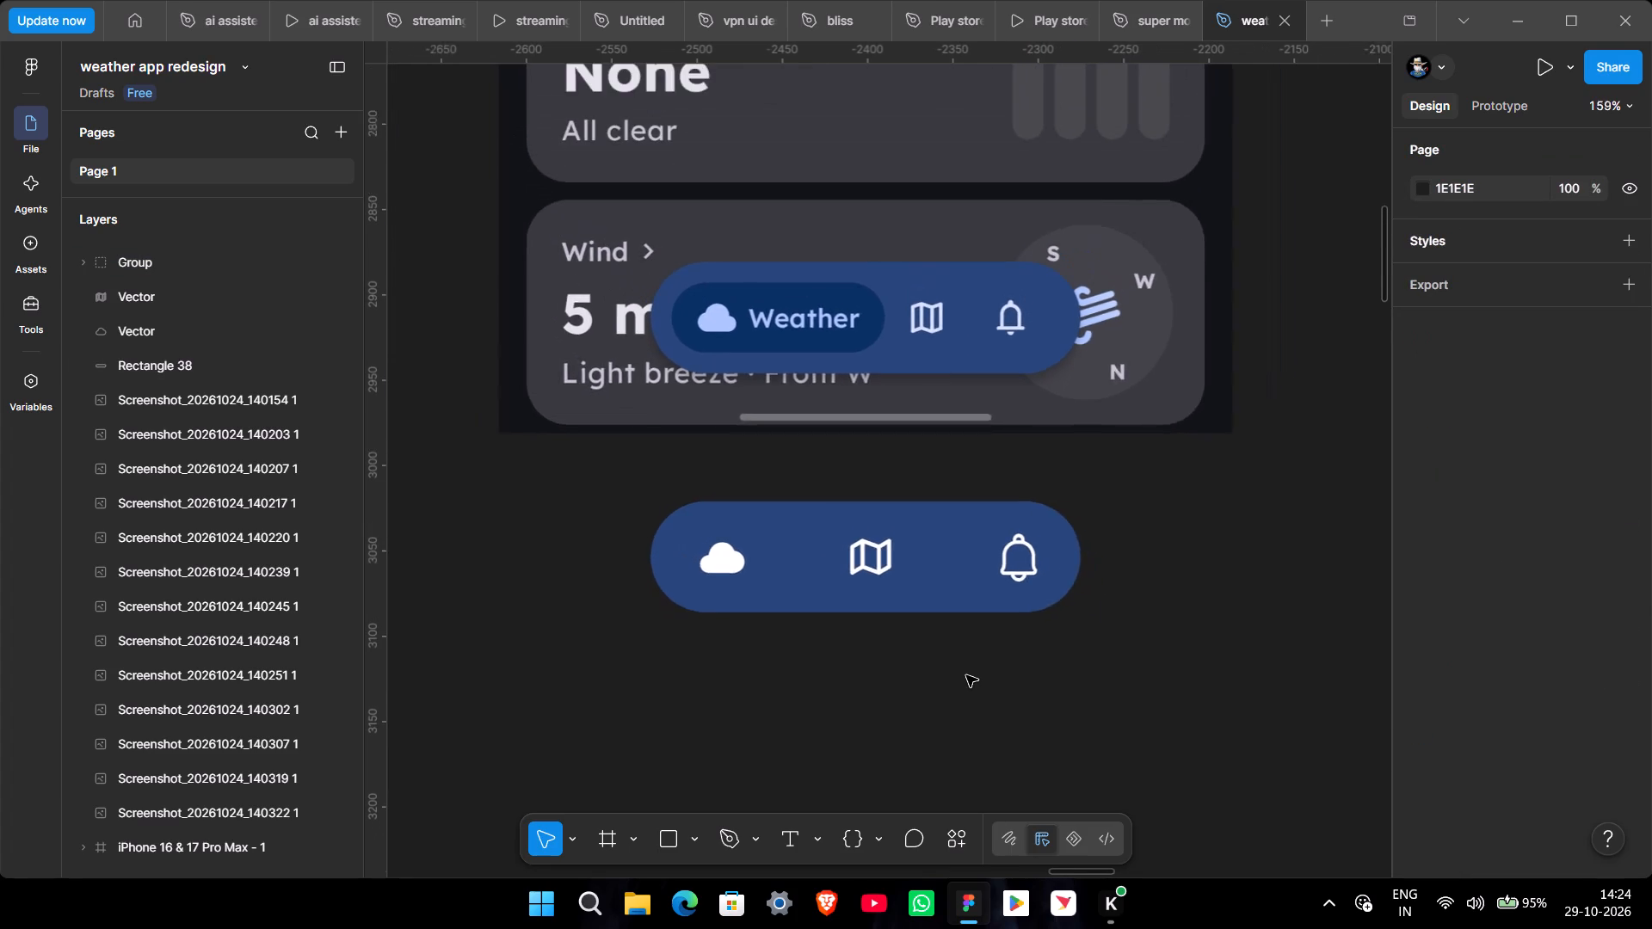
{"action": "scroll", "coordinate": [966, 675], "scroll_direction": "down", "scroll_amount": 5, "text": "ctrl"}
{"action": "scroll", "coordinate": [968, 673], "scroll_direction": "up", "scroll_amount": 7, "text": "ctrl"}
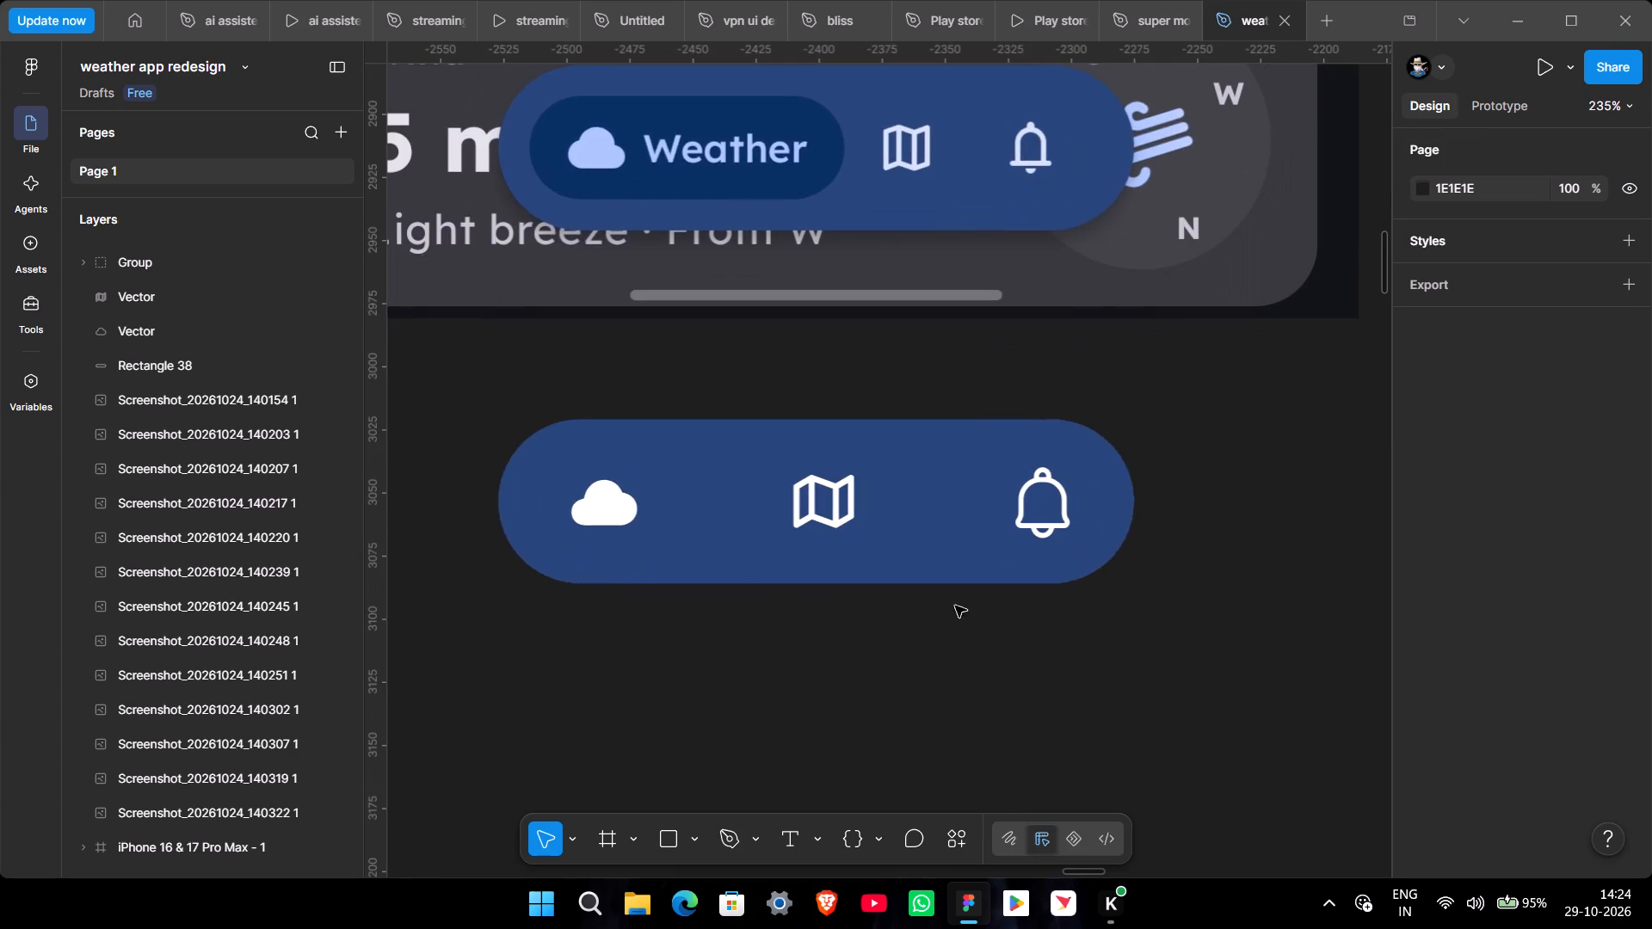
{"action": "left_click", "coordinate": [915, 503]}
{"action": "left_click_drag", "start_coordinate": [1130, 495], "coordinate": [1159, 495]}
{"action": "left_click", "coordinate": [604, 498], "text": "shift"}
{"action": "left_click", "coordinate": [760, 667]}
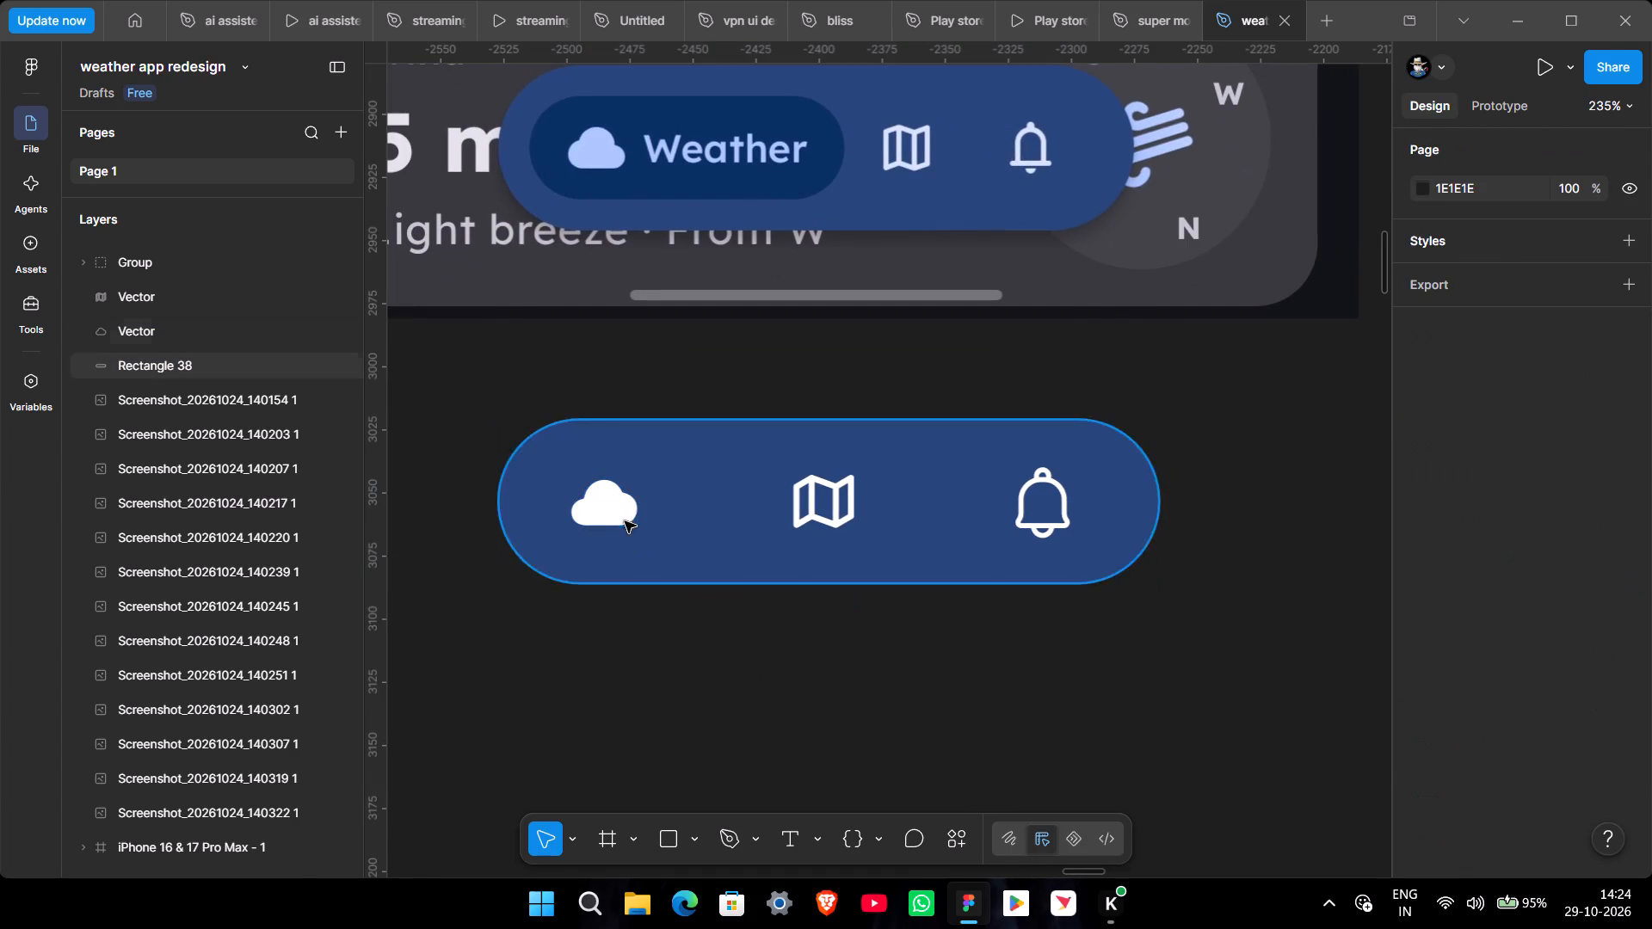
Shift the cloud, map and bell icons together slightly right to centre them on the widened pill.
{"action": "left_click", "coordinate": [620, 512], "text": "shift"}
{"action": "left_click", "coordinate": [812, 511], "text": "shift"}
{"action": "left_click", "coordinate": [1066, 512], "text": "shift"}
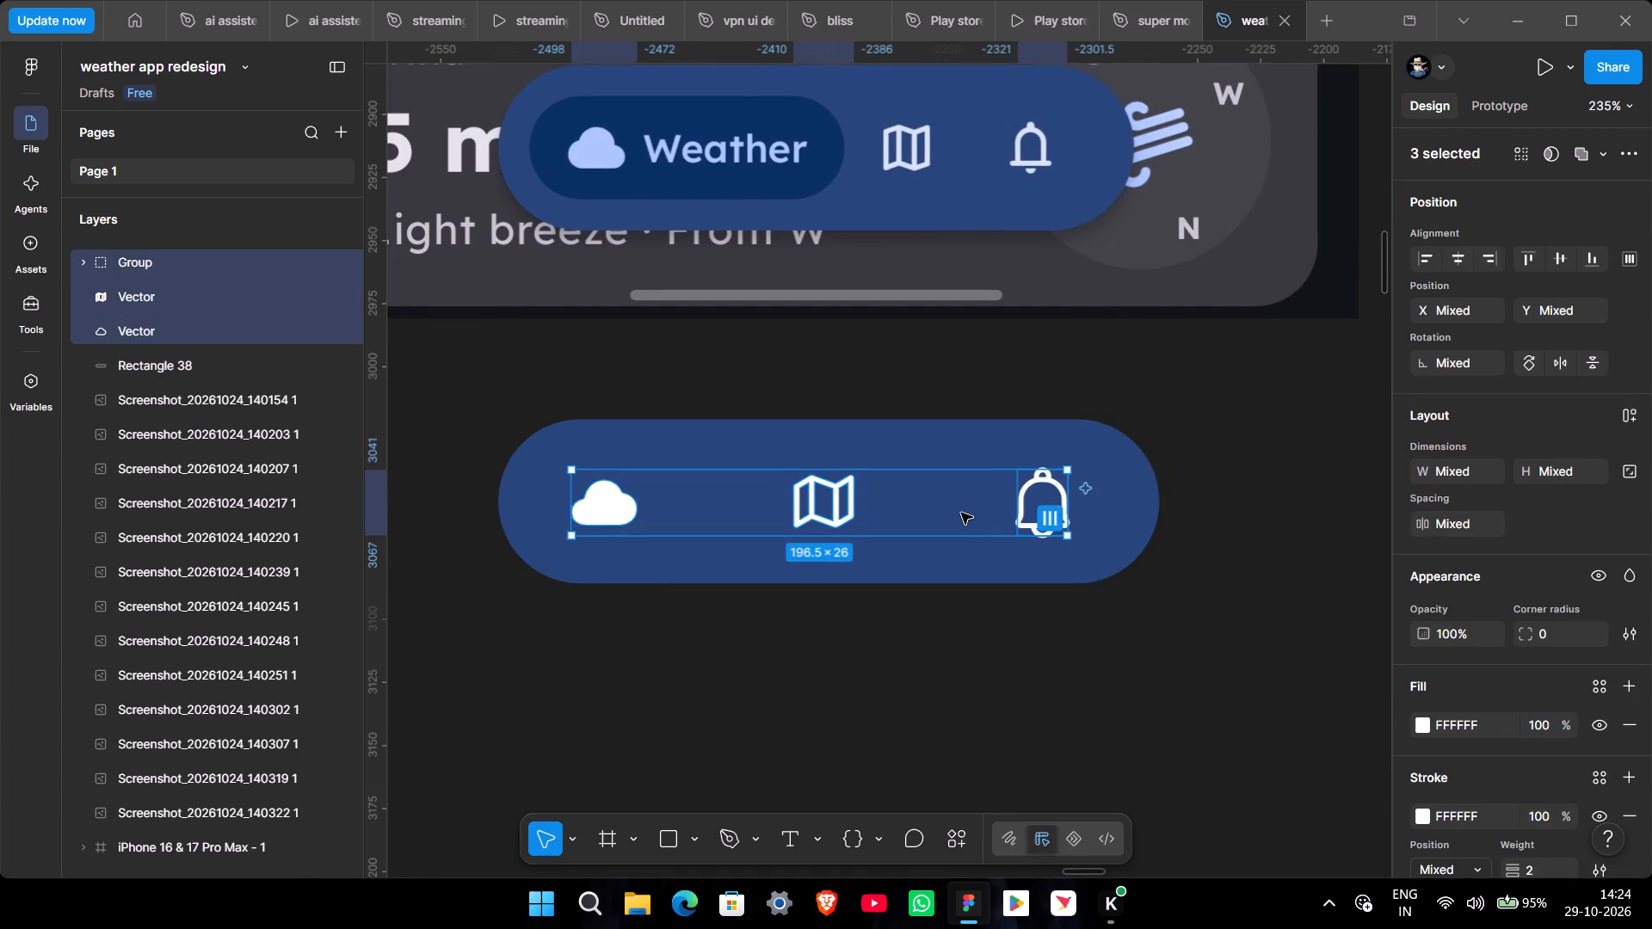
{"action": "left_click_drag", "start_coordinate": [952, 513], "coordinate": [965, 513]}
{"action": "left_click", "coordinate": [980, 686]}
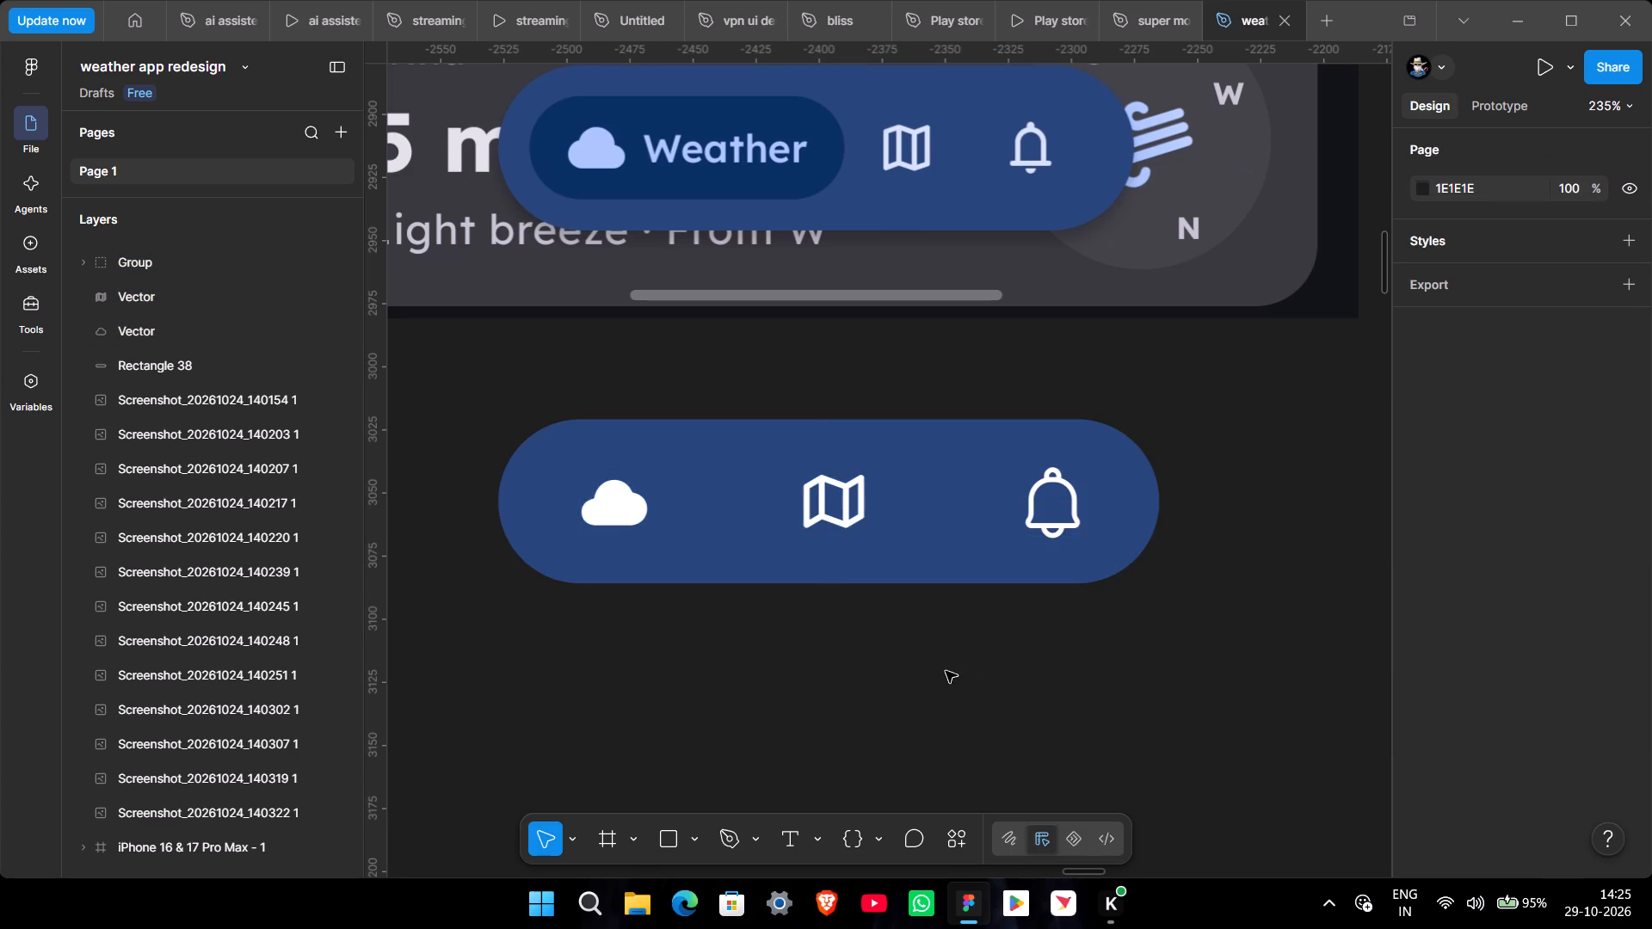
Draw a rectangle of 52 × 34 just below the left end of the pill, at about X -2520, Y 3116.
{"action": "scroll", "coordinate": [946, 671], "scroll_direction": "down", "scroll_amount": 4, "text": "ctrl"}
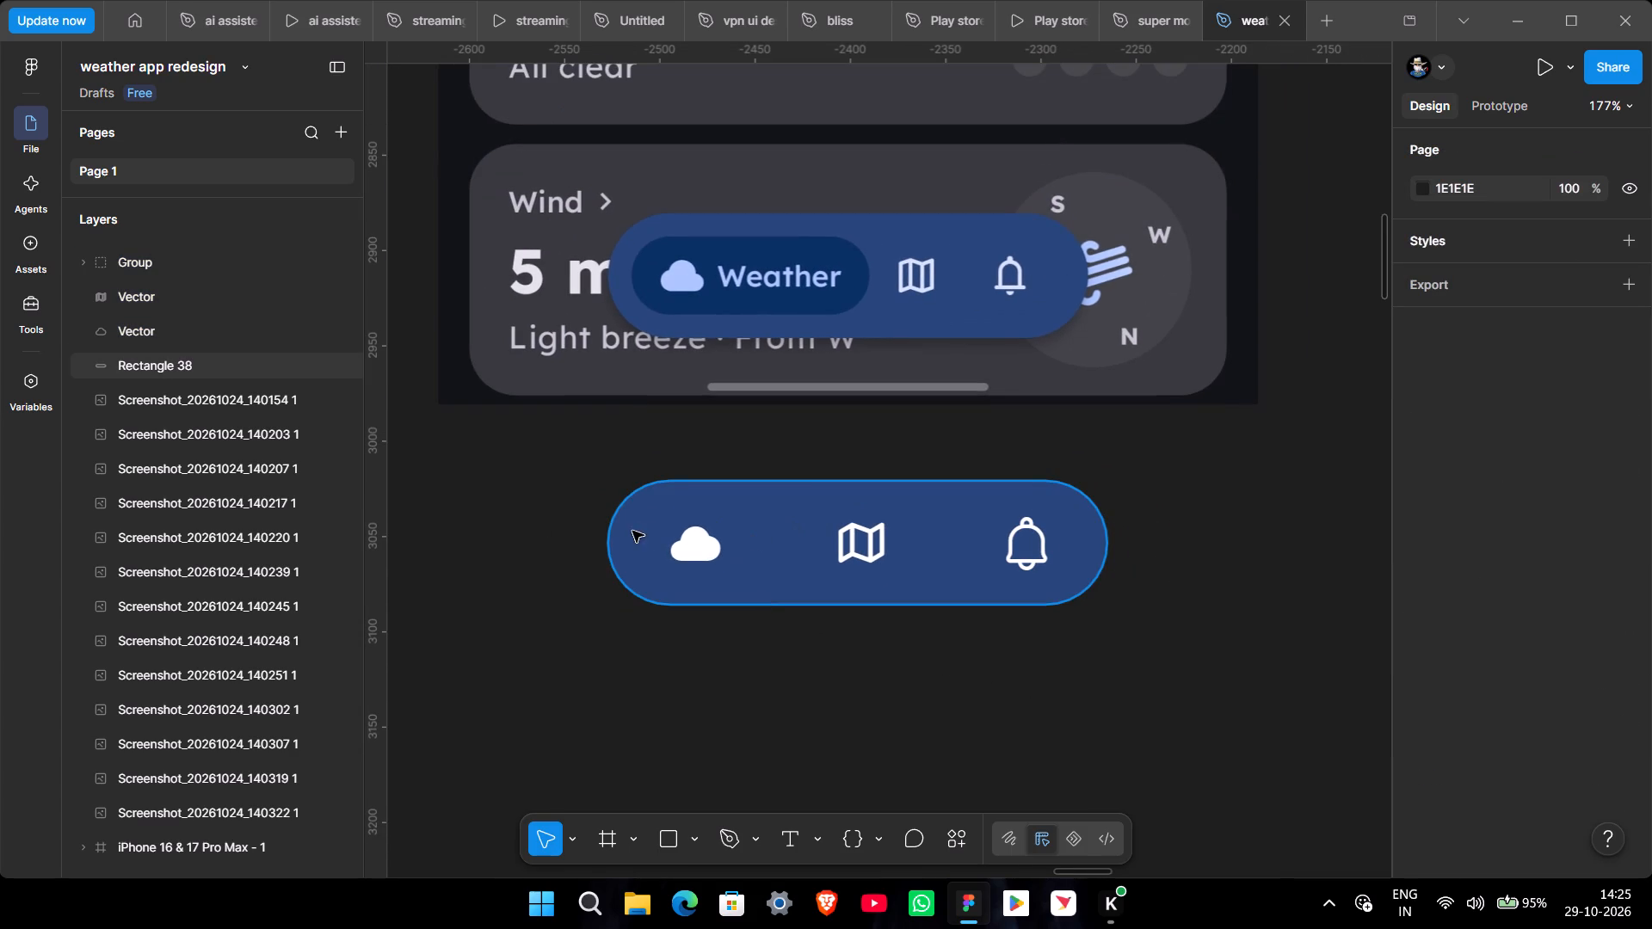
{"action": "left_click", "coordinate": [670, 826]}
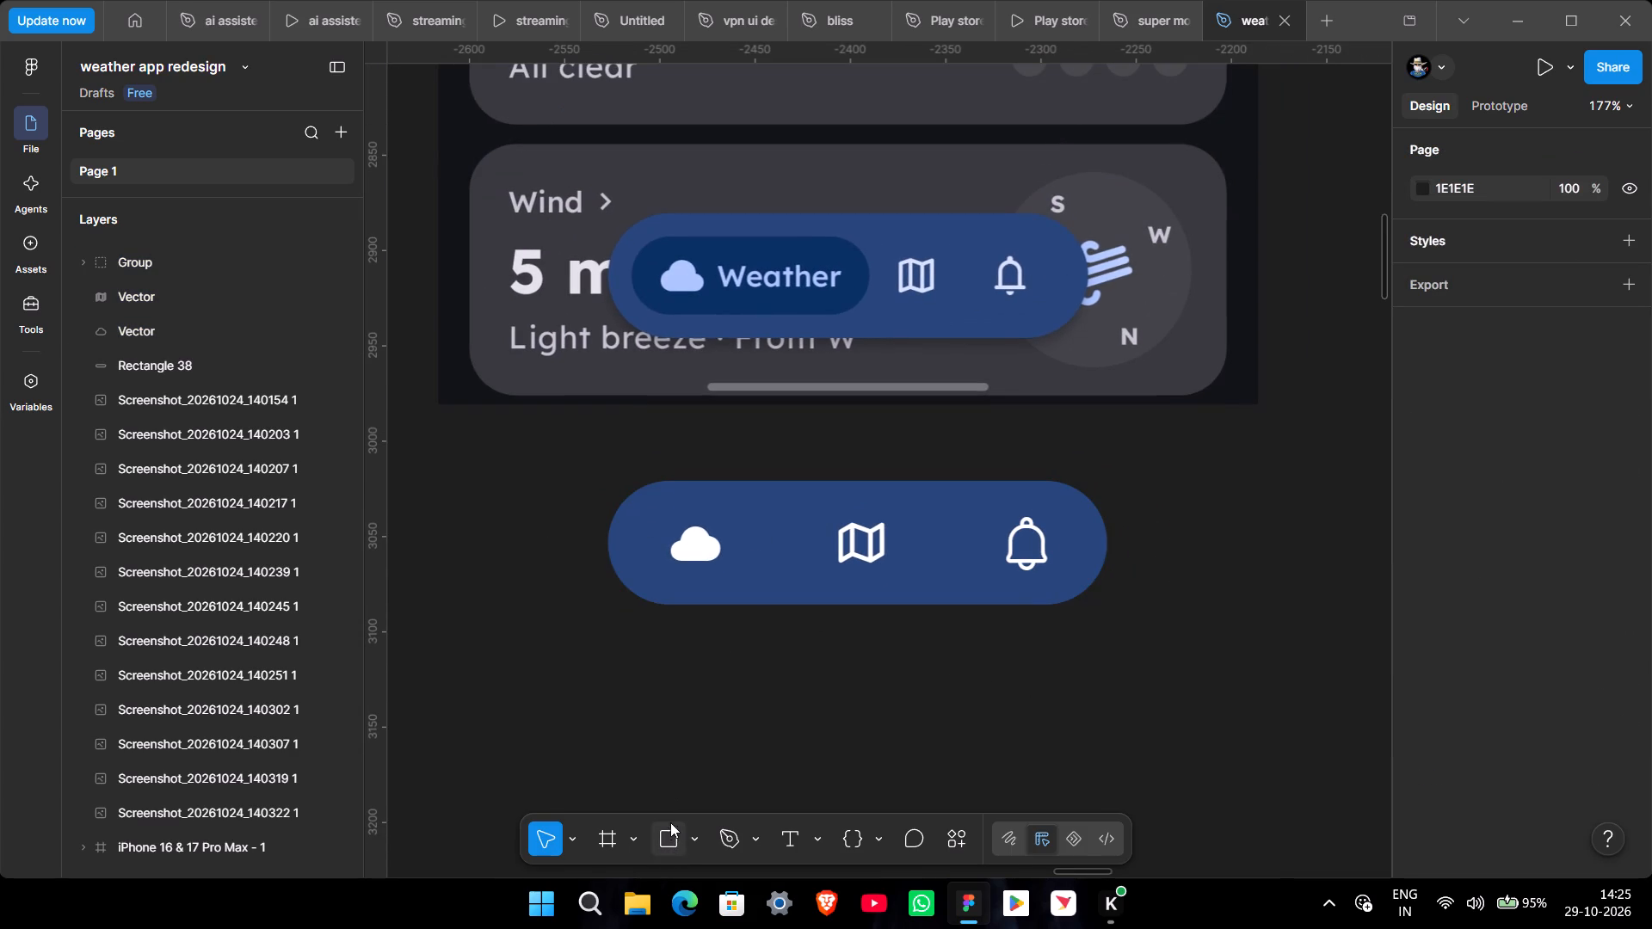
{"action": "left_click_drag", "start_coordinate": [622, 669], "coordinate": [645, 692], "text": "shift"}
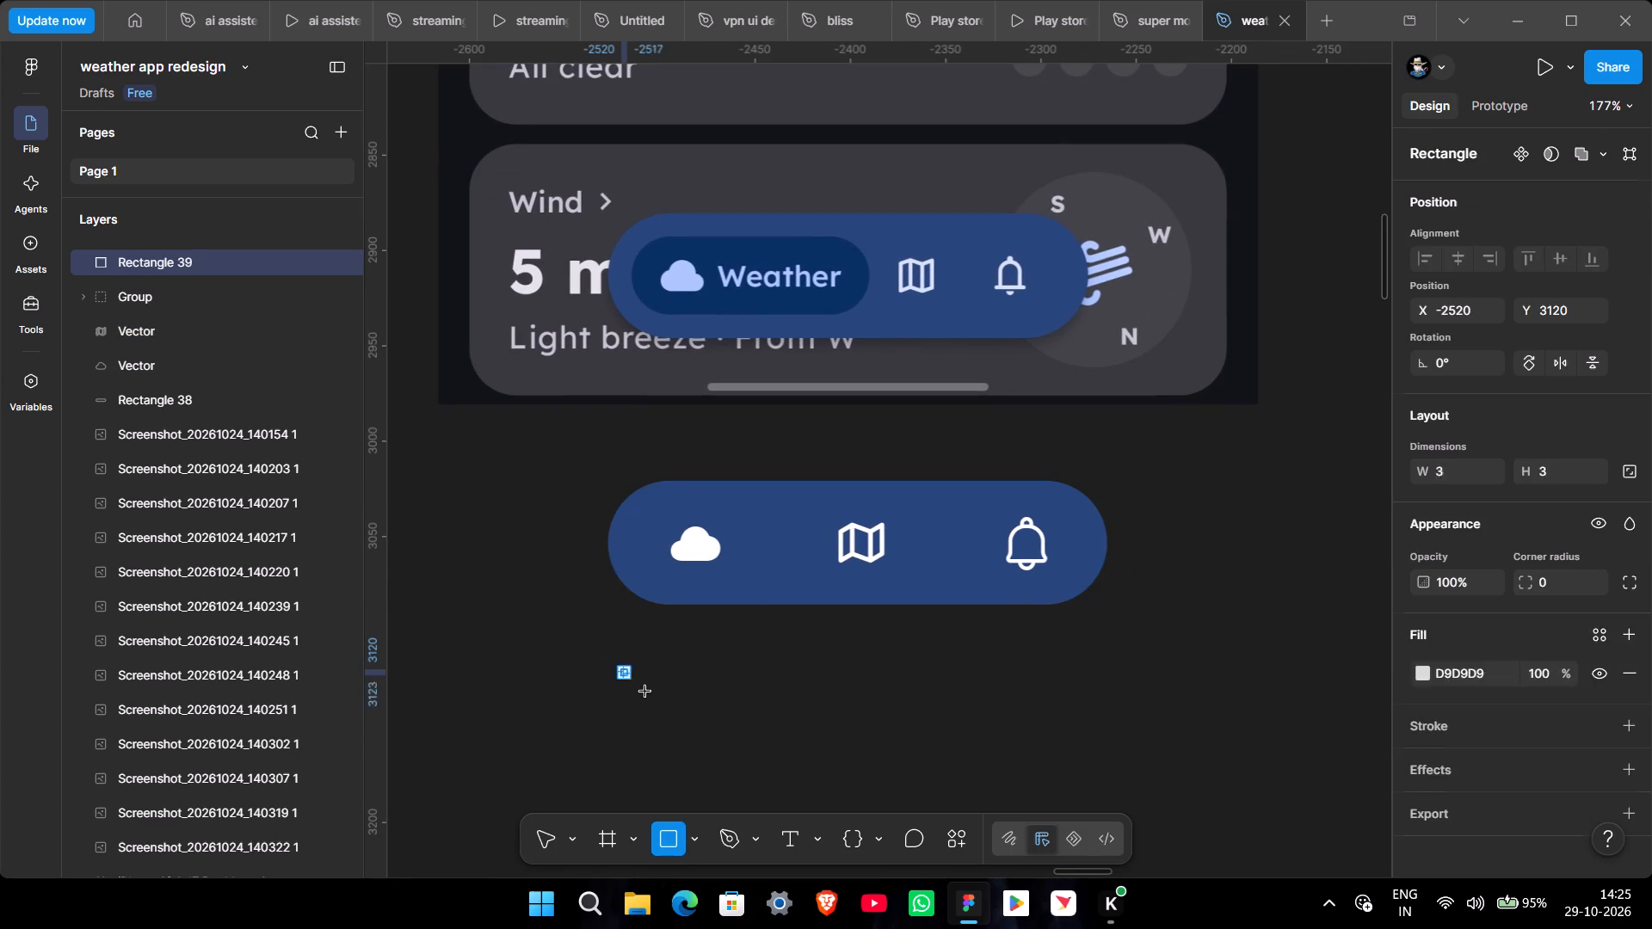
{"action": "left_click_drag", "start_coordinate": [645, 692], "coordinate": [677, 708], "text": "shift"}
{"action": "left_click_drag", "start_coordinate": [691, 707], "coordinate": [714, 707]}
{"action": "left_click", "coordinate": [717, 705]}
{"action": "left_click", "coordinate": [654, 690]}
{"action": "left_click_drag", "start_coordinate": [677, 701], "coordinate": [718, 702]}
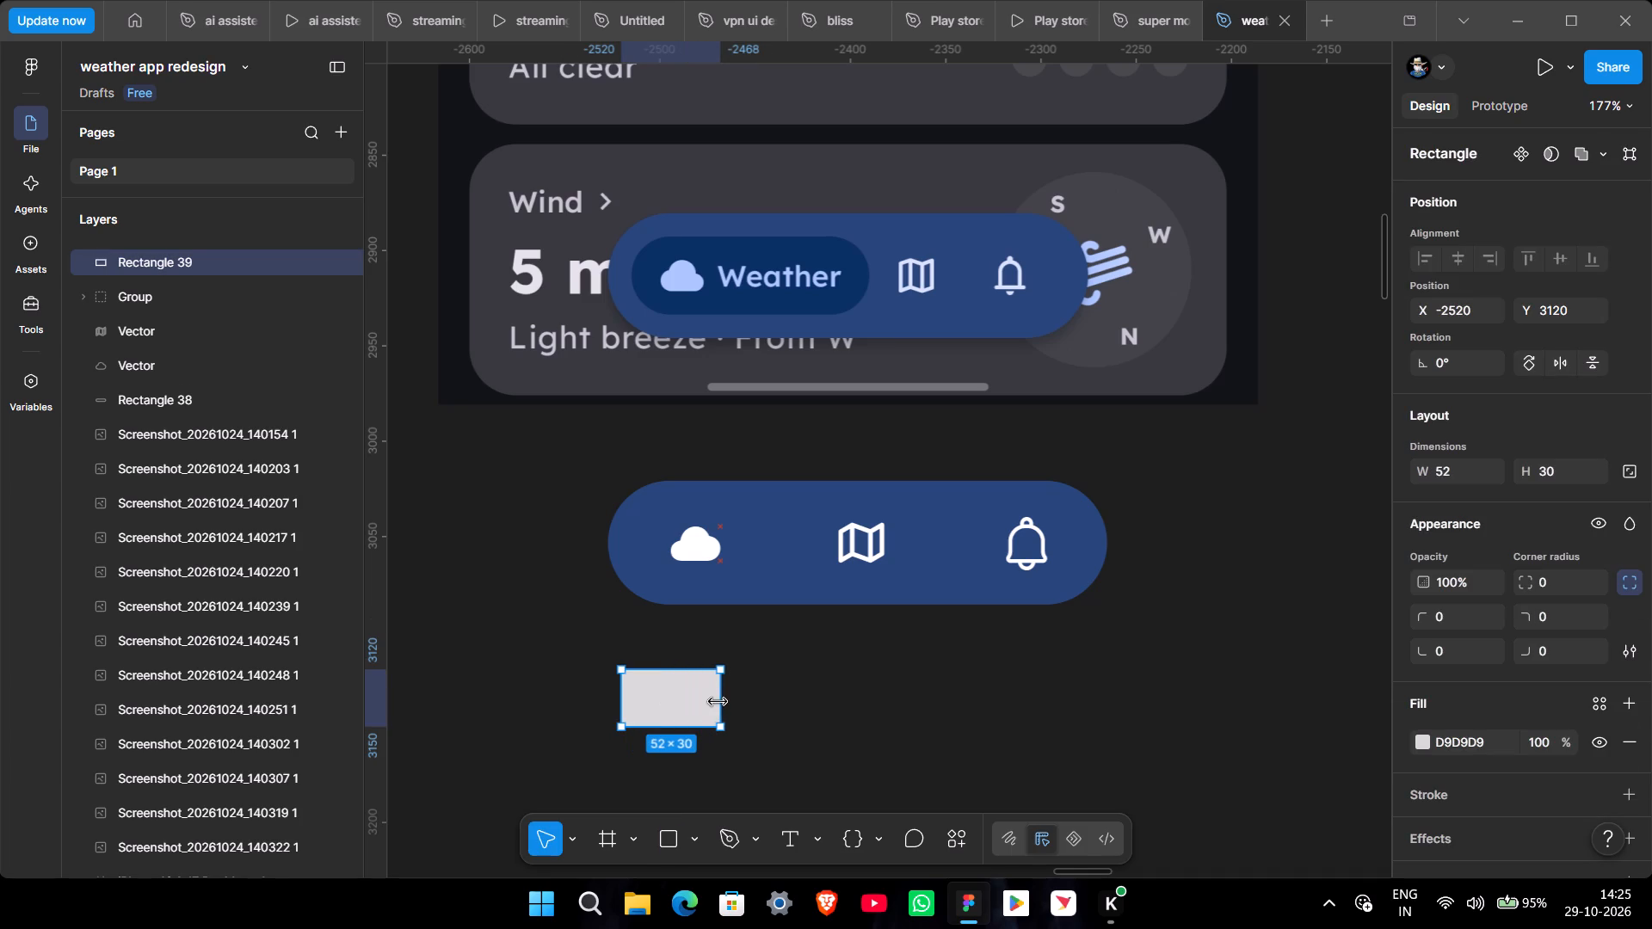
{"action": "left_click_drag", "start_coordinate": [718, 702], "coordinate": [721, 704]}
{"action": "left_click", "coordinate": [665, 669]}
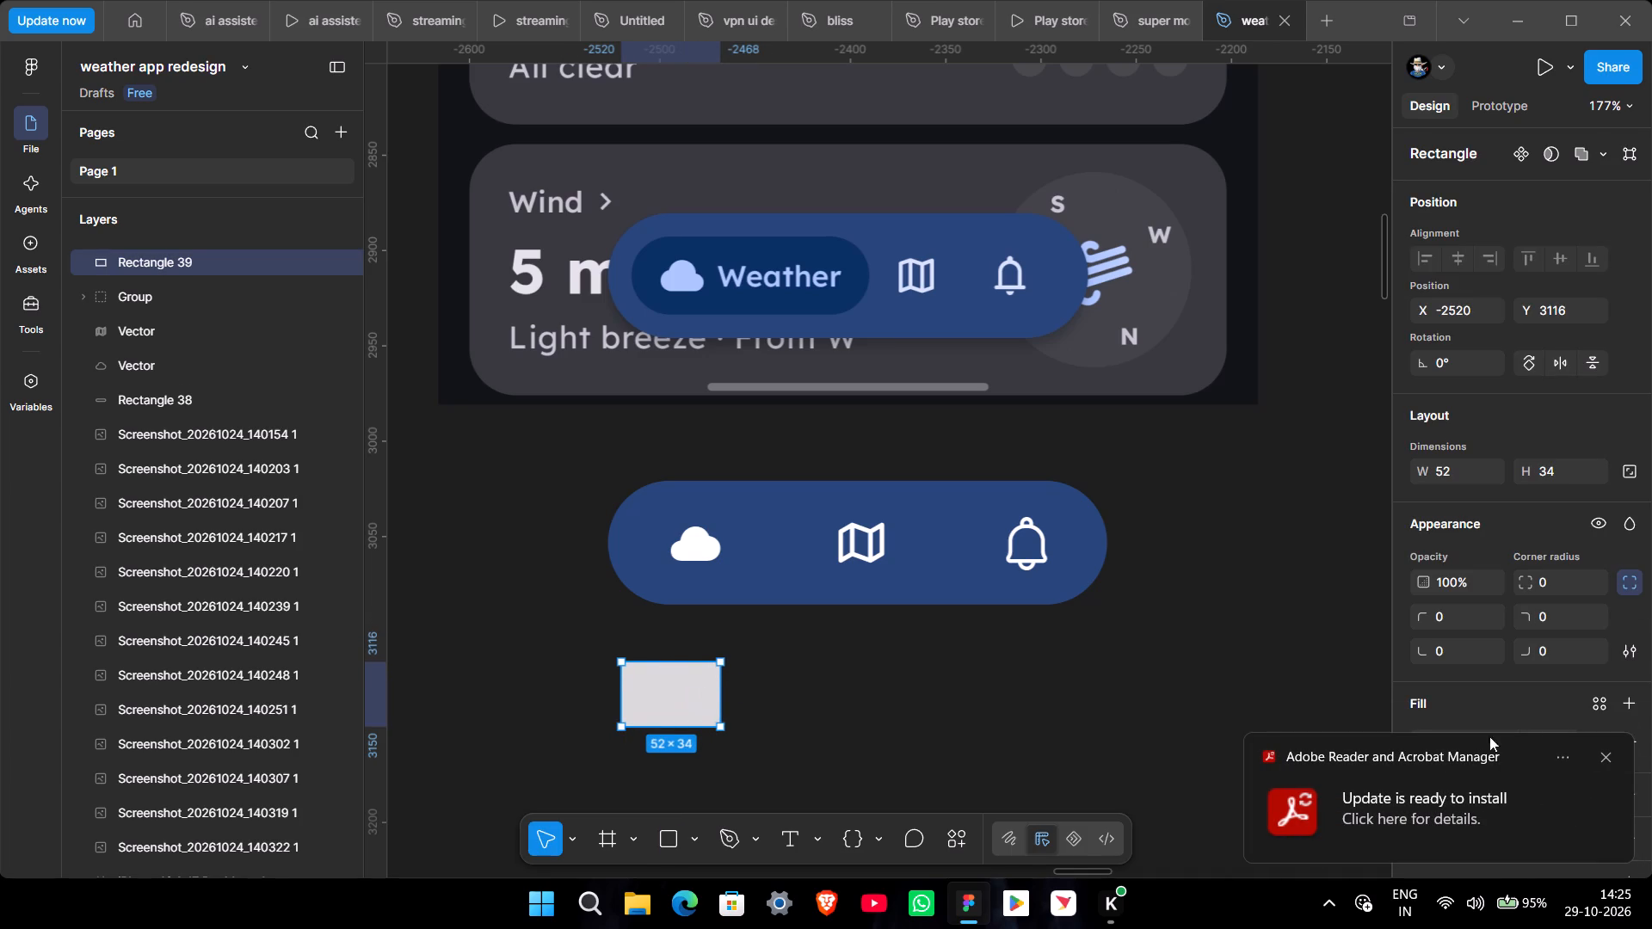
Set the new rectangle's corner radius to 30.
{"action": "middle_click_drag", "start_coordinate": [1574, 585], "coordinate": [838, 452]}
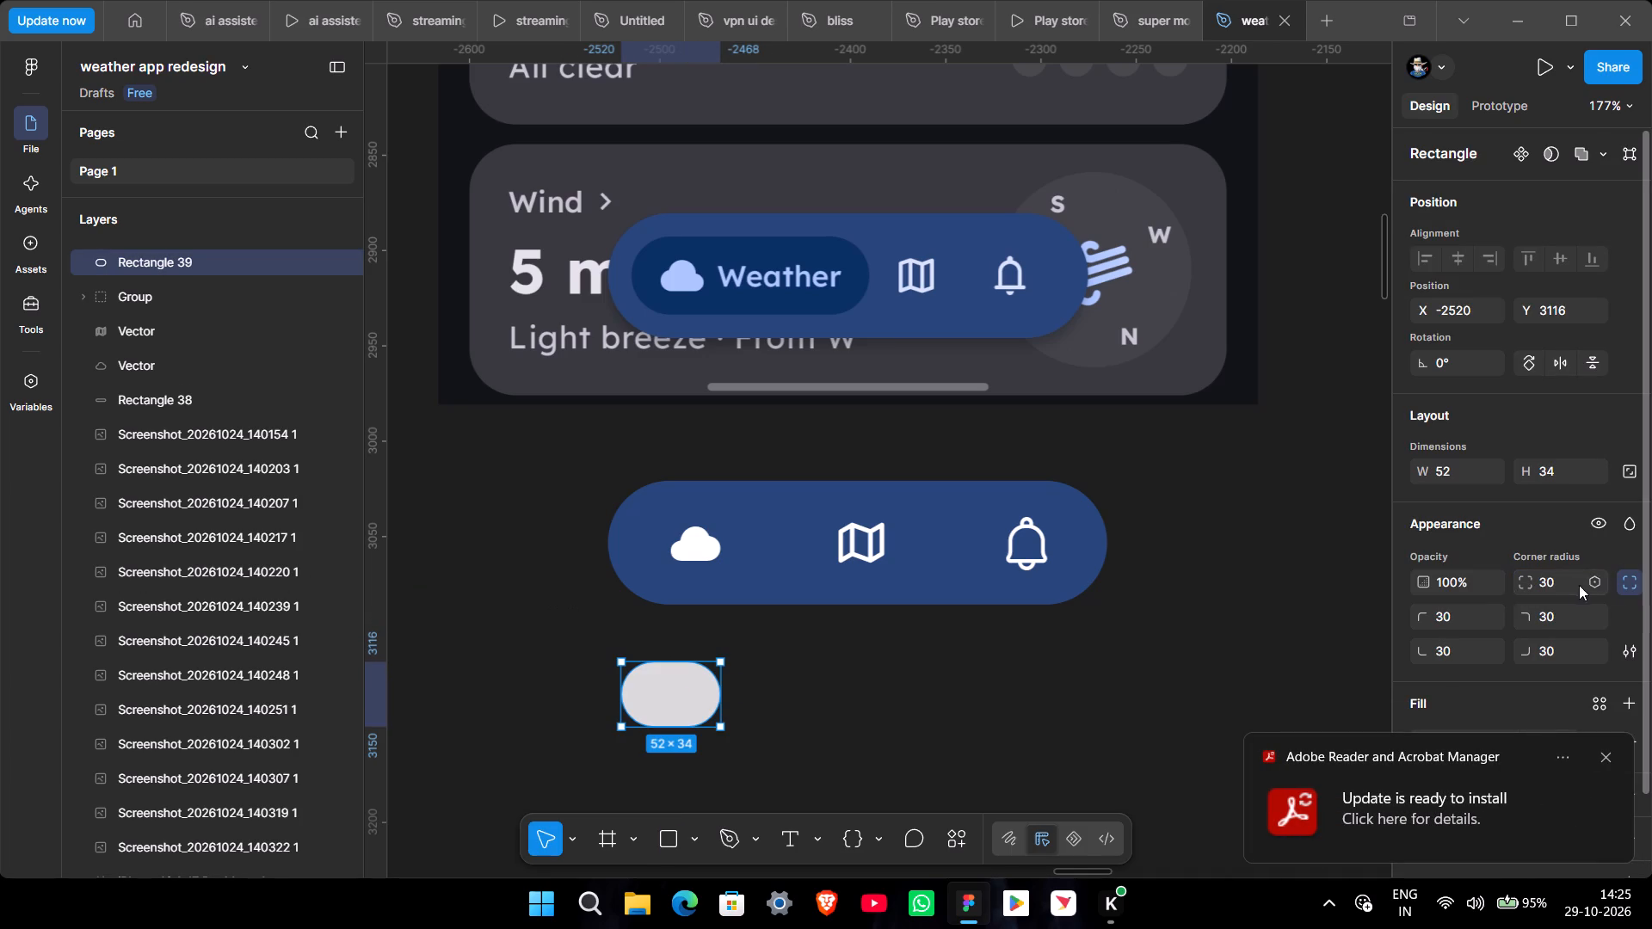
{"action": "left_click", "coordinate": [989, 760]}
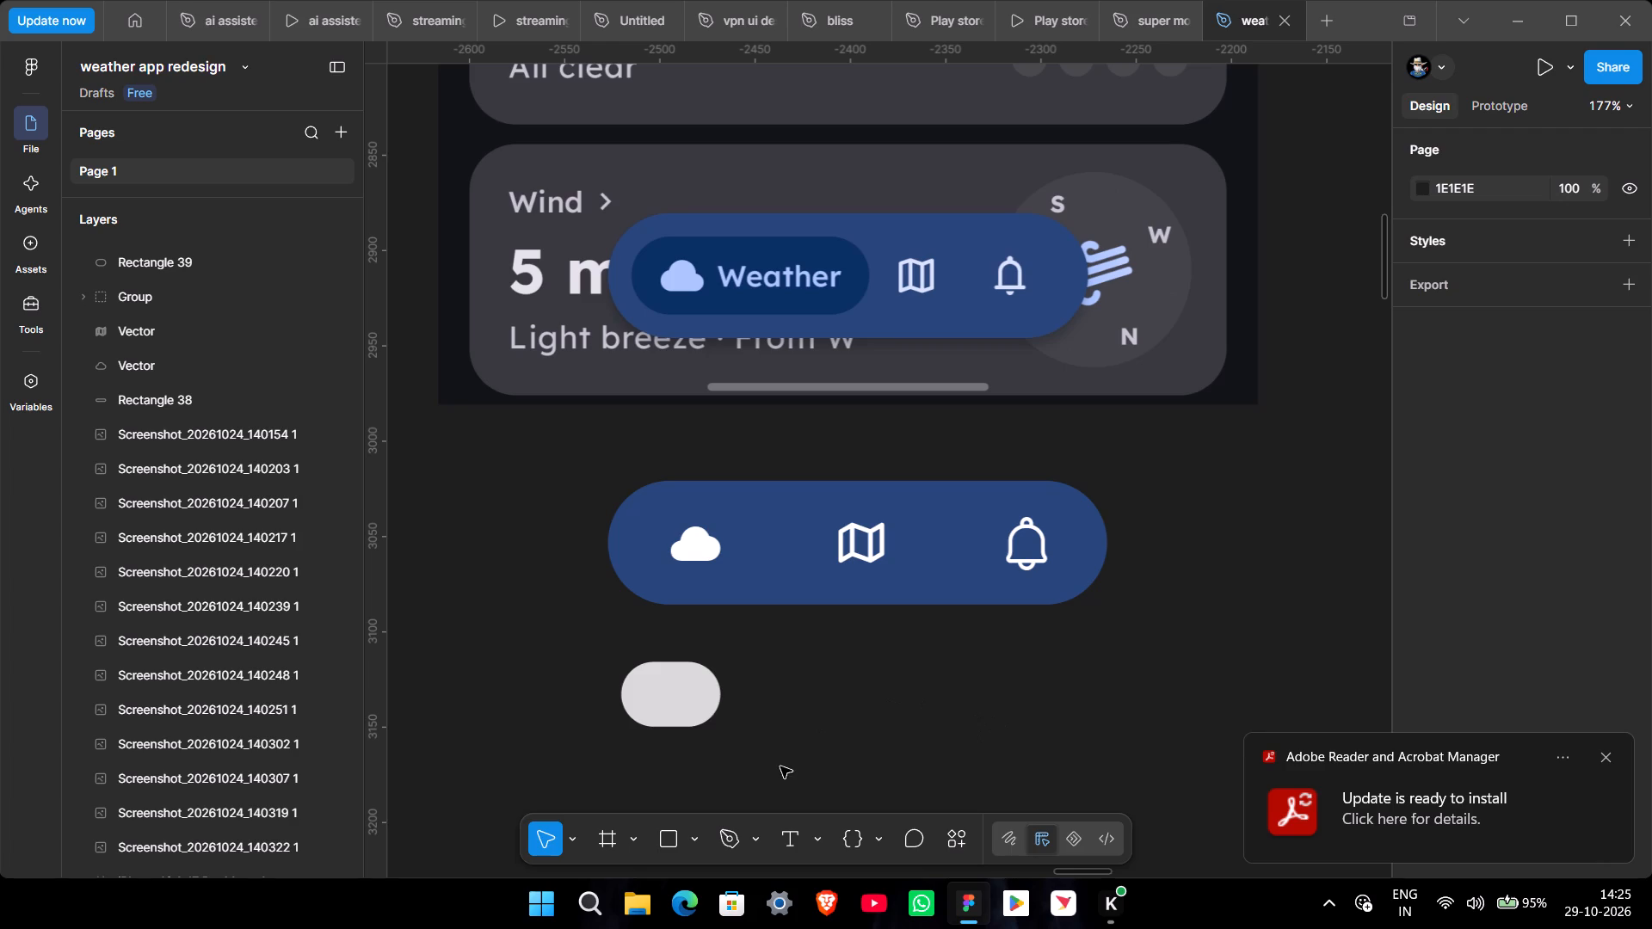
Fill the rounded rectangle with the dark blue 082F62 sampled from the reference's Weather highlight.
{"action": "left_click", "coordinate": [698, 721]}
{"action": "scroll", "coordinate": [1522, 650], "scroll_direction": "down", "scroll_amount": 1}
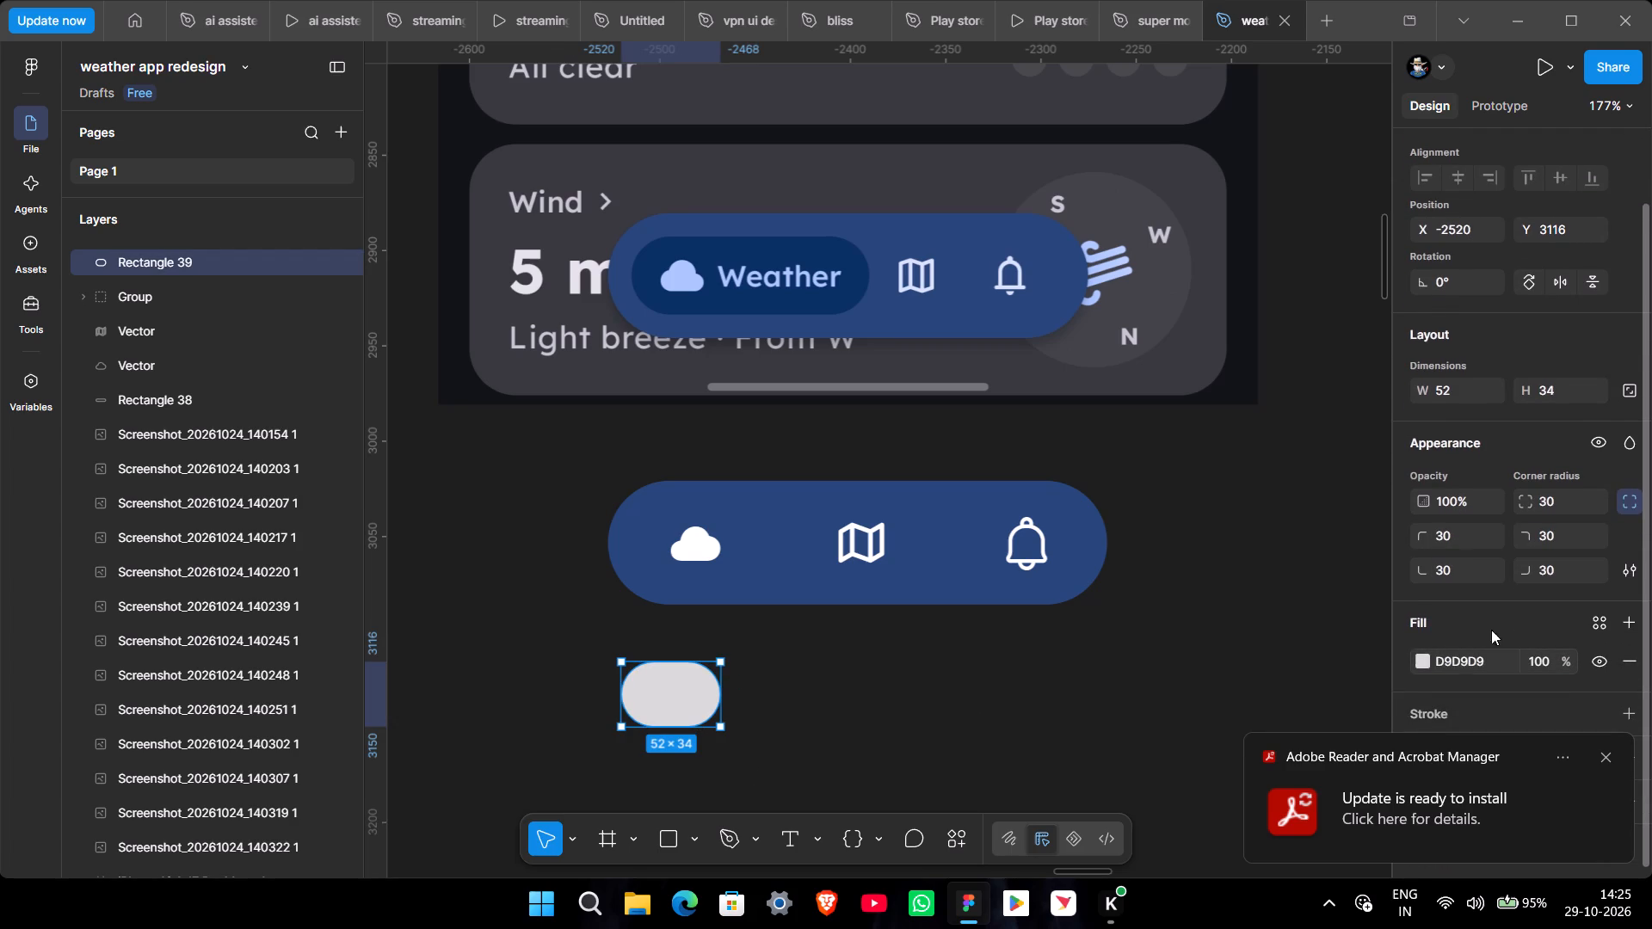
{"action": "left_click", "coordinate": [1417, 665]}
{"action": "left_click", "coordinate": [1165, 643]}
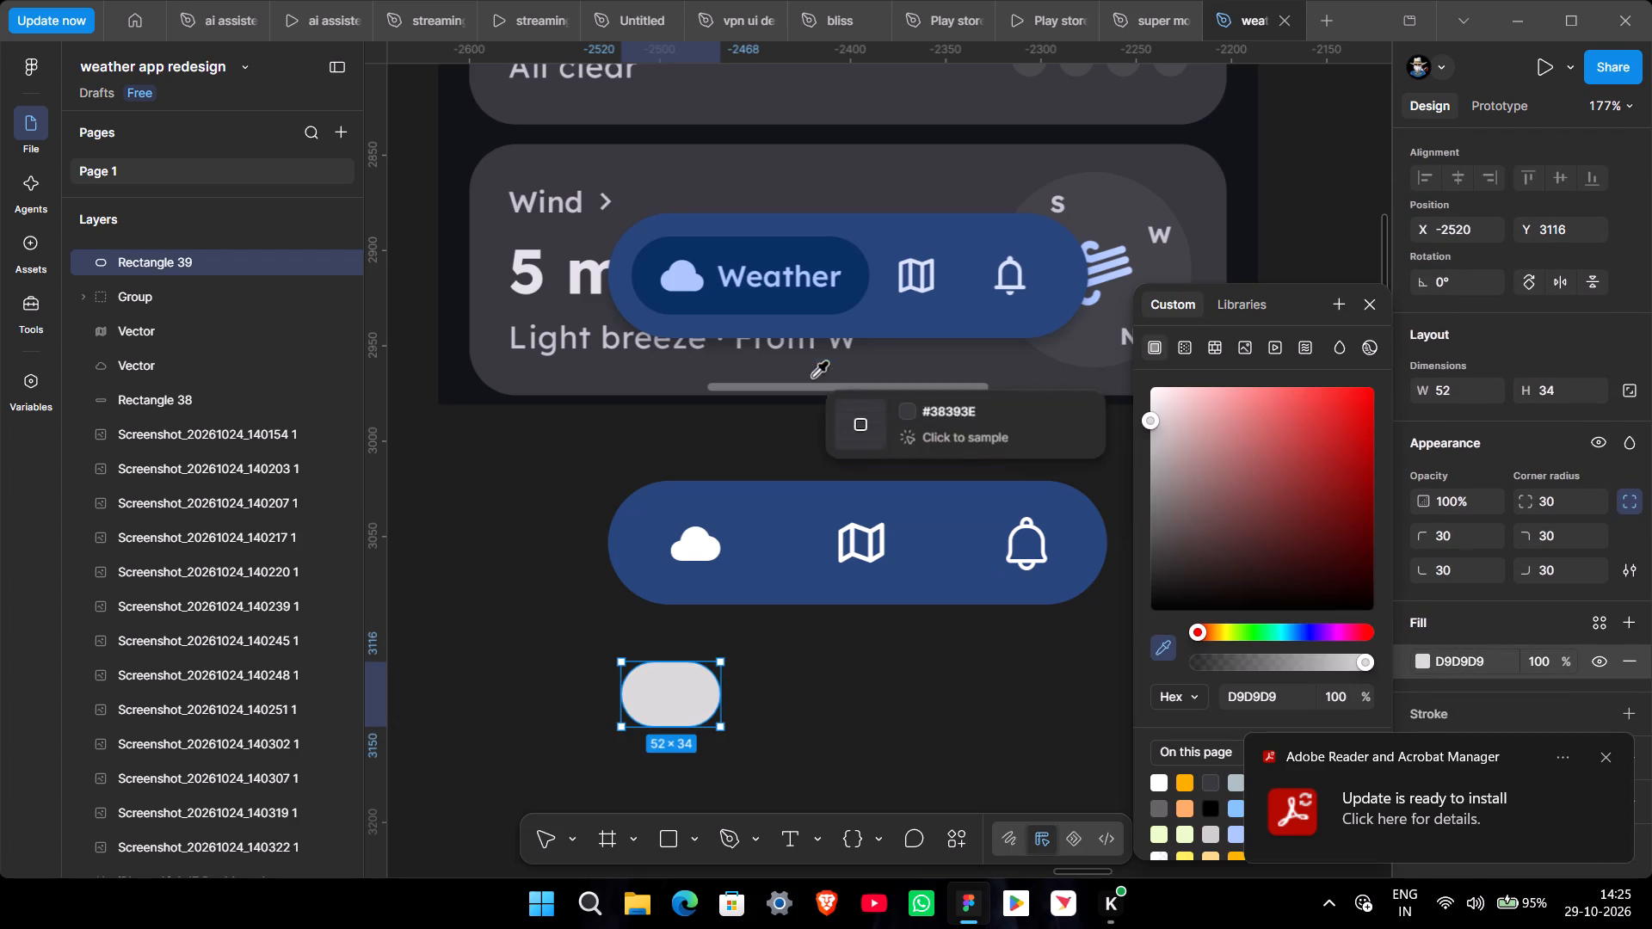
{"action": "left_click", "coordinate": [801, 296]}
{"action": "left_click", "coordinate": [862, 699]}
Move the dark blue rounded rectangle onto the pill over the cloud icon, at X -2507, Y 3039.
{"action": "left_click", "coordinate": [699, 712]}
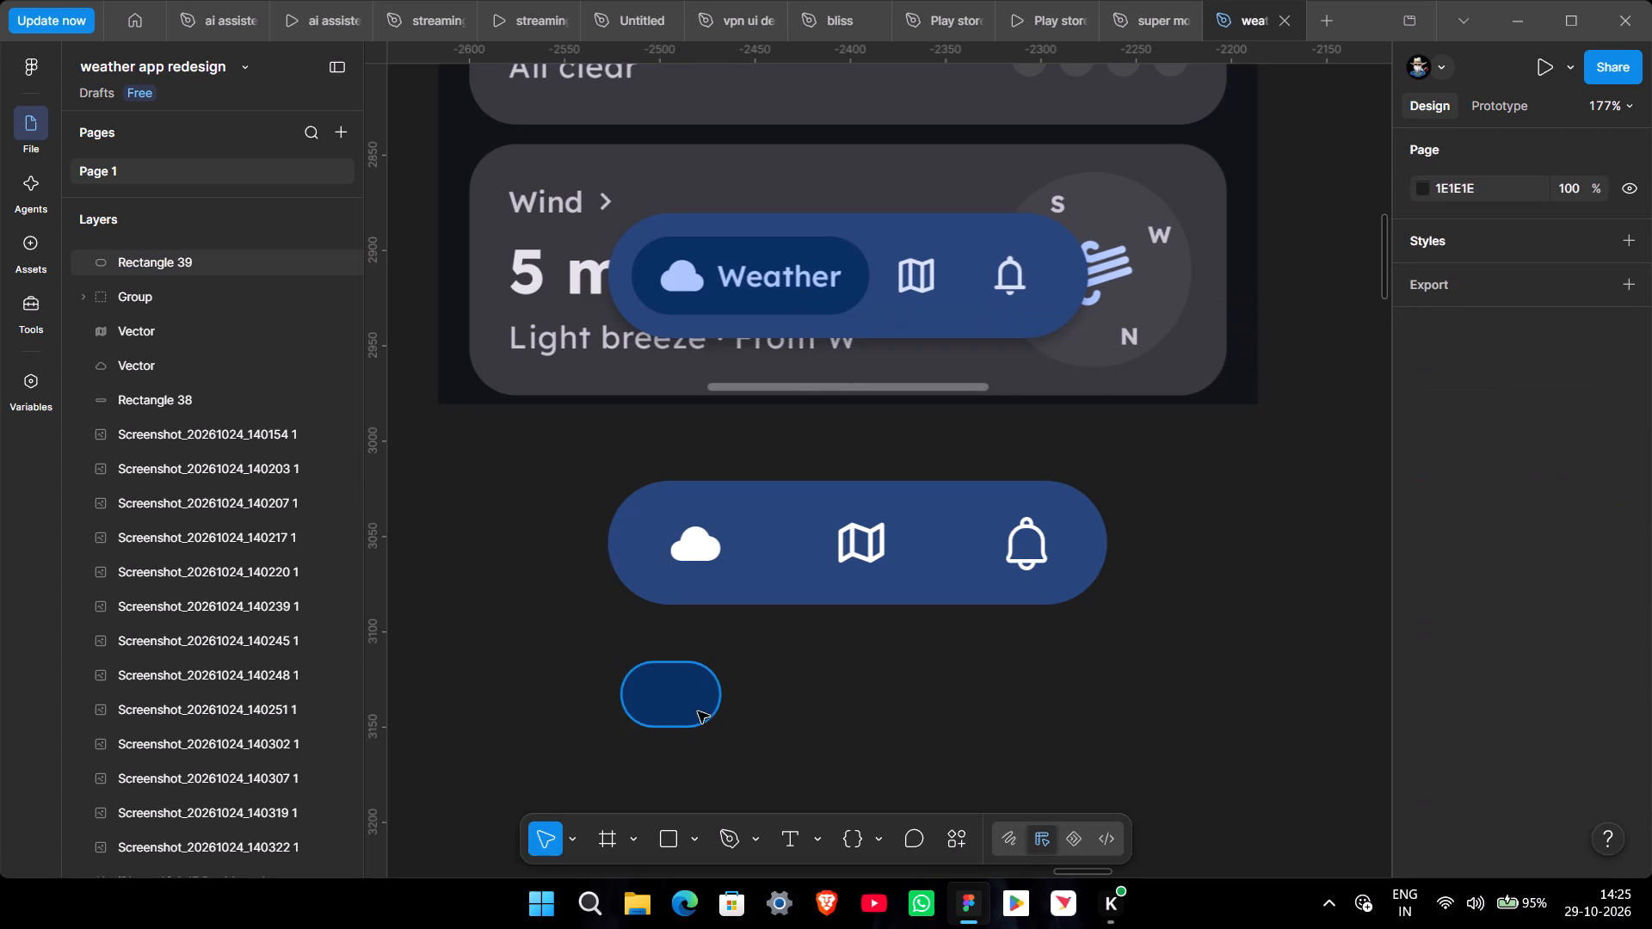
{"action": "left_click_drag", "start_coordinate": [663, 684], "coordinate": [689, 538]}
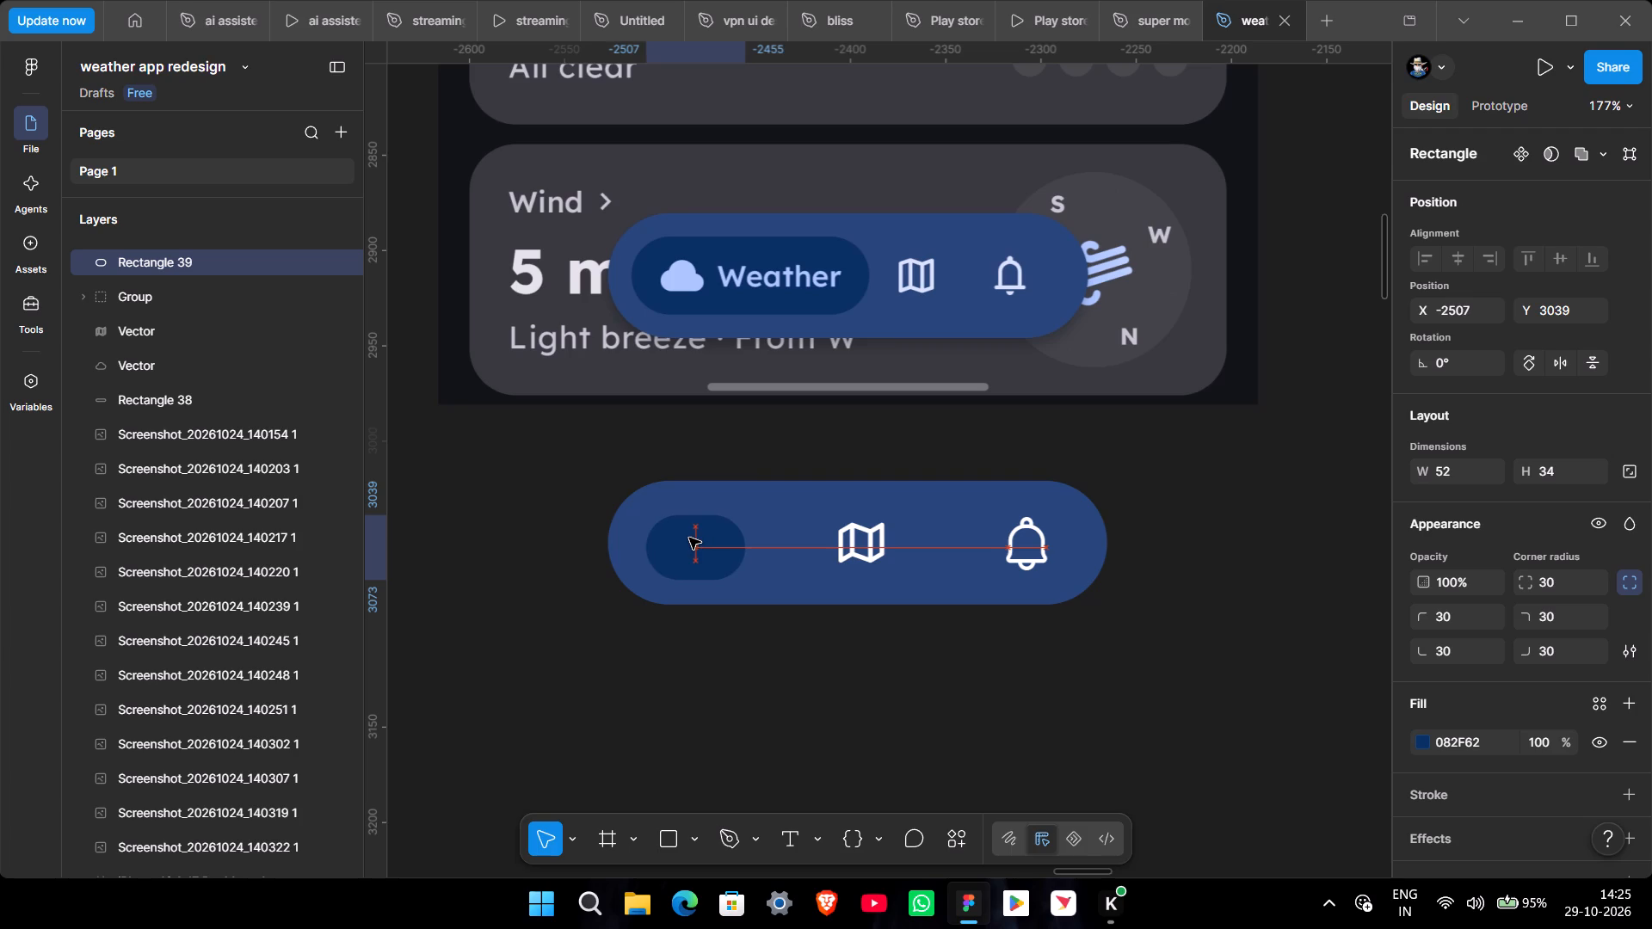
{"action": "left_click_drag", "start_coordinate": [689, 538], "coordinate": [688, 538]}
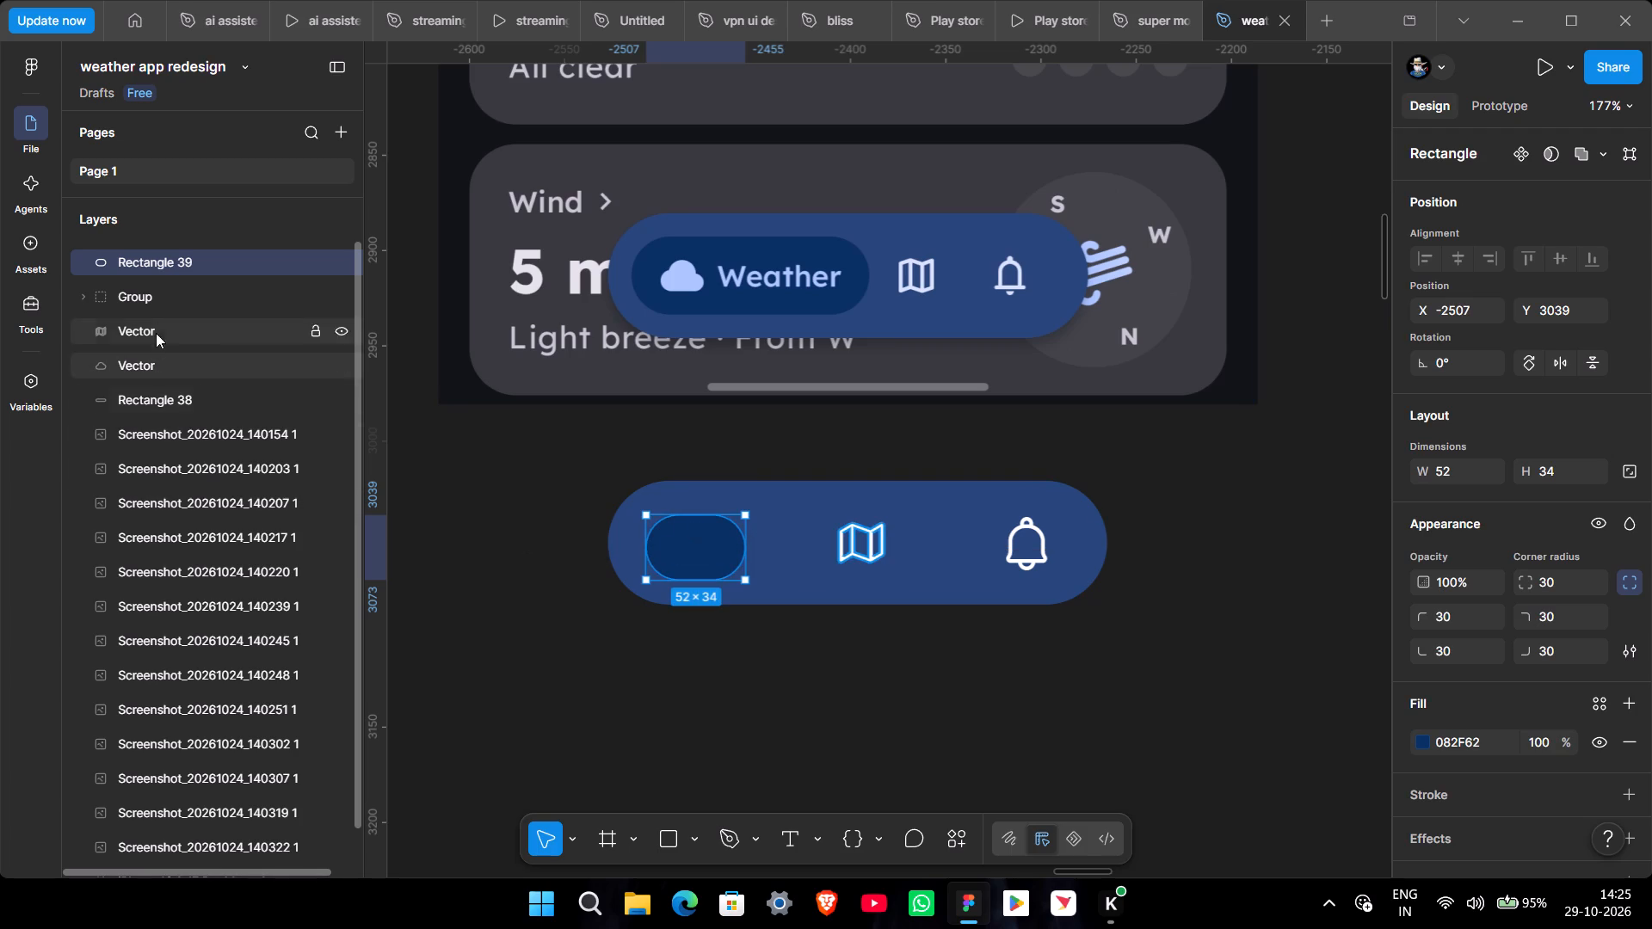
Reorder the dark blue rounded rectangle's layer so it sits beneath the cloud icon but above the pill background.
{"action": "left_click_drag", "start_coordinate": [162, 258], "coordinate": [163, 390]}
{"action": "left_click", "coordinate": [163, 387]}
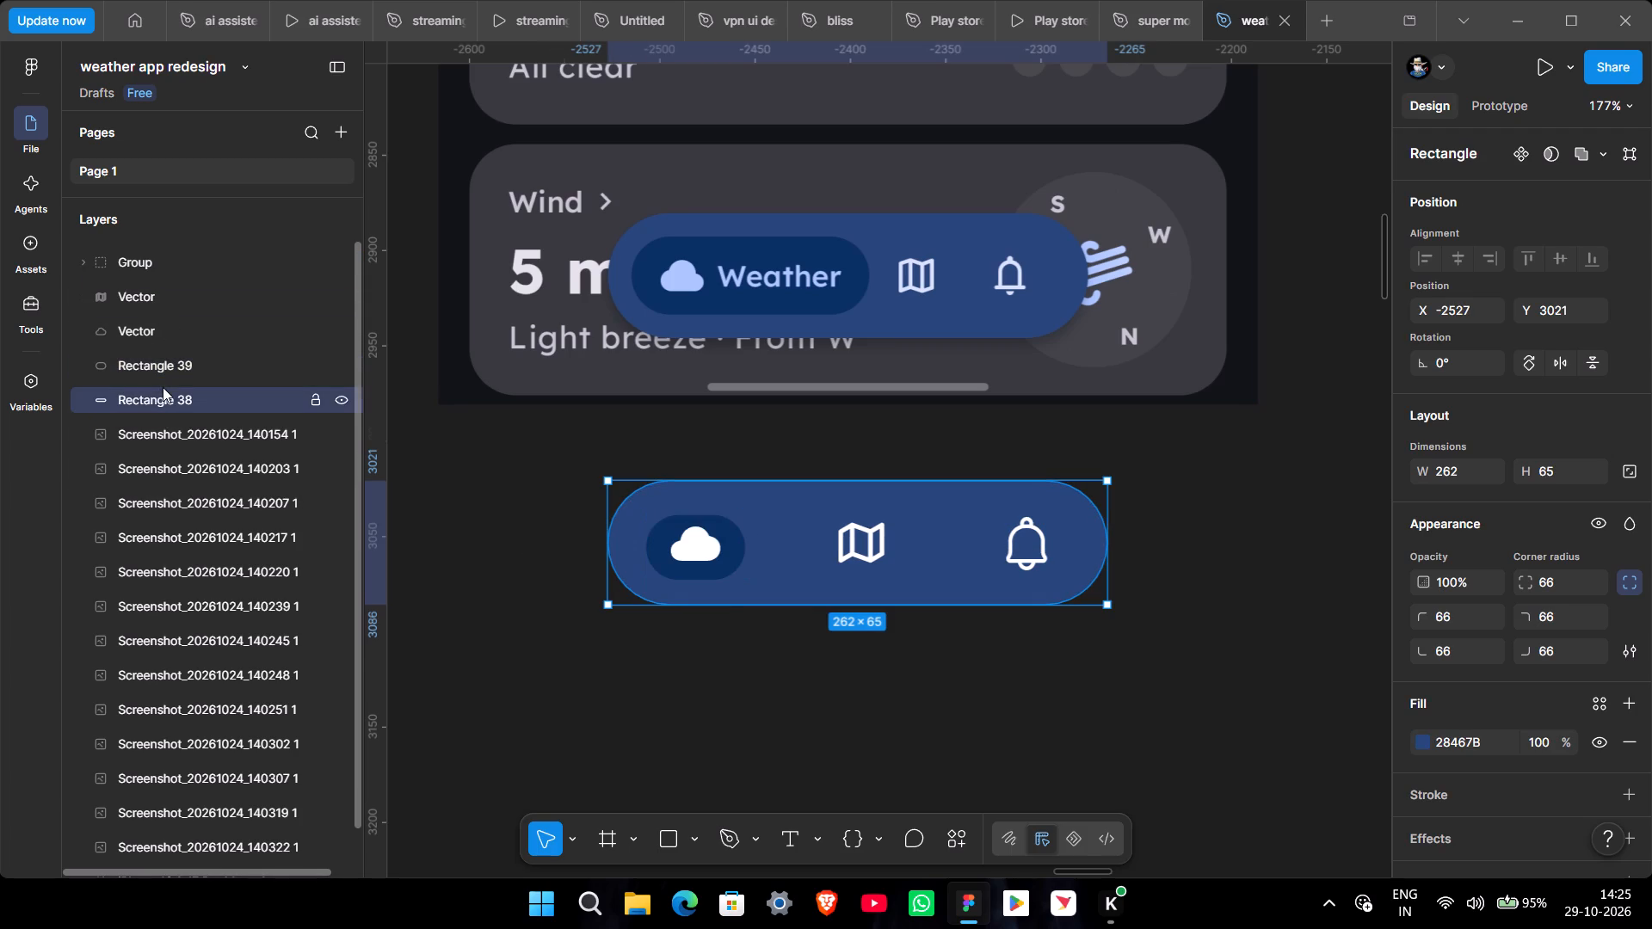
{"action": "left_click", "coordinate": [574, 704]}
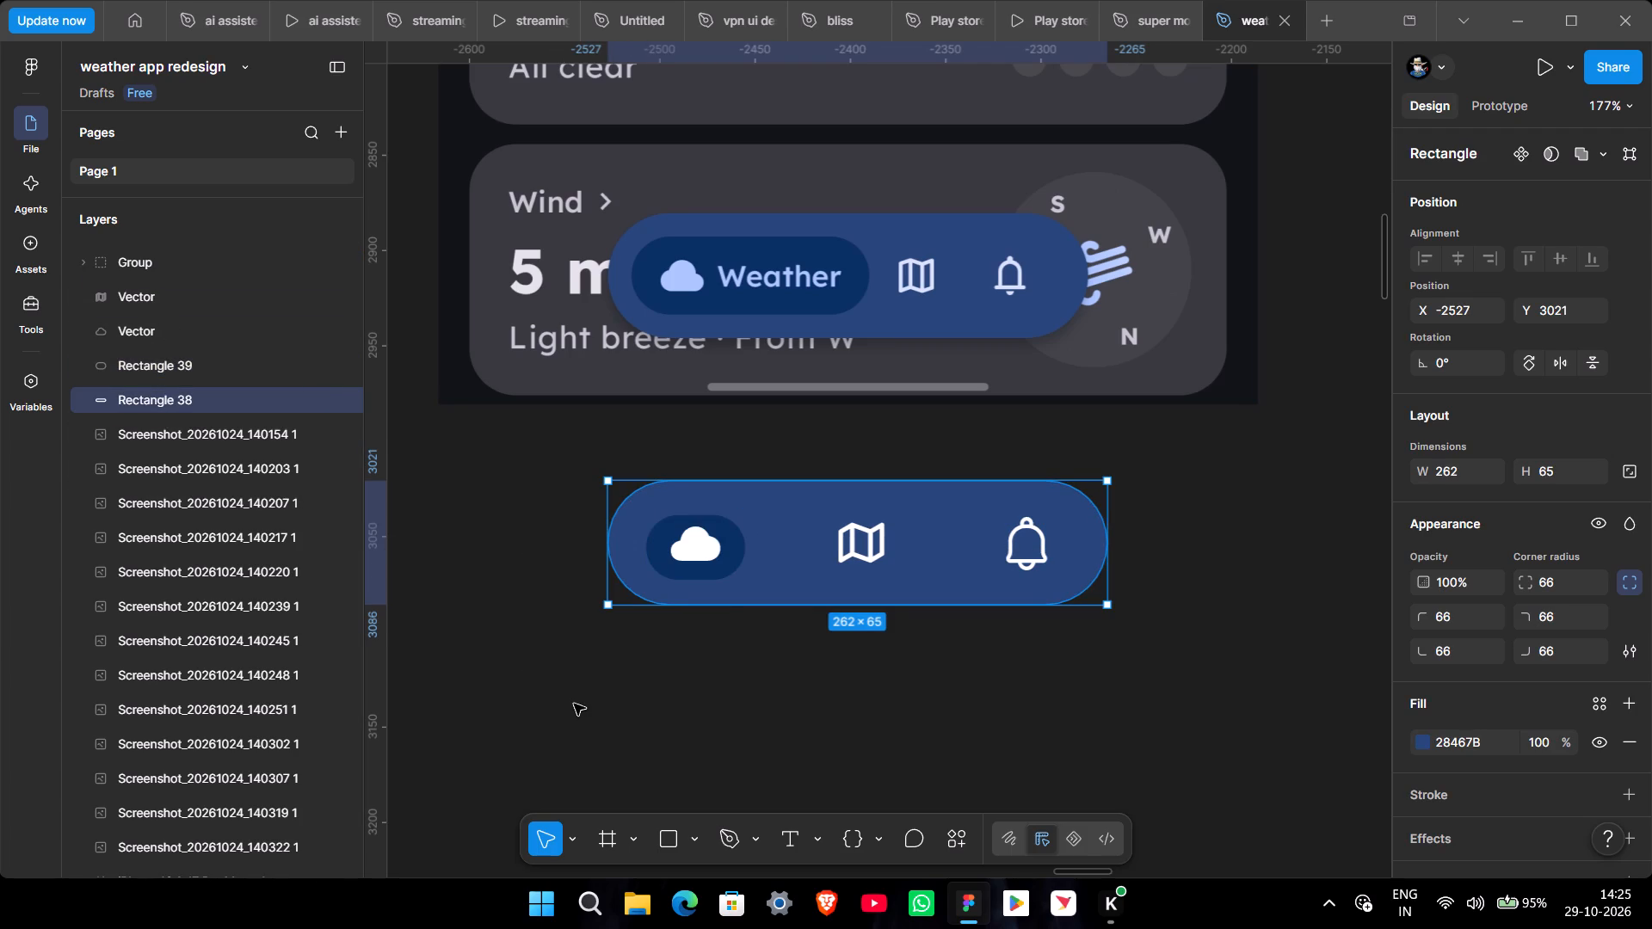
{"action": "left_click", "coordinate": [684, 575]}
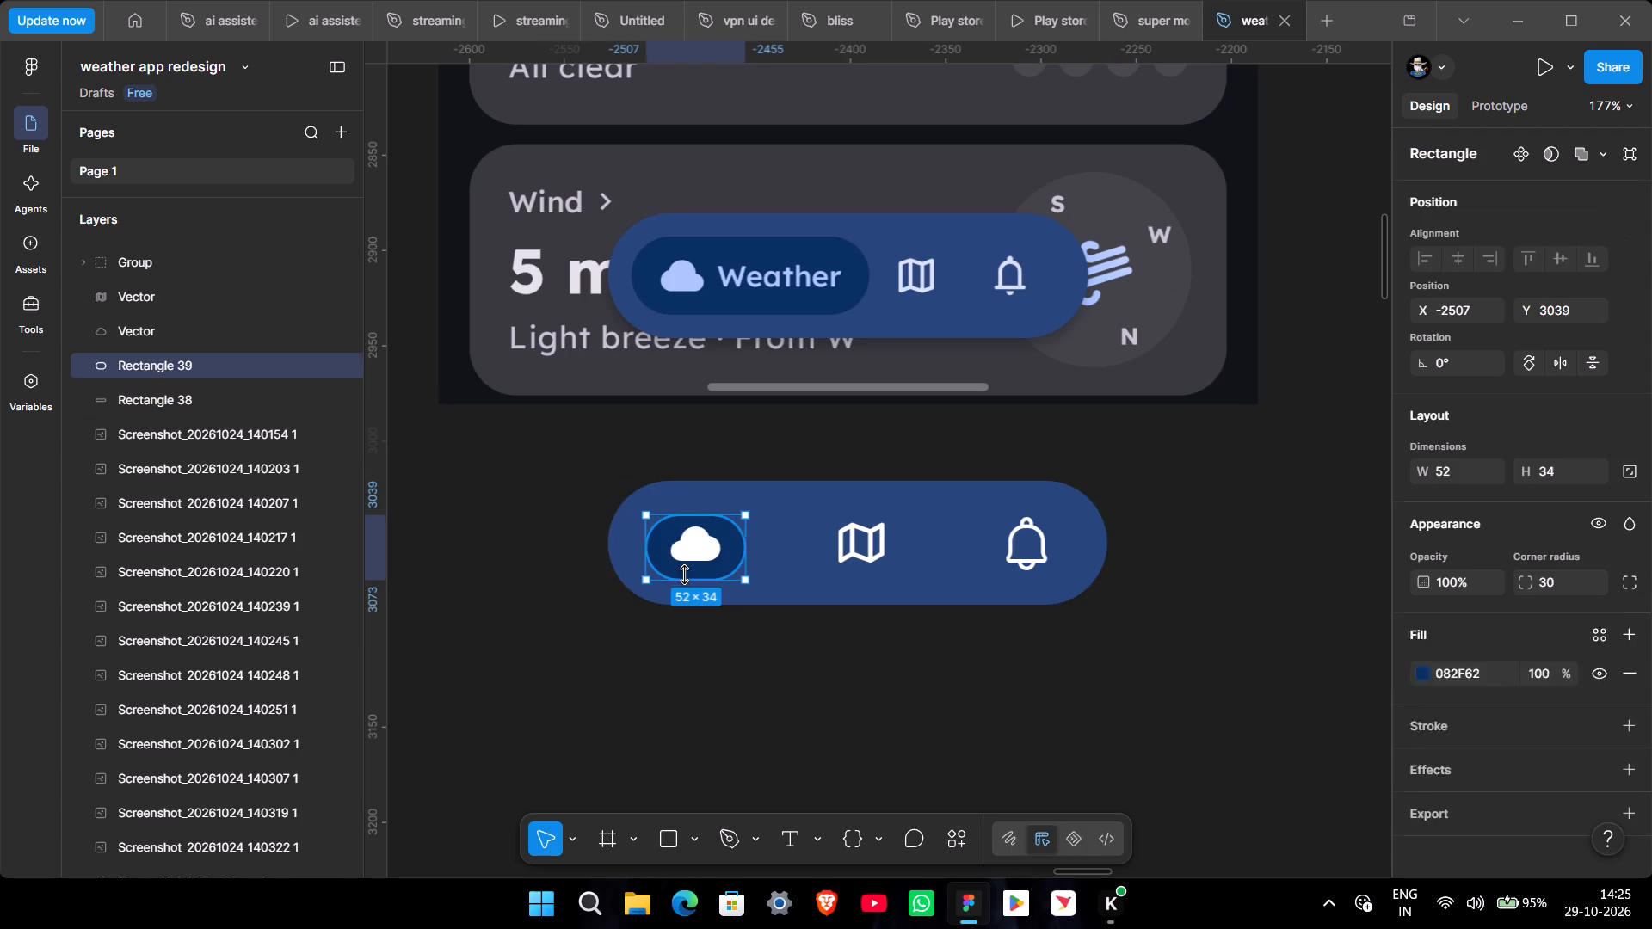
{"action": "left_click", "coordinate": [561, 643]}
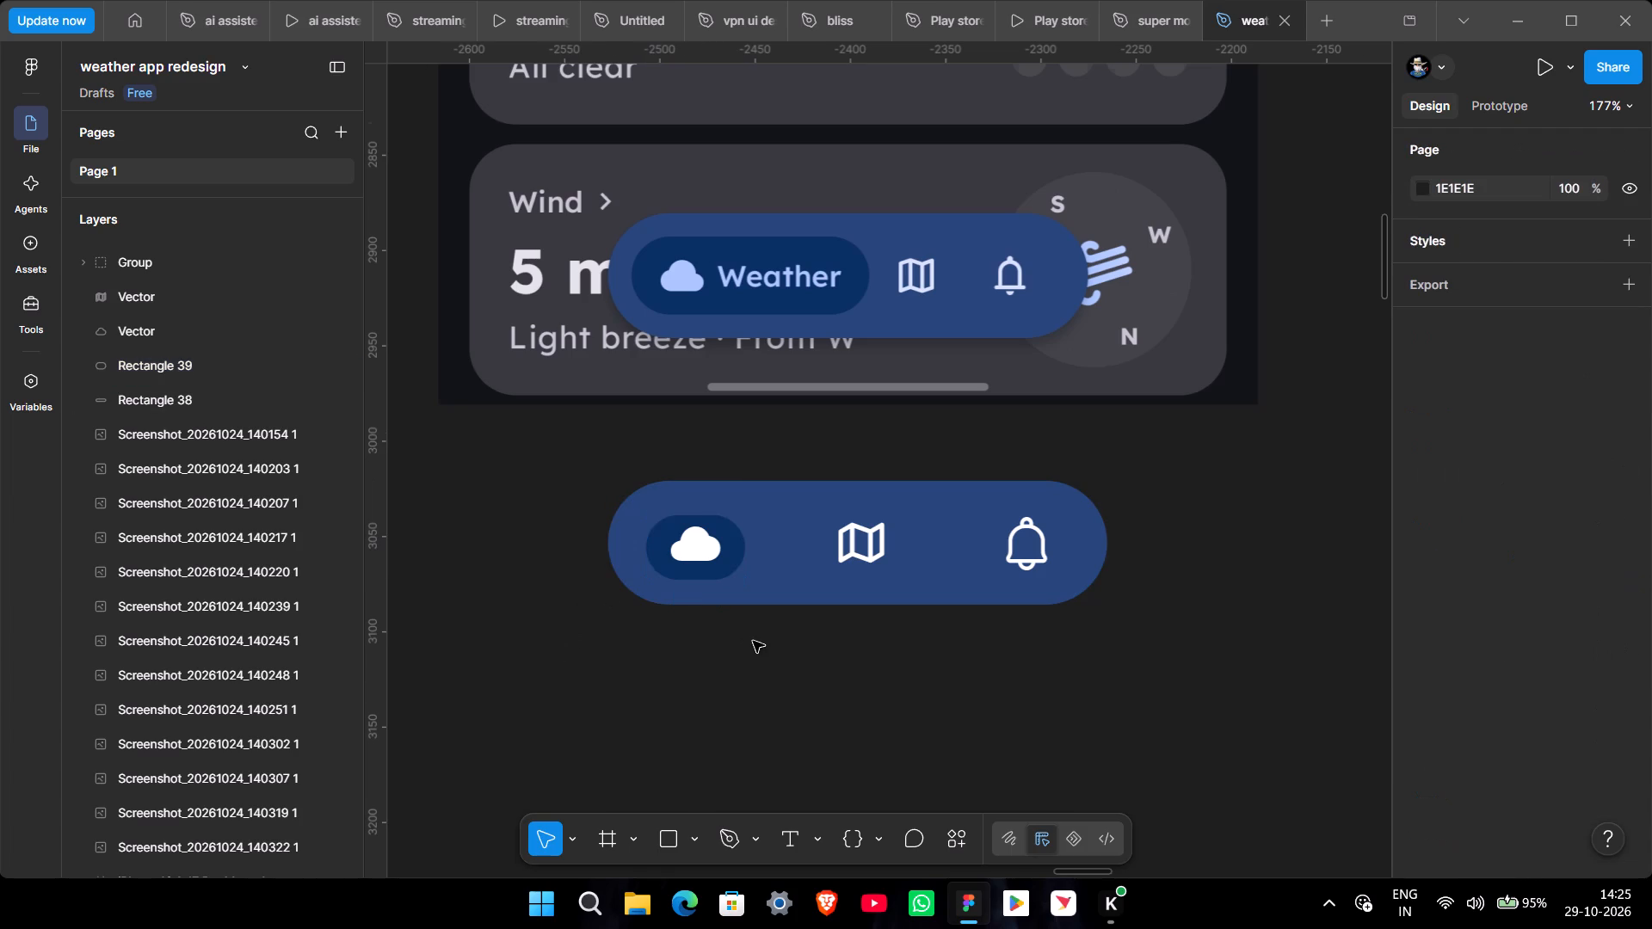
Enlarge the dark blue highlight behind the cloud icon to about 67 × 45.
{"action": "scroll", "coordinate": [755, 640], "scroll_direction": "up", "scroll_amount": 5, "text": "ctrl"}
{"action": "middle_click_drag", "start_coordinate": [658, 650], "coordinate": [746, 784]}
{"action": "scroll", "coordinate": [786, 735], "scroll_direction": "up", "scroll_amount": 2, "text": "ctrl"}
{"action": "left_click", "coordinate": [792, 588]}
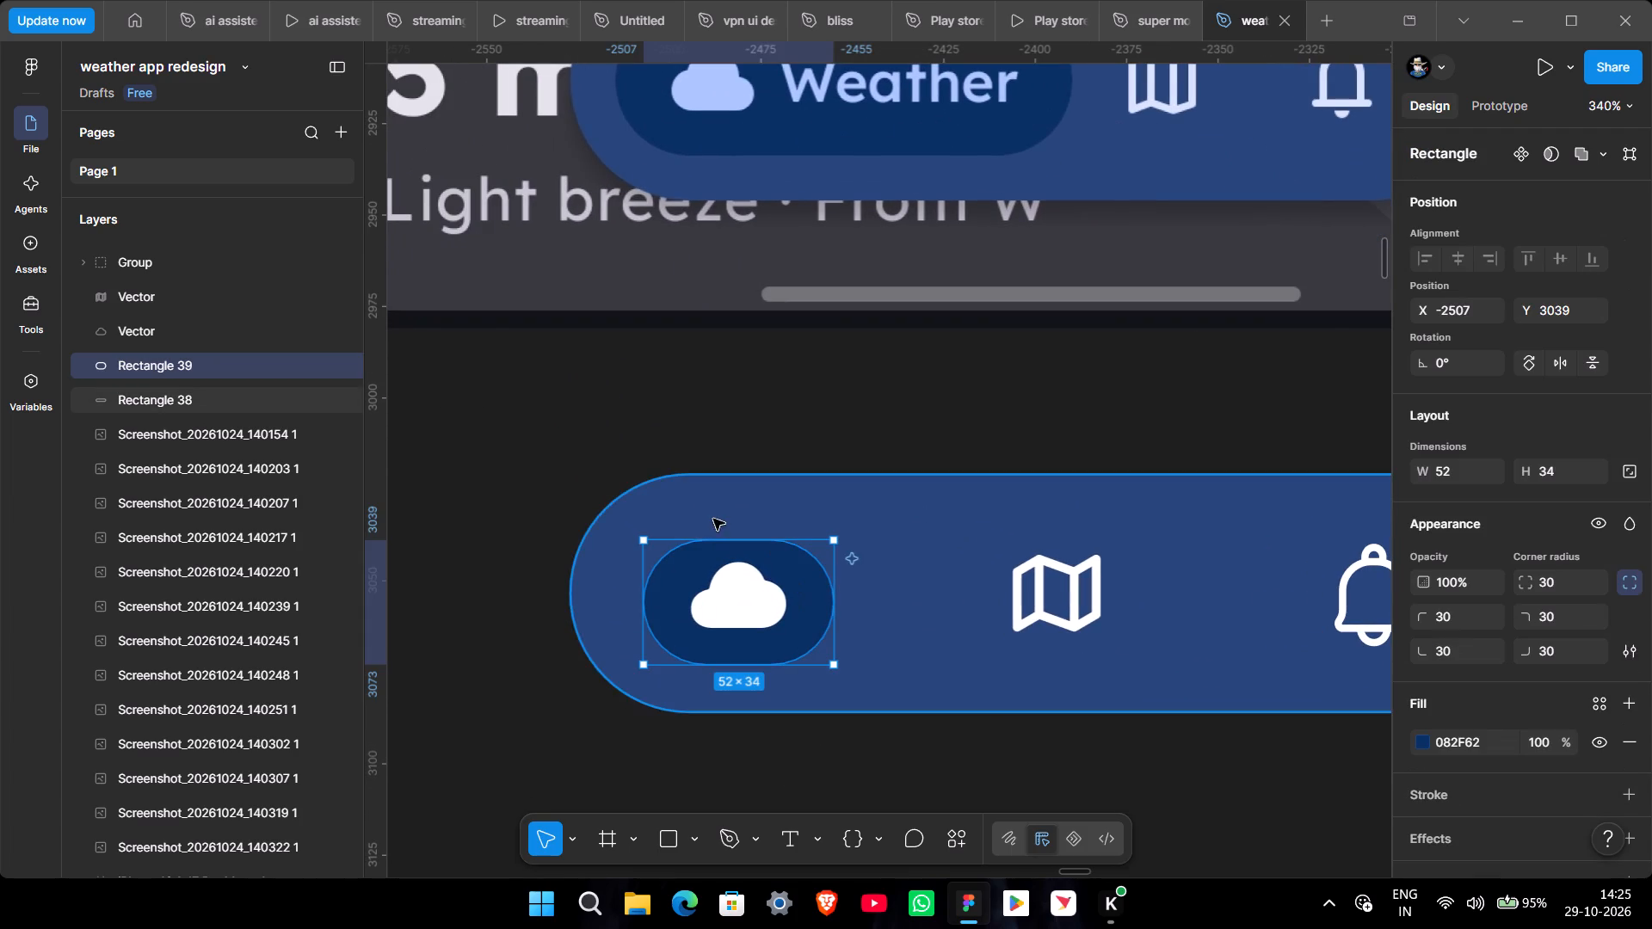
{"action": "left_click_drag", "start_coordinate": [713, 541], "coordinate": [712, 520]}
{"action": "left_click_drag", "start_coordinate": [749, 661], "coordinate": [748, 682]}
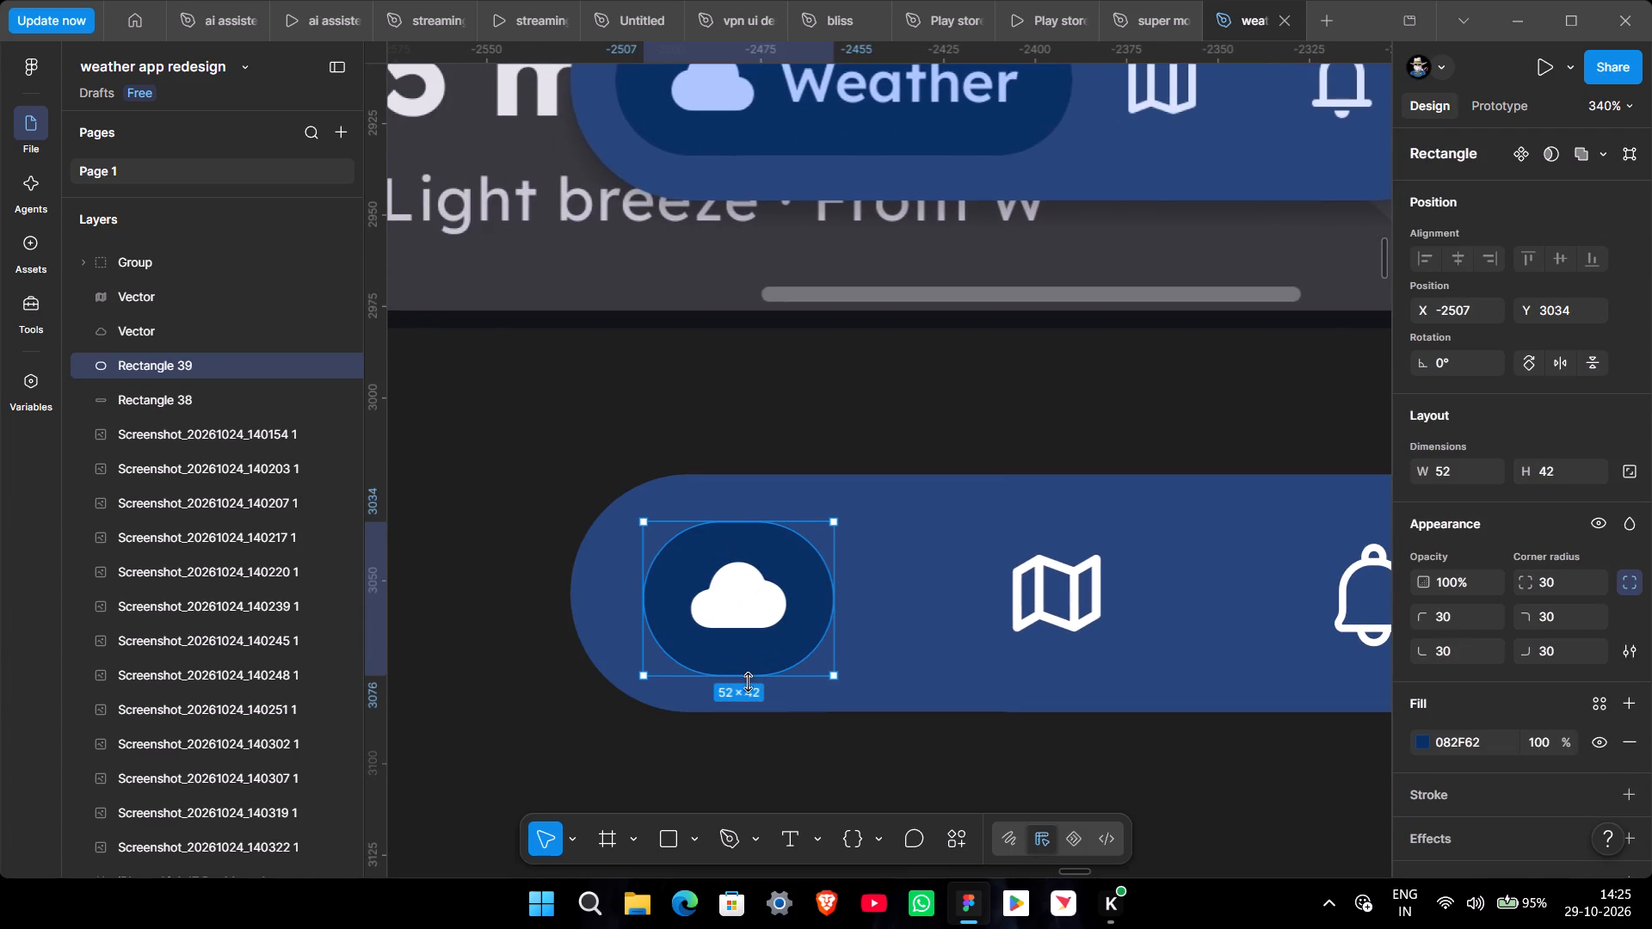
{"action": "left_click_drag", "start_coordinate": [748, 682], "coordinate": [747, 685]}
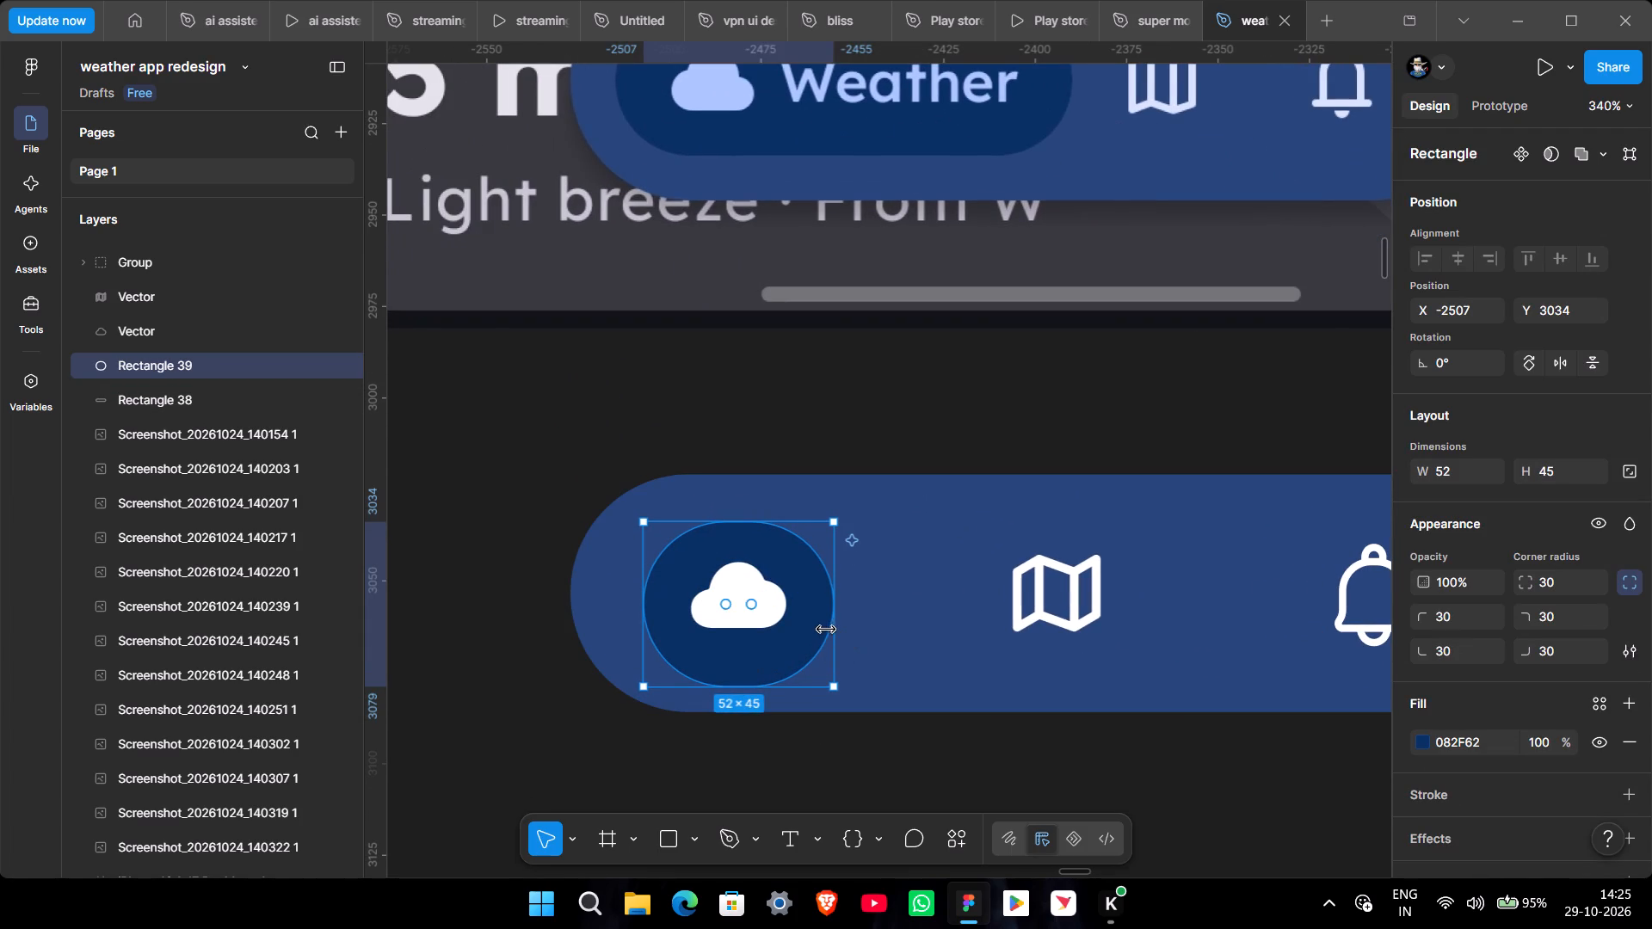
{"action": "left_click_drag", "start_coordinate": [826, 630], "coordinate": [875, 624]}
{"action": "left_click_drag", "start_coordinate": [648, 606], "coordinate": [634, 606]}
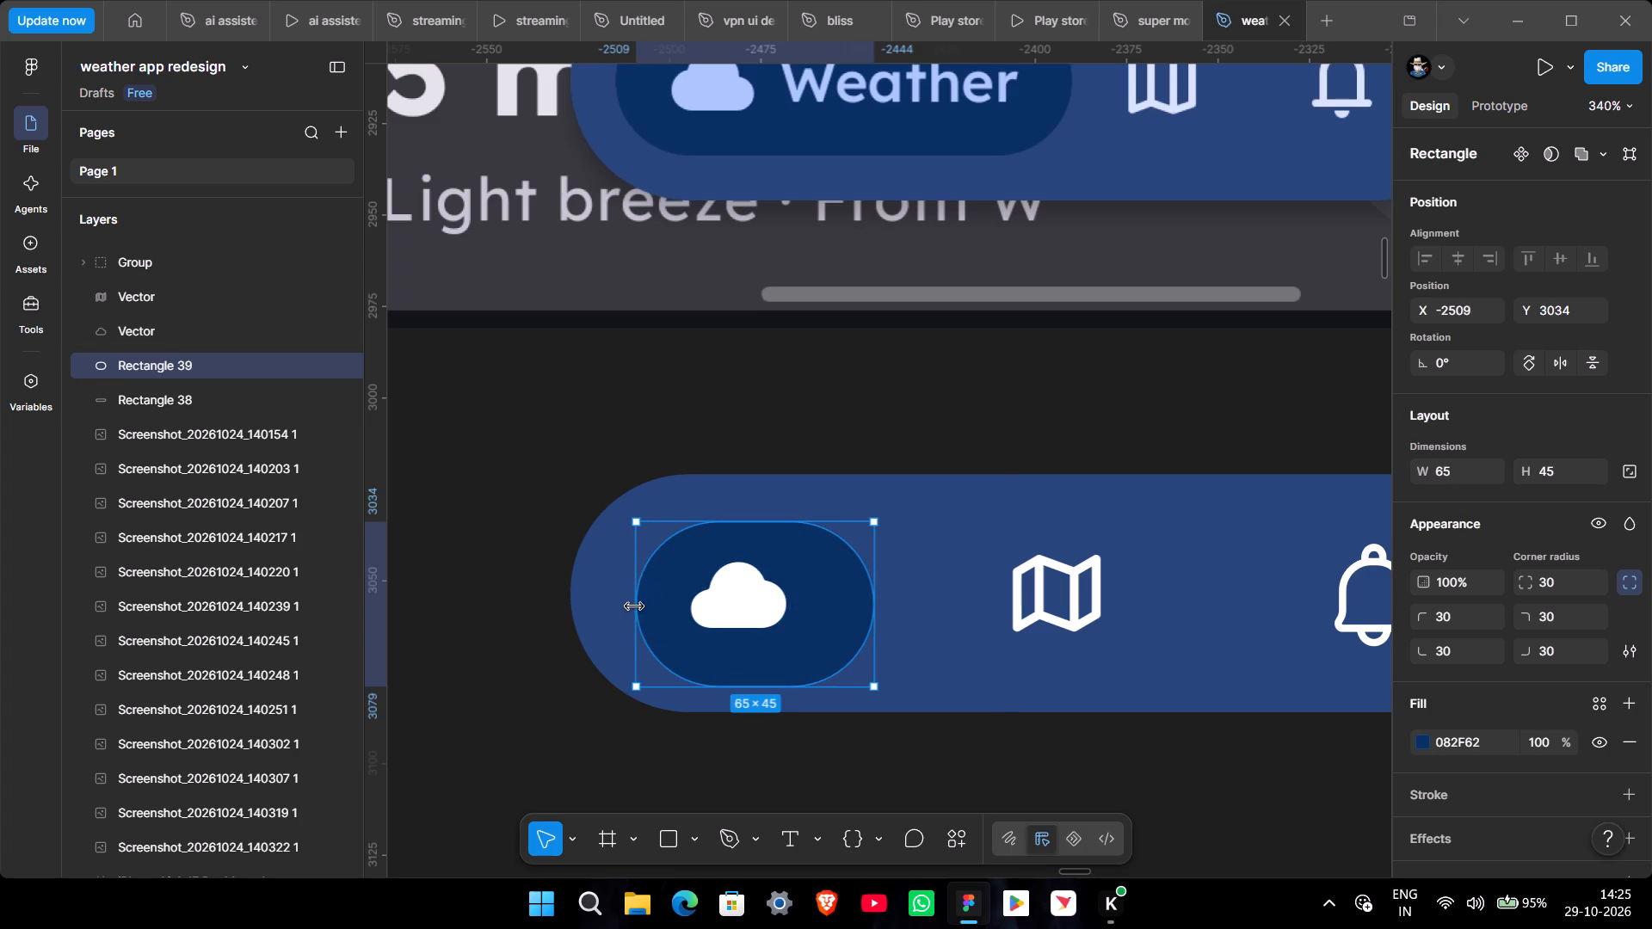
{"action": "left_click_drag", "start_coordinate": [634, 606], "coordinate": [631, 606]}
Centre the highlight on the cloud icon and the pill's horizontal midline, extending it to 67 × 47 at X -2514, Y 3030.
{"action": "left_click_drag", "start_coordinate": [753, 661], "coordinate": [739, 649]}
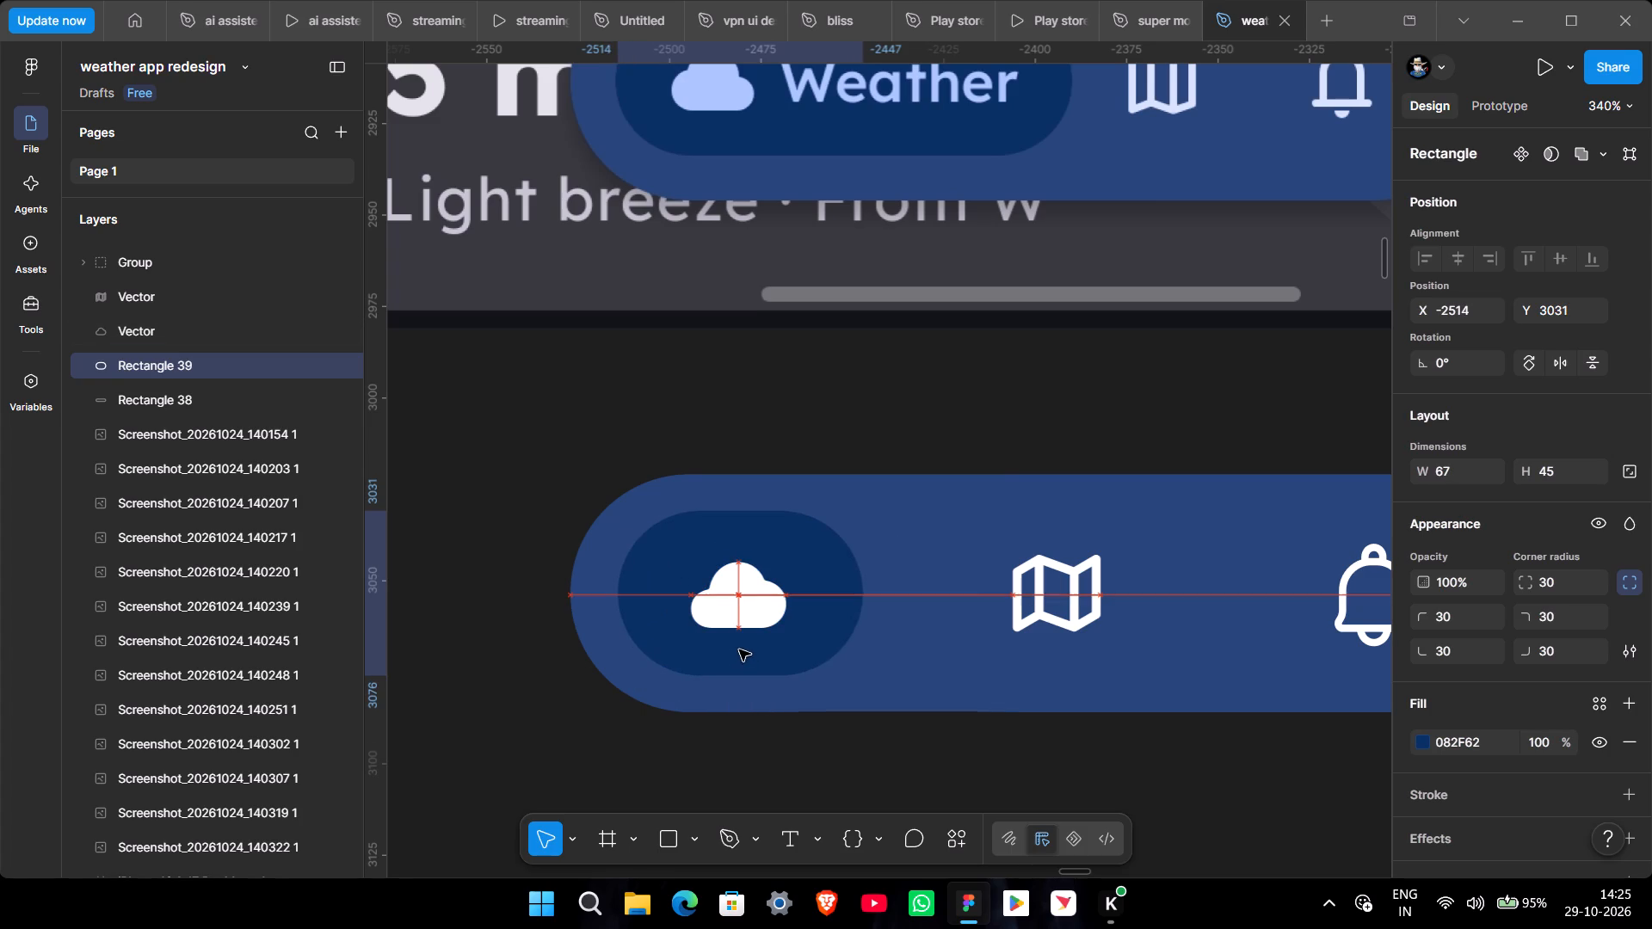
{"action": "left_click_drag", "start_coordinate": [739, 649], "coordinate": [738, 646]}
{"action": "left_click", "coordinate": [742, 674]}
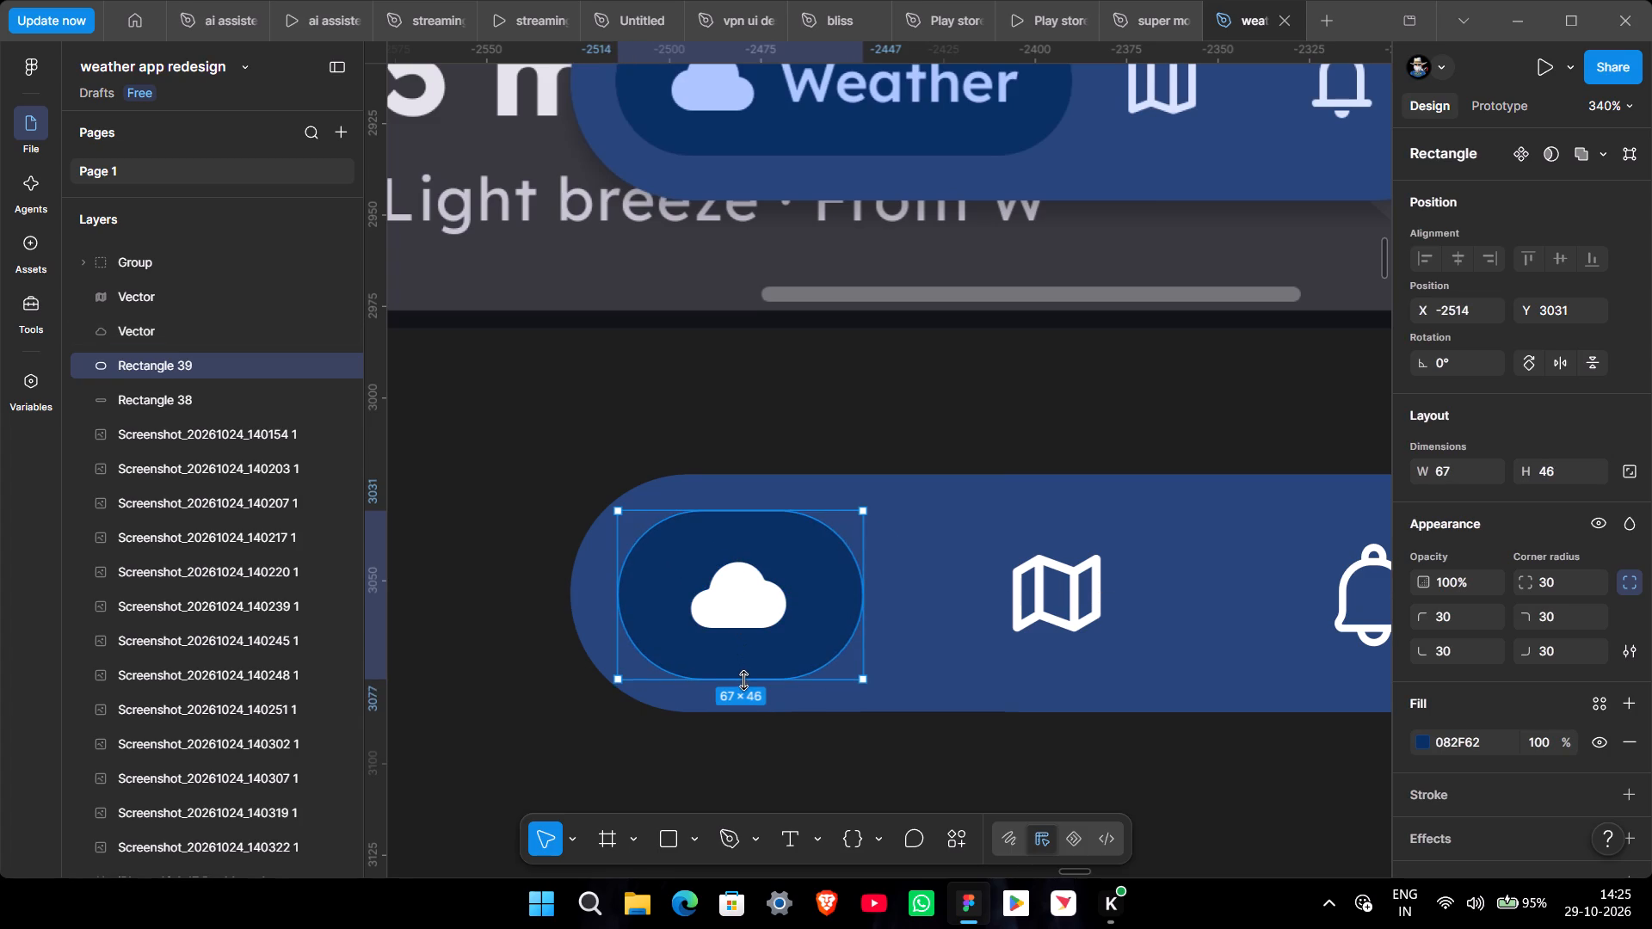
{"action": "left_click", "coordinate": [745, 664]}
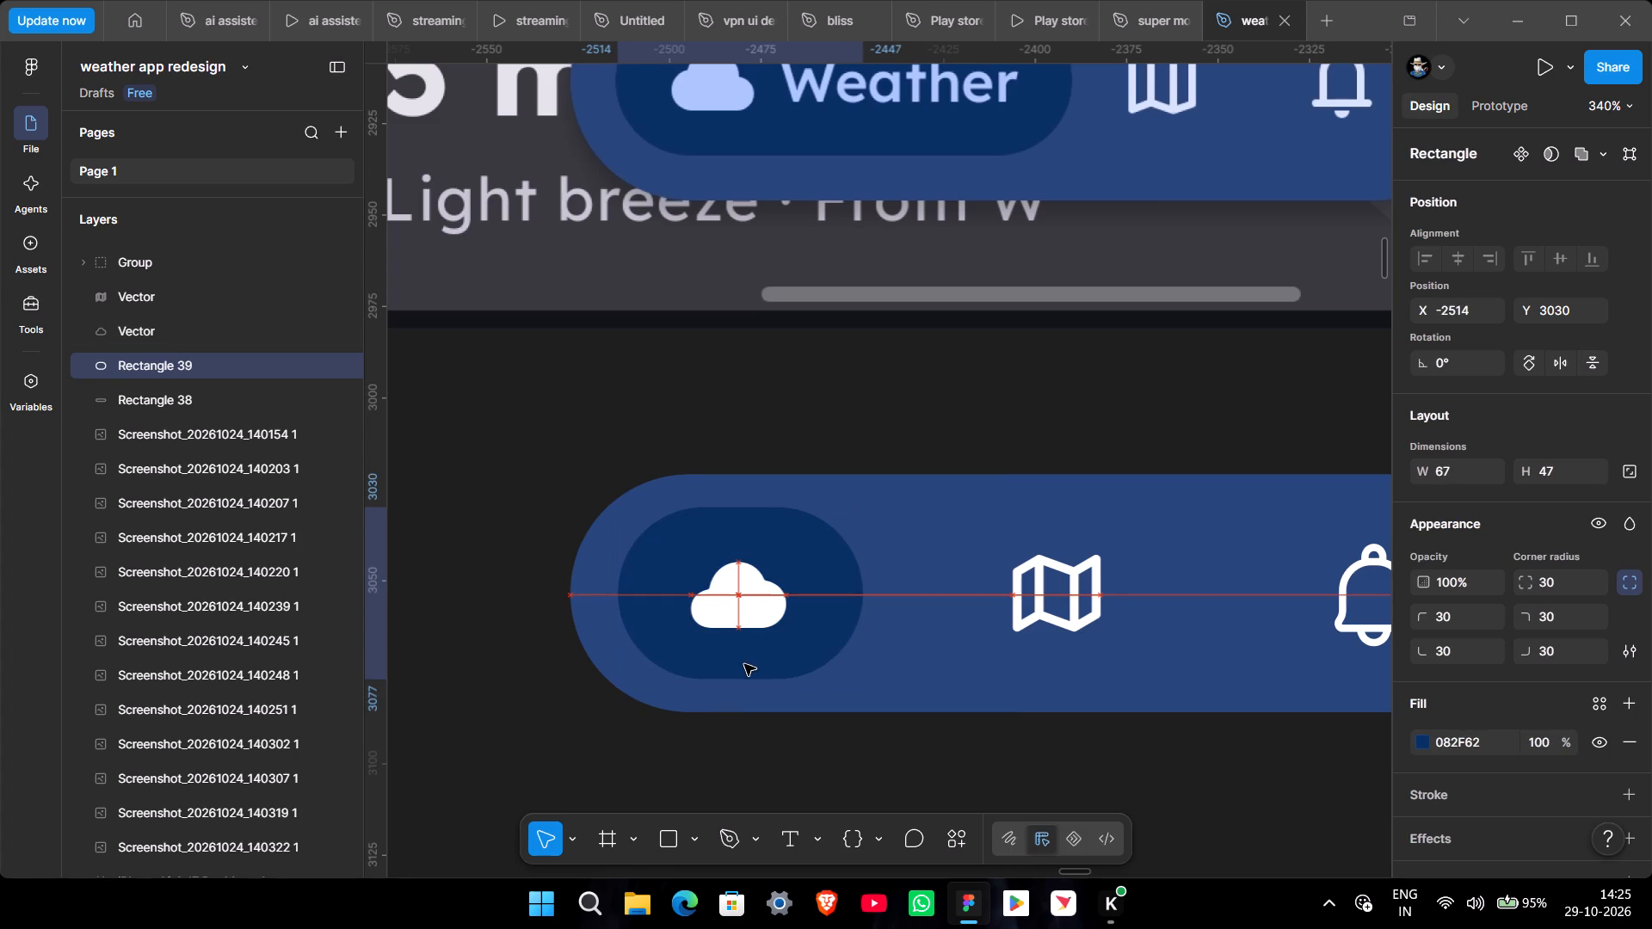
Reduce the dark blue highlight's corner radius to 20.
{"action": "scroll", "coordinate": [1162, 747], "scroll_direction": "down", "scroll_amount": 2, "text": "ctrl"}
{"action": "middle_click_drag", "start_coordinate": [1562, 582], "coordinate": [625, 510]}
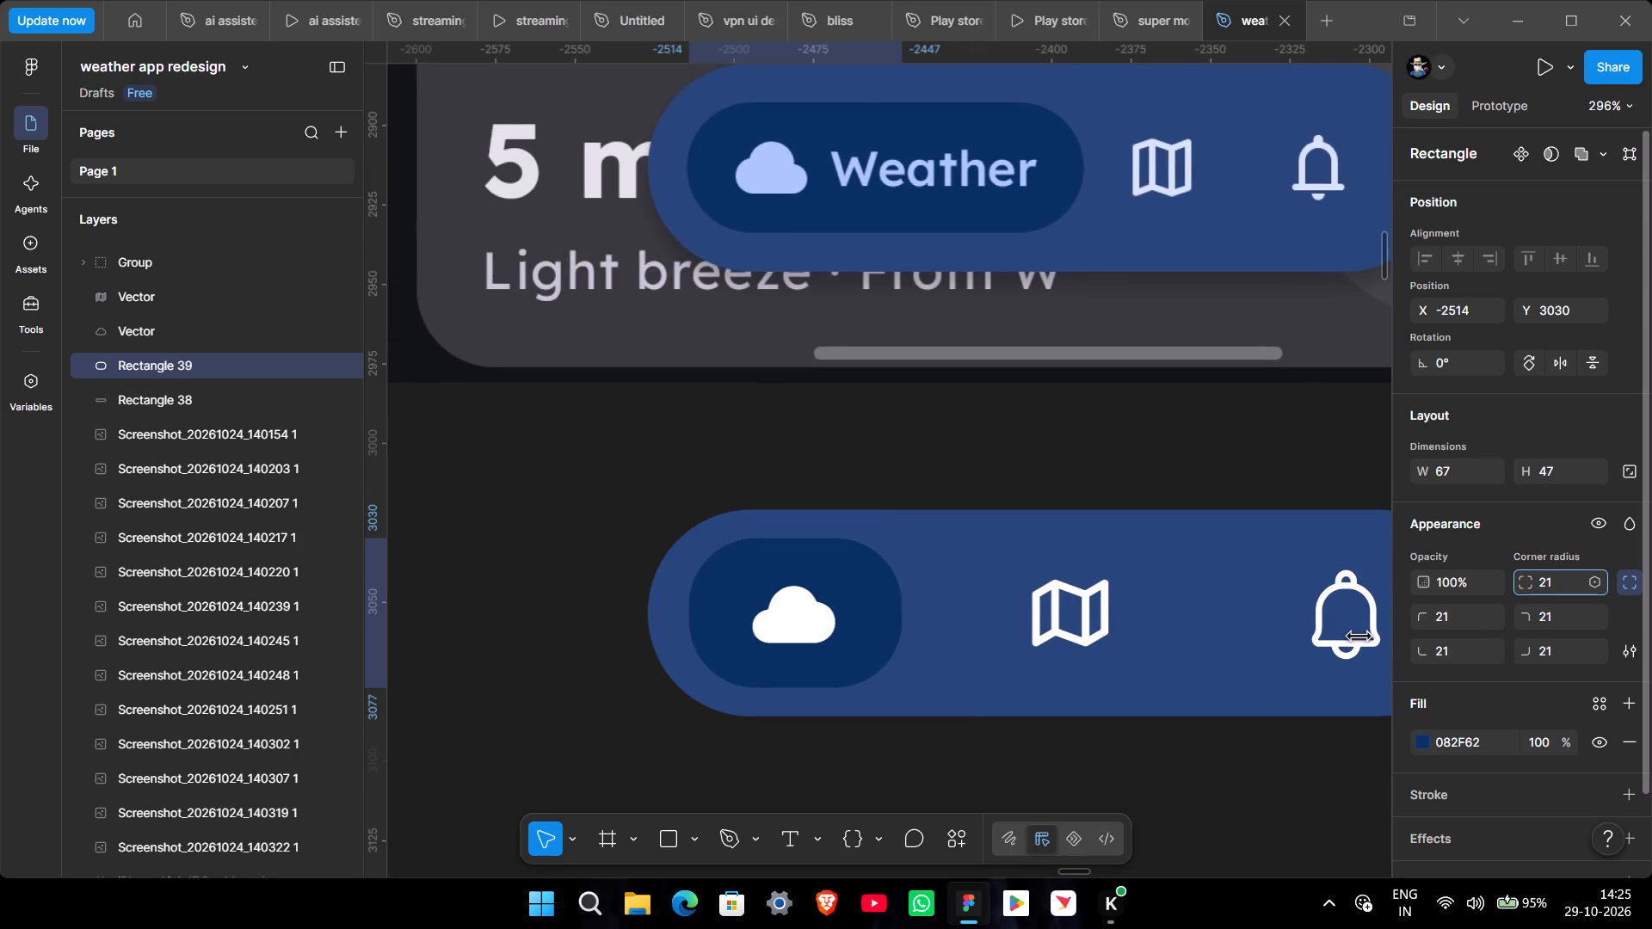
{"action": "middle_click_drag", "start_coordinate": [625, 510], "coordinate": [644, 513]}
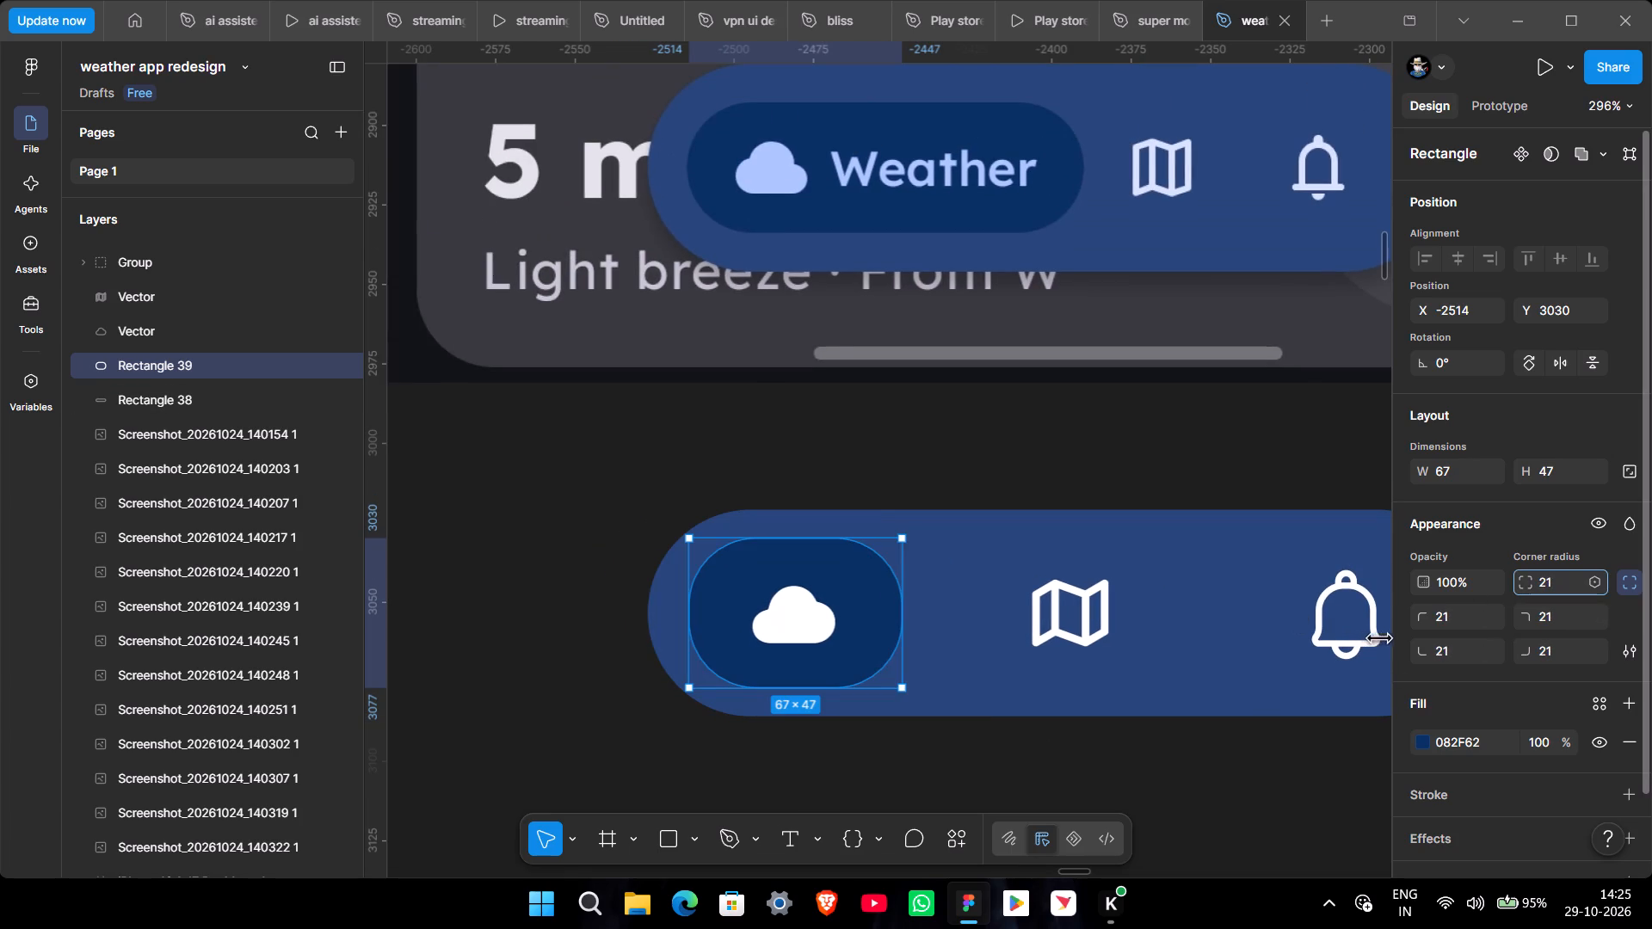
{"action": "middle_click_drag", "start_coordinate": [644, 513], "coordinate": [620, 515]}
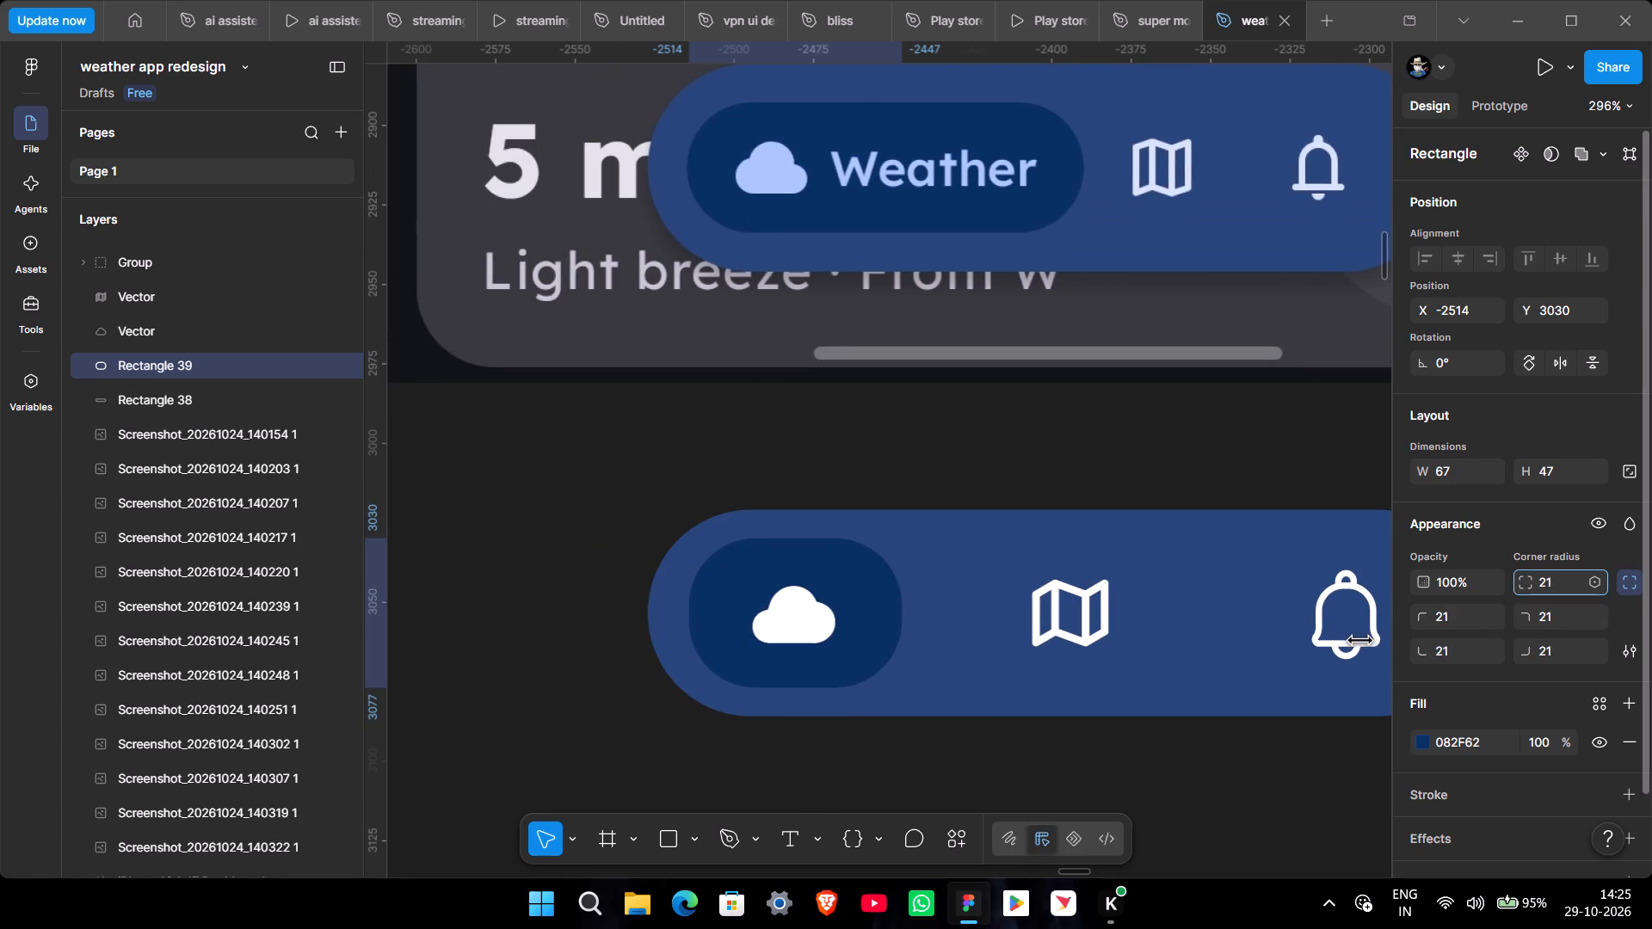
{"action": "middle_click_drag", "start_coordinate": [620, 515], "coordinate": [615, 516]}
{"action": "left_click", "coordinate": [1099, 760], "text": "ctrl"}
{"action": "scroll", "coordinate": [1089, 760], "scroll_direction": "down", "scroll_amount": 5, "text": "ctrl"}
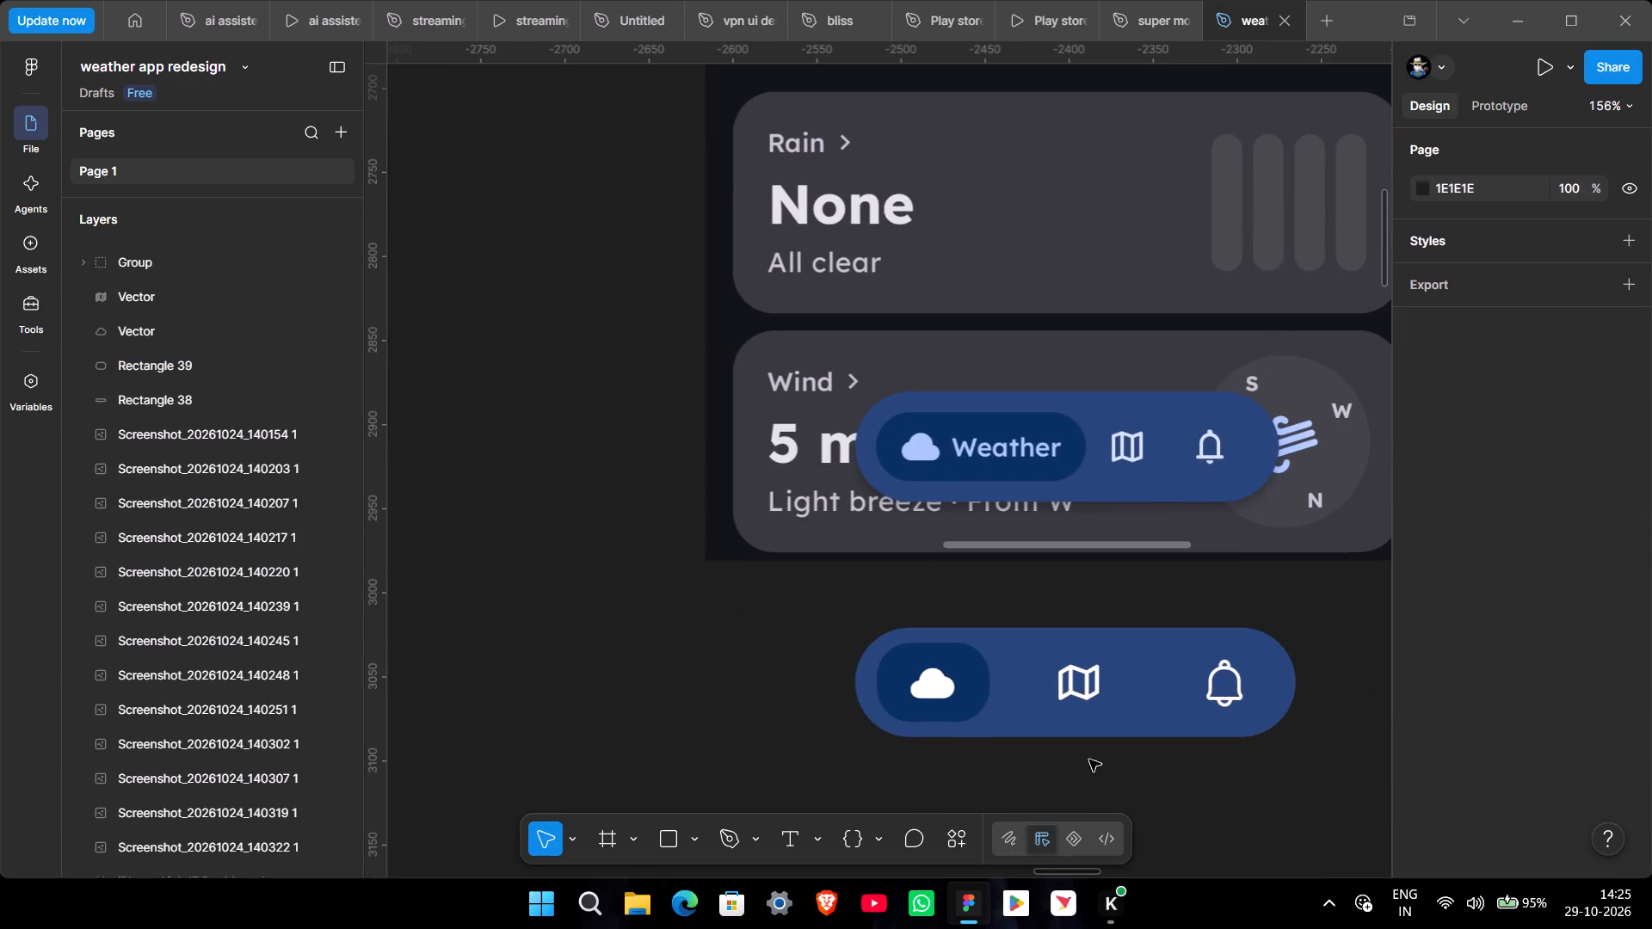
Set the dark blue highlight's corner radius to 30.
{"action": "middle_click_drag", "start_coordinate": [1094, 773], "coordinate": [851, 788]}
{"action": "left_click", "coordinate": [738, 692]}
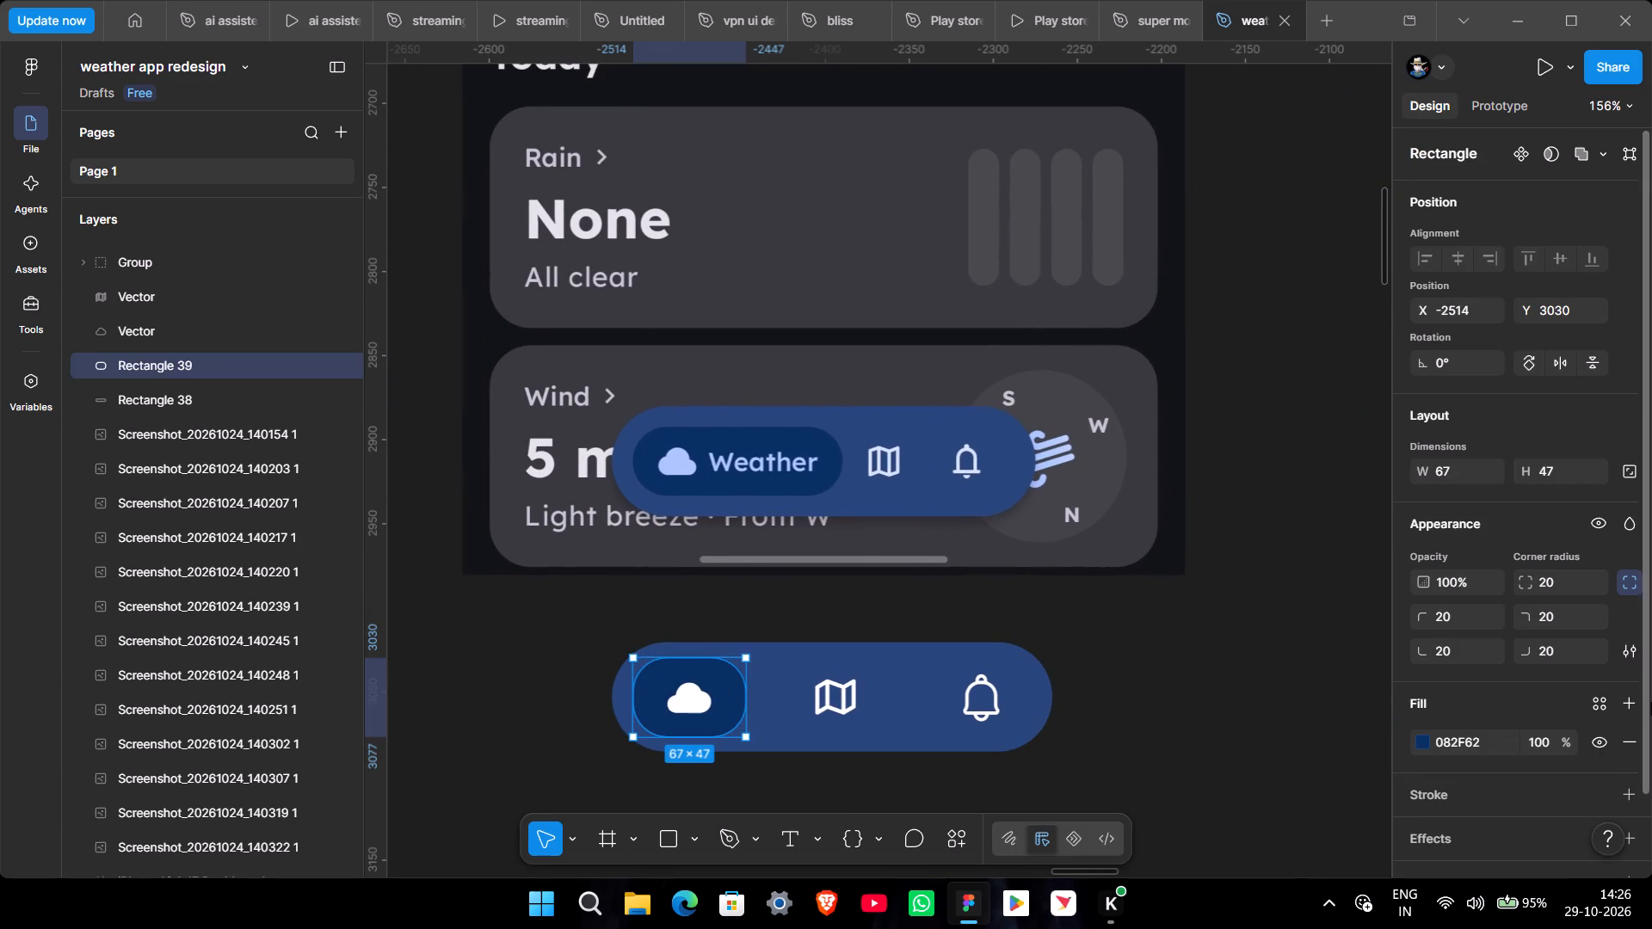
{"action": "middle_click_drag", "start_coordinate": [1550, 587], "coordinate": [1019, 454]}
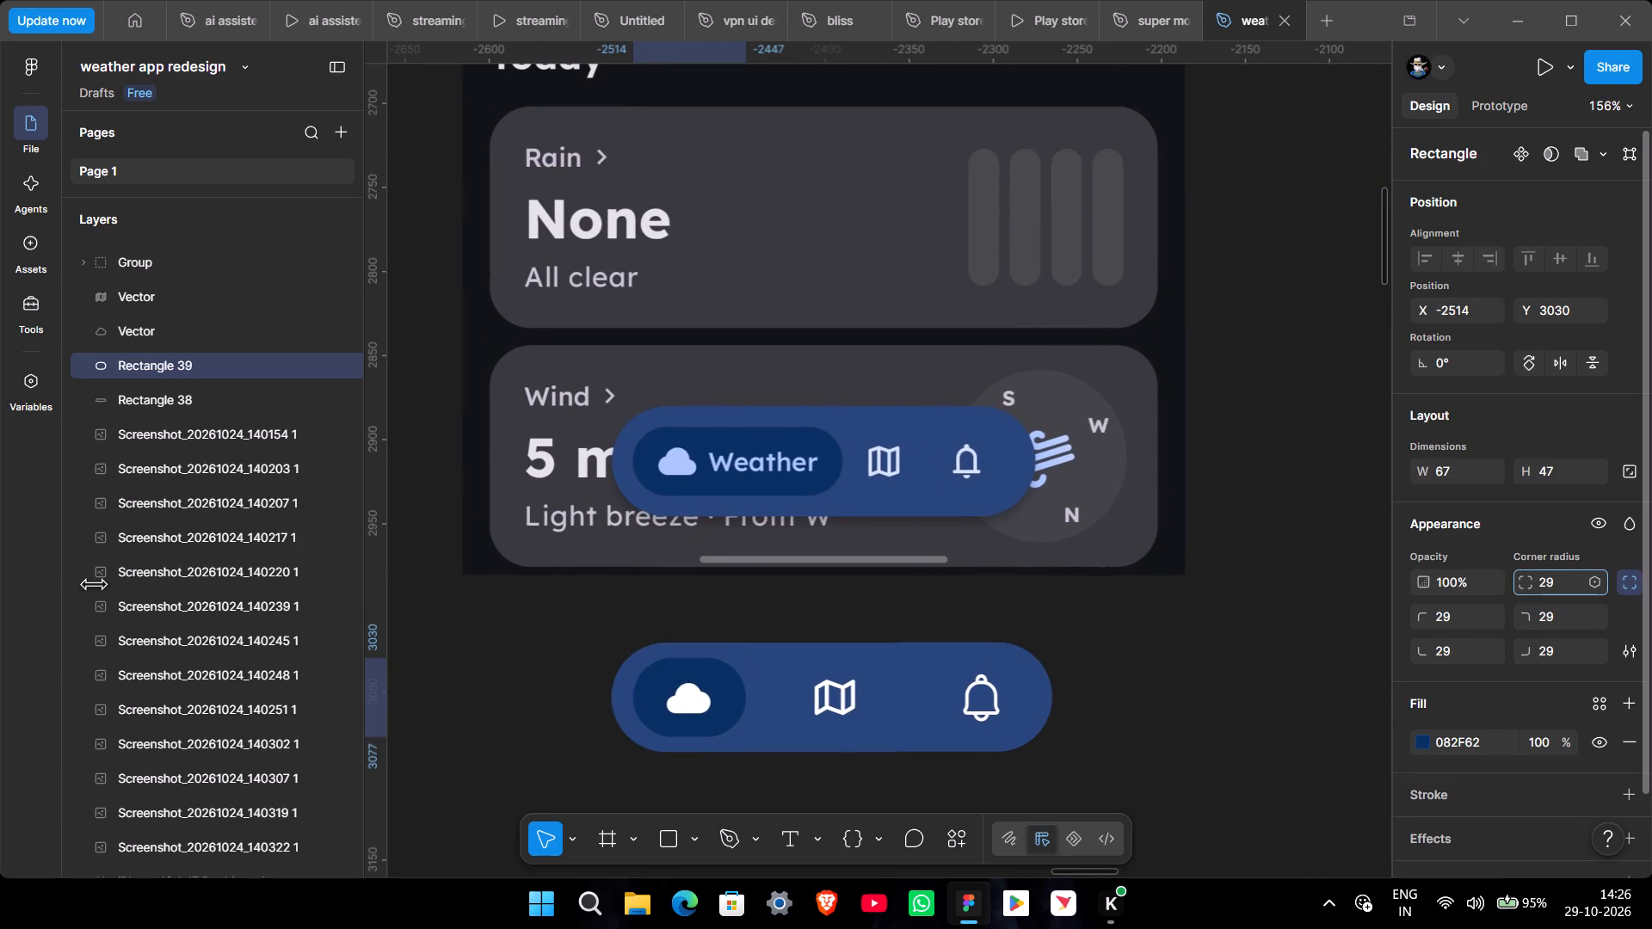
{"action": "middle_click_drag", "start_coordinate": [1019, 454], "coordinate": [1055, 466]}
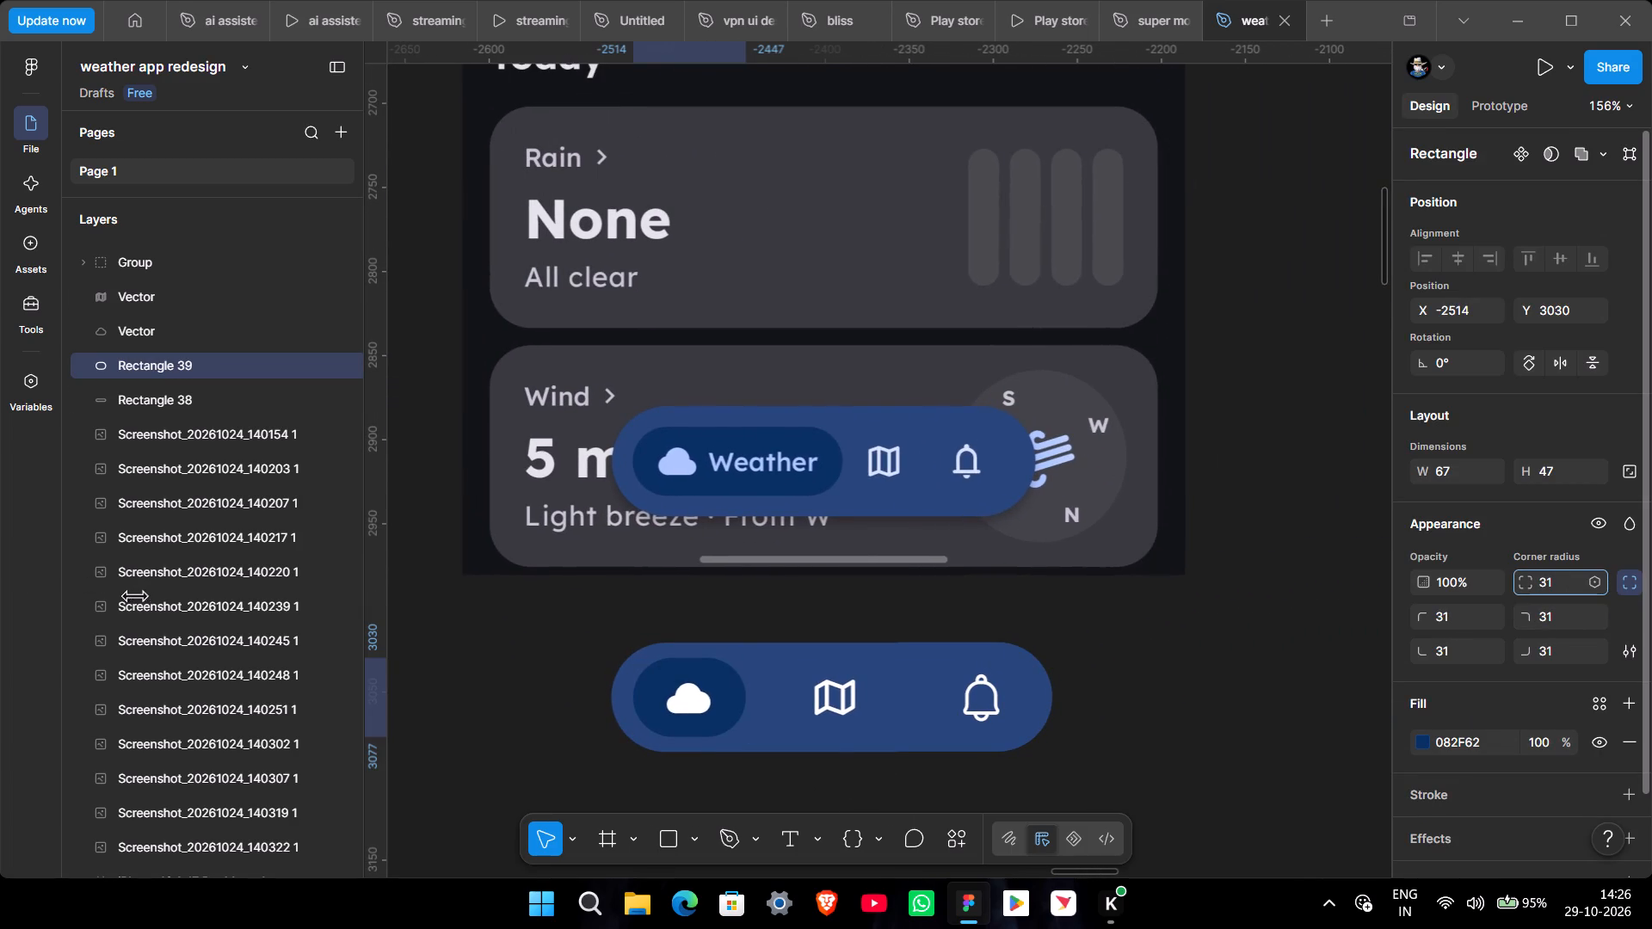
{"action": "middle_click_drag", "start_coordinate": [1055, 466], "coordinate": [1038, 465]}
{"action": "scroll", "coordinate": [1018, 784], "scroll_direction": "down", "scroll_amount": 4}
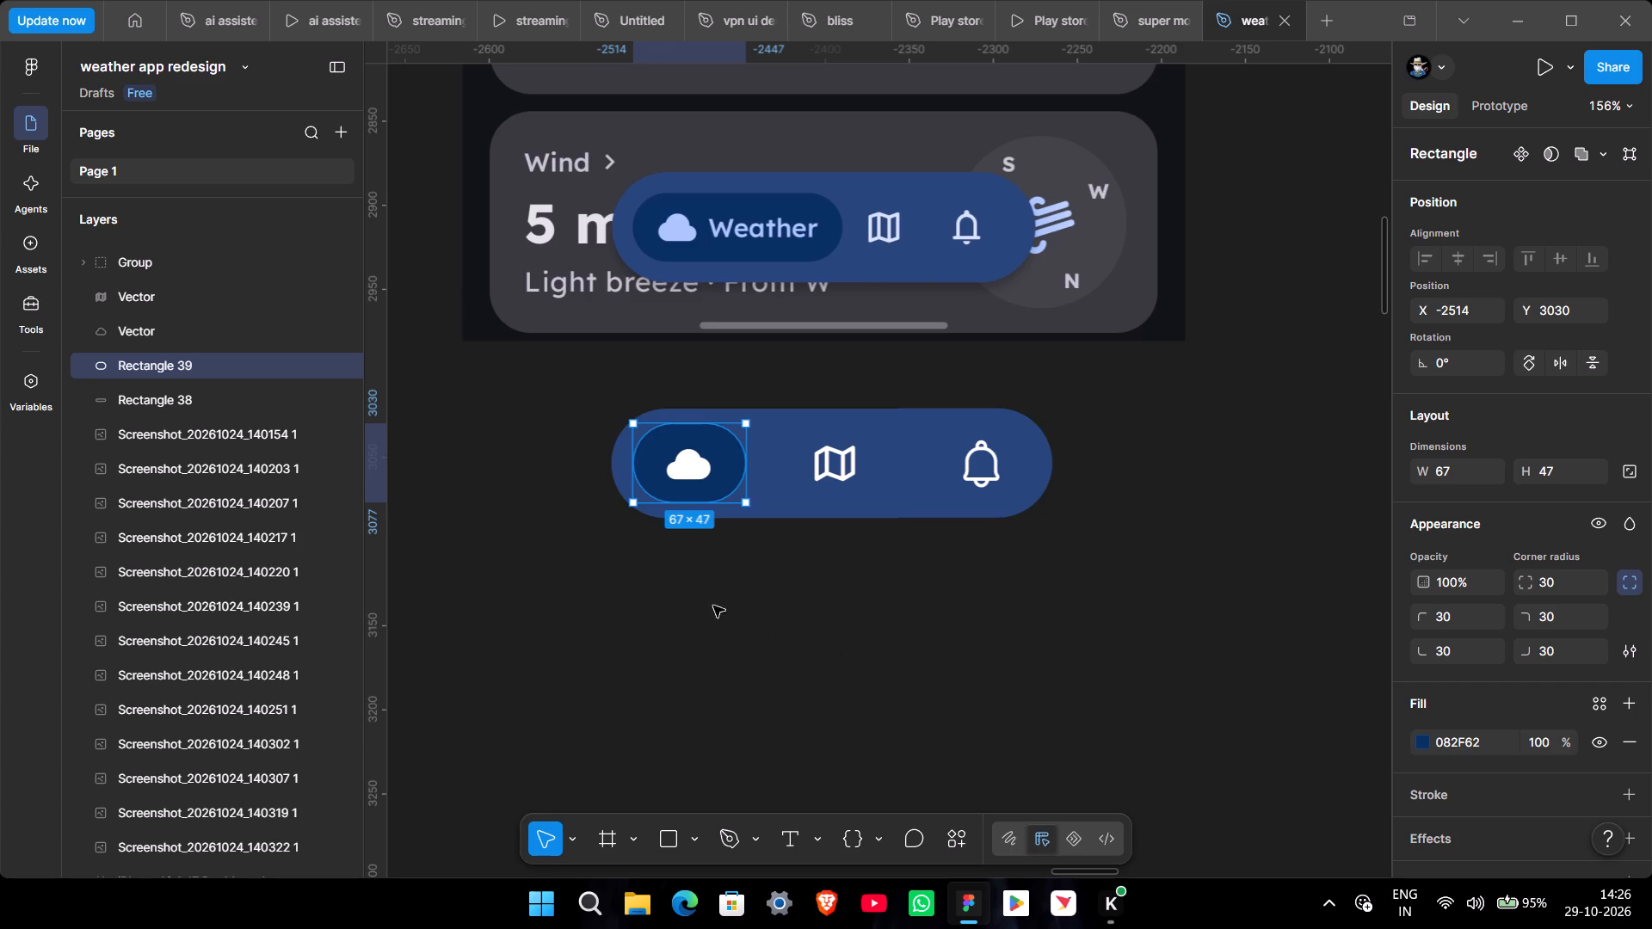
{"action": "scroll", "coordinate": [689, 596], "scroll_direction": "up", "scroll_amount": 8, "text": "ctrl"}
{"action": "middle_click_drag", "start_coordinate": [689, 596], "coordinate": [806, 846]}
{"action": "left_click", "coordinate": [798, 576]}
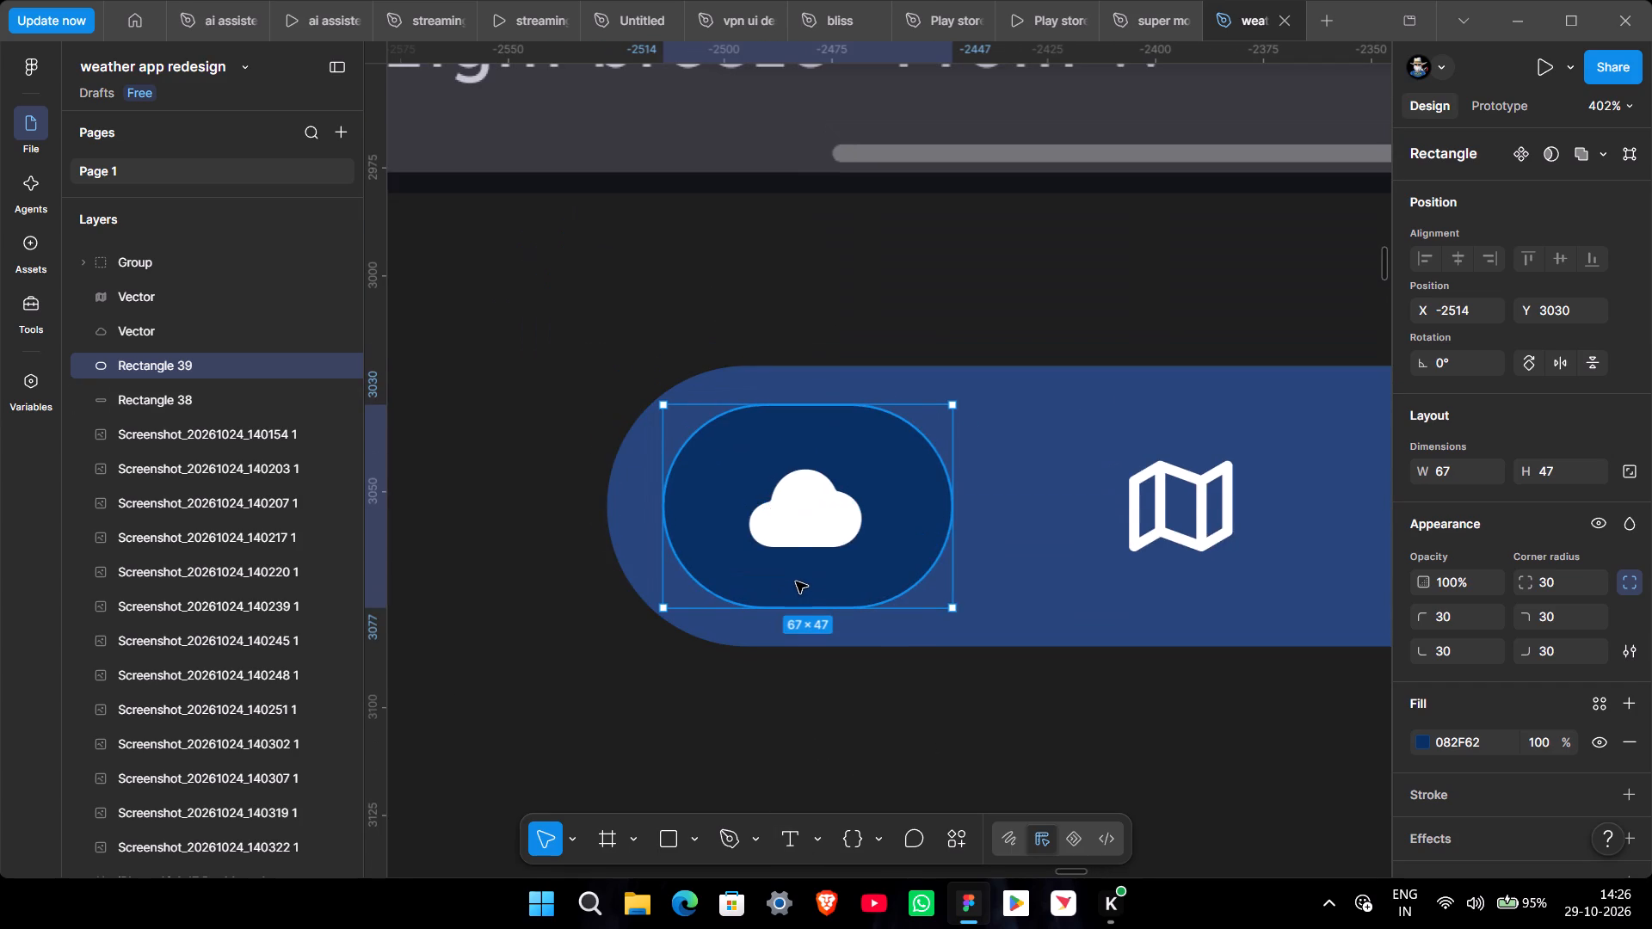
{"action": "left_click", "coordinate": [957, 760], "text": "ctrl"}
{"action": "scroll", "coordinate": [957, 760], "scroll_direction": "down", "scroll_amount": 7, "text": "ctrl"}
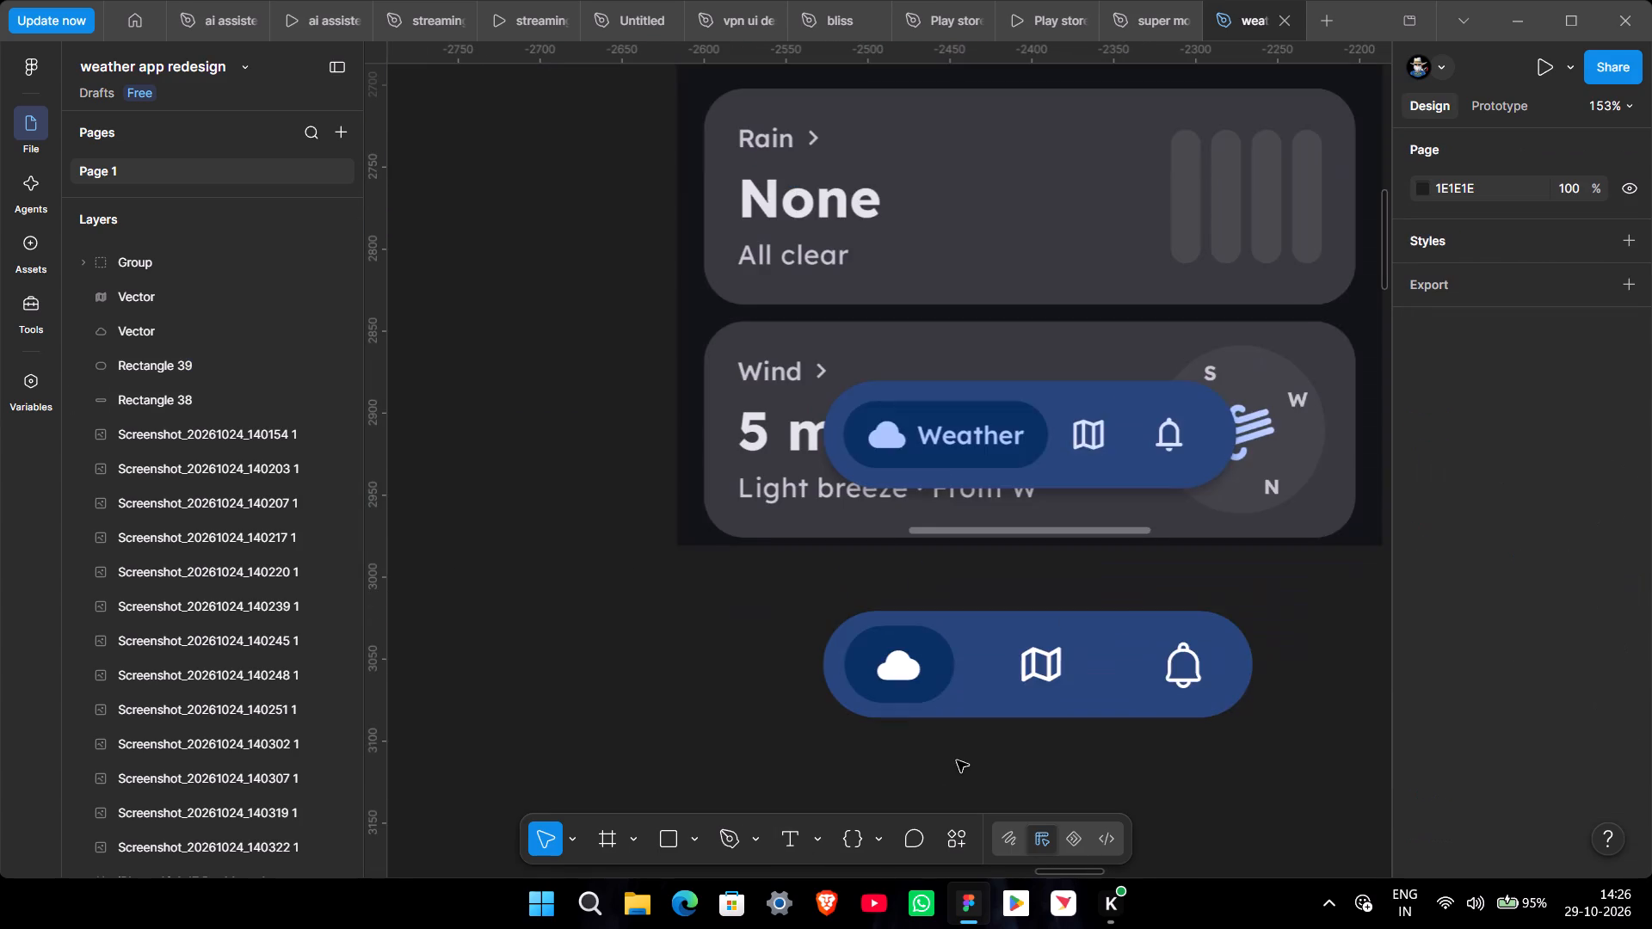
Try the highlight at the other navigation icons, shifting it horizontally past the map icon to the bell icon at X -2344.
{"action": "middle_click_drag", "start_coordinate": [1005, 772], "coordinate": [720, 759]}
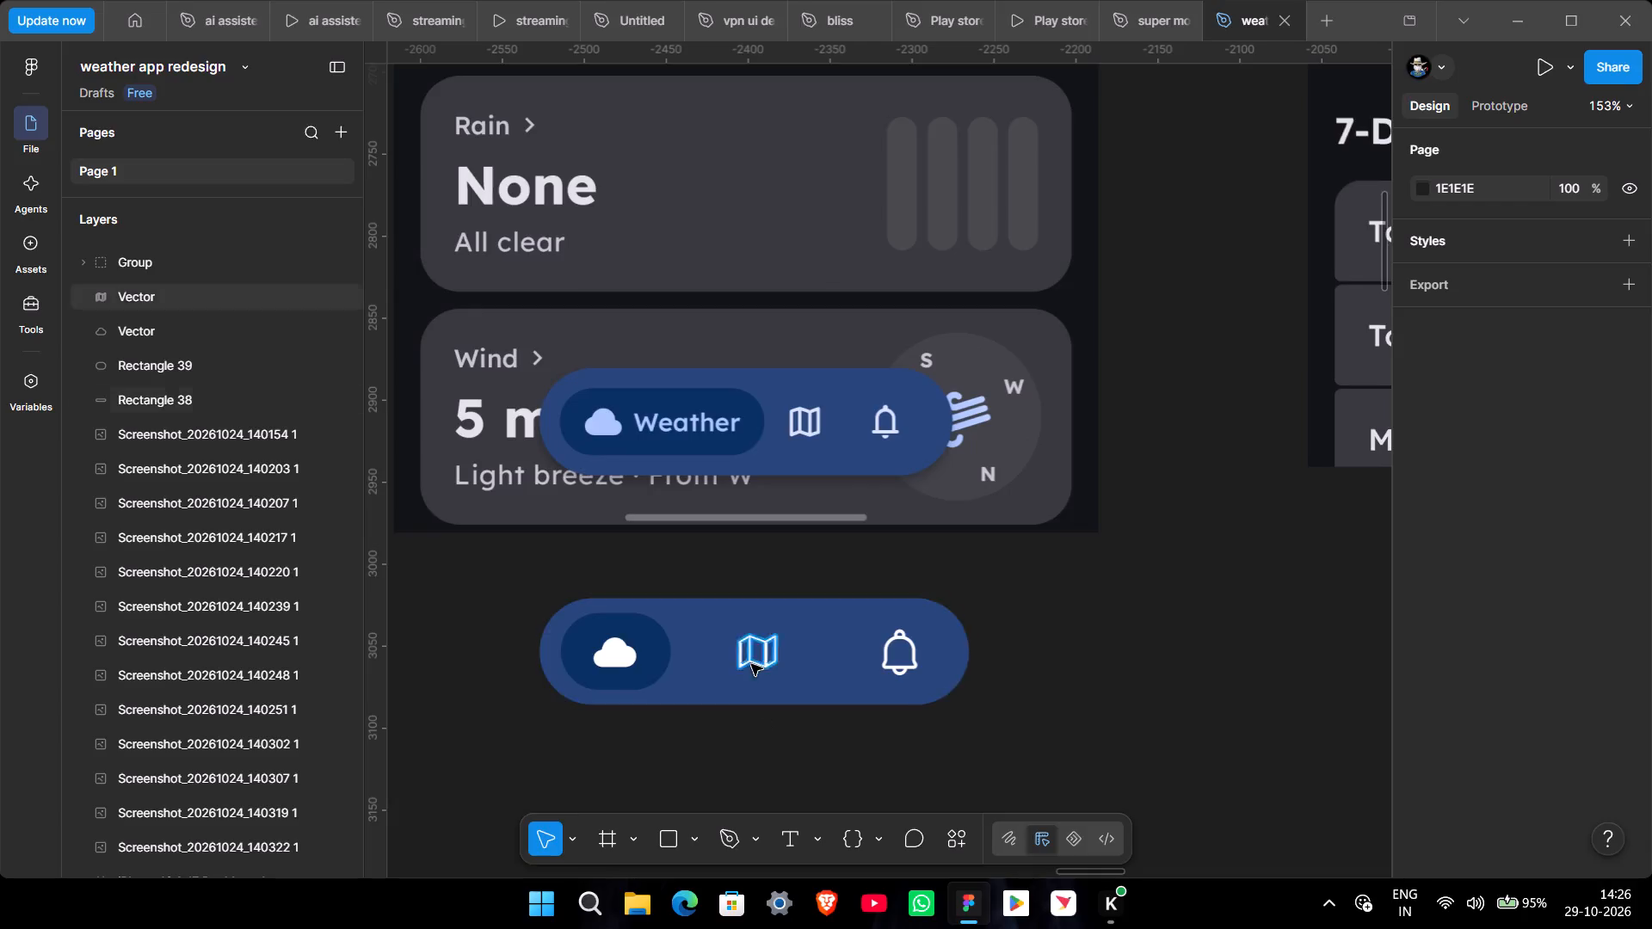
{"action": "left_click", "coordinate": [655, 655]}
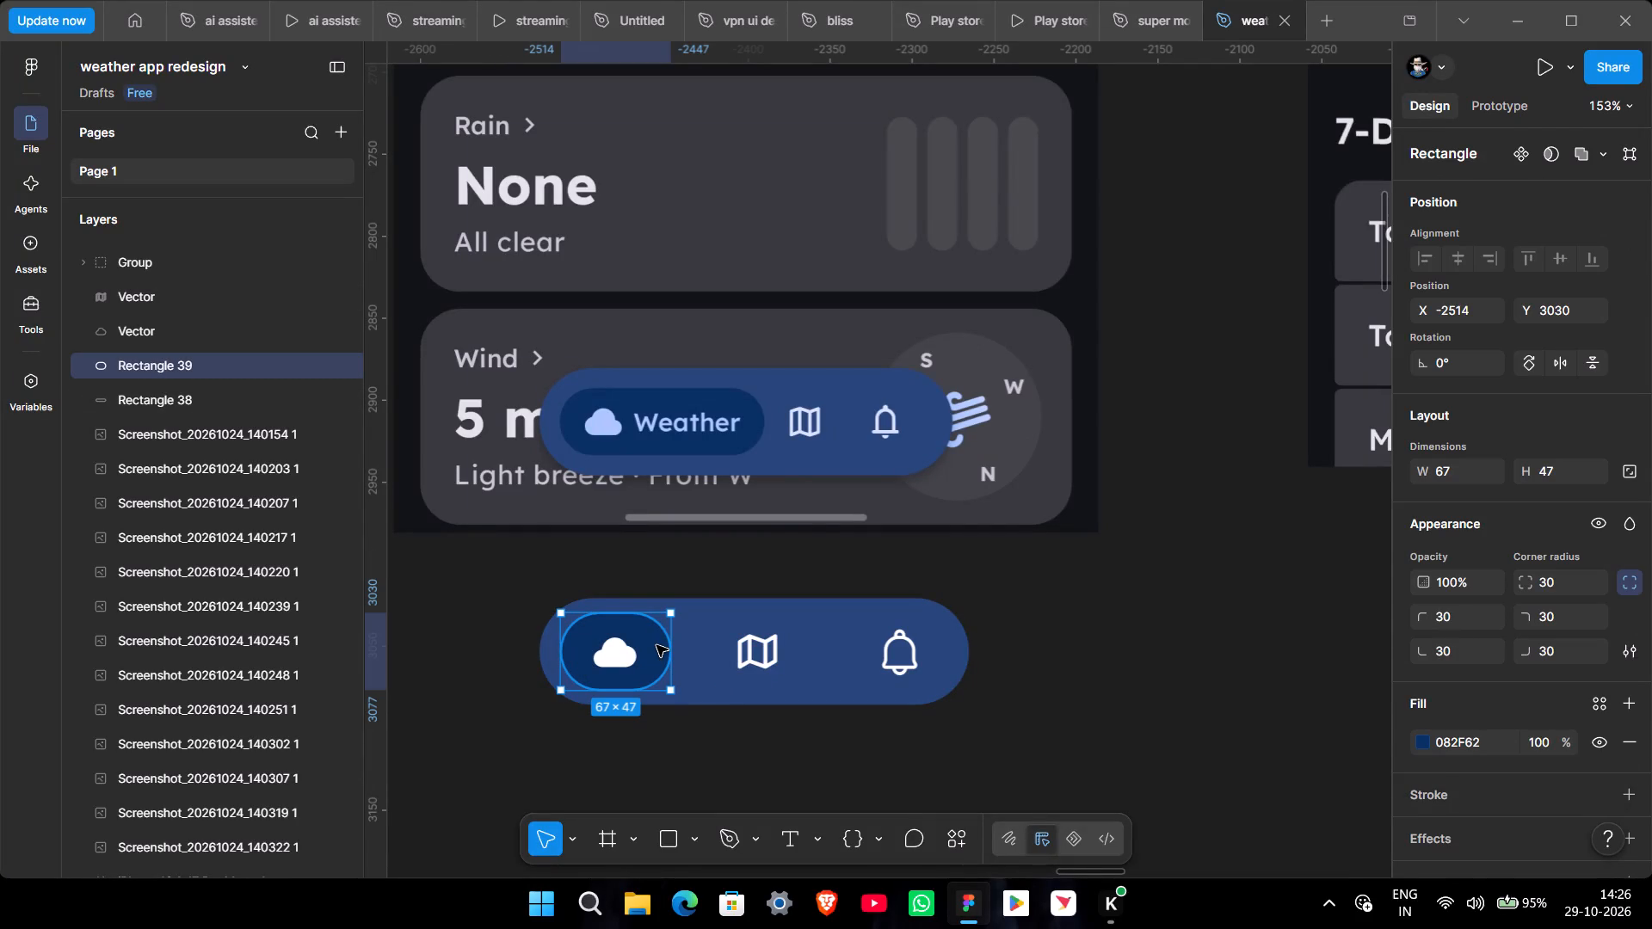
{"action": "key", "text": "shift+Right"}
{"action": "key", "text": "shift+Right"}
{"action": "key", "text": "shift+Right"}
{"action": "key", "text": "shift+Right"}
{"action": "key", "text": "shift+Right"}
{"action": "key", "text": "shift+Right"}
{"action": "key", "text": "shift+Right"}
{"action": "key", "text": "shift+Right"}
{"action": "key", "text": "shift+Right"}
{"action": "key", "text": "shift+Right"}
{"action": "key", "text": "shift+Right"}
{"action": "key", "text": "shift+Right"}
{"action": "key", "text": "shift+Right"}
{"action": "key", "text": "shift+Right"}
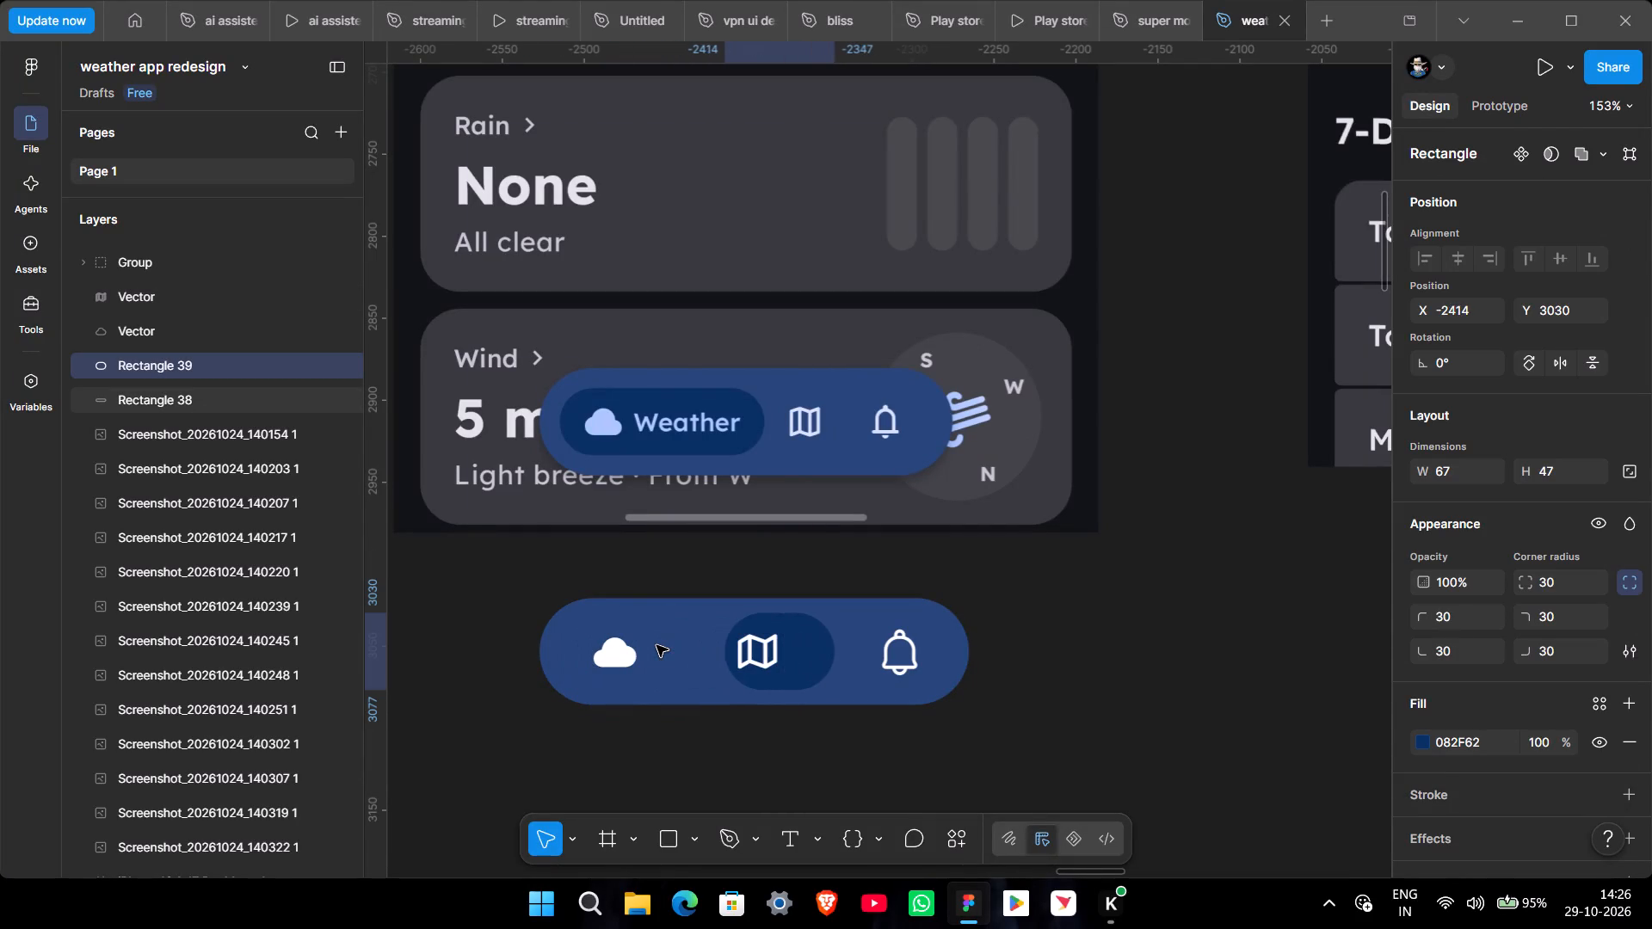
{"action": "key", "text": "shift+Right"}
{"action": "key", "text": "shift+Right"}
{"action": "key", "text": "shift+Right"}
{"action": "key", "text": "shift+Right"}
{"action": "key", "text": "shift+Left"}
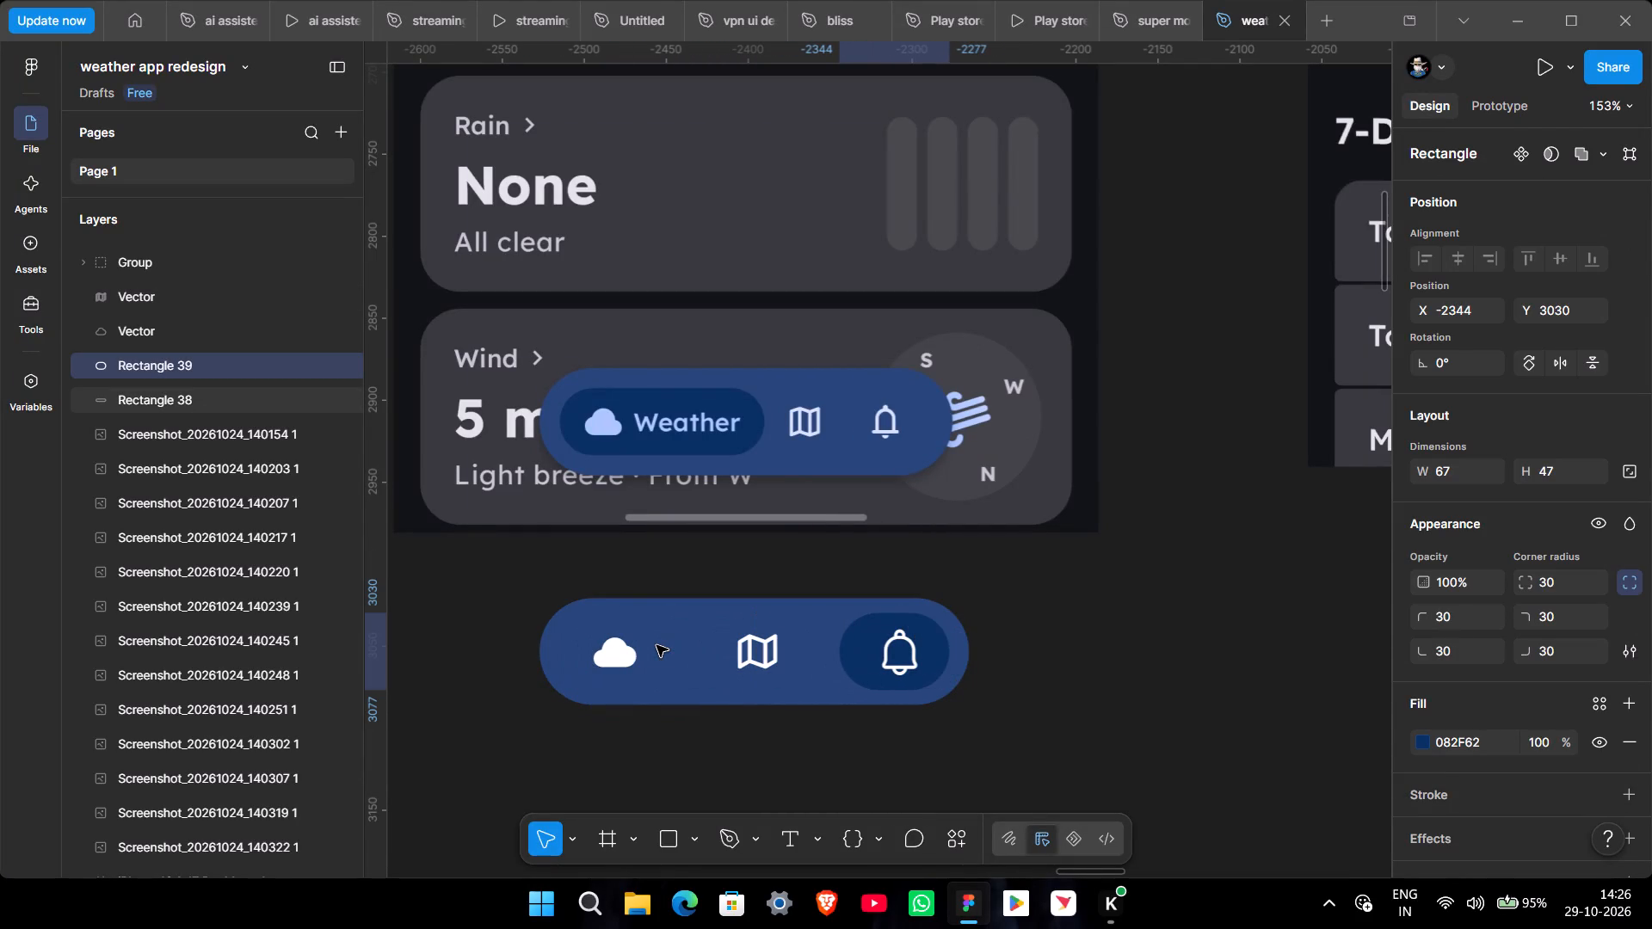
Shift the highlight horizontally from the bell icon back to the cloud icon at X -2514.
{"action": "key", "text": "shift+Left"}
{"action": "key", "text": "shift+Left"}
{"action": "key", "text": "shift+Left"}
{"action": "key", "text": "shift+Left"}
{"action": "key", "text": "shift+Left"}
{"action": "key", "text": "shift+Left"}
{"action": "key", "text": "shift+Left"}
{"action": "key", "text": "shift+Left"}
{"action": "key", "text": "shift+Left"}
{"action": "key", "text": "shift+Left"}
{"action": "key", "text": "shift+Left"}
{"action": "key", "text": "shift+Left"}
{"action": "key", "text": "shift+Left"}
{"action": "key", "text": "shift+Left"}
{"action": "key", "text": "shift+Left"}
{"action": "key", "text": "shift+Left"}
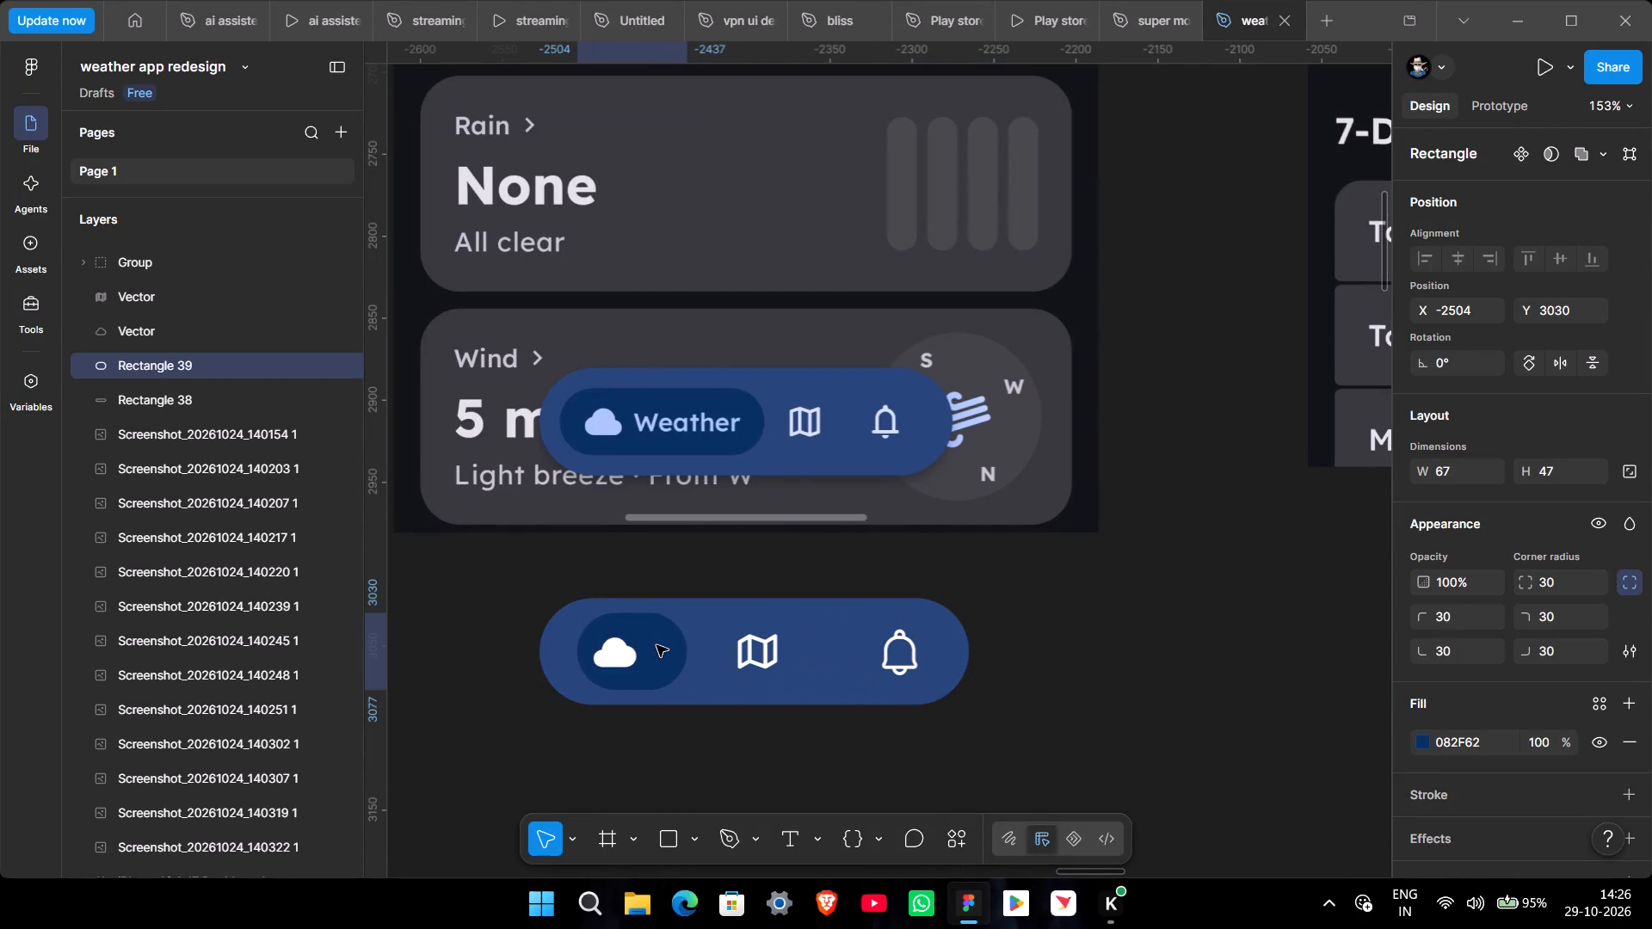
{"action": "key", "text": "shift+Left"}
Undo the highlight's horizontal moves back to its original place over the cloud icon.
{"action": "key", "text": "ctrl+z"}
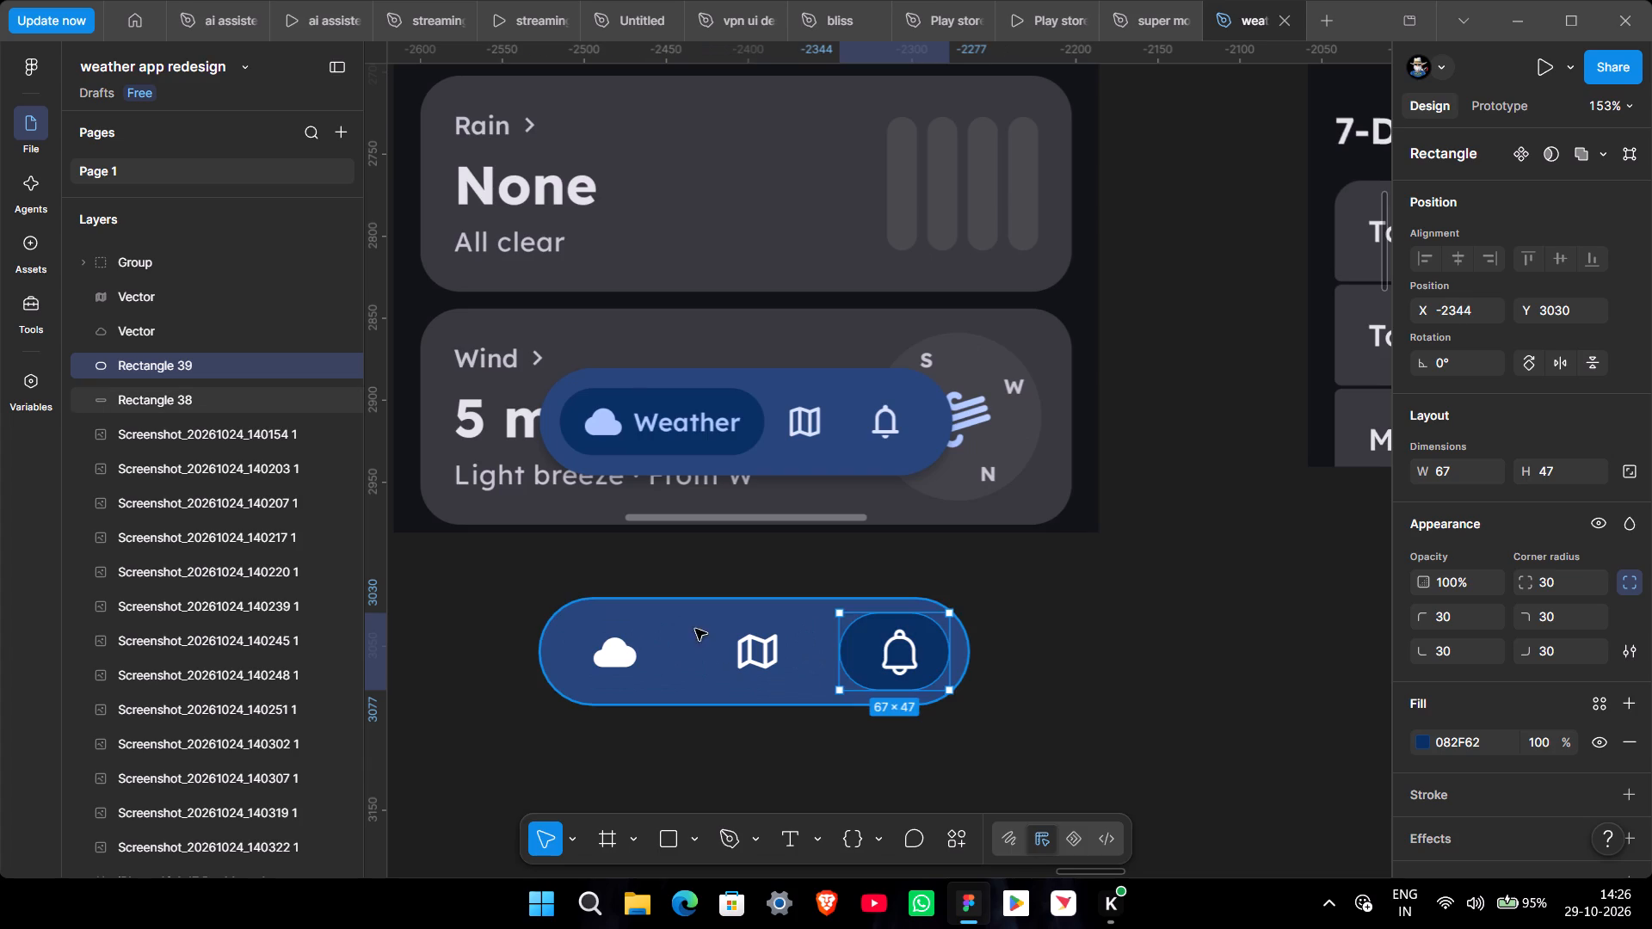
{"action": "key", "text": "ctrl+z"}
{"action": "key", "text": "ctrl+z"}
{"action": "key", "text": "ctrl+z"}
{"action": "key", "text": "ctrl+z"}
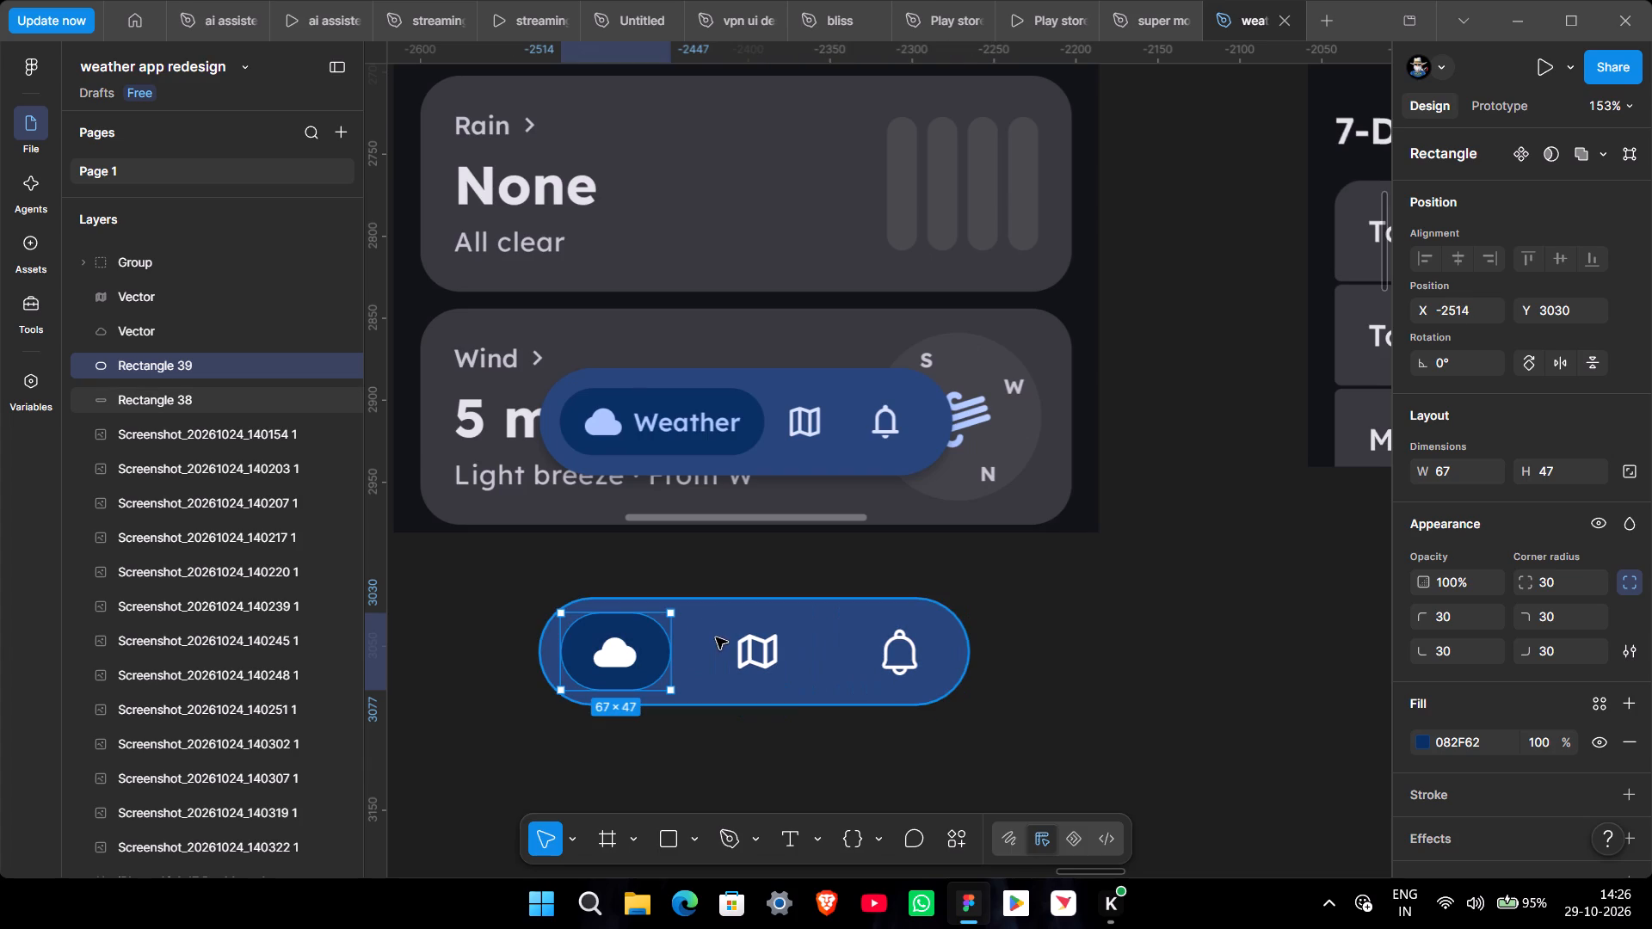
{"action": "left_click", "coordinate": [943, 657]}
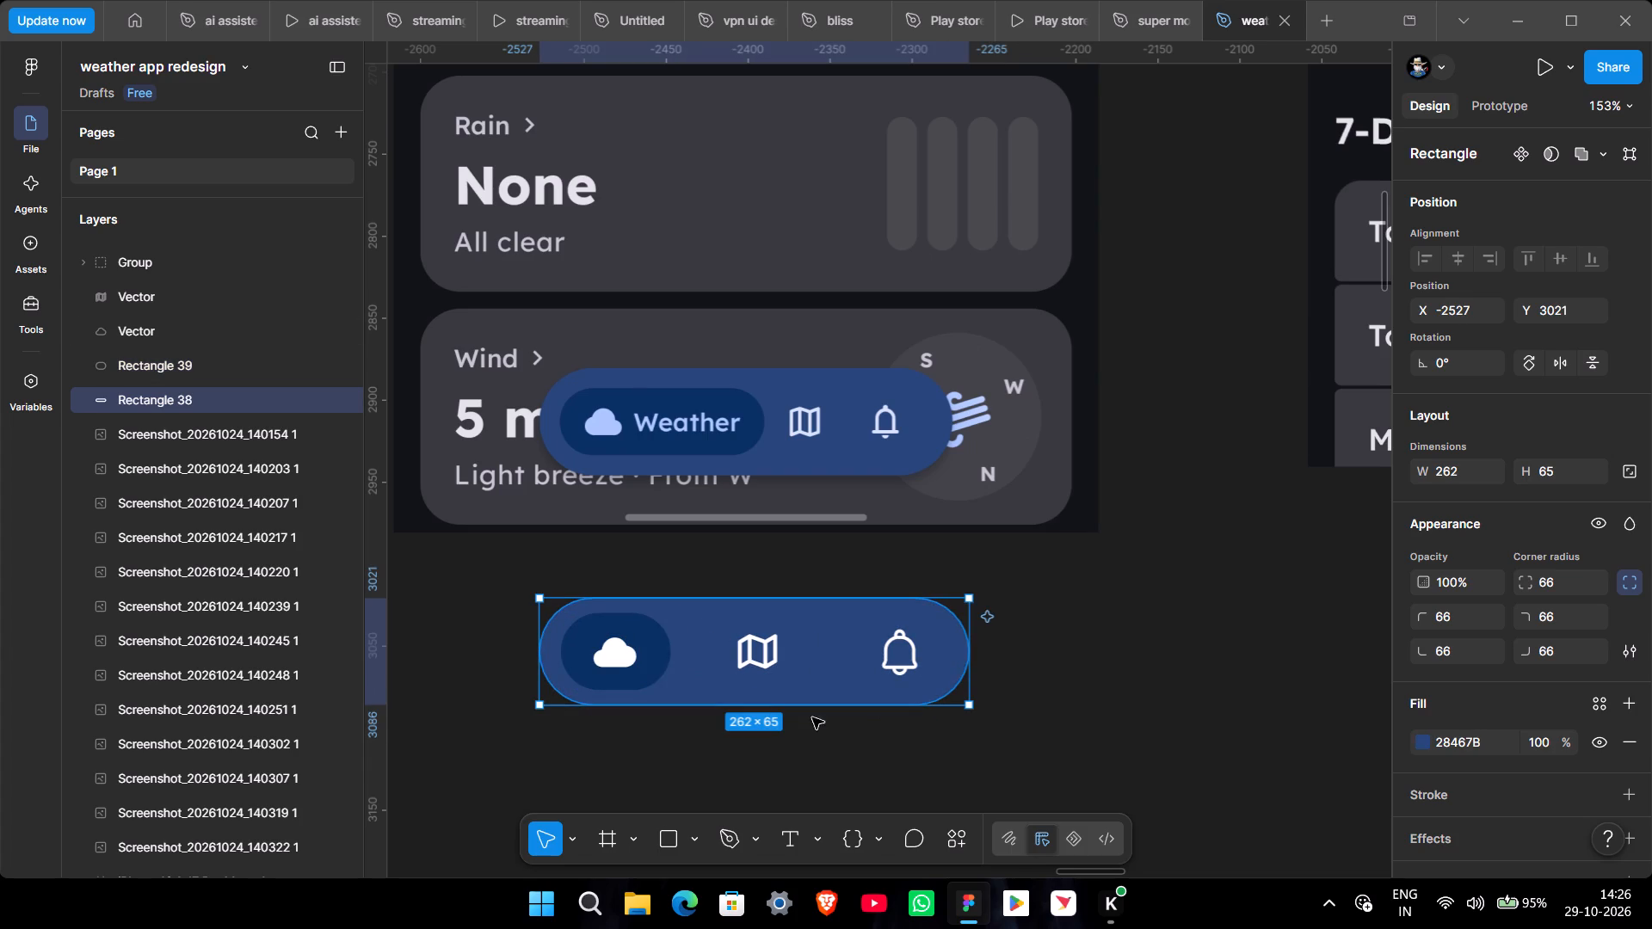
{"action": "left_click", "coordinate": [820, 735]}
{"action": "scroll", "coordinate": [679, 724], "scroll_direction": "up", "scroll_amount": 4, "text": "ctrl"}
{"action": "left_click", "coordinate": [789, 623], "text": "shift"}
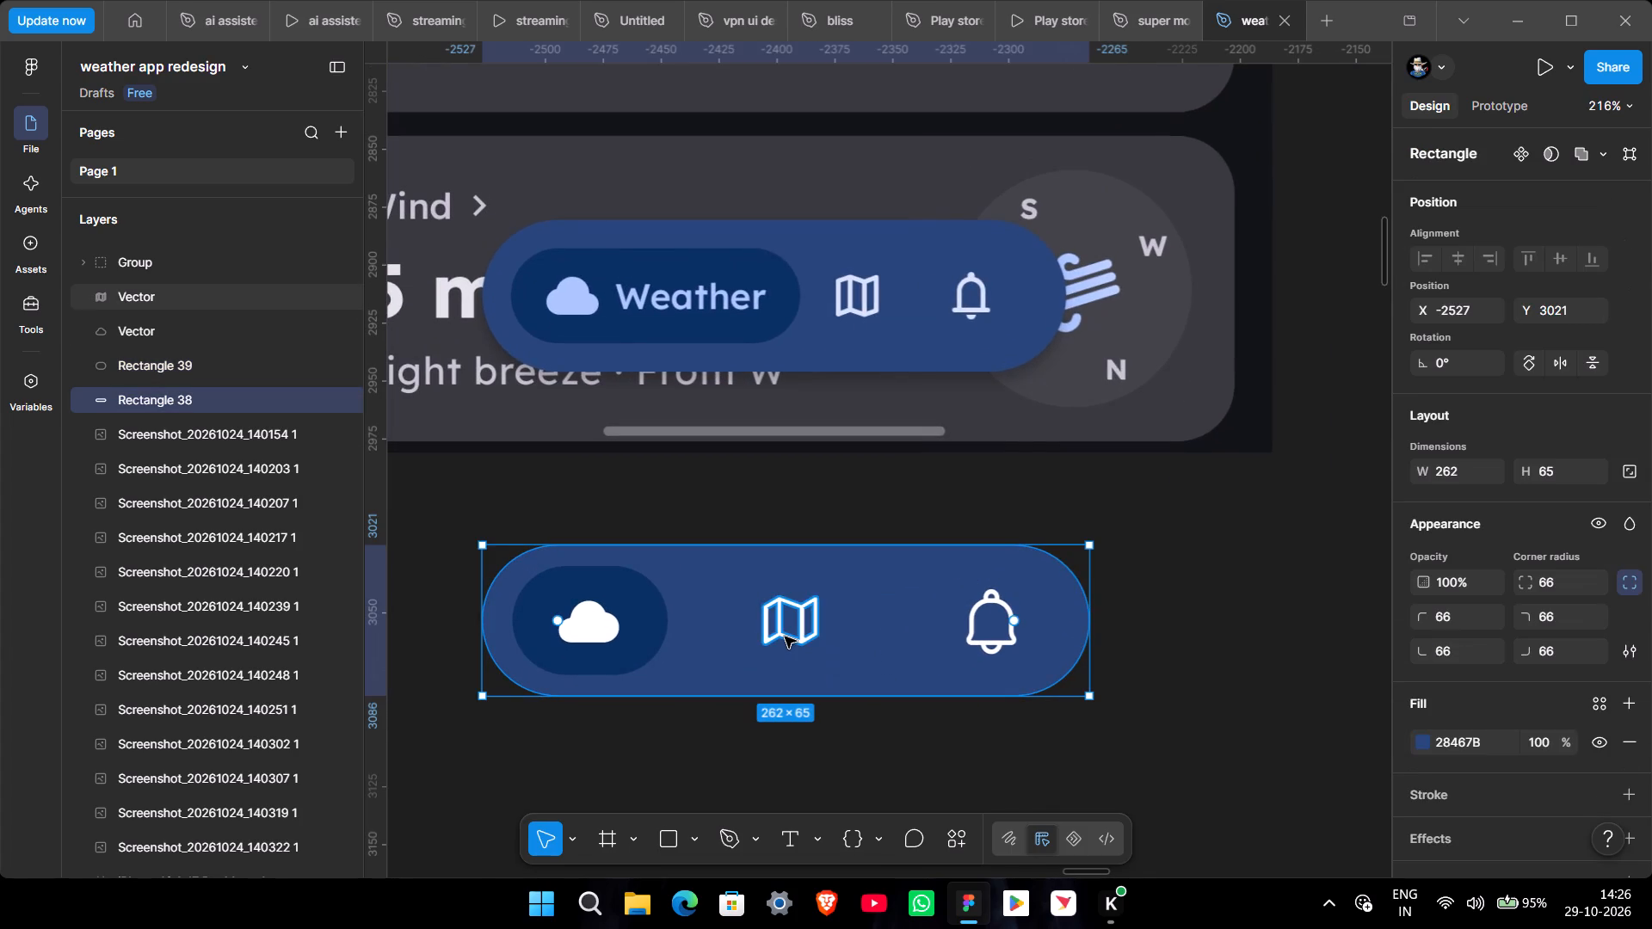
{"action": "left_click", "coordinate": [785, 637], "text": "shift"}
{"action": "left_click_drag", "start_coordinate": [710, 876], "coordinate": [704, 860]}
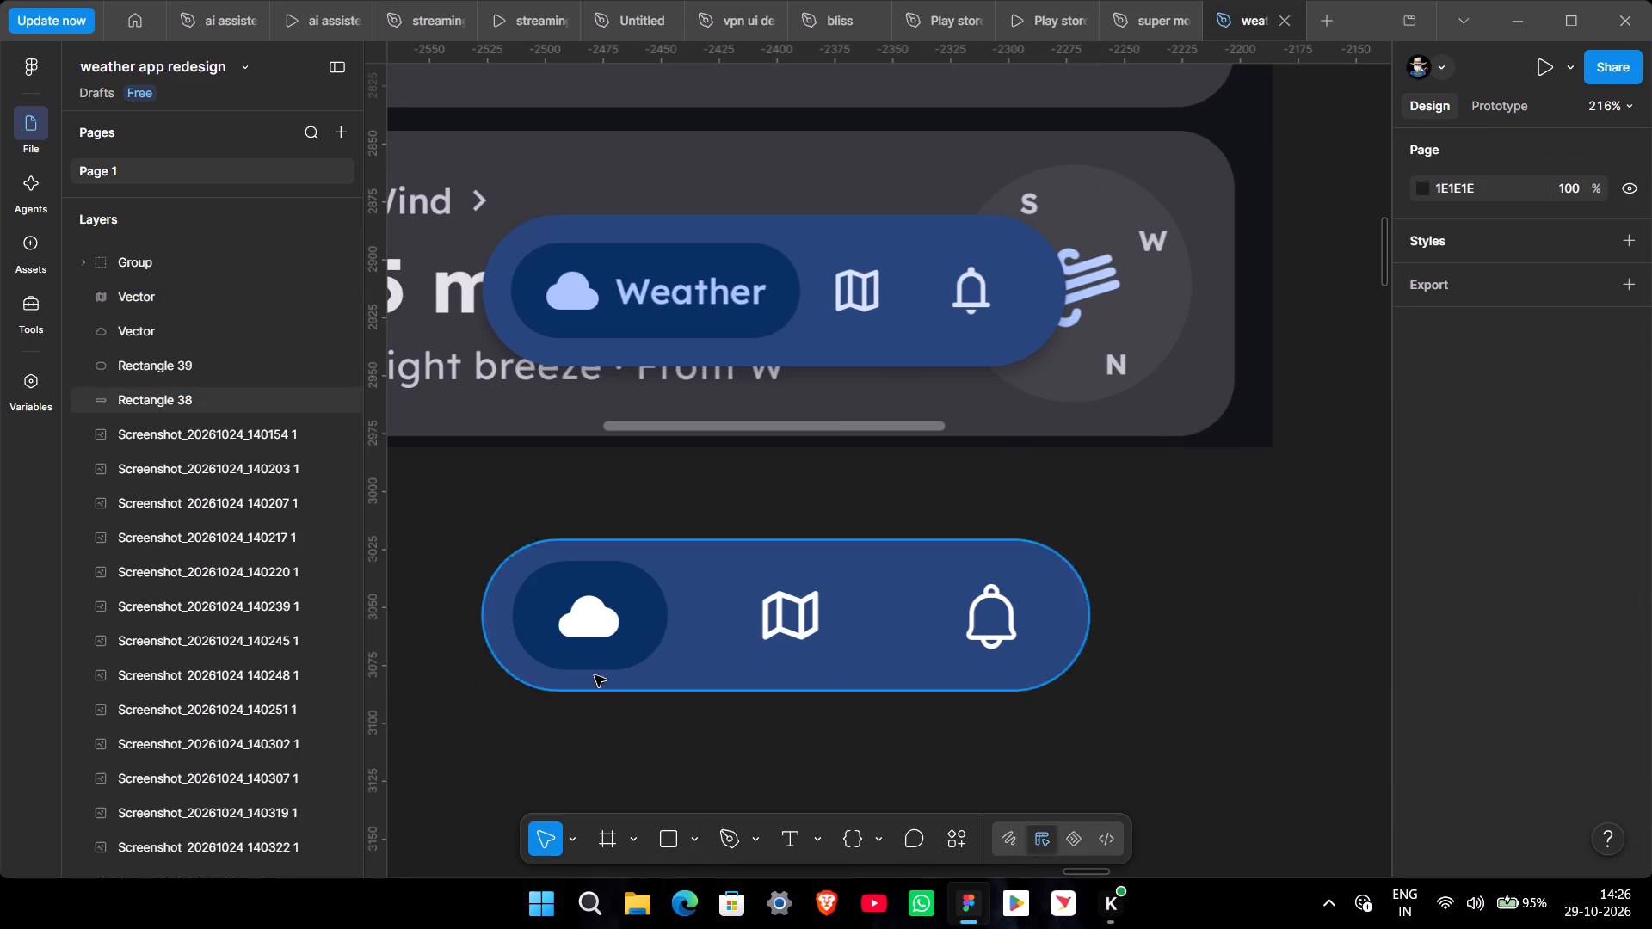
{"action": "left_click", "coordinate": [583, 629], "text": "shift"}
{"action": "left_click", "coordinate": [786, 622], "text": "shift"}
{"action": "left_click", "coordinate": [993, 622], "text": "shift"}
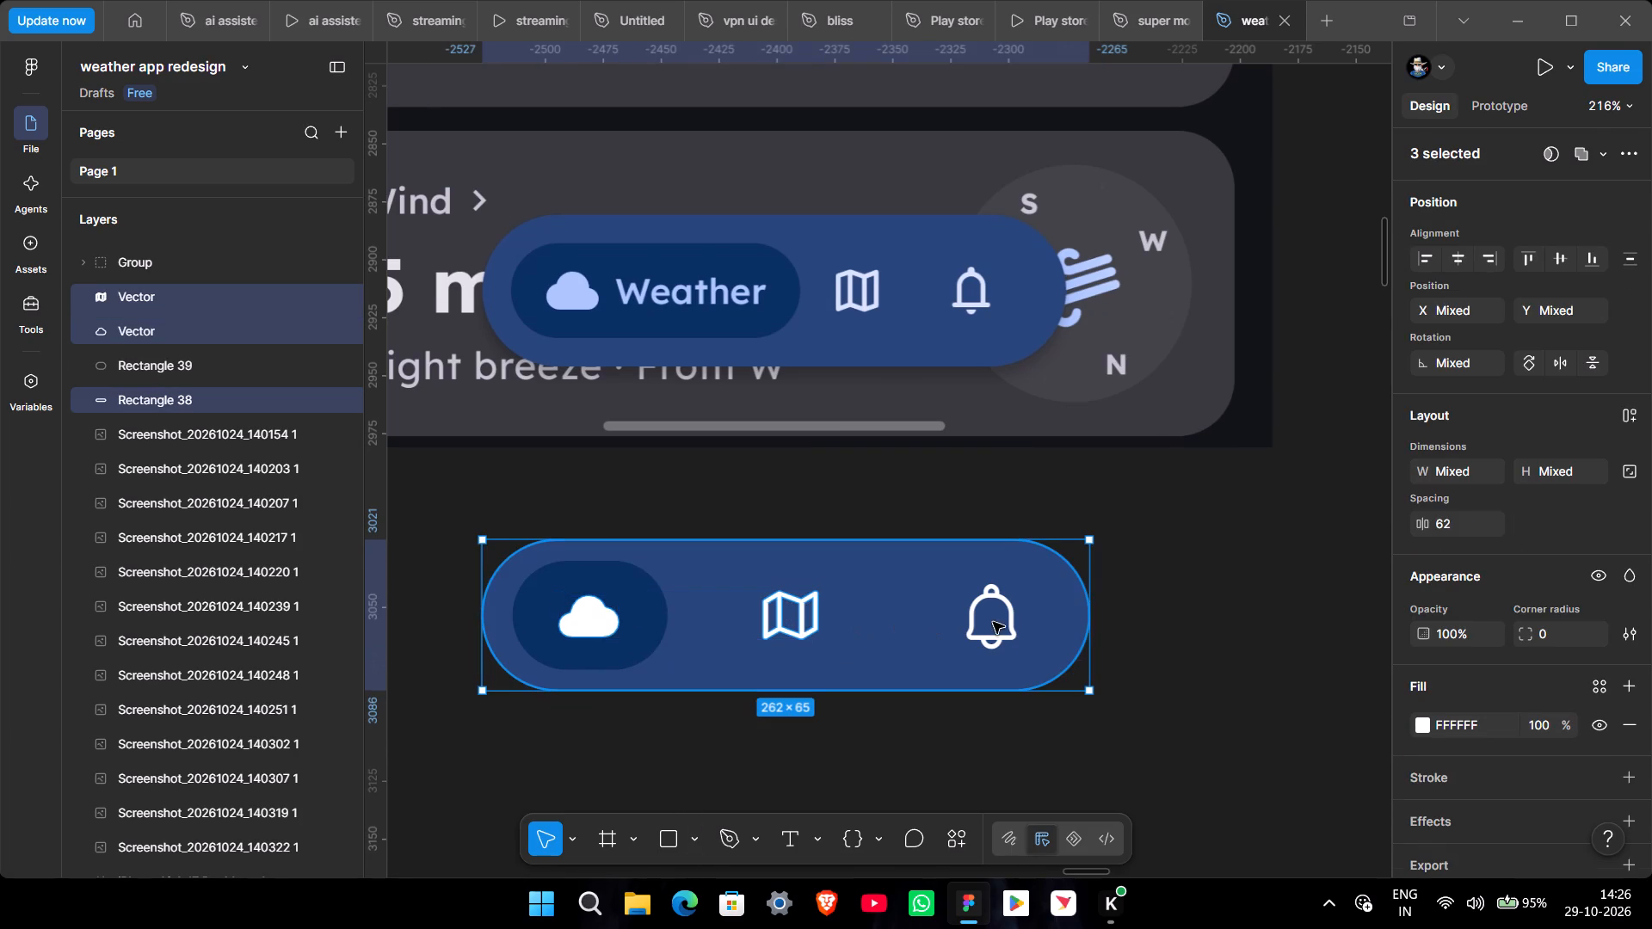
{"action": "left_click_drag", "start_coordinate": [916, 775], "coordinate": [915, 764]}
Distribute the cloud, map and bell icons evenly across the pill with a spacing of 64.
{"action": "left_click", "coordinate": [989, 649], "text": "shift"}
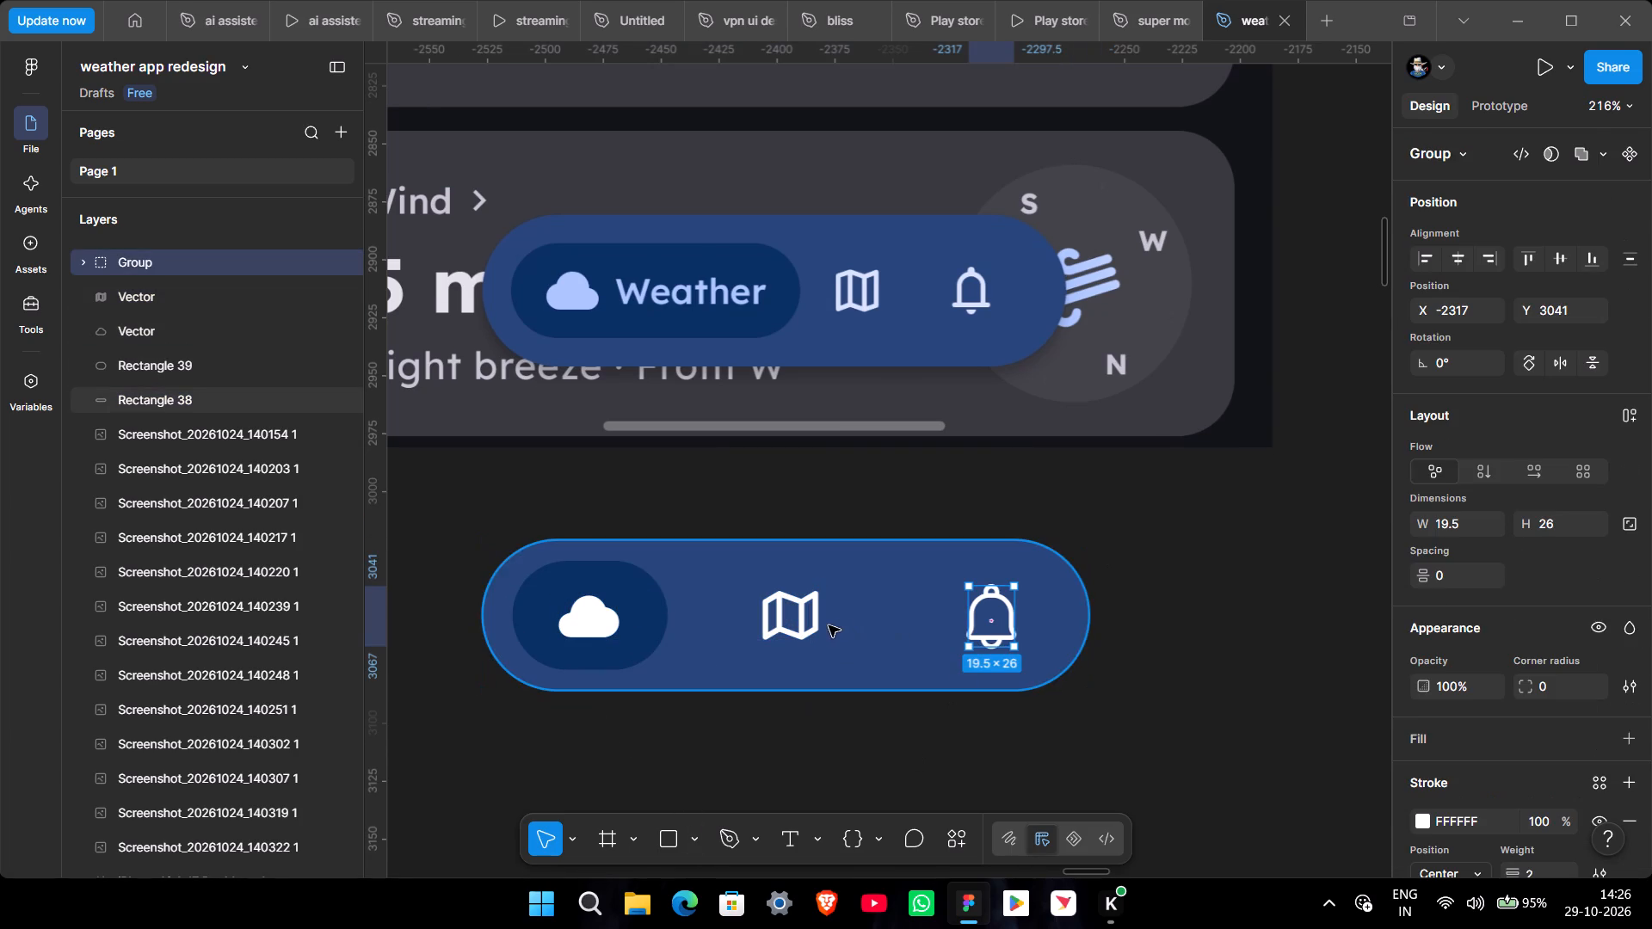
{"action": "left_click", "coordinate": [804, 627], "text": "shift"}
{"action": "left_click", "coordinate": [598, 624], "text": "shift"}
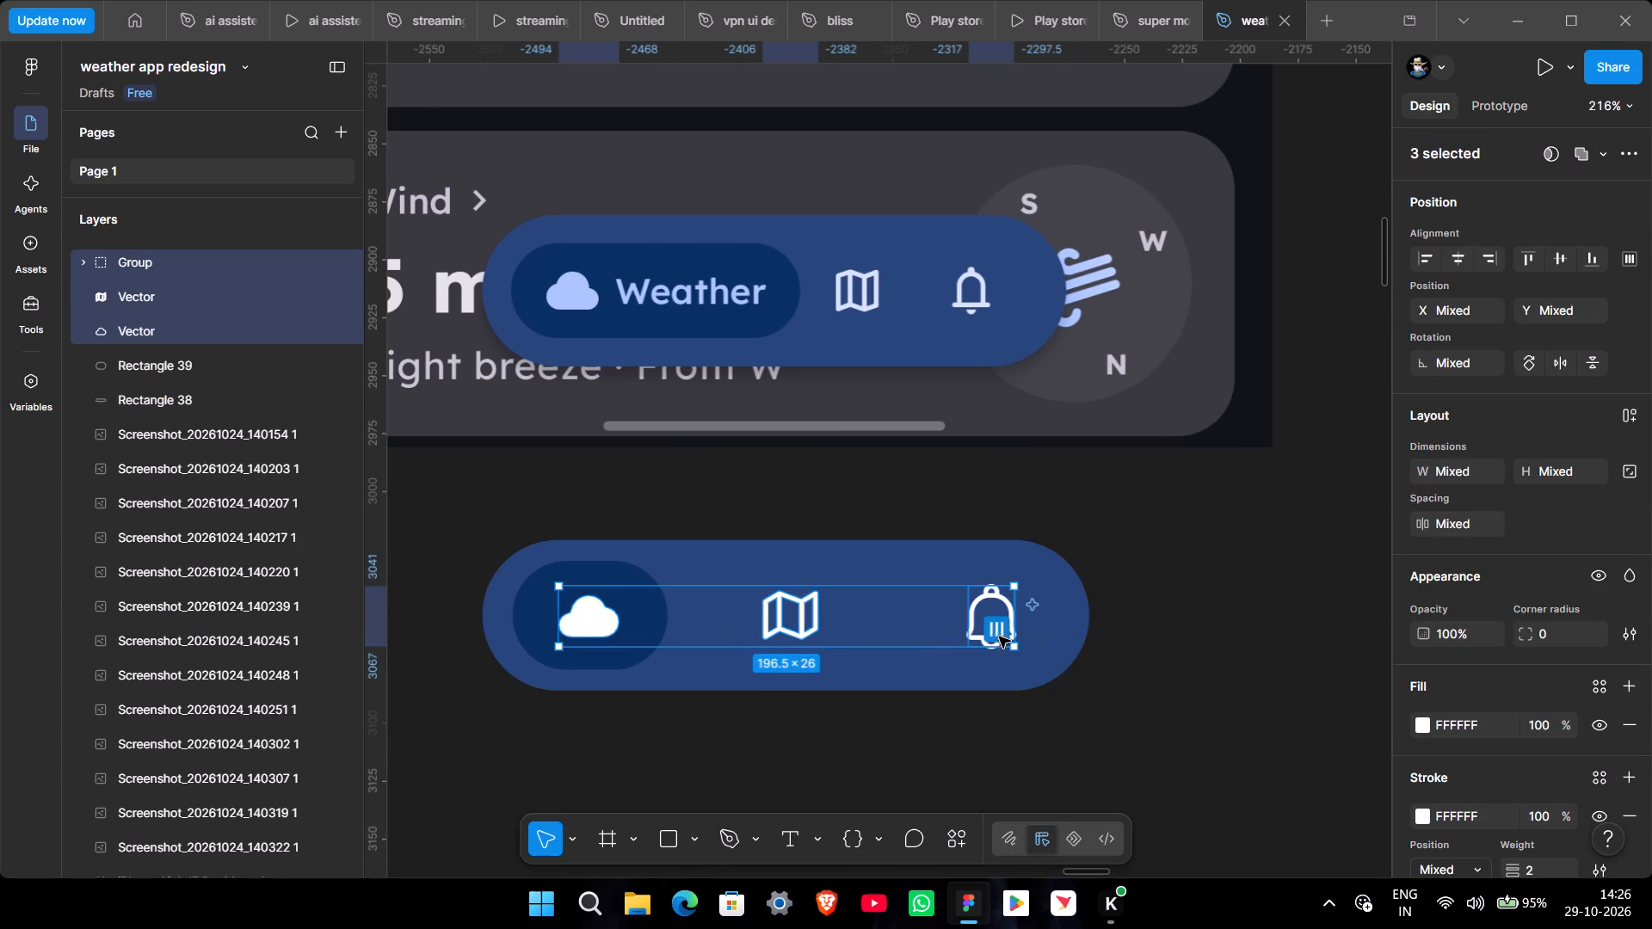
{"action": "left_click", "coordinate": [999, 625]}
{"action": "left_click", "coordinate": [796, 624]}
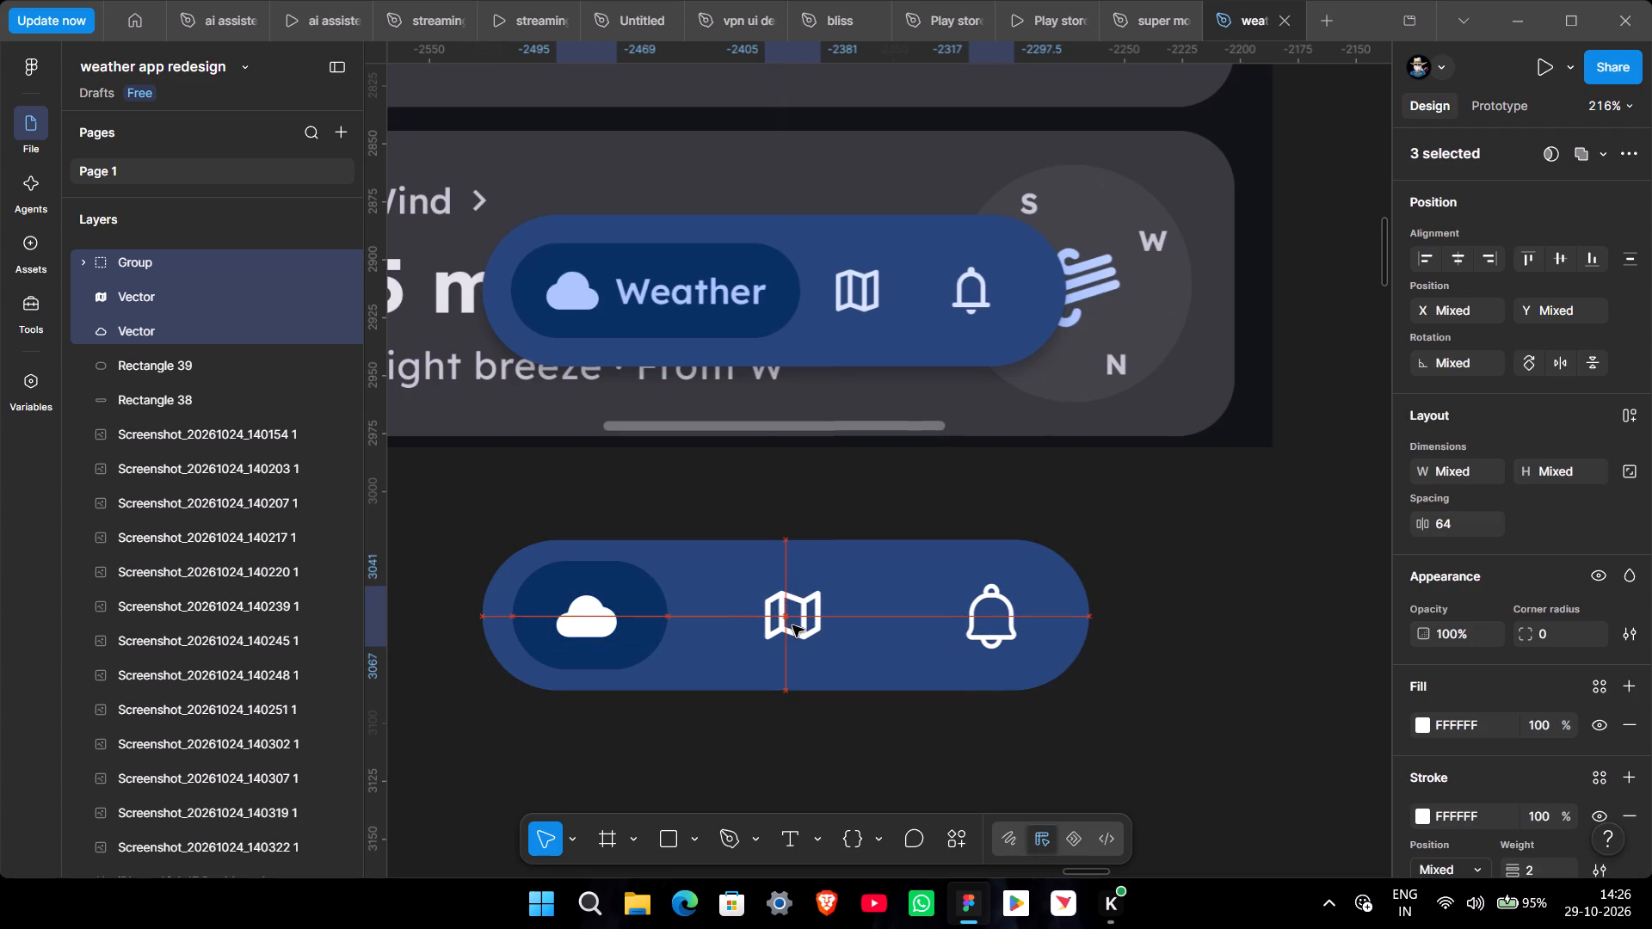
Stretch the lower edge of the dark-blue highlight behind the cloud icon slightly downward.
{"action": "left_click", "coordinate": [829, 758]}
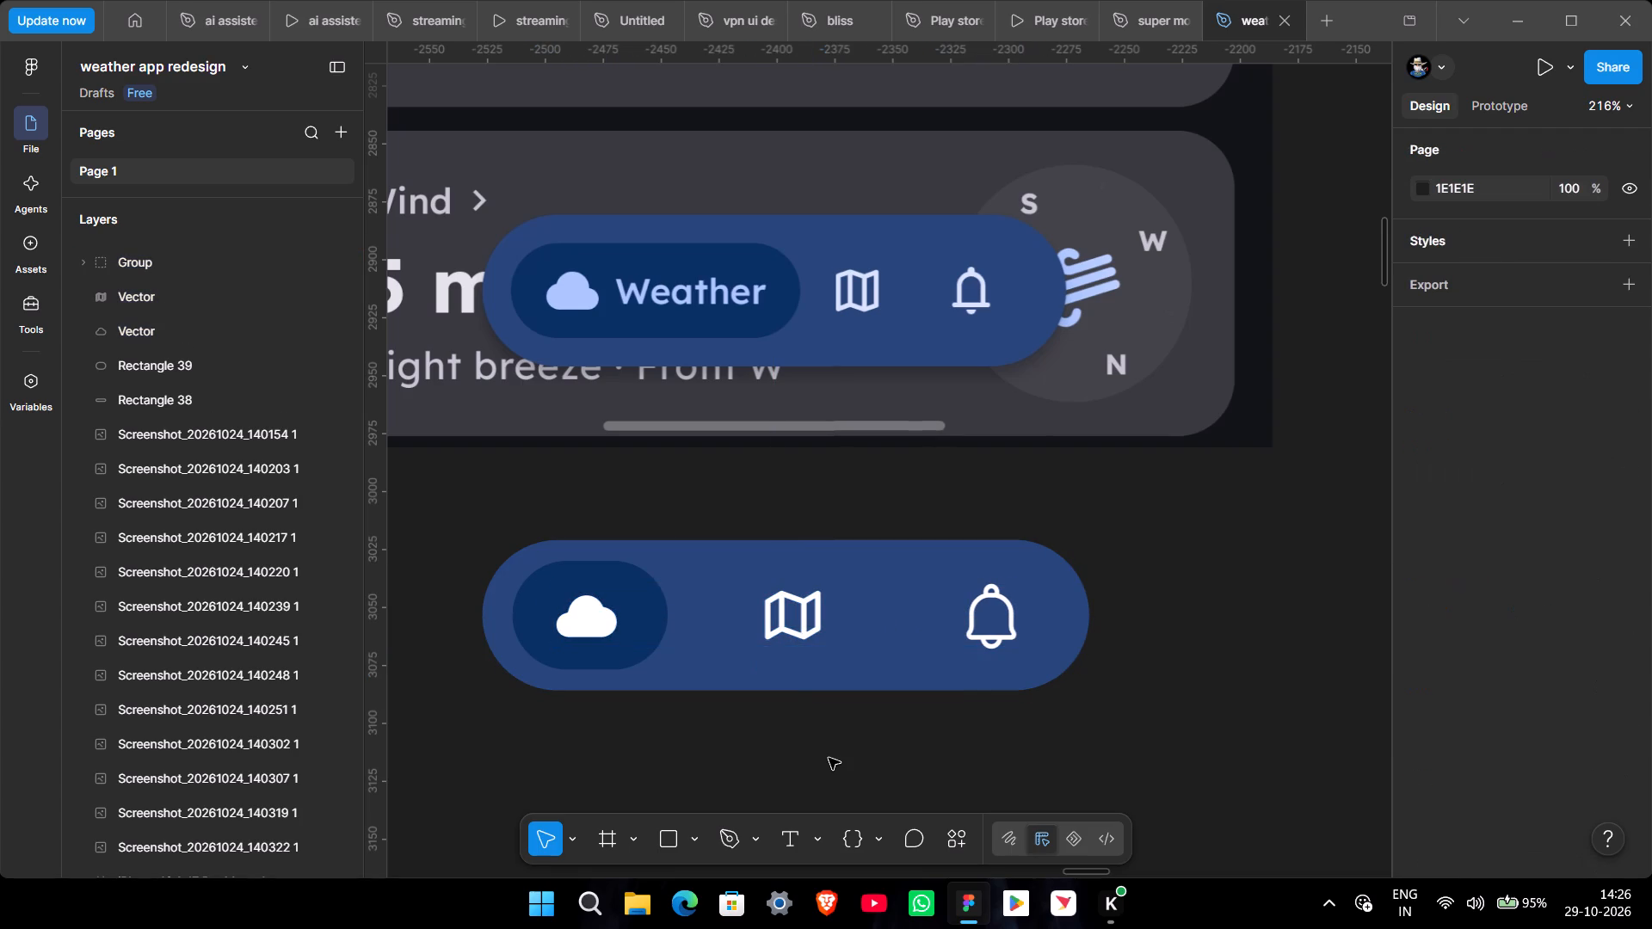
{"action": "scroll", "coordinate": [829, 758], "scroll_direction": "down", "scroll_amount": 4, "text": "ctrl"}
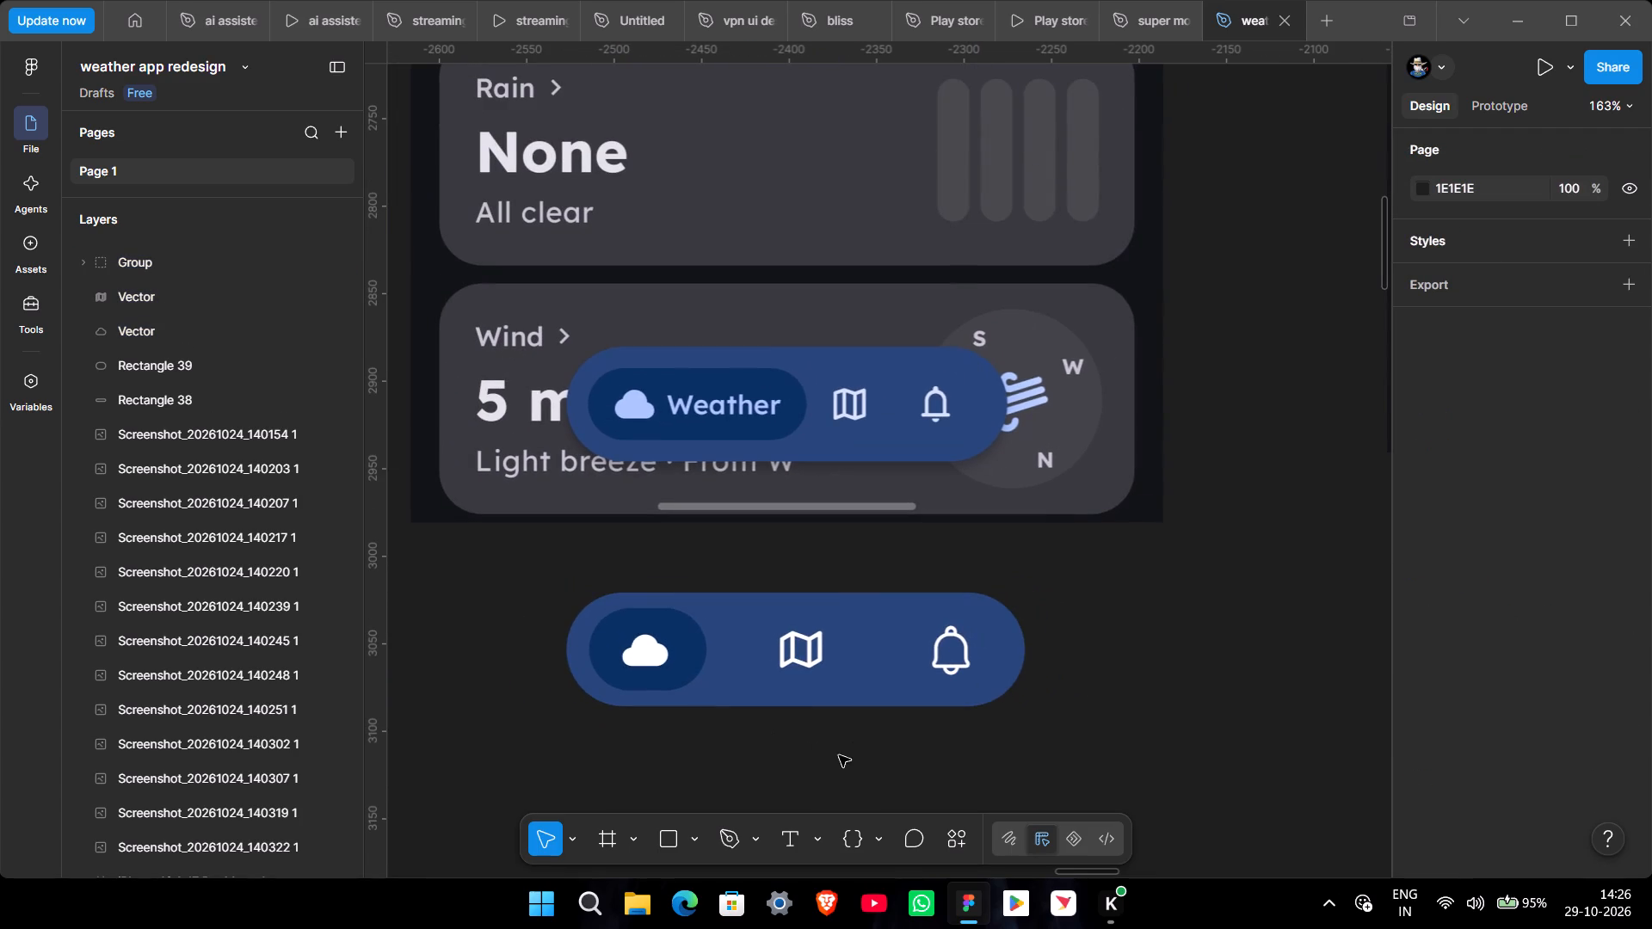
{"action": "scroll", "coordinate": [689, 676], "scroll_direction": "up", "scroll_amount": 6, "text": "ctrl"}
{"action": "middle_click_drag", "start_coordinate": [670, 756], "coordinate": [679, 756]}
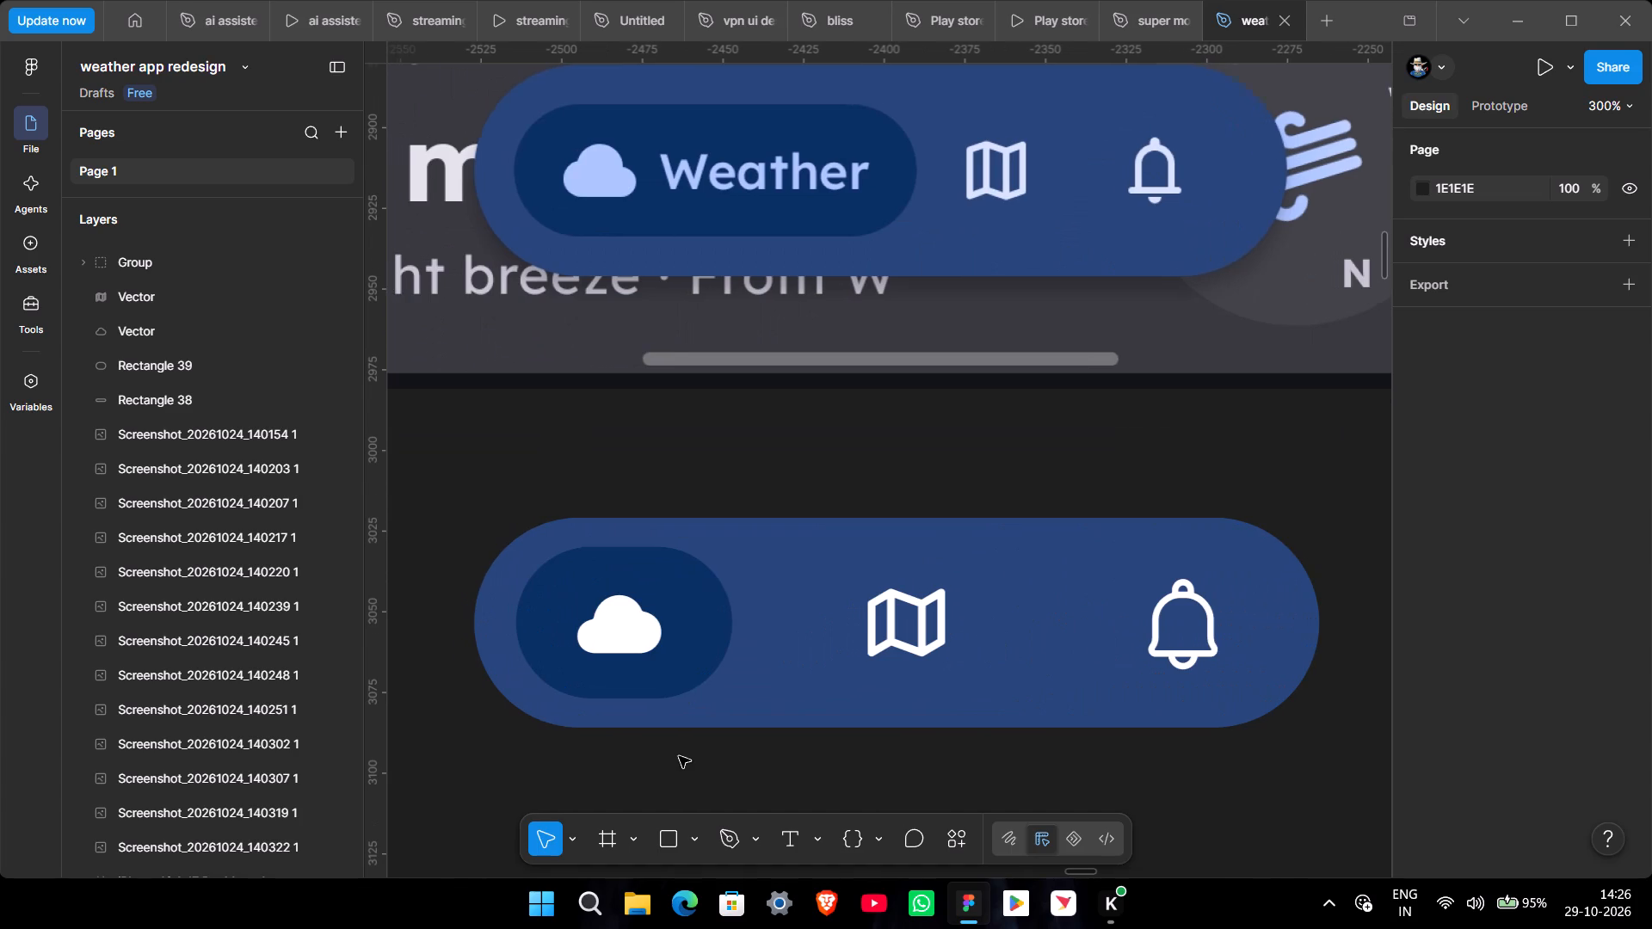
{"action": "scroll", "coordinate": [679, 756], "scroll_direction": "down", "scroll_amount": 12, "text": "ctrl"}
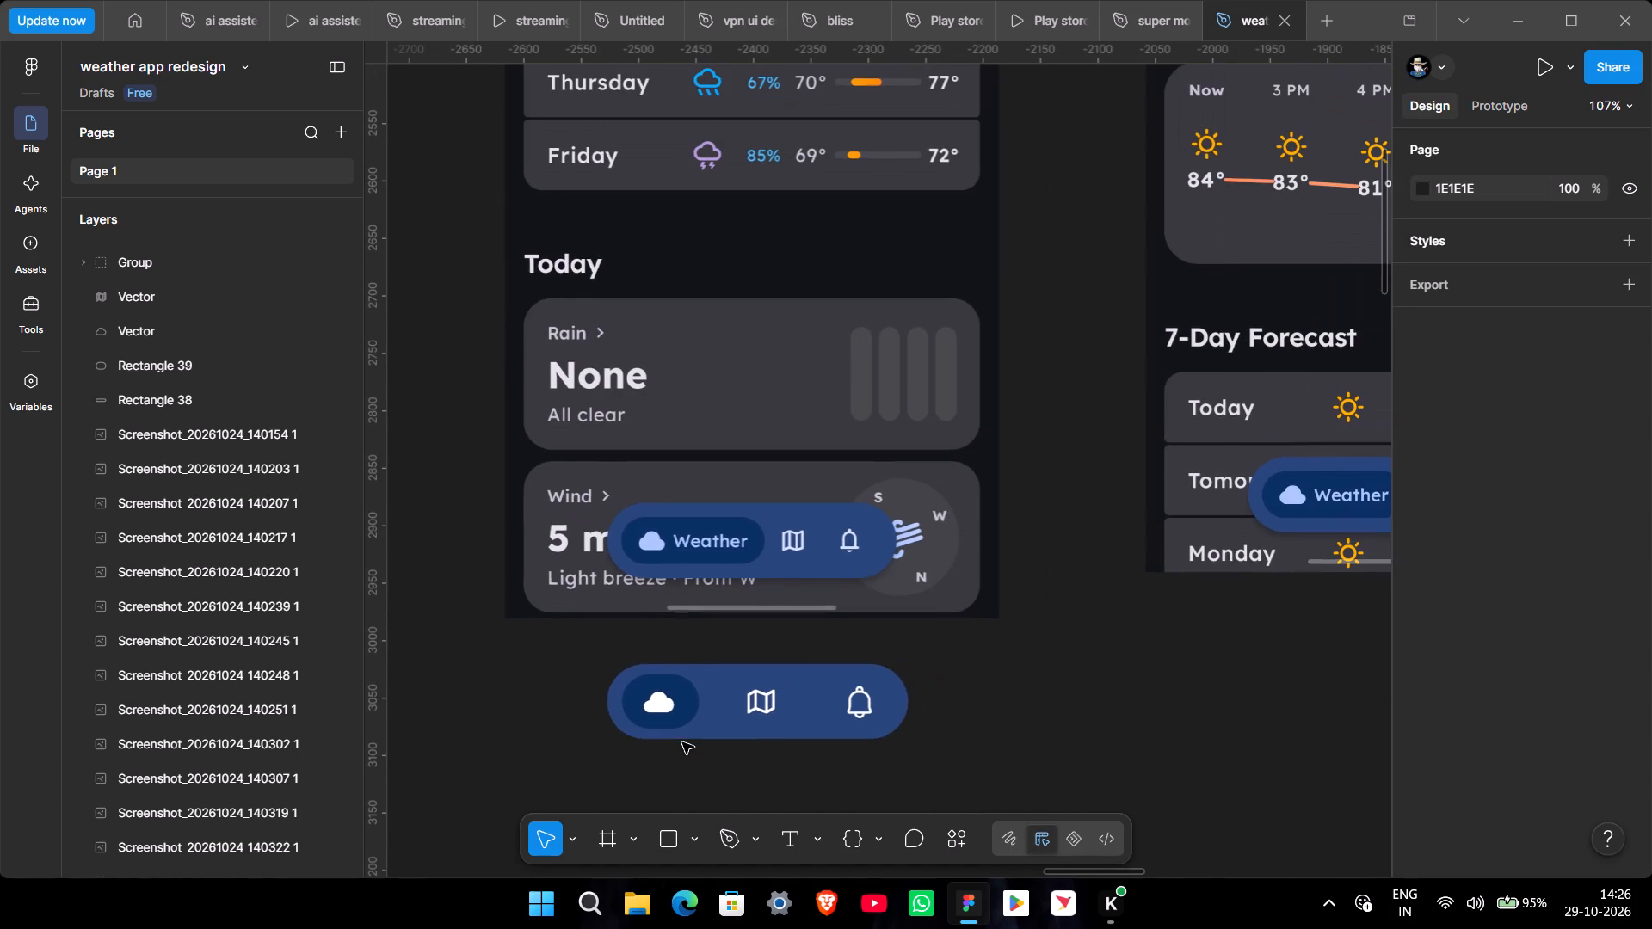
{"action": "scroll", "coordinate": [668, 737], "scroll_direction": "up", "scroll_amount": 11, "text": "ctrl"}
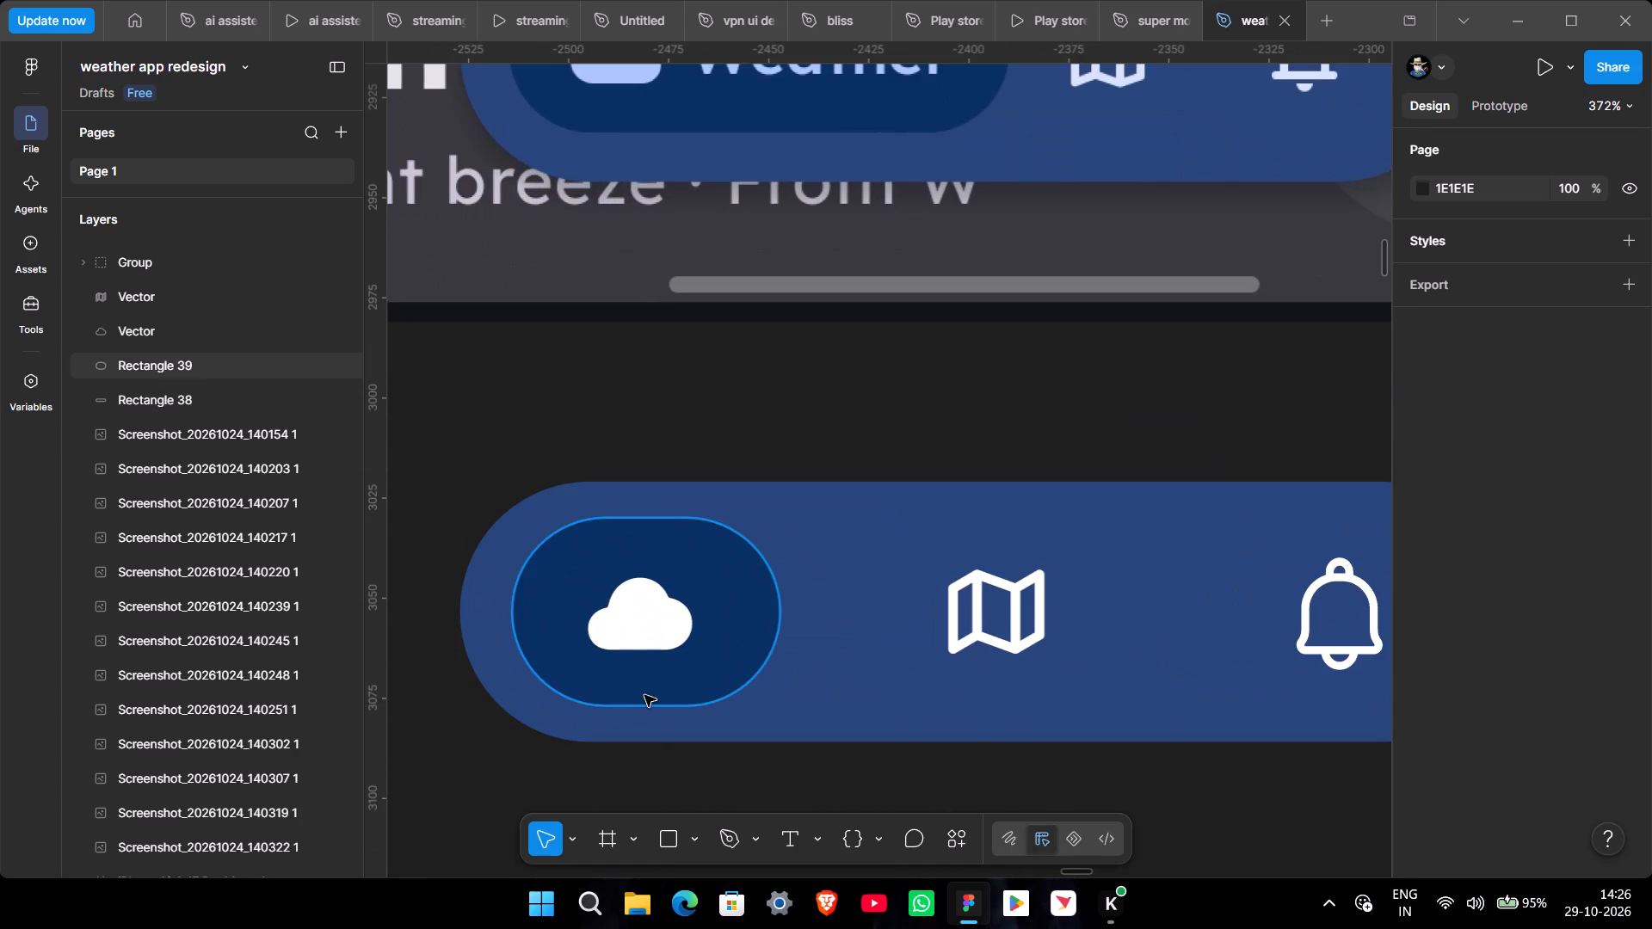
{"action": "left_click", "coordinate": [644, 695]}
{"action": "left_click", "coordinate": [645, 707]}
{"action": "left_click", "coordinate": [700, 795]}
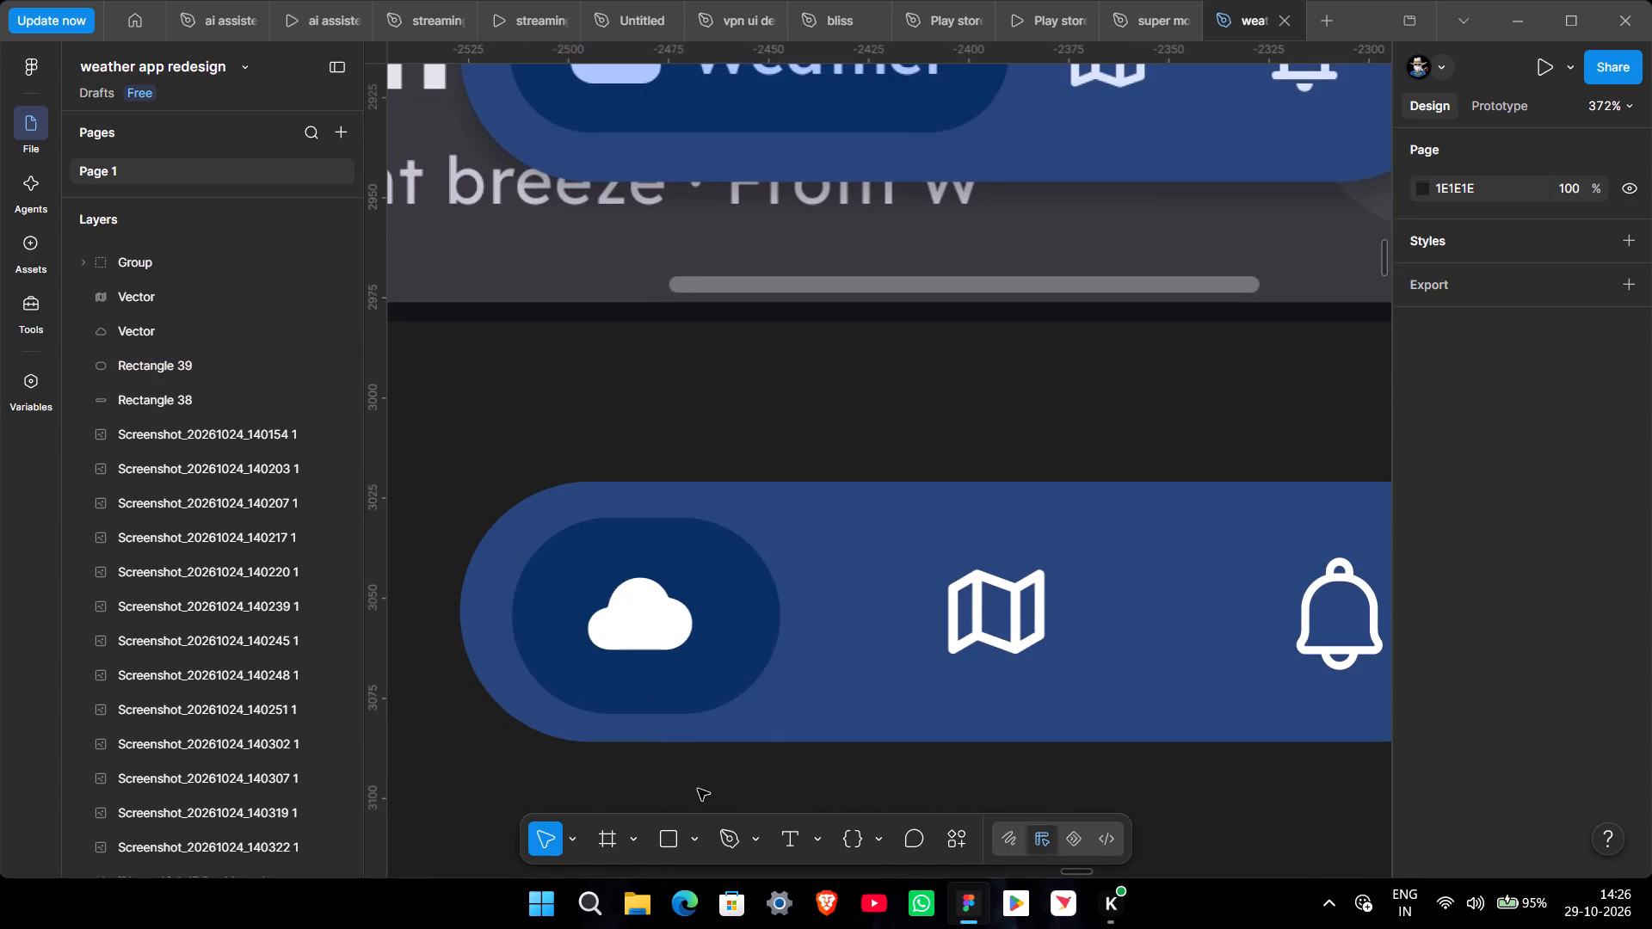
Group the pill background, highlight and the cloud, map and bell icons of the navigation bar.
{"action": "scroll", "coordinate": [698, 789], "scroll_direction": "down", "scroll_amount": 8, "text": "ctrl"}
{"action": "middle_click_drag", "start_coordinate": [697, 781], "coordinate": [682, 735]}
{"action": "scroll", "coordinate": [682, 735], "scroll_direction": "down", "scroll_amount": 7, "text": "ctrl"}
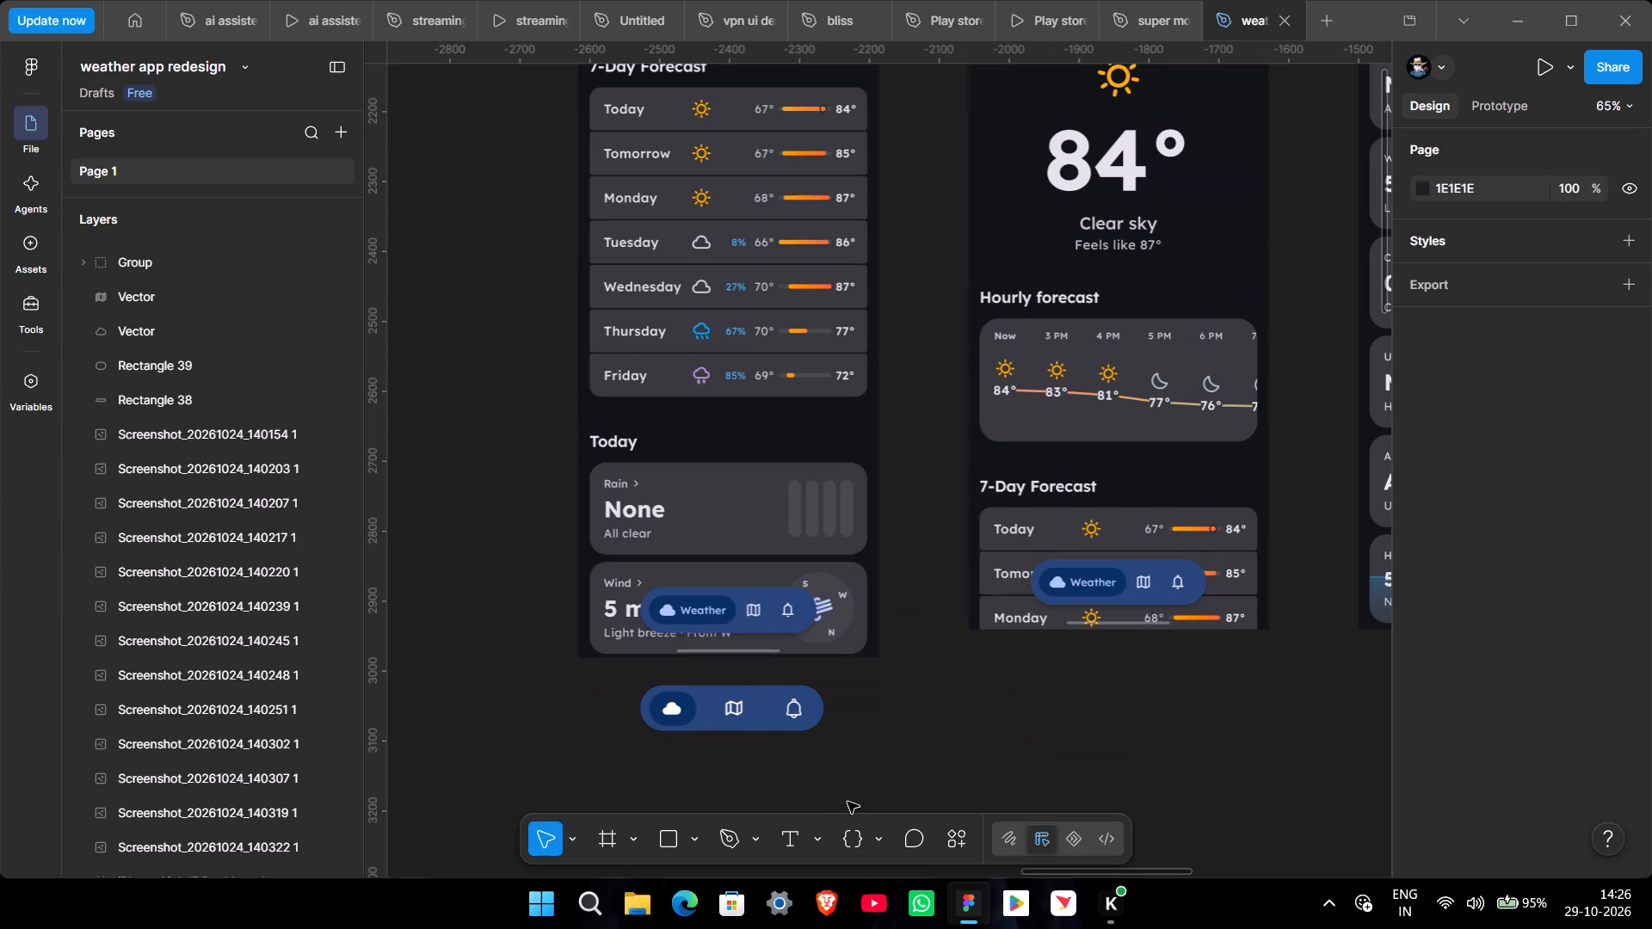
{"action": "scroll", "coordinate": [890, 741], "scroll_direction": "down", "scroll_amount": 1, "text": "ctrl"}
{"action": "scroll", "coordinate": [880, 744], "scroll_direction": "up", "scroll_amount": 3, "text": "ctrl"}
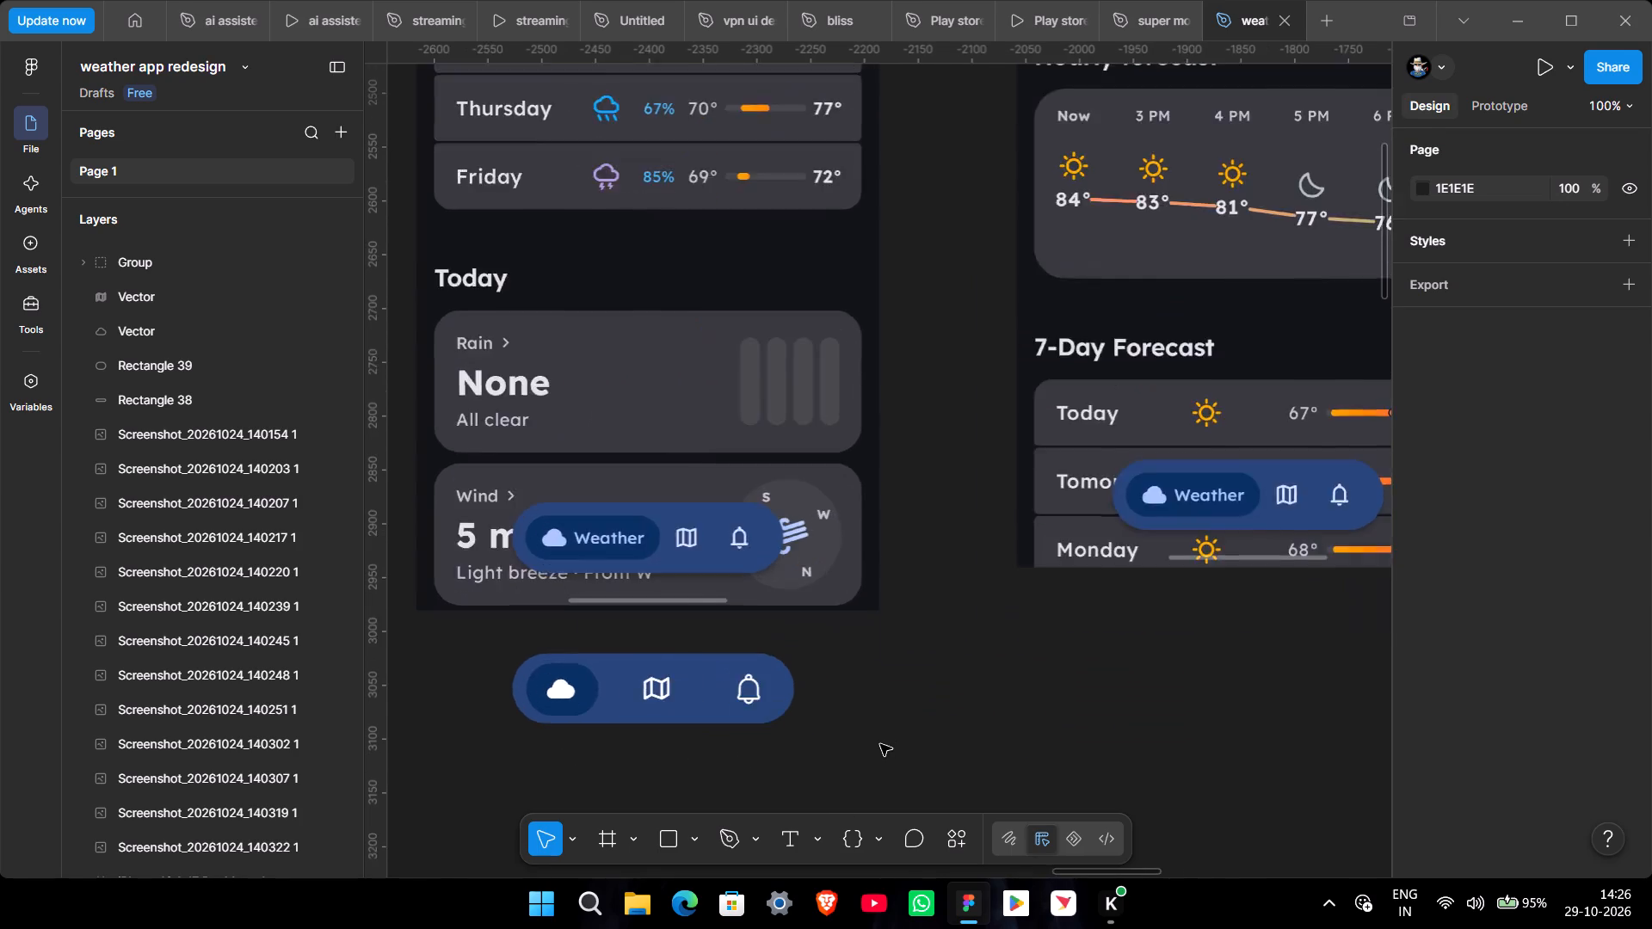
{"action": "scroll", "coordinate": [880, 744], "scroll_direction": "up", "scroll_amount": 4, "text": "ctrl"}
{"action": "middle_click_drag", "start_coordinate": [774, 747], "coordinate": [850, 712]}
{"action": "scroll", "coordinate": [850, 712], "scroll_direction": "down", "scroll_amount": 3, "text": "ctrl"}
{"action": "left_click_drag", "start_coordinate": [515, 602], "coordinate": [772, 685]}
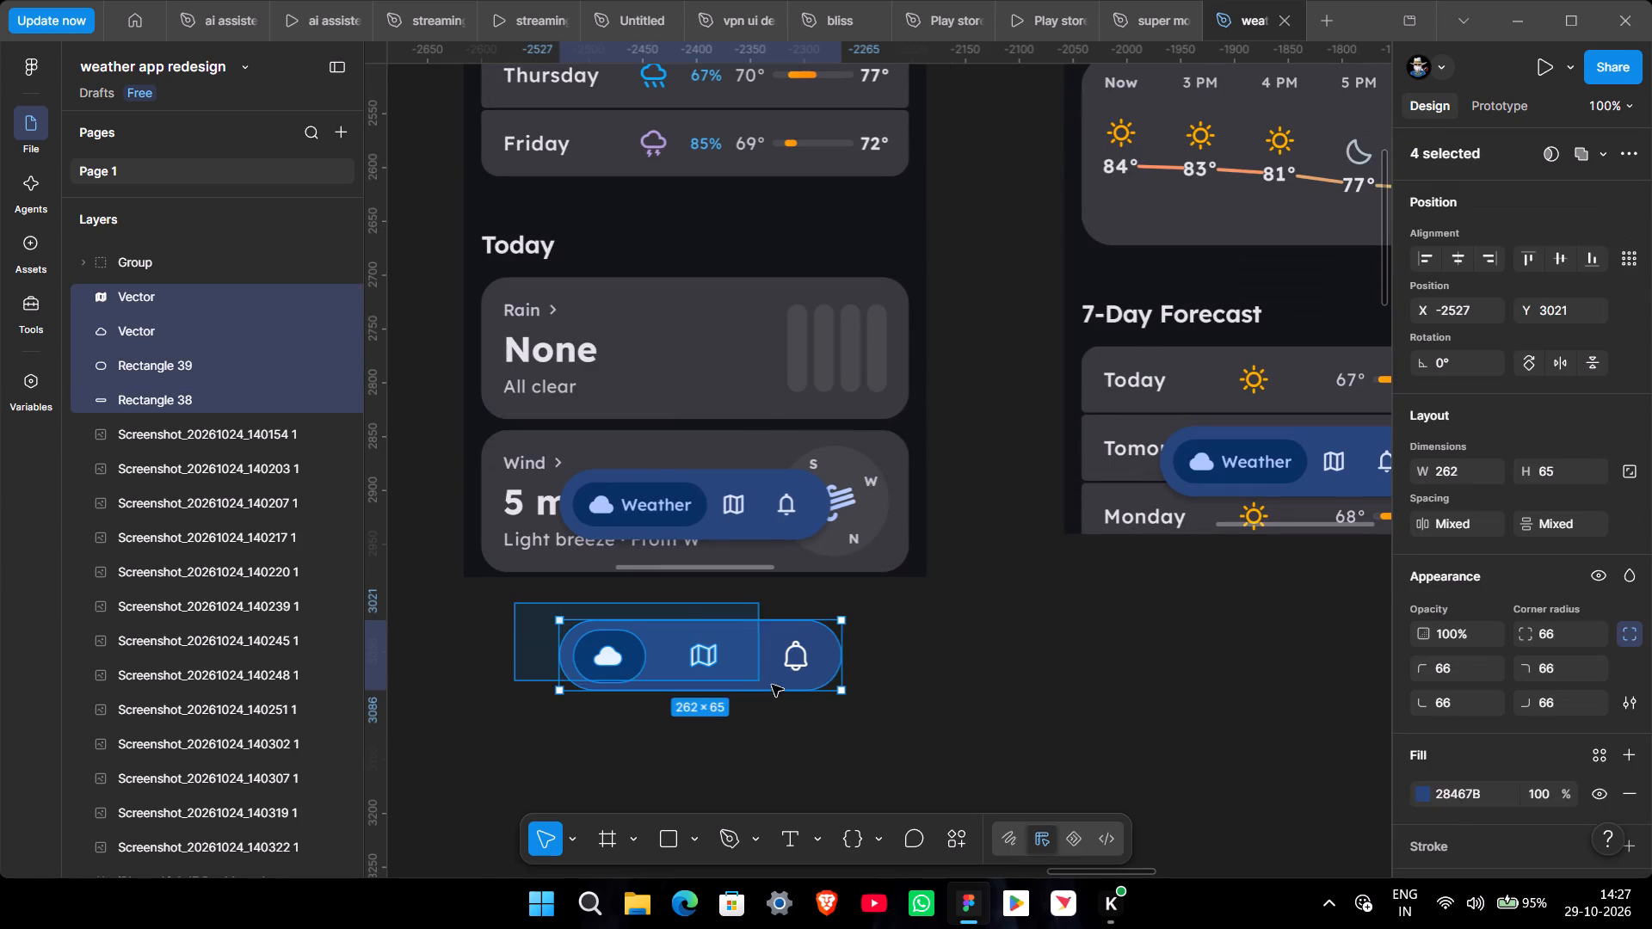
{"action": "left_click_drag", "start_coordinate": [772, 685], "coordinate": [876, 717]}
{"action": "key", "text": "ctrl+g"}
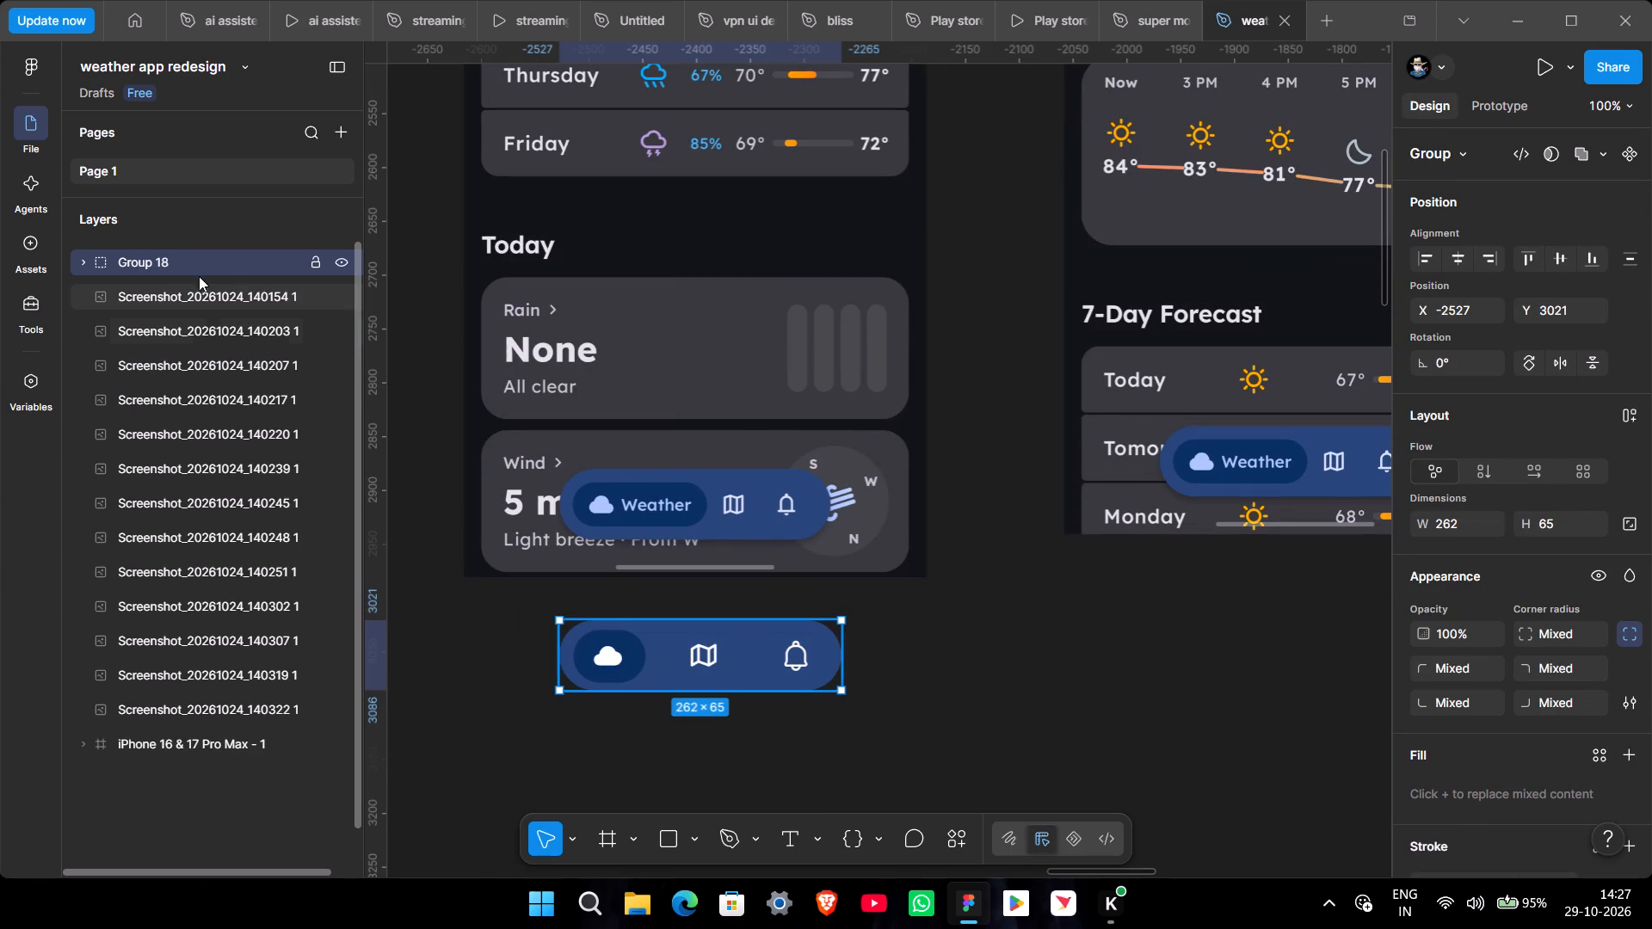
Rename the navigation bar group as "bottom bar".
{"action": "double_click", "coordinate": [157, 265]}
{"action": "double_click", "coordinate": [151, 261]}
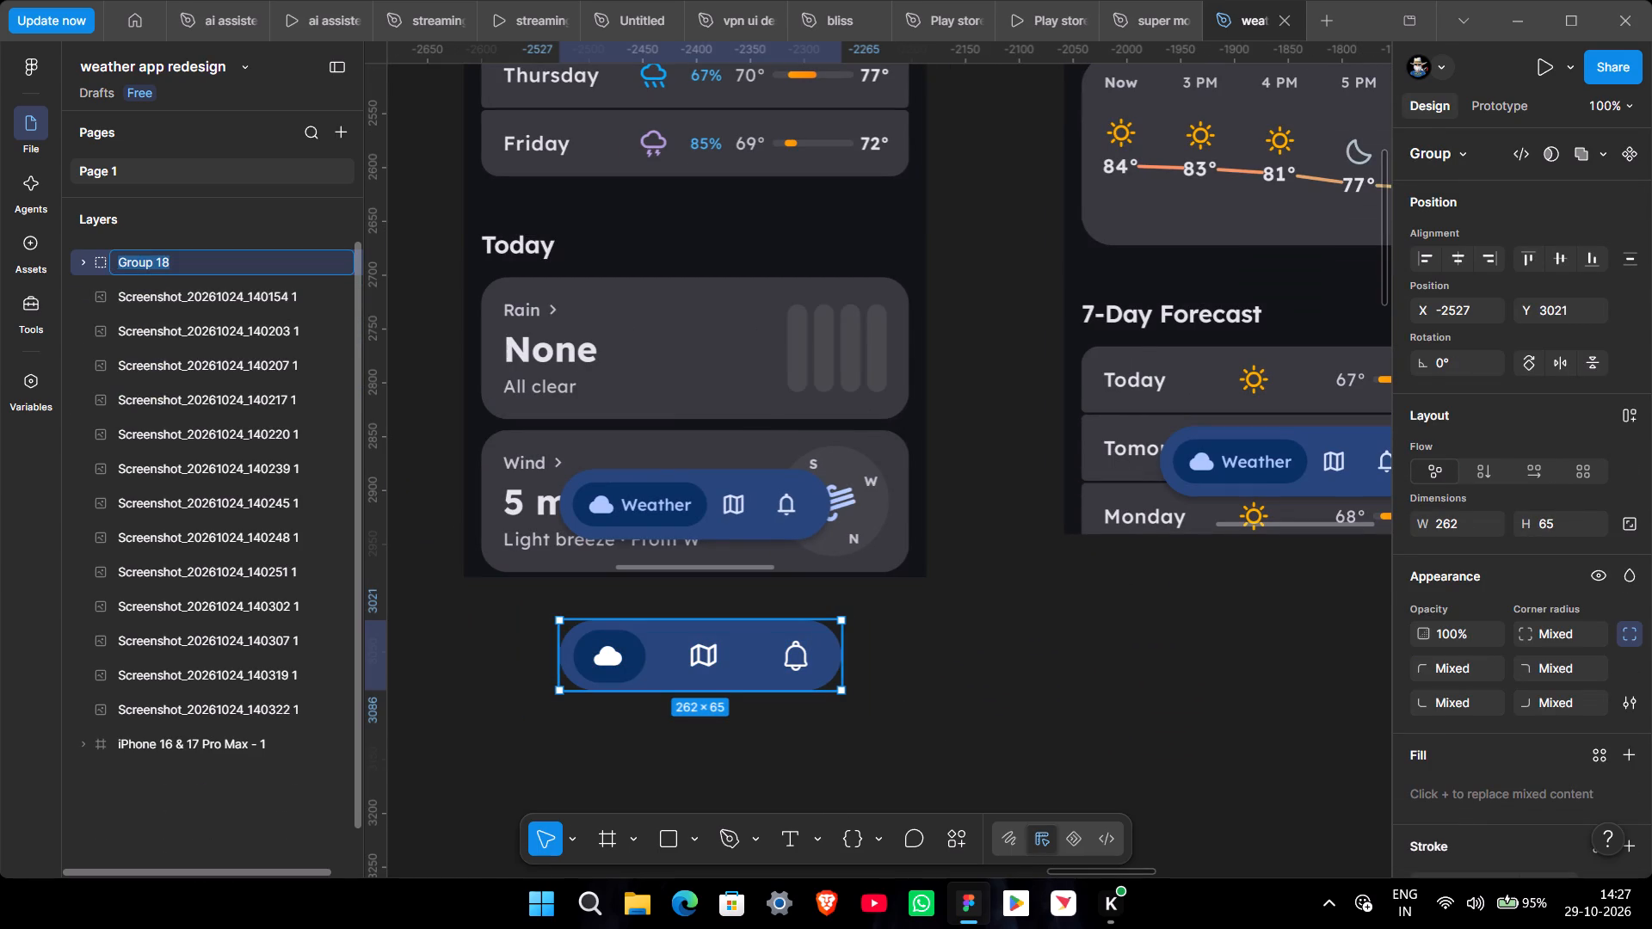
{"action": "key", "text": "v"}
{"action": "key", "text": "BackSpace"}
{"action": "type", "text": "bottom b"}
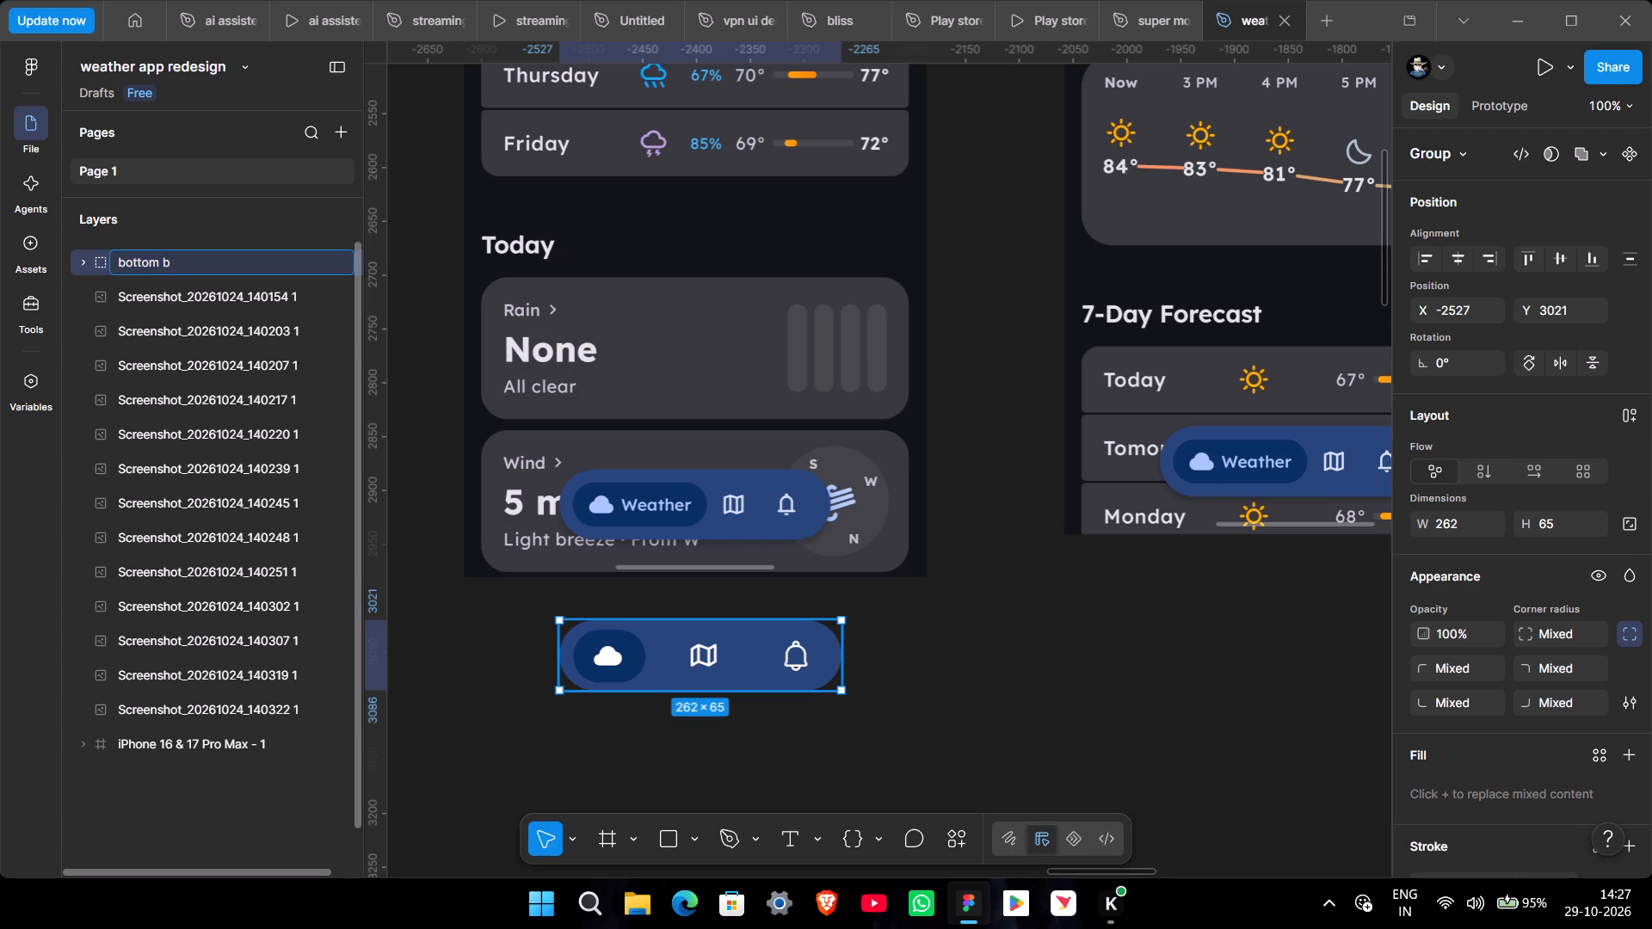
{"action": "type", "text": "ar"}
{"action": "left_click", "coordinate": [1147, 690]}
Move the bottom bar group into the iPhone 16 & 17 Pro Max - 1 frame, over the lower 7-Day Forecast rows.
{"action": "scroll", "coordinate": [1146, 690], "scroll_direction": "down", "scroll_amount": 5, "text": "ctrl"}
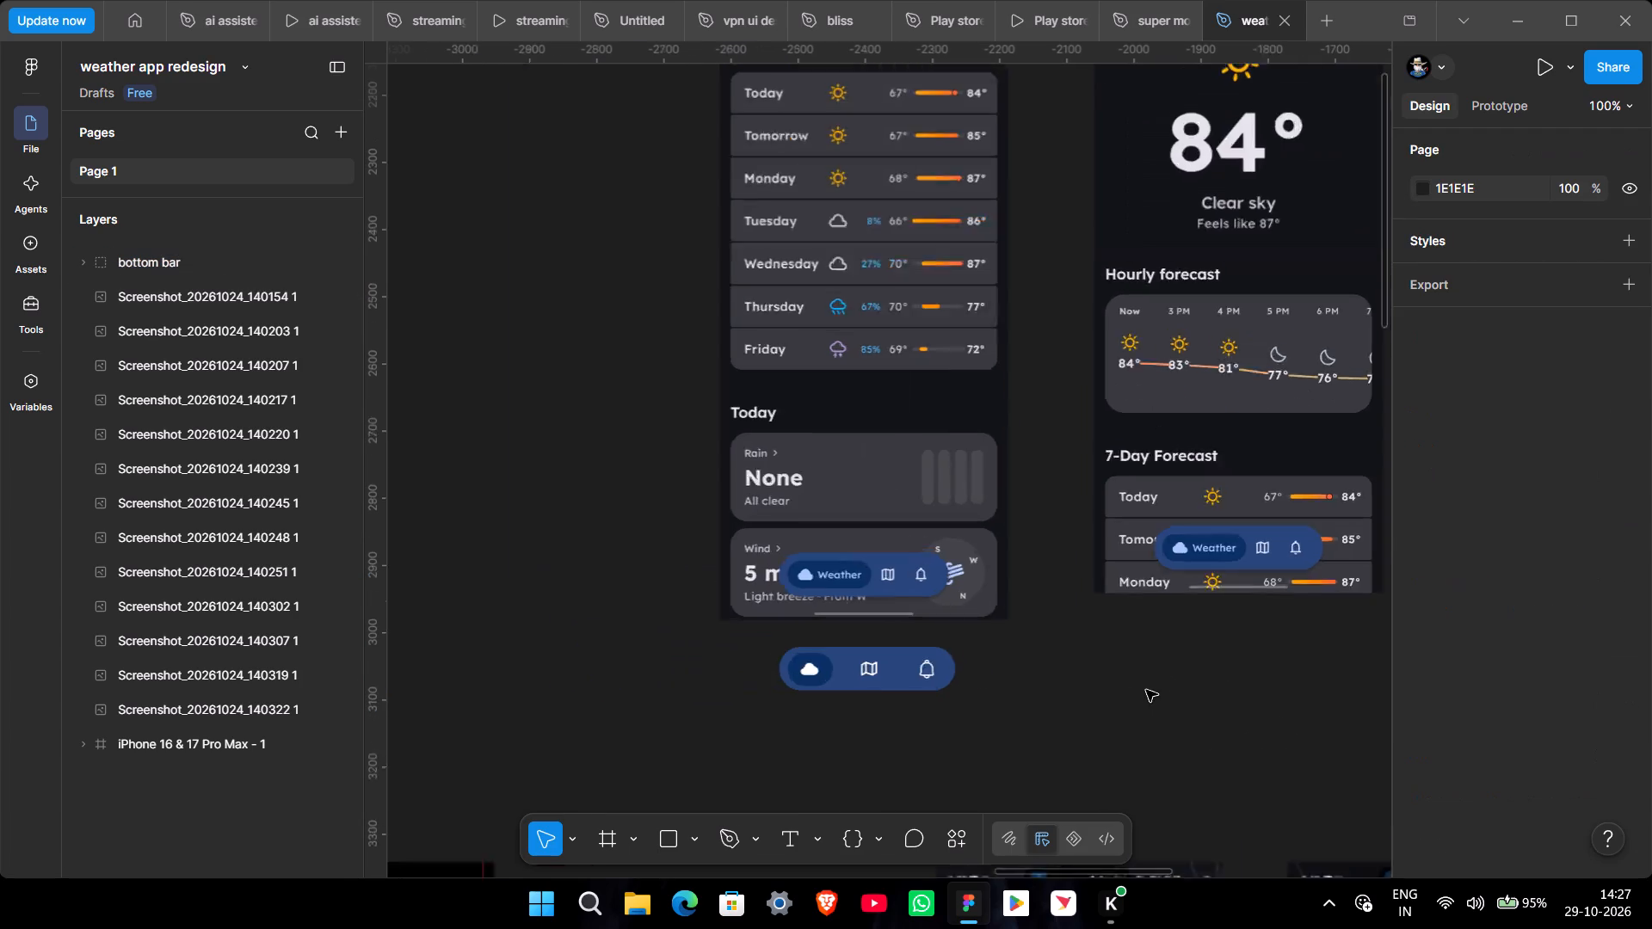
{"action": "middle_click_drag", "start_coordinate": [1135, 803], "coordinate": [936, 599]}
{"action": "scroll", "coordinate": [932, 598], "scroll_direction": "down", "scroll_amount": 1, "text": "ctrl"}
{"action": "left_click_drag", "start_coordinate": [694, 476], "coordinate": [670, 611]}
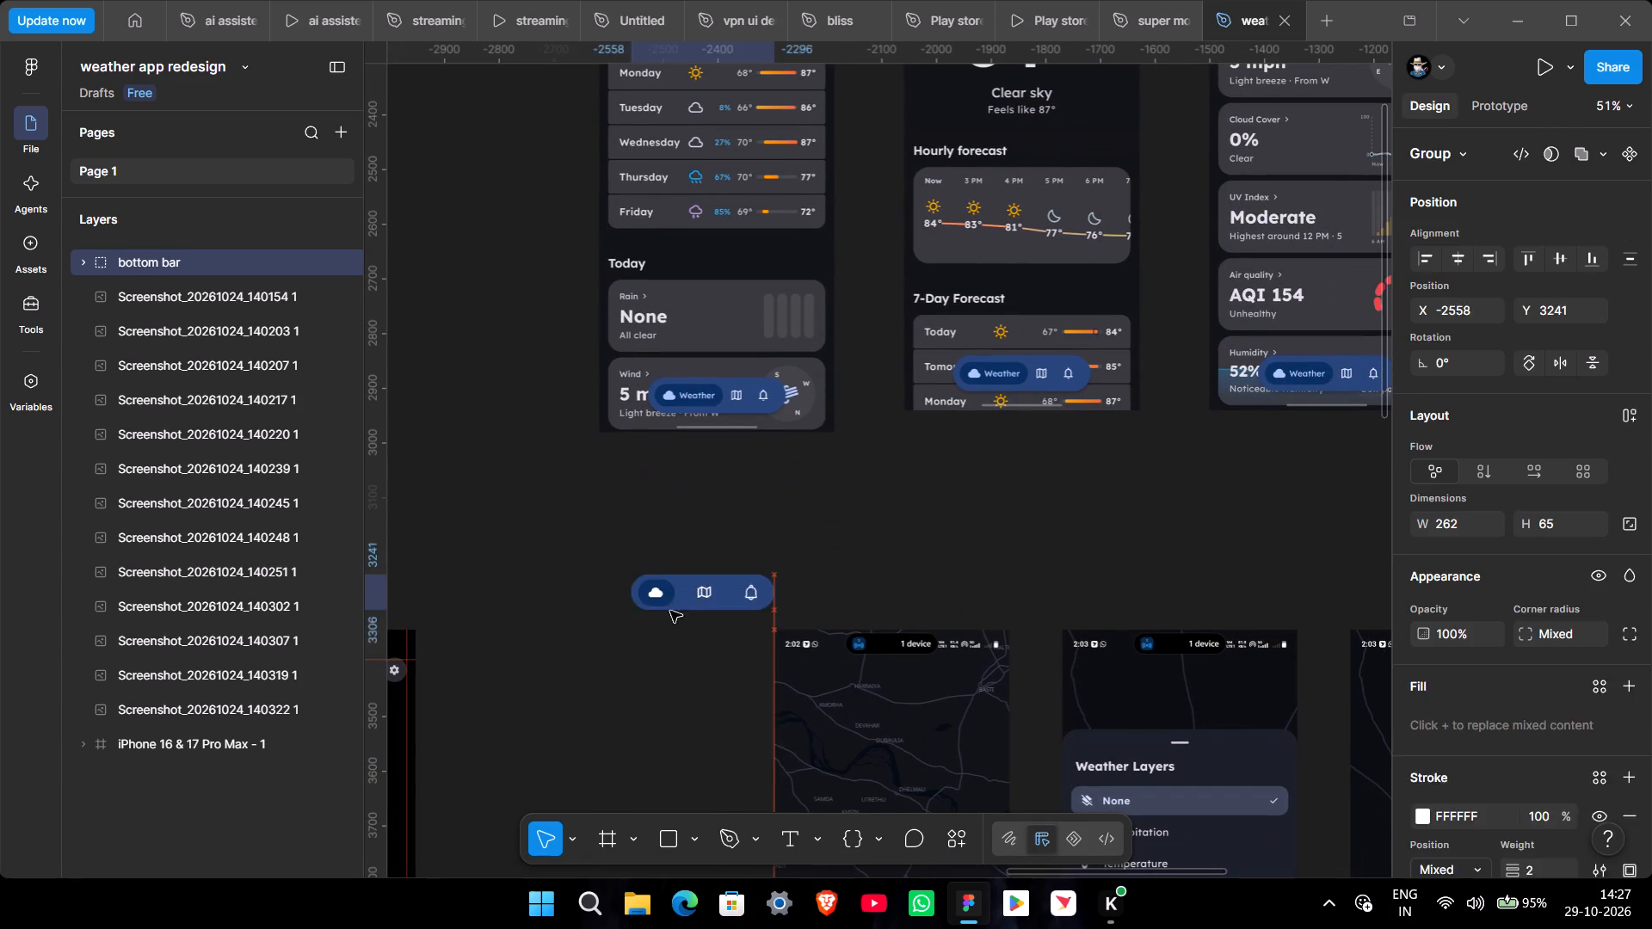
{"action": "left_click_drag", "start_coordinate": [670, 611], "coordinate": [579, 563]}
{"action": "scroll", "coordinate": [579, 563], "scroll_direction": "up", "scroll_amount": 5, "text": "ctrl"}
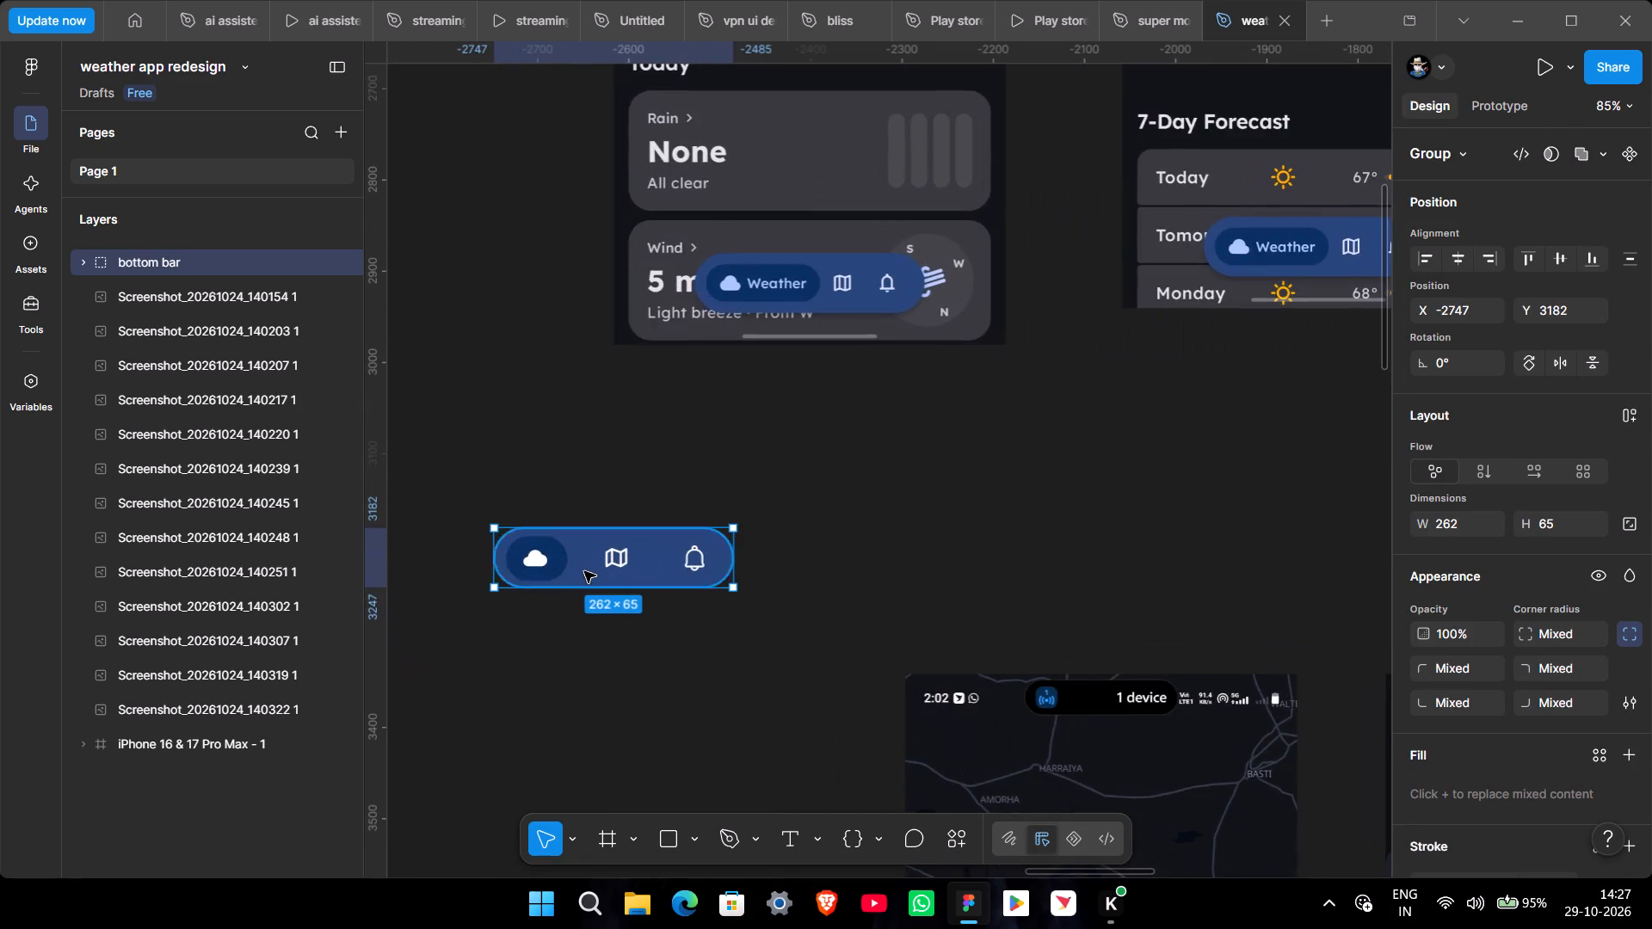
{"action": "scroll", "coordinate": [606, 612], "scroll_direction": "down", "scroll_amount": 6, "text": "ctrl"}
{"action": "scroll", "coordinate": [606, 612], "scroll_direction": "up", "scroll_amount": 1, "text": "ctrl"}
{"action": "scroll", "coordinate": [607, 621], "scroll_direction": "down", "scroll_amount": 6, "text": "ctrl"}
{"action": "middle_click_drag", "start_coordinate": [621, 718], "coordinate": [692, 475]}
{"action": "scroll", "coordinate": [679, 493], "scroll_direction": "down", "scroll_amount": 1, "text": "ctrl"}
{"action": "scroll", "coordinate": [677, 496], "scroll_direction": "up", "scroll_amount": 6, "text": "ctrl"}
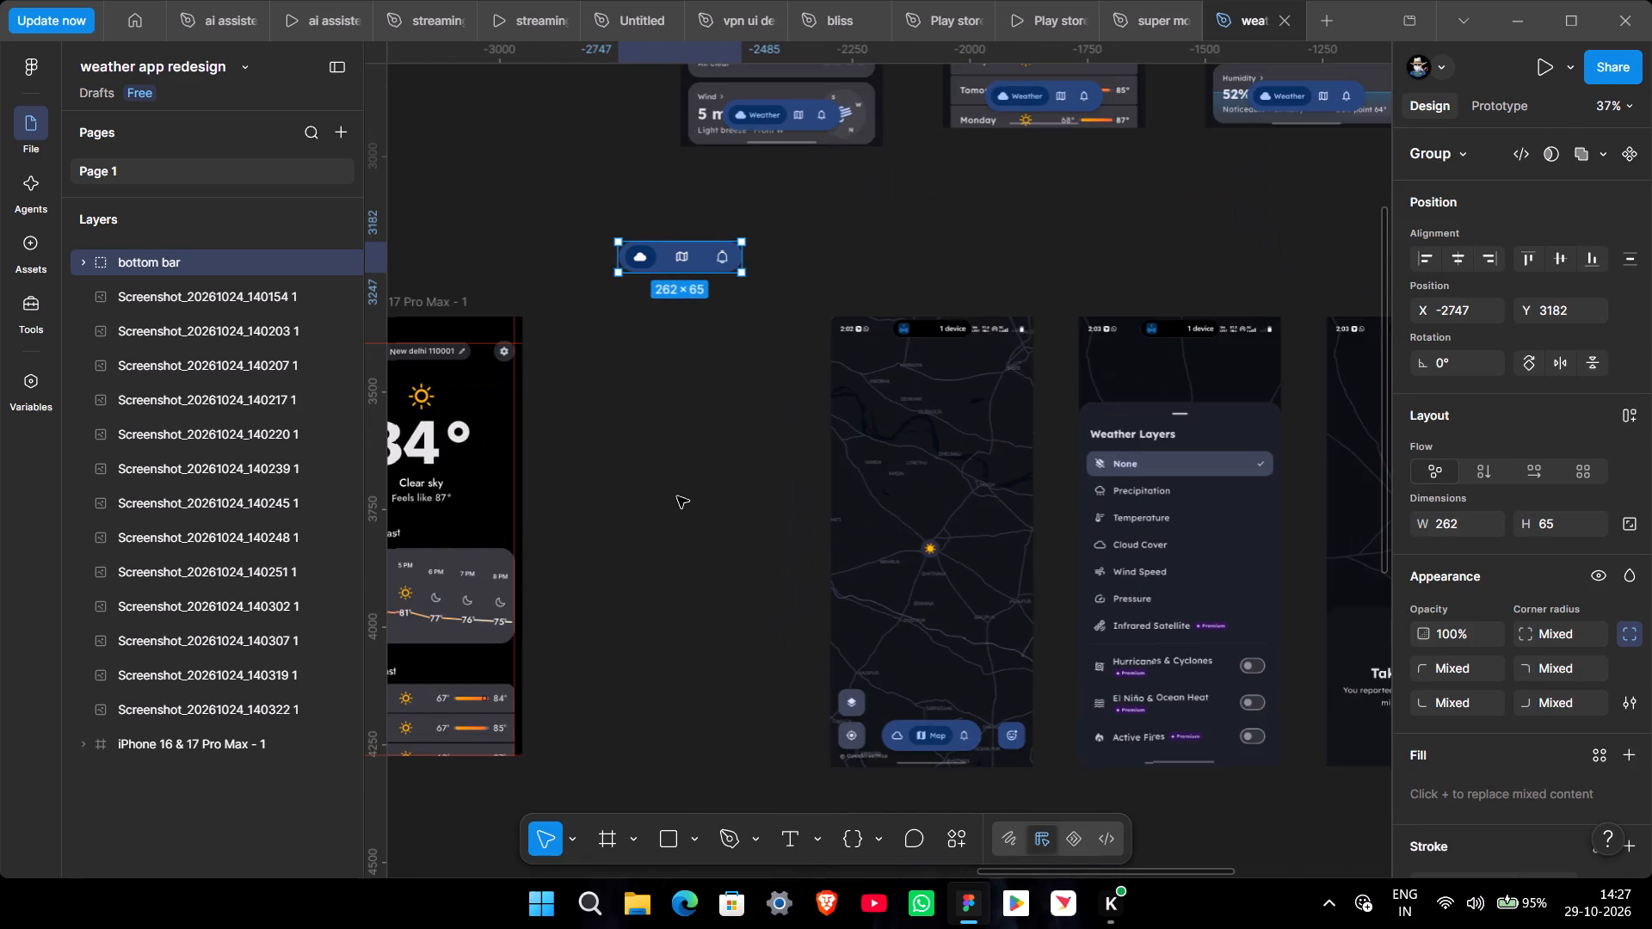
{"action": "left_click_drag", "start_coordinate": [656, 261], "coordinate": [524, 720]}
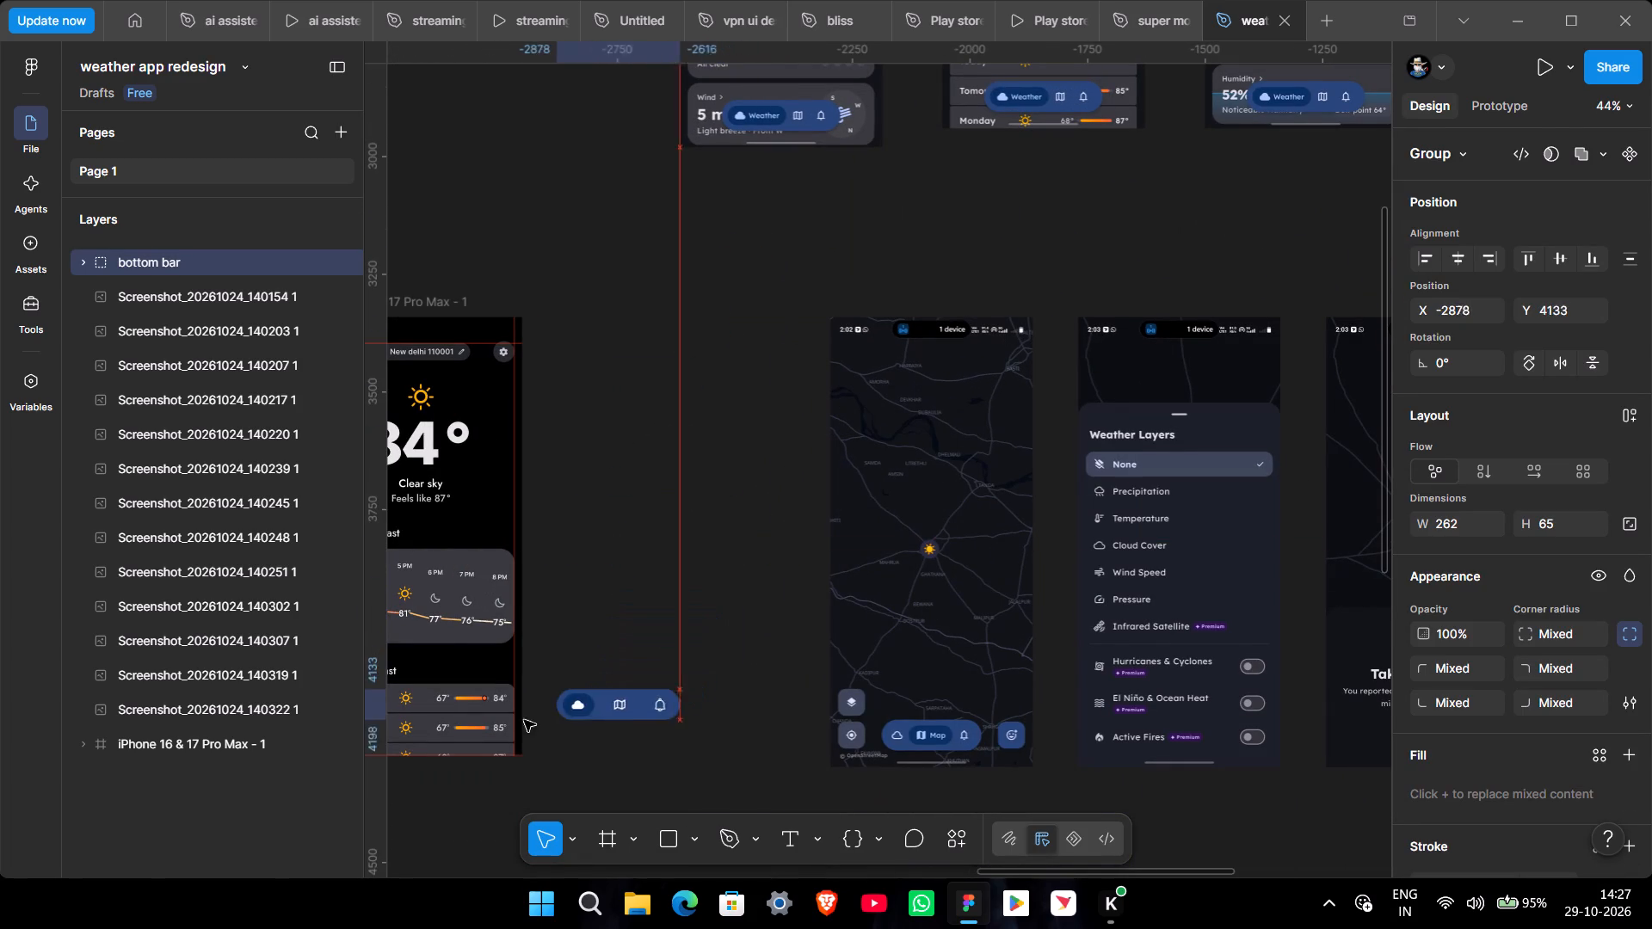
{"action": "left_click_drag", "start_coordinate": [524, 720], "coordinate": [399, 738]}
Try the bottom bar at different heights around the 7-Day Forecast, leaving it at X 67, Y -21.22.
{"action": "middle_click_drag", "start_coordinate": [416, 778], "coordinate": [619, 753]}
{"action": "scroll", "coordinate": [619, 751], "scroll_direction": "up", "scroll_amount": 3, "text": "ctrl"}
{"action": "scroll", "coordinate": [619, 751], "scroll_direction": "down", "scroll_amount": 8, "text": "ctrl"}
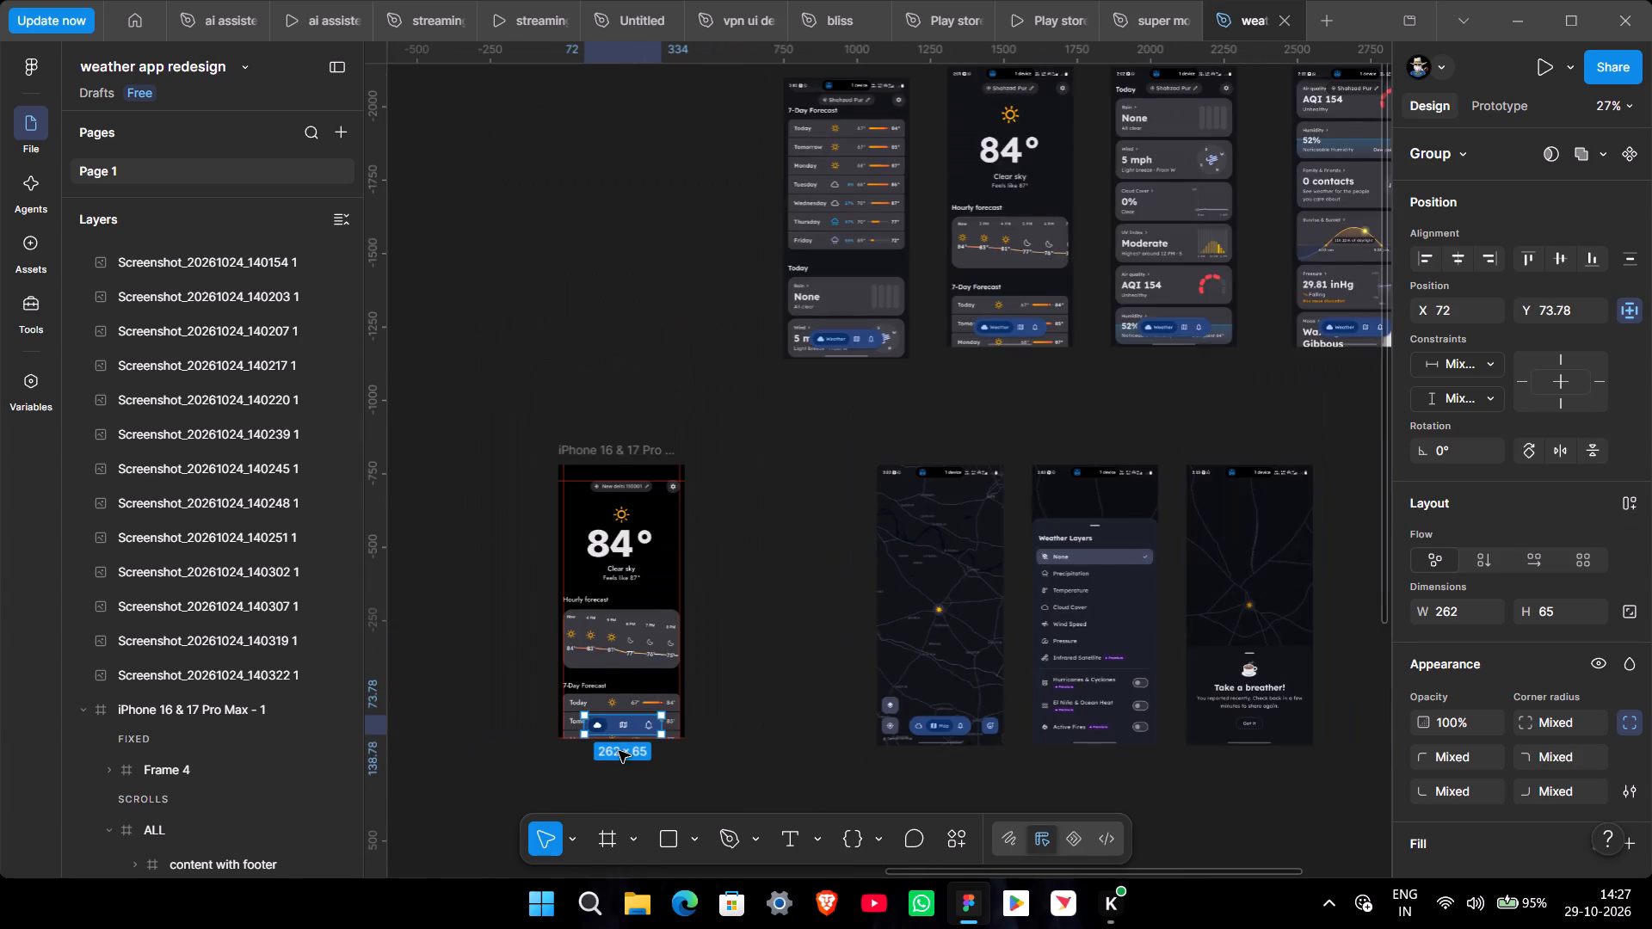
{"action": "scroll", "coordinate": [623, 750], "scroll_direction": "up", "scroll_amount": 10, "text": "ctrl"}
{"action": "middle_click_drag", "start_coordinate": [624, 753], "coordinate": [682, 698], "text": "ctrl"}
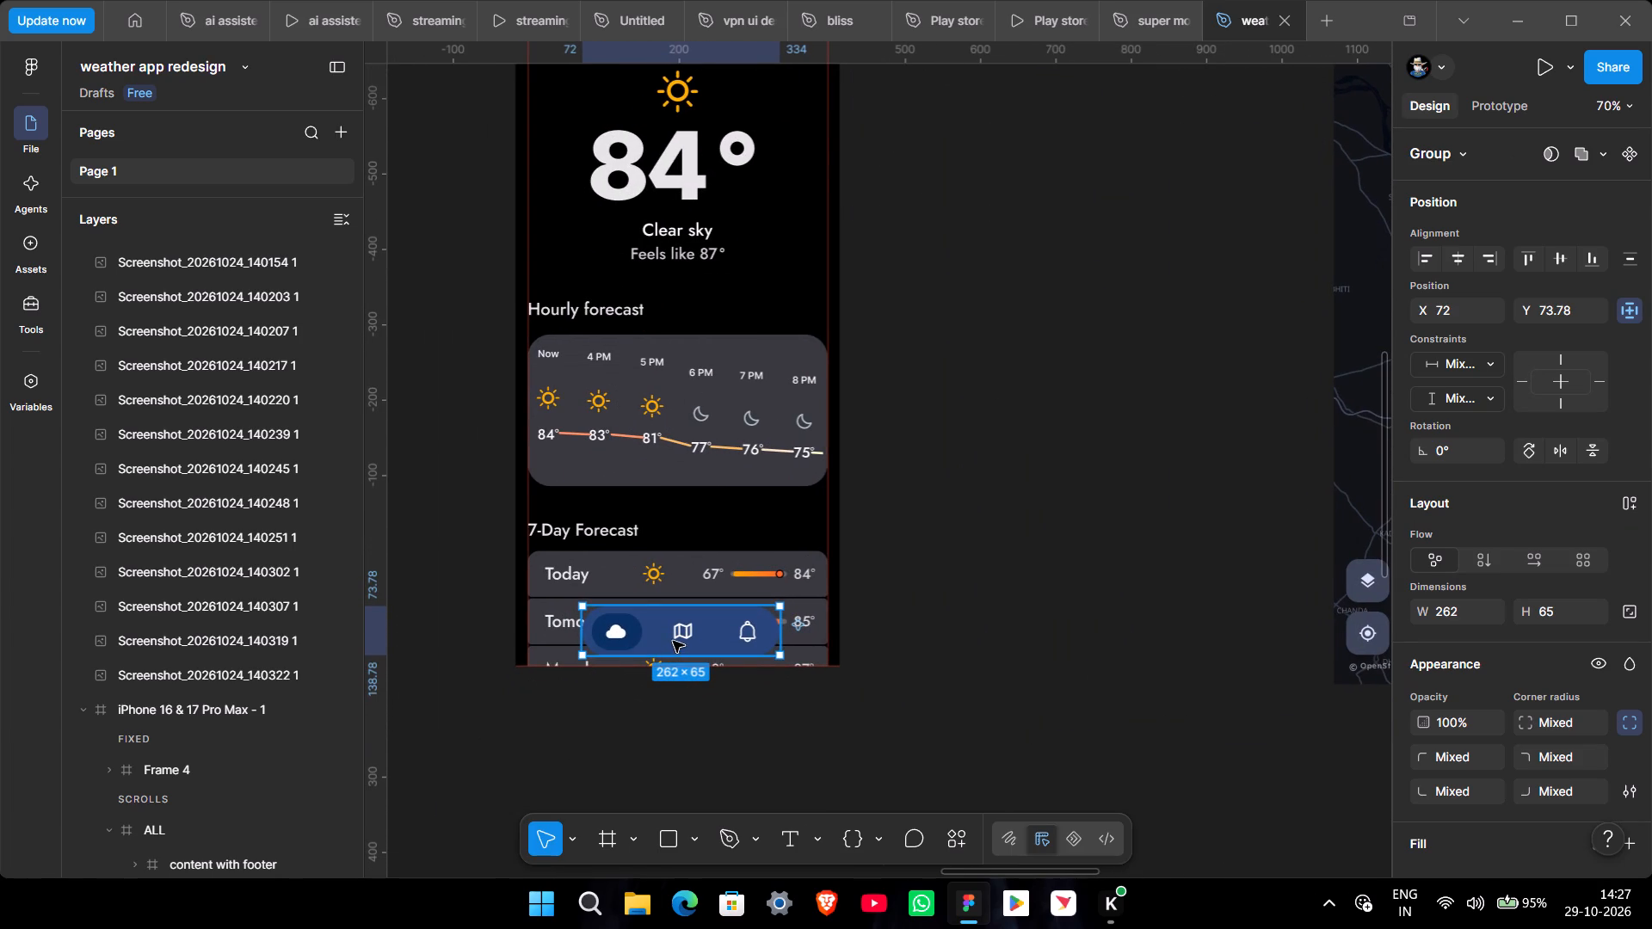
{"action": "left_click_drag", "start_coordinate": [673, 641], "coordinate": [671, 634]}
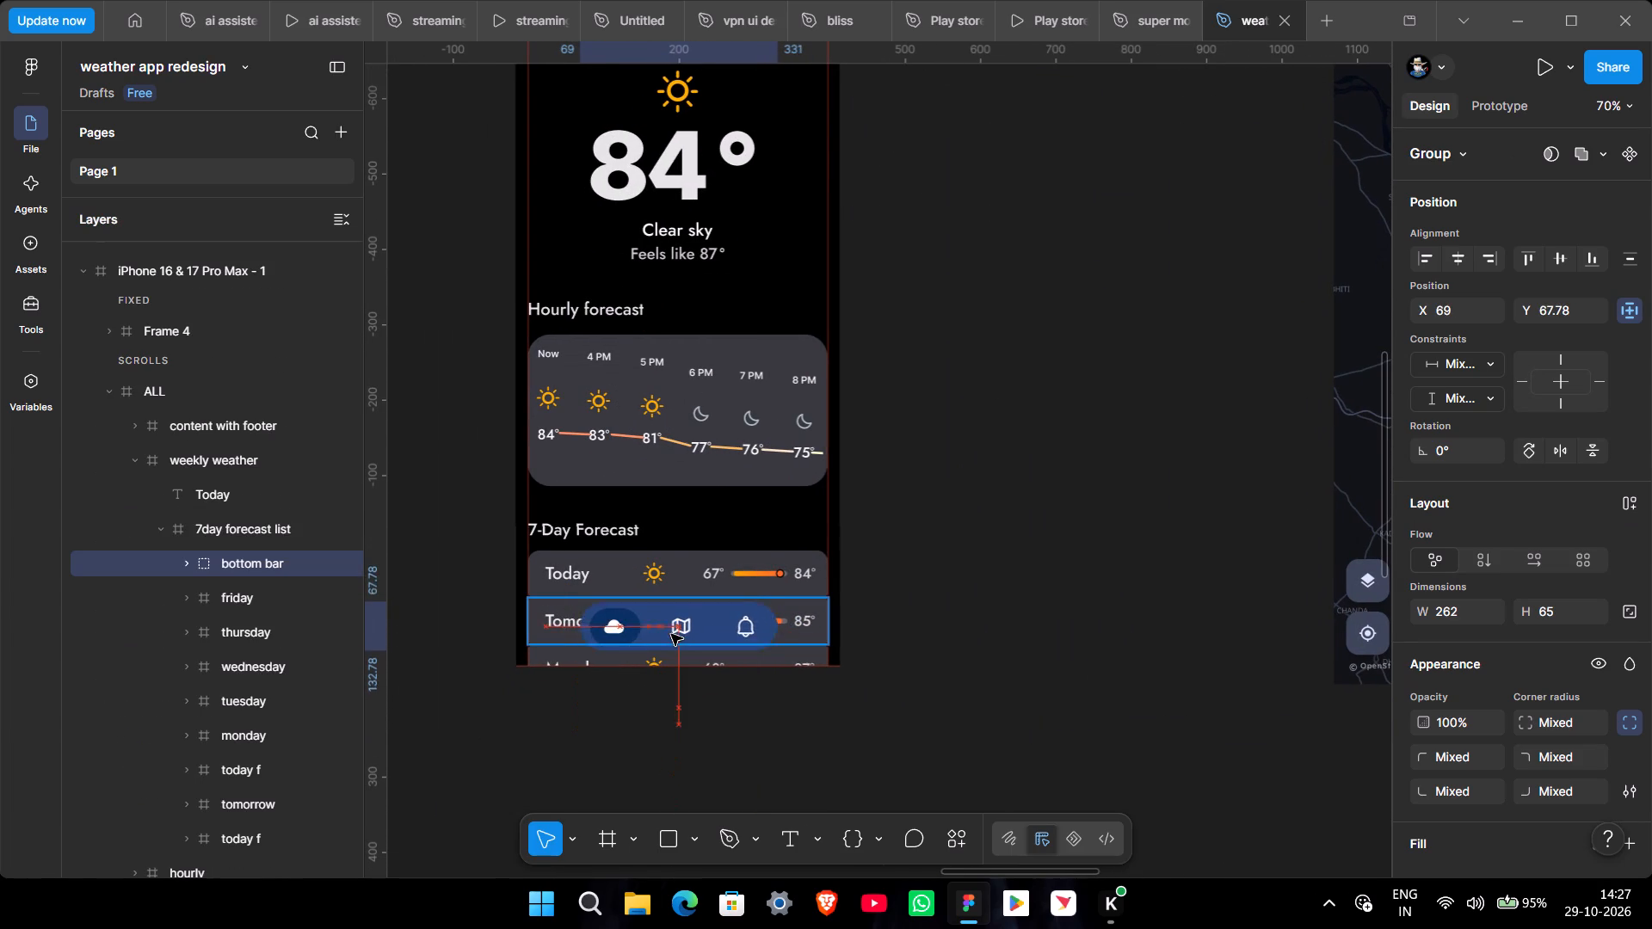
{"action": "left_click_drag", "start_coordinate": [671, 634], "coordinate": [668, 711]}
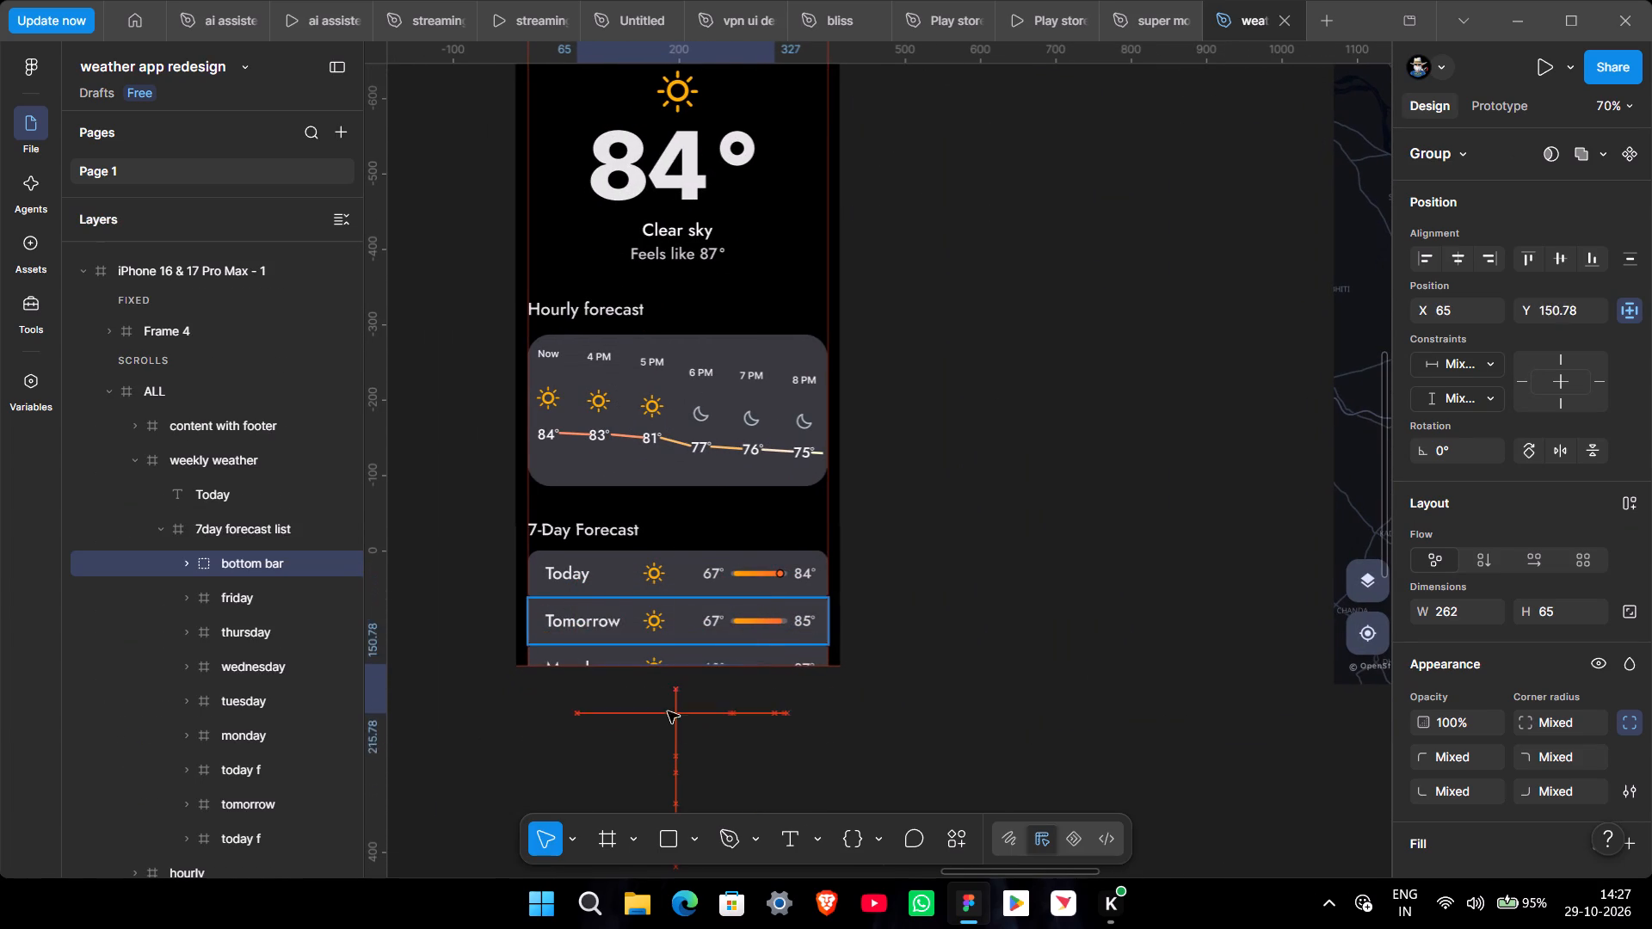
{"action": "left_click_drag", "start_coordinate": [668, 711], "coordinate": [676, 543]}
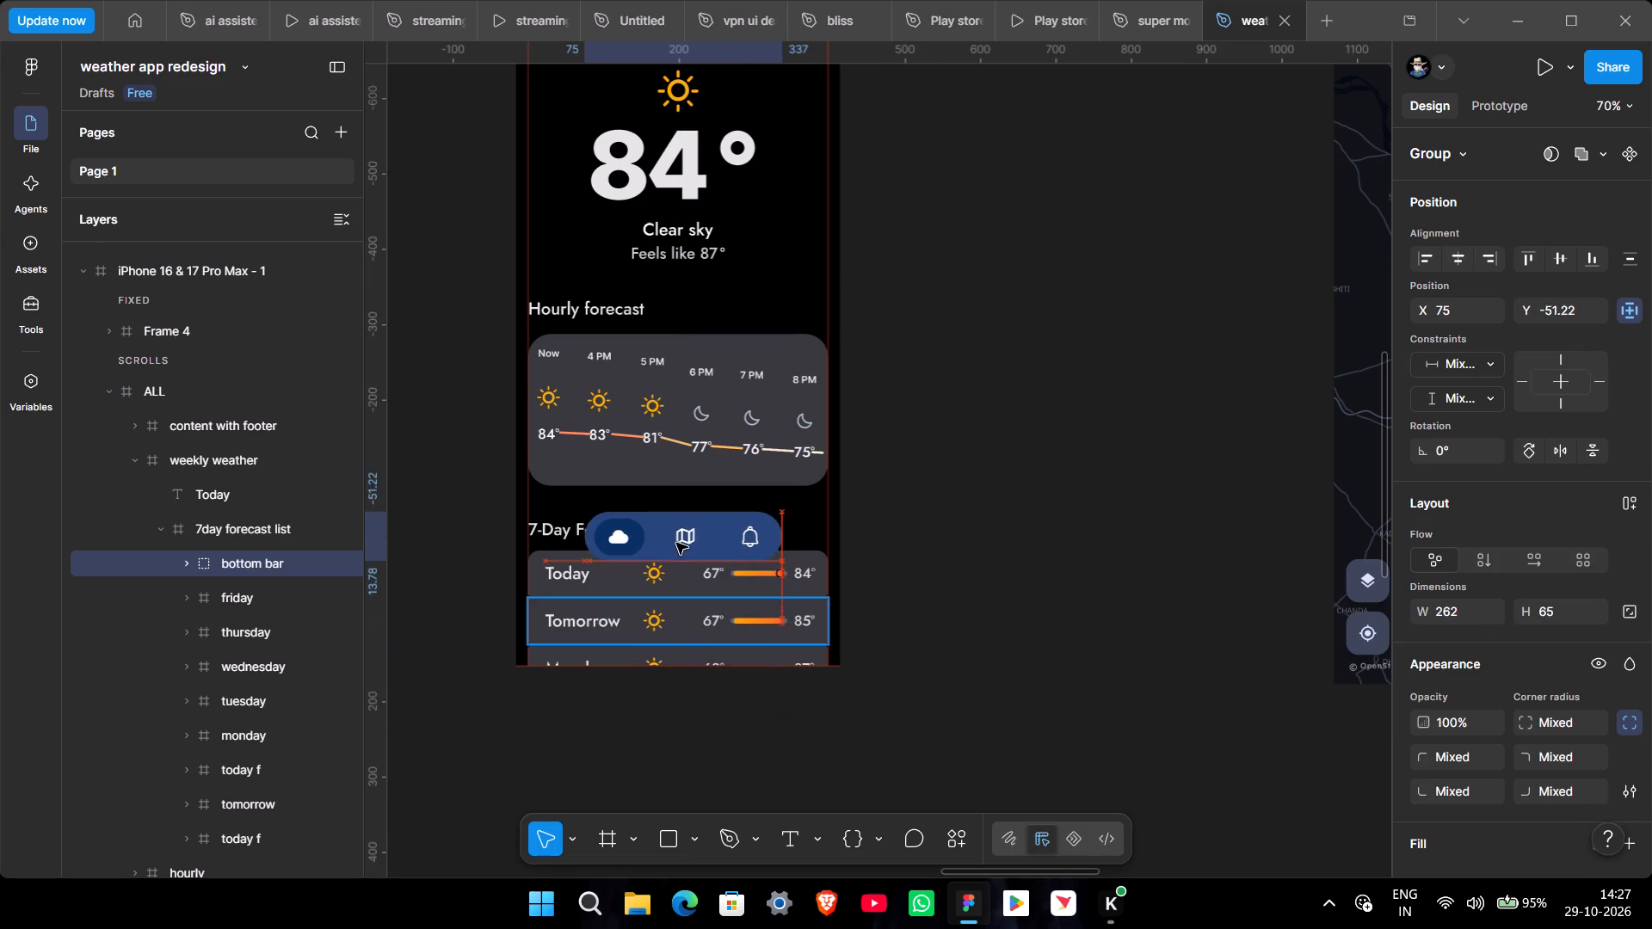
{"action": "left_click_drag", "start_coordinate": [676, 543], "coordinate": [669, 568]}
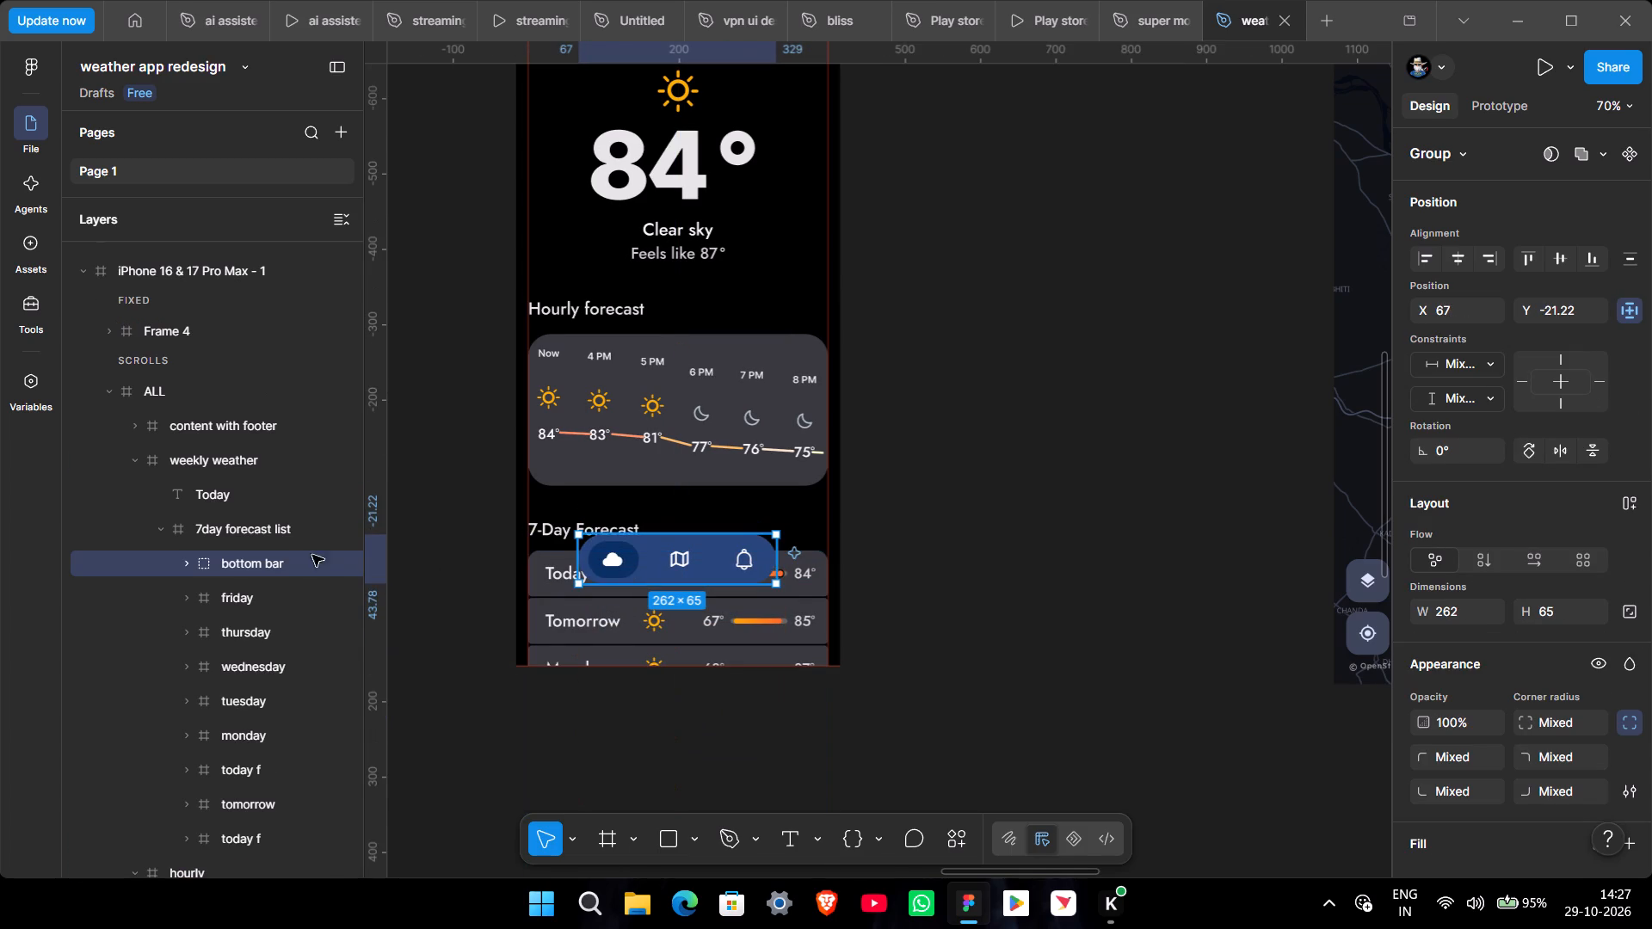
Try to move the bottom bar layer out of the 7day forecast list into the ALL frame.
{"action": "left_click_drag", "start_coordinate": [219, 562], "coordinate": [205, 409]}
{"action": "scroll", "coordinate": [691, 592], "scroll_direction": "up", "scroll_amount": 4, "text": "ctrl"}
Position the bottom bar just above the phone frame's lower edge, over the Tomorrow and Monday rows, at X 75, Y 74.78.
{"action": "left_click_drag", "start_coordinate": [659, 554], "coordinate": [657, 648]}
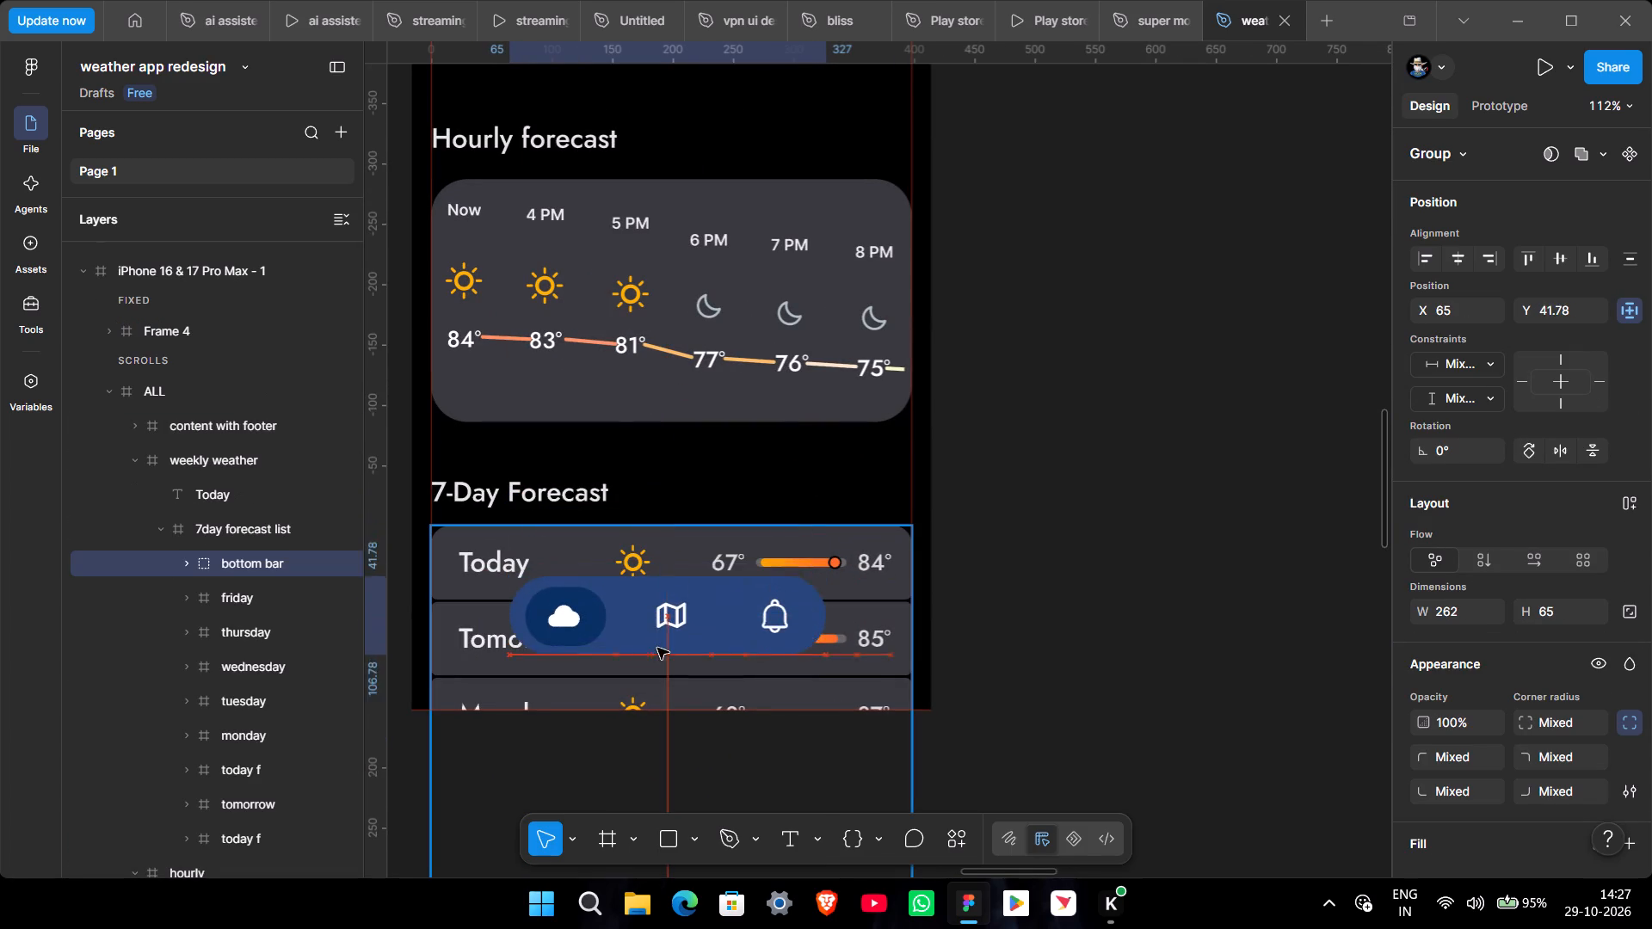
{"action": "left_click_drag", "start_coordinate": [657, 648], "coordinate": [669, 670]}
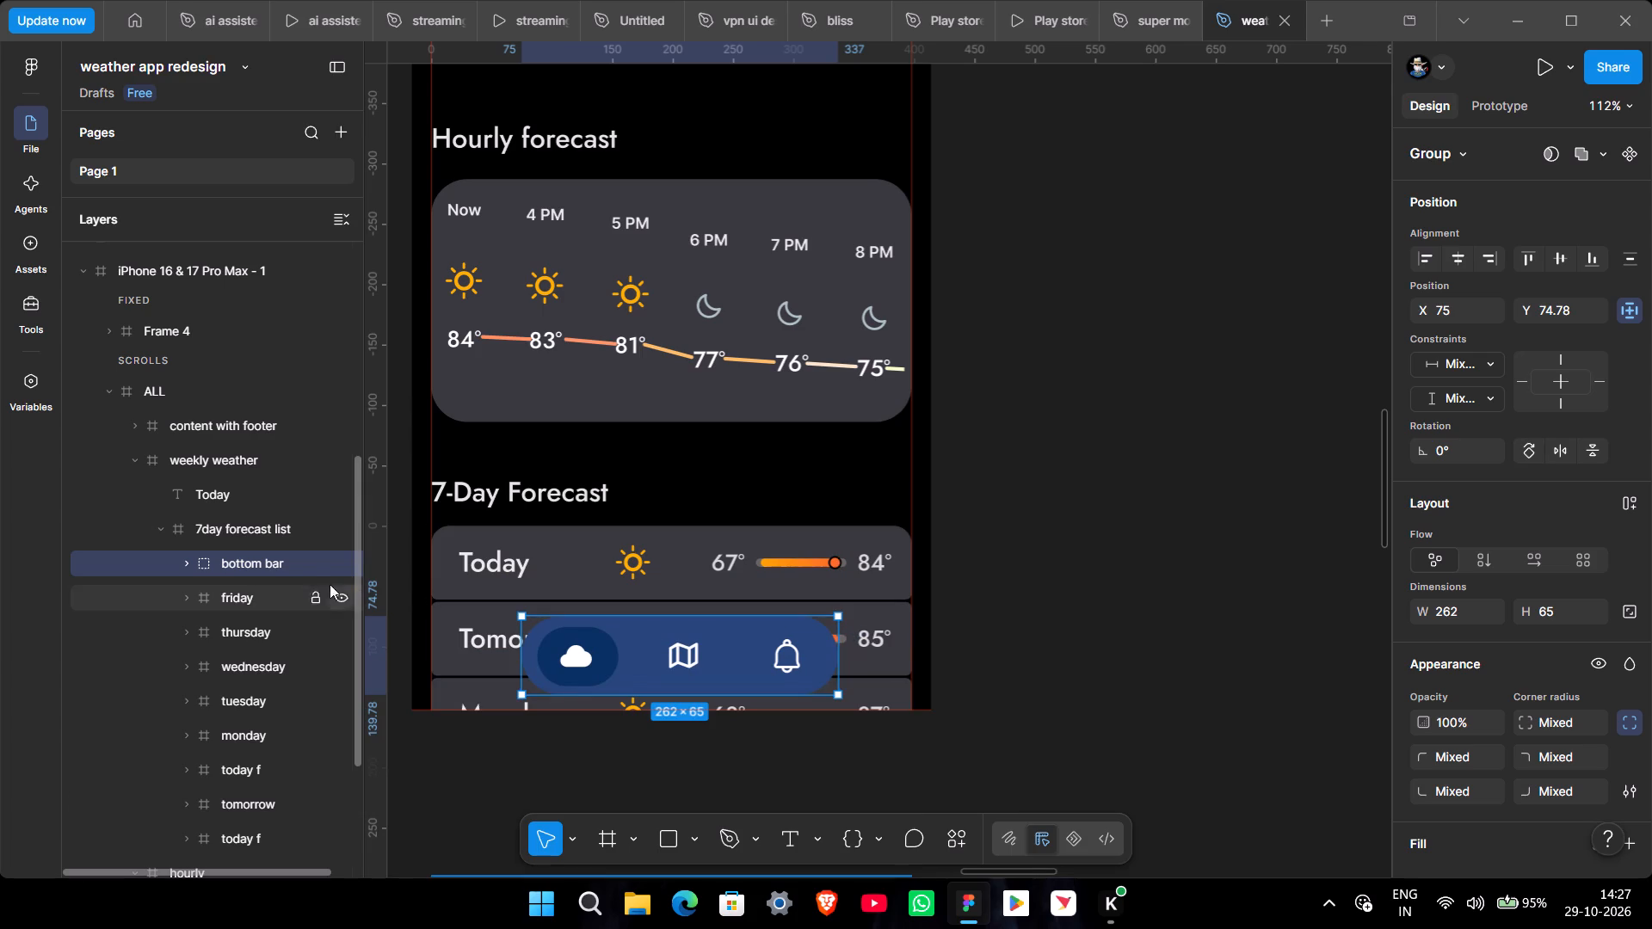
Move the bottom bar layer out of the 7day forecast list and the ALL frame, directly under the iPhone frame above ALL.
{"action": "left_click_drag", "start_coordinate": [232, 561], "coordinate": [192, 415]}
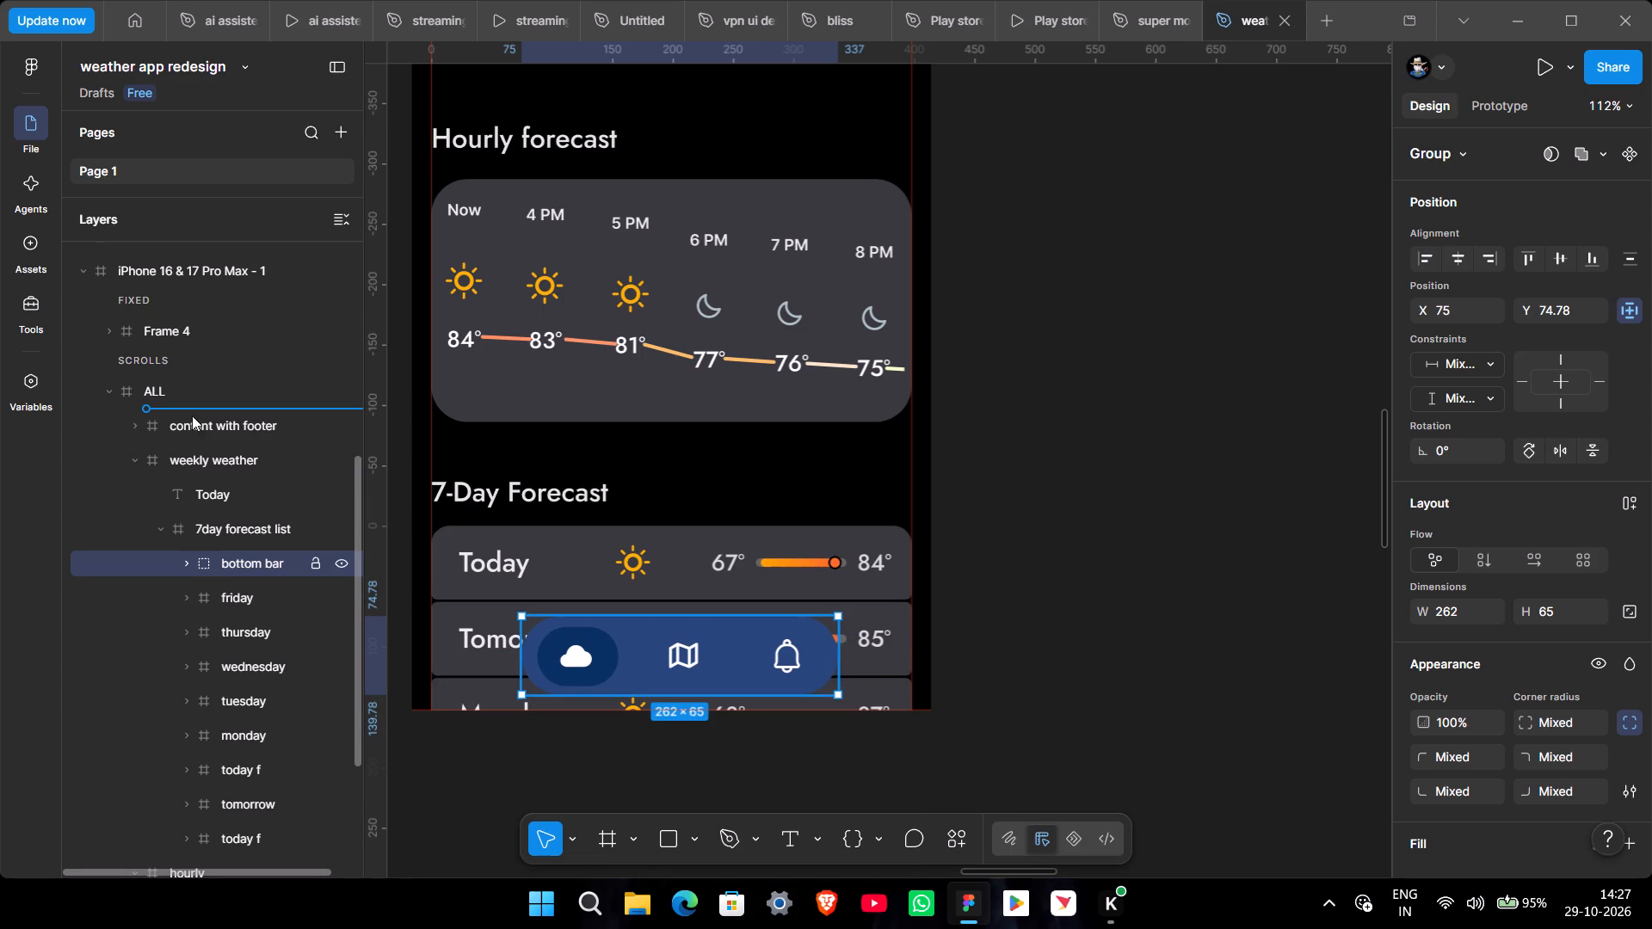
{"action": "scroll", "coordinate": [192, 424], "scroll_direction": "up", "scroll_amount": 3}
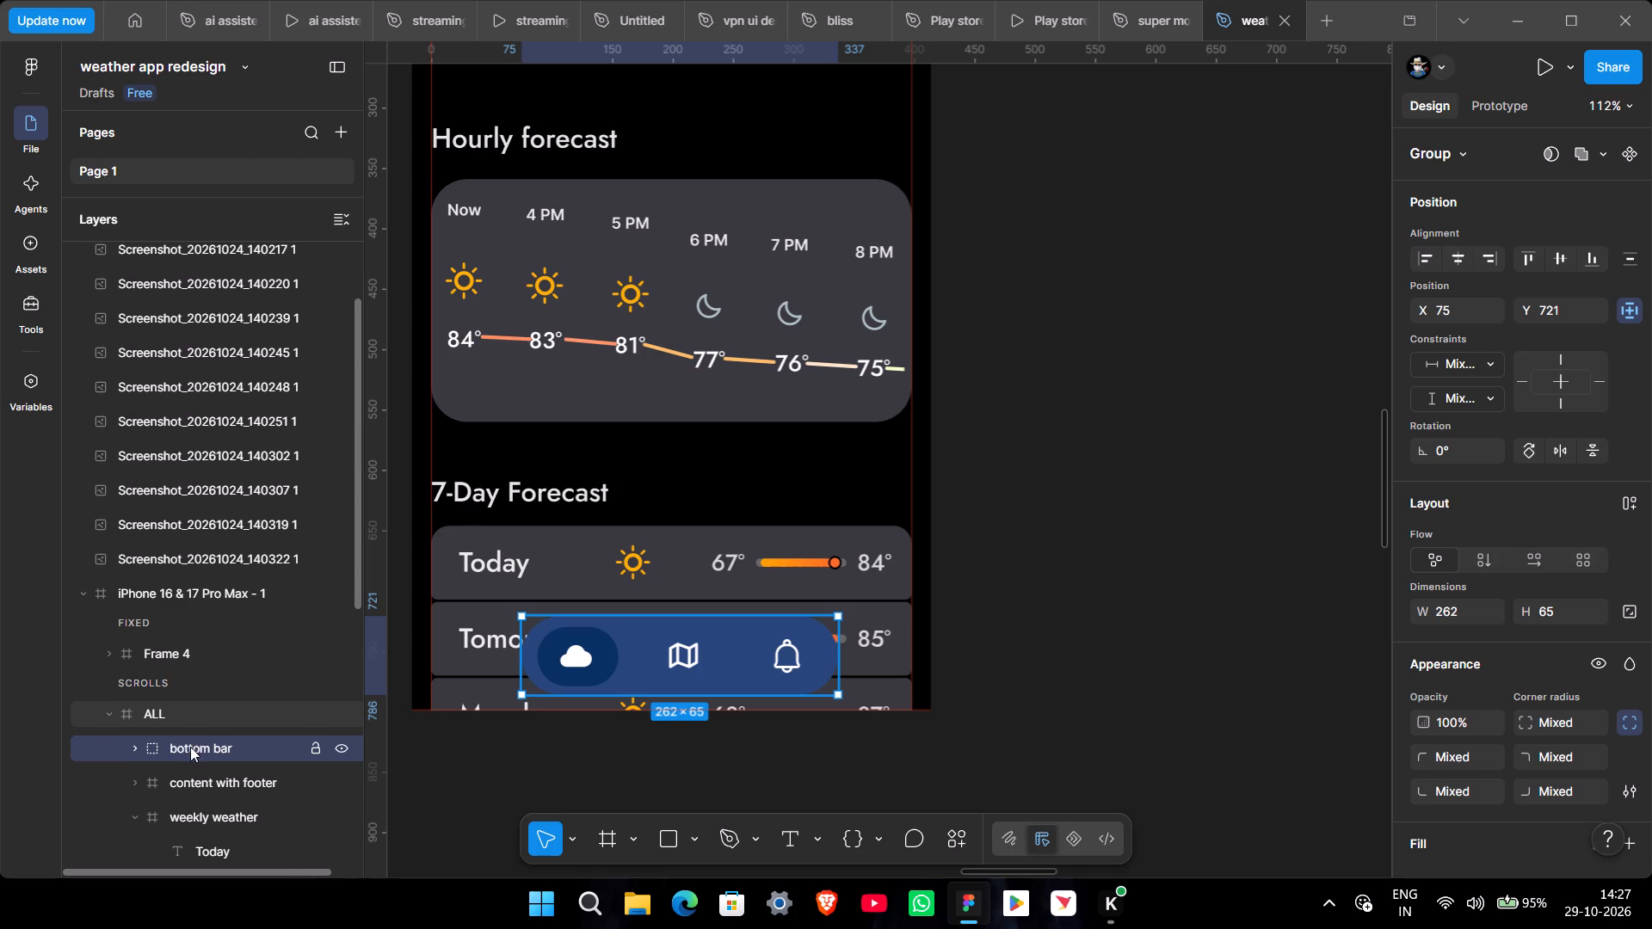
{"action": "left_click_drag", "start_coordinate": [190, 747], "coordinate": [176, 691]}
{"action": "scroll", "coordinate": [423, 781], "scroll_direction": "down", "scroll_amount": 4, "text": "ctrl"}
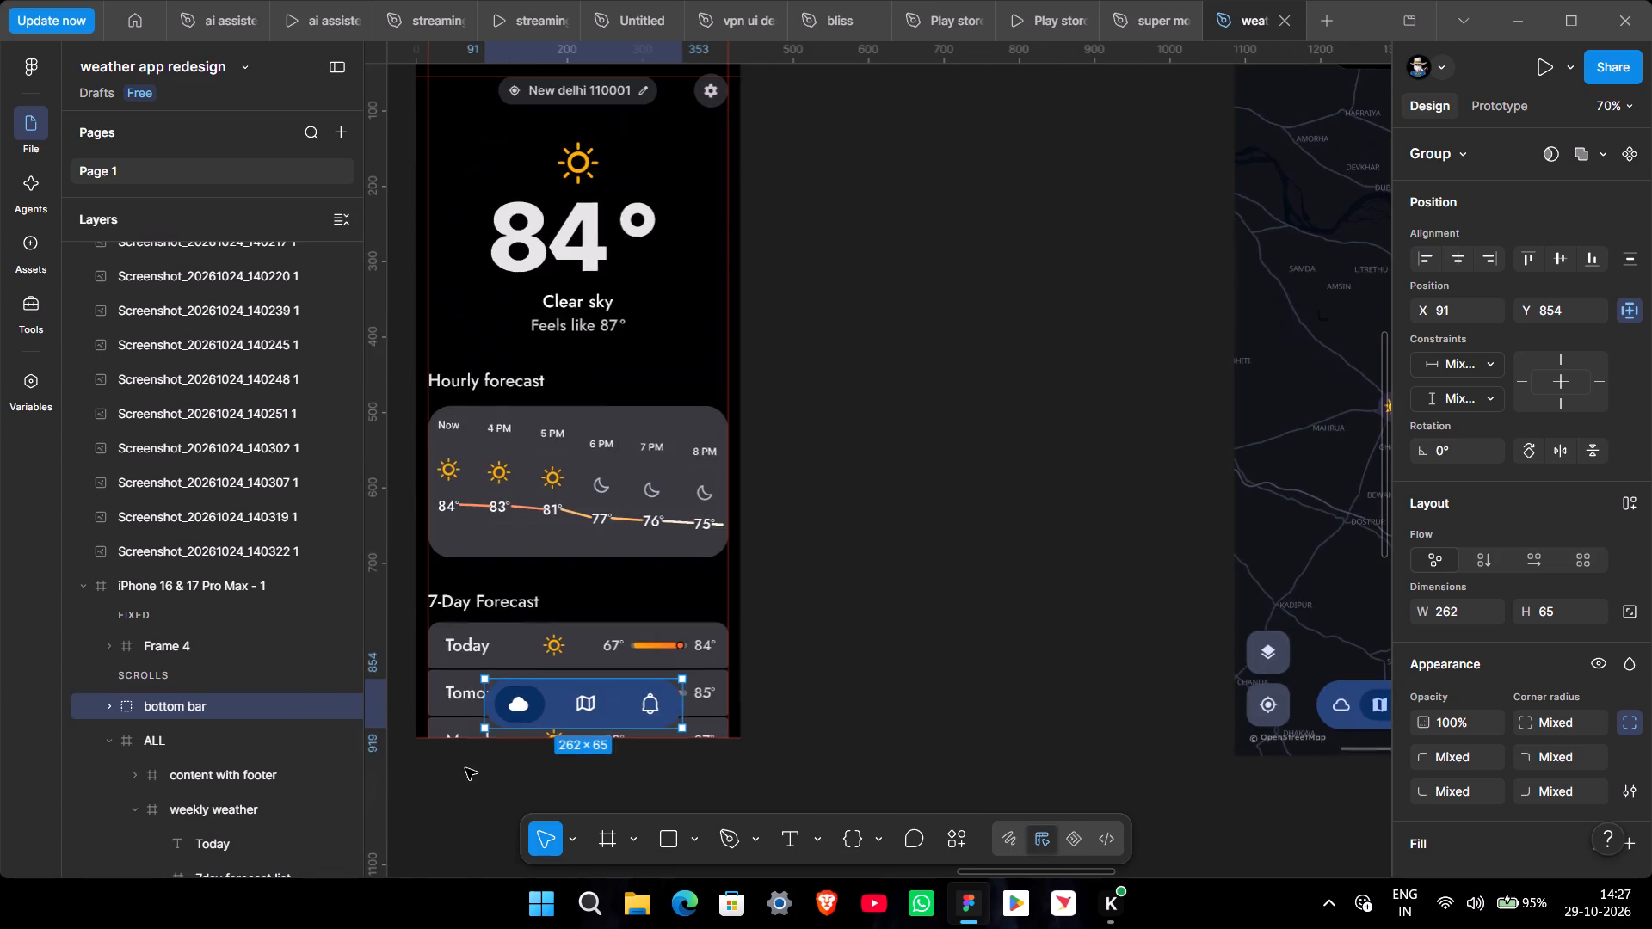
{"action": "left_click", "coordinate": [469, 768]}
Examine the map screen reference screenshot beside the redesigned phone frame, including its map and floating controls.
{"action": "scroll", "coordinate": [472, 781], "scroll_direction": "down", "scroll_amount": 4}
{"action": "middle_click_drag", "start_coordinate": [470, 780], "coordinate": [565, 726]}
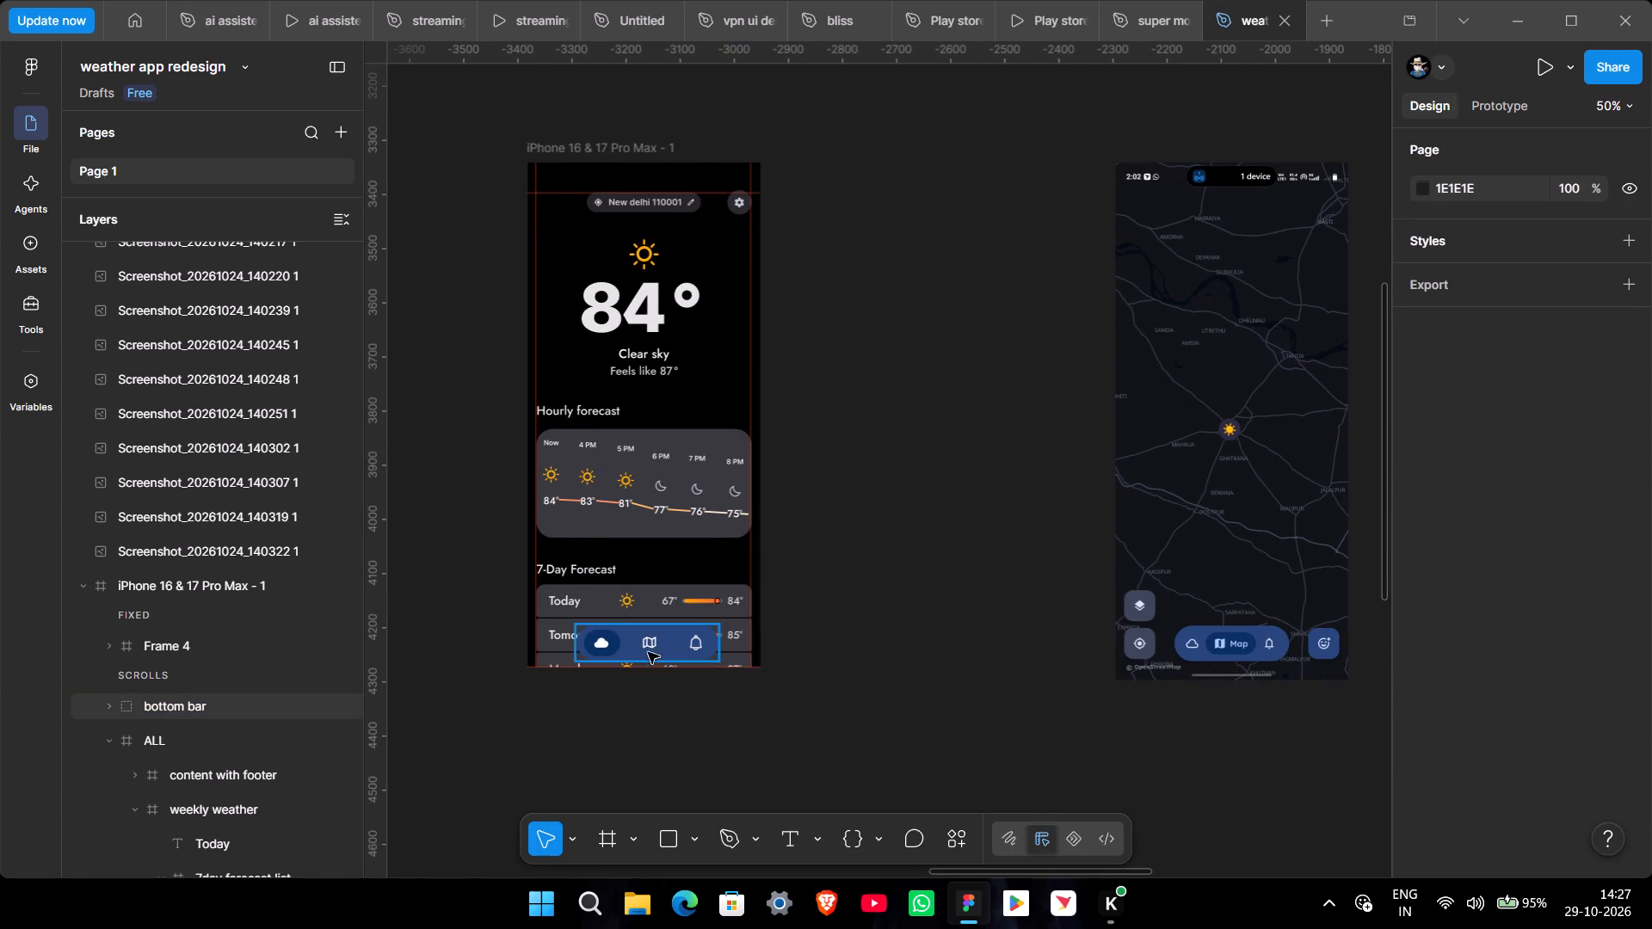
{"action": "scroll", "coordinate": [835, 758], "scroll_direction": "down", "scroll_amount": 3, "text": "ctrl"}
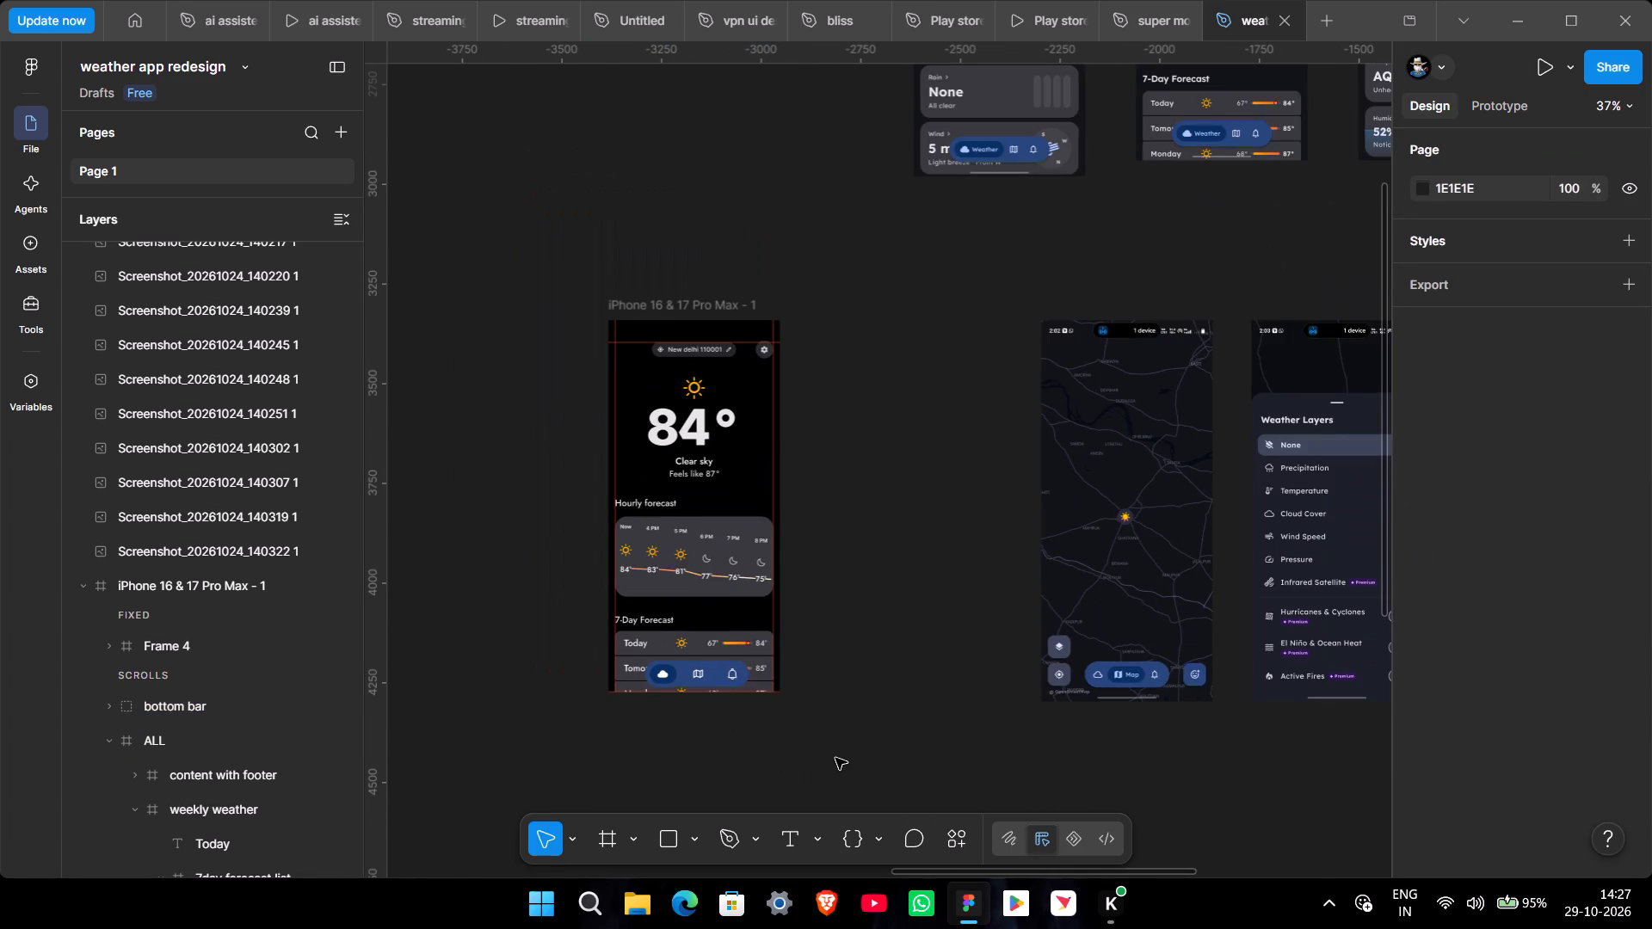
{"action": "middle_click_drag", "start_coordinate": [896, 754], "coordinate": [725, 728]}
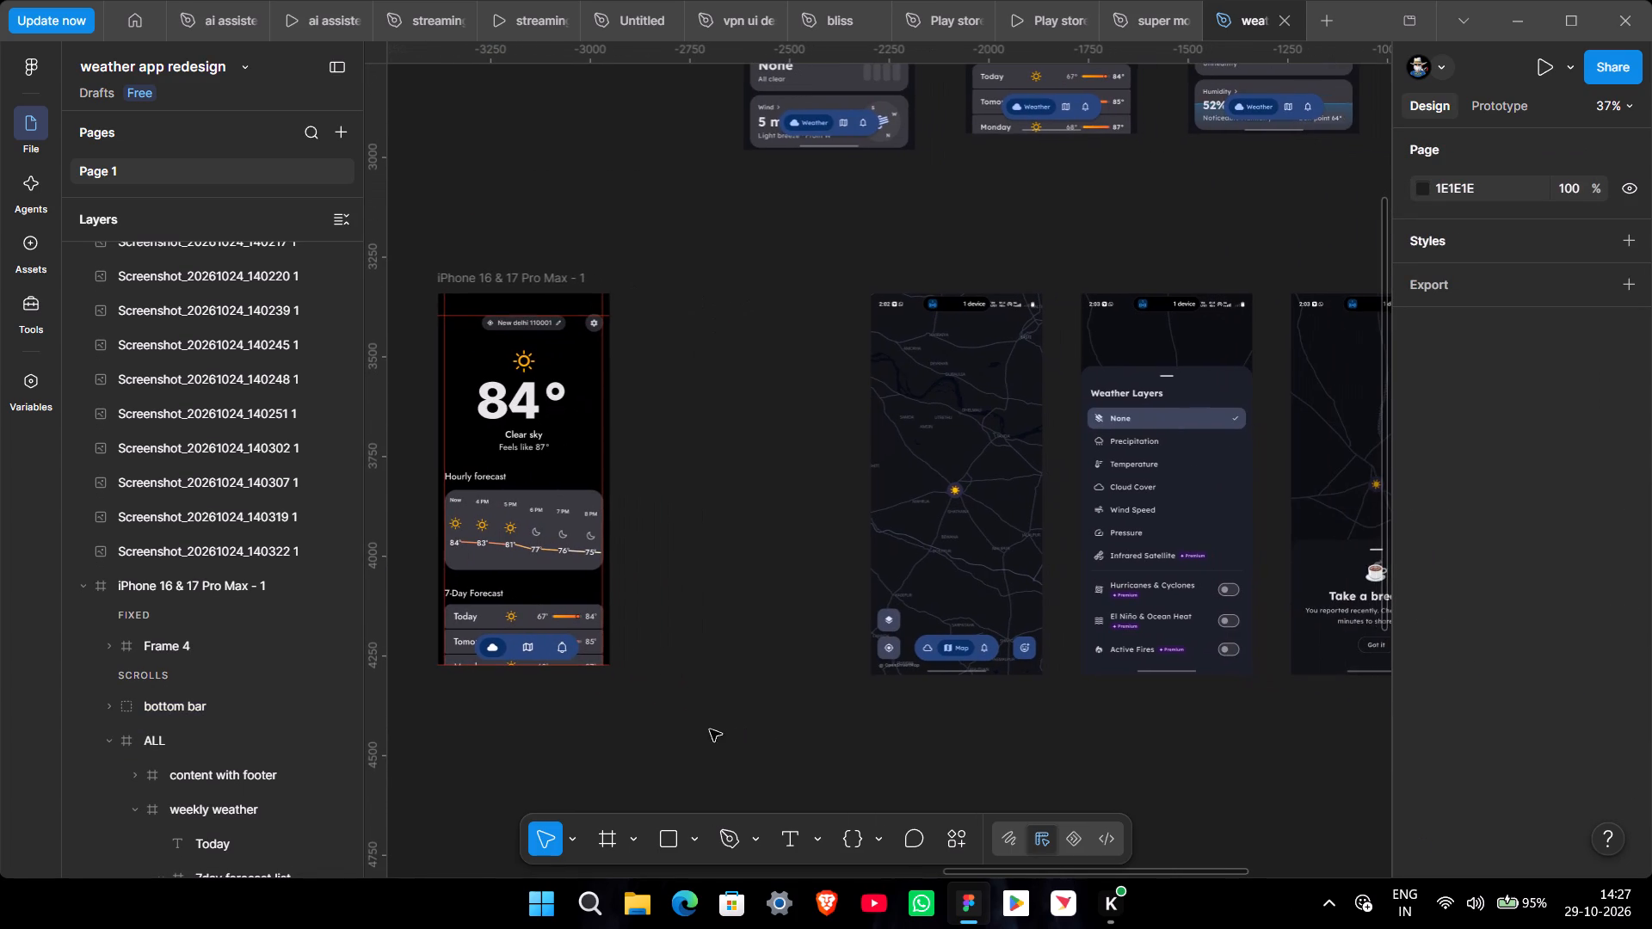
{"action": "middle_click_drag", "start_coordinate": [687, 695], "coordinate": [730, 707], "text": "ctrl"}
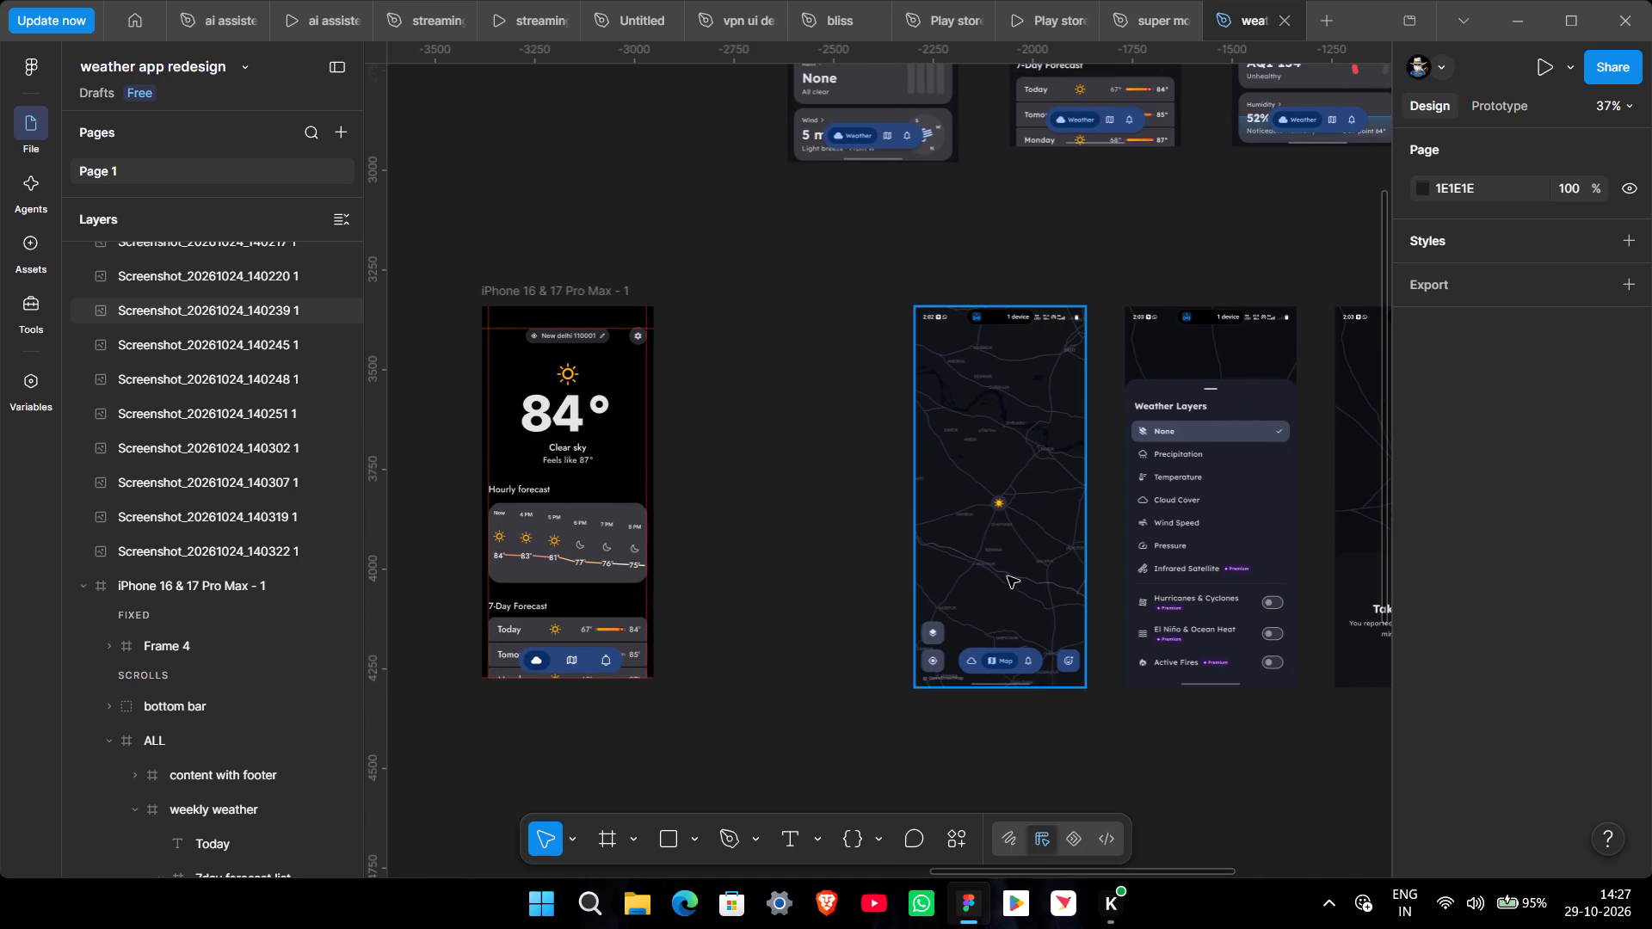
{"action": "left_click", "coordinate": [1008, 576]}
{"action": "scroll", "coordinate": [723, 563], "scroll_direction": "up", "scroll_amount": 6}
{"action": "middle_click_drag", "start_coordinate": [767, 626], "coordinate": [767, 624]}
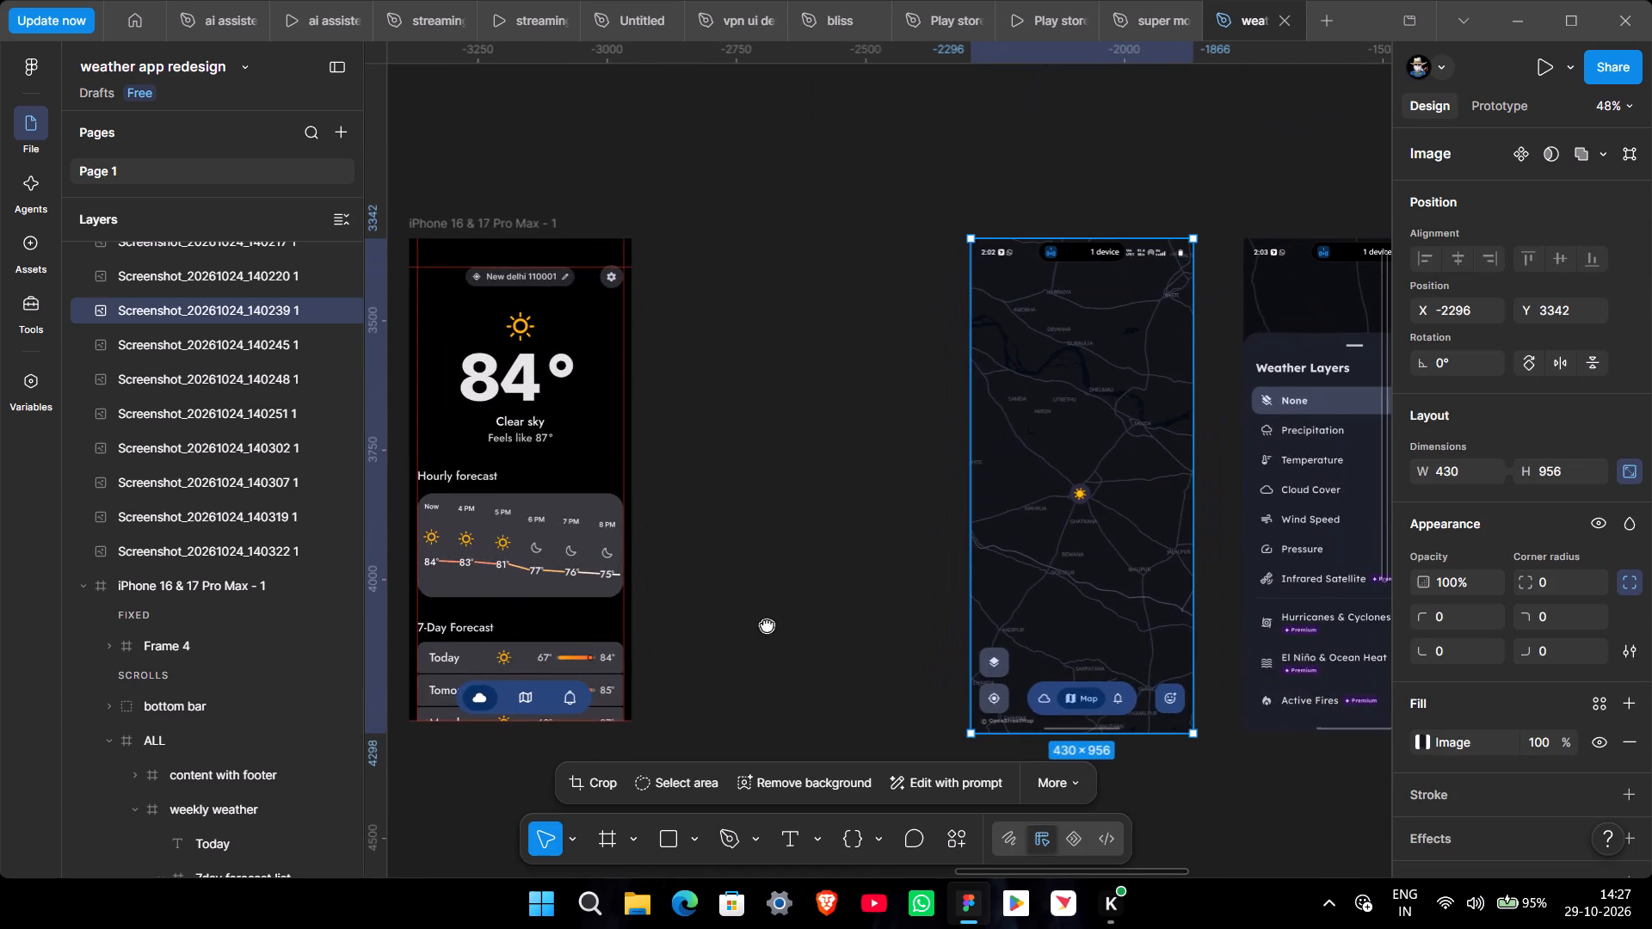
{"action": "middle_click_drag", "start_coordinate": [767, 624], "coordinate": [635, 527]}
{"action": "scroll", "coordinate": [809, 517], "scroll_direction": "up", "scroll_amount": 6, "text": "ctrl"}
{"action": "scroll", "coordinate": [816, 470], "scroll_direction": "up", "scroll_amount": 1}
{"action": "middle_click_drag", "start_coordinate": [816, 470], "coordinate": [590, 585]}
{"action": "scroll", "coordinate": [689, 572], "scroll_direction": "down", "scroll_amount": 2, "text": "ctrl"}
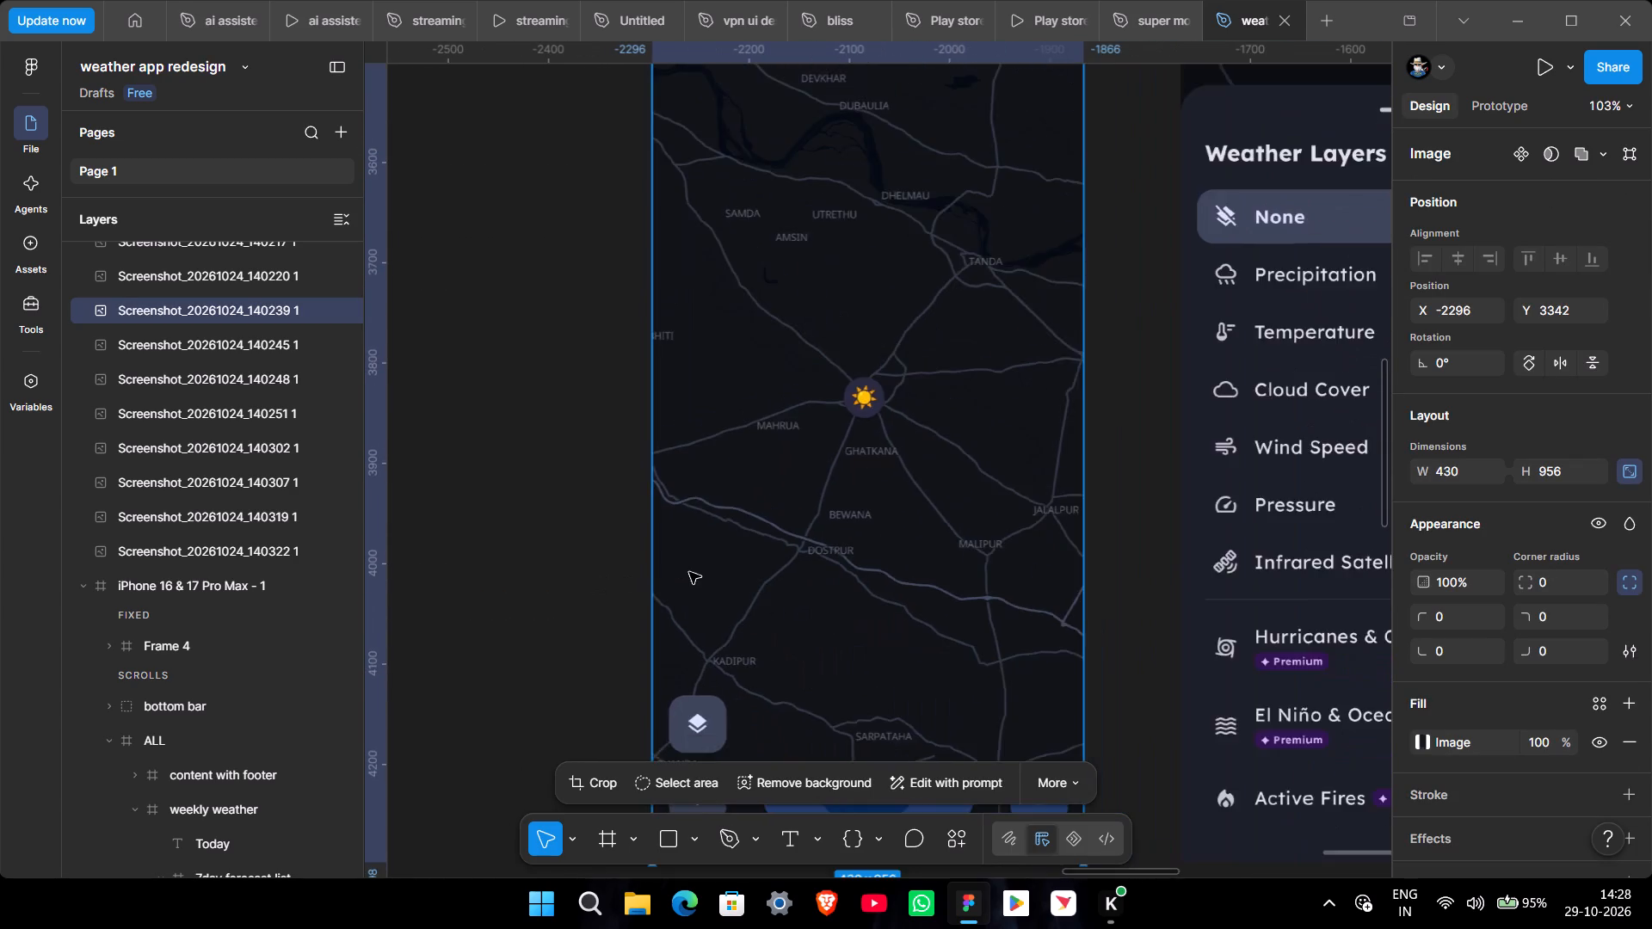
Examine the map screen reference screenshot closely, then compare it with the neighbouring Weather Layers and Take a breather screens.
{"action": "scroll", "coordinate": [689, 572], "scroll_direction": "down", "scroll_amount": 4, "text": "ctrl"}
{"action": "scroll", "coordinate": [790, 552], "scroll_direction": "up", "scroll_amount": 4, "text": "ctrl"}
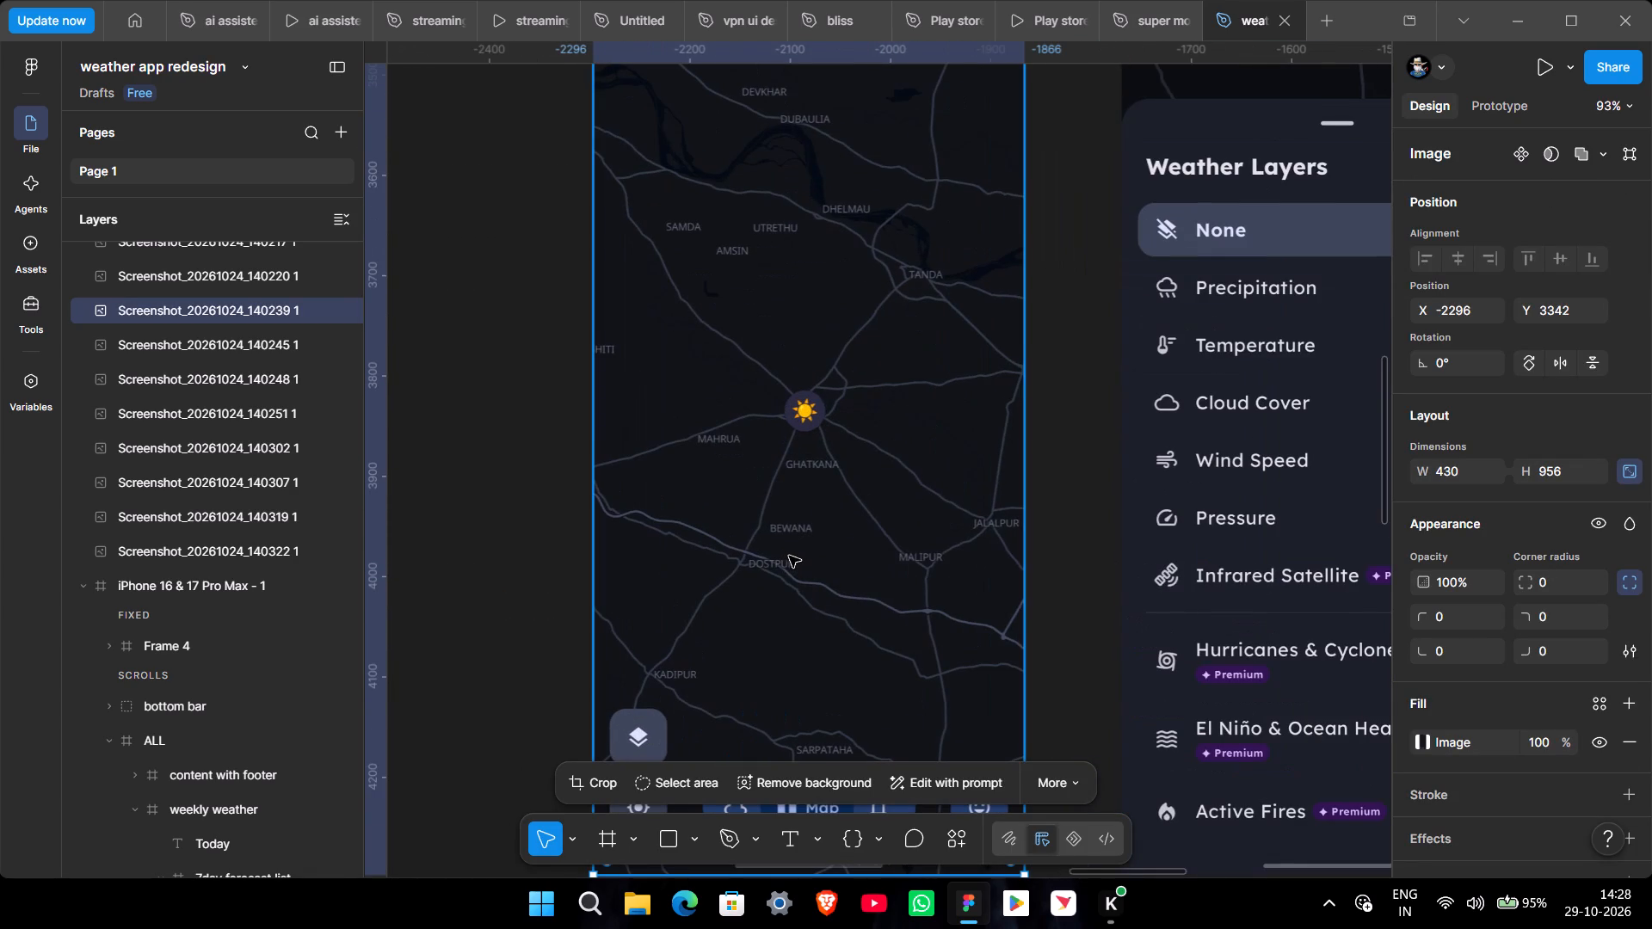
{"action": "scroll", "coordinate": [789, 556], "scroll_direction": "up", "scroll_amount": 5, "text": "ctrl"}
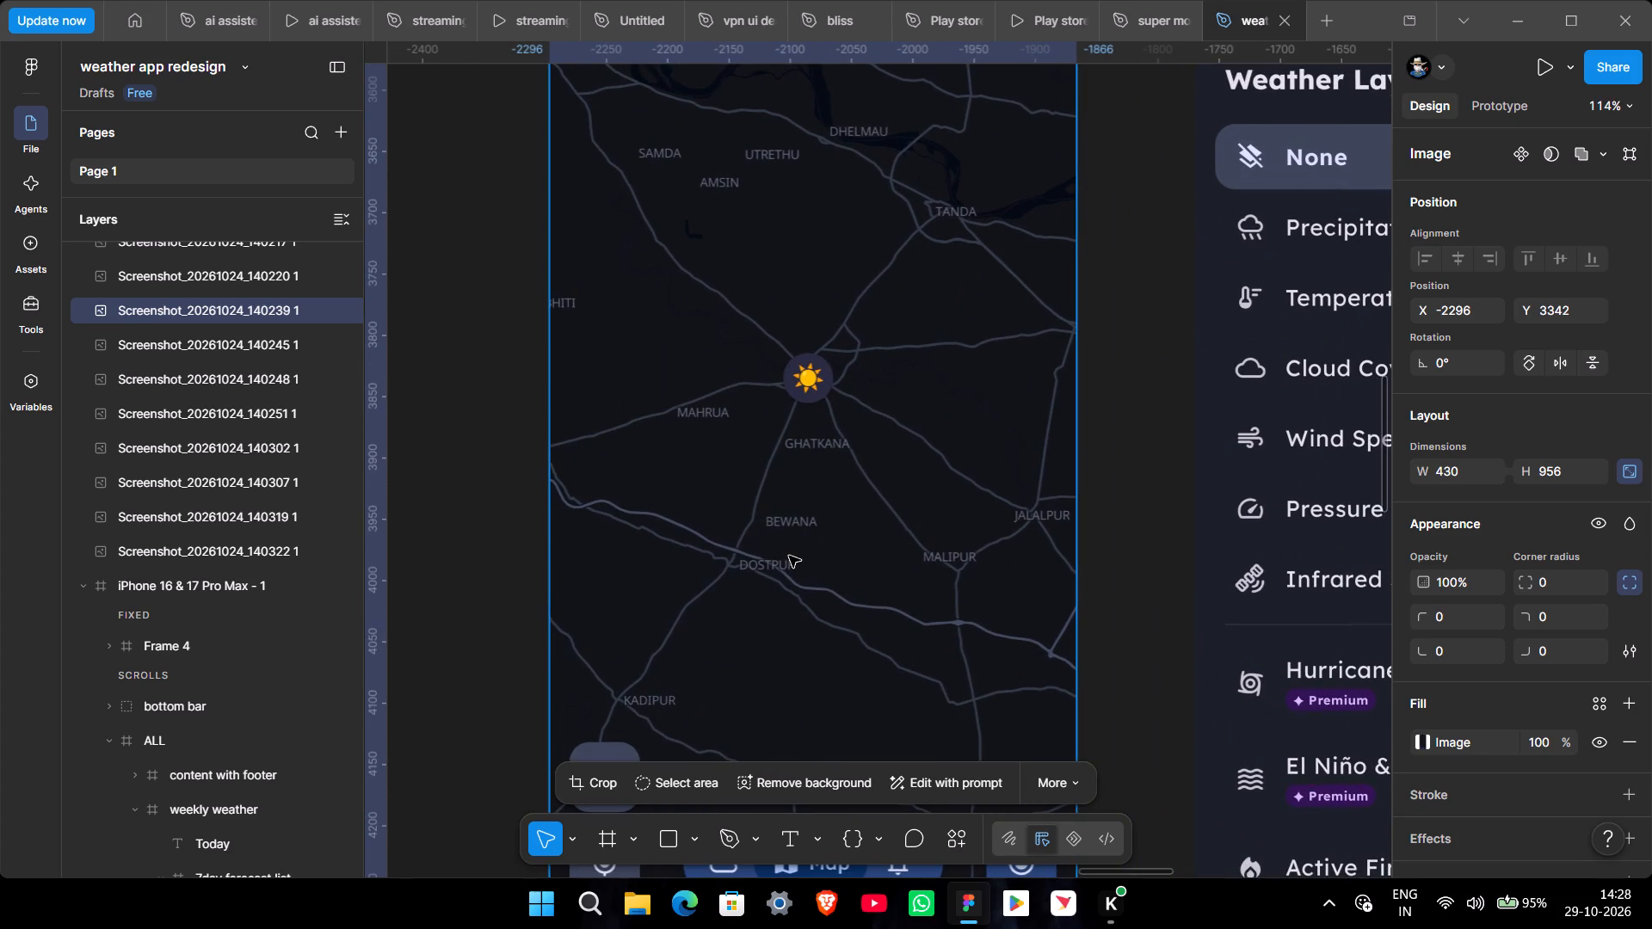
{"action": "scroll", "coordinate": [787, 557], "scroll_direction": "up", "scroll_amount": 5, "text": "ctrl"}
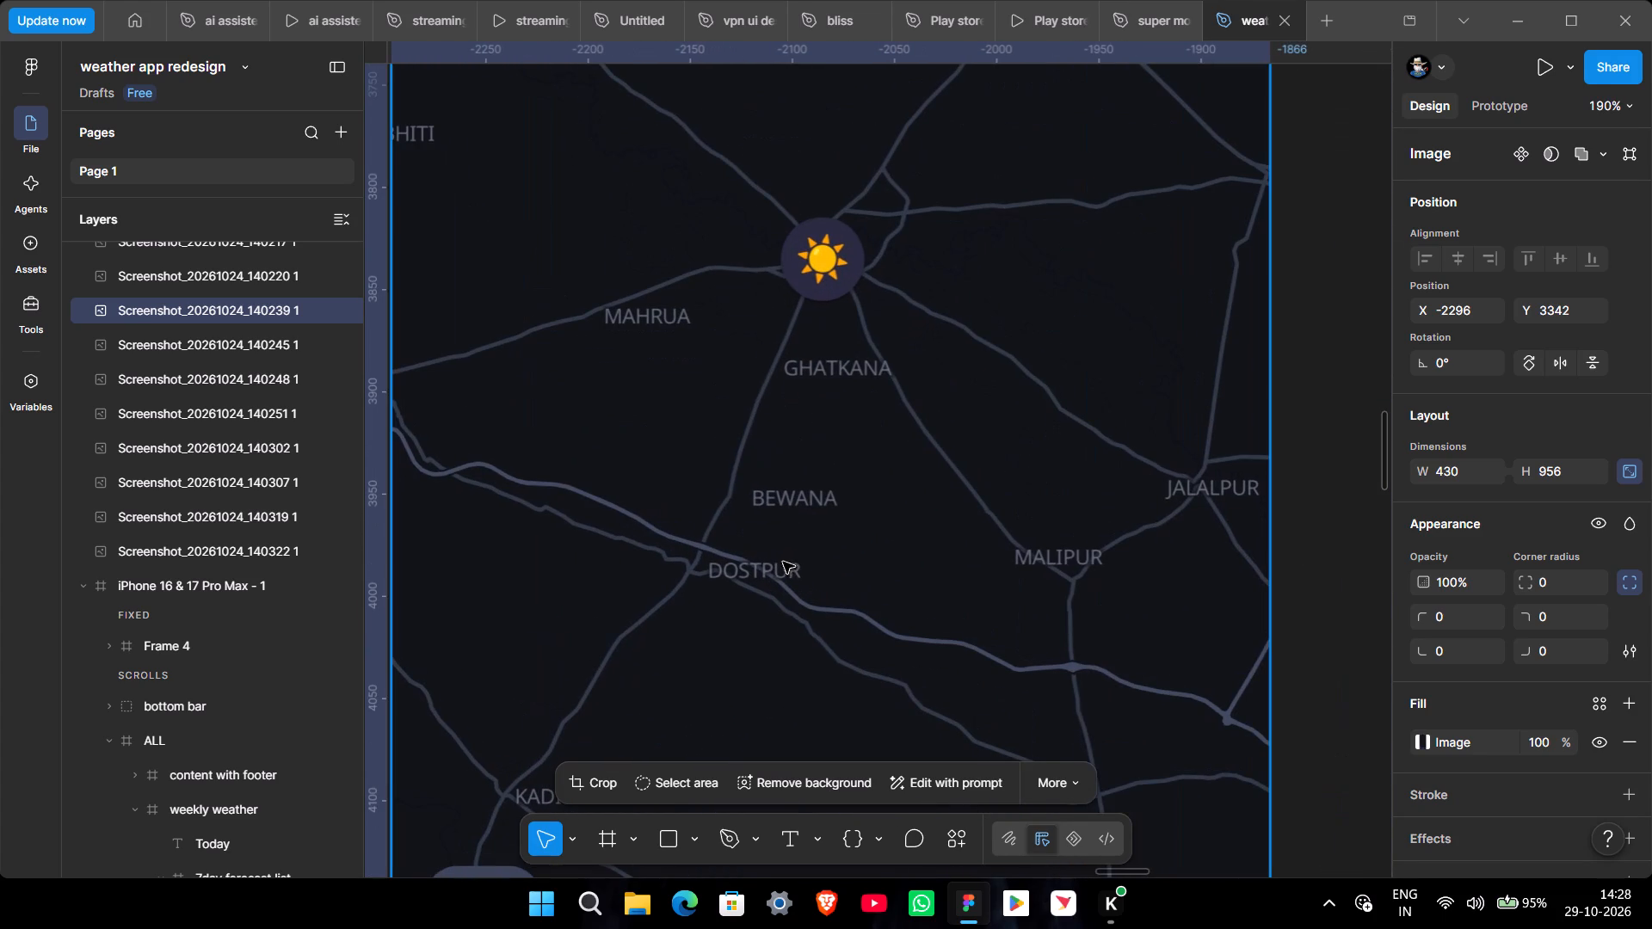
{"action": "scroll", "coordinate": [757, 623], "scroll_direction": "down", "scroll_amount": 17, "text": "ctrl"}
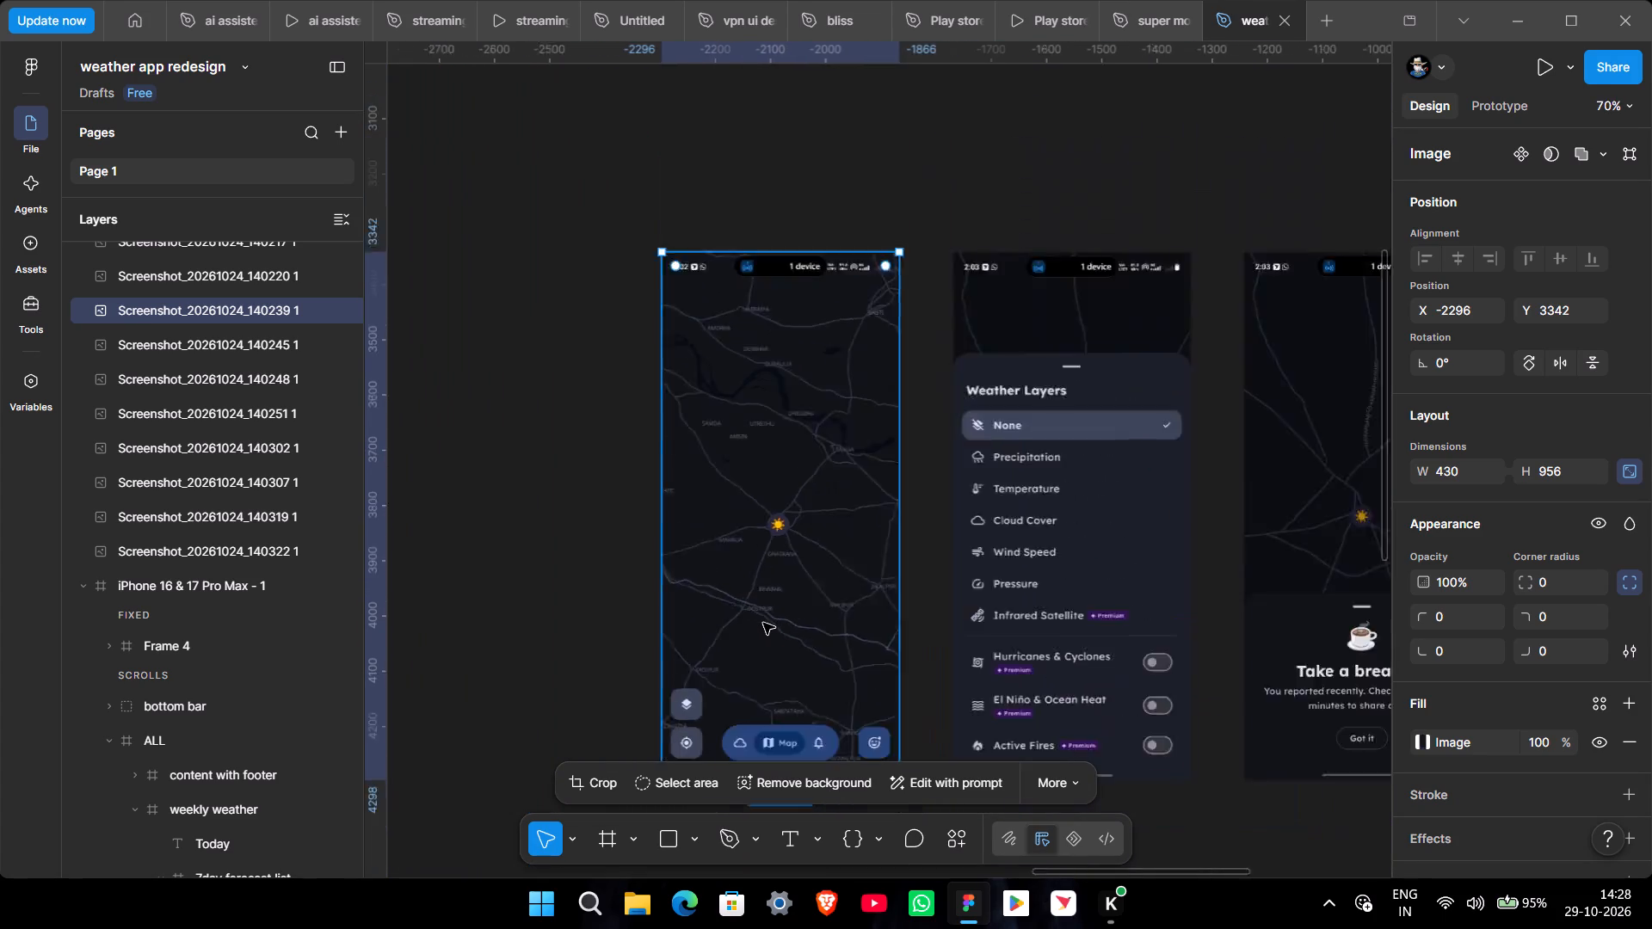
{"action": "middle_click_drag", "start_coordinate": [615, 621], "coordinate": [677, 565]}
{"action": "left_click", "coordinate": [680, 562]}
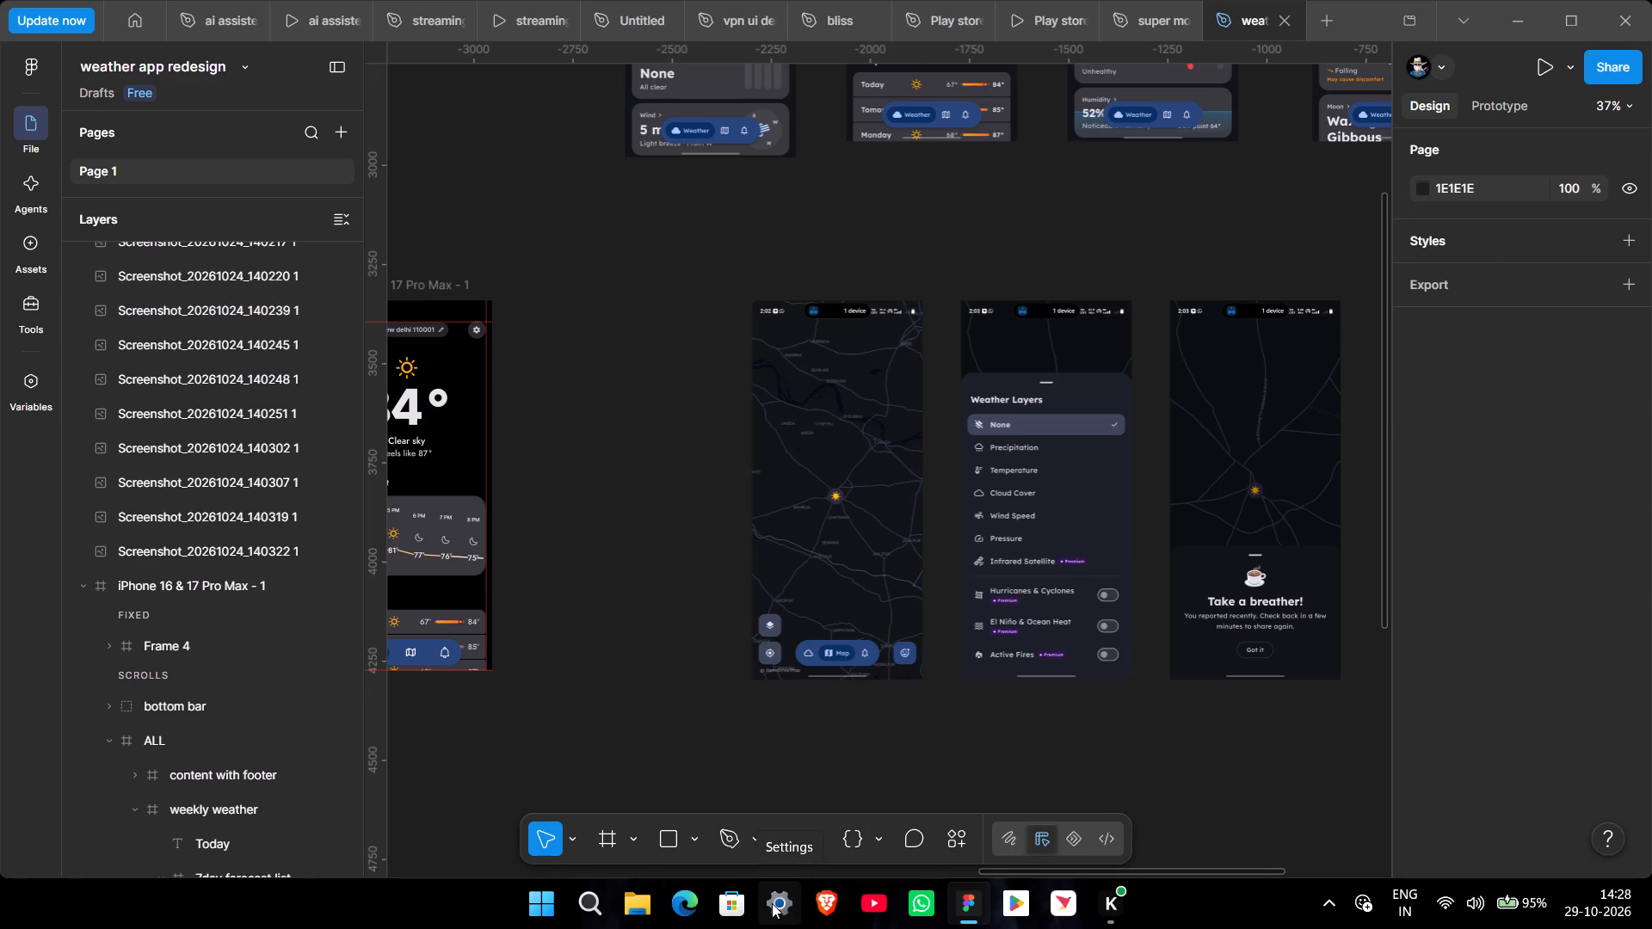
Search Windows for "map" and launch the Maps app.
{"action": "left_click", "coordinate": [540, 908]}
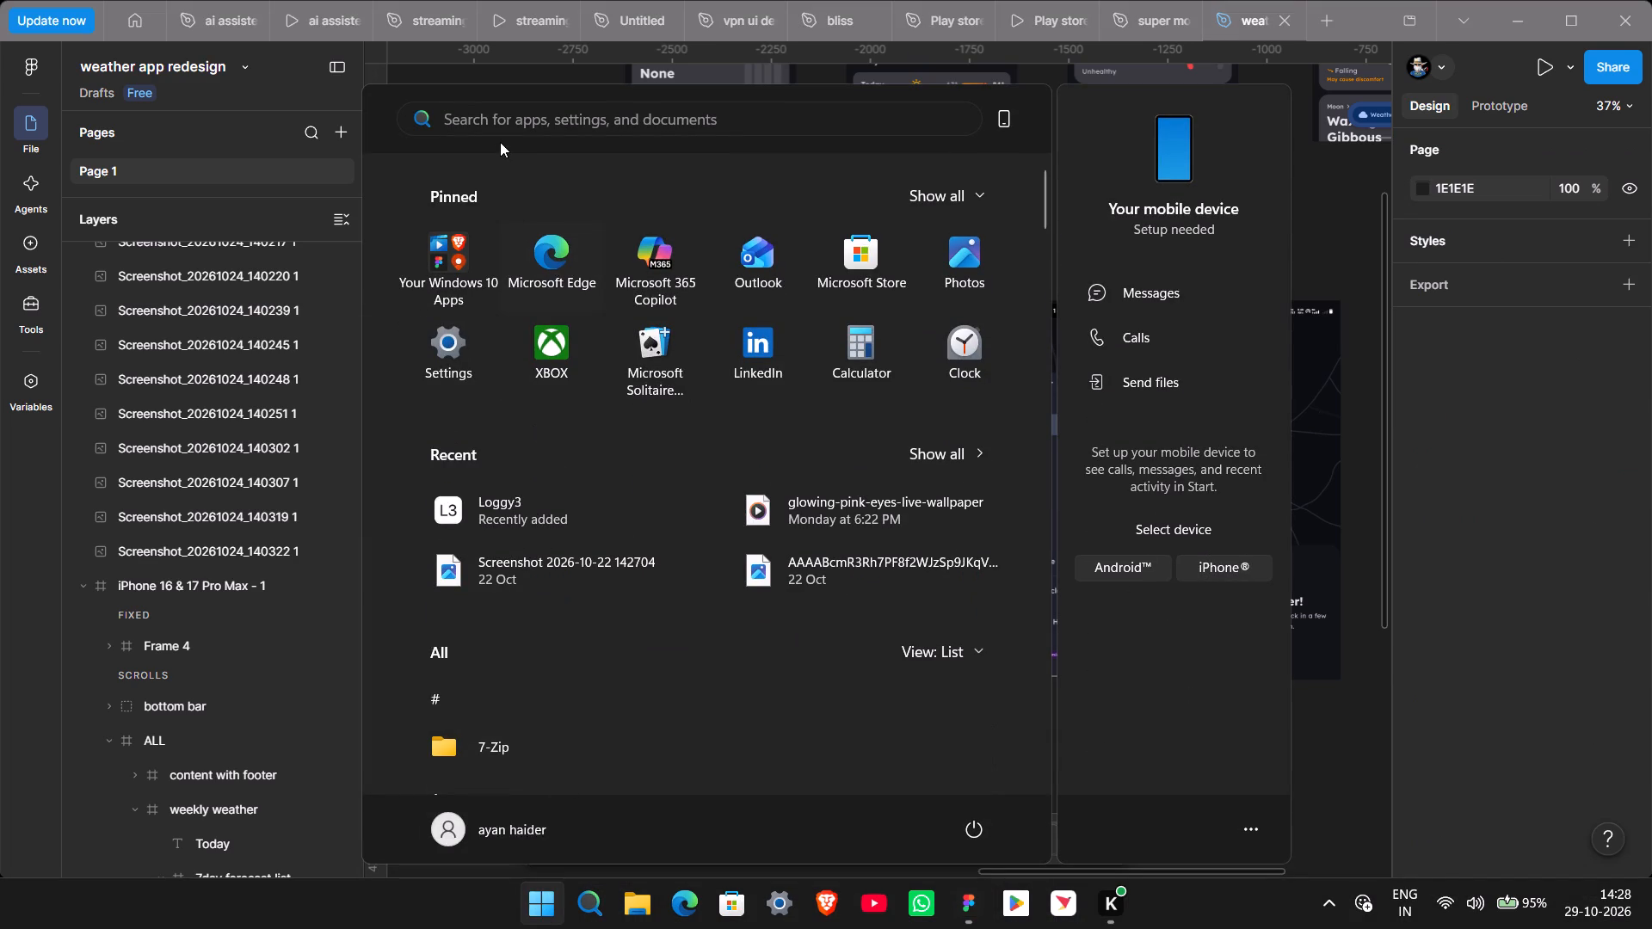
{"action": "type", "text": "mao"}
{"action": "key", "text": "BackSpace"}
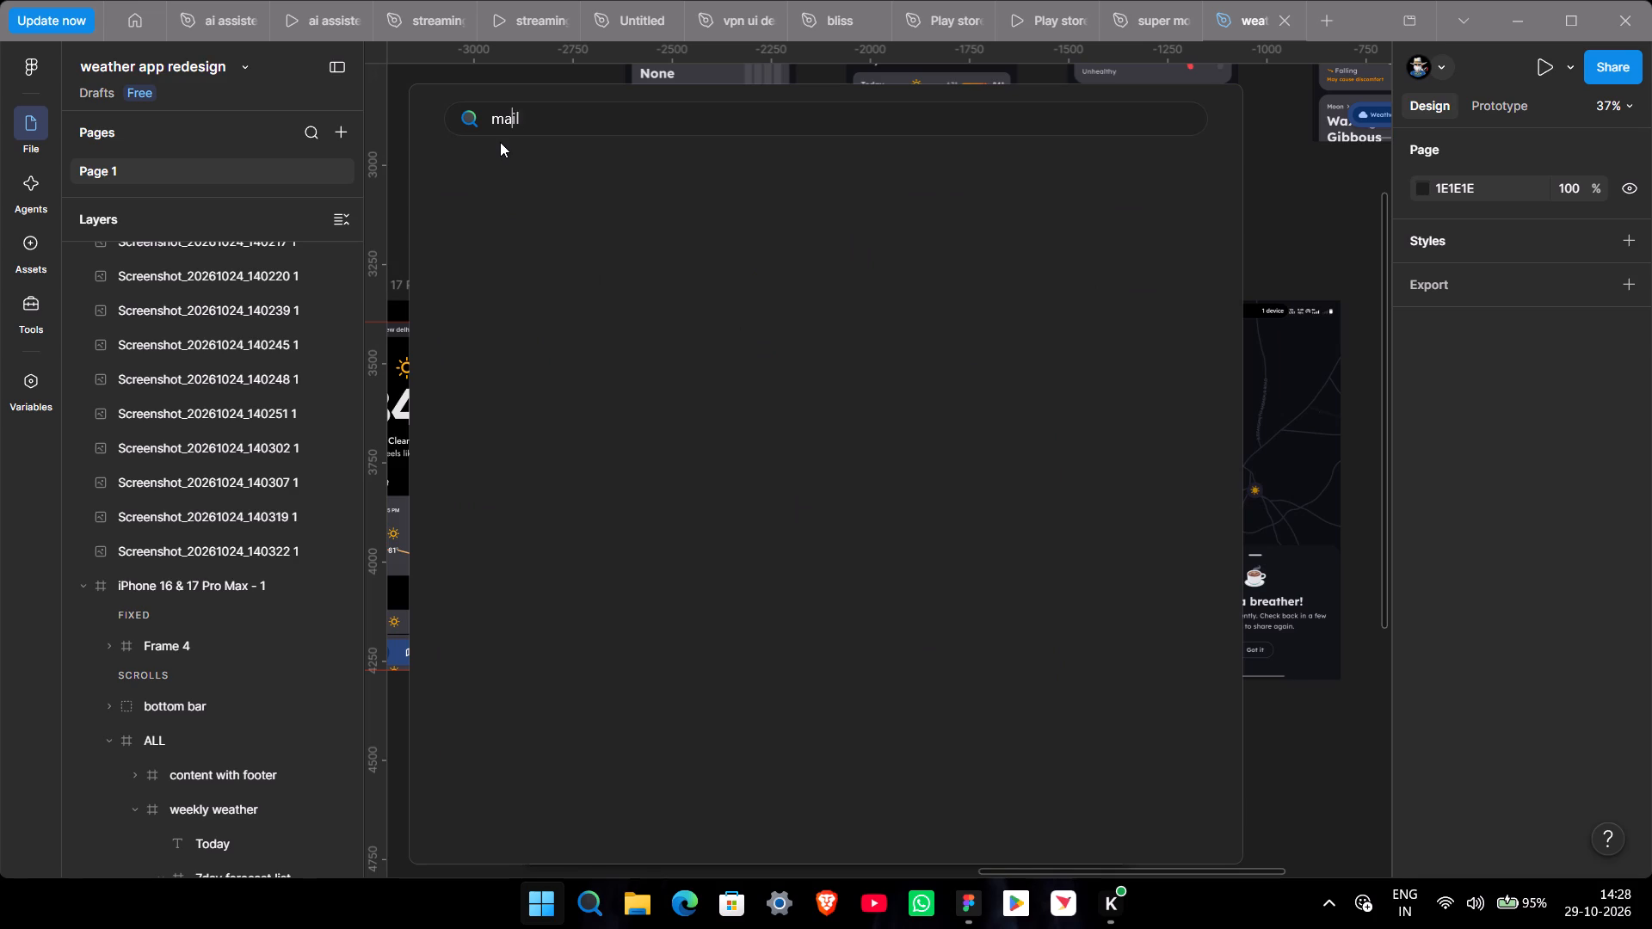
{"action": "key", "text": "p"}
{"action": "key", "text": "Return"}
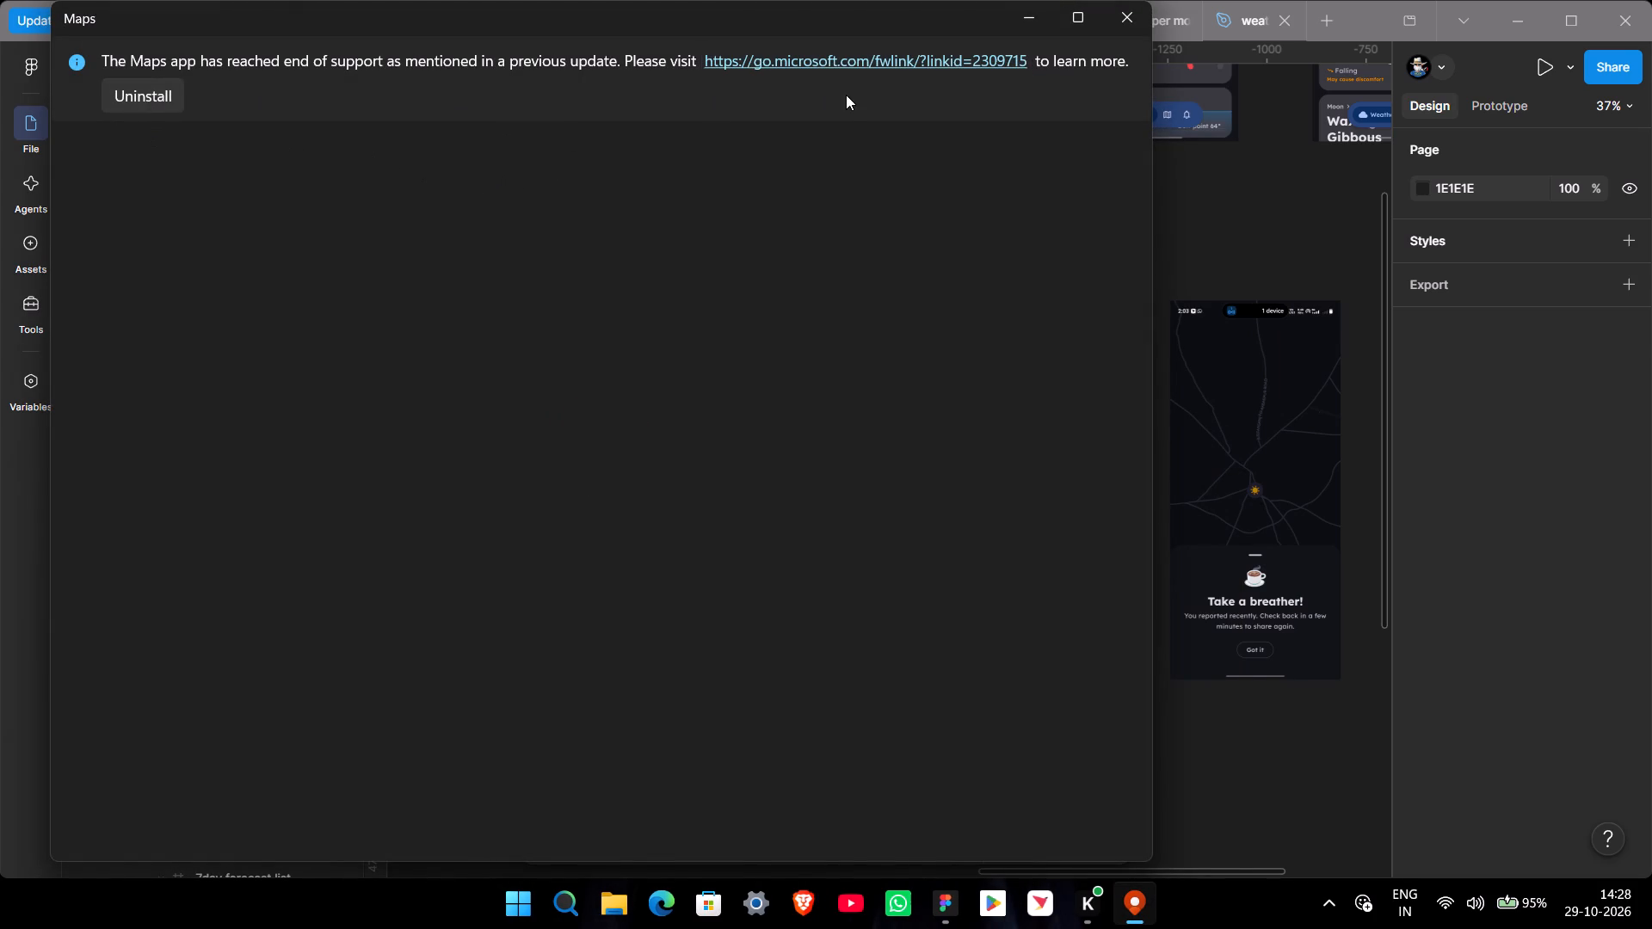
Follow the Maps app's support link, skim the Resources for deprecated features article, and close the Maps app.
{"action": "left_click", "coordinate": [841, 62]}
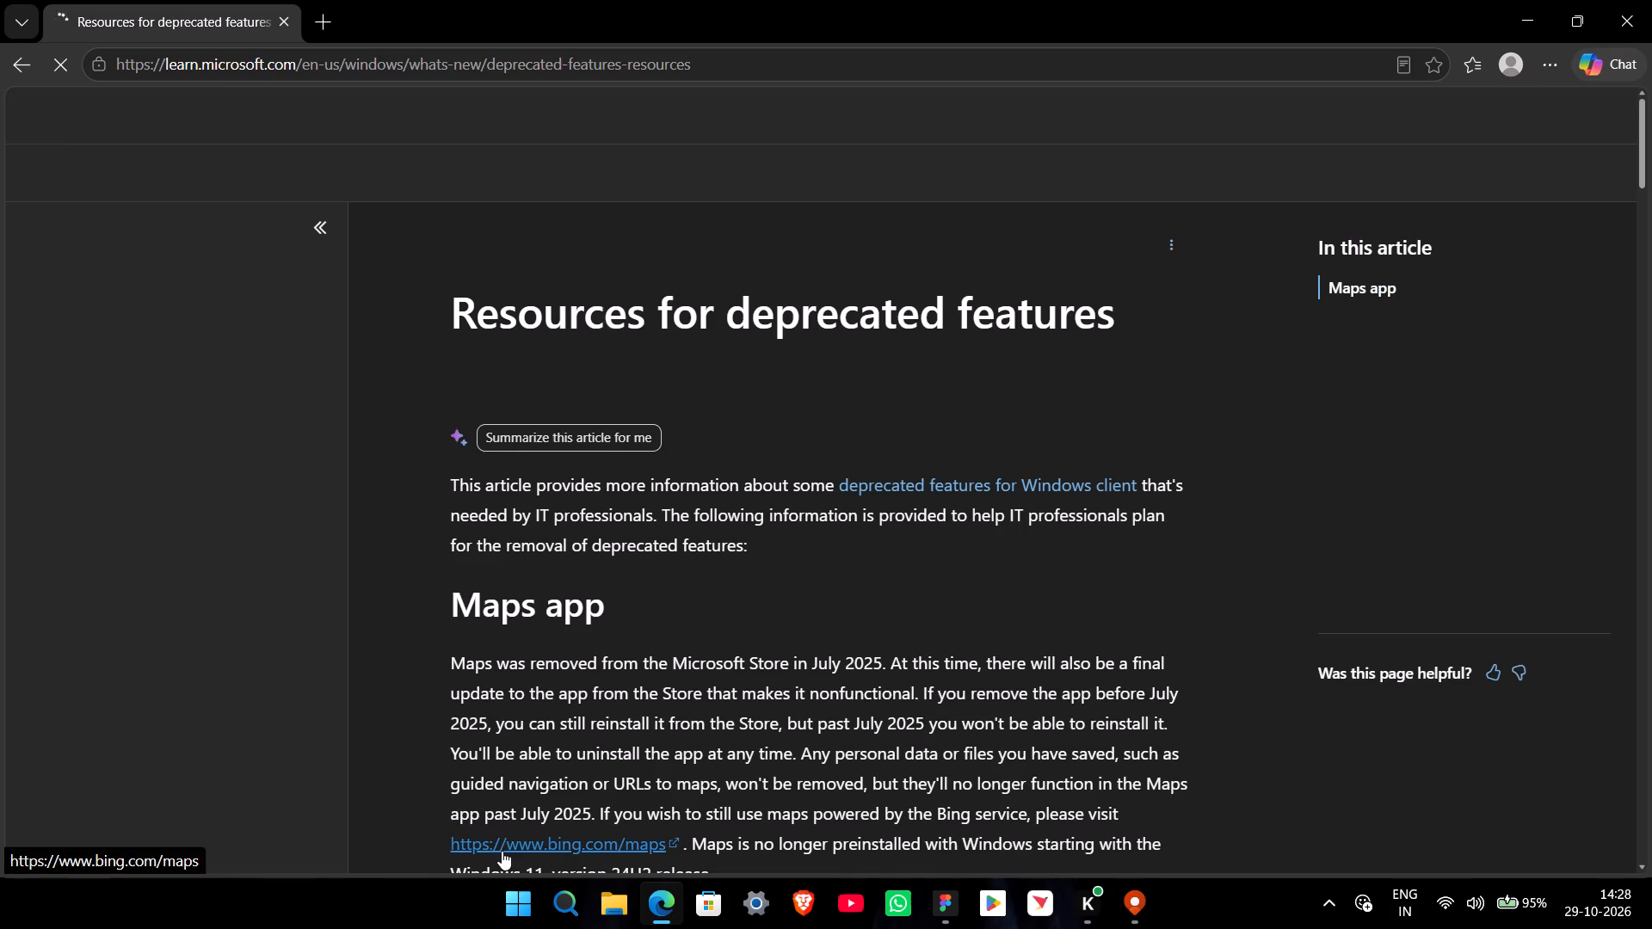
{"action": "scroll", "coordinate": [955, 808], "scroll_direction": "down", "scroll_amount": 5}
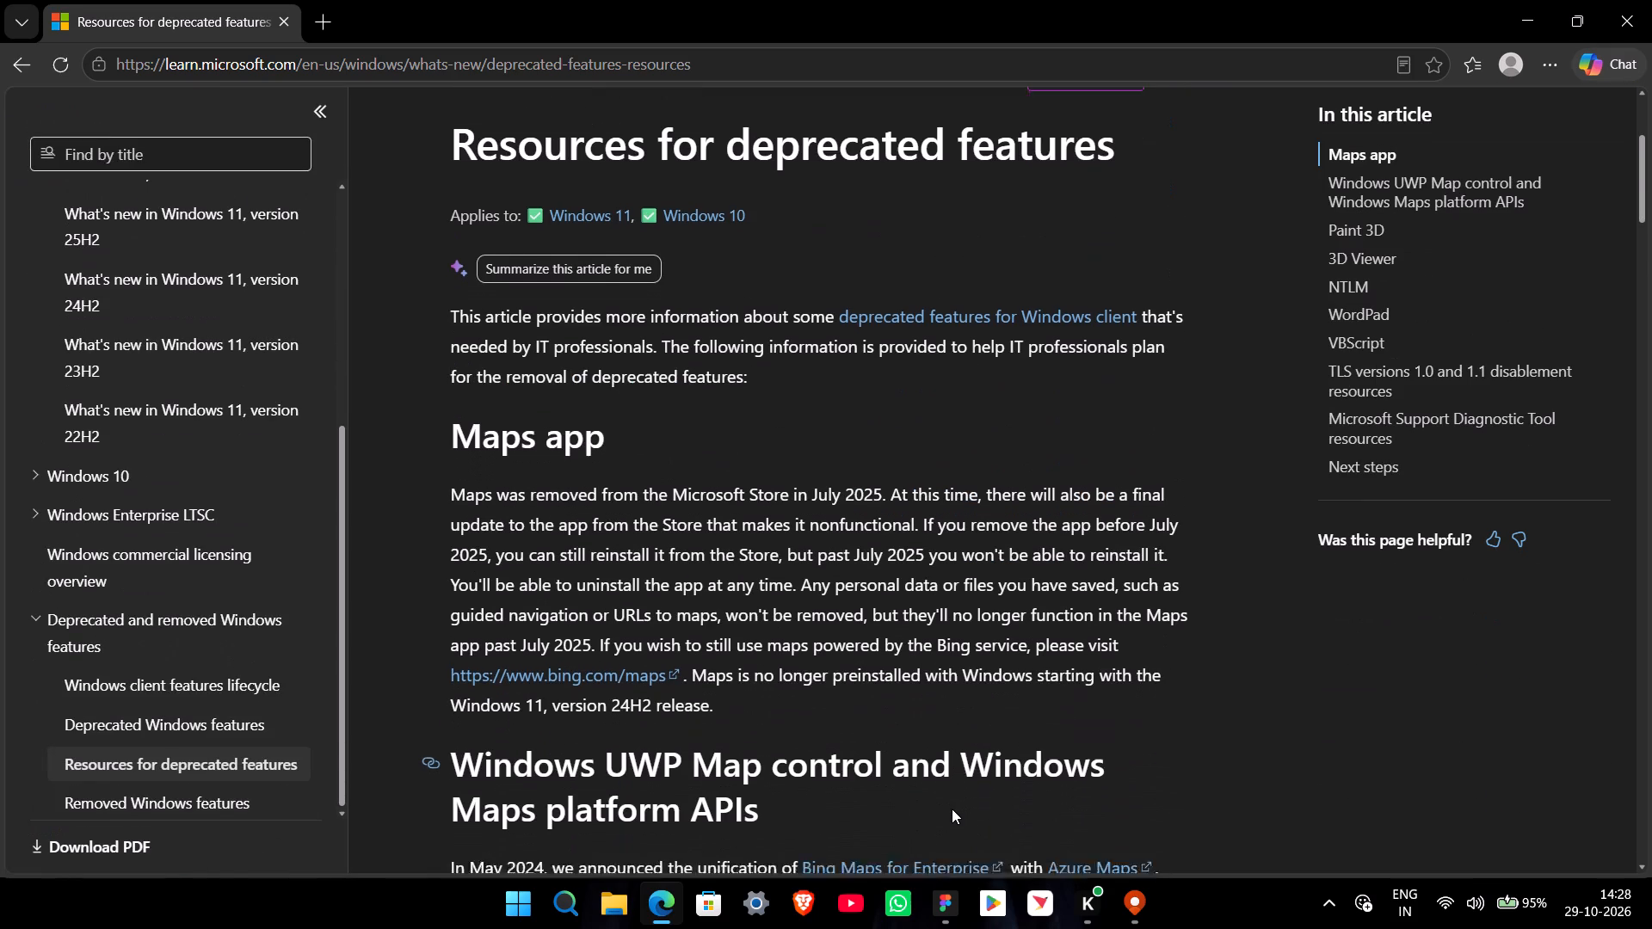
{"action": "scroll", "coordinate": [952, 809], "scroll_direction": "down", "scroll_amount": 9}
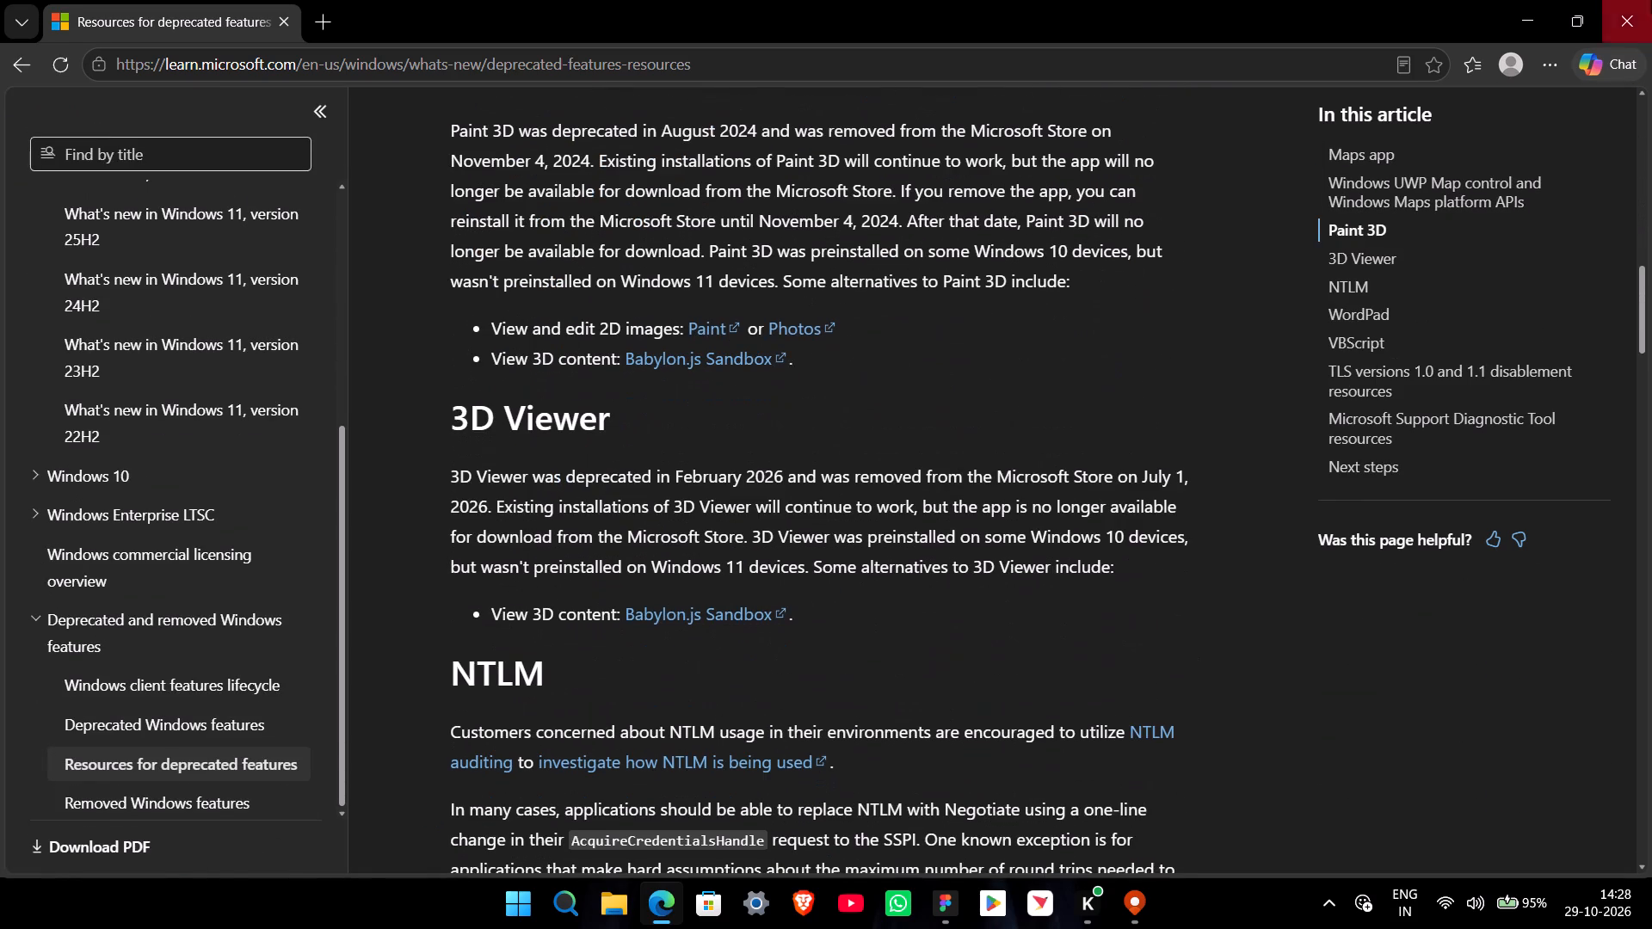
{"action": "left_click", "coordinate": [1536, 24]}
{"action": "left_click", "coordinate": [1116, 34]}
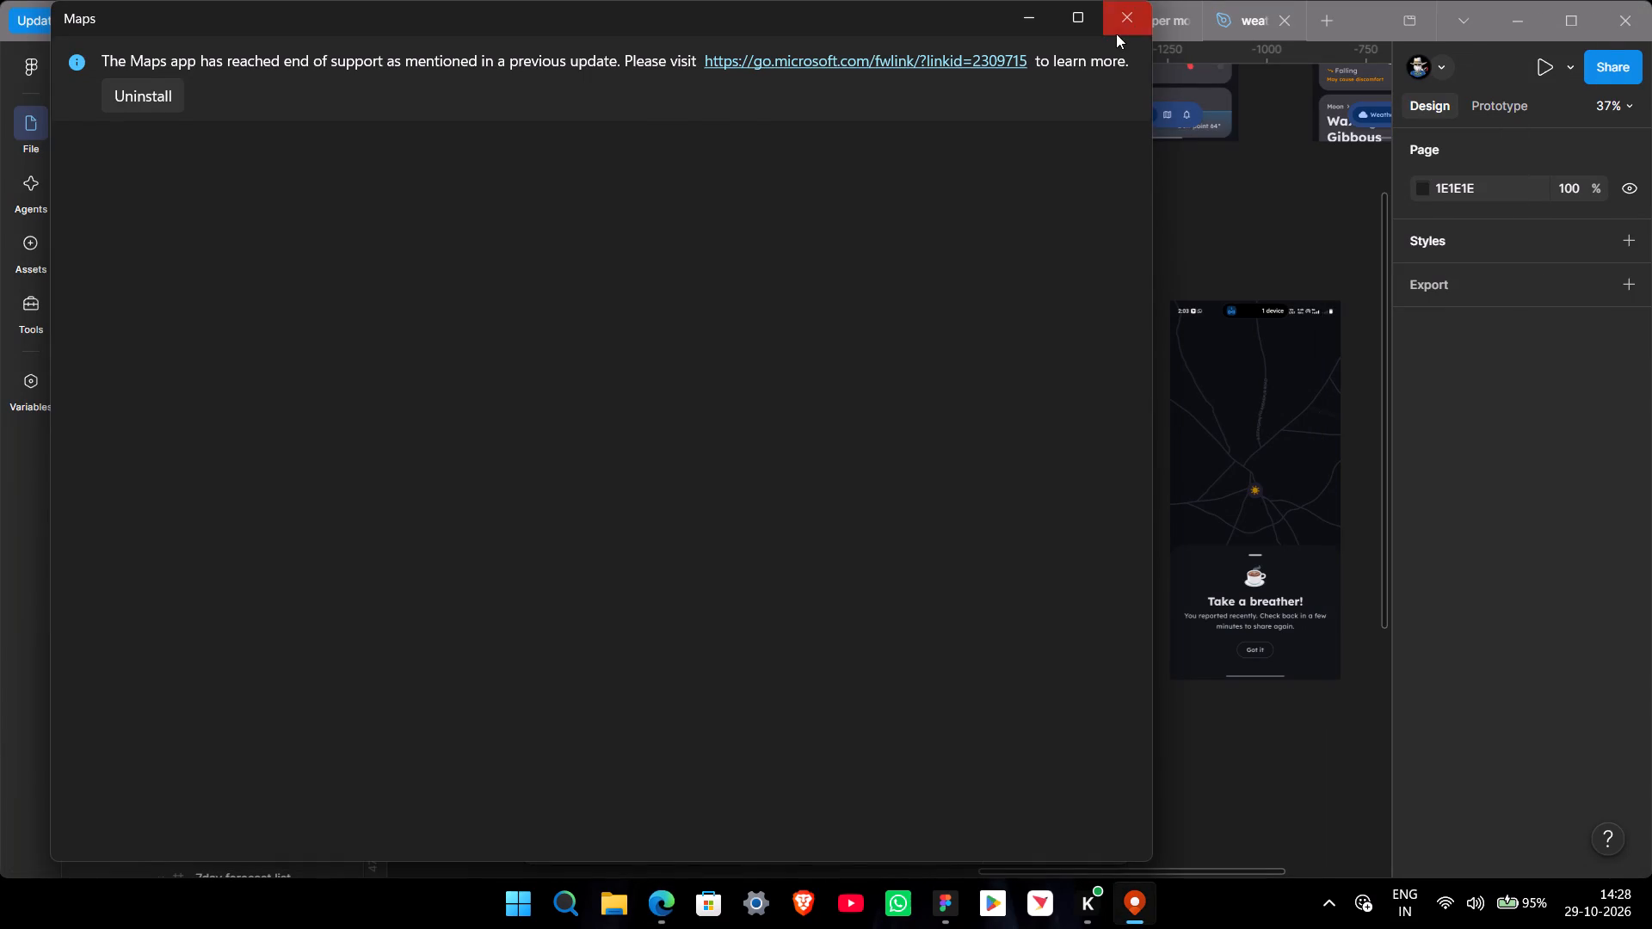
Switch to Microsoft Edge, search for "google maps" in a new tab, and open the Google Maps site.
{"action": "left_click", "coordinate": [669, 899]}
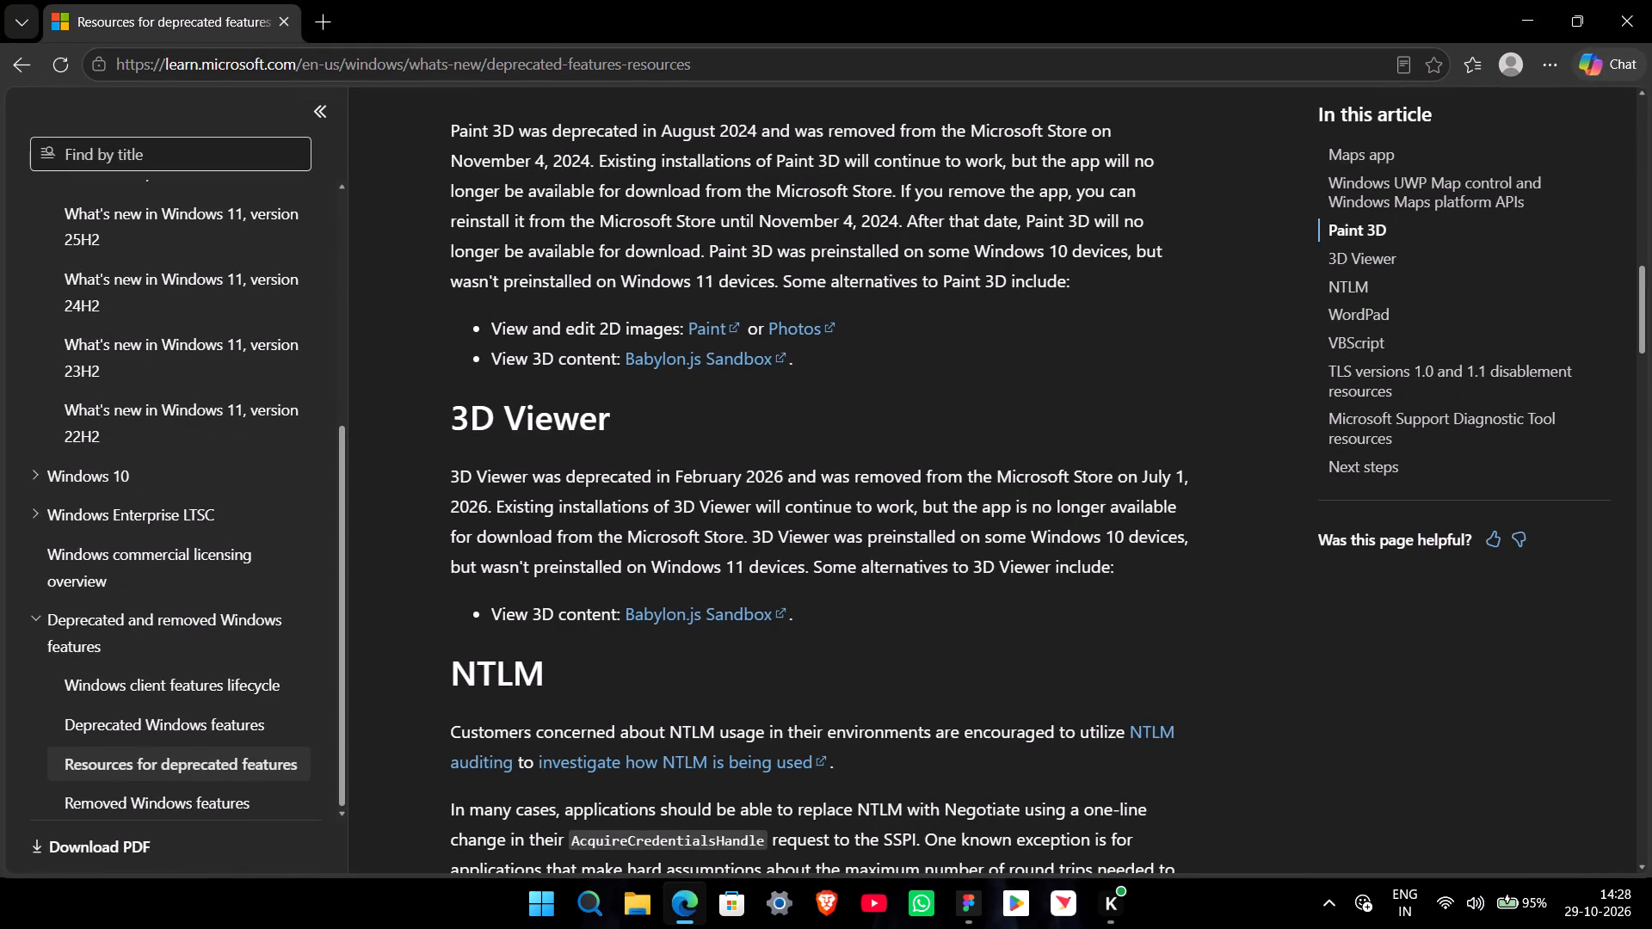
{"action": "left_click", "coordinate": [331, 15]}
{"action": "left_click", "coordinate": [334, 70]}
{"action": "type", "text": "gog"}
{"action": "key", "text": "BackSpace"}
{"action": "type", "text": "ogle maps"}
{"action": "key", "text": "Return"}
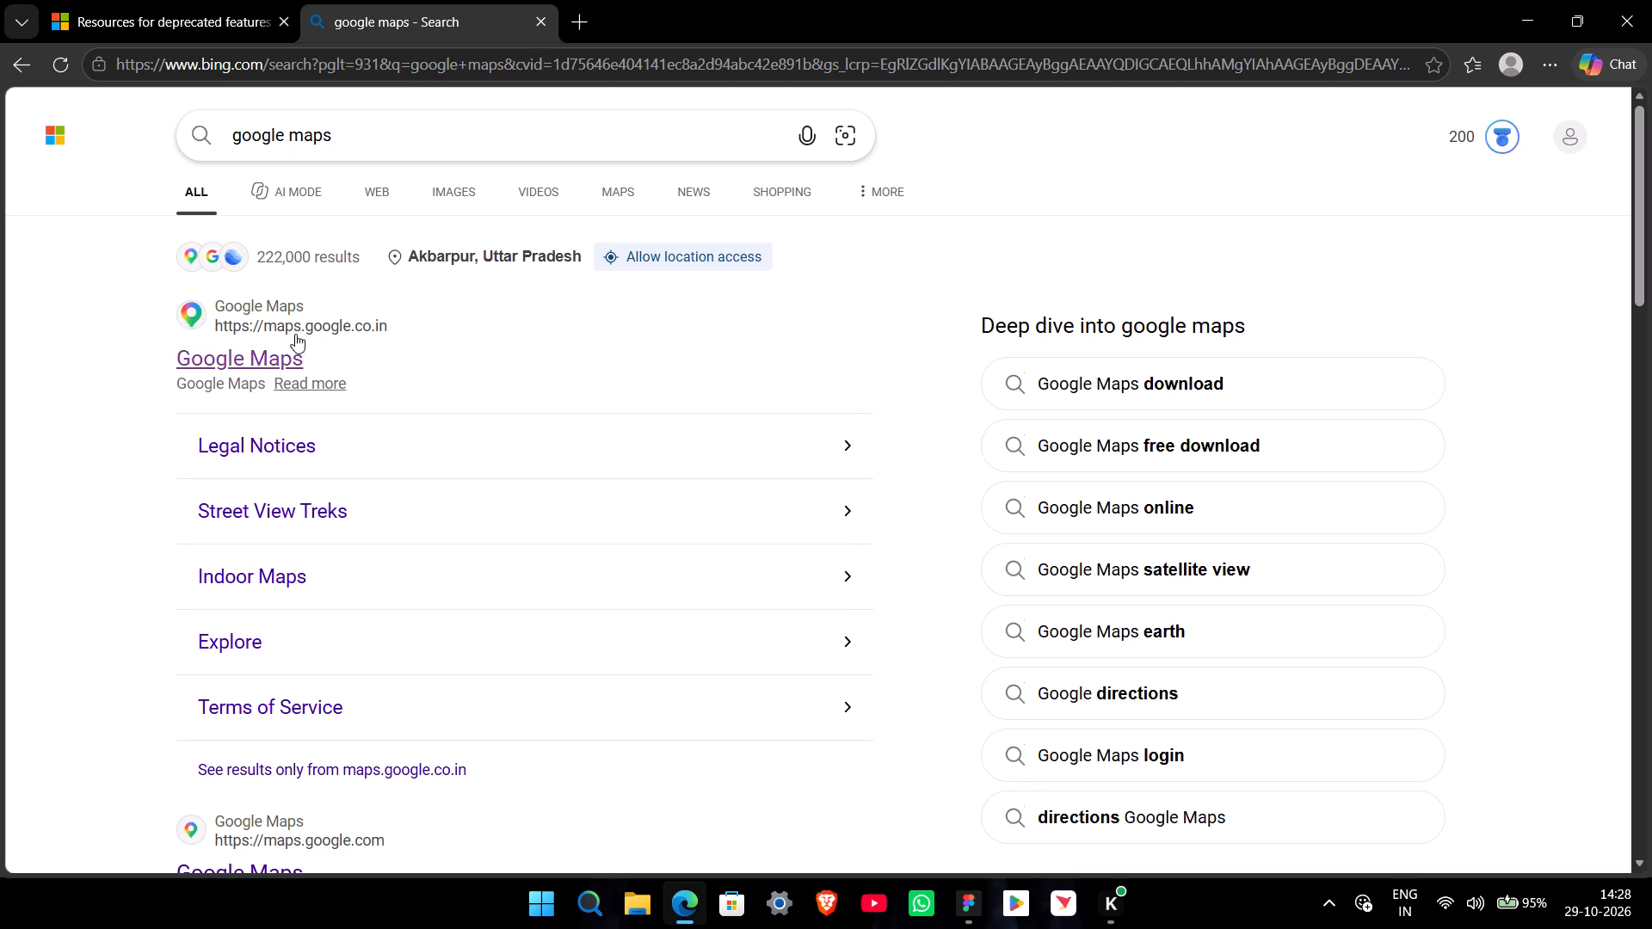
{"action": "left_click", "coordinate": [267, 341]}
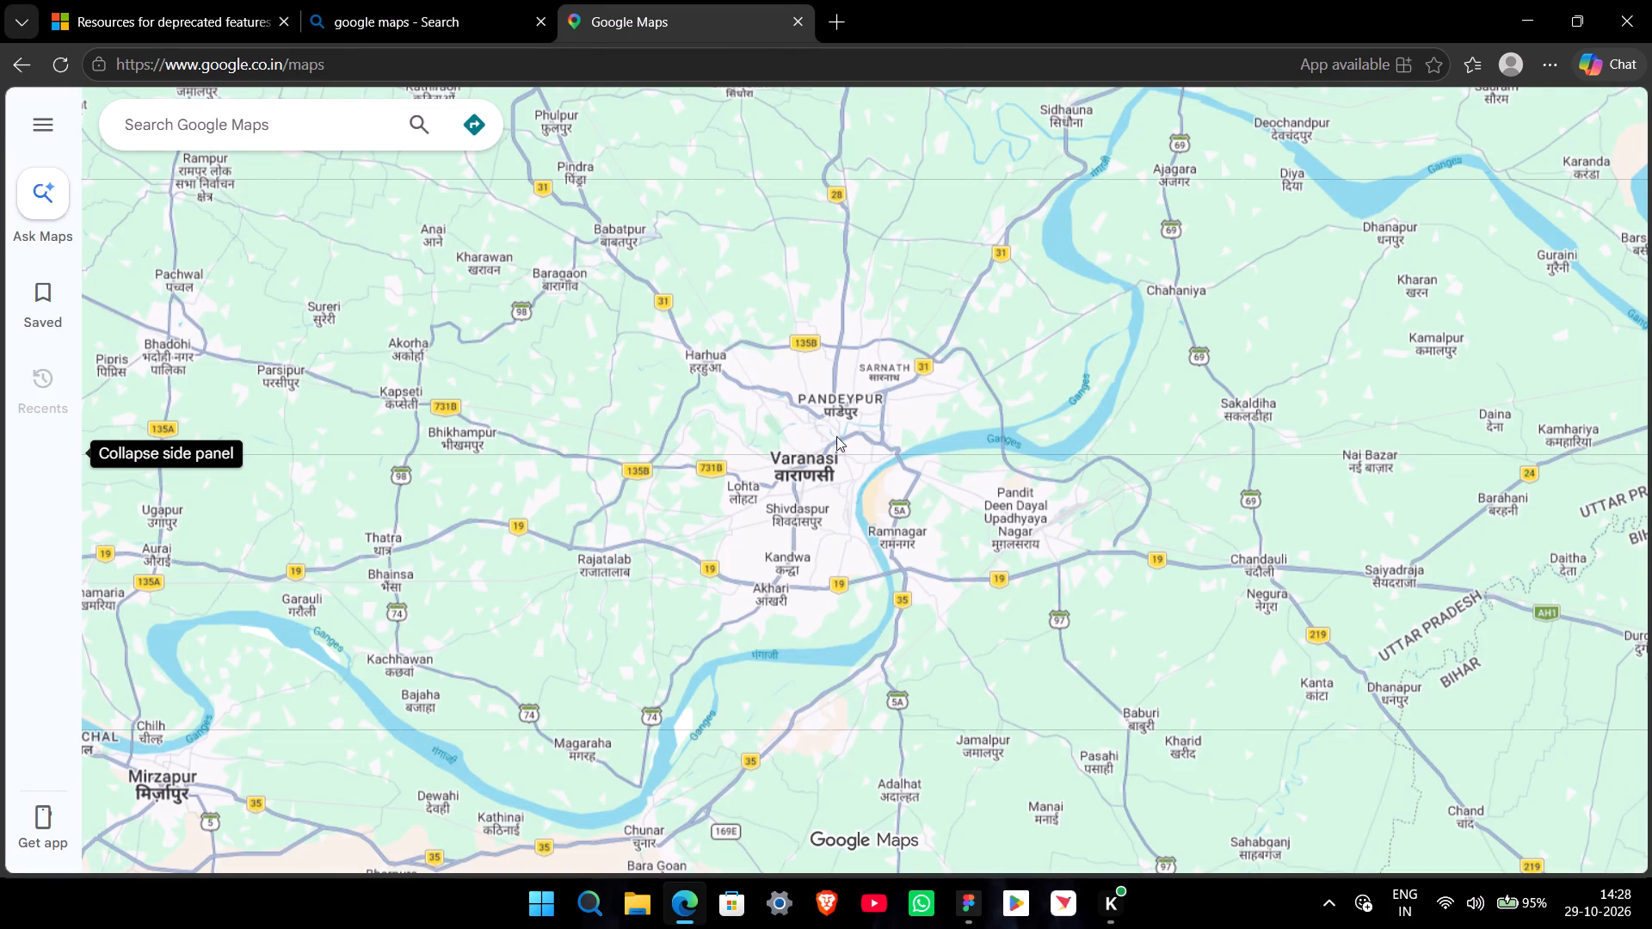
Dismiss the Ask Maps promotion and allow Google Maps to access the location while visiting the site.
{"action": "scroll", "coordinate": [823, 473], "scroll_direction": "up", "scroll_amount": 8}
{"action": "scroll", "coordinate": [823, 477], "scroll_direction": "down", "scroll_amount": 5}
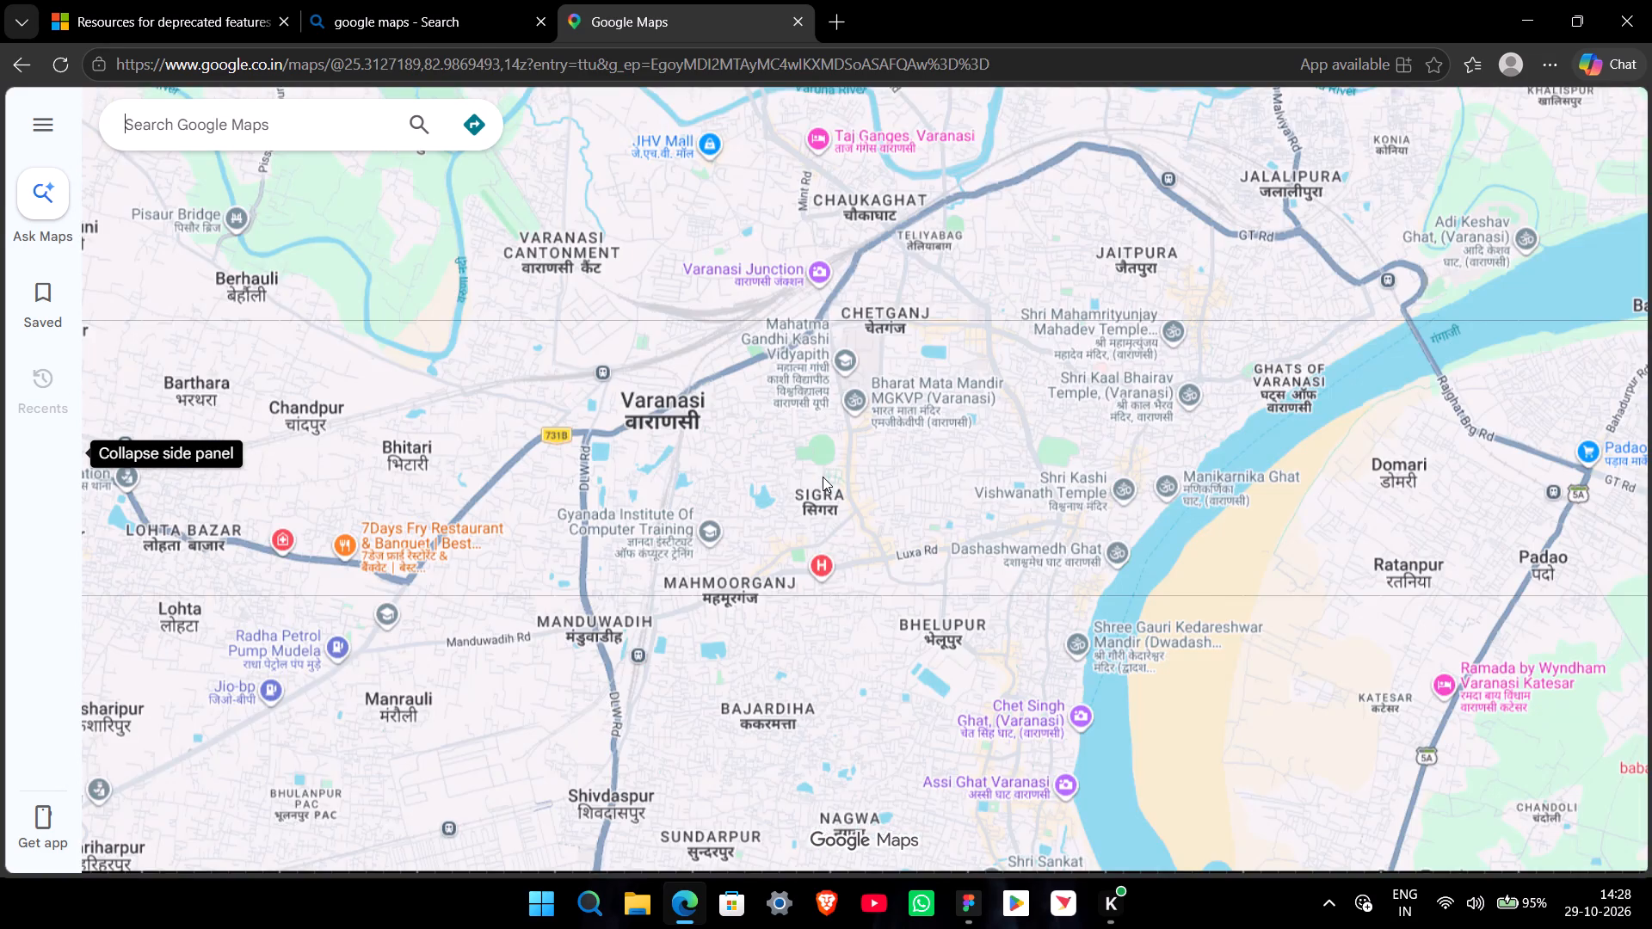
{"action": "scroll", "coordinate": [820, 480], "scroll_direction": "up", "scroll_amount": 2}
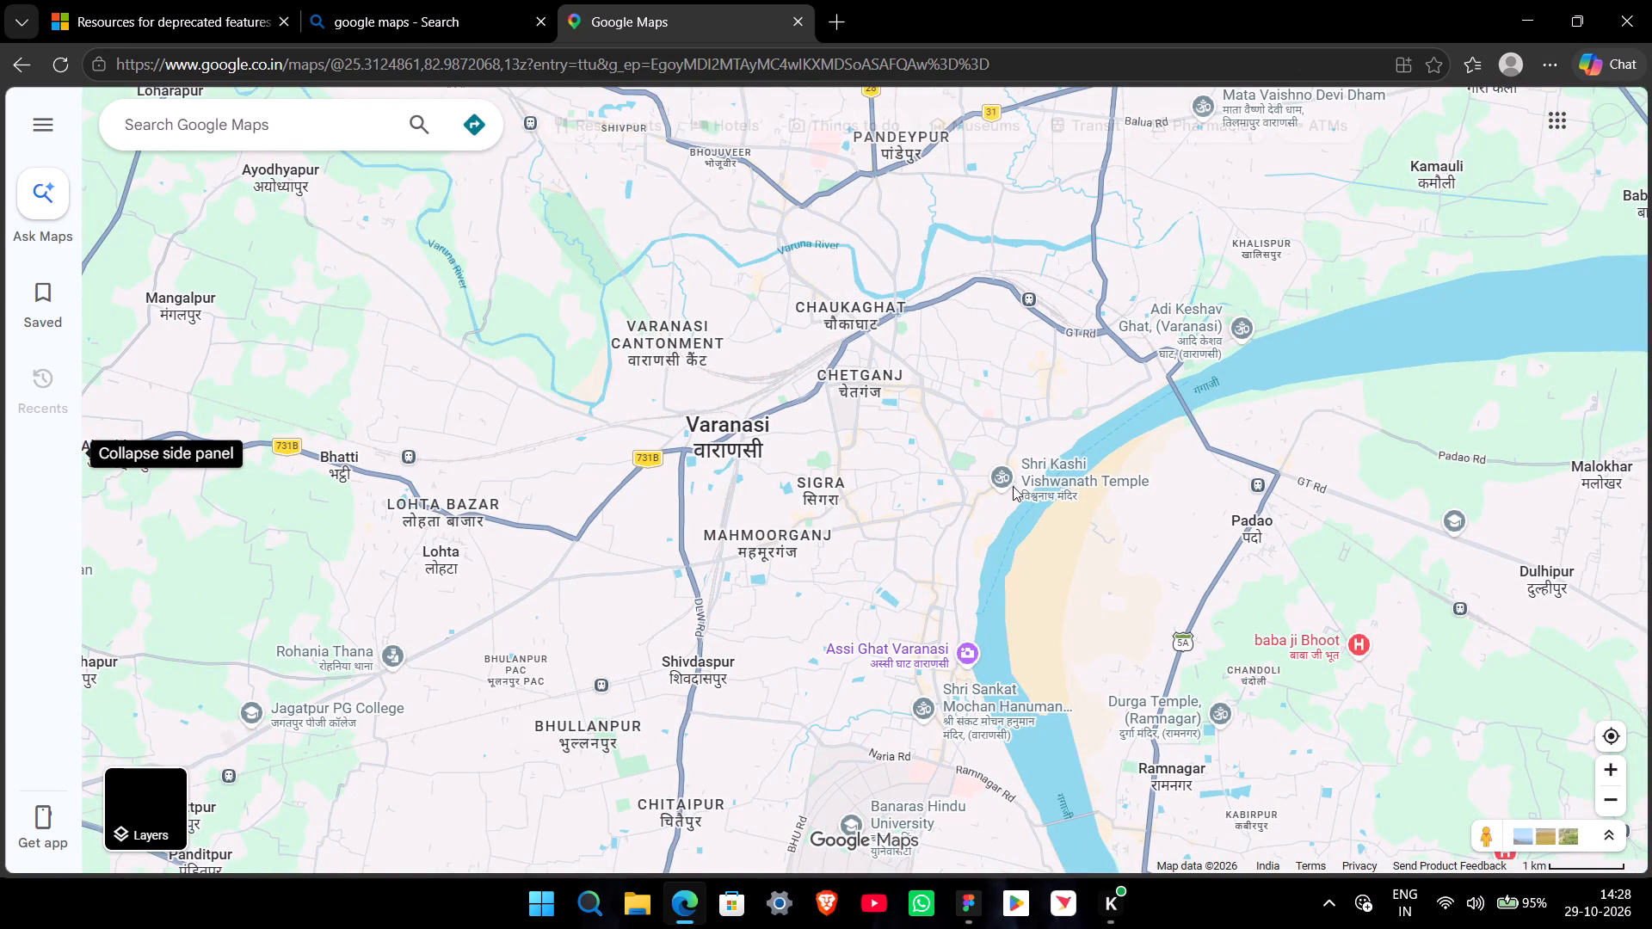
{"action": "left_click", "coordinate": [1612, 733]}
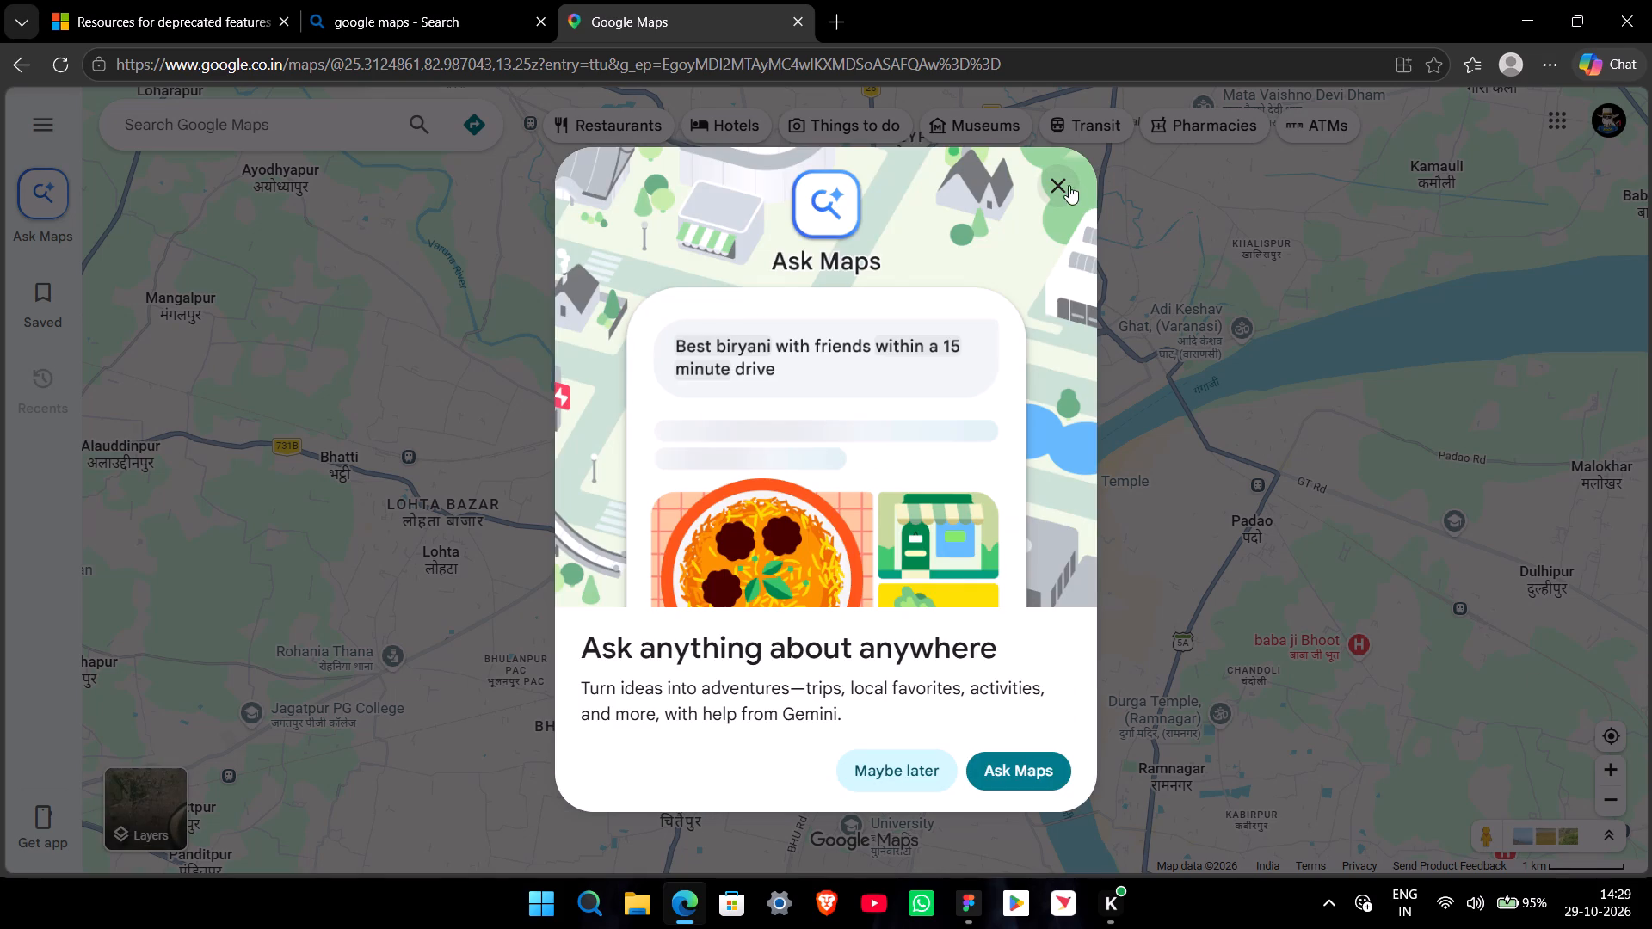
{"action": "left_click", "coordinate": [1061, 182]}
{"action": "left_click", "coordinate": [1603, 734]}
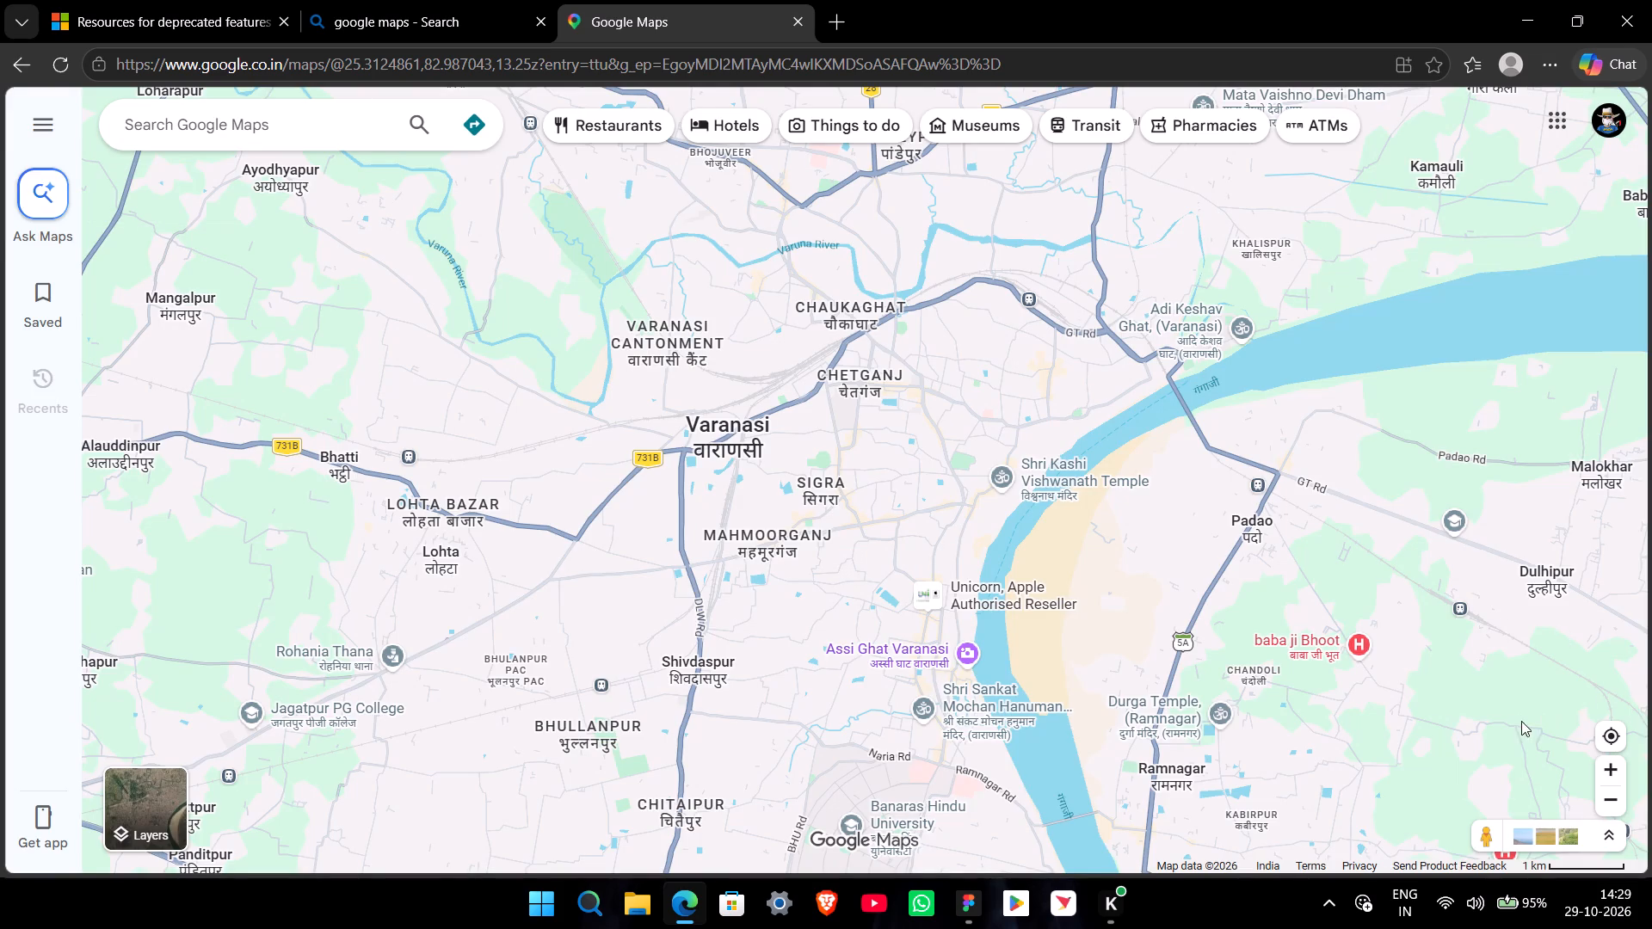
{"action": "double_click", "coordinate": [1614, 740]}
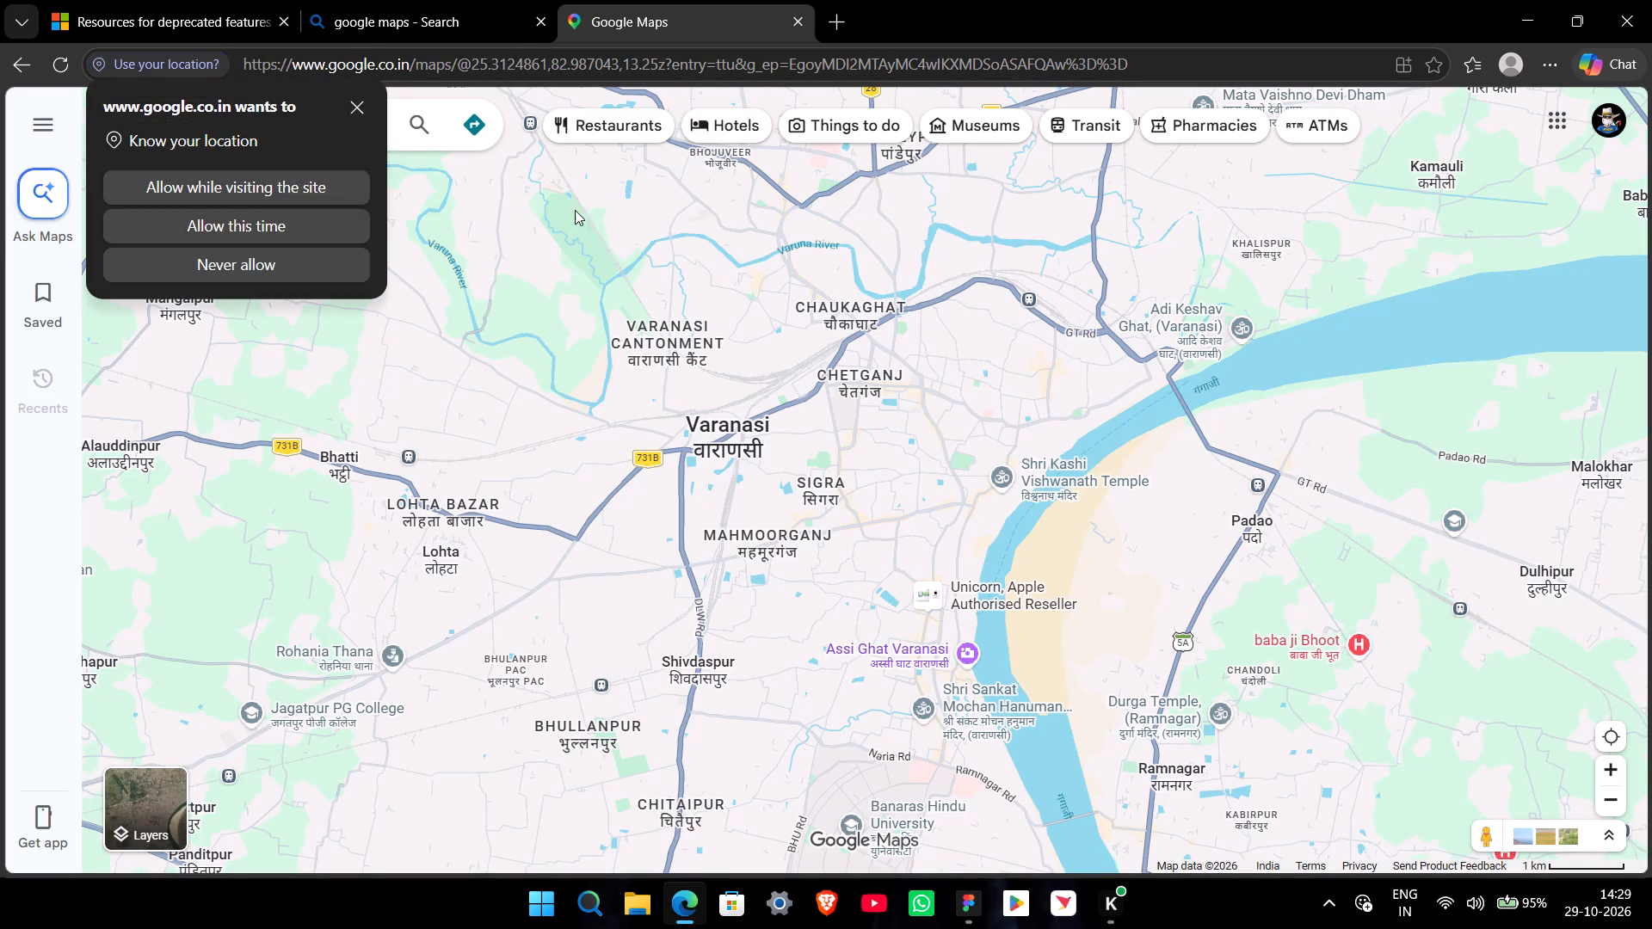
{"action": "left_click", "coordinate": [213, 181]}
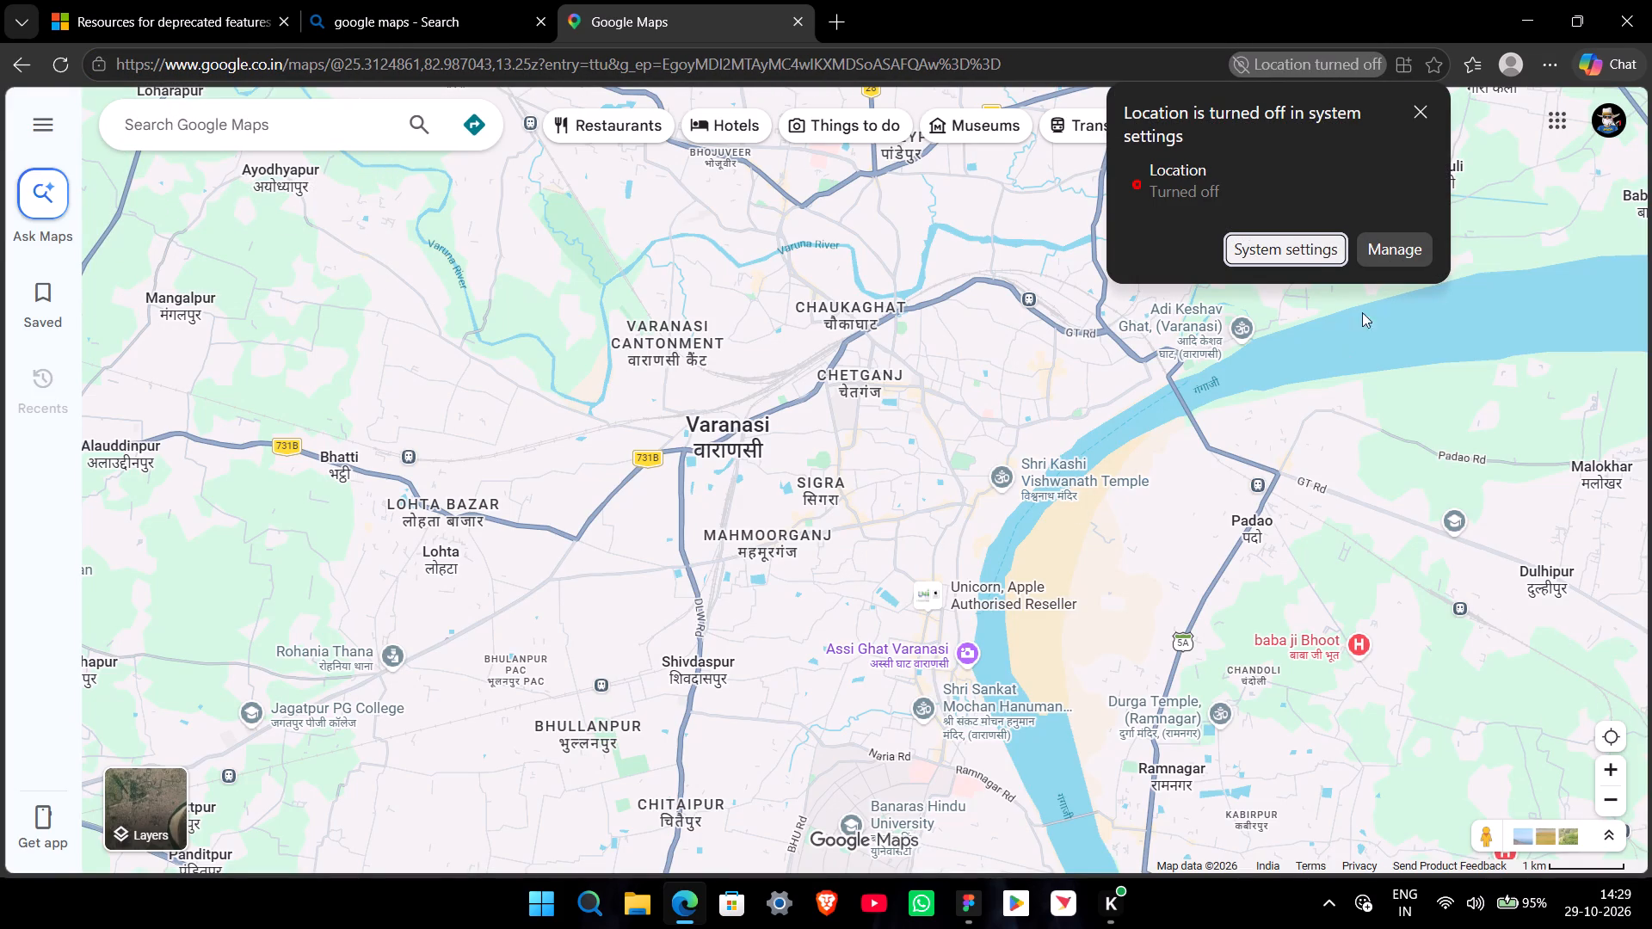
Turn on Location services in Windows settings and centre Google Maps on the current location.
{"action": "left_click", "coordinate": [1294, 241]}
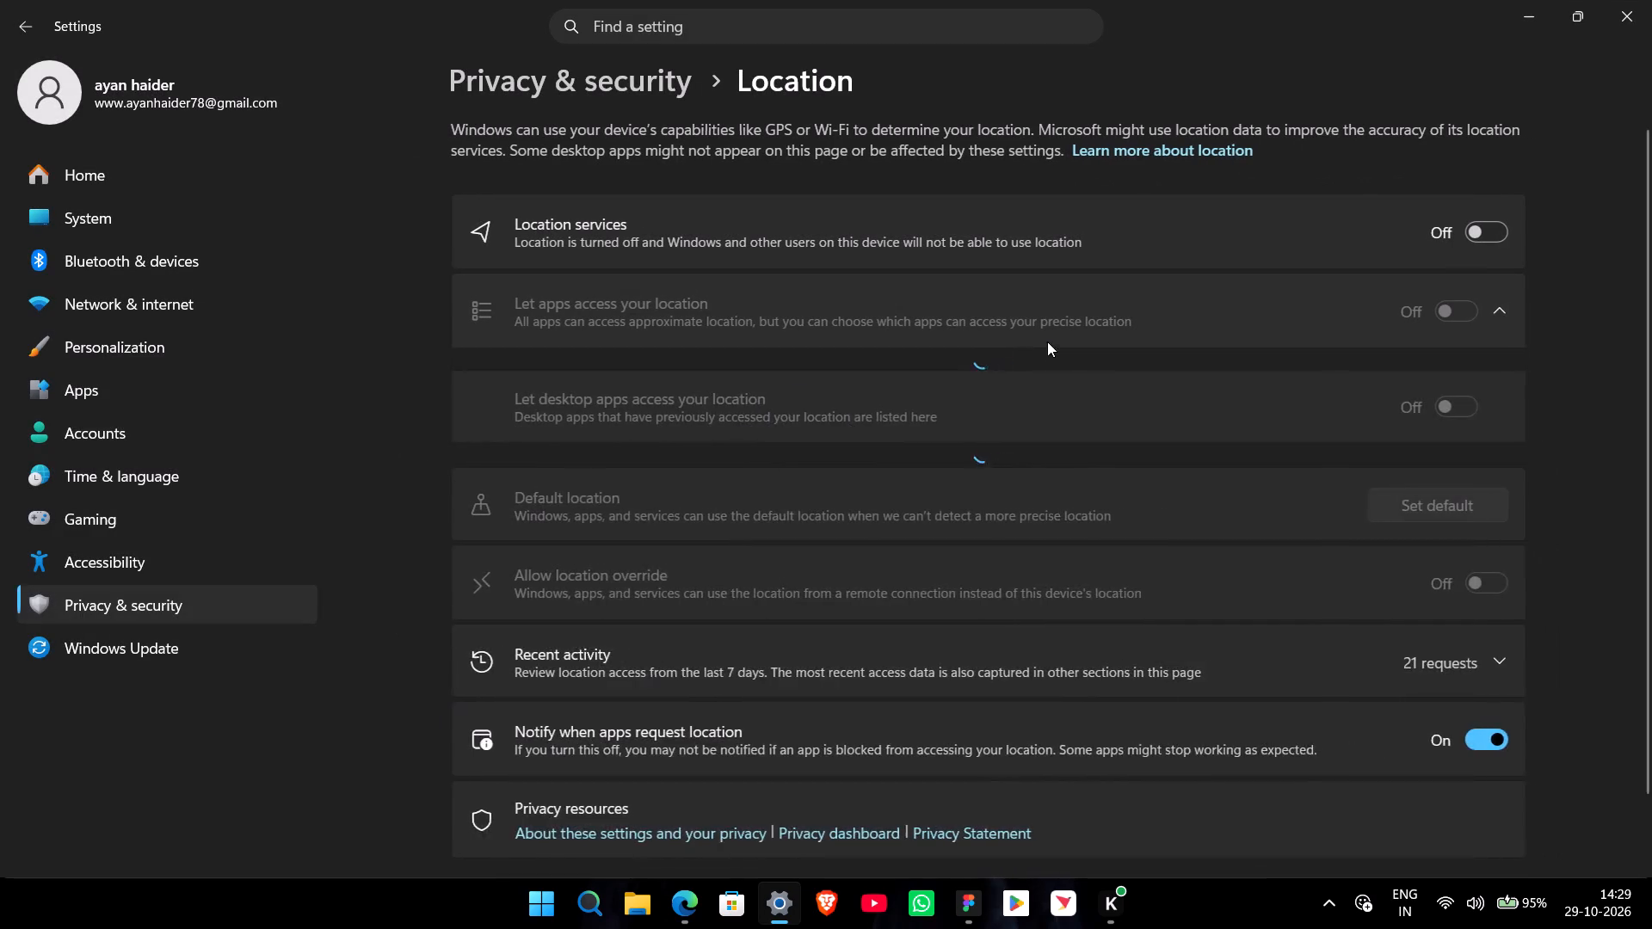
{"action": "left_click", "coordinate": [1464, 238]}
{"action": "left_click", "coordinate": [1532, 9]}
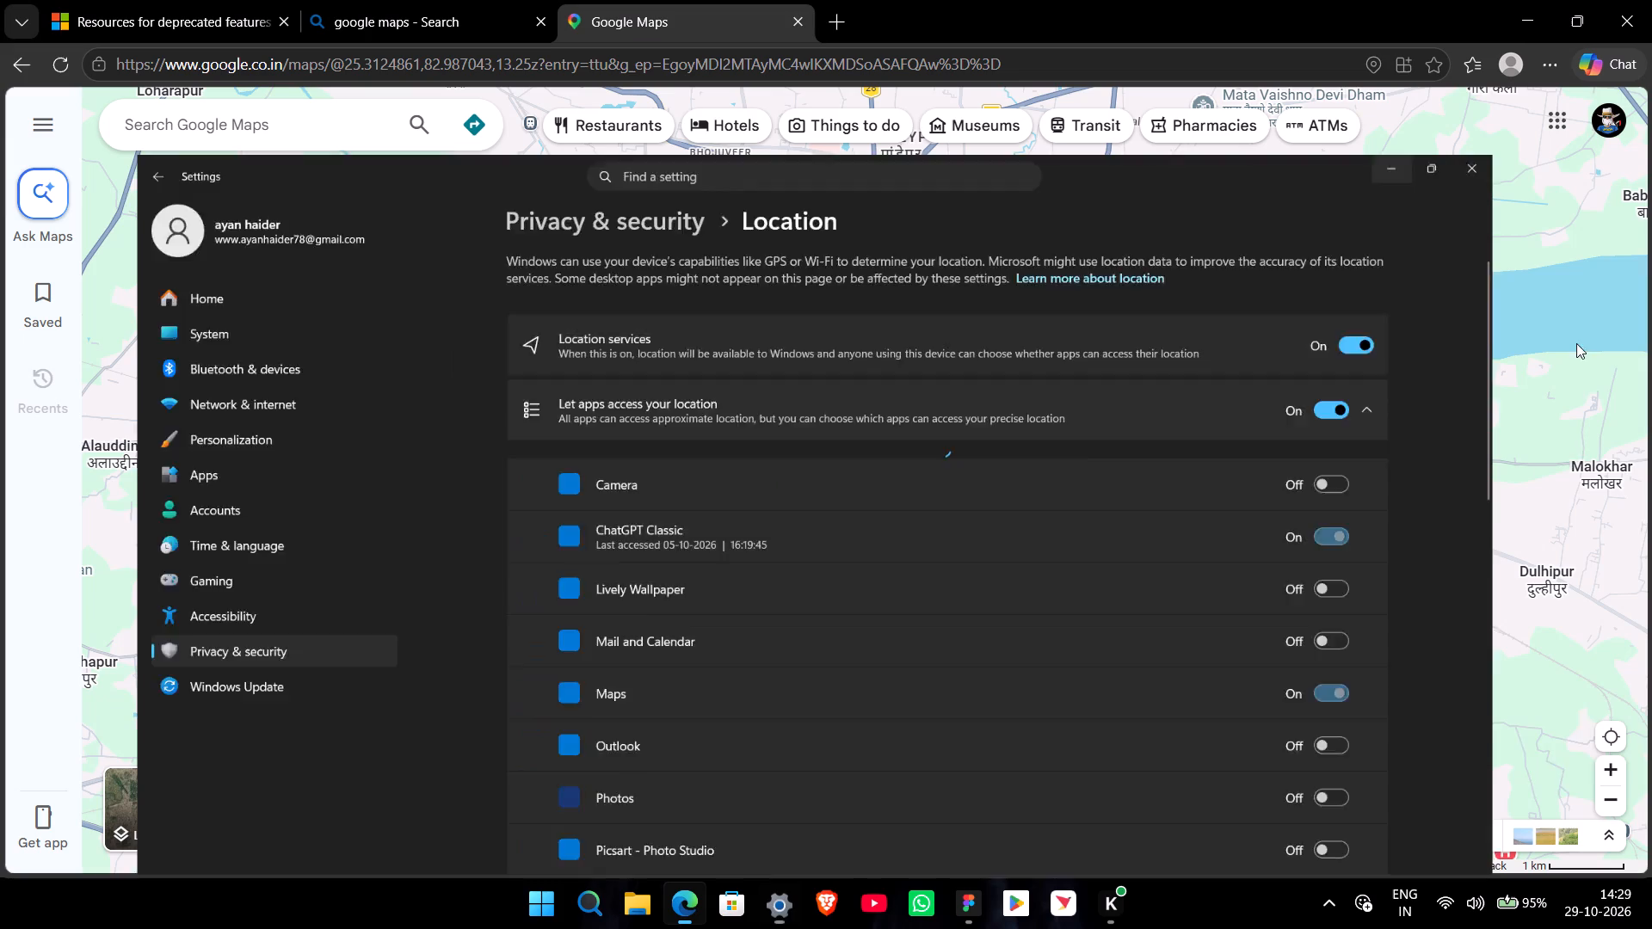
{"action": "left_click", "coordinate": [1608, 741]}
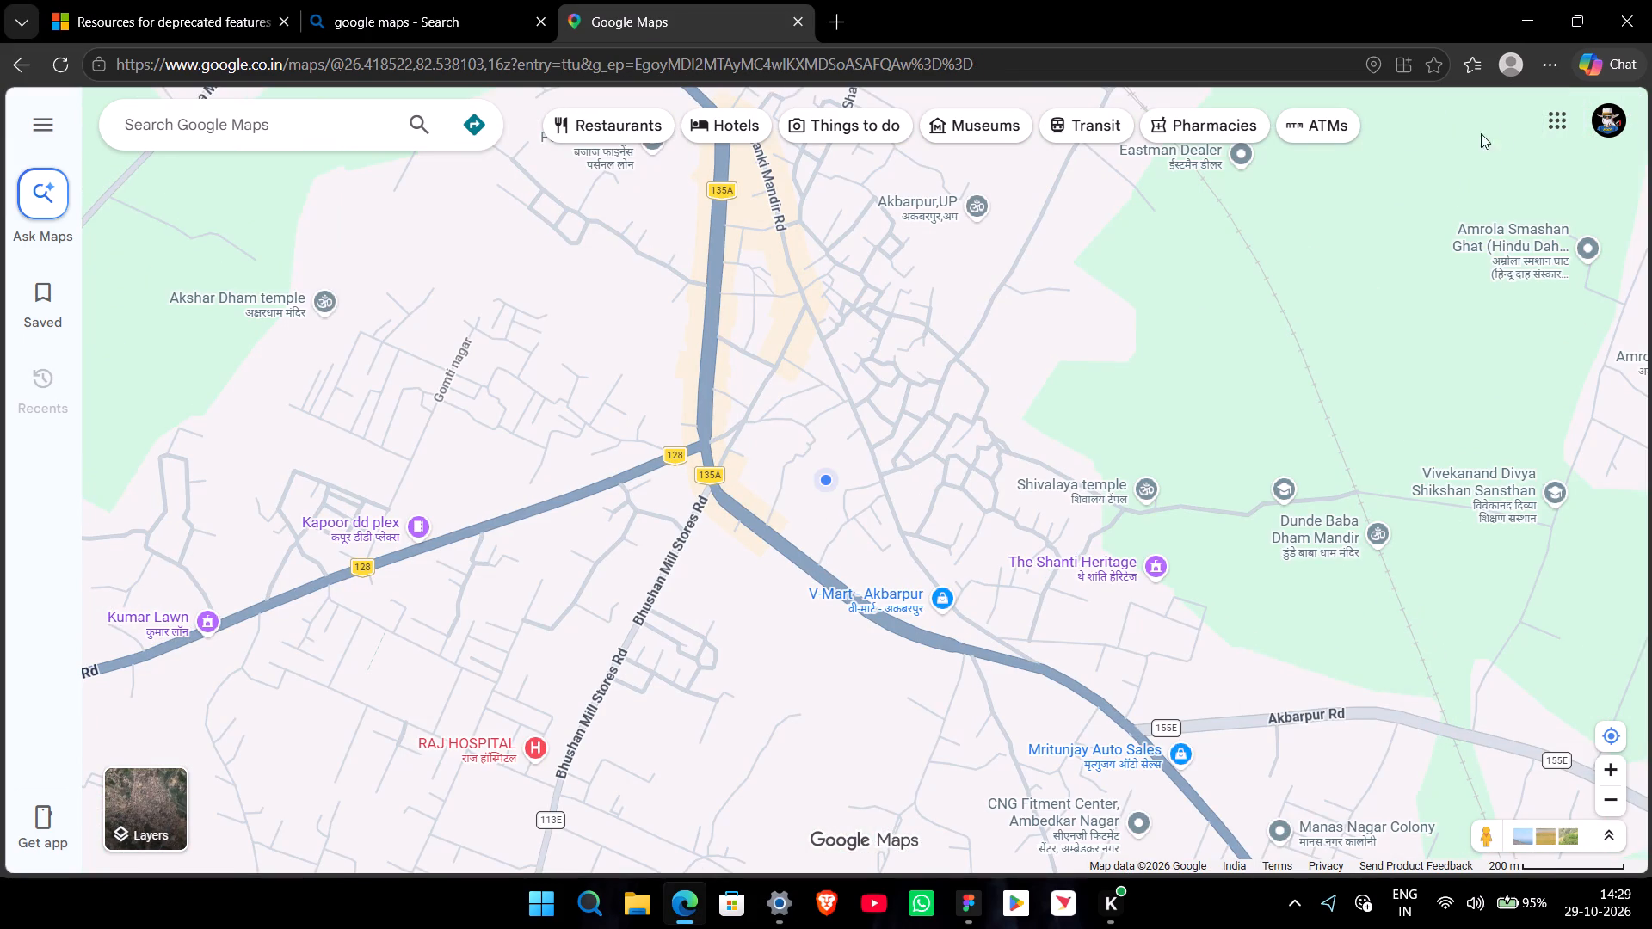
Look through the Google Maps main menu, the Google apps list and the Explore photo strip for map display options.
{"action": "left_click", "coordinate": [34, 109]}
{"action": "left_click", "coordinate": [798, 344]}
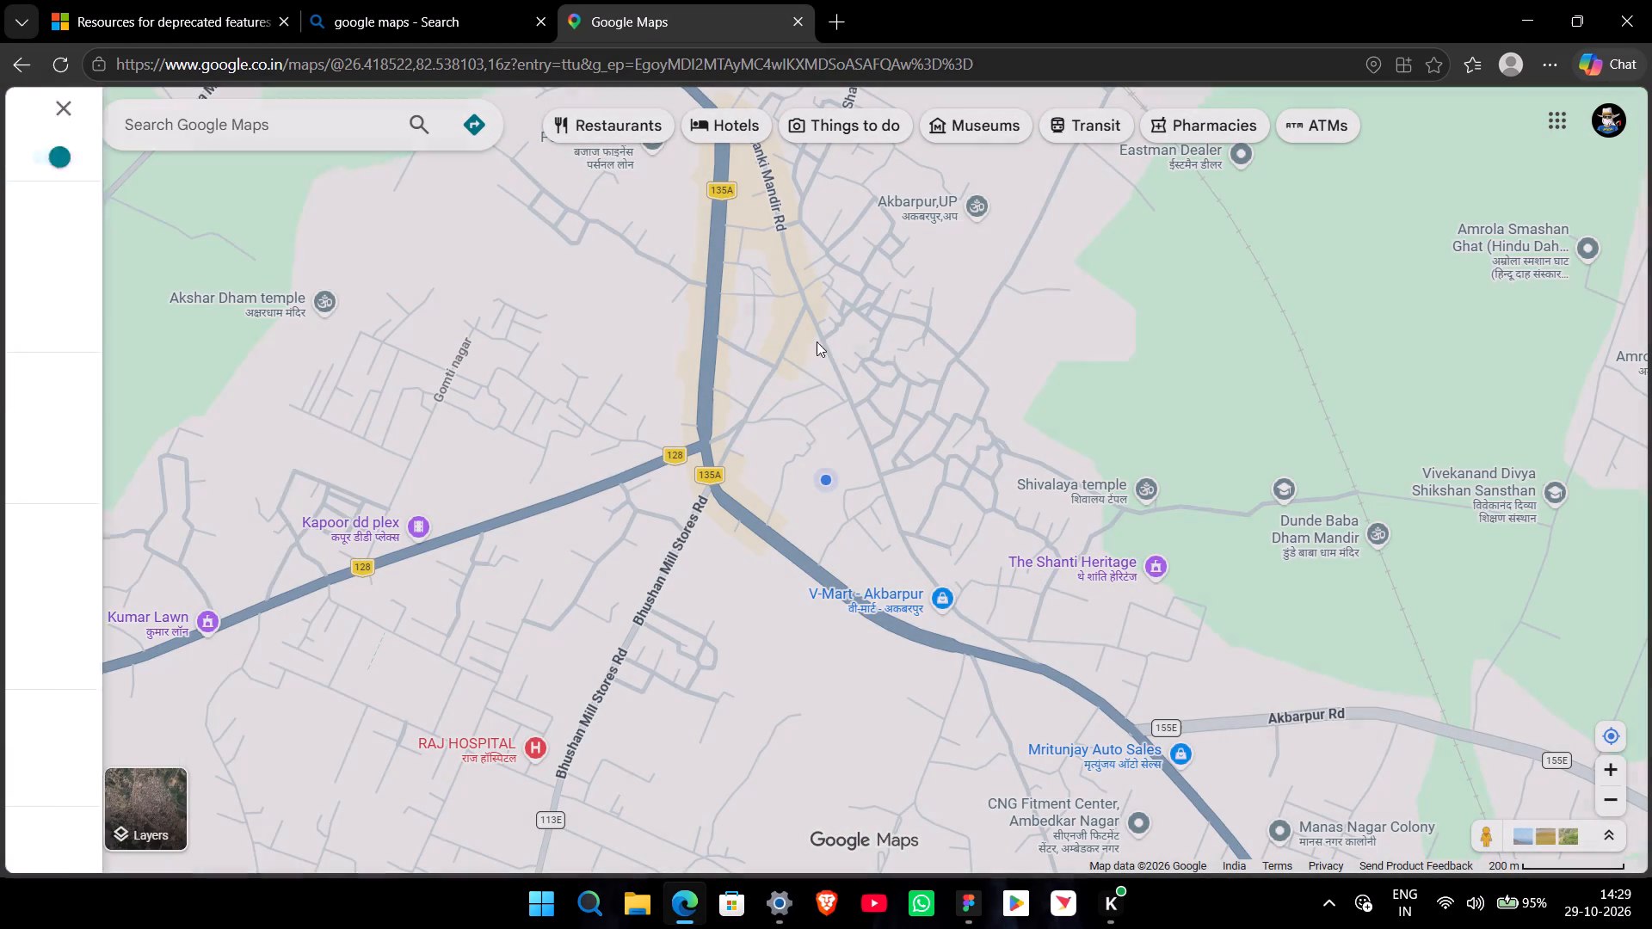
{"action": "left_click", "coordinate": [1555, 109]}
{"action": "left_click", "coordinate": [1554, 126]}
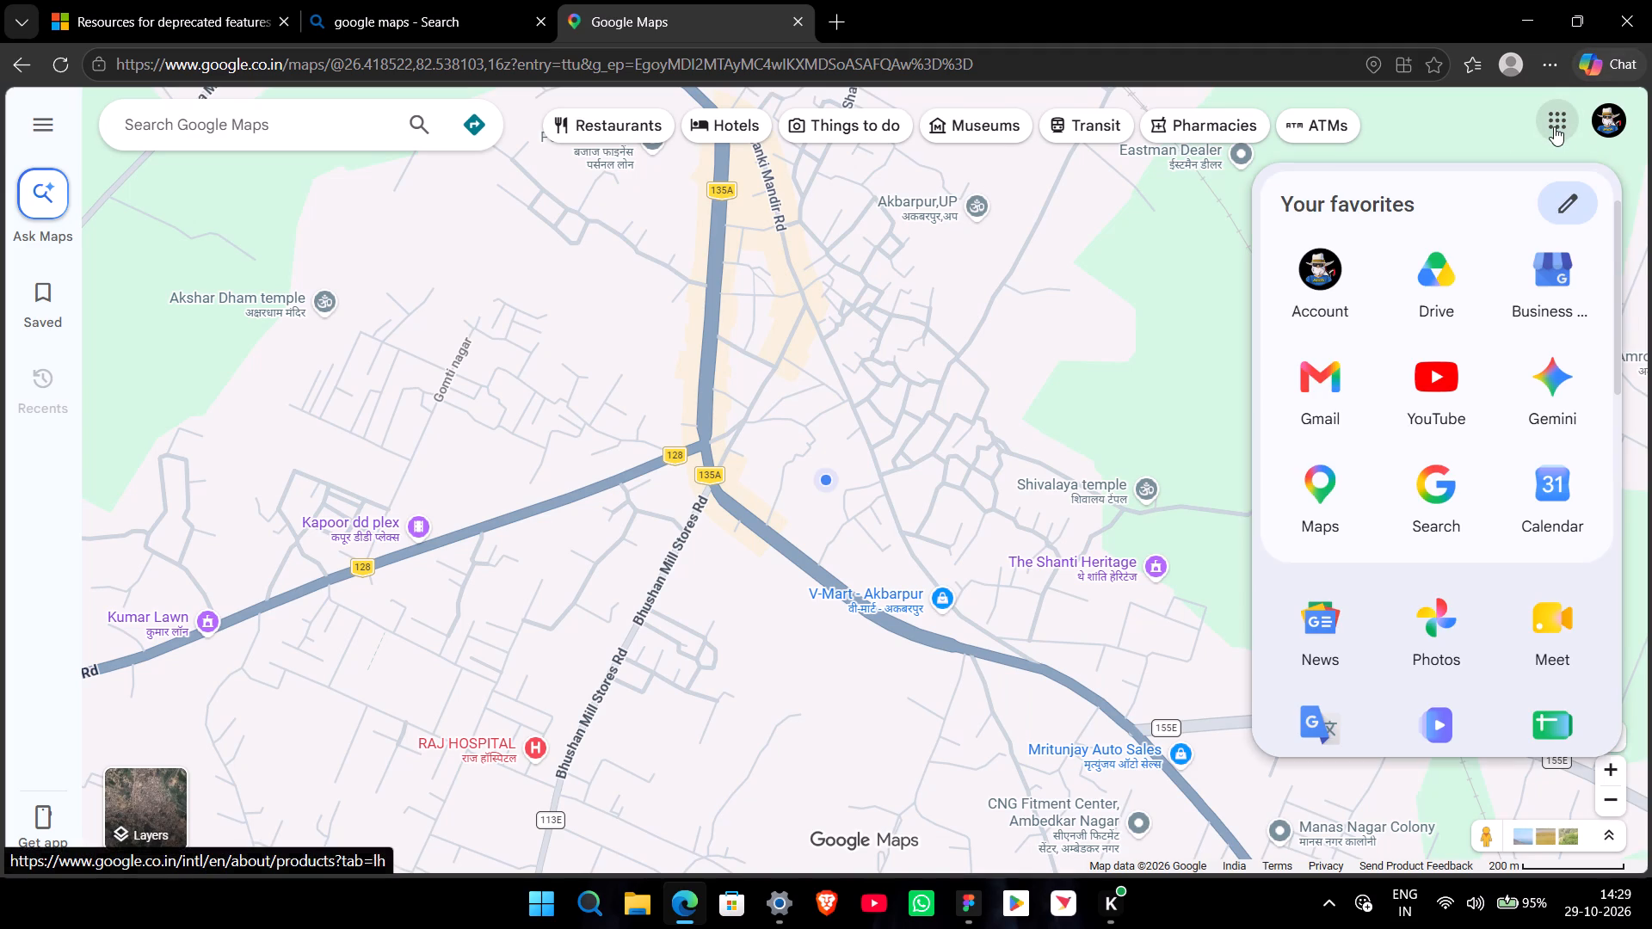
{"action": "left_click", "coordinate": [1554, 126]}
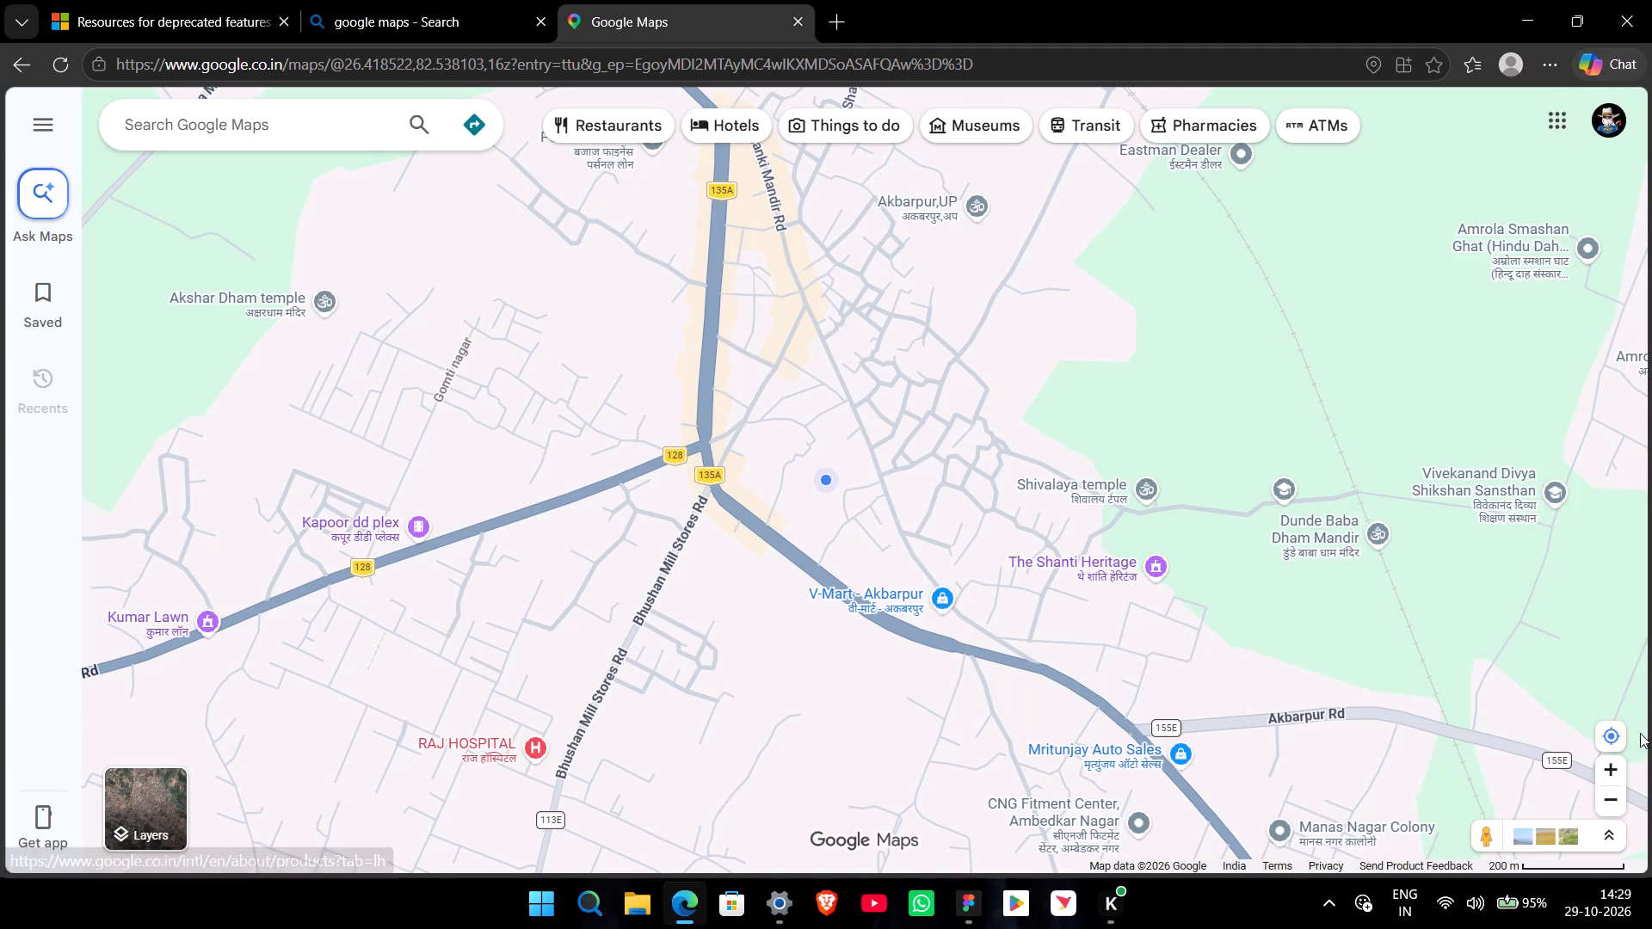
{"action": "left_click", "coordinate": [1608, 834]}
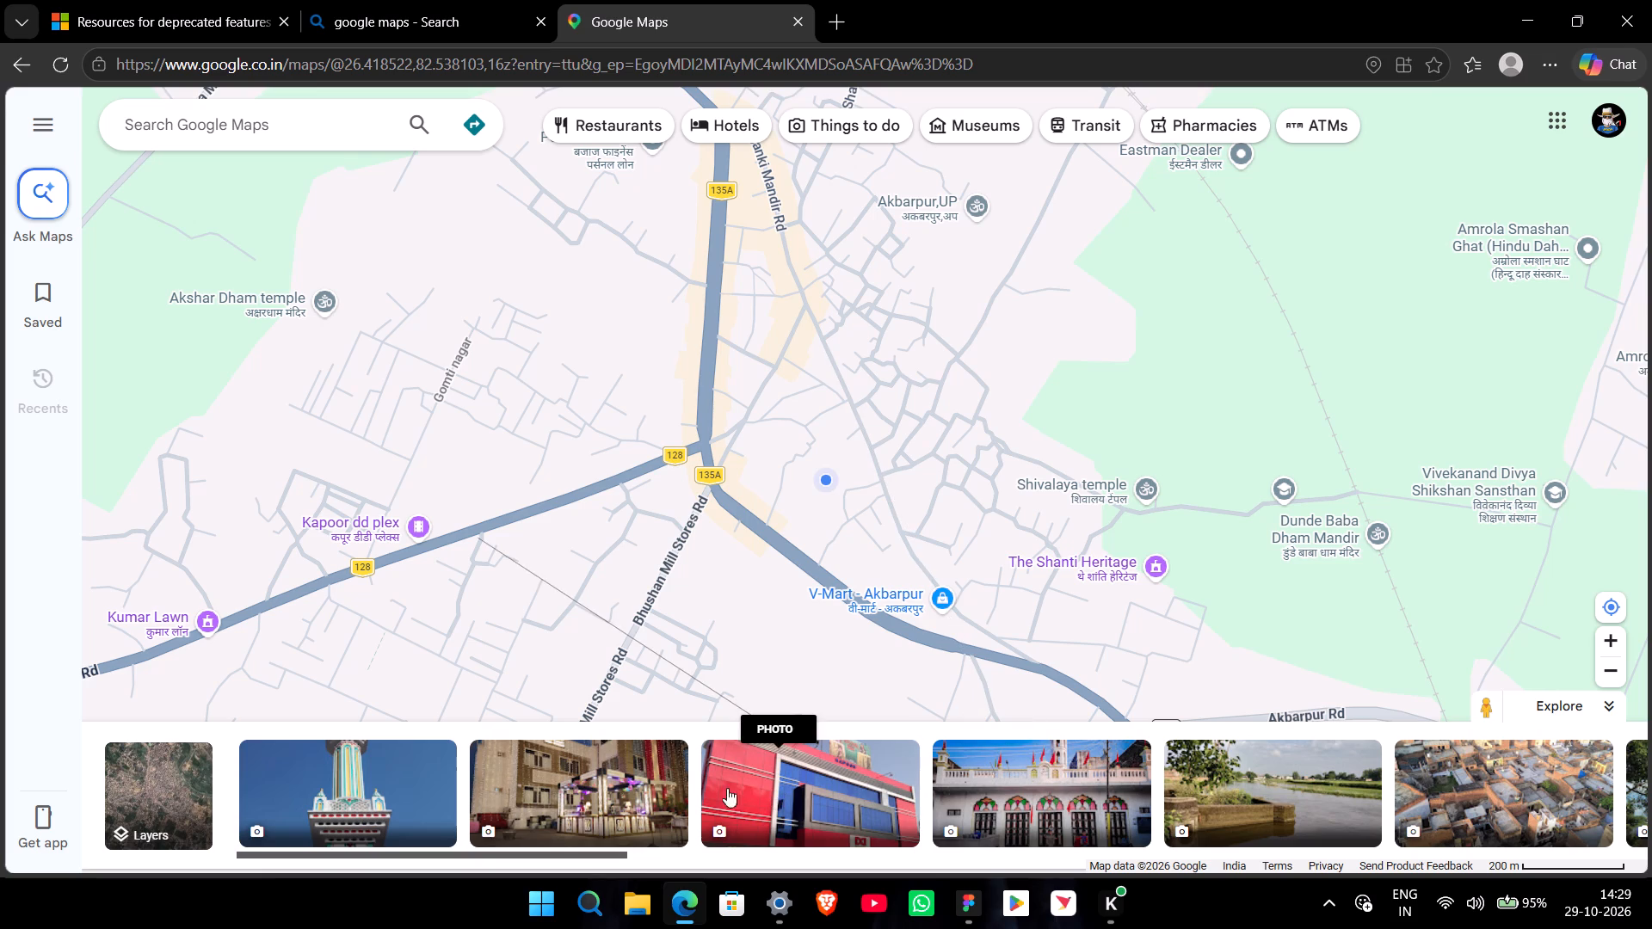
{"action": "left_click_drag", "start_coordinate": [1224, 801], "coordinate": [613, 639]}
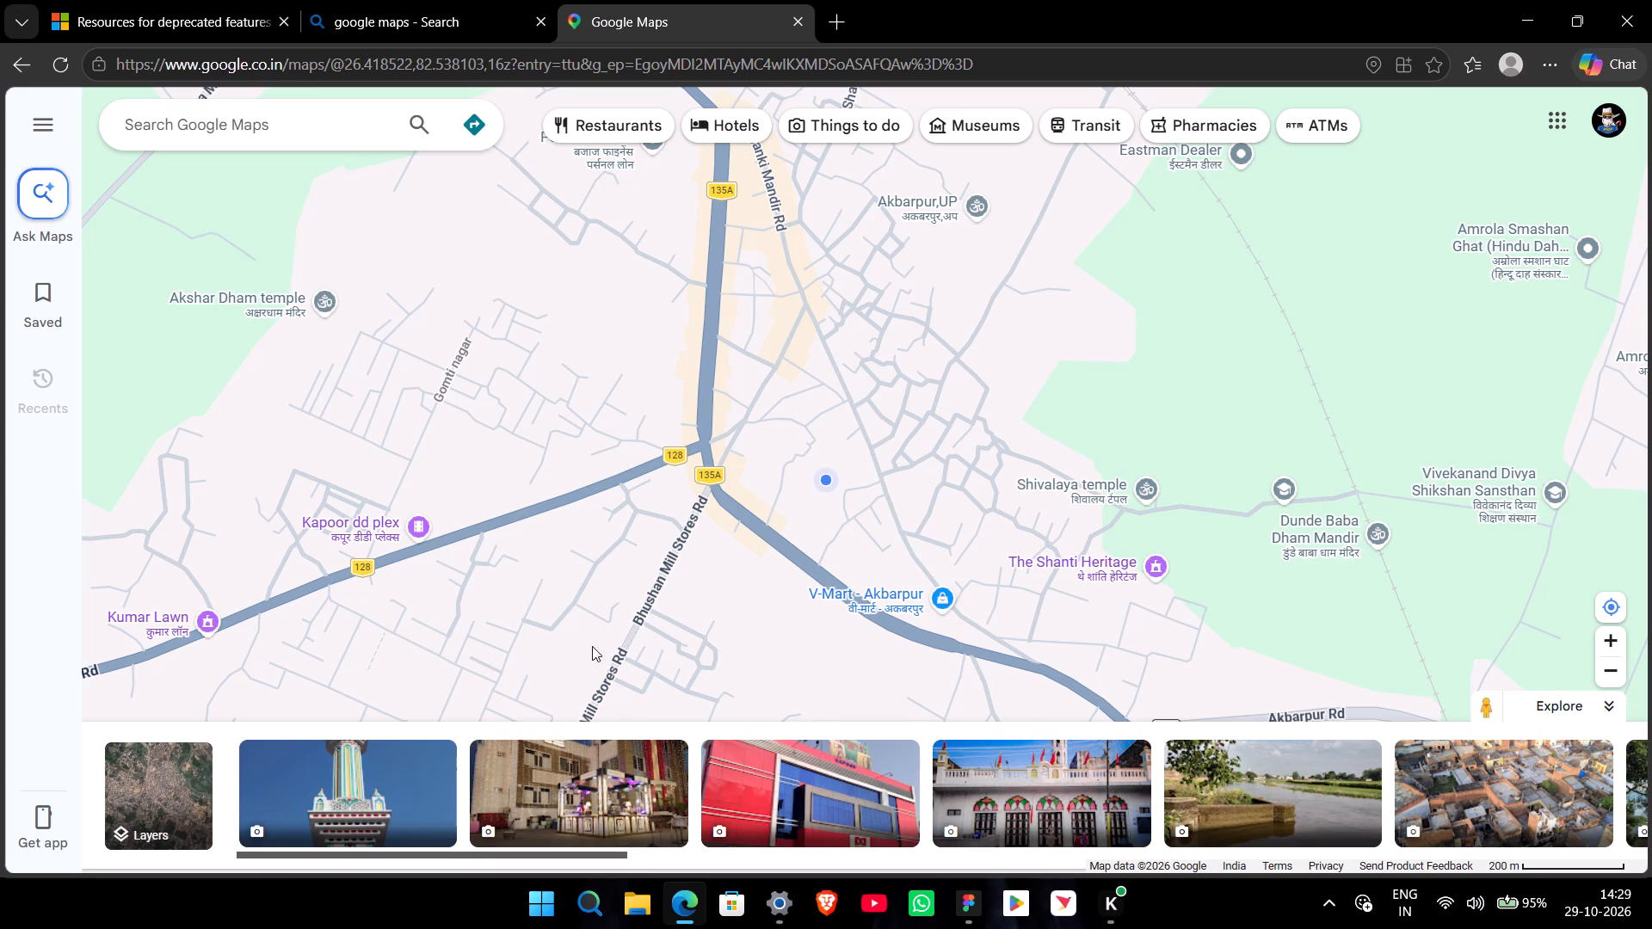
{"action": "left_click", "coordinate": [1603, 707]}
{"action": "left_click", "coordinate": [1525, 834]}
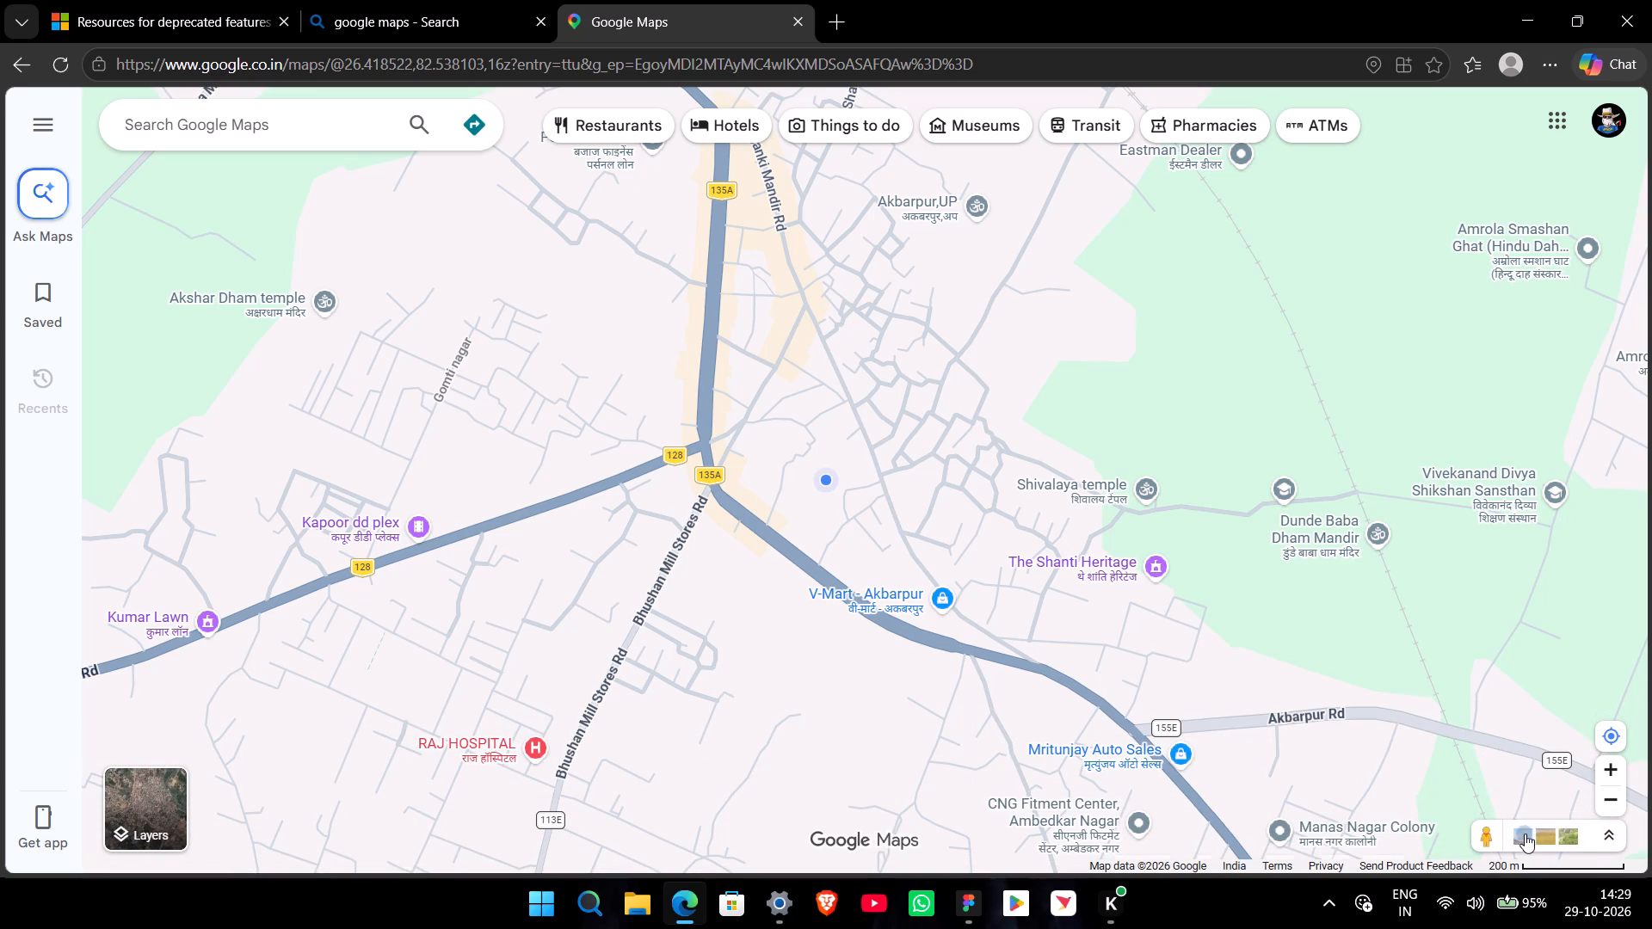
{"action": "left_click", "coordinate": [1590, 716]}
{"action": "left_click", "coordinate": [47, 138]}
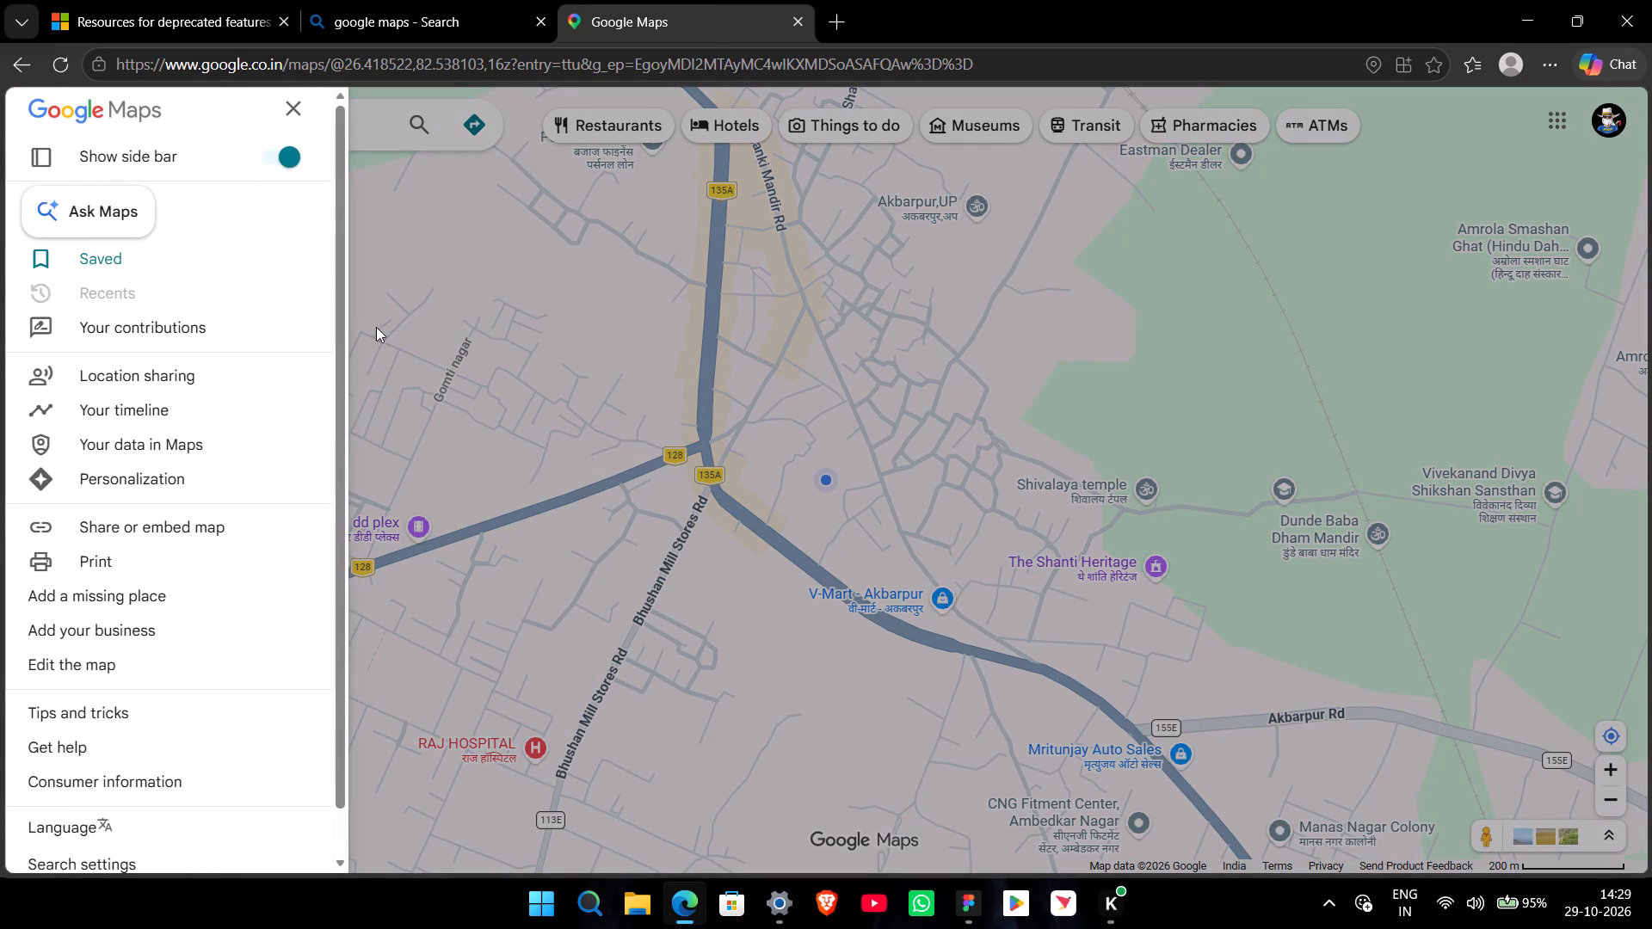
{"action": "scroll", "coordinate": [133, 514], "scroll_direction": "down", "scroll_amount": 3}
{"action": "left_click", "coordinate": [583, 563]}
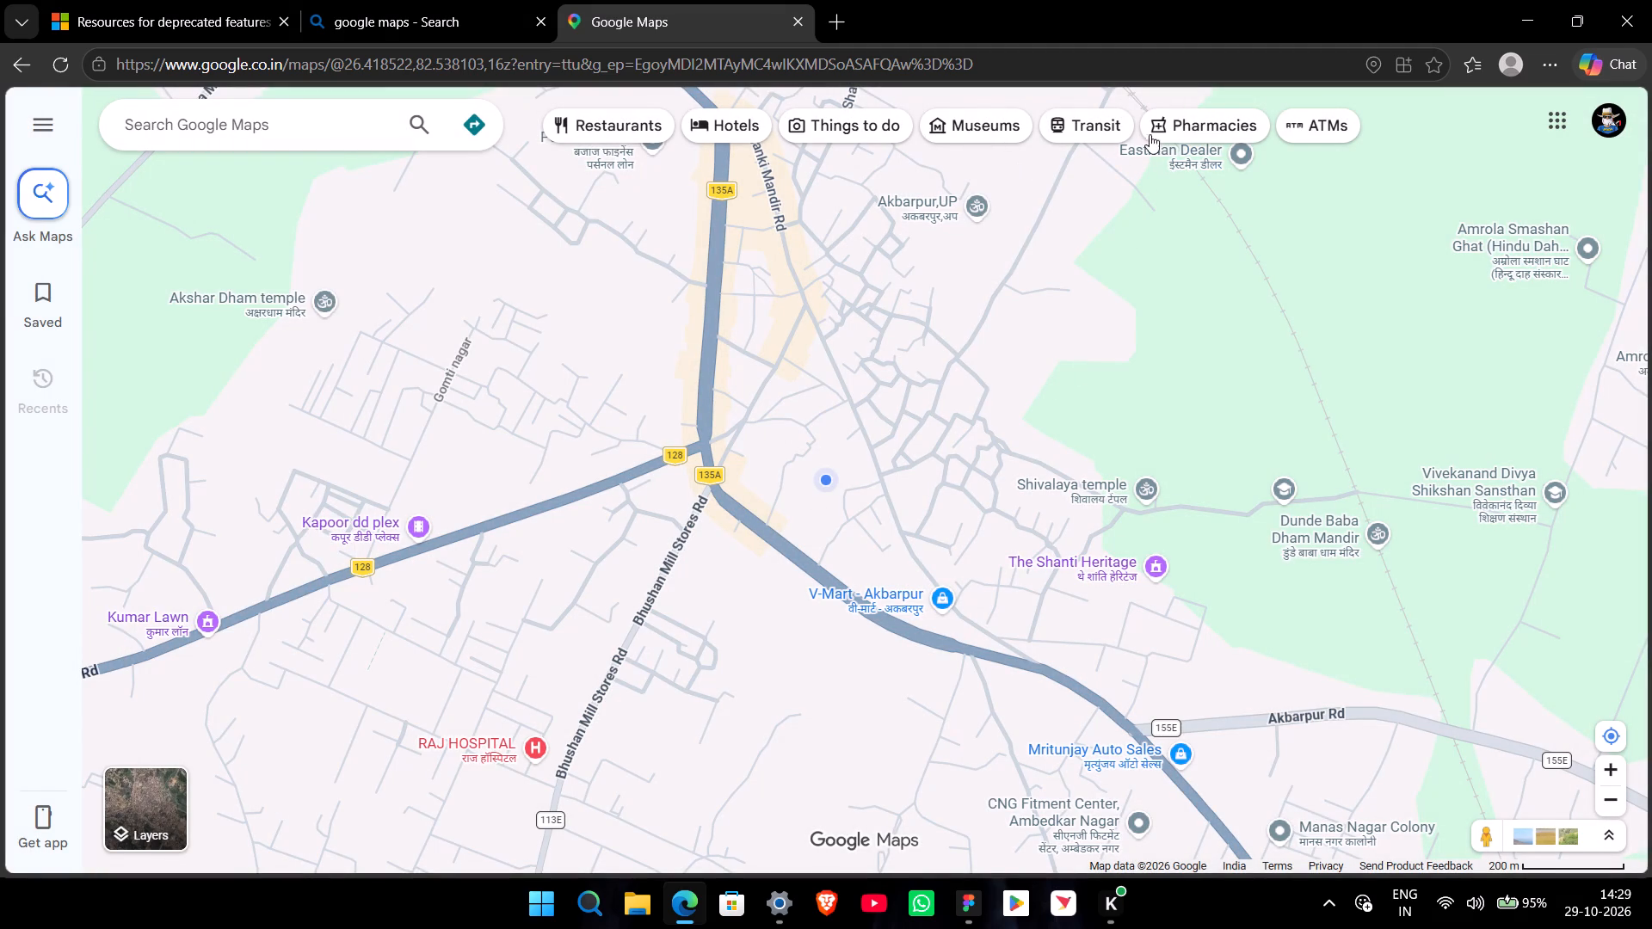
{"action": "left_click", "coordinate": [1566, 129]}
{"action": "left_click", "coordinate": [1566, 129]}
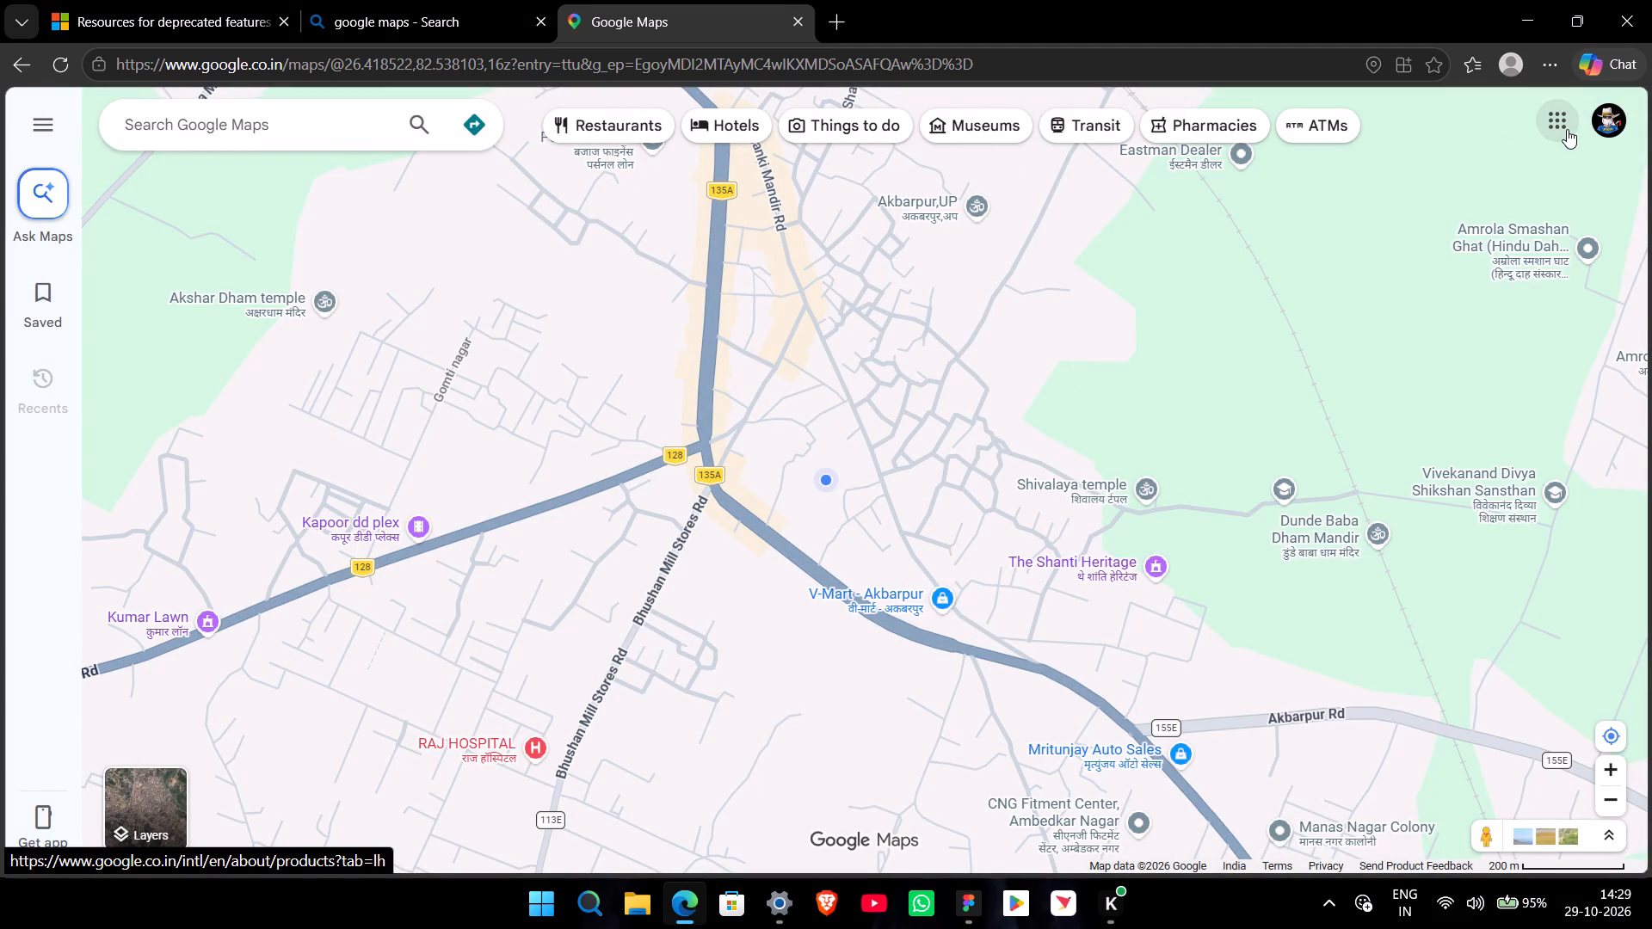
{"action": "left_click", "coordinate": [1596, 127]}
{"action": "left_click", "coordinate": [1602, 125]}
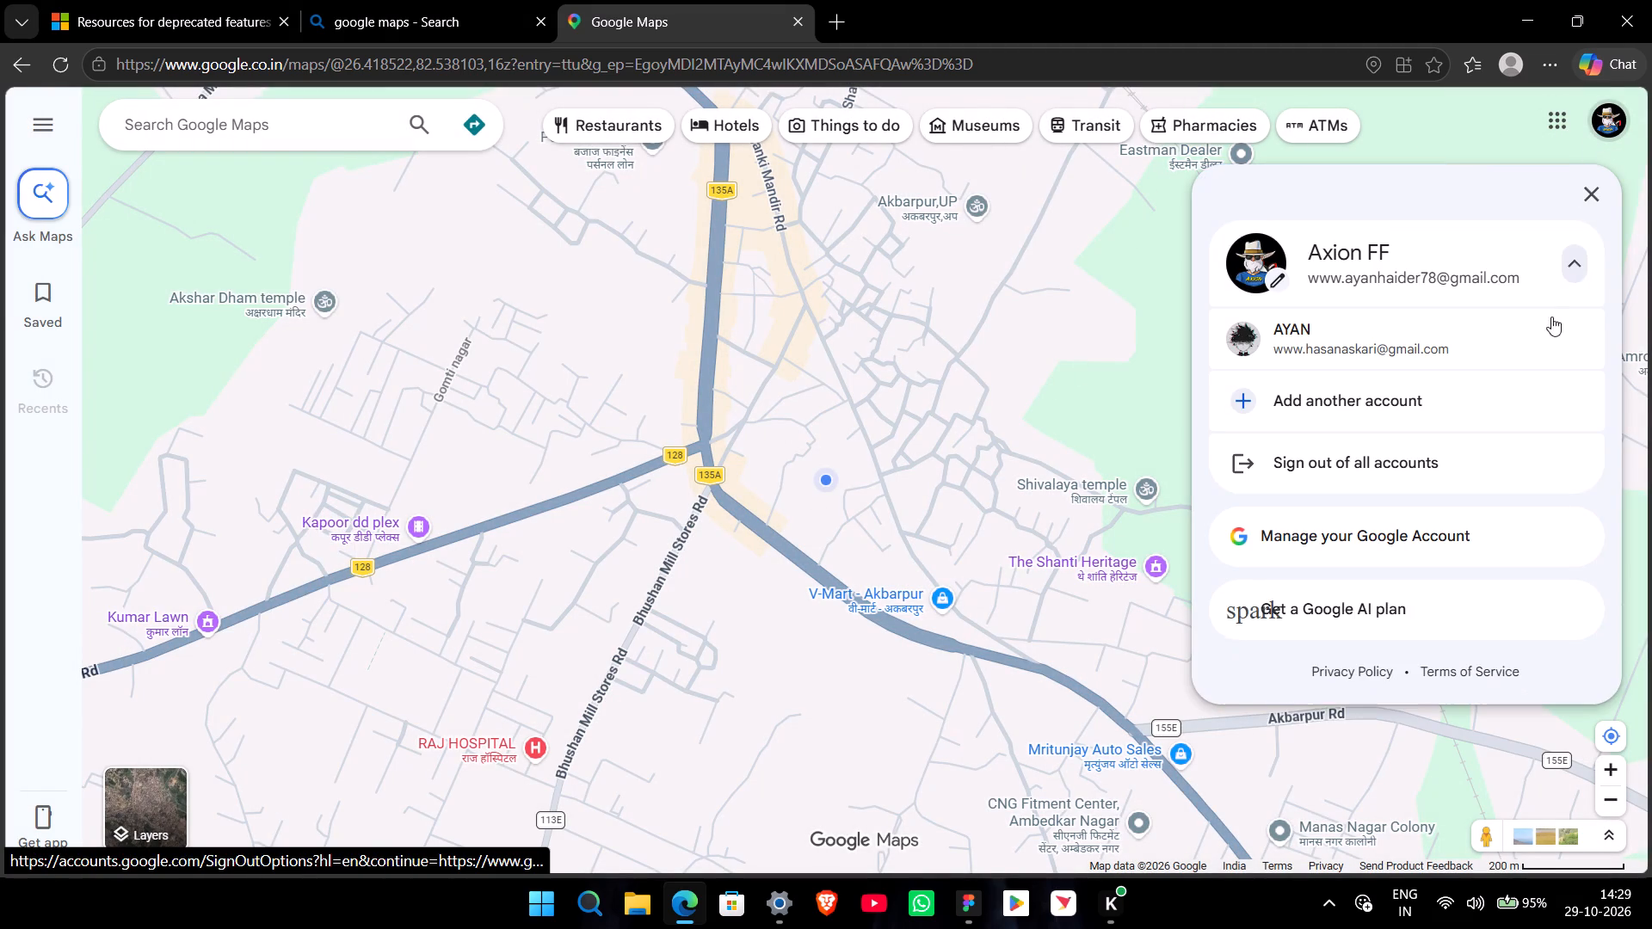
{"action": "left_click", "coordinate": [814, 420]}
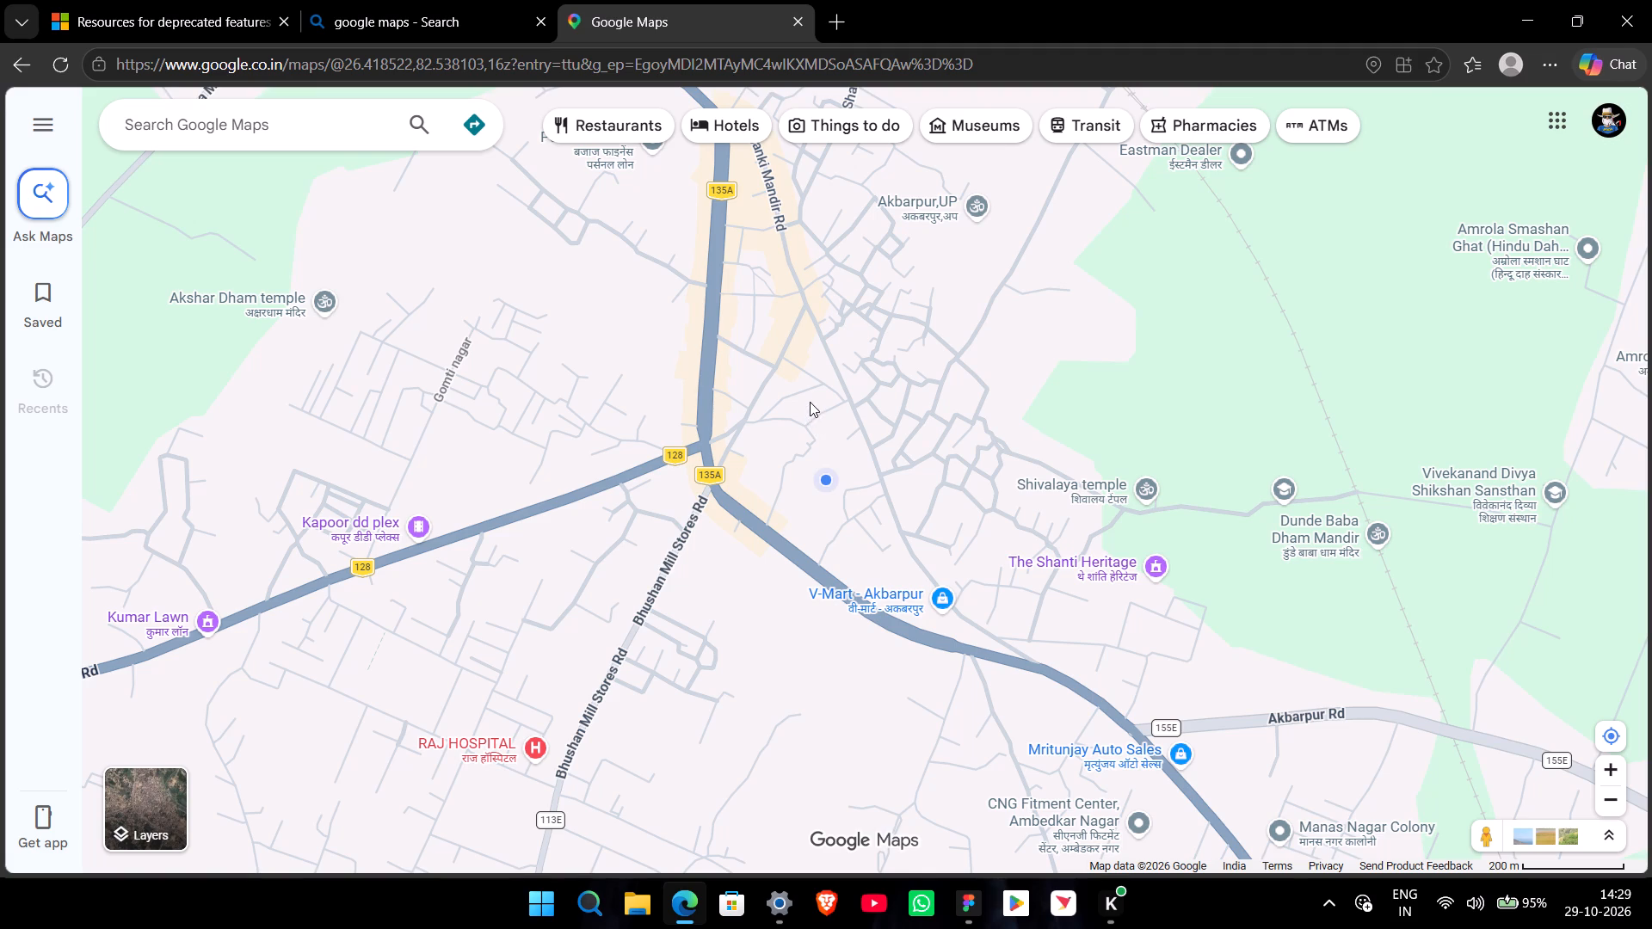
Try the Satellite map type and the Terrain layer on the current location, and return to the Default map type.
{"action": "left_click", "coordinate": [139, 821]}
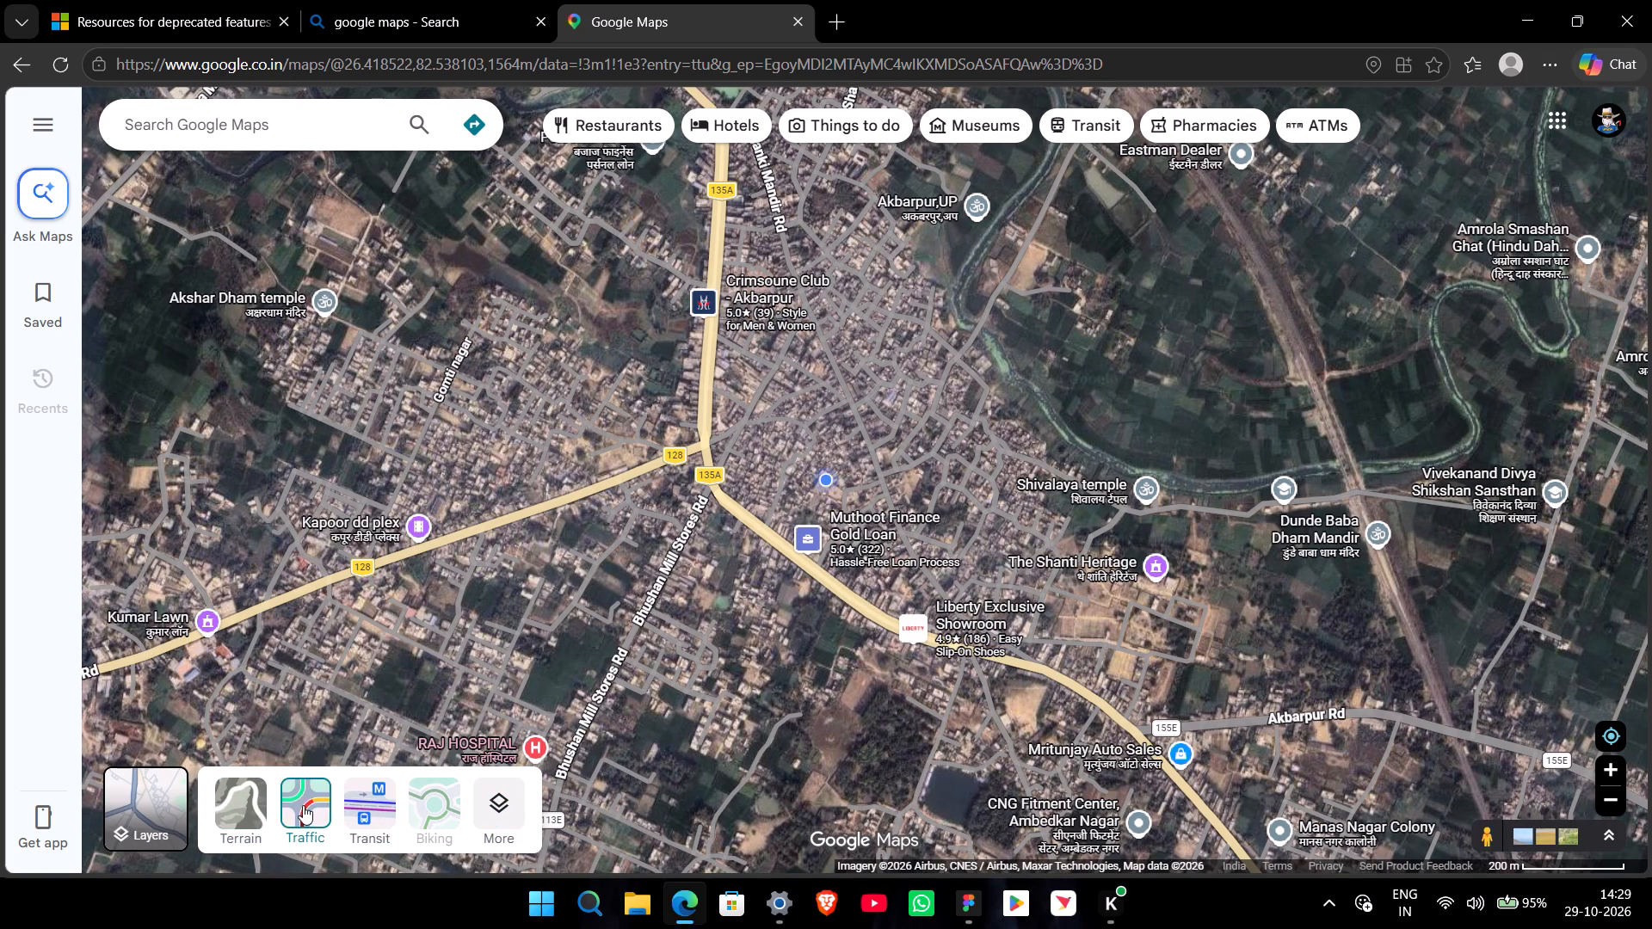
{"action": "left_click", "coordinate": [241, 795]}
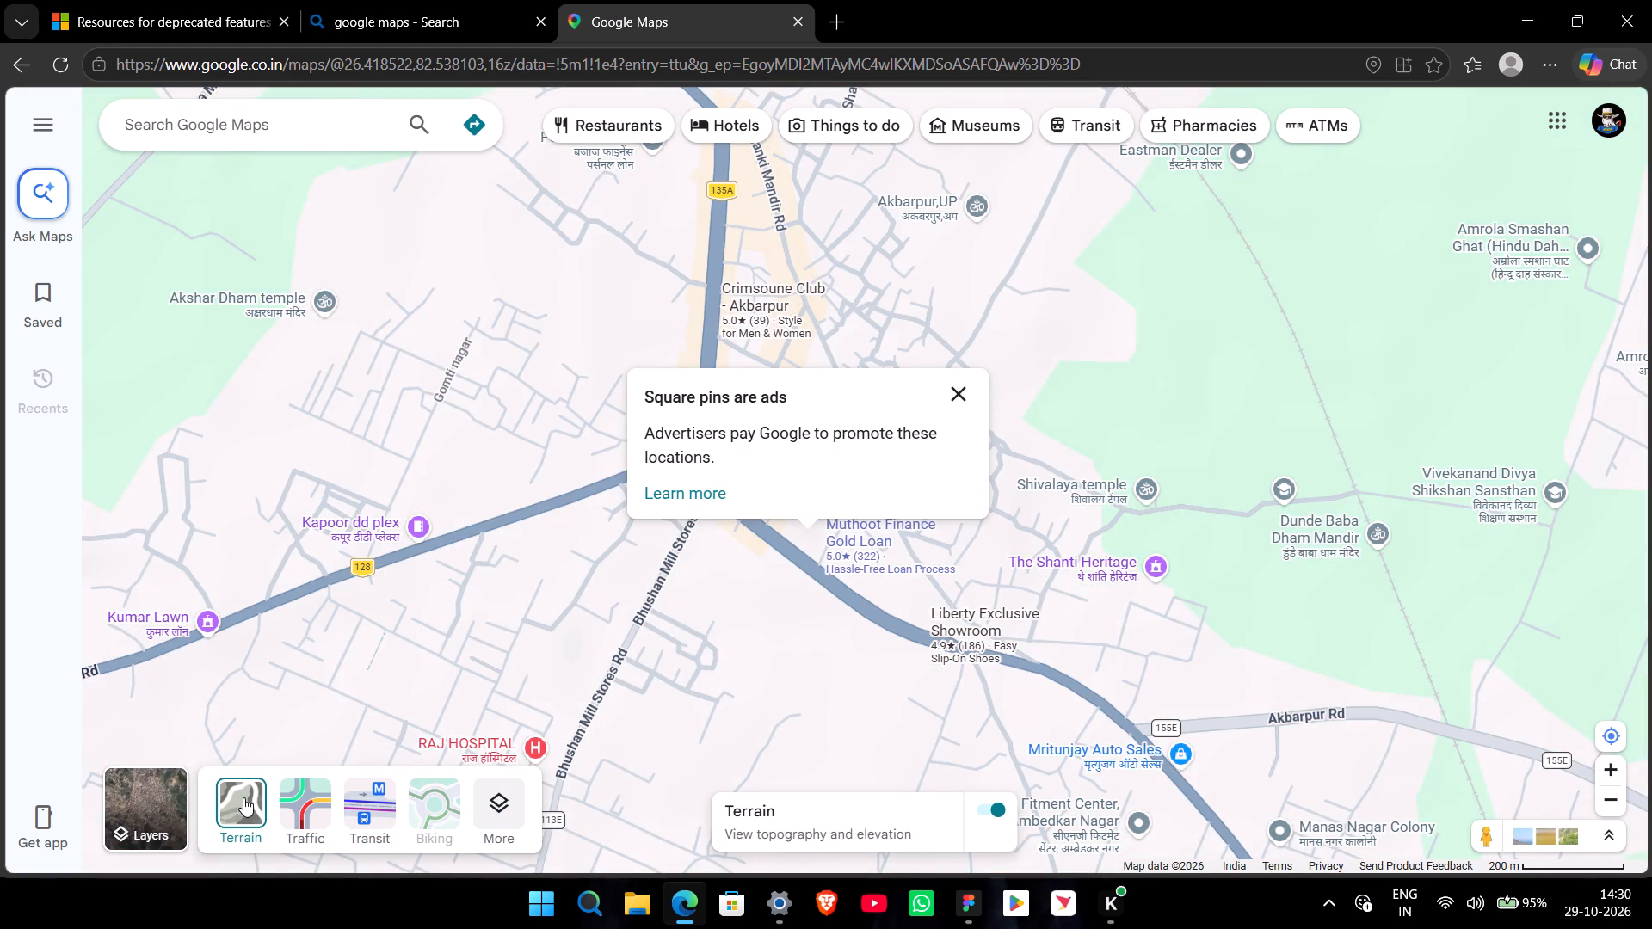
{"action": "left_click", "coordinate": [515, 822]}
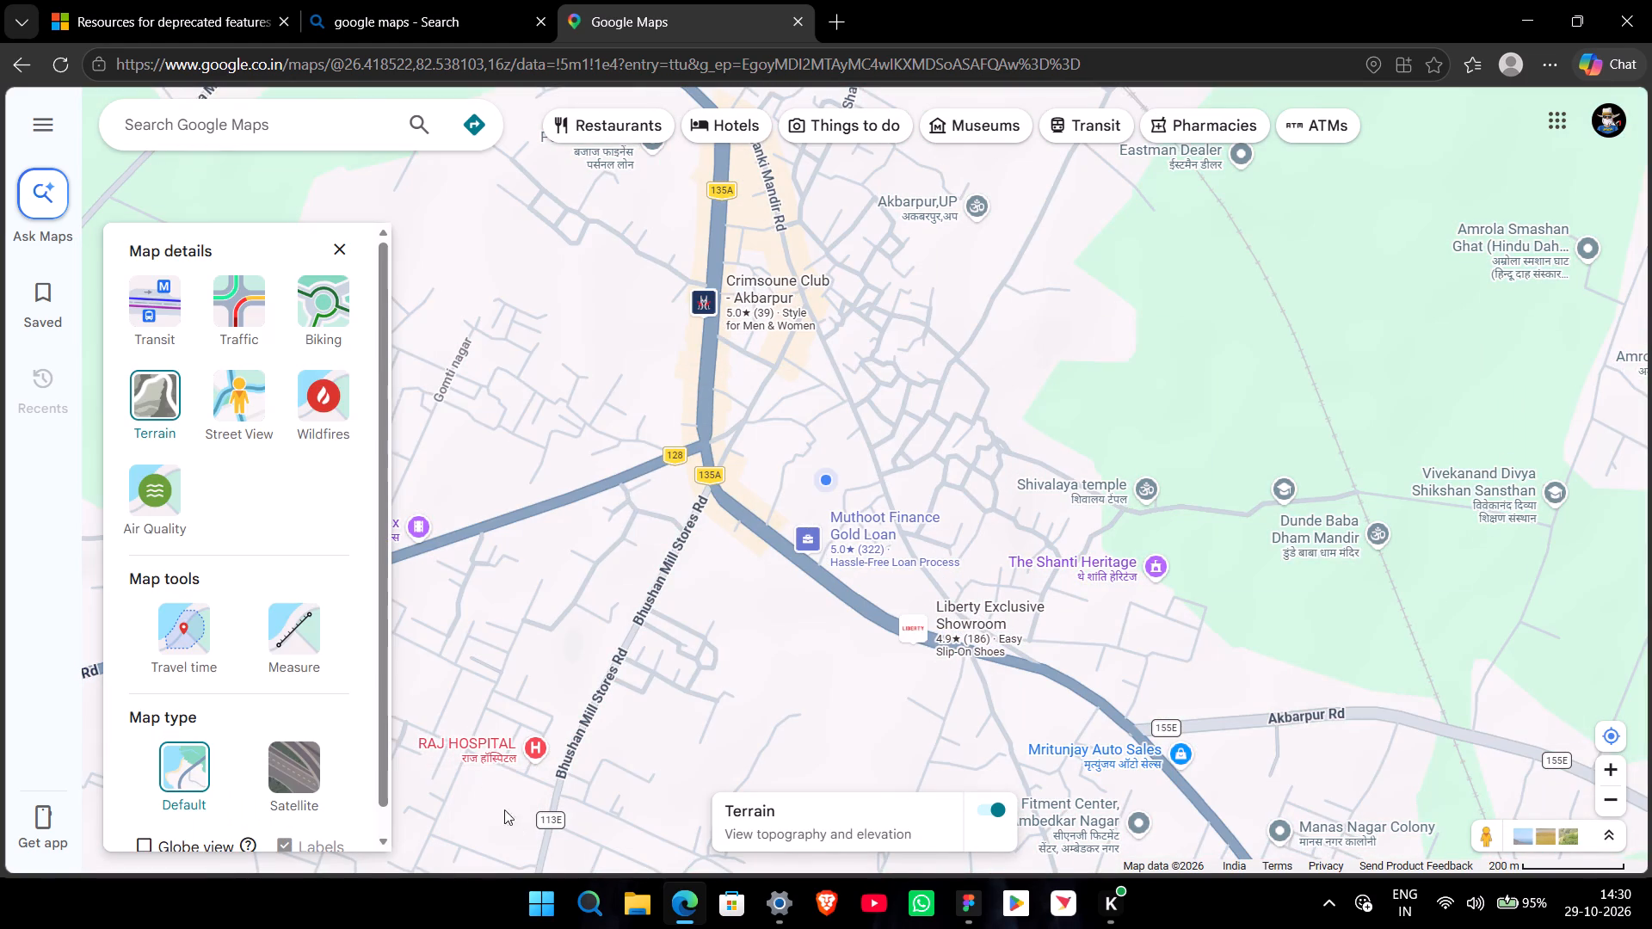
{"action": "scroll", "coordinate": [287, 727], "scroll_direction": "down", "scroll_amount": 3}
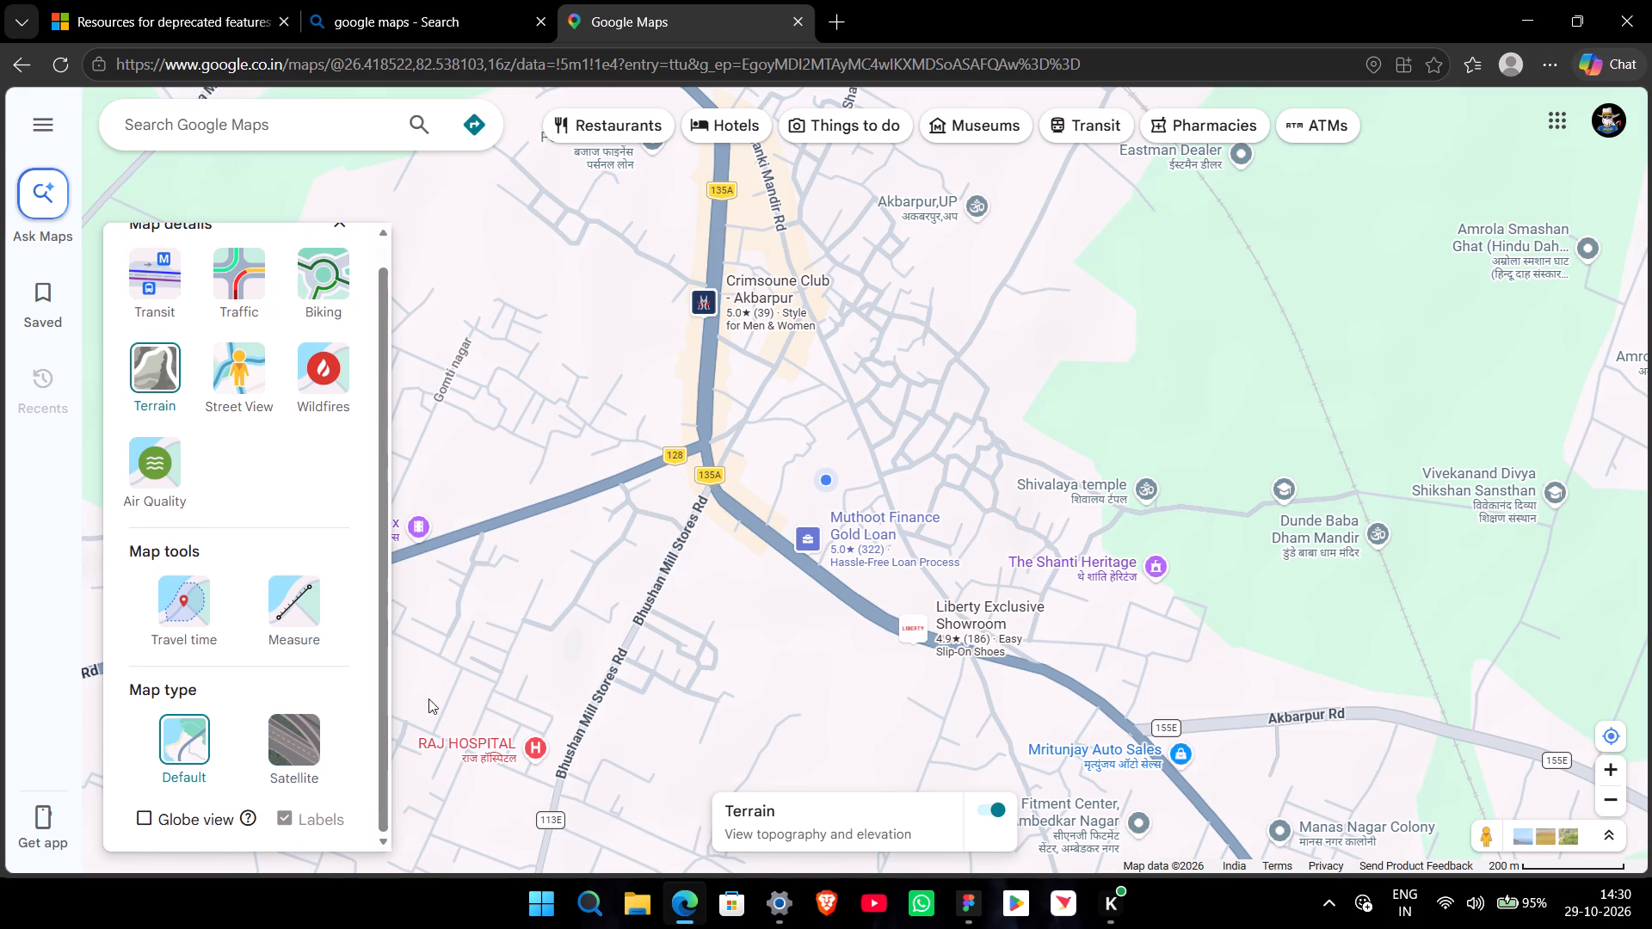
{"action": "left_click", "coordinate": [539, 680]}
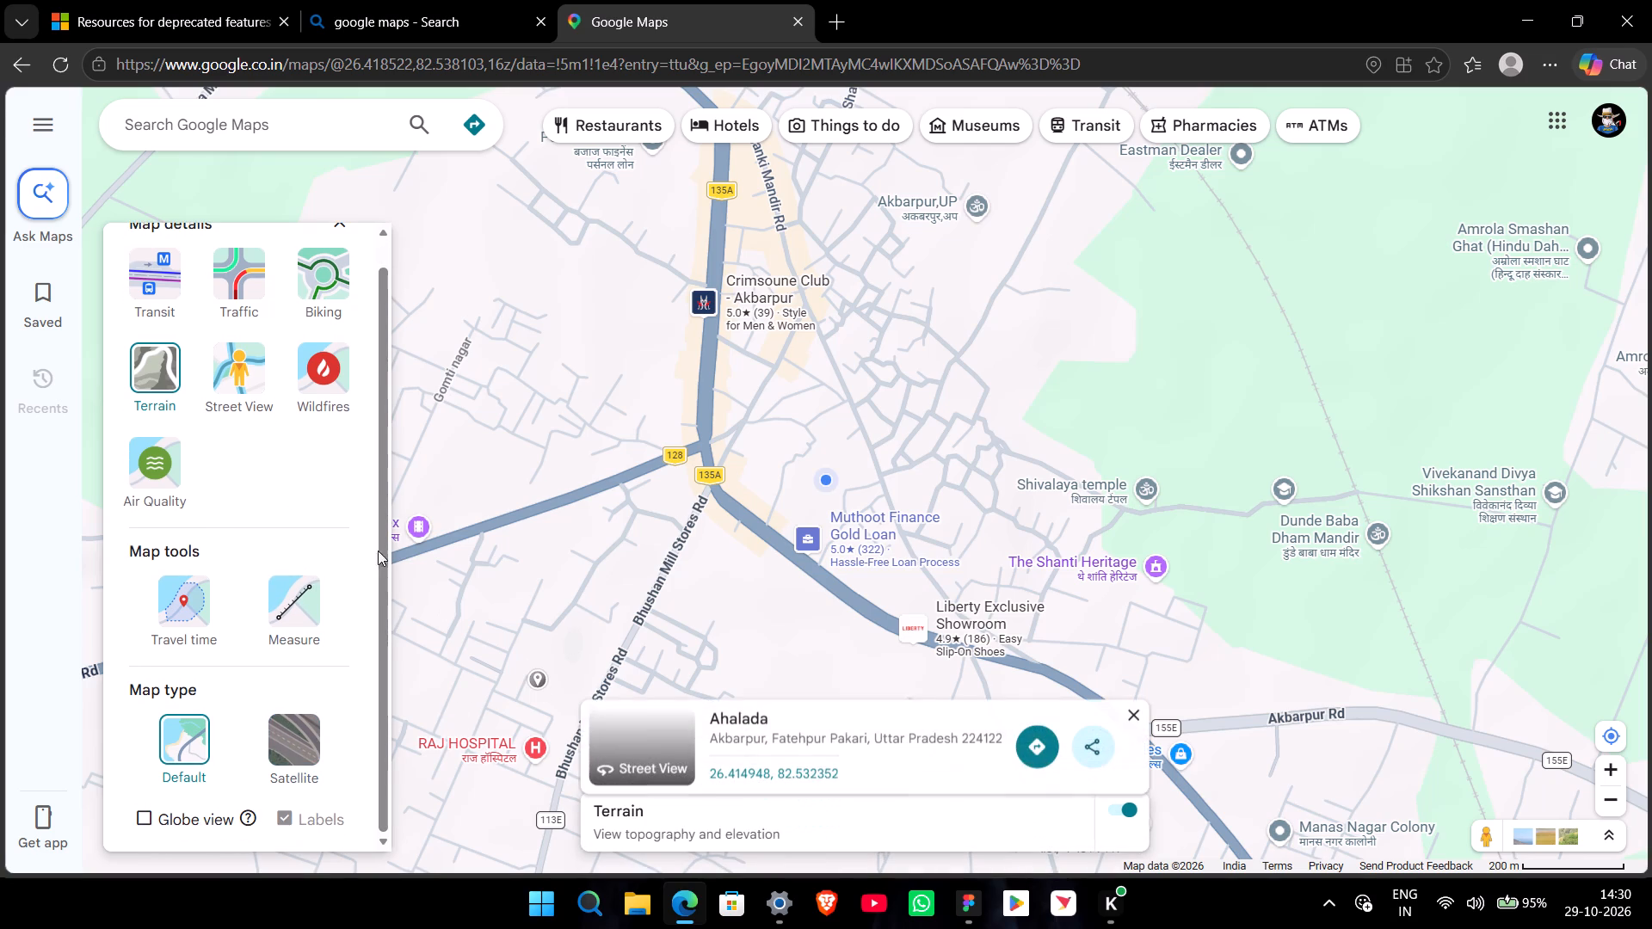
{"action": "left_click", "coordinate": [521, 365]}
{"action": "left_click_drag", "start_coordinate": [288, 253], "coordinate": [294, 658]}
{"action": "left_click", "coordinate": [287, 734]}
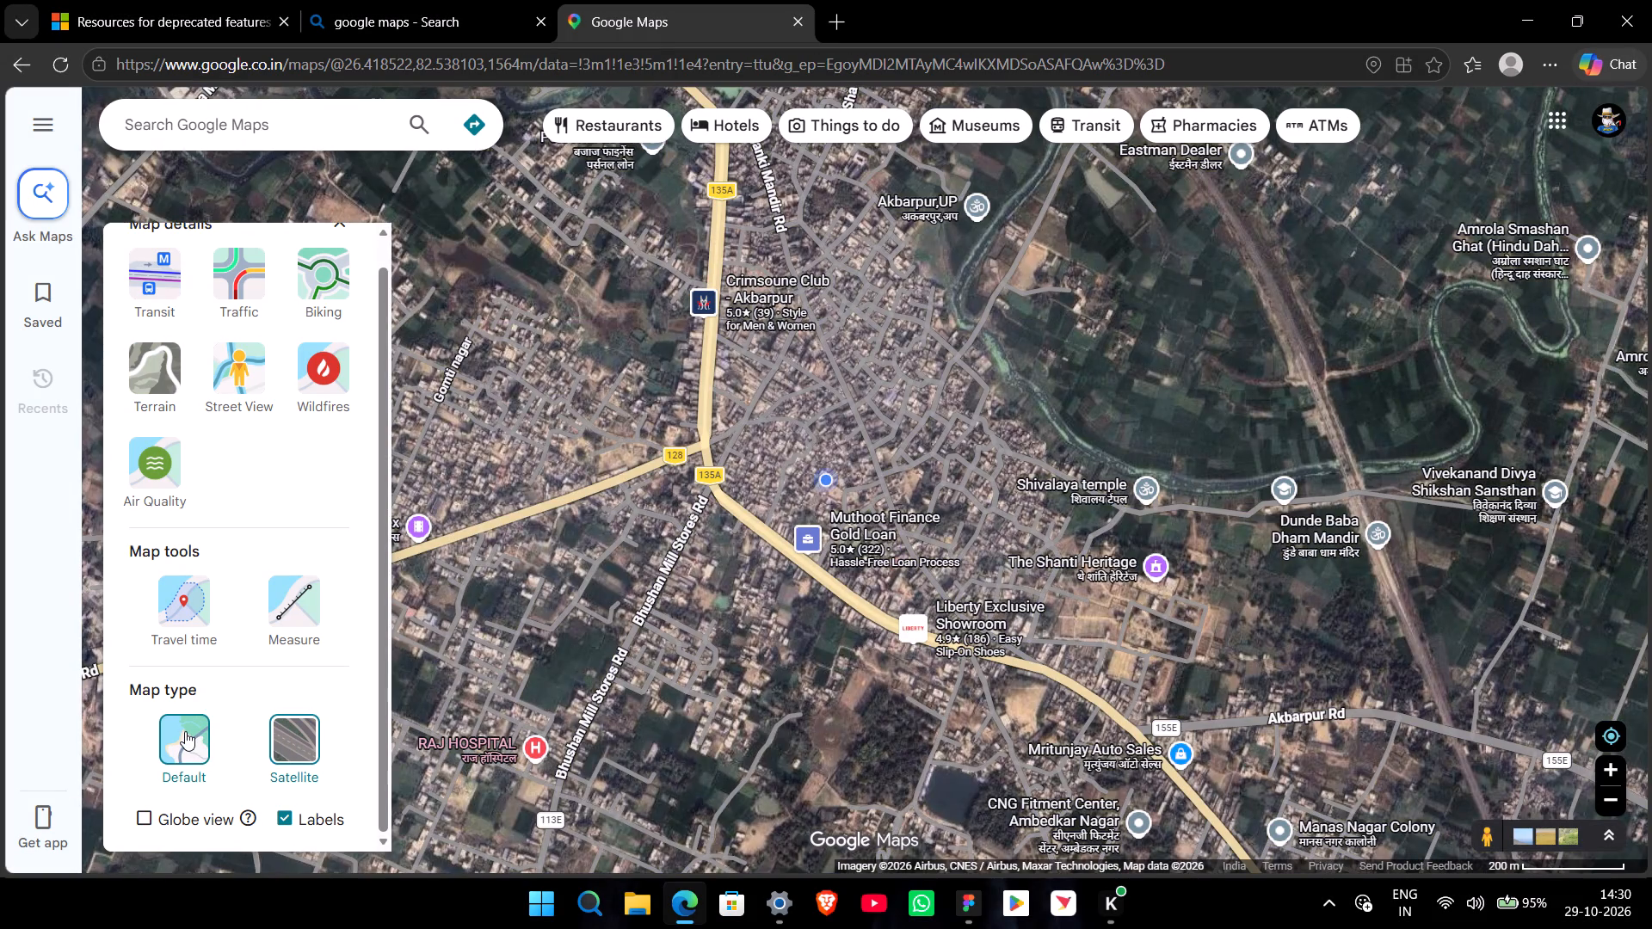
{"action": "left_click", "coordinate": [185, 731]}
Look through the Saved lists and the Google Maps main menu for map style or display settings.
{"action": "left_click", "coordinate": [113, 195]}
{"action": "left_click", "coordinate": [31, 278]}
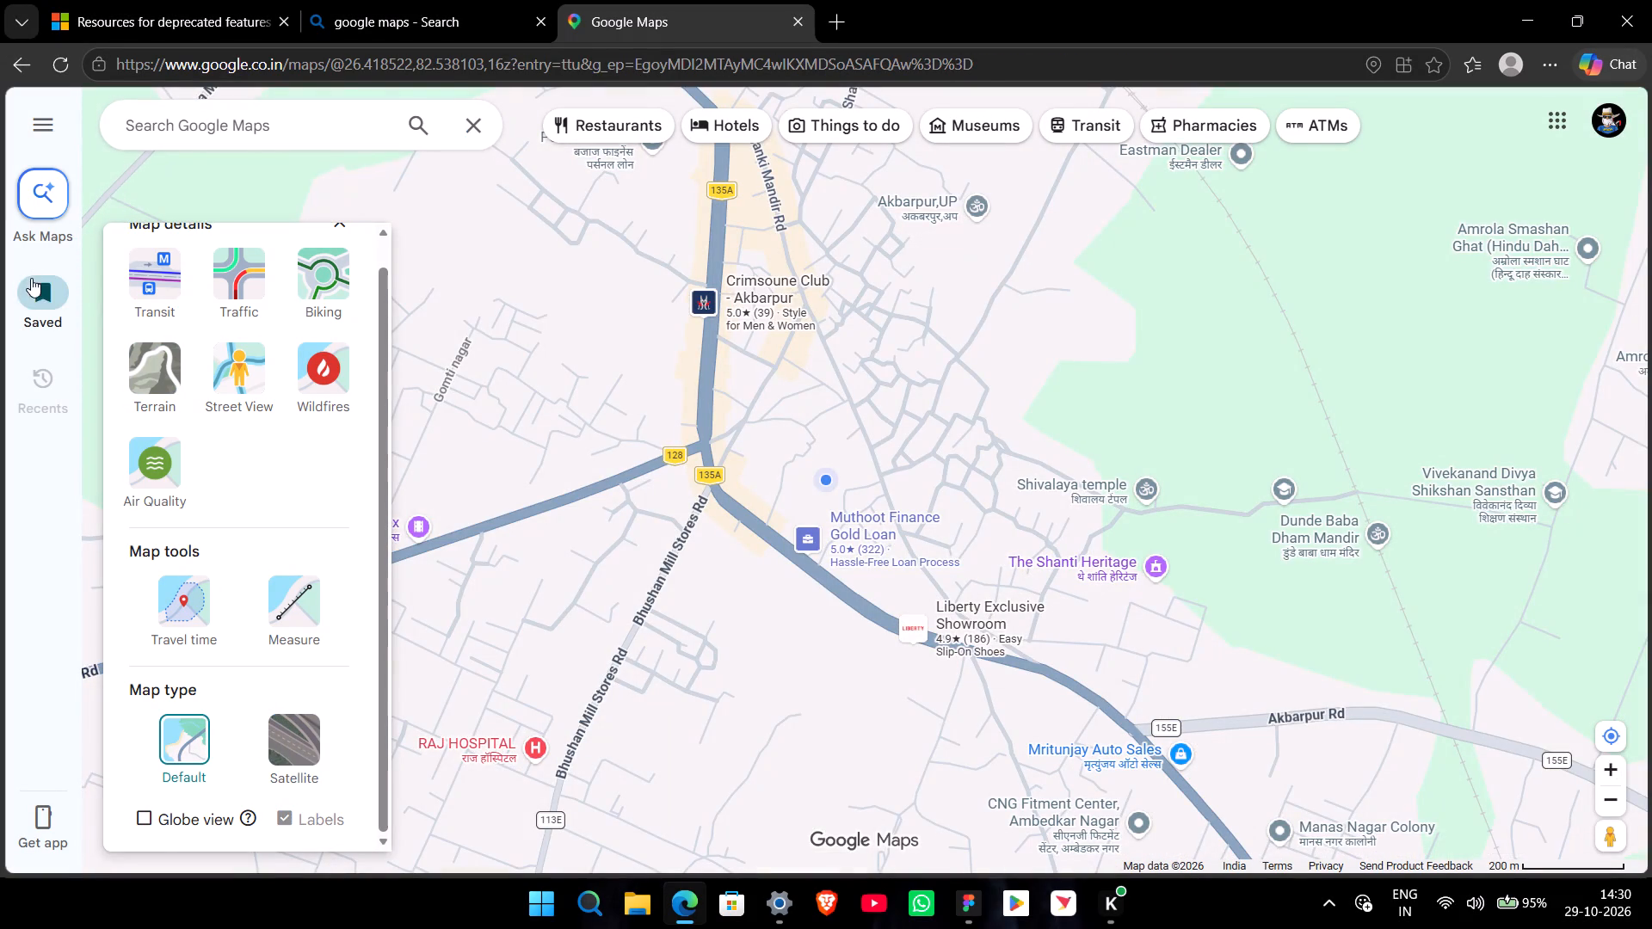
{"action": "left_click", "coordinate": [34, 378]}
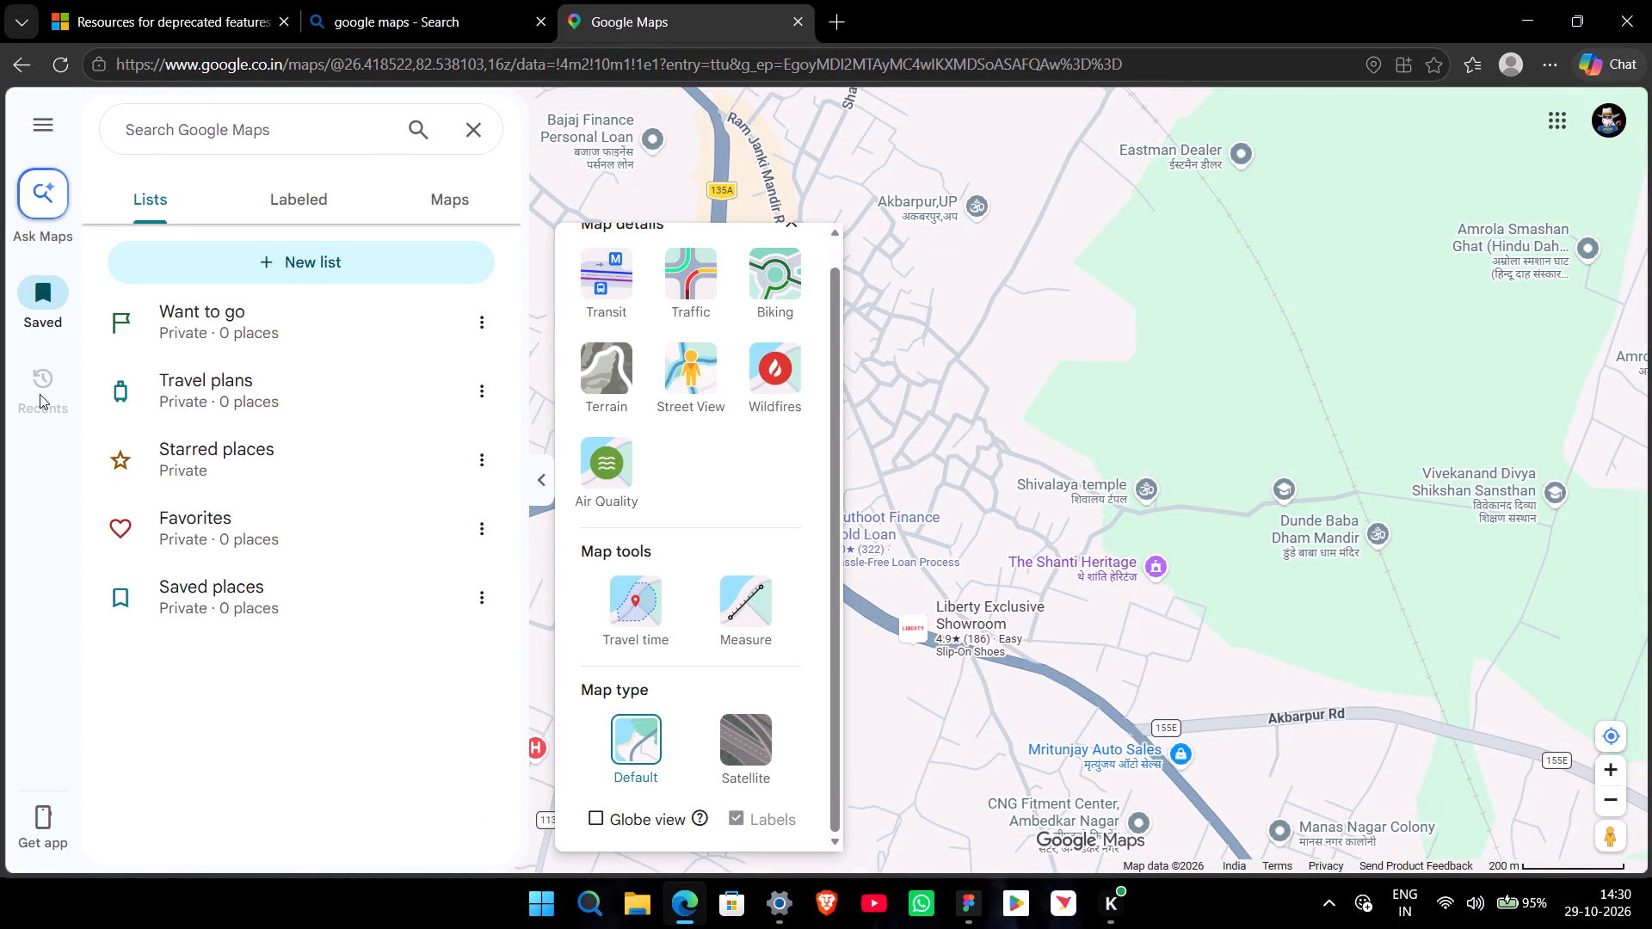
{"action": "left_click", "coordinate": [37, 135]}
{"action": "scroll", "coordinate": [131, 766], "scroll_direction": "down", "scroll_amount": 4}
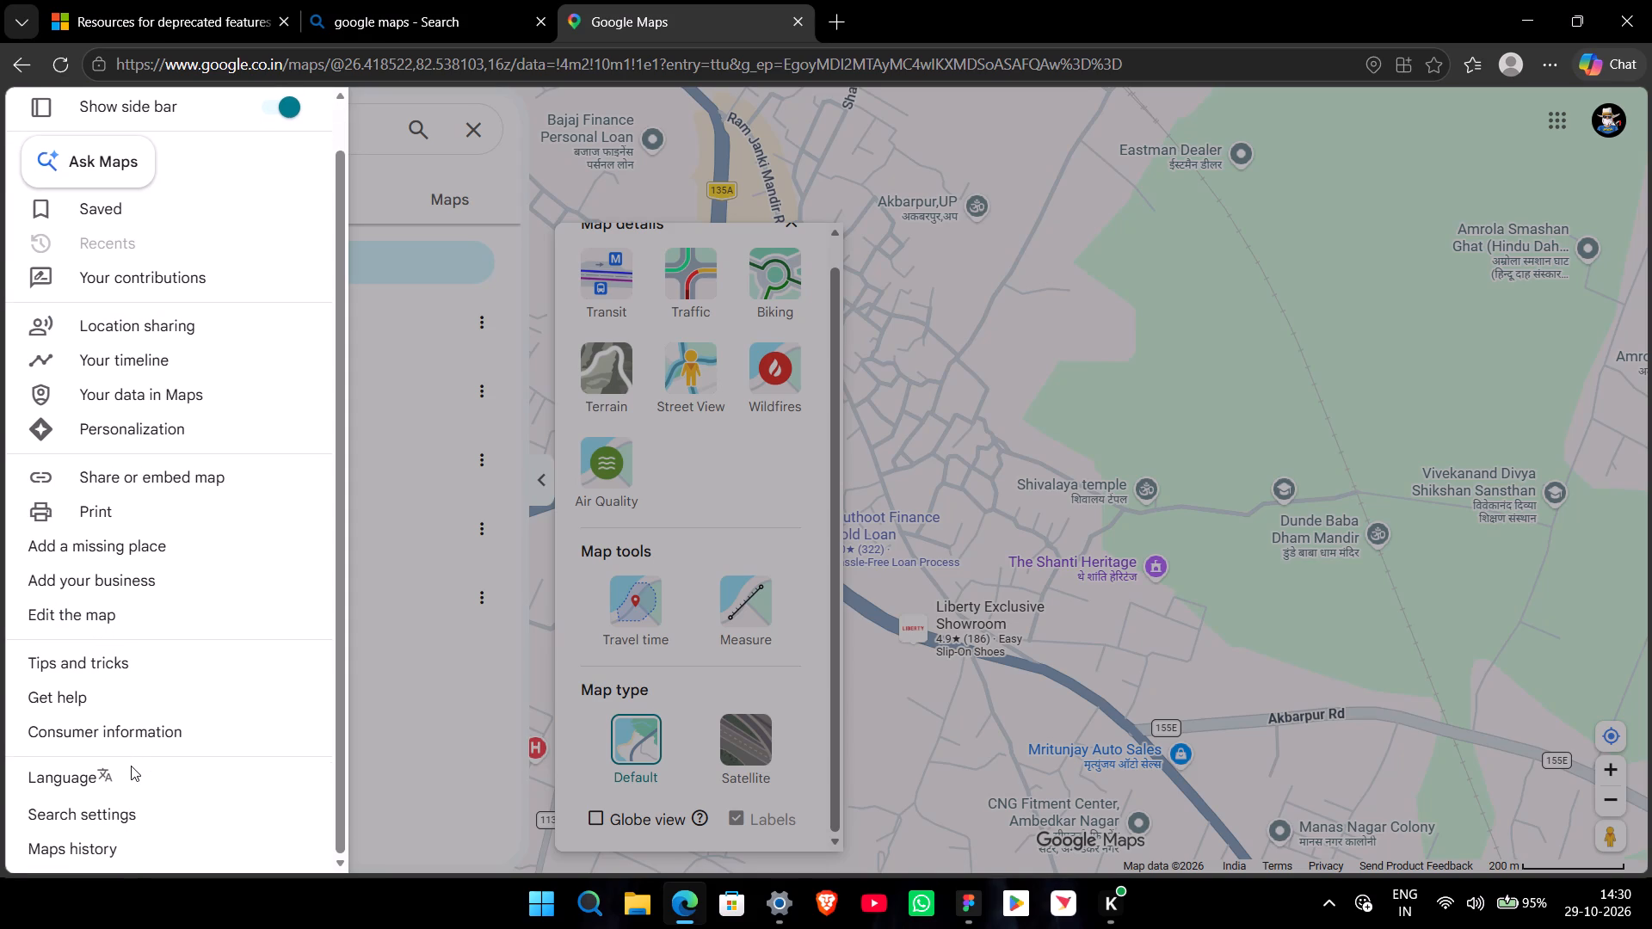
{"action": "scroll", "coordinate": [131, 761], "scroll_direction": "up", "scroll_amount": 3}
{"action": "scroll", "coordinate": [131, 761], "scroll_direction": "down", "scroll_amount": 9}
{"action": "left_click", "coordinate": [700, 624]}
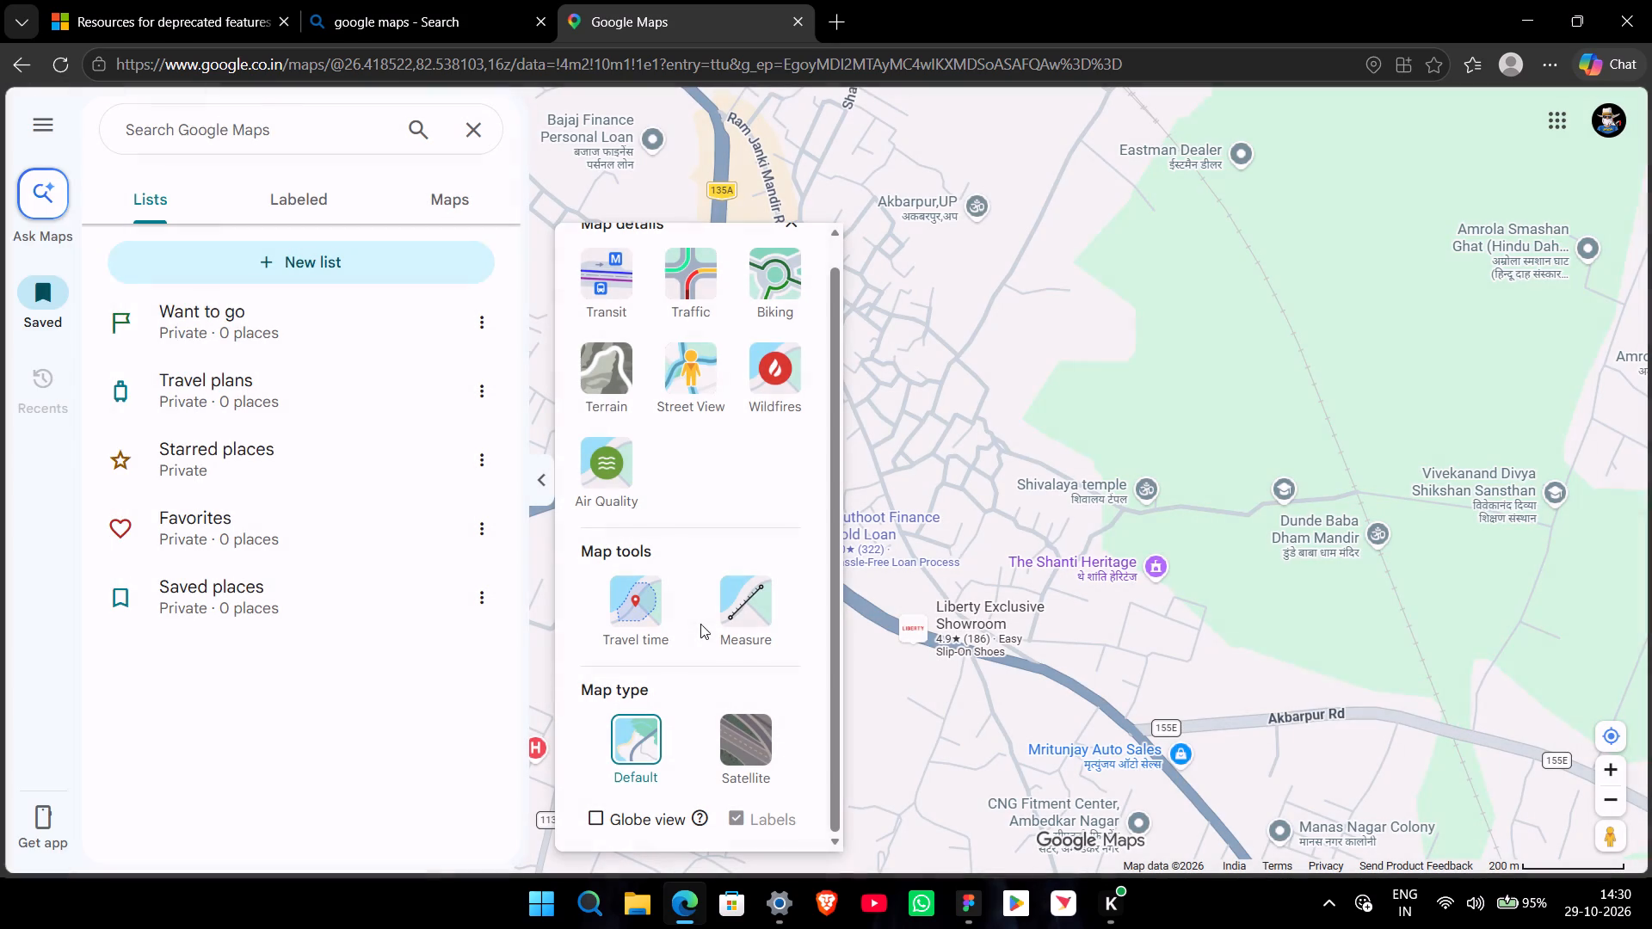
{"action": "left_click", "coordinate": [1109, 524]}
Close the Google Maps page and the "google maps" search page.
{"action": "left_click", "coordinate": [521, 22]}
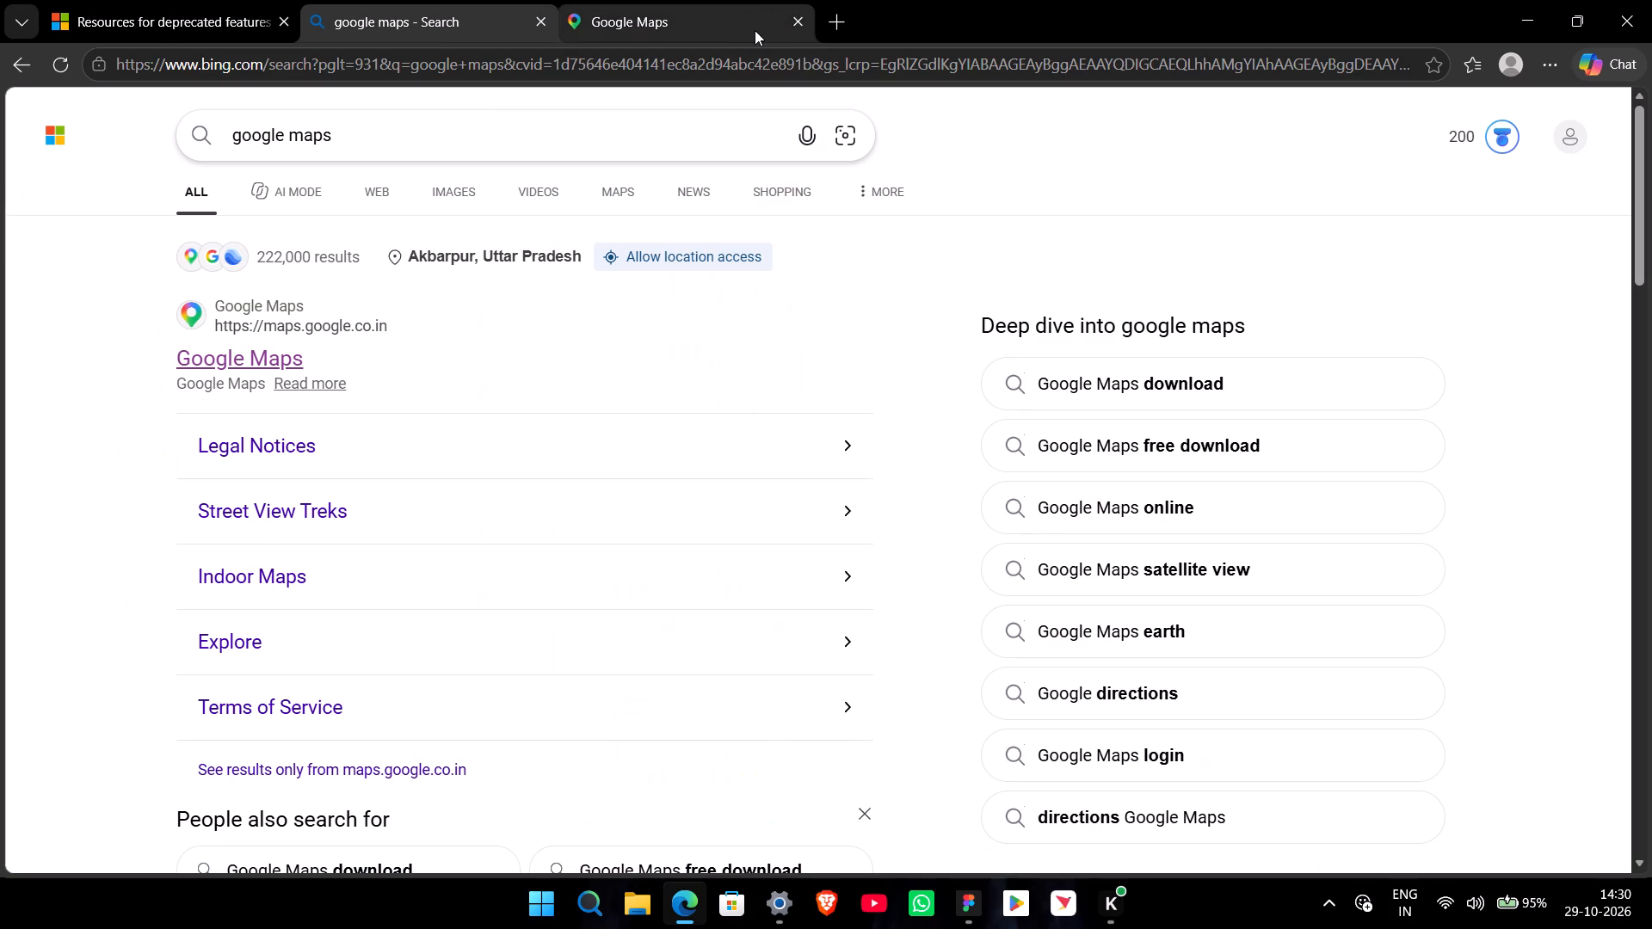
{"action": "left_click", "coordinate": [798, 23]}
{"action": "left_click", "coordinate": [538, 17]}
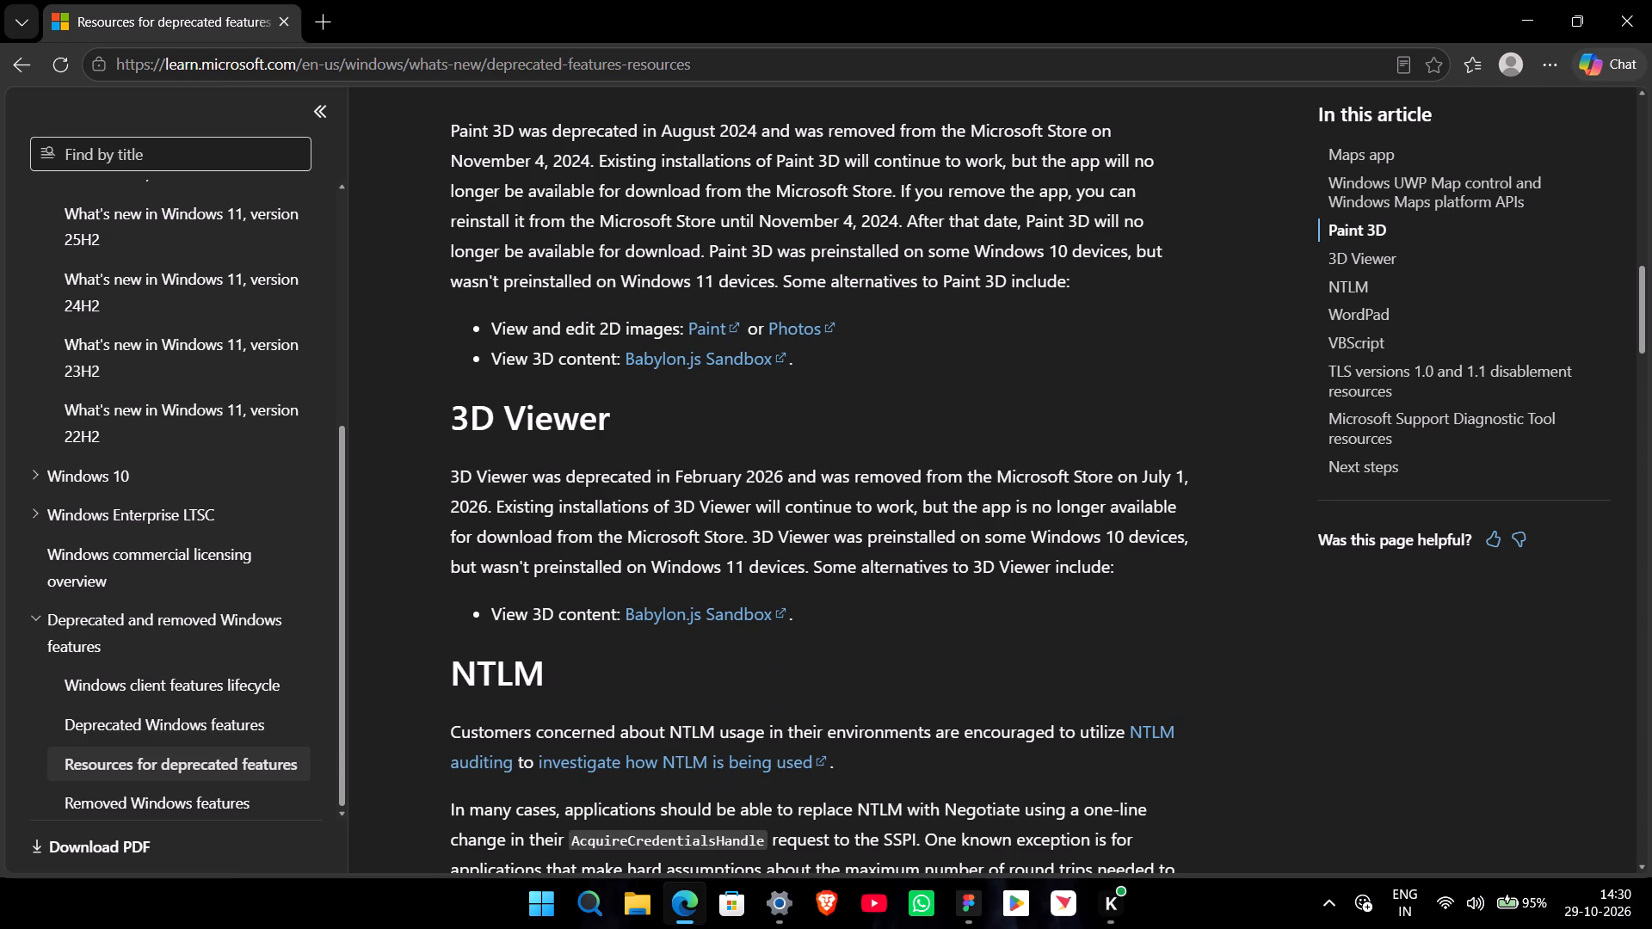
Turn off Location services in Windows Settings and close Settings.
{"action": "left_click", "coordinate": [785, 894]}
{"action": "left_click", "coordinate": [1497, 243]}
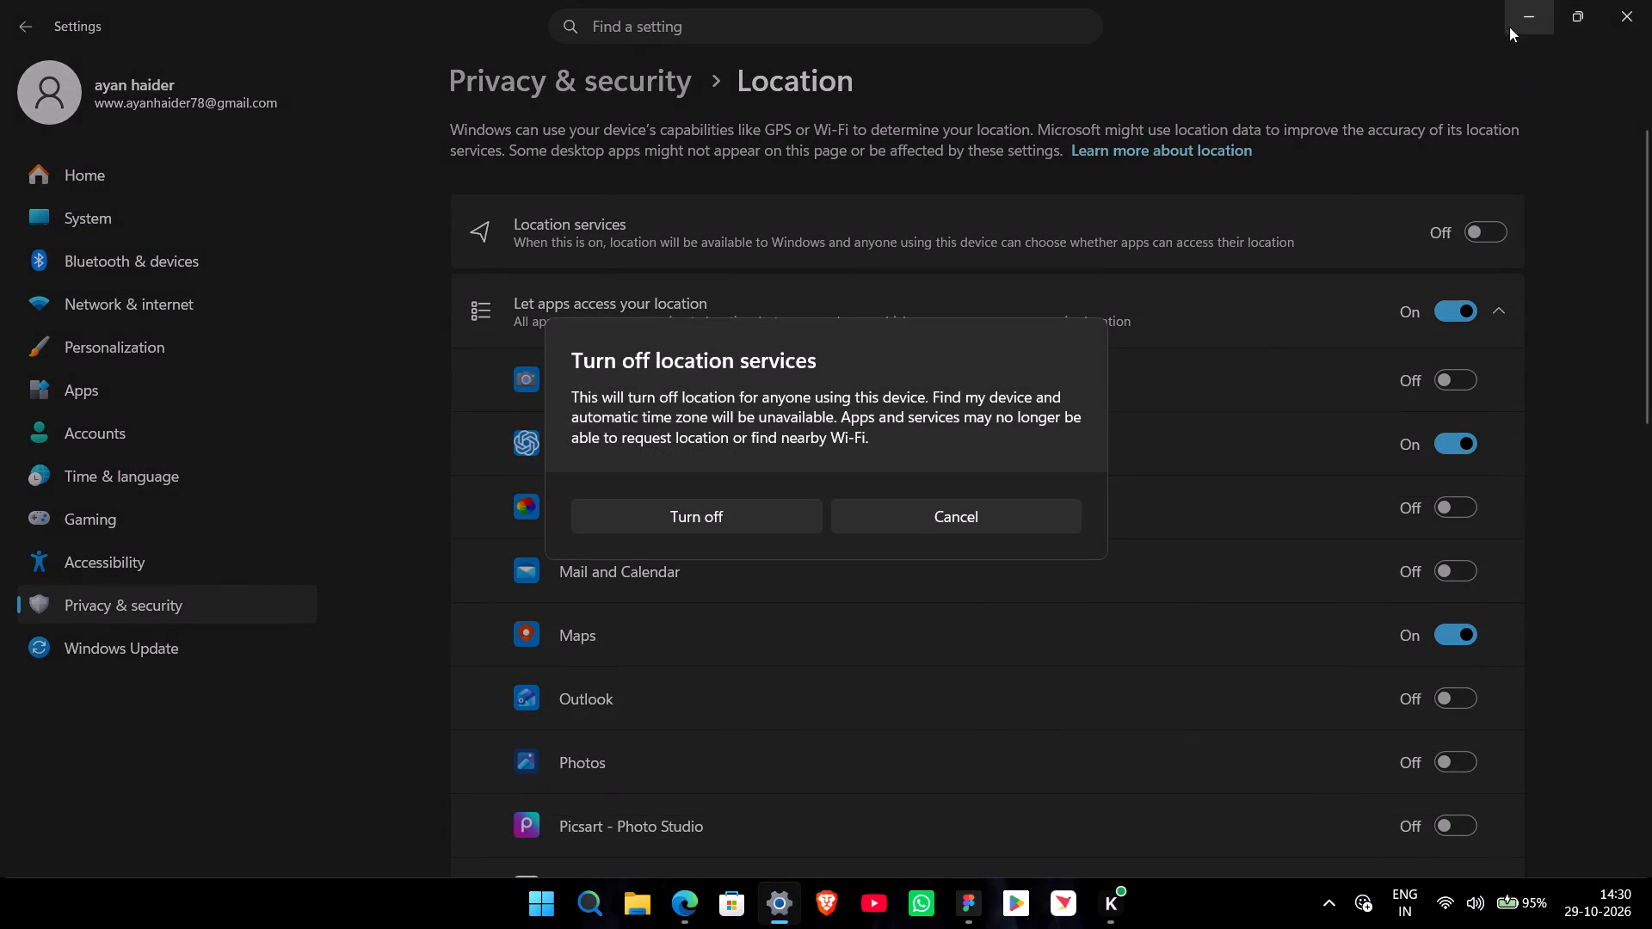
{"action": "left_click", "coordinate": [752, 516]}
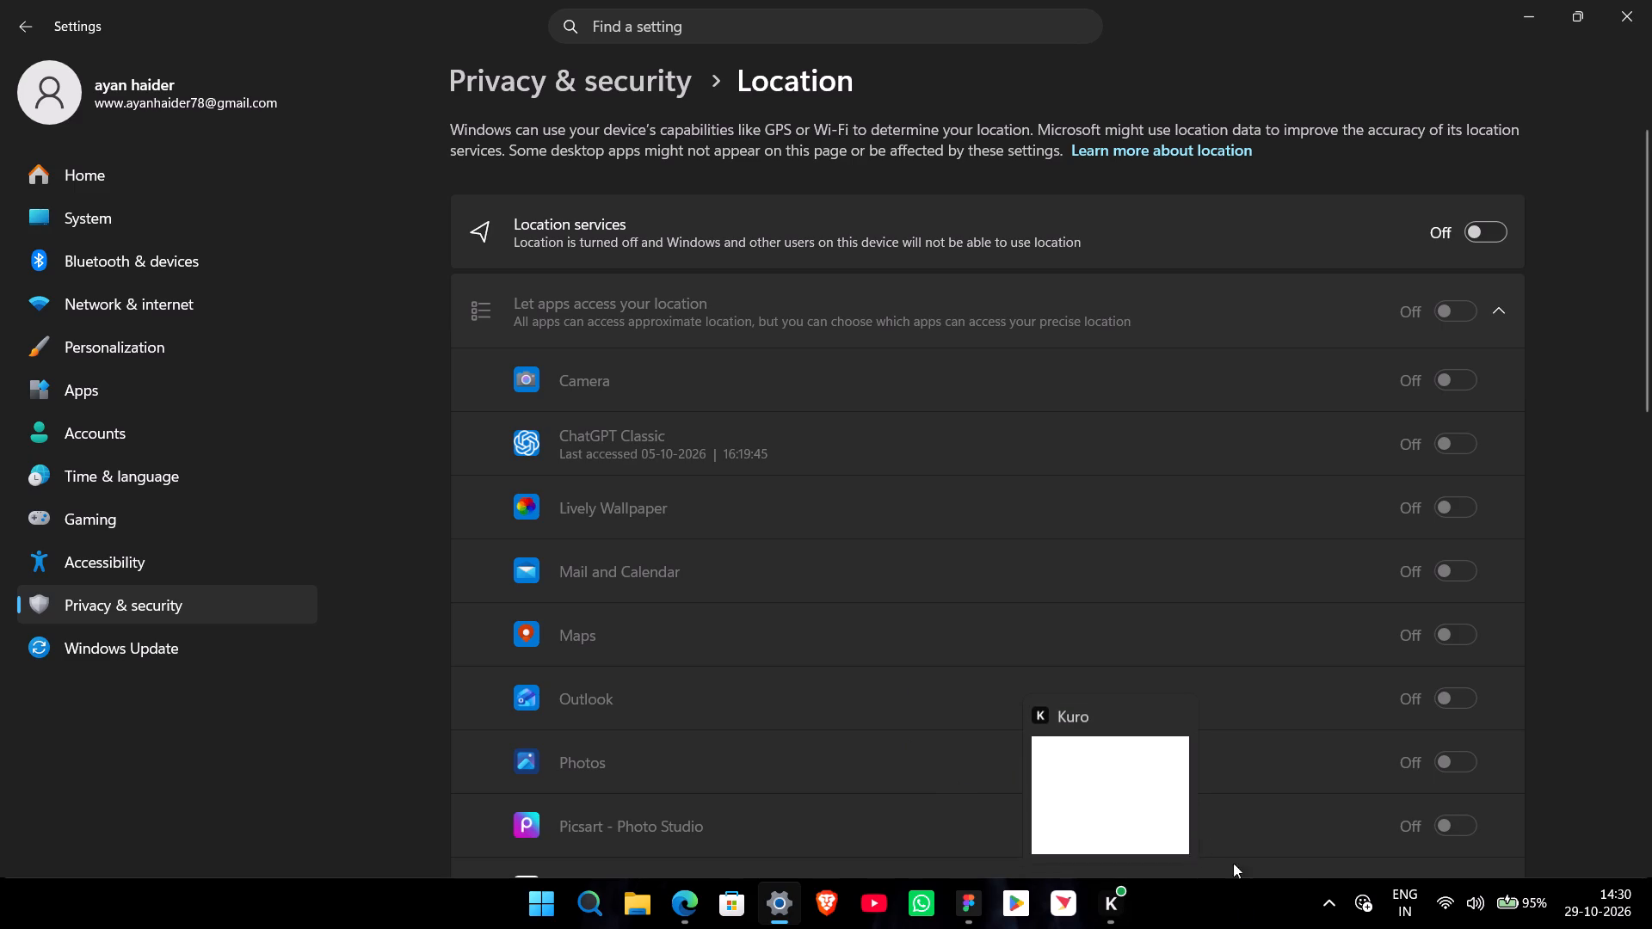
{"action": "left_click", "coordinate": [1639, 10]}
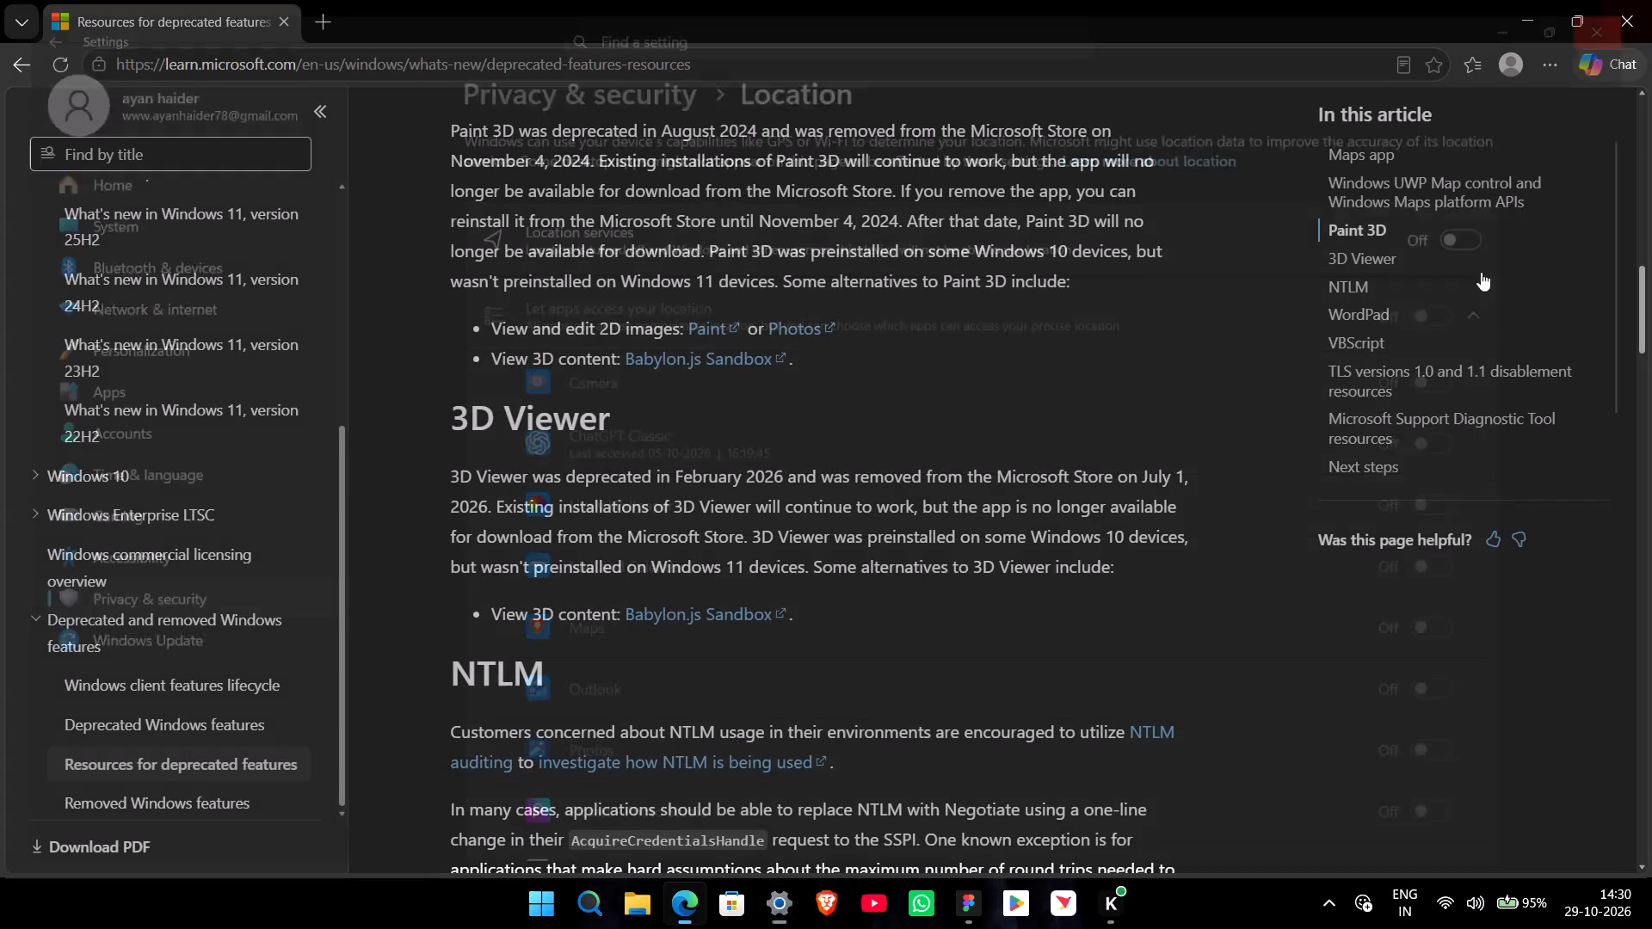
Switch back to Figma and examine the original map screenshot beside the Weather Layers screenshot.
{"action": "left_click", "coordinate": [971, 910]}
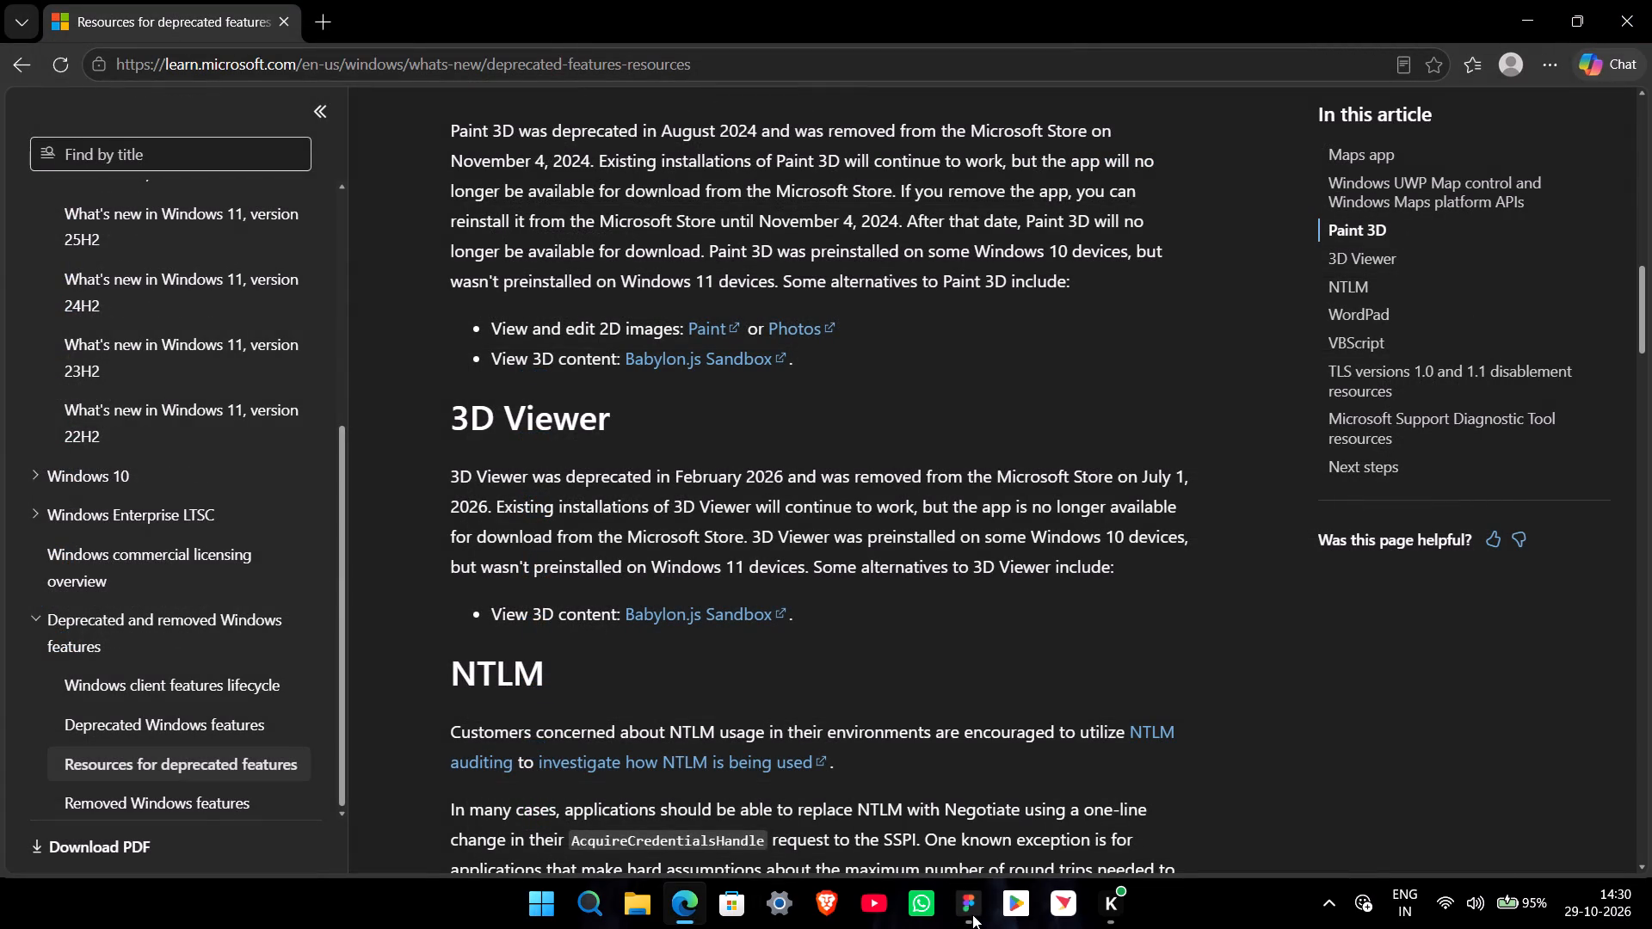
{"action": "left_click", "coordinate": [972, 914]}
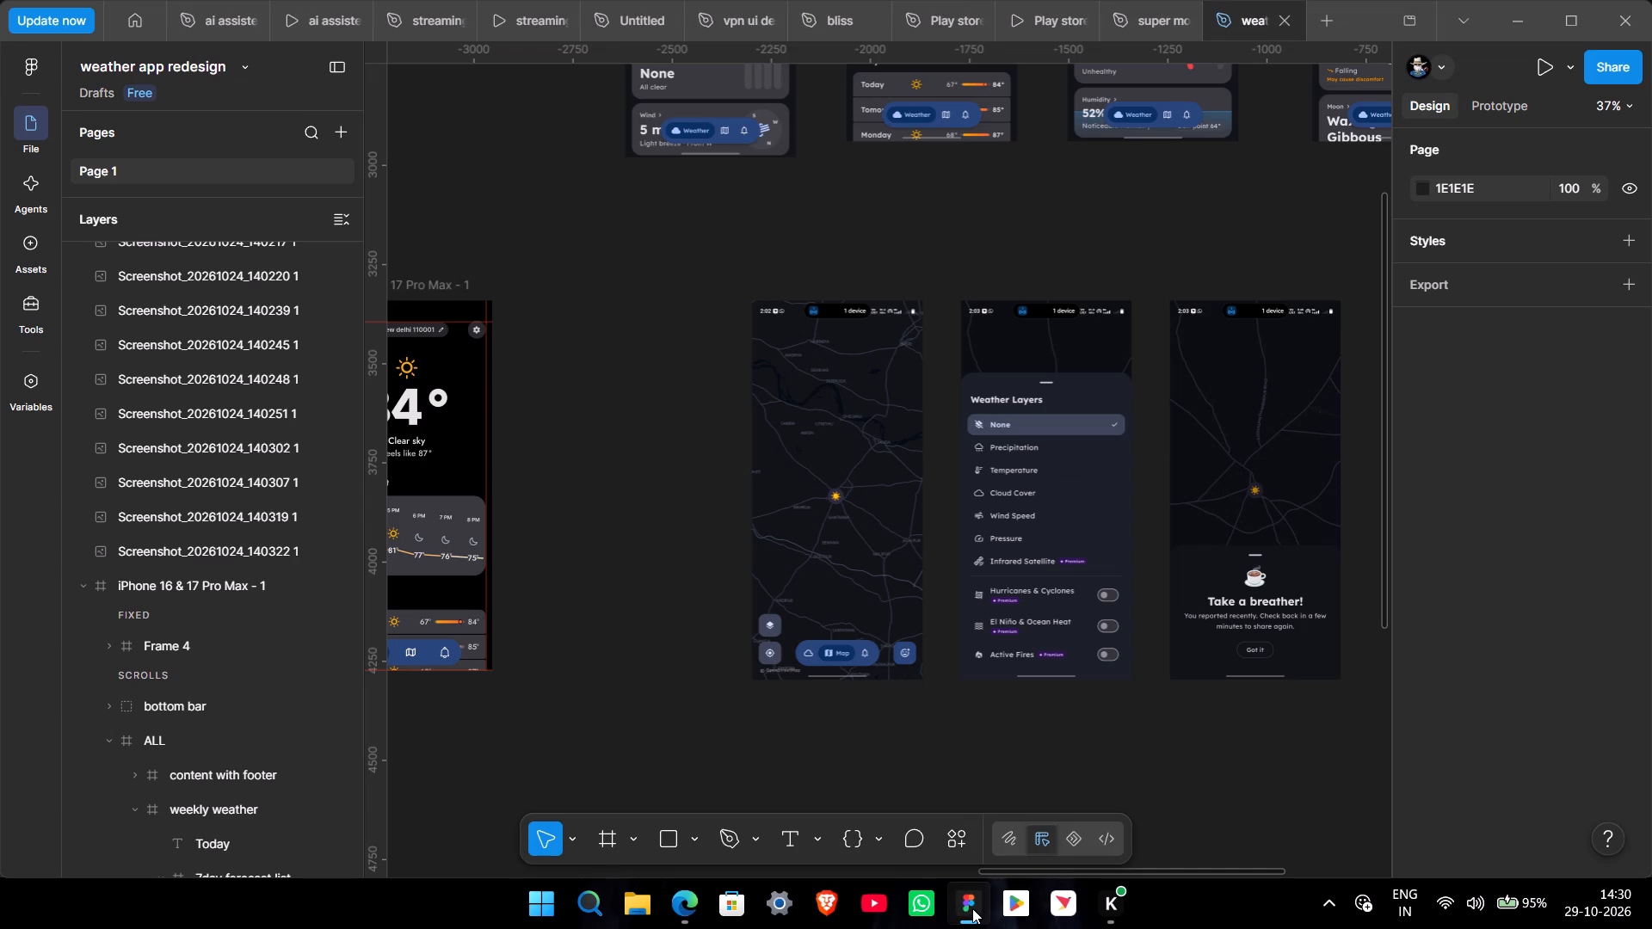
{"action": "scroll", "coordinate": [866, 585], "scroll_direction": "up", "scroll_amount": 7, "text": "shift"}
{"action": "scroll", "coordinate": [866, 585], "scroll_direction": "down", "scroll_amount": 5, "text": "shift"}
{"action": "scroll", "coordinate": [905, 579], "scroll_direction": "up", "scroll_amount": 1, "text": "shift"}
{"action": "scroll", "coordinate": [905, 579], "scroll_direction": "up", "scroll_amount": 5, "text": "ctrl"}
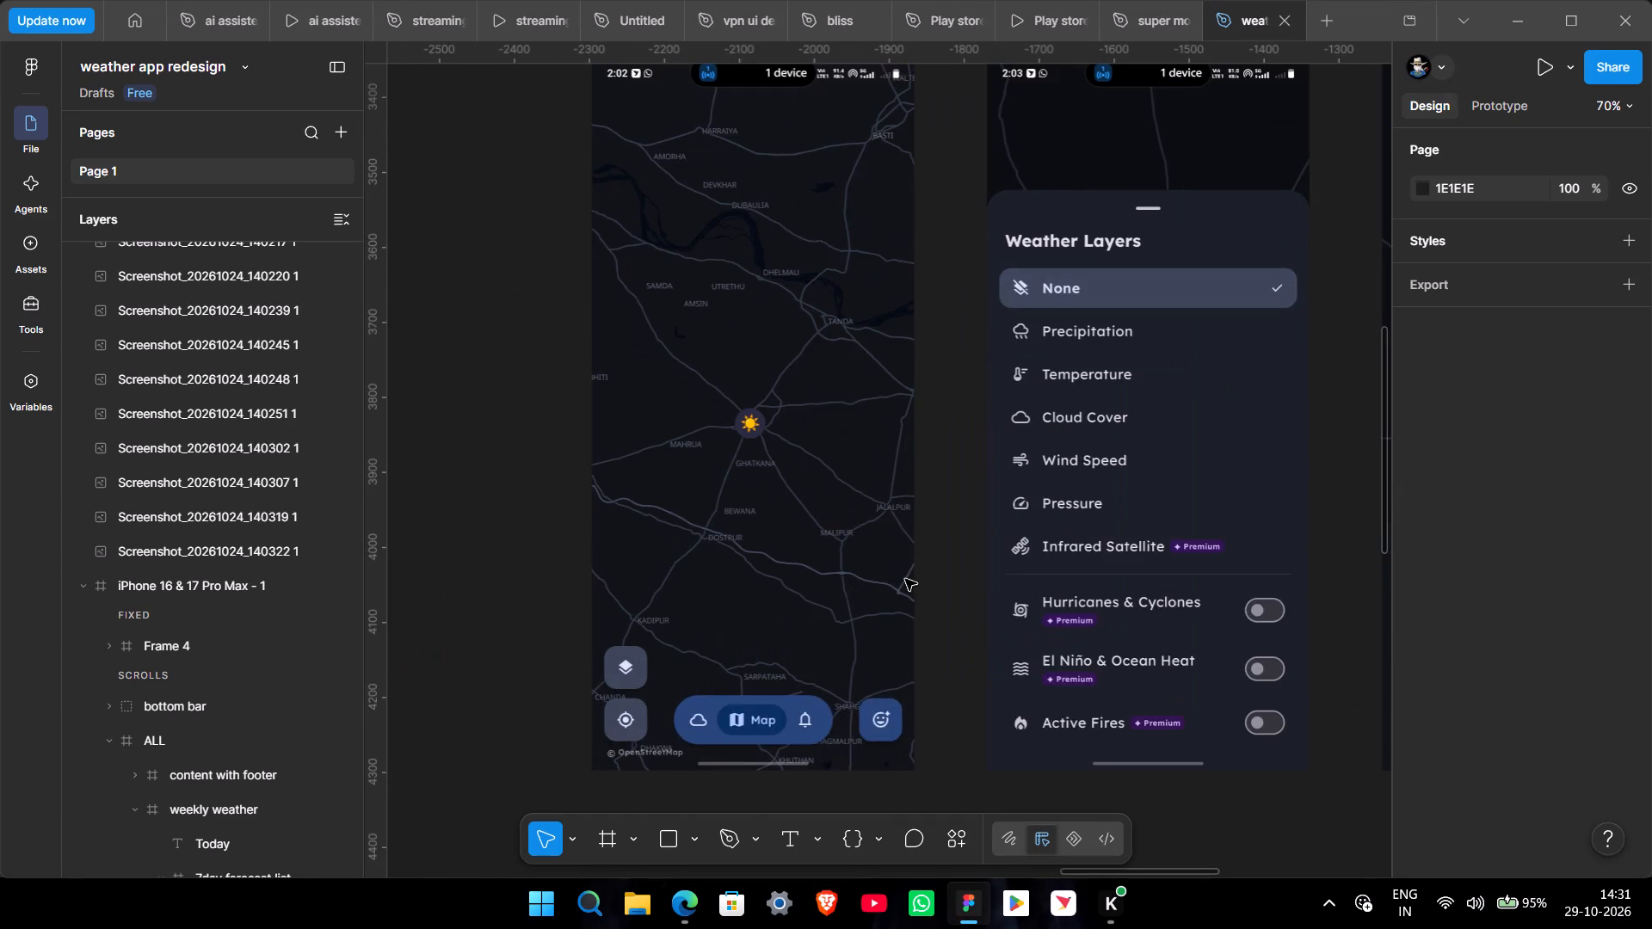
{"action": "middle_click_drag", "start_coordinate": [905, 579], "coordinate": [889, 656]}
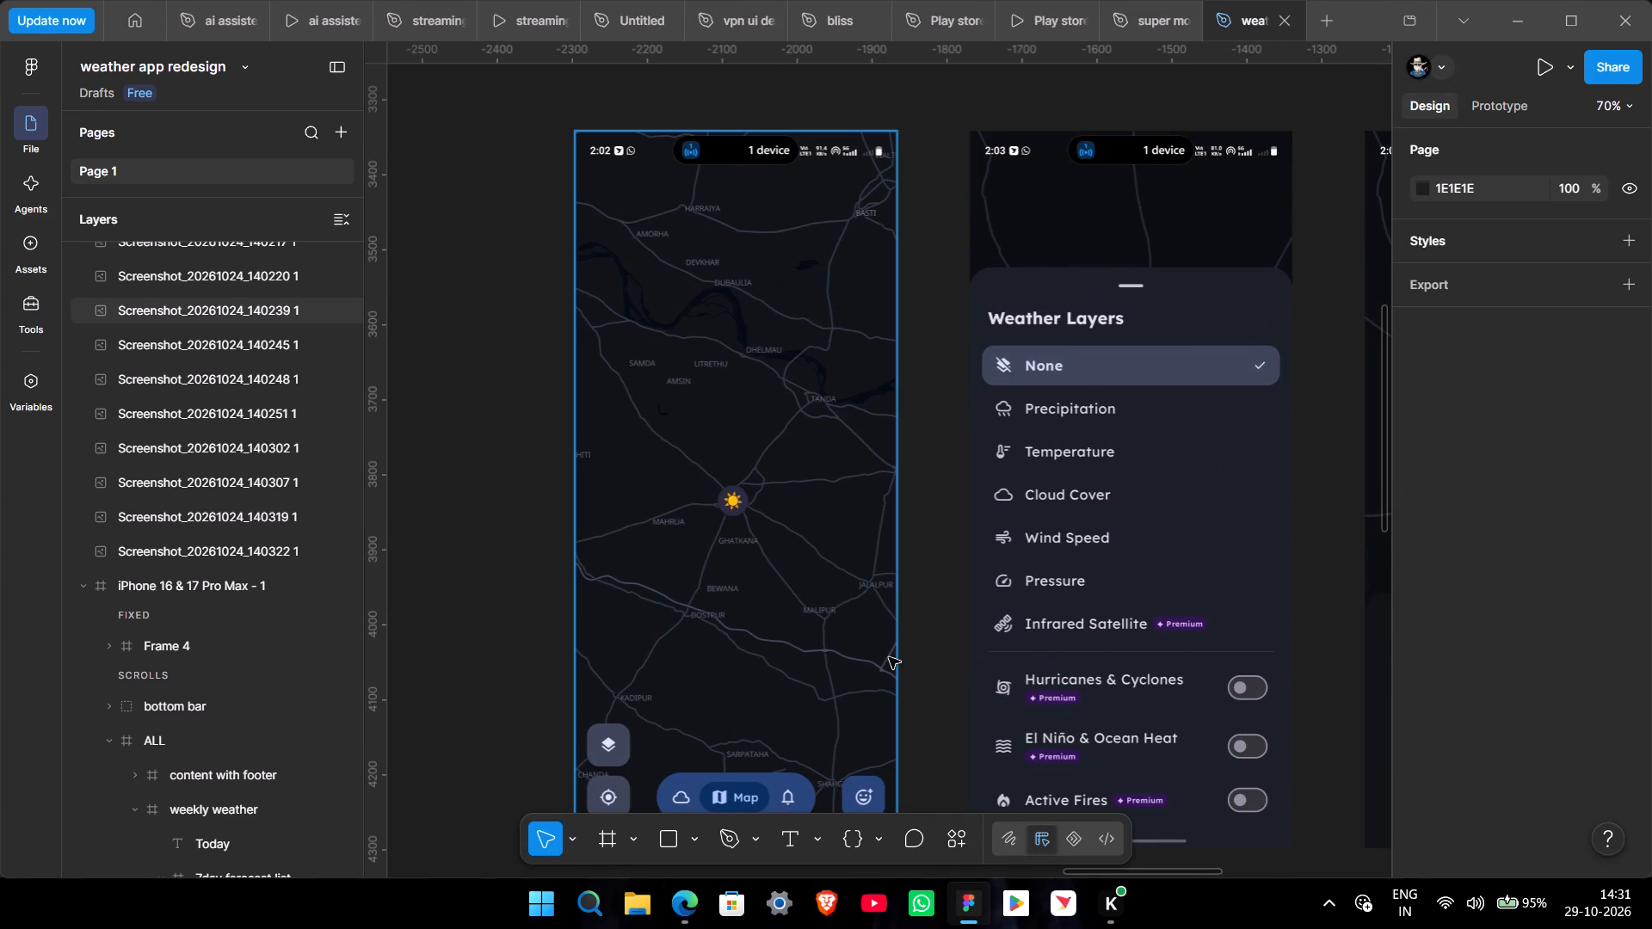
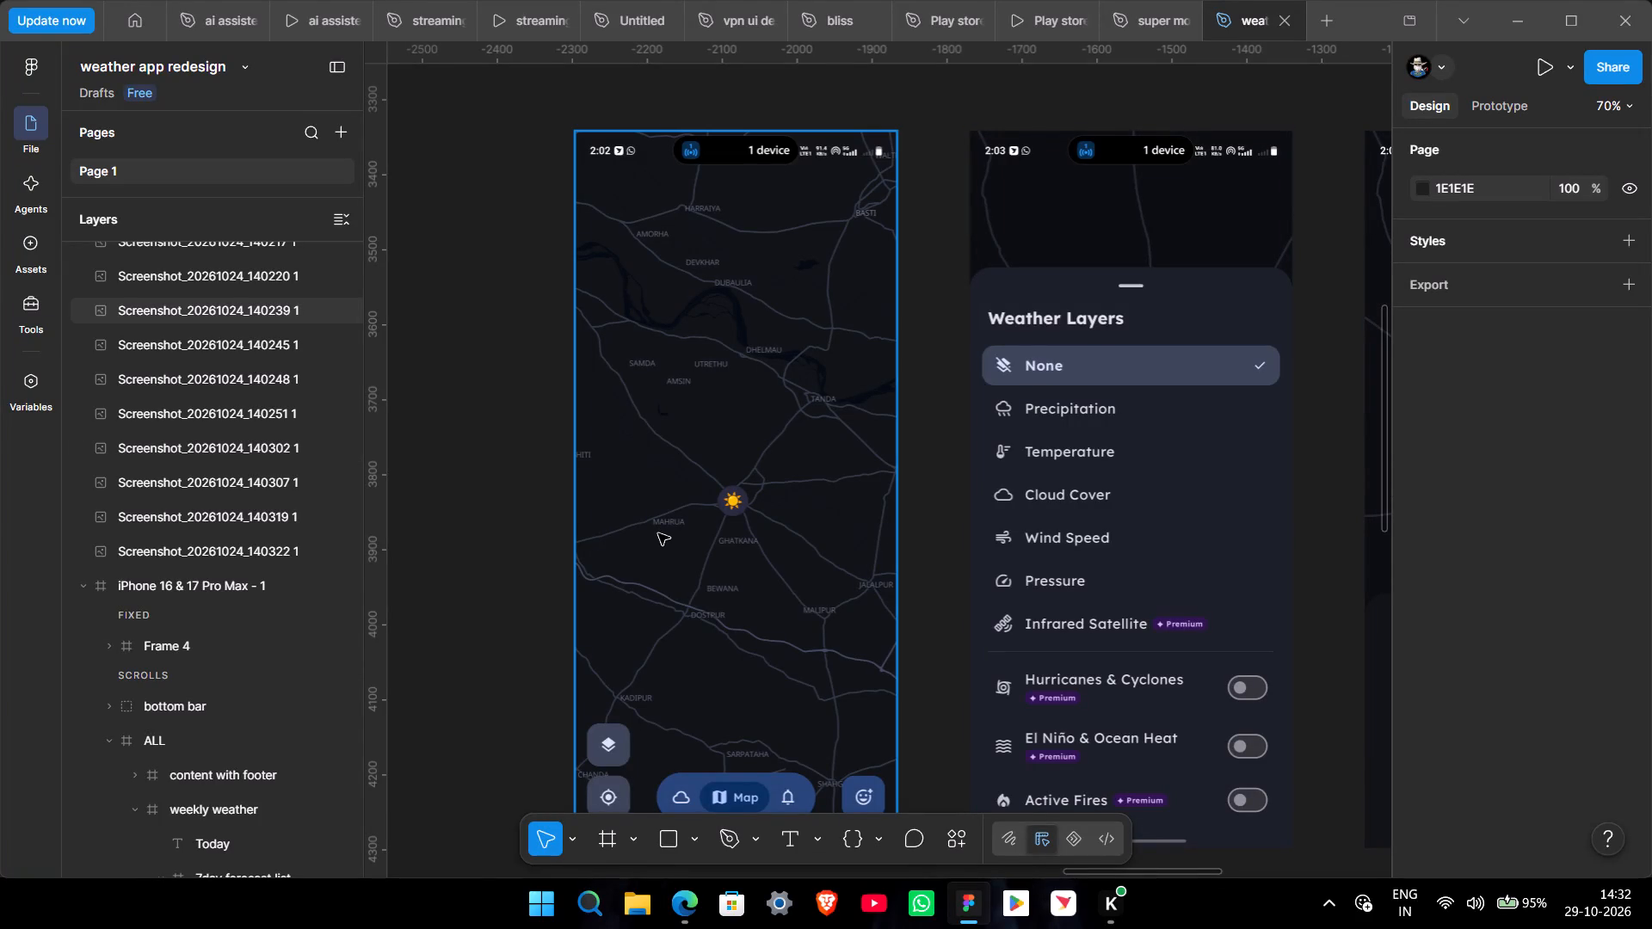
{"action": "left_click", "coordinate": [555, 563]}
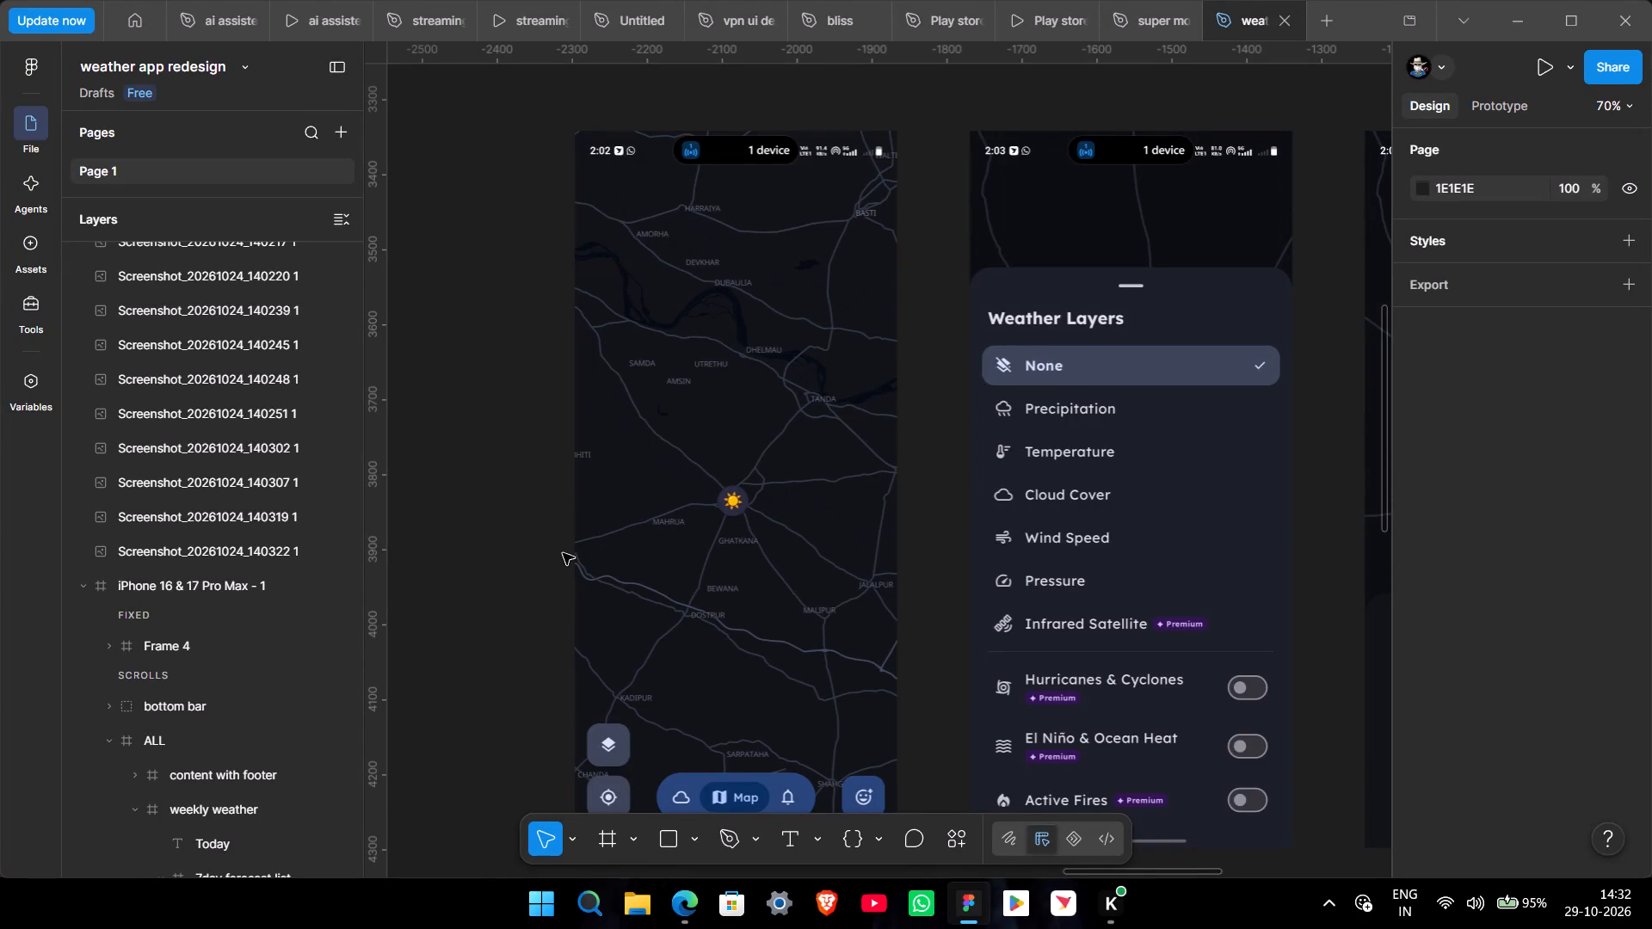
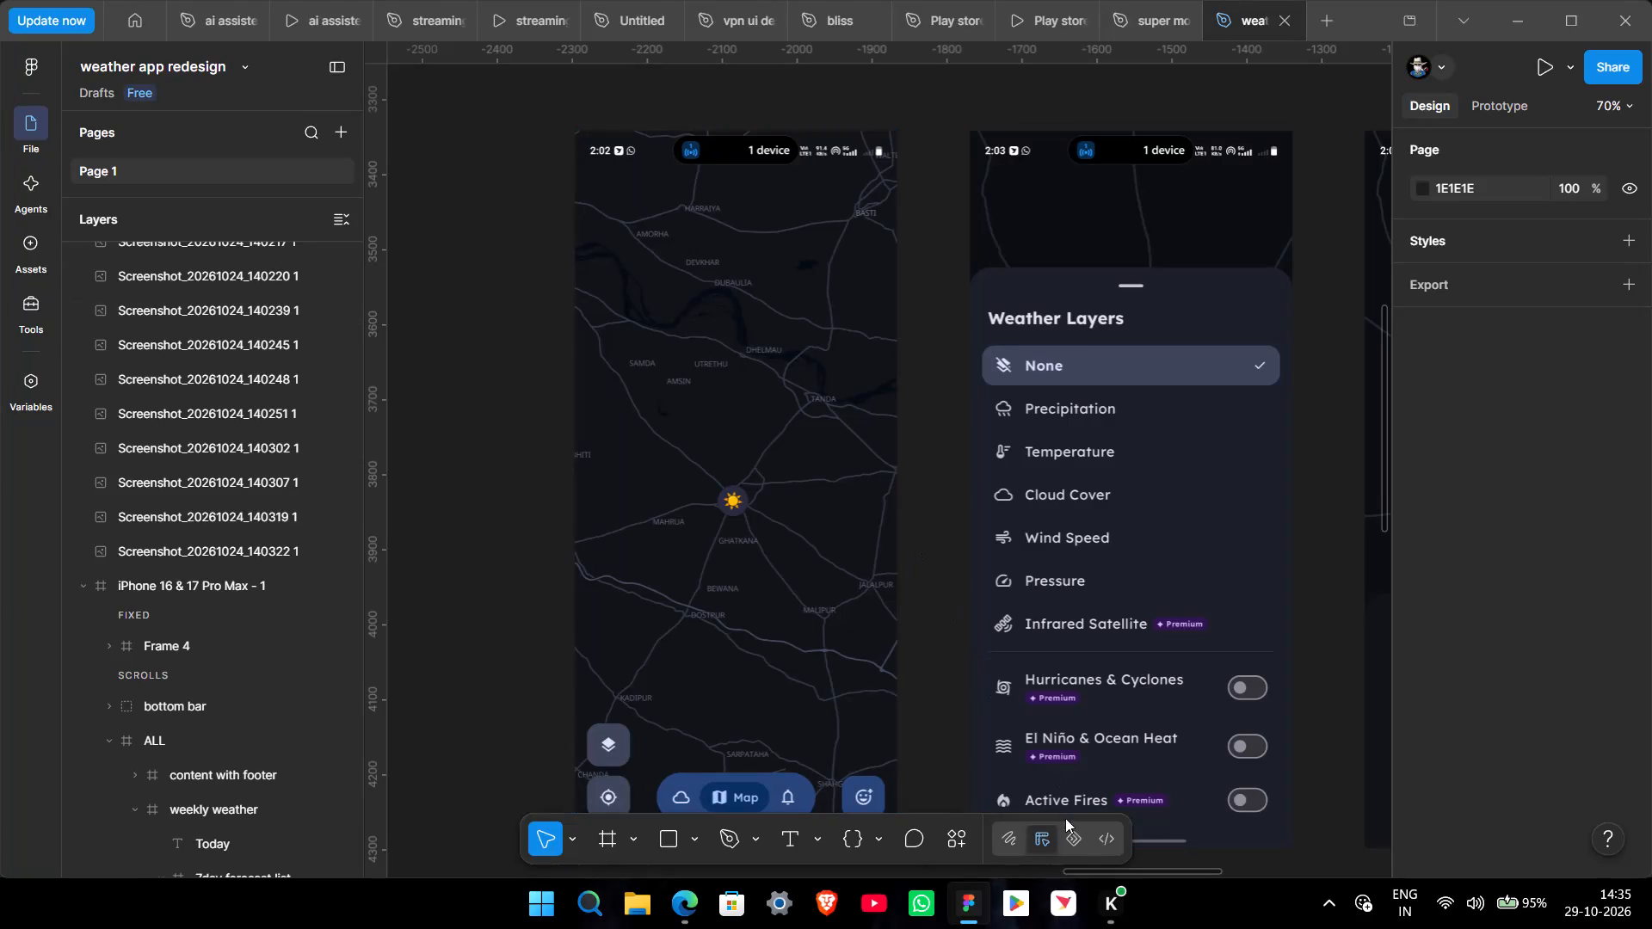
Switch to vivo Office Kit and transfer the phone's Screenshot_20261029_143159~2.jpg map image onto the Figma canvas.
{"action": "left_click", "coordinate": [1072, 897]}
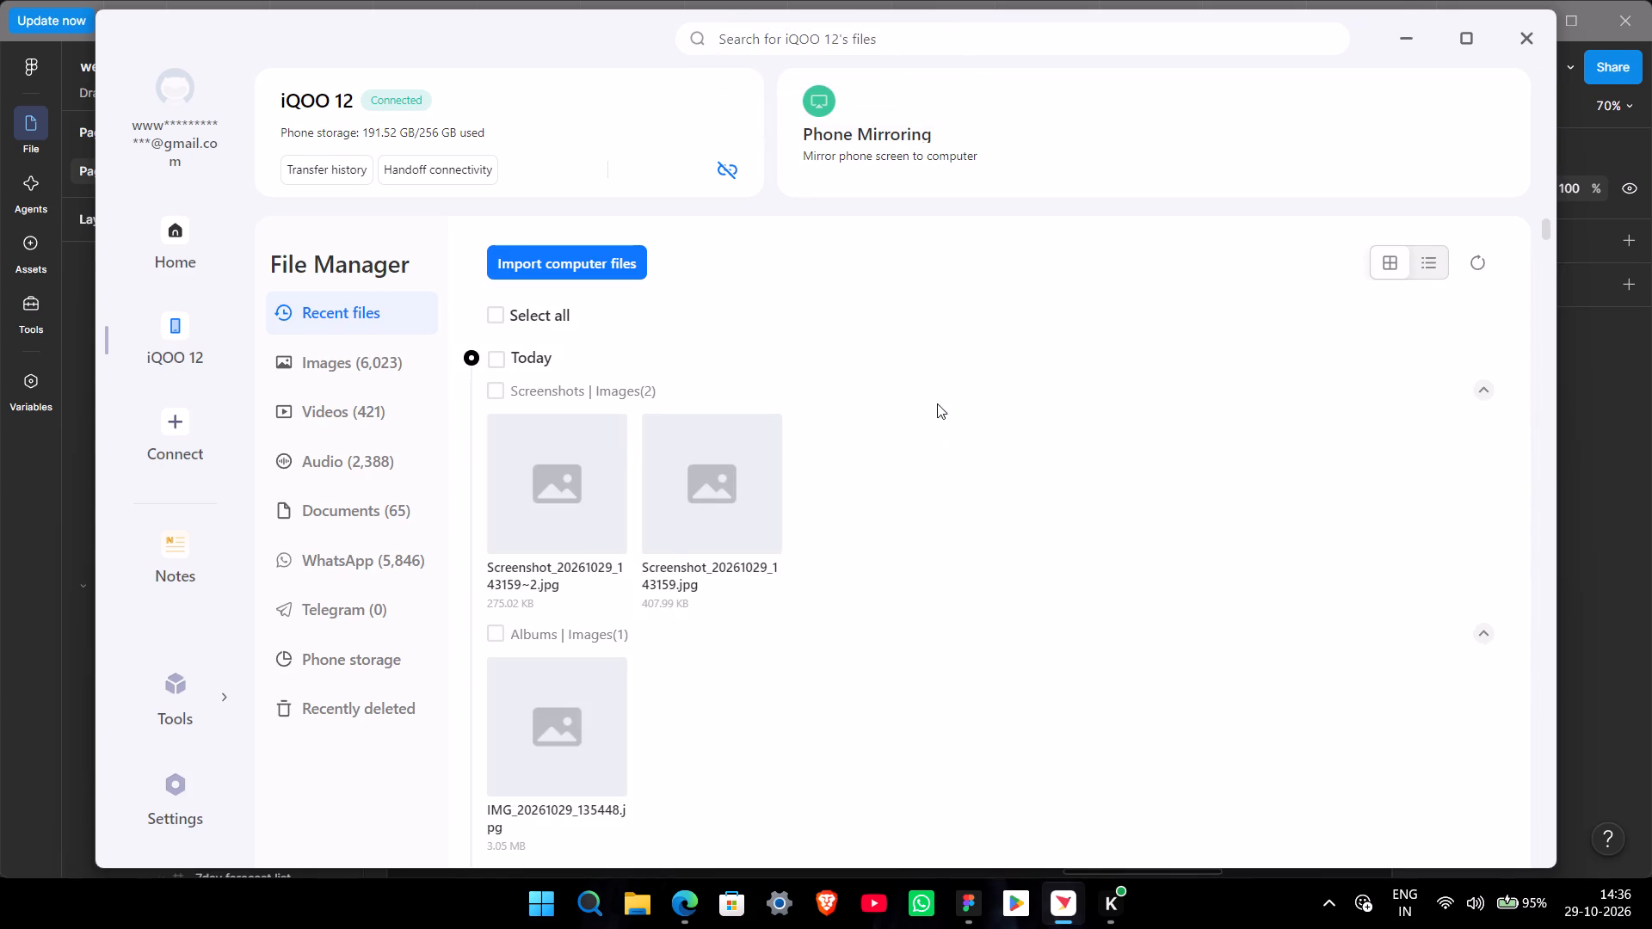
{"action": "left_click", "coordinate": [1409, 41]}
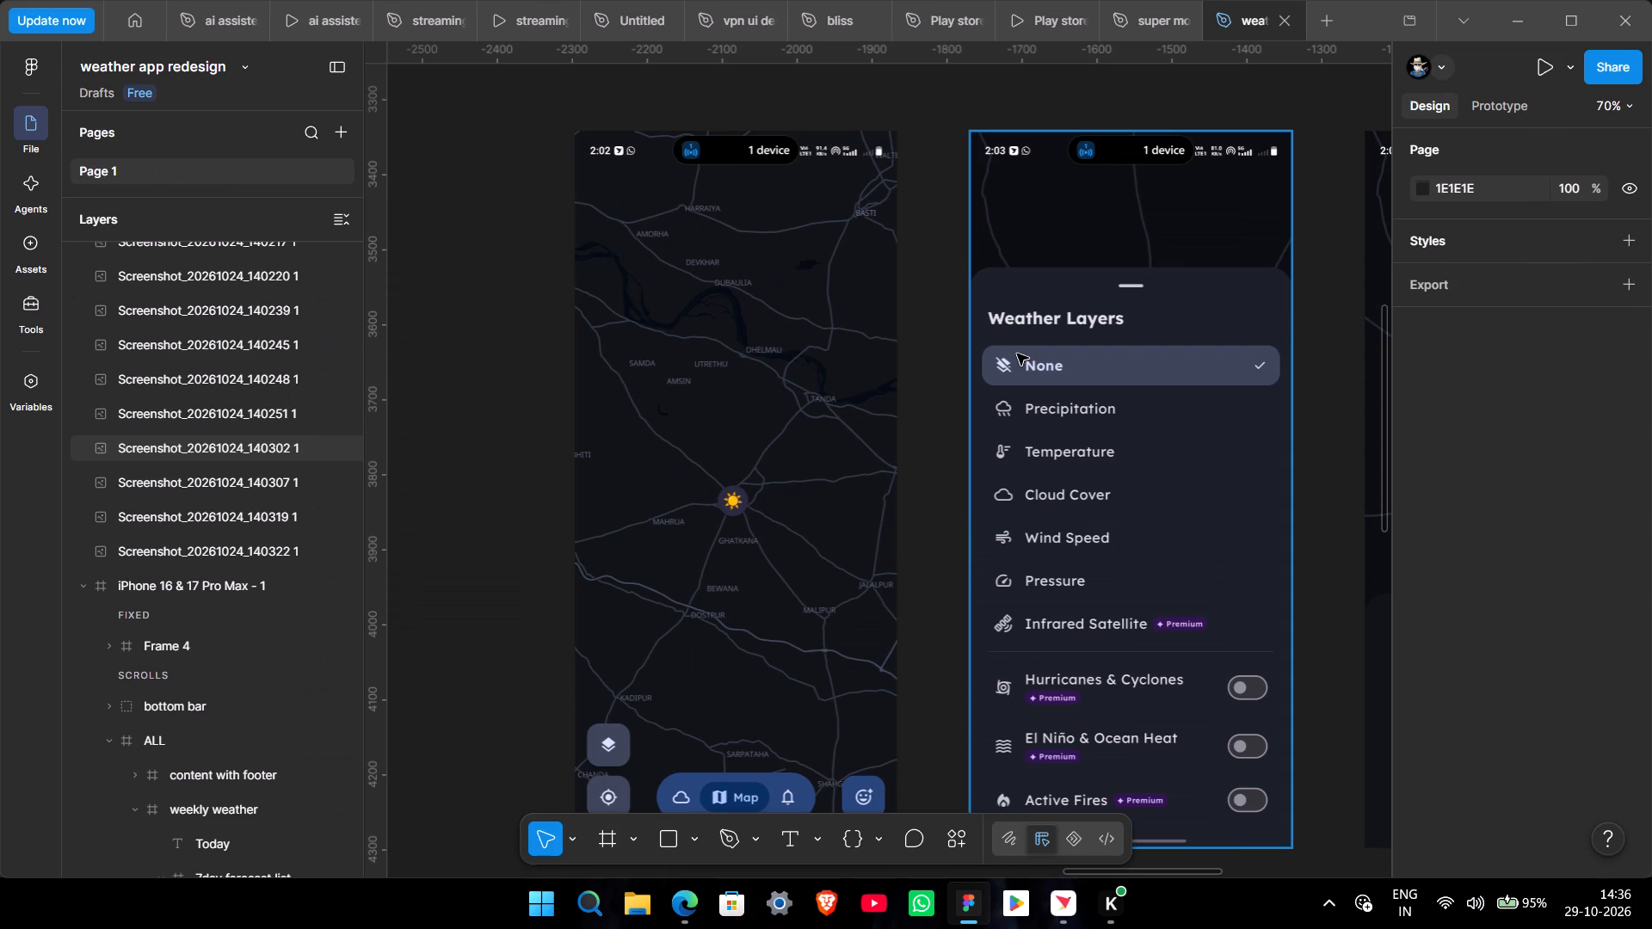
{"action": "left_click", "coordinate": [1063, 897]}
{"action": "left_click_drag", "start_coordinate": [582, 485], "coordinate": [975, 922]}
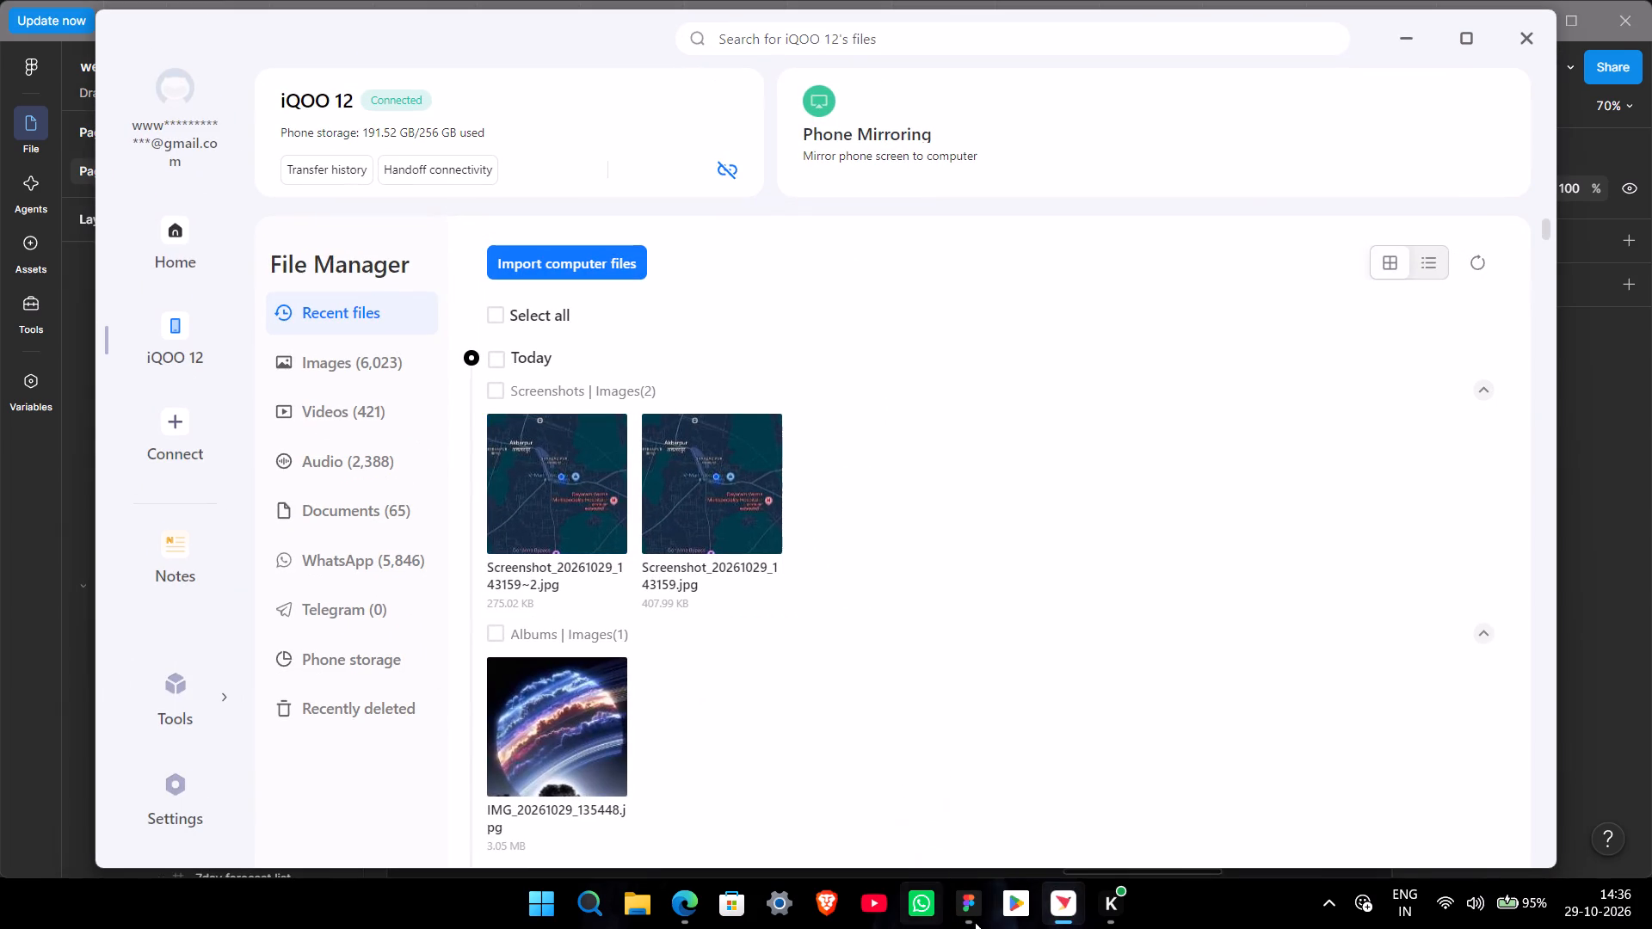
{"action": "left_click_drag", "start_coordinate": [975, 922], "coordinate": [1016, 670]}
{"action": "scroll", "coordinate": [650, 518], "scroll_direction": "down", "scroll_amount": 13, "text": "ctrl"}
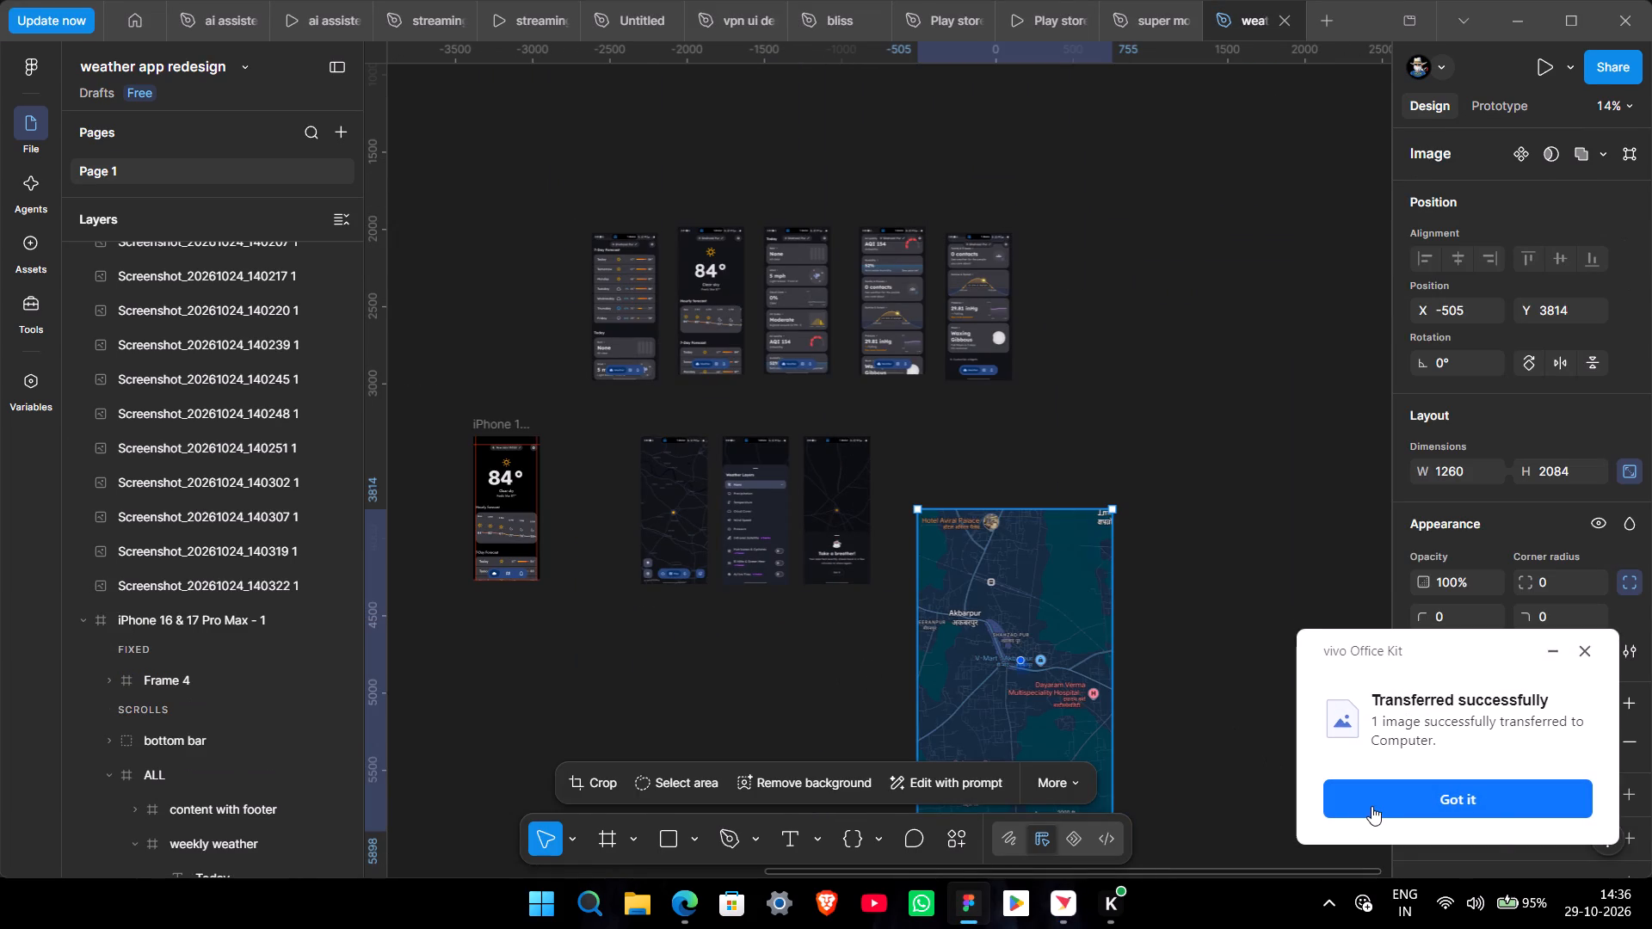
{"action": "left_click", "coordinate": [1372, 804]}
Scale the imported map image down proportionally to 488 × 806.
{"action": "scroll", "coordinate": [939, 669], "scroll_direction": "down", "scroll_amount": 1, "text": "ctrl"}
{"action": "scroll", "coordinate": [864, 672], "scroll_direction": "down", "scroll_amount": 1}
{"action": "middle_click_drag", "start_coordinate": [856, 673], "coordinate": [957, 479]}
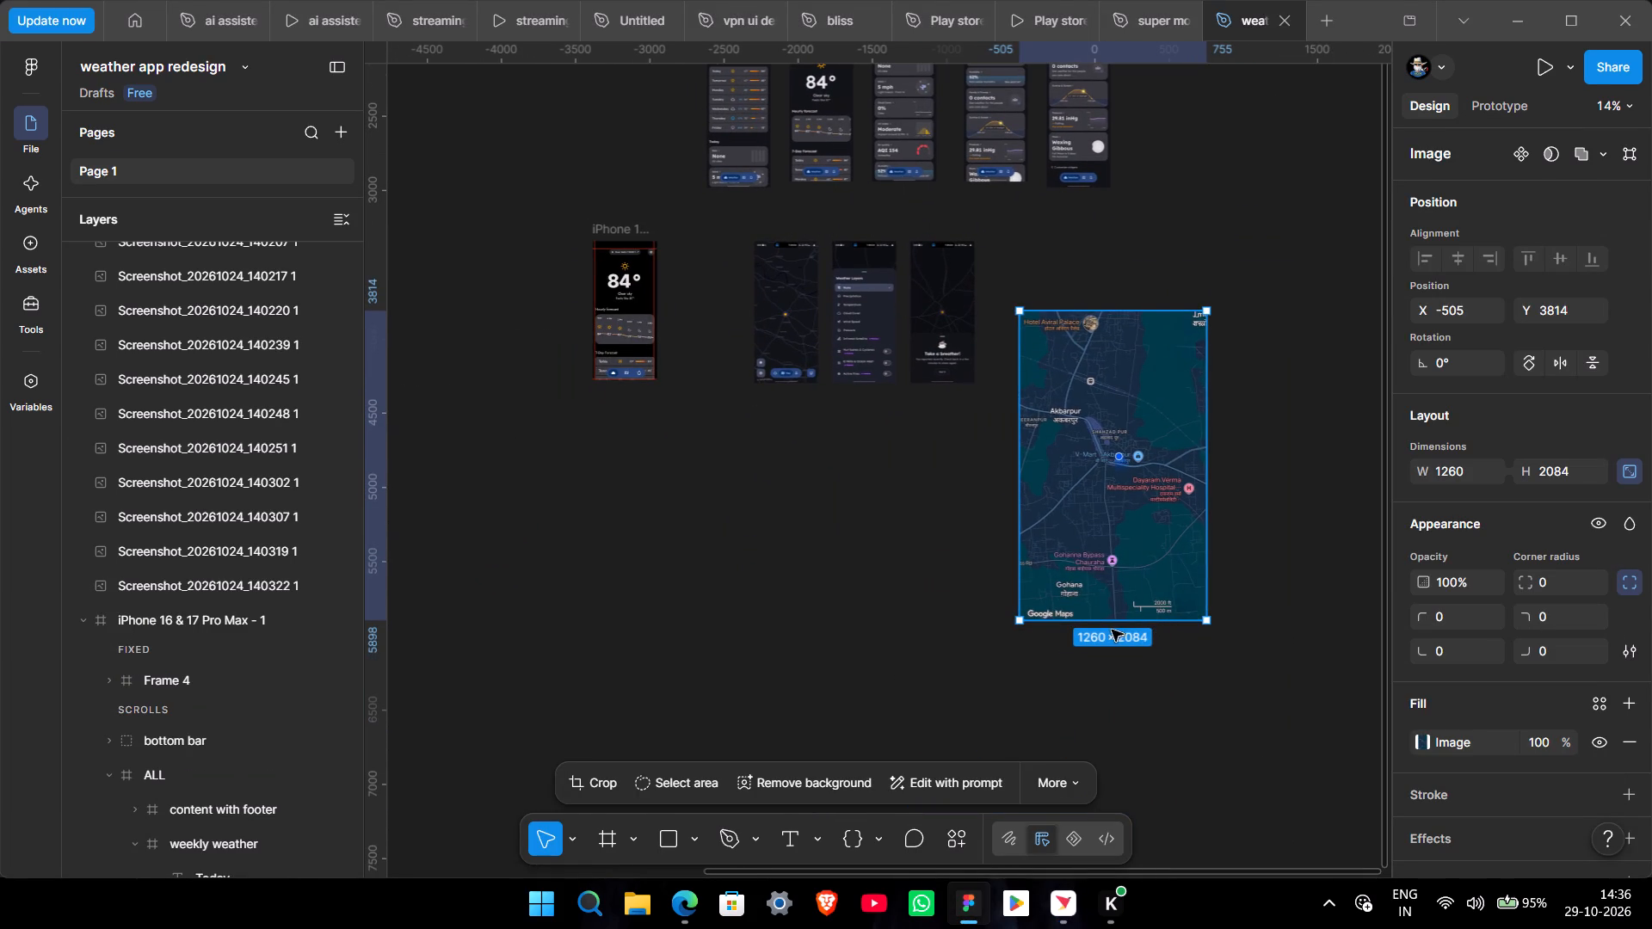
{"action": "left_click_drag", "start_coordinate": [1112, 627], "coordinate": [1093, 430], "text": "shift"}
{"action": "left_click", "coordinate": [890, 485]}
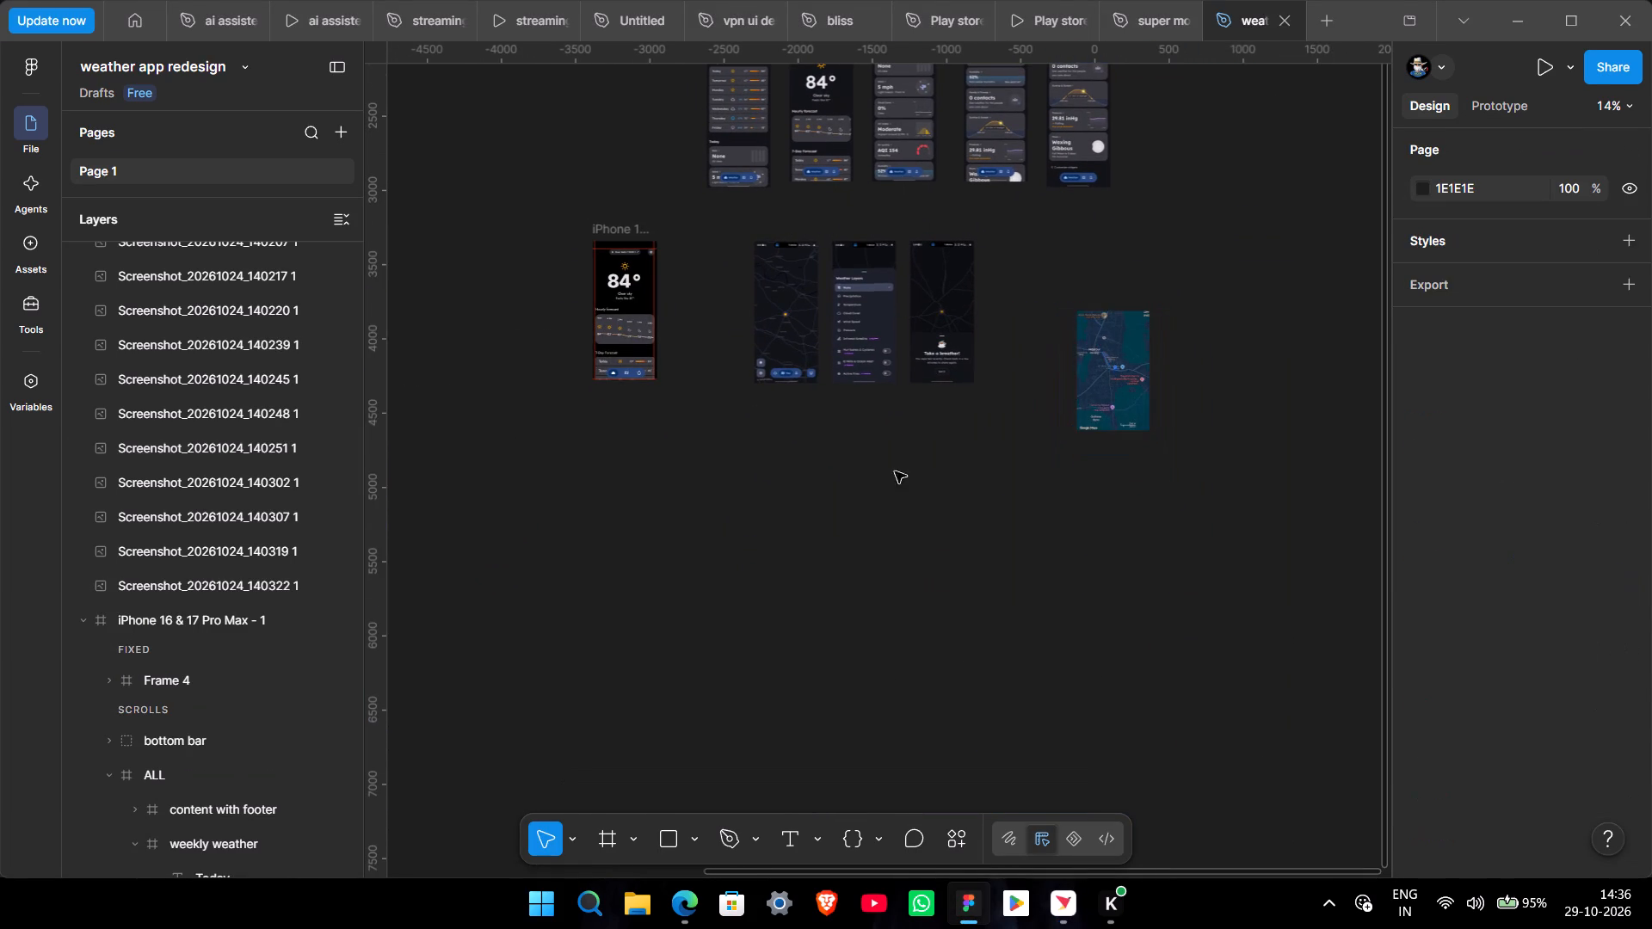
Move the map image below the gap between the iPhone weather frame and the dark map screenshot, at about X -2808, Y 4389.
{"action": "middle_click_drag", "start_coordinate": [898, 457], "coordinate": [1095, 605], "text": "ctrl"}
{"action": "scroll", "coordinate": [1095, 605], "scroll_direction": "up", "scroll_amount": 6, "text": "ctrl"}
{"action": "middle_click_drag", "start_coordinate": [1197, 595], "coordinate": [919, 644]}
{"action": "left_click_drag", "start_coordinate": [1268, 537], "coordinate": [1217, 560]}
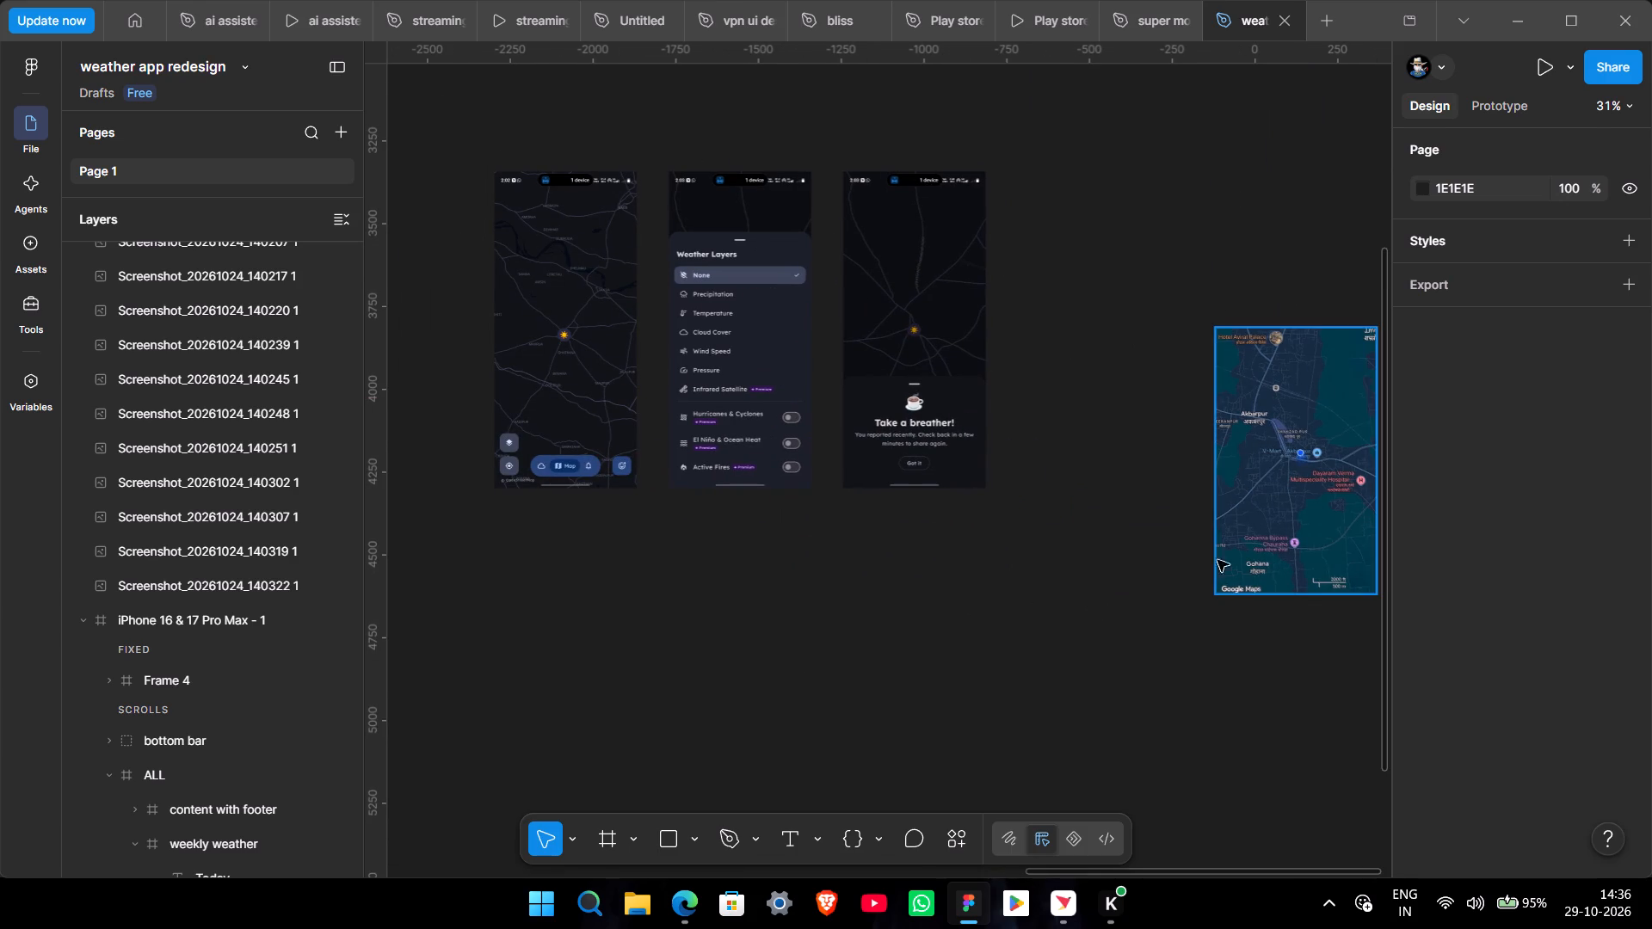
{"action": "left_click_drag", "start_coordinate": [1217, 560], "coordinate": [656, 679]}
{"action": "scroll", "coordinate": [576, 636], "scroll_direction": "up", "scroll_amount": 3, "text": "ctrl"}
{"action": "middle_click_drag", "start_coordinate": [570, 618], "coordinate": [731, 594]}
{"action": "scroll", "coordinate": [677, 451], "scroll_direction": "up", "scroll_amount": 4, "text": "ctrl"}
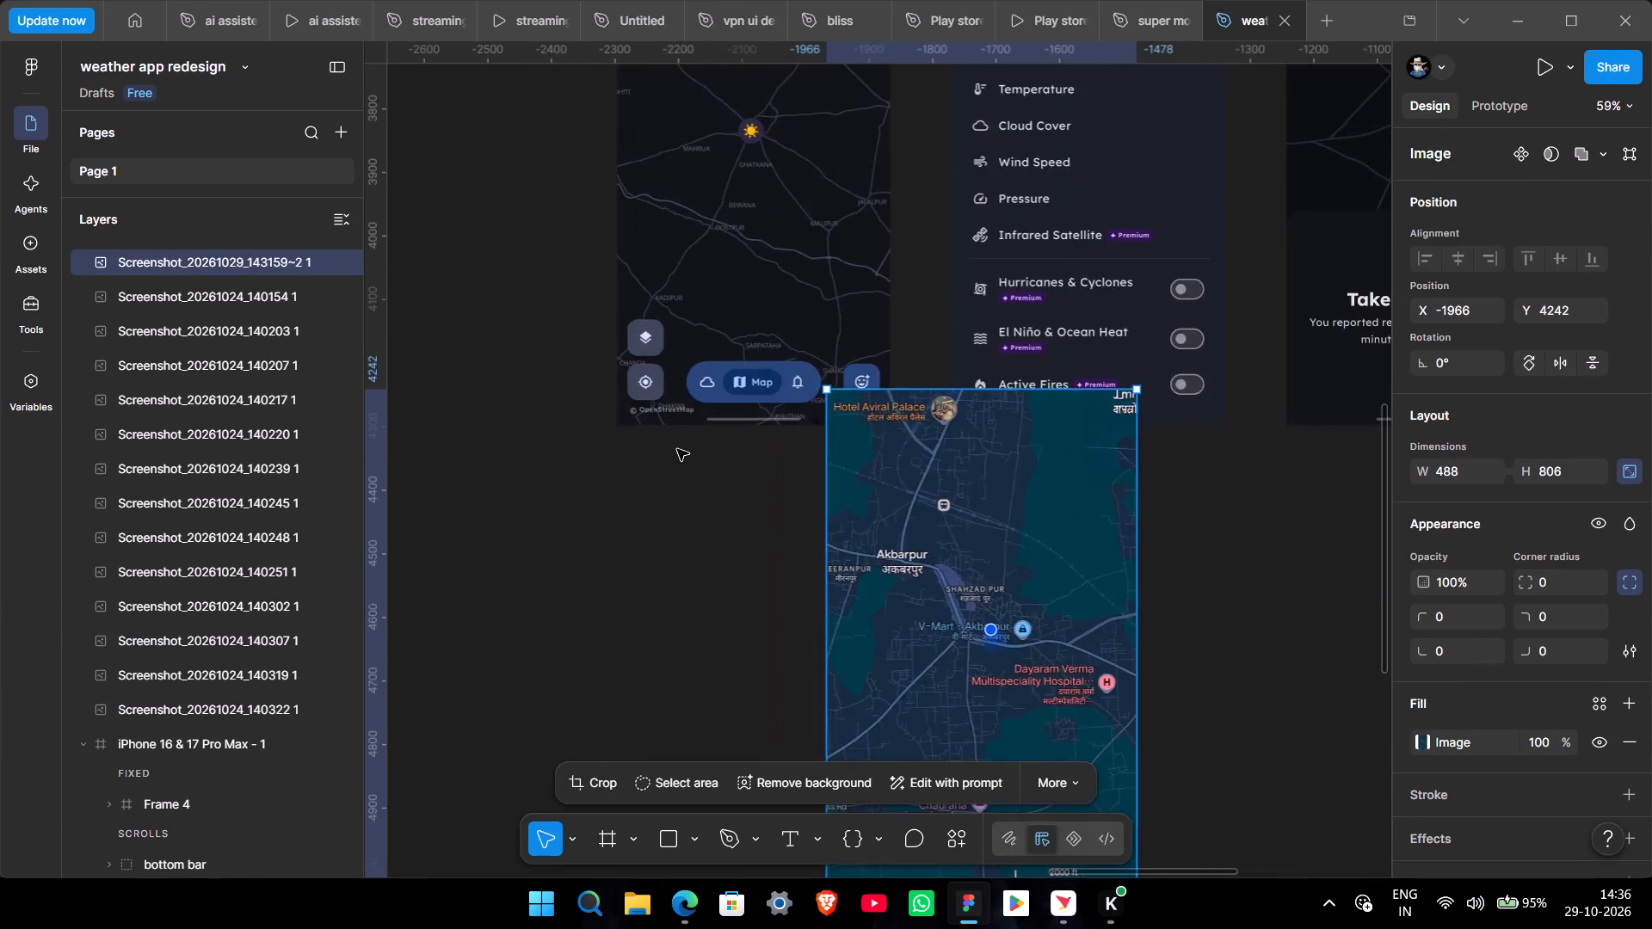
{"action": "scroll", "coordinate": [677, 449], "scroll_direction": "up", "scroll_amount": 7, "text": "ctrl"}
{"action": "scroll", "coordinate": [677, 449], "scroll_direction": "down", "scroll_amount": 16, "text": "ctrl"}
{"action": "middle_click_drag", "start_coordinate": [739, 622], "coordinate": [835, 661]}
{"action": "scroll", "coordinate": [752, 520], "scroll_direction": "up", "scroll_amount": 6, "text": "ctrl"}
{"action": "middle_click_drag", "start_coordinate": [744, 569], "coordinate": [856, 527]}
{"action": "scroll", "coordinate": [895, 548], "scroll_direction": "down", "scroll_amount": 2, "text": "ctrl"}
{"action": "left_click_drag", "start_coordinate": [1073, 575], "coordinate": [748, 631]}
{"action": "scroll", "coordinate": [881, 597], "scroll_direction": "down", "scroll_amount": 3, "text": "ctrl"}
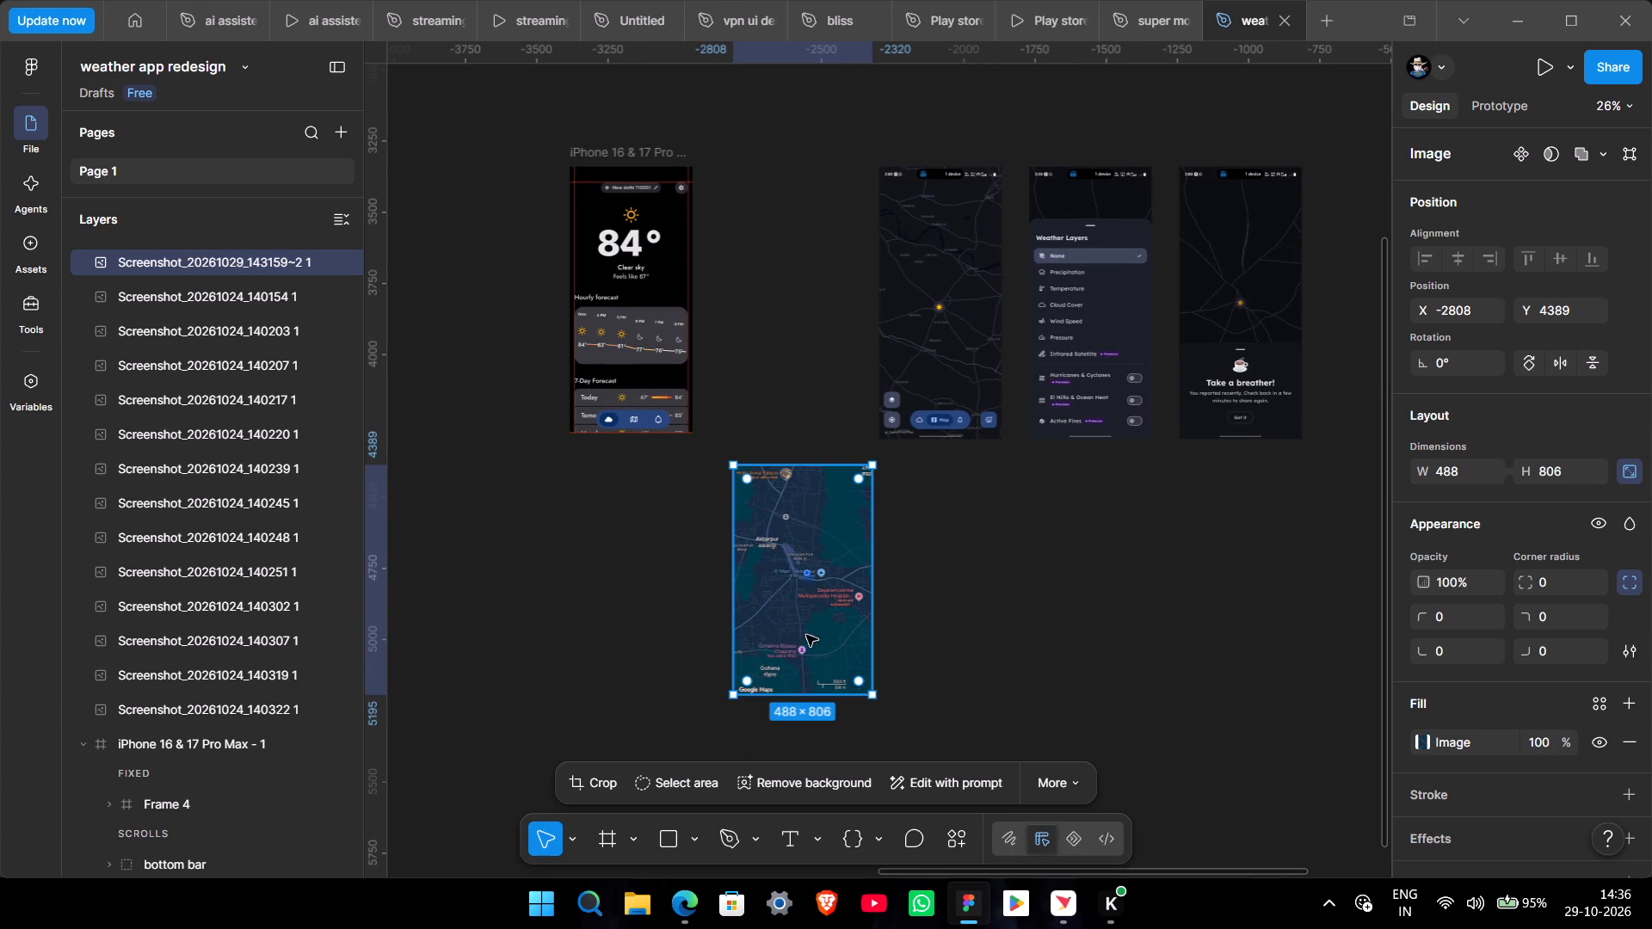
{"action": "scroll", "coordinate": [1010, 596], "scroll_direction": "down", "scroll_amount": 5, "text": "ctrl"}
{"action": "scroll", "coordinate": [976, 543], "scroll_direction": "up", "scroll_amount": 5, "text": "ctrl"}
{"action": "middle_click_drag", "start_coordinate": [961, 559], "coordinate": [945, 589]}
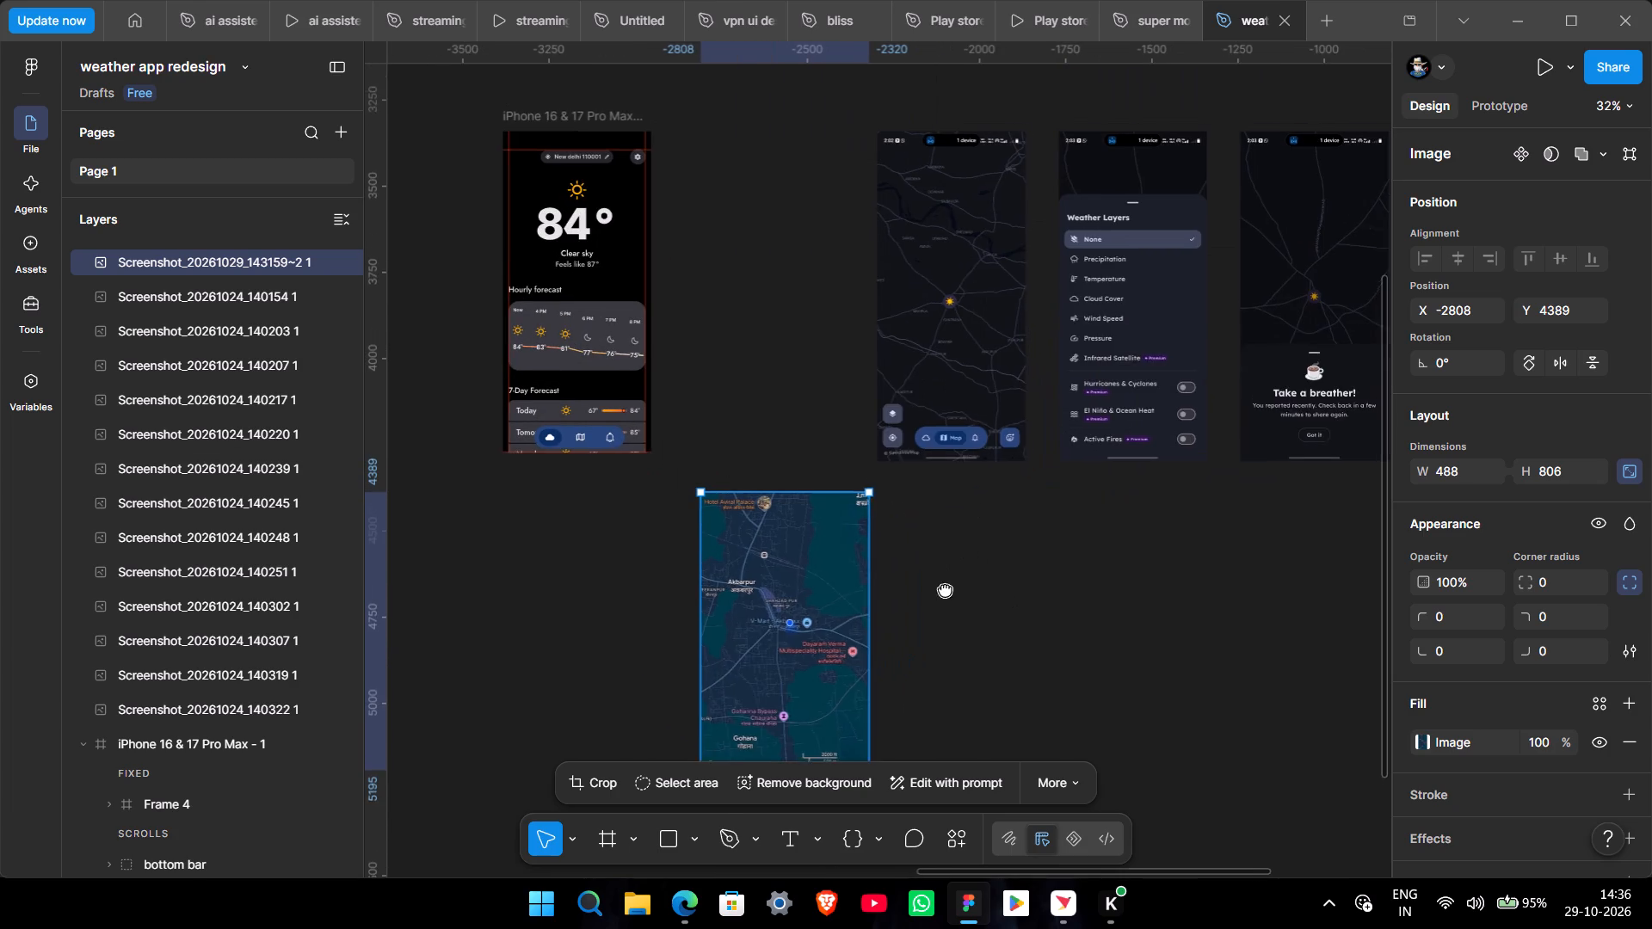
{"action": "middle_click_drag", "start_coordinate": [945, 589], "coordinate": [940, 595]}
Duplicate the iPhone 16 & 17 Pro Max - 1 frame beside the original, top-aligned at X -2779, Y 3342.
{"action": "left_click_drag", "start_coordinate": [537, 145], "coordinate": [747, 157], "text": "alt"}
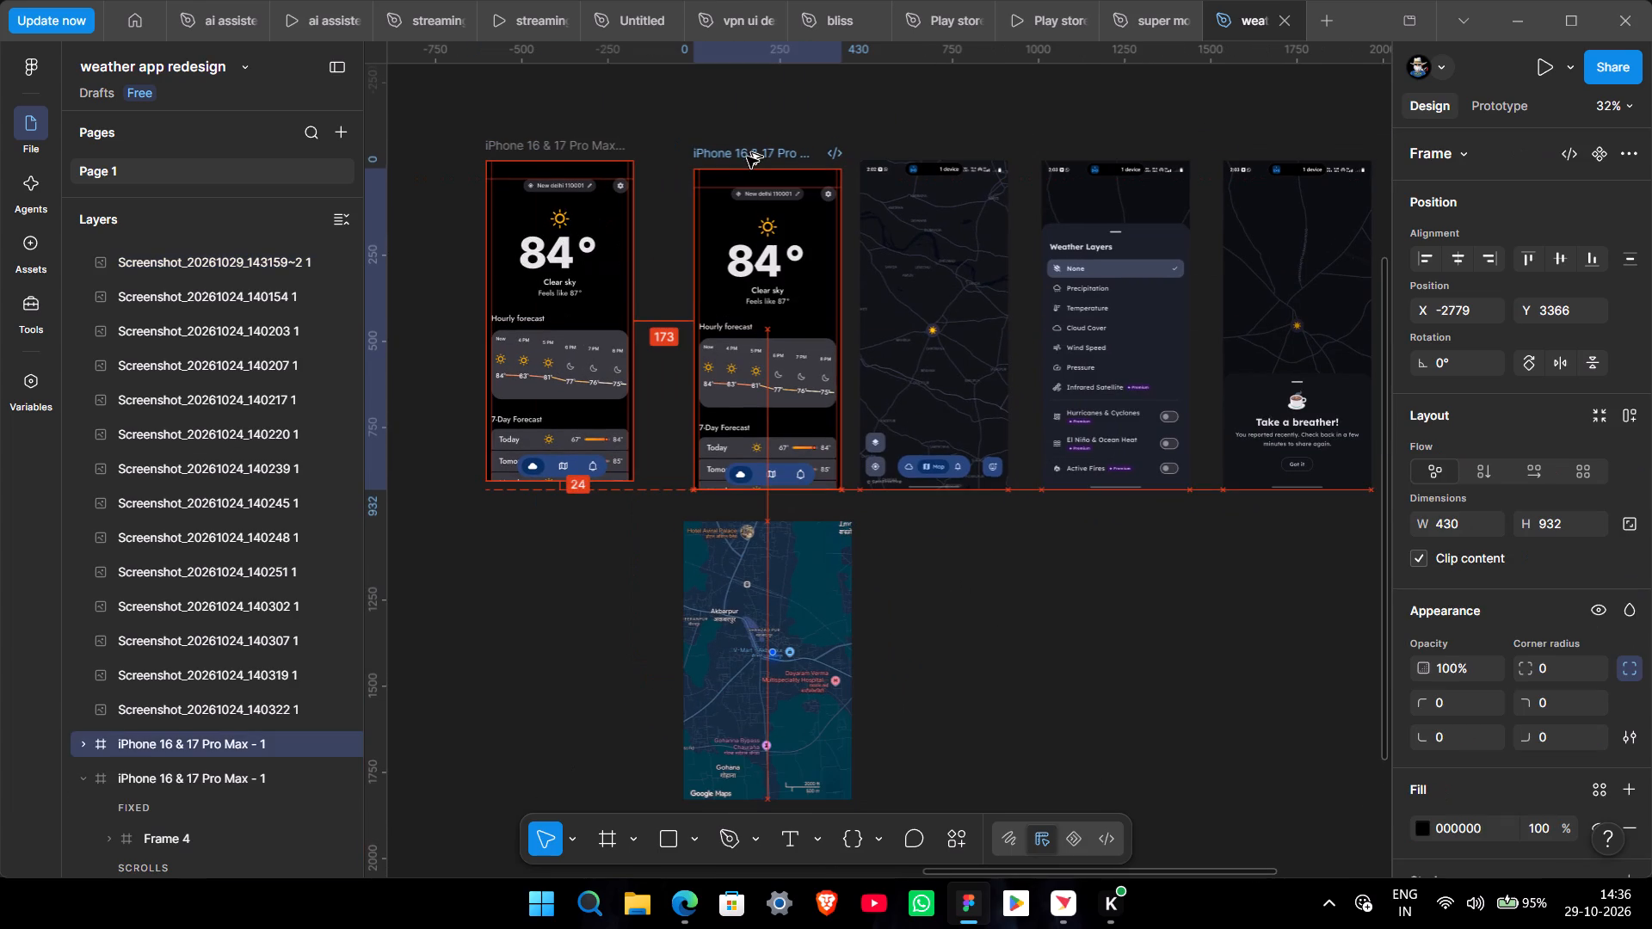
{"action": "left_click_drag", "start_coordinate": [747, 157], "coordinate": [741, 146], "text": "alt"}
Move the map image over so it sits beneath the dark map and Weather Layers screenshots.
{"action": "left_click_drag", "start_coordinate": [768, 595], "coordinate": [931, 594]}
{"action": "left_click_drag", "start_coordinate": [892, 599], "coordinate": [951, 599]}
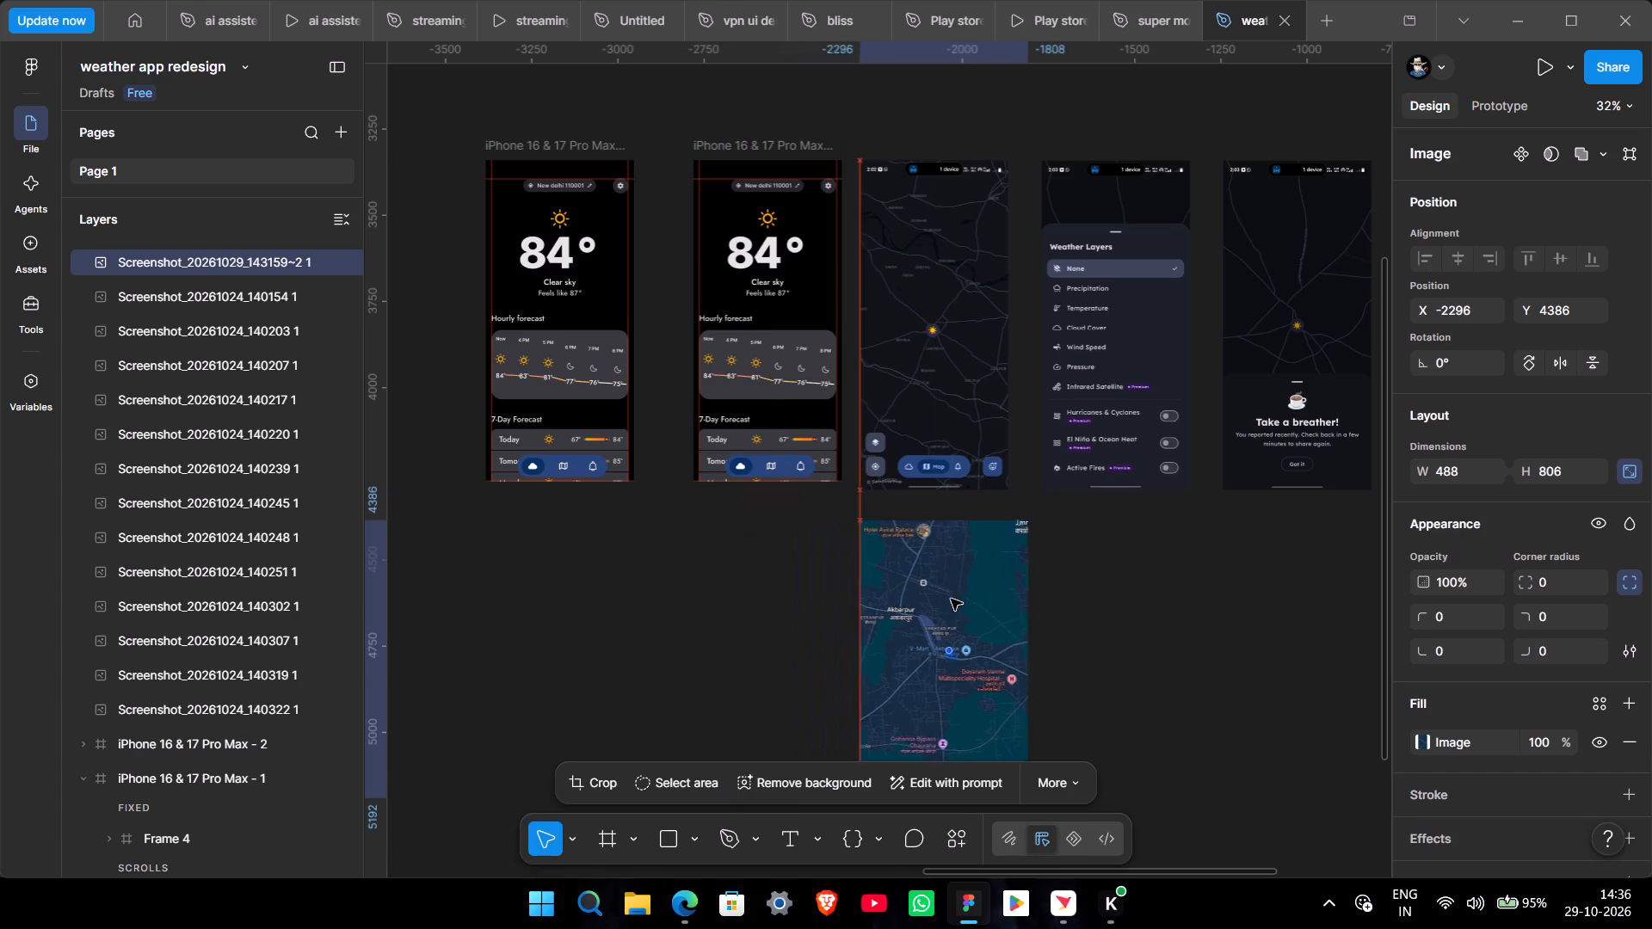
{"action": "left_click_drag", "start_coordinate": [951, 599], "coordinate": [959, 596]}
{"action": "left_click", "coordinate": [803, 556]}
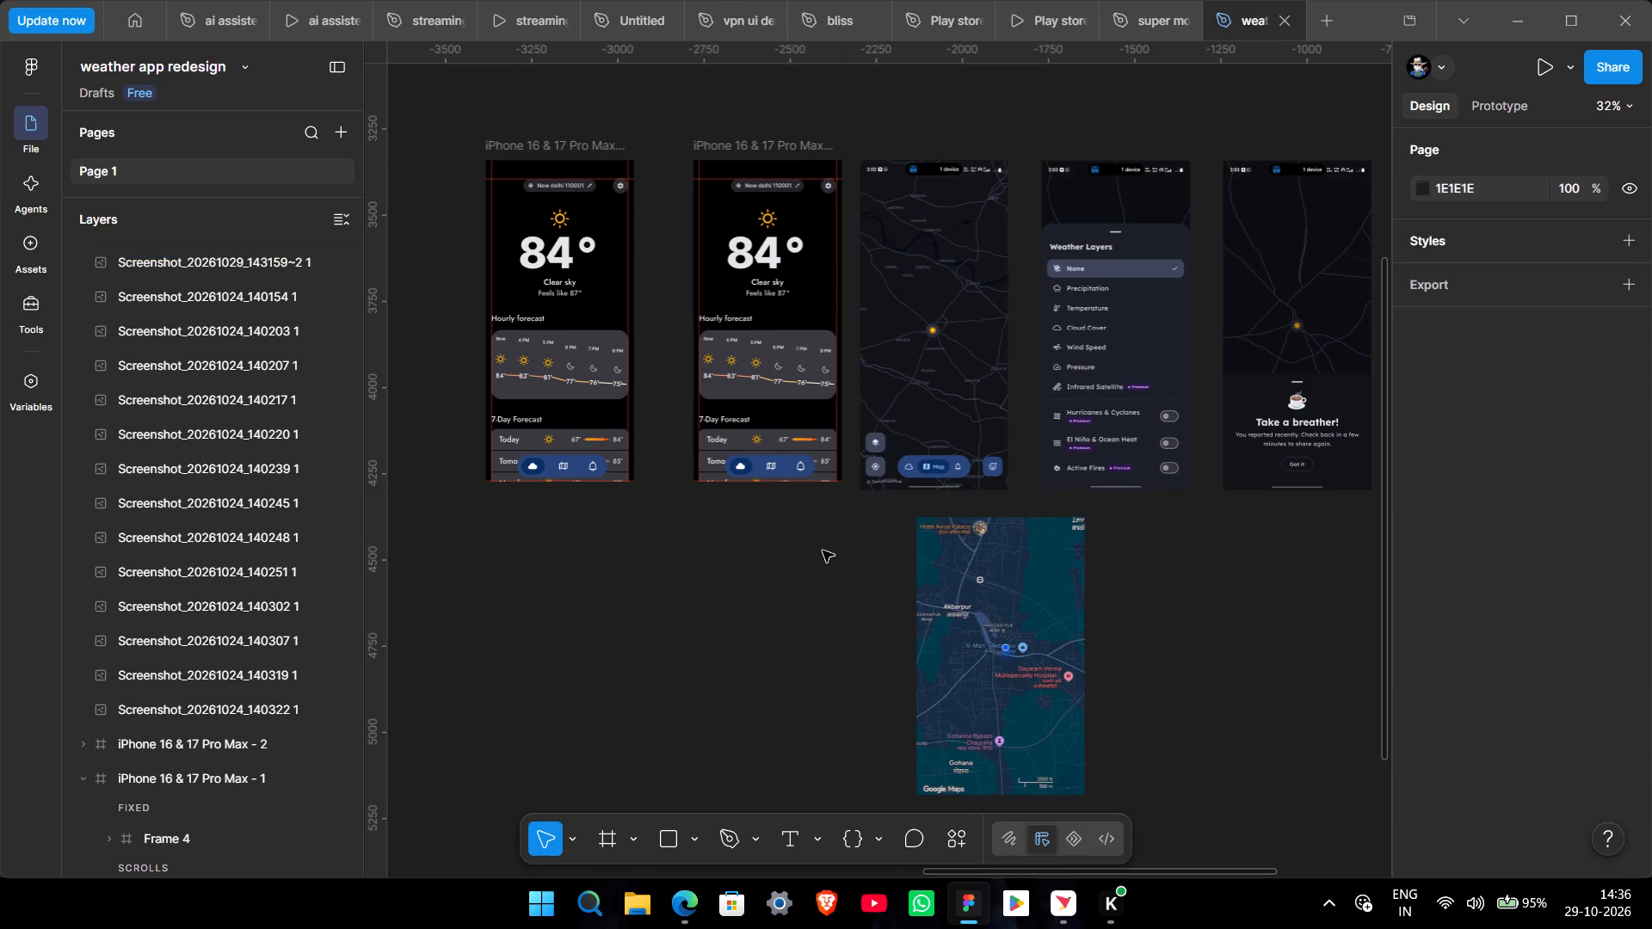
Delete all the contents of the duplicated iPhone frame, keeping the empty black frame.
{"action": "scroll", "coordinate": [766, 330], "scroll_direction": "up", "scroll_amount": 3, "text": "ctrl"}
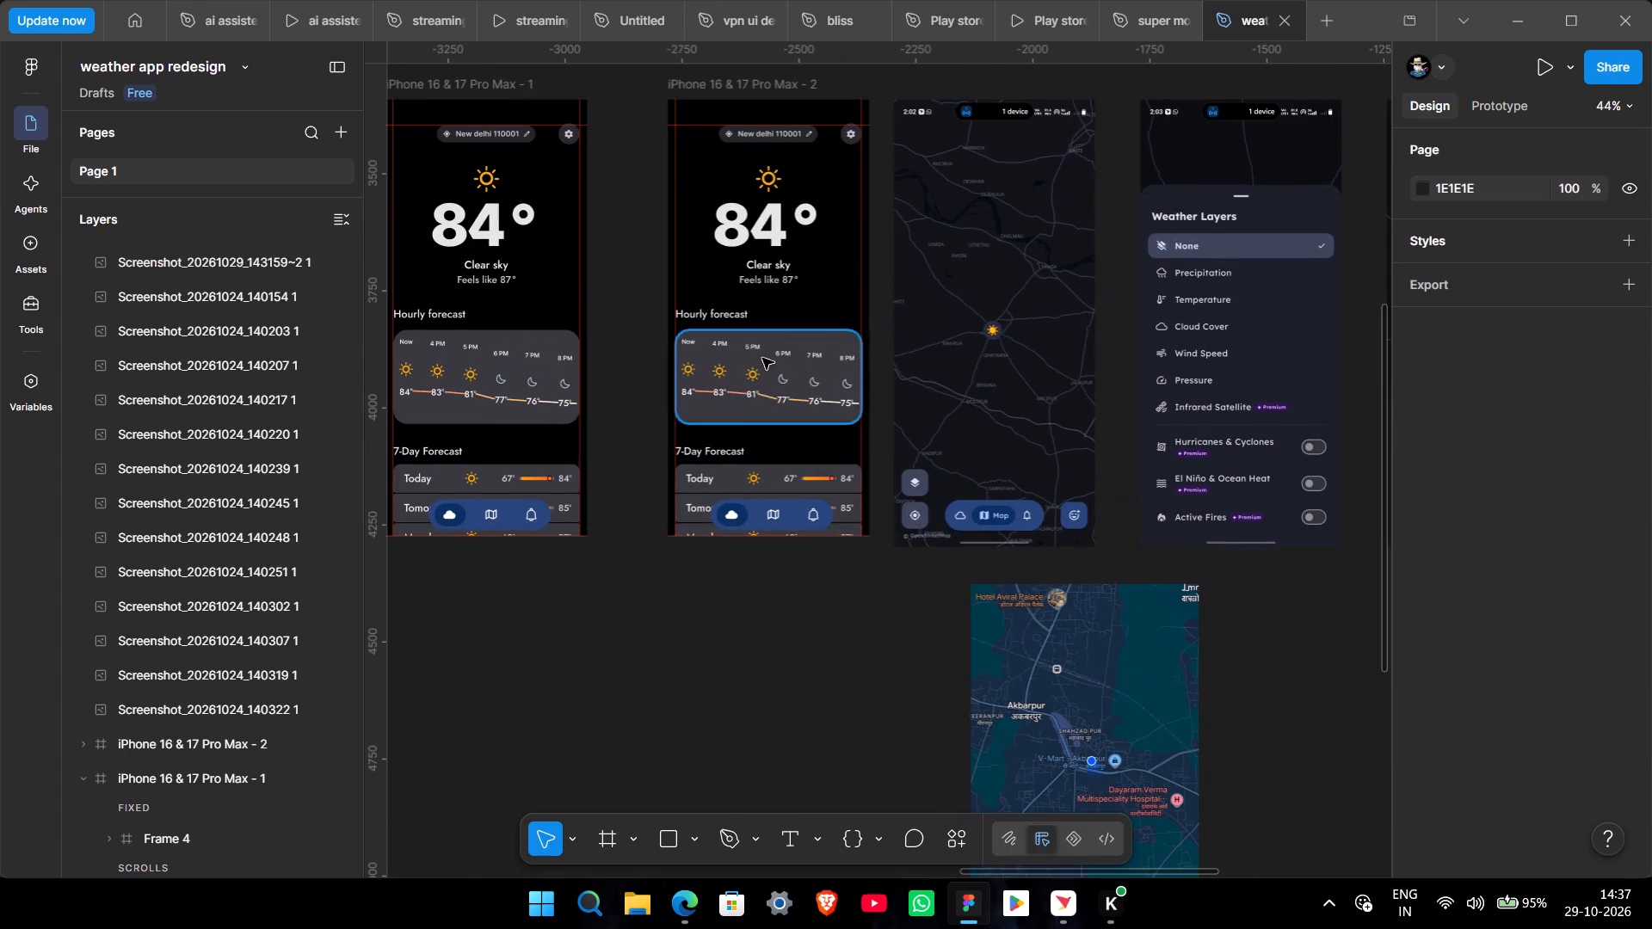
{"action": "left_click_drag", "start_coordinate": [647, 121], "coordinate": [649, 121]}
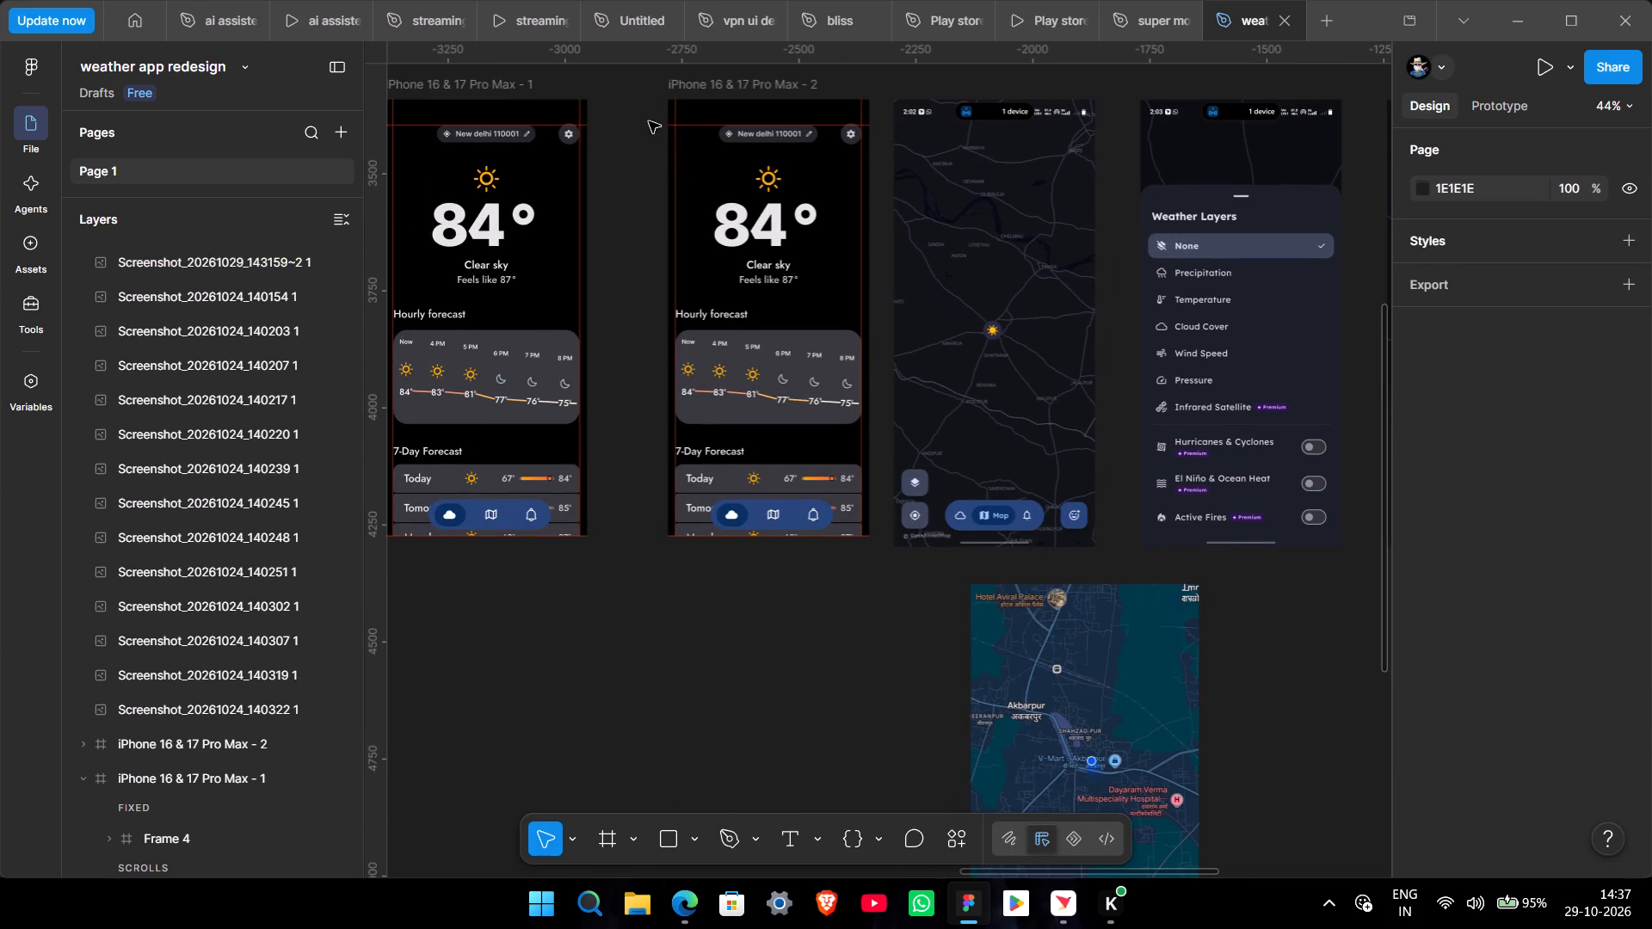
{"action": "left_click_drag", "start_coordinate": [649, 121], "coordinate": [829, 463]}
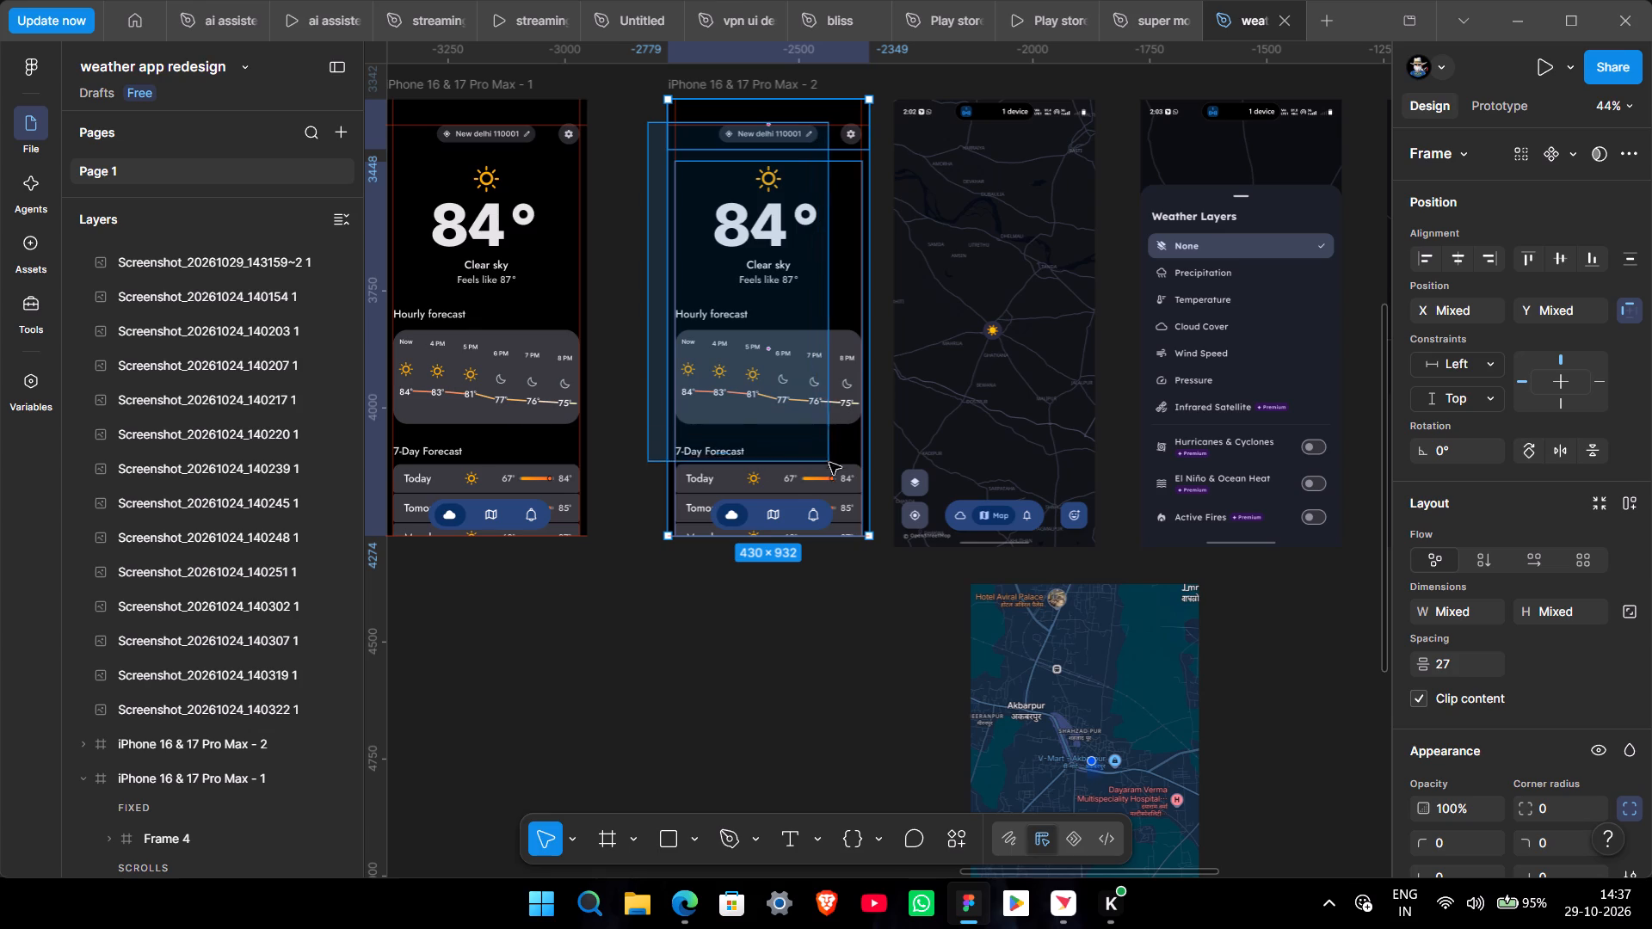
{"action": "left_click_drag", "start_coordinate": [829, 463], "coordinate": [894, 585]}
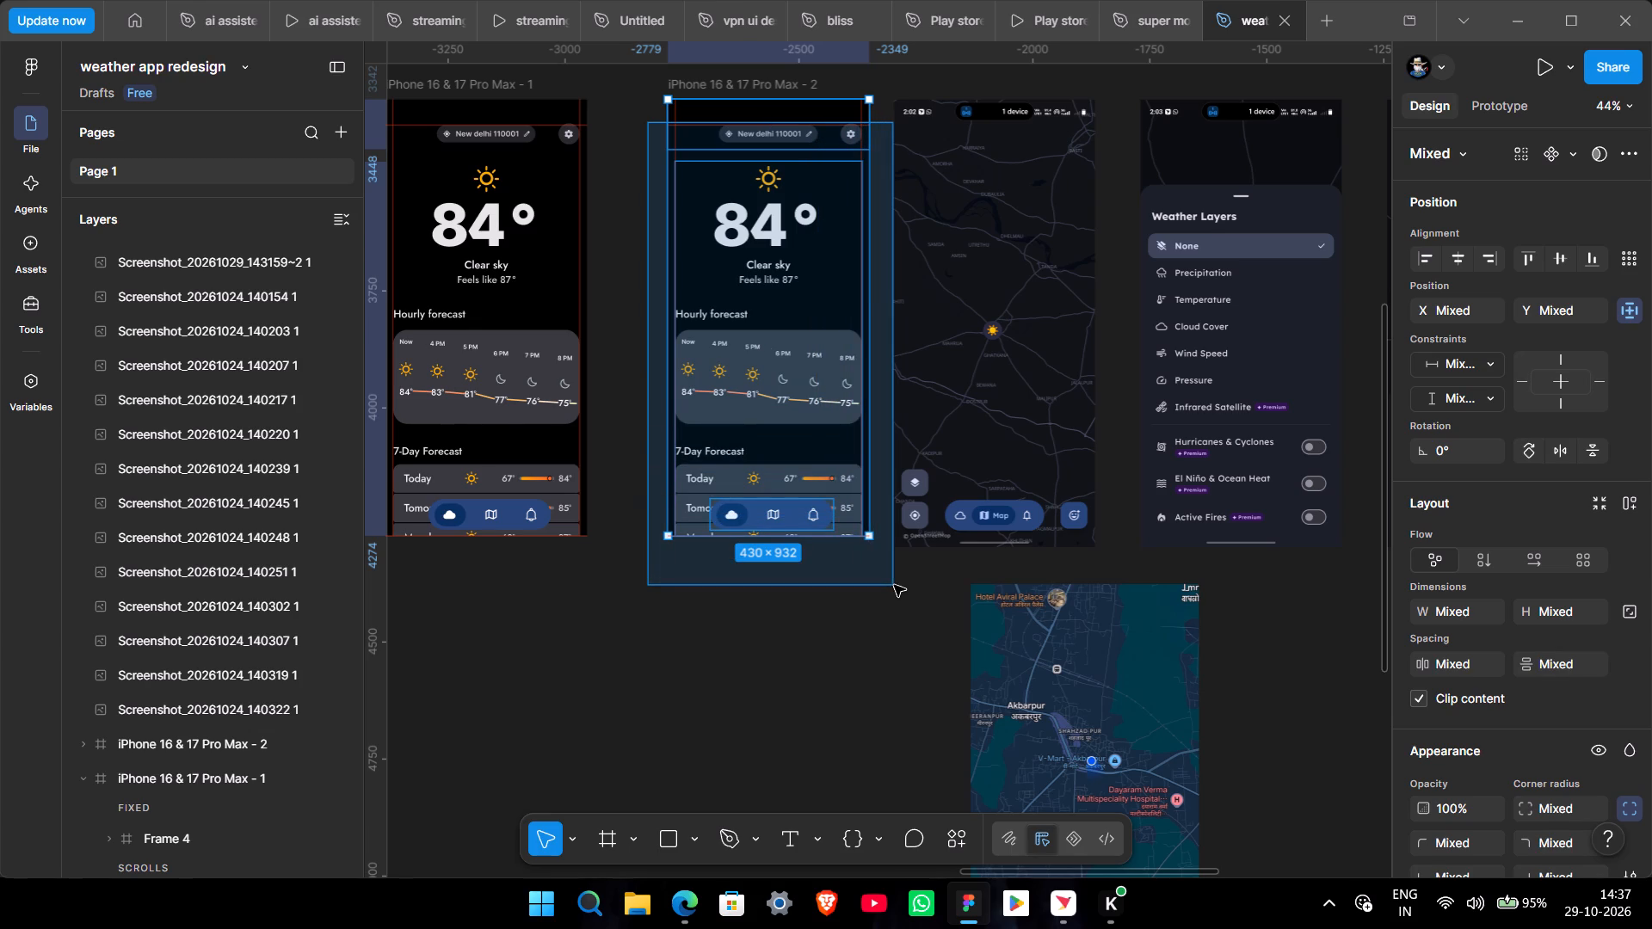
{"action": "left_click_drag", "start_coordinate": [894, 585], "coordinate": [890, 587]}
{"action": "key", "text": "BackSpace"}
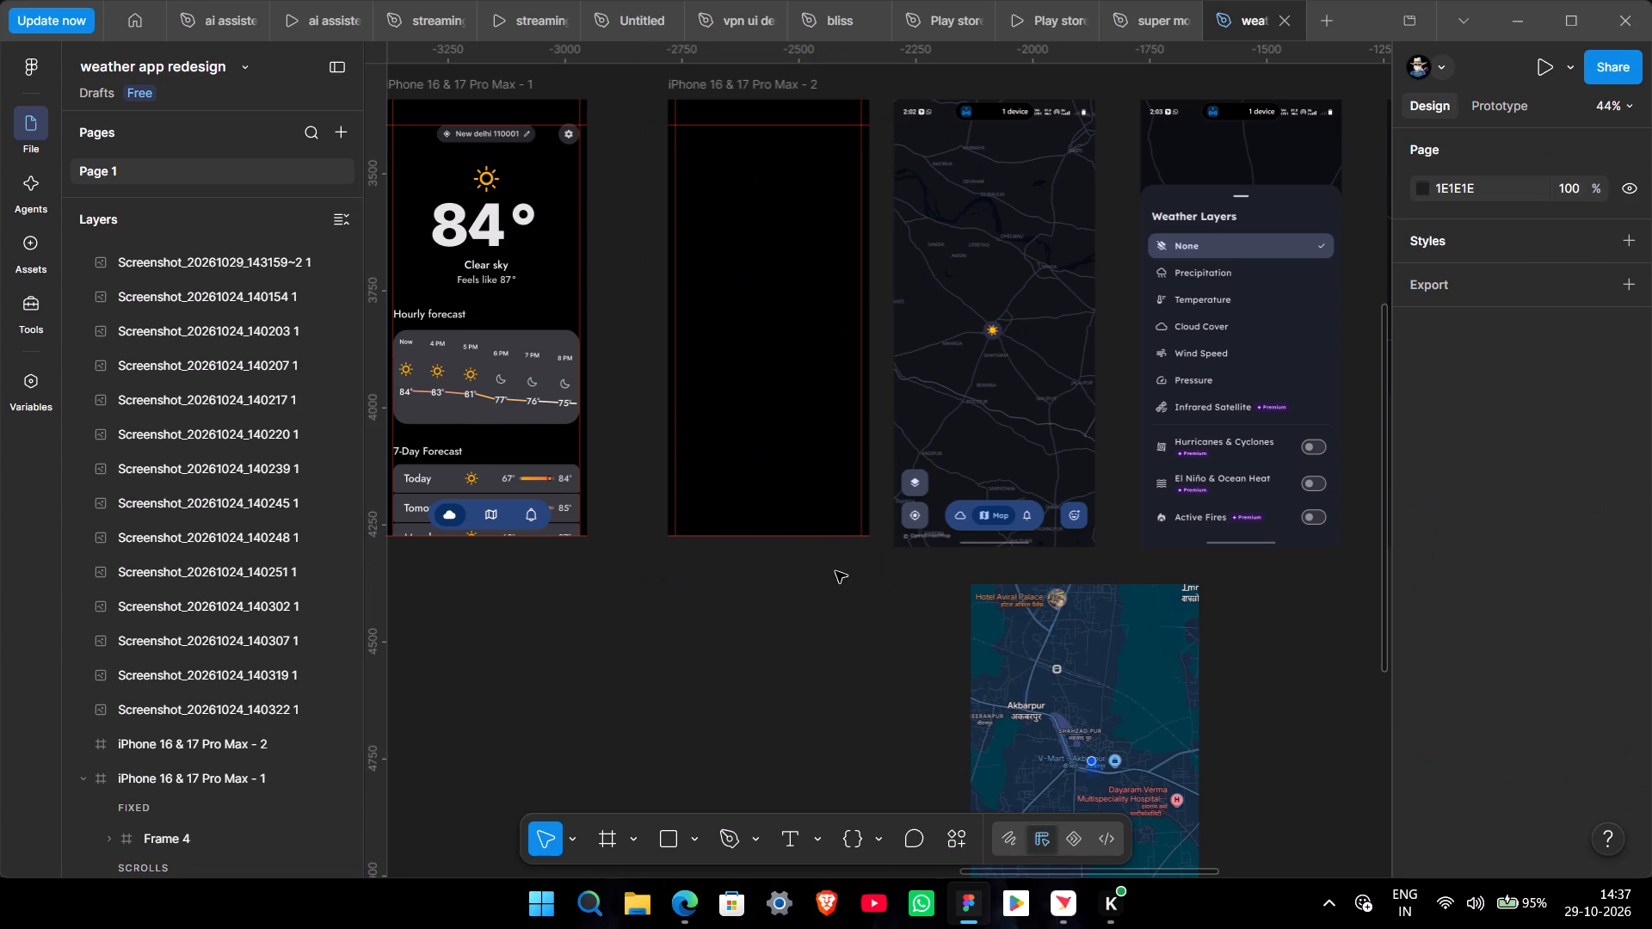
Place the map image inside the empty iPhone 16 & 17 Pro Max - 2 frame, horizontally centred at X -29, Y 55.
{"action": "scroll", "coordinate": [671, 203], "scroll_direction": "up", "scroll_amount": 3}
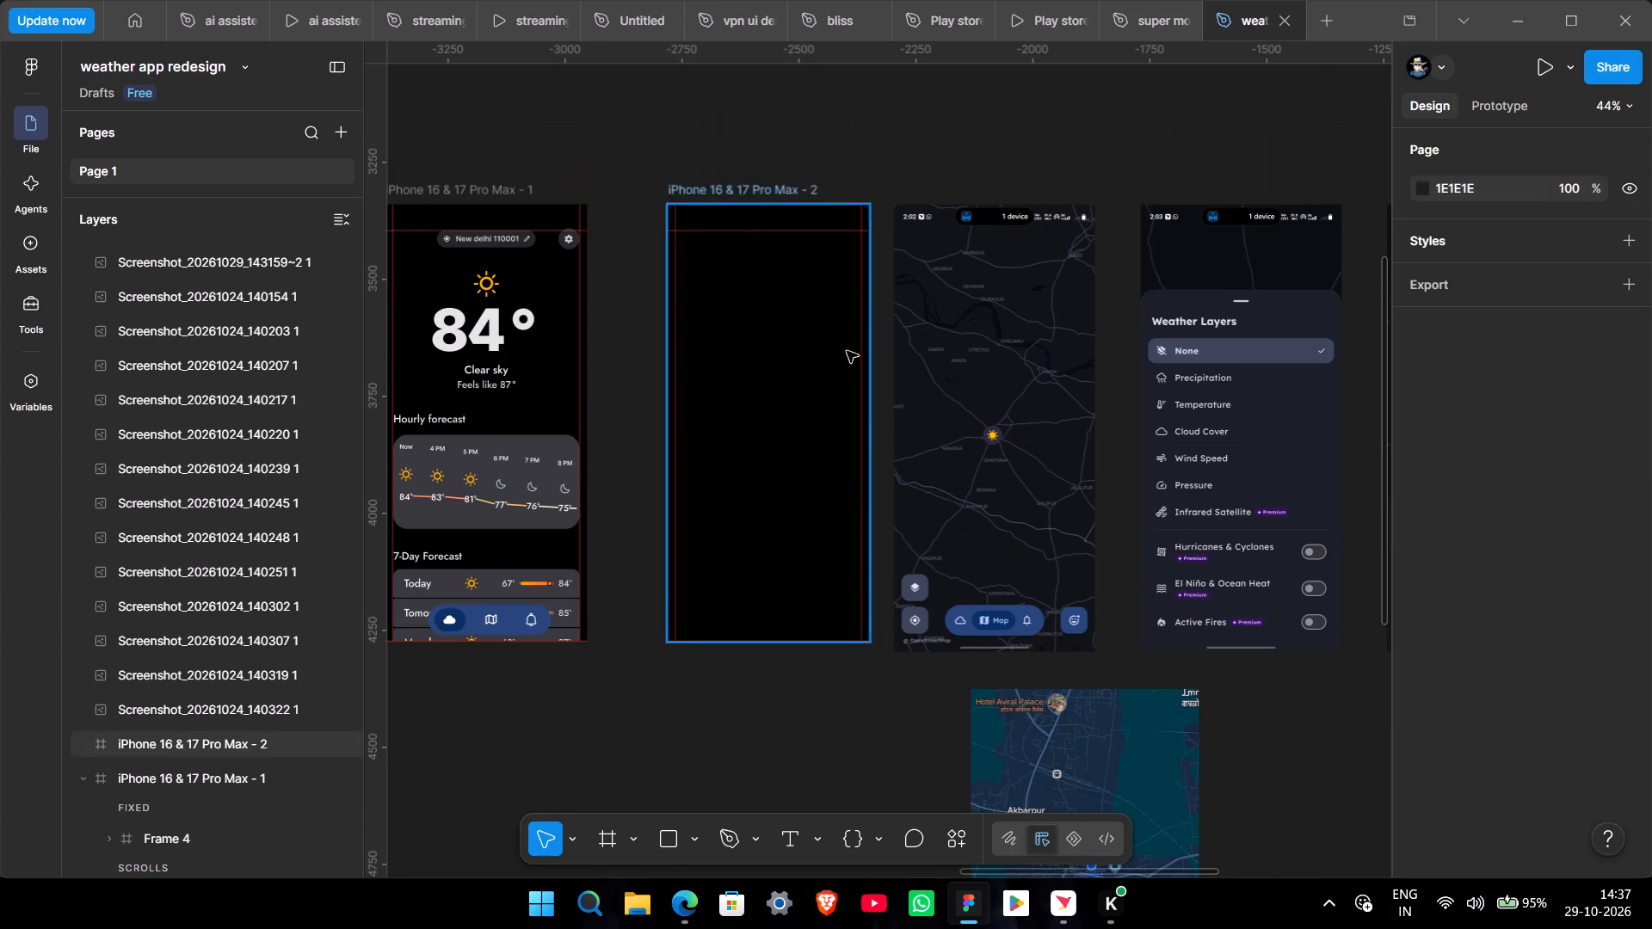
{"action": "scroll", "coordinate": [847, 358], "scroll_direction": "down", "scroll_amount": 3, "text": "ctrl"}
{"action": "left_click", "coordinate": [773, 233]}
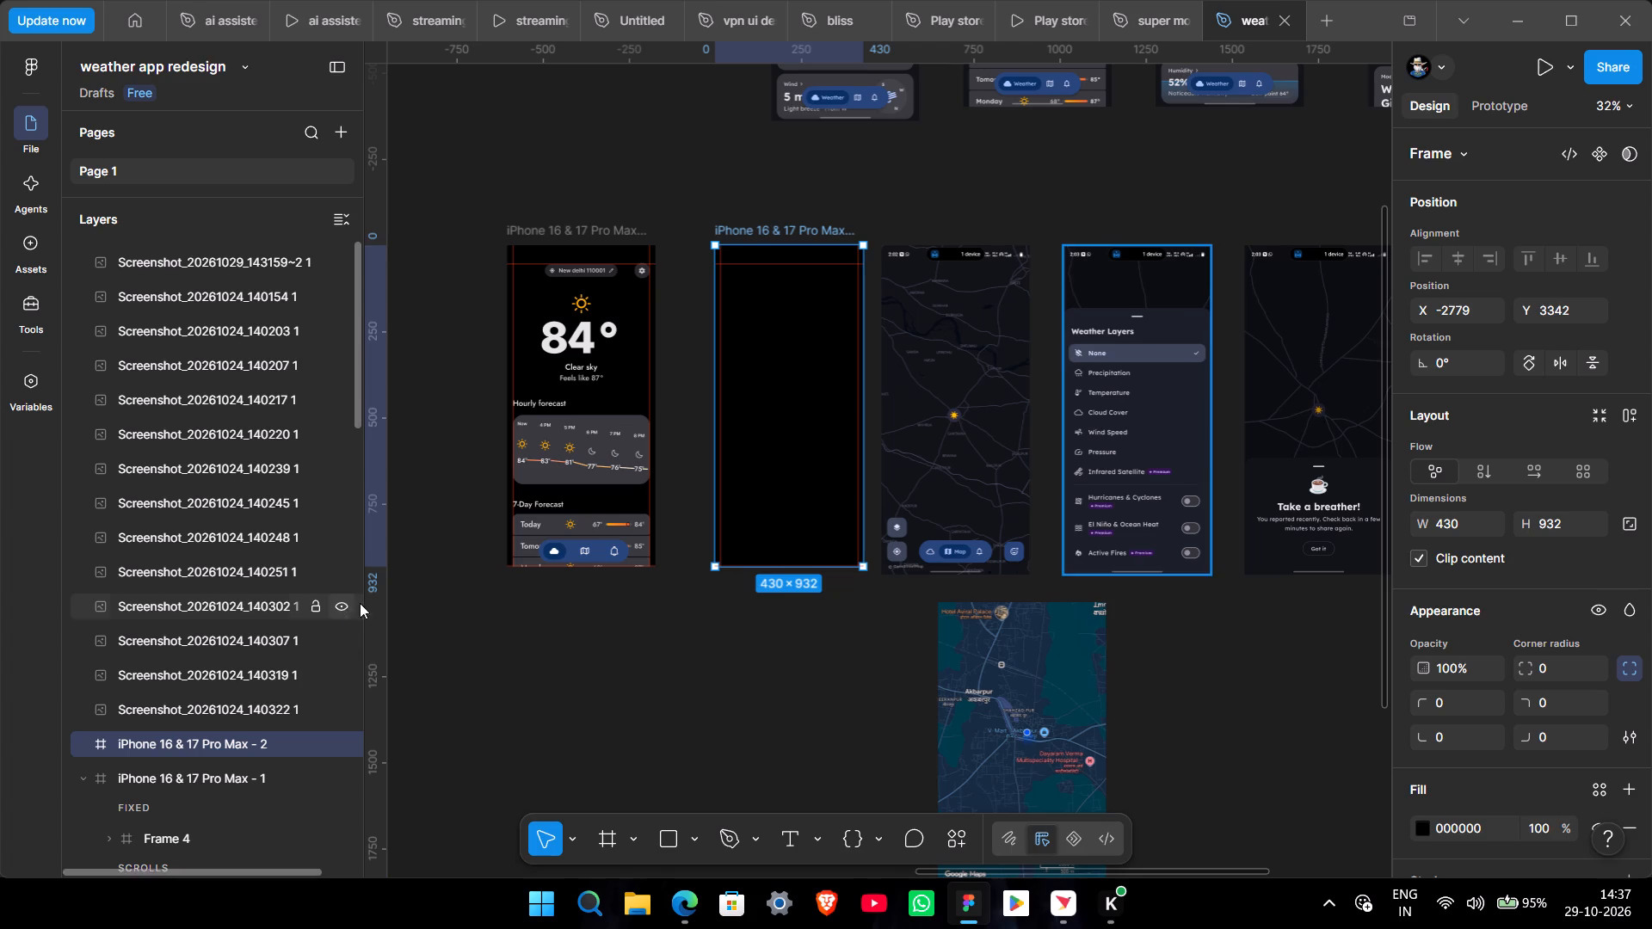
{"action": "left_click", "coordinate": [1026, 762]}
{"action": "left_click_drag", "start_coordinate": [1025, 732], "coordinate": [791, 385]}
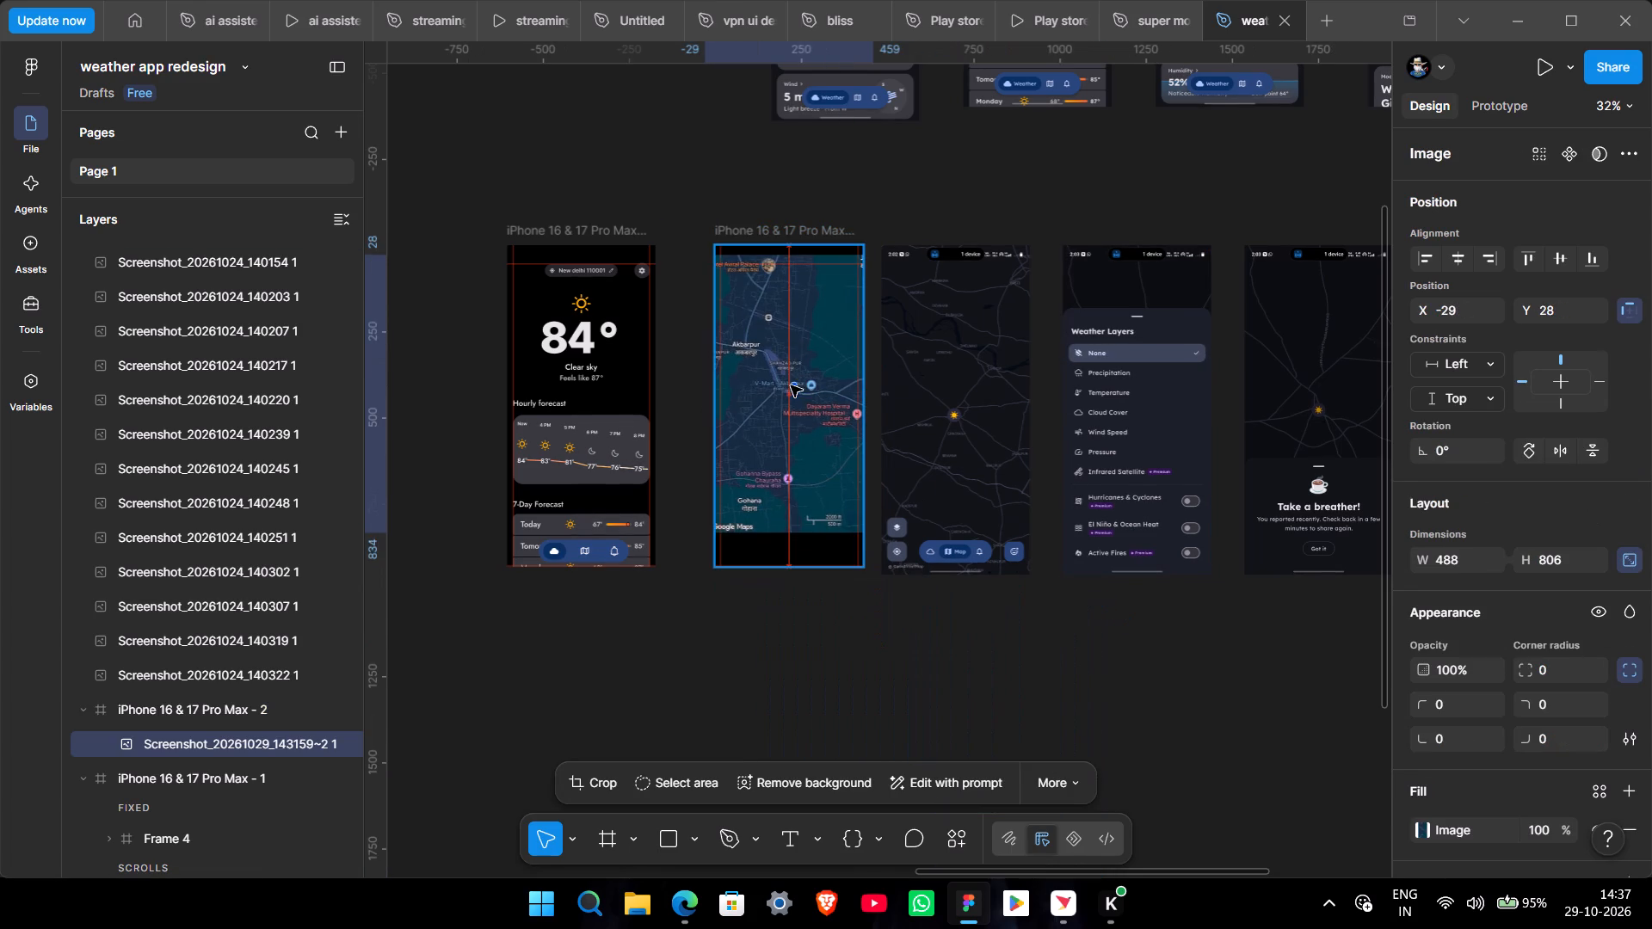
{"action": "left_click_drag", "start_coordinate": [791, 385], "coordinate": [789, 394]}
Enlarge the map image to 618 × 1023 and centre it so it covers the whole iPhone frame.
{"action": "scroll", "coordinate": [778, 399], "scroll_direction": "up", "scroll_amount": 7, "text": "ctrl"}
{"action": "scroll", "coordinate": [823, 520], "scroll_direction": "down", "scroll_amount": 6, "text": "ctrl"}
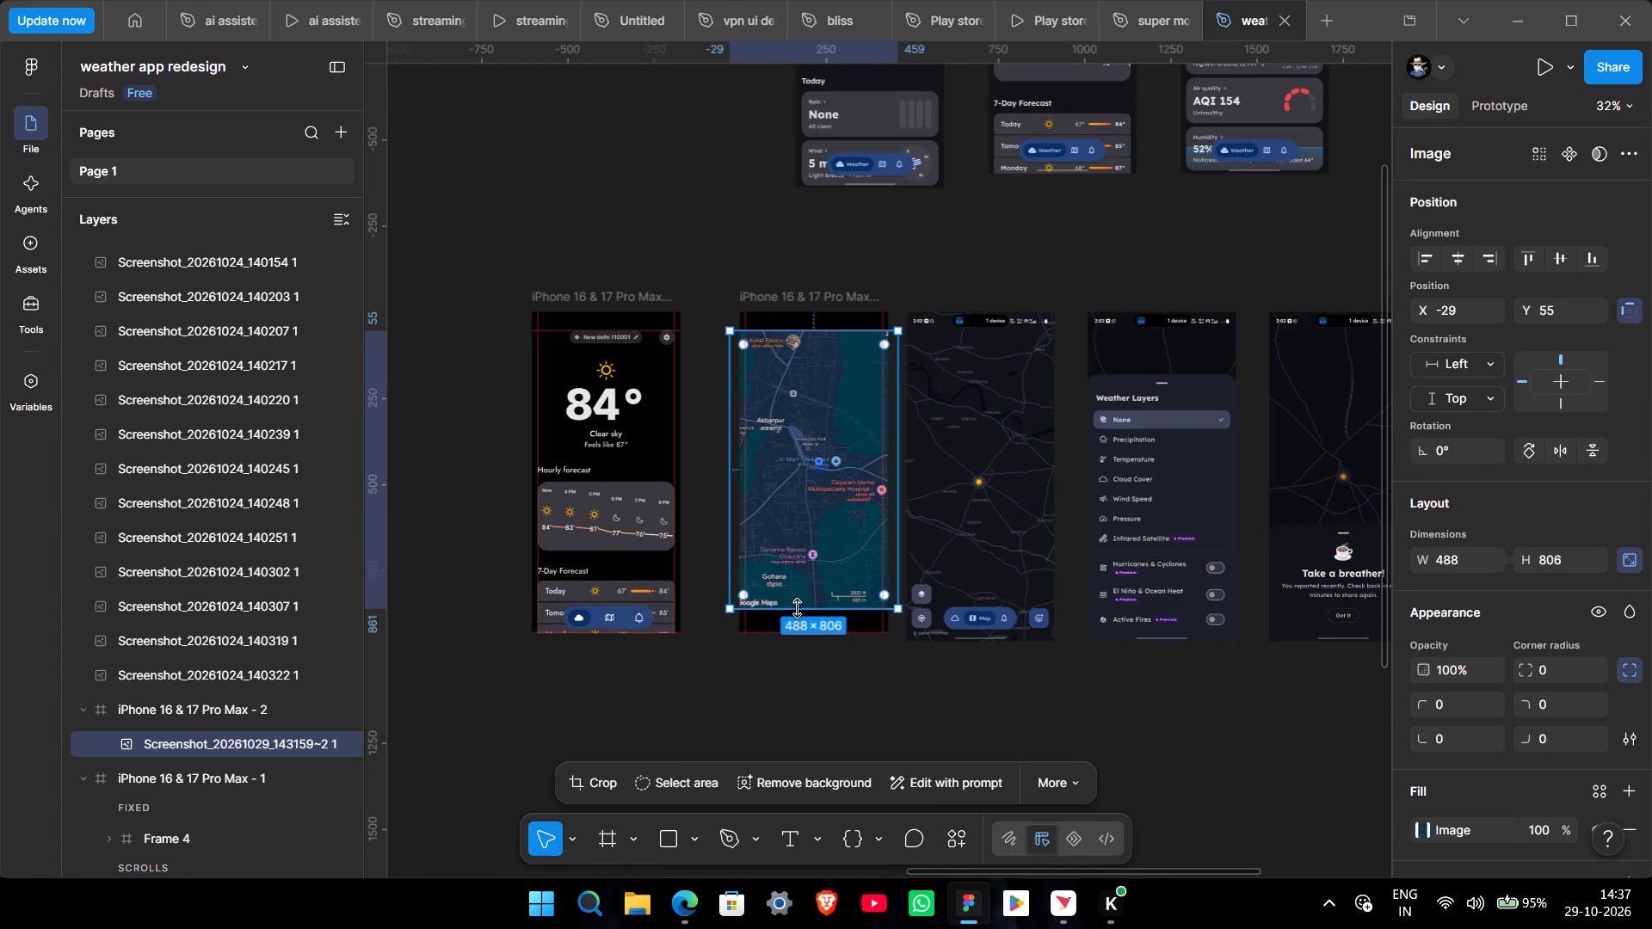
{"action": "left_click_drag", "start_coordinate": [798, 607], "coordinate": [799, 648], "text": "shift"}
{"action": "left_click_drag", "start_coordinate": [793, 330], "coordinate": [806, 306], "text": "shift"}
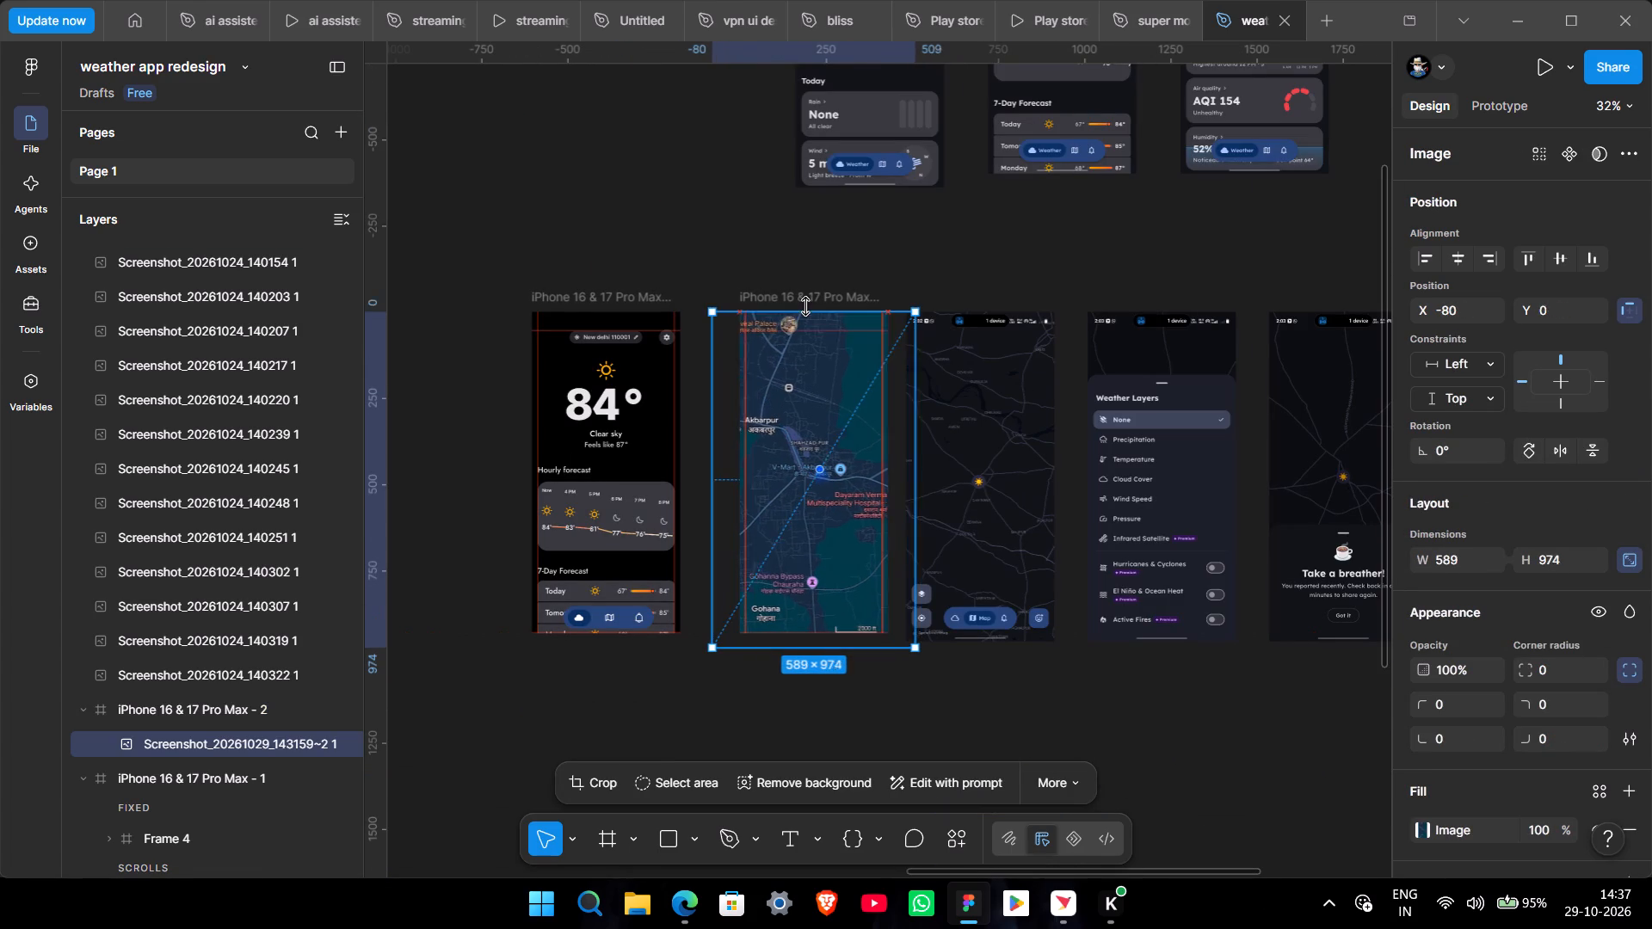
{"action": "left_click_drag", "start_coordinate": [806, 306], "coordinate": [813, 295], "text": "shift"}
{"action": "left_click", "coordinate": [827, 469]}
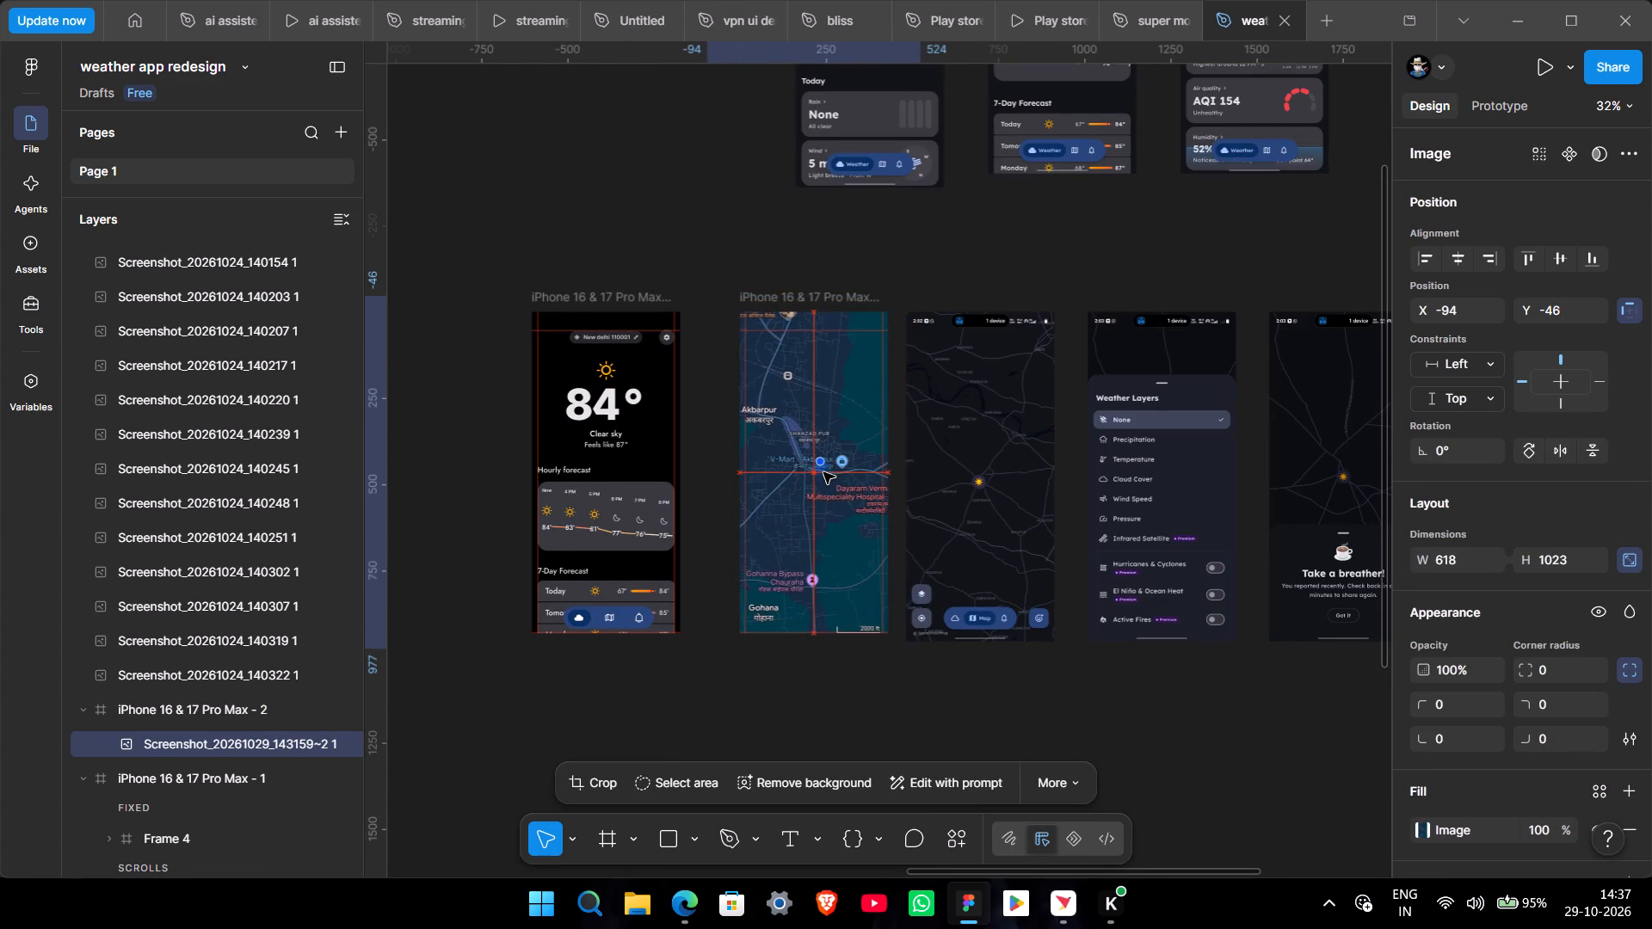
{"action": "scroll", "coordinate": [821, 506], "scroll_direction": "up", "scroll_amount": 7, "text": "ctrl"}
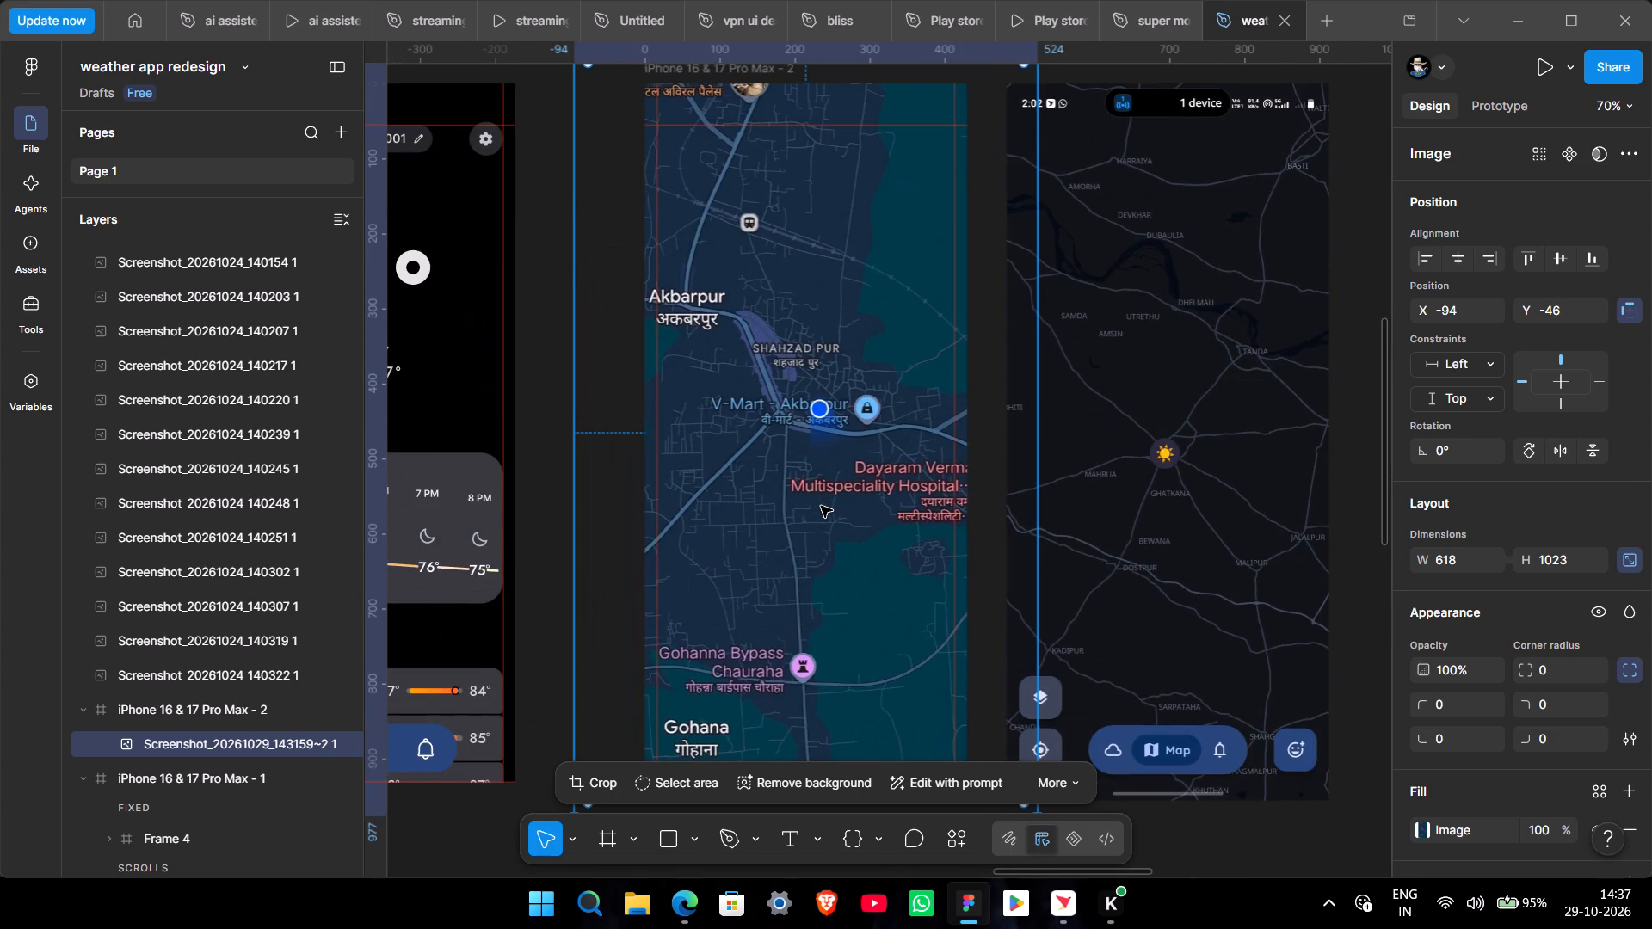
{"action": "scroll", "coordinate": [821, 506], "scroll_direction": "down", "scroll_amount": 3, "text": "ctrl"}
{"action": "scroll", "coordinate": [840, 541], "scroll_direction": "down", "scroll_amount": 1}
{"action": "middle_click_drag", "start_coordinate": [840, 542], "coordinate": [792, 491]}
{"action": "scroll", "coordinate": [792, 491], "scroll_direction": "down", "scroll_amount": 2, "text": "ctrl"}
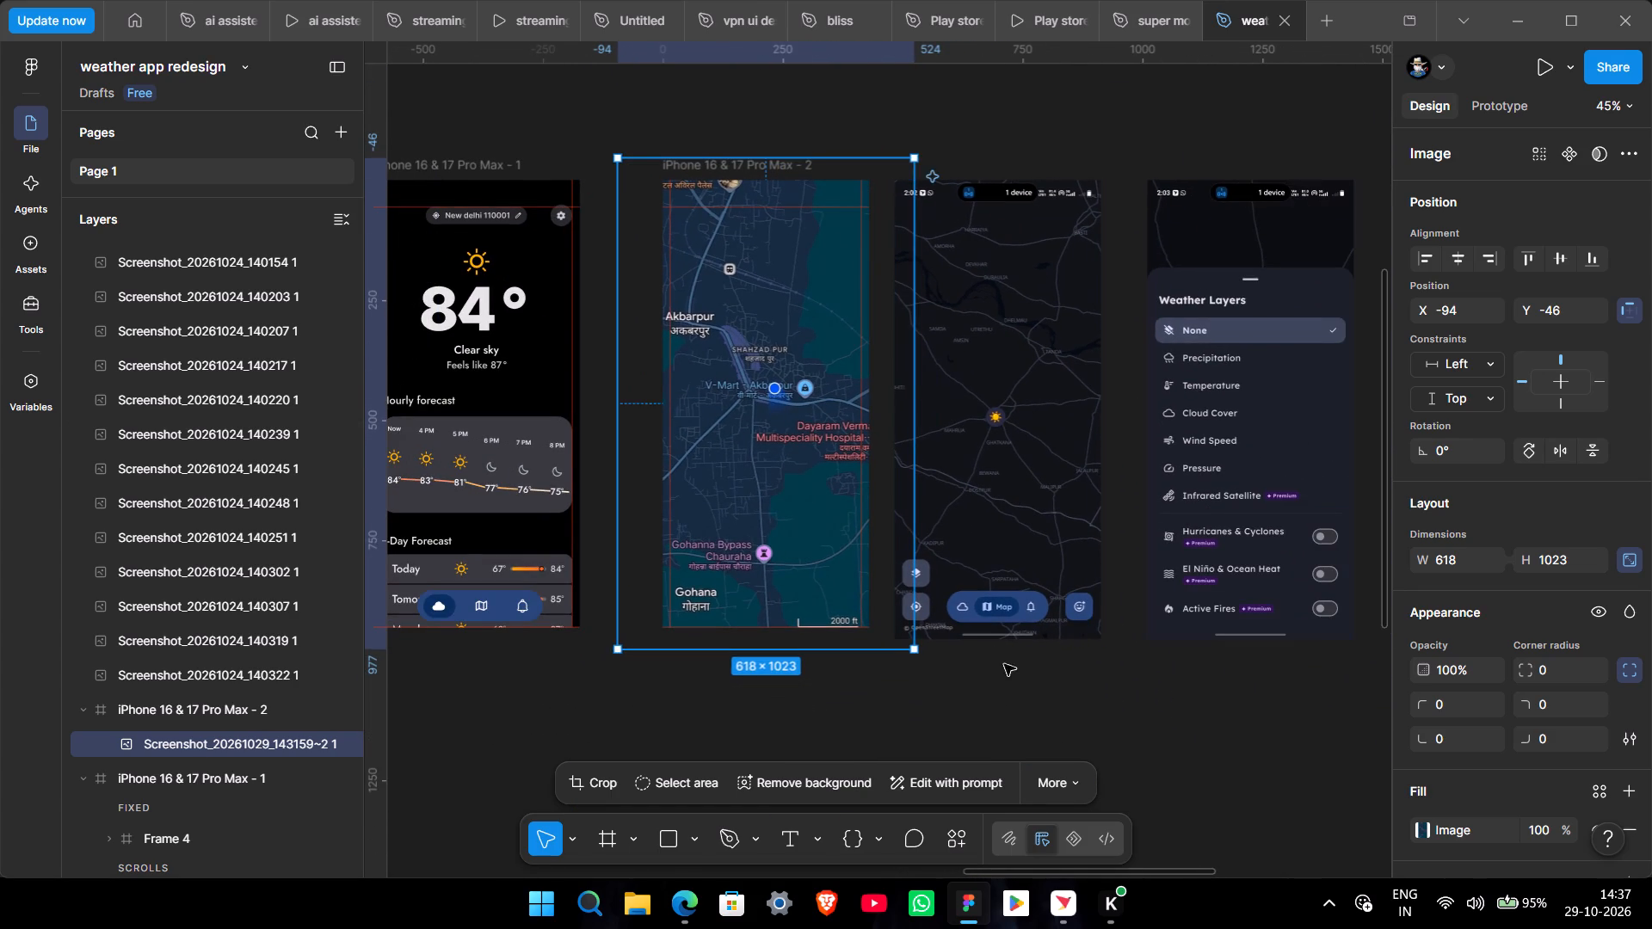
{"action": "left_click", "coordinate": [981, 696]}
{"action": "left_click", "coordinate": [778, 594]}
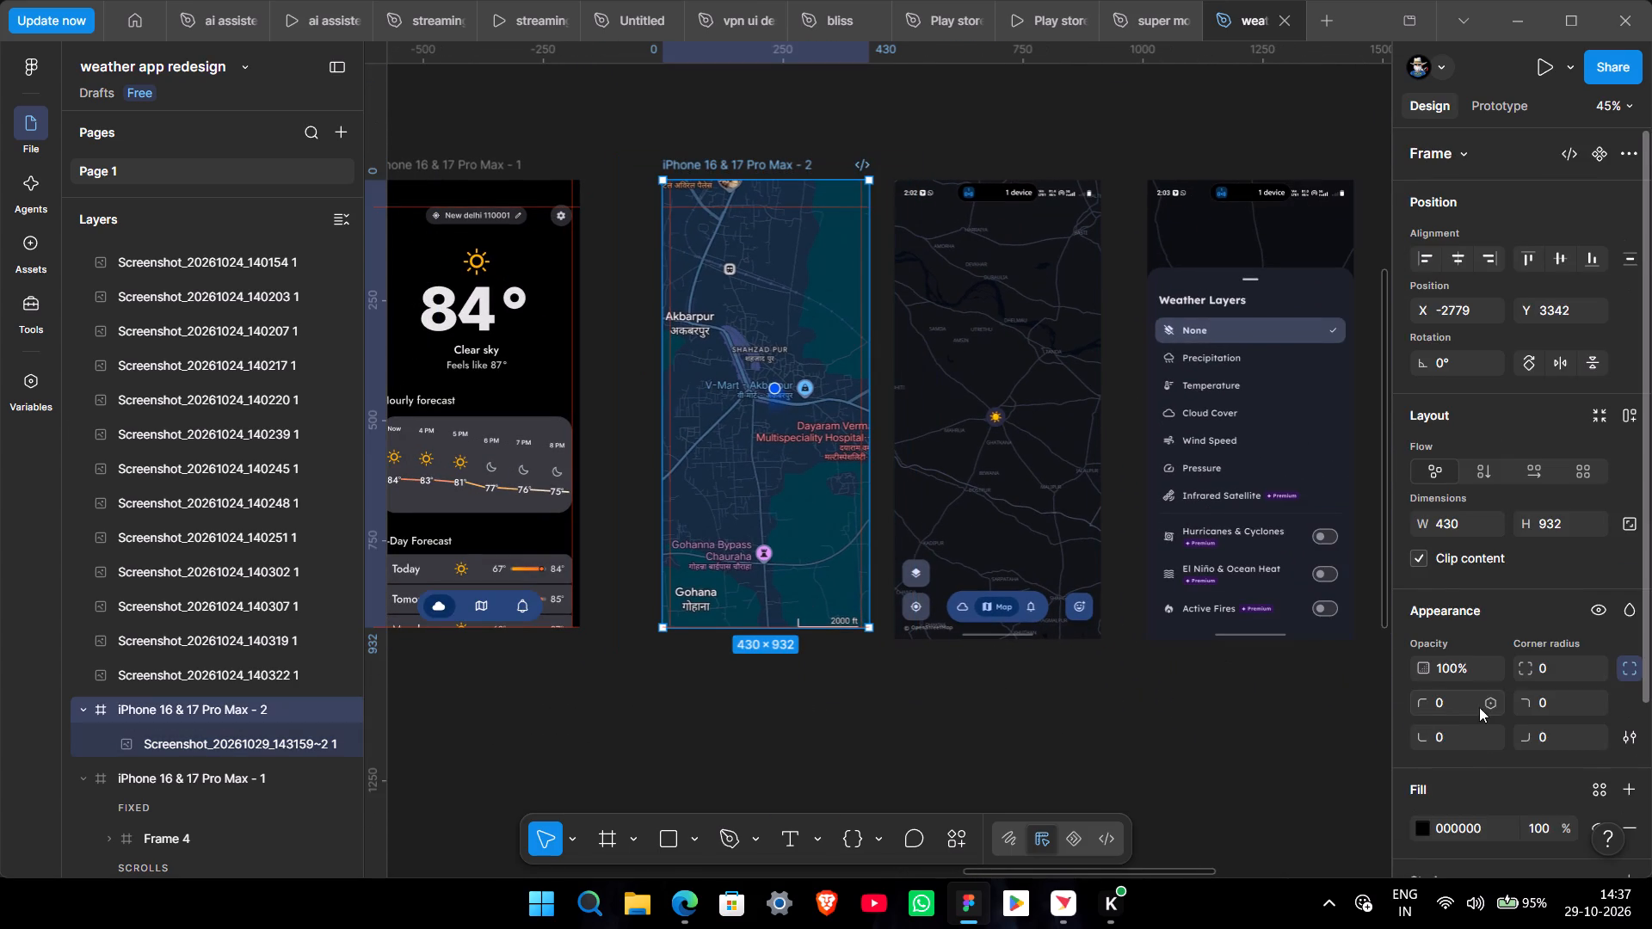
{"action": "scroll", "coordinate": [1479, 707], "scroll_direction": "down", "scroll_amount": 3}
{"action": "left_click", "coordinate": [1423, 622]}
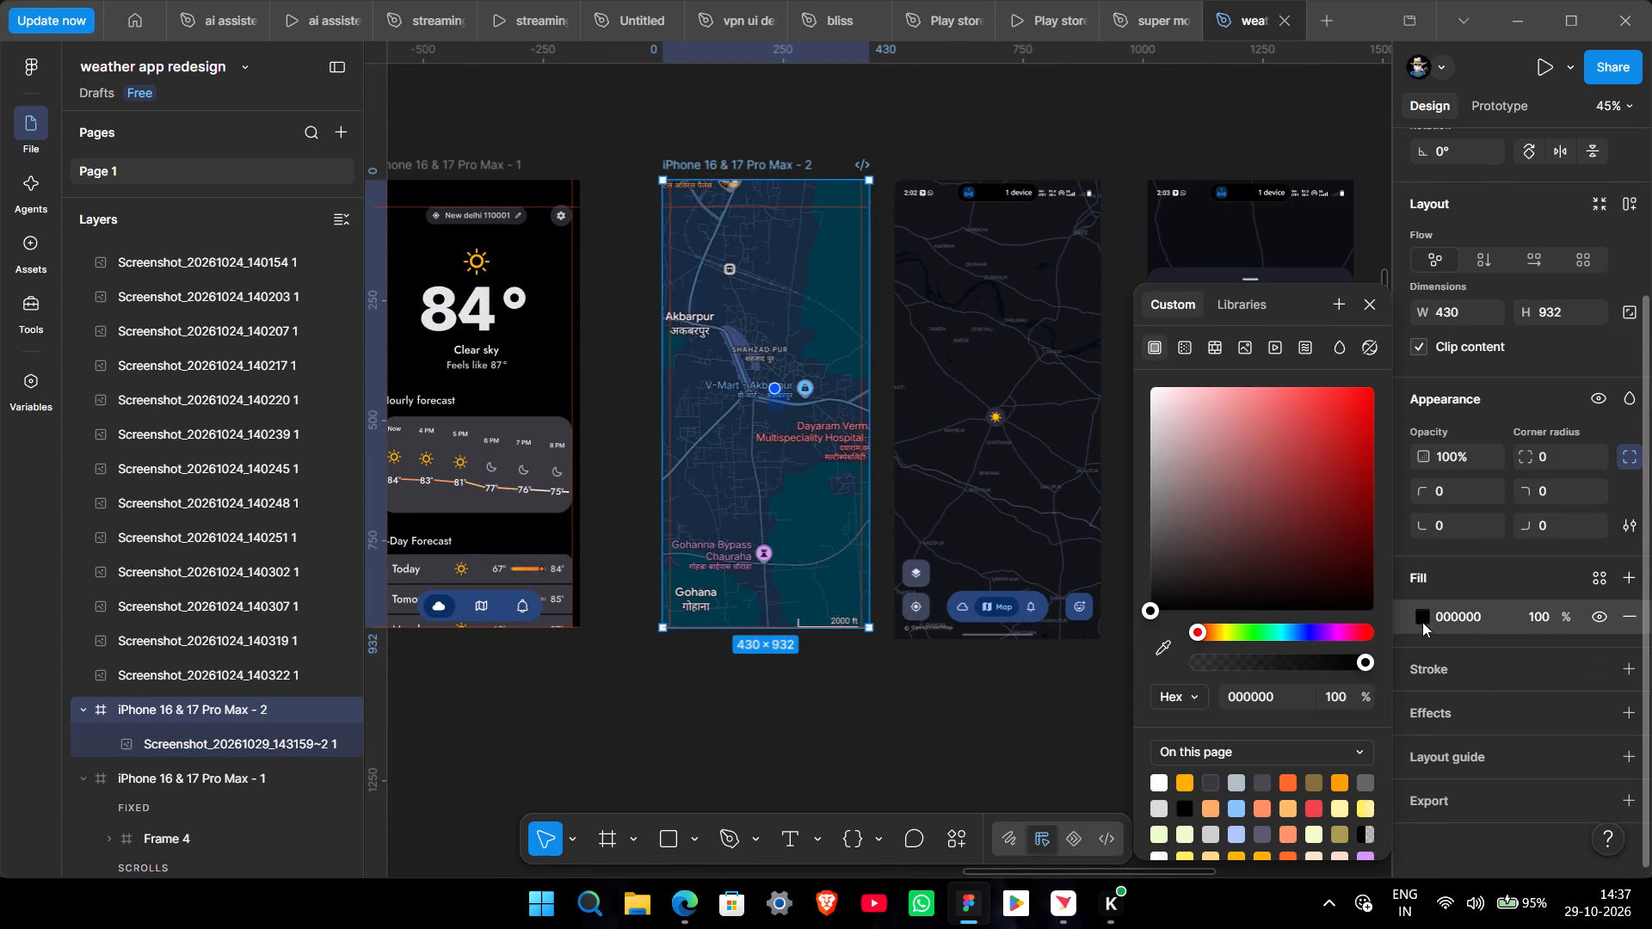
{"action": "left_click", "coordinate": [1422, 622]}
In the map image's fill adjustments, try saturation and highlights at their minimum, returning each to just below neutral.
{"action": "left_click", "coordinate": [217, 728]}
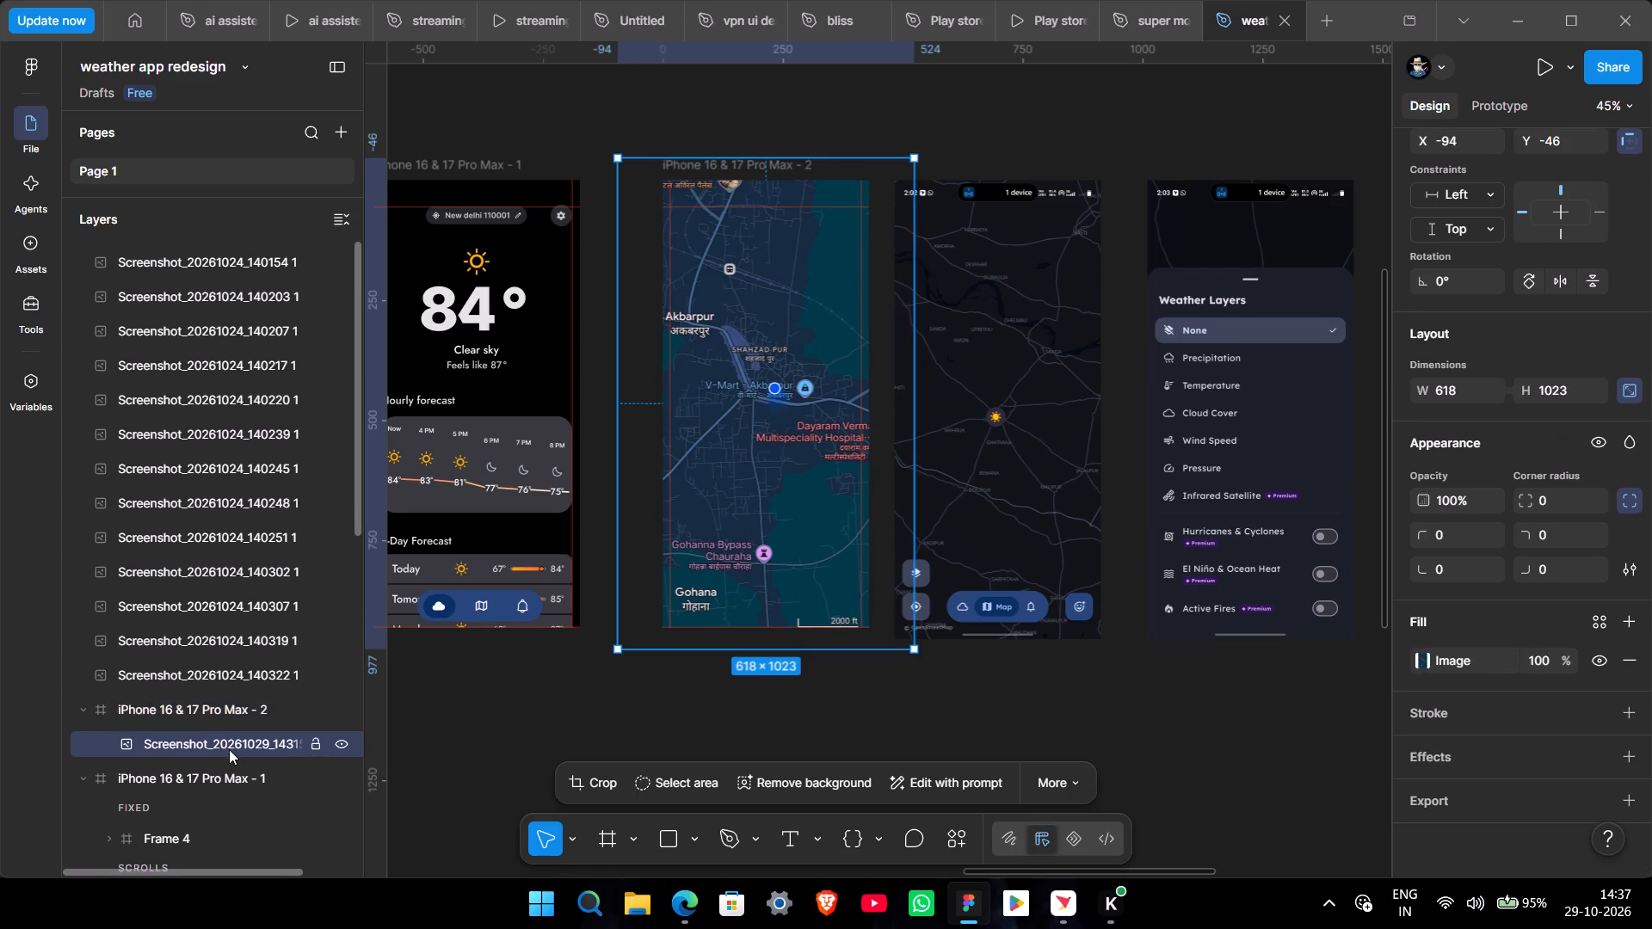
{"action": "left_click", "coordinate": [1424, 661]}
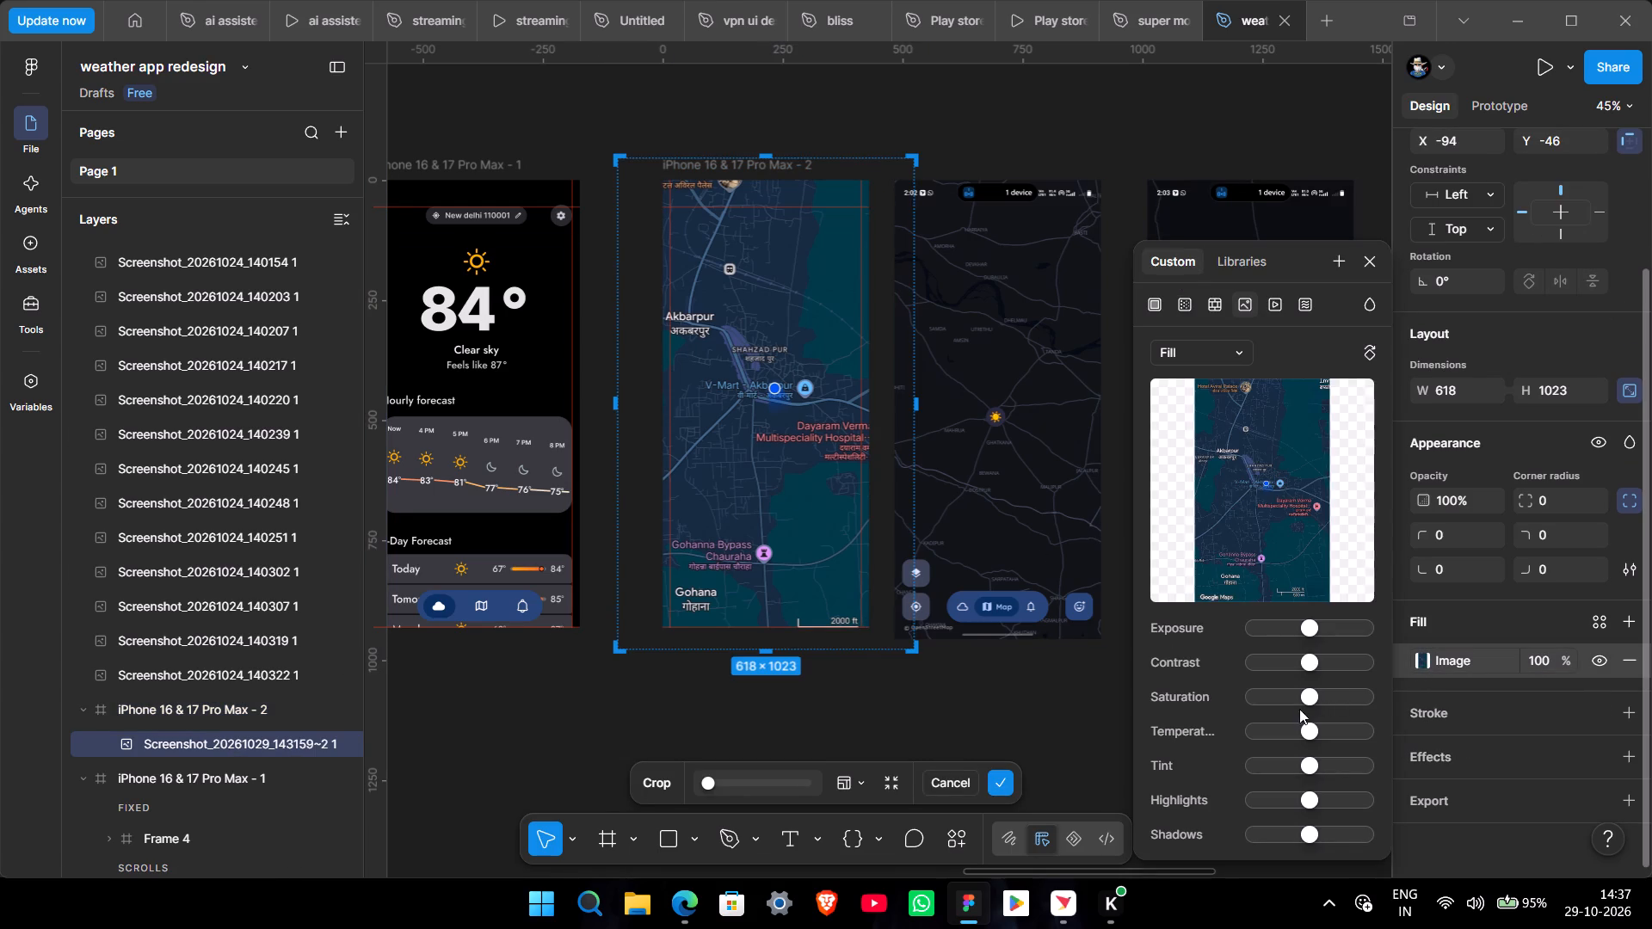
{"action": "left_click_drag", "start_coordinate": [1311, 696], "coordinate": [779, 702]}
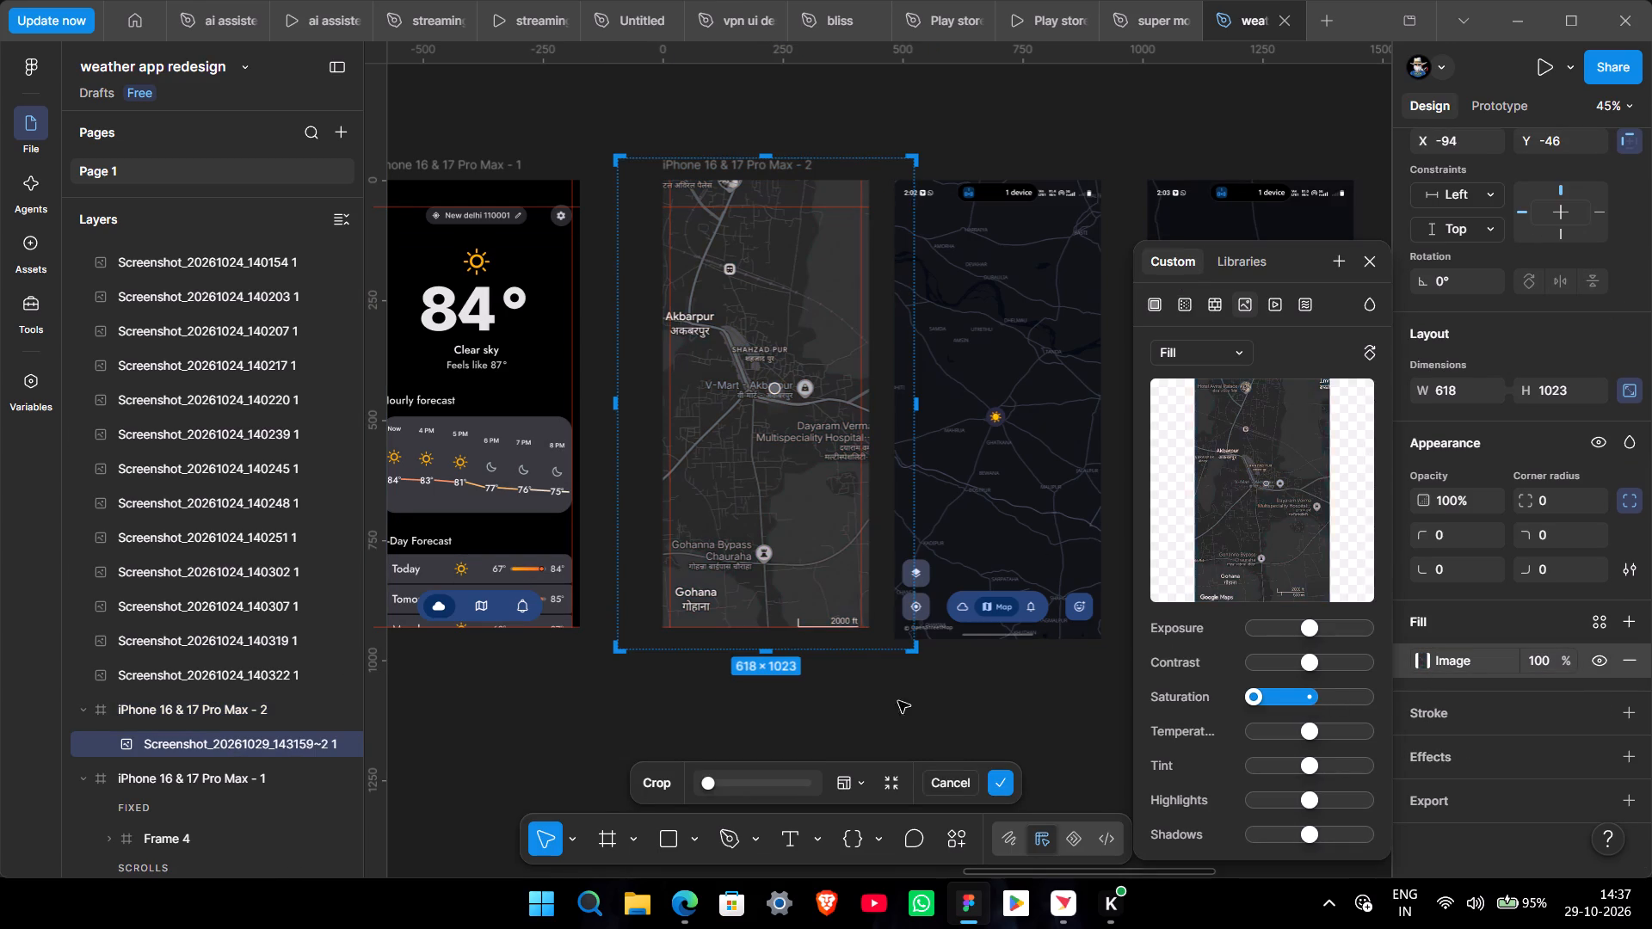
{"action": "left_click_drag", "start_coordinate": [1262, 695], "coordinate": [1306, 699]}
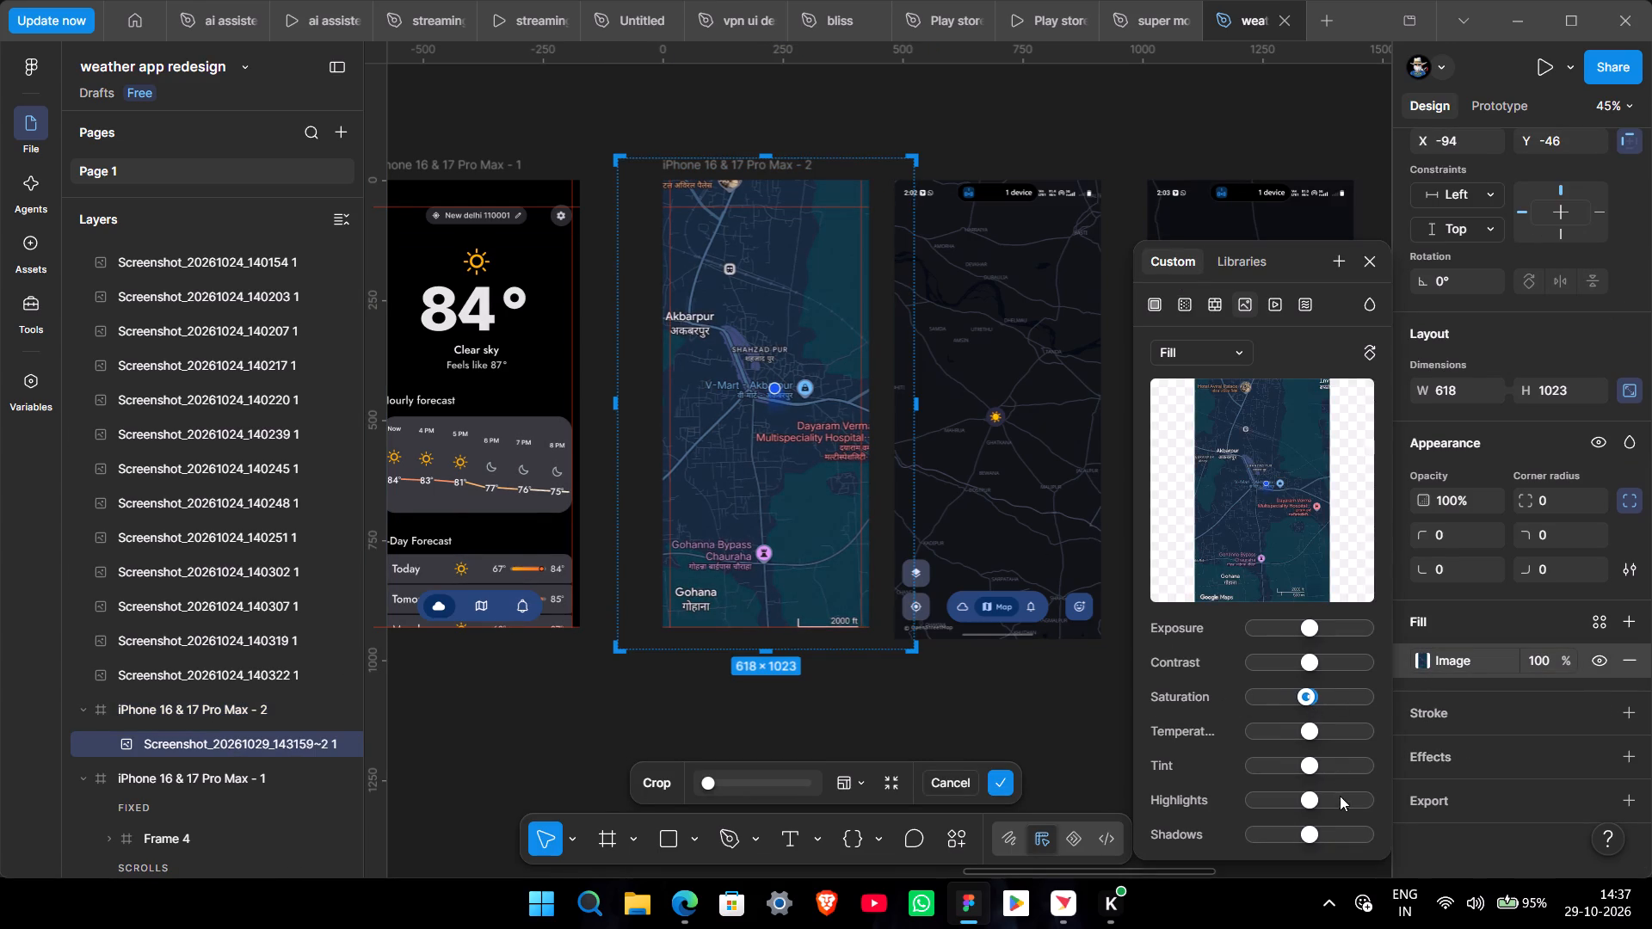
{"action": "scroll", "coordinate": [1336, 797], "scroll_direction": "down", "scroll_amount": 2}
{"action": "left_click_drag", "start_coordinate": [1306, 796], "coordinate": [958, 805]}
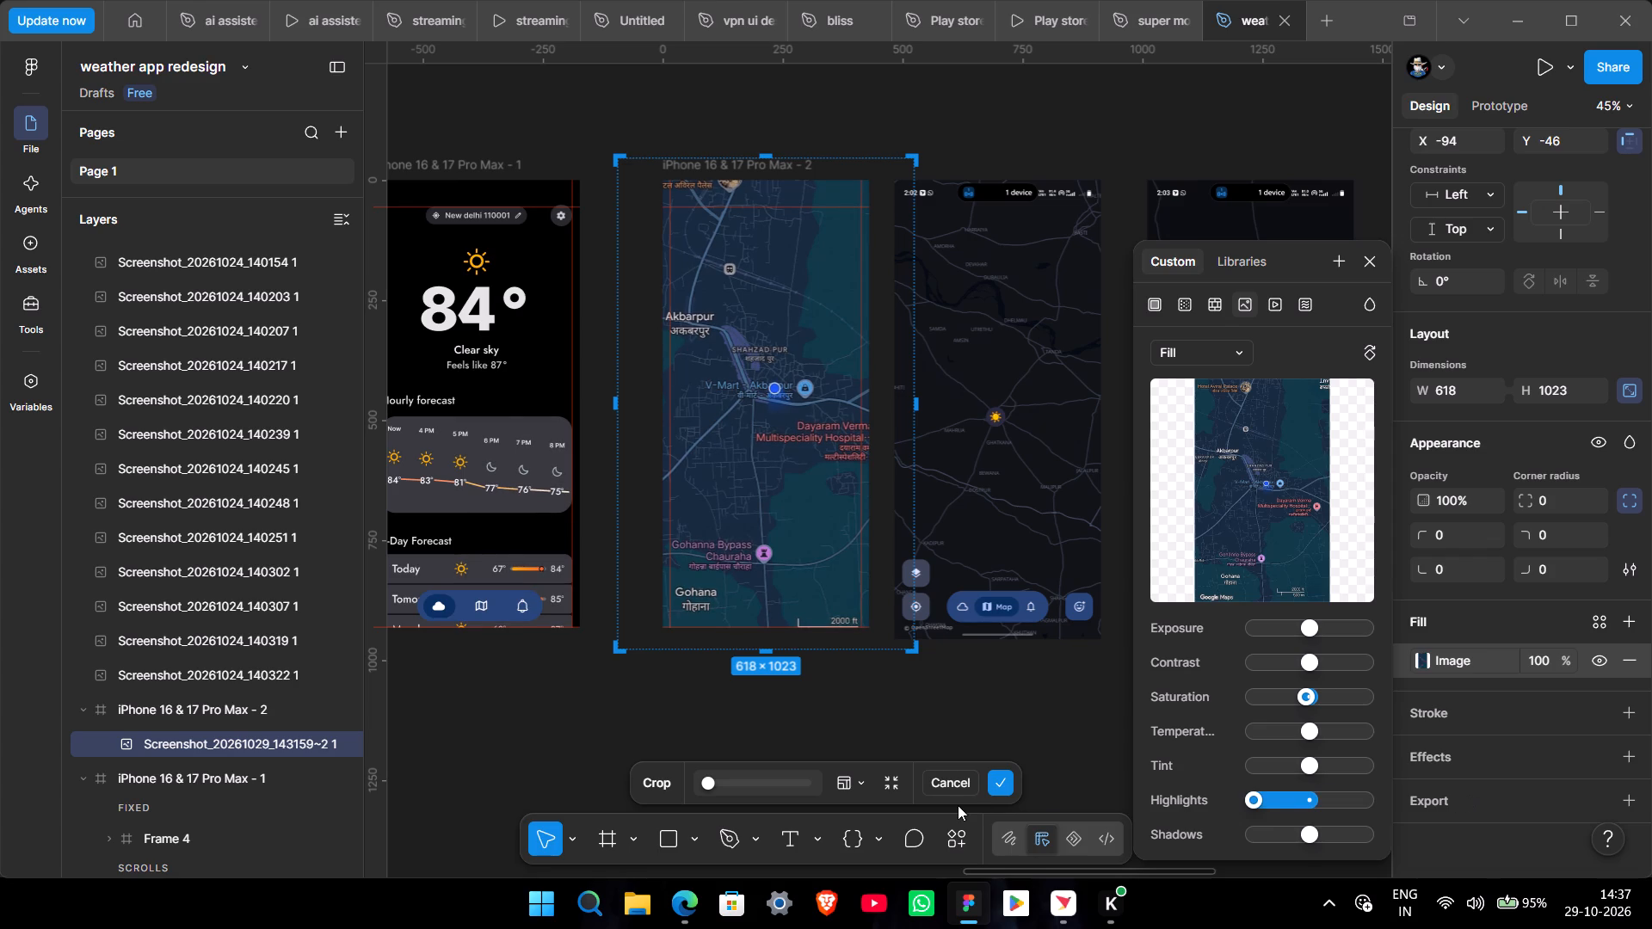
{"action": "left_click_drag", "start_coordinate": [958, 805], "coordinate": [1306, 834]}
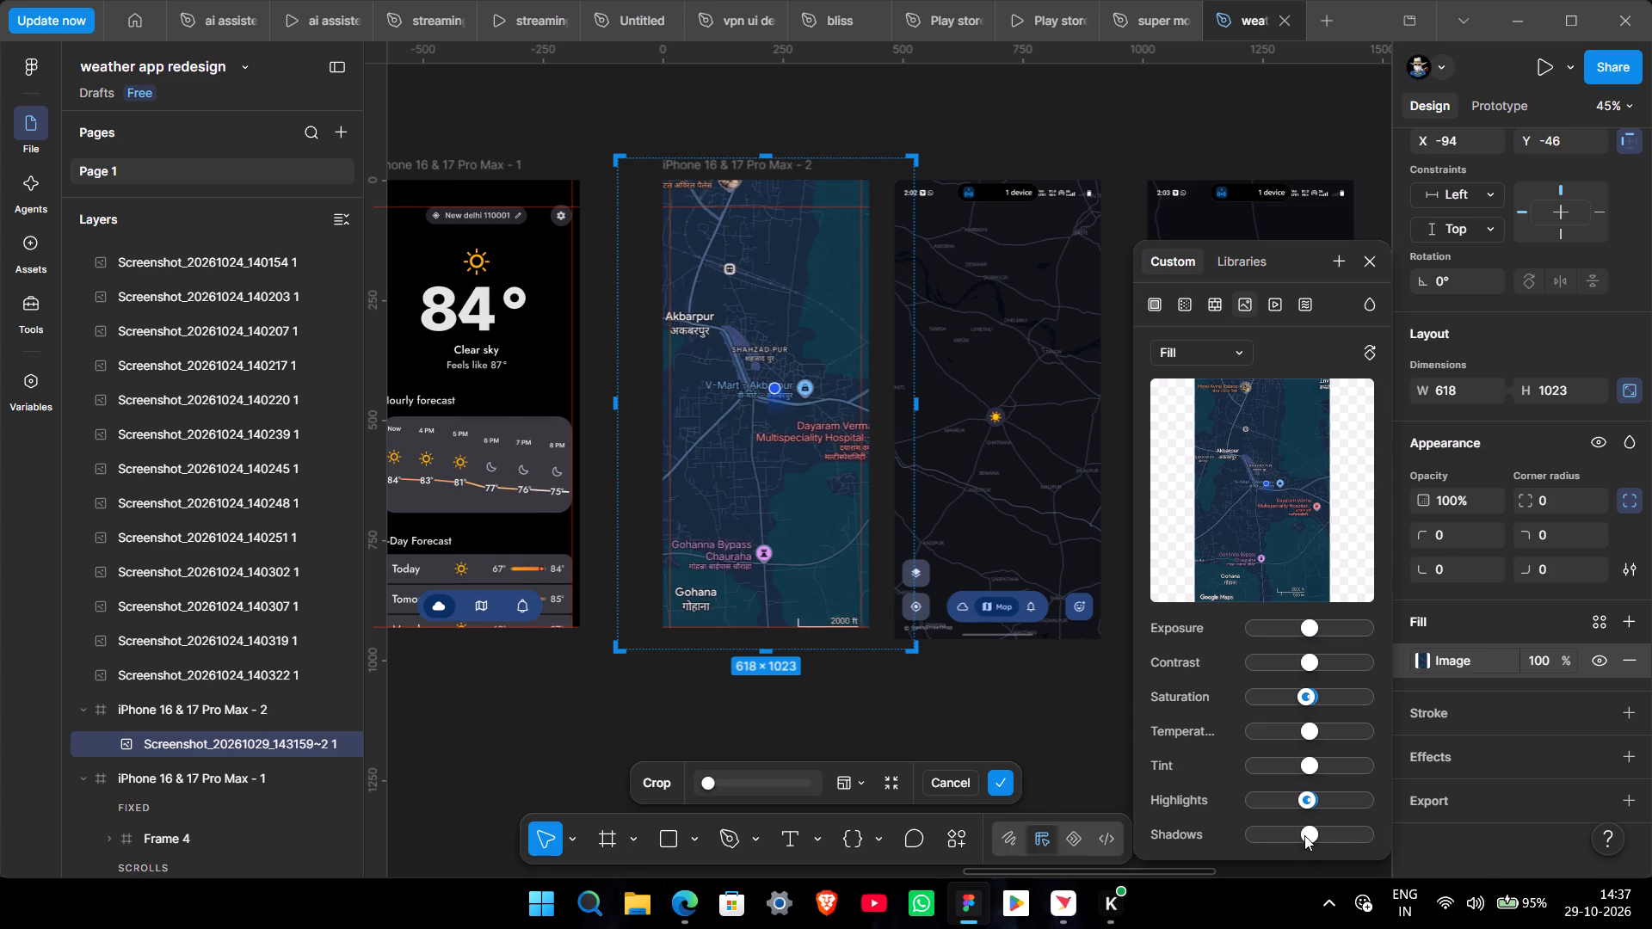
Lower the map image's shadows and saturation to their minimum.
{"action": "left_click", "coordinate": [1304, 835]}
{"action": "left_click_drag", "start_coordinate": [1304, 835], "coordinate": [1185, 835]}
{"action": "left_click_drag", "start_coordinate": [1311, 689], "coordinate": [1178, 692]}
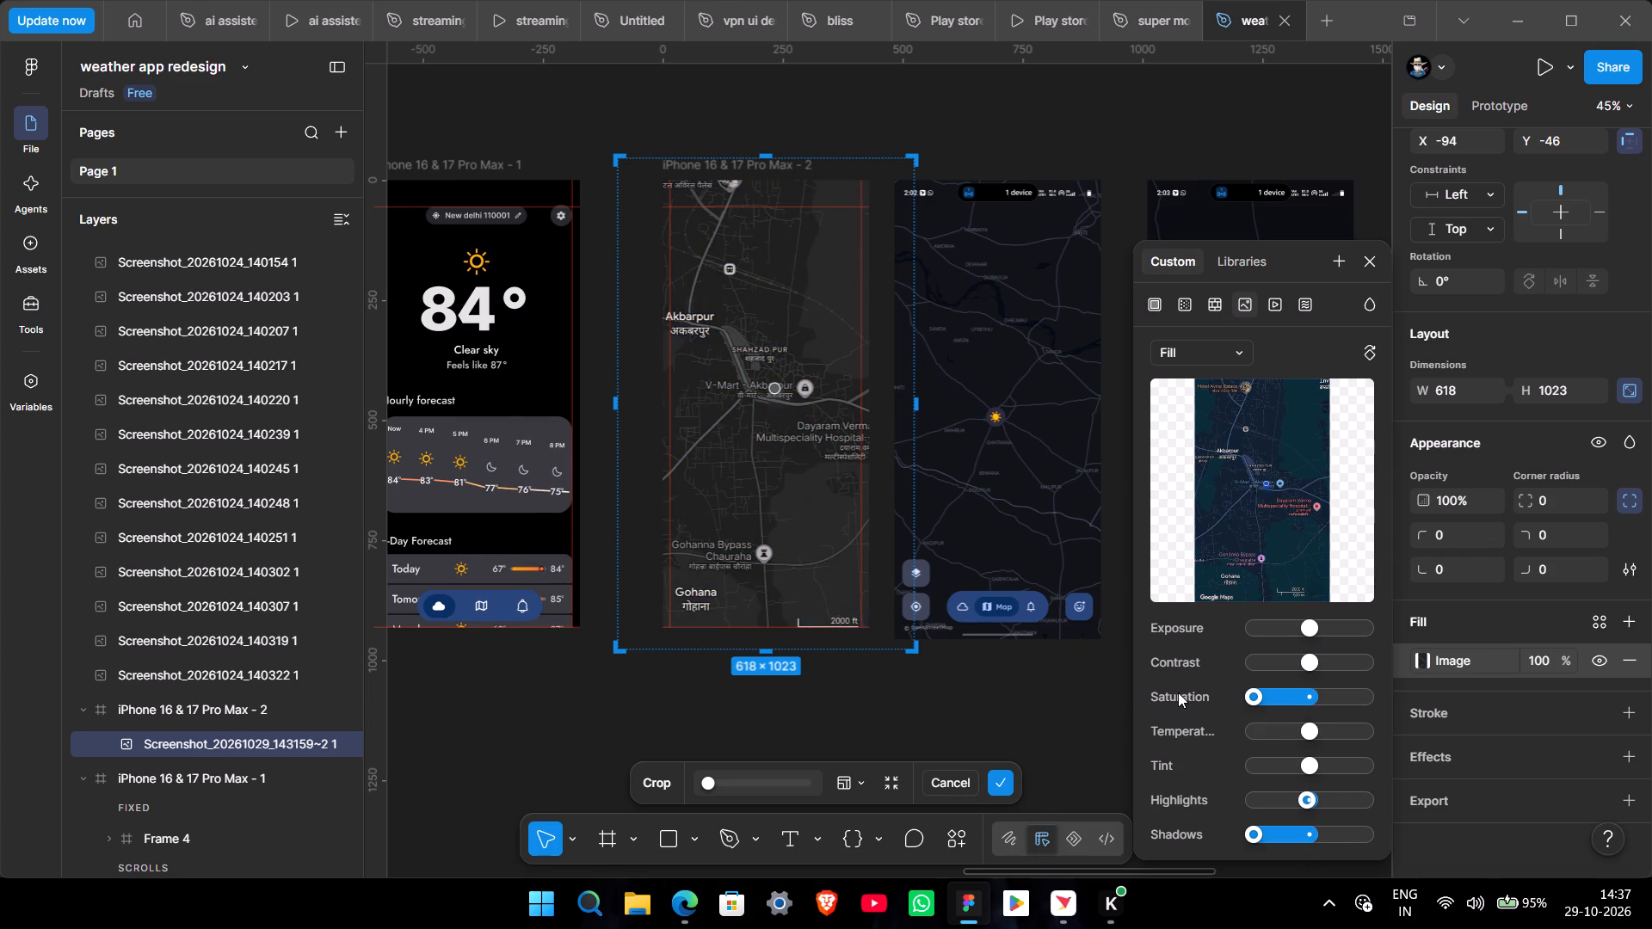
Return the map image's saturation to neutral and settle contrast slightly above neutral, after trying maximum contrast and darker and brighter exposure.
{"action": "left_click_drag", "start_coordinate": [1178, 692], "coordinate": [1305, 735]}
{"action": "left_click_drag", "start_coordinate": [1310, 664], "coordinate": [1651, 669]}
{"action": "left_click", "coordinate": [1371, 658]}
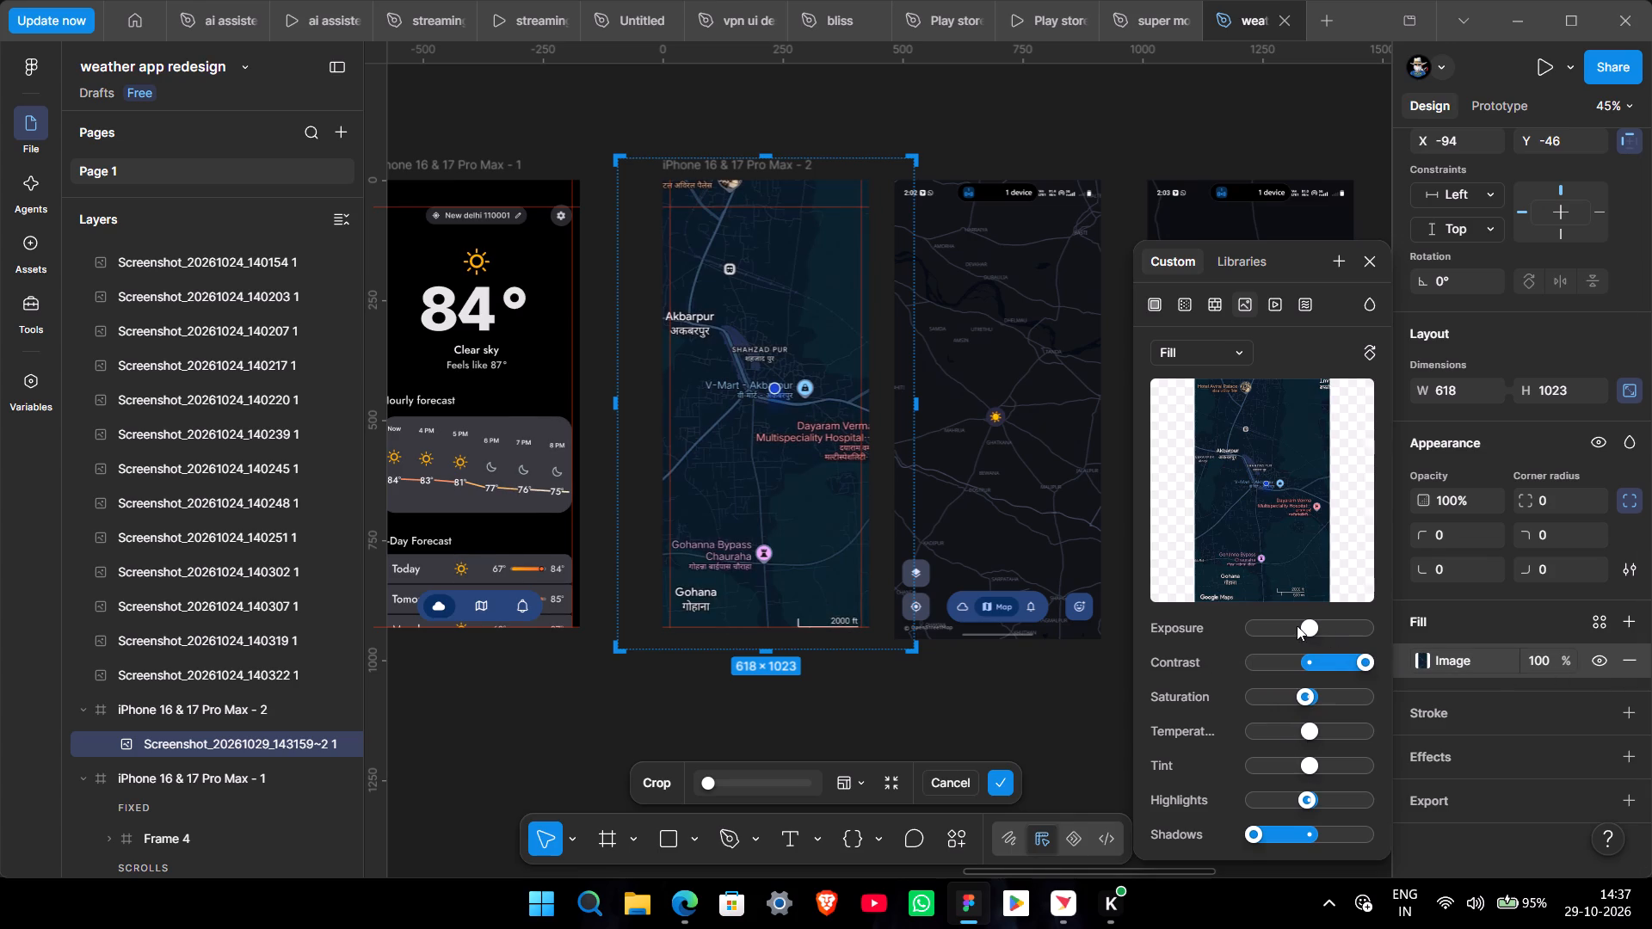
{"action": "left_click_drag", "start_coordinate": [1305, 626], "coordinate": [1293, 666]}
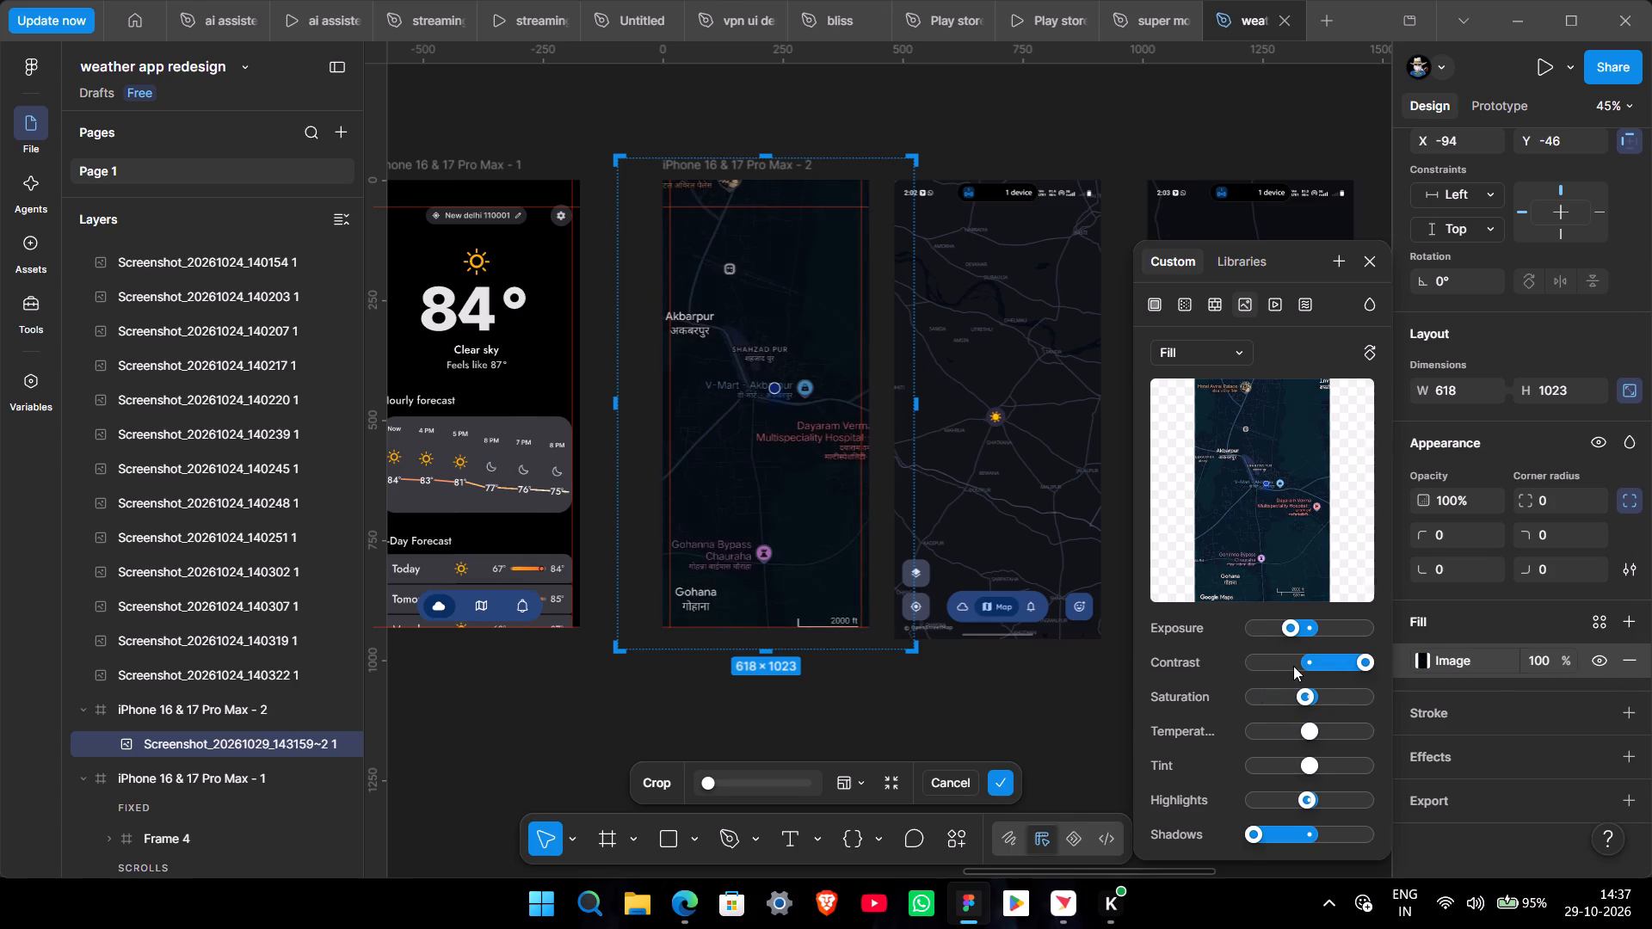
{"action": "left_click_drag", "start_coordinate": [1293, 666], "coordinate": [1316, 688]}
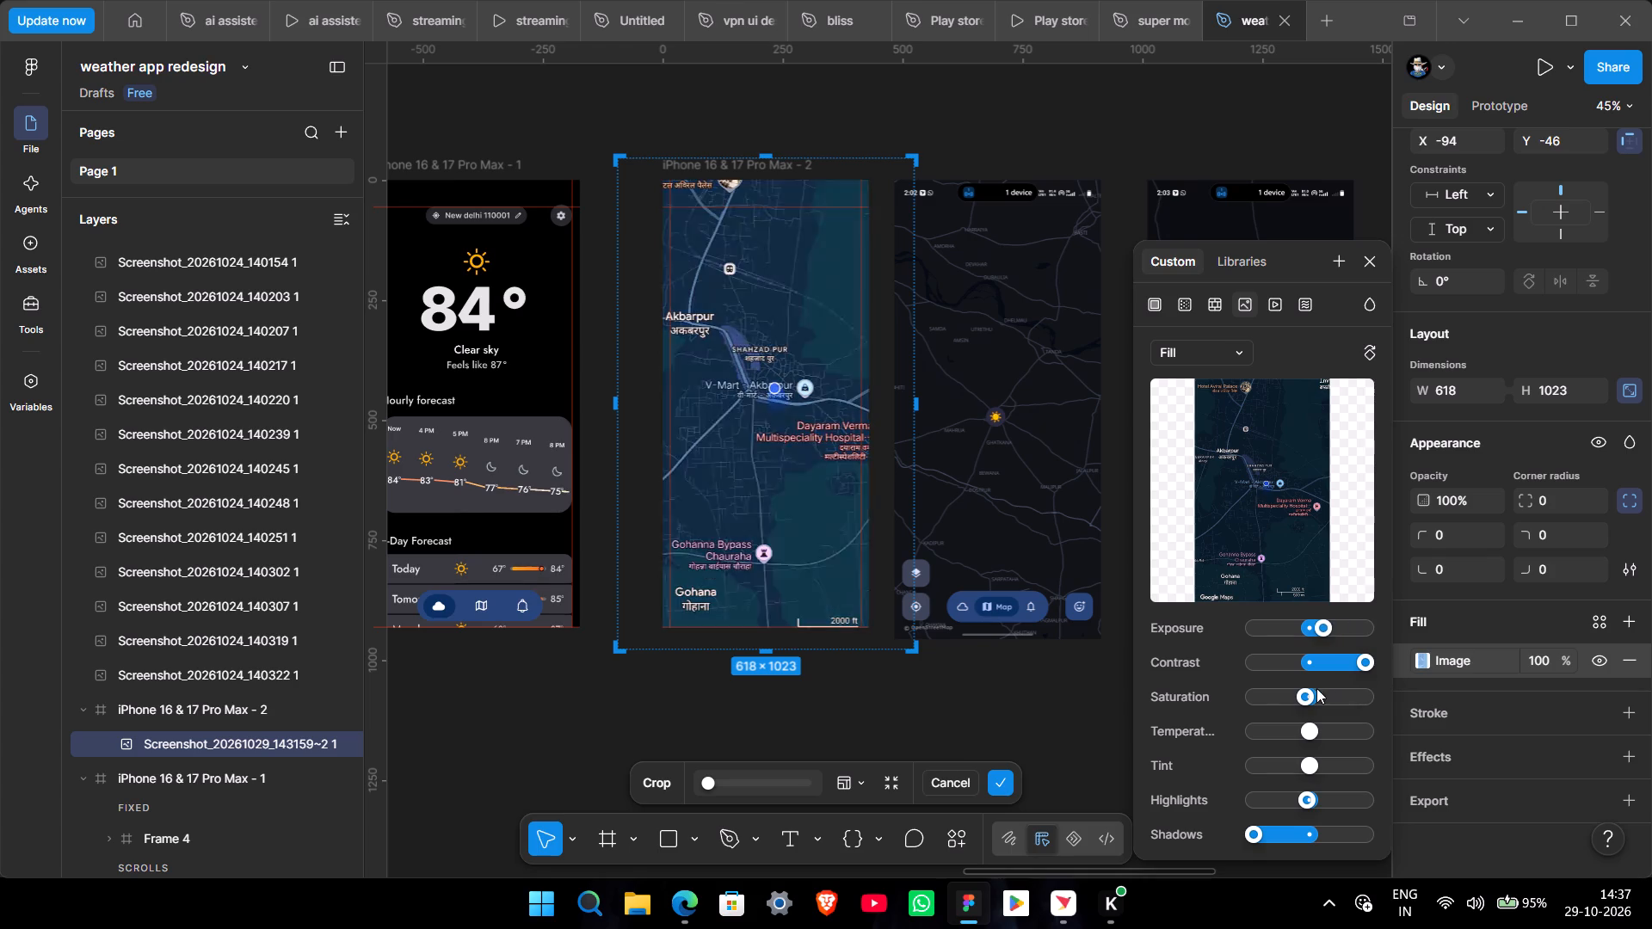
{"action": "left_click_drag", "start_coordinate": [1316, 688], "coordinate": [1310, 691]}
{"action": "left_click_drag", "start_coordinate": [1364, 668], "coordinate": [1272, 668]}
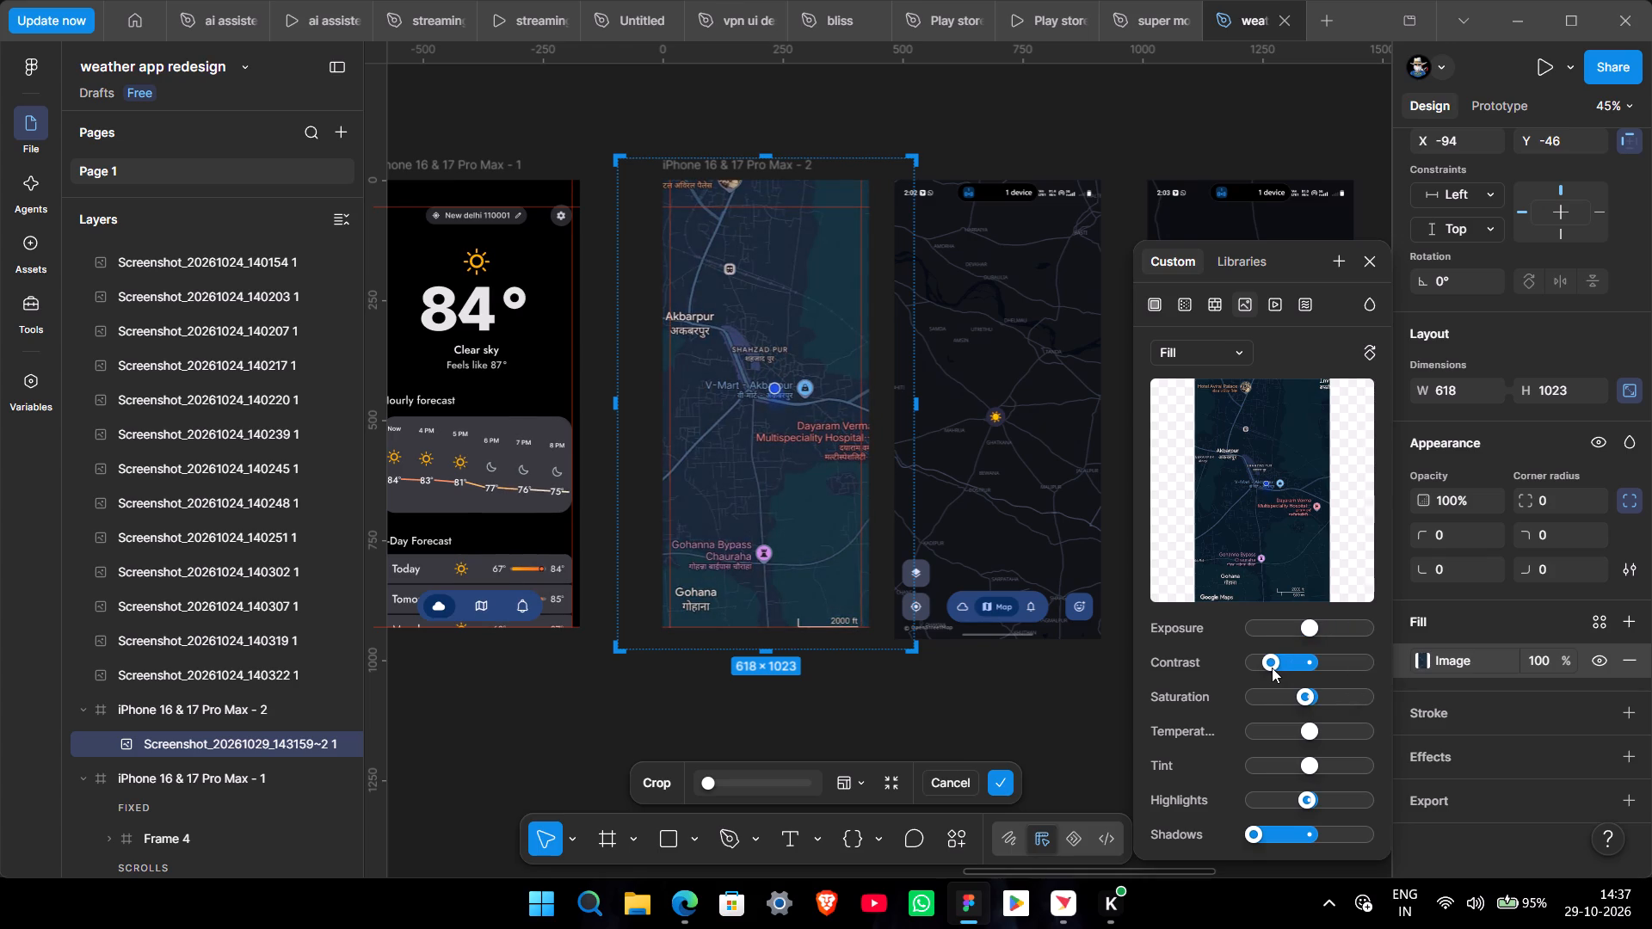
{"action": "left_click_drag", "start_coordinate": [1272, 668], "coordinate": [1330, 668]}
{"action": "left_click", "coordinate": [1310, 693]}
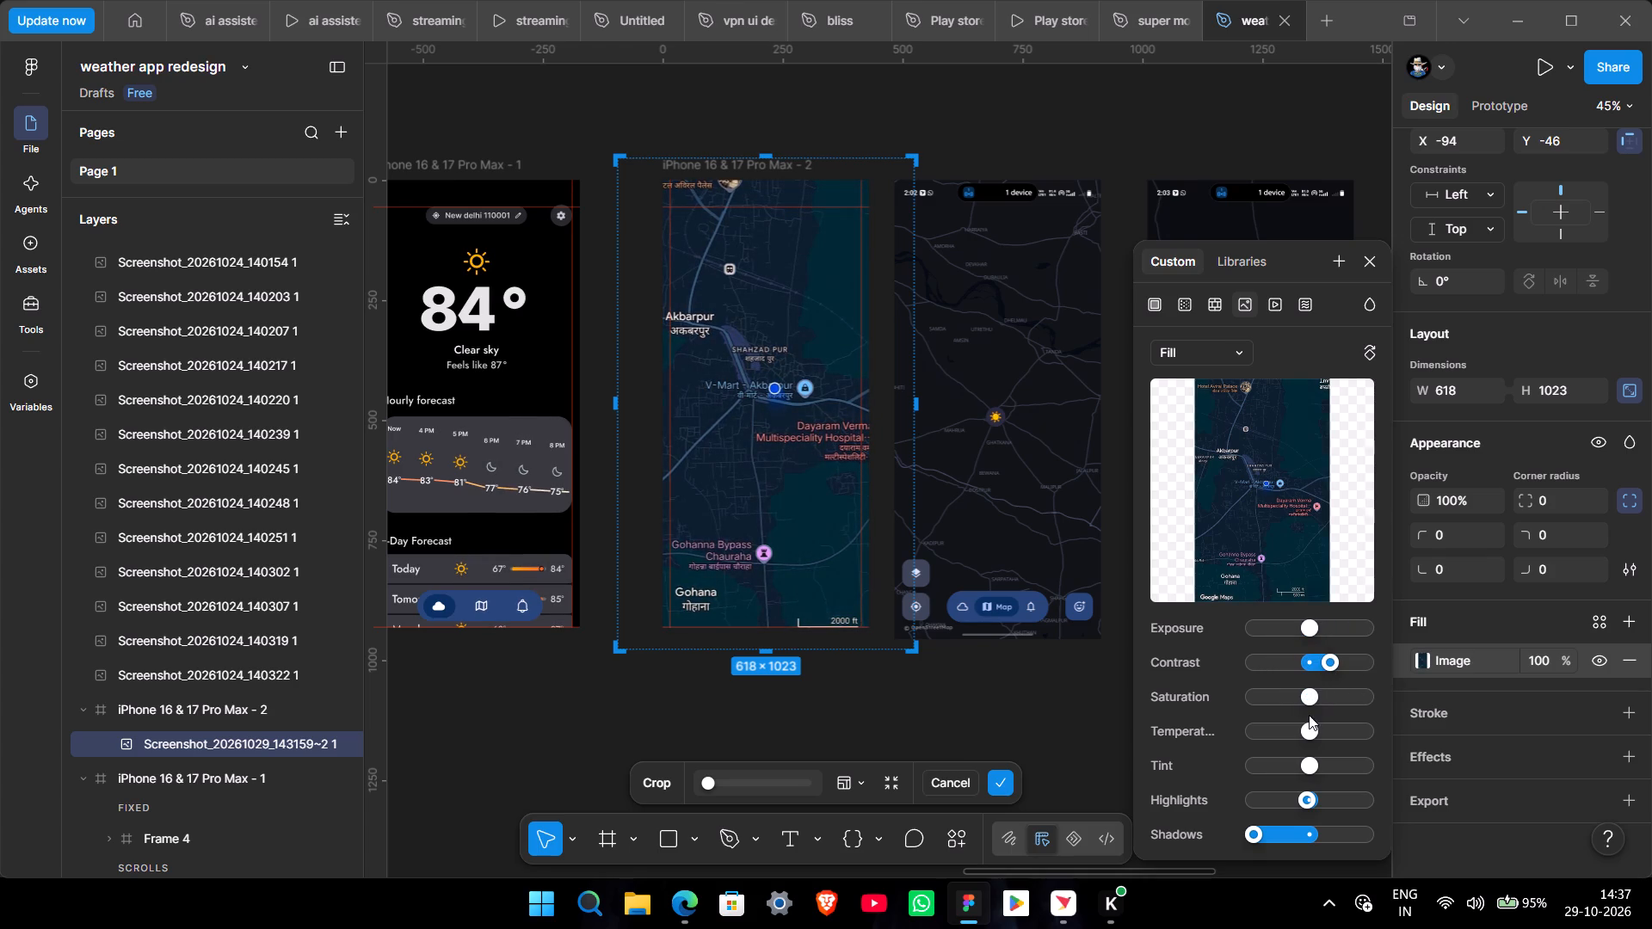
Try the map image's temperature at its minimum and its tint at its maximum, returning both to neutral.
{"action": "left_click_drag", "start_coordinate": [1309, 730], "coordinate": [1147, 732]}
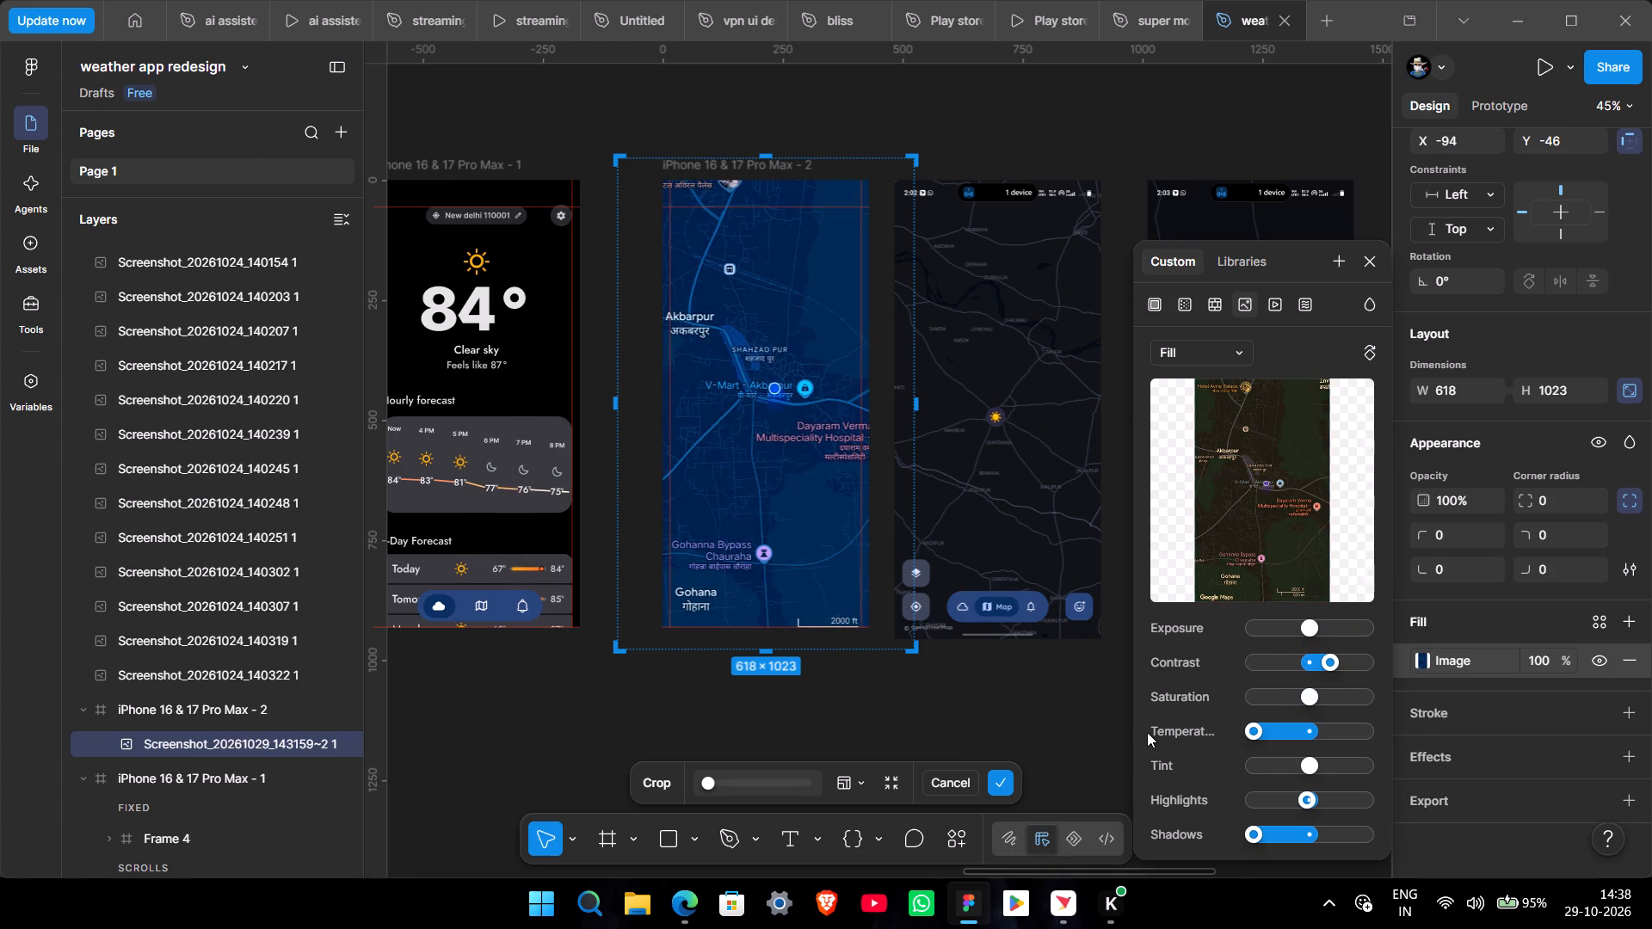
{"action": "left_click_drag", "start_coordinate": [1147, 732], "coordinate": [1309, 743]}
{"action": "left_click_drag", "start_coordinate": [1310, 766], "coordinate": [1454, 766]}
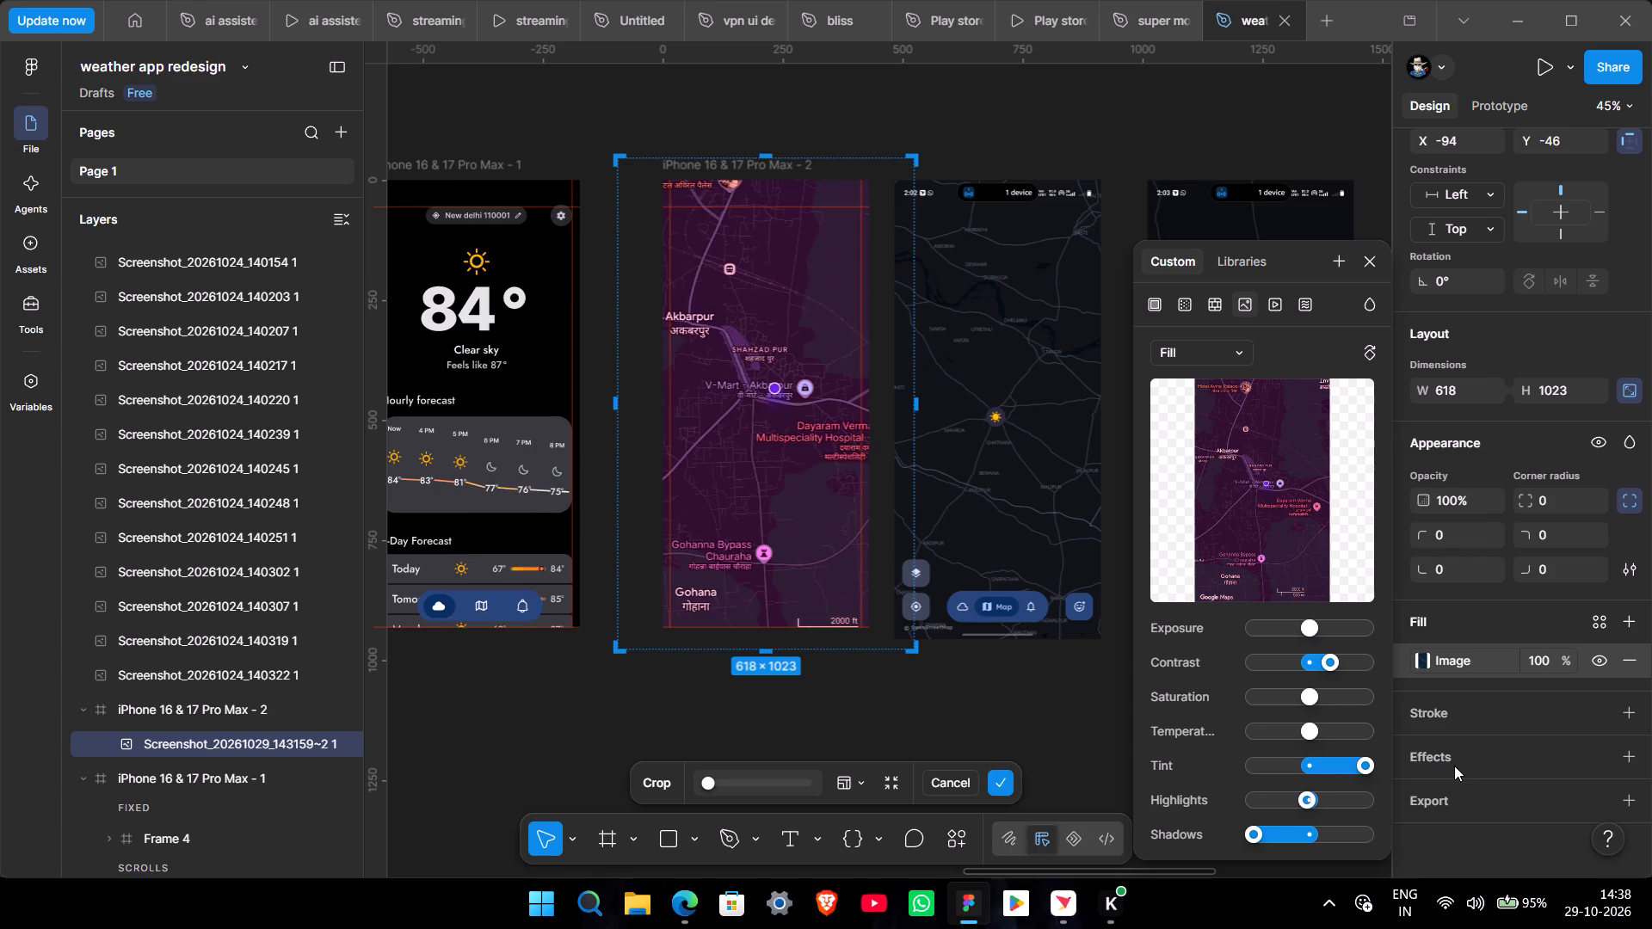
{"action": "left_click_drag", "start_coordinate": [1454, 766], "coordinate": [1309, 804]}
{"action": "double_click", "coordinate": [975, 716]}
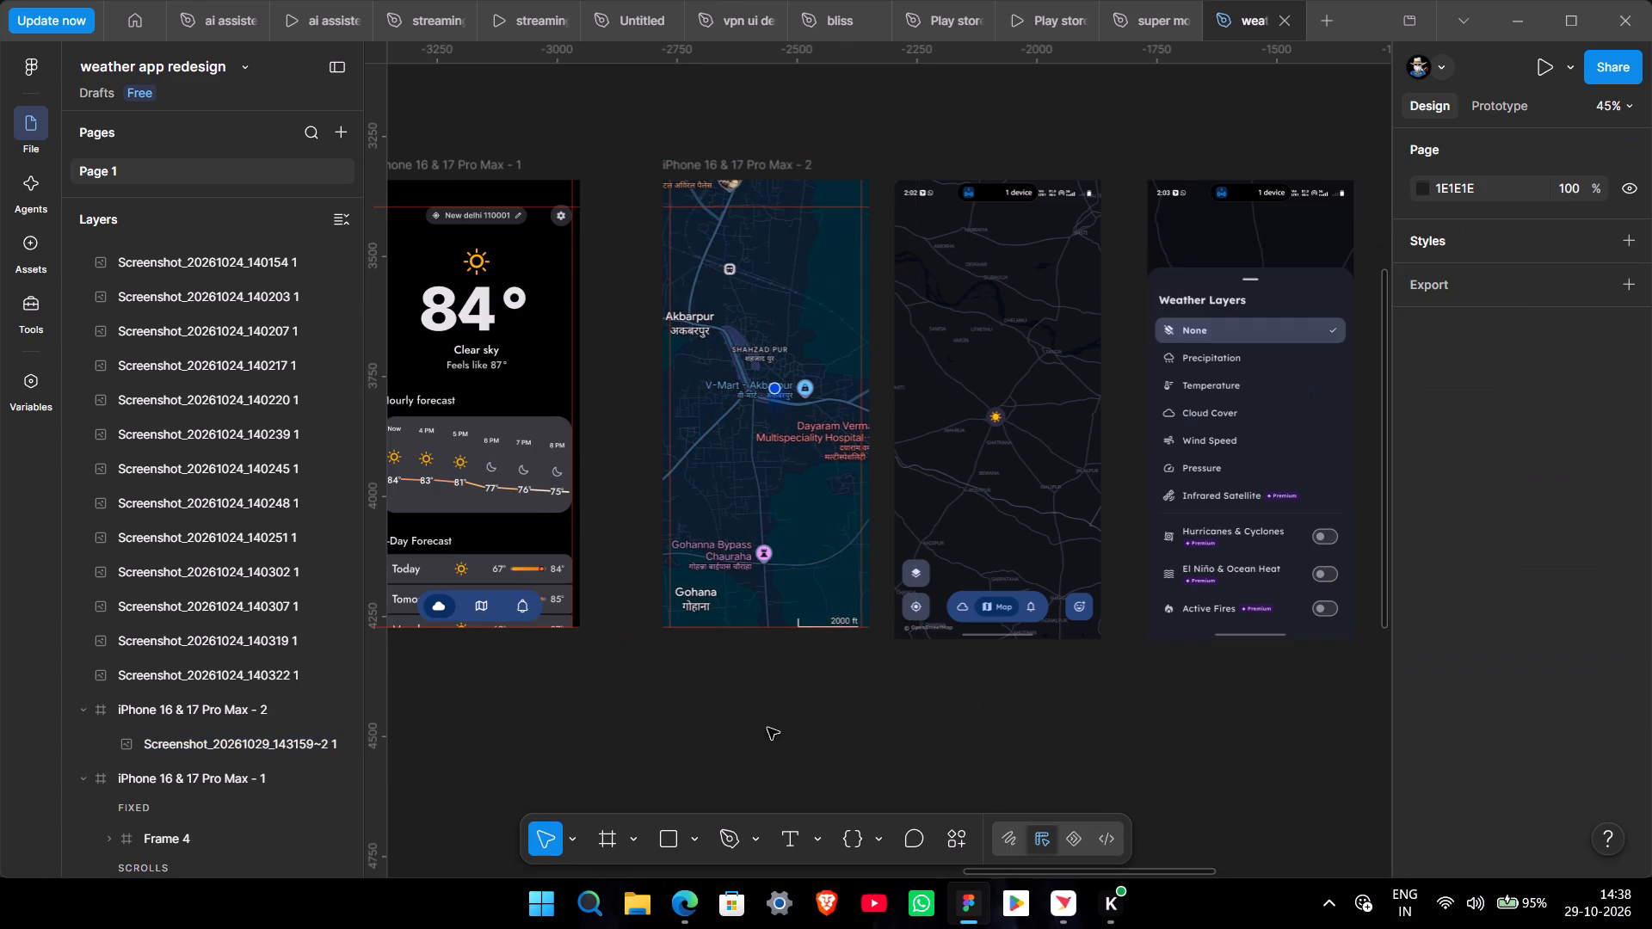
Move the reference map screenshot to X -2273, Y 3342, so its top edge lines up with the iPhone frames.
{"action": "scroll", "coordinate": [750, 723], "scroll_direction": "up", "scroll_amount": 7, "text": "ctrl"}
{"action": "scroll", "coordinate": [835, 686], "scroll_direction": "up", "scroll_amount": 4}
{"action": "scroll", "coordinate": [915, 716], "scroll_direction": "down", "scroll_amount": 3, "text": "ctrl"}
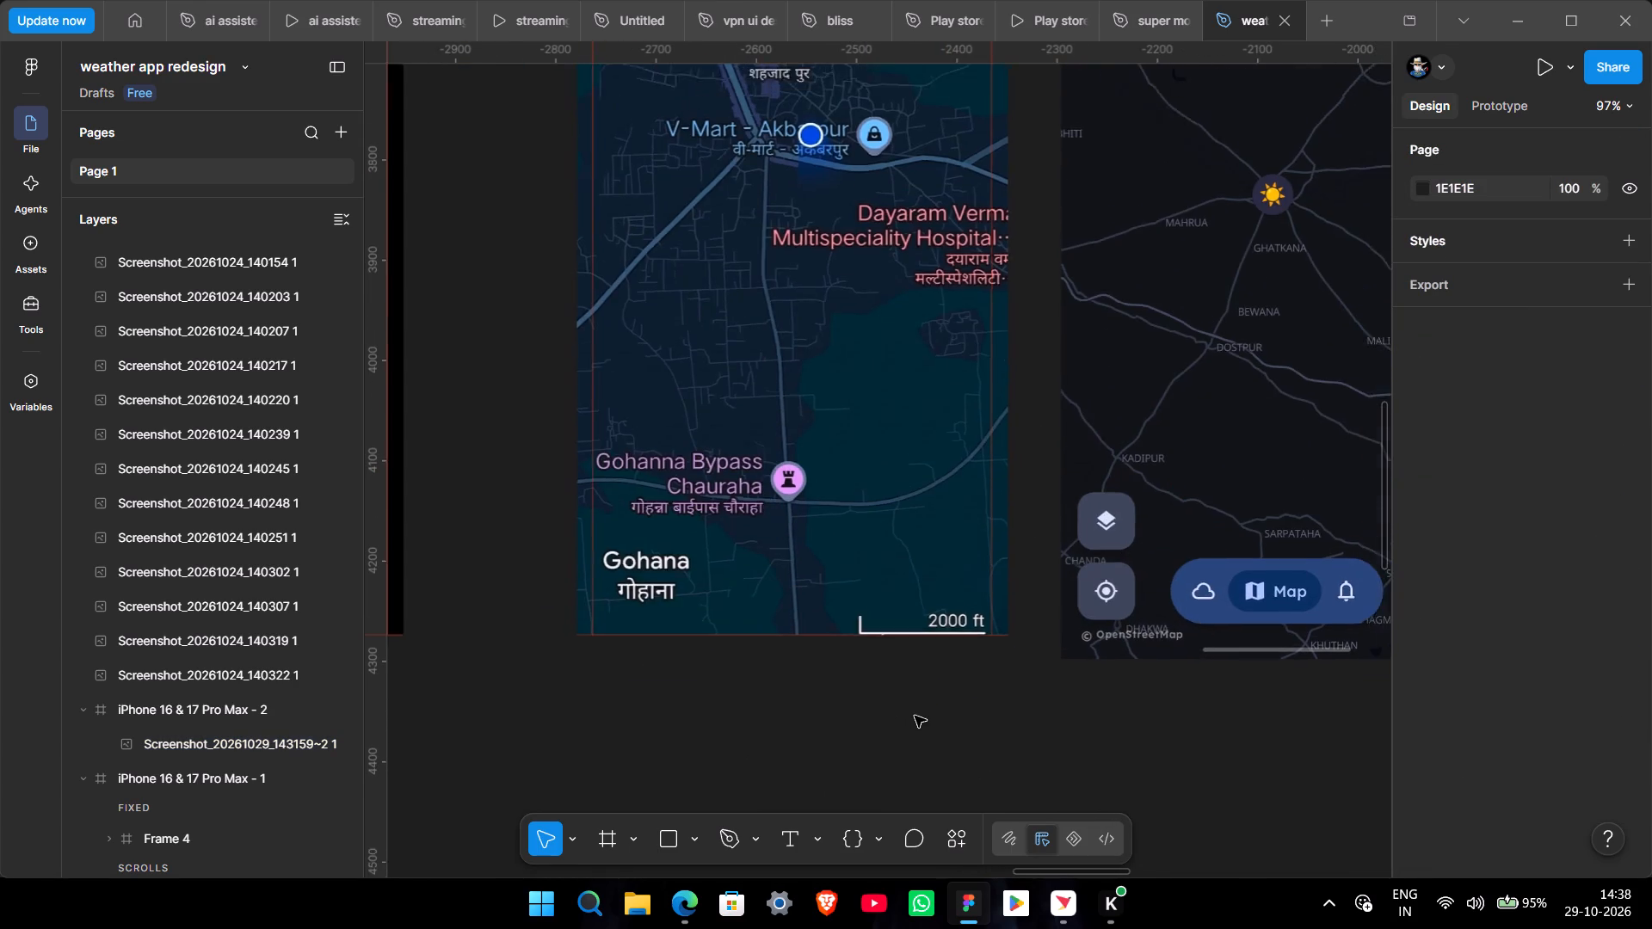
{"action": "scroll", "coordinate": [915, 716], "scroll_direction": "down", "scroll_amount": 3, "text": "ctrl"}
{"action": "left_click", "coordinate": [1112, 640]}
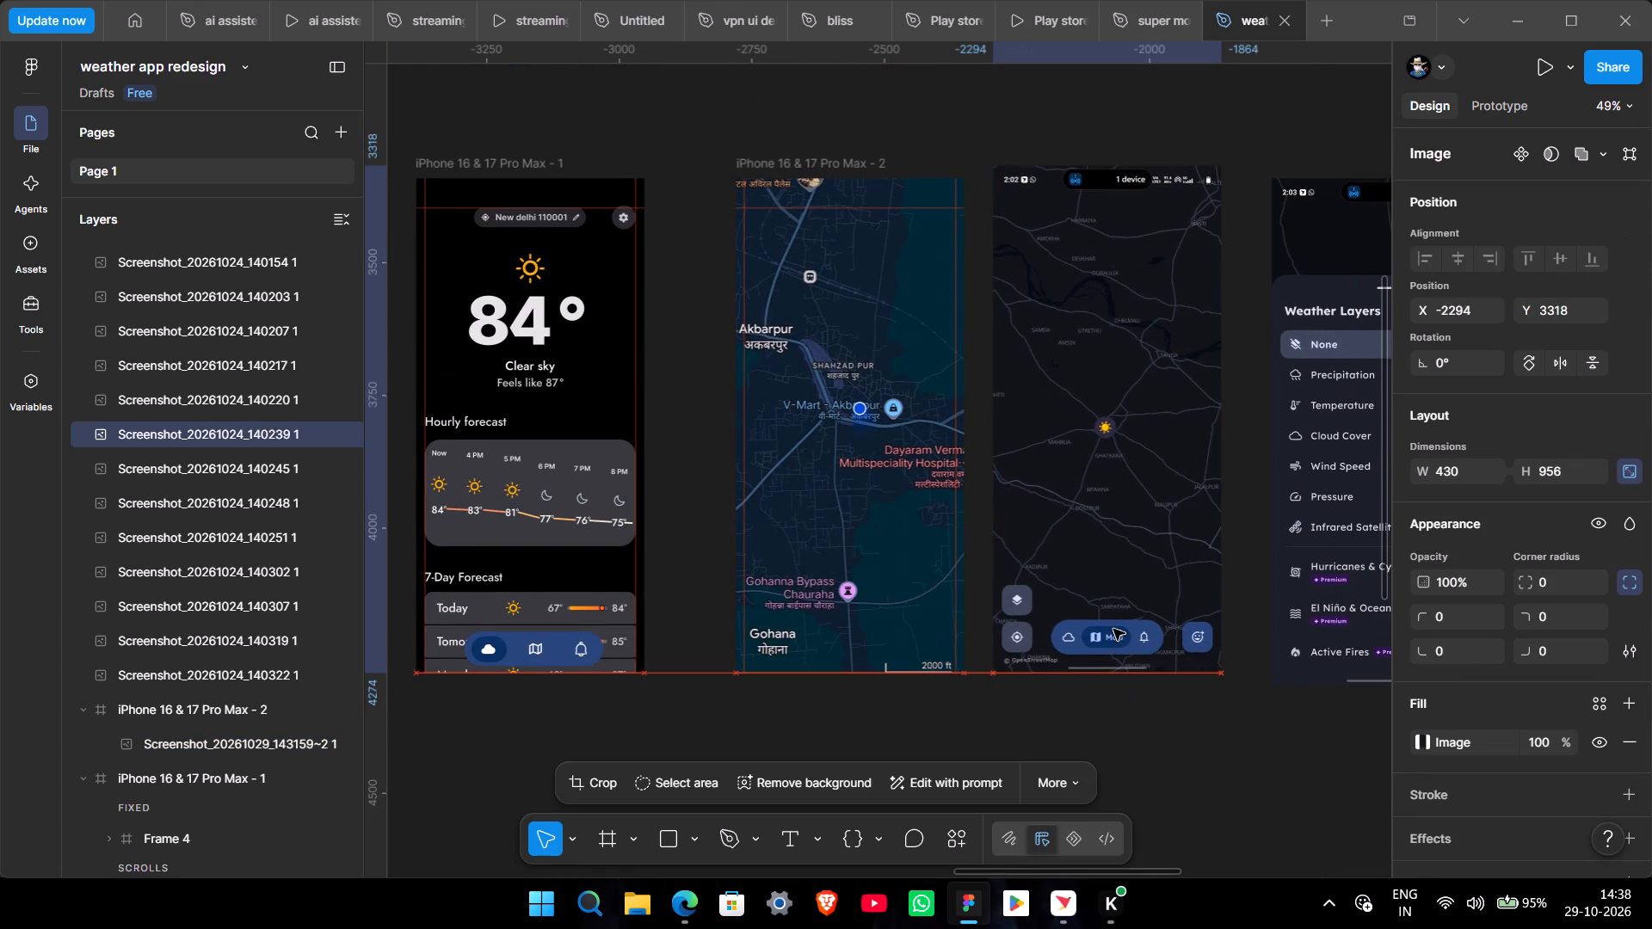
{"action": "scroll", "coordinate": [1119, 635], "scroll_direction": "up", "scroll_amount": 7, "text": "ctrl"}
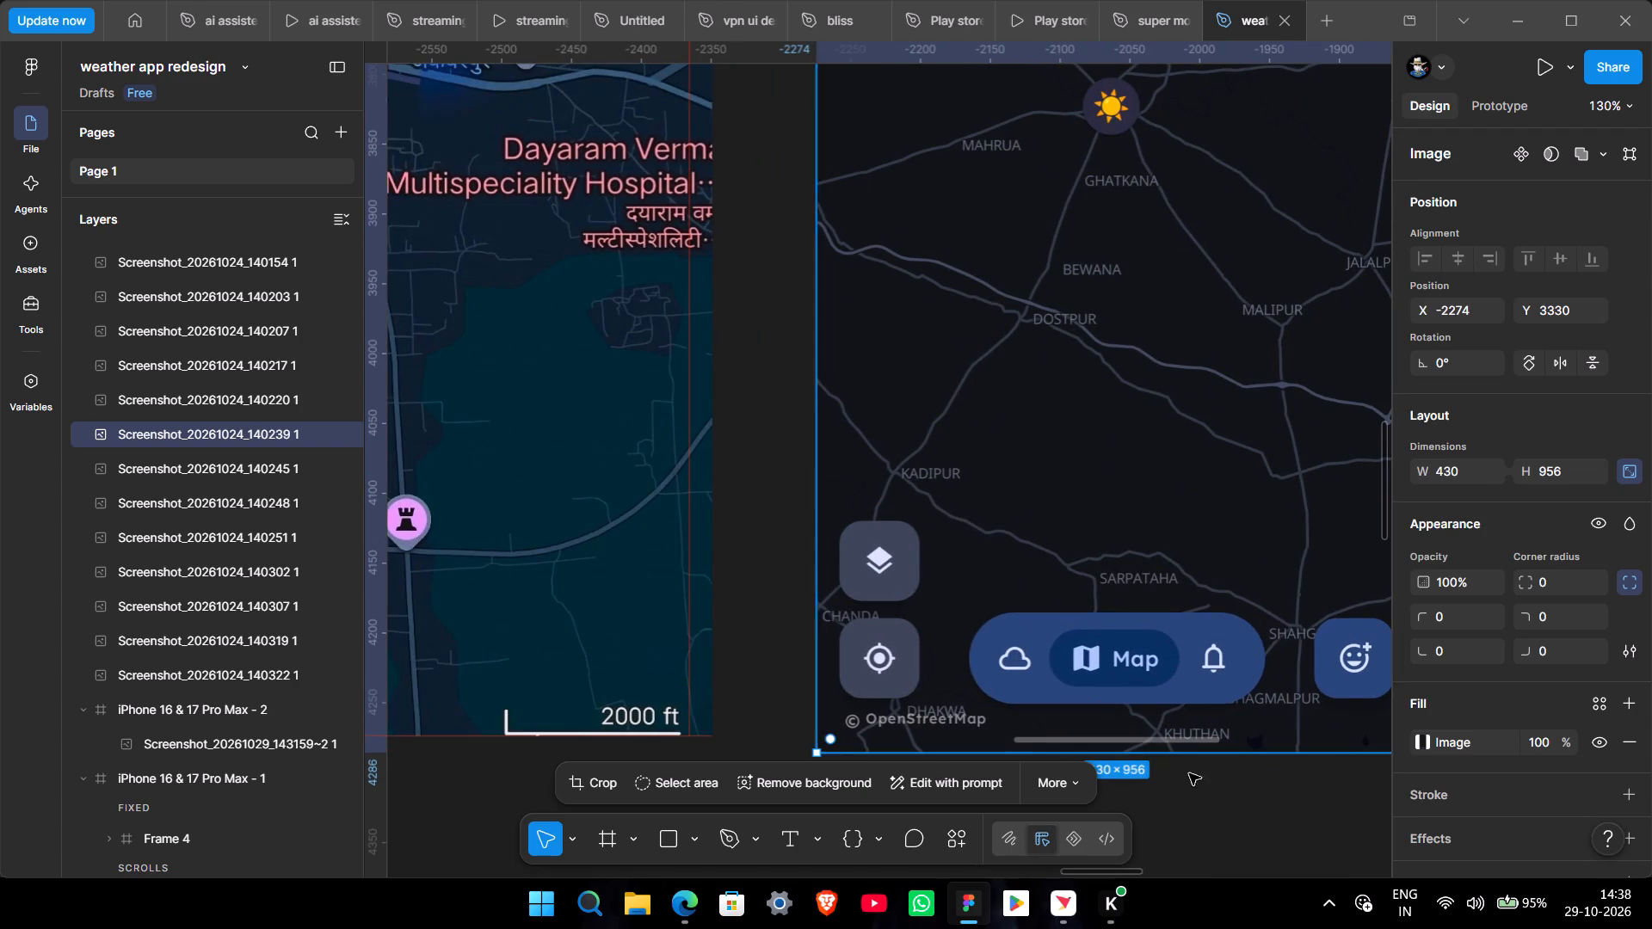
{"action": "left_click", "coordinate": [1200, 785]}
{"action": "scroll", "coordinate": [1197, 787], "scroll_direction": "down", "scroll_amount": 9, "text": "ctrl"}
{"action": "left_click_drag", "start_coordinate": [1158, 660], "coordinate": [1159, 648]}
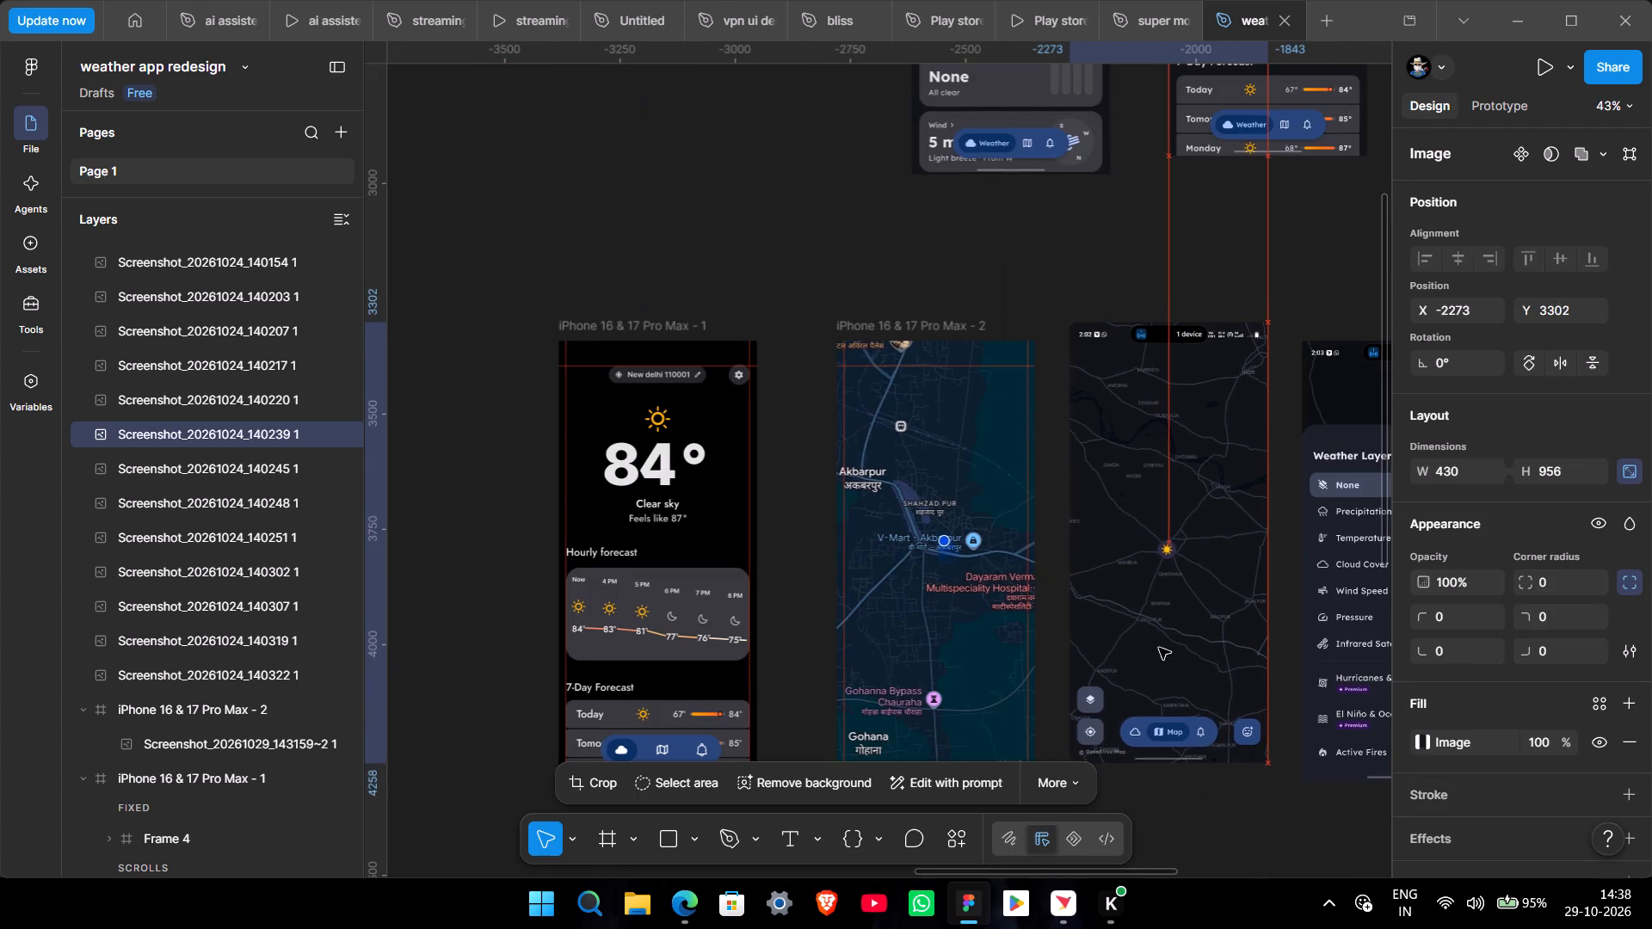
{"action": "left_click_drag", "start_coordinate": [1159, 648], "coordinate": [1163, 668]}
{"action": "scroll", "coordinate": [1088, 629], "scroll_direction": "down", "scroll_amount": 1, "text": "ctrl"}
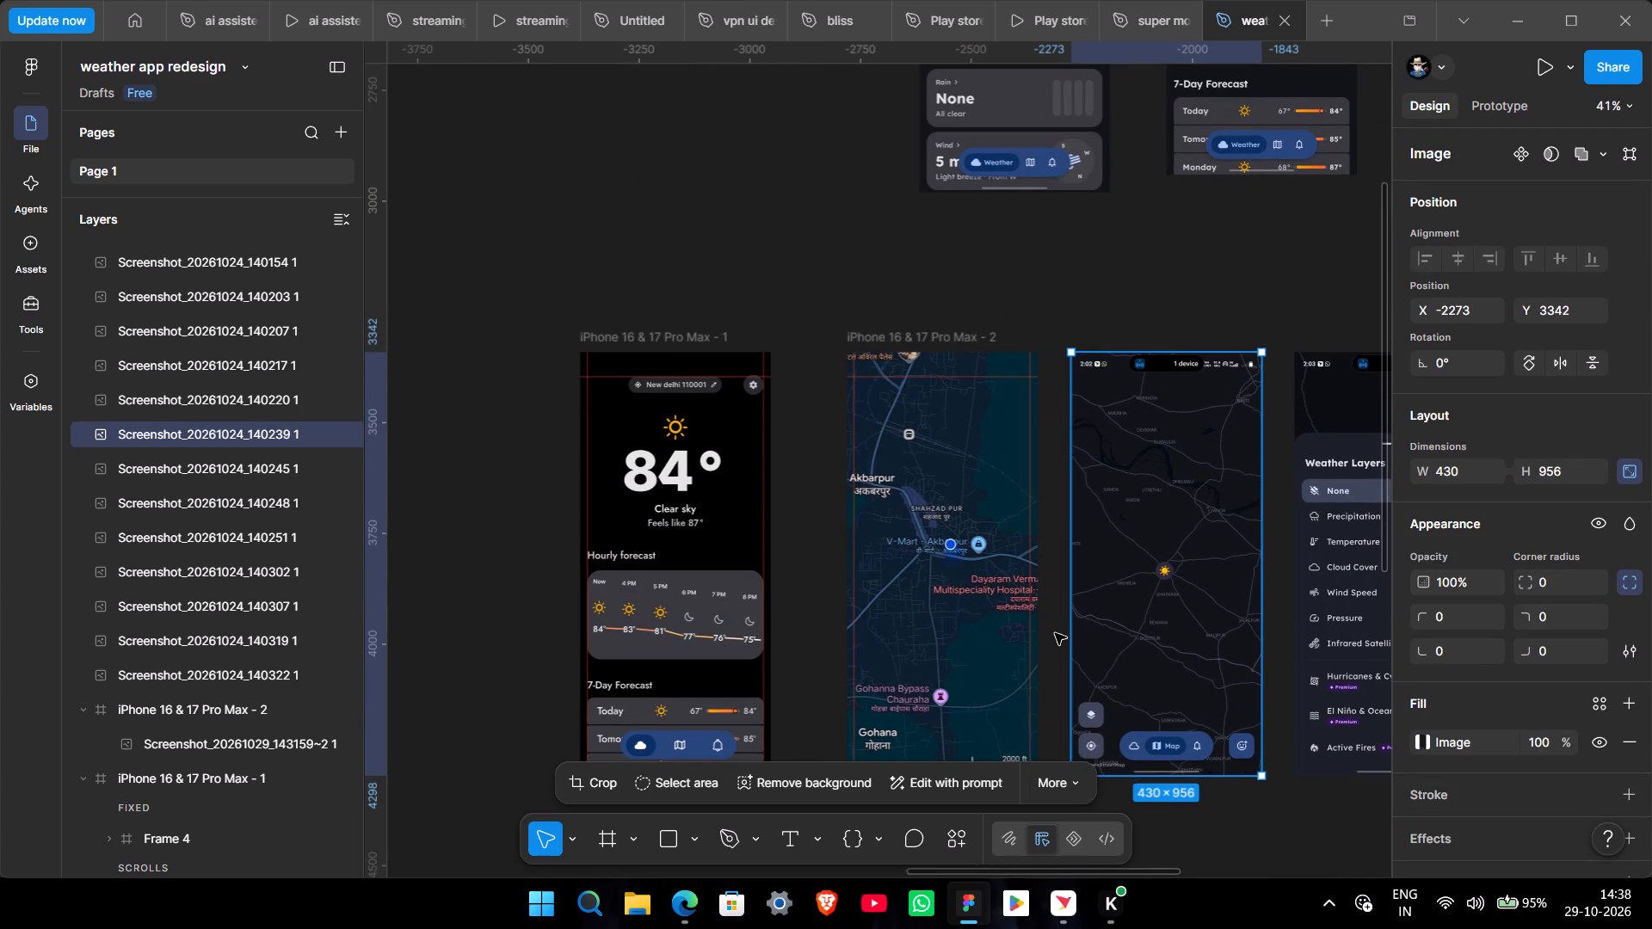
{"action": "left_click", "coordinate": [1055, 633]}
Centre the bottom bar group horizontally in the iPhone 16 & 17 Pro Max - 1 frame, at X 84.
{"action": "scroll", "coordinate": [1050, 663], "scroll_direction": "down", "scroll_amount": 4}
{"action": "scroll", "coordinate": [1008, 660], "scroll_direction": "up", "scroll_amount": 3}
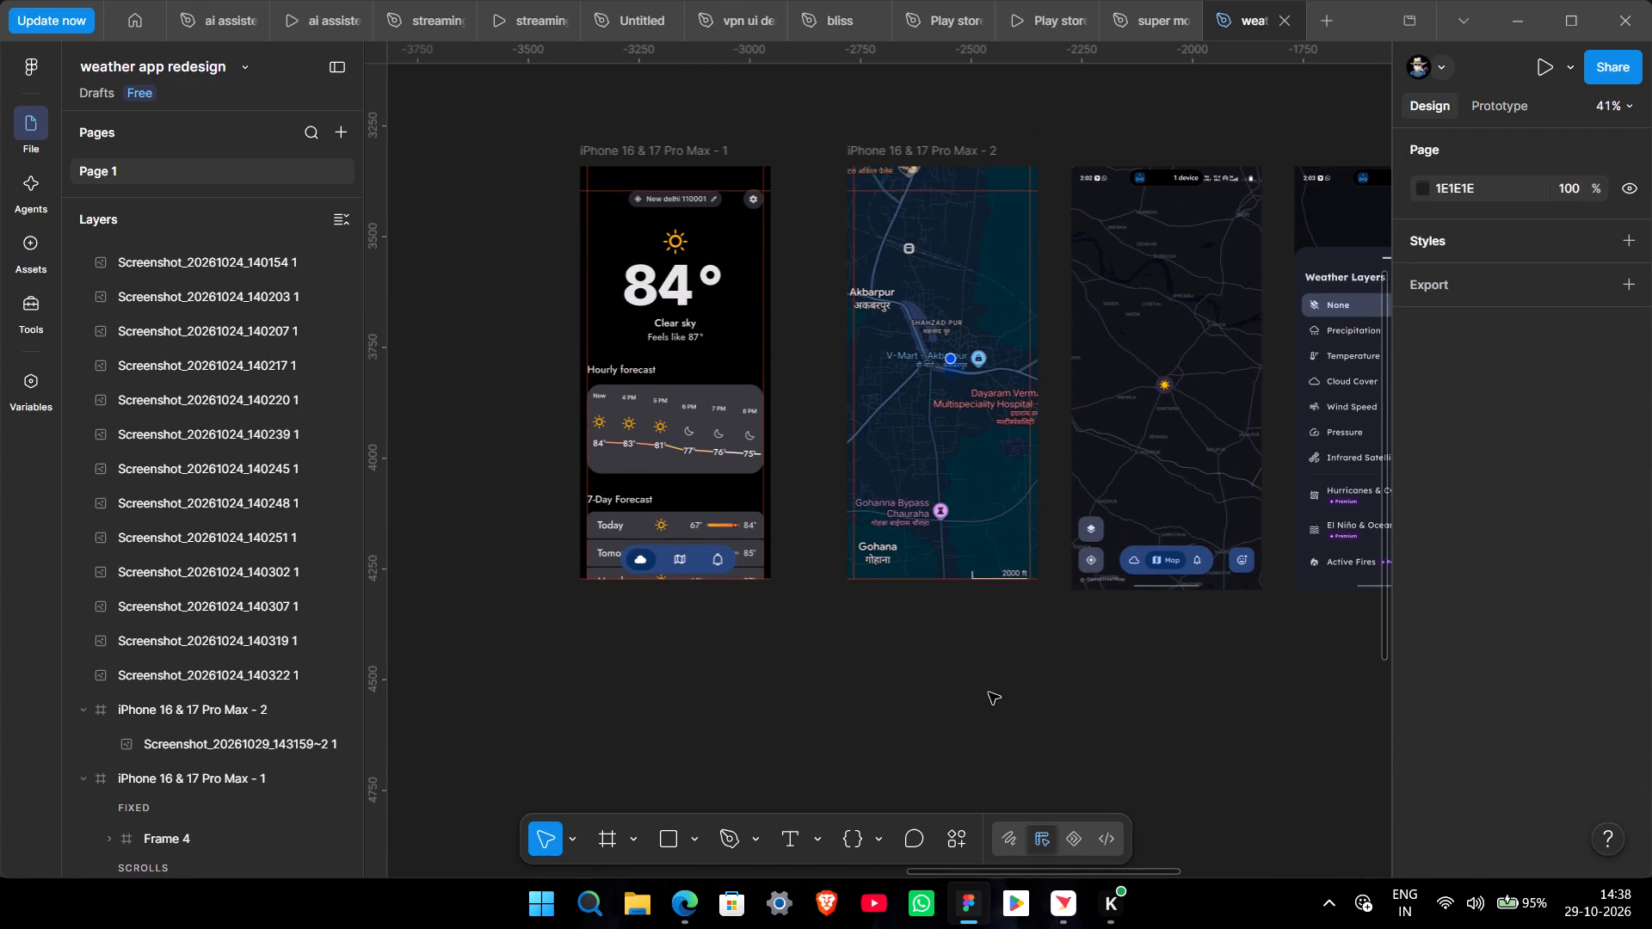
{"action": "scroll", "coordinate": [966, 657], "scroll_direction": "up", "scroll_amount": 2}
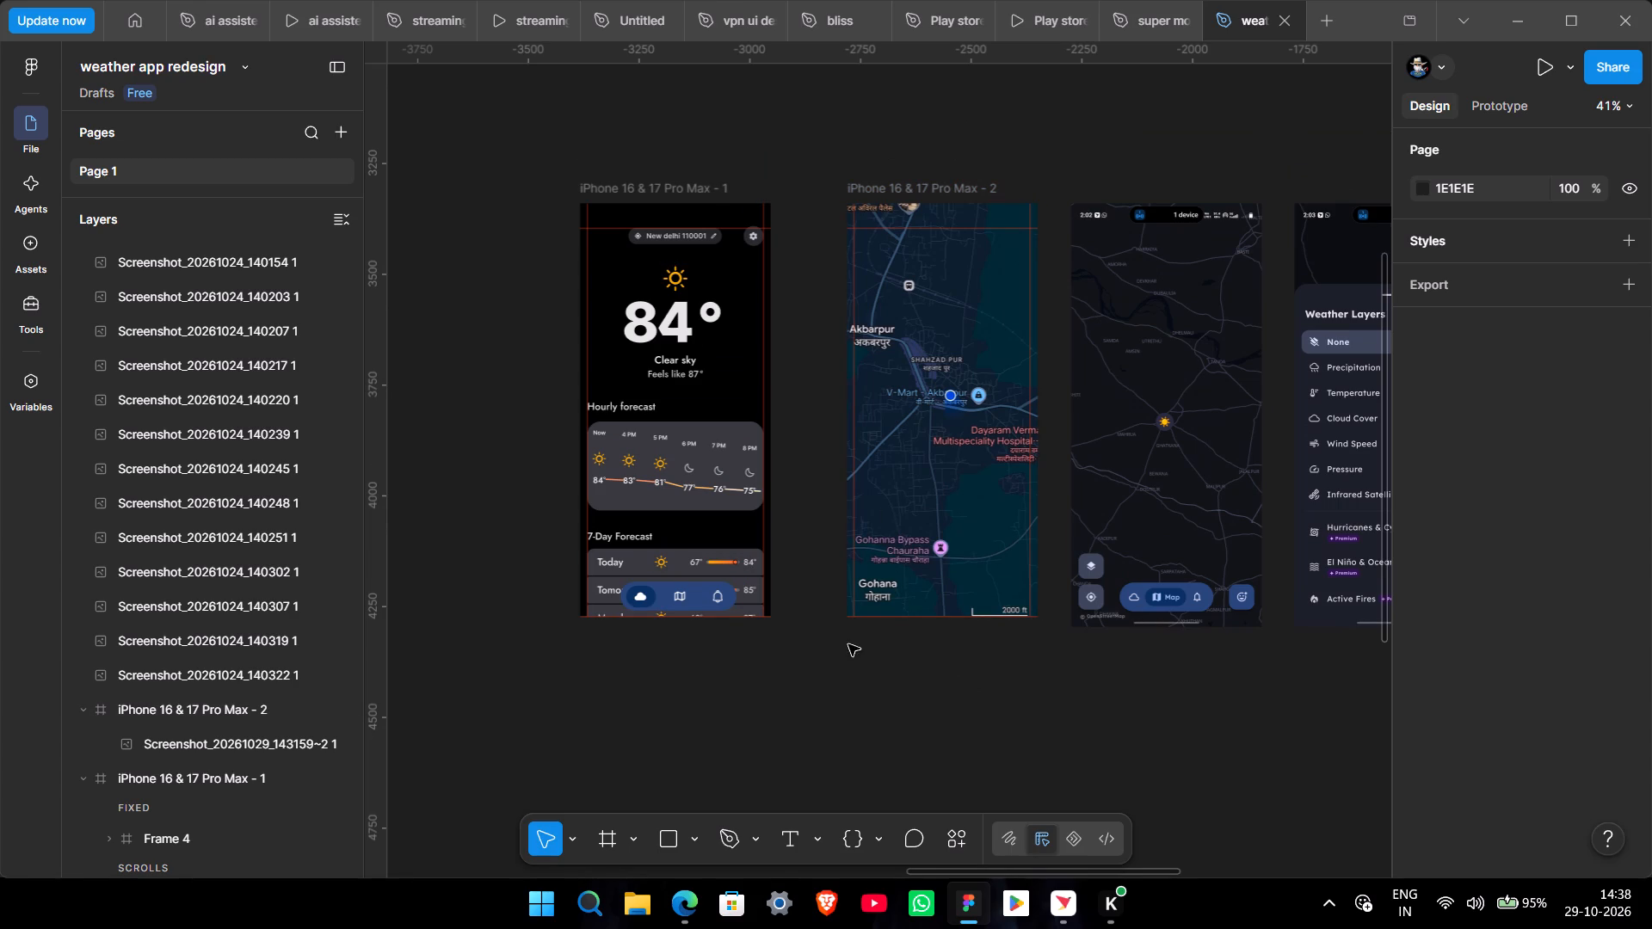
{"action": "scroll", "coordinate": [911, 640], "scroll_direction": "up", "scroll_amount": 3, "text": "ctrl"}
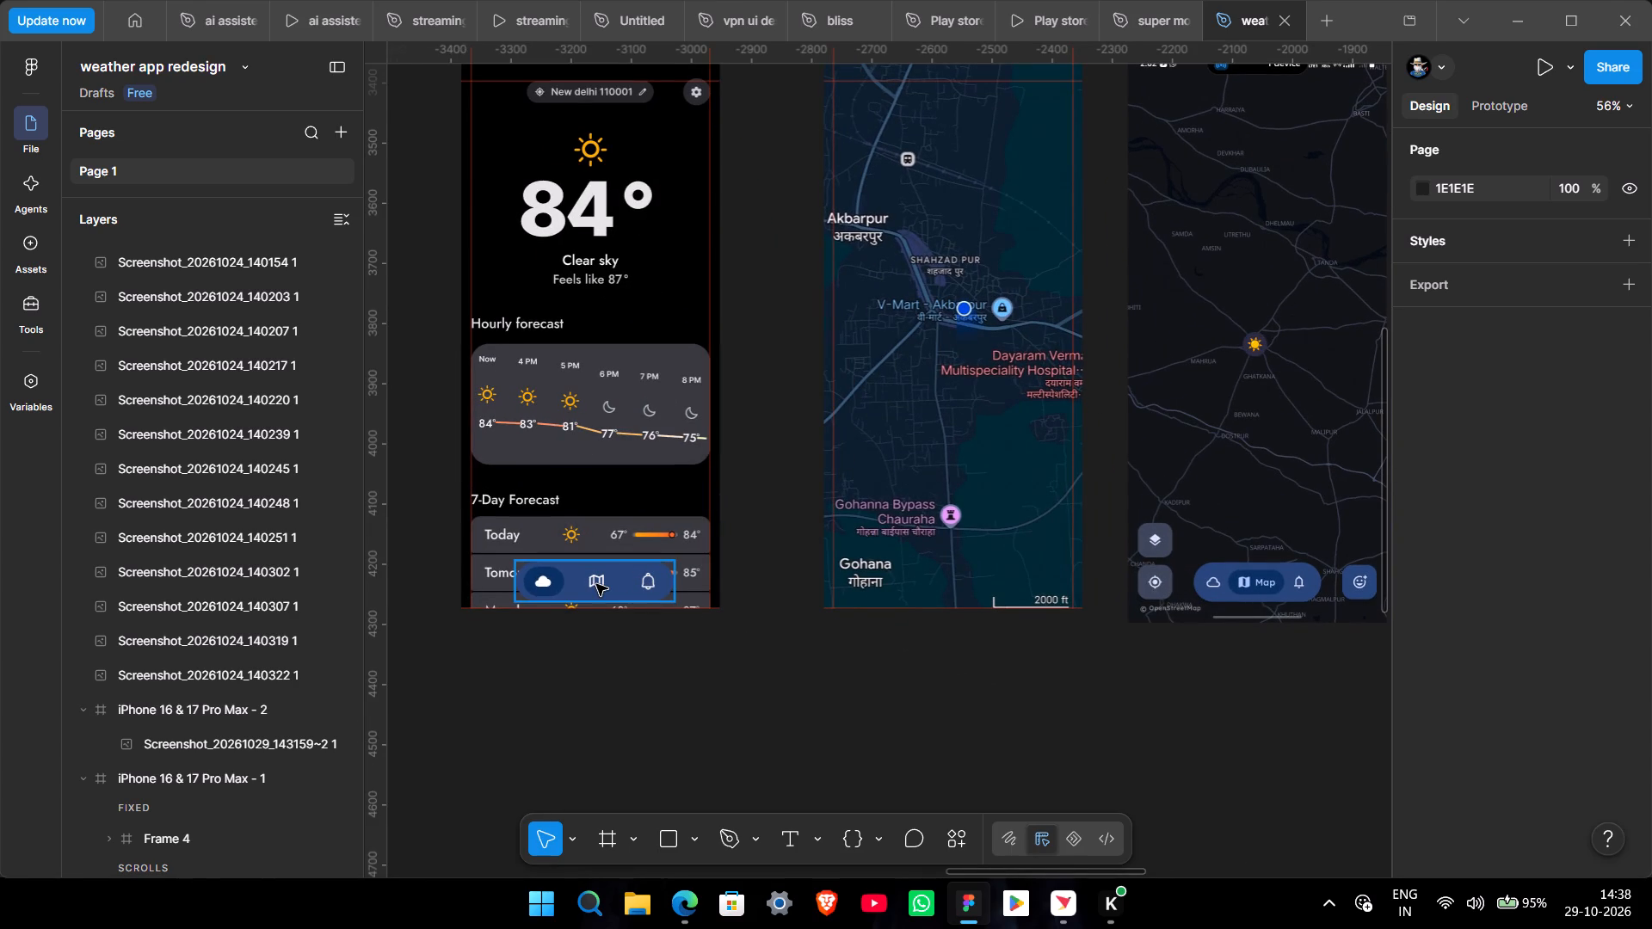
{"action": "left_click", "coordinate": [595, 583]}
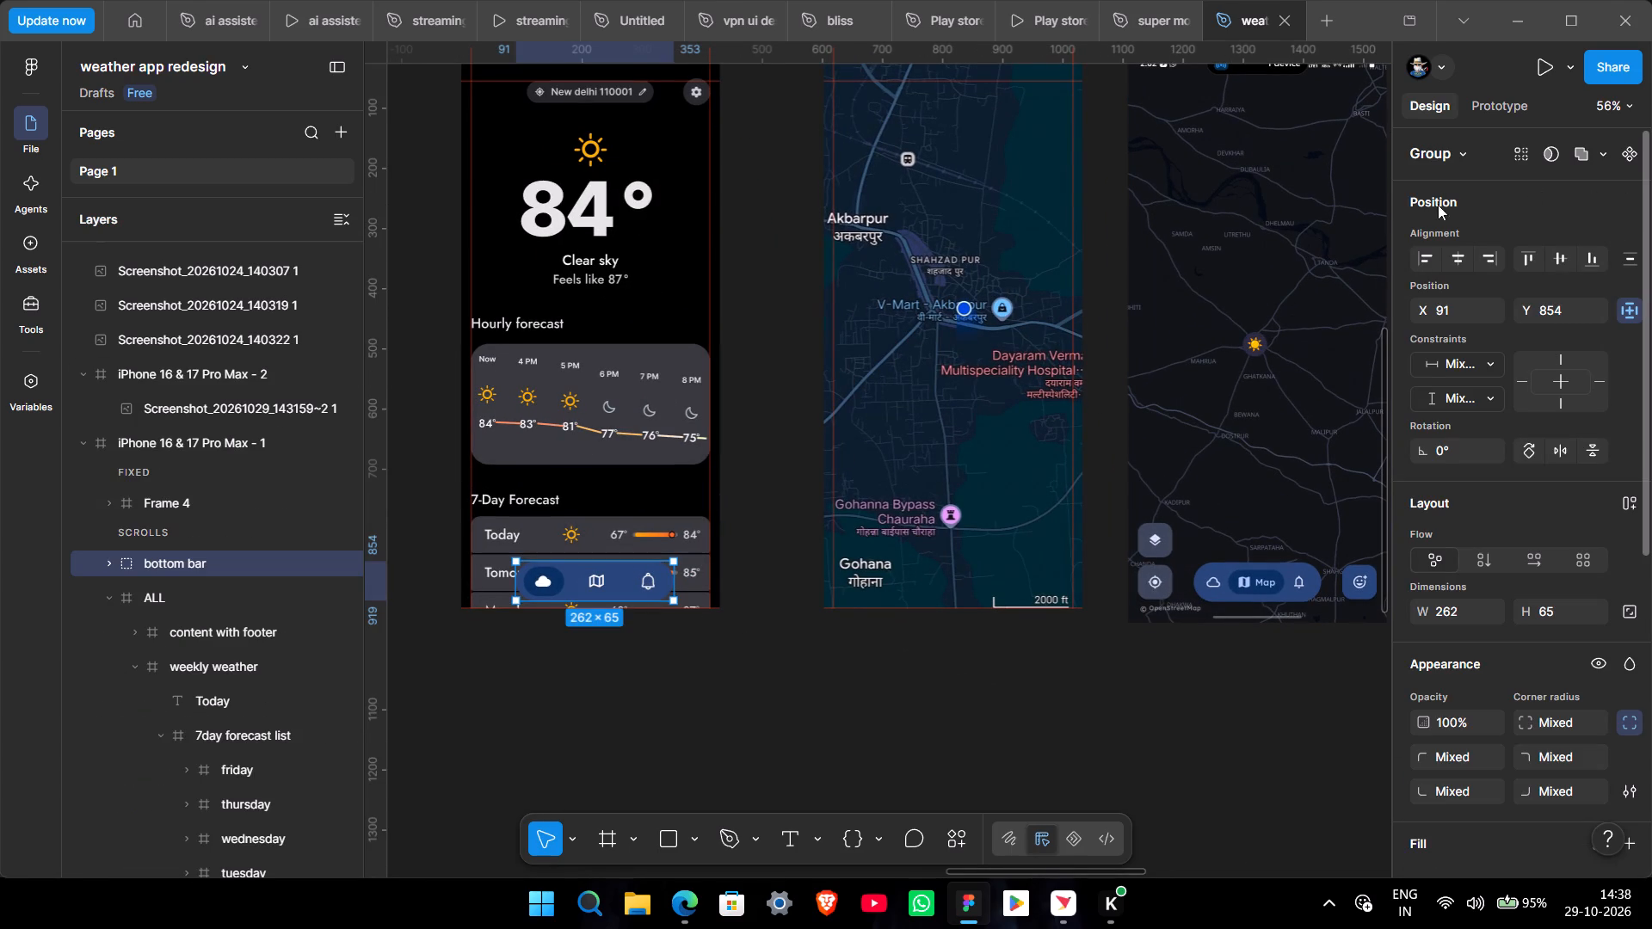
{"action": "left_click", "coordinate": [1464, 249]}
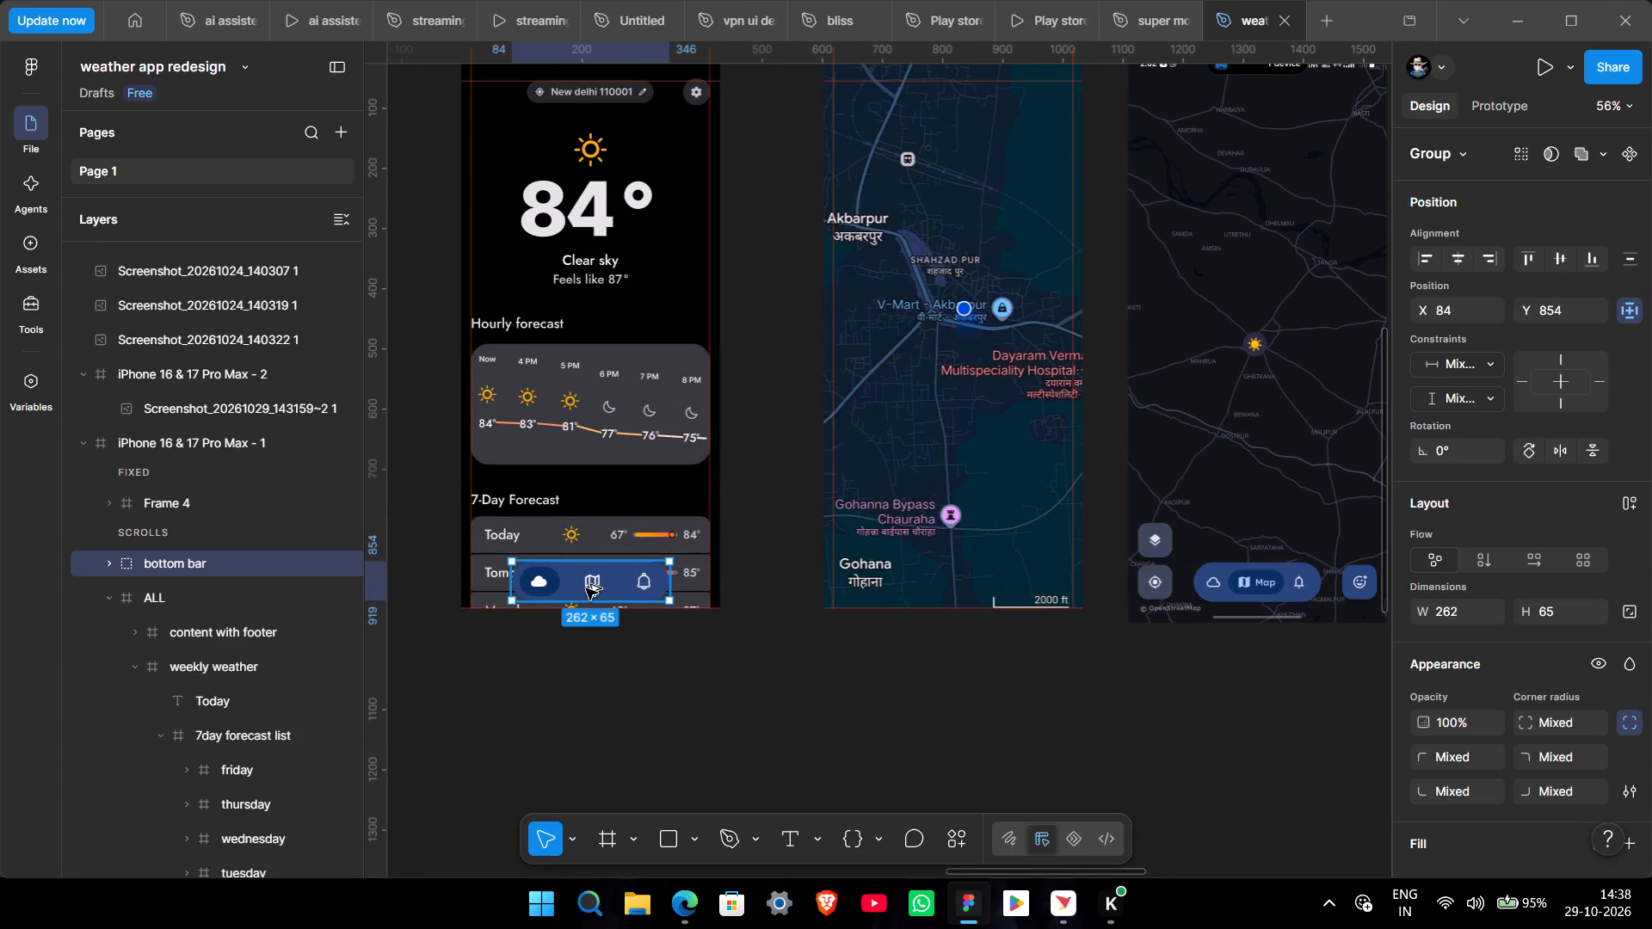
Duplicate the bottom bar into the iPhone 16 & 17 Pro Max - 2 frame, near its lower edge at X 102, Y 847.
{"action": "left_click_drag", "start_coordinate": [586, 588], "coordinate": [973, 591], "text": "alt"}
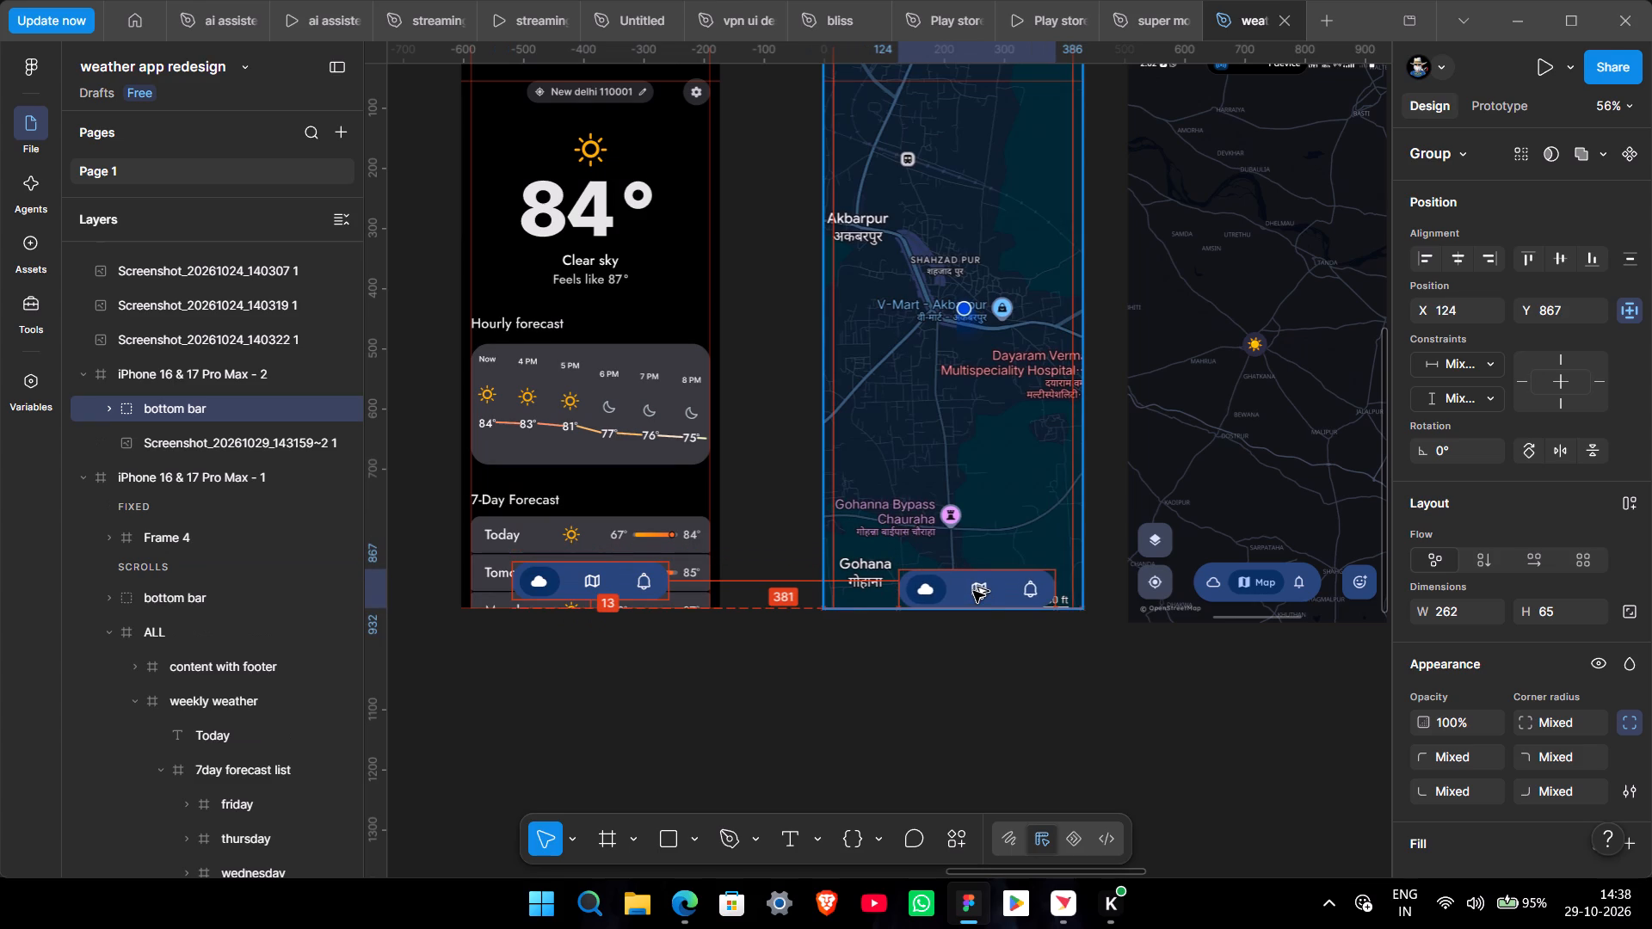
{"action": "left_click_drag", "start_coordinate": [973, 591], "coordinate": [962, 585], "text": "alt"}
{"action": "scroll", "coordinate": [959, 584], "scroll_direction": "down", "scroll_amount": 2, "text": "ctrl"}
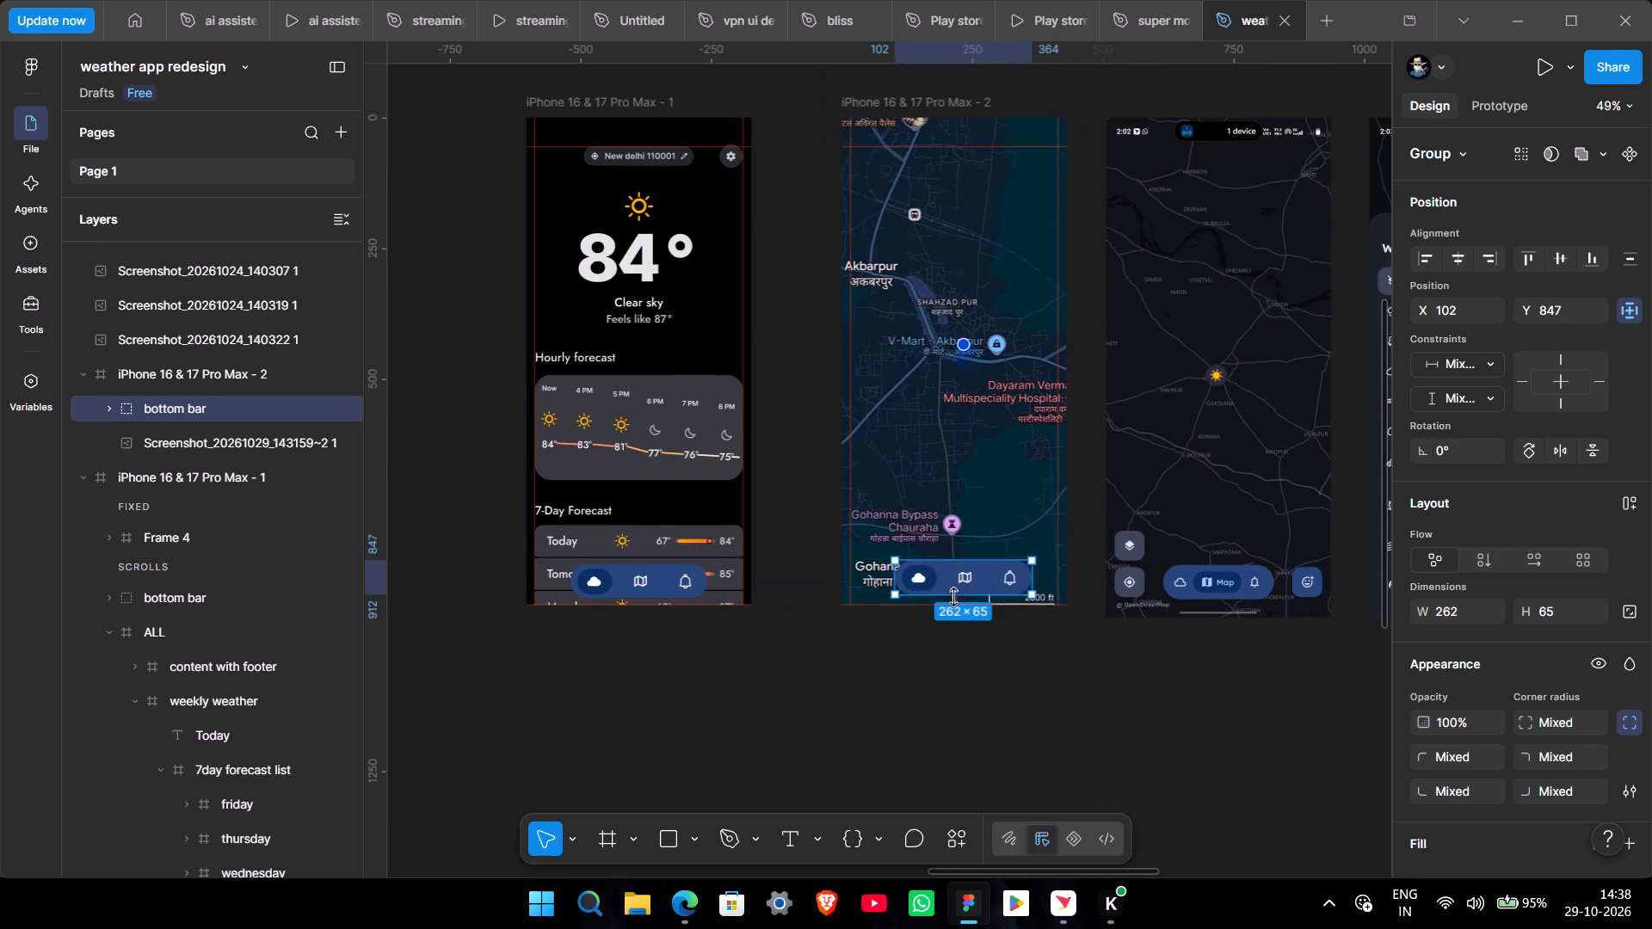
Move the iPhone 16 & 17 Pro Max - 2 frame closer to the first frame, to X -2828, Y 3342.
{"action": "left_click", "coordinate": [915, 92]}
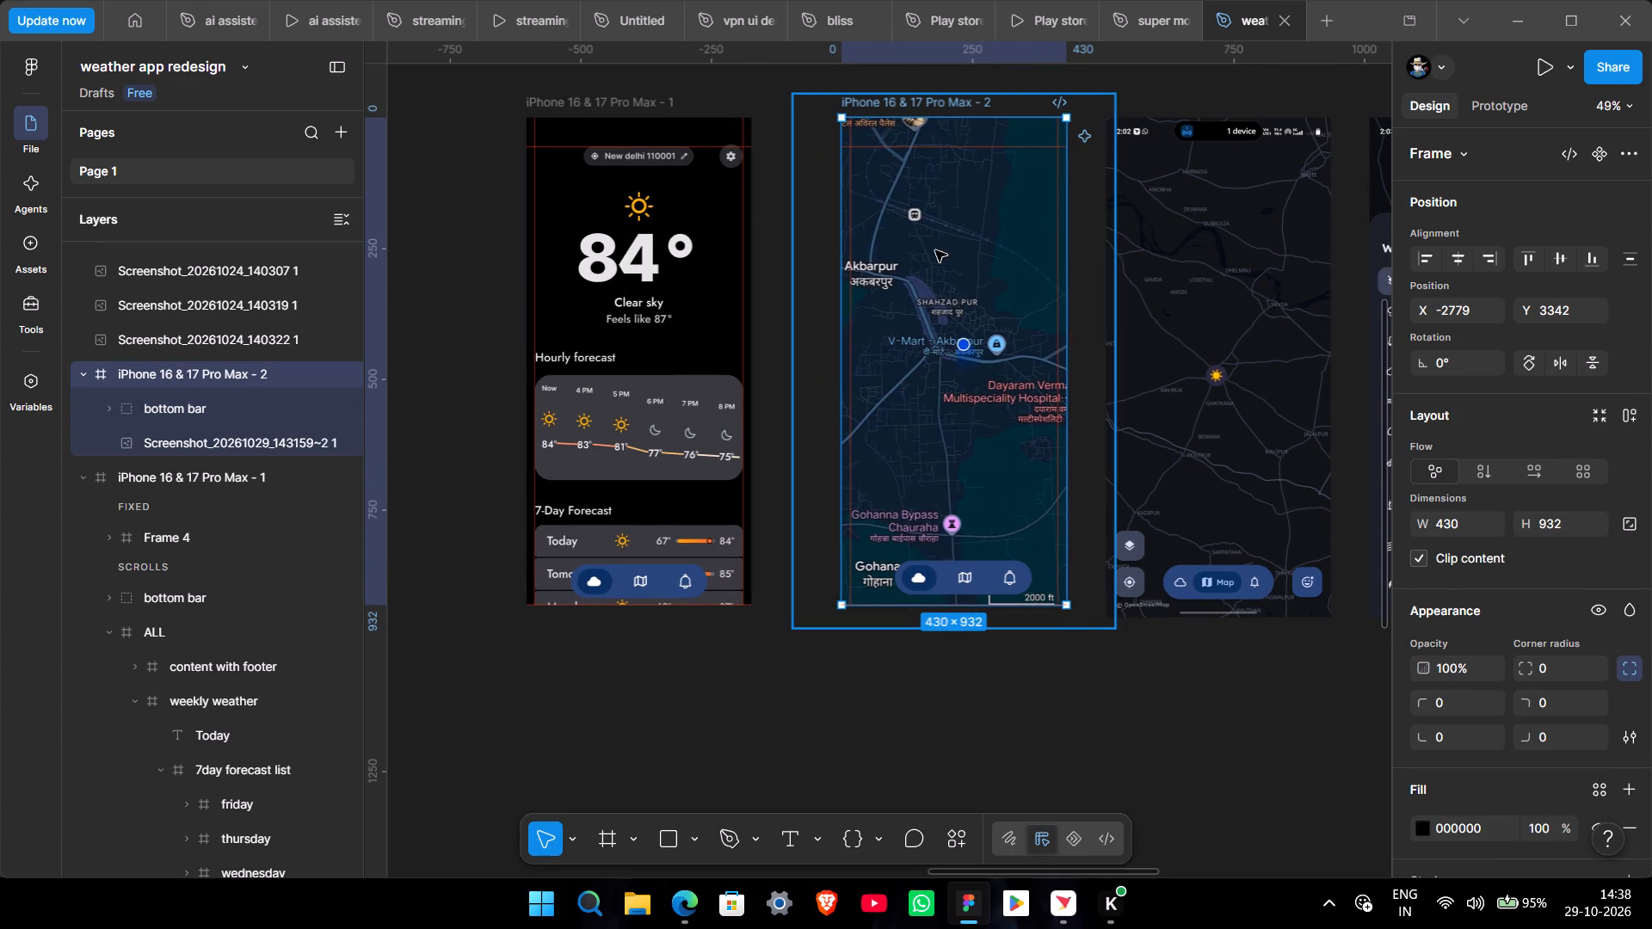
{"action": "left_click", "coordinate": [204, 377]}
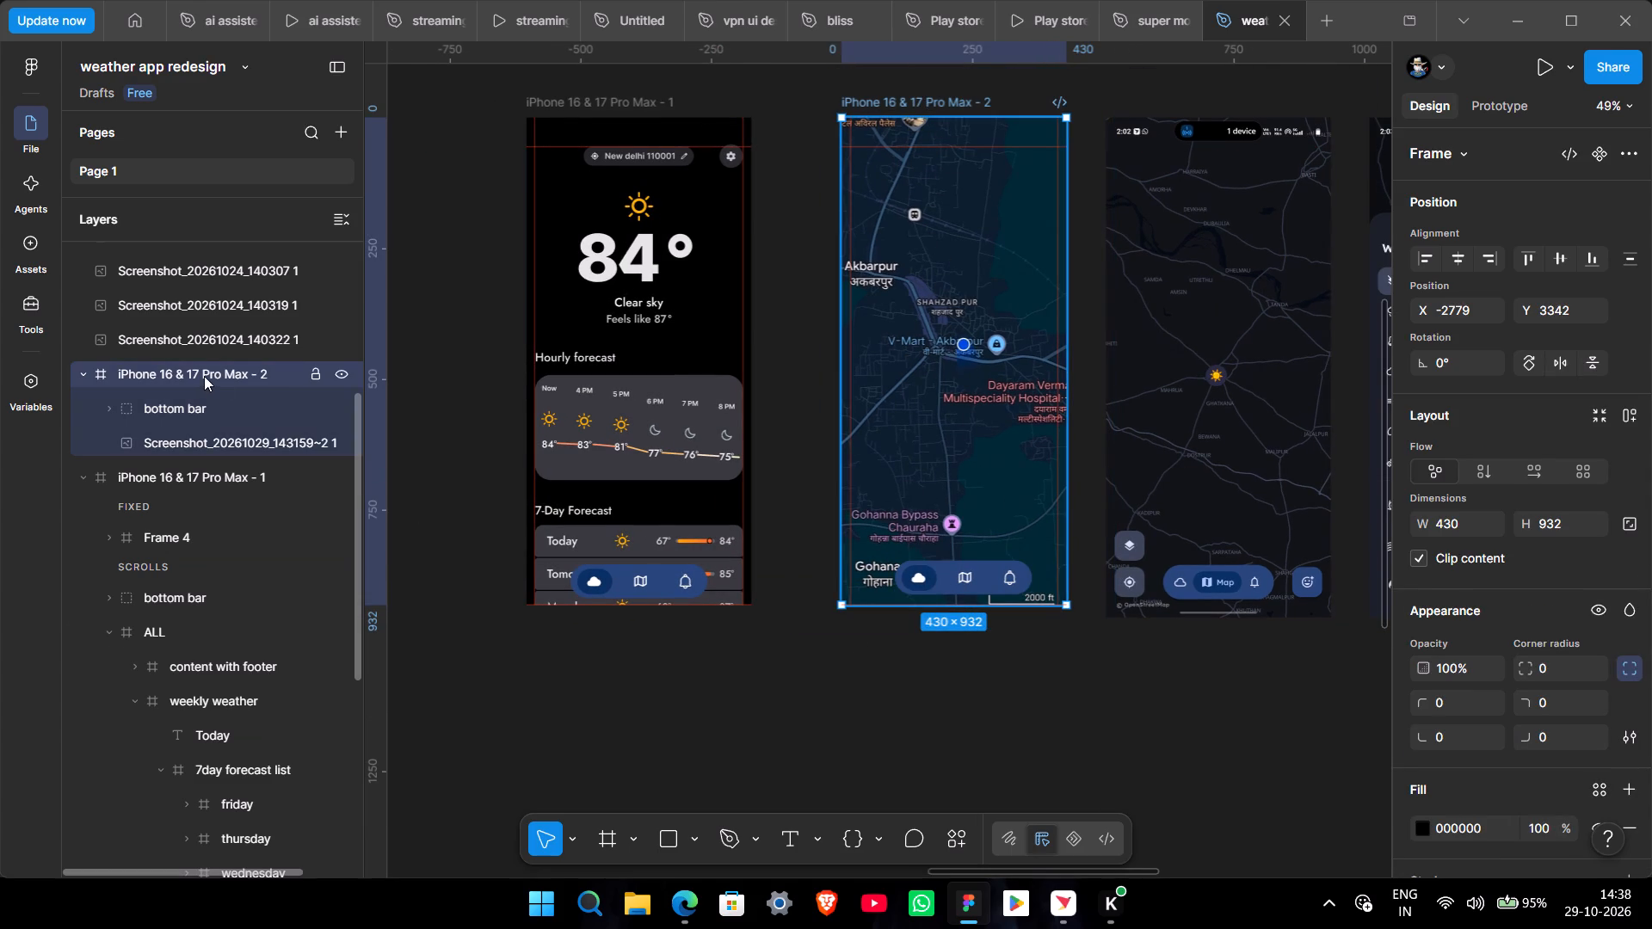
{"action": "left_click_drag", "start_coordinate": [905, 103], "coordinate": [899, 105]}
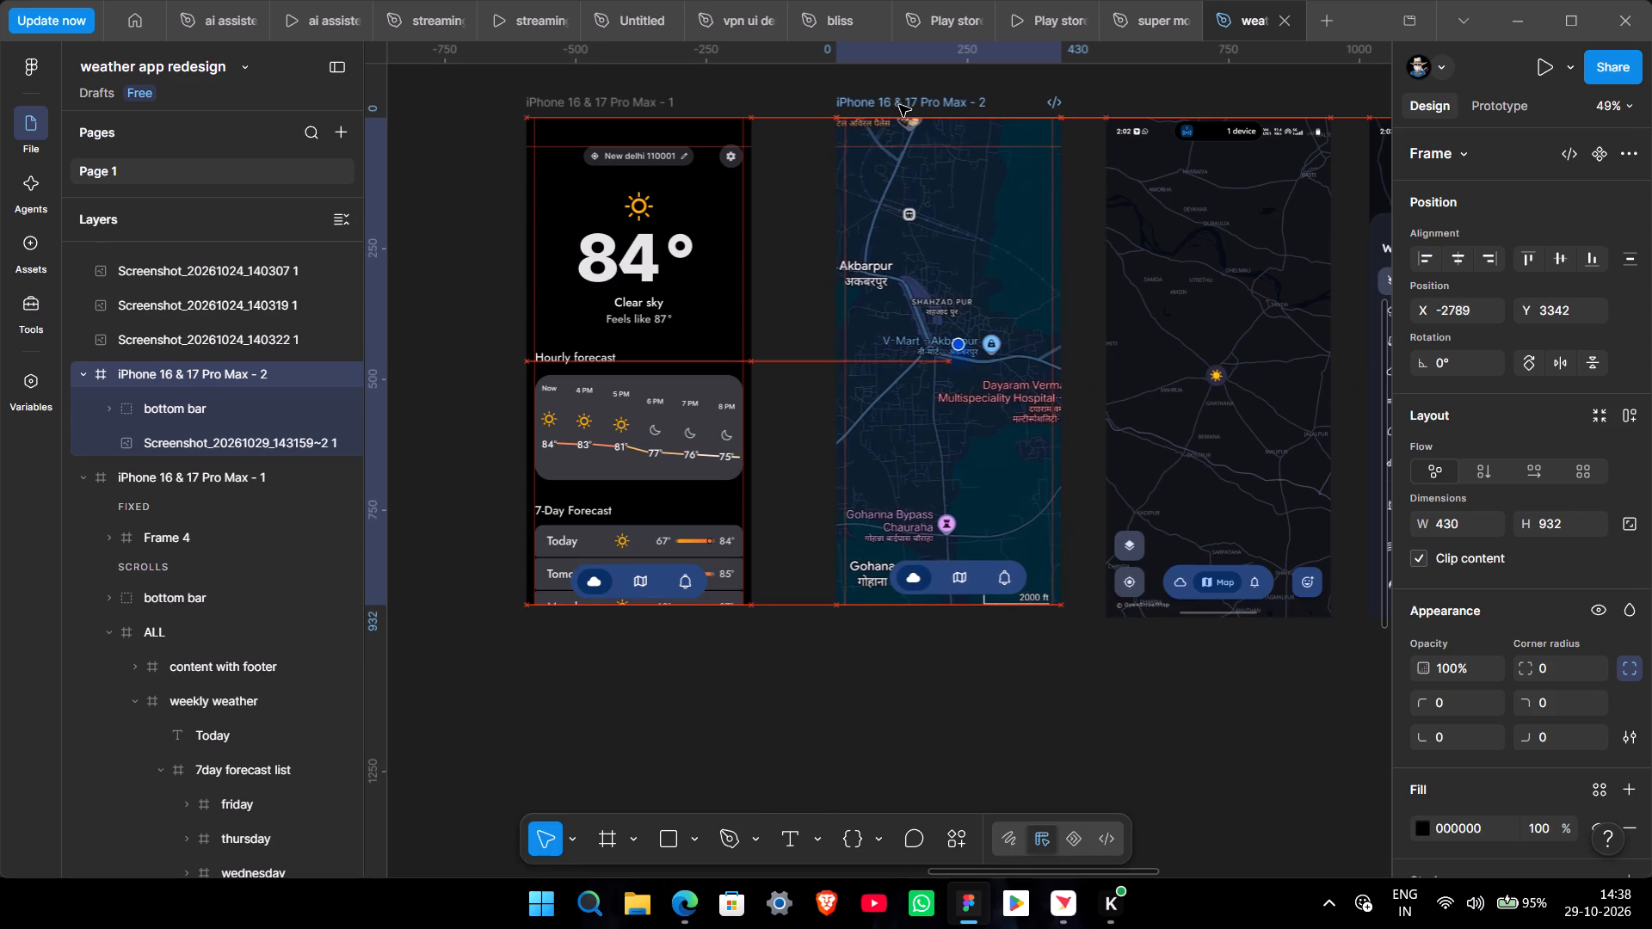
{"action": "left_click_drag", "start_coordinate": [899, 105], "coordinate": [884, 102]}
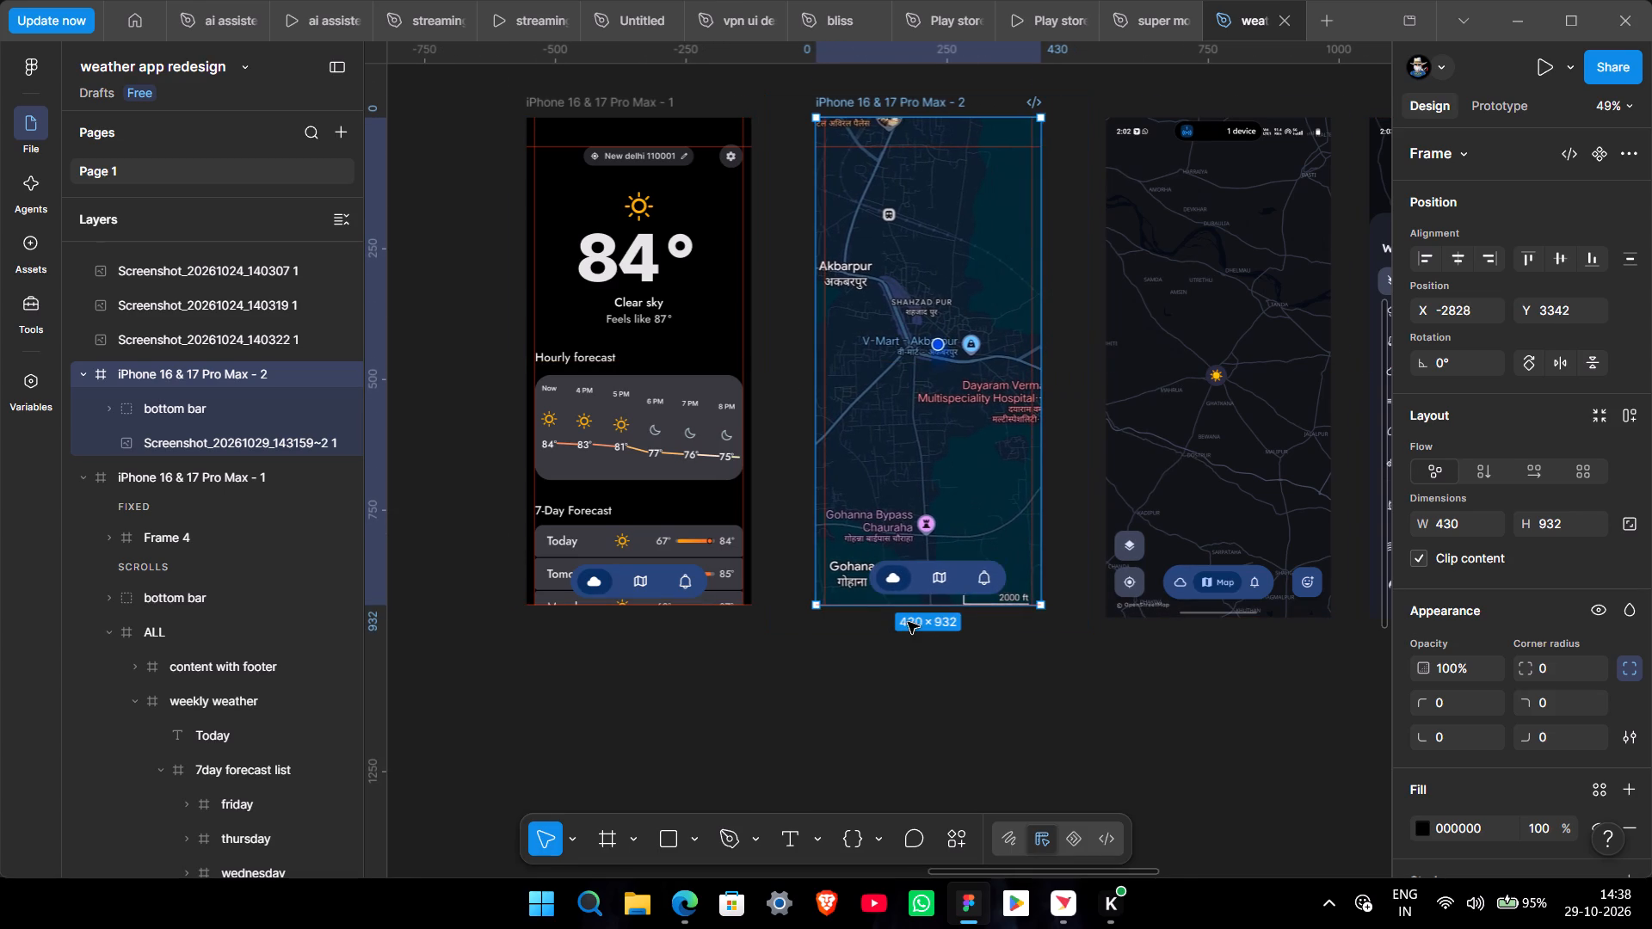
Lower the map screen's bottom bar slightly and align its vertical centre with the first screen's bottom bar, both at Y 856.
{"action": "scroll", "coordinate": [908, 622], "scroll_direction": "up", "scroll_amount": 7, "text": "ctrl"}
{"action": "middle_click_drag", "start_coordinate": [891, 643], "coordinate": [1066, 561]}
{"action": "left_click", "coordinate": [1074, 559]}
{"action": "middle_click_drag", "start_coordinate": [1048, 581], "coordinate": [1119, 581]}
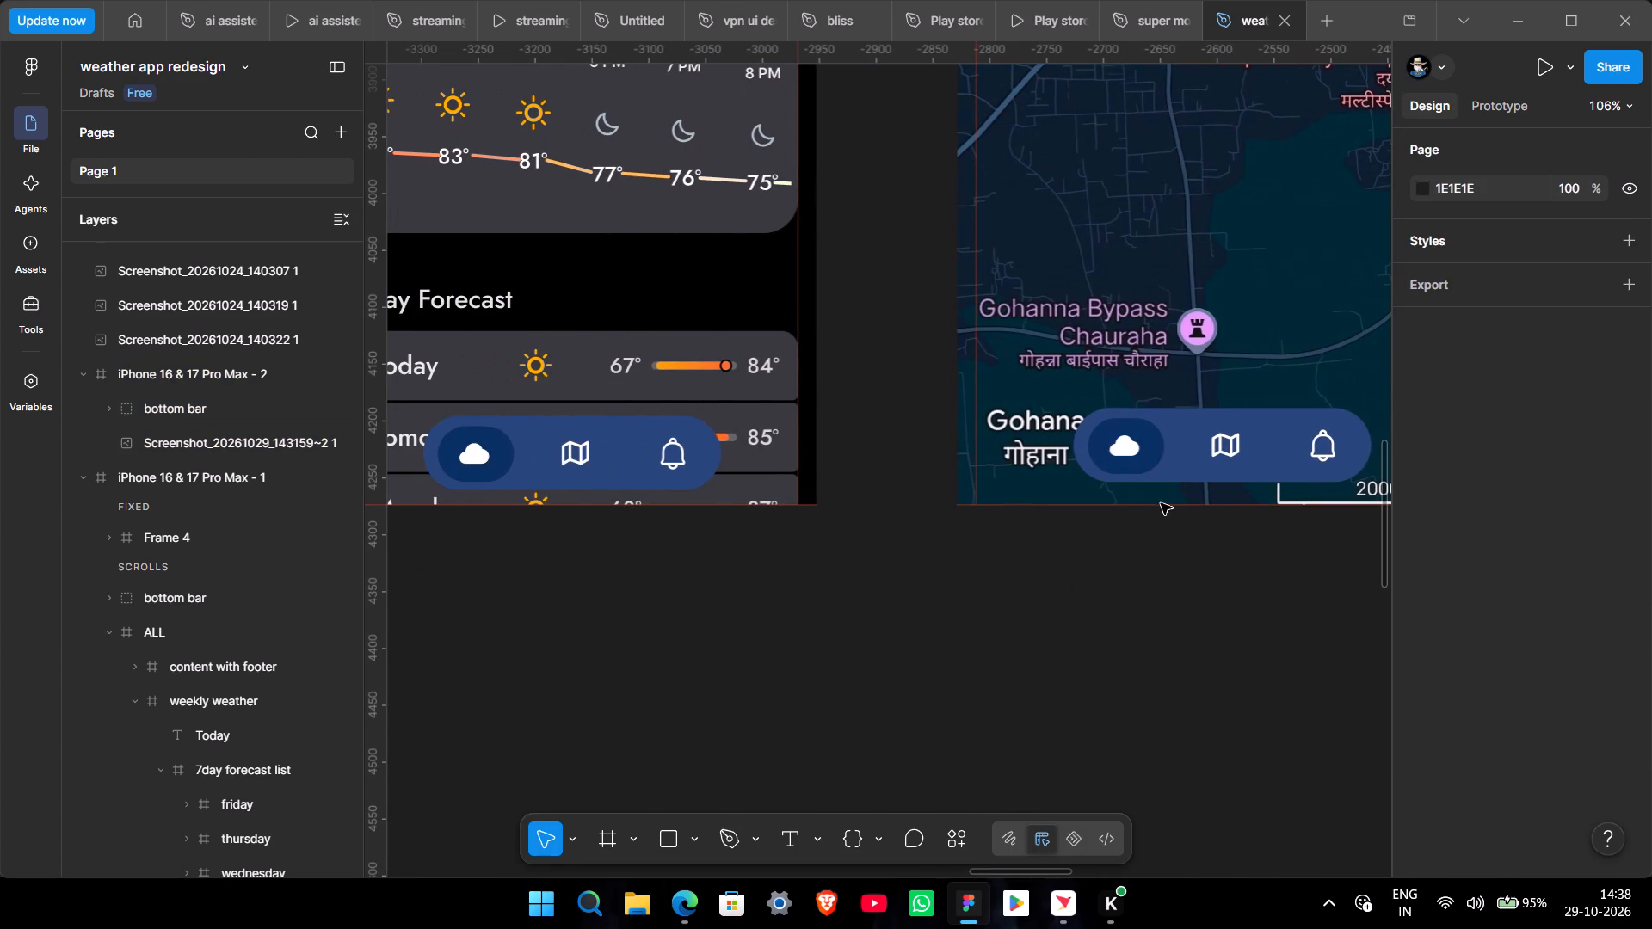
{"action": "left_click", "coordinate": [1176, 441]}
{"action": "left_click_drag", "start_coordinate": [1174, 442], "coordinate": [1175, 461]}
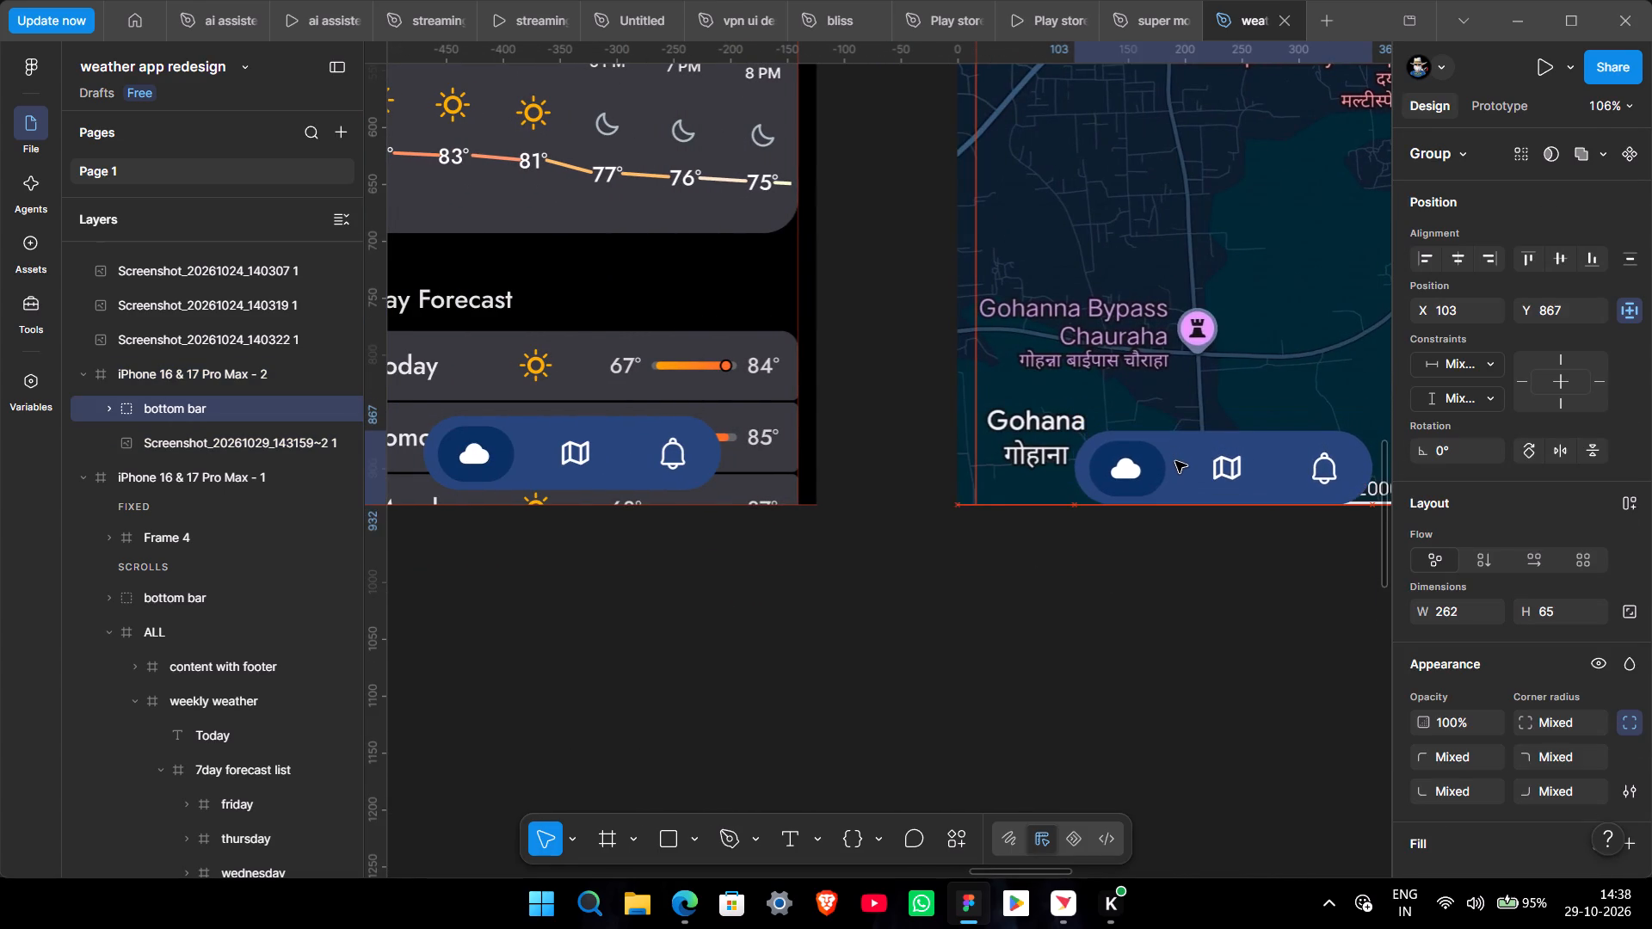
{"action": "left_click_drag", "start_coordinate": [1175, 461], "coordinate": [1175, 455]}
{"action": "left_click", "coordinate": [650, 468], "text": "shift"}
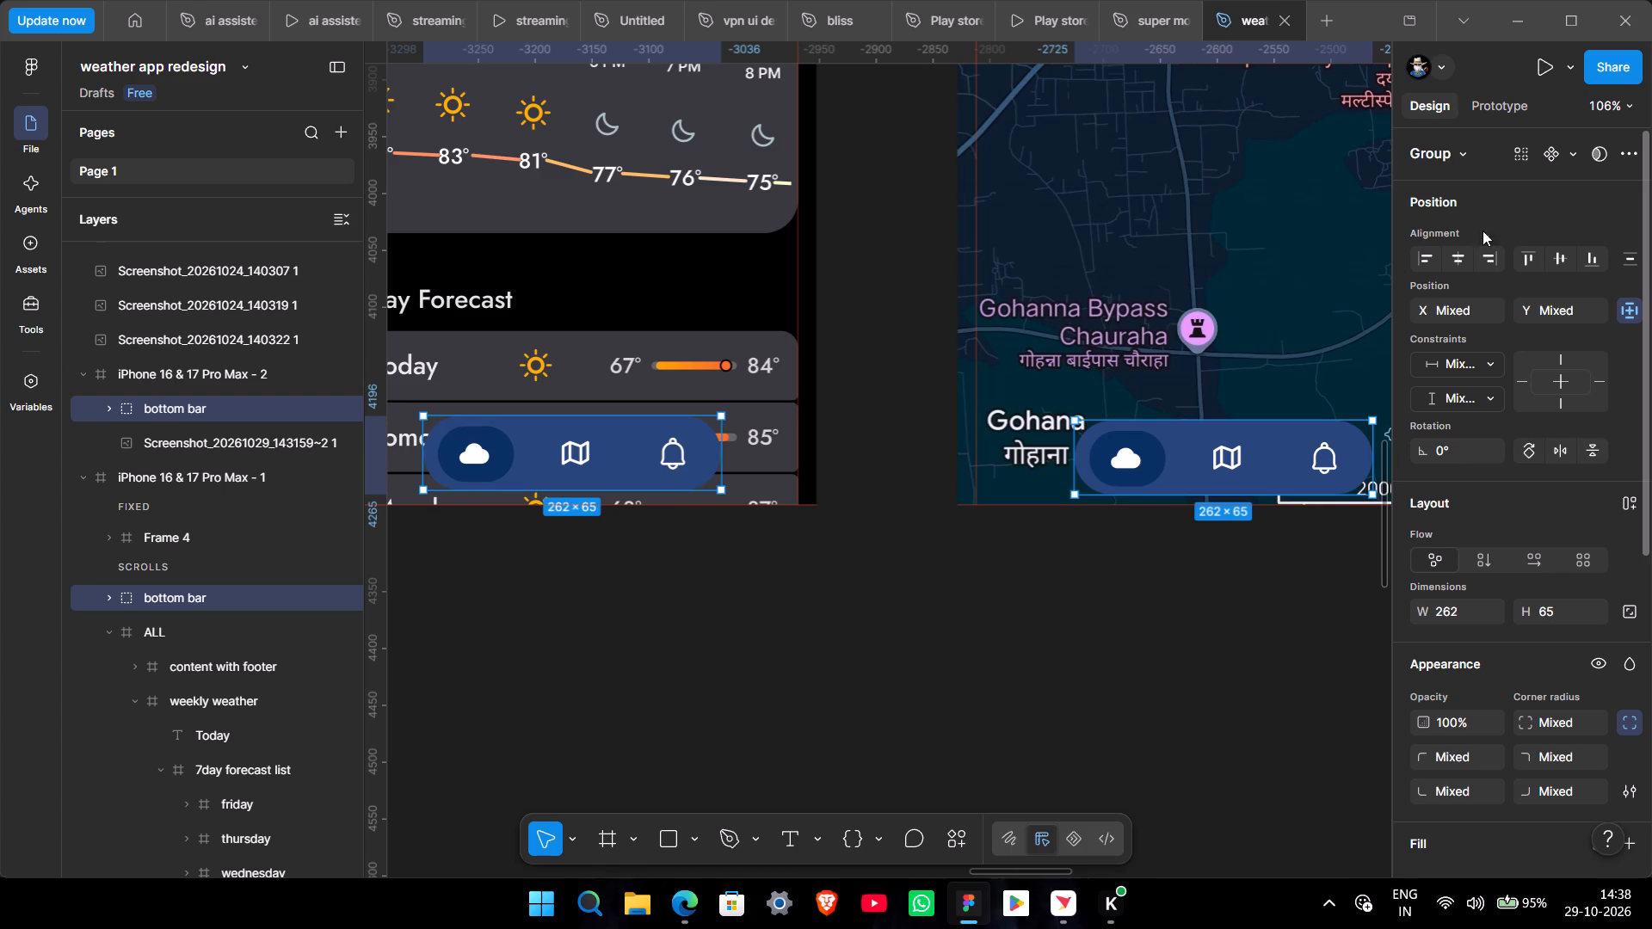
{"action": "left_click", "coordinate": [1553, 261]}
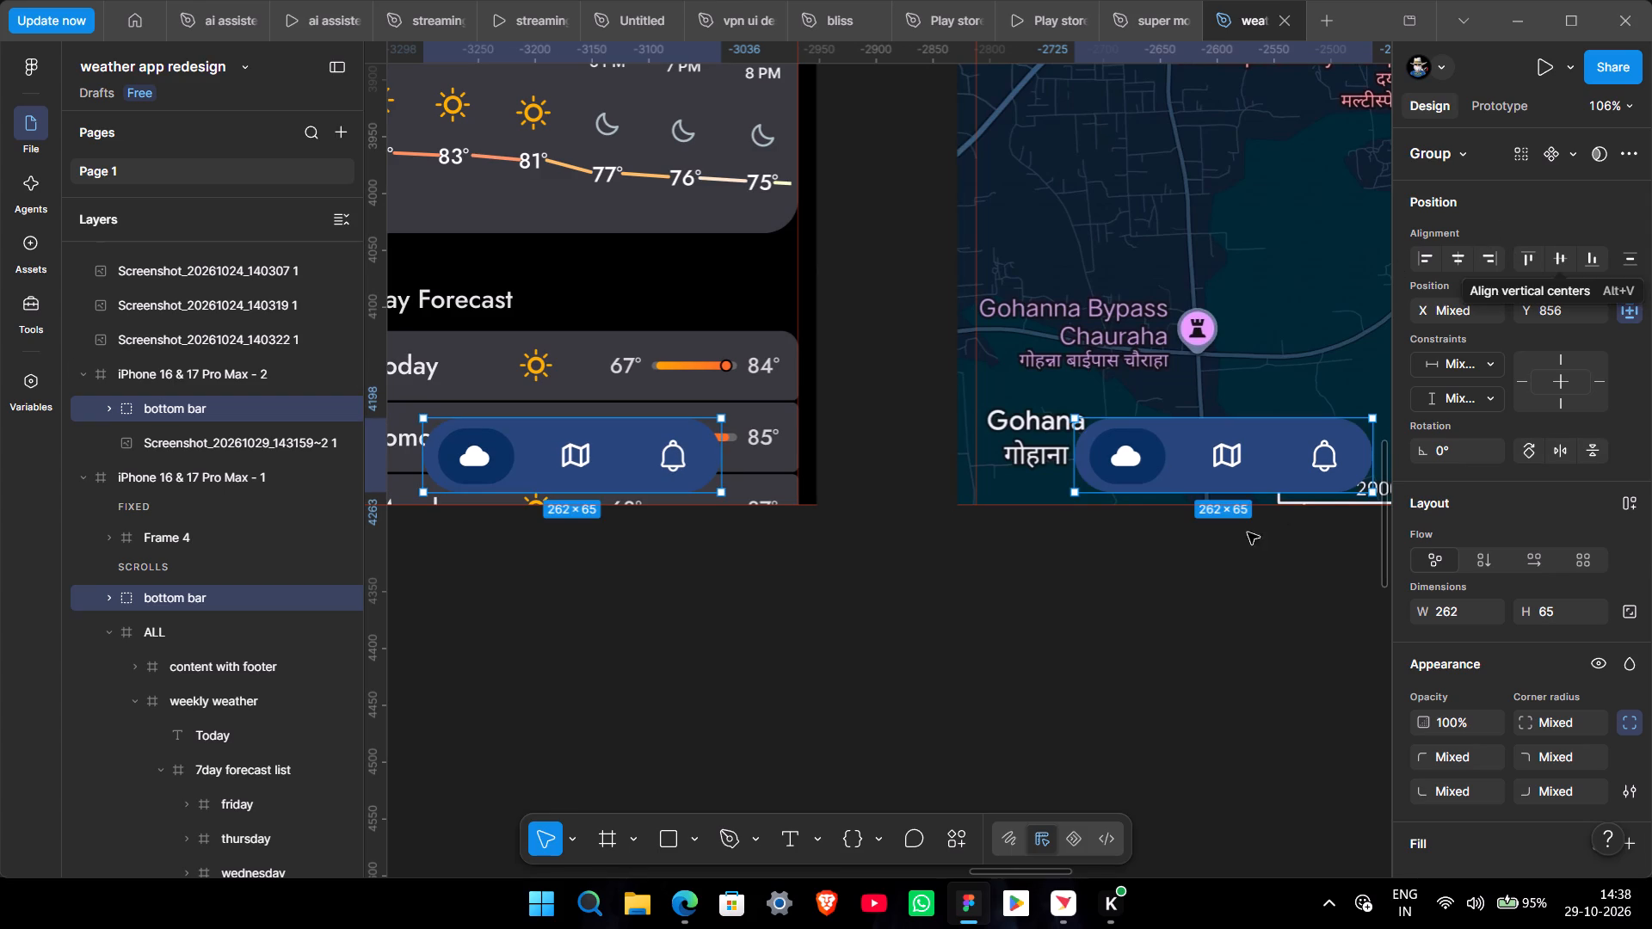
Centre the map screen's bottom bar horizontally in its frame, at X 84.
{"action": "scroll", "coordinate": [1052, 674], "scroll_direction": "down", "scroll_amount": 3, "text": "ctrl"}
{"action": "middle_click_drag", "start_coordinate": [1214, 652], "coordinate": [1003, 685]}
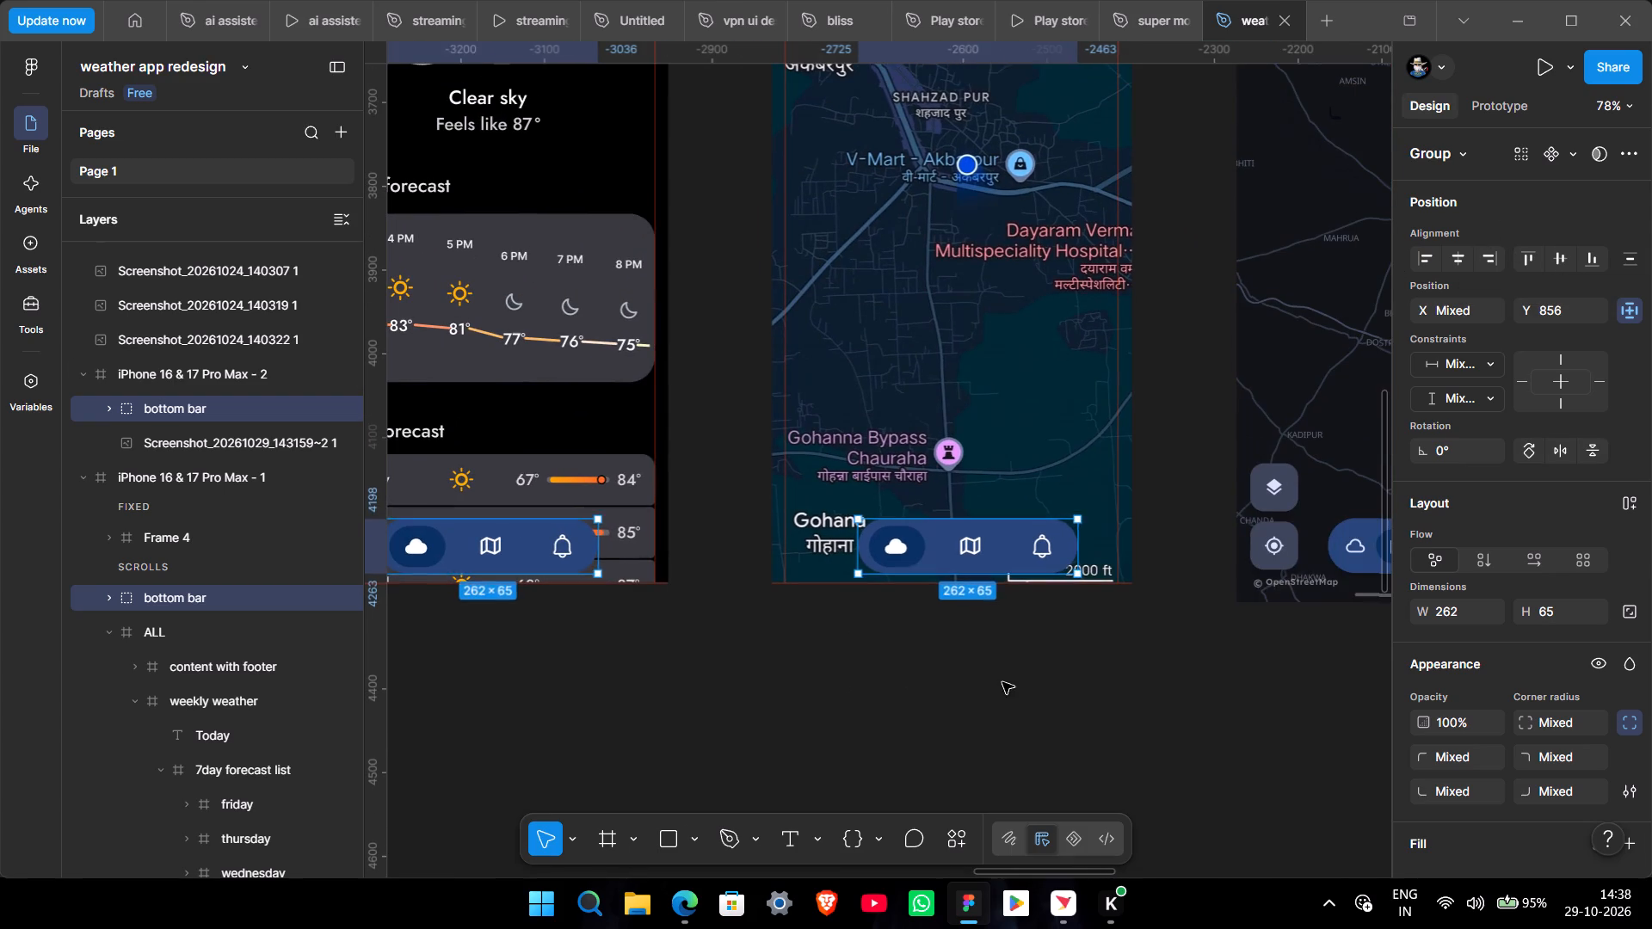
{"action": "left_click", "coordinate": [1002, 682]}
{"action": "left_click", "coordinate": [972, 559]}
{"action": "left_click", "coordinate": [1454, 254]}
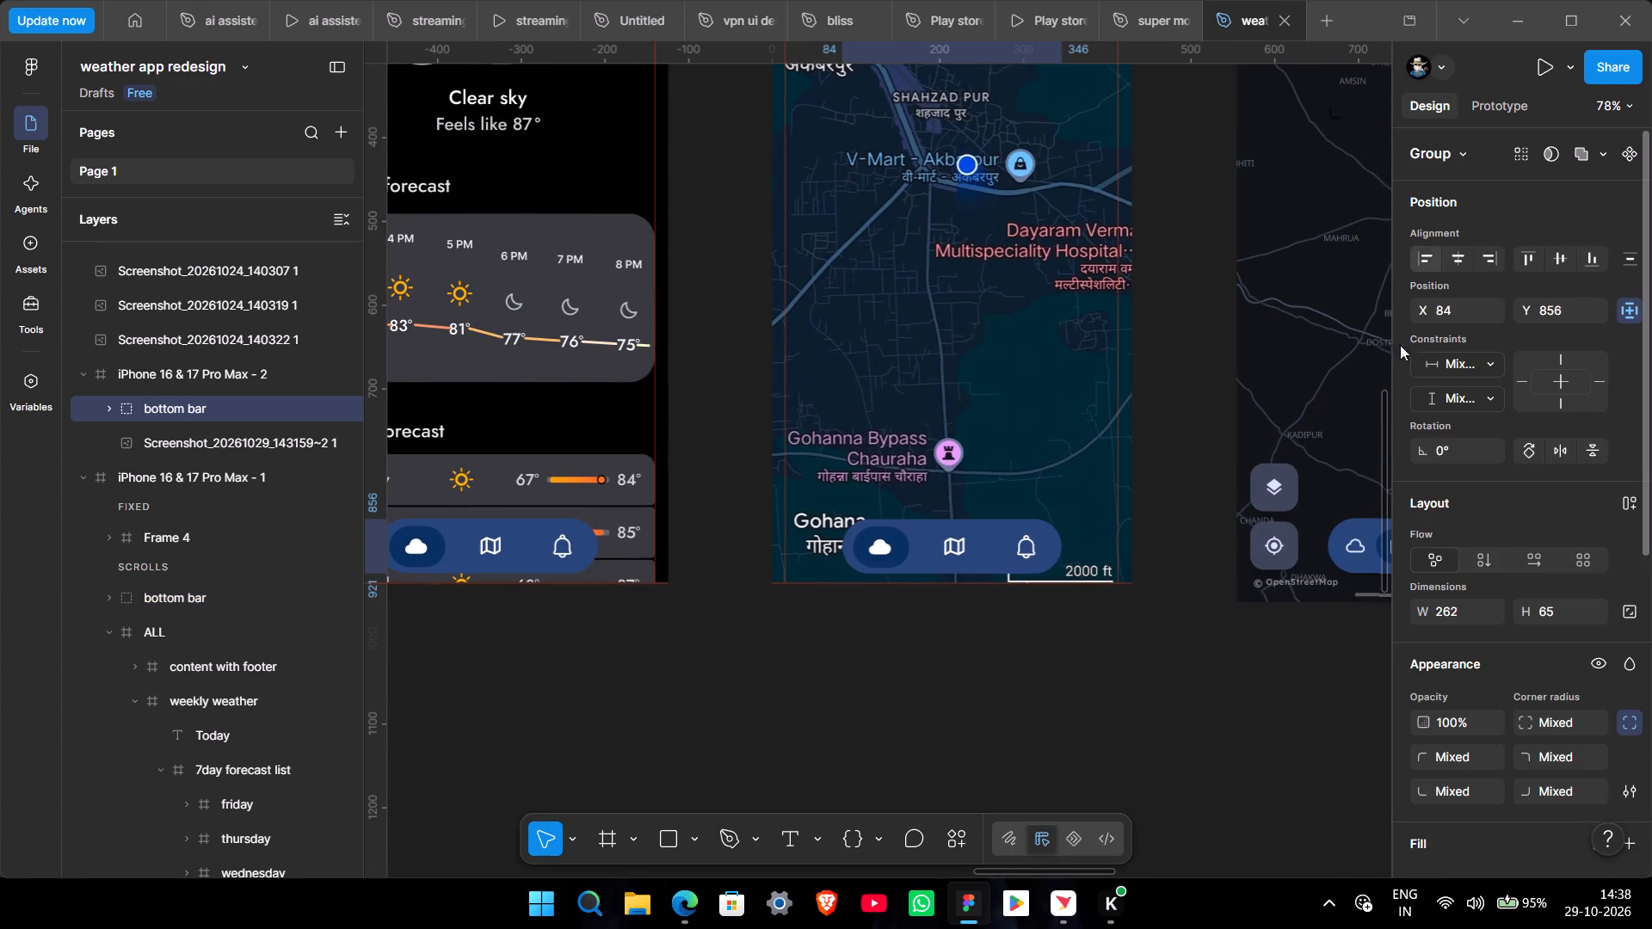
{"action": "scroll", "coordinate": [1057, 799], "scroll_direction": "down", "scroll_amount": 4, "text": "ctrl"}
{"action": "left_click", "coordinate": [1052, 760]}
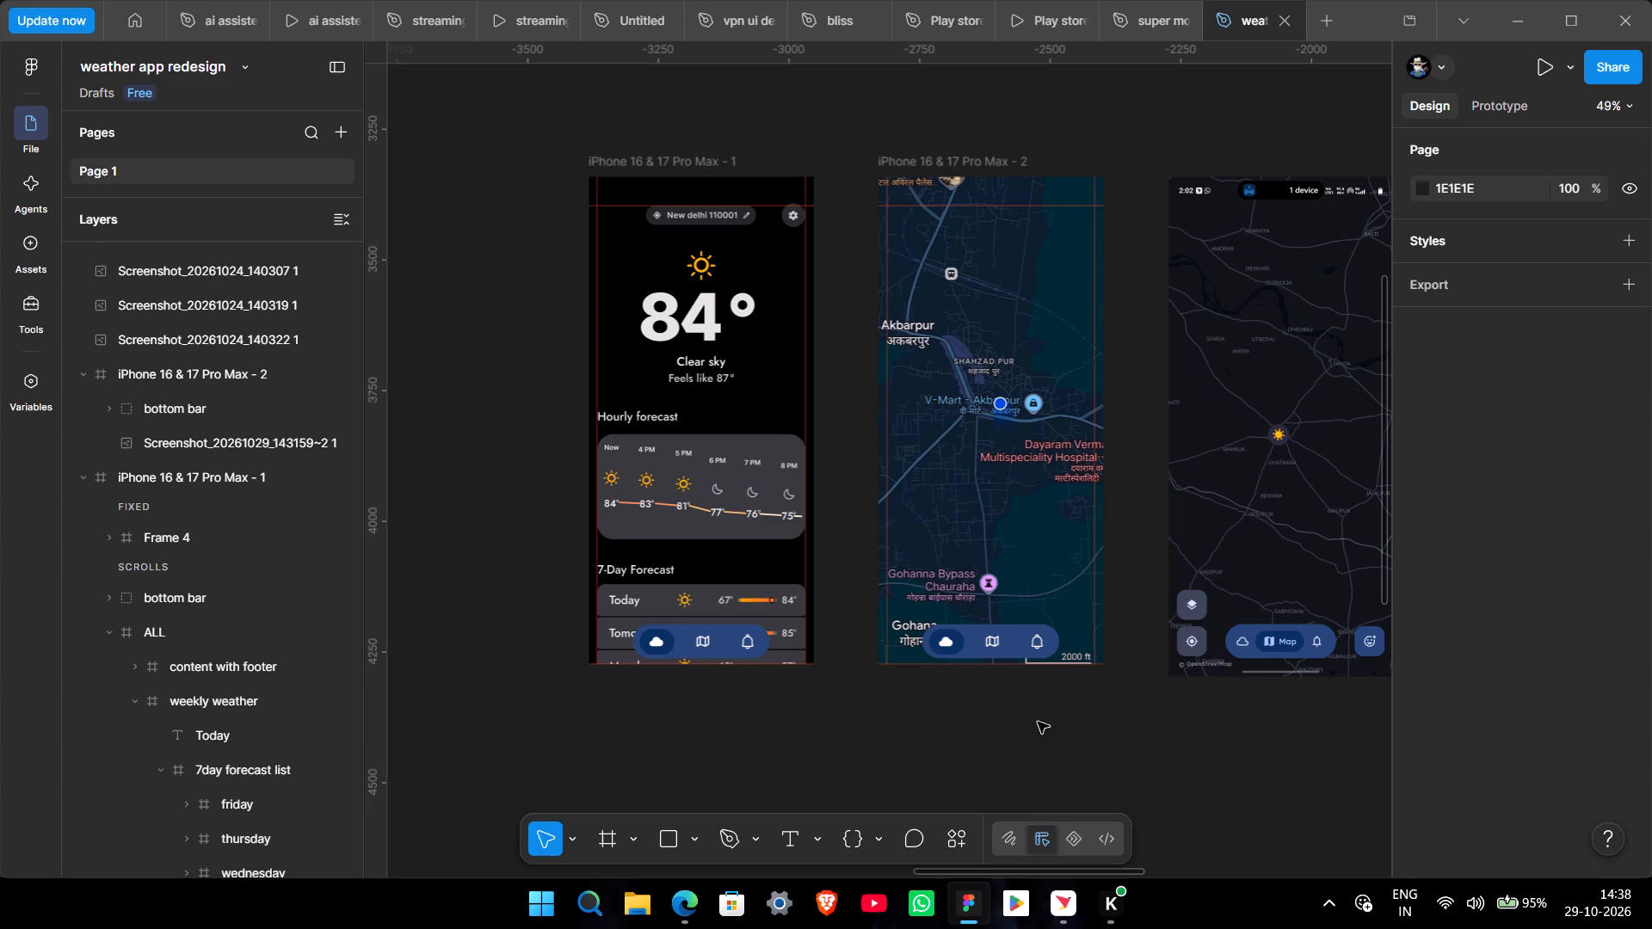
Examine the bottom navigation bar and map control buttons in the reference map screenshot, comparing them with the new map screen.
{"action": "scroll", "coordinate": [1058, 722], "scroll_direction": "up", "scroll_amount": 1, "text": "ctrl"}
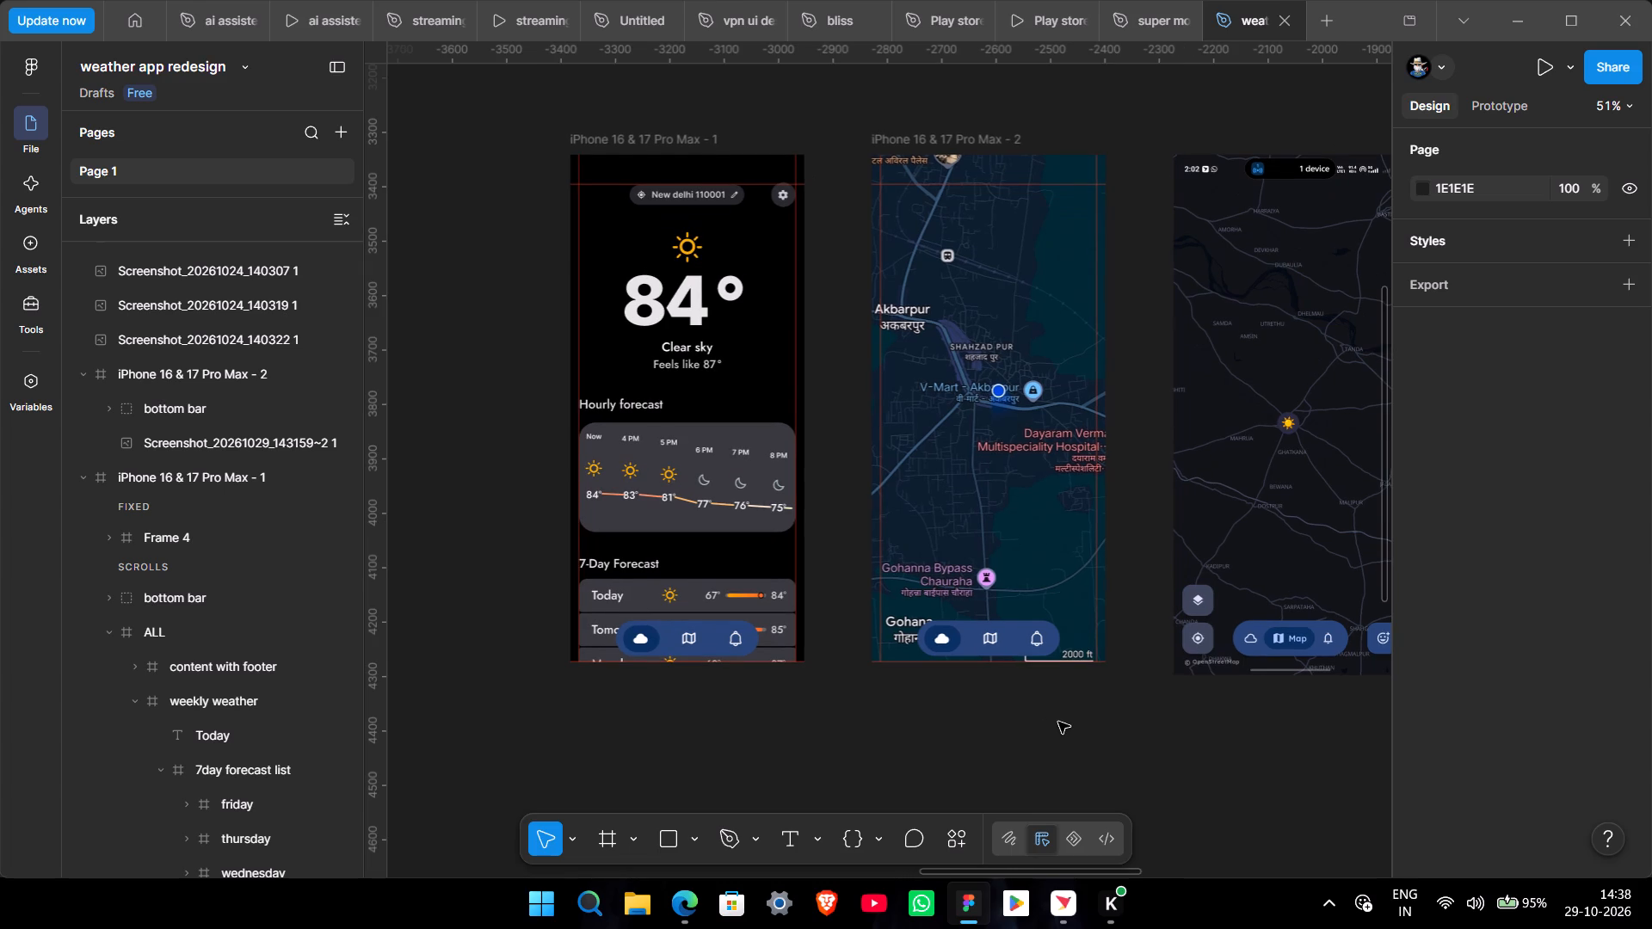
{"action": "scroll", "coordinate": [1058, 722], "scroll_direction": "up", "scroll_amount": 4, "text": "ctrl"}
{"action": "middle_click_drag", "start_coordinate": [1125, 722], "coordinate": [940, 722]}
{"action": "scroll", "coordinate": [935, 719], "scroll_direction": "up", "scroll_amount": 1}
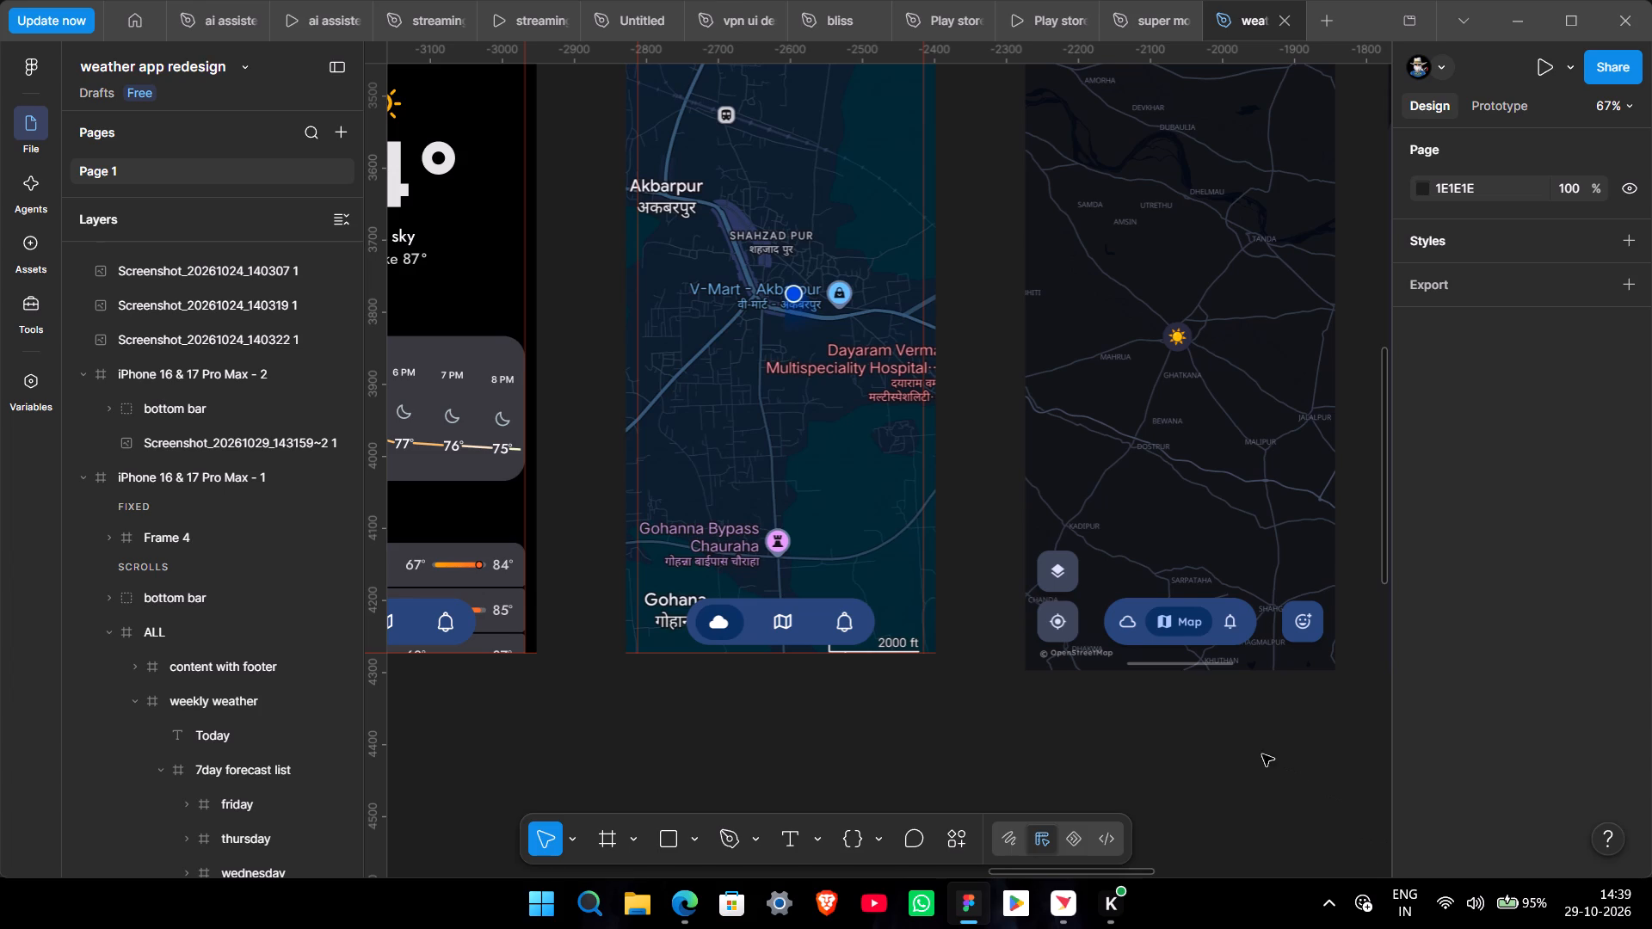
{"action": "scroll", "coordinate": [841, 660], "scroll_direction": "up", "scroll_amount": 5, "text": "ctrl"}
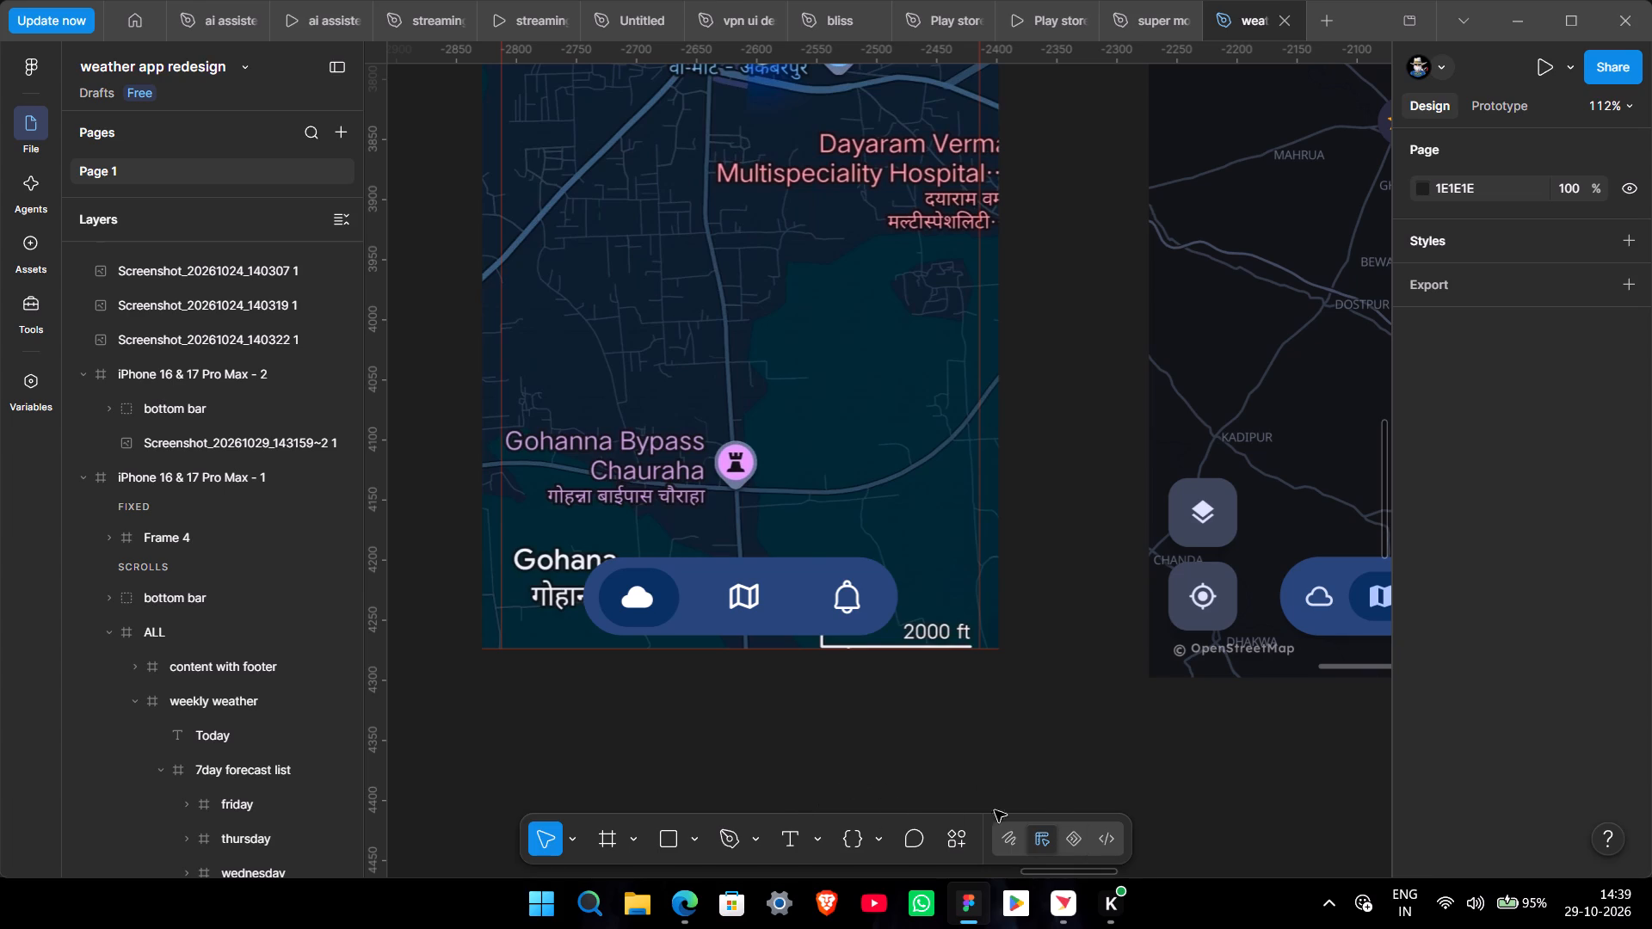
{"action": "middle_click_drag", "start_coordinate": [1180, 669], "coordinate": [627, 772]}
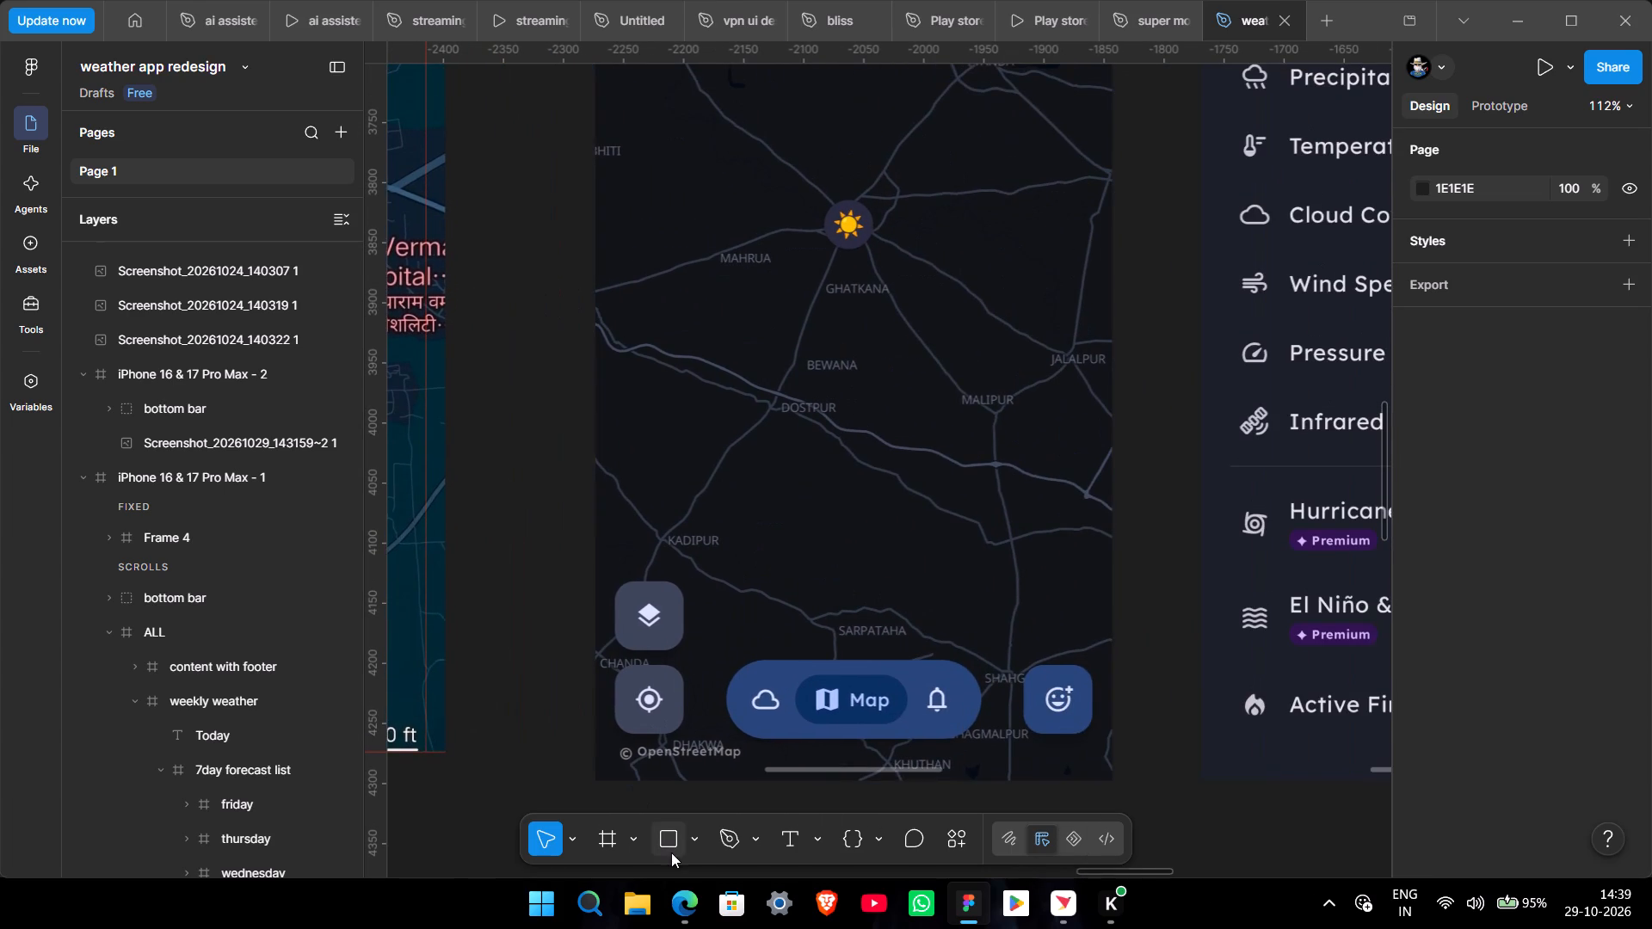
Draw a rectangle over the locate button in the reference map screenshot and size it to 57 × 57.
{"action": "left_click", "coordinate": [668, 845]}
{"action": "scroll", "coordinate": [631, 714], "scroll_direction": "up", "scroll_amount": 8, "text": "ctrl"}
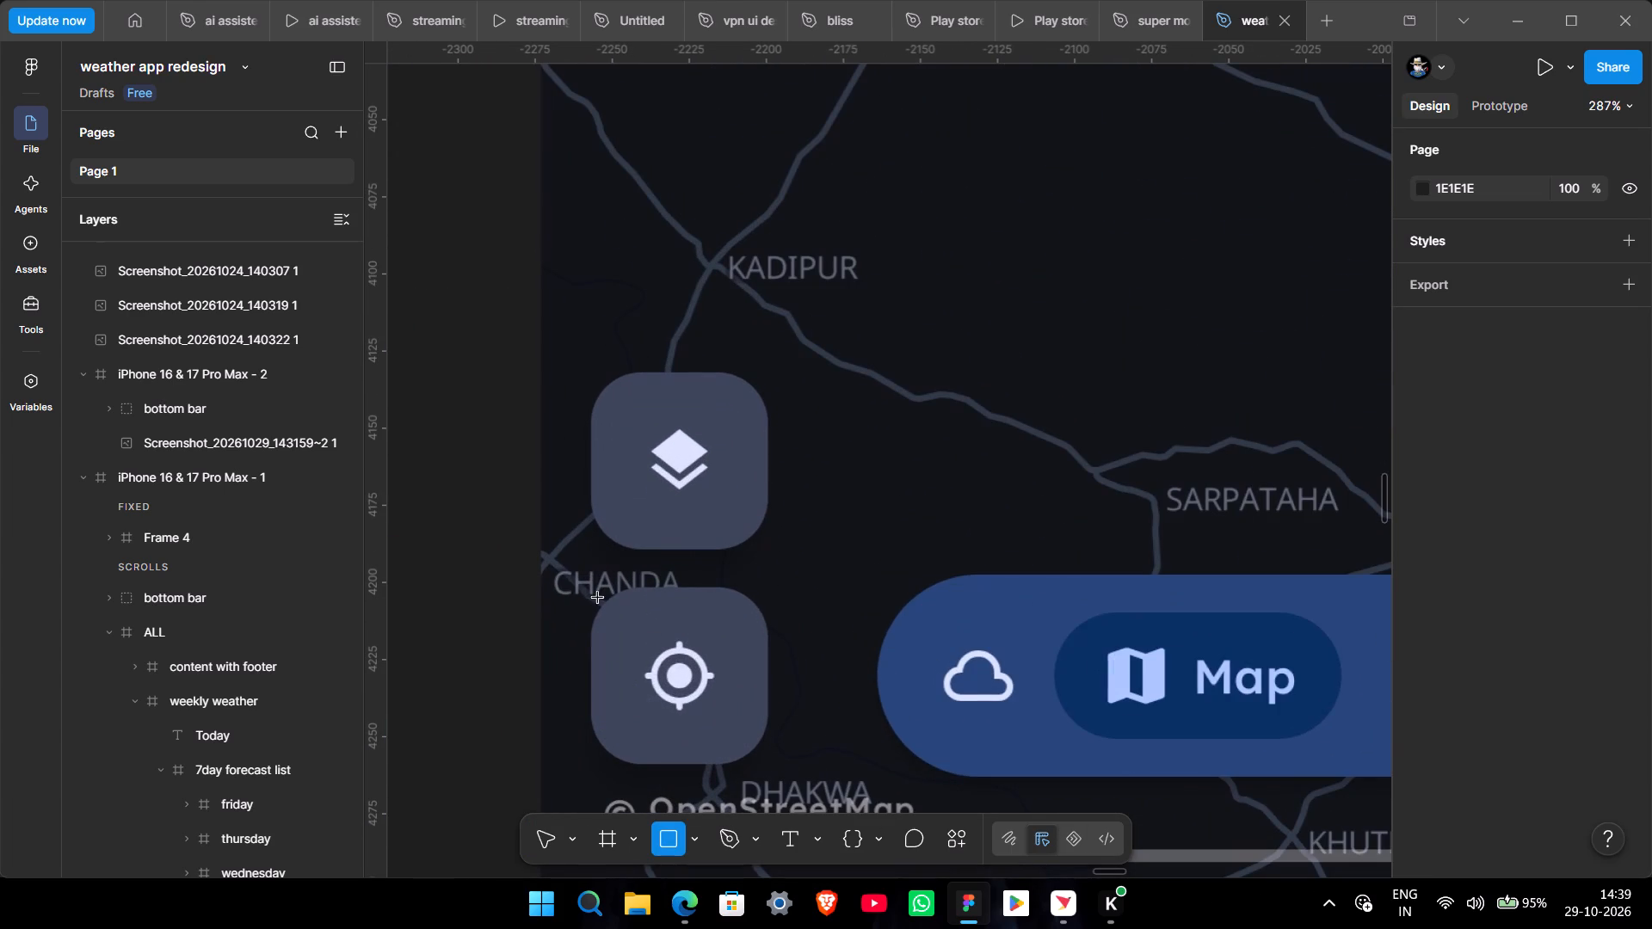
{"action": "left_click_drag", "start_coordinate": [598, 598], "coordinate": [758, 761]}
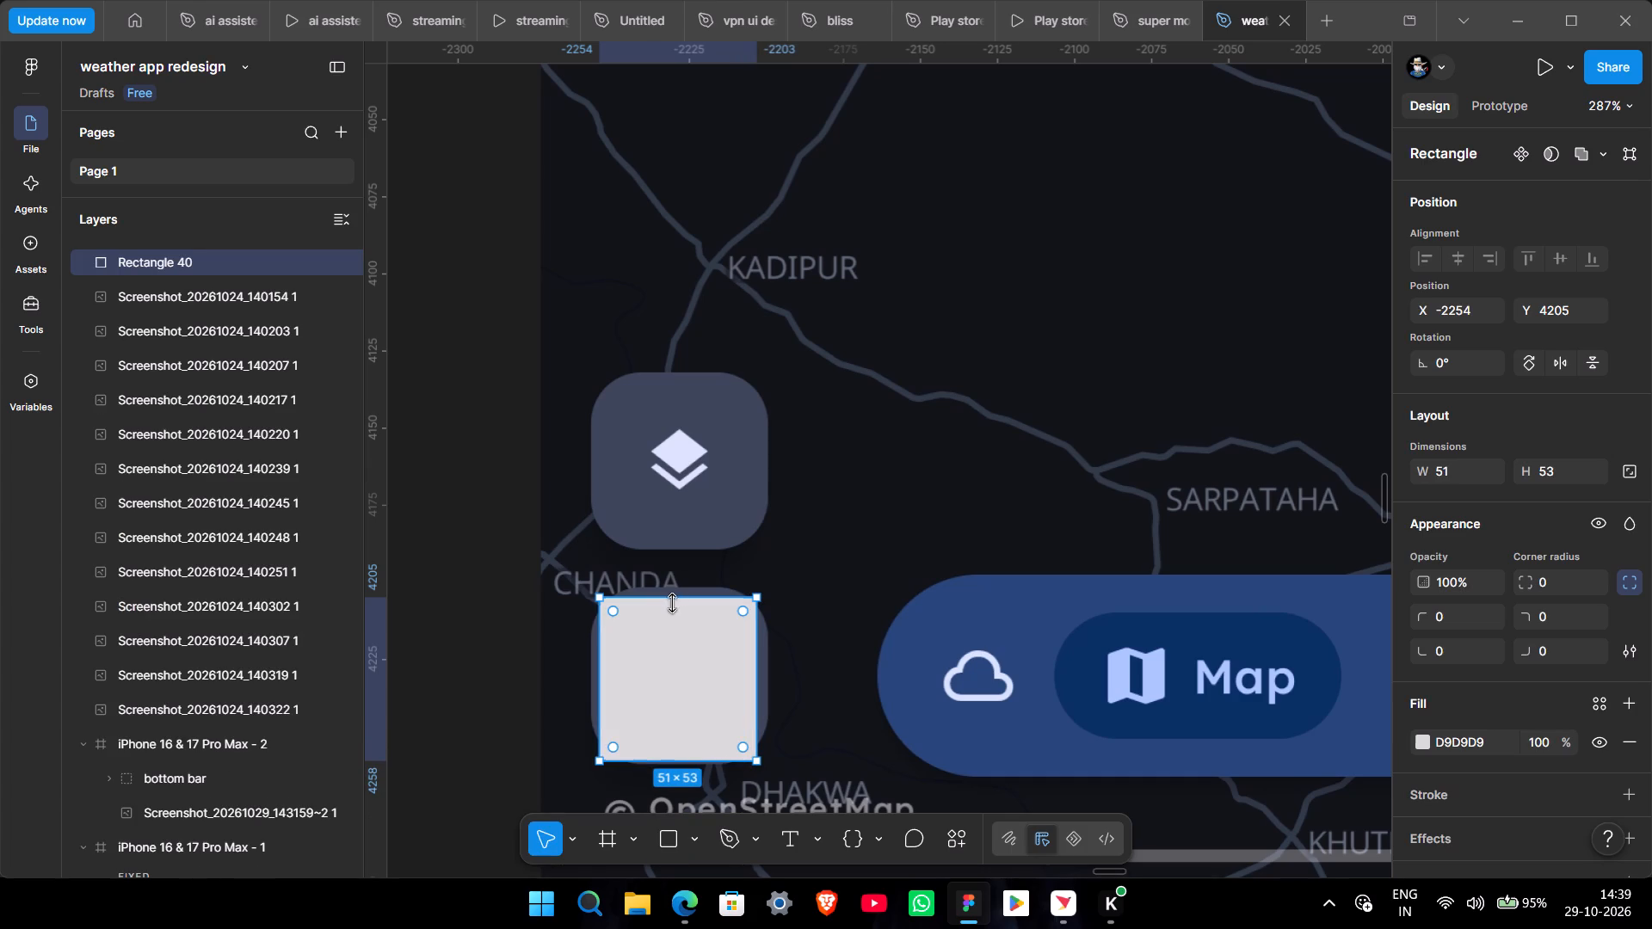
{"action": "left_click_drag", "start_coordinate": [672, 601], "coordinate": [670, 584], "text": "shift"}
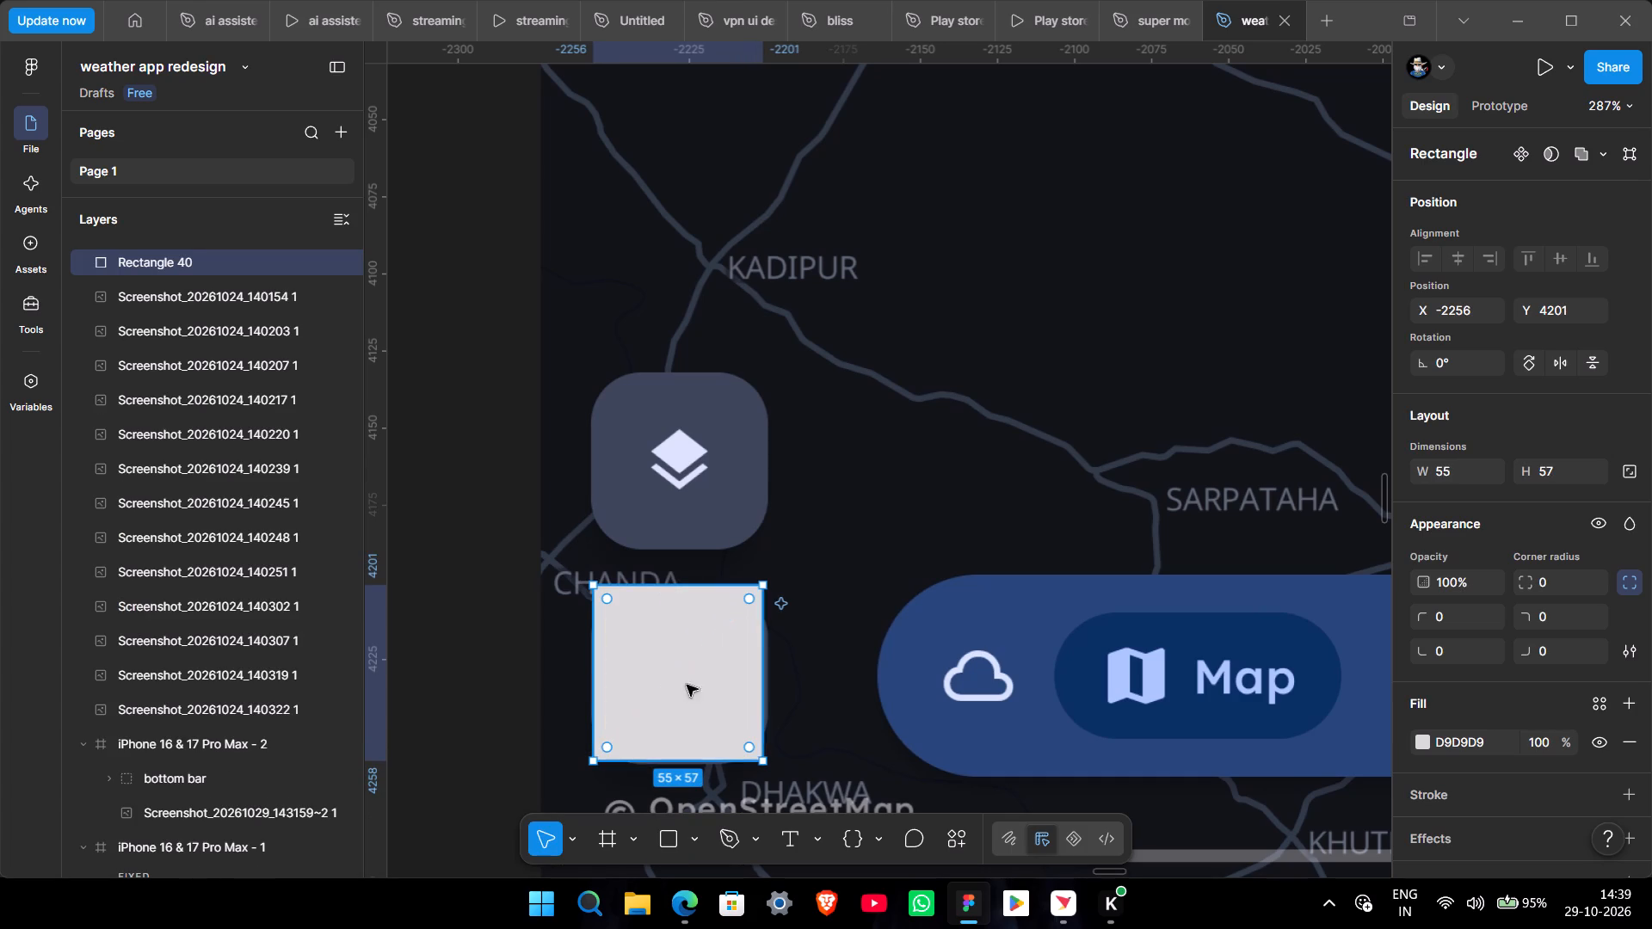
{"action": "left_click_drag", "start_coordinate": [755, 704], "coordinate": [765, 703]}
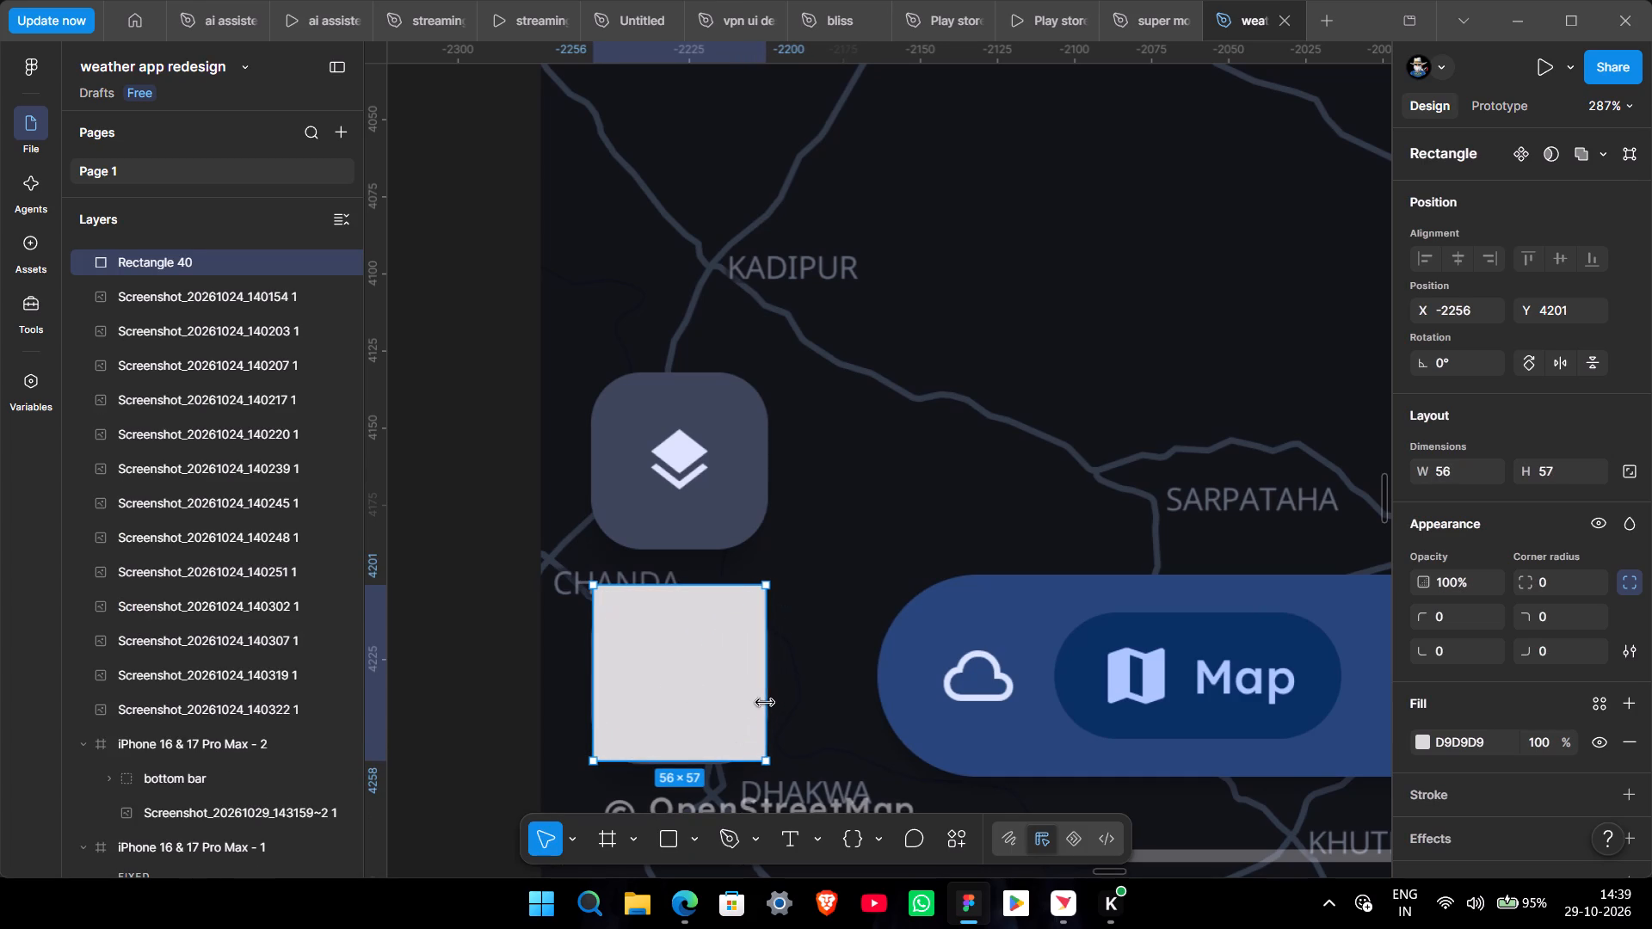
{"action": "left_click_drag", "start_coordinate": [765, 703], "coordinate": [767, 703]}
{"action": "scroll", "coordinate": [724, 727], "scroll_direction": "down", "scroll_amount": 3, "text": "ctrl"}
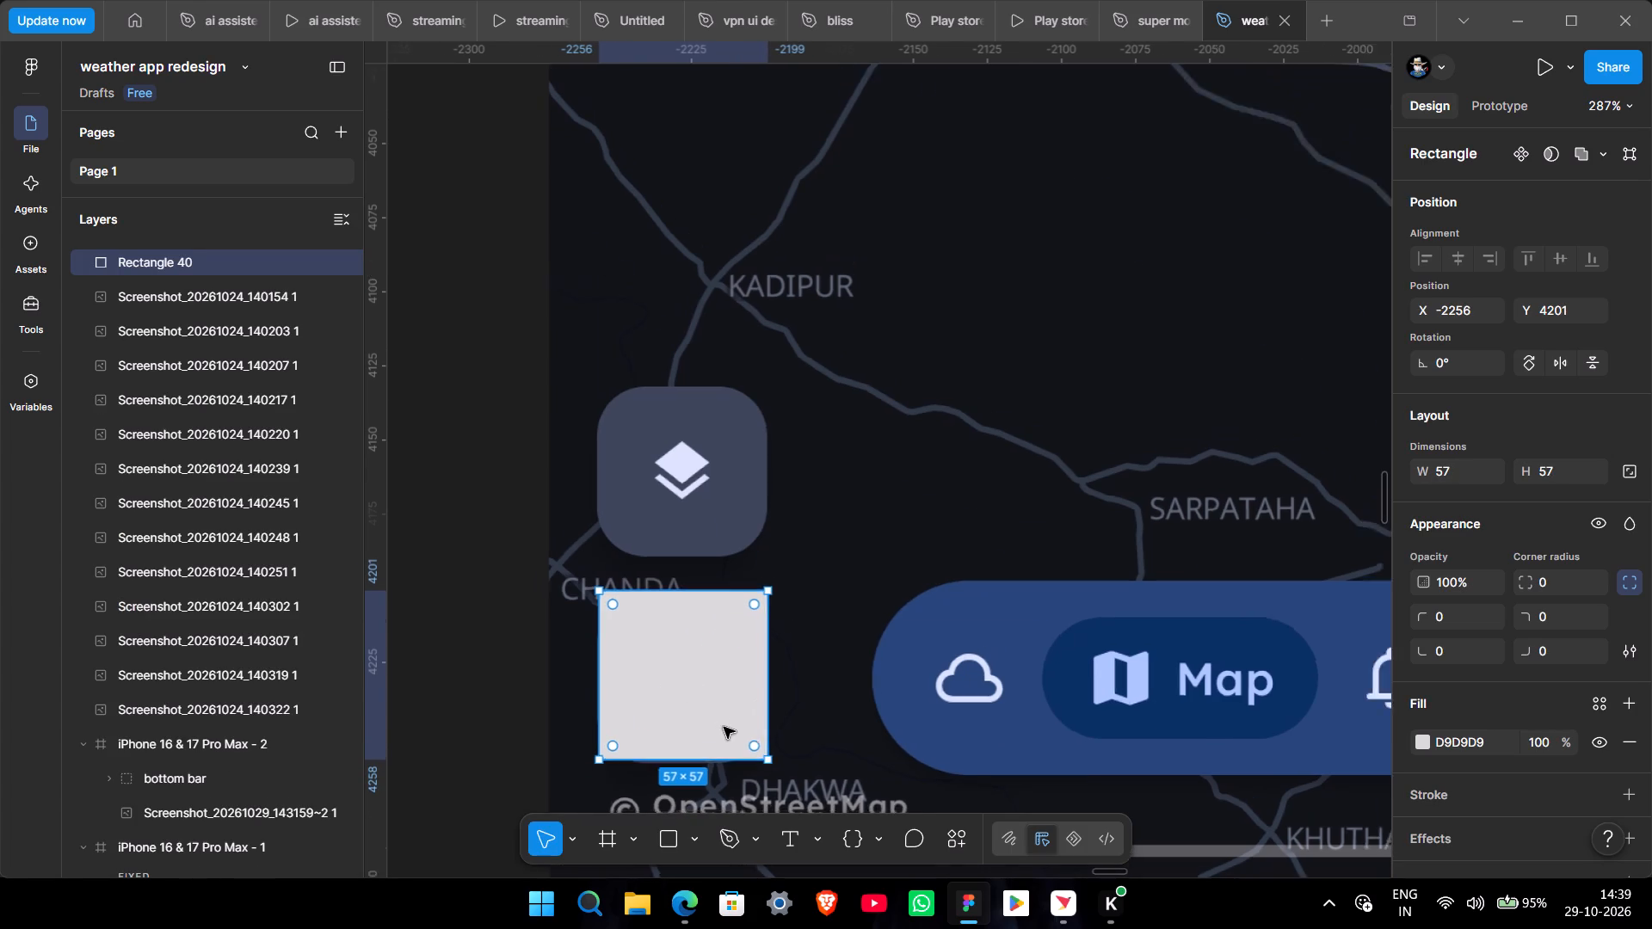
{"action": "left_click_drag", "start_coordinate": [700, 719], "coordinate": [692, 723]}
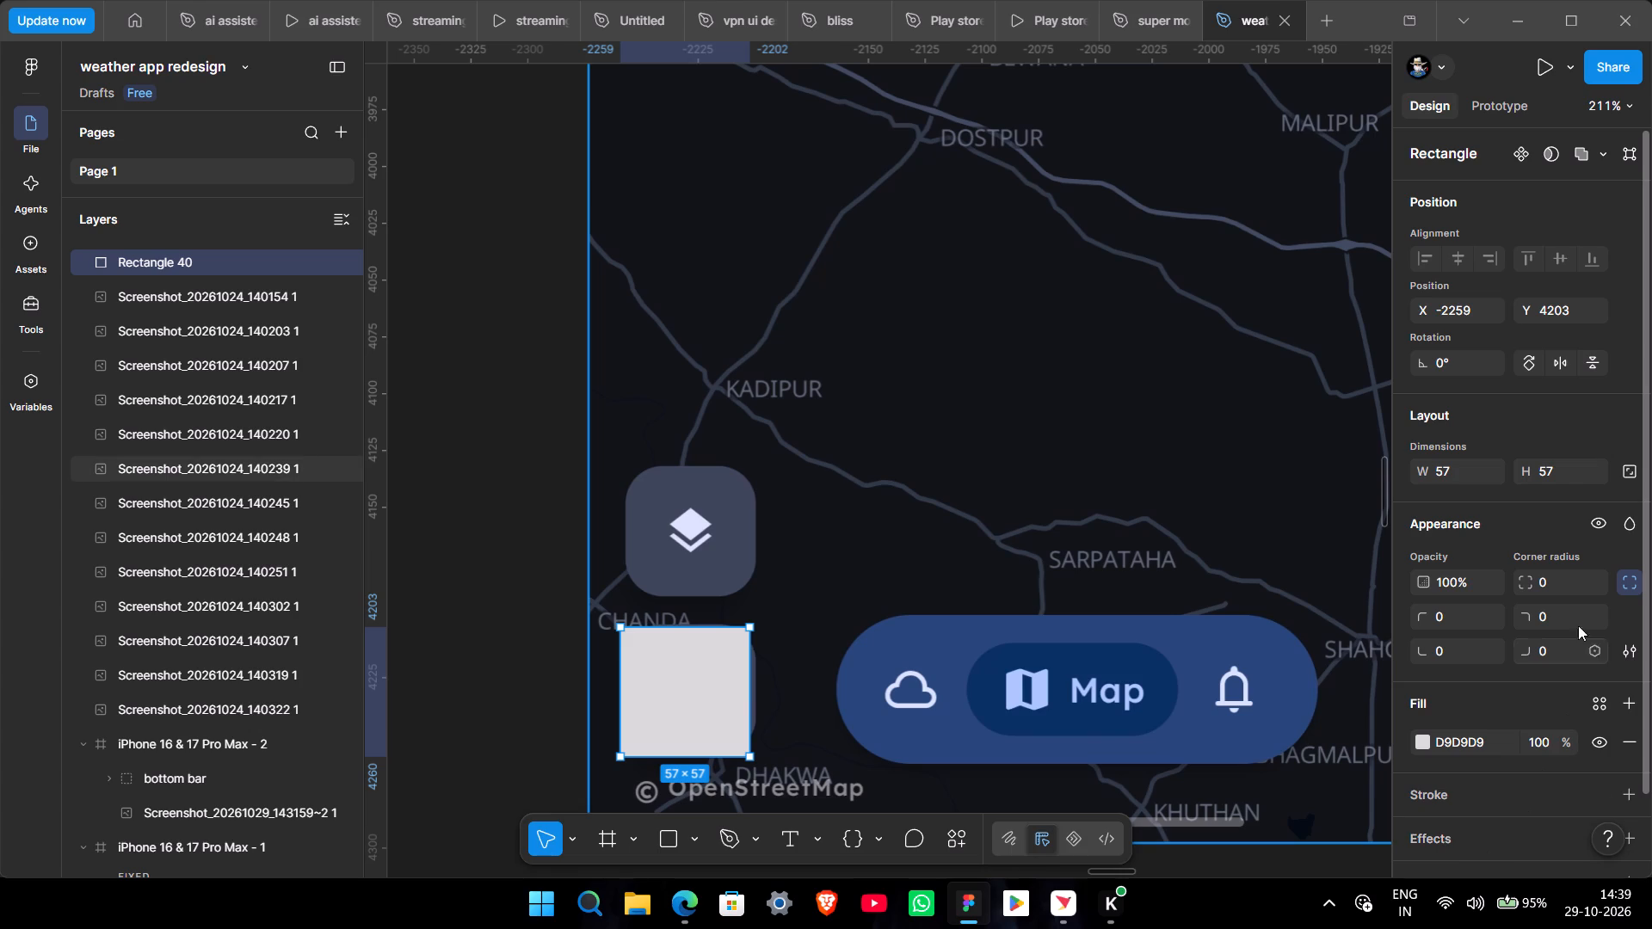
Round the new square's corners to a radius of 15, comparing its shape with the reference locate button.
{"action": "middle_click", "coordinate": [1513, 574]}
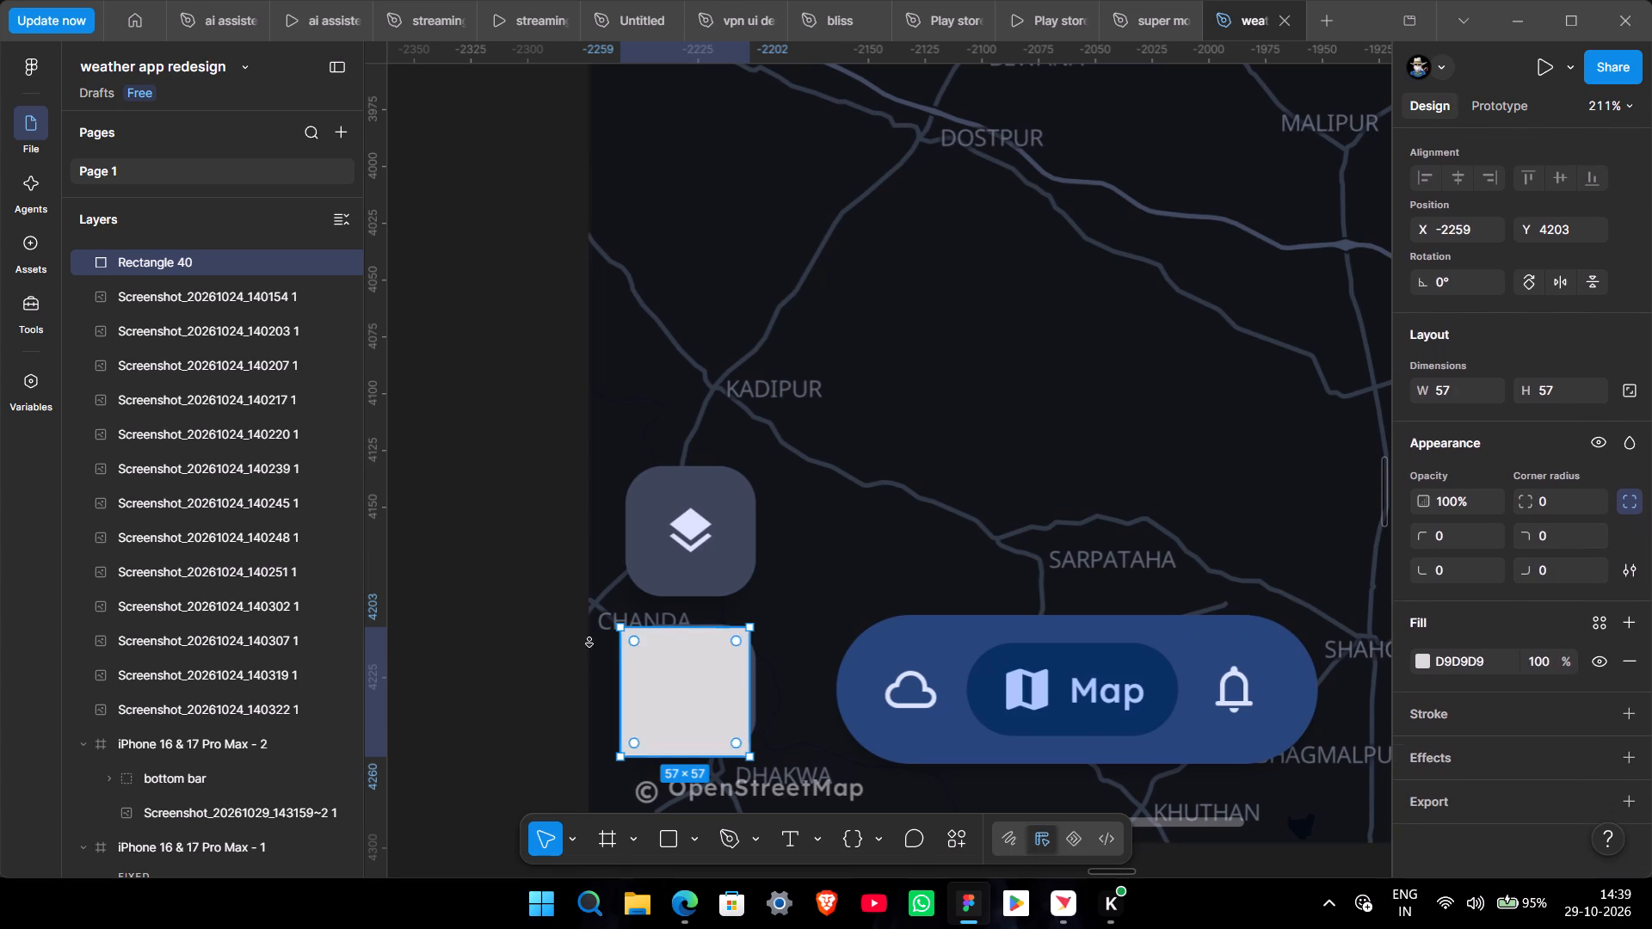
{"action": "left_click", "coordinate": [534, 631]}
{"action": "middle_click_drag", "start_coordinate": [1528, 503], "coordinate": [1193, 487]}
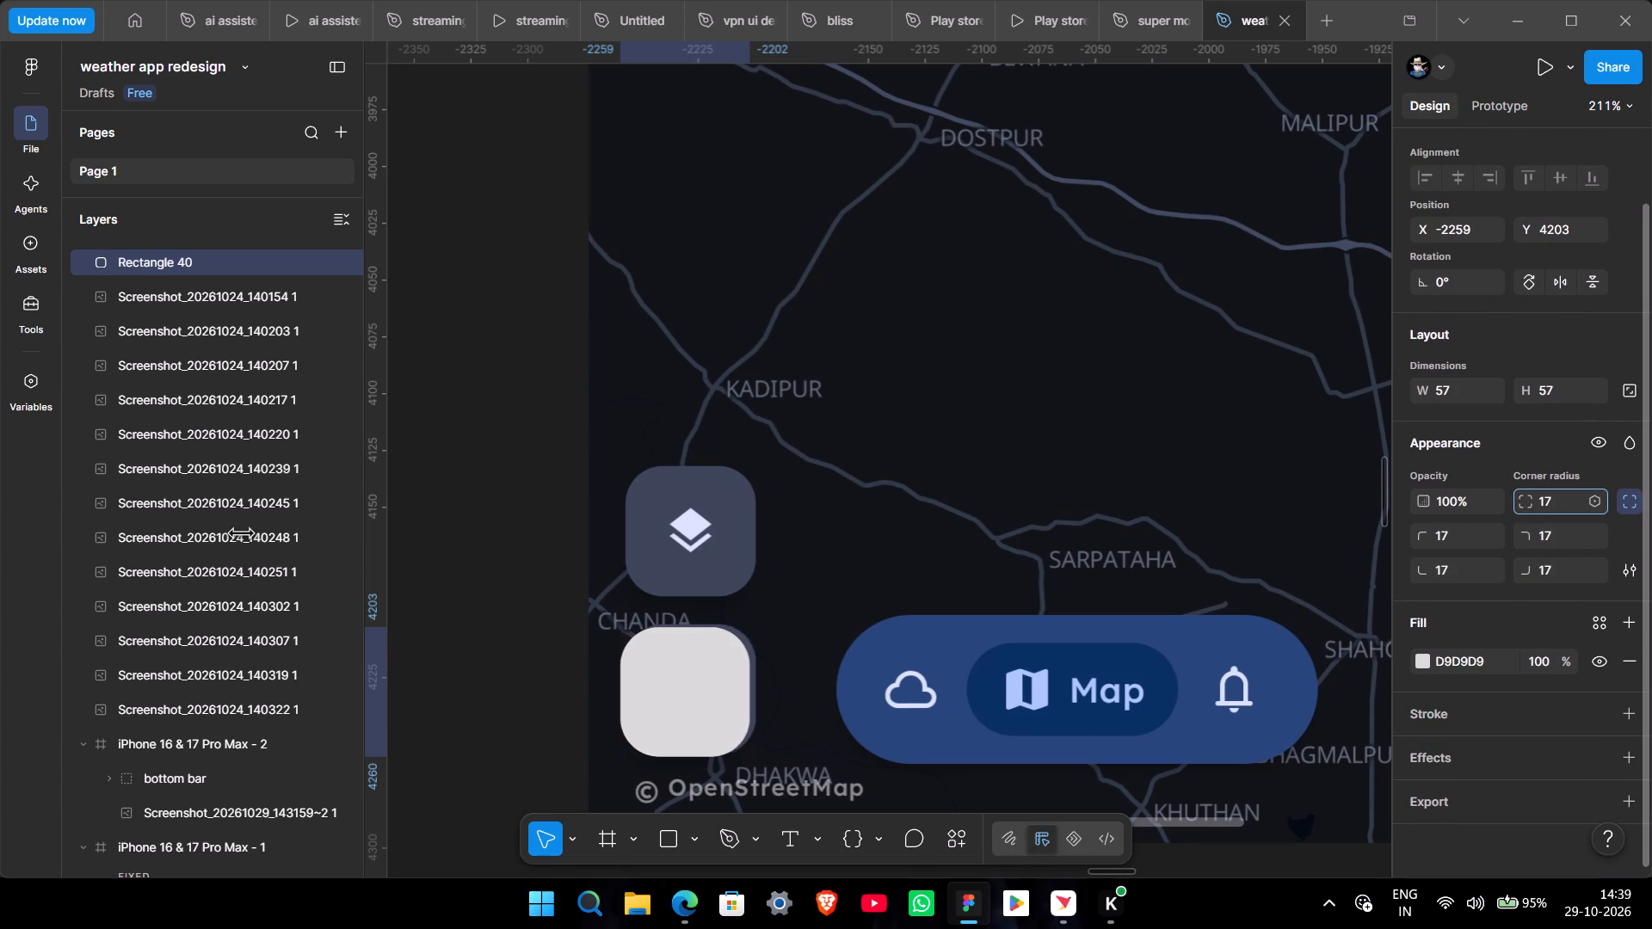
{"action": "middle_click_drag", "start_coordinate": [1193, 487], "coordinate": [1125, 499]}
{"action": "scroll", "coordinate": [750, 723], "scroll_direction": "up", "scroll_amount": 4, "text": "ctrl"}
{"action": "left_click_drag", "start_coordinate": [665, 684], "coordinate": [652, 681]}
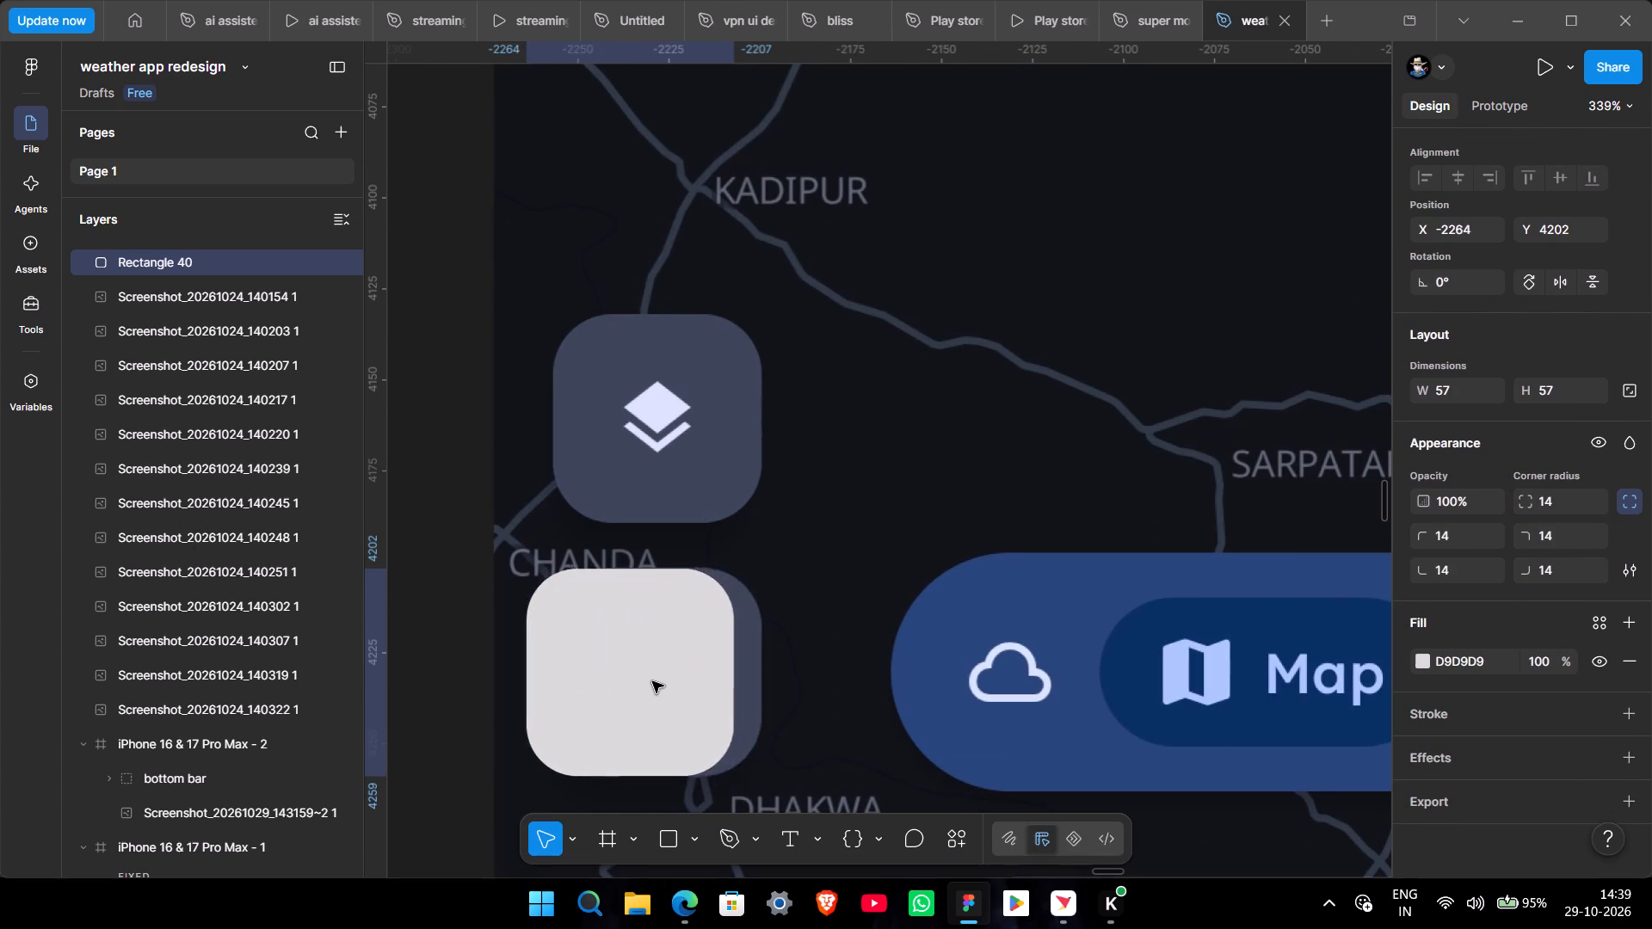
{"action": "left_click_drag", "start_coordinate": [652, 681], "coordinate": [675, 682]}
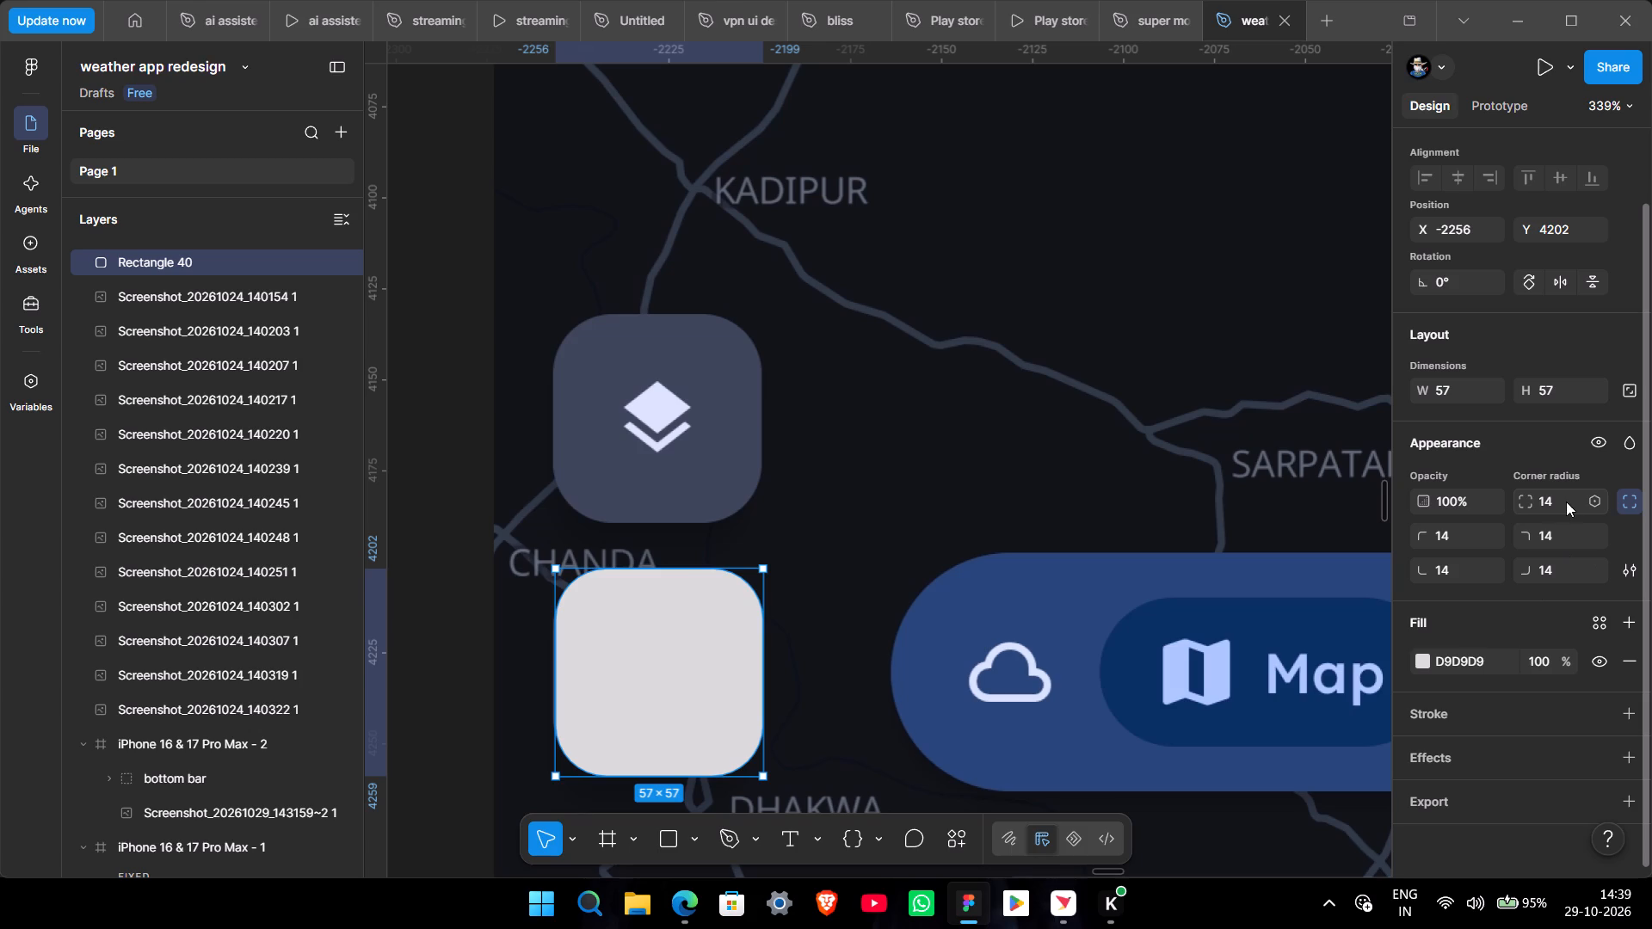
{"action": "middle_click_drag", "start_coordinate": [1536, 503], "coordinate": [842, 462]}
Move the rounded square off the reference map into the gap beside it, level with the locate button, at X -2351, Y 4202.
{"action": "scroll", "coordinate": [835, 460], "scroll_direction": "up", "scroll_amount": 1}
{"action": "scroll", "coordinate": [781, 689], "scroll_direction": "down", "scroll_amount": 5, "text": "ctrl"}
{"action": "middle_click_drag", "start_coordinate": [797, 746], "coordinate": [1140, 551]}
{"action": "left_click_drag", "start_coordinate": [1096, 475], "coordinate": [941, 513]}
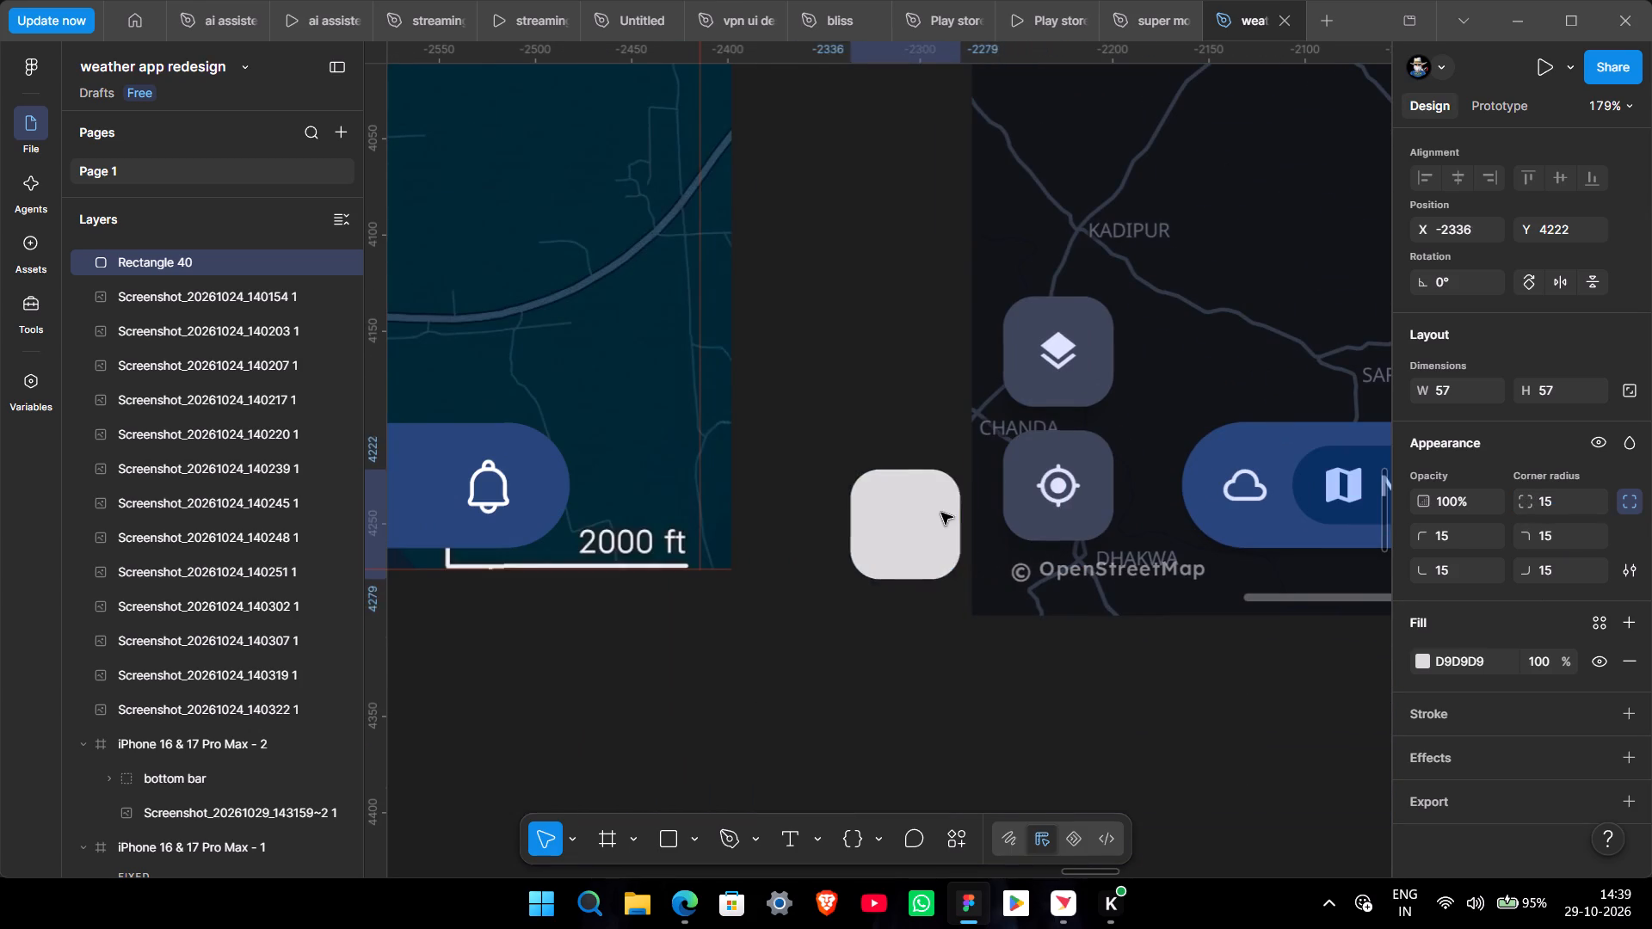
{"action": "left_click_drag", "start_coordinate": [941, 513], "coordinate": [913, 476]}
{"action": "scroll", "coordinate": [913, 500], "scroll_direction": "up", "scroll_amount": 5, "text": "ctrl"}
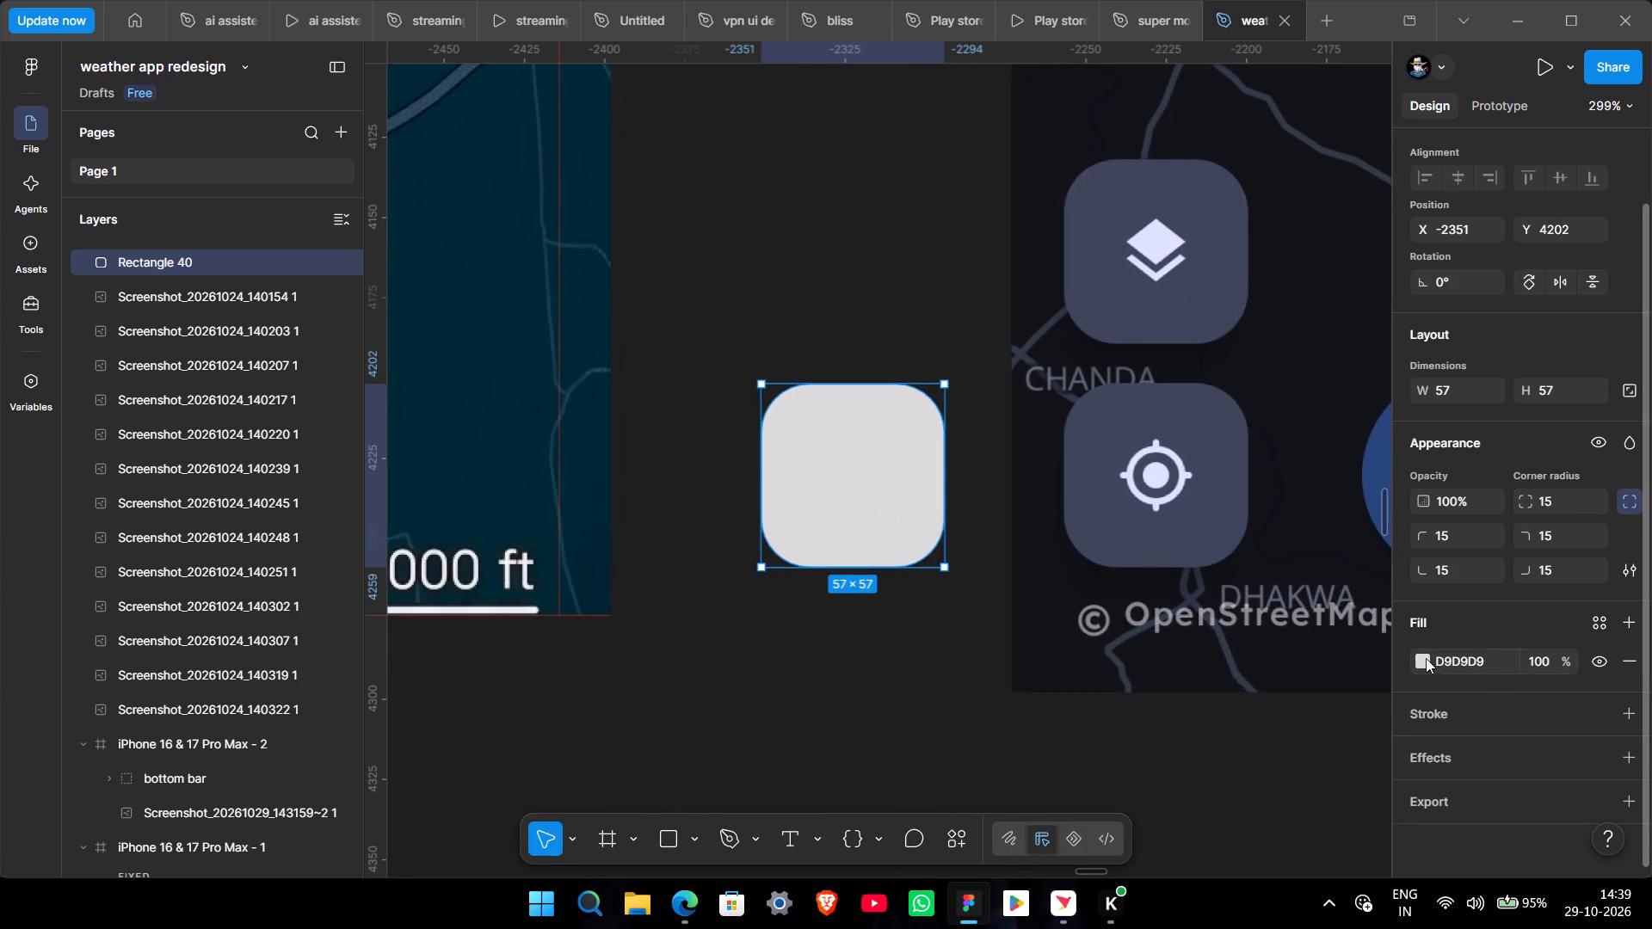
Fill the rounded square with the grey-blue colour sampled from the reference locate button.
{"action": "left_click", "coordinate": [1425, 658]}
{"action": "left_click", "coordinate": [1172, 650]}
{"action": "left_click", "coordinate": [1119, 532]}
{"action": "left_click", "coordinate": [867, 686]}
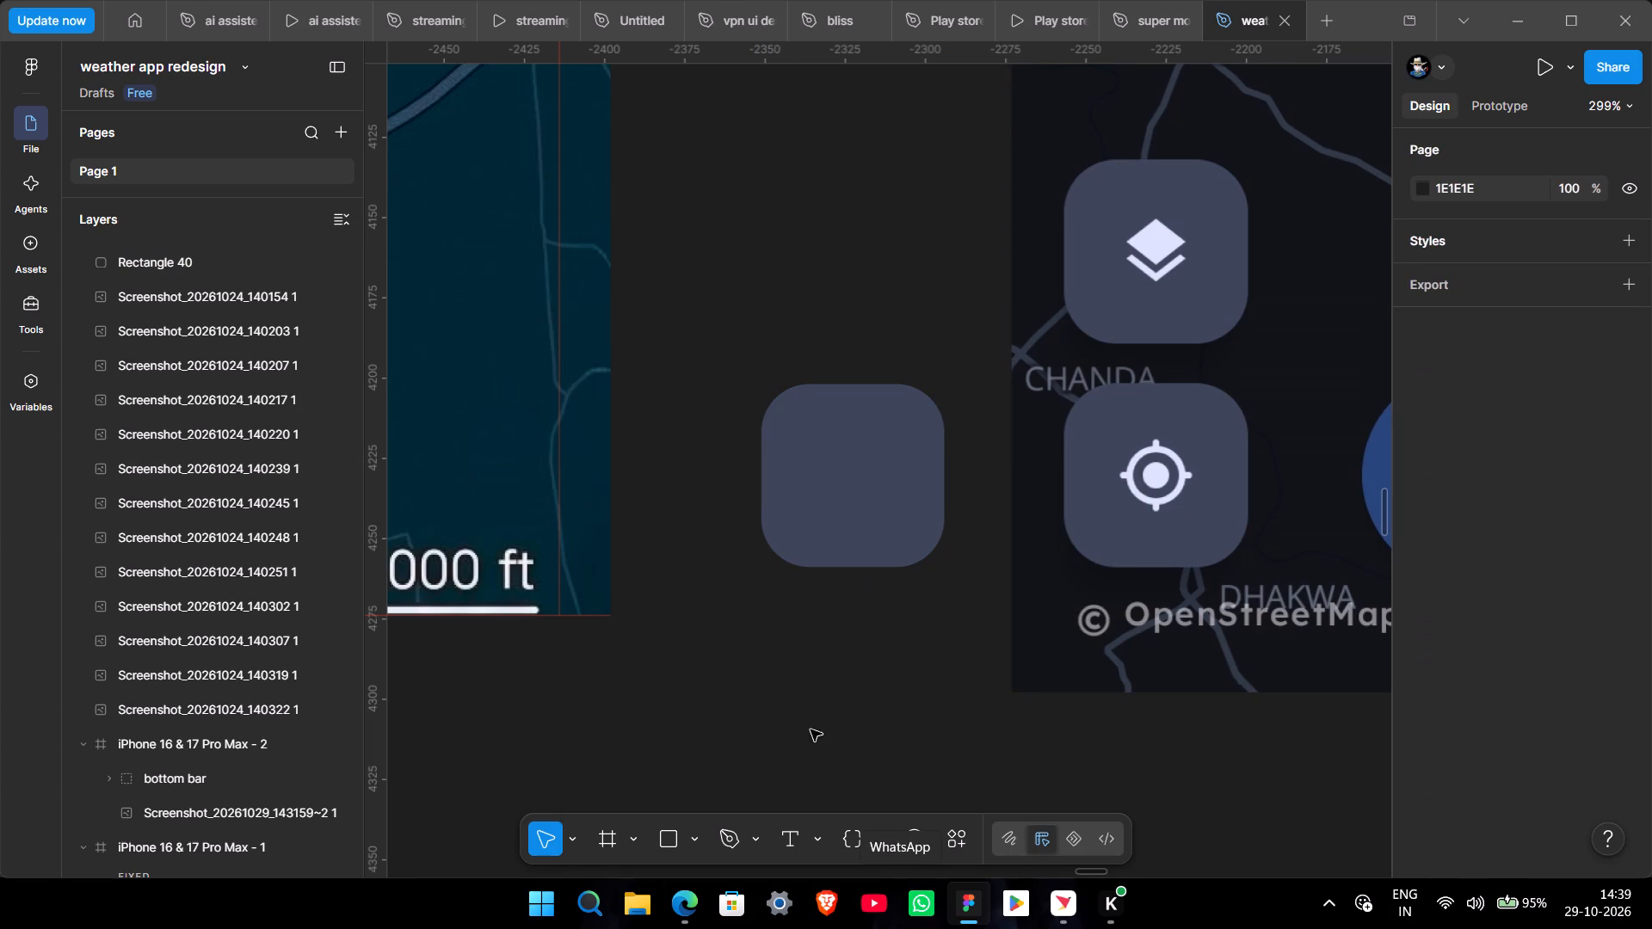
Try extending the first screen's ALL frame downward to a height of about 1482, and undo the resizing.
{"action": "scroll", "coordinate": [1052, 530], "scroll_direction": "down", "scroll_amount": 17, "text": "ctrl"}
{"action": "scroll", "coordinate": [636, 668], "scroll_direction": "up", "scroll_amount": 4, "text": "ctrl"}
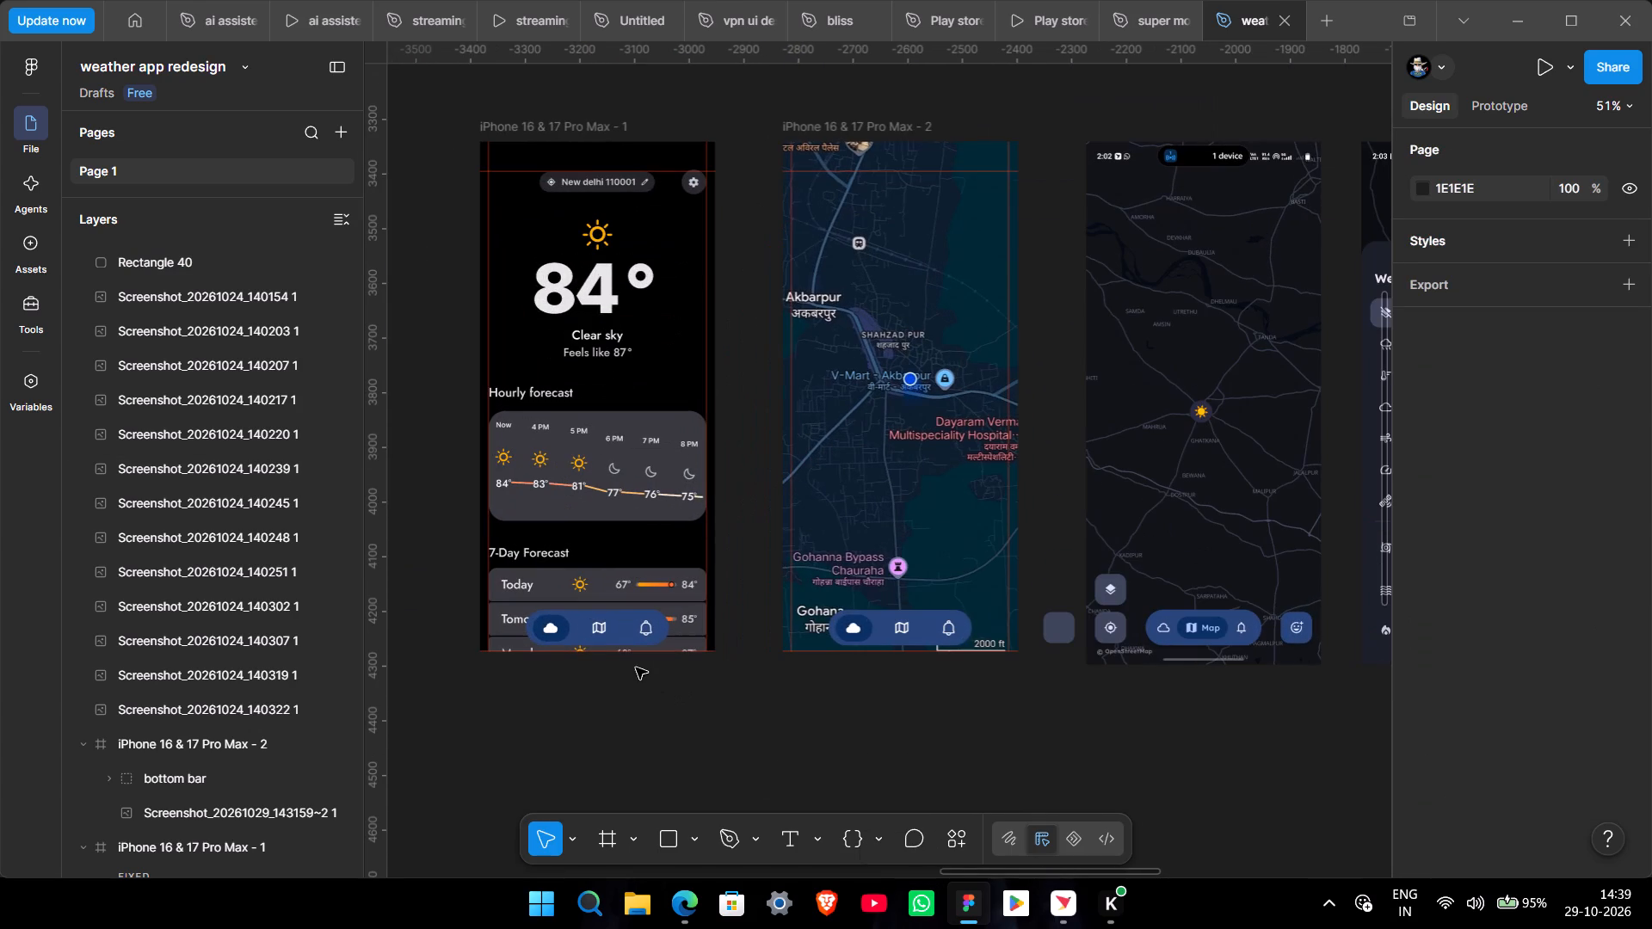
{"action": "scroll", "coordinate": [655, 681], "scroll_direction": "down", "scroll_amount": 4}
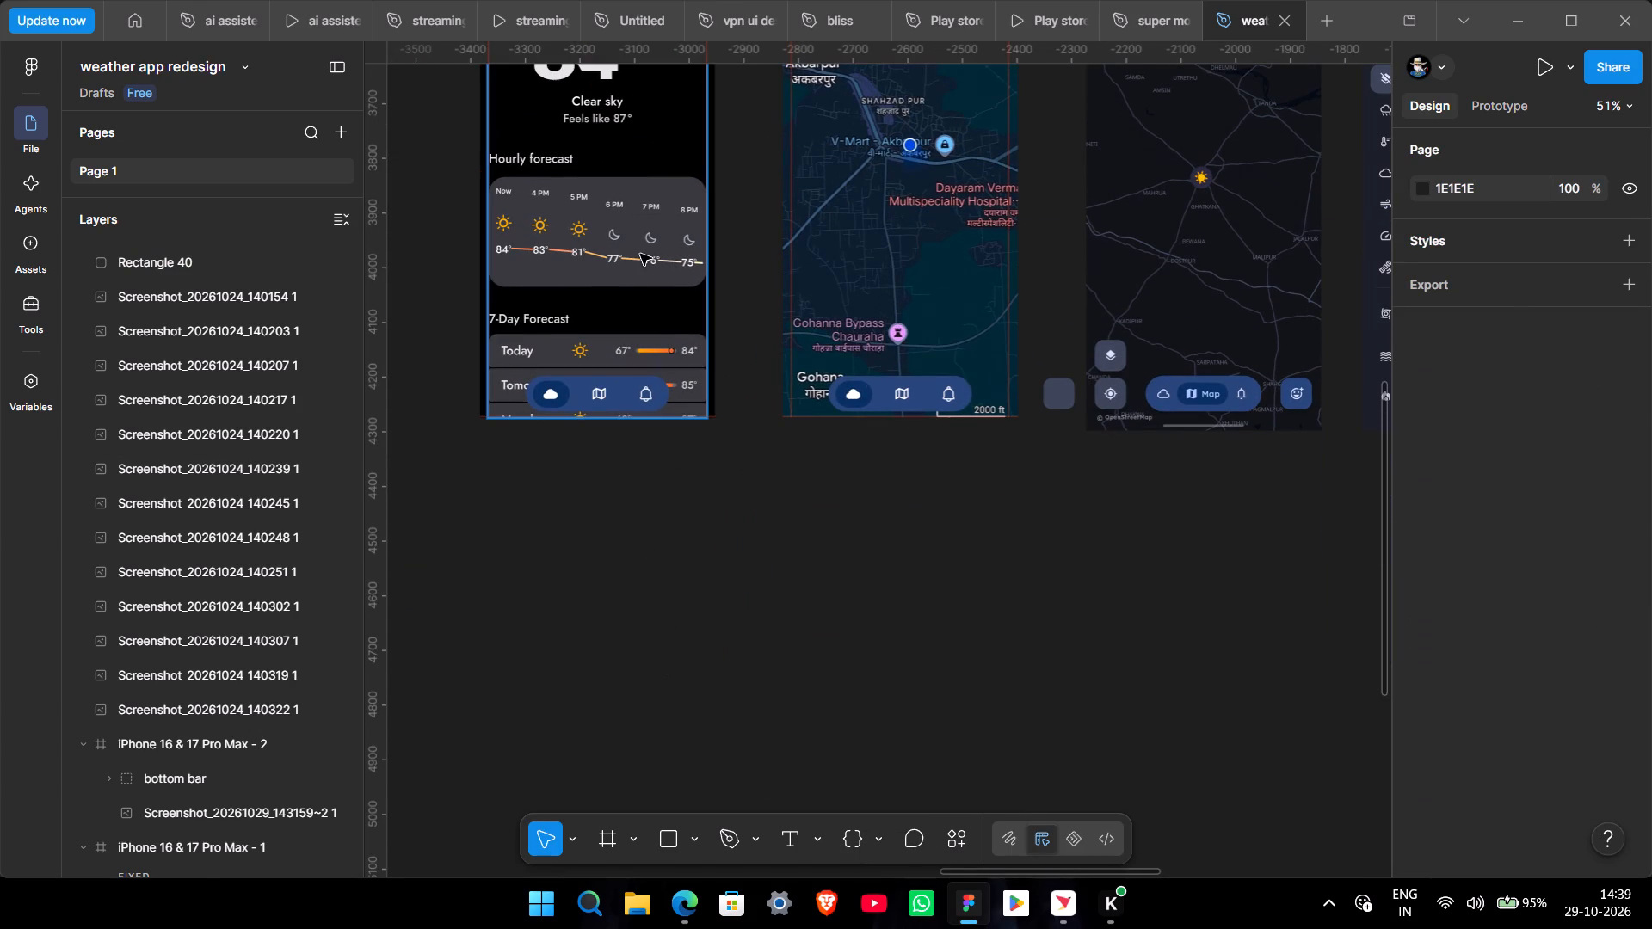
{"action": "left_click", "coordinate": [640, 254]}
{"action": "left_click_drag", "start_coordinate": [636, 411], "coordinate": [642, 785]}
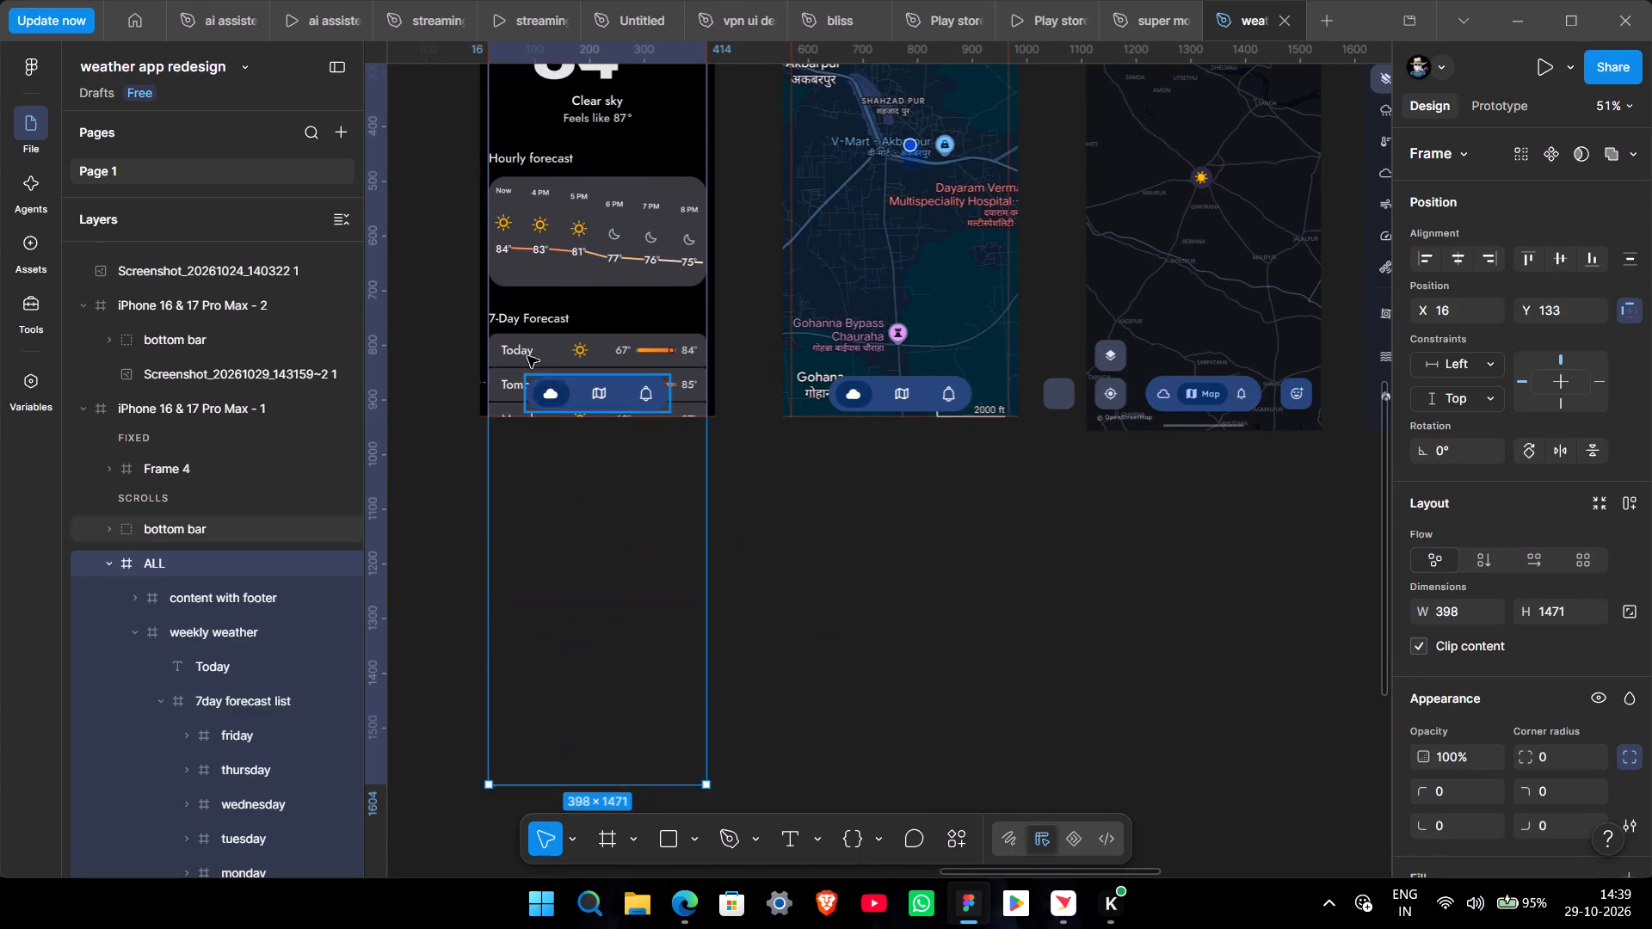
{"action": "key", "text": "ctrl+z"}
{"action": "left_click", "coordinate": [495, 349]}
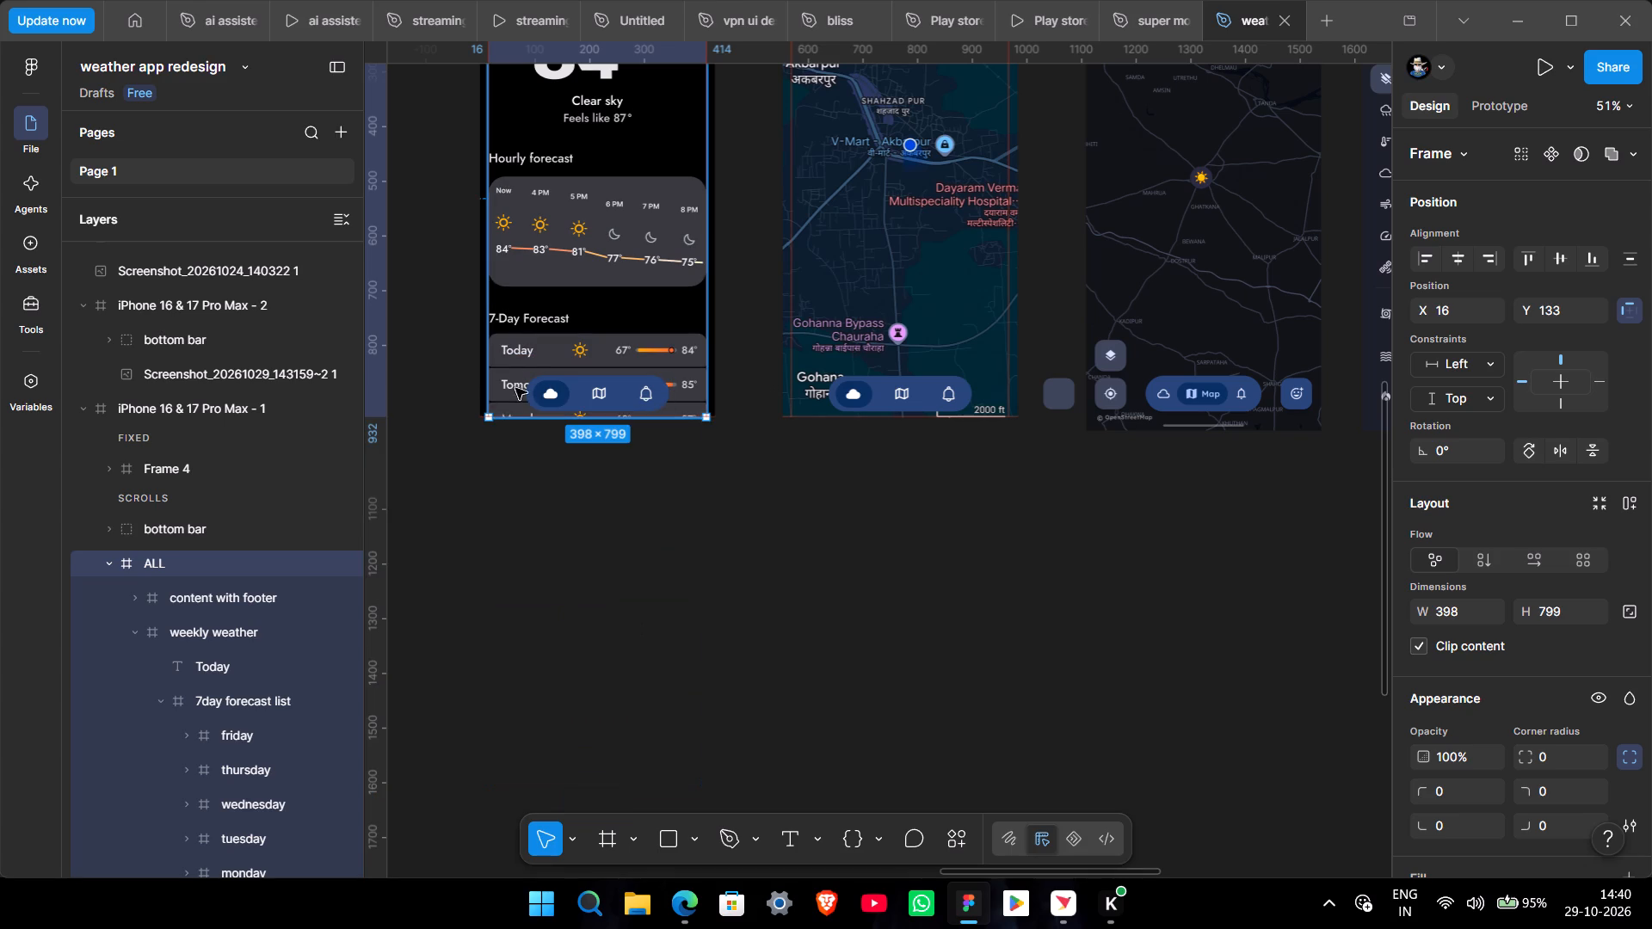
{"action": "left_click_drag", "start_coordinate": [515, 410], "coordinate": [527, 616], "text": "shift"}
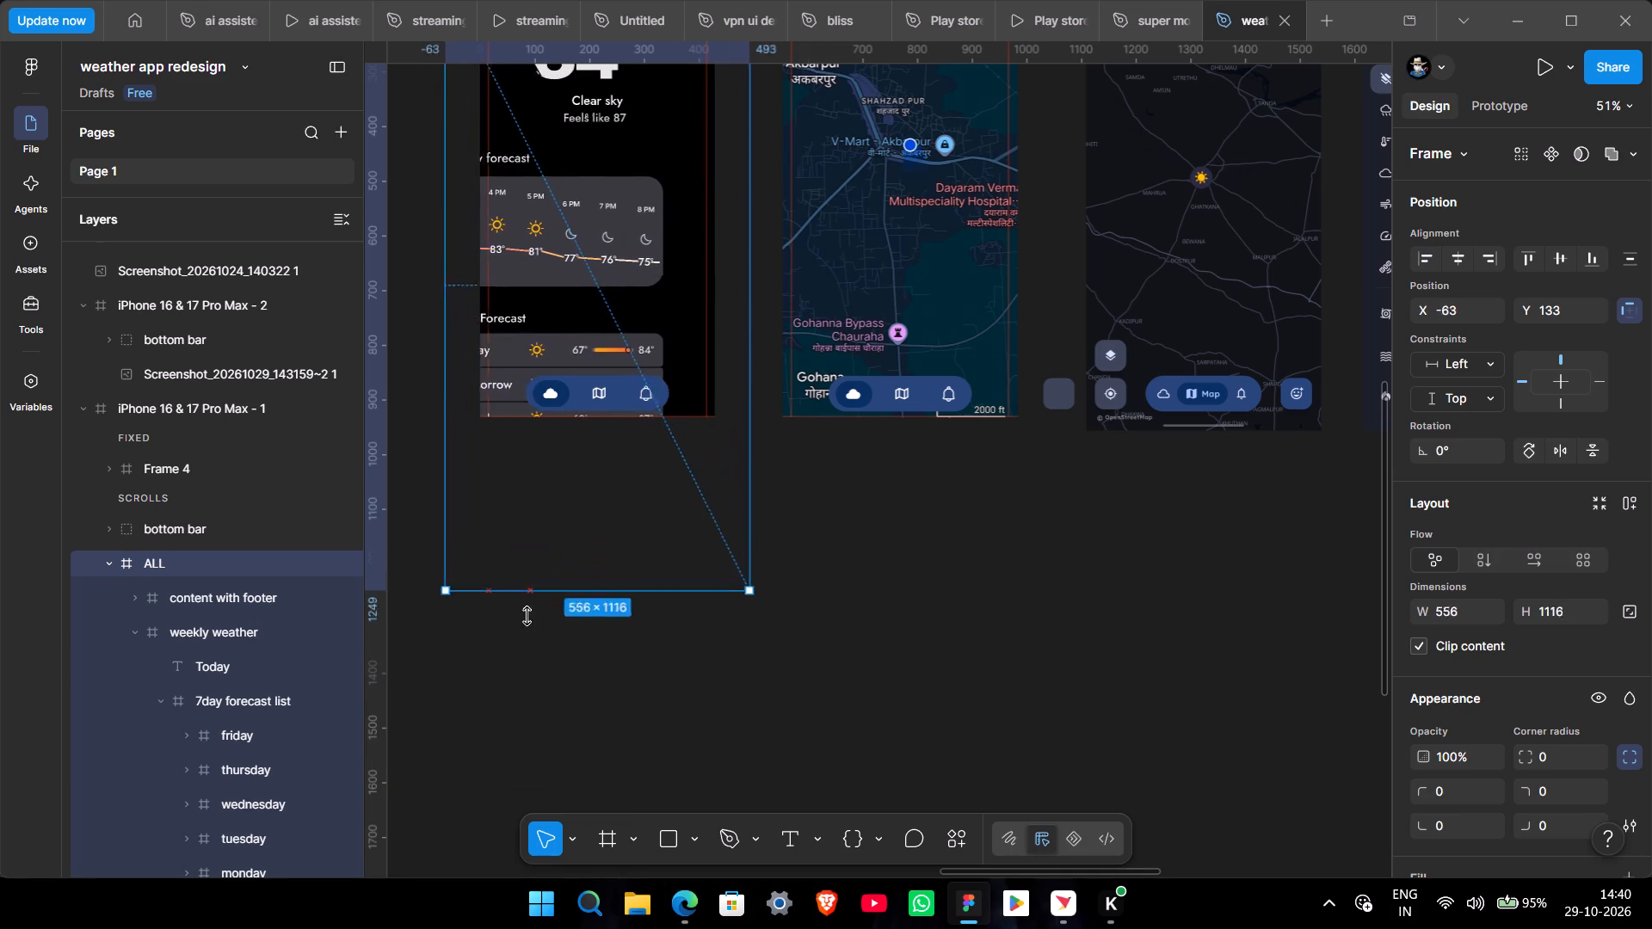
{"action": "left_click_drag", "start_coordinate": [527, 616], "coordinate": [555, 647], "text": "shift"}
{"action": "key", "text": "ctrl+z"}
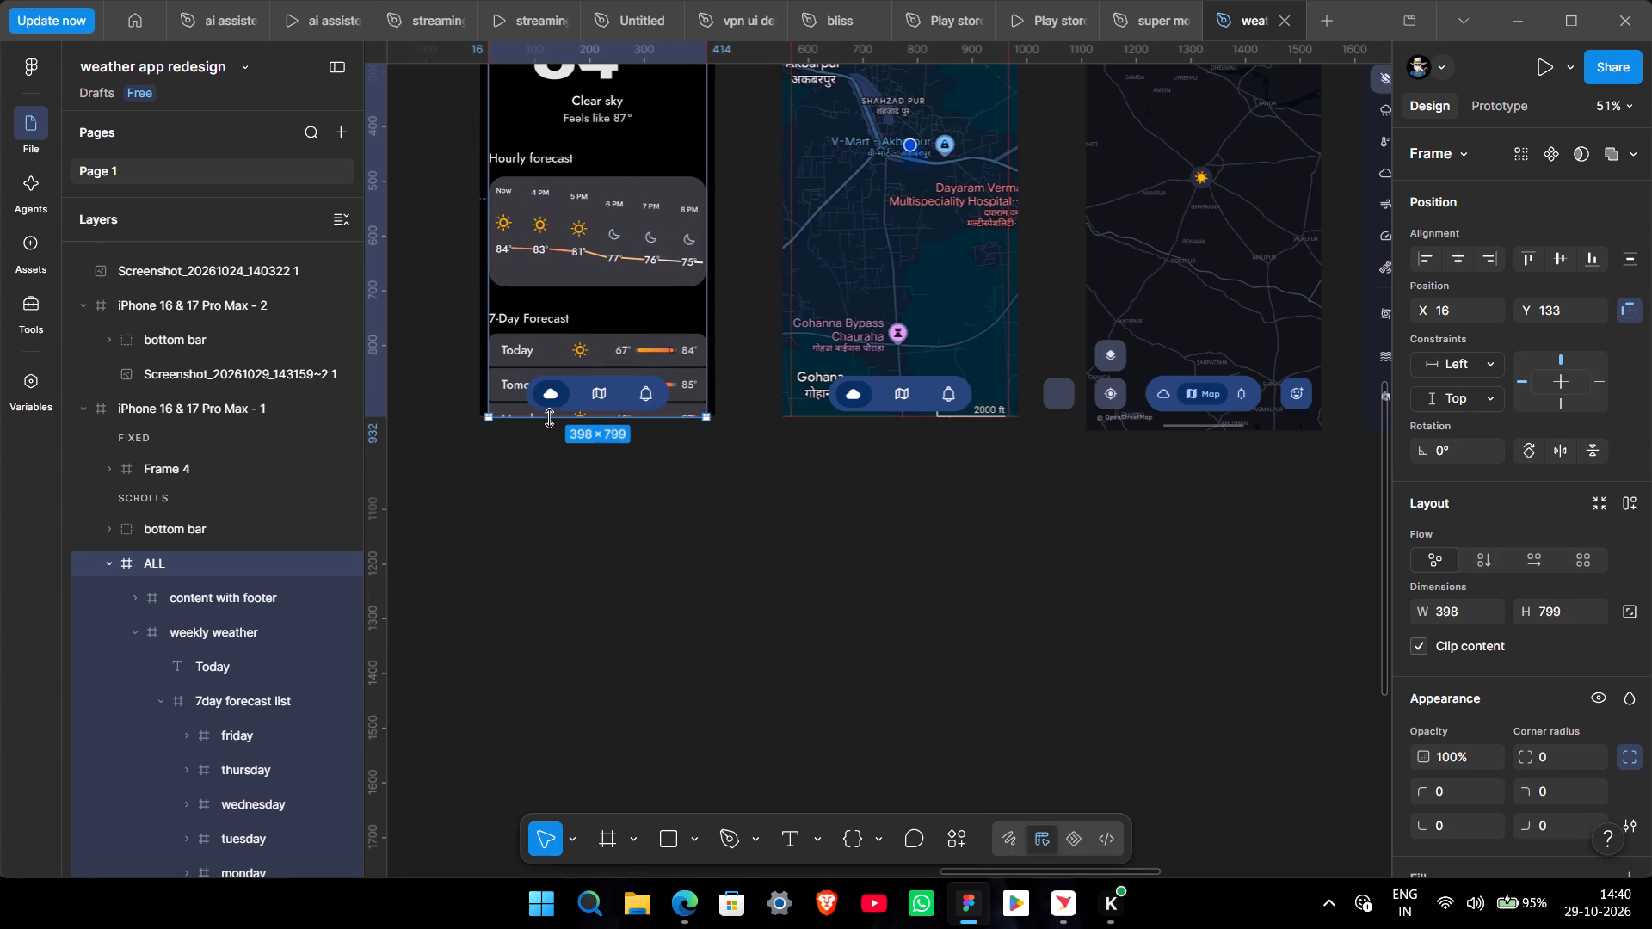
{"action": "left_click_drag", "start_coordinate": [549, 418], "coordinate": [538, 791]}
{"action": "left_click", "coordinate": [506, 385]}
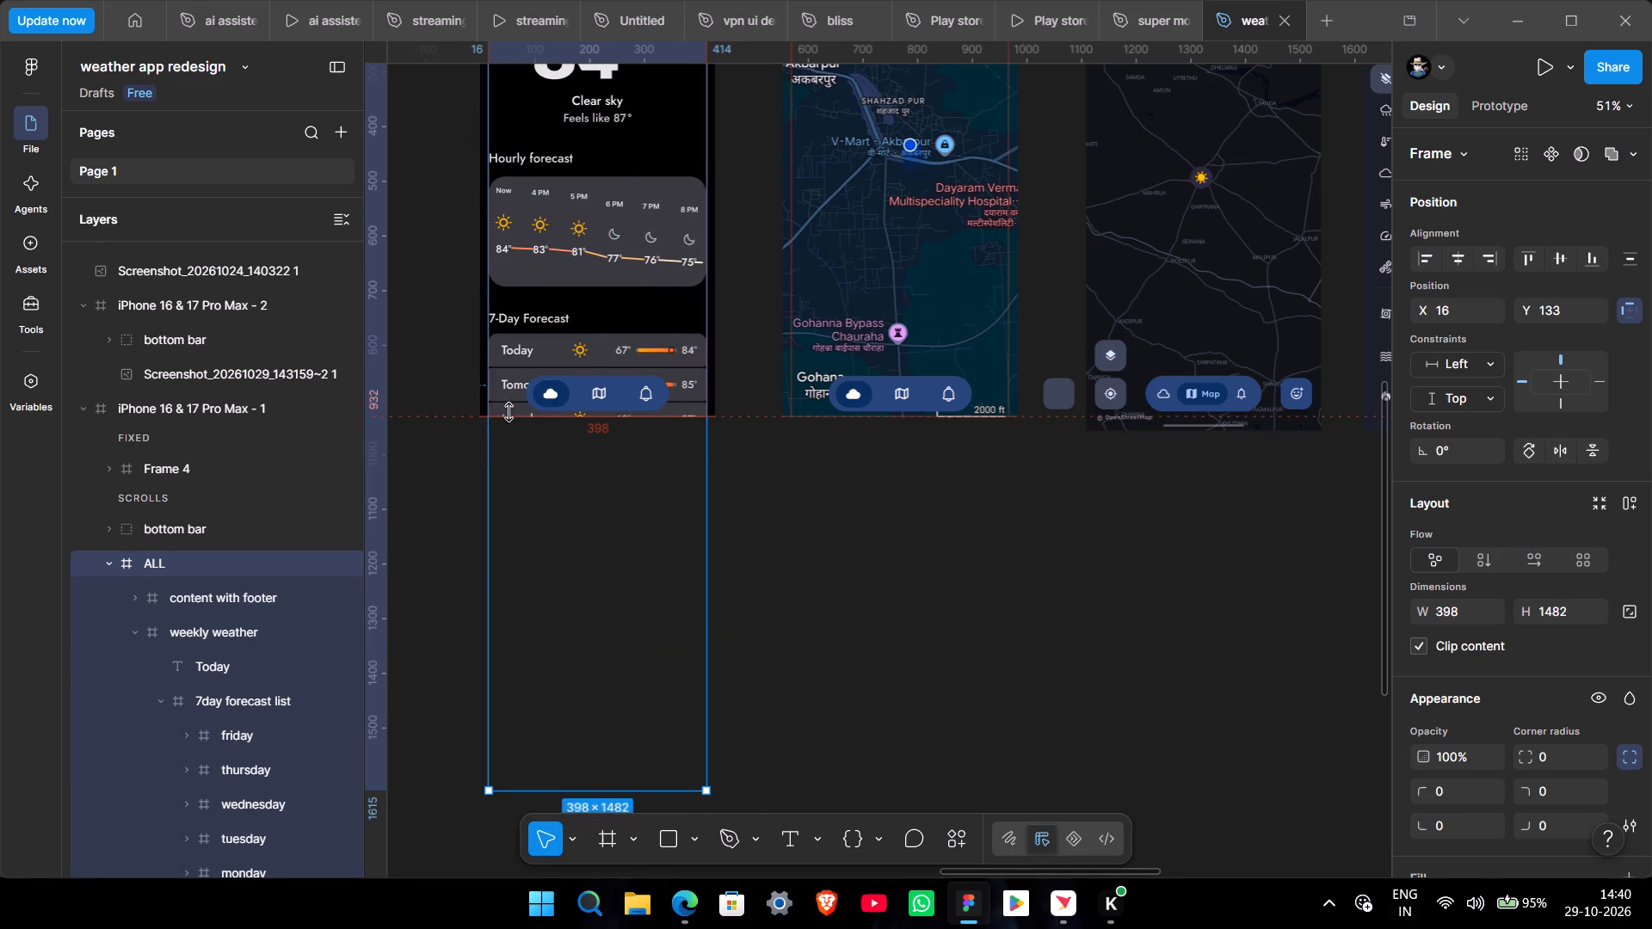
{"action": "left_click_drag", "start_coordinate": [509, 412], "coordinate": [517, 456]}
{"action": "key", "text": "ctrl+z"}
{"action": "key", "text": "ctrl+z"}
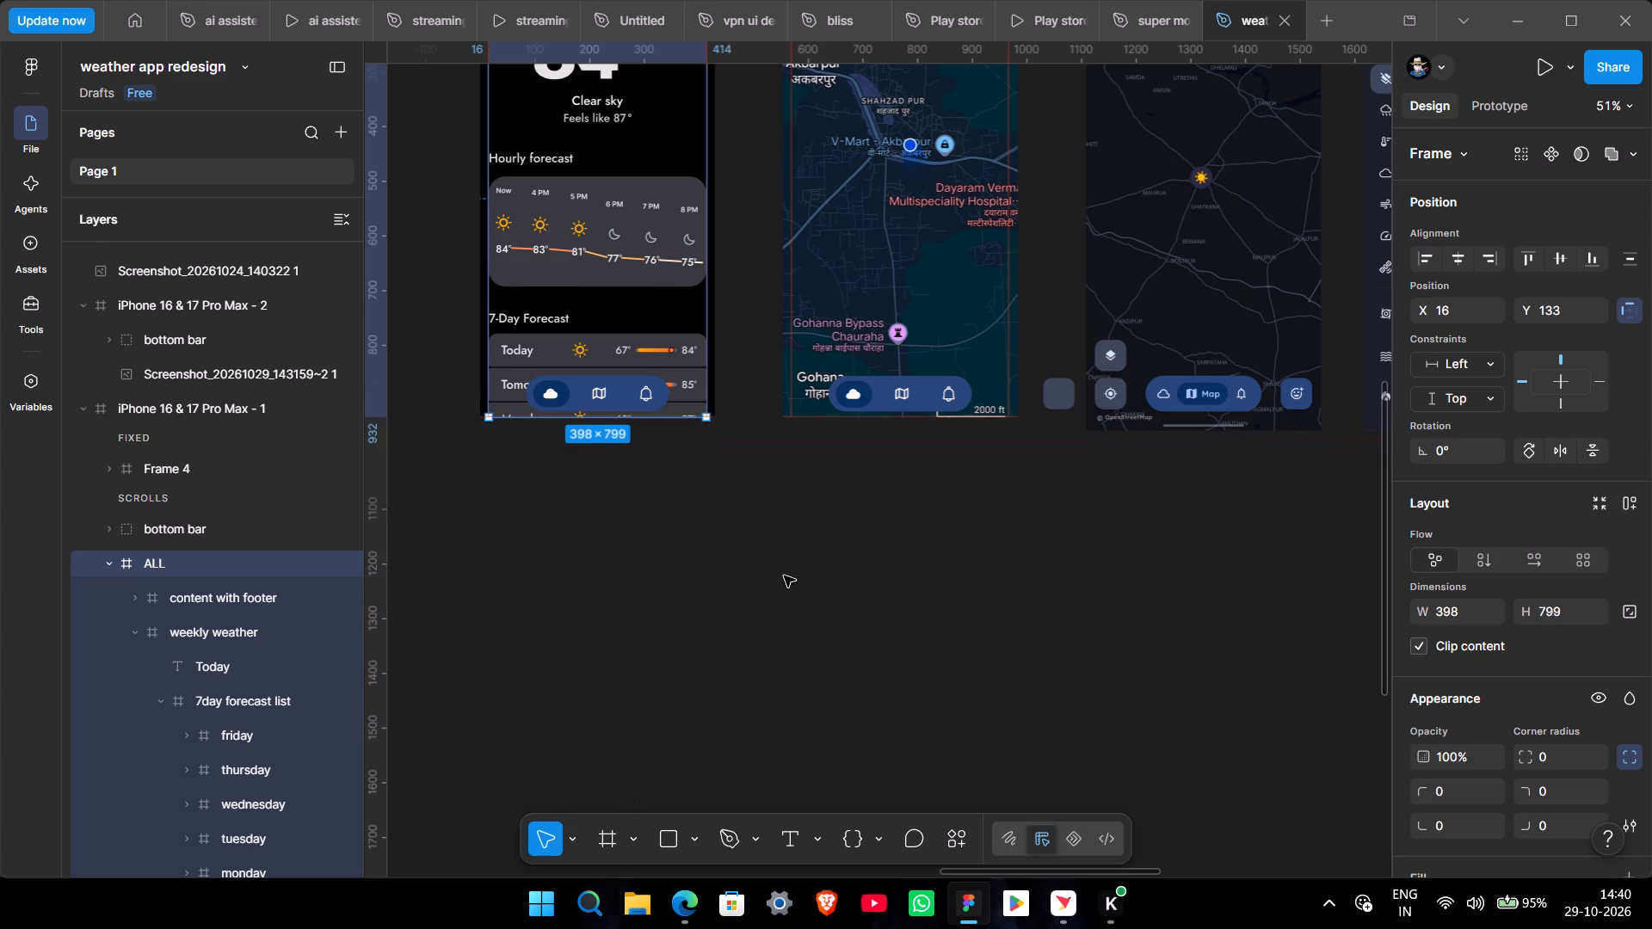
Open the Iconify plugin and search its icons for "pin".
{"action": "scroll", "coordinate": [784, 575], "scroll_direction": "down", "scroll_amount": 4}
{"action": "scroll", "coordinate": [783, 561], "scroll_direction": "down", "scroll_amount": 3, "text": "ctrl"}
{"action": "middle_click_drag", "start_coordinate": [910, 460], "coordinate": [835, 816]}
{"action": "scroll", "coordinate": [922, 678], "scroll_direction": "up", "scroll_amount": 8, "text": "ctrl"}
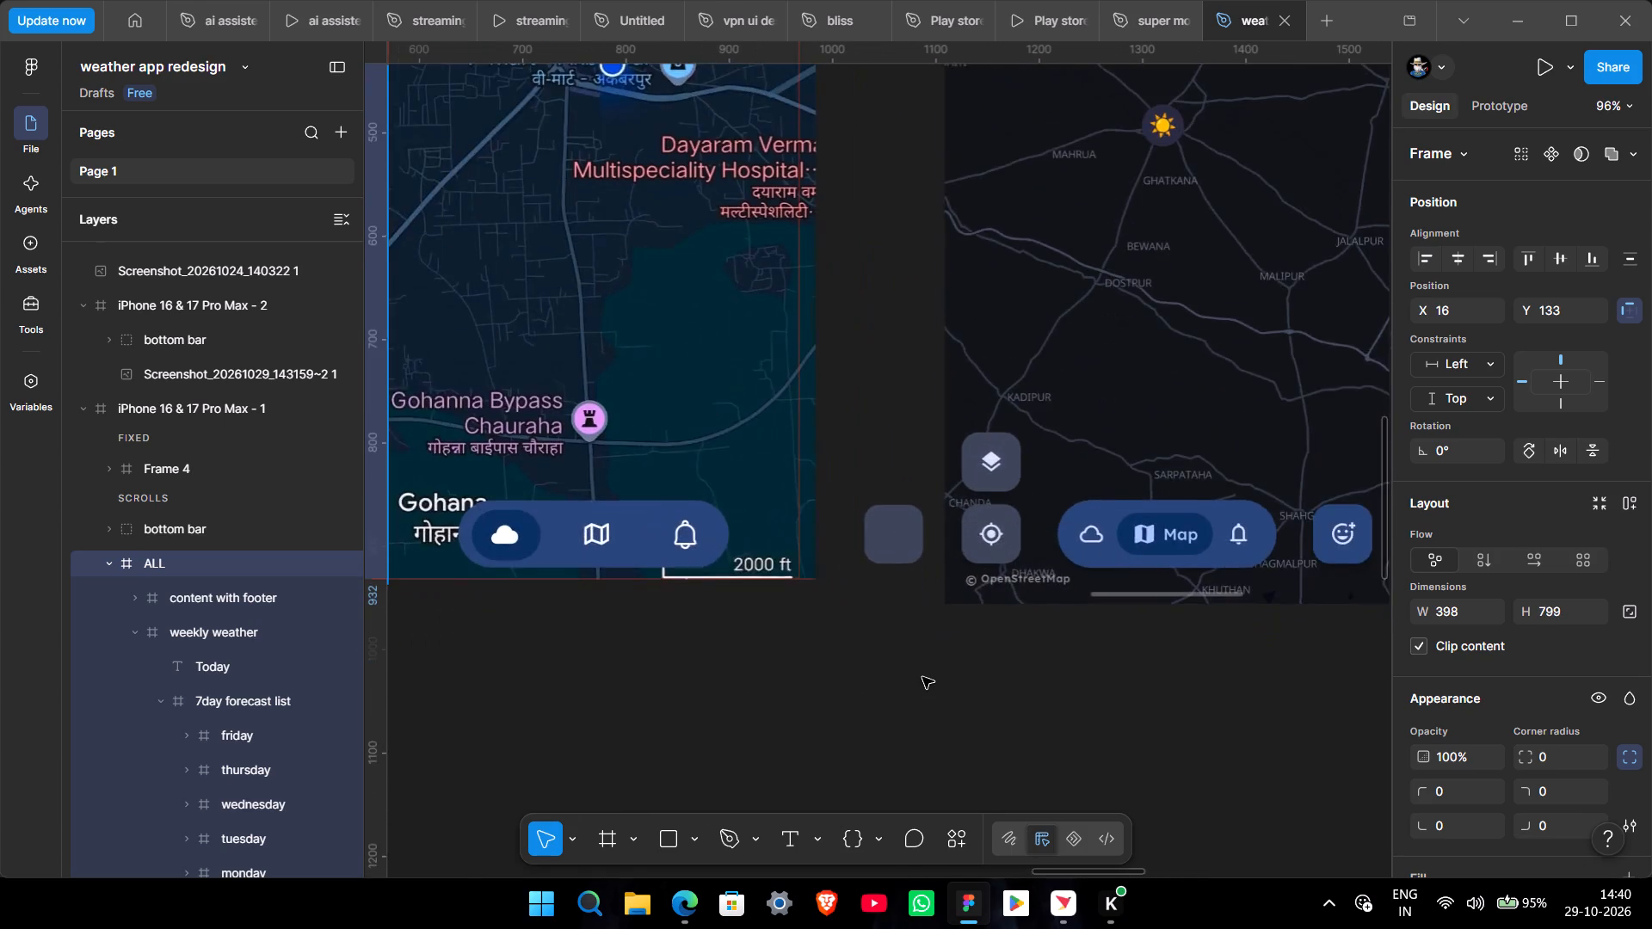
{"action": "scroll", "coordinate": [922, 677], "scroll_direction": "up", "scroll_amount": 2, "text": "ctrl"}
{"action": "middle_click_drag", "start_coordinate": [866, 667], "coordinate": [965, 685]}
{"action": "right_click", "coordinate": [1000, 661]}
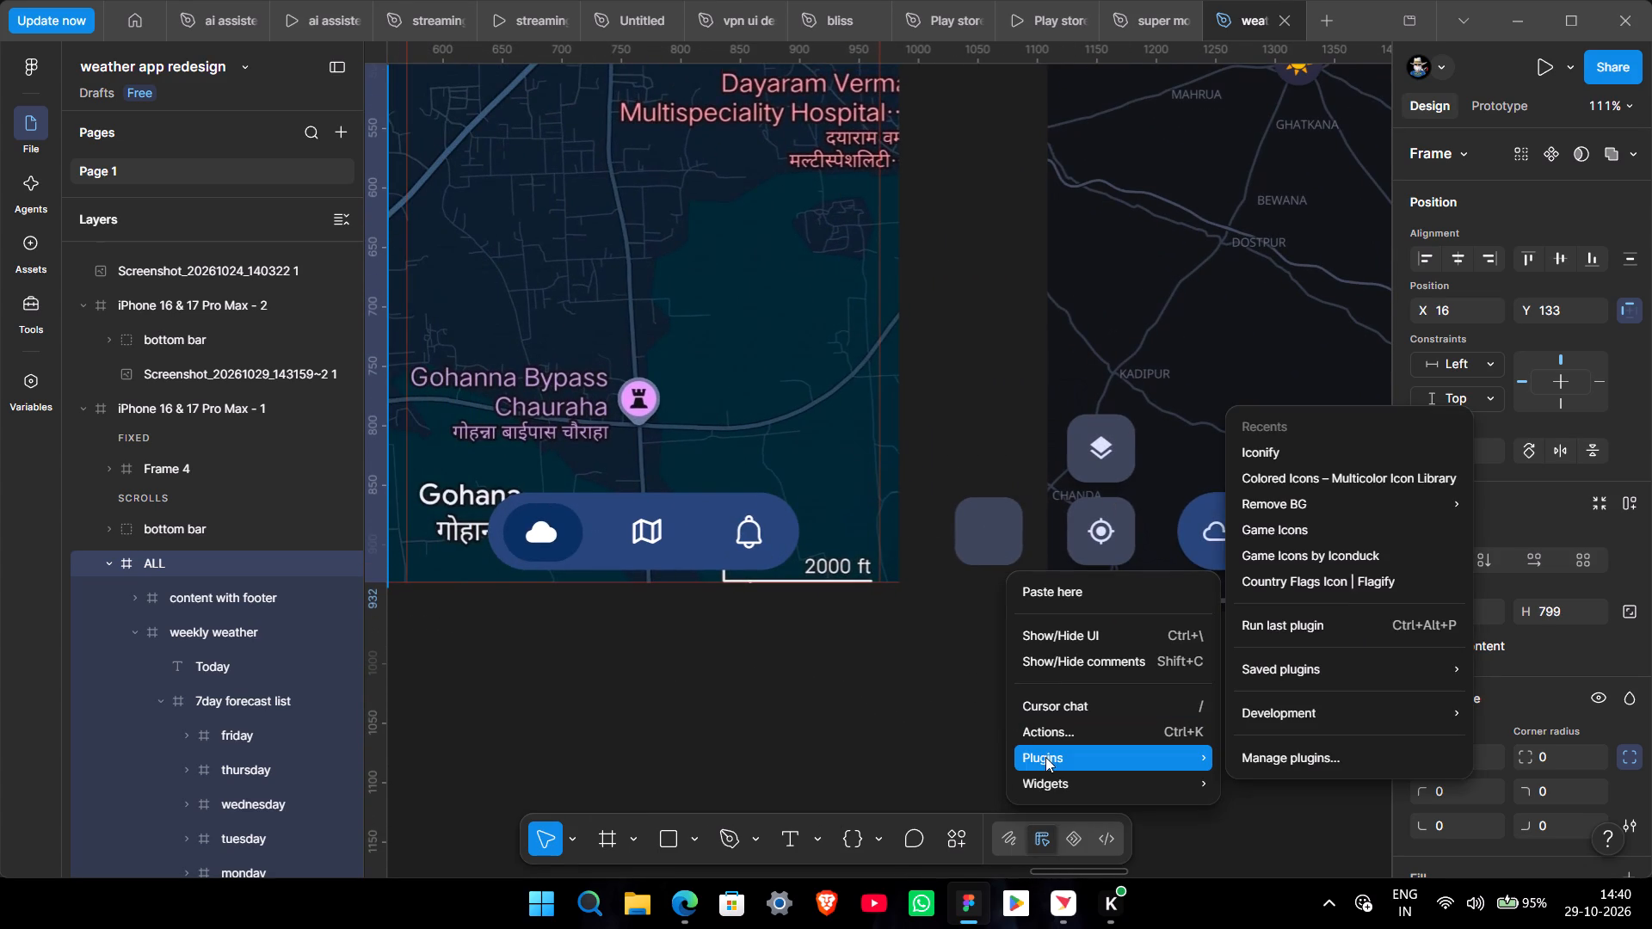
{"action": "left_click", "coordinate": [1045, 757]}
{"action": "left_click", "coordinate": [1371, 442]}
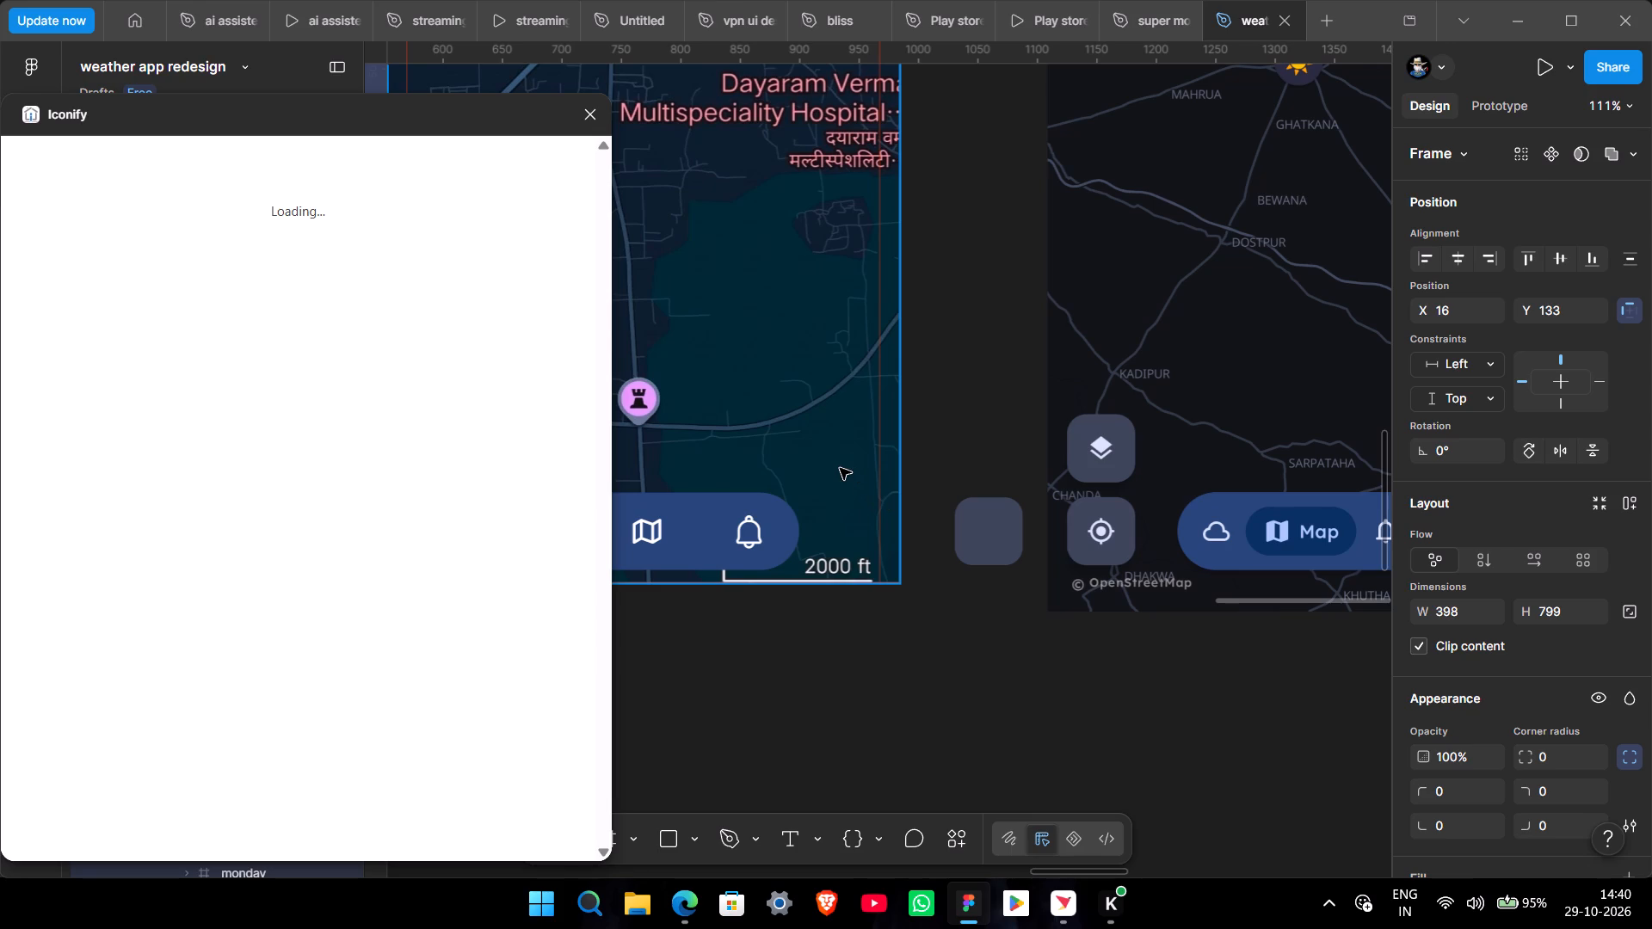
{"action": "left_click", "coordinate": [188, 214]}
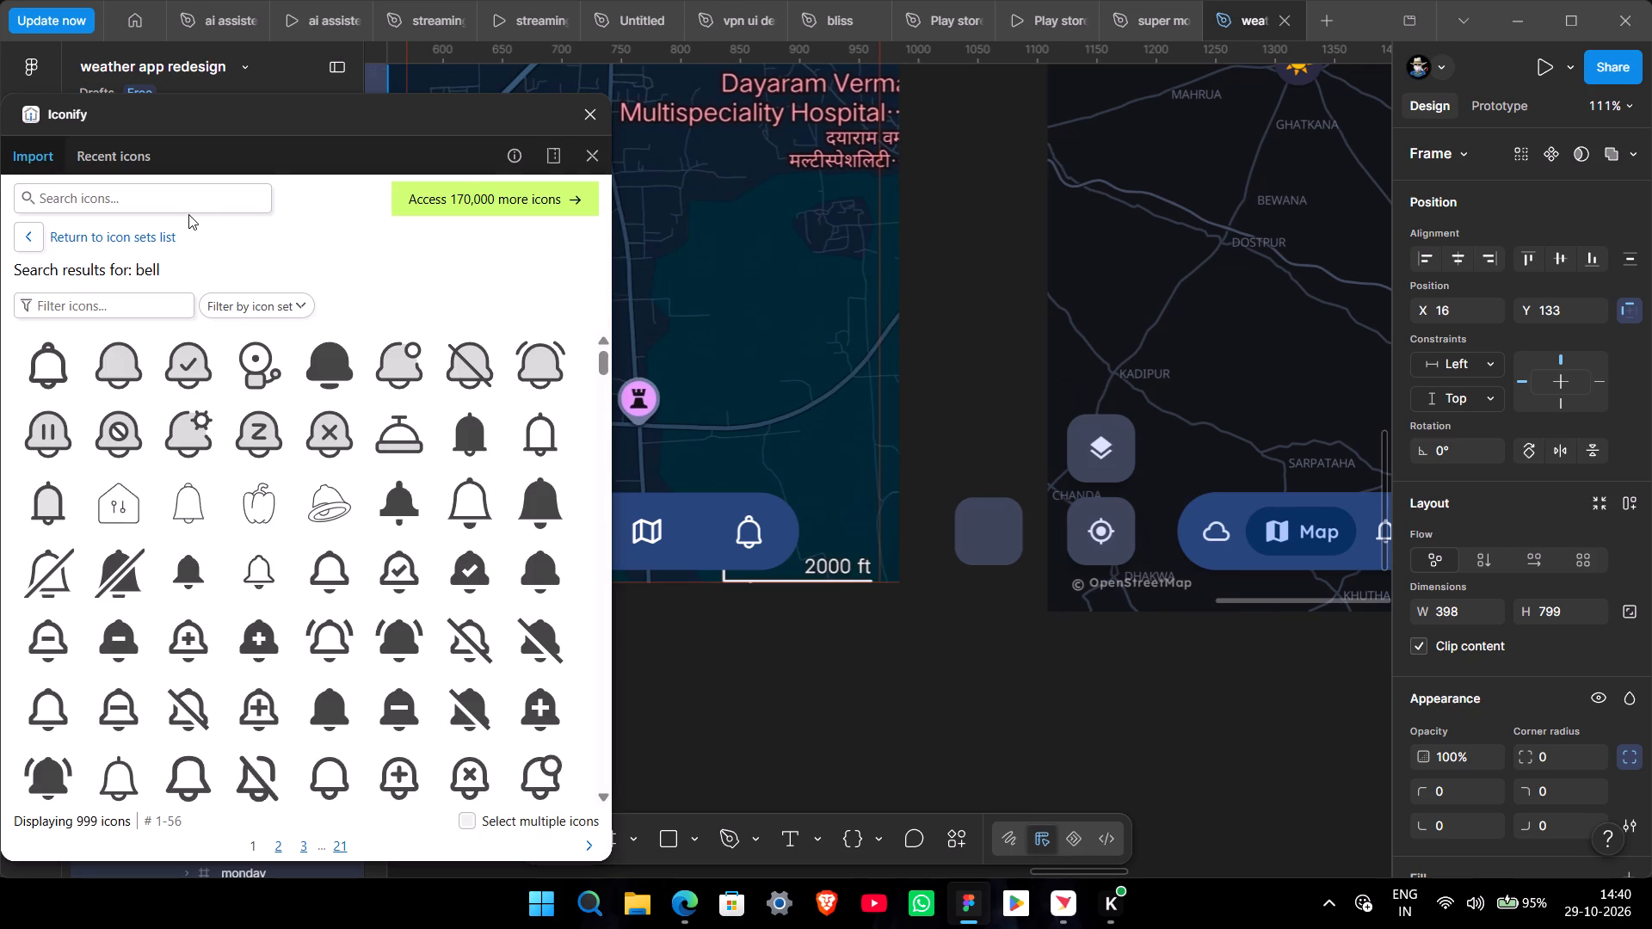
{"action": "left_click", "coordinate": [182, 200]}
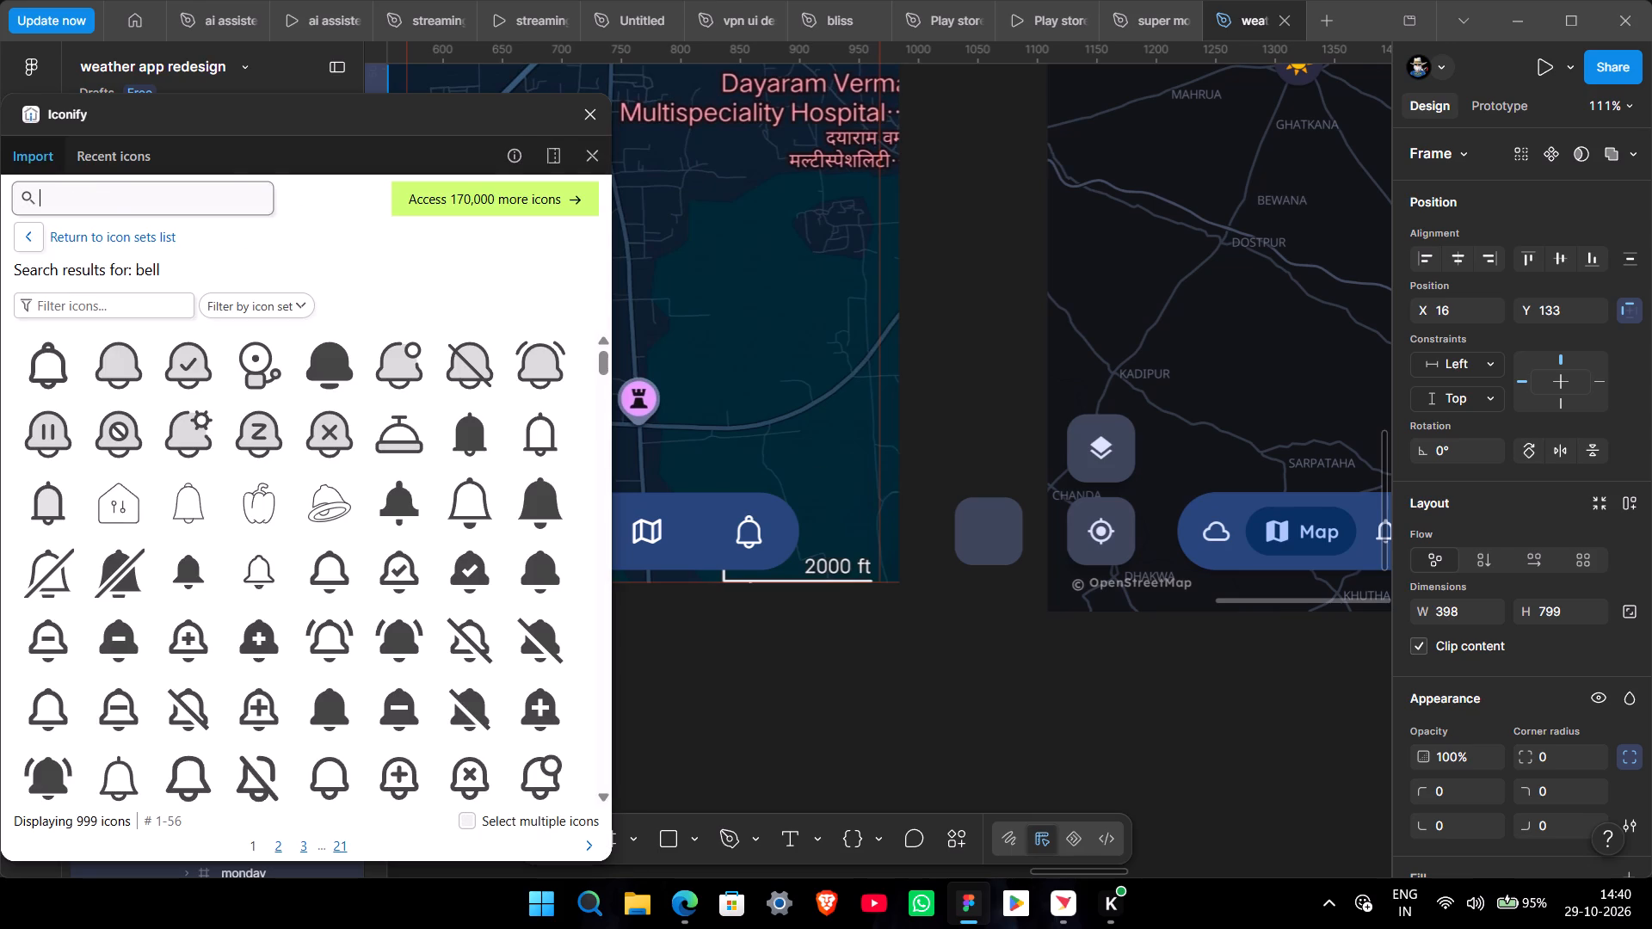
{"action": "type", "text": "pin"}
{"action": "key", "text": "Return"}
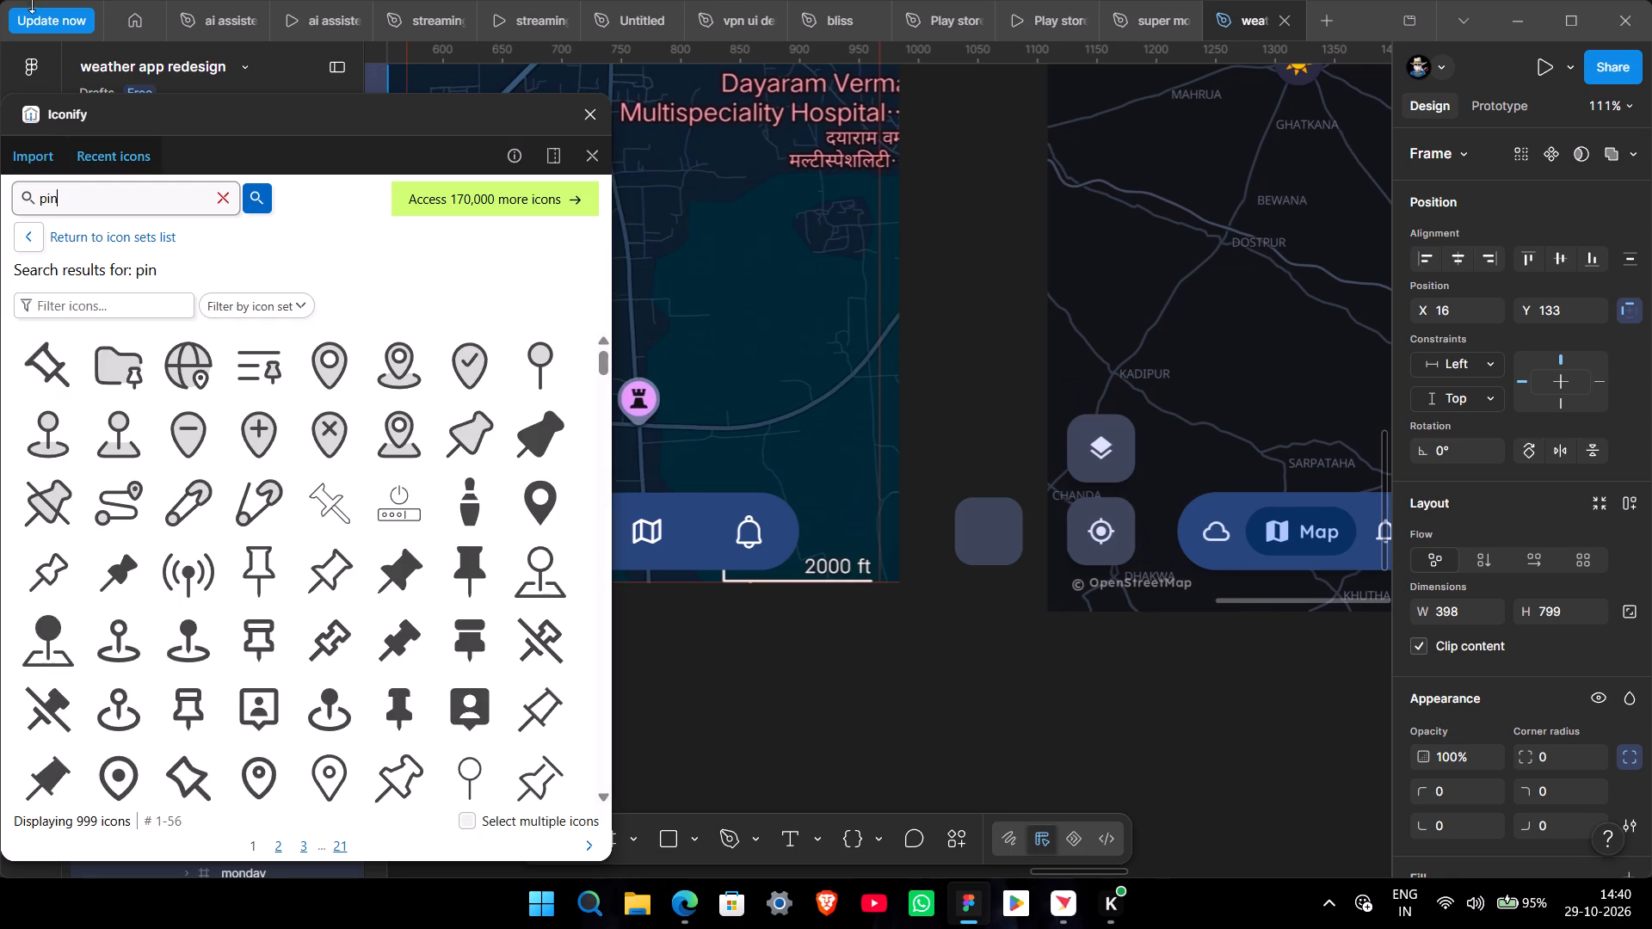
Look through the "pin" icon results for one resembling the reference locate button's icon.
{"action": "scroll", "coordinate": [268, 176], "scroll_direction": "down", "scroll_amount": 4}
{"action": "scroll", "coordinate": [431, 545], "scroll_direction": "down", "scroll_amount": 2}
{"action": "scroll", "coordinate": [441, 624], "scroll_direction": "down", "scroll_amount": 5}
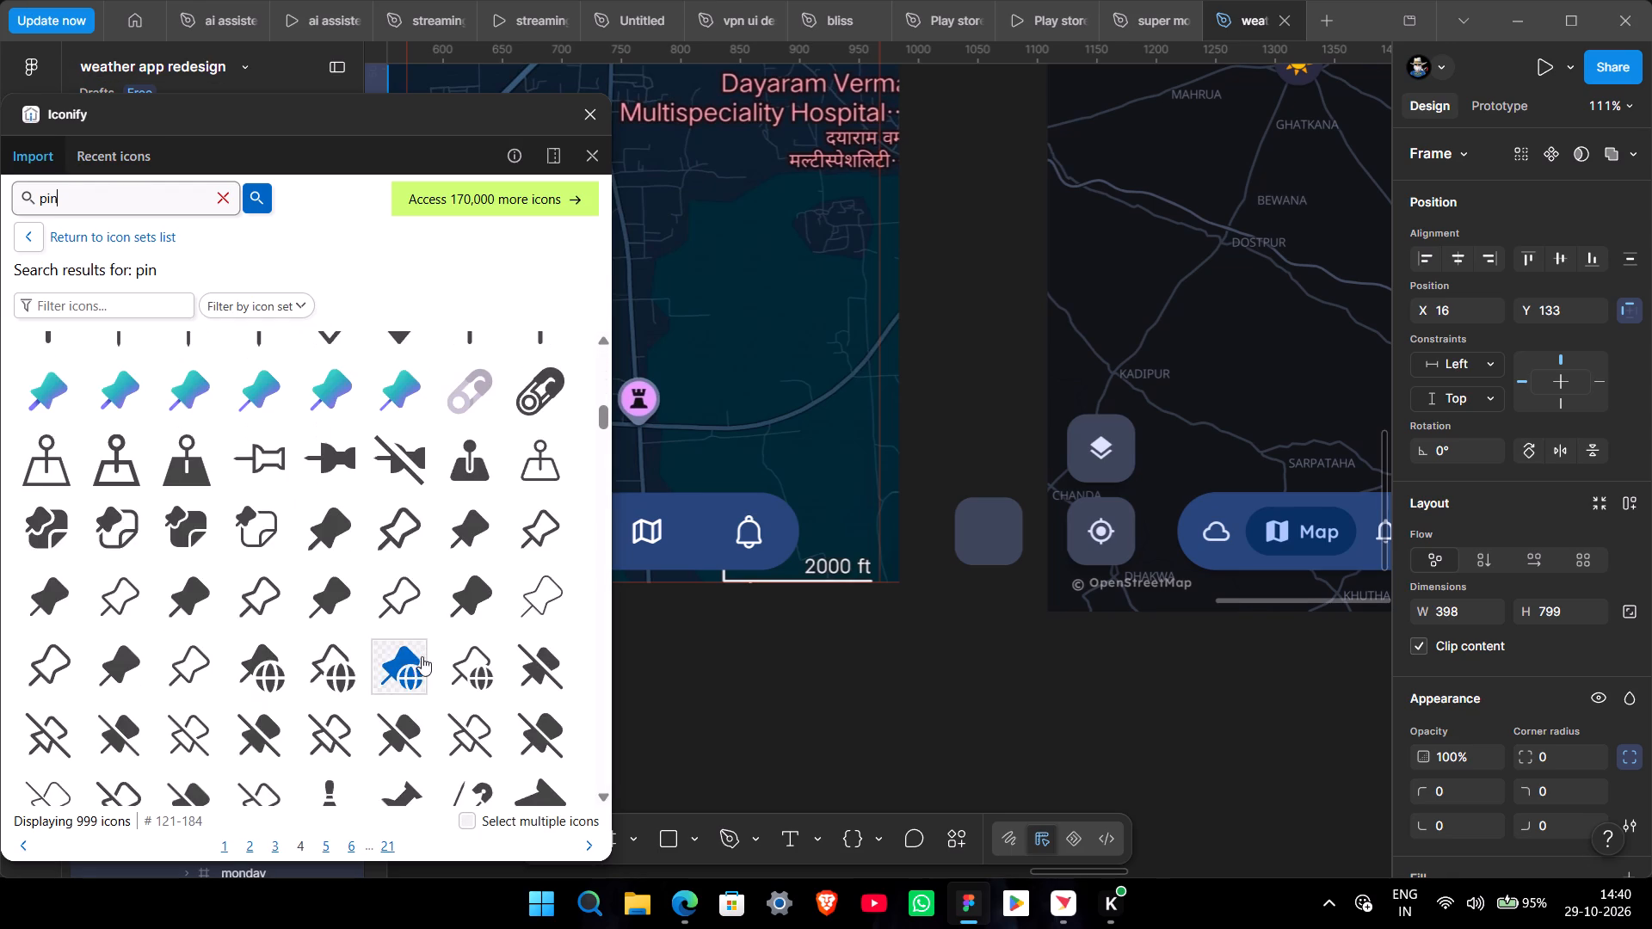
{"action": "scroll", "coordinate": [423, 667], "scroll_direction": "down", "scroll_amount": 3}
{"action": "scroll", "coordinate": [423, 667], "scroll_direction": "up", "scroll_amount": 1}
{"action": "scroll", "coordinate": [424, 671], "scroll_direction": "down", "scroll_amount": 7}
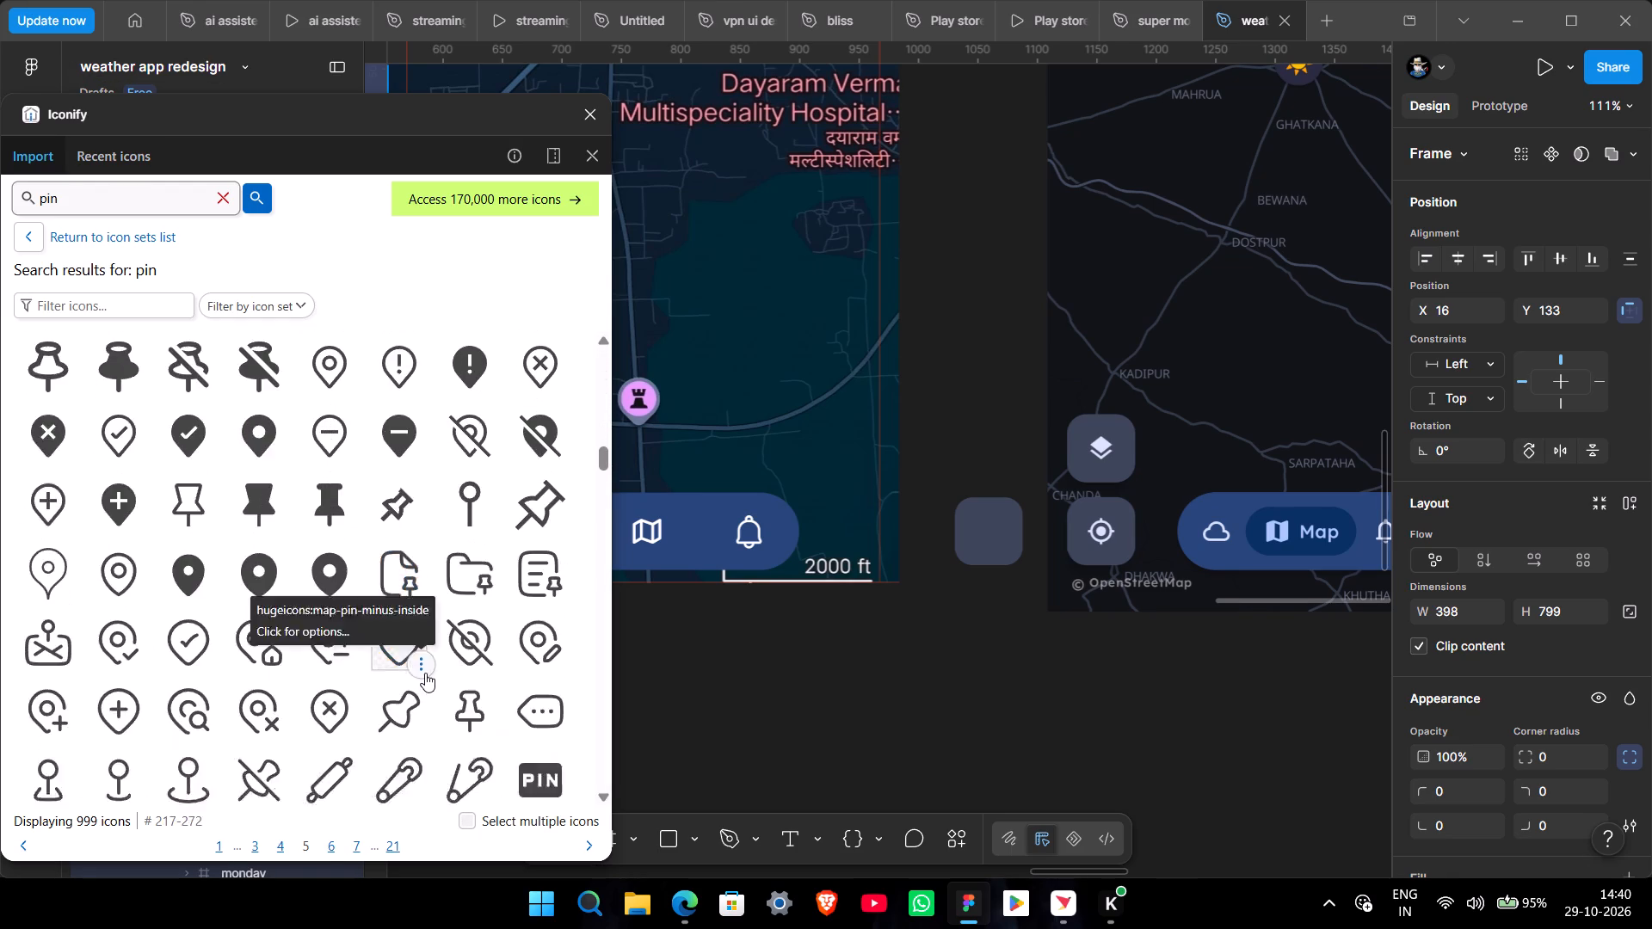
{"action": "scroll", "coordinate": [425, 673], "scroll_direction": "down", "scroll_amount": 8}
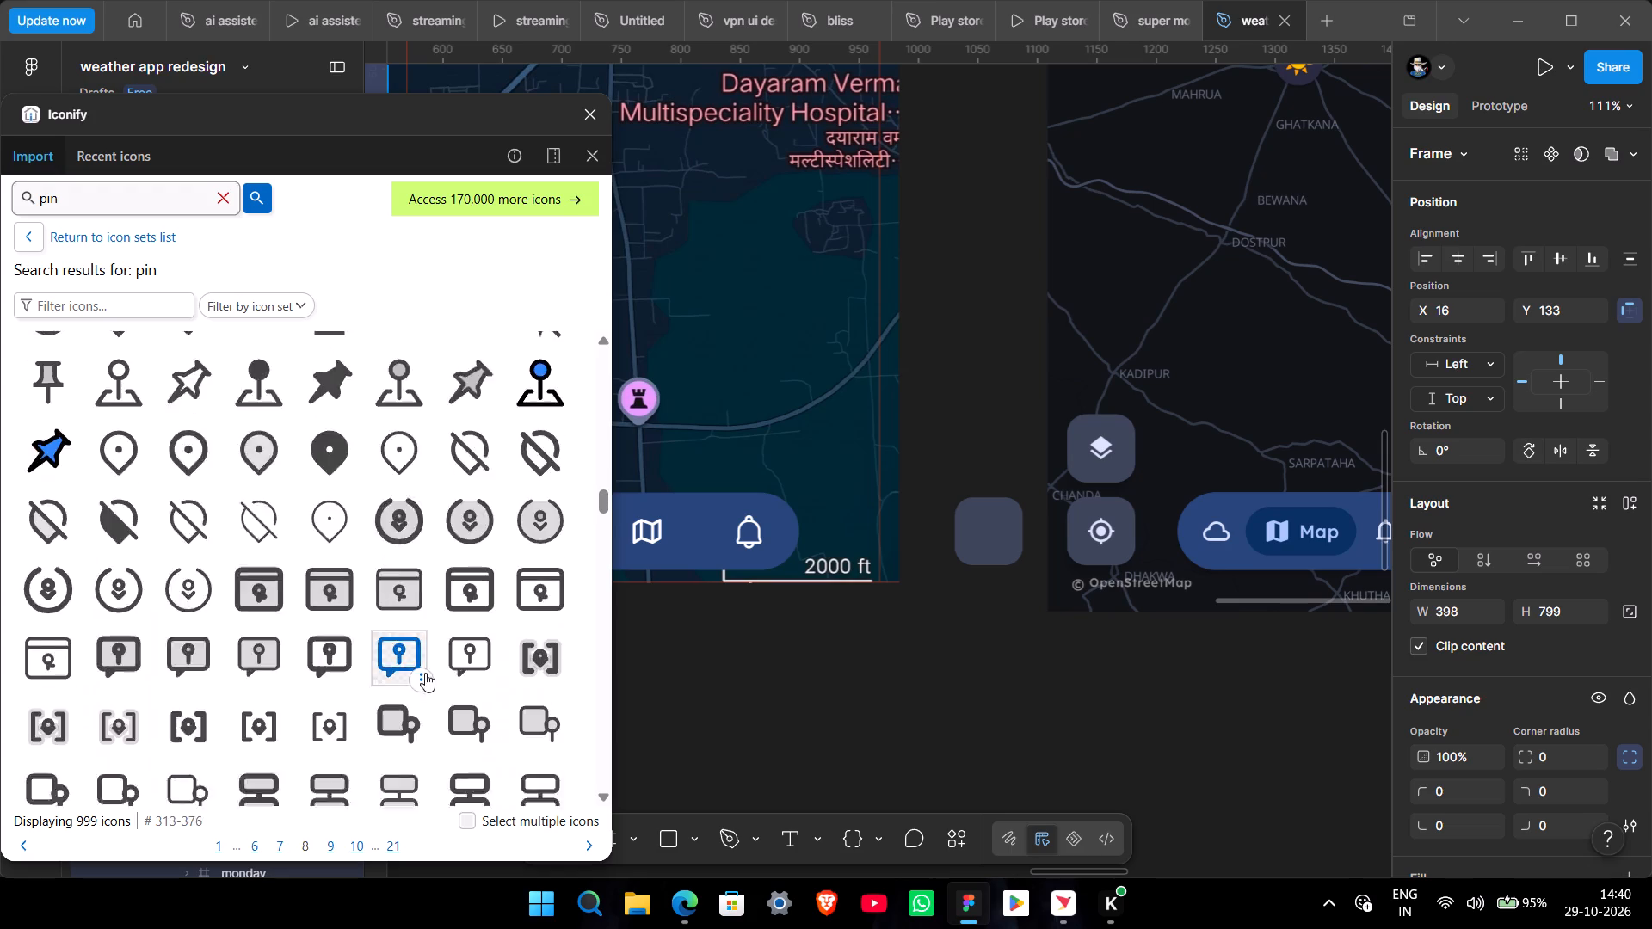
{"action": "scroll", "coordinate": [425, 673], "scroll_direction": "down", "scroll_amount": 4}
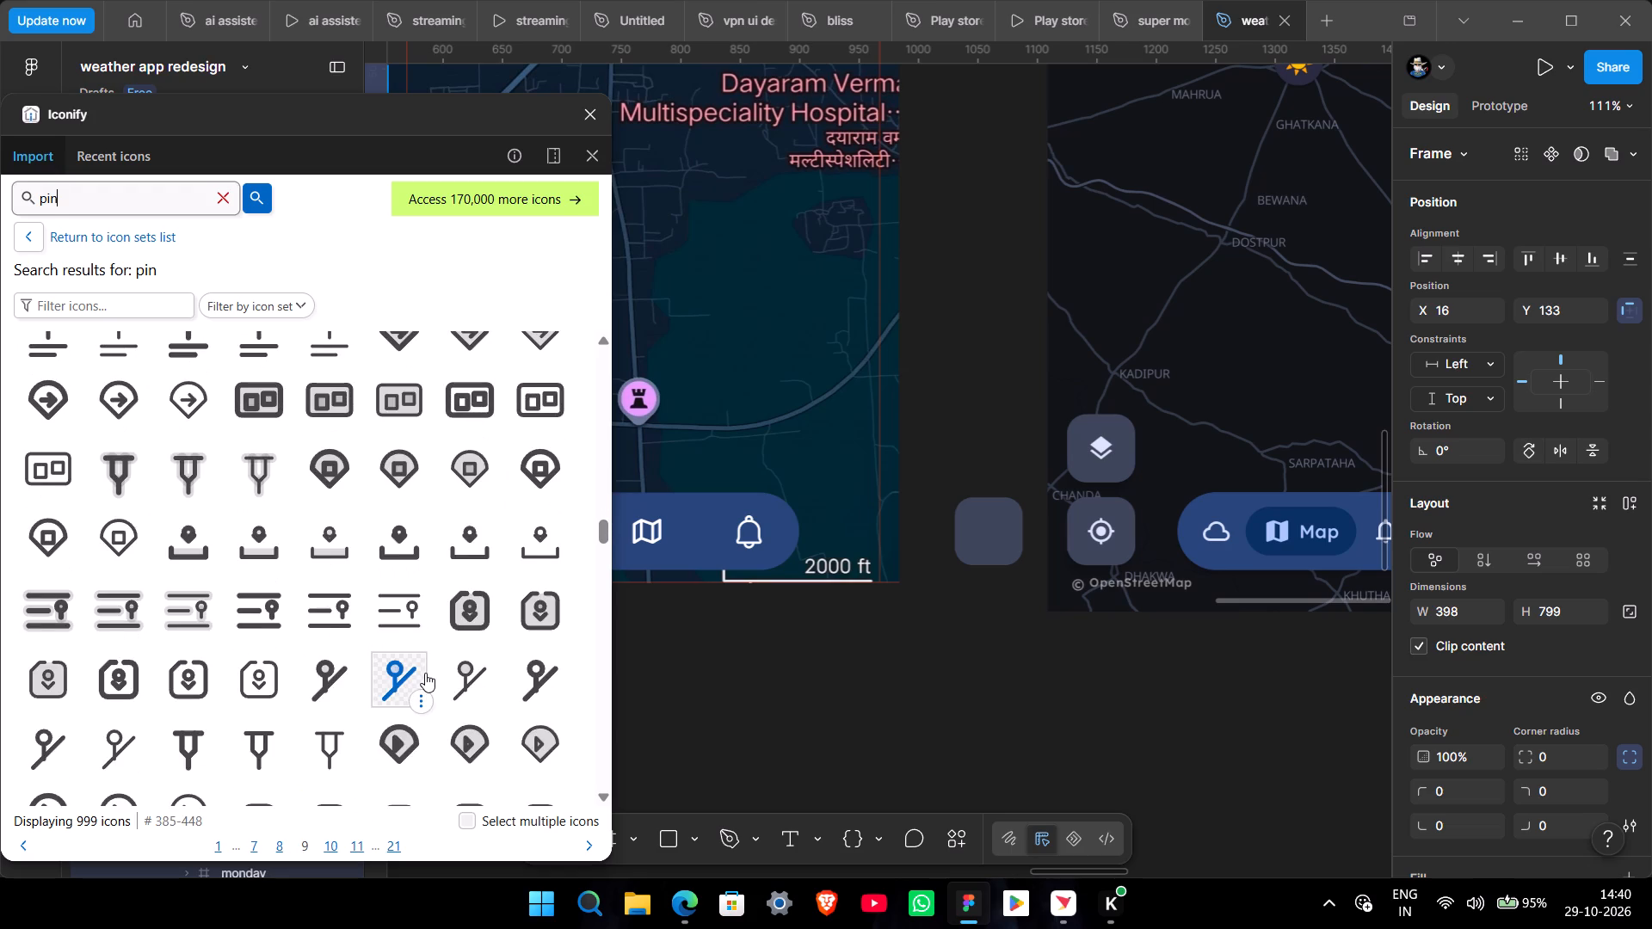
{"action": "scroll", "coordinate": [425, 673], "scroll_direction": "down", "scroll_amount": 10}
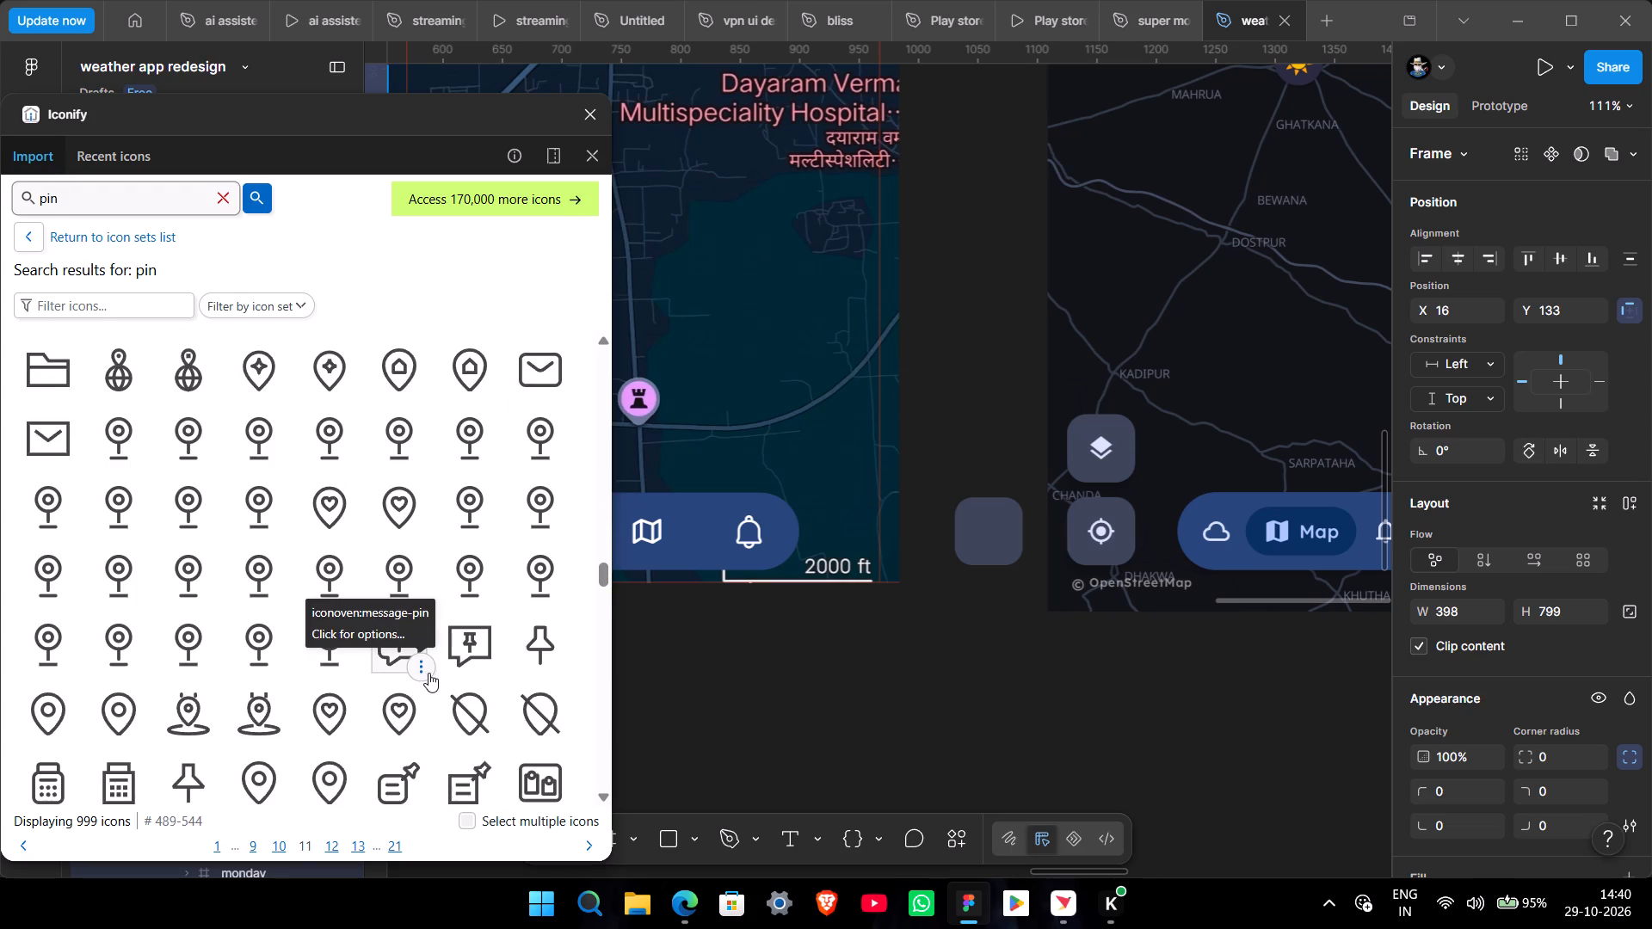
{"action": "scroll", "coordinate": [428, 673], "scroll_direction": "down", "scroll_amount": 11}
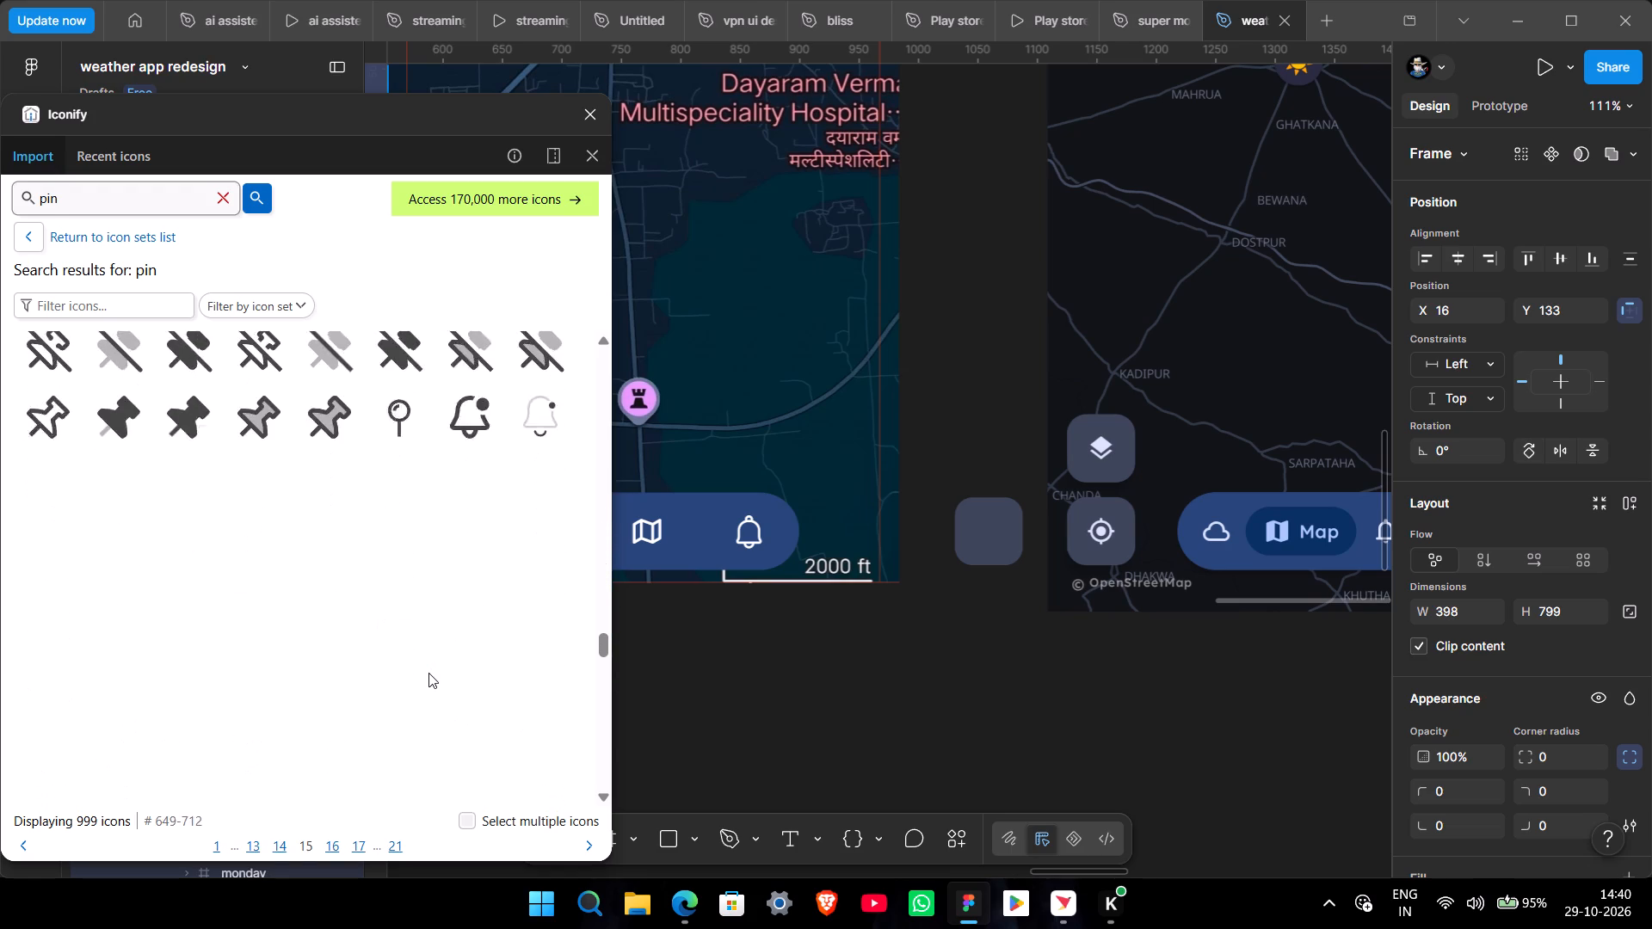
{"action": "scroll", "coordinate": [428, 673], "scroll_direction": "down", "scroll_amount": 10}
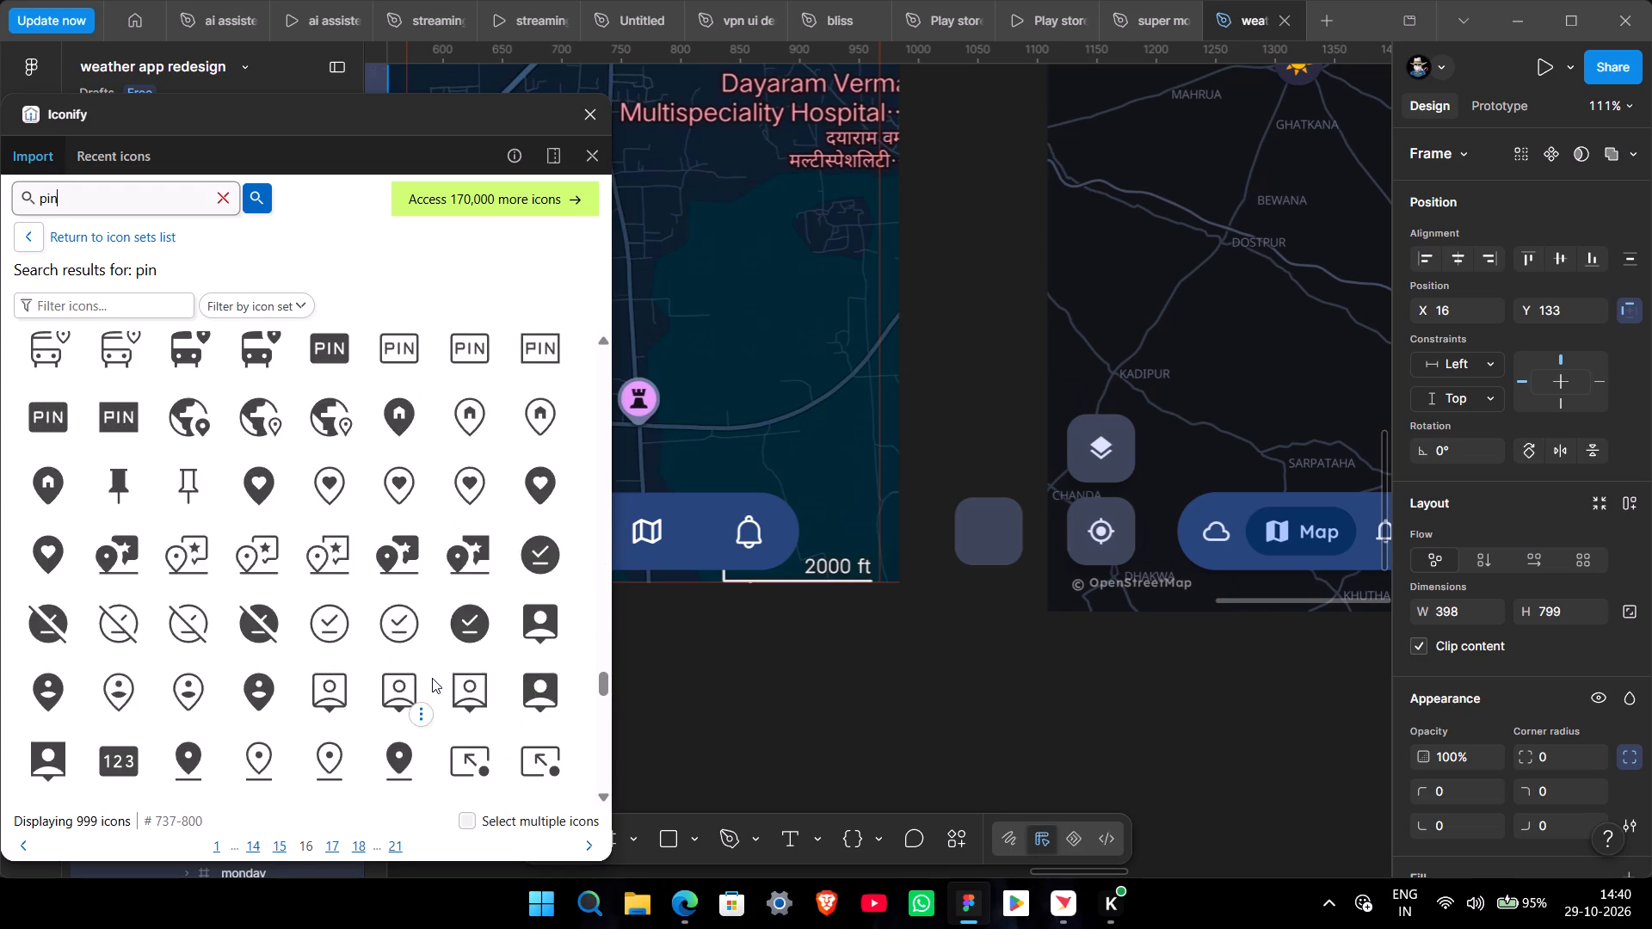
{"action": "scroll", "coordinate": [432, 673], "scroll_direction": "down", "scroll_amount": 7}
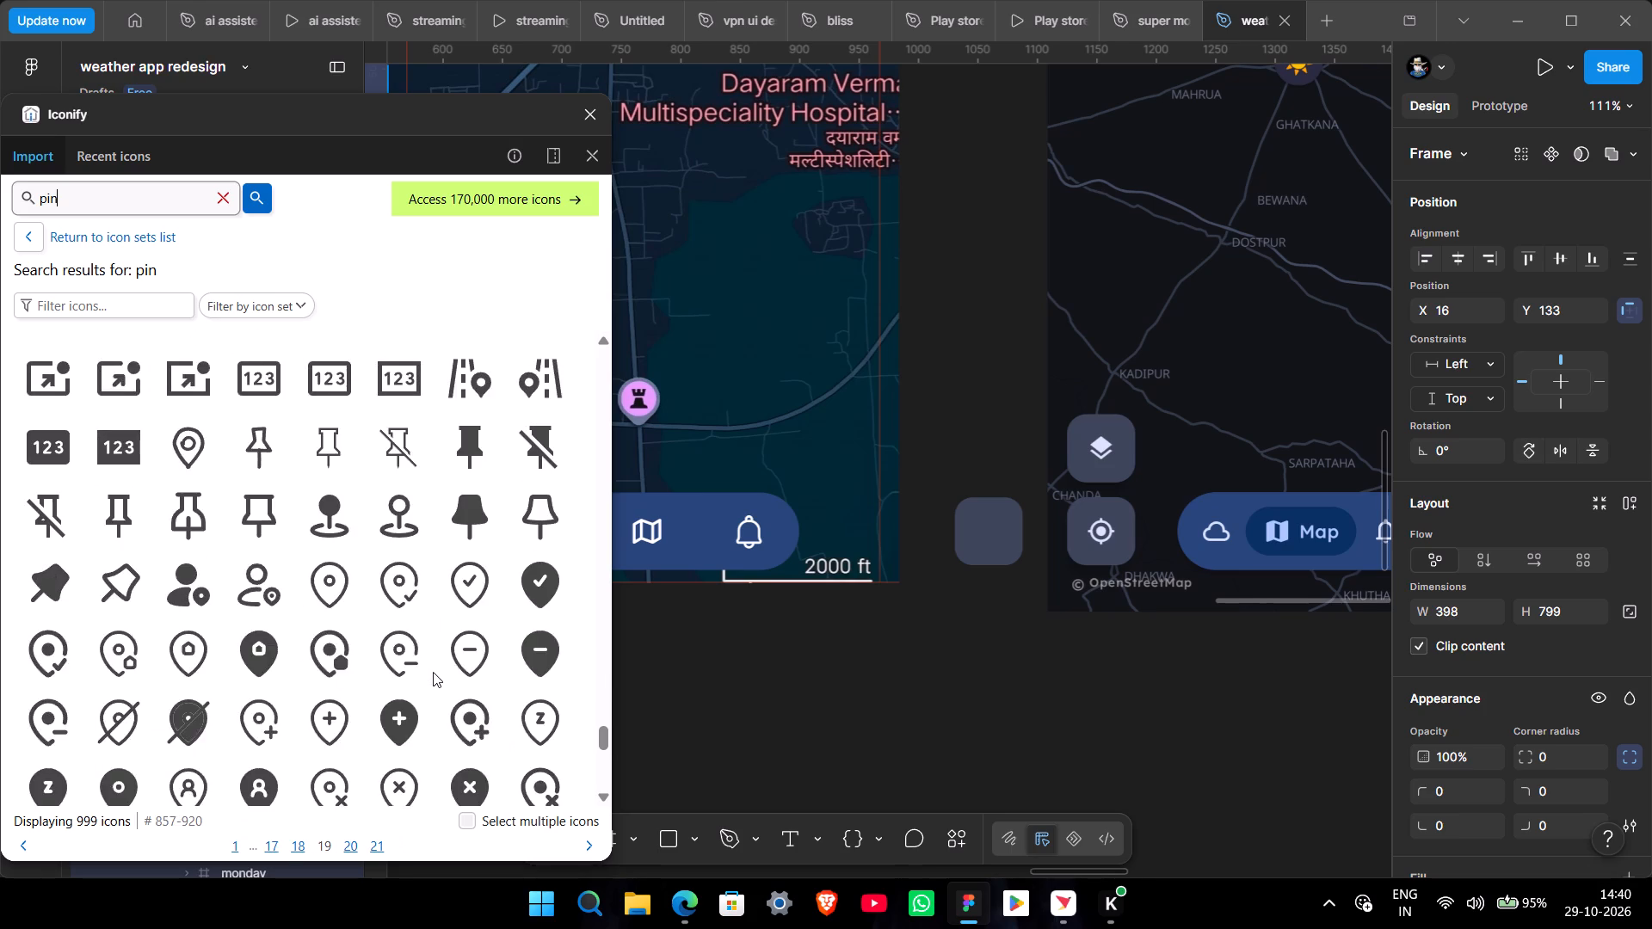
{"action": "scroll", "coordinate": [433, 672], "scroll_direction": "down", "scroll_amount": 8}
{"action": "scroll", "coordinate": [433, 672], "scroll_direction": "up", "scroll_amount": 3}
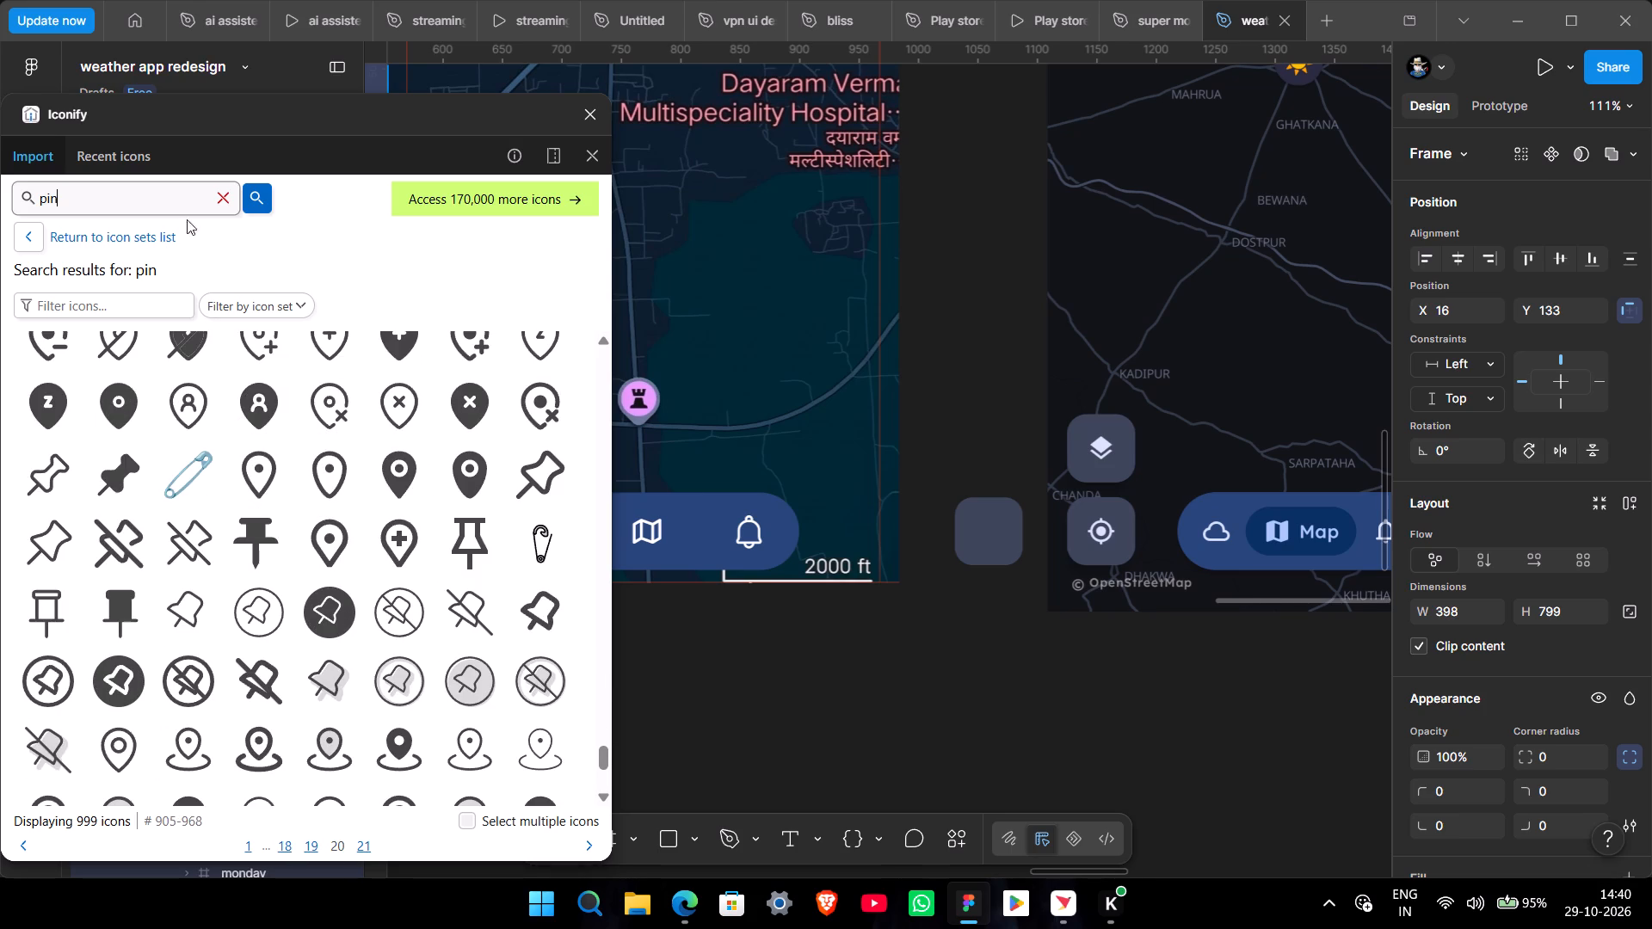
Search the icons for "location" and import the ringed-dot icon fluent-mdl2:location onto the canvas below the rounded square.
{"action": "left_click", "coordinate": [222, 203]}
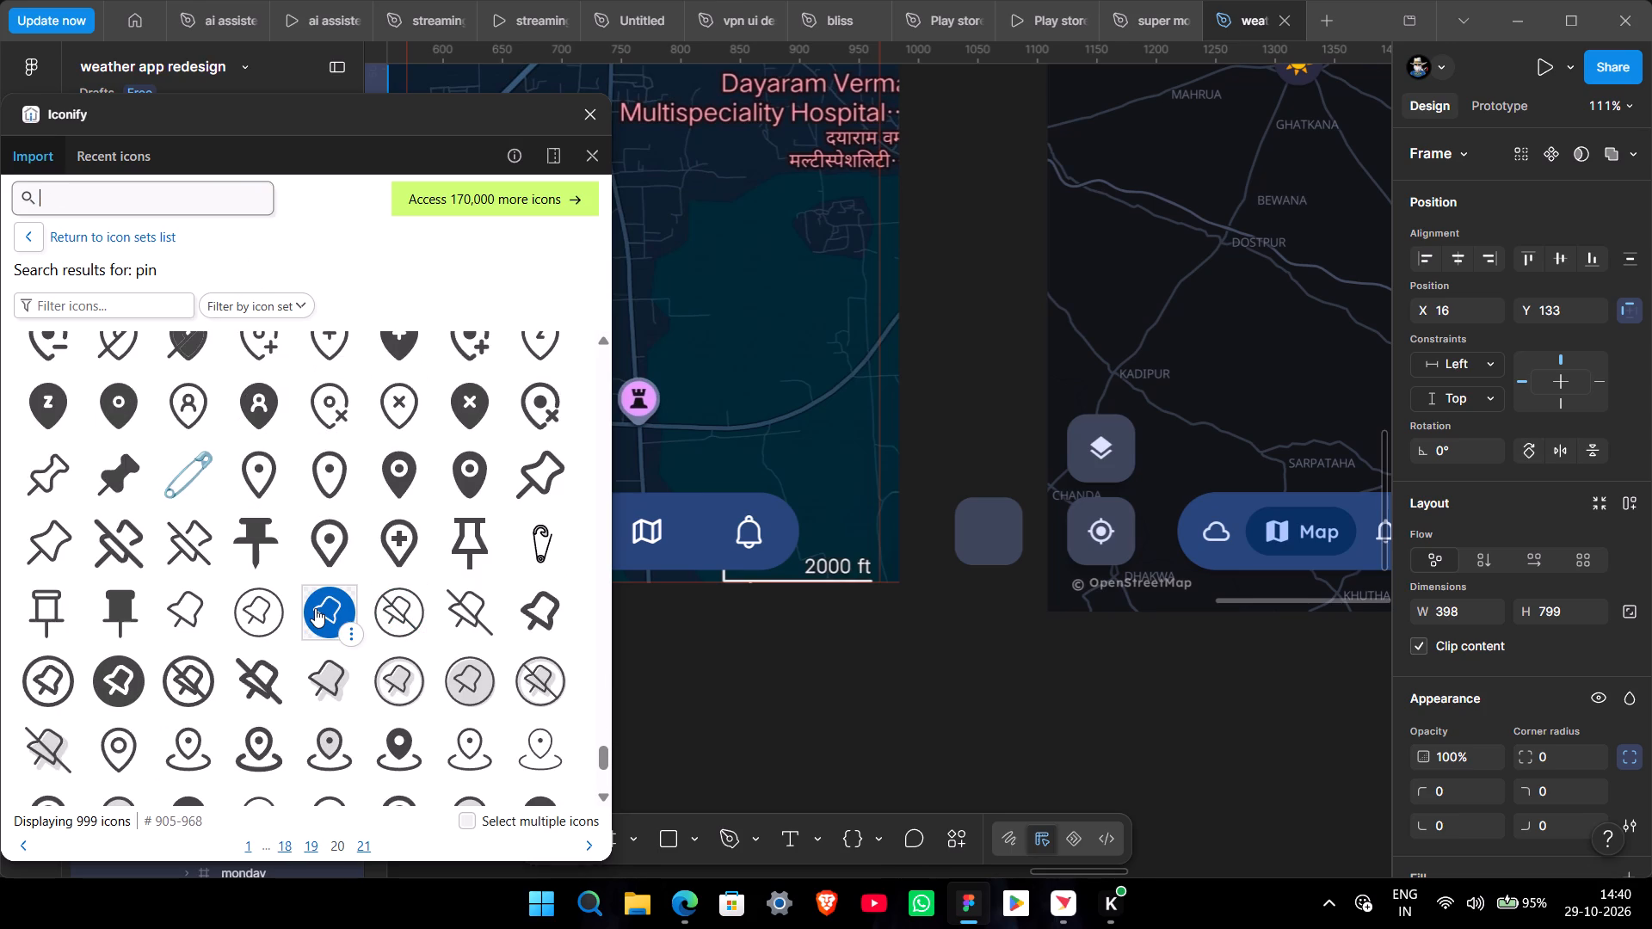
{"action": "type", "text": "loc"}
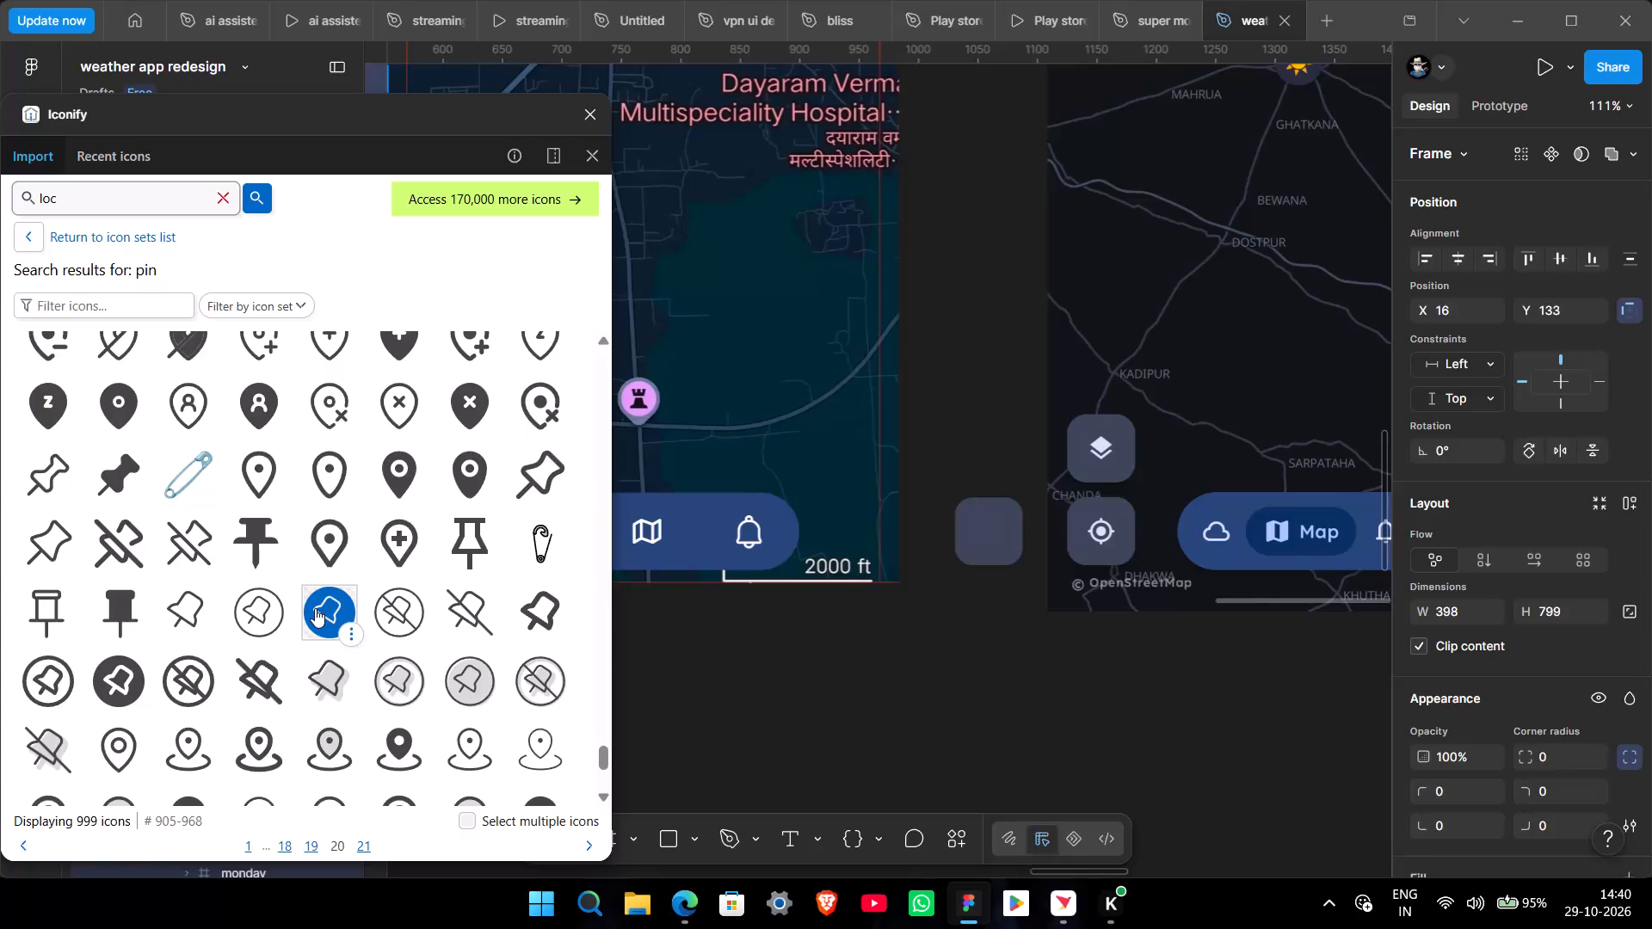
{"action": "type", "text": "tion"}
{"action": "key", "text": "Return"}
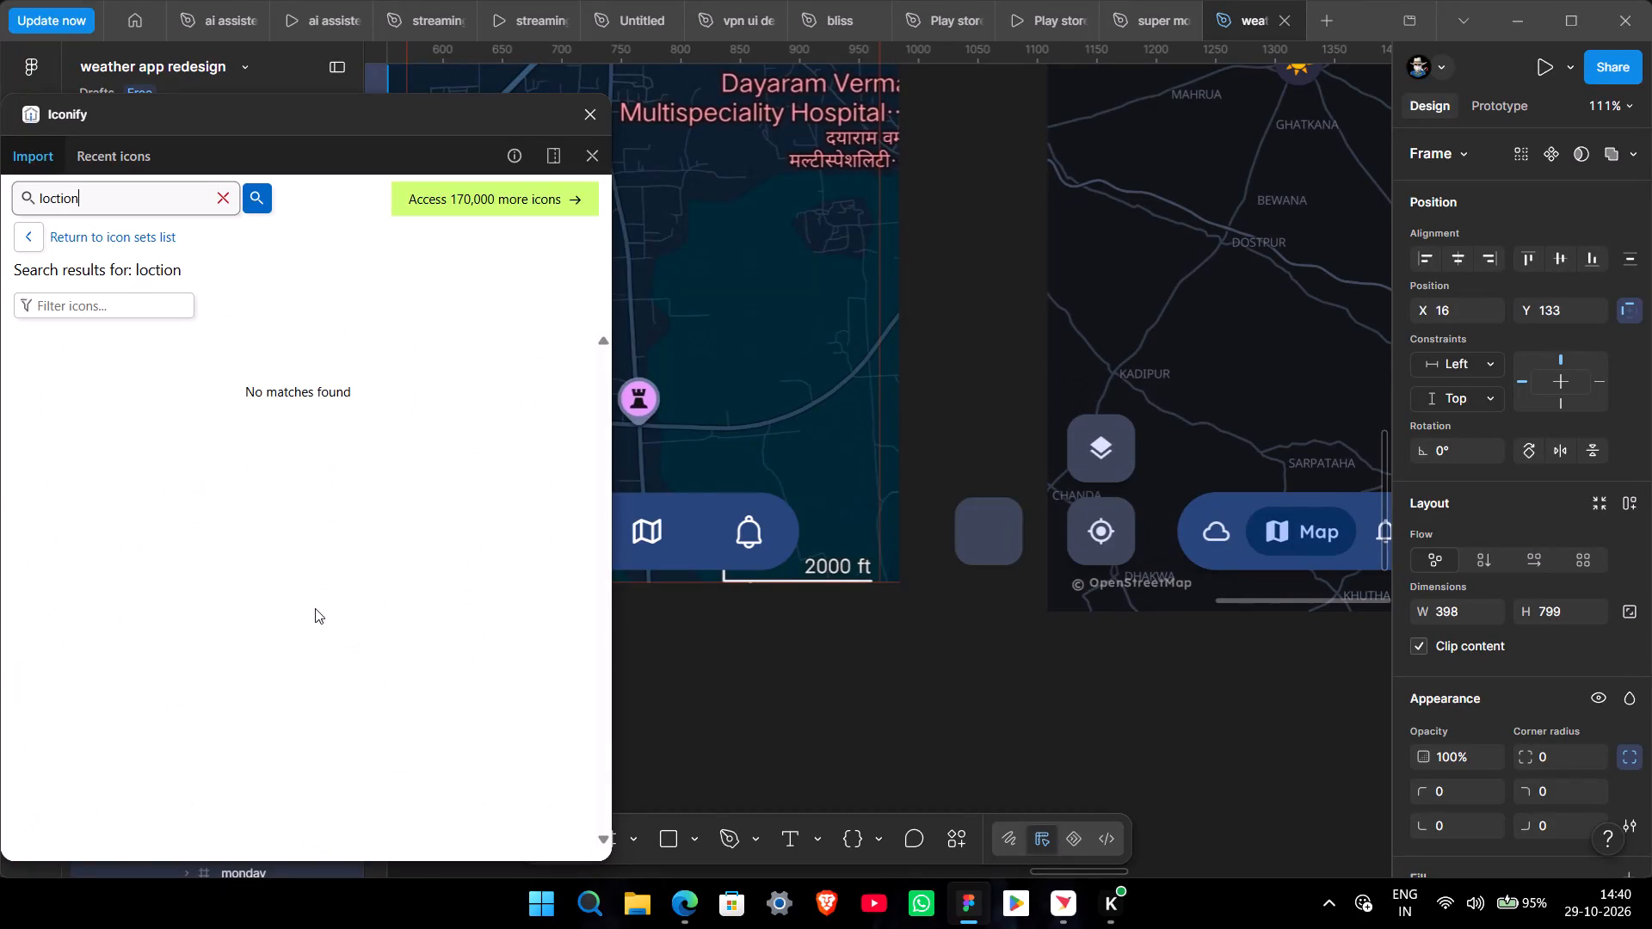
{"action": "left_click", "coordinate": [55, 197]}
{"action": "key", "text": "a"}
{"action": "key", "text": "Return"}
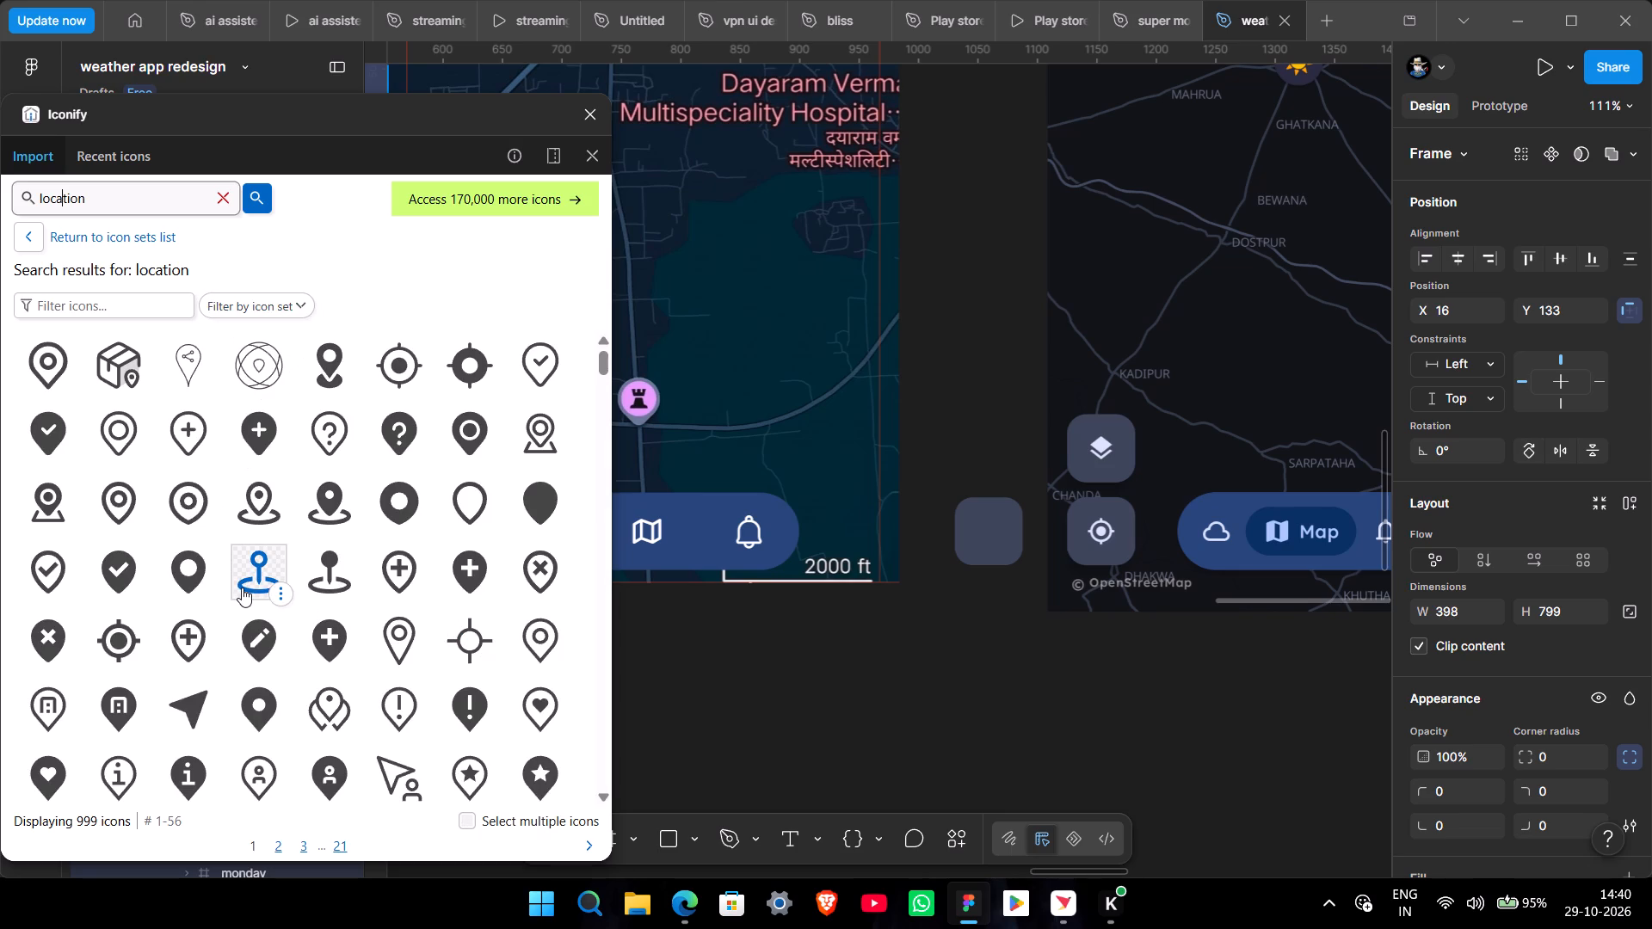
{"action": "scroll", "coordinate": [242, 588], "scroll_direction": "down", "scroll_amount": 4}
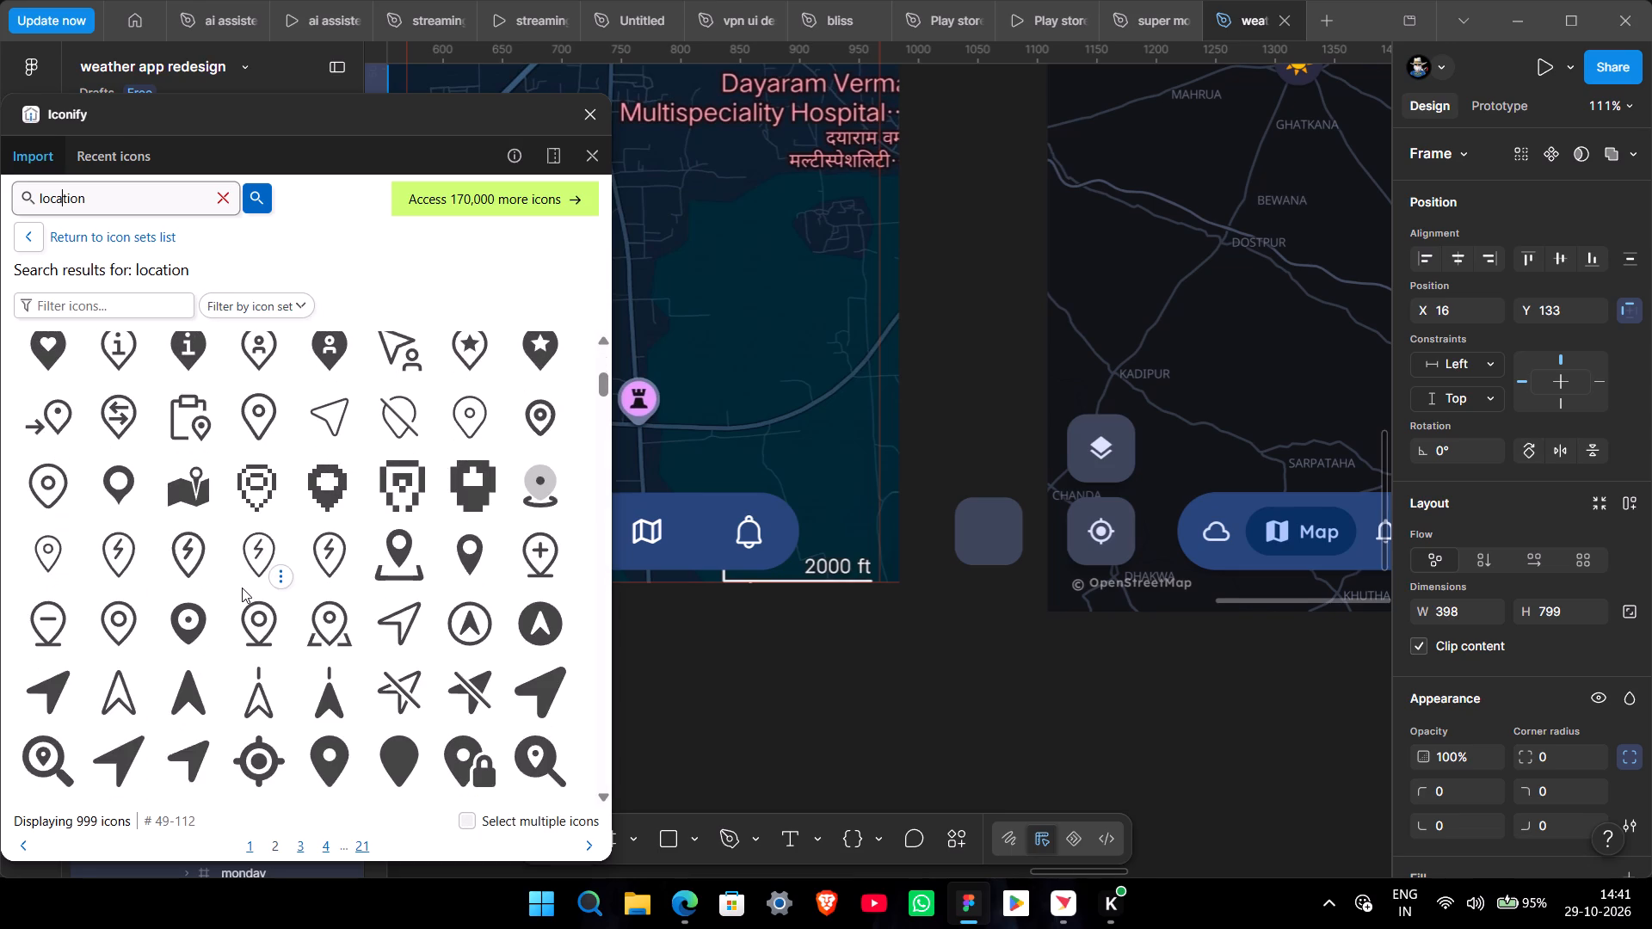
{"action": "scroll", "coordinate": [242, 588], "scroll_direction": "down", "scroll_amount": 3}
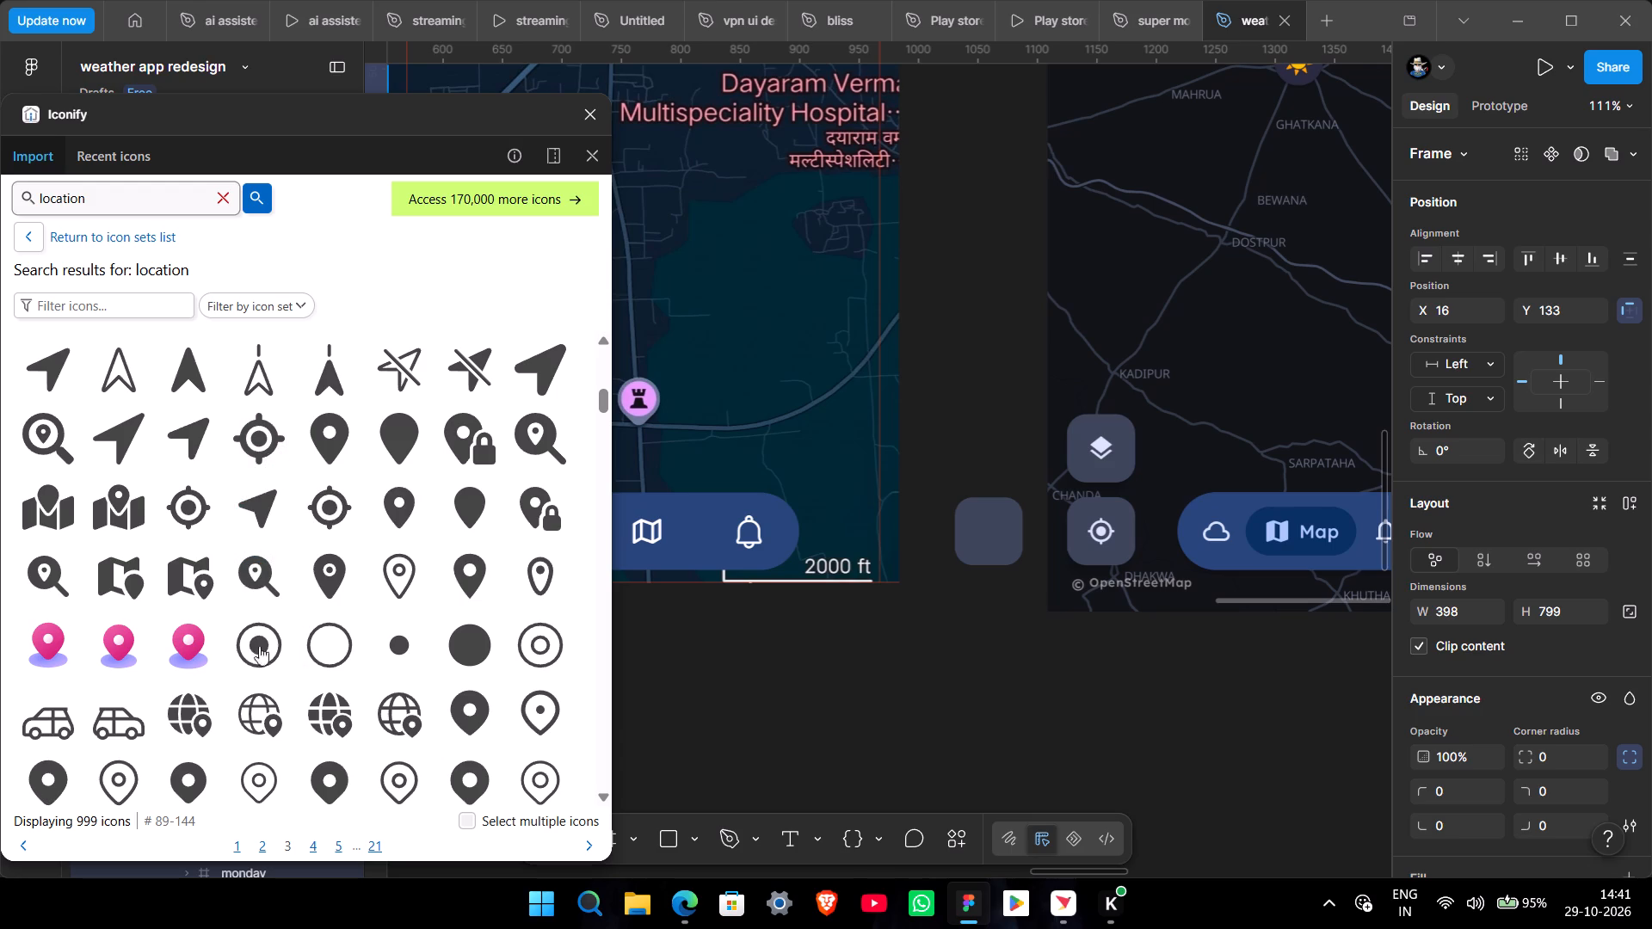
{"action": "left_click_drag", "start_coordinate": [247, 645], "coordinate": [1013, 652]}
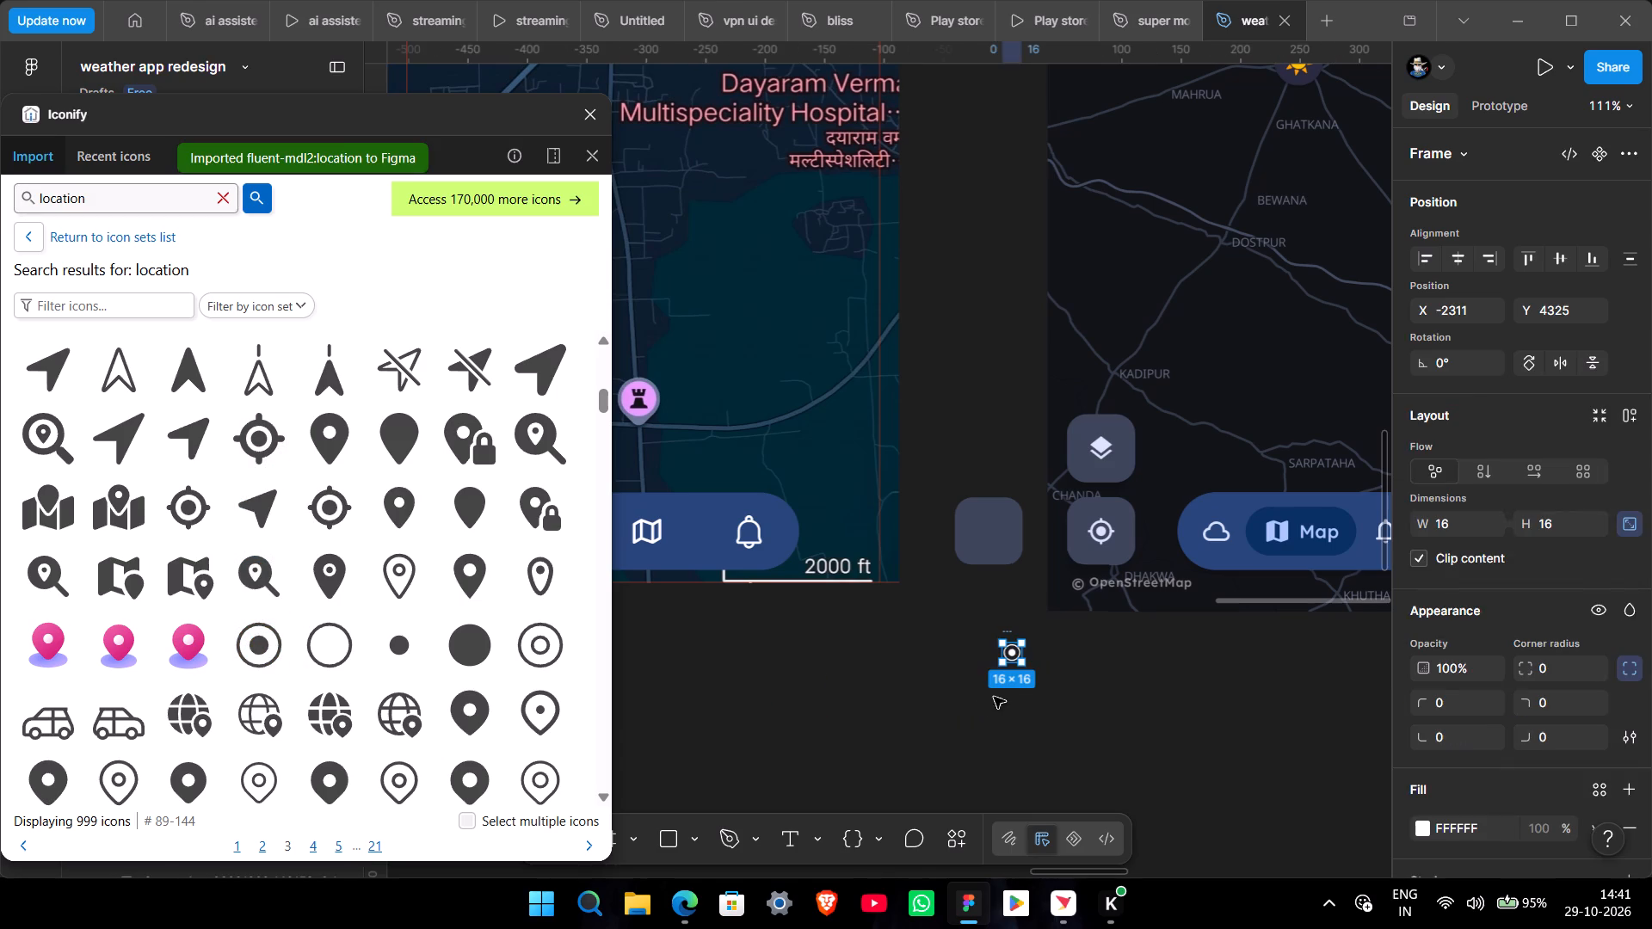
{"action": "left_click", "coordinate": [978, 704]}
Enlarge the imported location icon until its ring is about 24 px wide, and centre it on the grey-blue rounded square.
{"action": "scroll", "coordinate": [1035, 665], "scroll_direction": "up", "scroll_amount": 7, "text": "ctrl"}
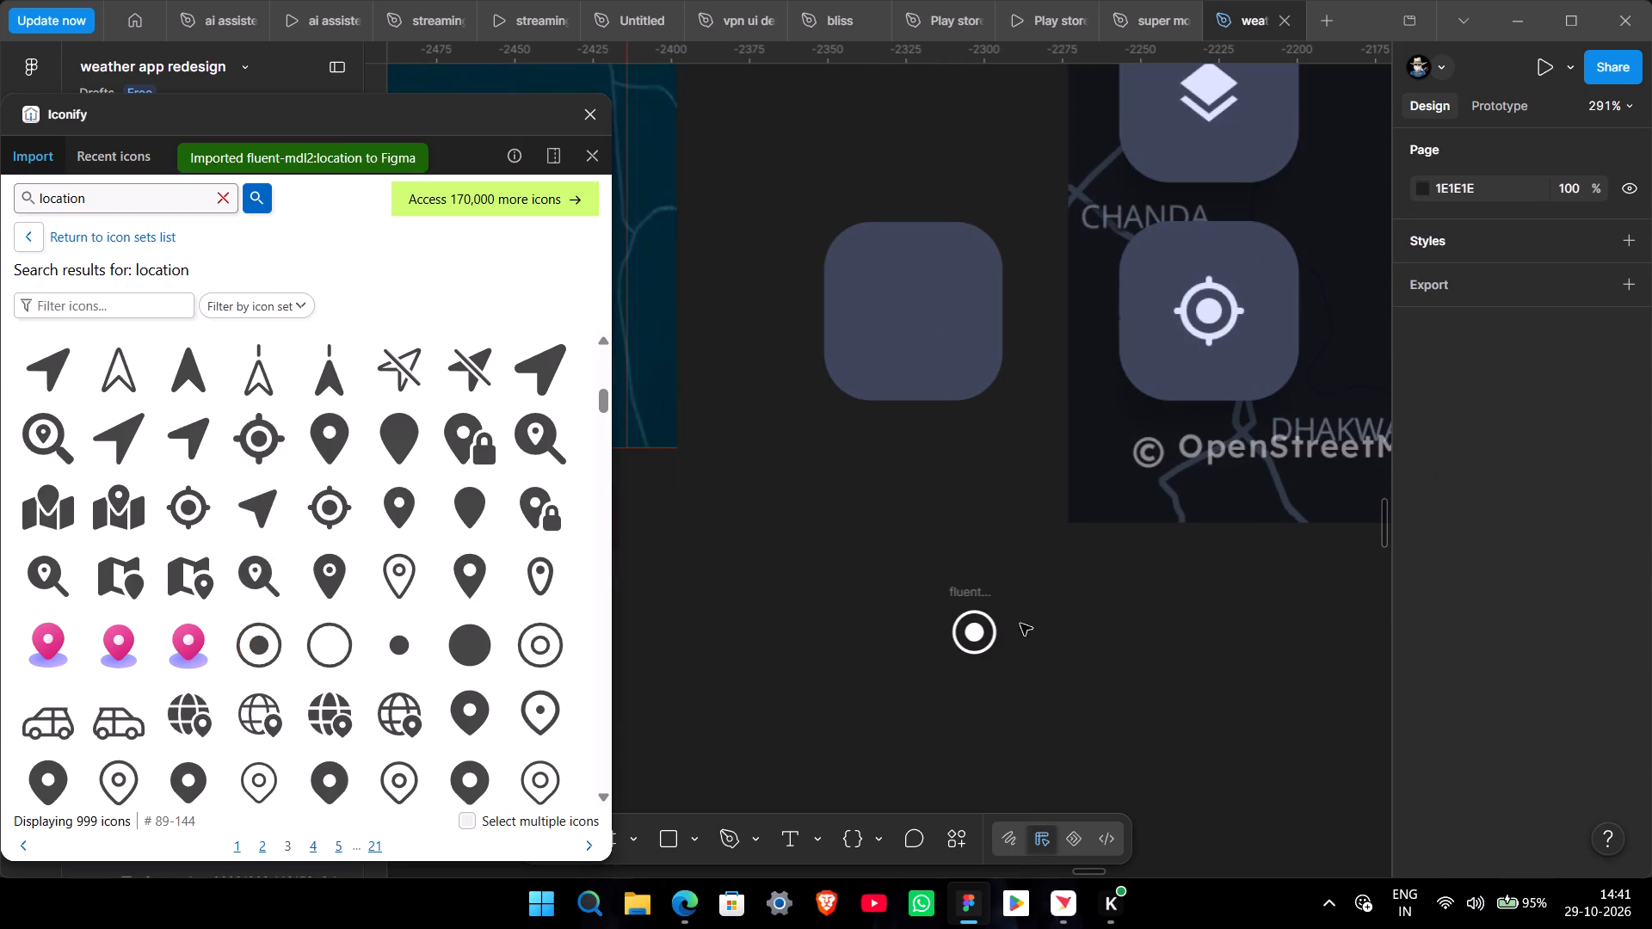
{"action": "left_click", "coordinate": [977, 594]}
{"action": "left_click_drag", "start_coordinate": [973, 606], "coordinate": [971, 572], "text": "shift"}
{"action": "left_click_drag", "start_coordinate": [979, 627], "coordinate": [922, 326]}
{"action": "left_click", "coordinate": [950, 530]}
Recolour the location icon's ring and dot with DBE2FC, sampled from the reference locate icon.
{"action": "left_click", "coordinate": [914, 310]}
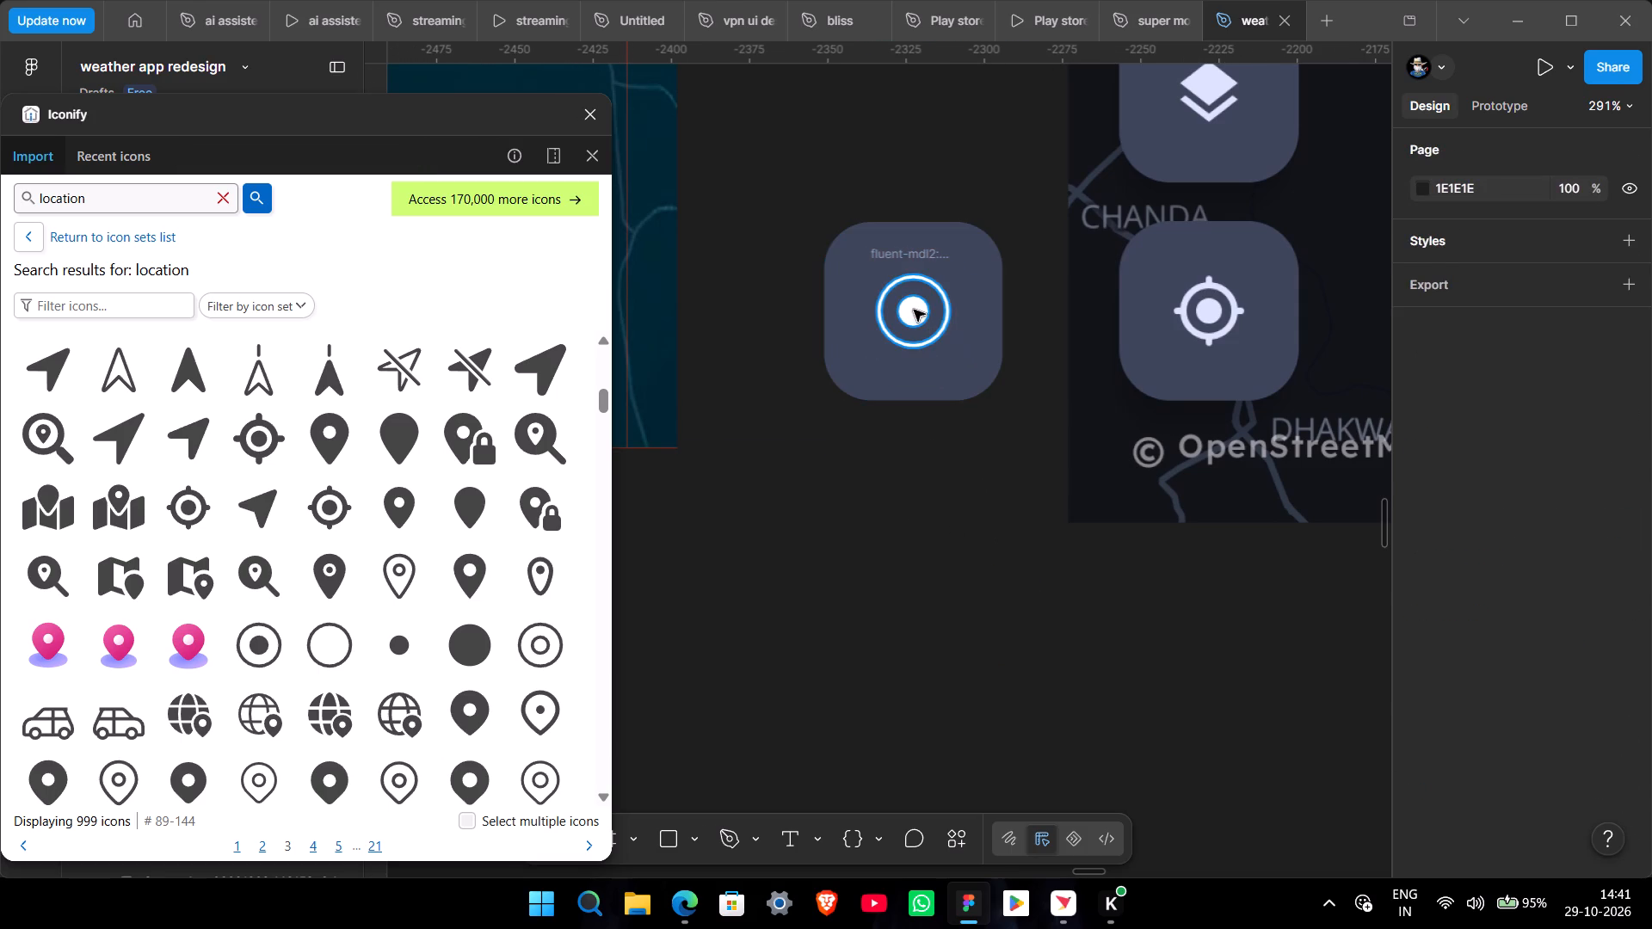
{"action": "scroll", "coordinate": [1506, 758], "scroll_direction": "down", "scroll_amount": 2}
{"action": "left_click", "coordinate": [1423, 659]}
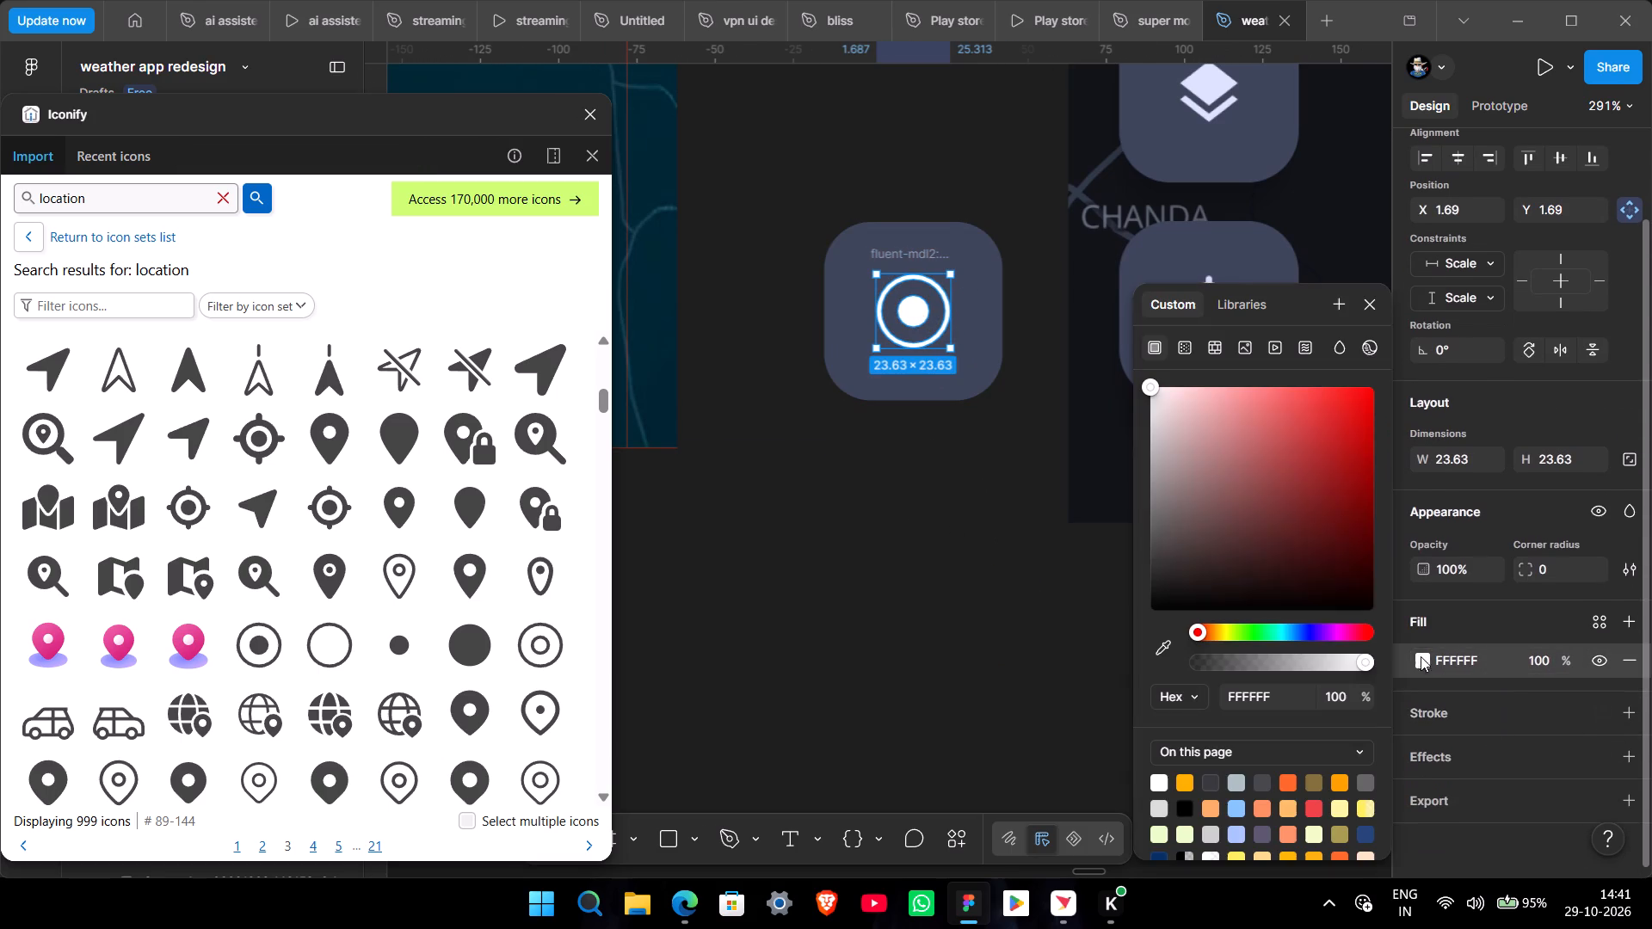
{"action": "left_click", "coordinate": [1169, 642]}
{"action": "middle_click_drag", "start_coordinate": [1013, 487], "coordinate": [782, 612]}
{"action": "scroll", "coordinate": [861, 536], "scroll_direction": "up", "scroll_amount": 3, "text": "ctrl"}
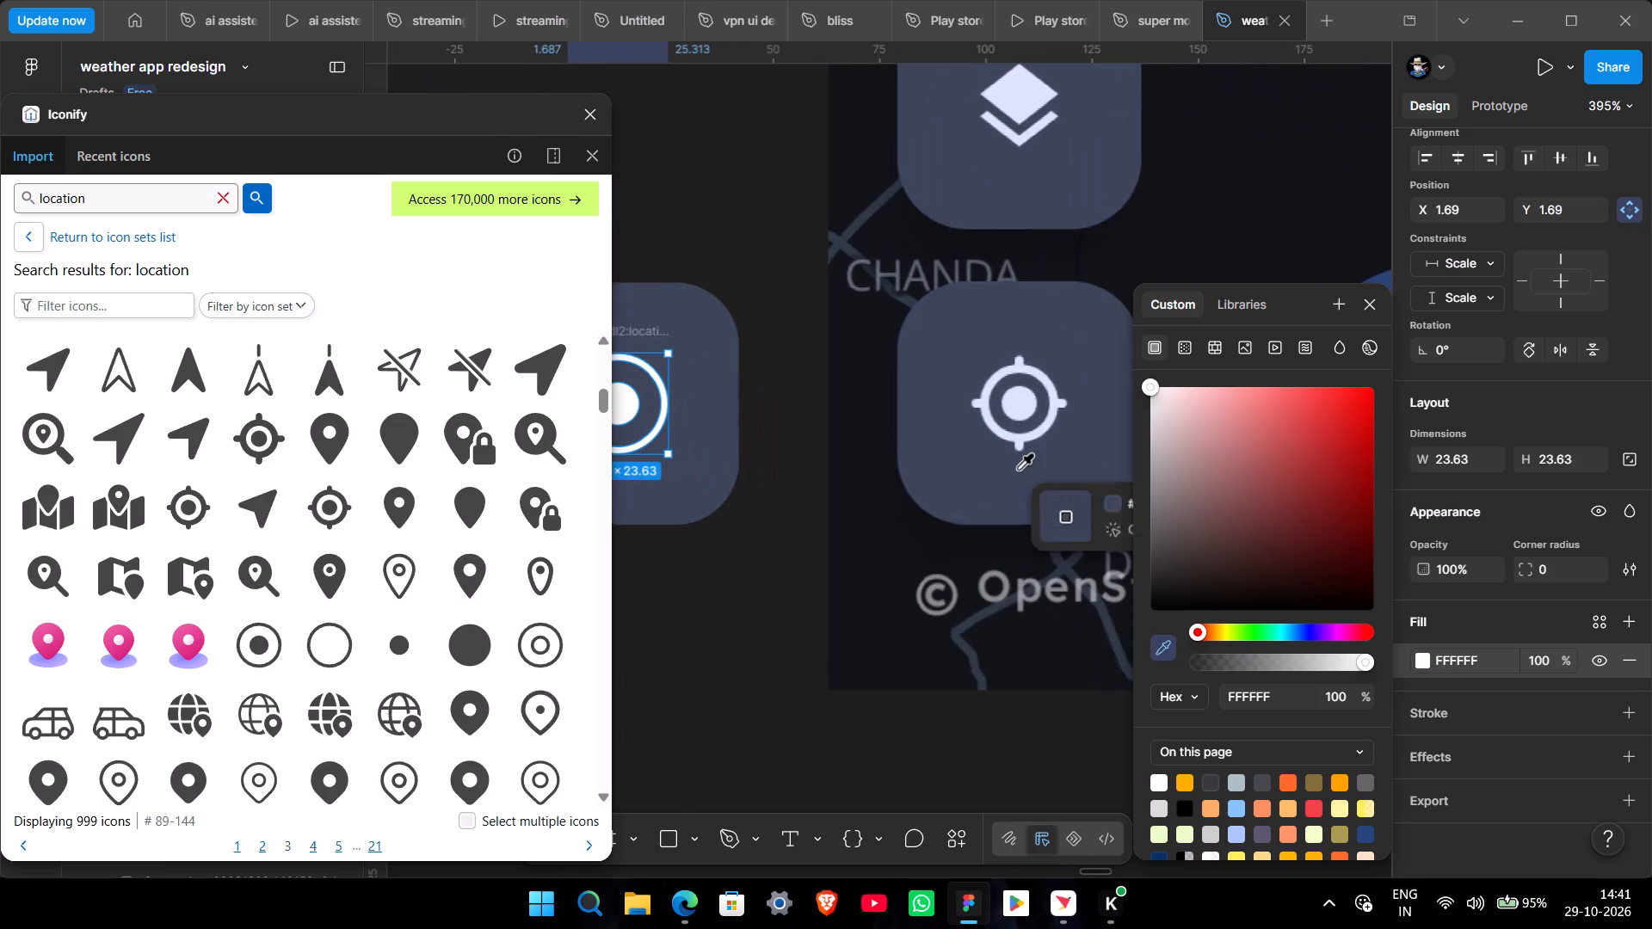
{"action": "left_click", "coordinate": [1020, 409]}
{"action": "left_click_drag", "start_coordinate": [509, 661], "coordinate": [517, 655]}
{"action": "left_click", "coordinate": [662, 652]}
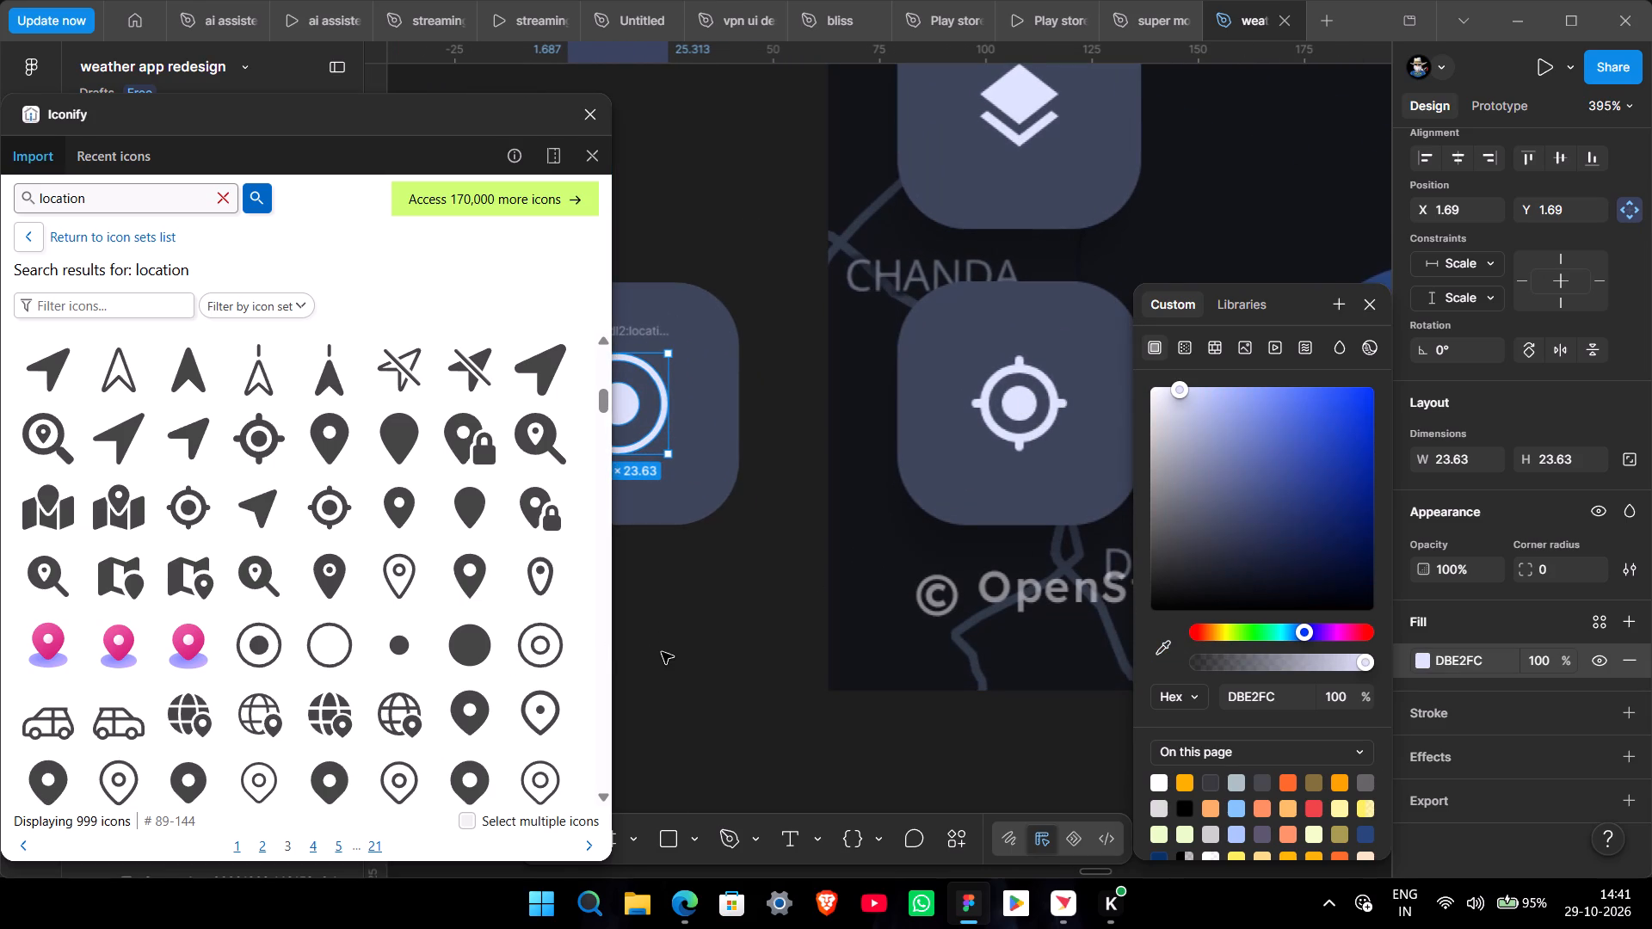
Group the location icon with its rounded square as one button.
{"action": "middle_click_drag", "start_coordinate": [681, 659], "coordinate": [1188, 751]}
{"action": "scroll", "coordinate": [1189, 752], "scroll_direction": "down", "scroll_amount": 4, "text": "ctrl"}
{"action": "middle_click_drag", "start_coordinate": [1189, 756], "coordinate": [1026, 738]}
{"action": "scroll", "coordinate": [1026, 738], "scroll_direction": "down", "scroll_amount": 4, "text": "ctrl"}
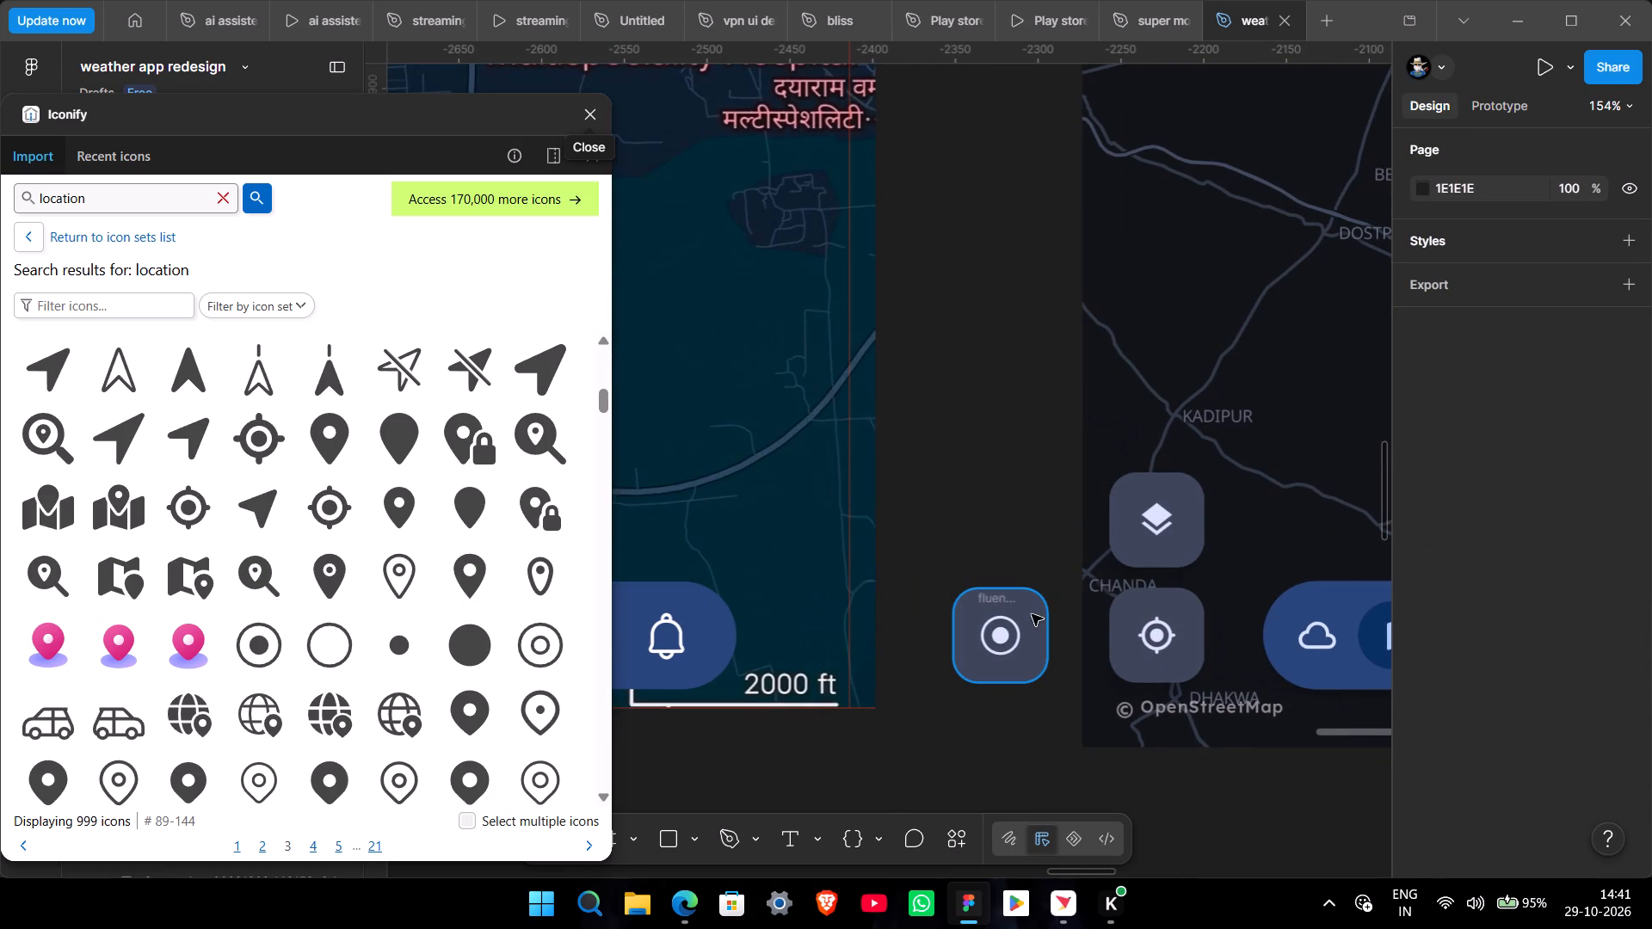
{"action": "middle_click_drag", "start_coordinate": [1016, 724], "coordinate": [996, 752]}
{"action": "scroll", "coordinate": [996, 752], "scroll_direction": "up", "scroll_amount": 4, "text": "ctrl"}
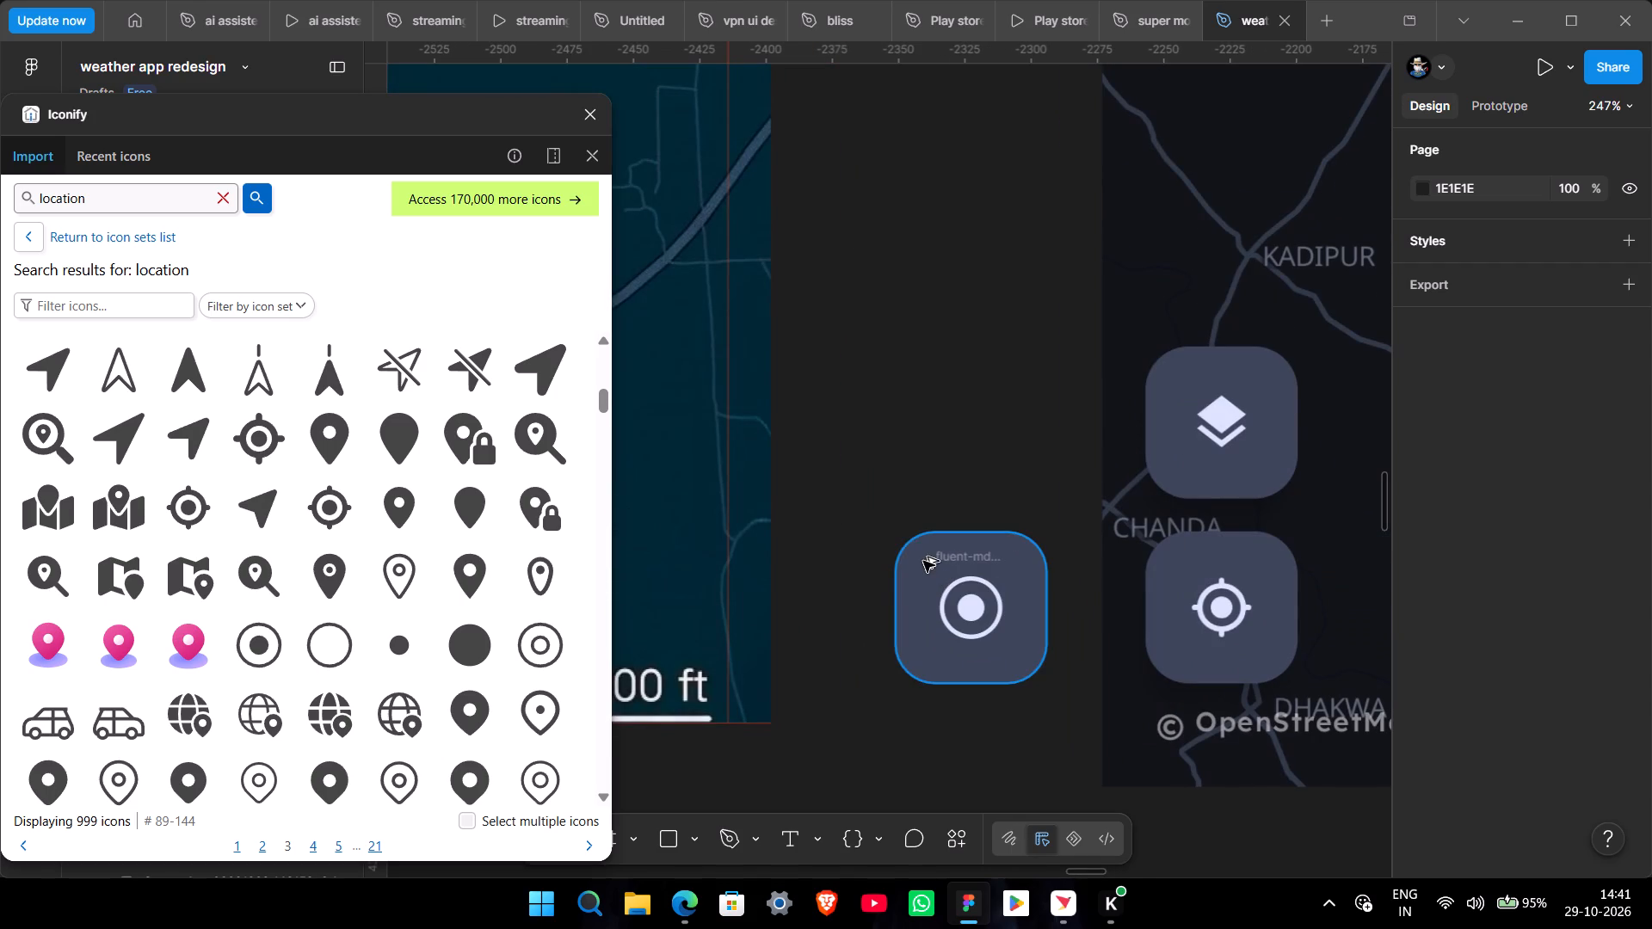
{"action": "left_click_drag", "start_coordinate": [879, 520], "coordinate": [1052, 706]}
{"action": "key", "text": "ctrl+g"}
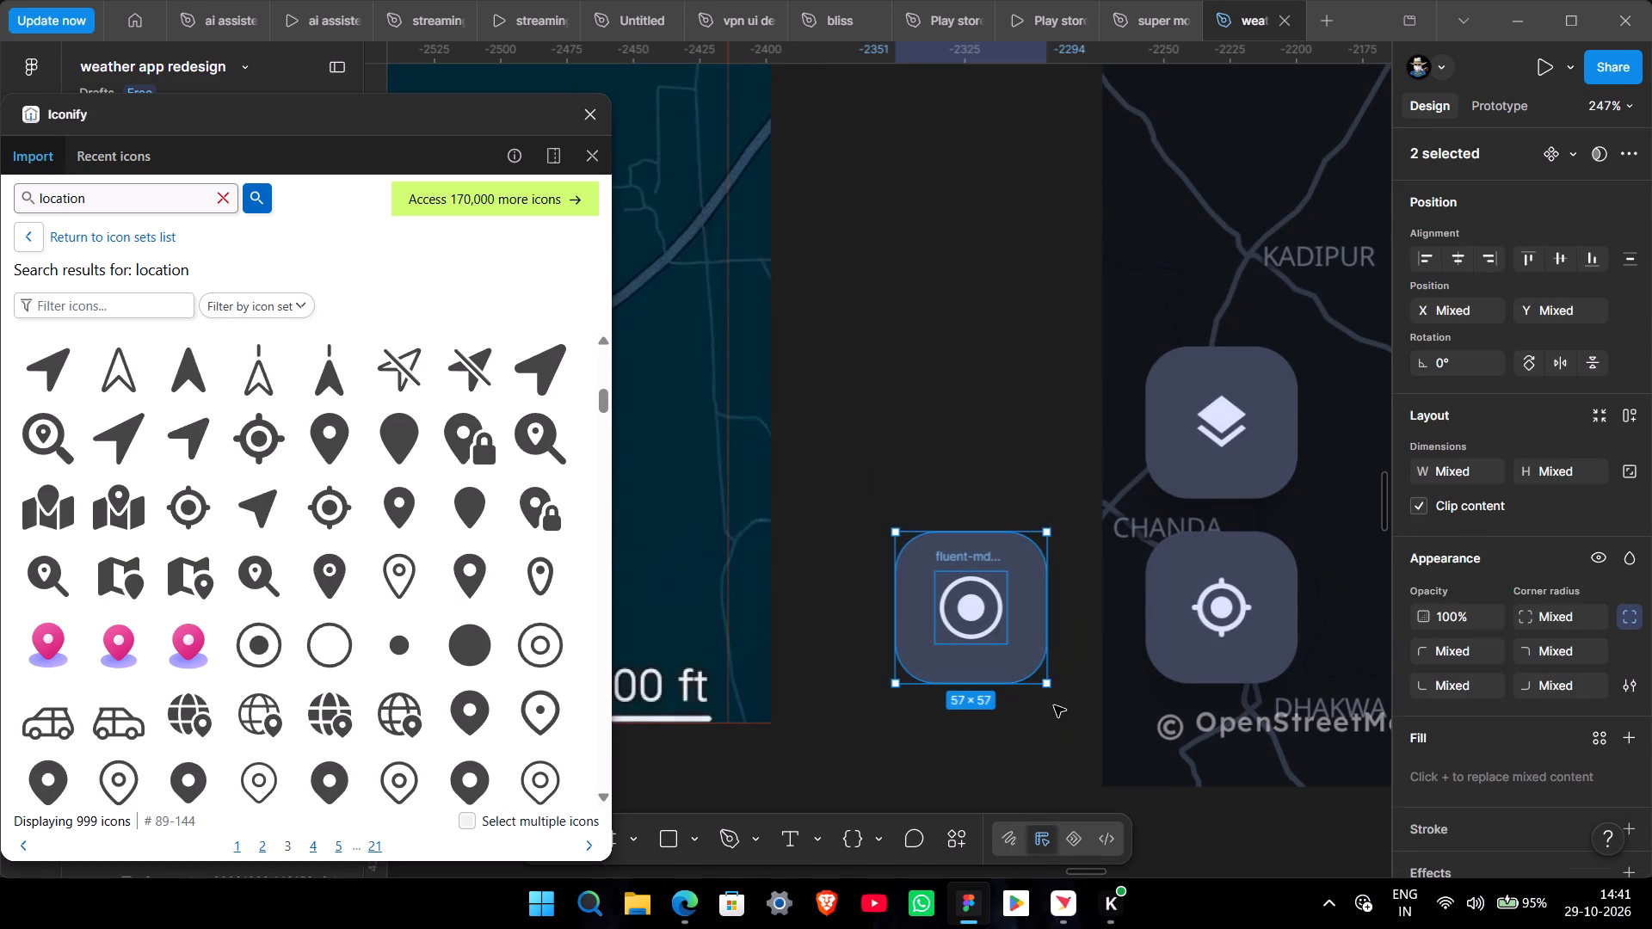
Duplicate the location button group directly above the original, at X -2351, Y 4134.
{"action": "left_click_drag", "start_coordinate": [975, 600], "coordinate": [959, 434], "text": "alt"}
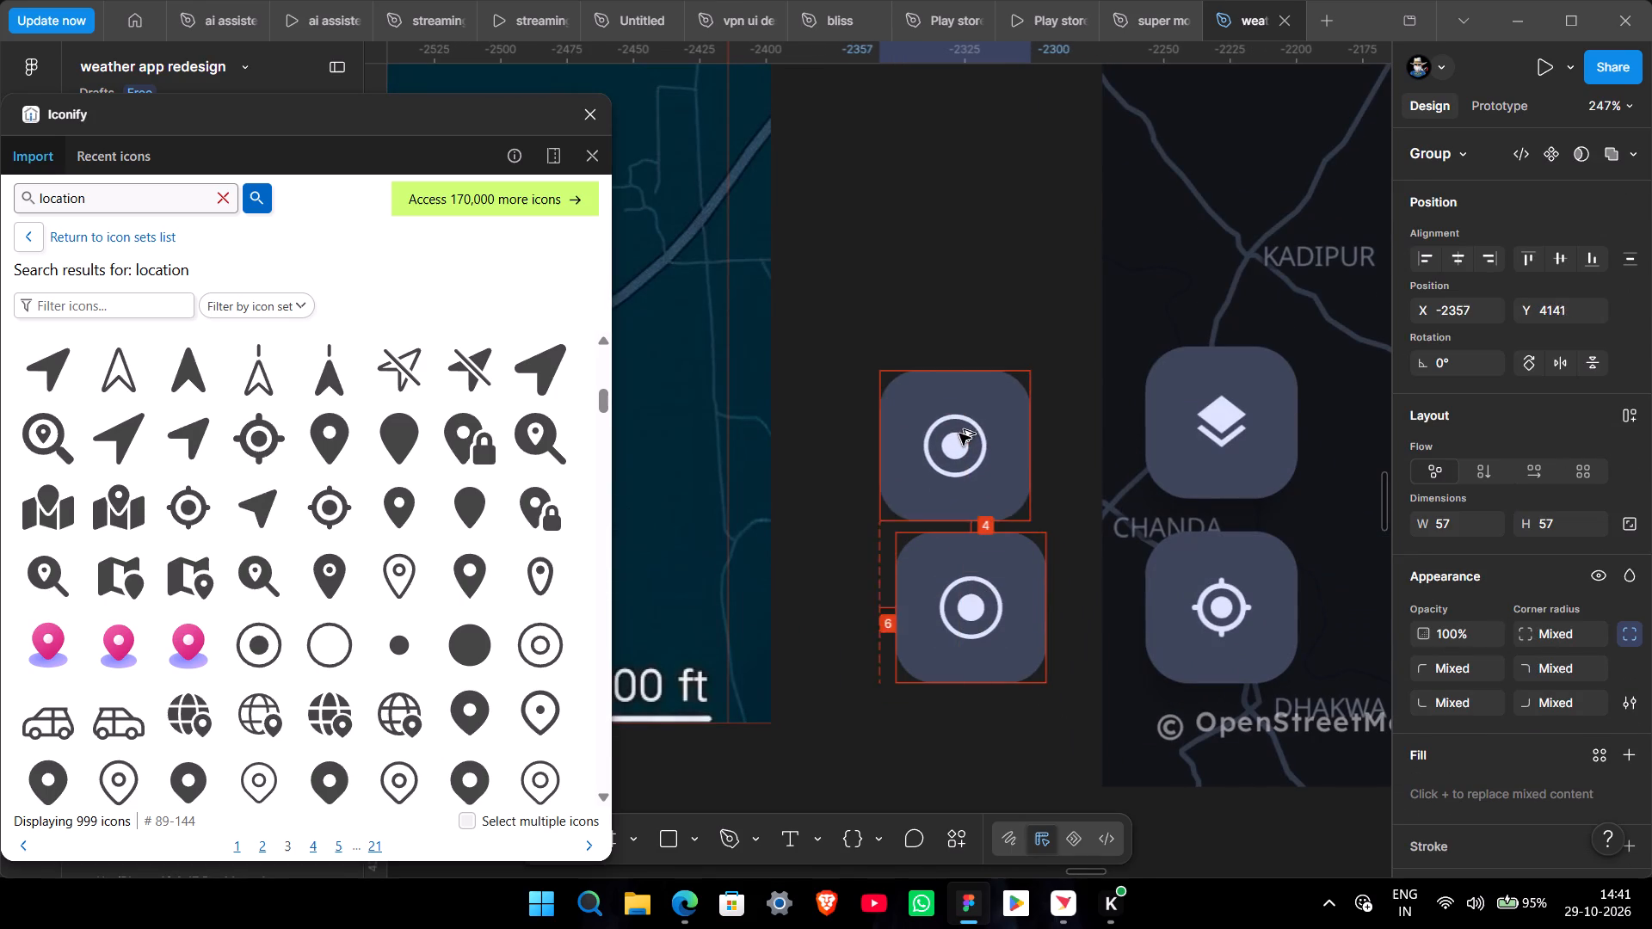
{"action": "left_click_drag", "start_coordinate": [959, 434], "coordinate": [977, 418], "text": "alt"}
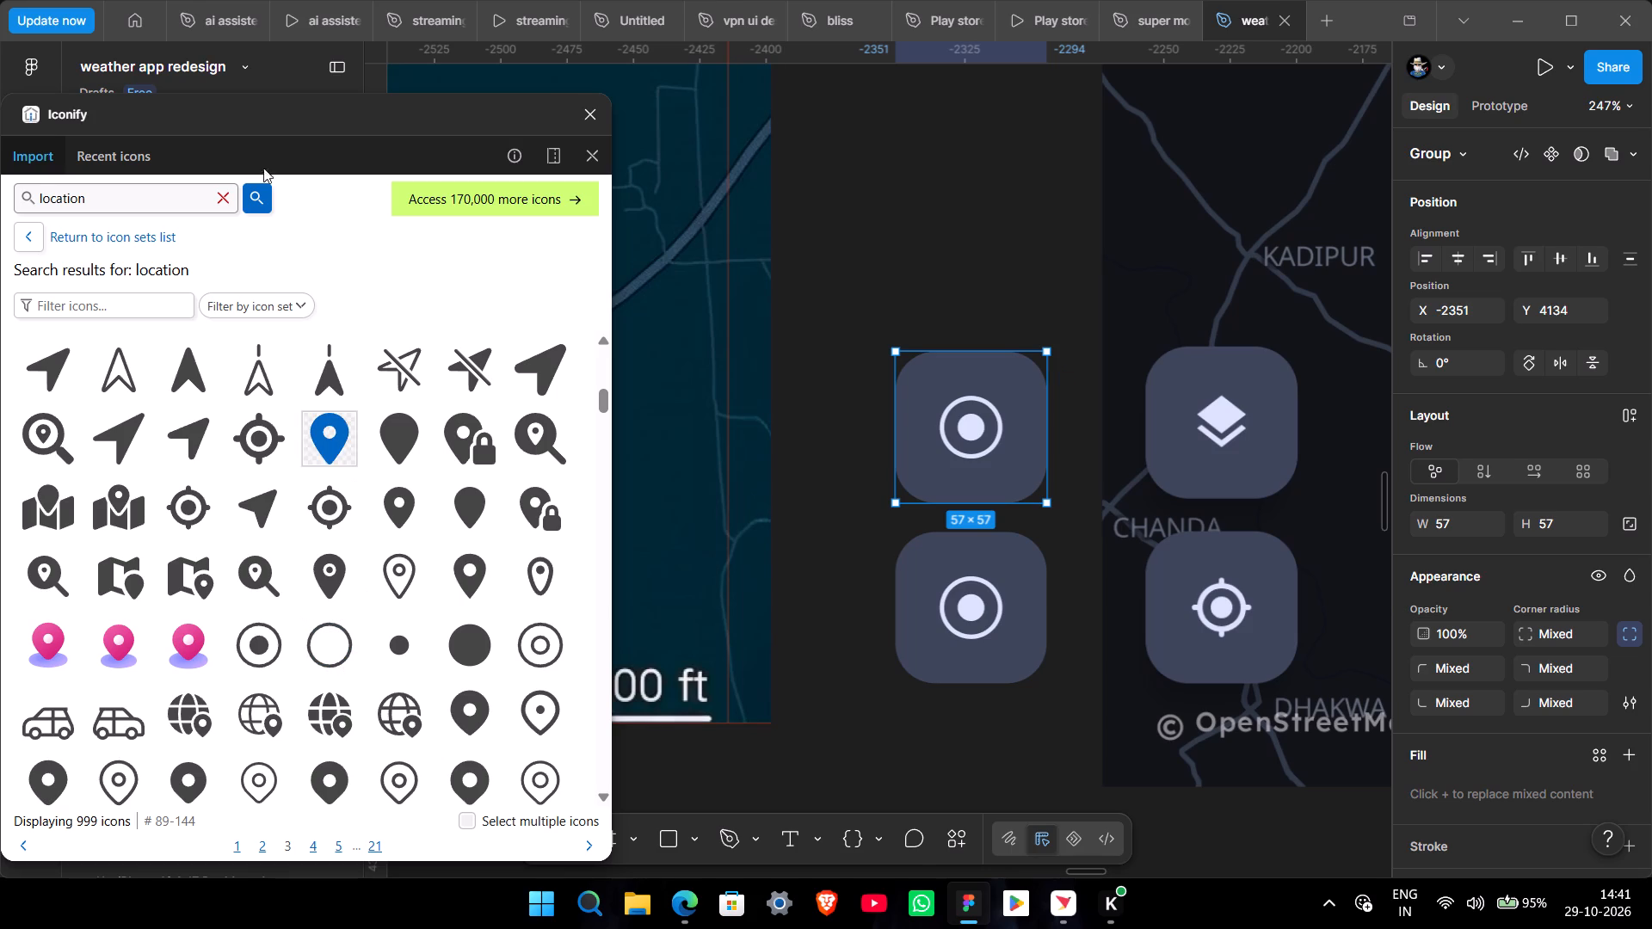
Search the icons for "task" and look through the results for one resembling the reference layers button.
{"action": "left_click", "coordinate": [232, 195]}
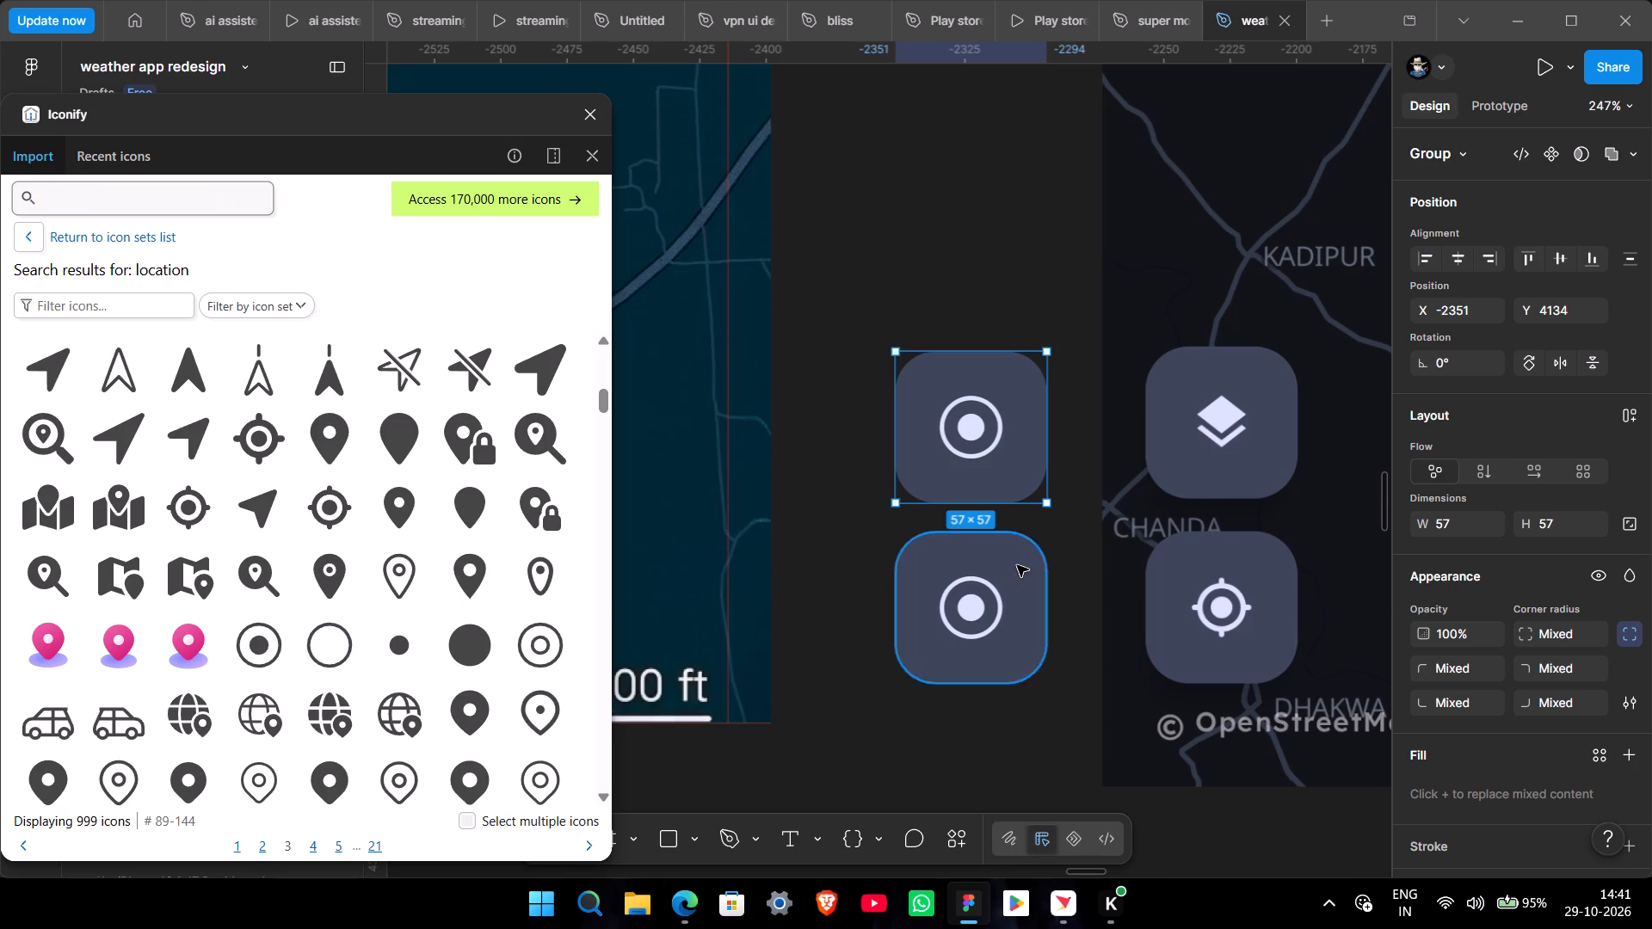
{"action": "scroll", "coordinate": [1017, 565], "scroll_direction": "down", "scroll_amount": 1, "text": "ctrl"}
{"action": "key", "text": "t"}
{"action": "scroll", "coordinate": [1017, 565], "scroll_direction": "right", "scroll_amount": 1}
{"action": "key", "text": "a"}
{"action": "type", "text": "sk"}
{"action": "key", "text": "Return"}
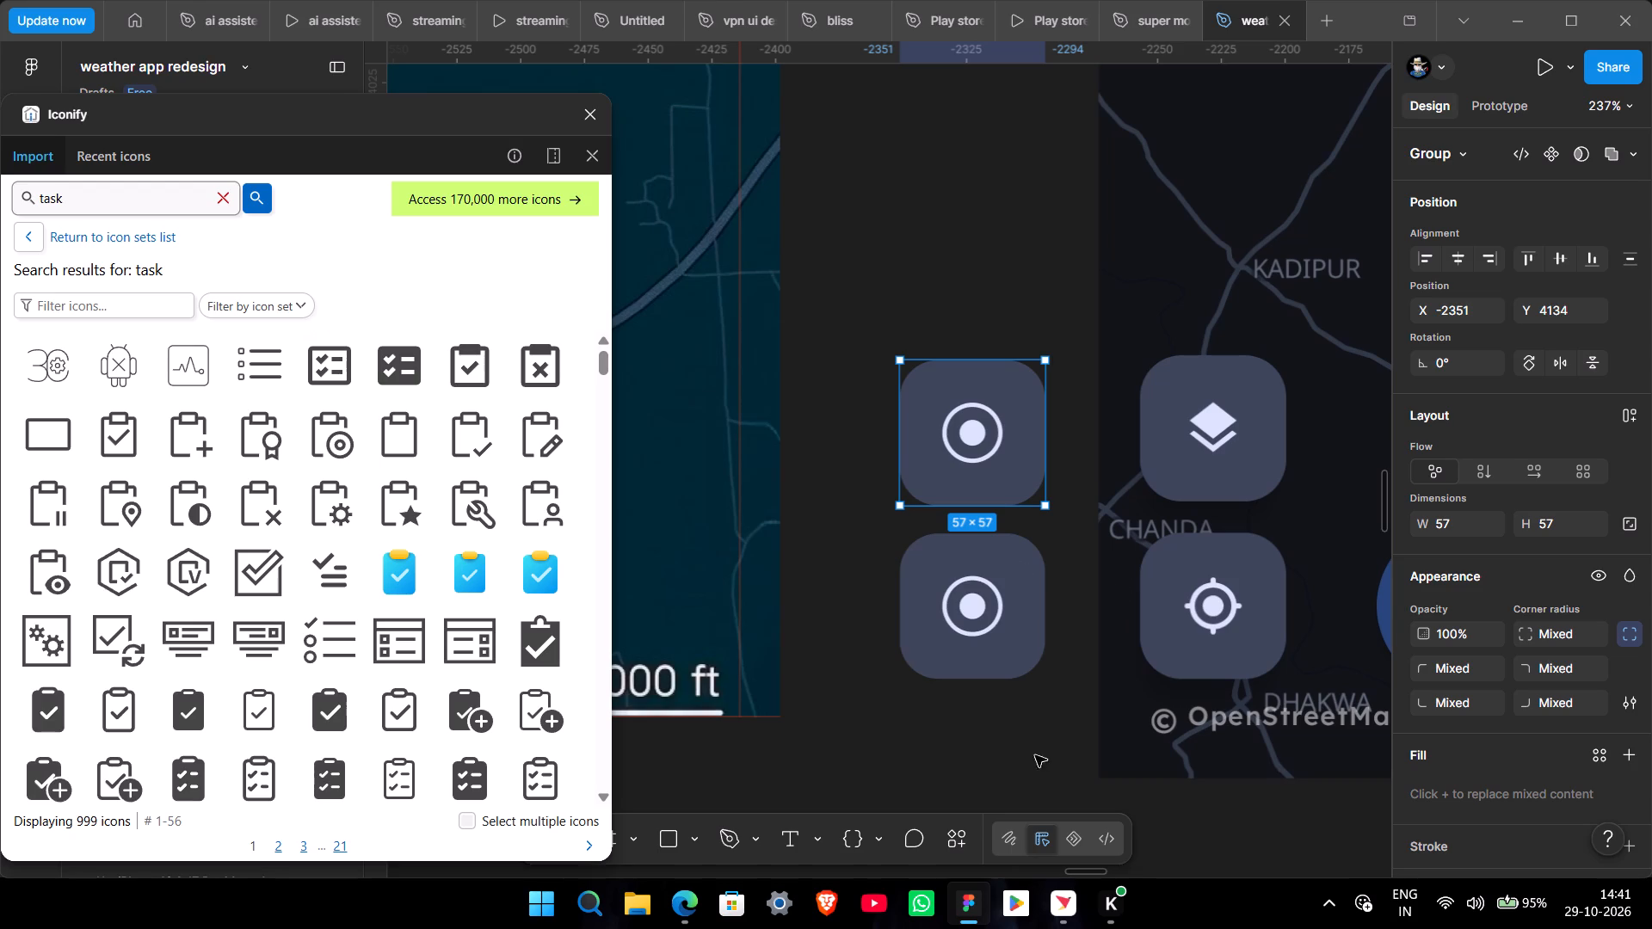
{"action": "scroll", "coordinate": [640, 580], "scroll_direction": "down", "scroll_amount": 5}
{"action": "scroll", "coordinate": [868, 500], "scroll_direction": "up", "scroll_amount": 4}
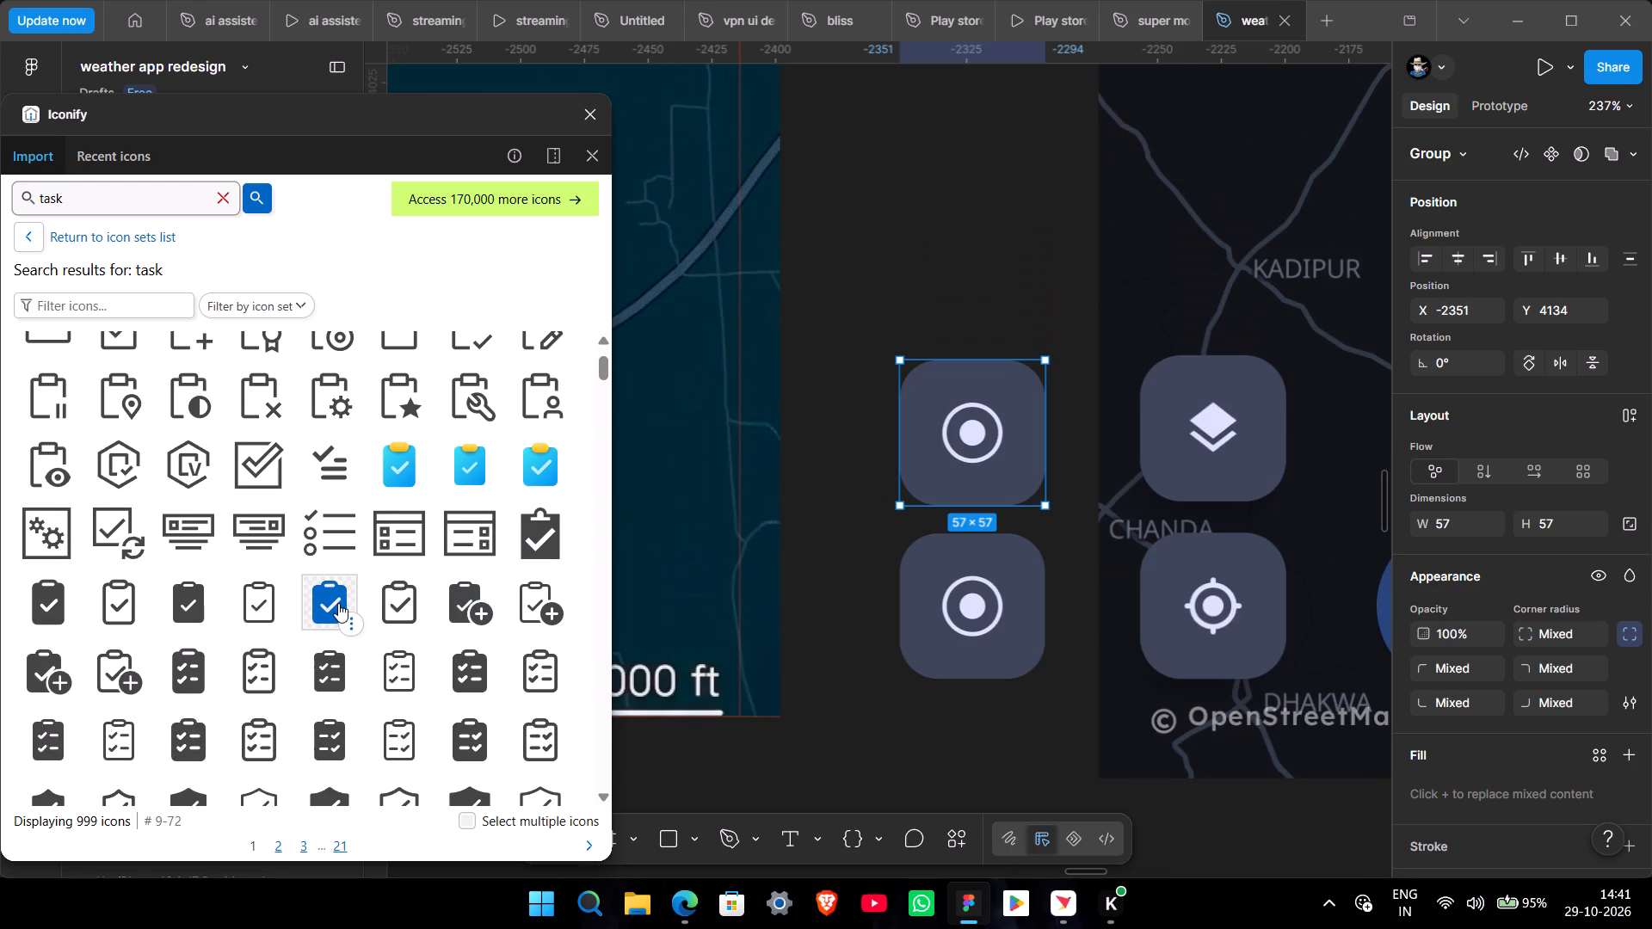
{"action": "scroll", "coordinate": [338, 603], "scroll_direction": "down", "scroll_amount": 4}
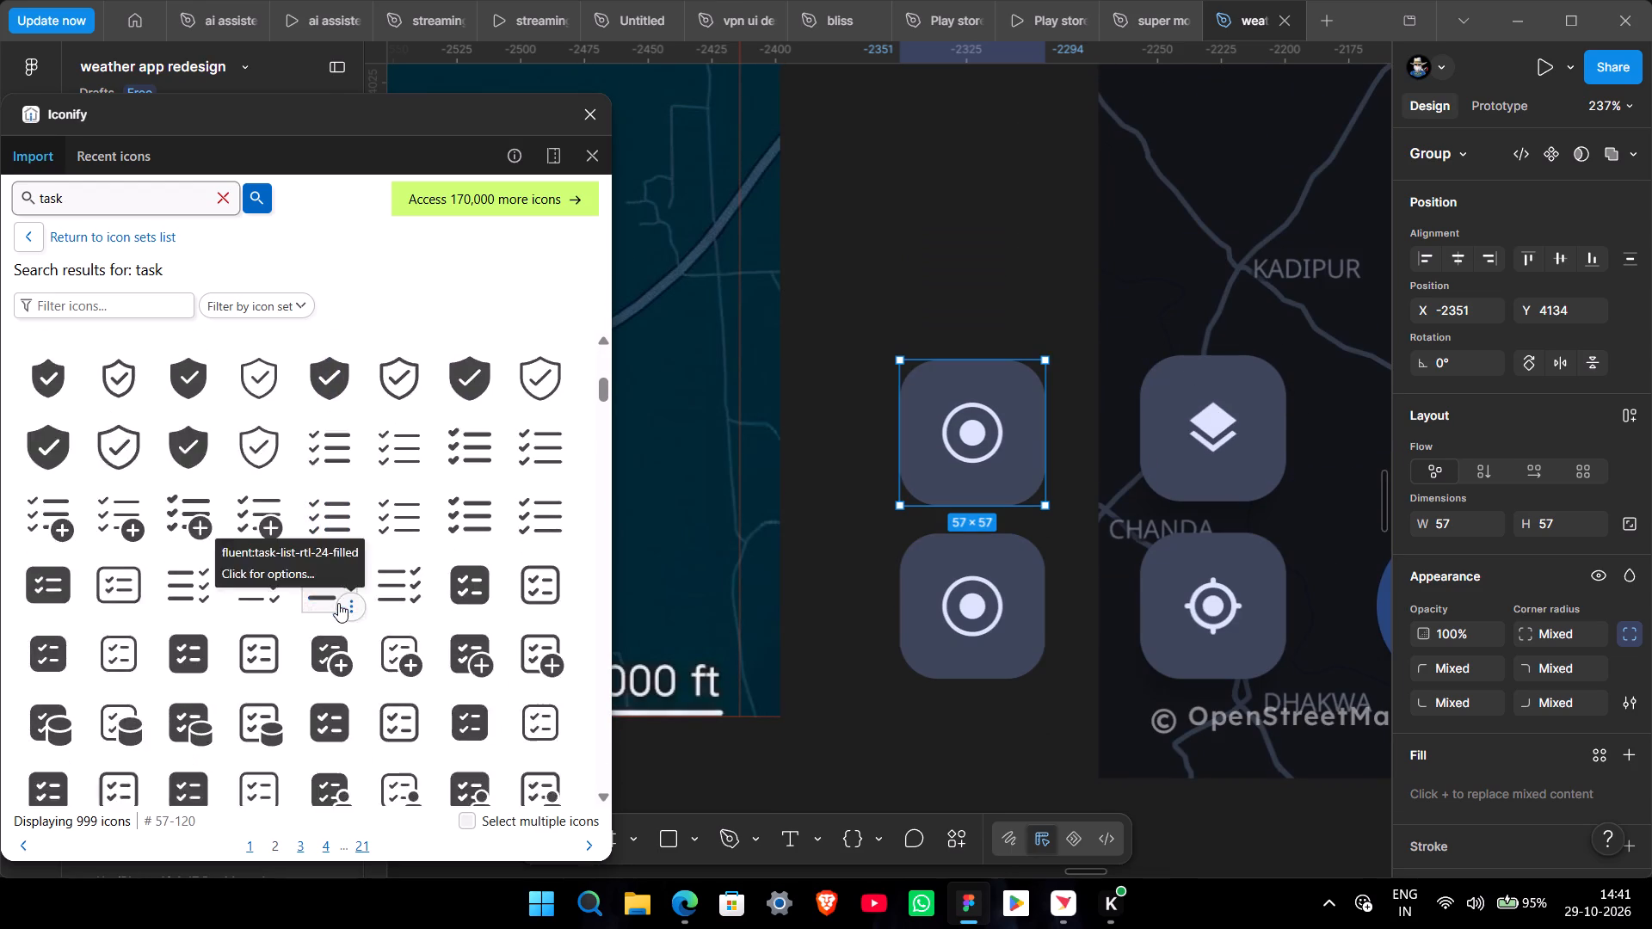
{"action": "scroll", "coordinate": [338, 603], "scroll_direction": "down", "scroll_amount": 11}
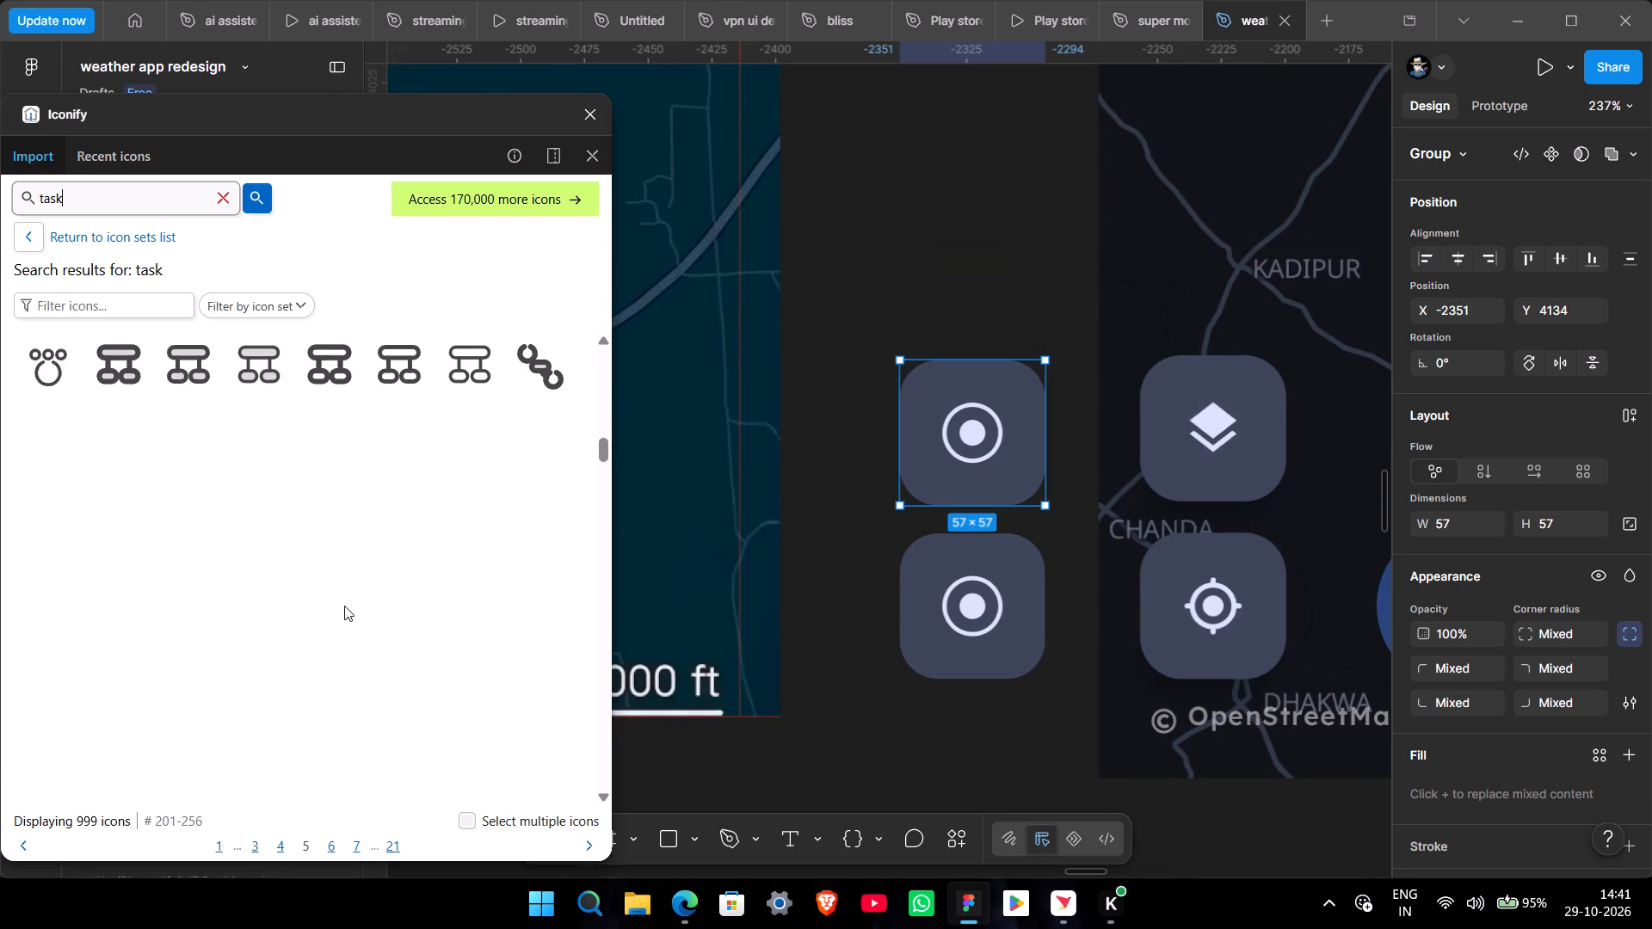
Search the icons for "layer" and look through the results for one resembling the reference layers button.
{"action": "left_click", "coordinate": [221, 205]}
{"action": "type", "text": "layer"}
{"action": "key", "text": "Return"}
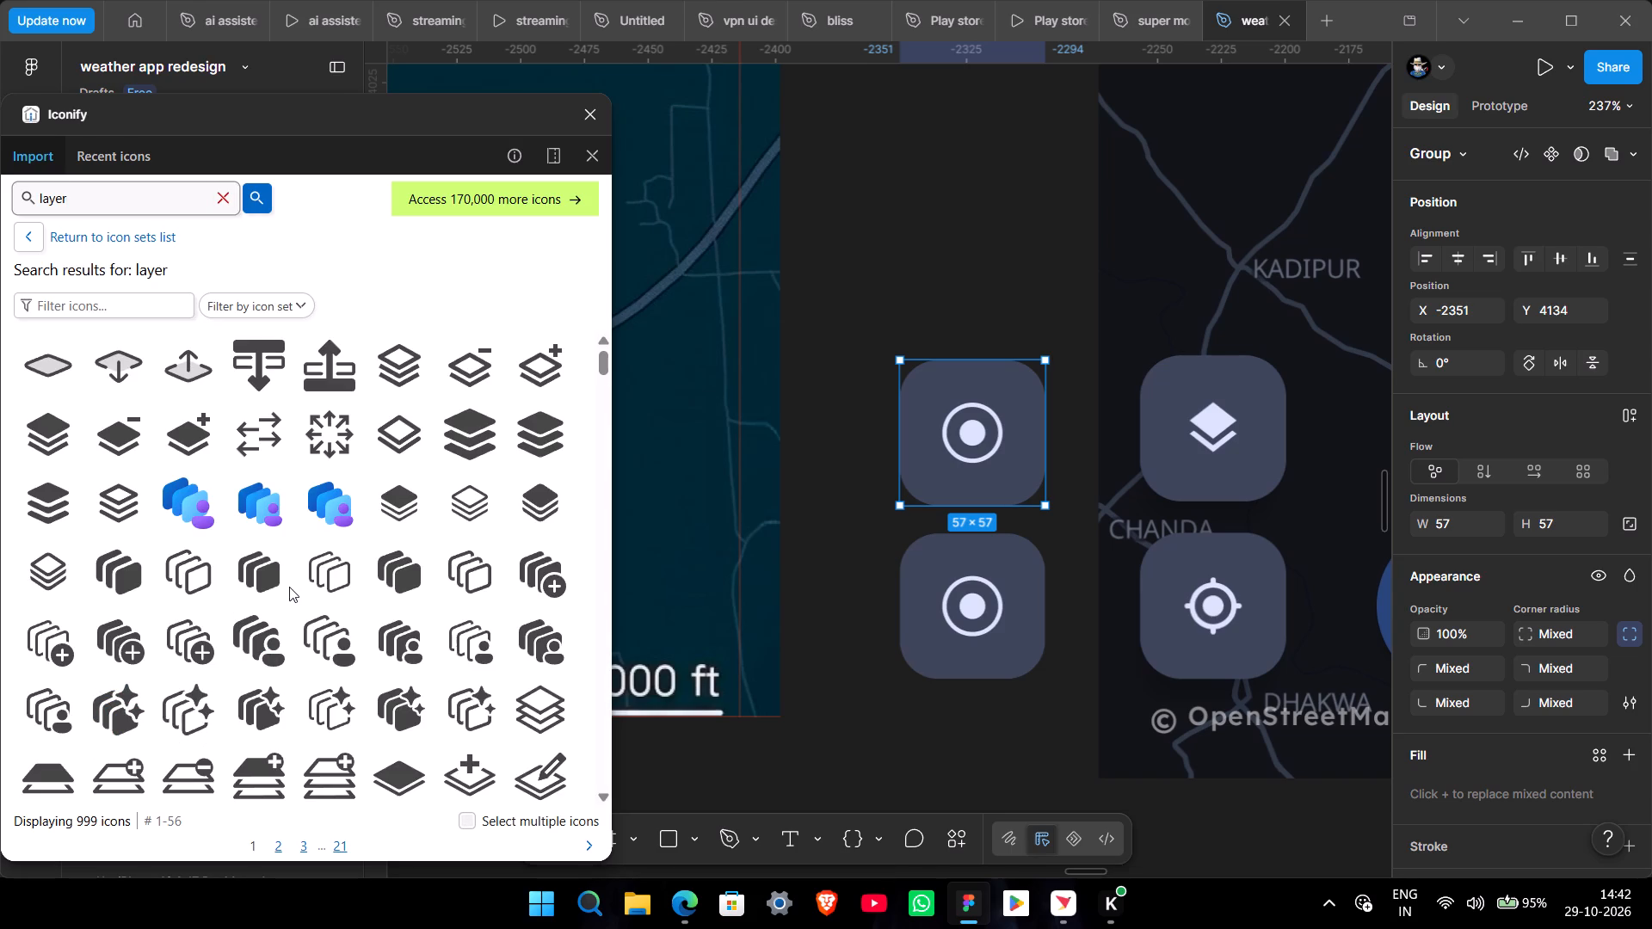
{"action": "scroll", "coordinate": [297, 636], "scroll_direction": "down", "scroll_amount": 2}
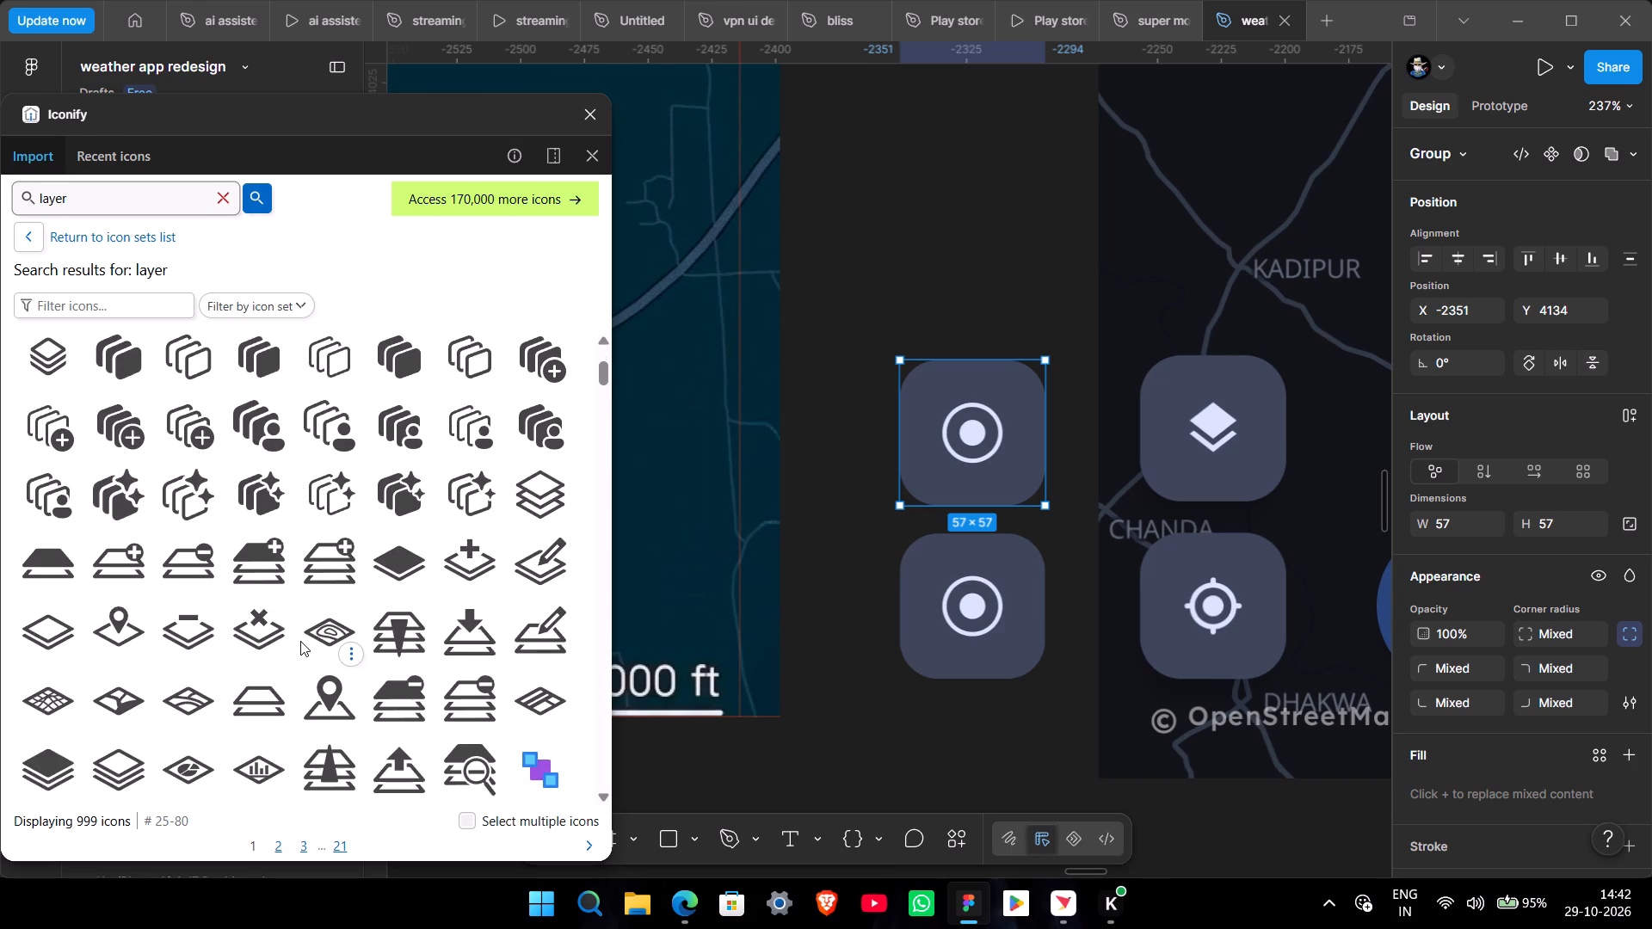
{"action": "scroll", "coordinate": [300, 641], "scroll_direction": "down", "scroll_amount": 2}
{"action": "scroll", "coordinate": [300, 641], "scroll_direction": "up", "scroll_amount": 3}
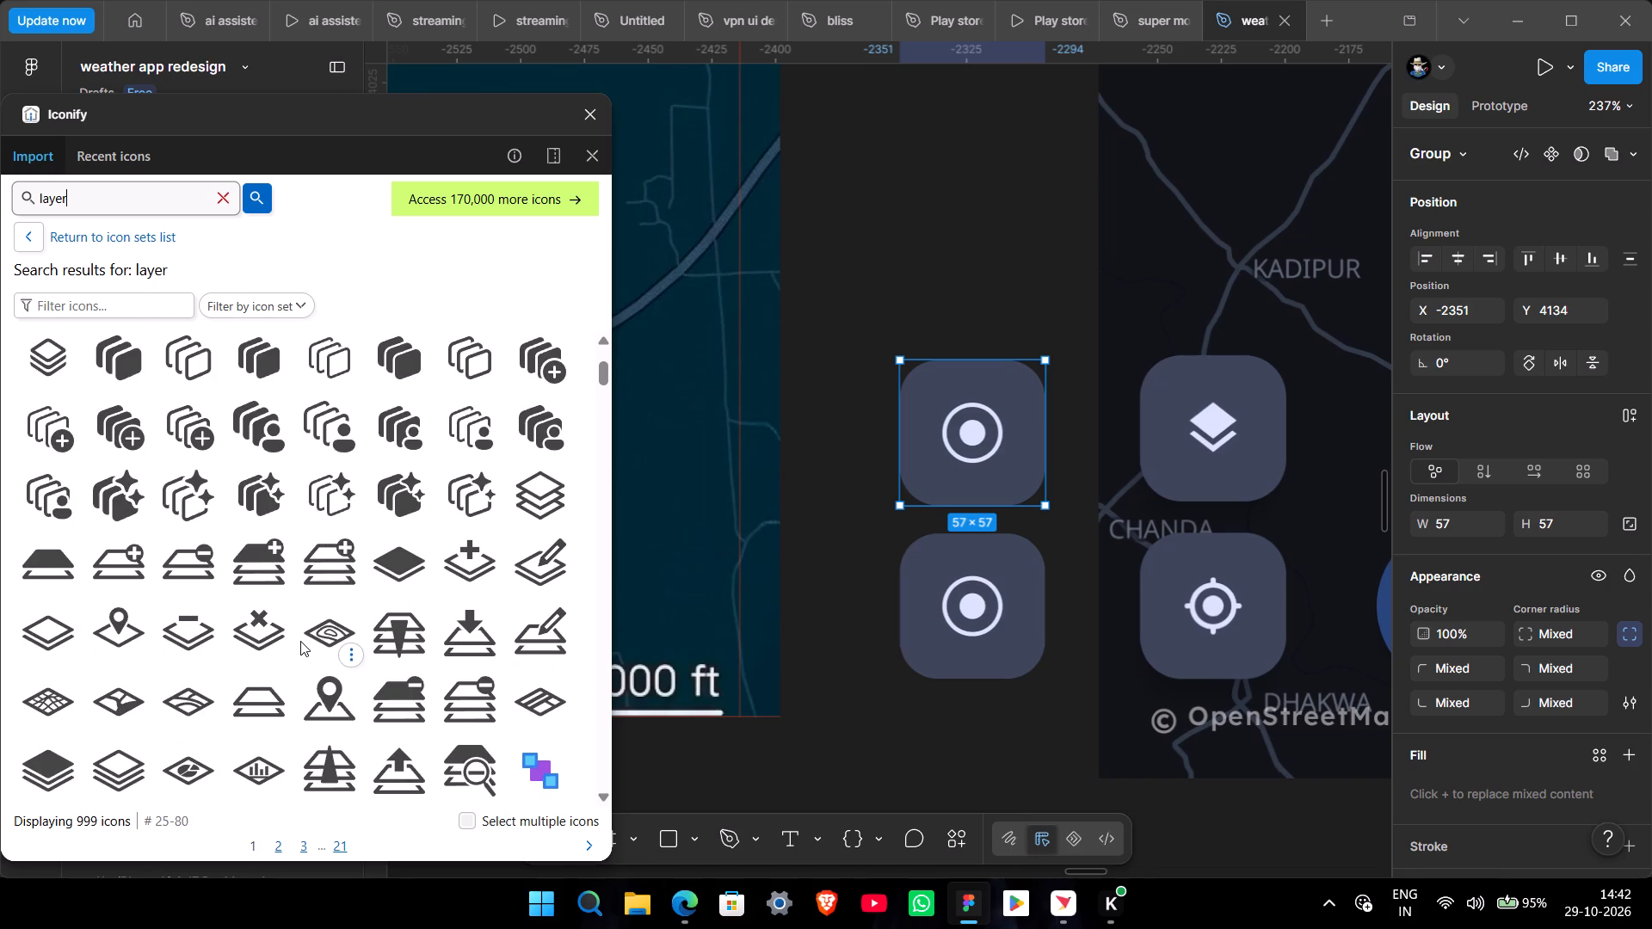
{"action": "scroll", "coordinate": [300, 641], "scroll_direction": "up", "scroll_amount": 2}
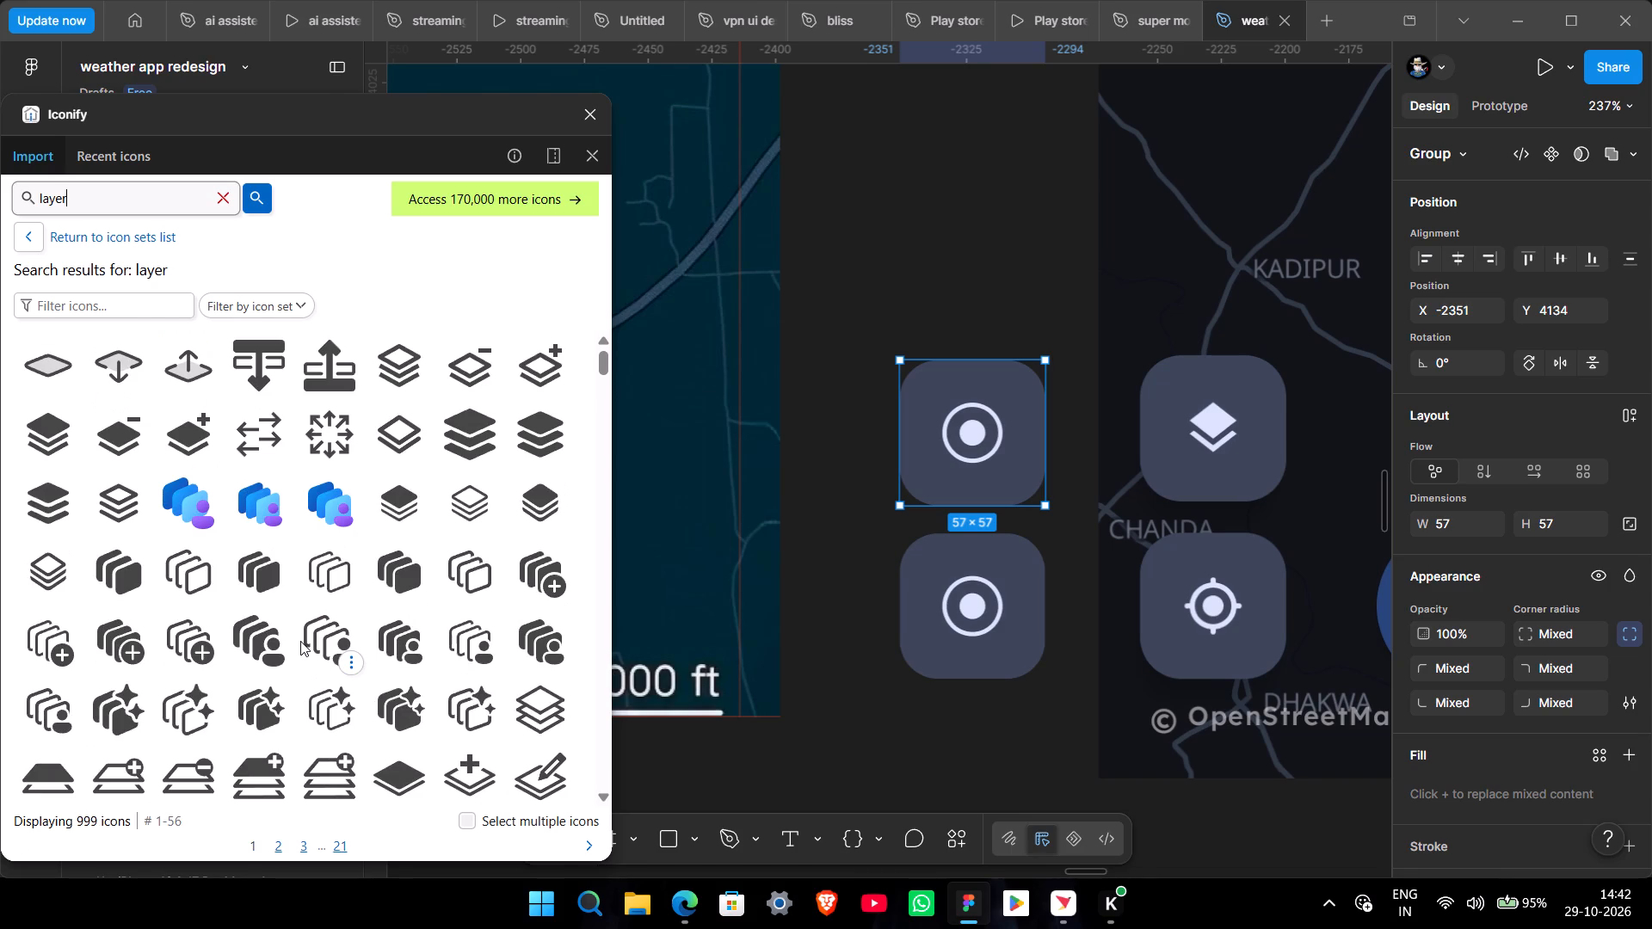
{"action": "scroll", "coordinate": [300, 641], "scroll_direction": "down", "scroll_amount": 5}
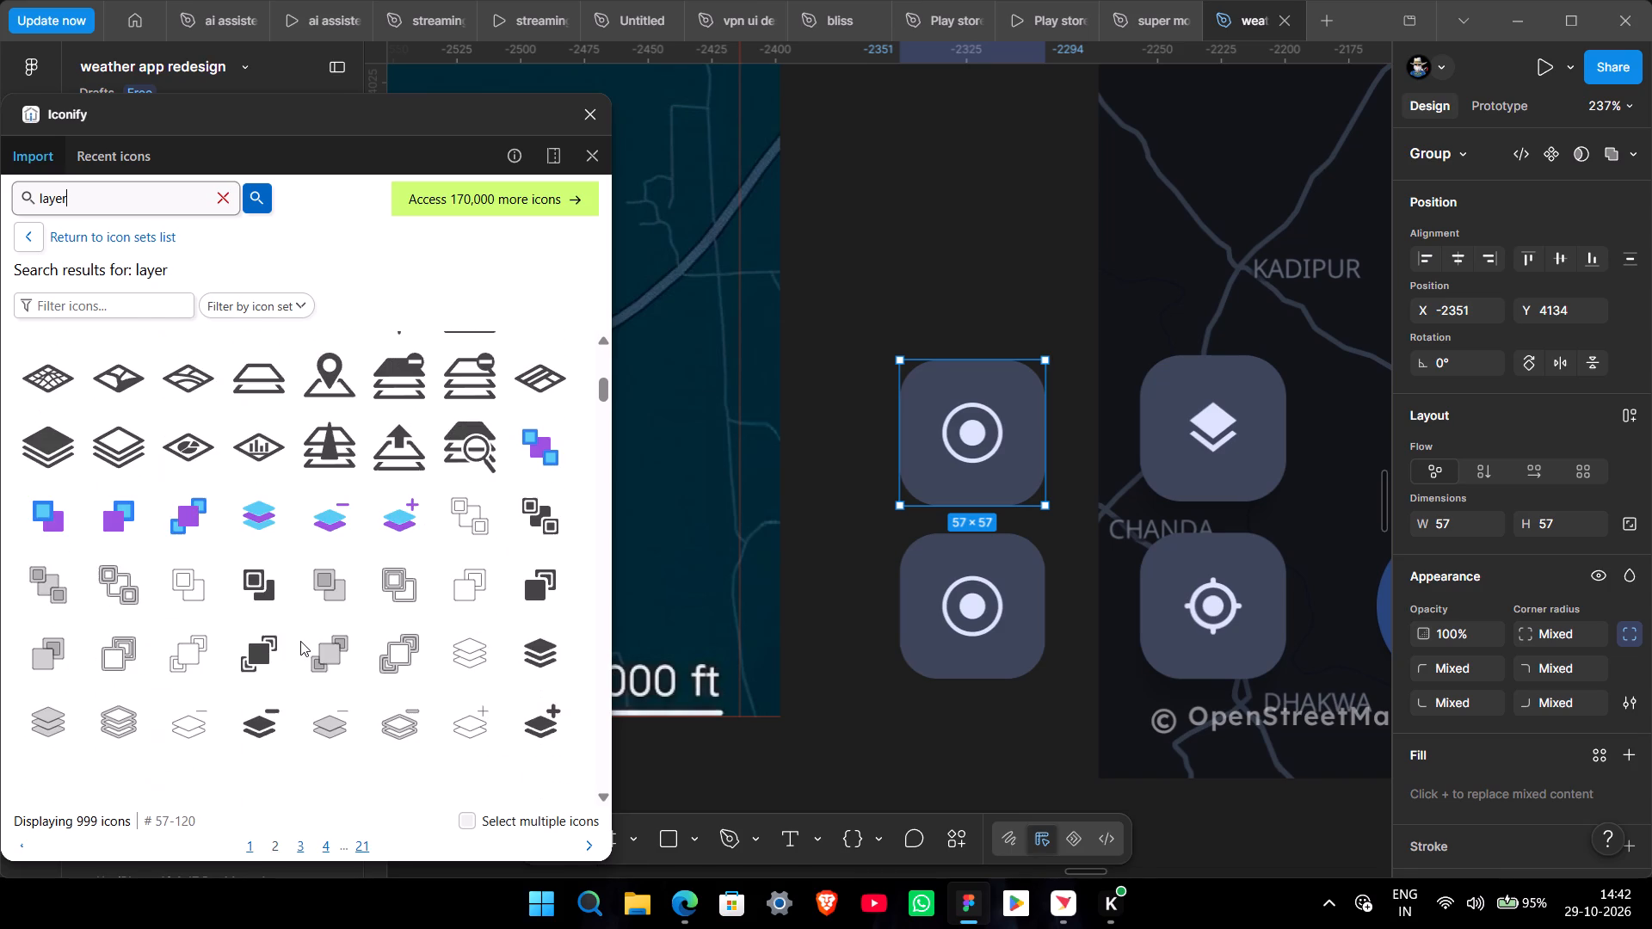
{"action": "scroll", "coordinate": [300, 641], "scroll_direction": "down", "scroll_amount": 10}
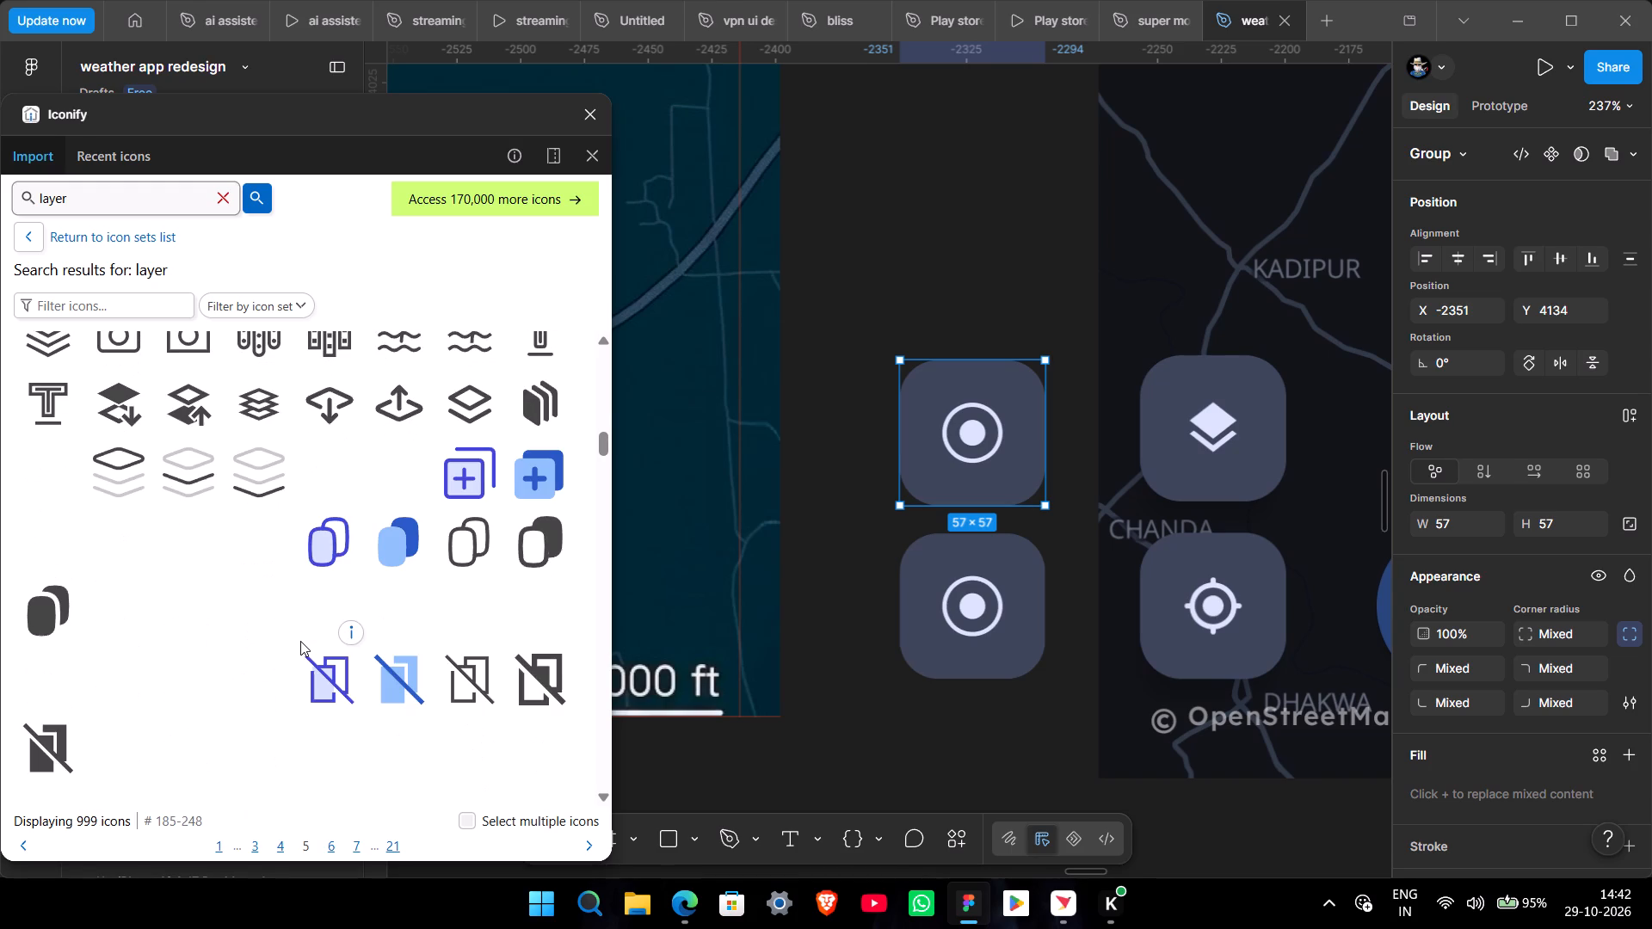
{"action": "scroll", "coordinate": [300, 641], "scroll_direction": "down", "scroll_amount": 1}
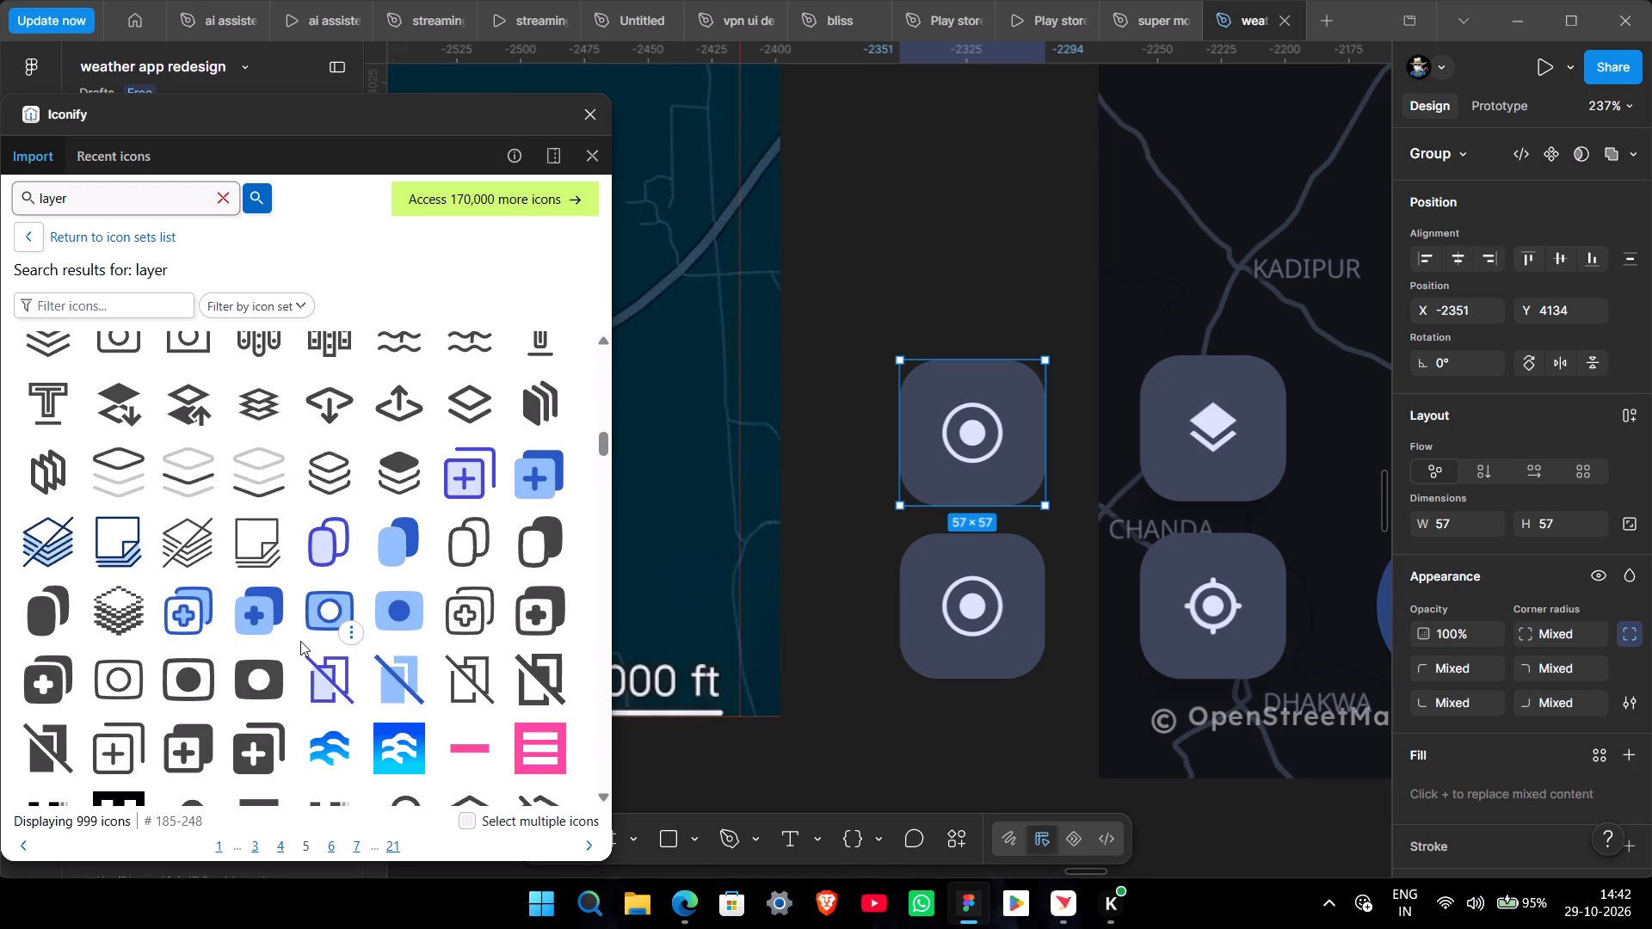
{"action": "scroll", "coordinate": [300, 641], "scroll_direction": "down", "scroll_amount": 2}
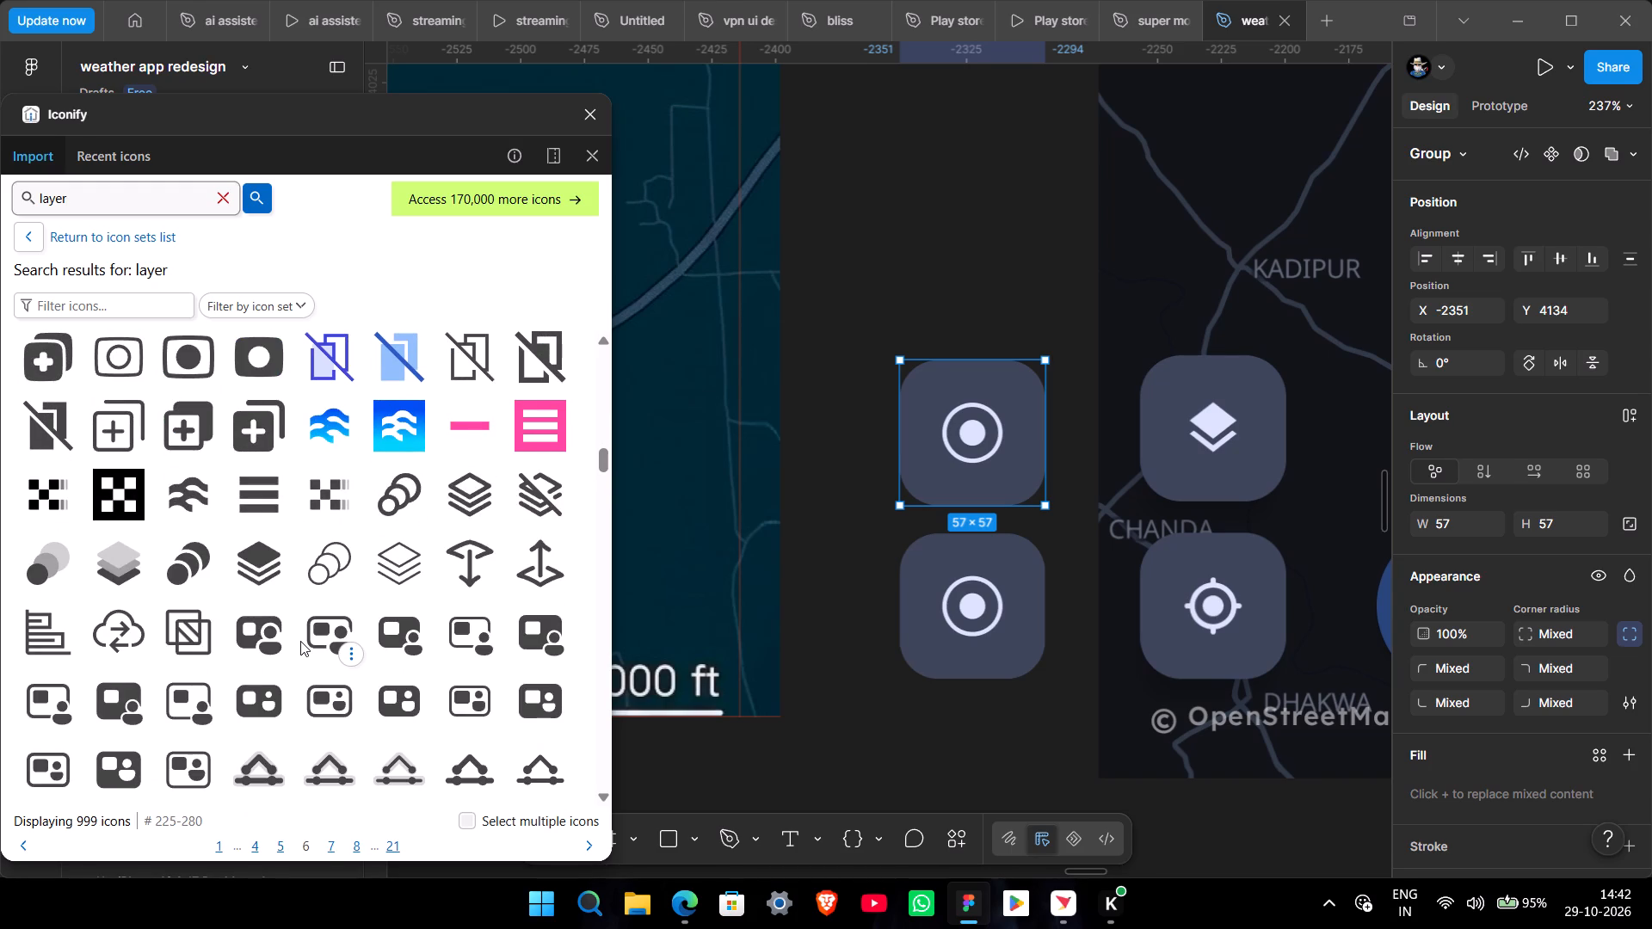
{"action": "scroll", "coordinate": [300, 641], "scroll_direction": "down", "scroll_amount": 8}
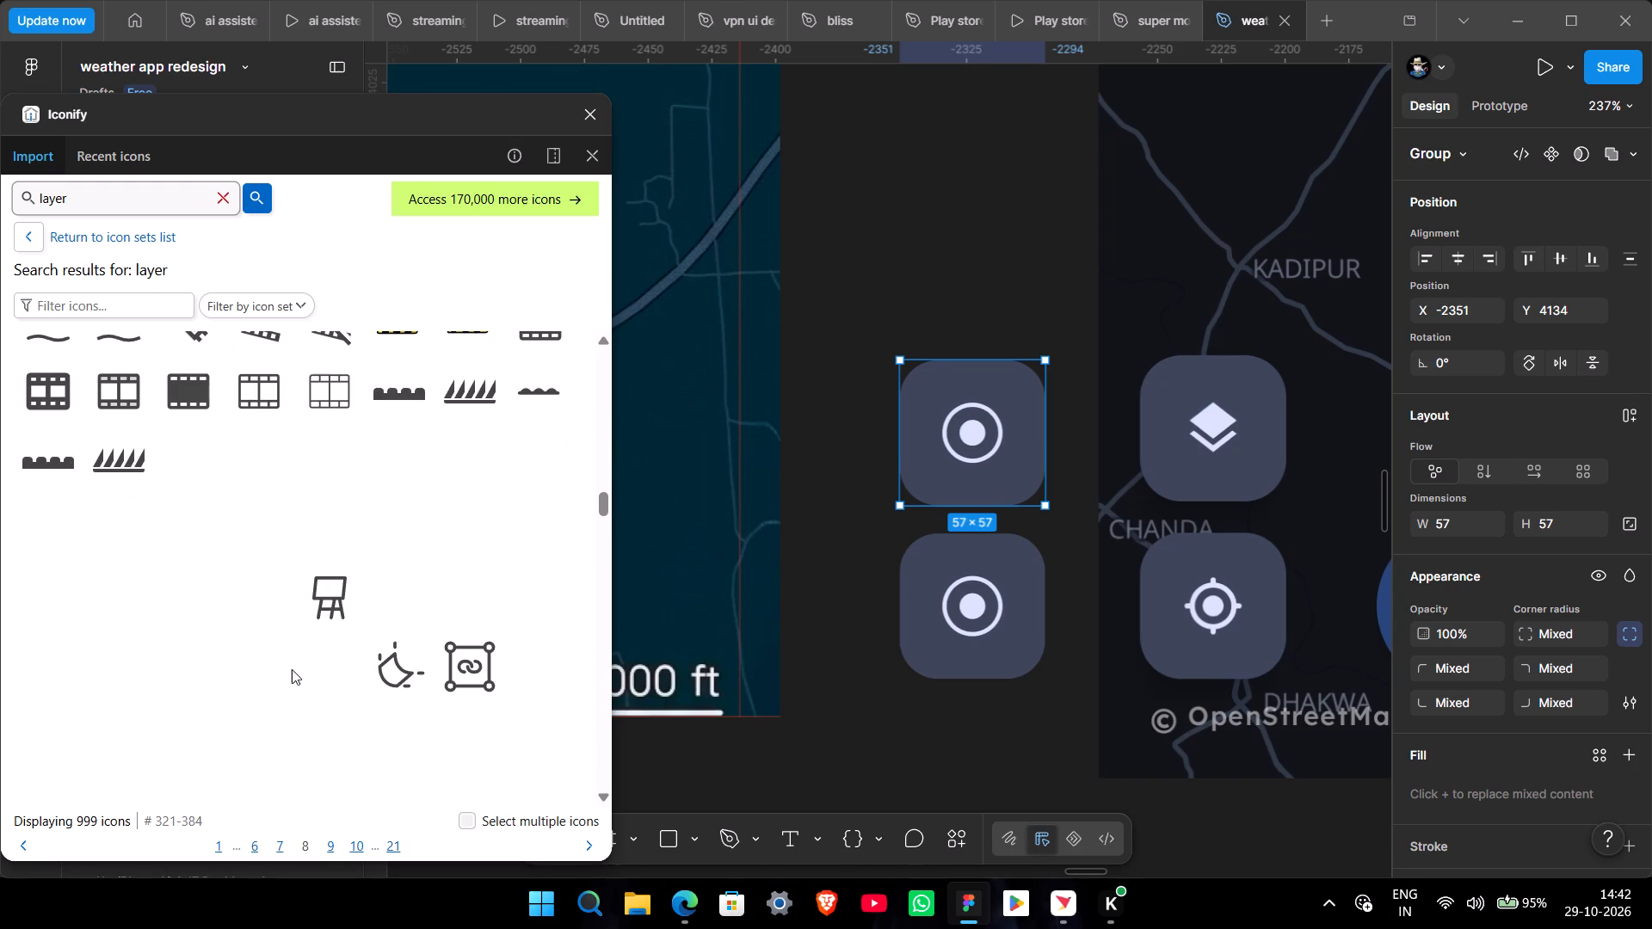
{"action": "scroll", "coordinate": [292, 669], "scroll_direction": "down", "scroll_amount": 3}
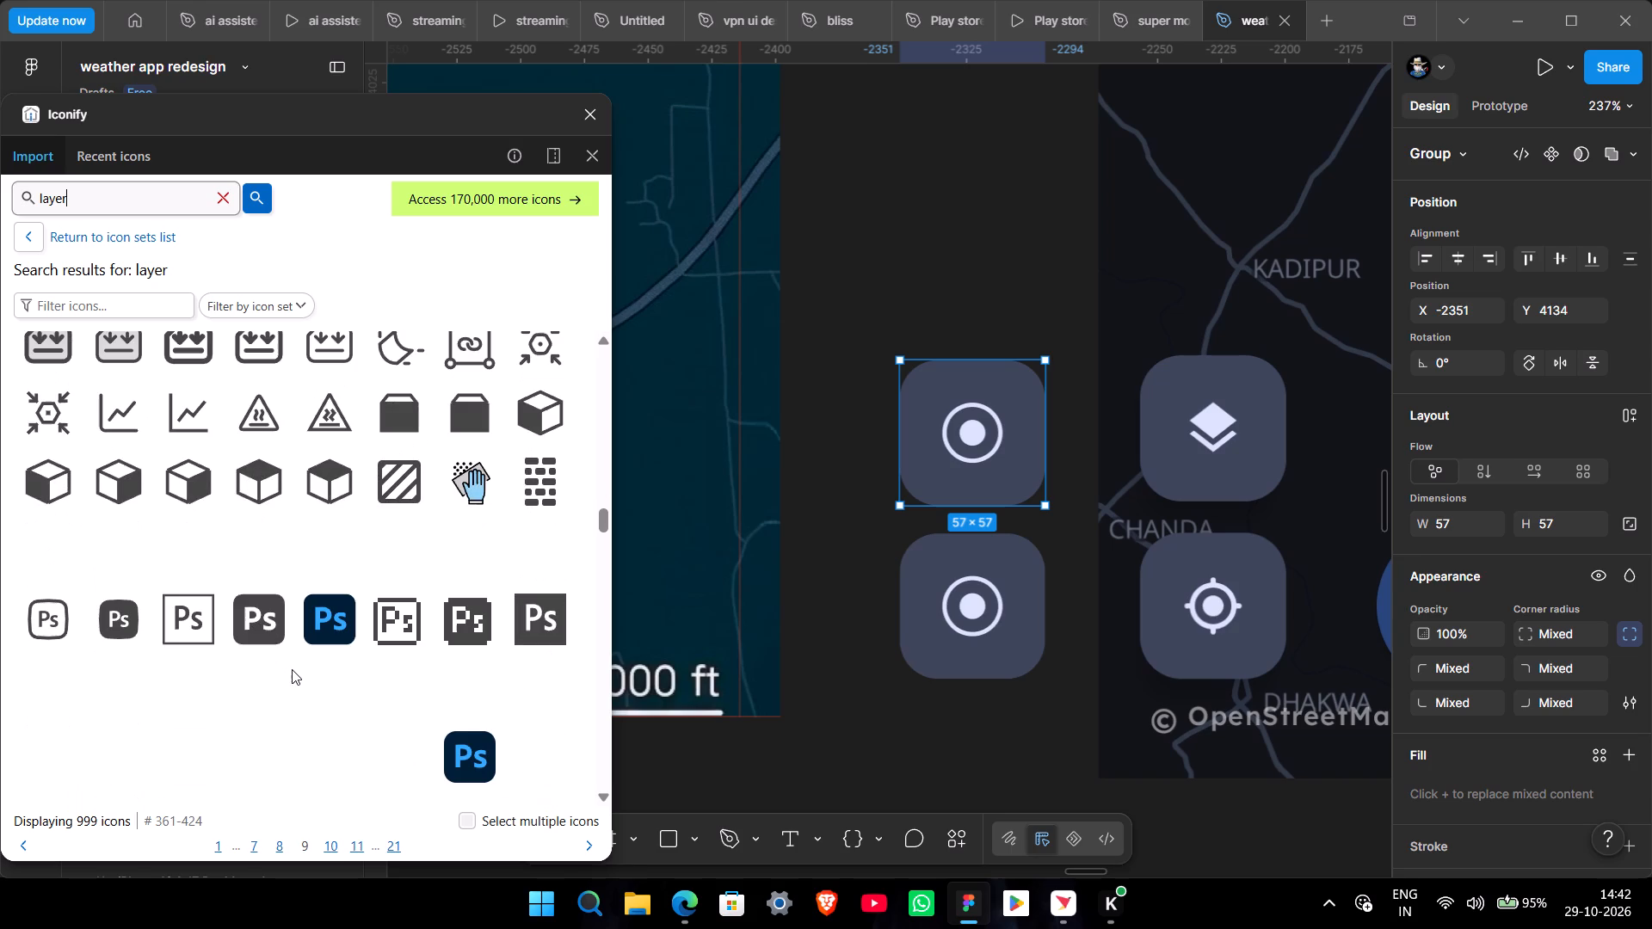
{"action": "scroll", "coordinate": [292, 669], "scroll_direction": "down", "scroll_amount": 2}
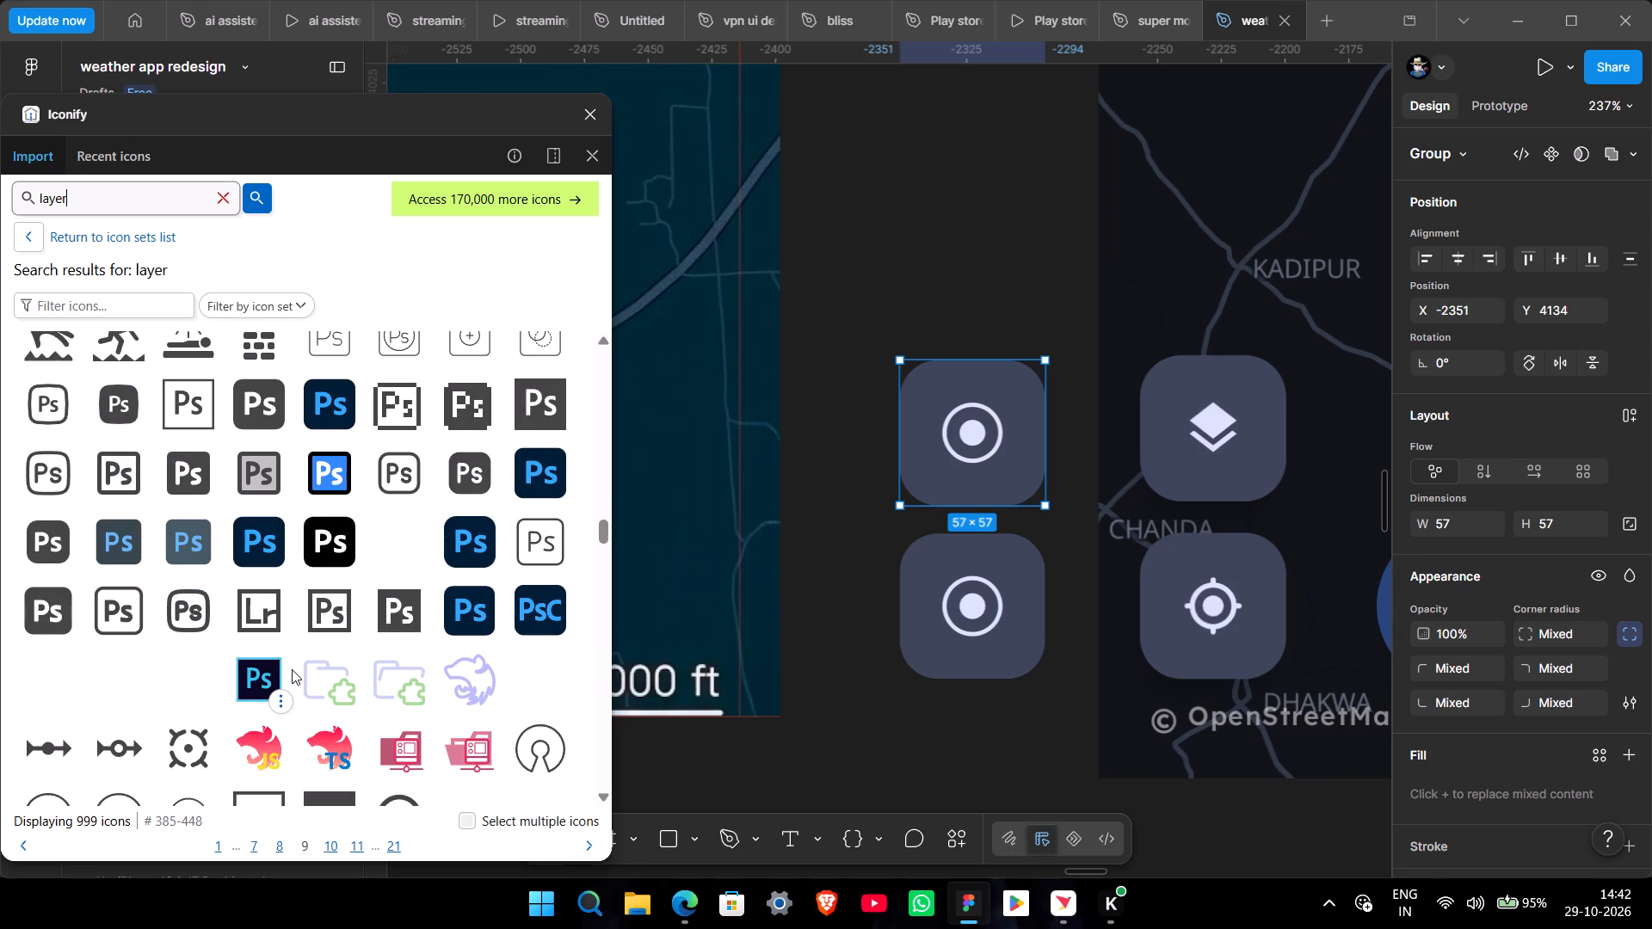
{"action": "scroll", "coordinate": [292, 669], "scroll_direction": "down", "scroll_amount": 4}
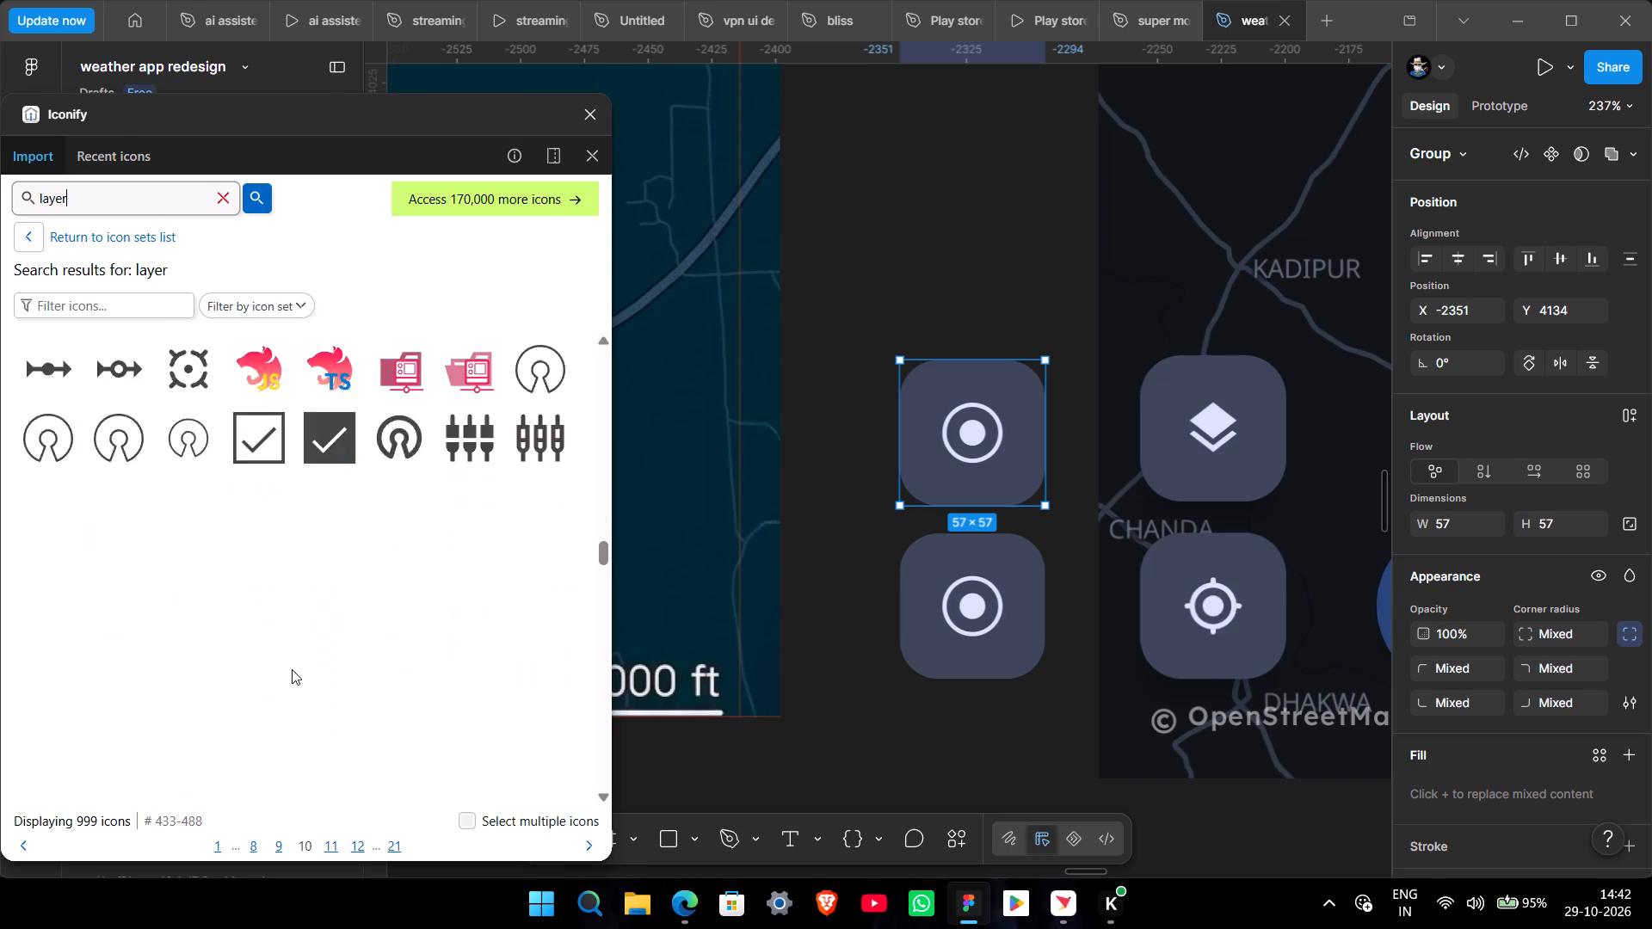
{"action": "scroll", "coordinate": [292, 669], "scroll_direction": "down", "scroll_amount": 5}
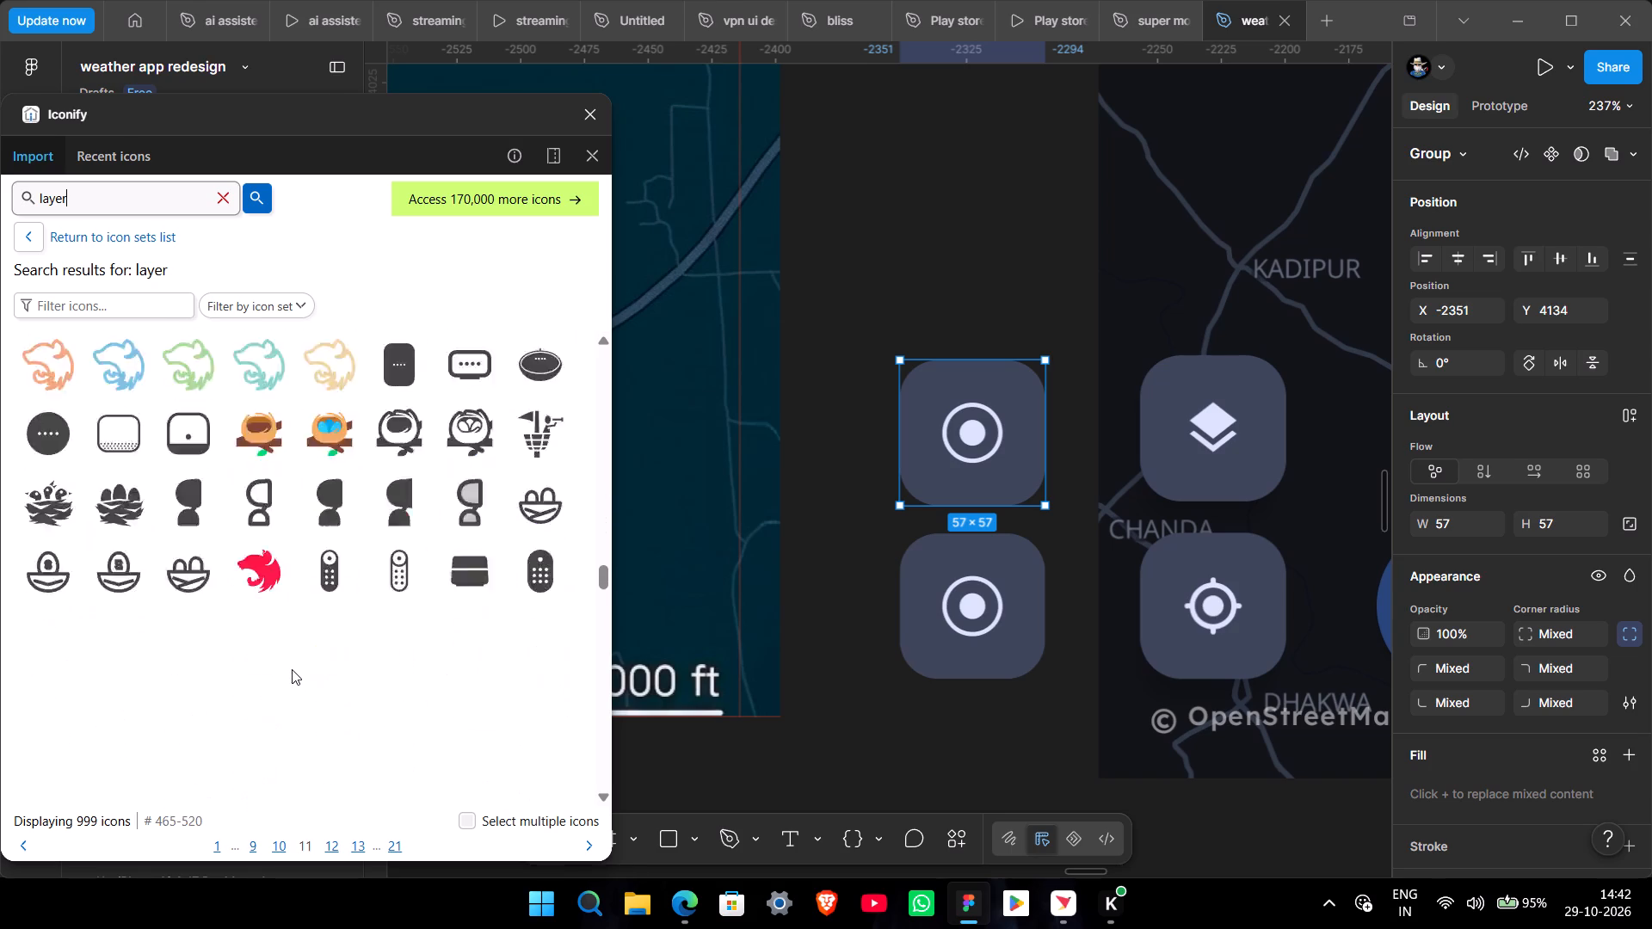
{"action": "scroll", "coordinate": [291, 669], "scroll_direction": "down", "scroll_amount": 4}
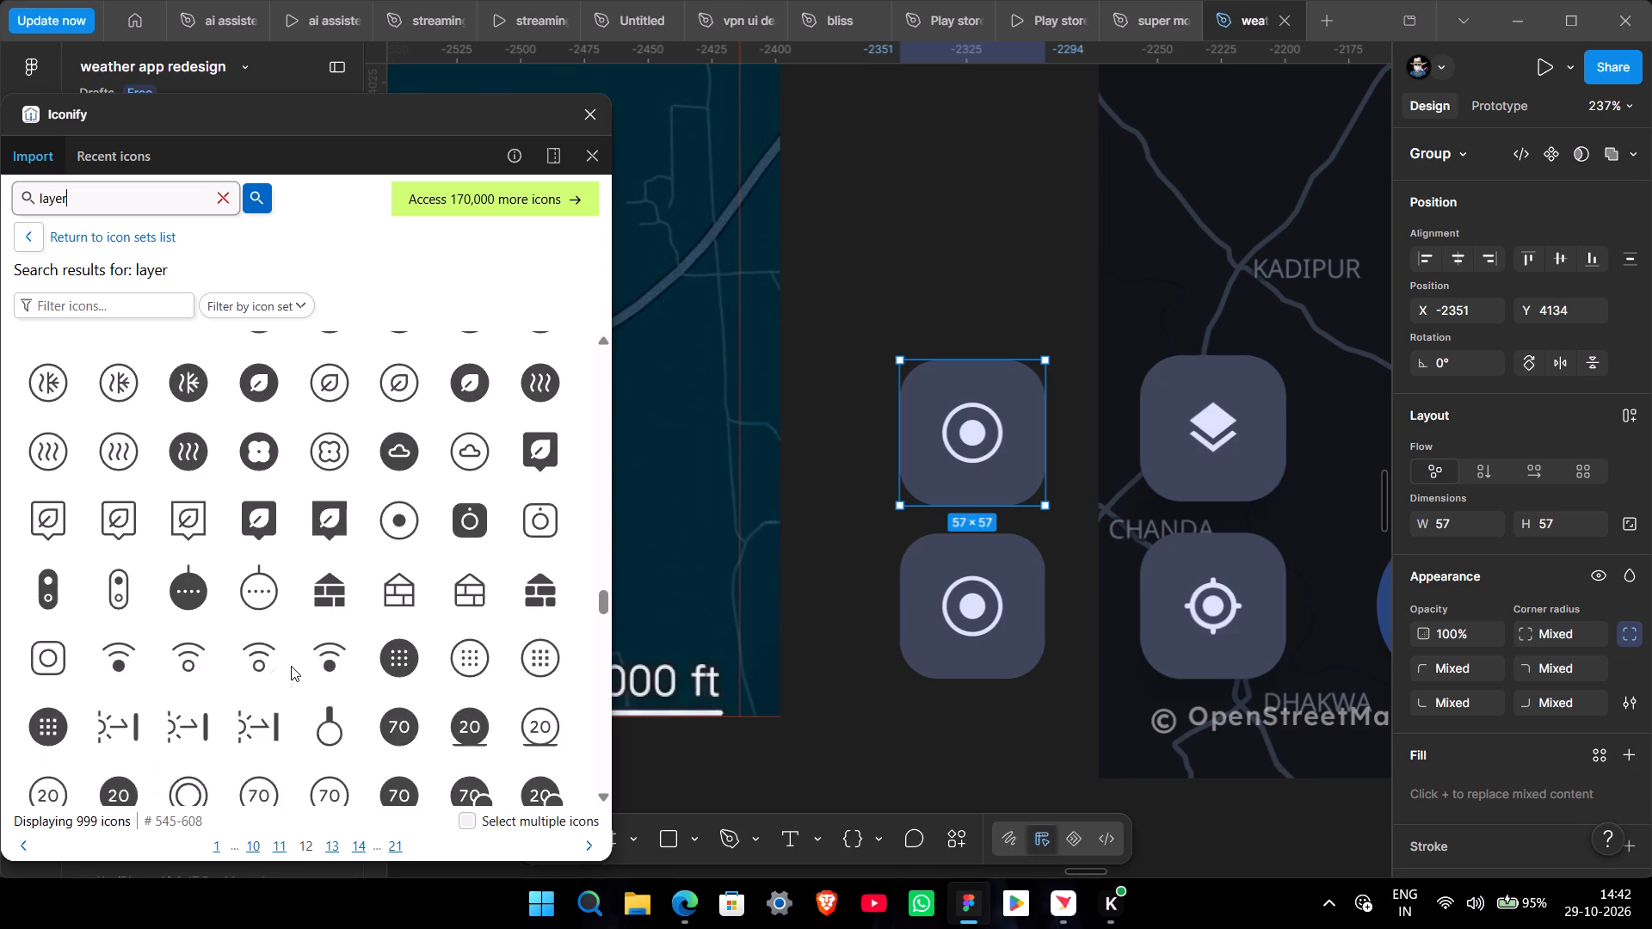
{"action": "scroll", "coordinate": [291, 666], "scroll_direction": "up", "scroll_amount": 1}
{"action": "scroll", "coordinate": [291, 666], "scroll_direction": "down", "scroll_amount": 9}
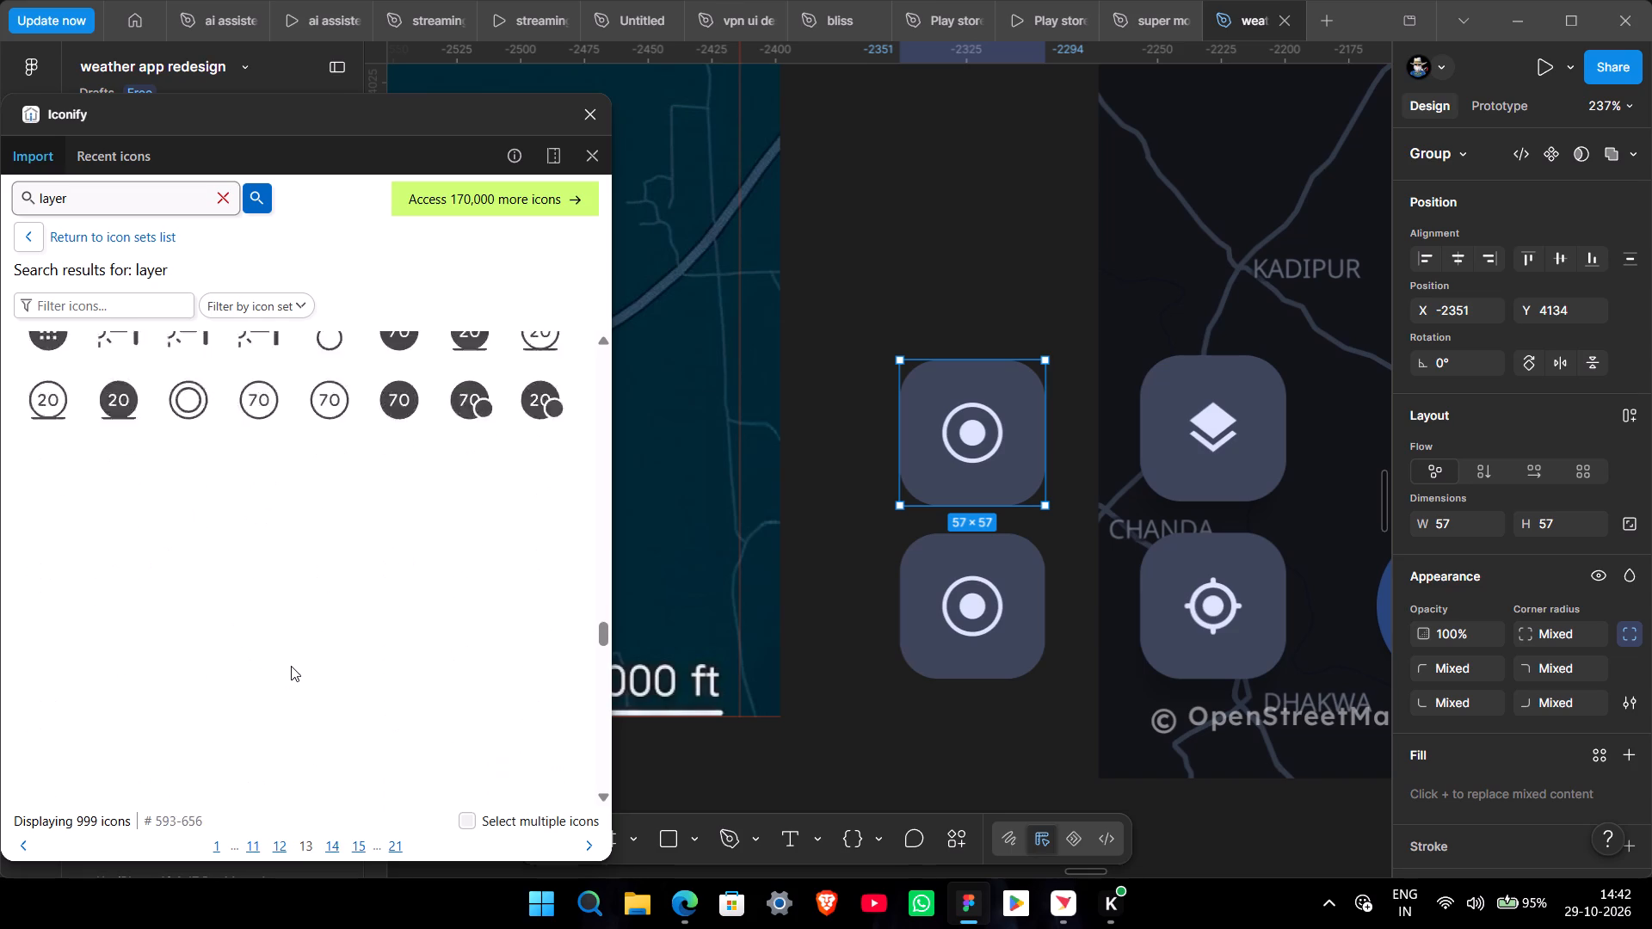
{"action": "scroll", "coordinate": [291, 666], "scroll_direction": "down", "scroll_amount": 4}
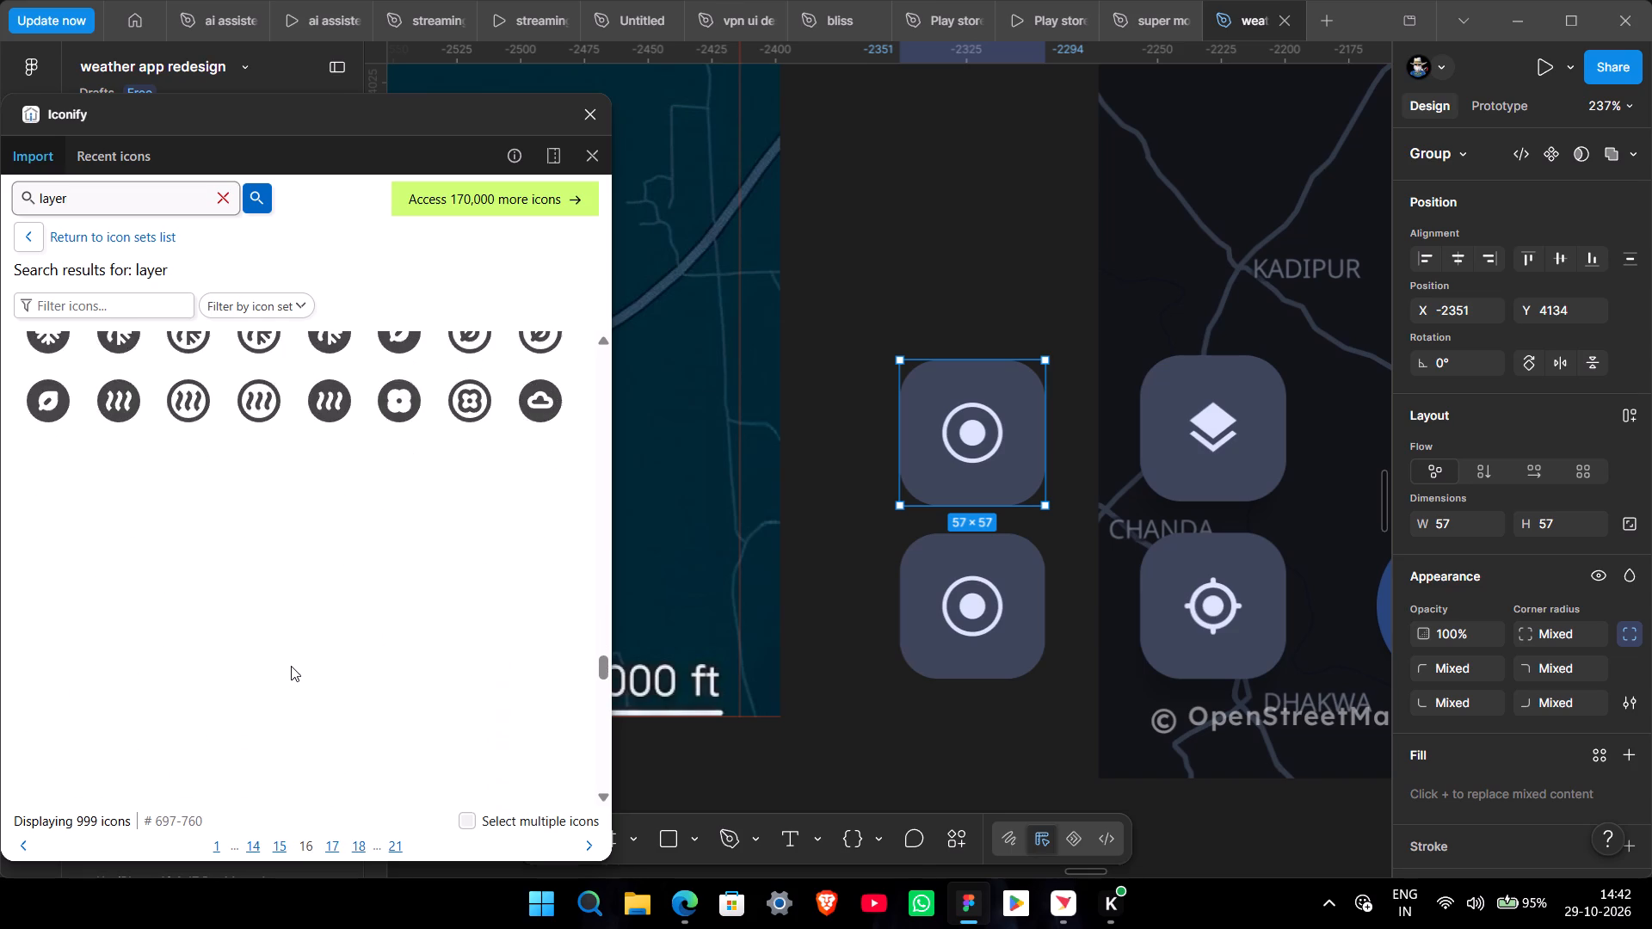
{"action": "scroll", "coordinate": [291, 666], "scroll_direction": "down", "scroll_amount": 8}
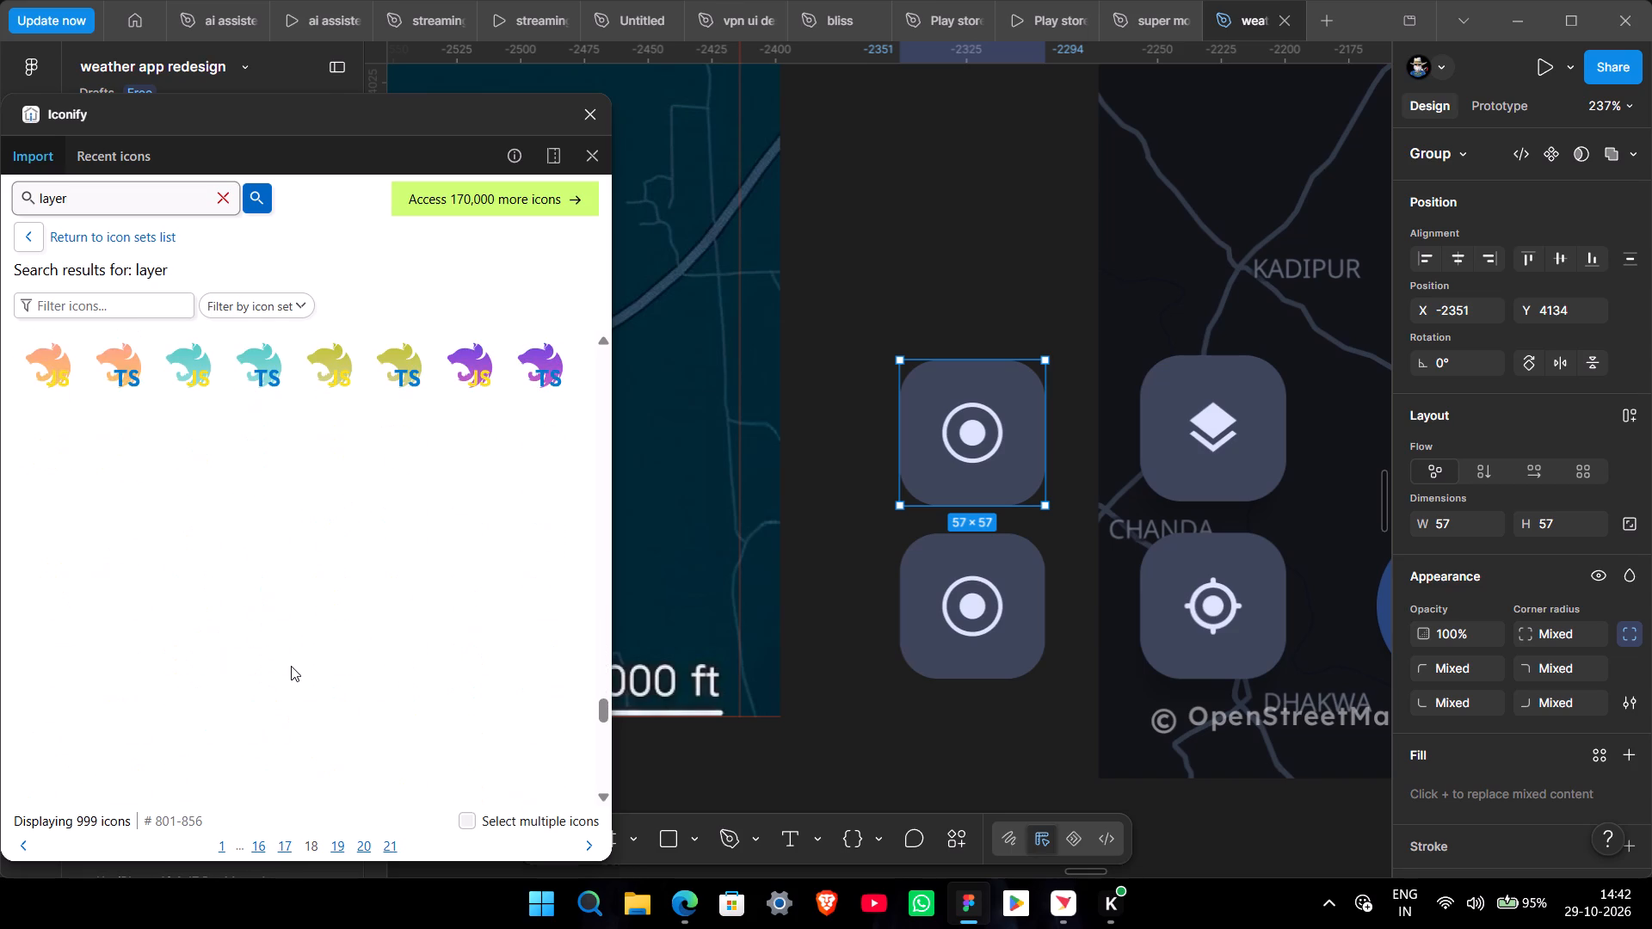
{"action": "scroll", "coordinate": [291, 665], "scroll_direction": "down", "scroll_amount": 12}
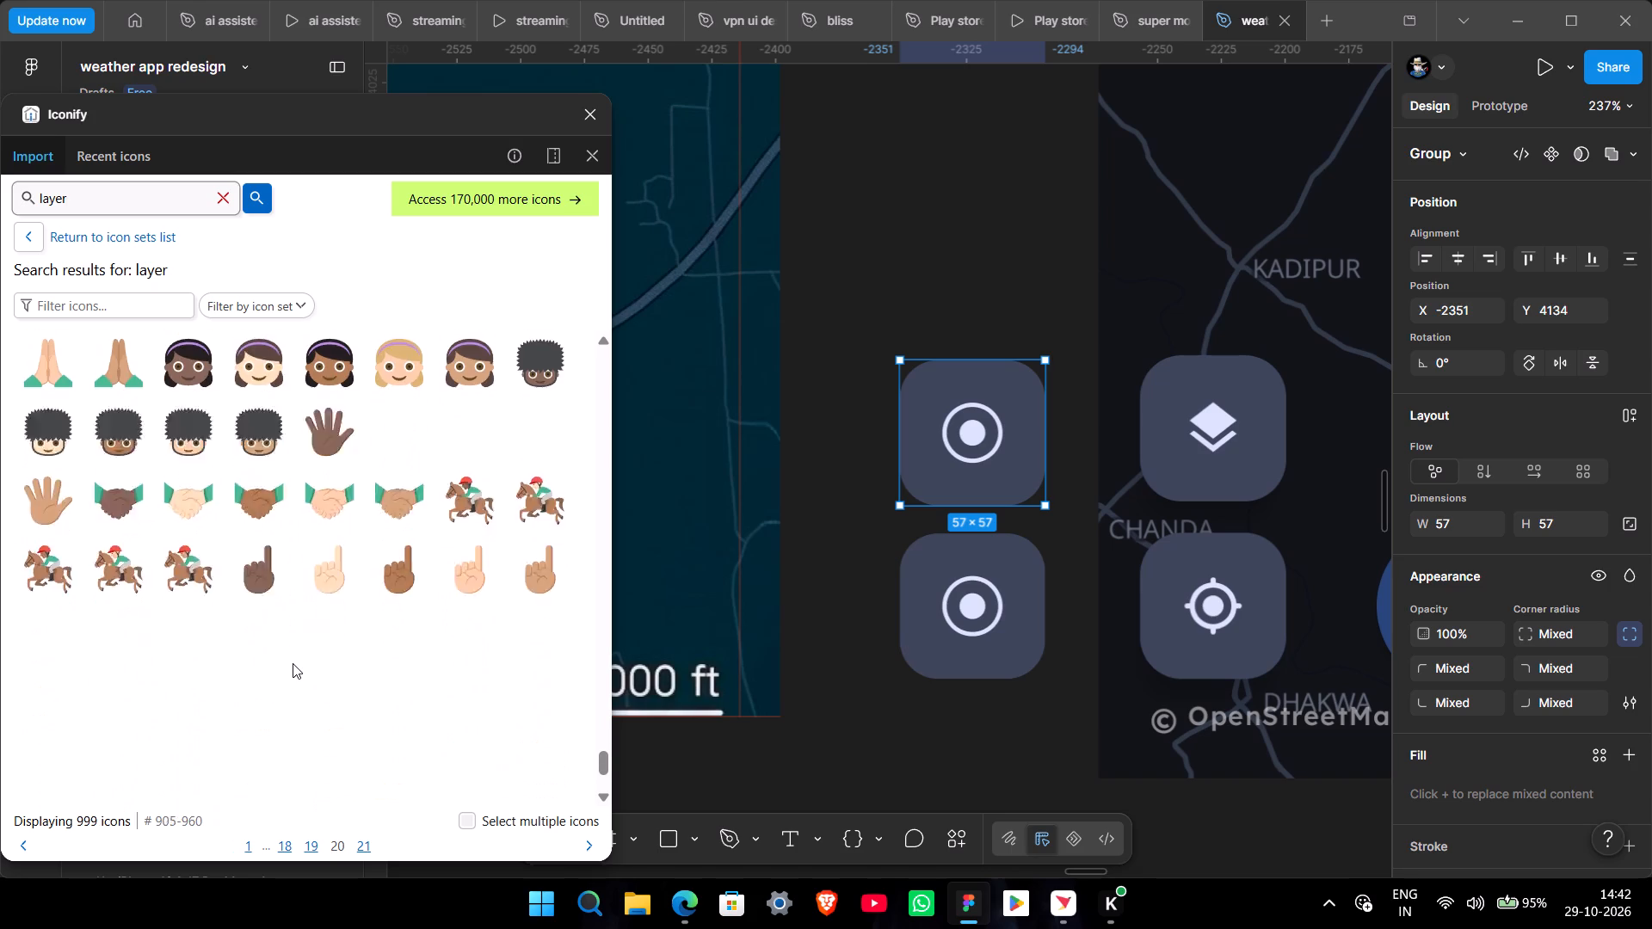
{"action": "scroll", "coordinate": [307, 664], "scroll_direction": "down", "scroll_amount": 8}
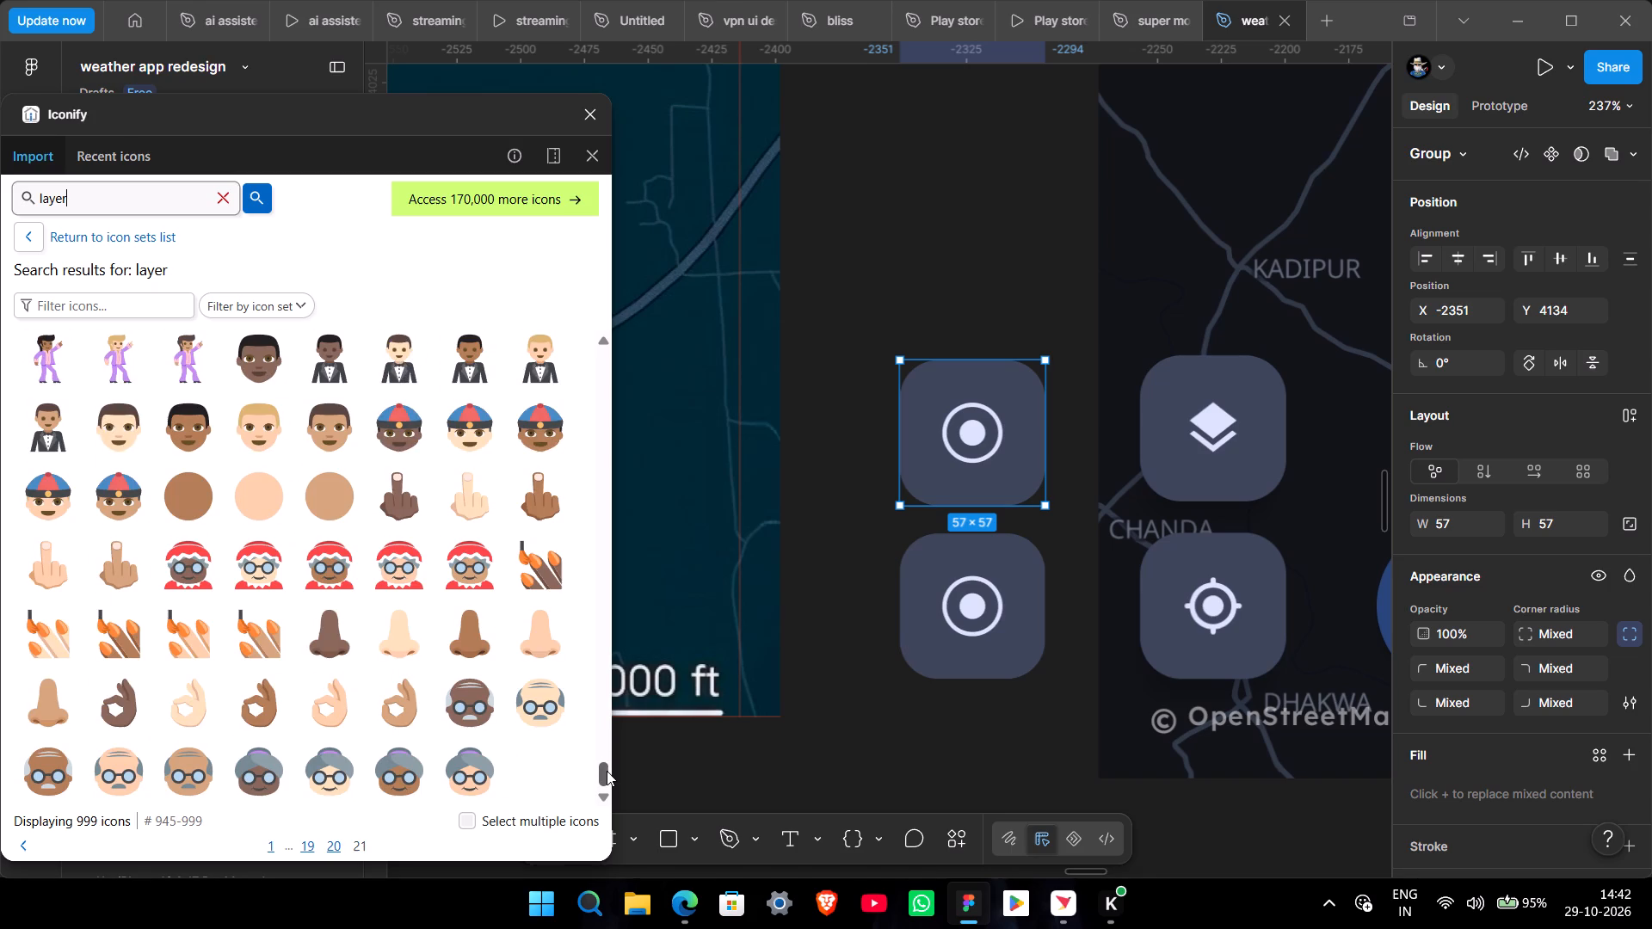
{"action": "left_click_drag", "start_coordinate": [607, 771], "coordinate": [616, 201]}
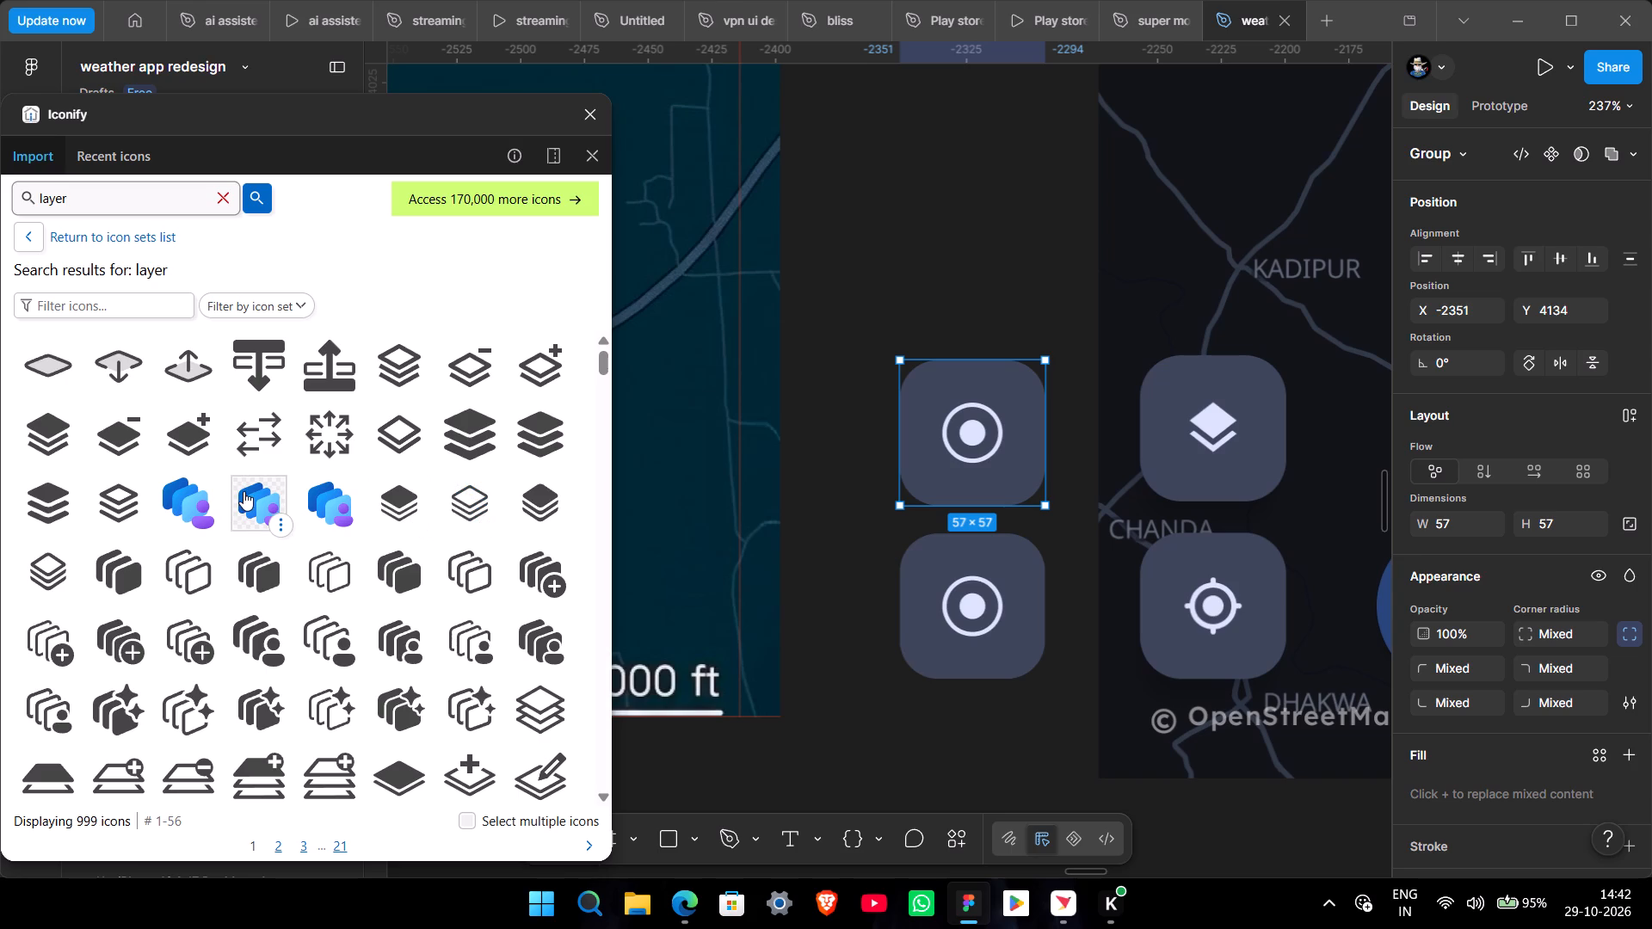
Import the solid-topped gis:layer-stack icon onto the canvas just above the duplicated location button.
{"action": "scroll", "coordinate": [271, 550], "scroll_direction": "down", "scroll_amount": 2}
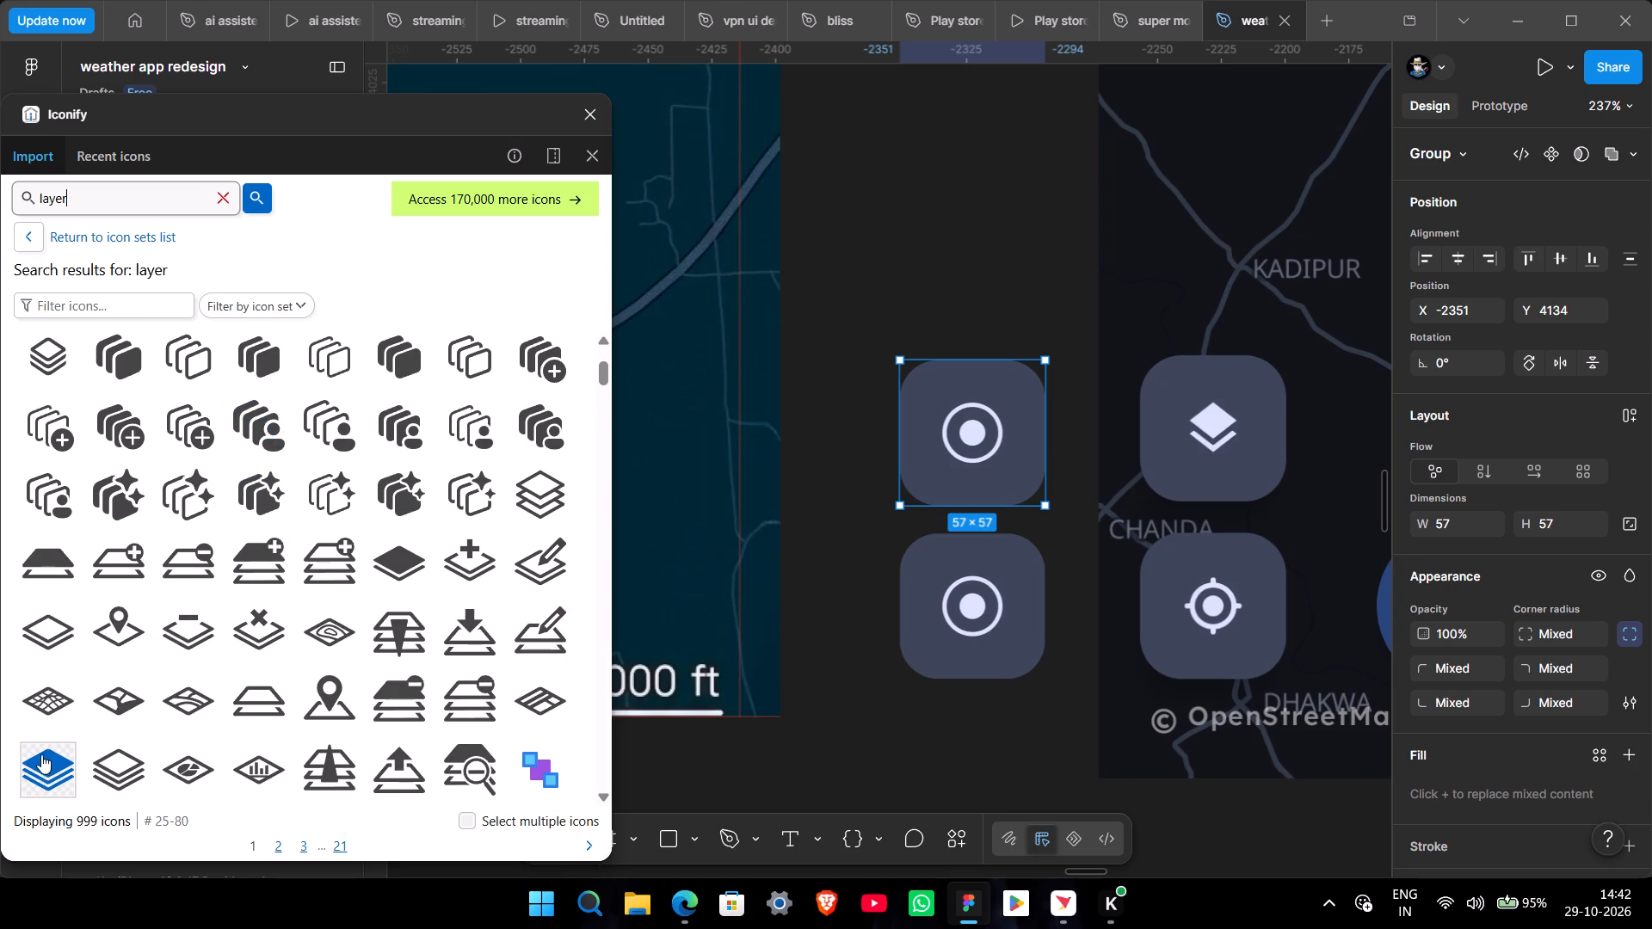
{"action": "left_click_drag", "start_coordinate": [46, 756], "coordinate": [1041, 253]}
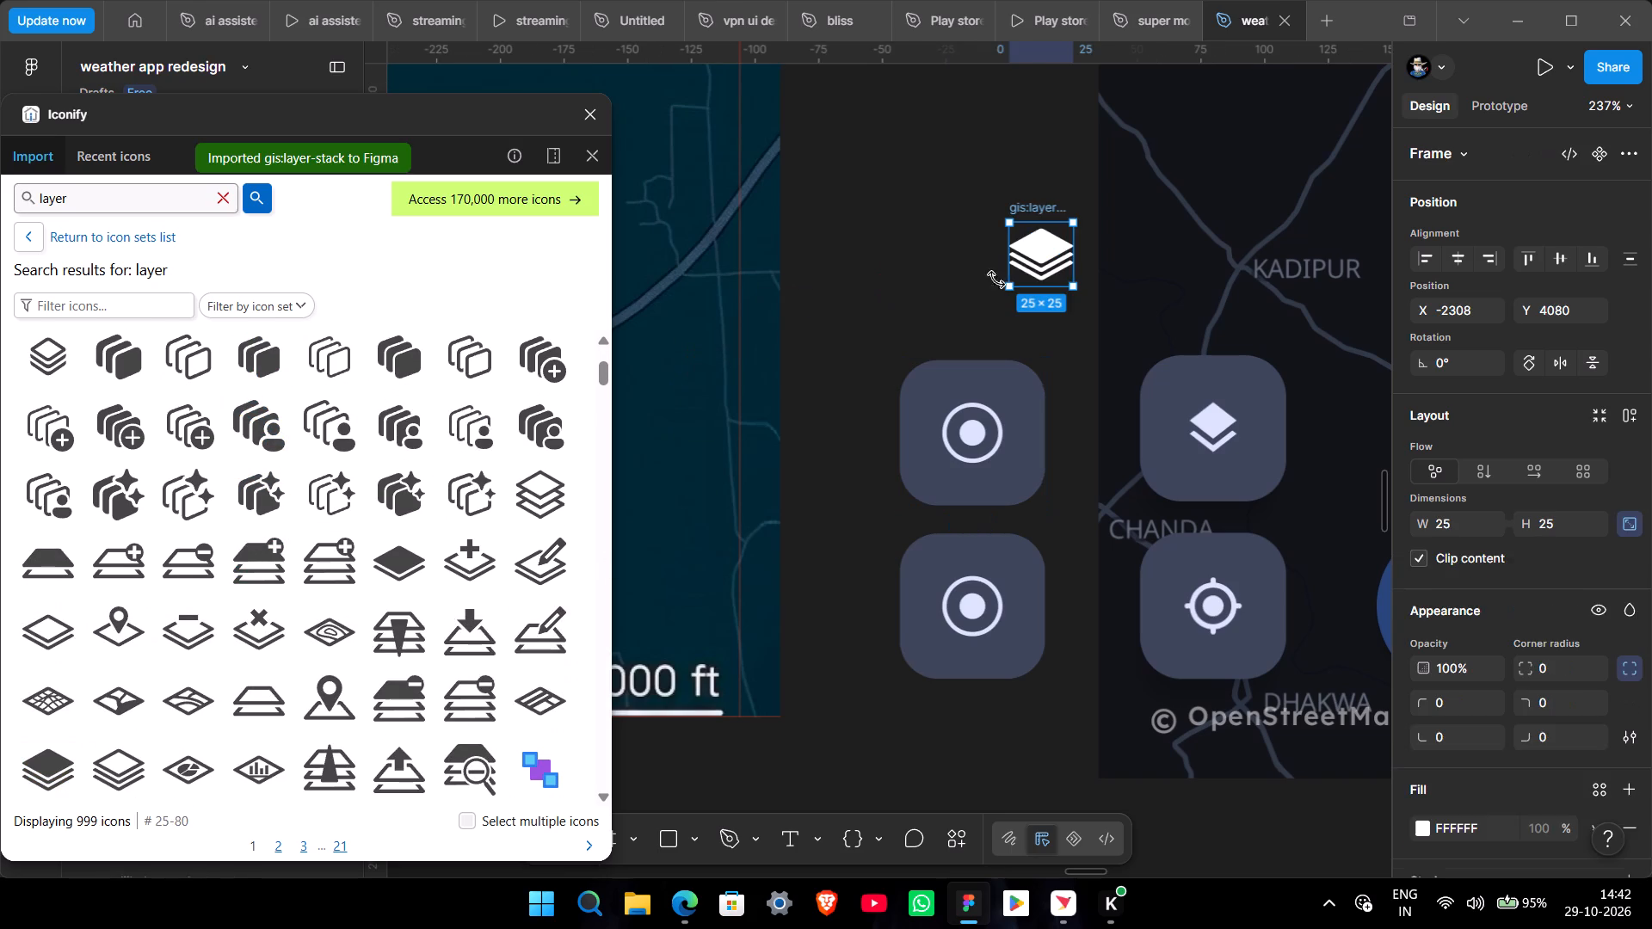
{"action": "left_click", "coordinate": [962, 280]}
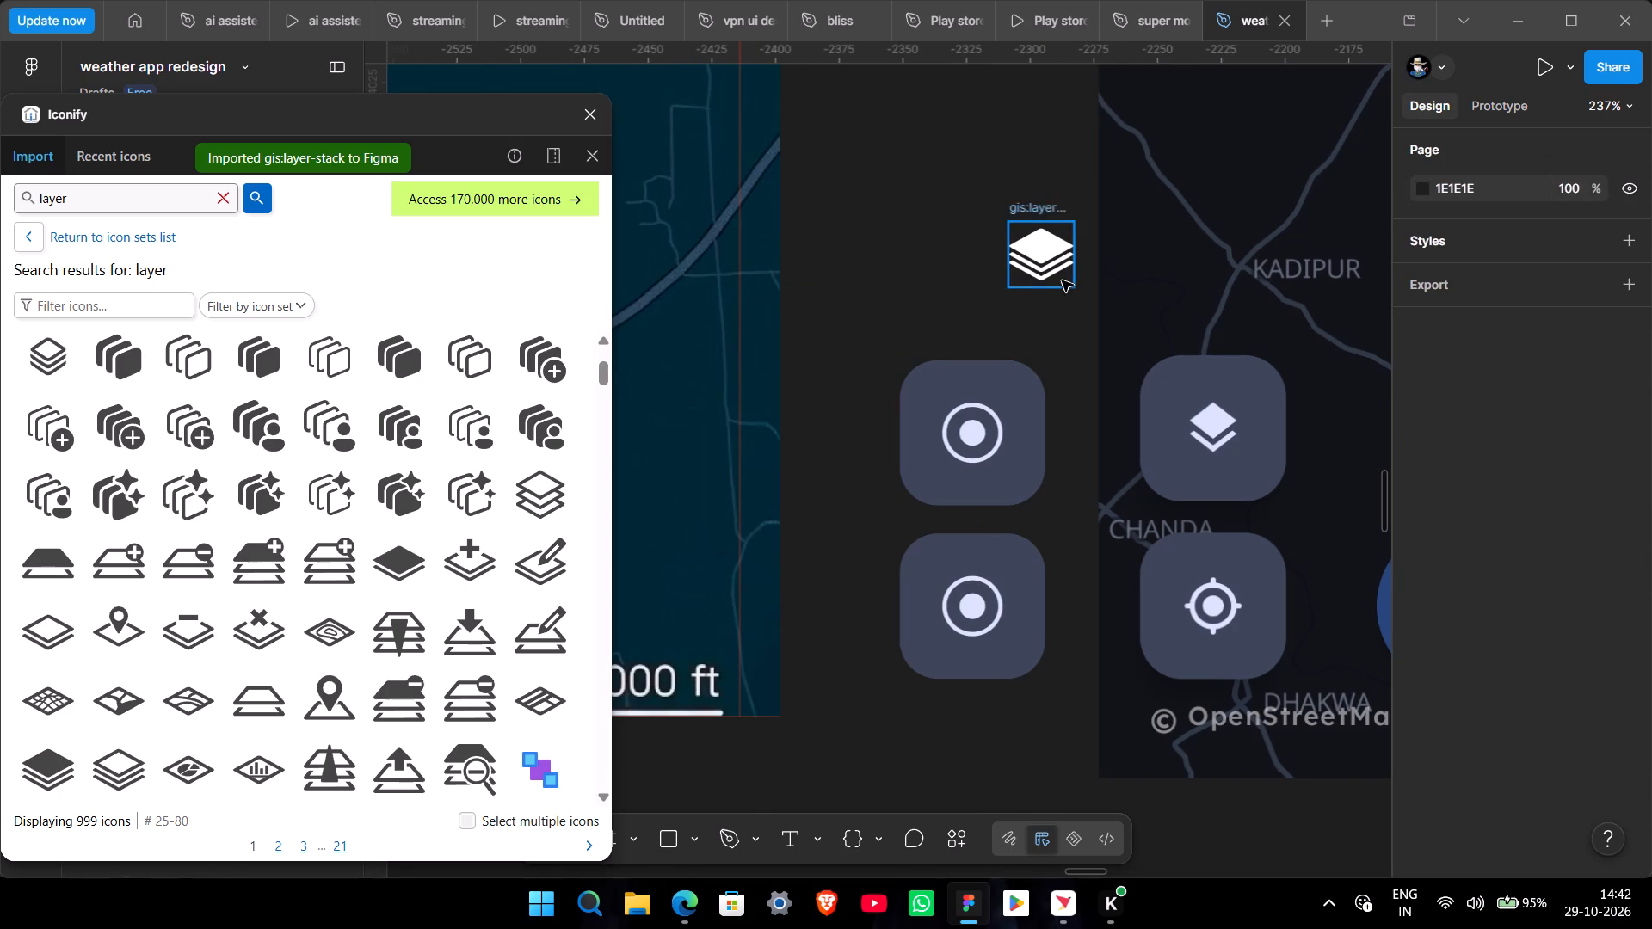
Copy the layer-stack vector and replace the location symbol in the upper button with it.
{"action": "scroll", "coordinate": [1065, 273], "scroll_direction": "up", "scroll_amount": 6, "text": "ctrl"}
{"action": "scroll", "coordinate": [1053, 392], "scroll_direction": "down", "scroll_amount": 4, "text": "ctrl"}
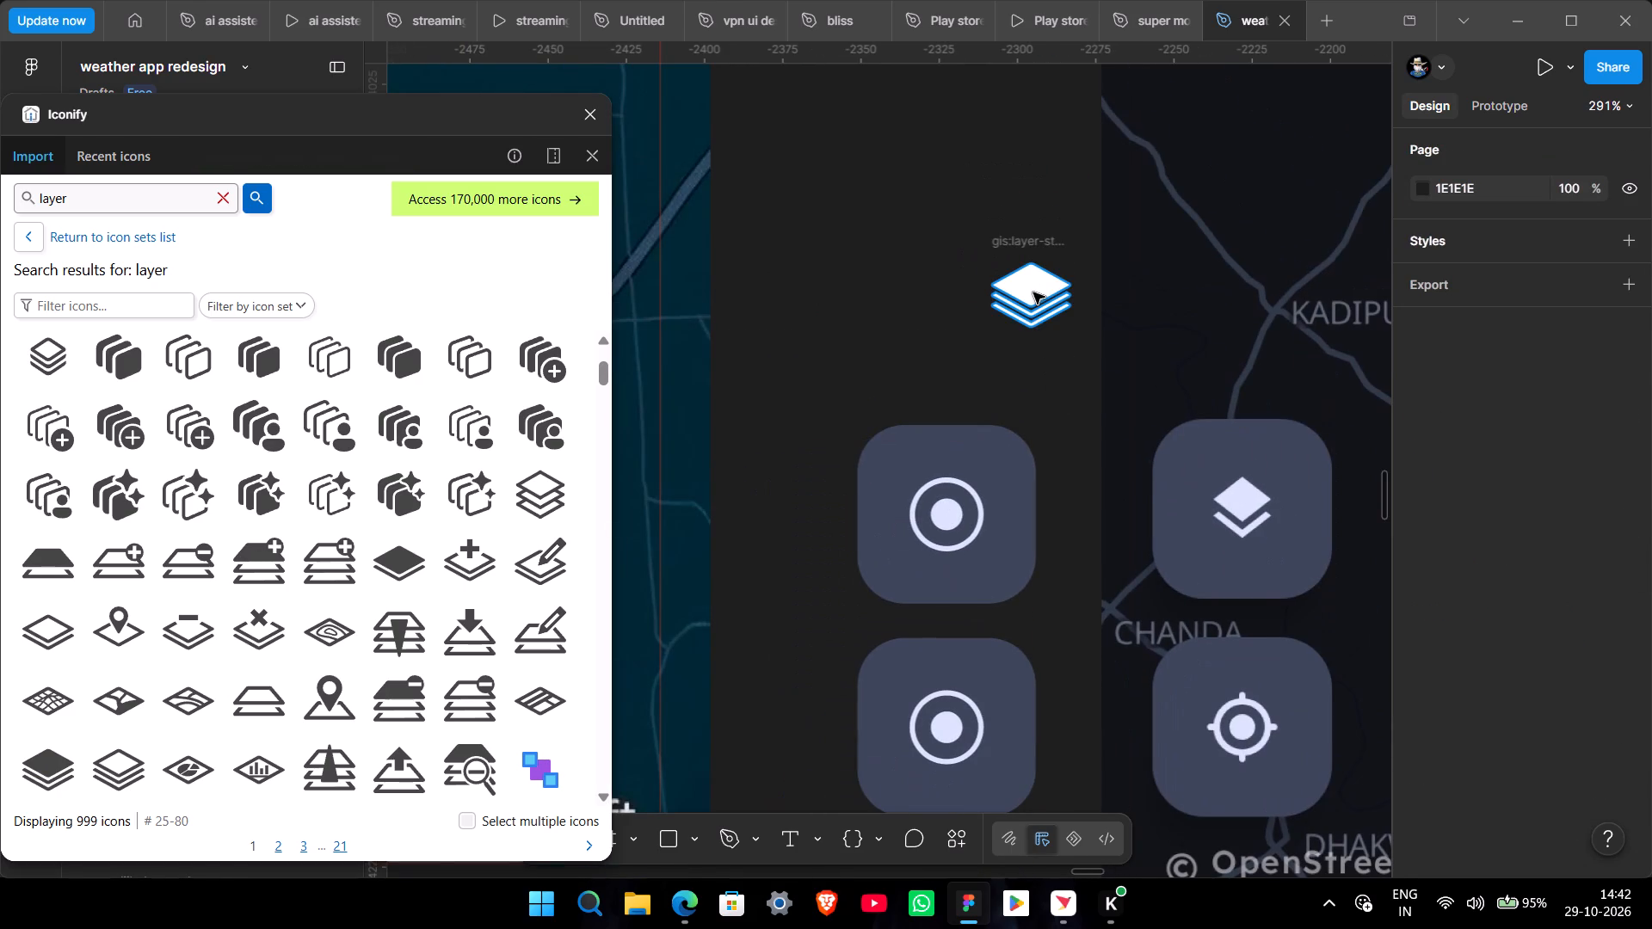
{"action": "left_click", "coordinate": [1033, 290]}
{"action": "right_click", "coordinate": [1032, 289]}
{"action": "left_click", "coordinate": [1057, 151]}
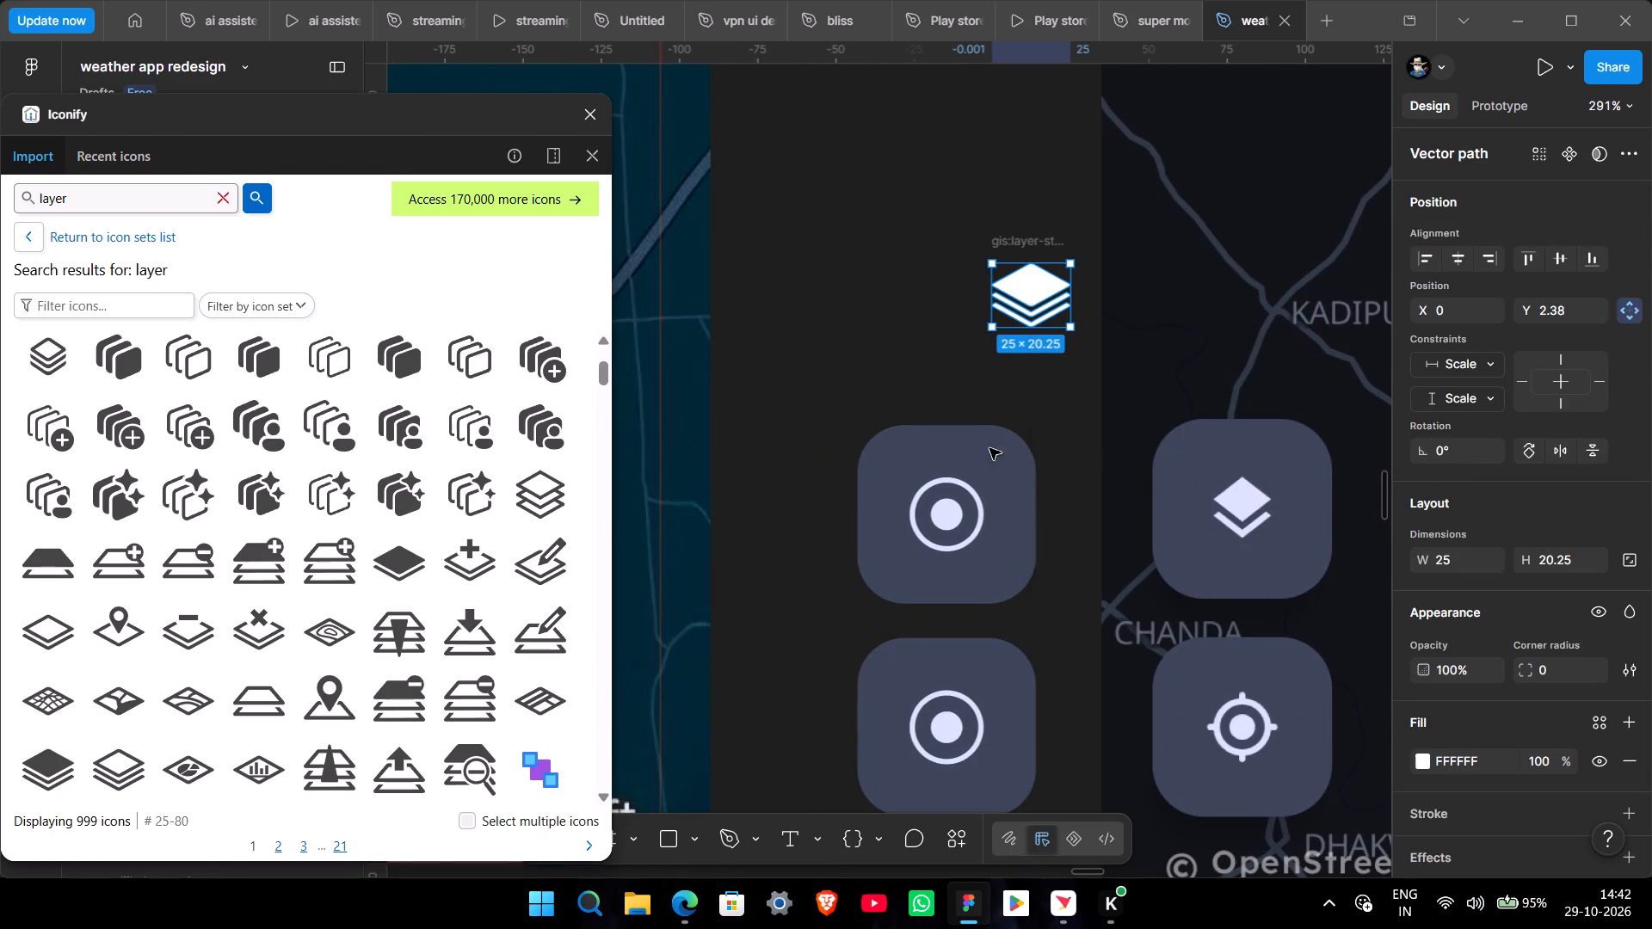
{"action": "left_click", "coordinate": [954, 532], "text": "ctrl"}
{"action": "left_click", "coordinate": [952, 526]}
{"action": "double_click", "coordinate": [952, 526]}
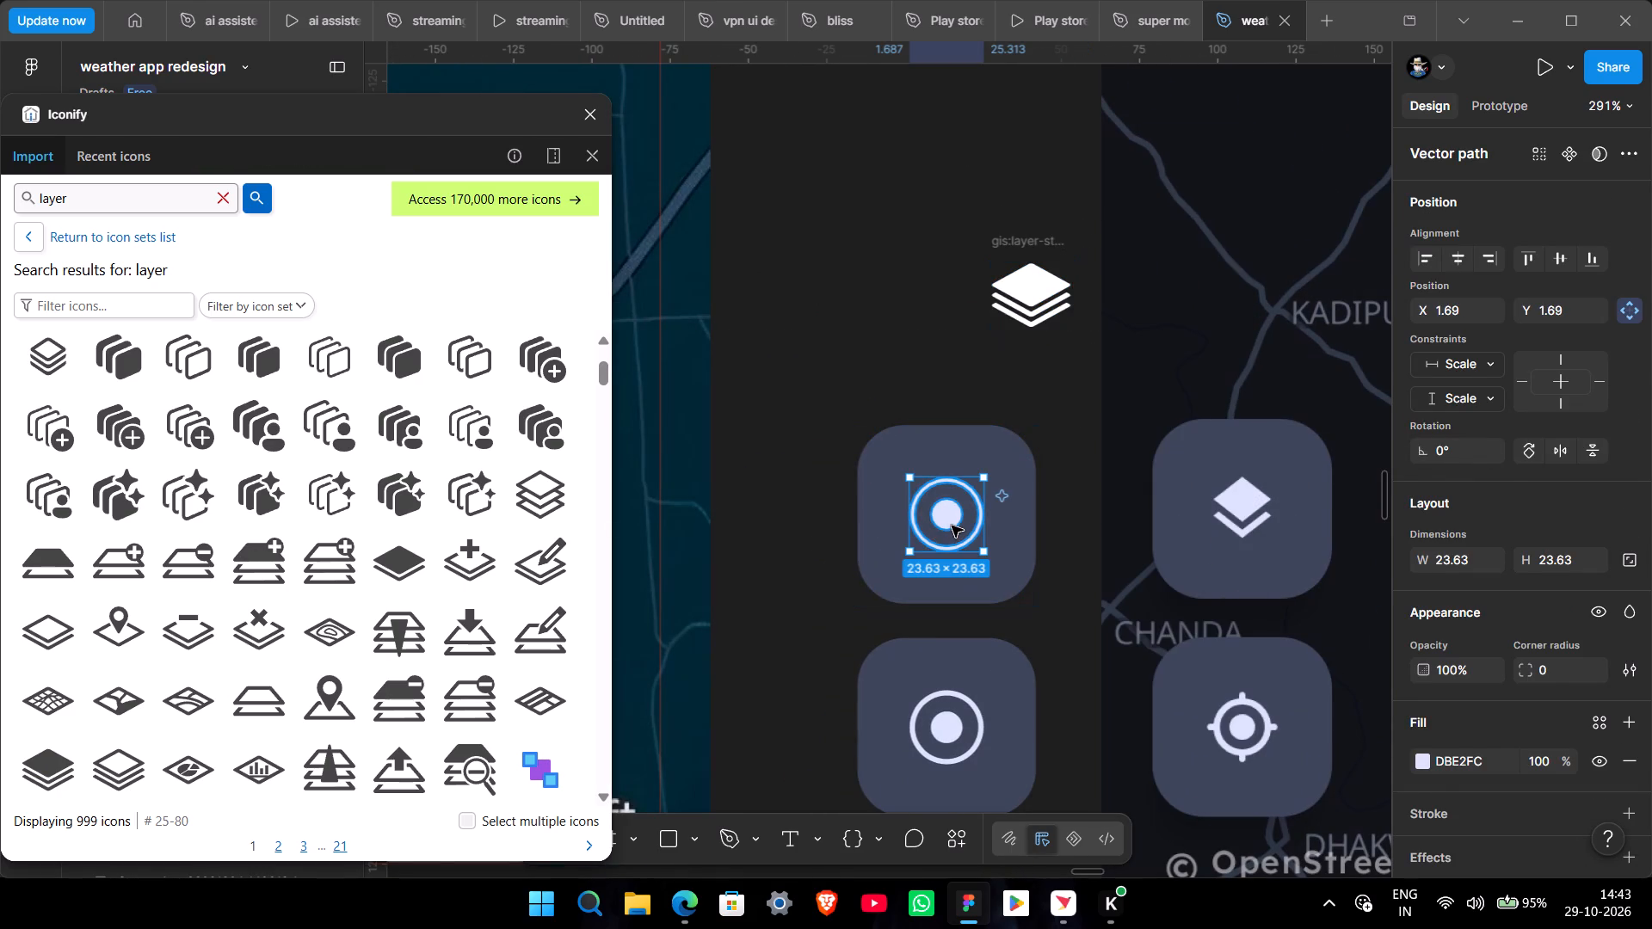
{"action": "double_click", "coordinate": [887, 317]}
{"action": "right_click", "coordinate": [959, 519]}
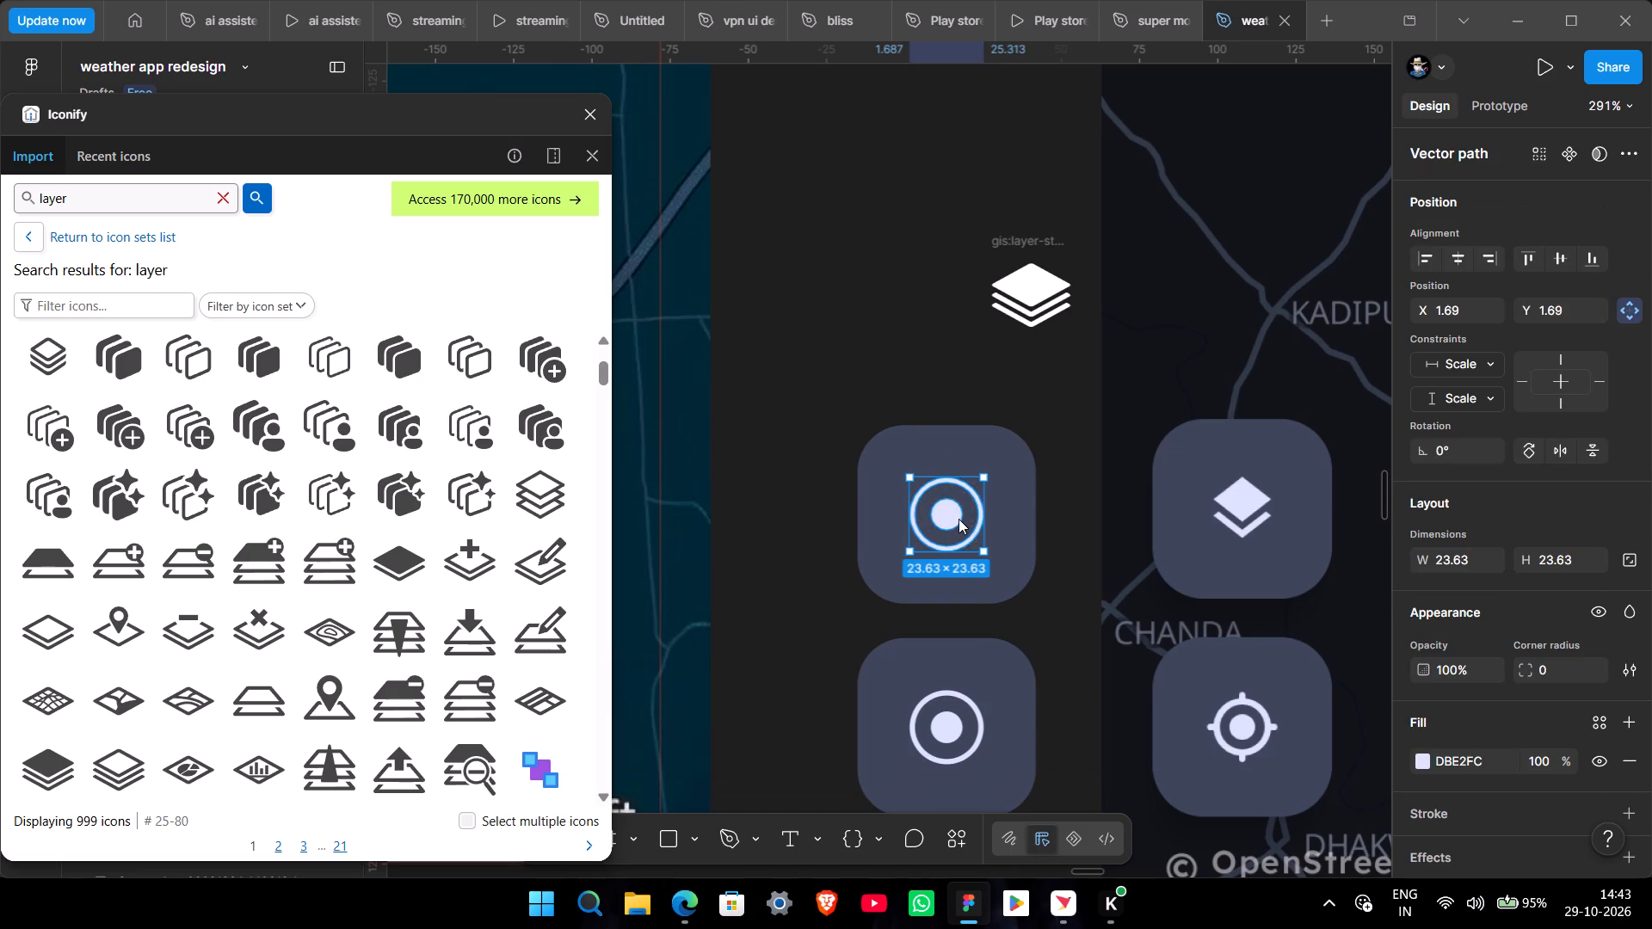
{"action": "left_click", "coordinate": [1003, 205]}
Delete the original layer-stack vector from its imported frame above the buttons.
{"action": "left_click", "coordinate": [995, 301]}
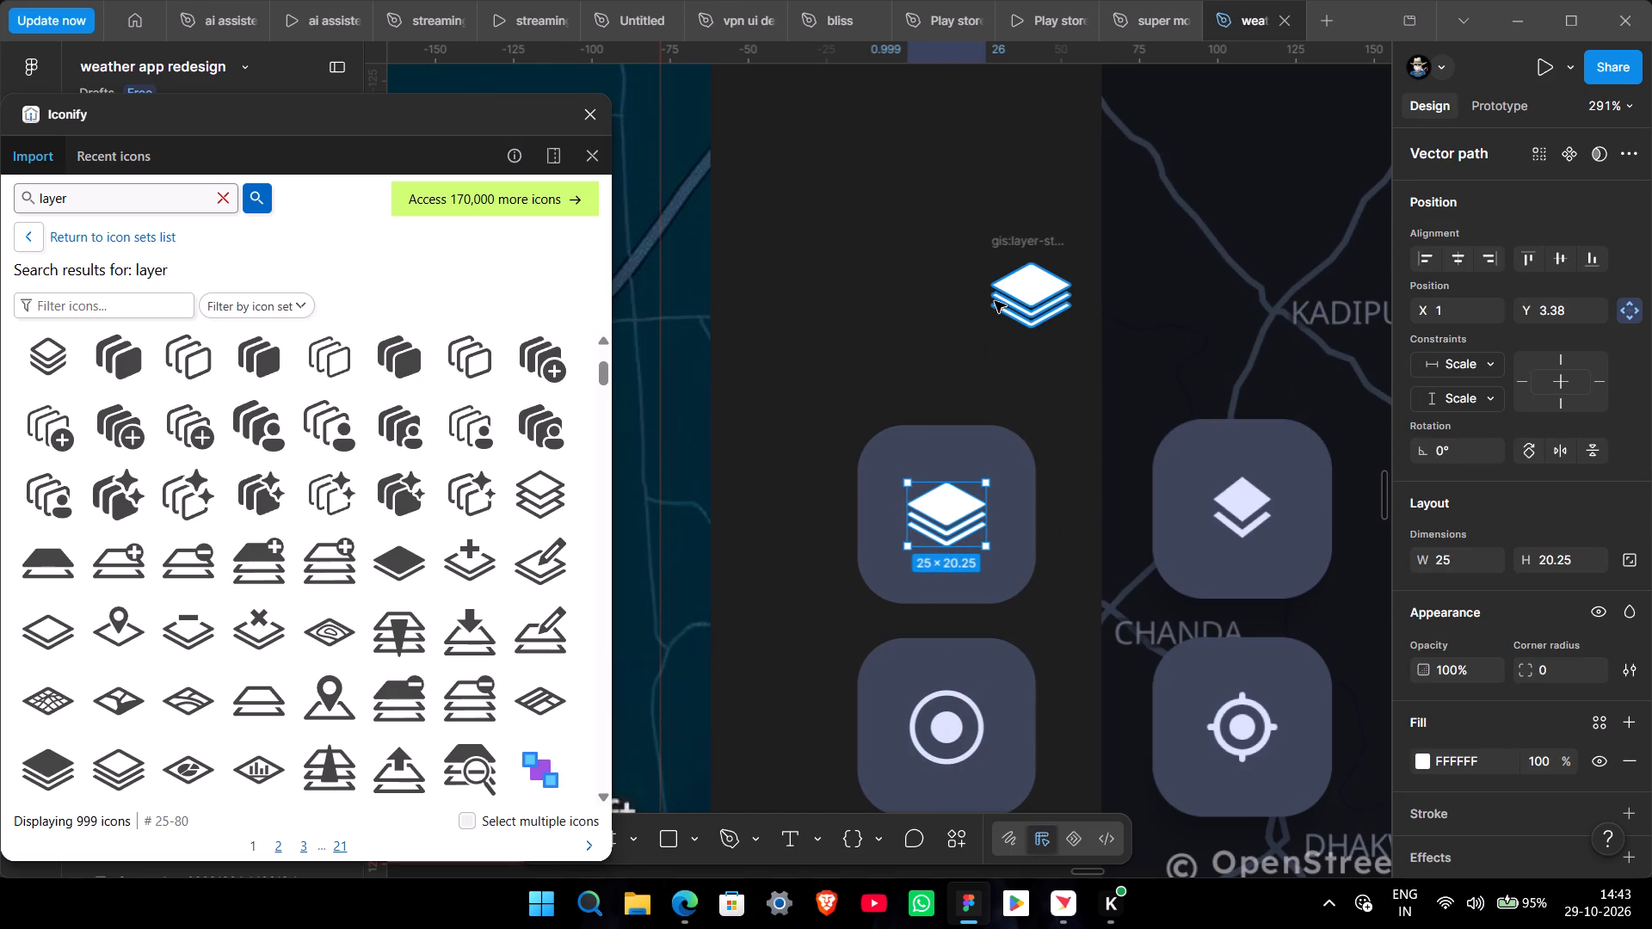
{"action": "key", "text": "BackSpace"}
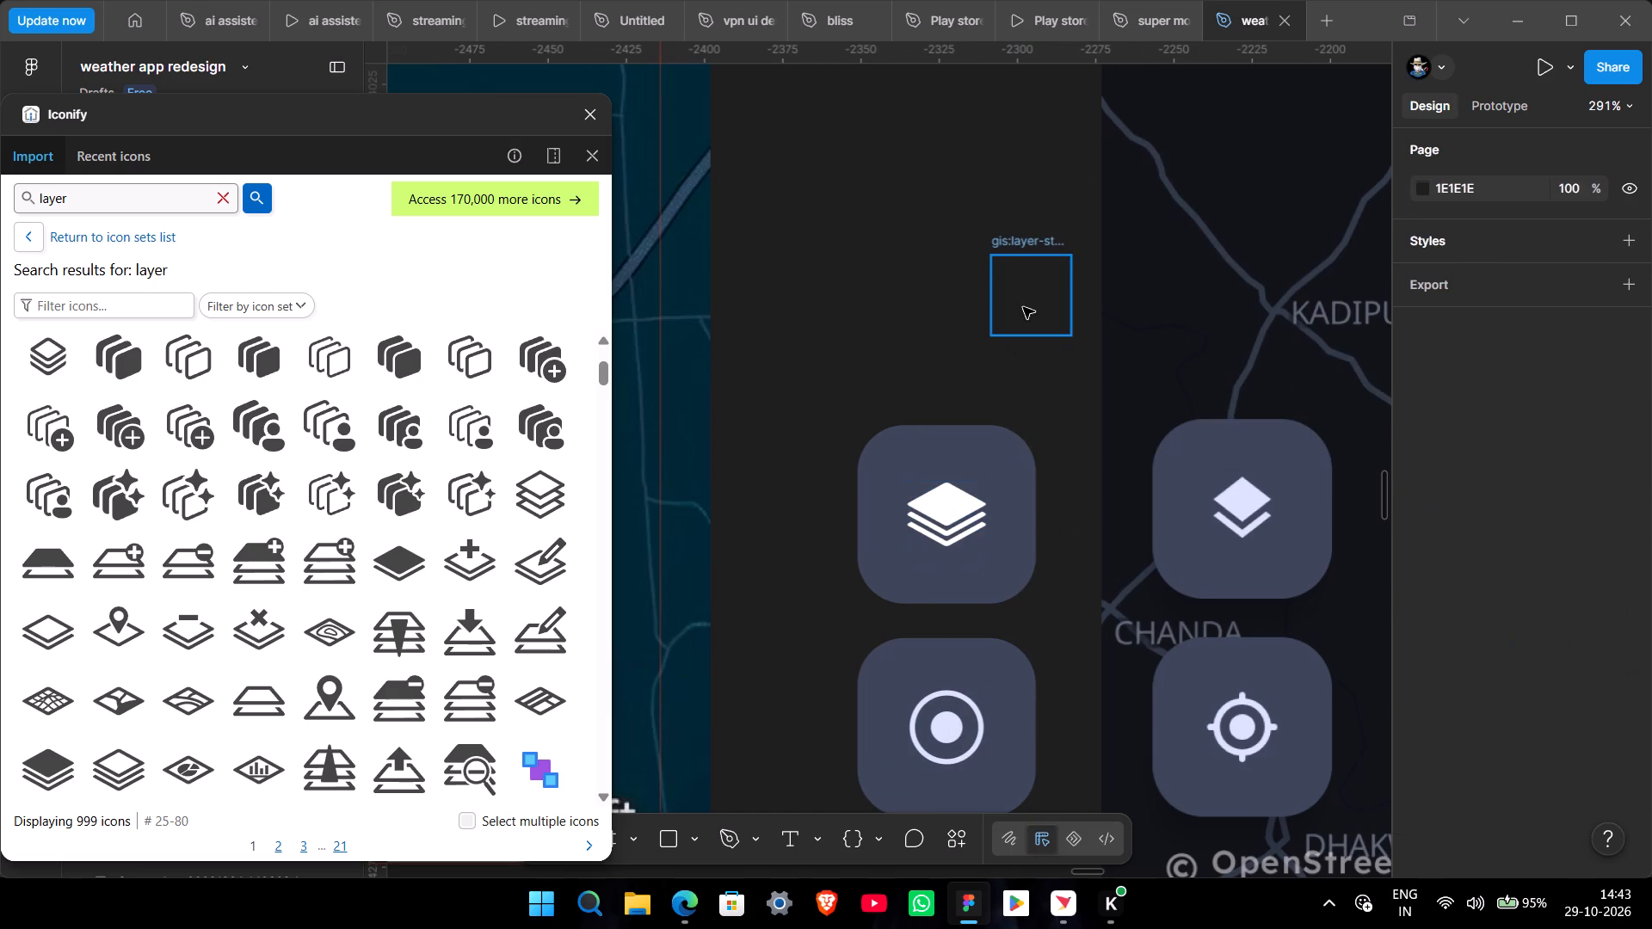
Recolour the upper button's layers icon with DBE2FC, sampled from the location icon's dot below.
{"action": "scroll", "coordinate": [974, 523], "scroll_direction": "up", "scroll_amount": 3, "text": "ctrl"}
{"action": "middle_click_drag", "start_coordinate": [1036, 562], "coordinate": [1004, 386]}
{"action": "left_click", "coordinate": [912, 358]}
{"action": "double_click", "coordinate": [898, 335]}
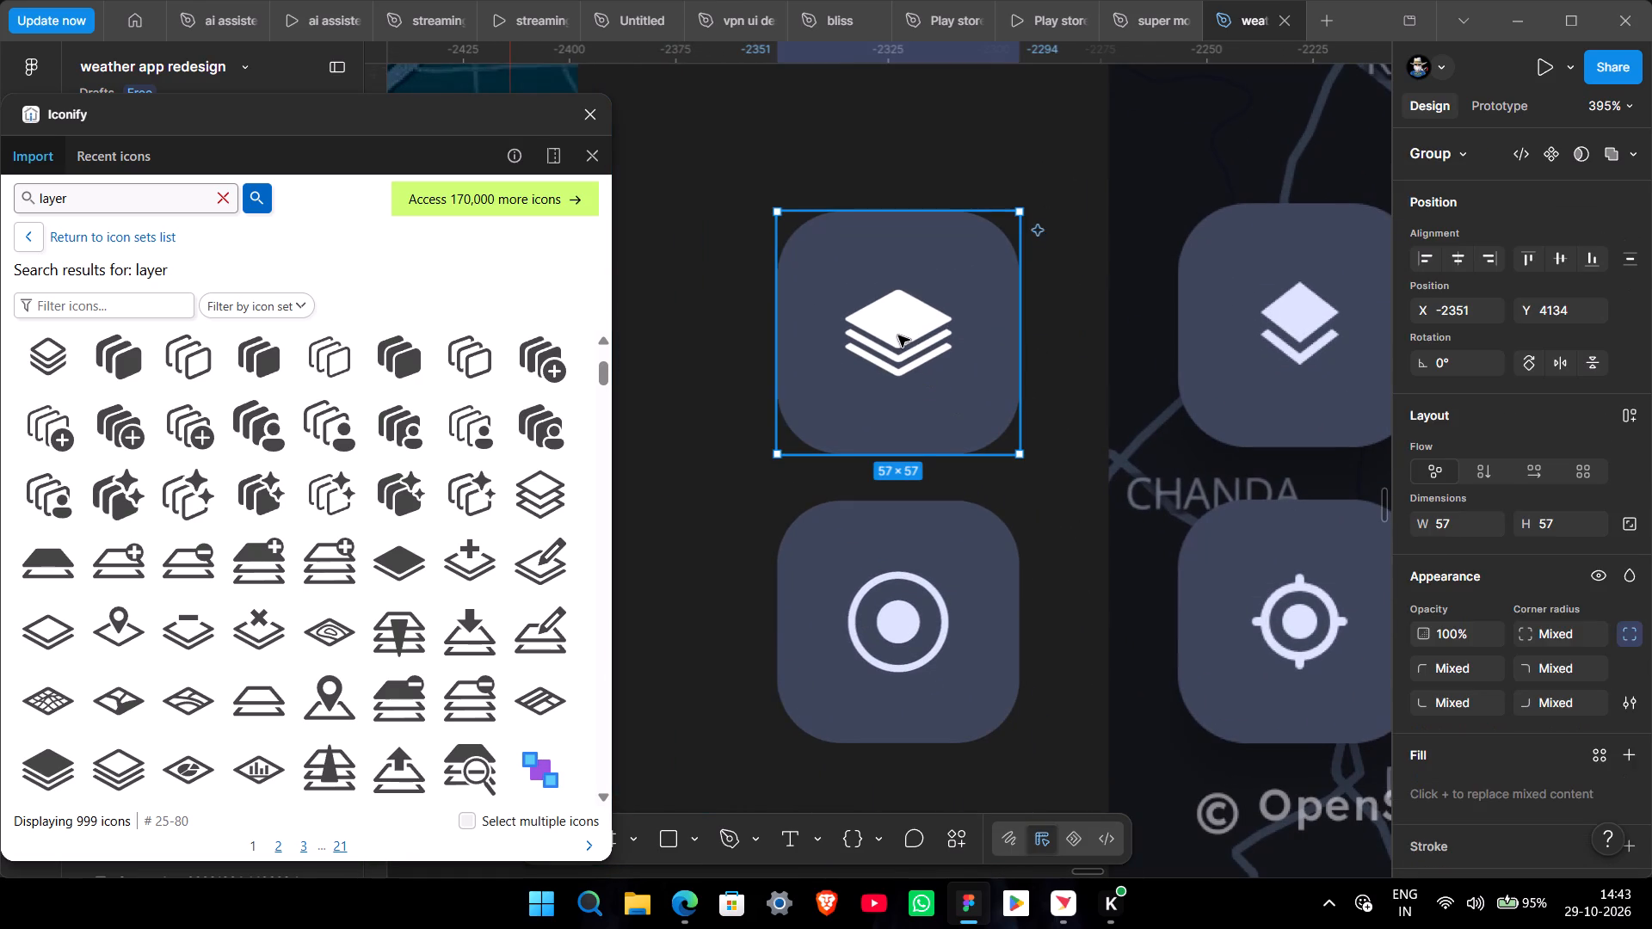
{"action": "left_click", "coordinate": [899, 337]}
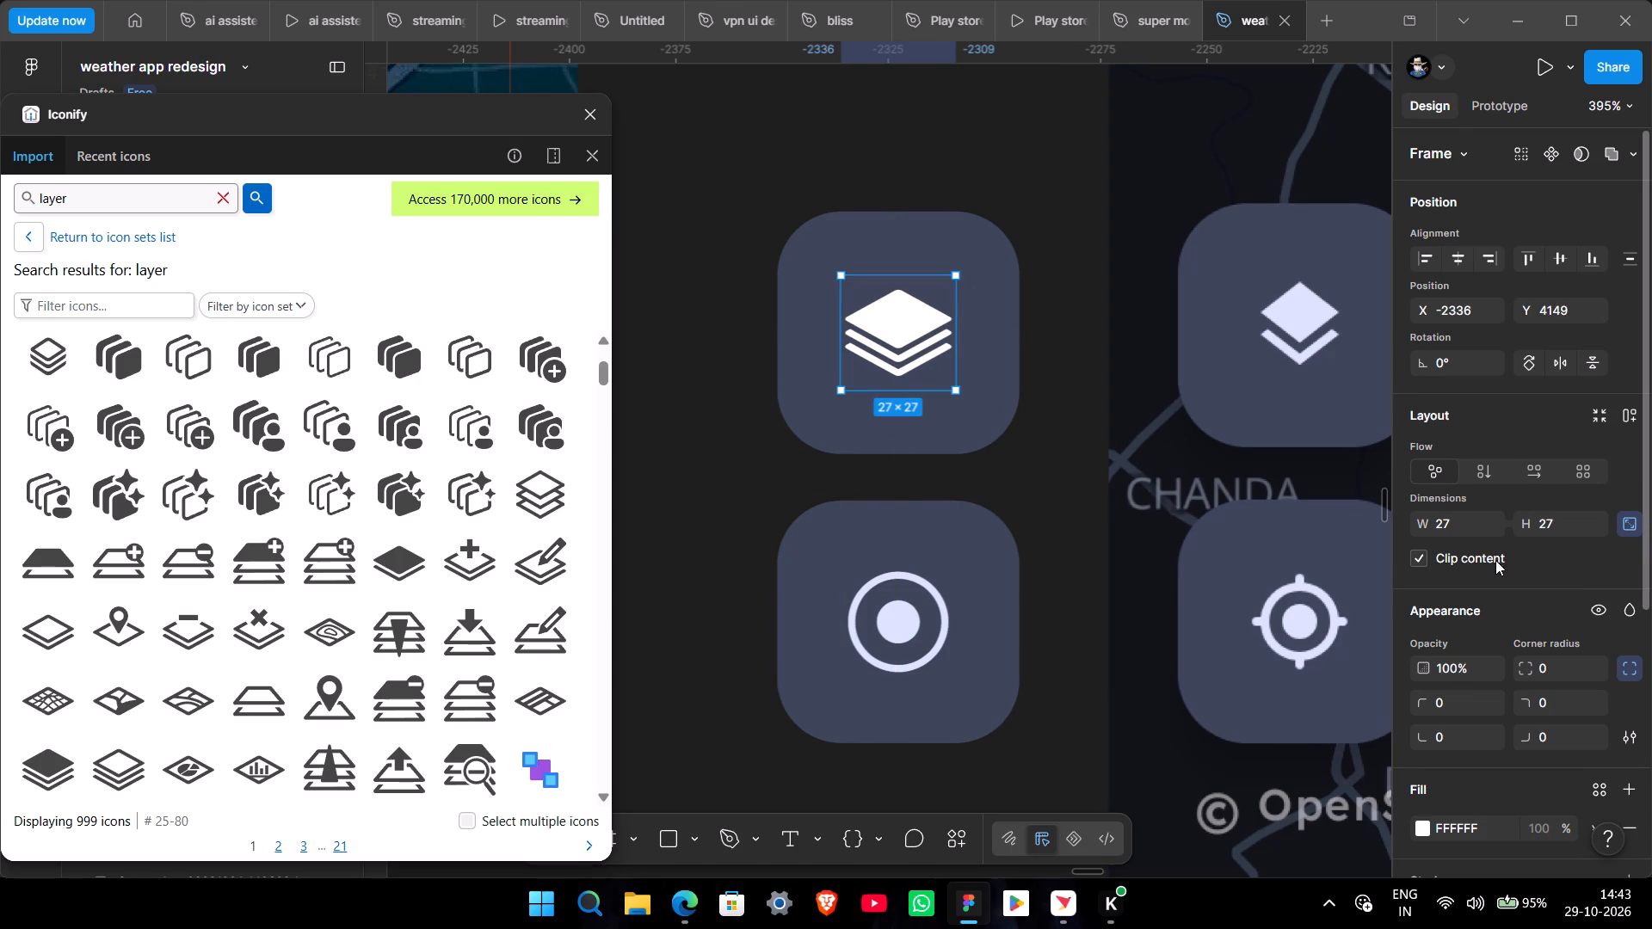
{"action": "scroll", "coordinate": [1395, 705], "scroll_direction": "down", "scroll_amount": 3}
{"action": "left_click", "coordinate": [1419, 686]}
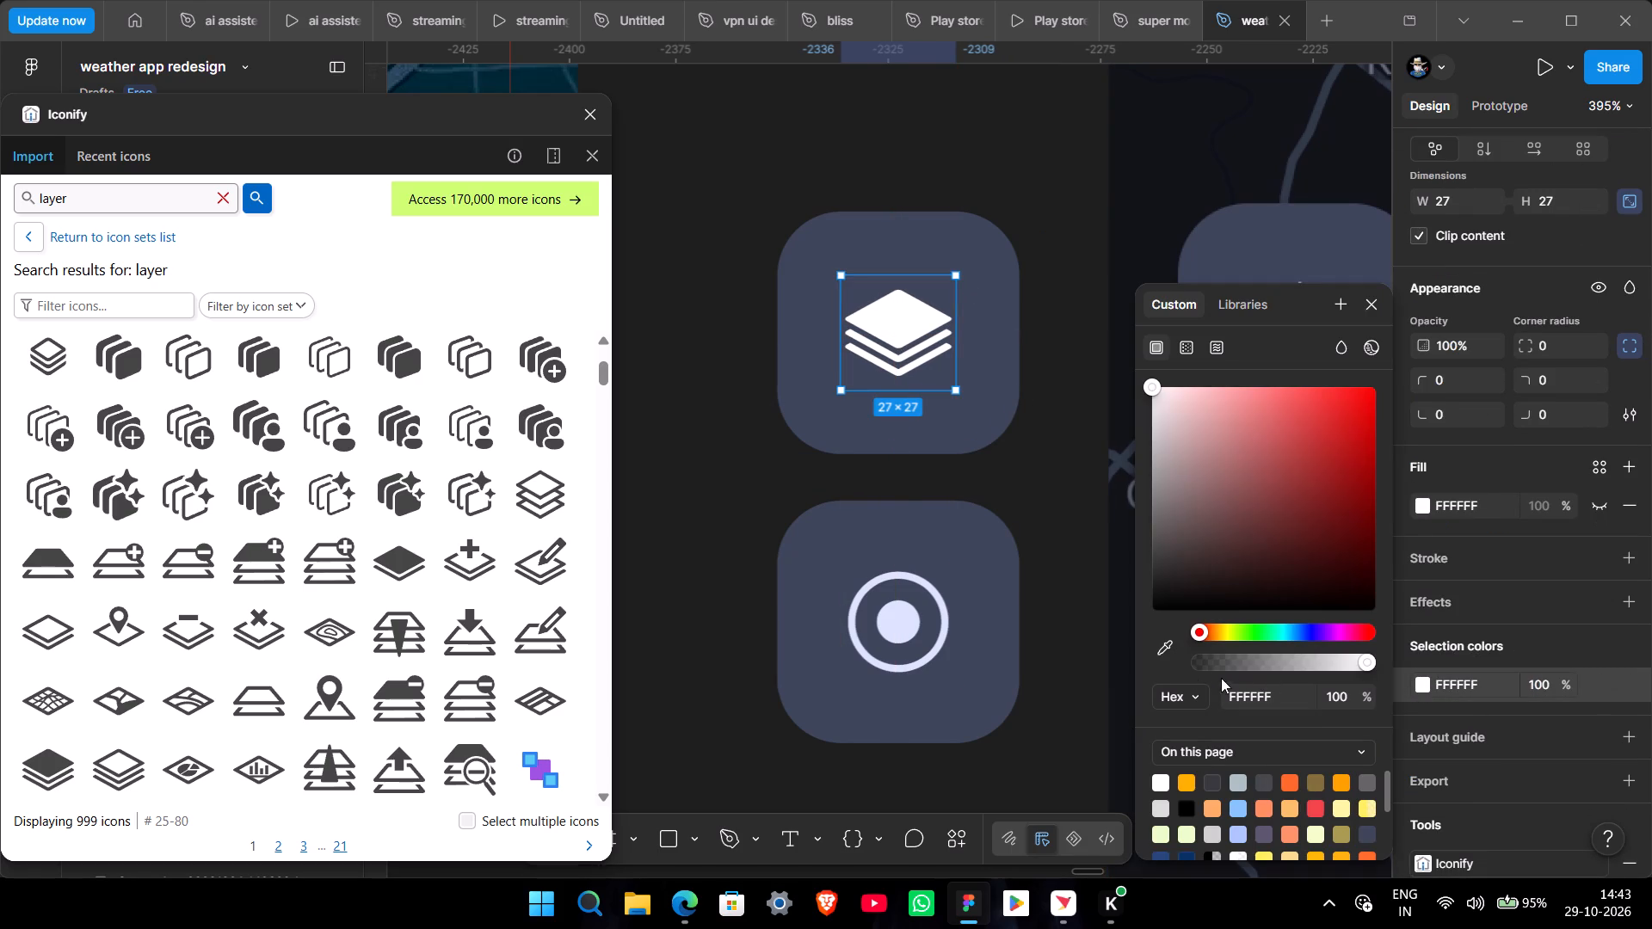
{"action": "left_click", "coordinate": [1174, 652]}
{"action": "left_click", "coordinate": [900, 630]}
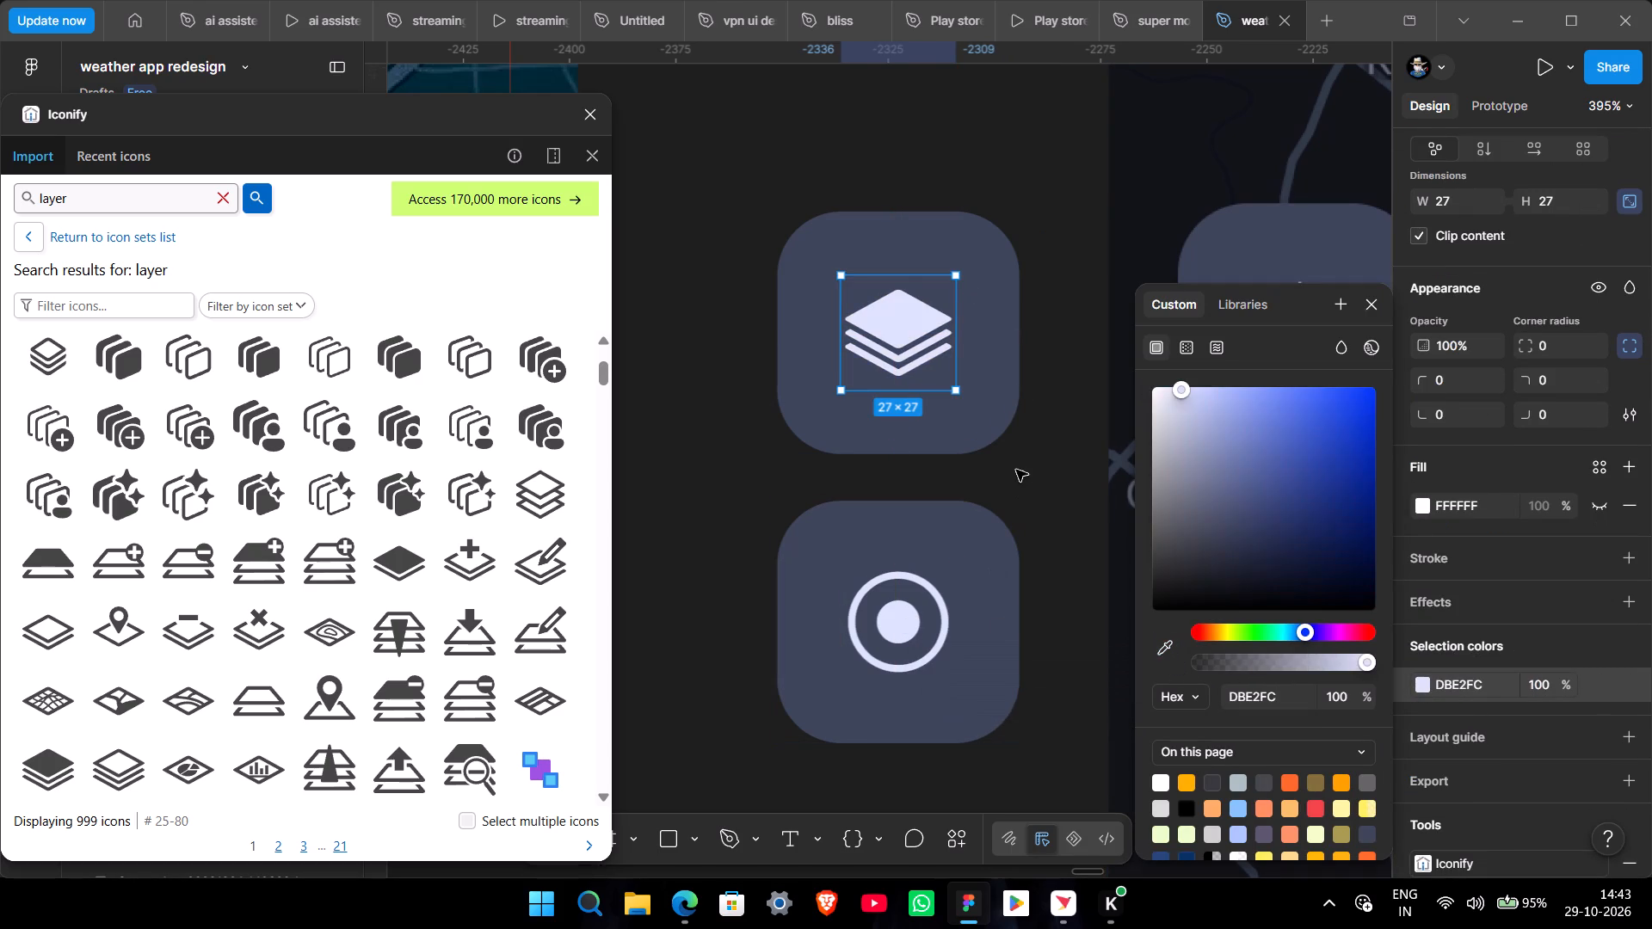
{"action": "left_click", "coordinate": [1016, 470]}
Close the Iconify plugin.
{"action": "scroll", "coordinate": [1016, 468], "scroll_direction": "down", "scroll_amount": 12, "text": "ctrl"}
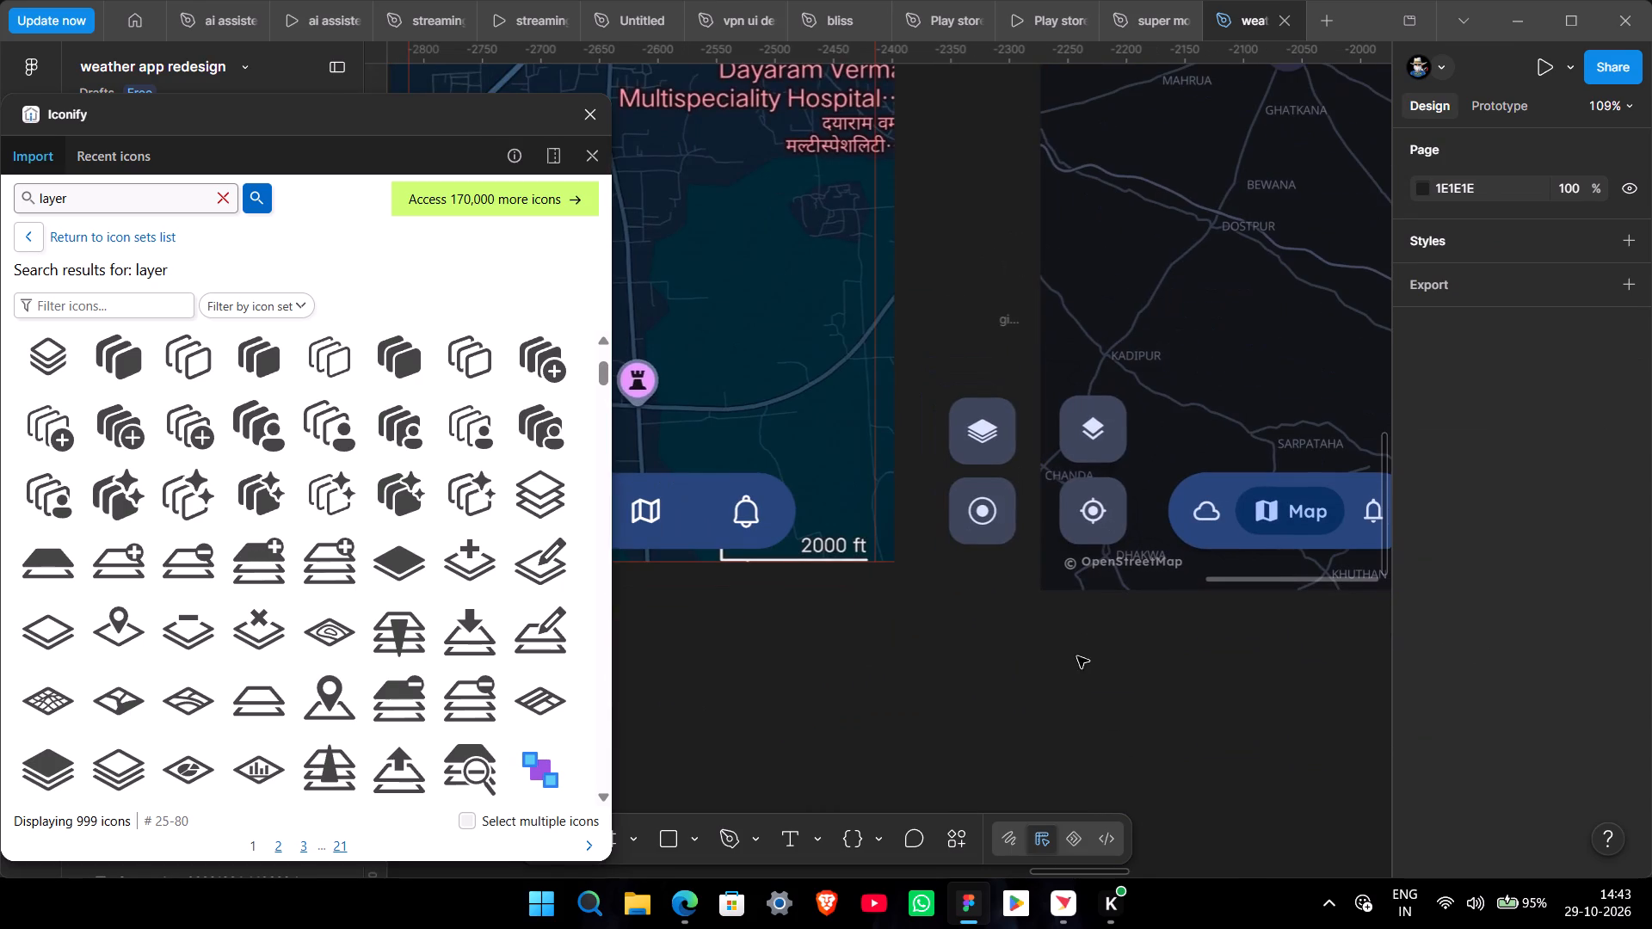
{"action": "left_click", "coordinate": [582, 114]}
{"action": "left_click_drag", "start_coordinate": [917, 370], "coordinate": [932, 455]}
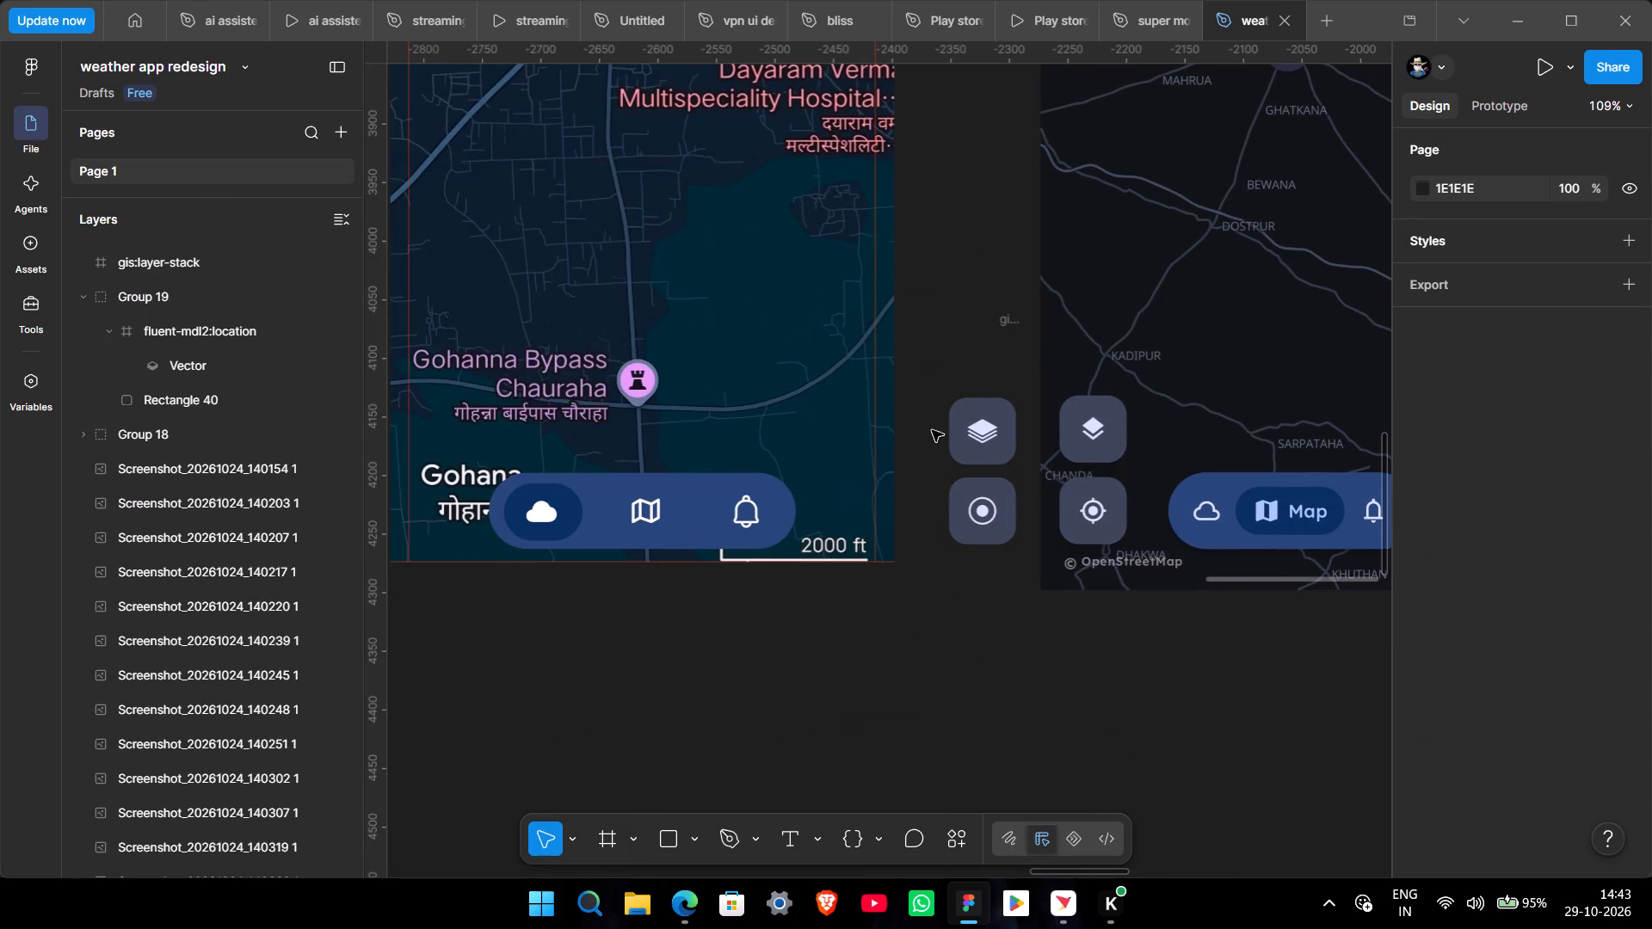
Move the location button into the map screen's lower-left corner beside the bottom bar, at about X 10, Y 857.
{"action": "left_click_drag", "start_coordinate": [960, 422], "coordinate": [942, 415]}
{"action": "scroll", "coordinate": [963, 673], "scroll_direction": "down", "scroll_amount": 1, "text": "ctrl"}
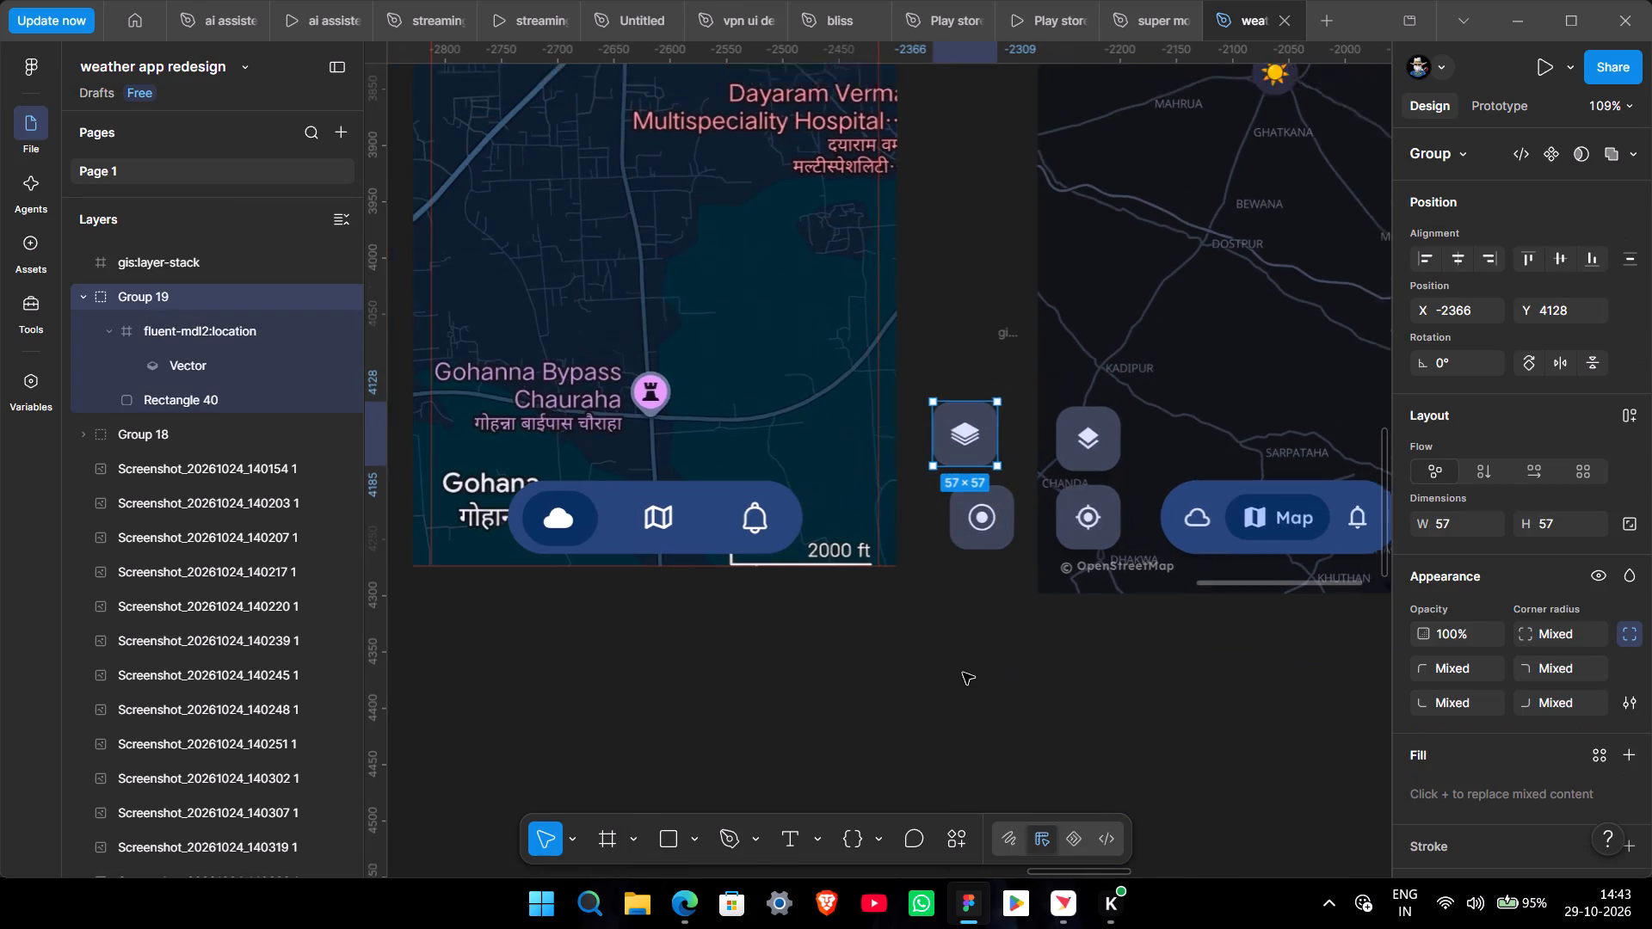
{"action": "scroll", "coordinate": [963, 673], "scroll_direction": "down", "scroll_amount": 2, "text": "ctrl"}
{"action": "middle_click_drag", "start_coordinate": [912, 661], "coordinate": [987, 634]}
{"action": "left_click", "coordinate": [1053, 501]}
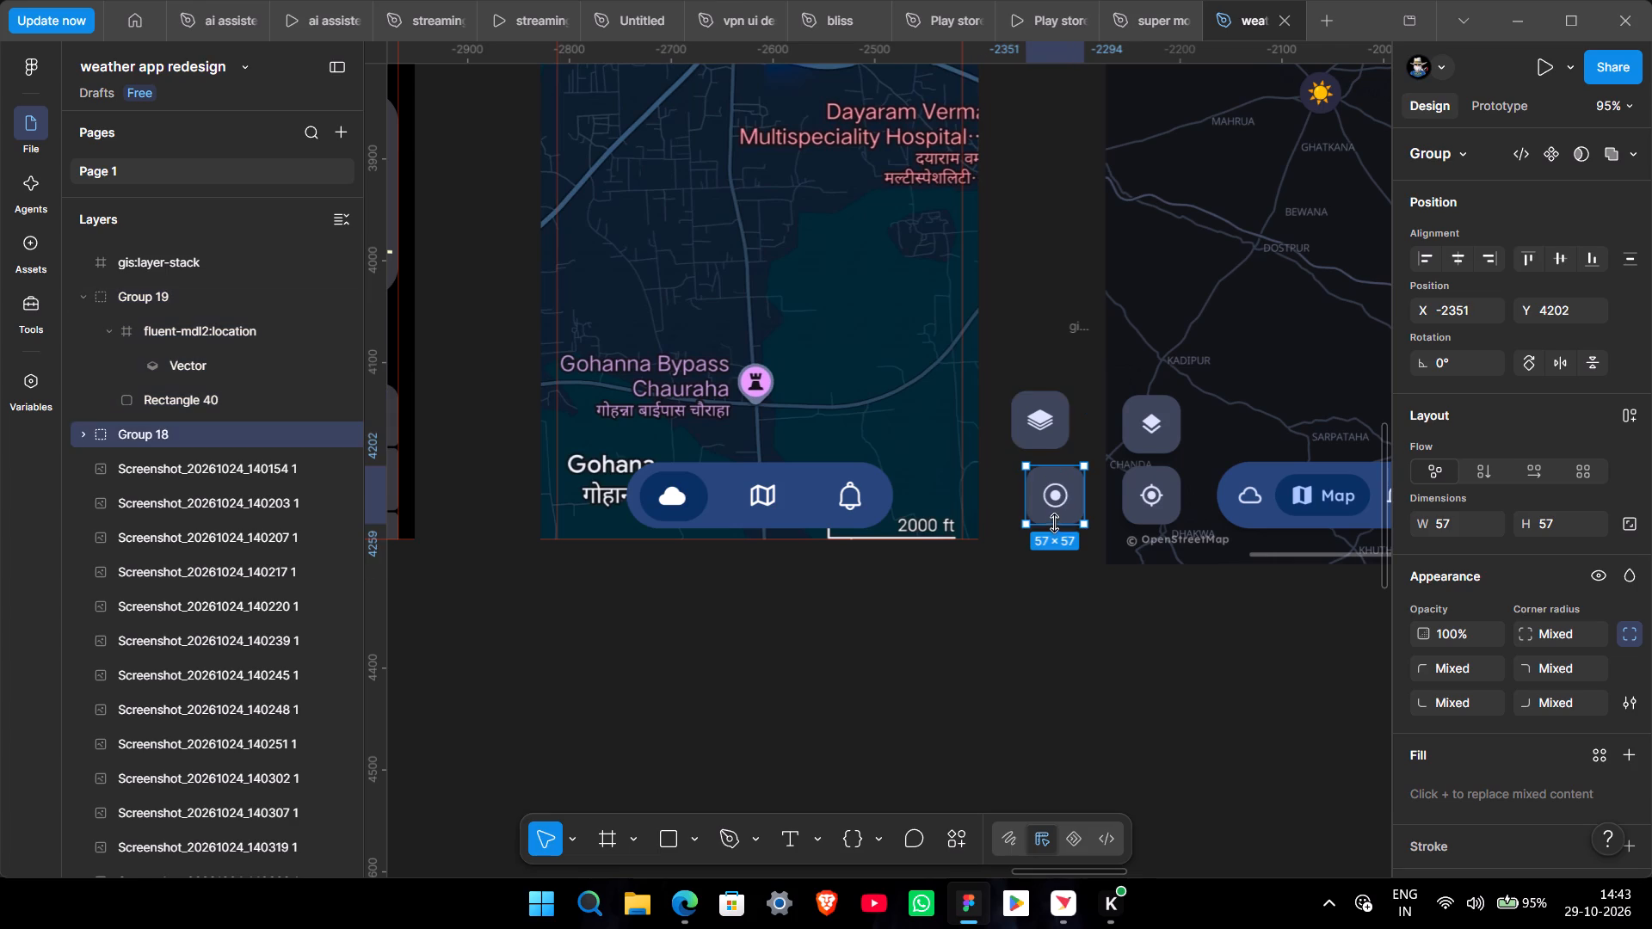
{"action": "left_click_drag", "start_coordinate": [1051, 511], "coordinate": [581, 514]}
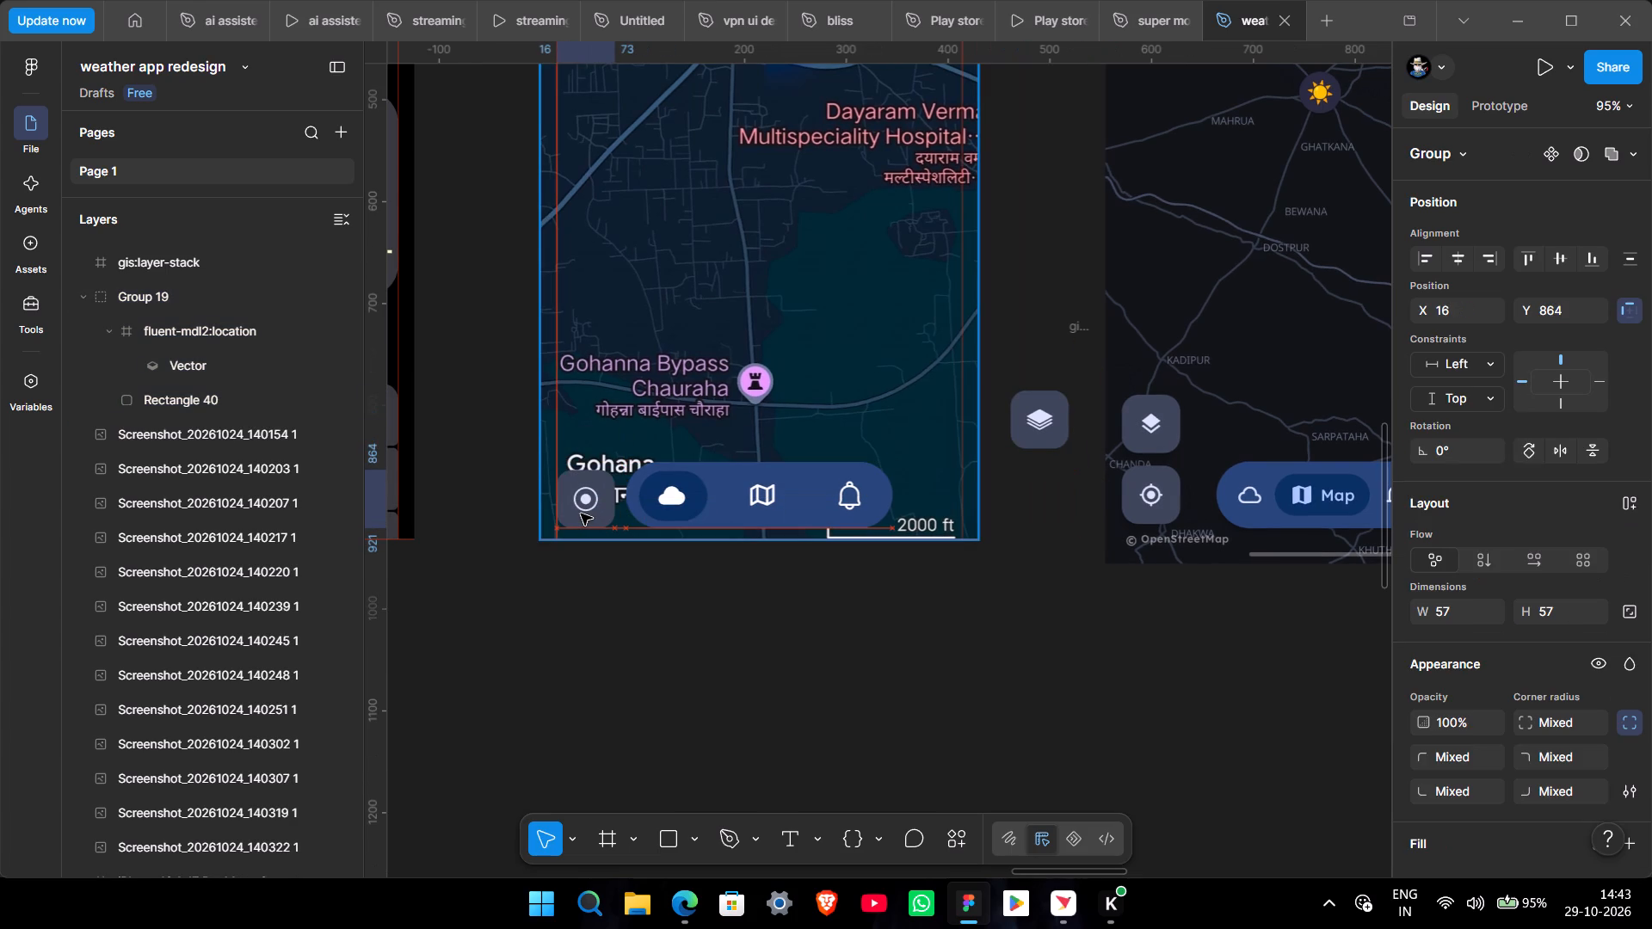
{"action": "left_click_drag", "start_coordinate": [581, 514], "coordinate": [576, 510]}
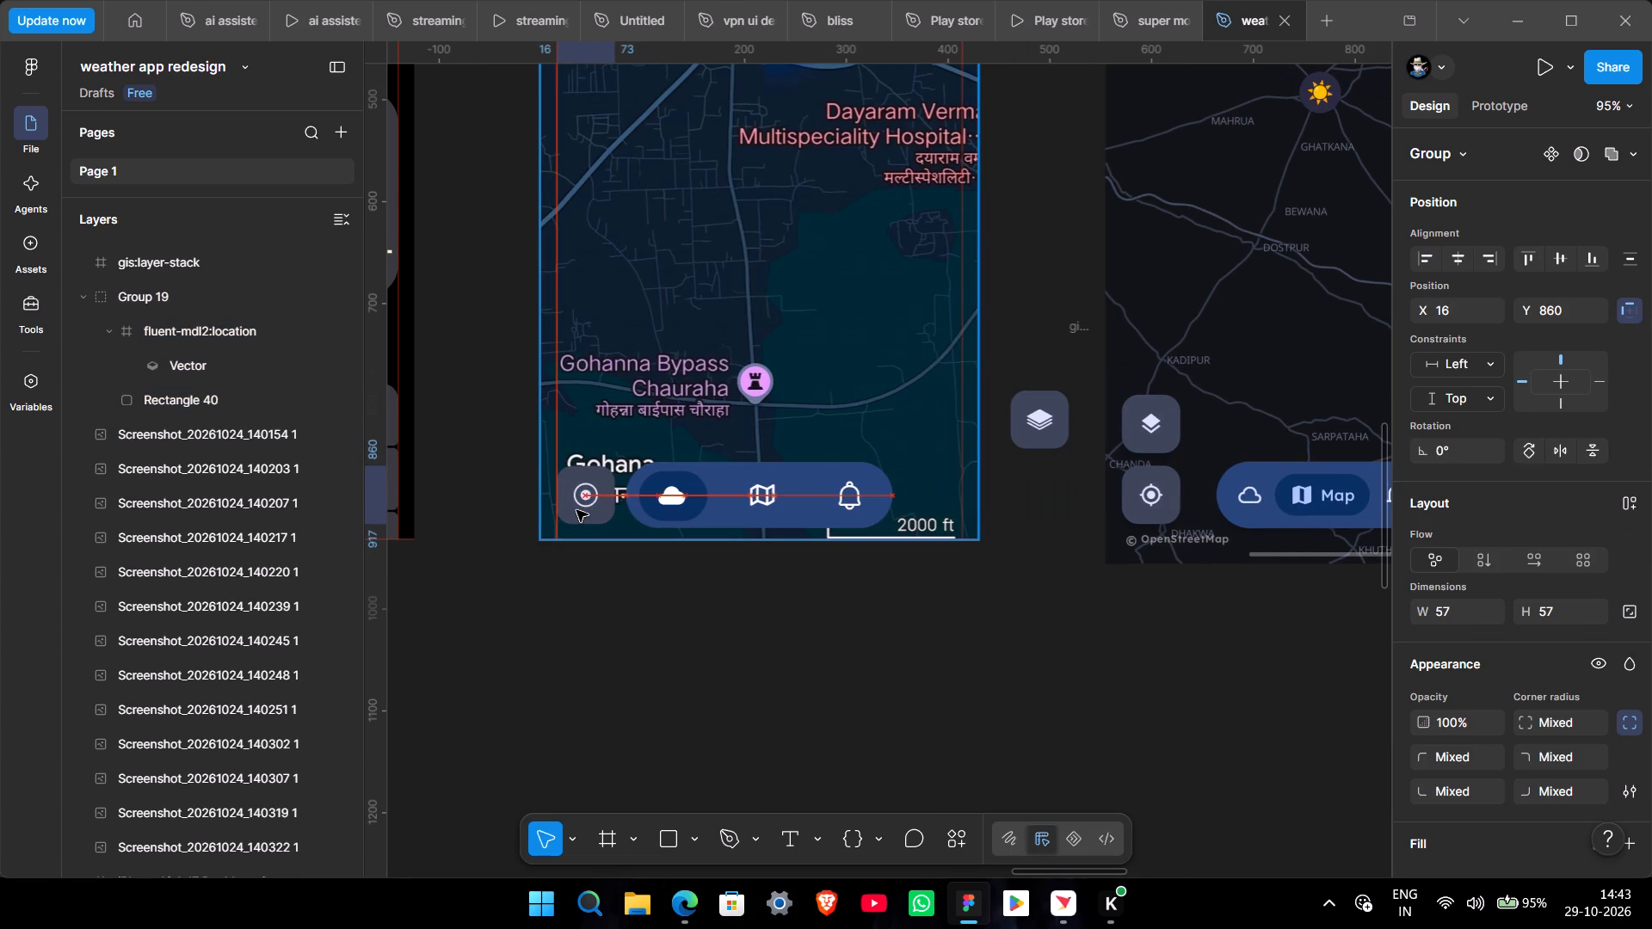
{"action": "left_click_drag", "start_coordinate": [576, 510], "coordinate": [576, 508]}
{"action": "scroll", "coordinate": [574, 503], "scroll_direction": "down", "scroll_amount": 4, "text": "ctrl"}
{"action": "left_click", "coordinate": [708, 588]}
{"action": "middle_click_drag", "start_coordinate": [651, 560], "coordinate": [678, 582], "text": "ctrl"}
{"action": "scroll", "coordinate": [678, 582], "scroll_direction": "up", "scroll_amount": 6, "text": "ctrl"}
{"action": "middle_click_drag", "start_coordinate": [732, 582], "coordinate": [713, 618]}
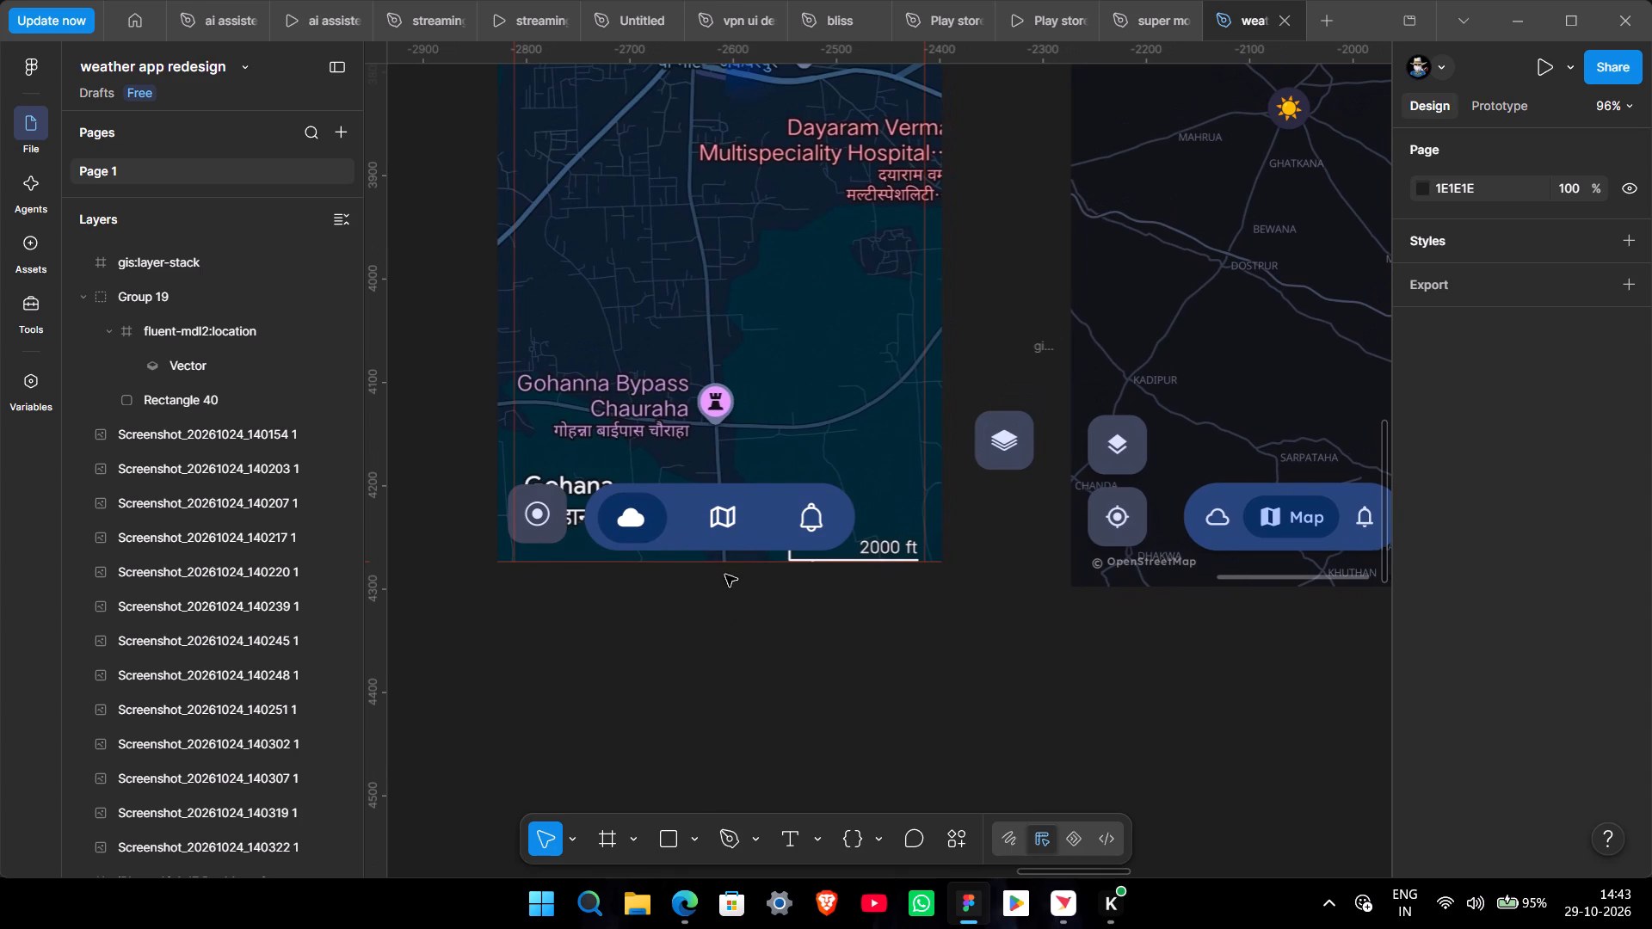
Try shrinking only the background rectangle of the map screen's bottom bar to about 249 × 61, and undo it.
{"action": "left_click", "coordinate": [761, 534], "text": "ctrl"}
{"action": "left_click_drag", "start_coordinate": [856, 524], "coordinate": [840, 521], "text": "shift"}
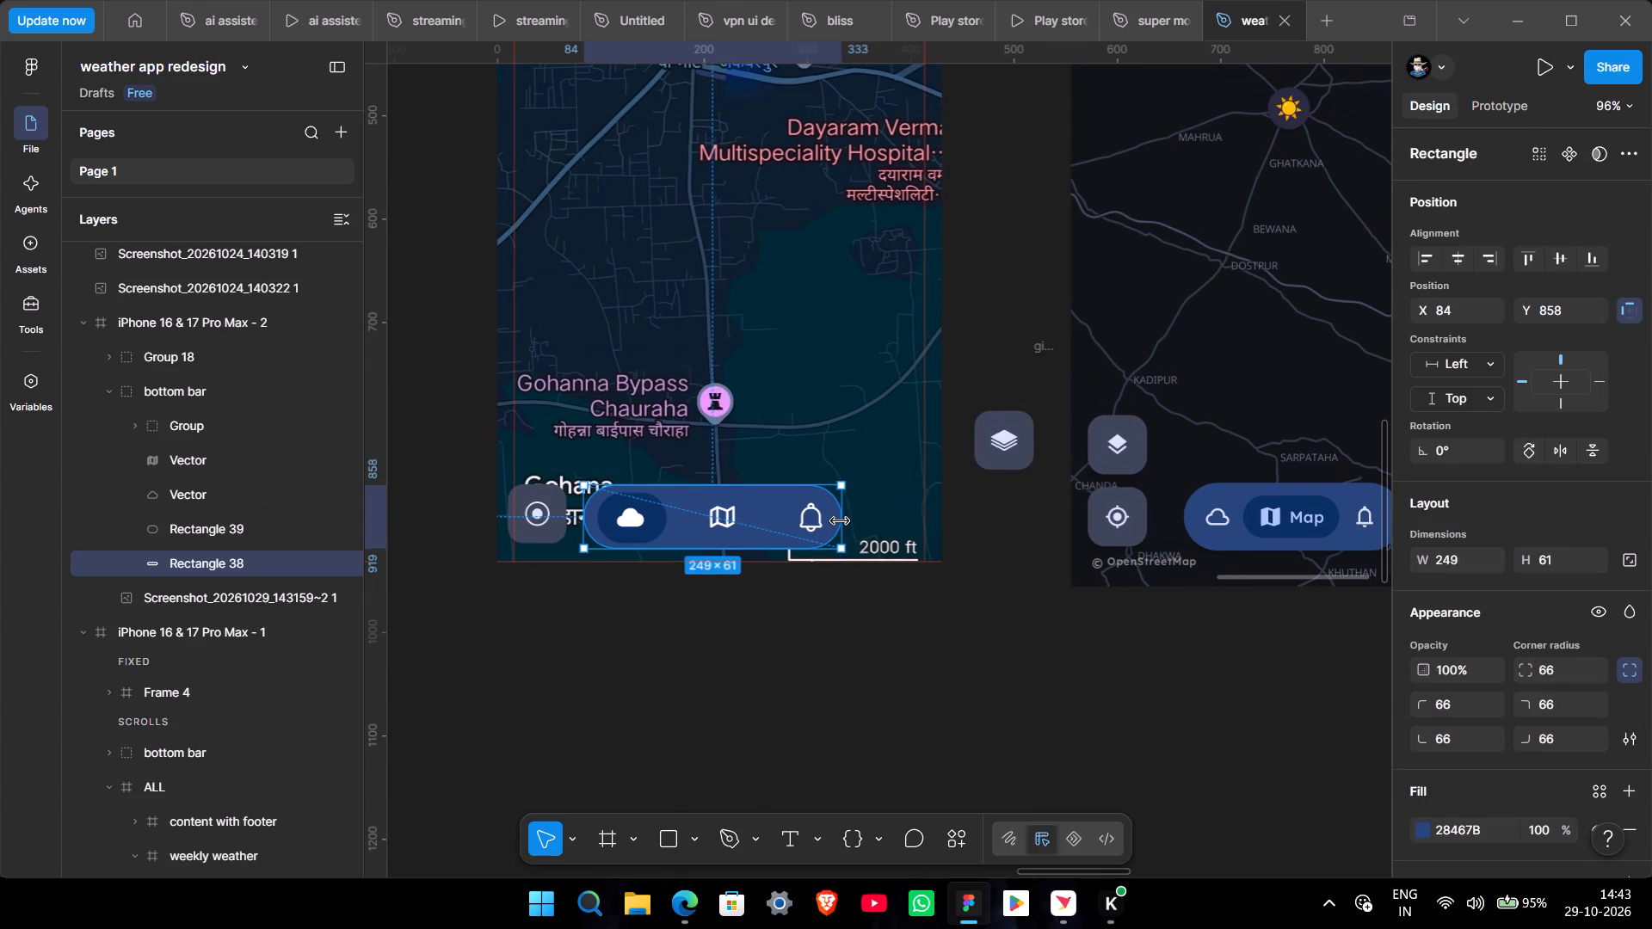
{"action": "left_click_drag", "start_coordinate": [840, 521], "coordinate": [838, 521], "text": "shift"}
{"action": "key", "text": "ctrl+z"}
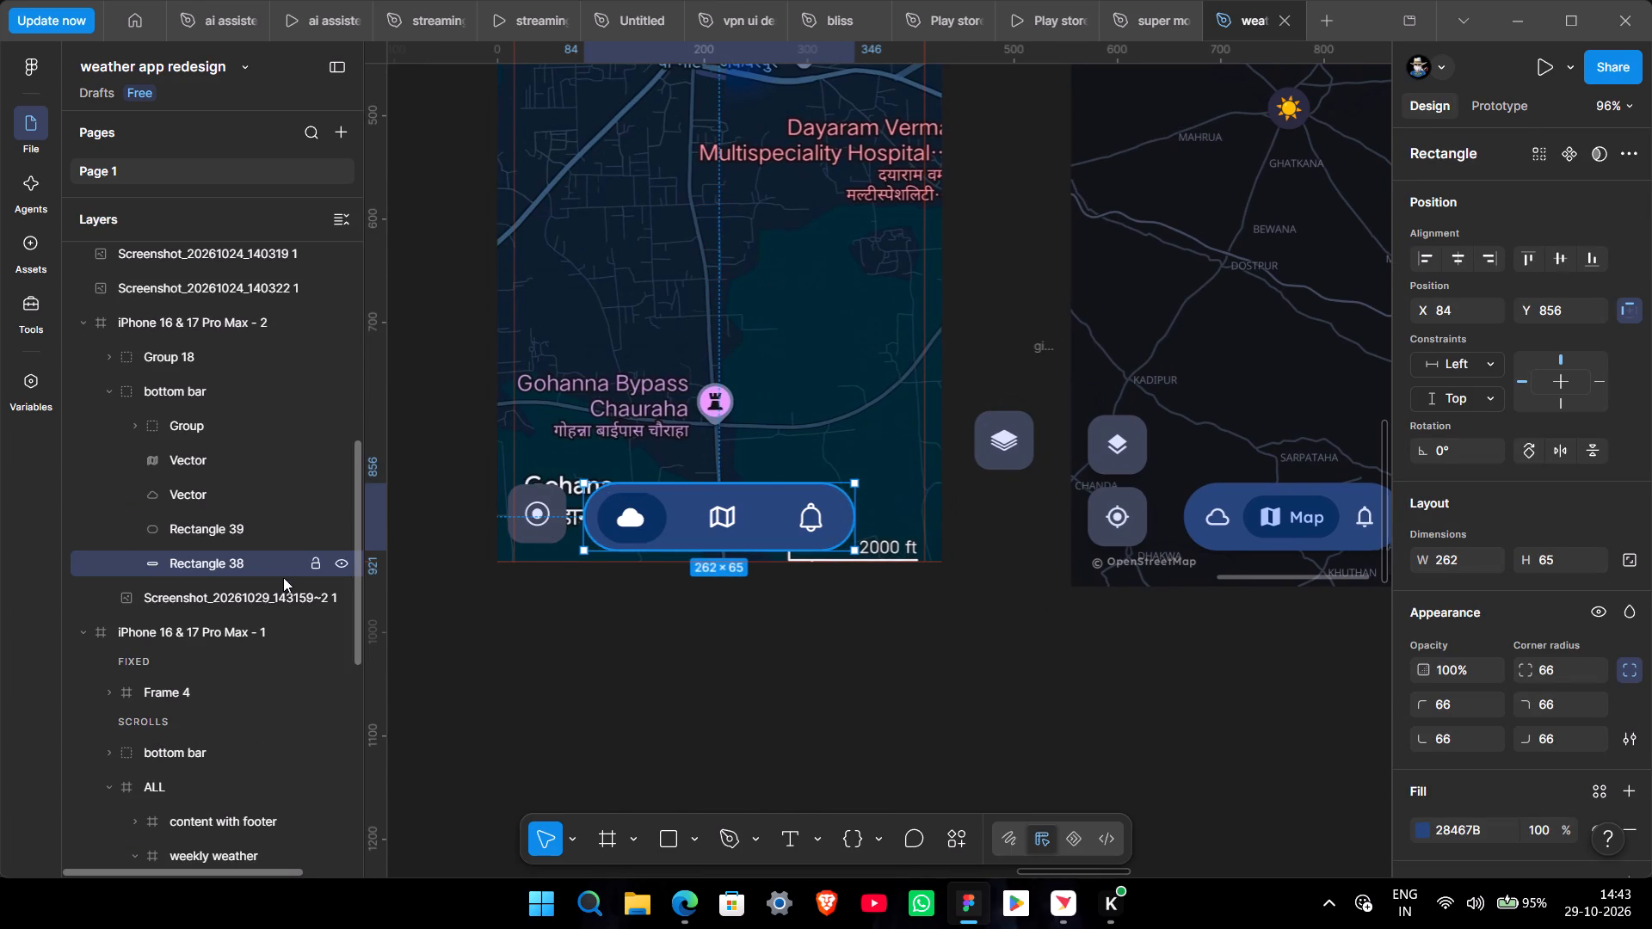
Scale the map screen's whole bottom bar group down proportionally to about 234 × 58.
{"action": "left_click", "coordinate": [180, 371]}
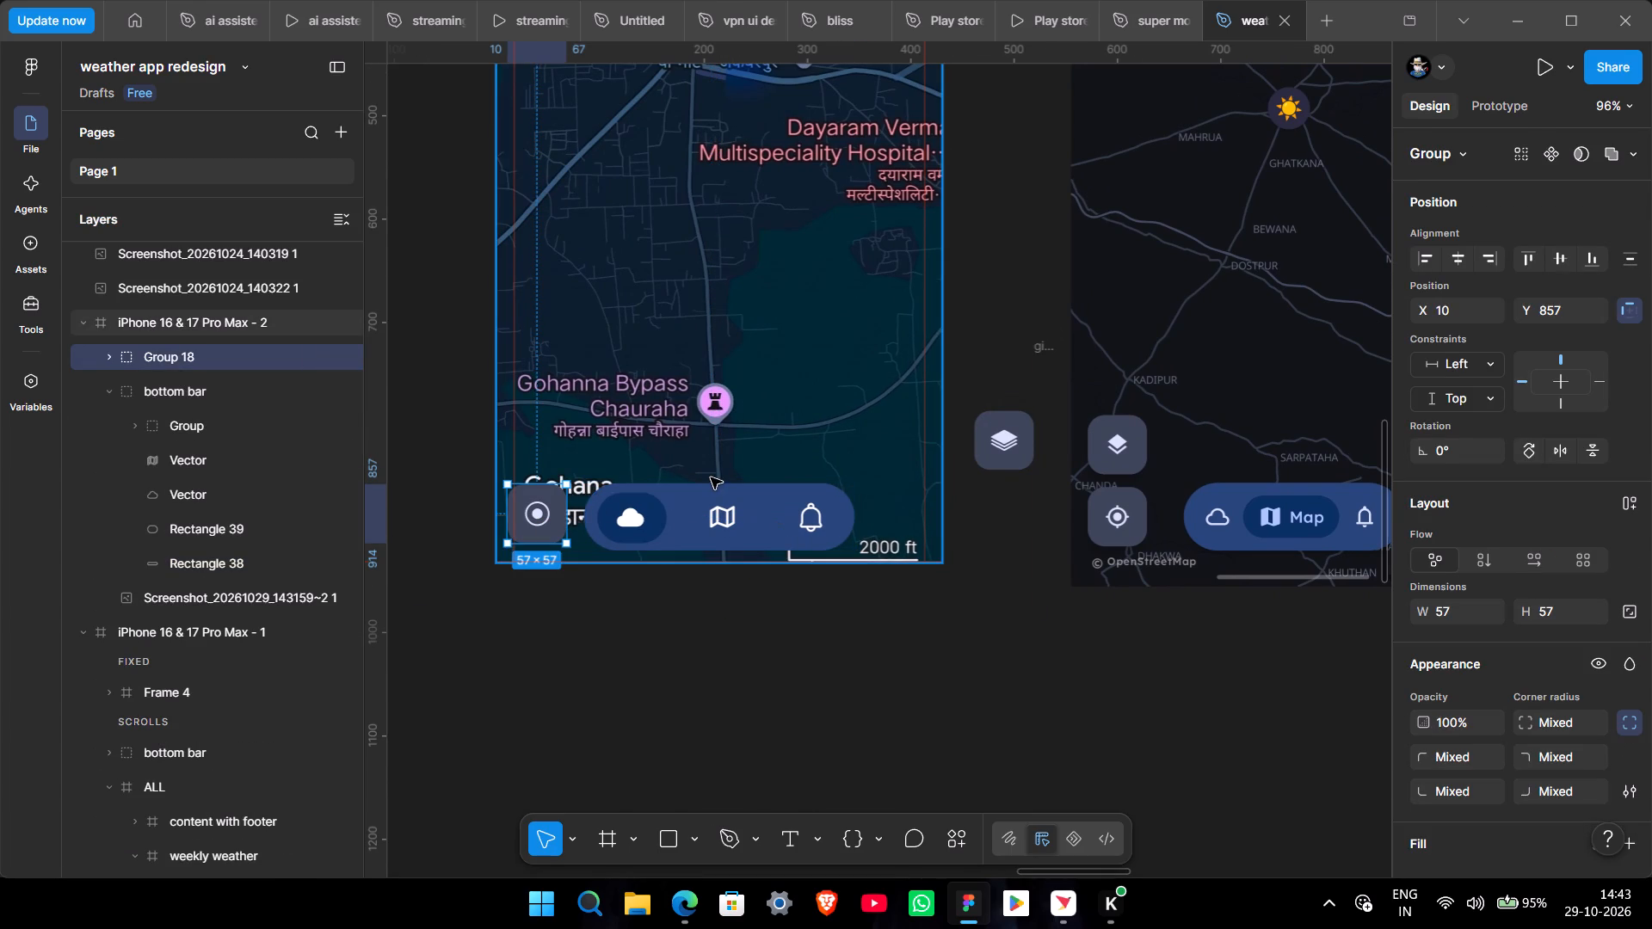
{"action": "left_click", "coordinate": [711, 477]}
{"action": "left_click", "coordinate": [716, 501]}
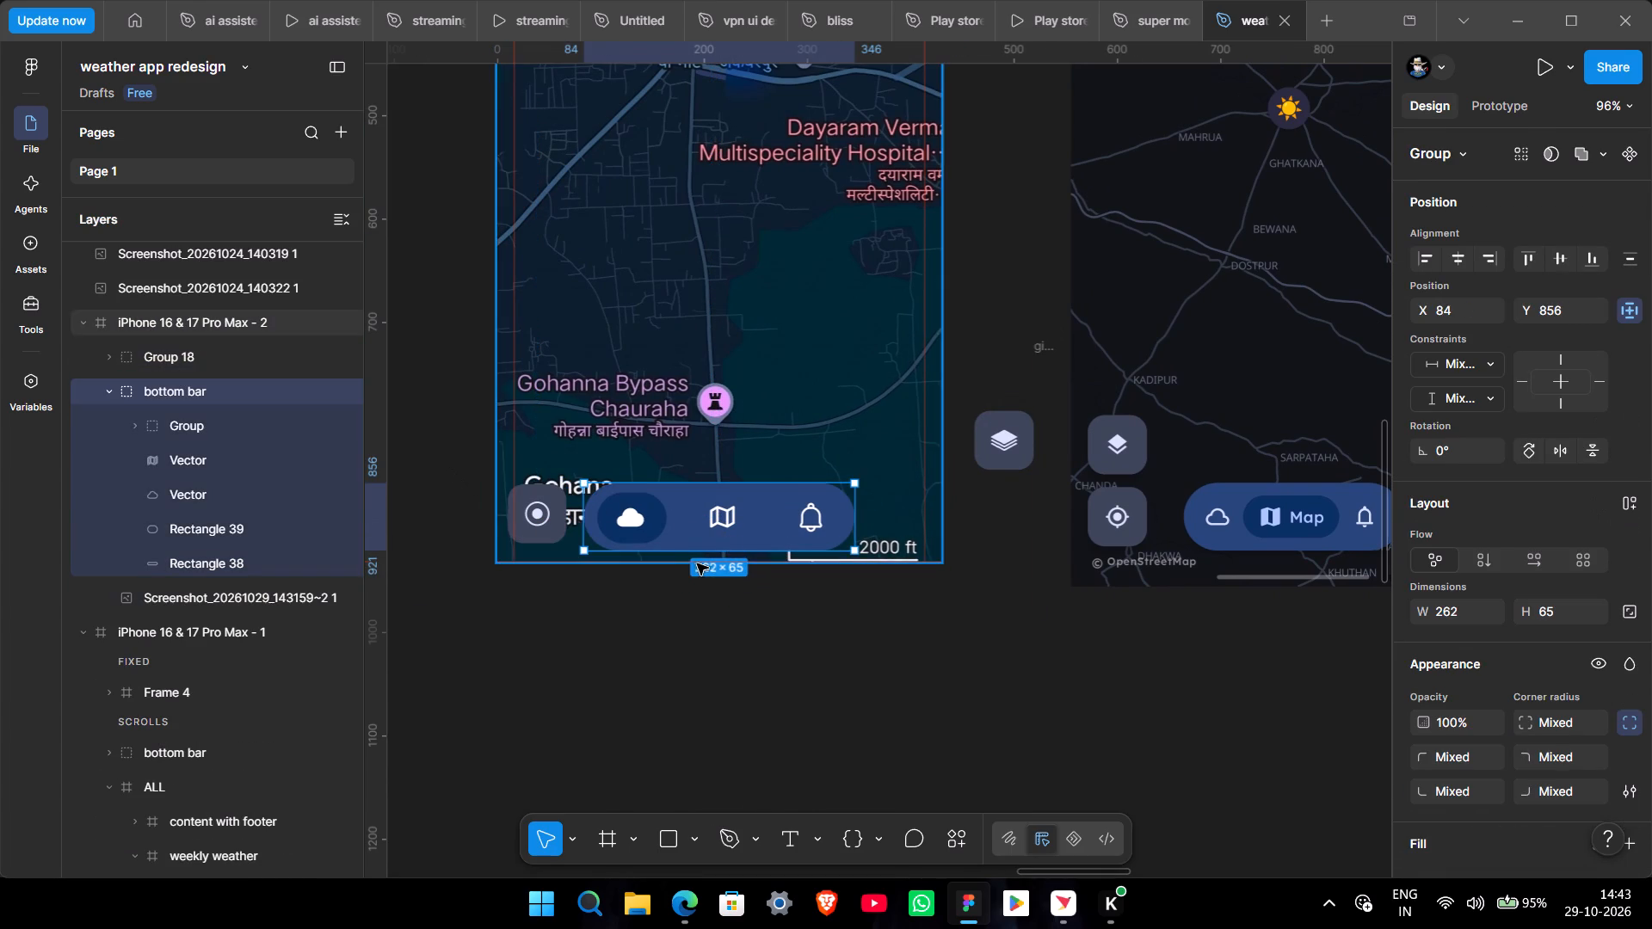
{"action": "left_click_drag", "start_coordinate": [699, 553], "coordinate": [700, 538]}
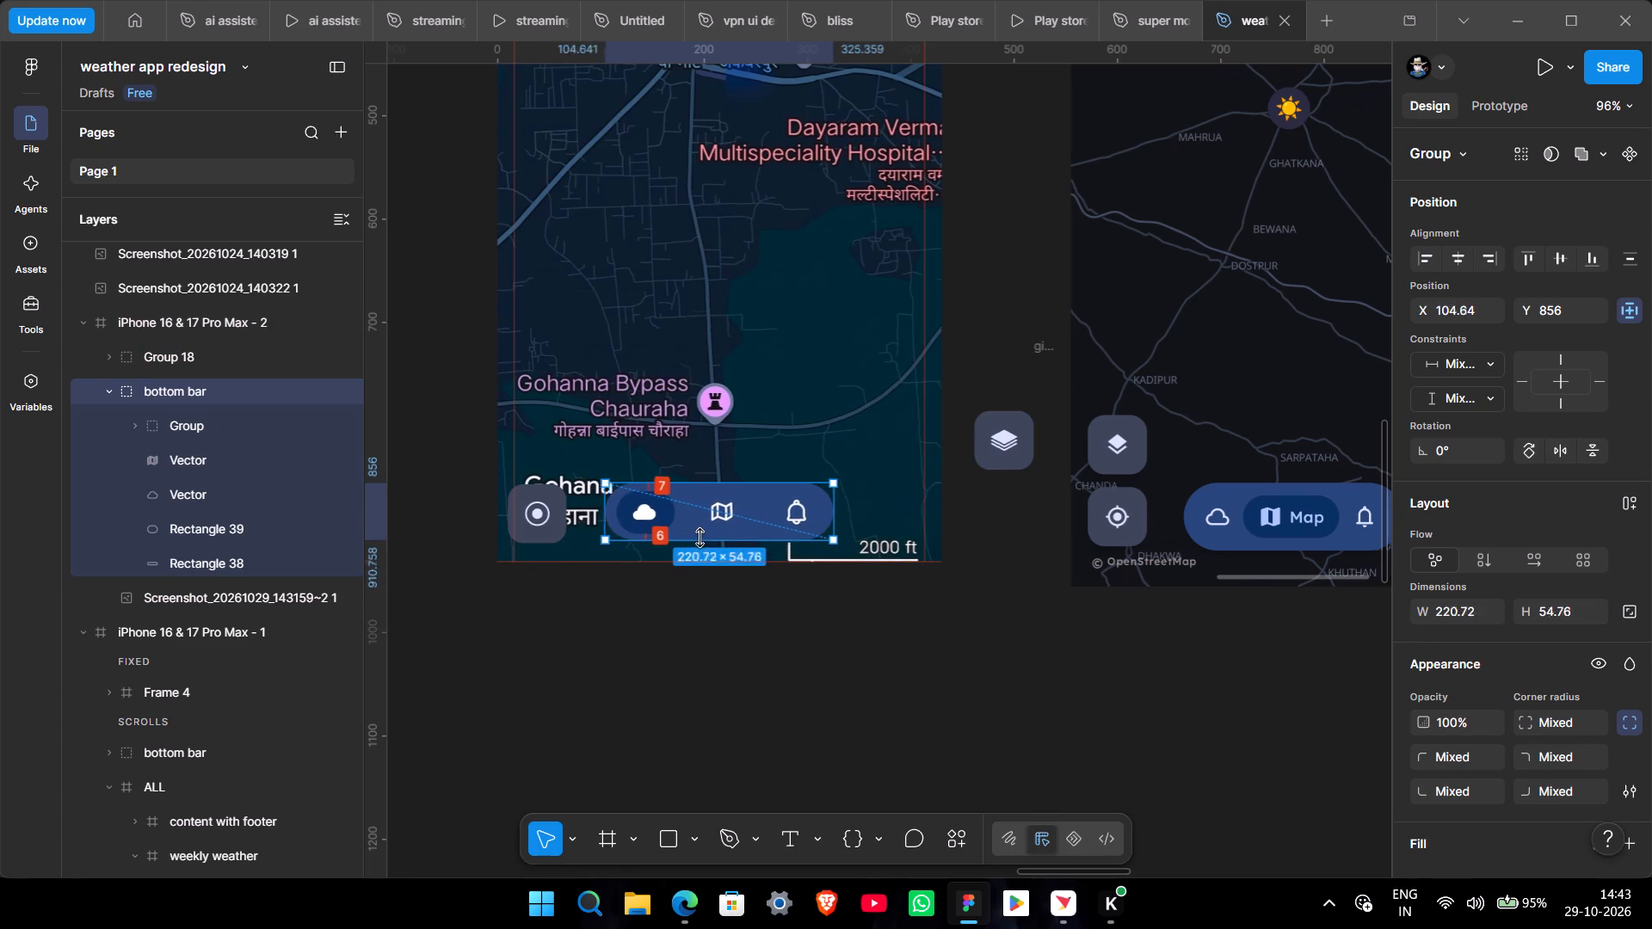
{"action": "left_click_drag", "start_coordinate": [700, 538], "coordinate": [699, 533]}
{"action": "scroll", "coordinate": [727, 531], "scroll_direction": "up", "scroll_amount": 2, "text": "ctrl"}
{"action": "middle_click_drag", "start_coordinate": [956, 693], "coordinate": [811, 653]}
{"action": "scroll", "coordinate": [811, 653], "scroll_direction": "down", "scroll_amount": 1, "text": "ctrl"}
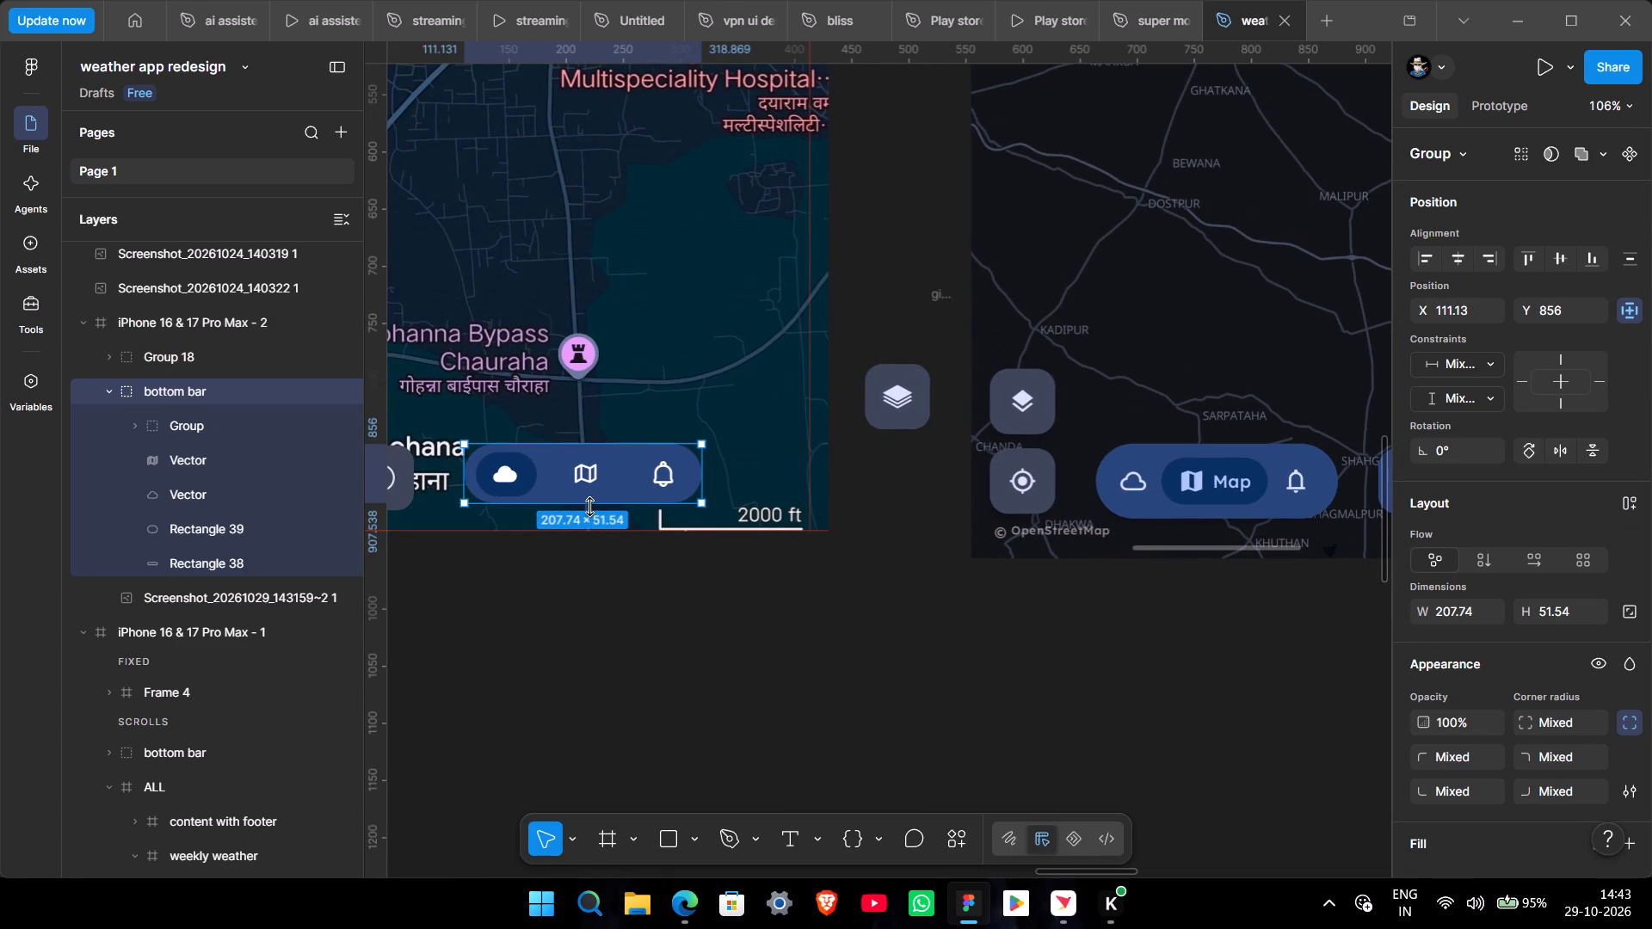
{"action": "left_click_drag", "start_coordinate": [580, 503], "coordinate": [581, 511]}
{"action": "key", "text": "ctrl+z"}
{"action": "left_click", "coordinate": [576, 508], "text": "shift"}
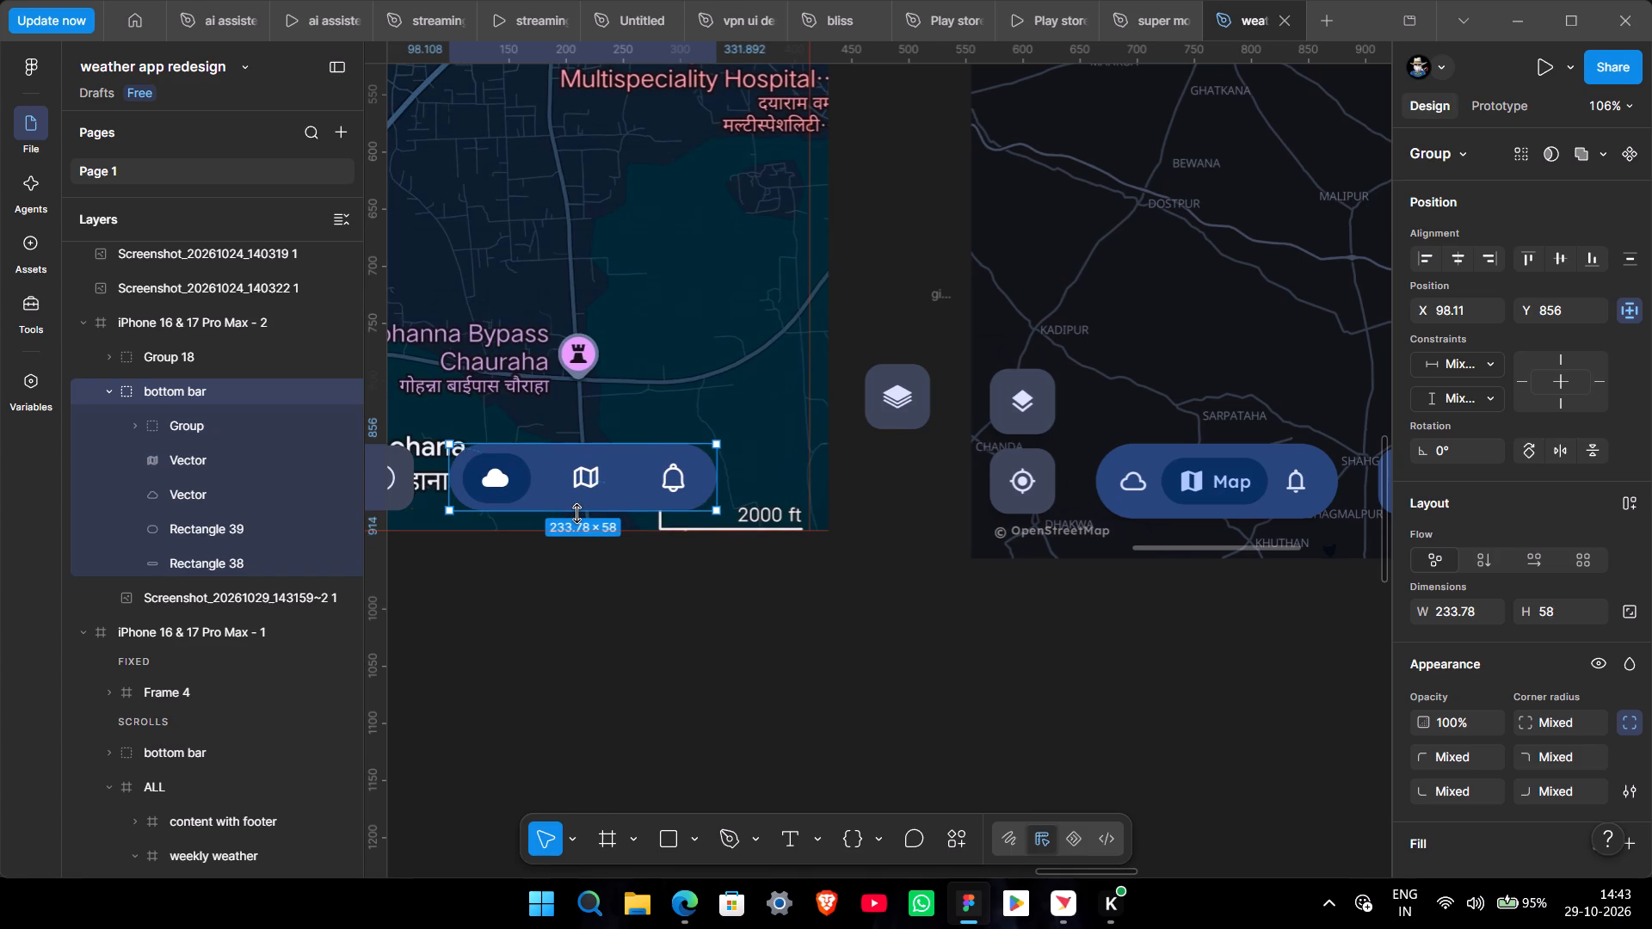
Reposition the map screen's bottom bar to X 98, Y 856, leaving space beside the location button.
{"action": "left_click", "coordinate": [577, 499]}
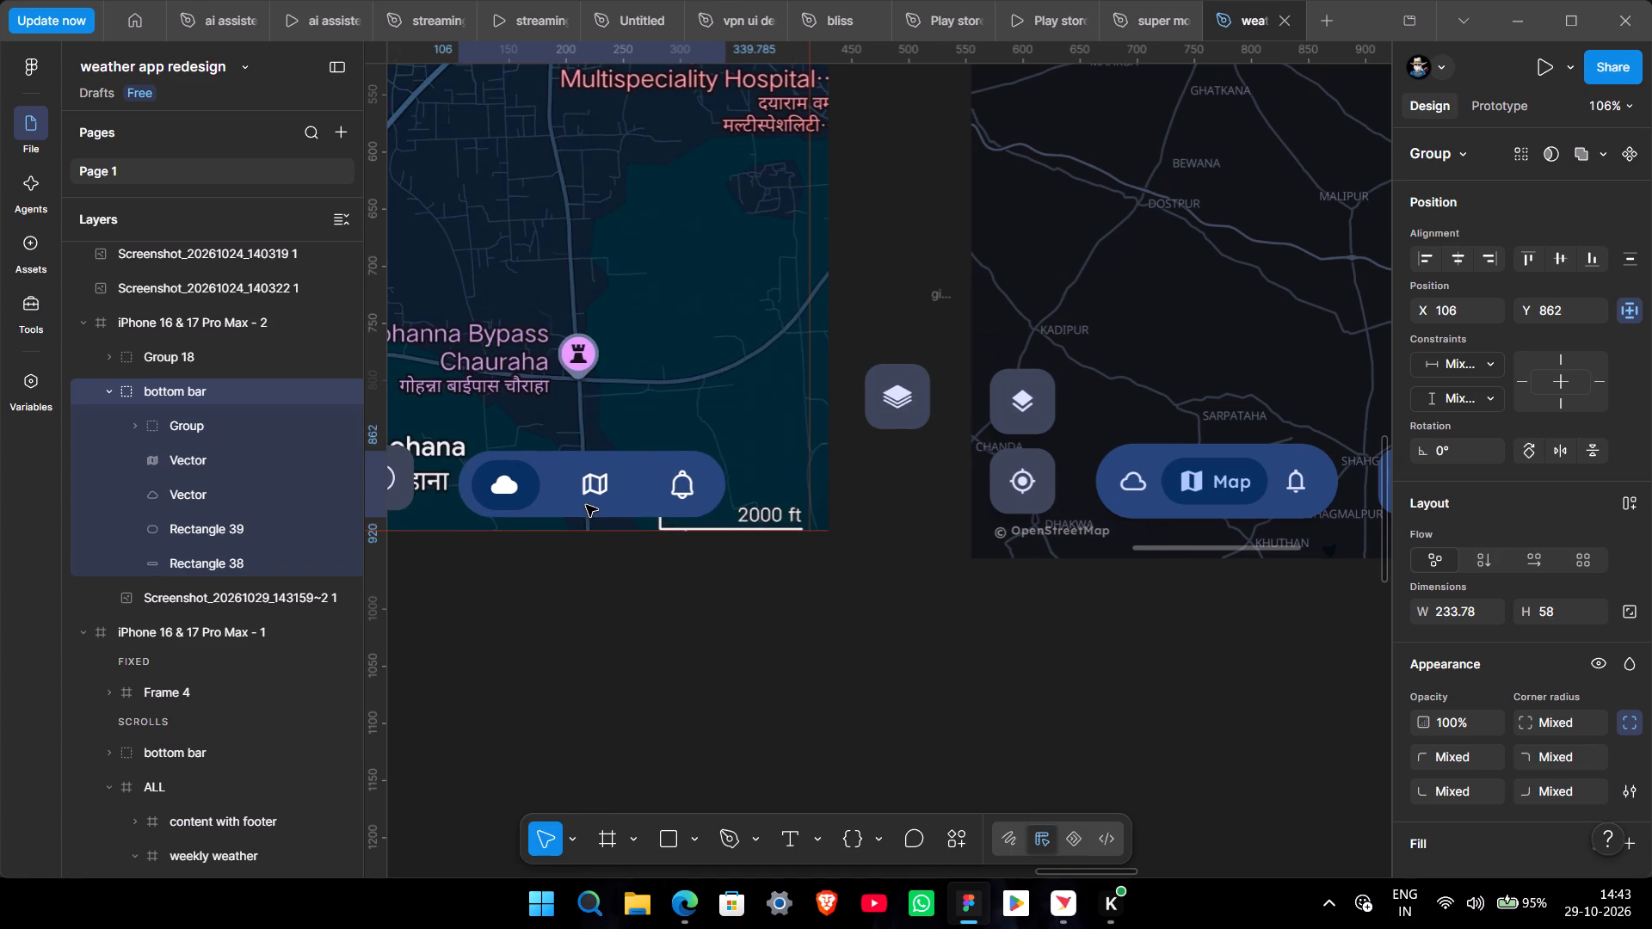
{"action": "scroll", "coordinate": [593, 555], "scroll_direction": "down", "scroll_amount": 3, "text": "ctrl"}
{"action": "left_click", "coordinate": [625, 583]}
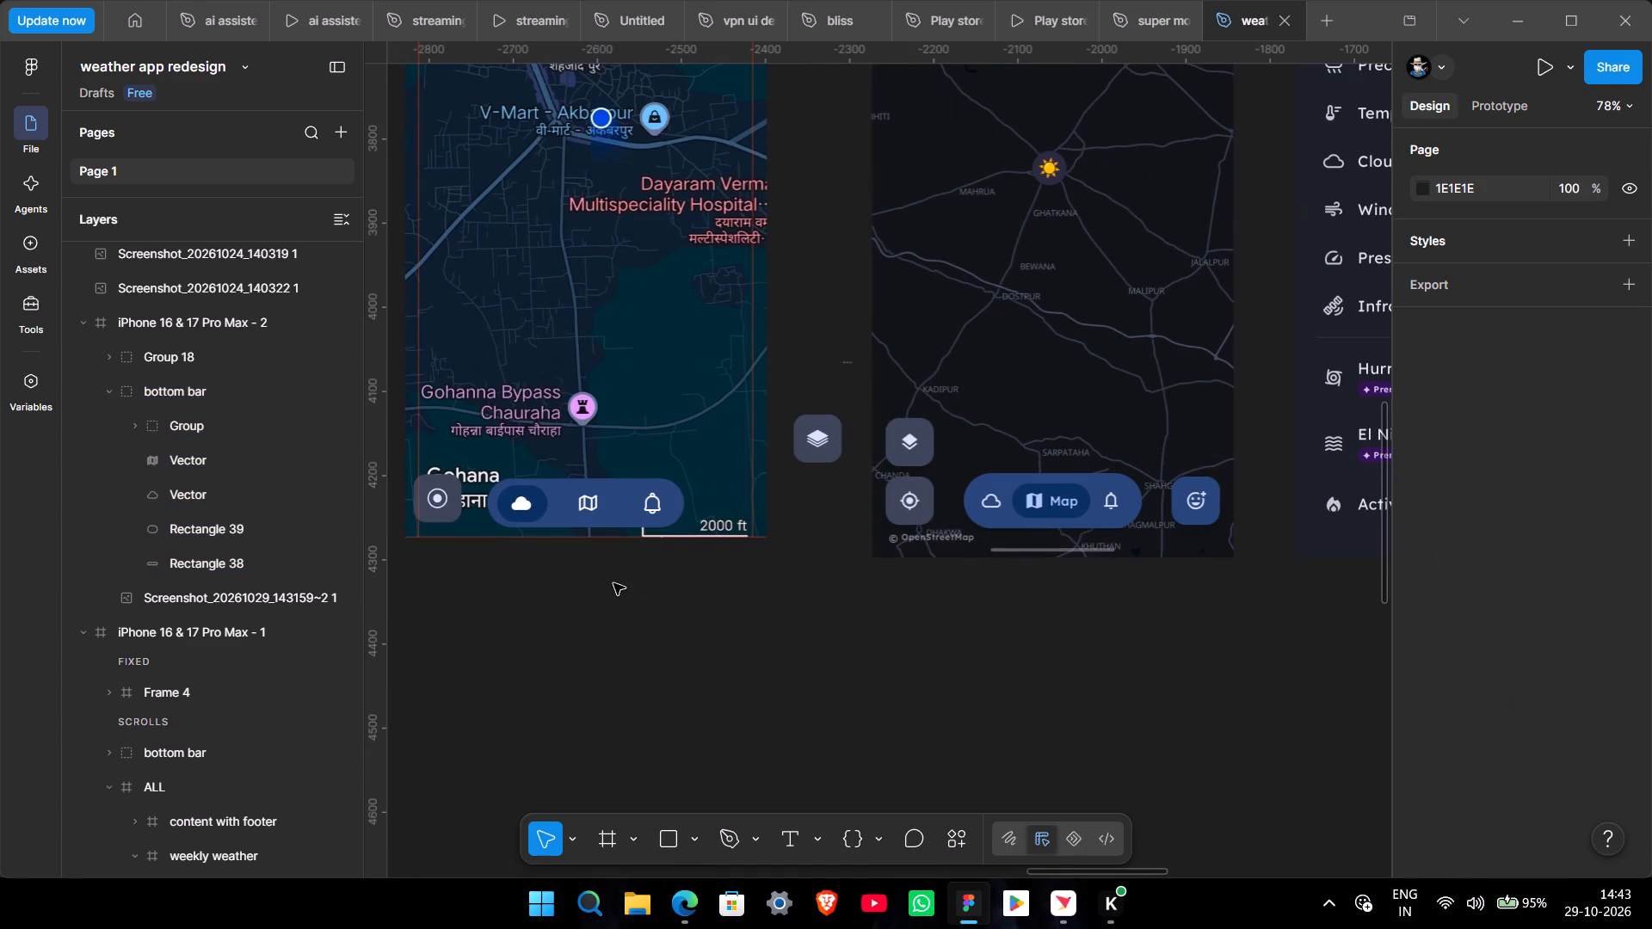
{"action": "middle_click_drag", "start_coordinate": [610, 583], "coordinate": [687, 595]}
{"action": "scroll", "coordinate": [684, 593], "scroll_direction": "up", "scroll_amount": 1, "text": "ctrl"}
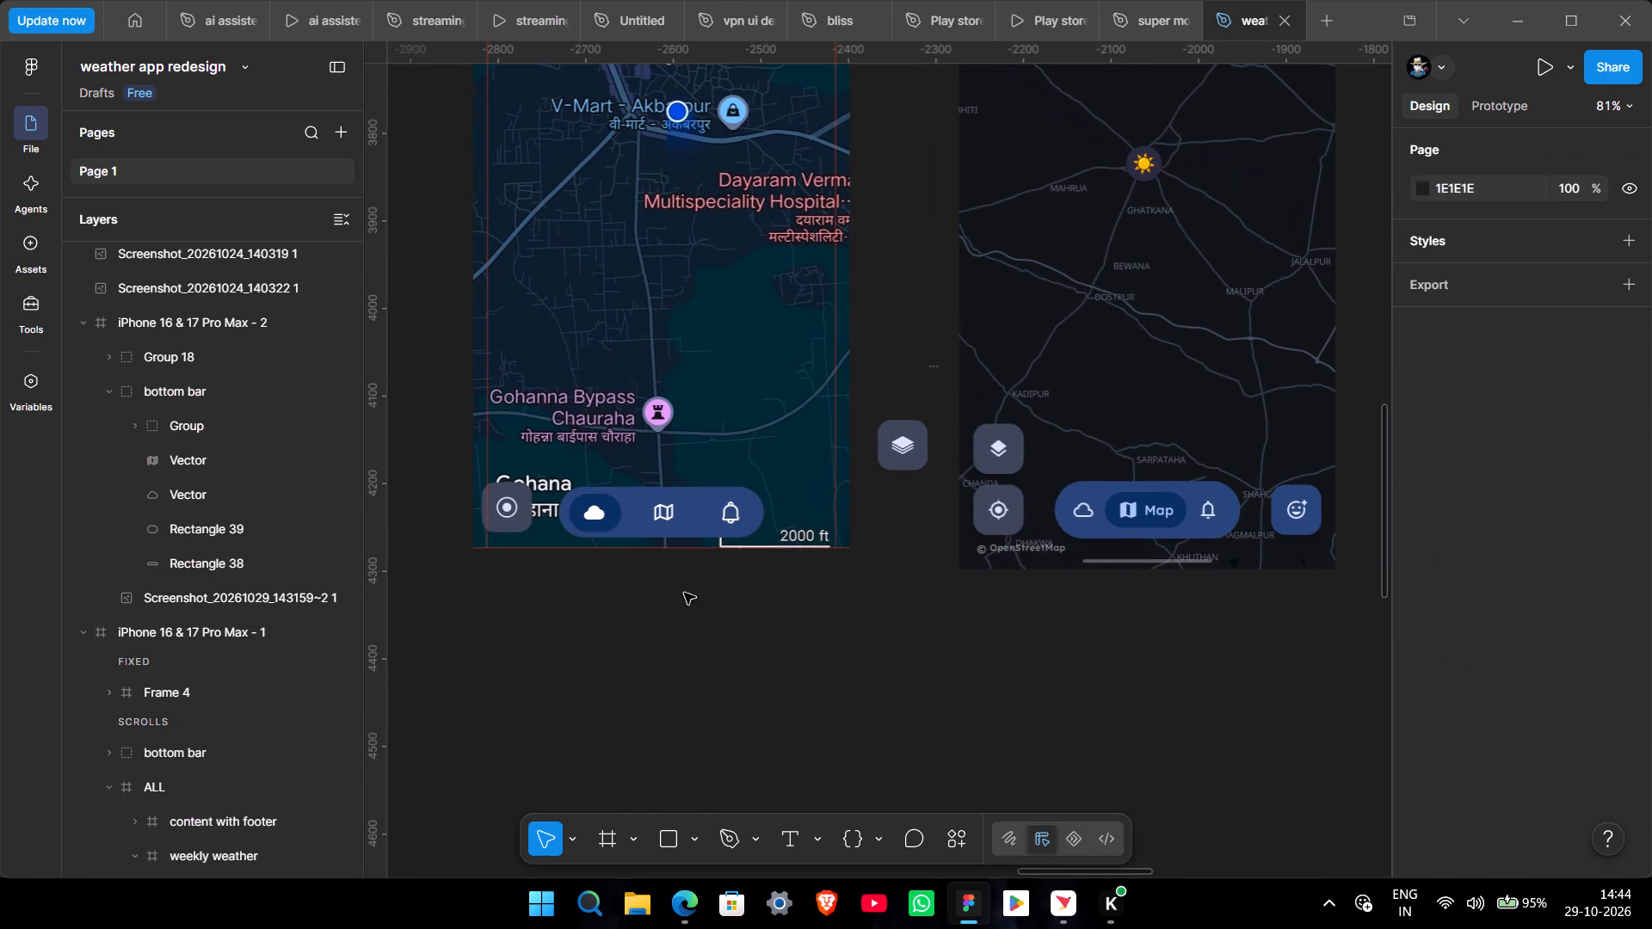
{"action": "left_click", "coordinate": [657, 527]}
{"action": "scroll", "coordinate": [775, 551], "scroll_direction": "down", "scroll_amount": 3, "text": "ctrl"}
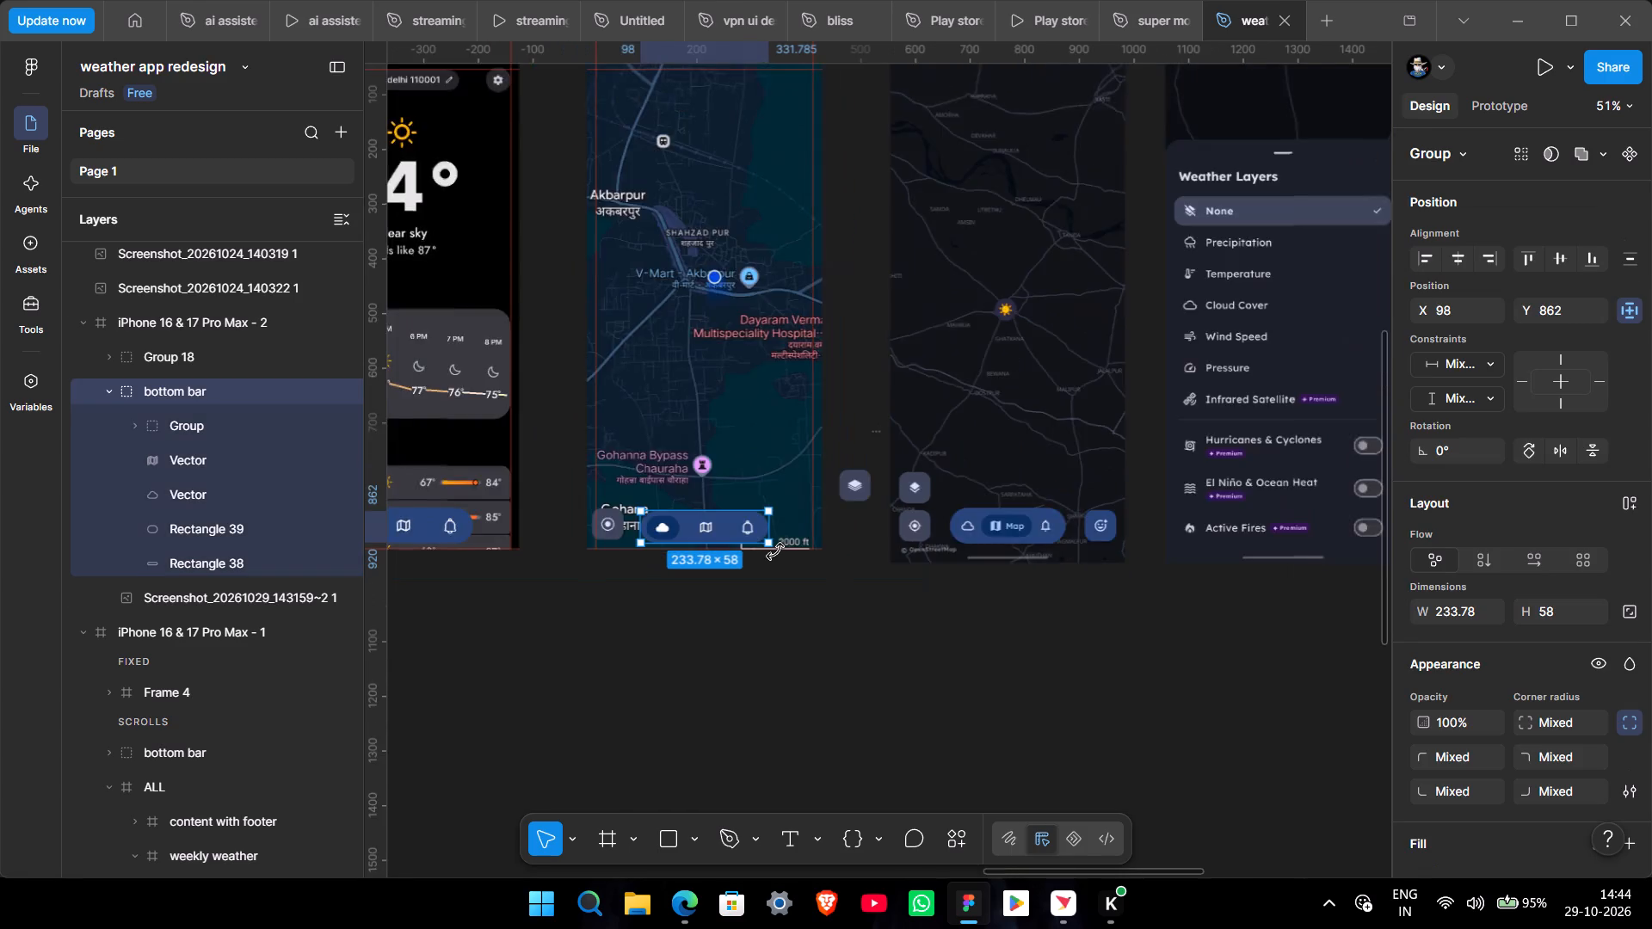
{"action": "scroll", "coordinate": [775, 551], "scroll_direction": "down", "scroll_amount": 4, "text": "ctrl"}
{"action": "scroll", "coordinate": [775, 551], "scroll_direction": "up", "scroll_amount": 9, "text": "ctrl"}
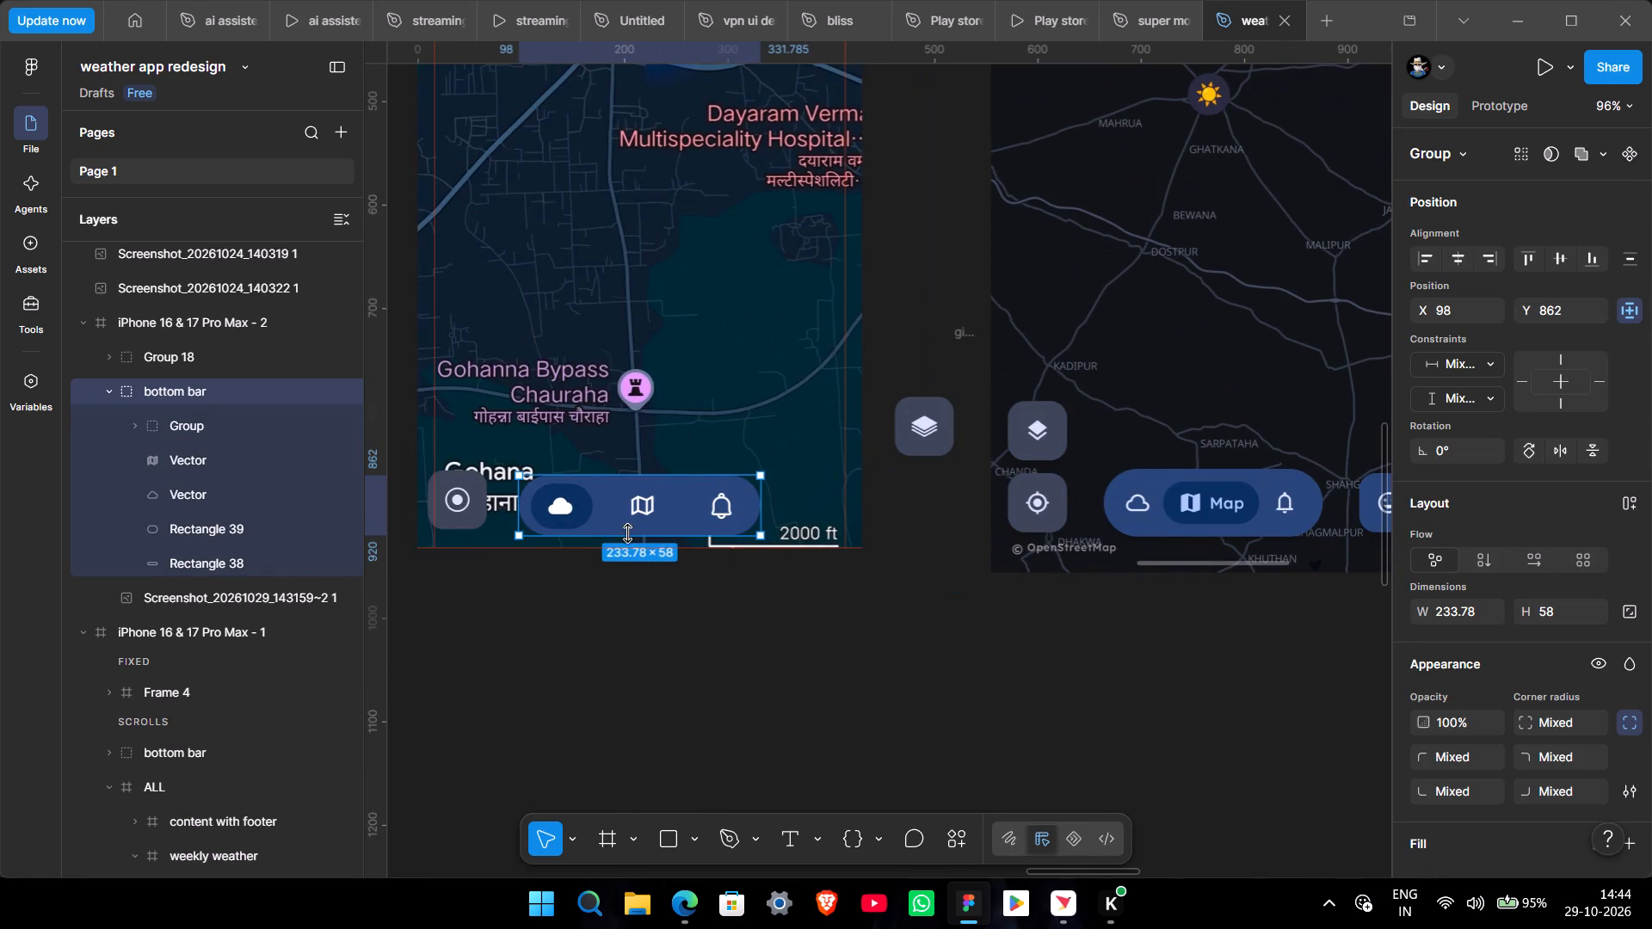
{"action": "left_click", "coordinate": [637, 525]}
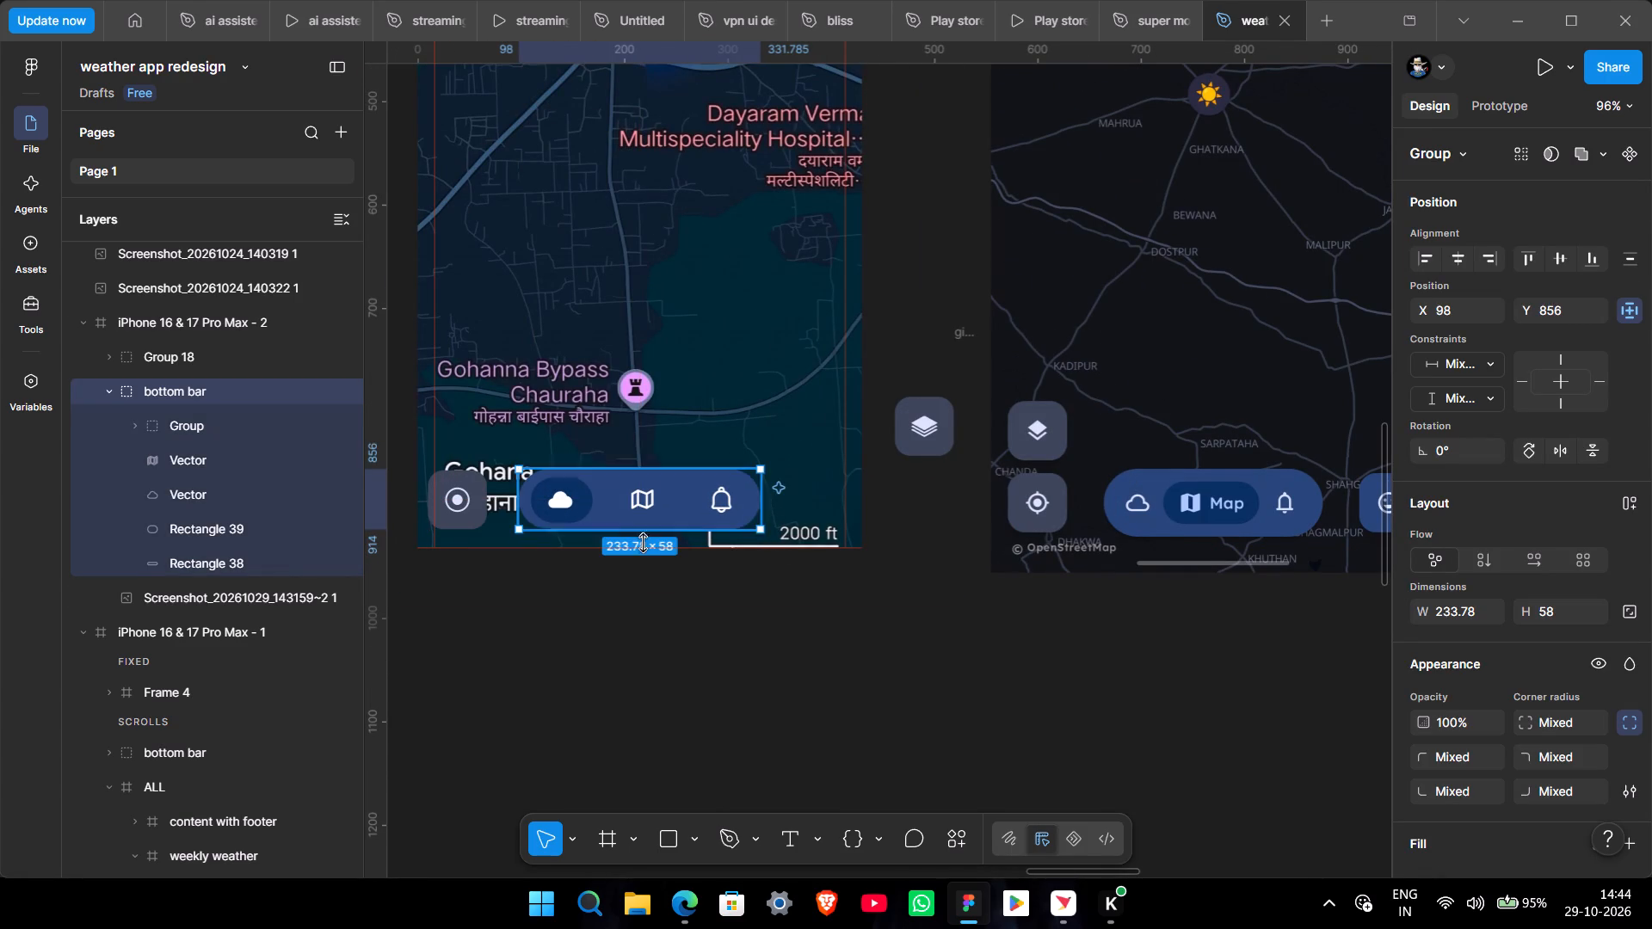
{"action": "left_click", "coordinate": [656, 567]}
Align the location button with the frame's side margin and the bottom bar, at X 16, Y 856.
{"action": "scroll", "coordinate": [664, 633], "scroll_direction": "down", "scroll_amount": 2, "text": "ctrl"}
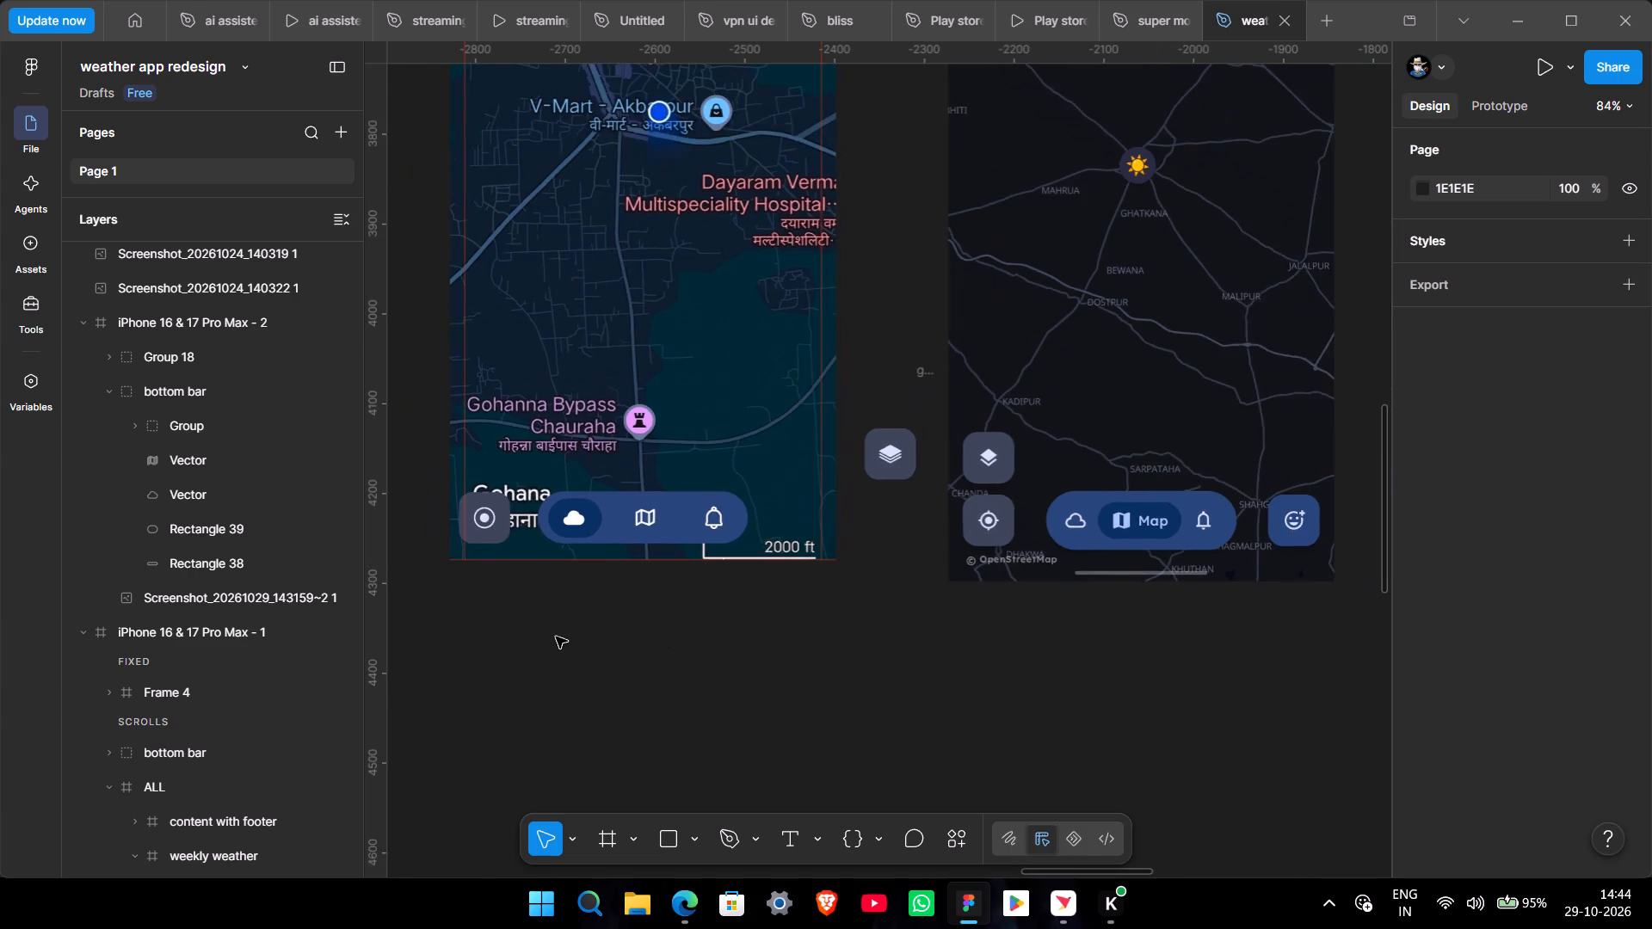
{"action": "scroll", "coordinate": [556, 637], "scroll_direction": "up", "scroll_amount": 4, "text": "ctrl"}
{"action": "middle_click_drag", "start_coordinate": [527, 572], "coordinate": [672, 625]}
{"action": "left_click", "coordinate": [579, 539]}
{"action": "left_click_drag", "start_coordinate": [570, 510], "coordinate": [584, 510]}
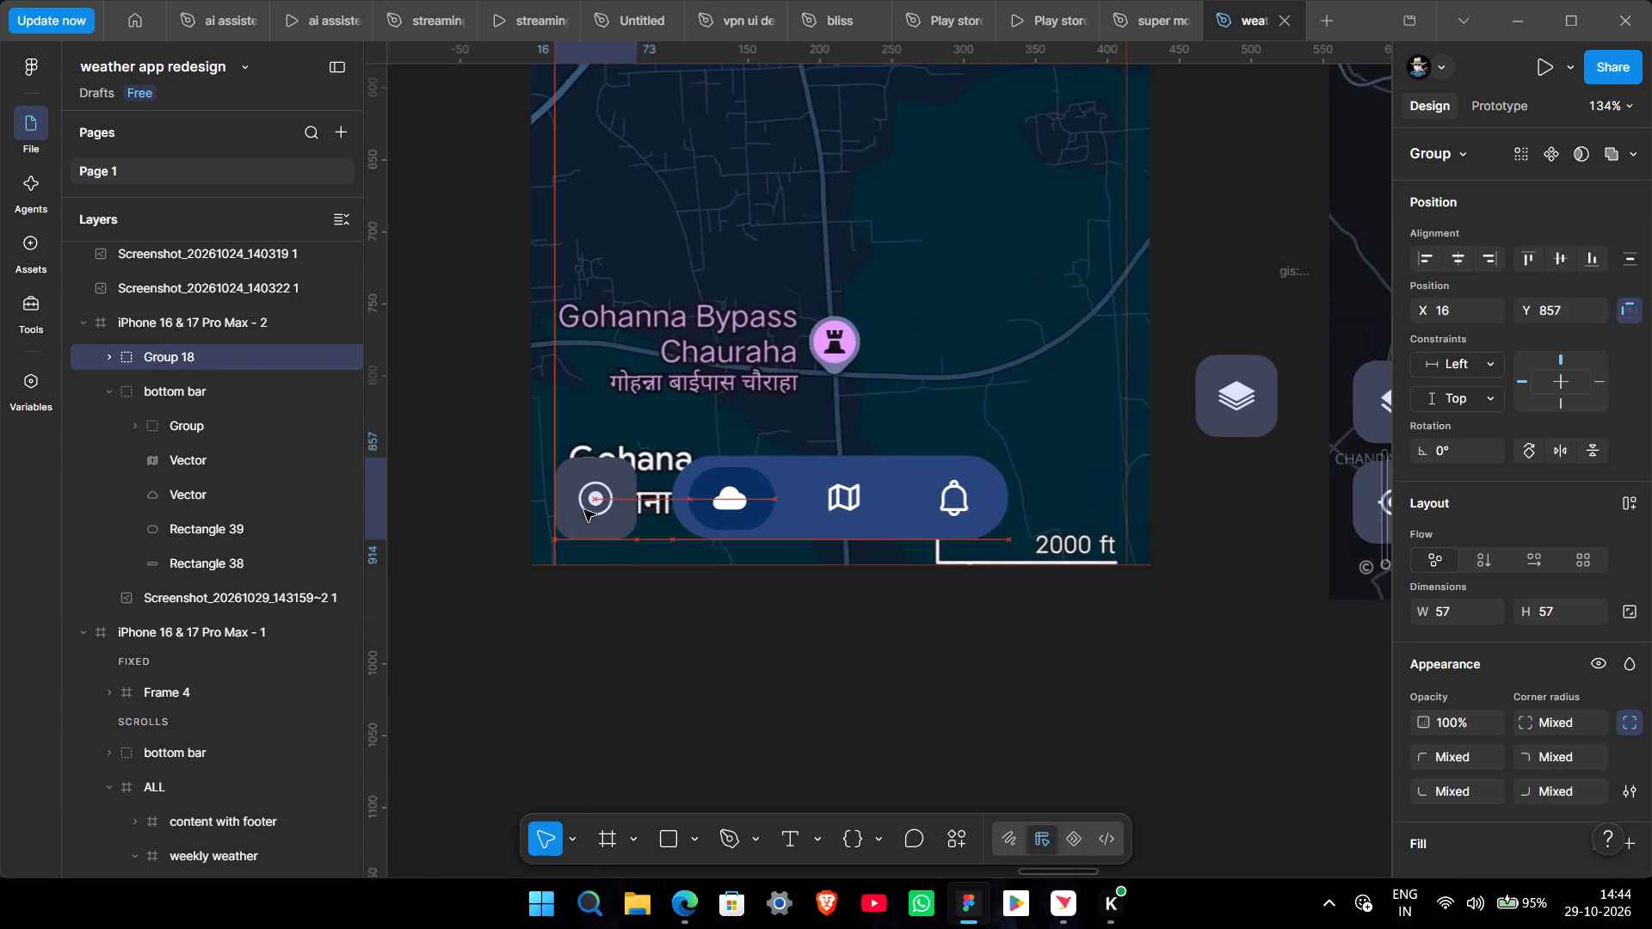
{"action": "left_click_drag", "start_coordinate": [584, 510], "coordinate": [577, 506]}
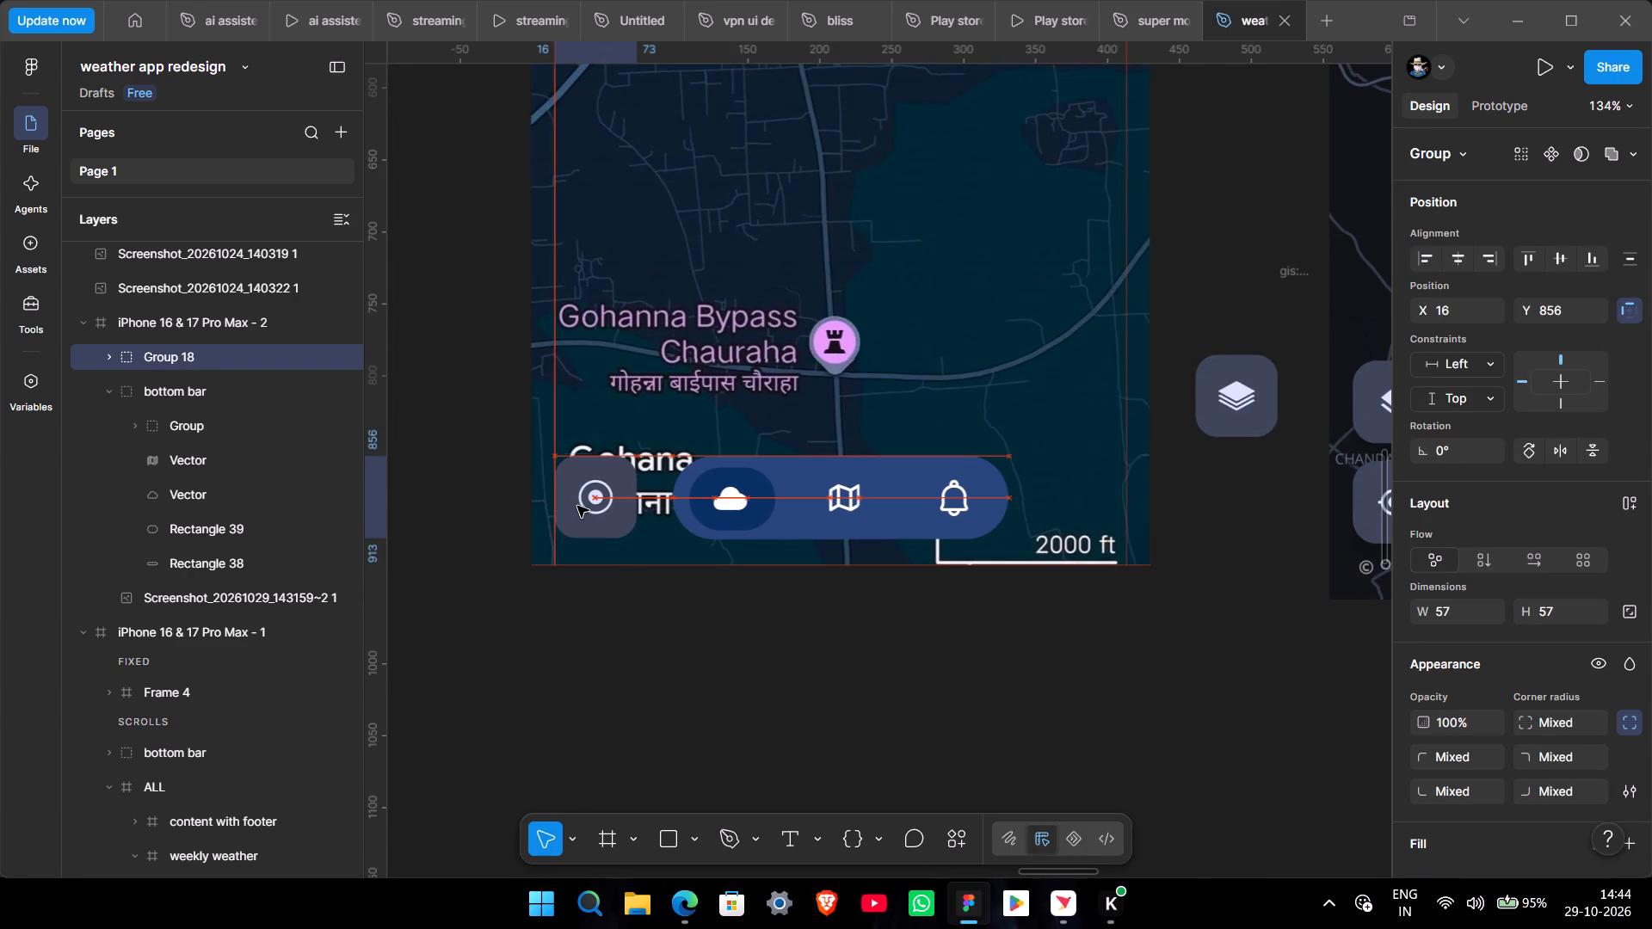
{"action": "left_click_drag", "start_coordinate": [652, 581], "coordinate": [663, 593]}
Move the layers button into the map screen directly above the location button, at X 16 and about Y 785.
{"action": "scroll", "coordinate": [862, 714], "scroll_direction": "down", "scroll_amount": 4, "text": "ctrl"}
{"action": "left_click", "coordinate": [1094, 520]}
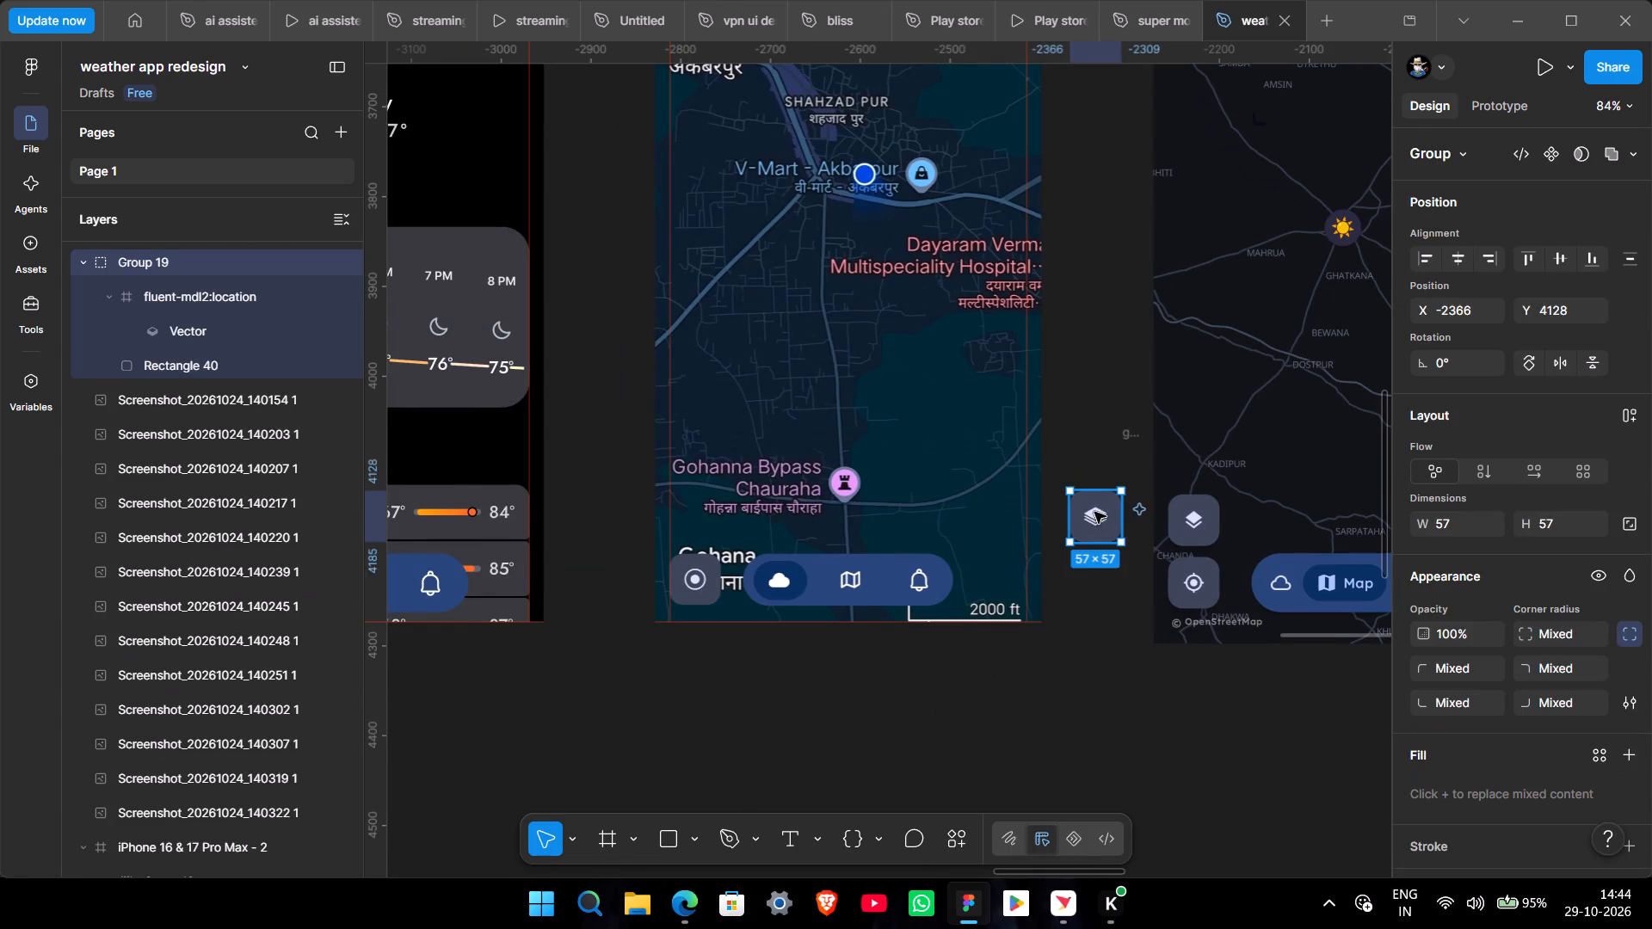
{"action": "left_click_drag", "start_coordinate": [1094, 512], "coordinate": [692, 510]}
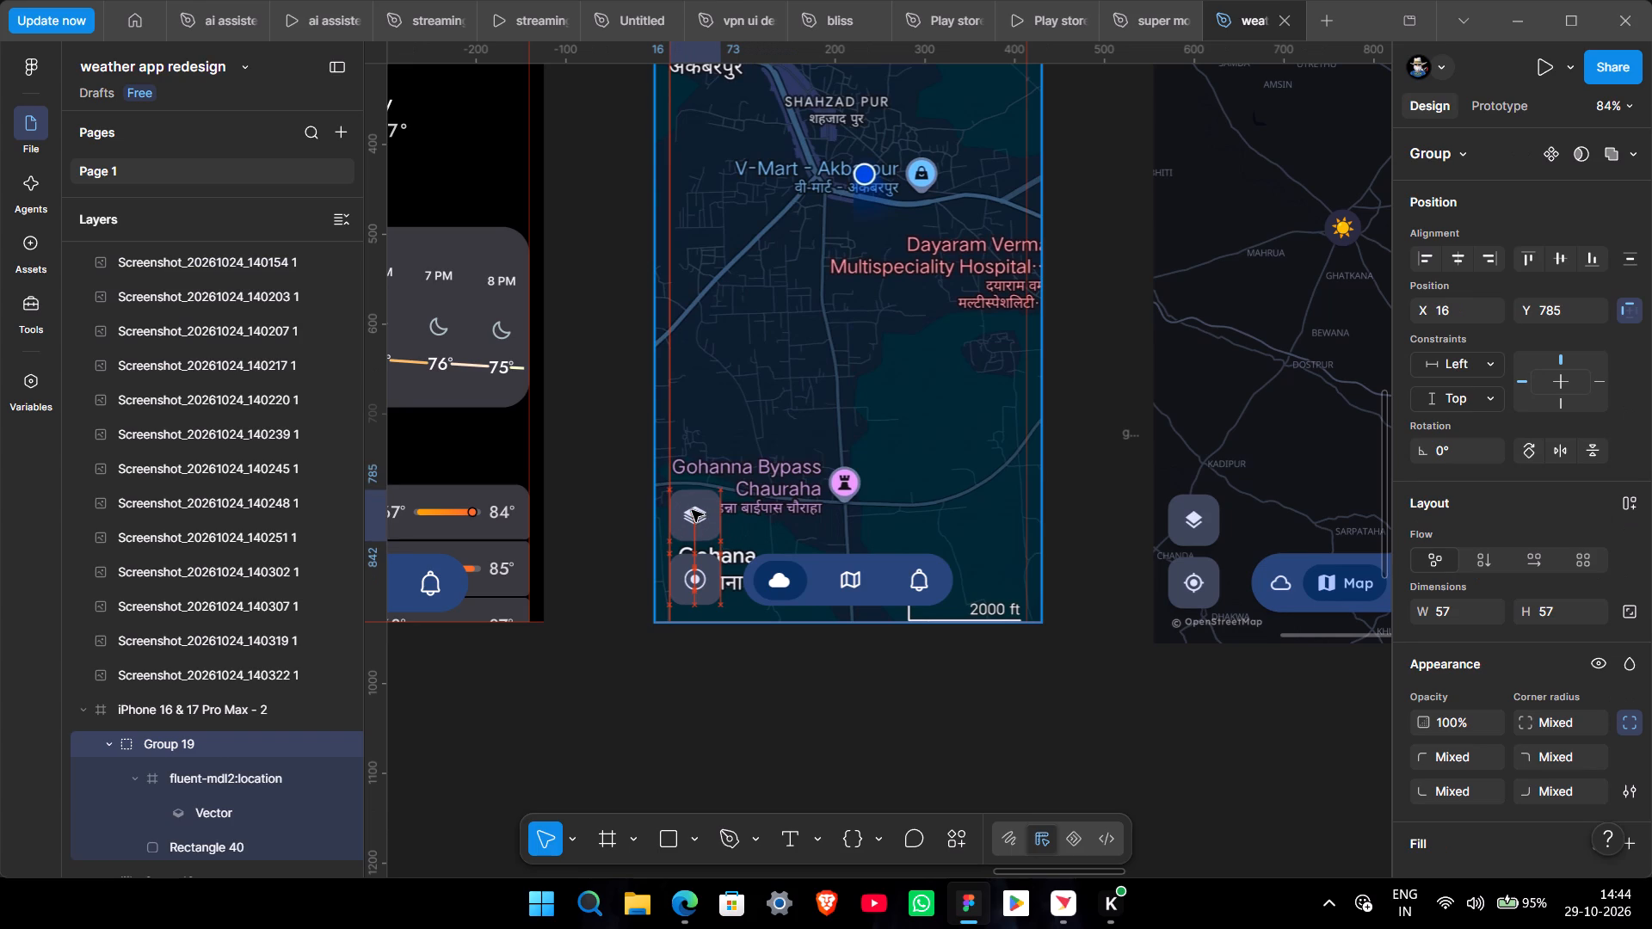
{"action": "left_click_drag", "start_coordinate": [692, 510], "coordinate": [693, 512]}
{"action": "left_click", "coordinate": [739, 661]}
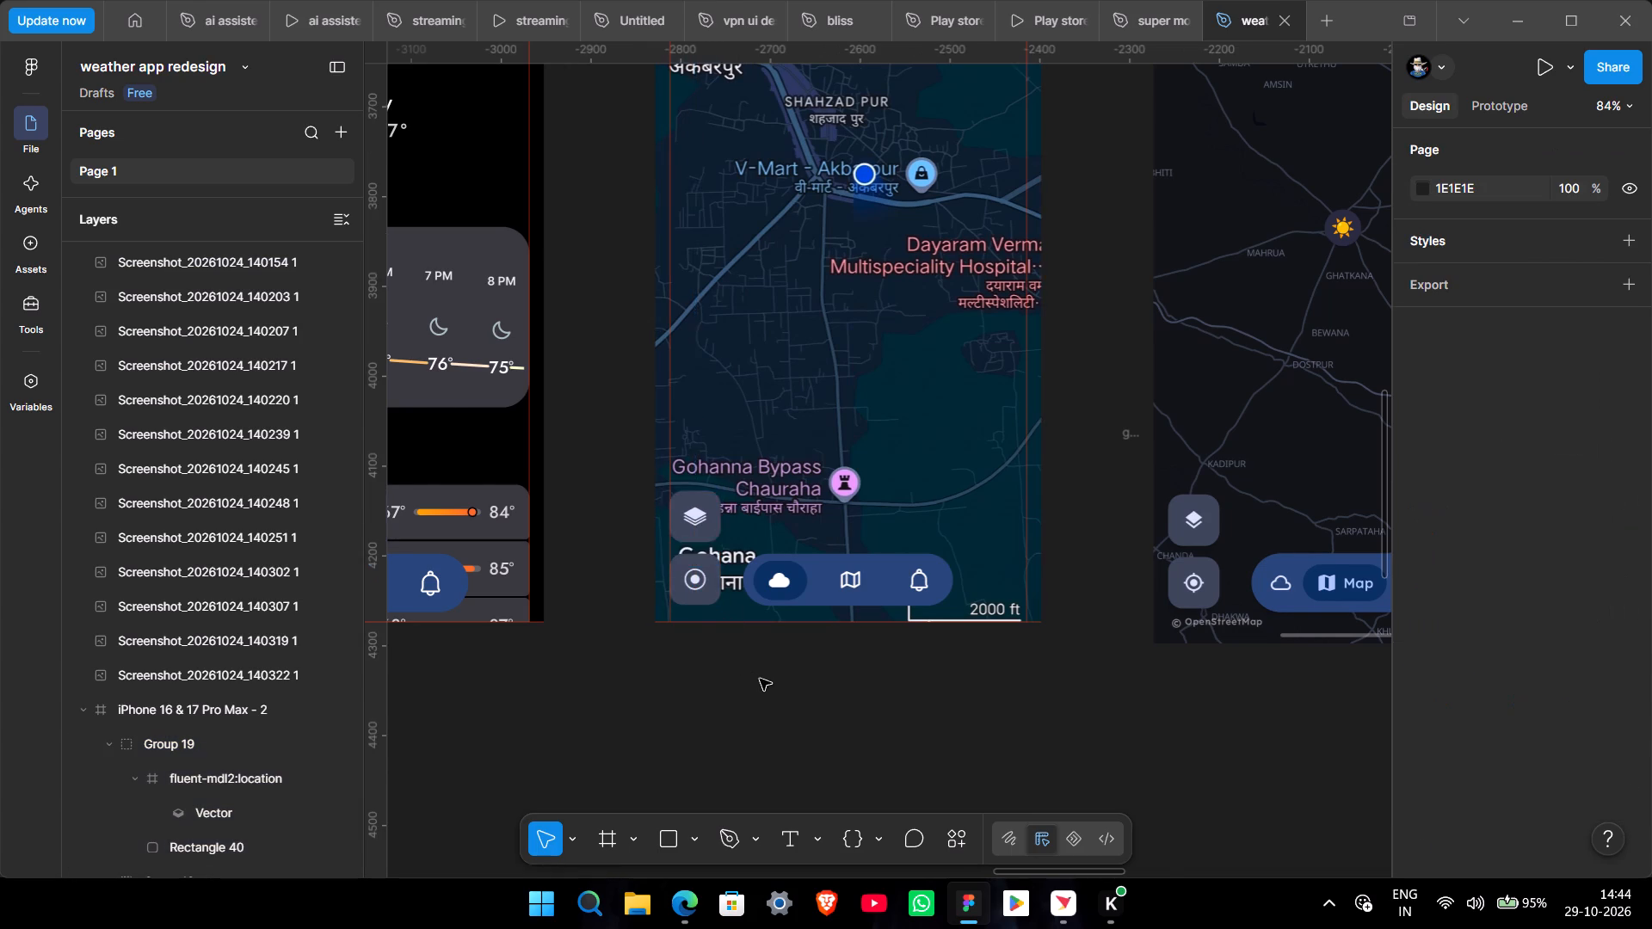
Set the width of the map screen's bottom bar group to 233.
{"action": "scroll", "coordinate": [760, 679], "scroll_direction": "down", "scroll_amount": 4, "text": "ctrl"}
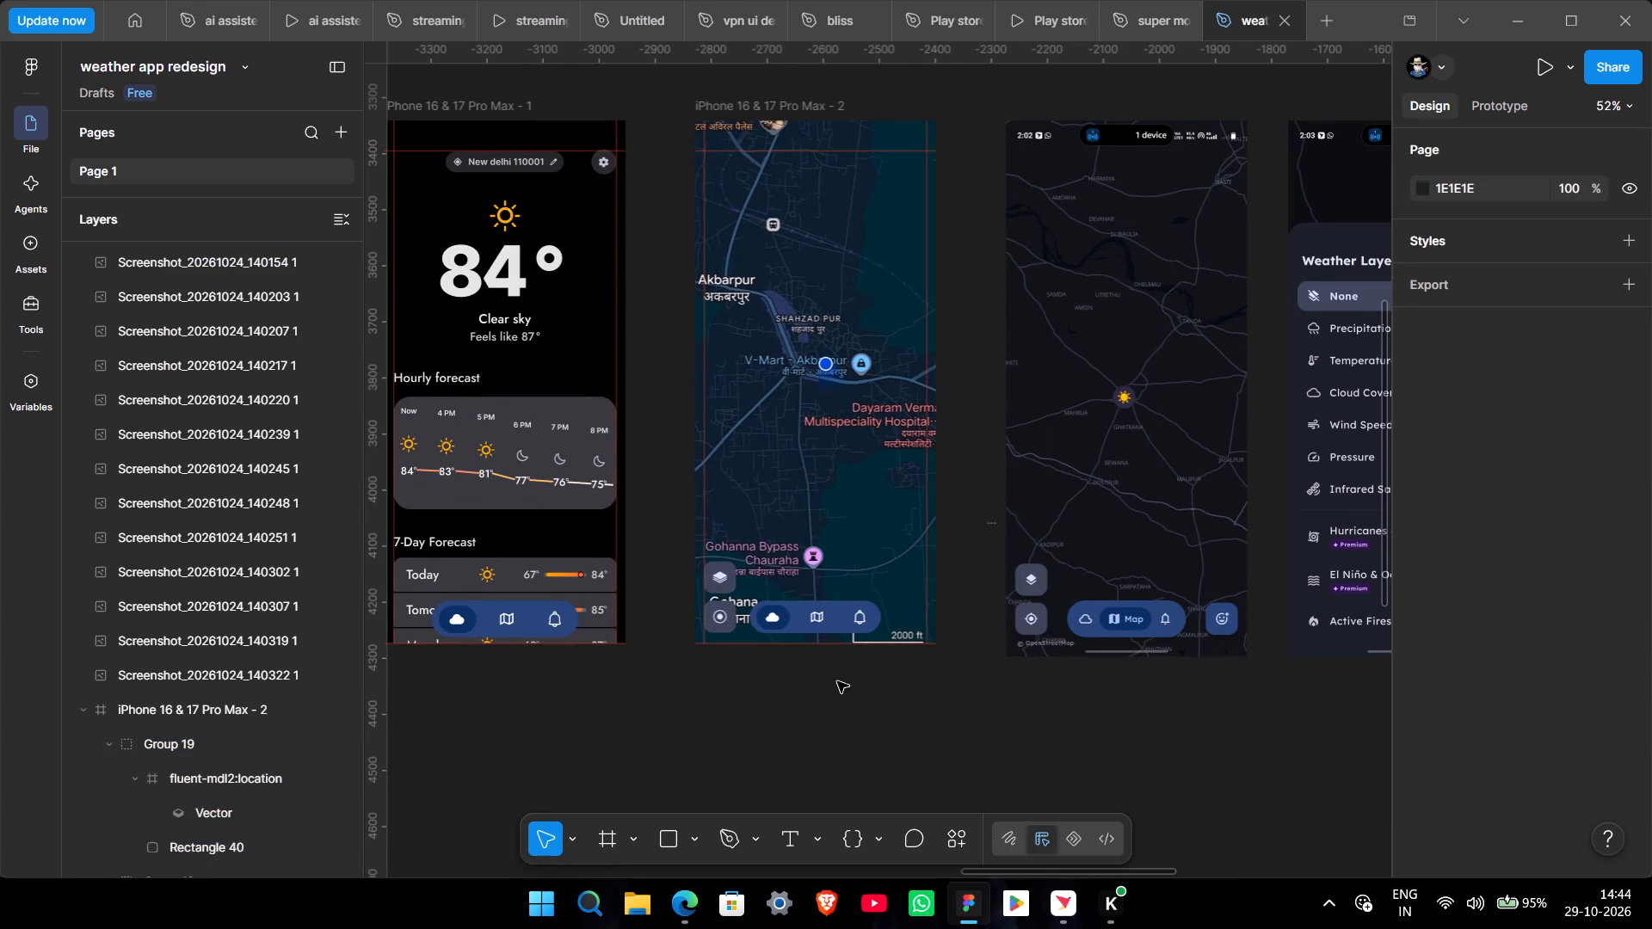
{"action": "scroll", "coordinate": [837, 681], "scroll_direction": "up", "scroll_amount": 4, "text": "ctrl"}
{"action": "middle_click_drag", "start_coordinate": [1013, 718], "coordinate": [831, 718]}
{"action": "scroll", "coordinate": [831, 718], "scroll_direction": "down", "scroll_amount": 2, "text": "ctrl"}
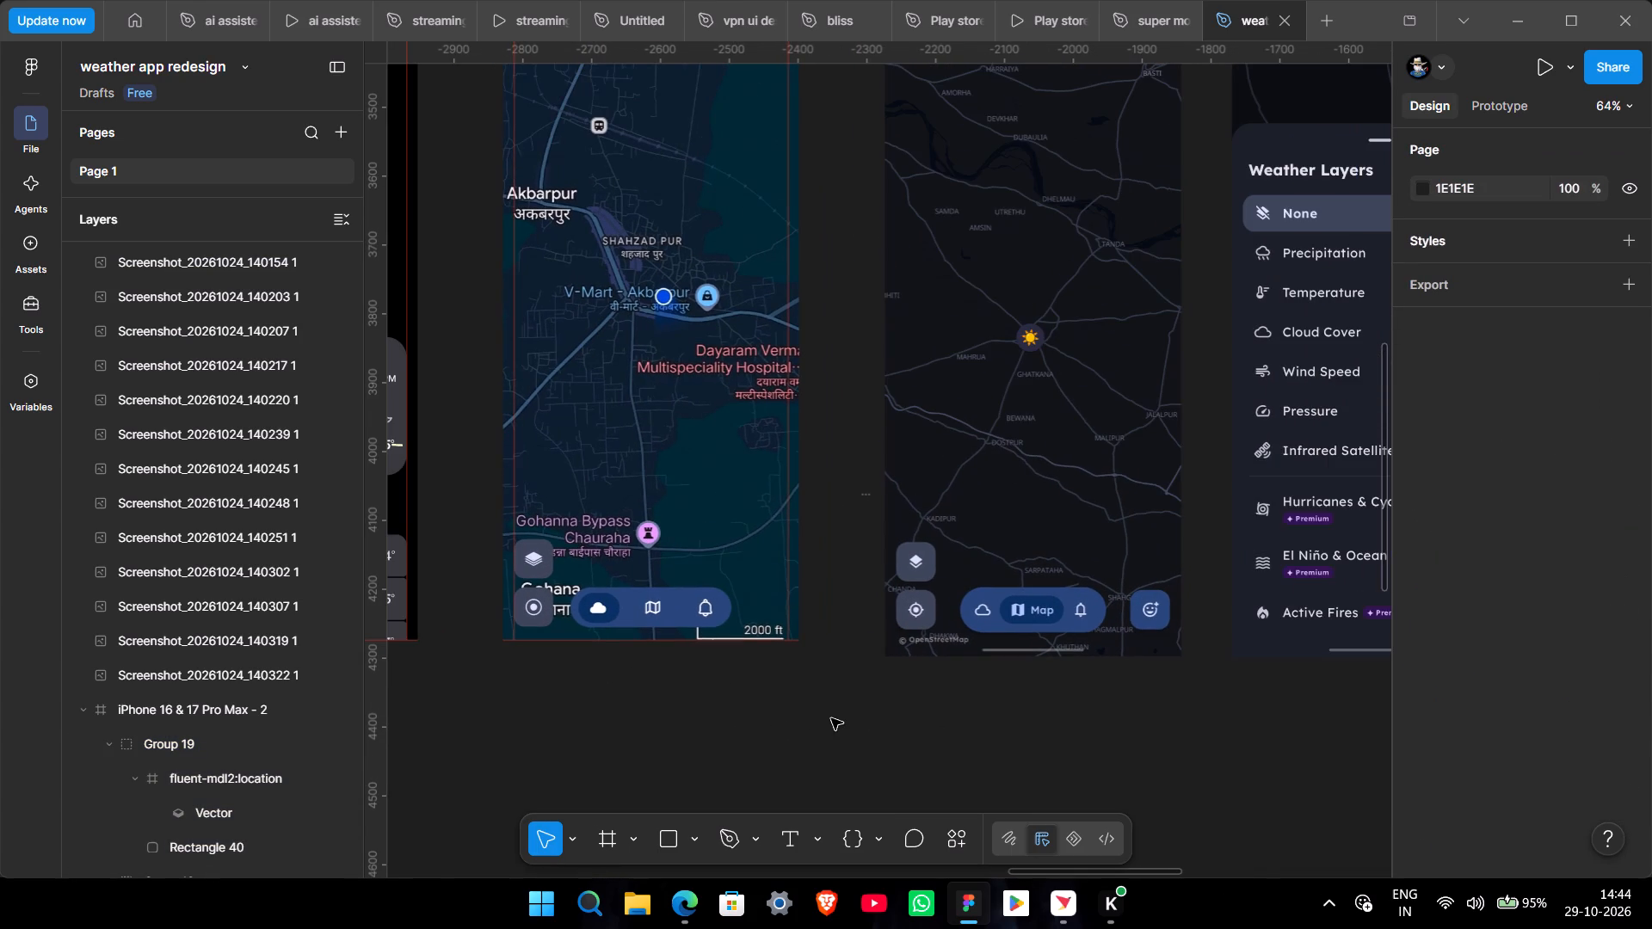
{"action": "middle_click_drag", "start_coordinate": [679, 674], "coordinate": [942, 763]}
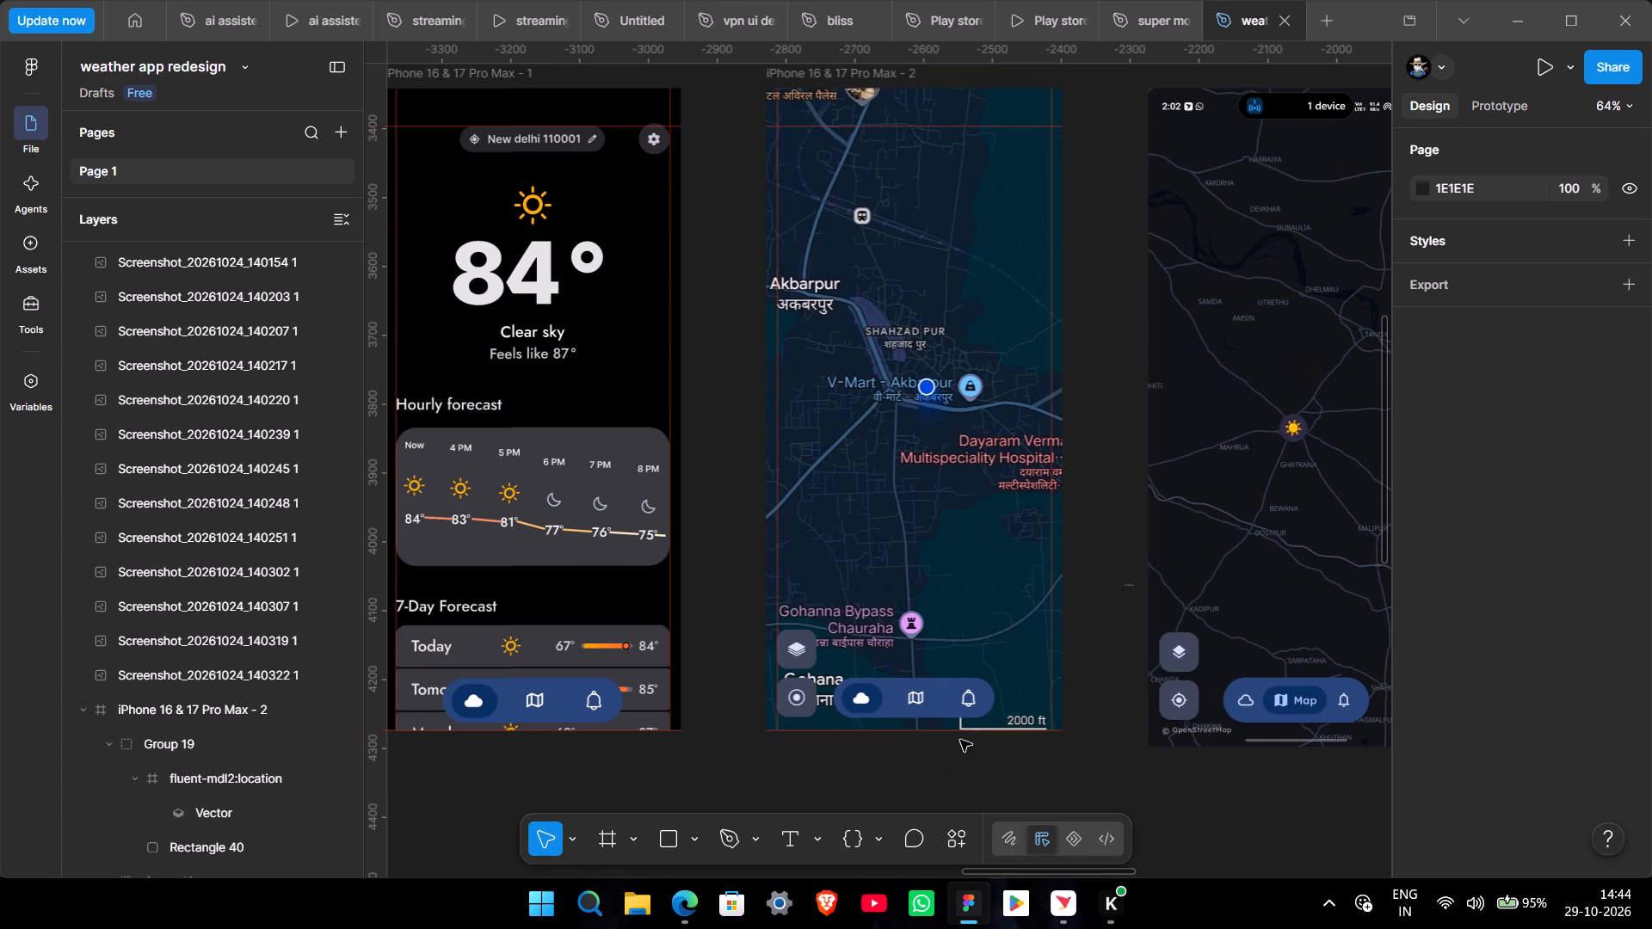
{"action": "left_click", "coordinate": [891, 699]}
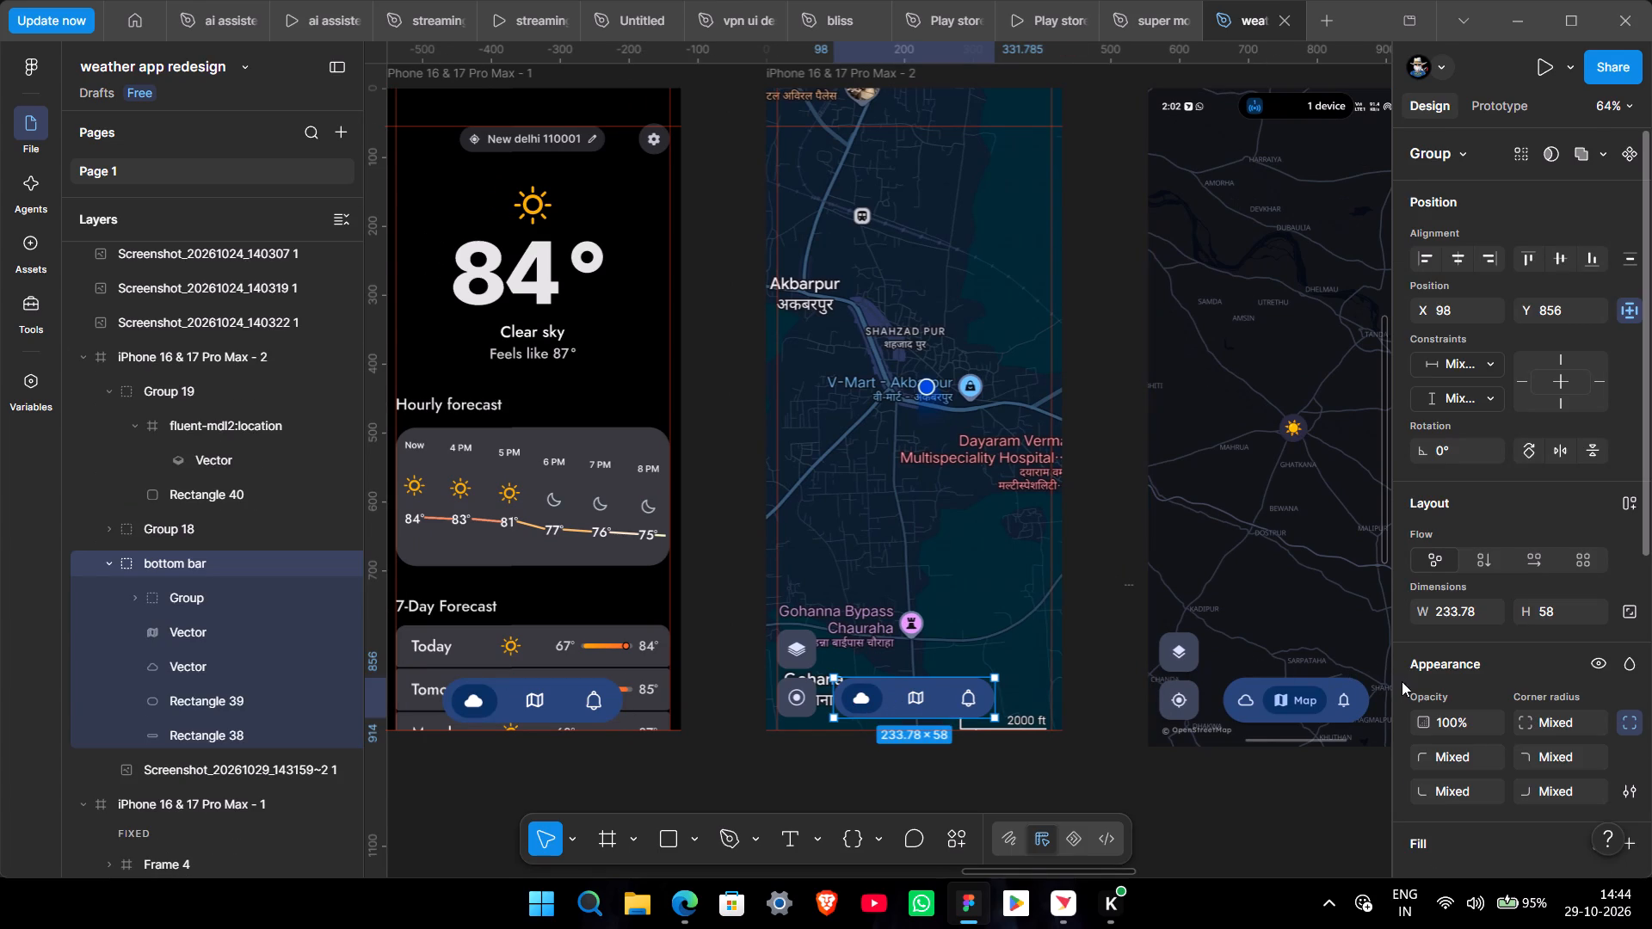
{"action": "left_click", "coordinate": [1466, 612]}
{"action": "key", "text": "2"}
{"action": "type", "text": "33"}
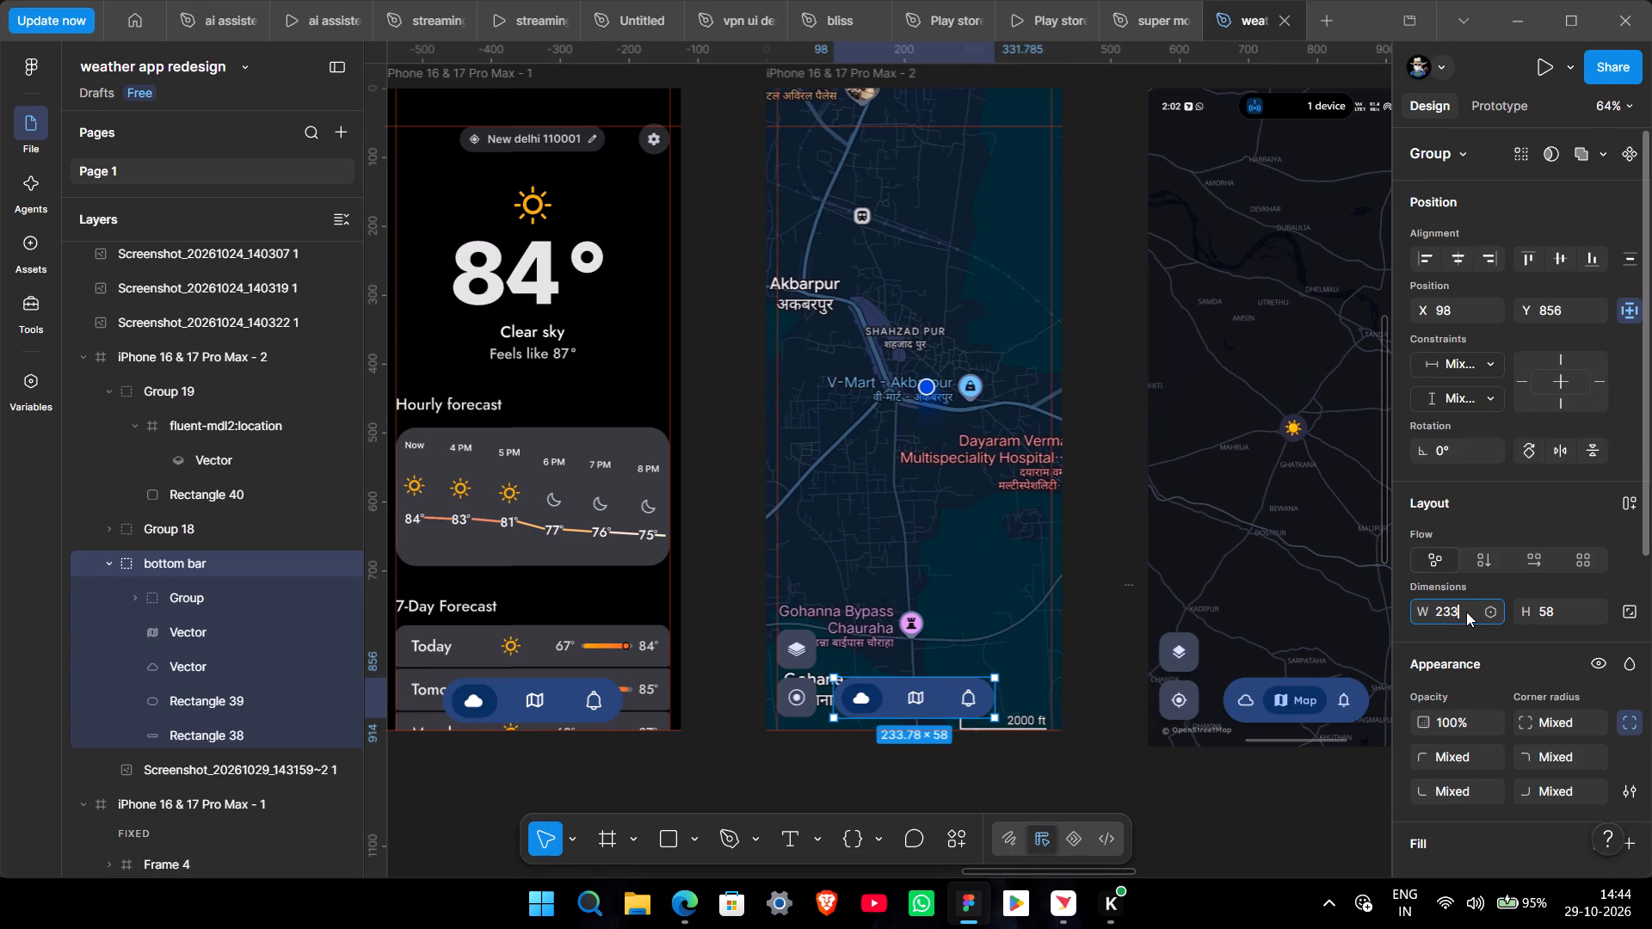
{"action": "key", "text": "Return"}
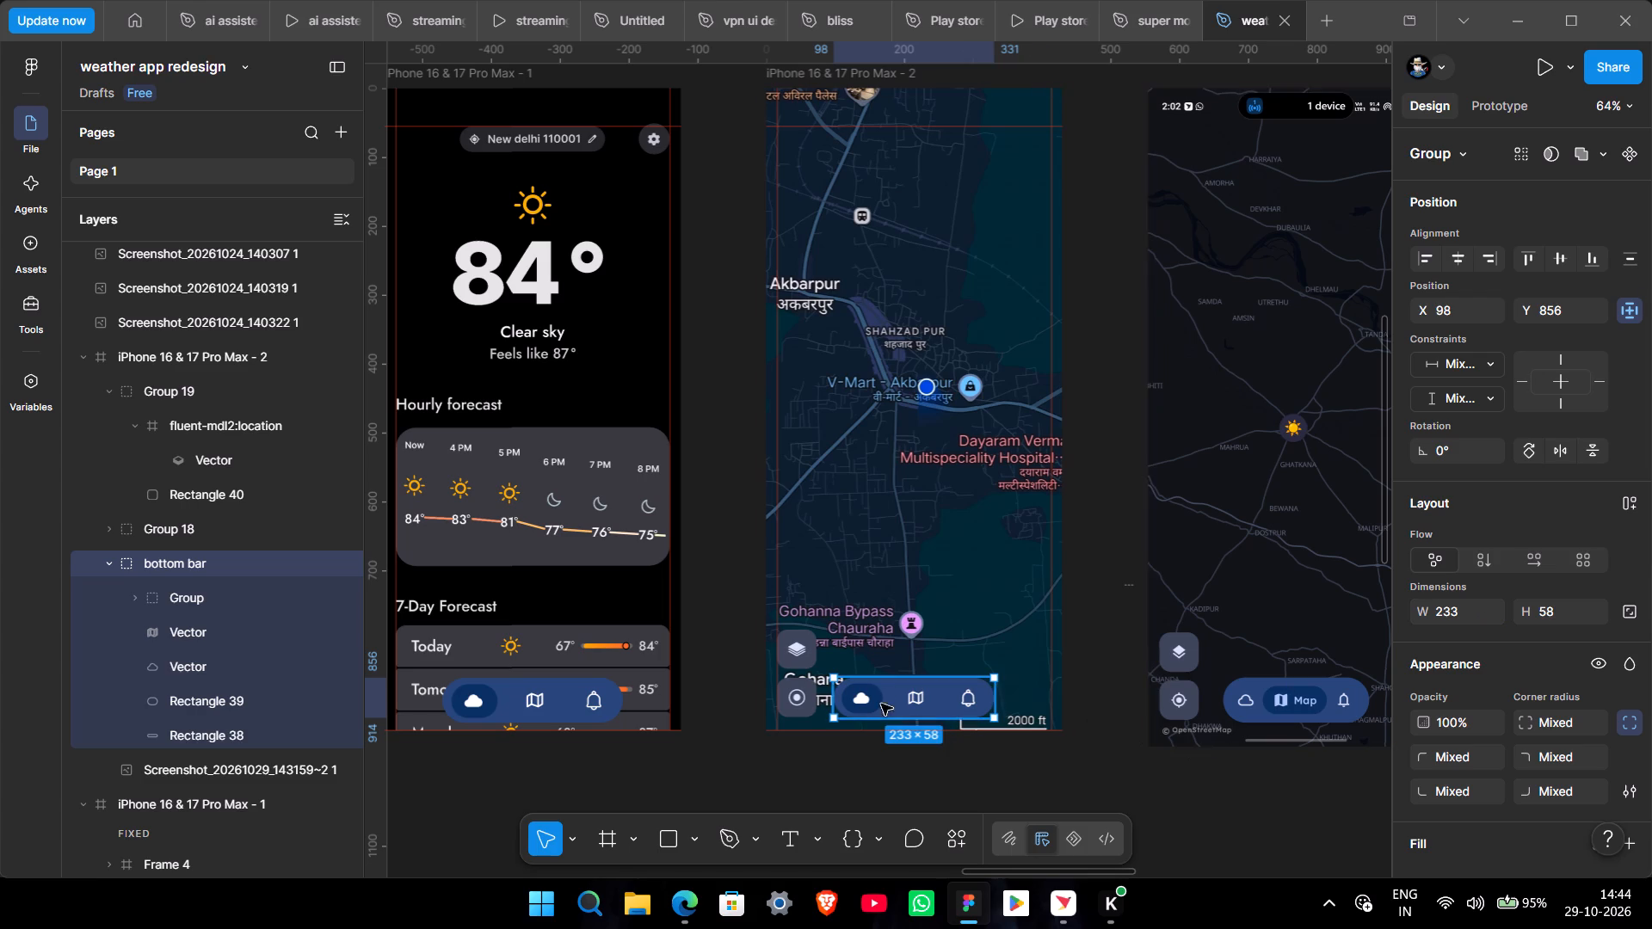
{"action": "left_click", "coordinate": [1456, 255]}
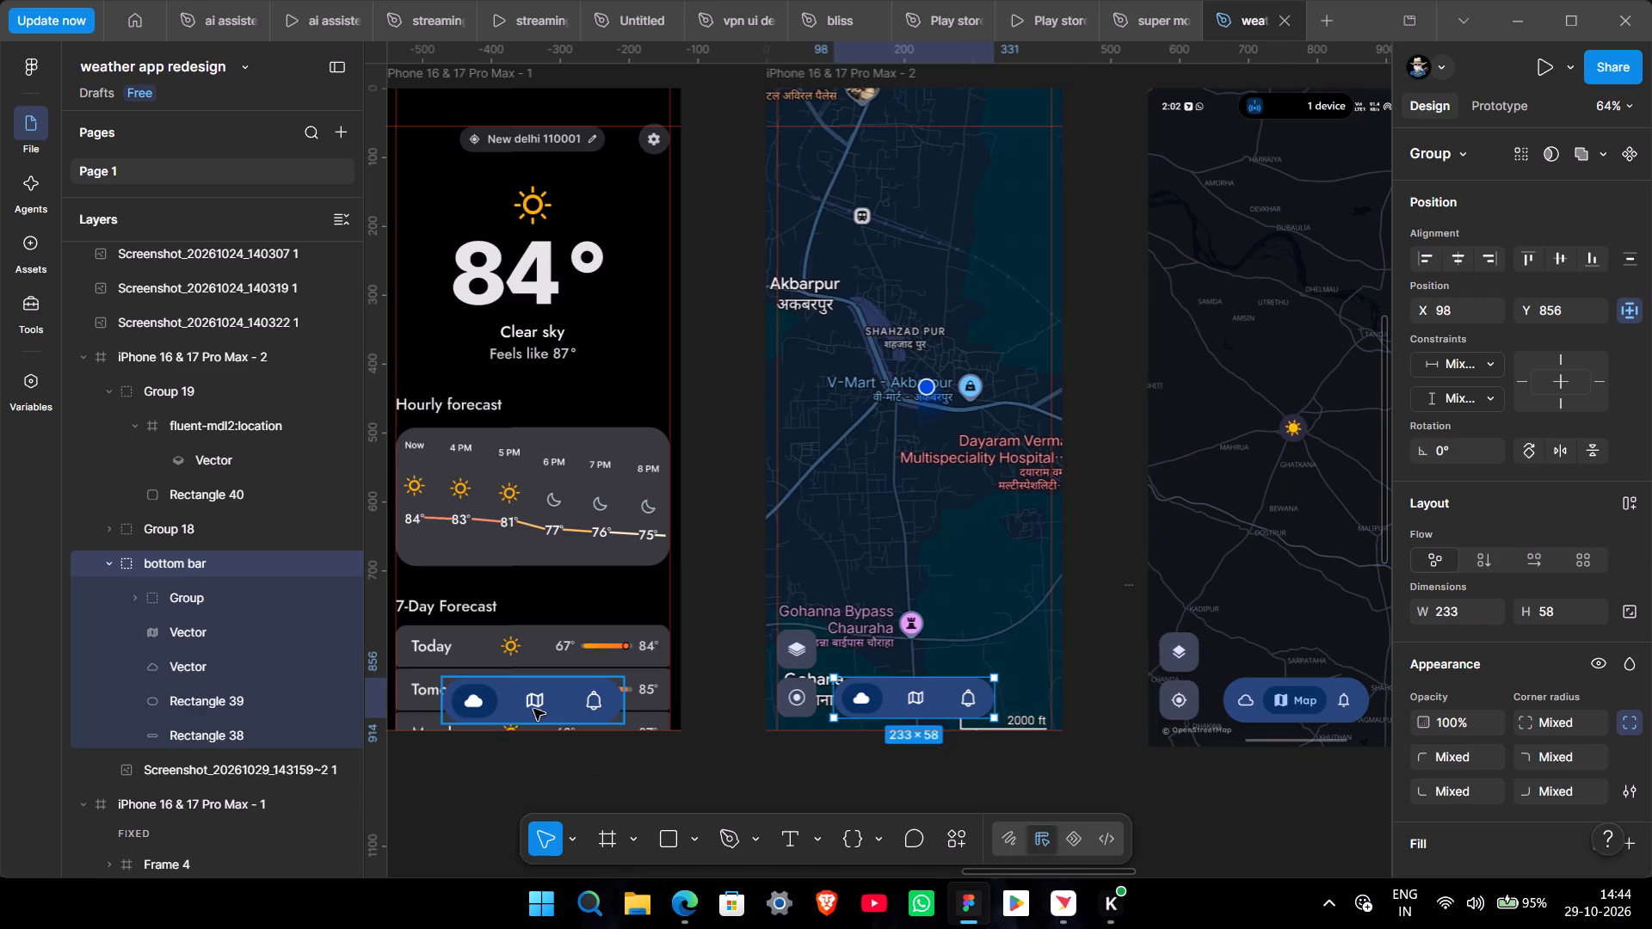
Set the width of the bottom bar group on the iPhone 16 & 17 Pro Max - 1 home screen to 233.
{"action": "left_click", "coordinate": [533, 706]}
{"action": "left_click", "coordinate": [1467, 606]}
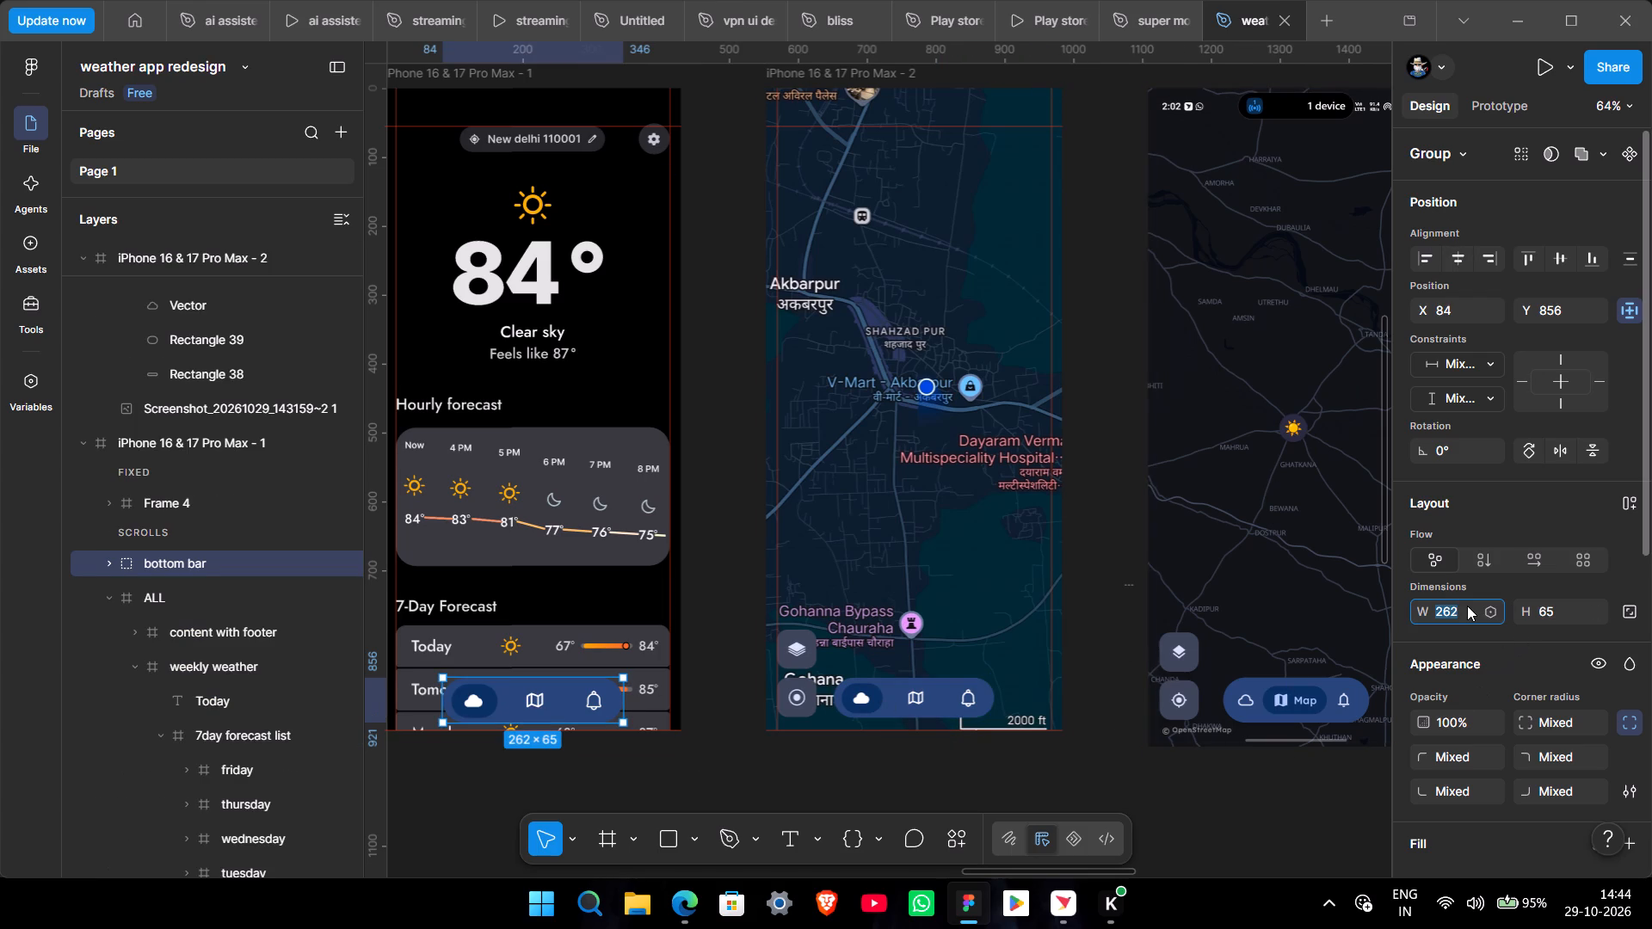
{"action": "type", "text": "233"}
{"action": "key", "text": "Return"}
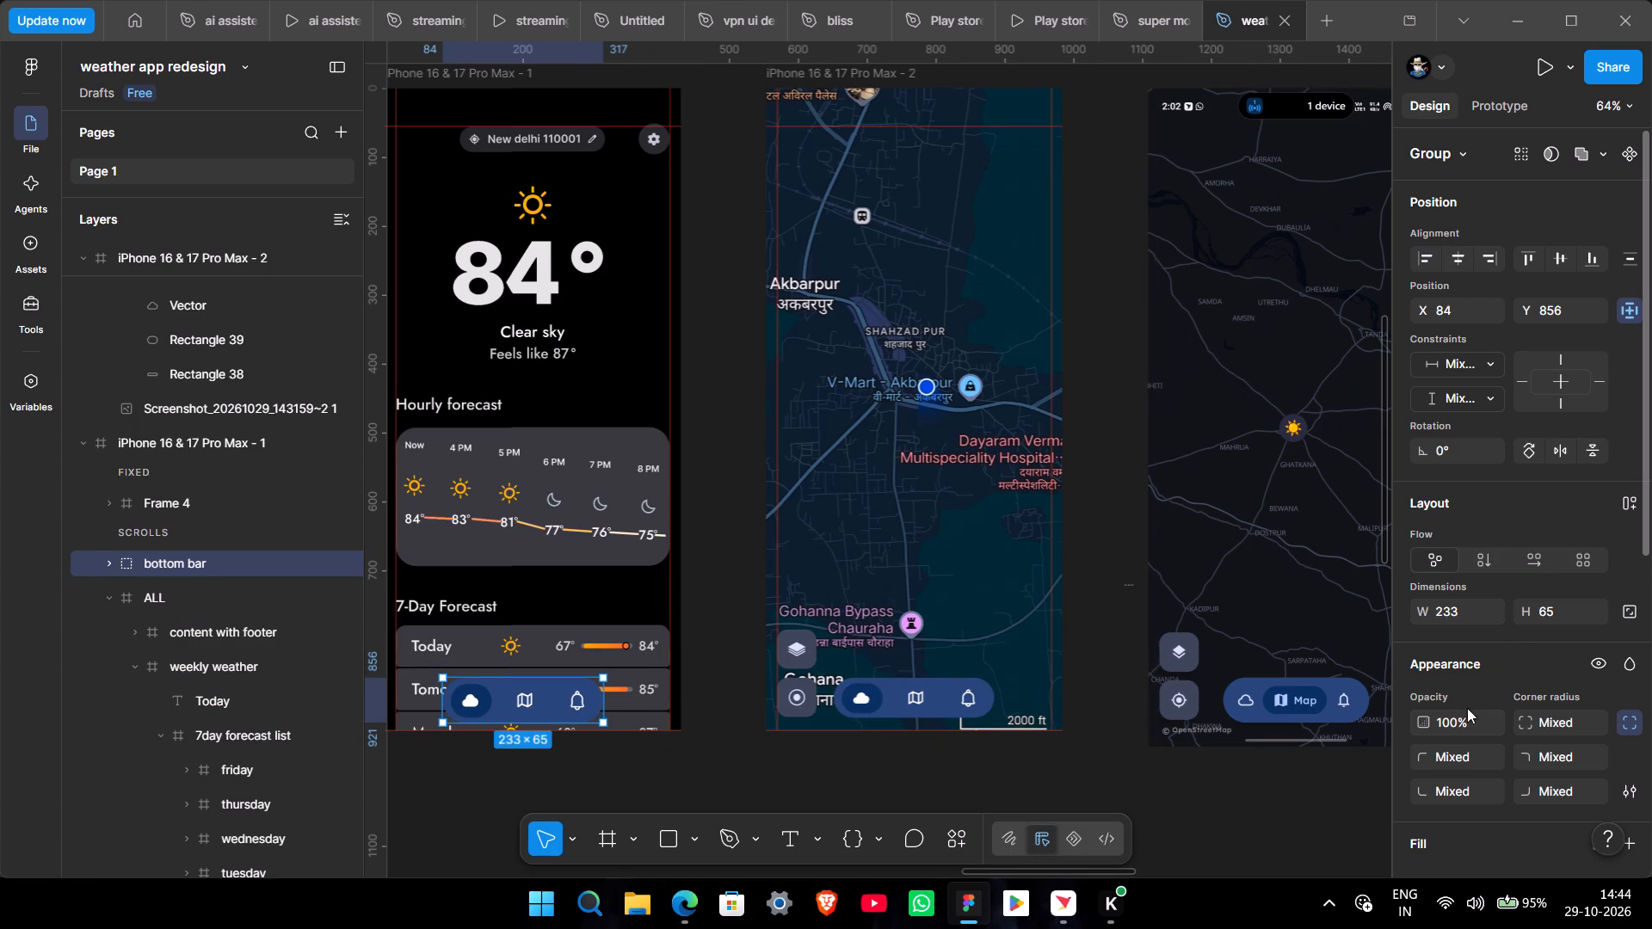
{"action": "left_click", "coordinate": [686, 778]}
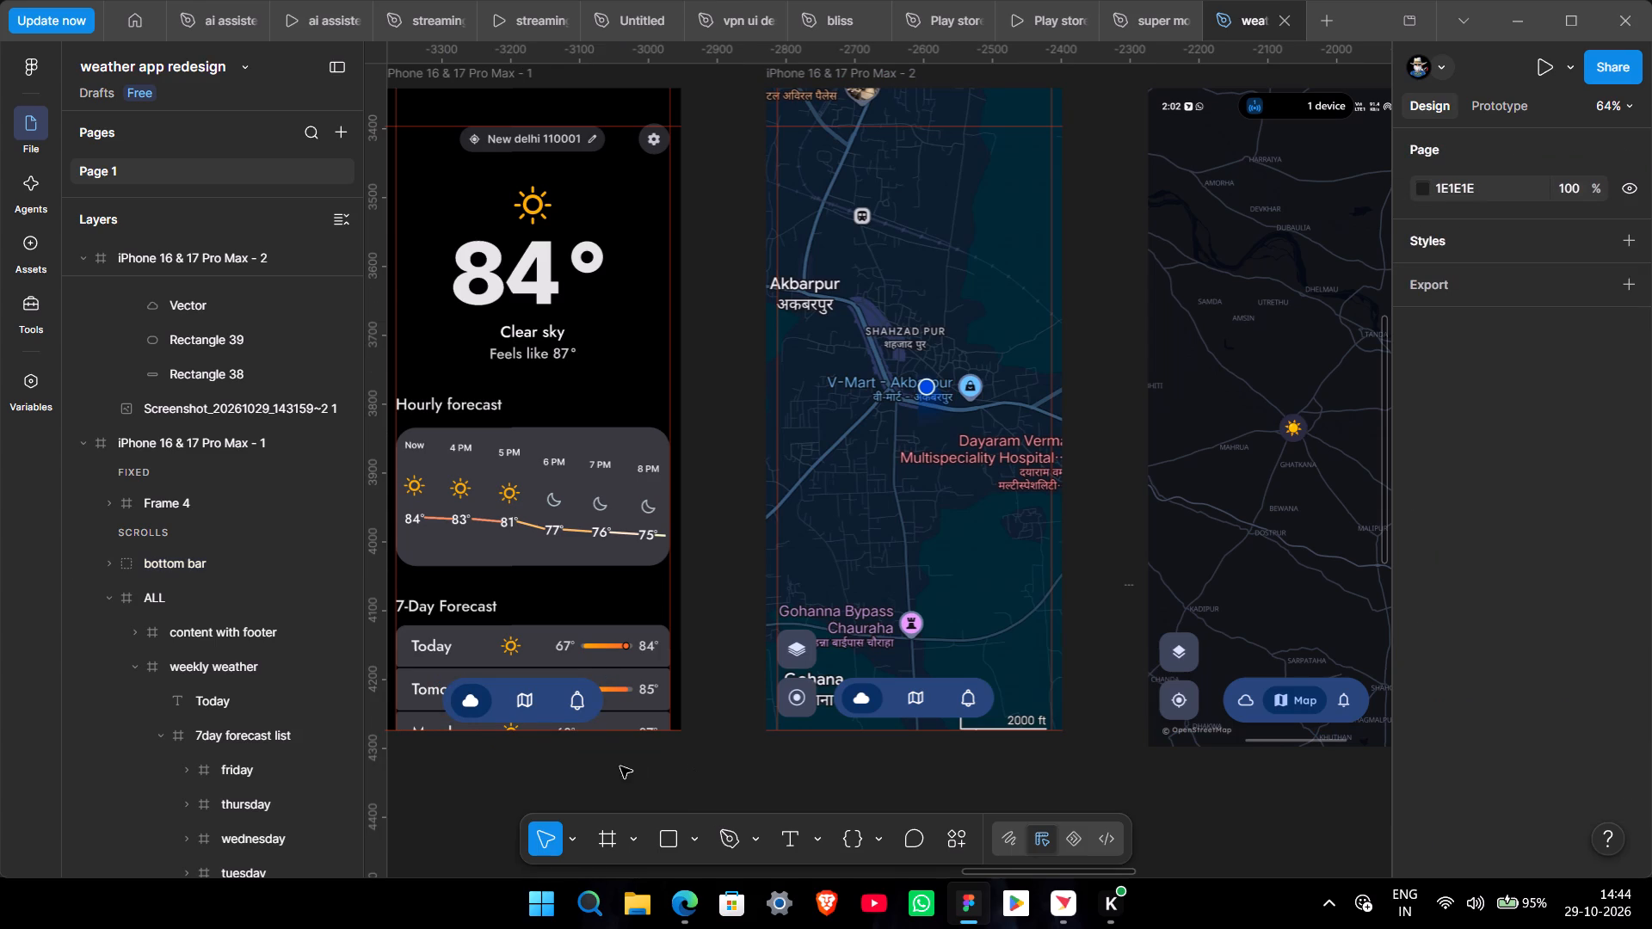
Delete the bottom bar group from the iPhone 16 & 17 Pro Max - 1 home screen.
{"action": "middle_click_drag", "start_coordinate": [620, 766], "coordinate": [809, 723]}
{"action": "scroll", "coordinate": [783, 720], "scroll_direction": "up", "scroll_amount": 4, "text": "ctrl"}
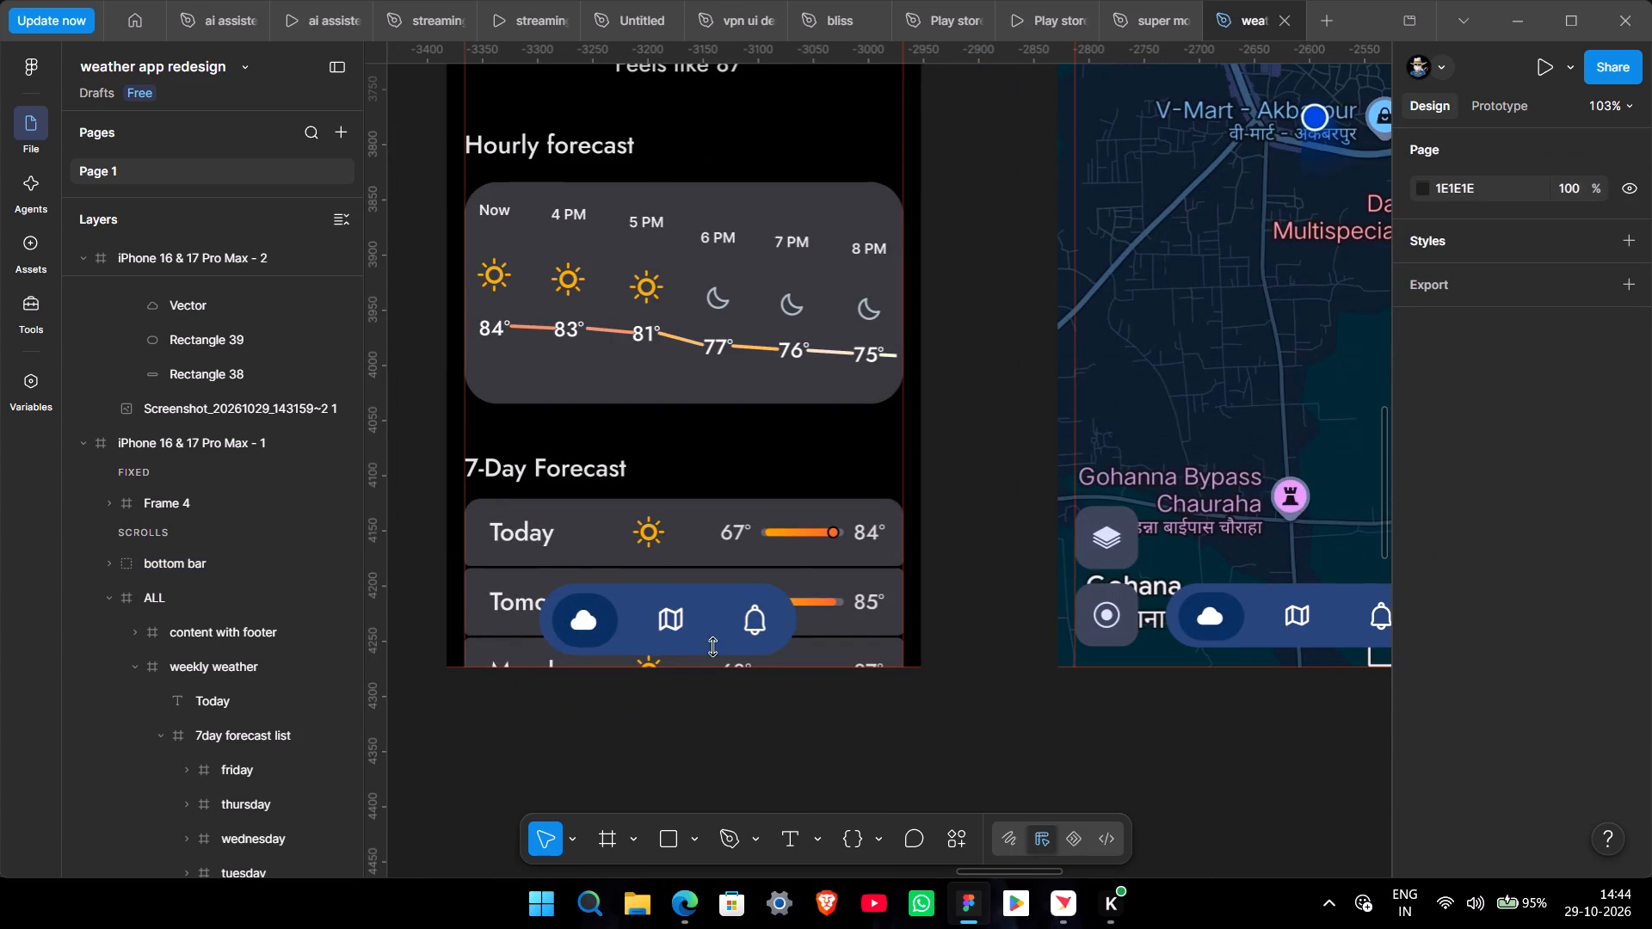
{"action": "left_click", "coordinate": [709, 639]}
{"action": "key", "text": "BackSpace"}
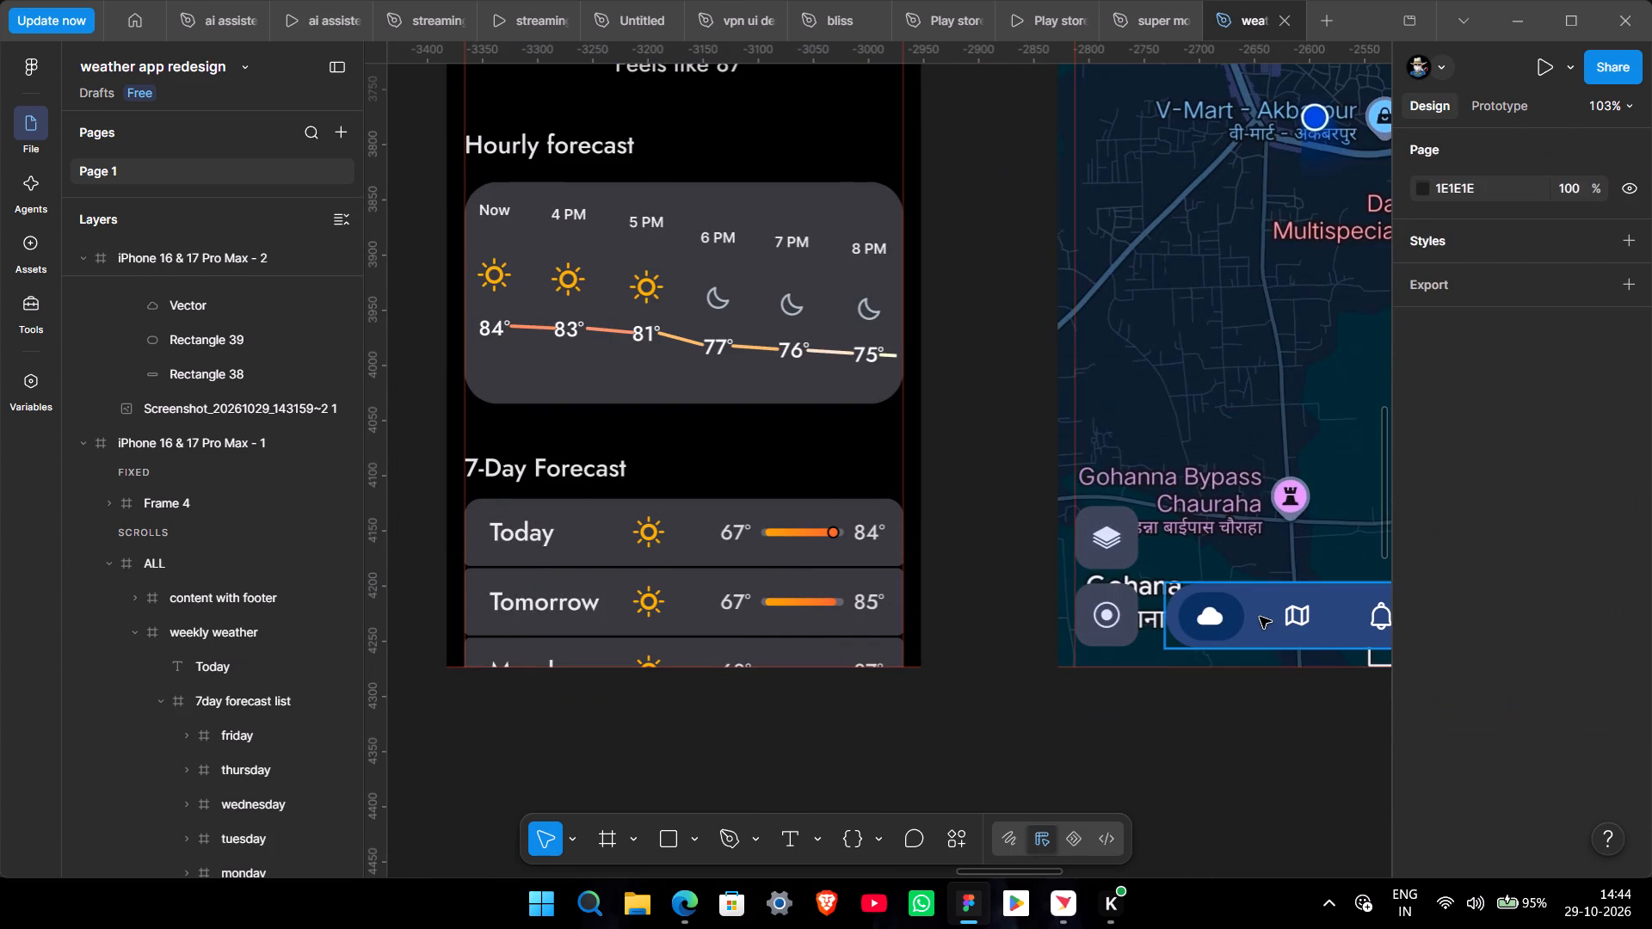
Copy the map screen's bottom bar group.
{"action": "left_click", "coordinate": [1260, 617]}
{"action": "right_click", "coordinate": [1260, 617]}
{"action": "left_click", "coordinate": [1372, 125]}
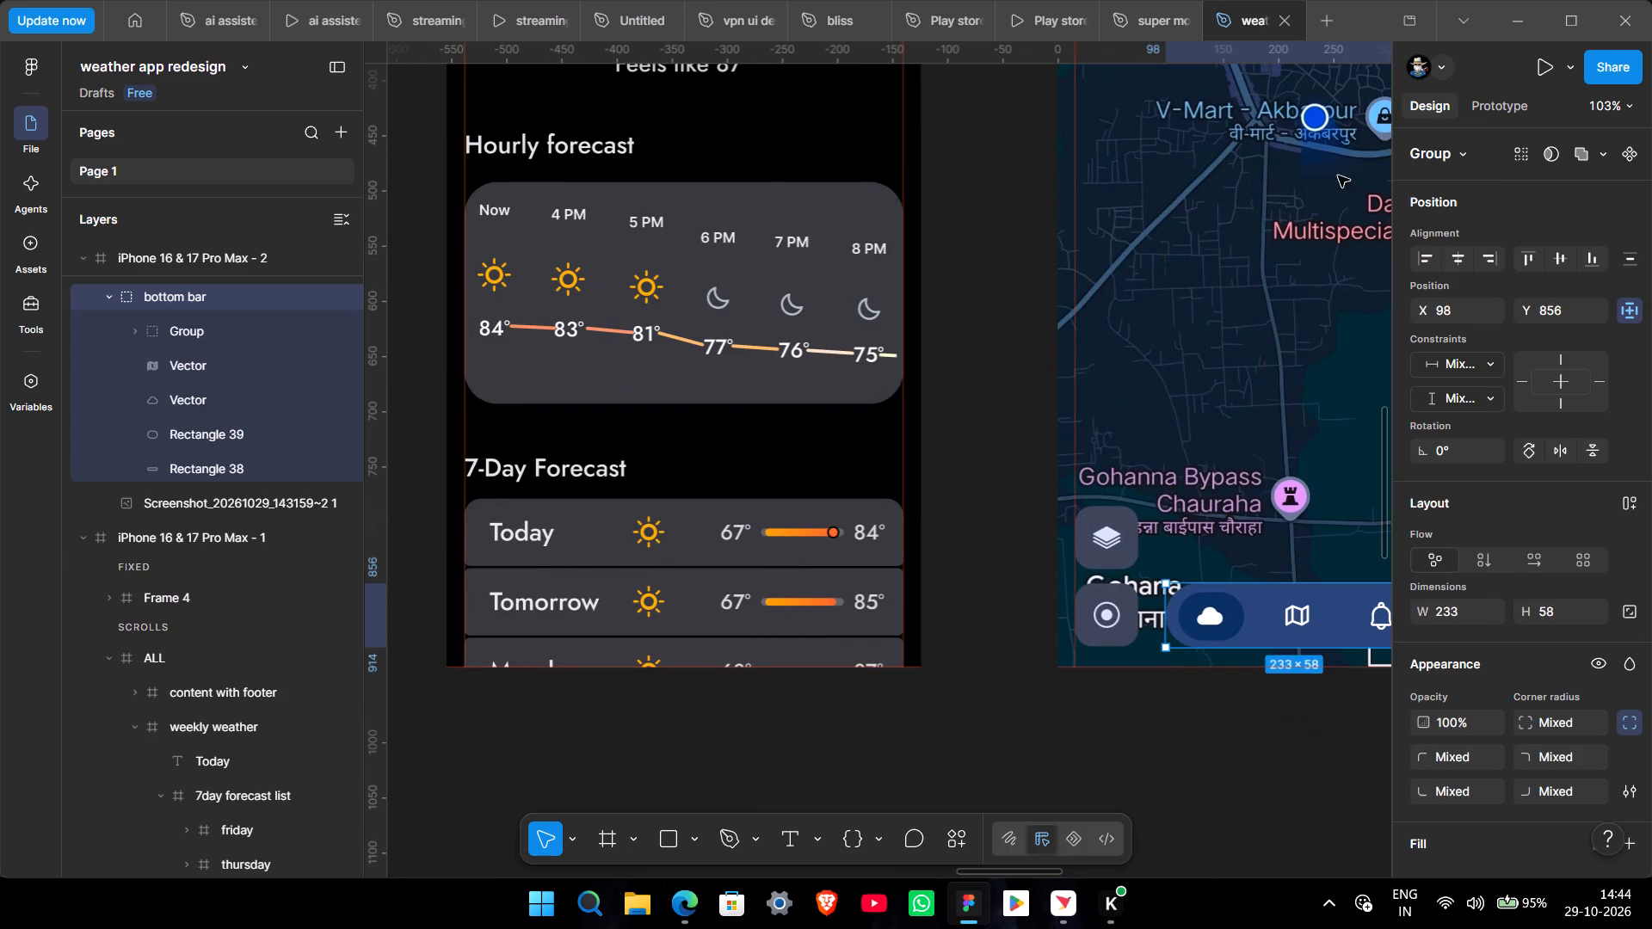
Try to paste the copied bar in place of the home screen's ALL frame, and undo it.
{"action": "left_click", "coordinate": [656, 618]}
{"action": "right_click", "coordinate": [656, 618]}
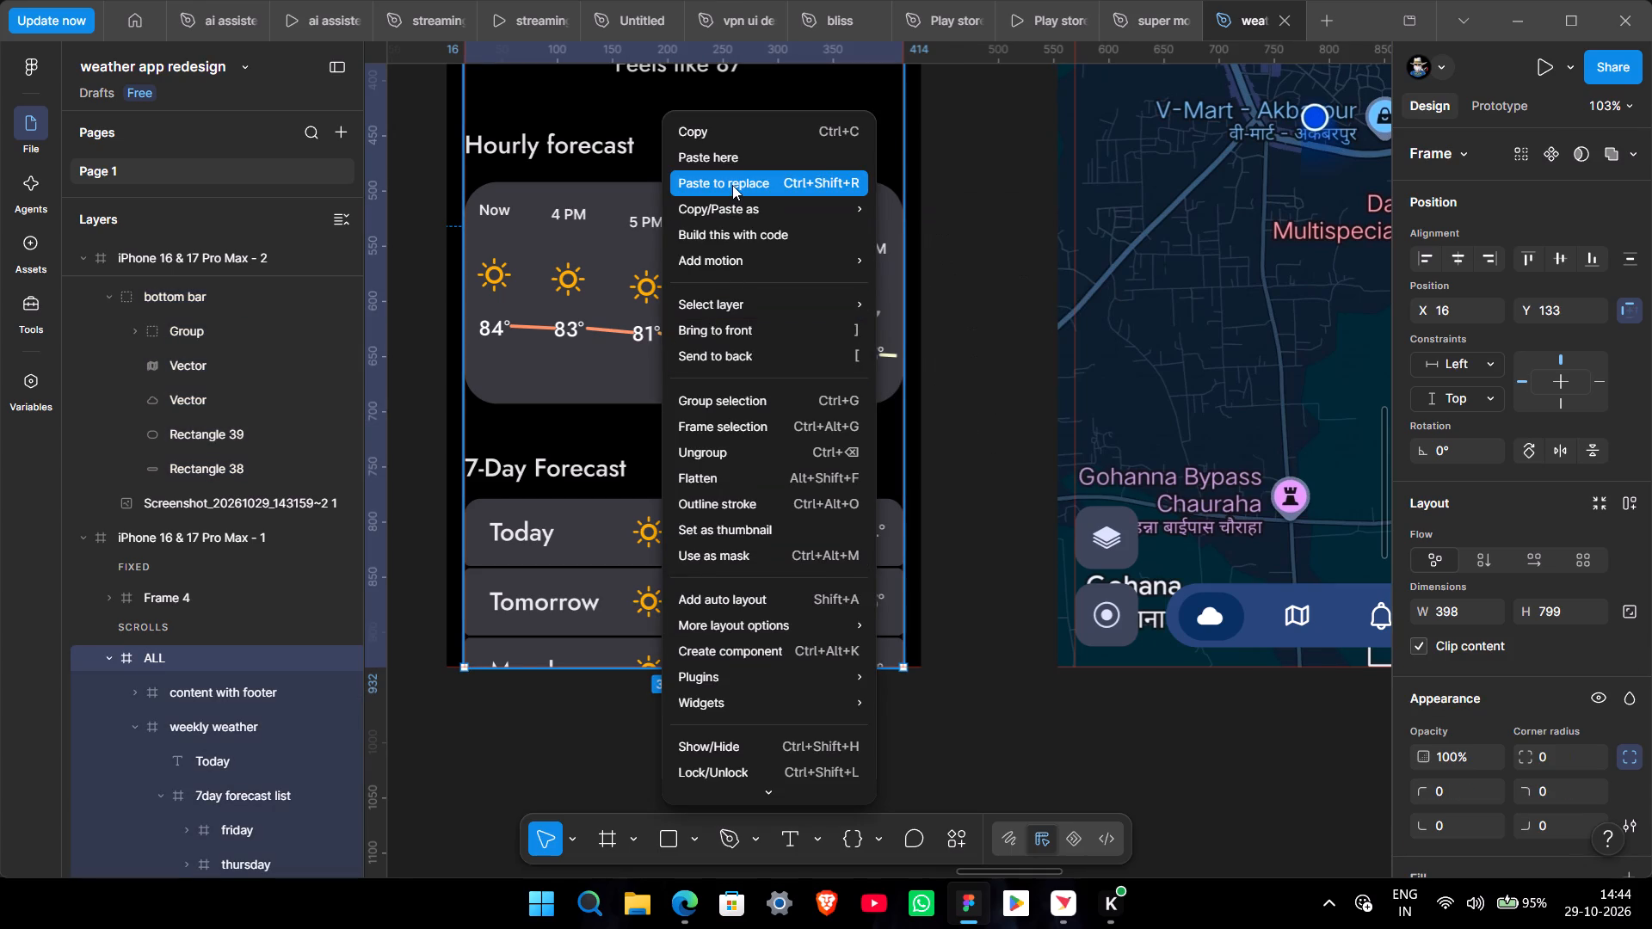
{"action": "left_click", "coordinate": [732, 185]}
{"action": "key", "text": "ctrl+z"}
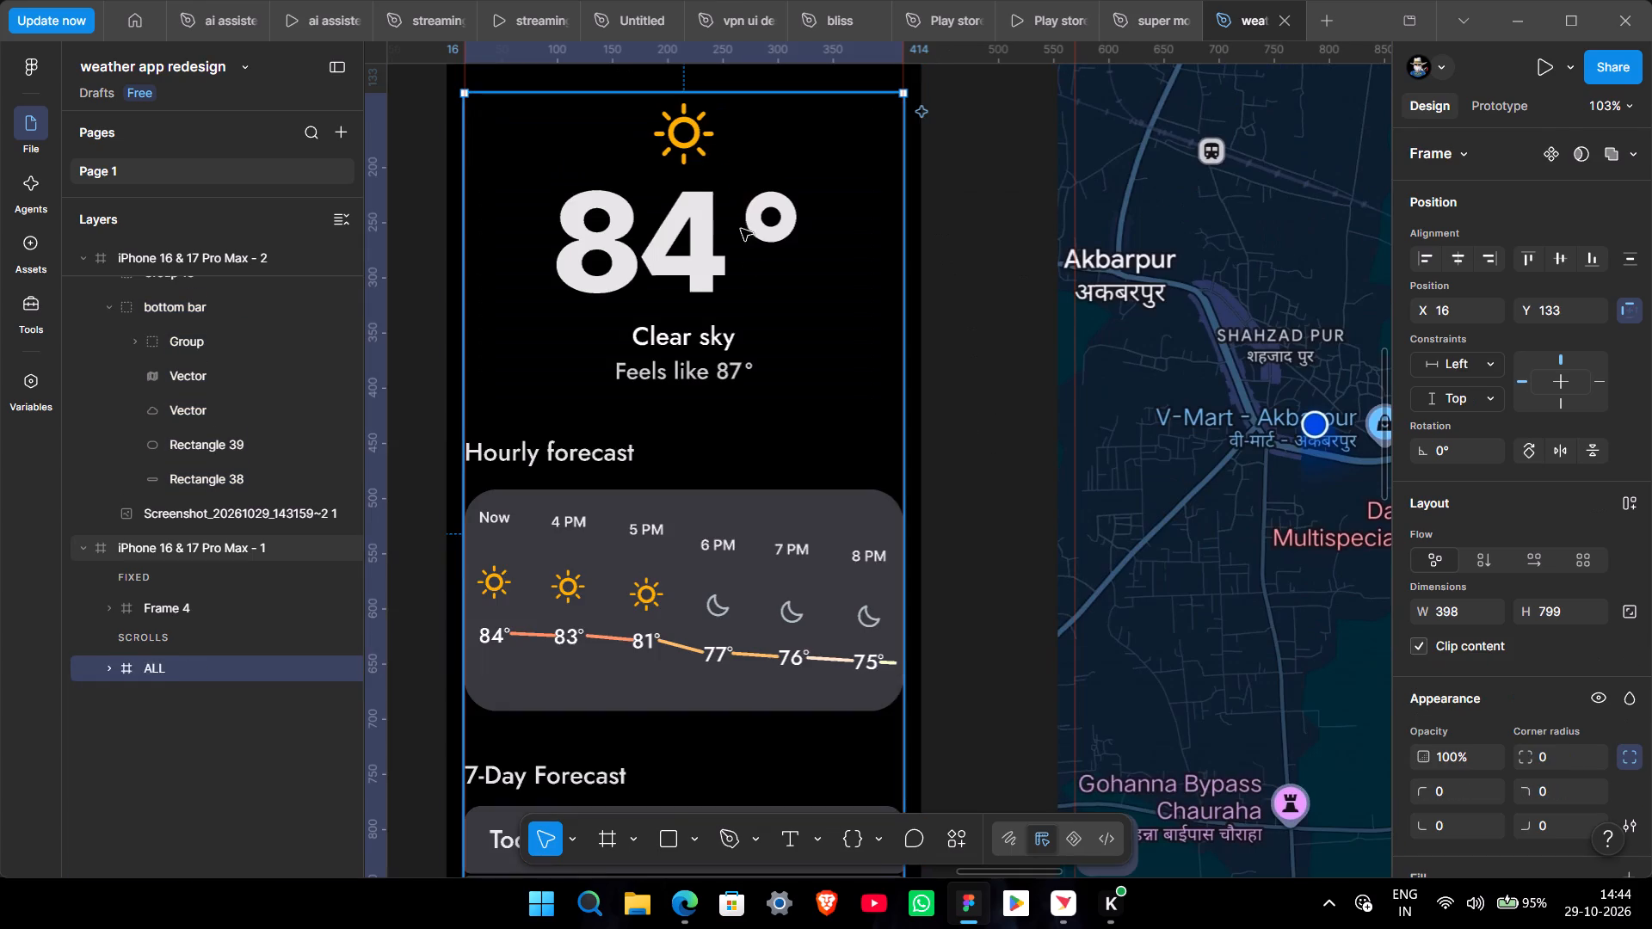
Paste the copied bottom bar onto the empty canvas and move it over the Tomorrow row of the home screen.
{"action": "right_click", "coordinate": [675, 520]}
{"action": "scroll", "coordinate": [719, 634], "scroll_direction": "down", "scroll_amount": 9}
{"action": "scroll", "coordinate": [573, 669], "scroll_direction": "down", "scroll_amount": 8}
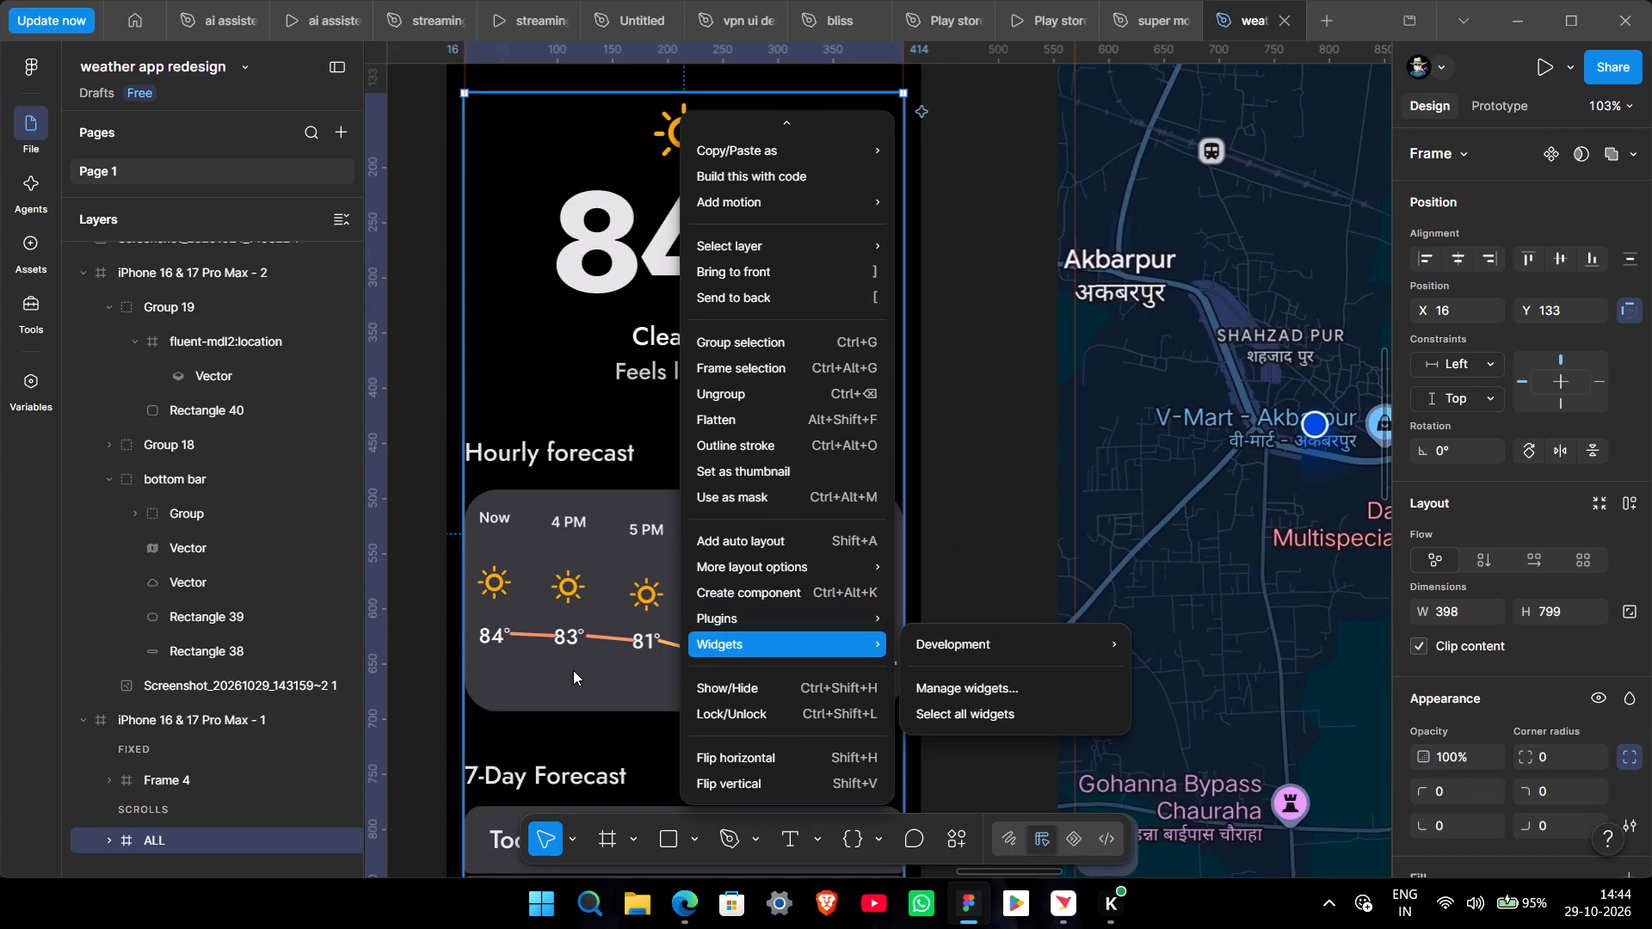
{"action": "scroll", "coordinate": [573, 670], "scroll_direction": "down", "scroll_amount": 2}
{"action": "left_click", "coordinate": [452, 590]}
{"action": "scroll", "coordinate": [449, 590], "scroll_direction": "down", "scroll_amount": 10}
{"action": "right_click", "coordinate": [619, 657]}
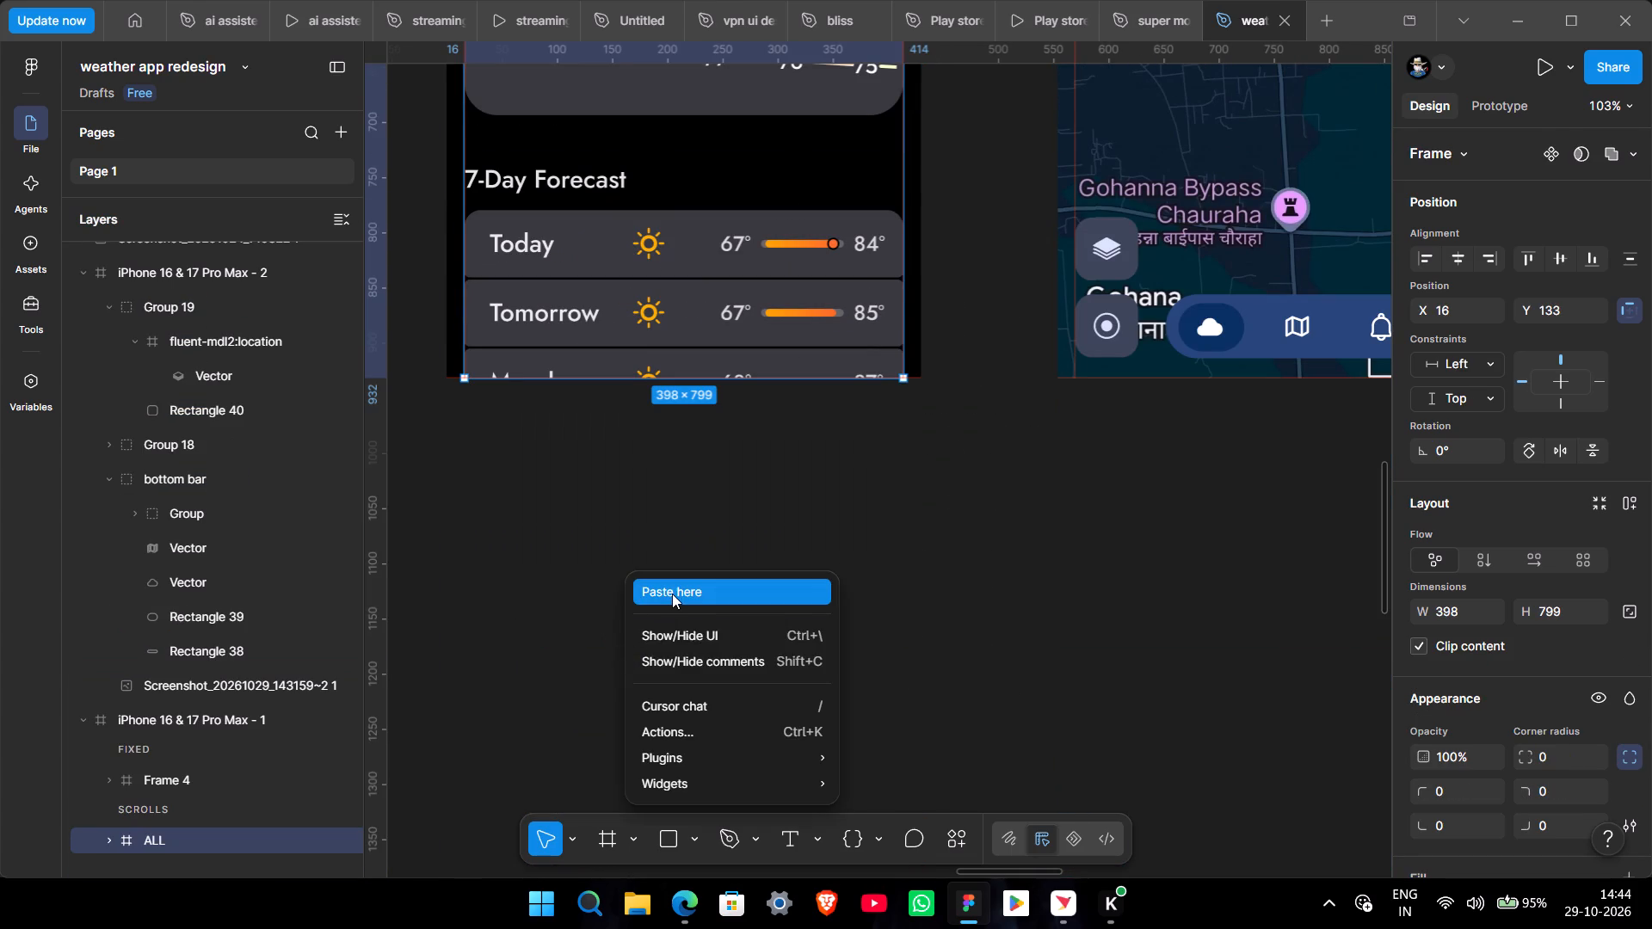
{"action": "left_click", "coordinate": [672, 594]}
{"action": "left_click_drag", "start_coordinate": [732, 691], "coordinate": [681, 341]}
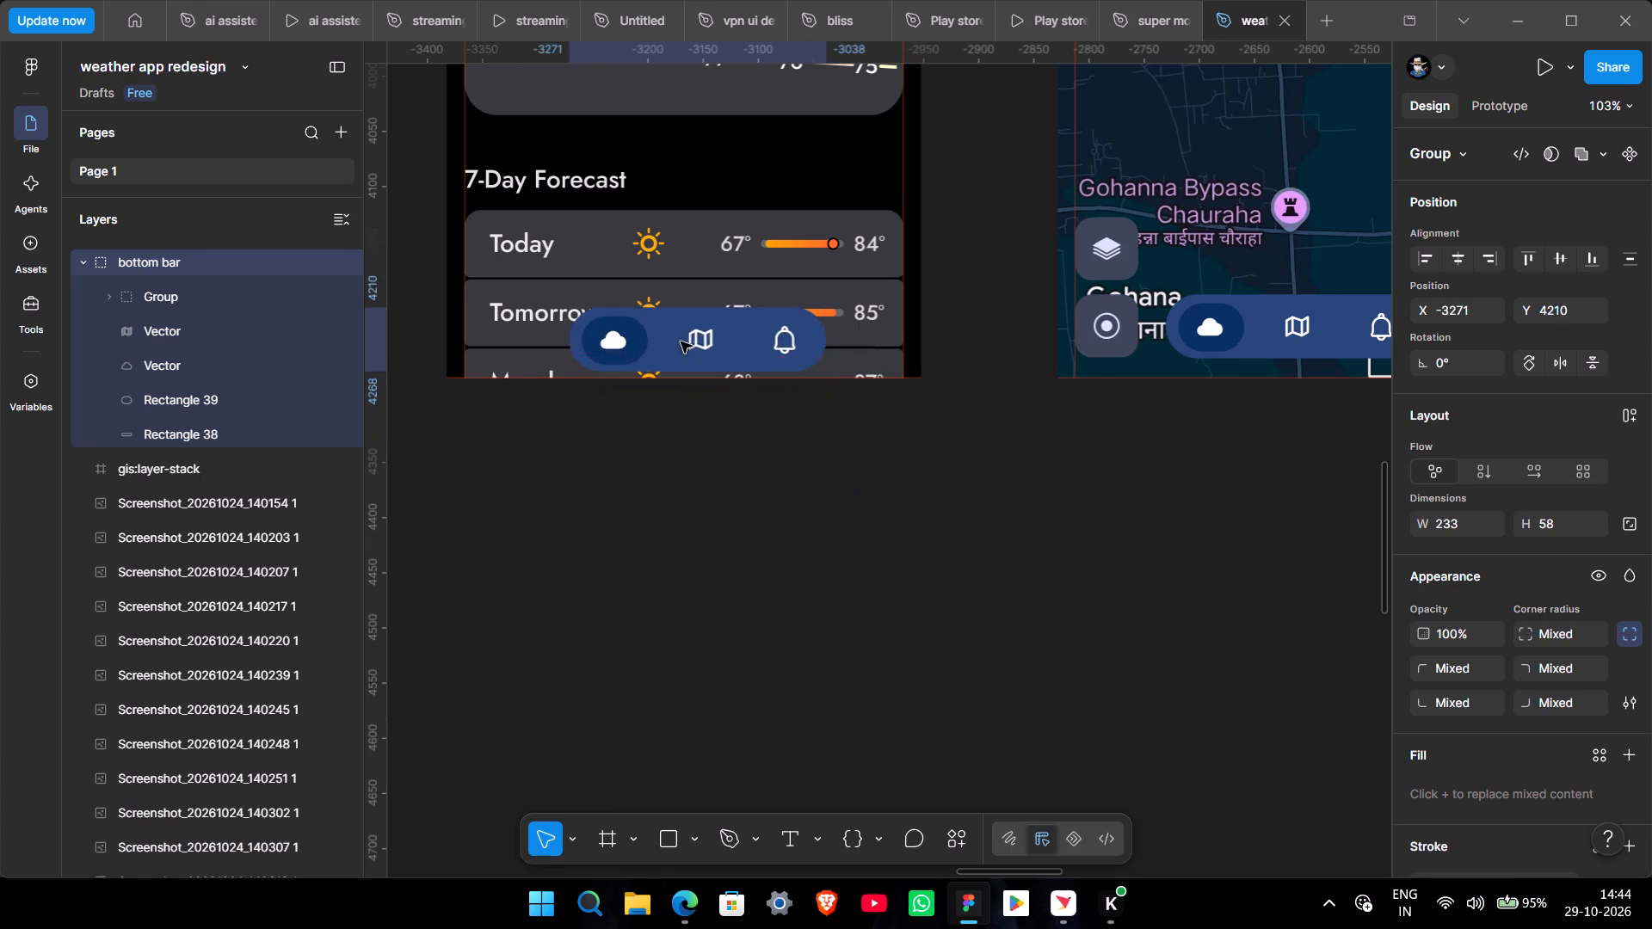
{"action": "left_click_drag", "start_coordinate": [681, 341], "coordinate": [679, 332]}
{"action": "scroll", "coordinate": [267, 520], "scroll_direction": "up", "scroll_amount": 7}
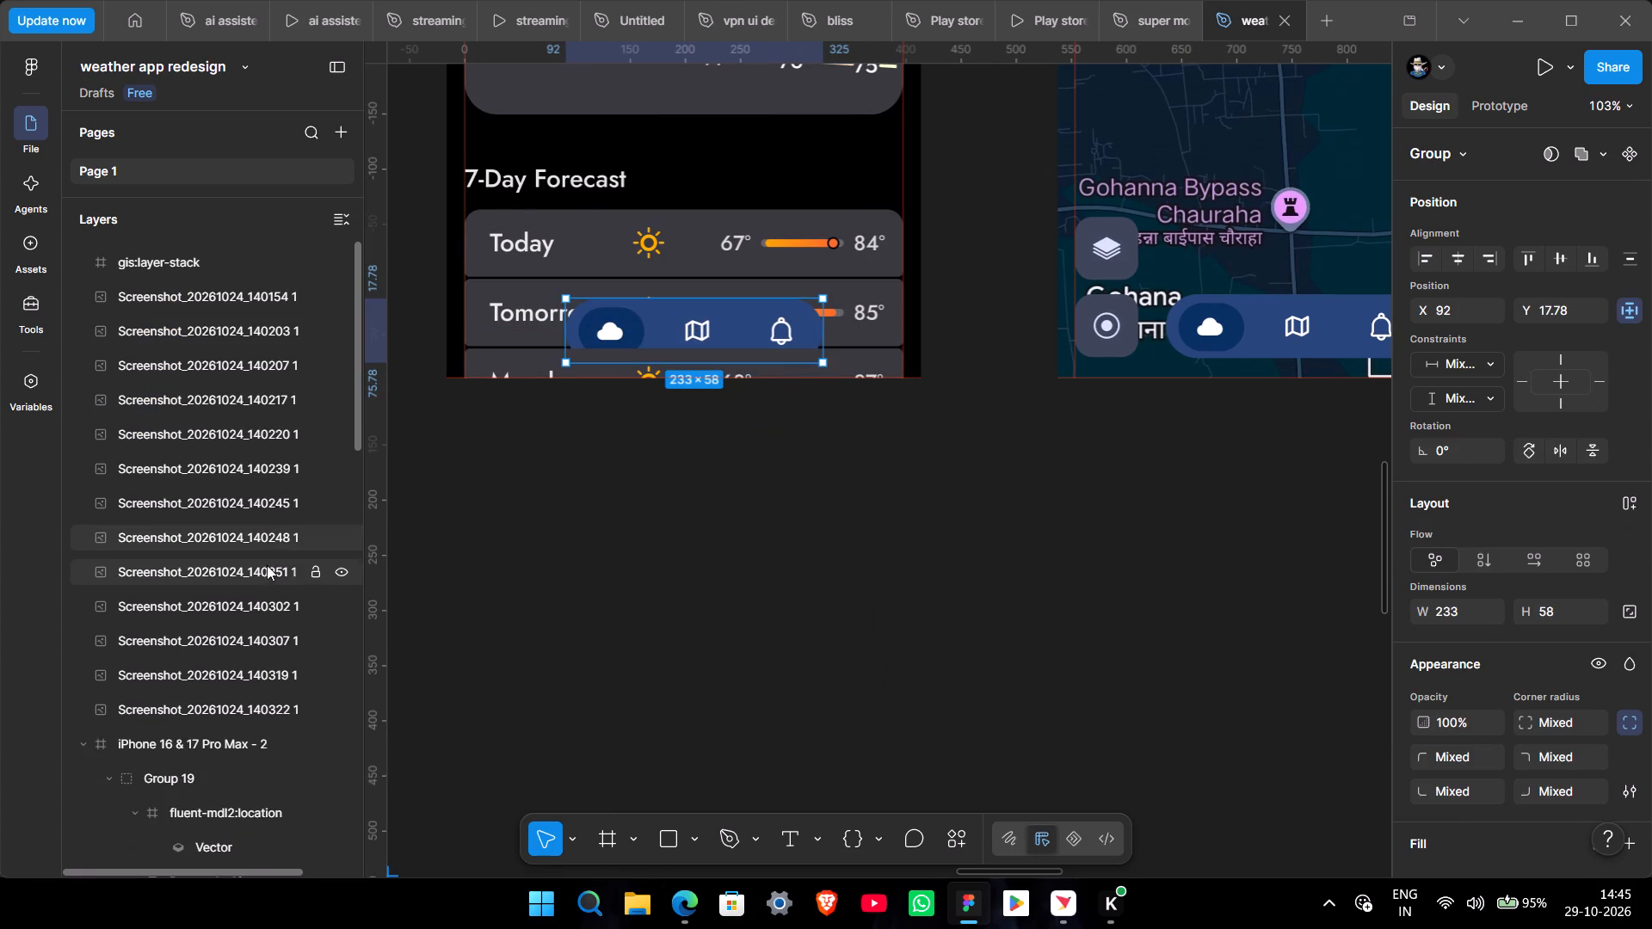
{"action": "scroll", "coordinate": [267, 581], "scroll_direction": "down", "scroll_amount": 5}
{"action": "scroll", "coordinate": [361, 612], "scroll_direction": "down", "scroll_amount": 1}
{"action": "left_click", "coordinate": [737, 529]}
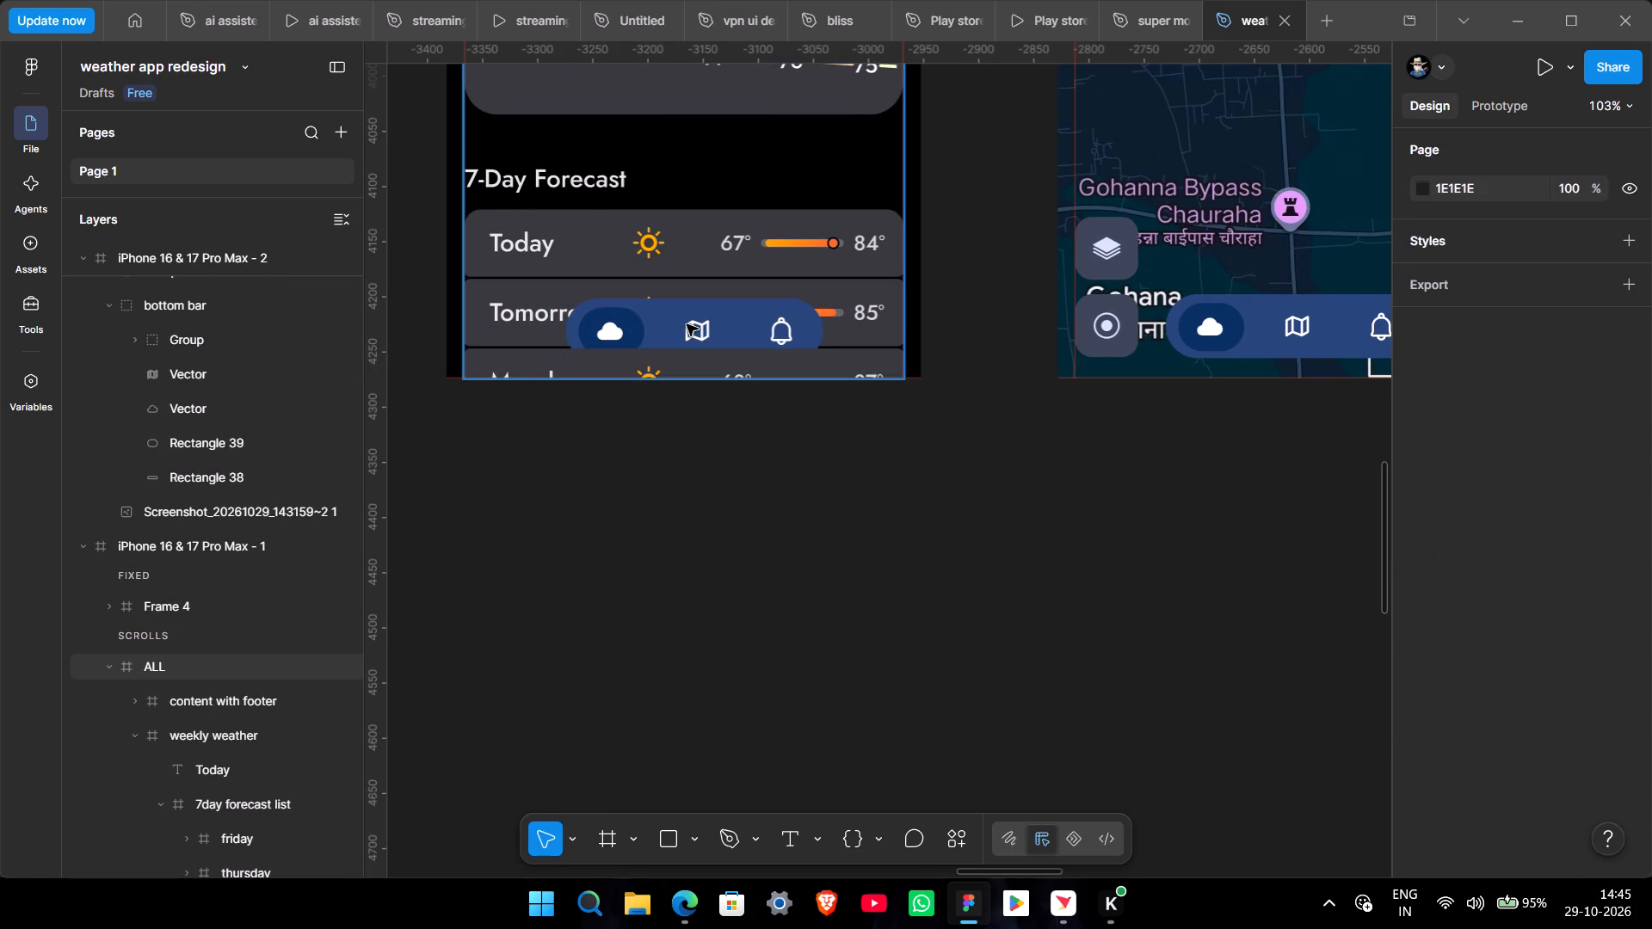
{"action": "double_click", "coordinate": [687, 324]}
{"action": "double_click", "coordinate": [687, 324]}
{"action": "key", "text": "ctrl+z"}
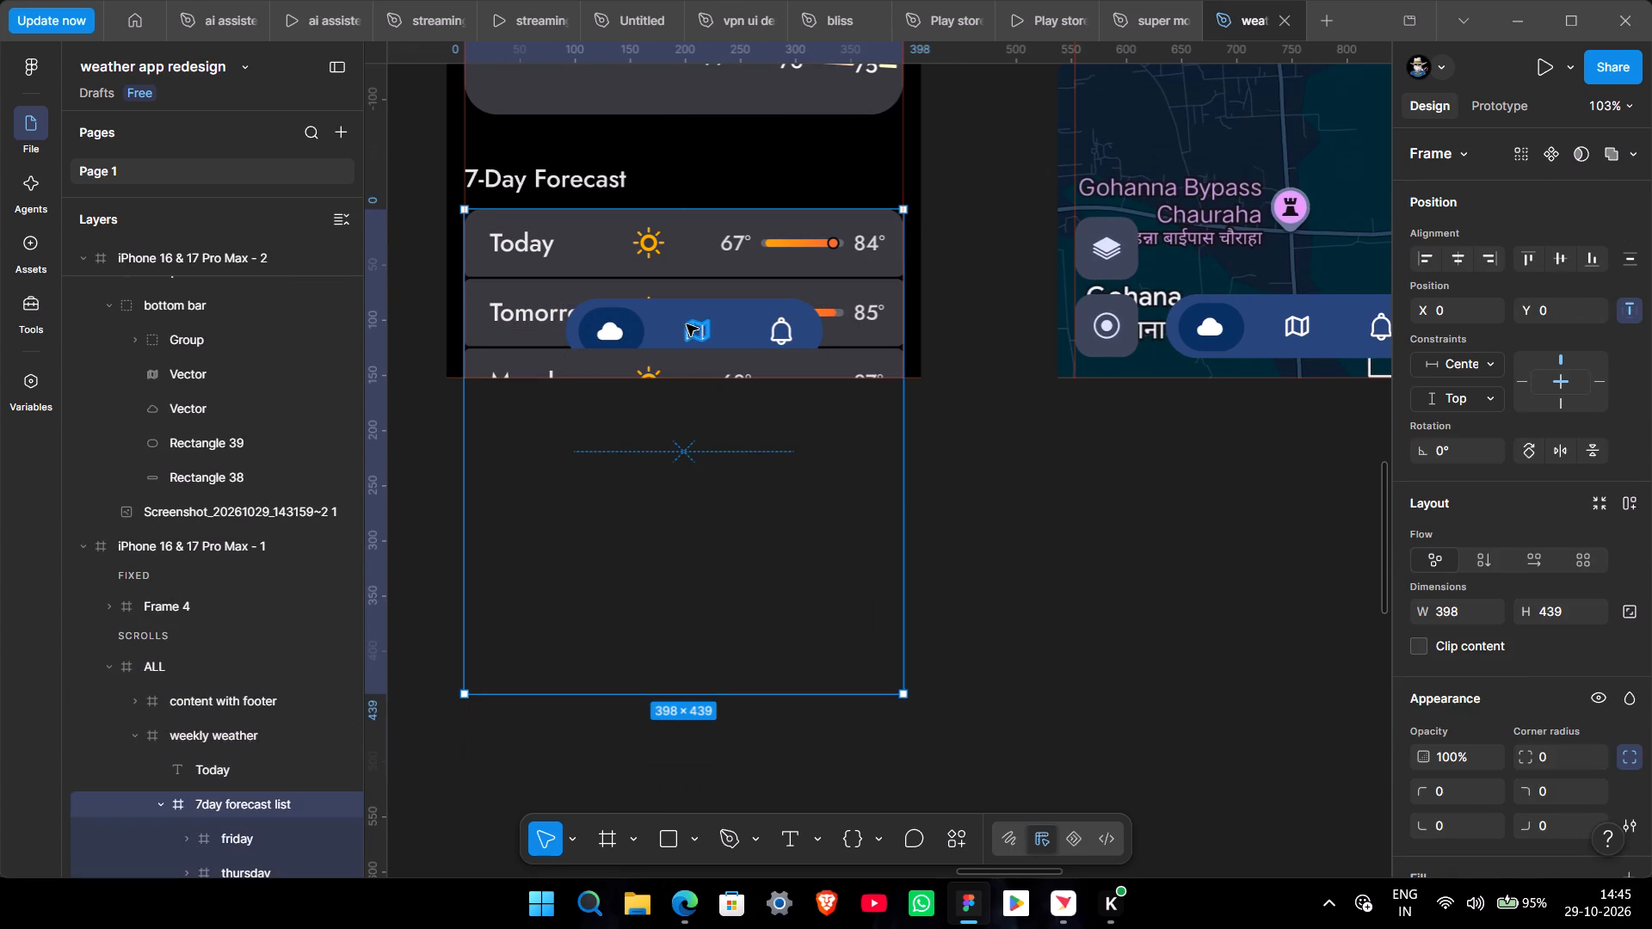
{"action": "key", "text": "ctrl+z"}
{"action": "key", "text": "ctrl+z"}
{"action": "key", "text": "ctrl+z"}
Move the bottom bar layer out of the tomorrow frame to the top of the home screen's ALL frame.
{"action": "scroll", "coordinate": [724, 495], "scroll_direction": "down", "scroll_amount": 6, "text": "ctrl"}
{"action": "middle_click_drag", "start_coordinate": [724, 516], "coordinate": [773, 748], "text": "ctrl"}
{"action": "scroll", "coordinate": [728, 551], "scroll_direction": "down", "scroll_amount": 6, "text": "ctrl"}
{"action": "middle_click_drag", "start_coordinate": [710, 642], "coordinate": [701, 692]}
{"action": "scroll", "coordinate": [220, 452], "scroll_direction": "up", "scroll_amount": 4}
{"action": "scroll", "coordinate": [262, 551], "scroll_direction": "down", "scroll_amount": 2}
{"action": "scroll", "coordinate": [261, 553], "scroll_direction": "up", "scroll_amount": 1}
{"action": "scroll", "coordinate": [245, 774], "scroll_direction": "down", "scroll_amount": 2}
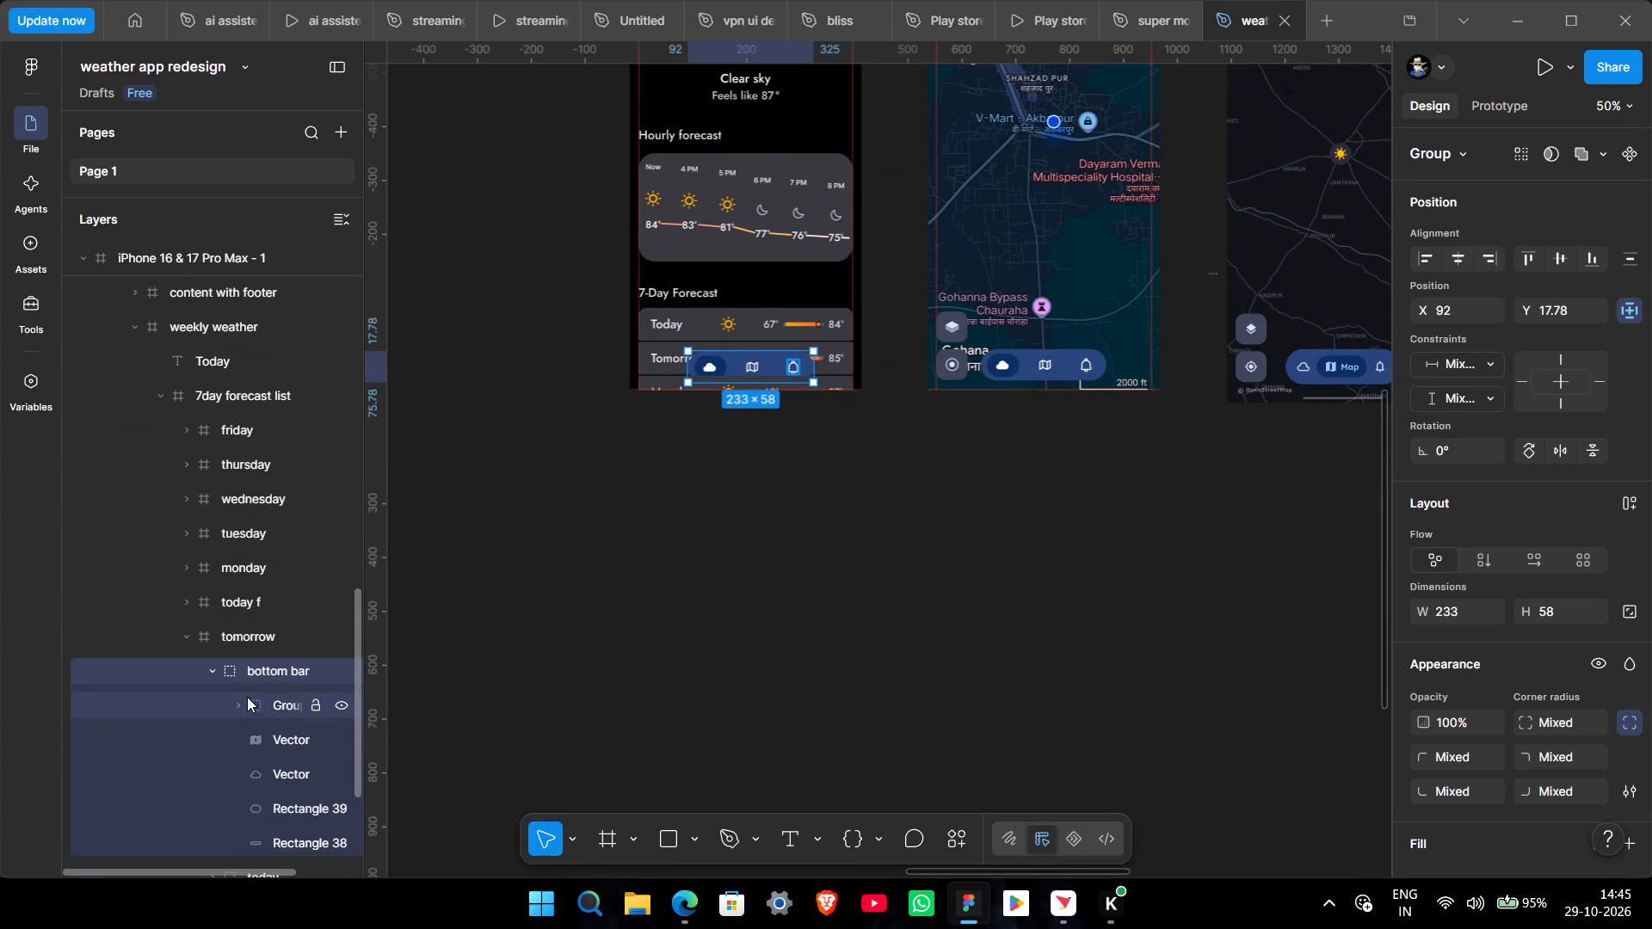
{"action": "left_click_drag", "start_coordinate": [250, 675], "coordinate": [264, 302]}
{"action": "scroll", "coordinate": [234, 546], "scroll_direction": "up", "scroll_amount": 4}
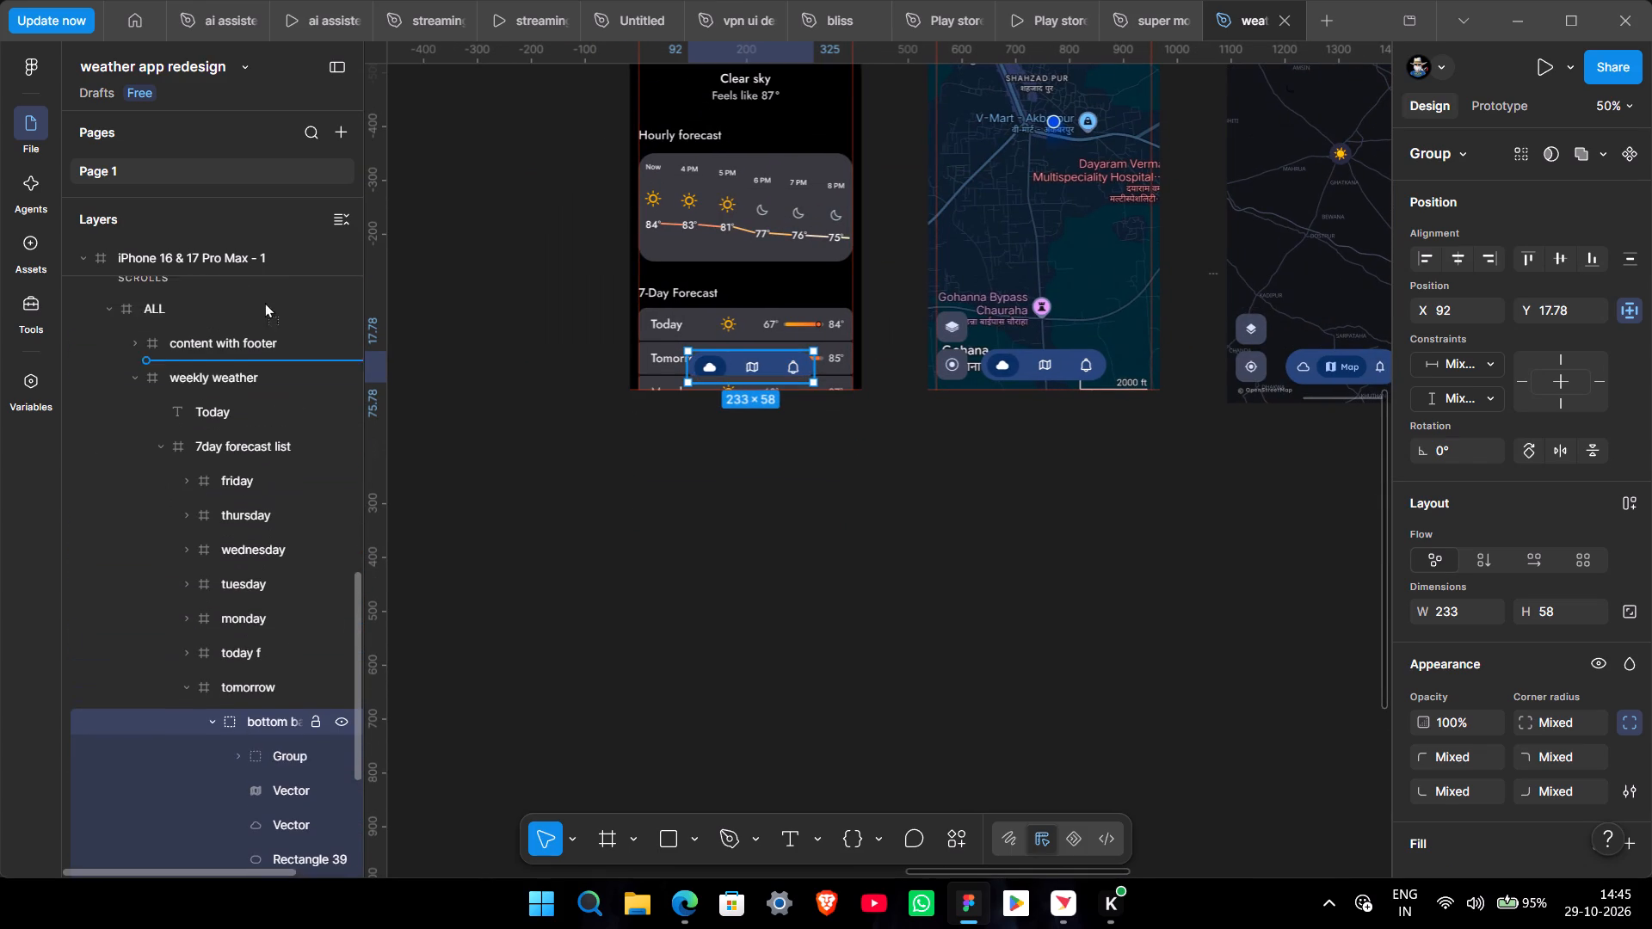
{"action": "left_click_drag", "start_coordinate": [264, 302], "coordinate": [229, 474]}
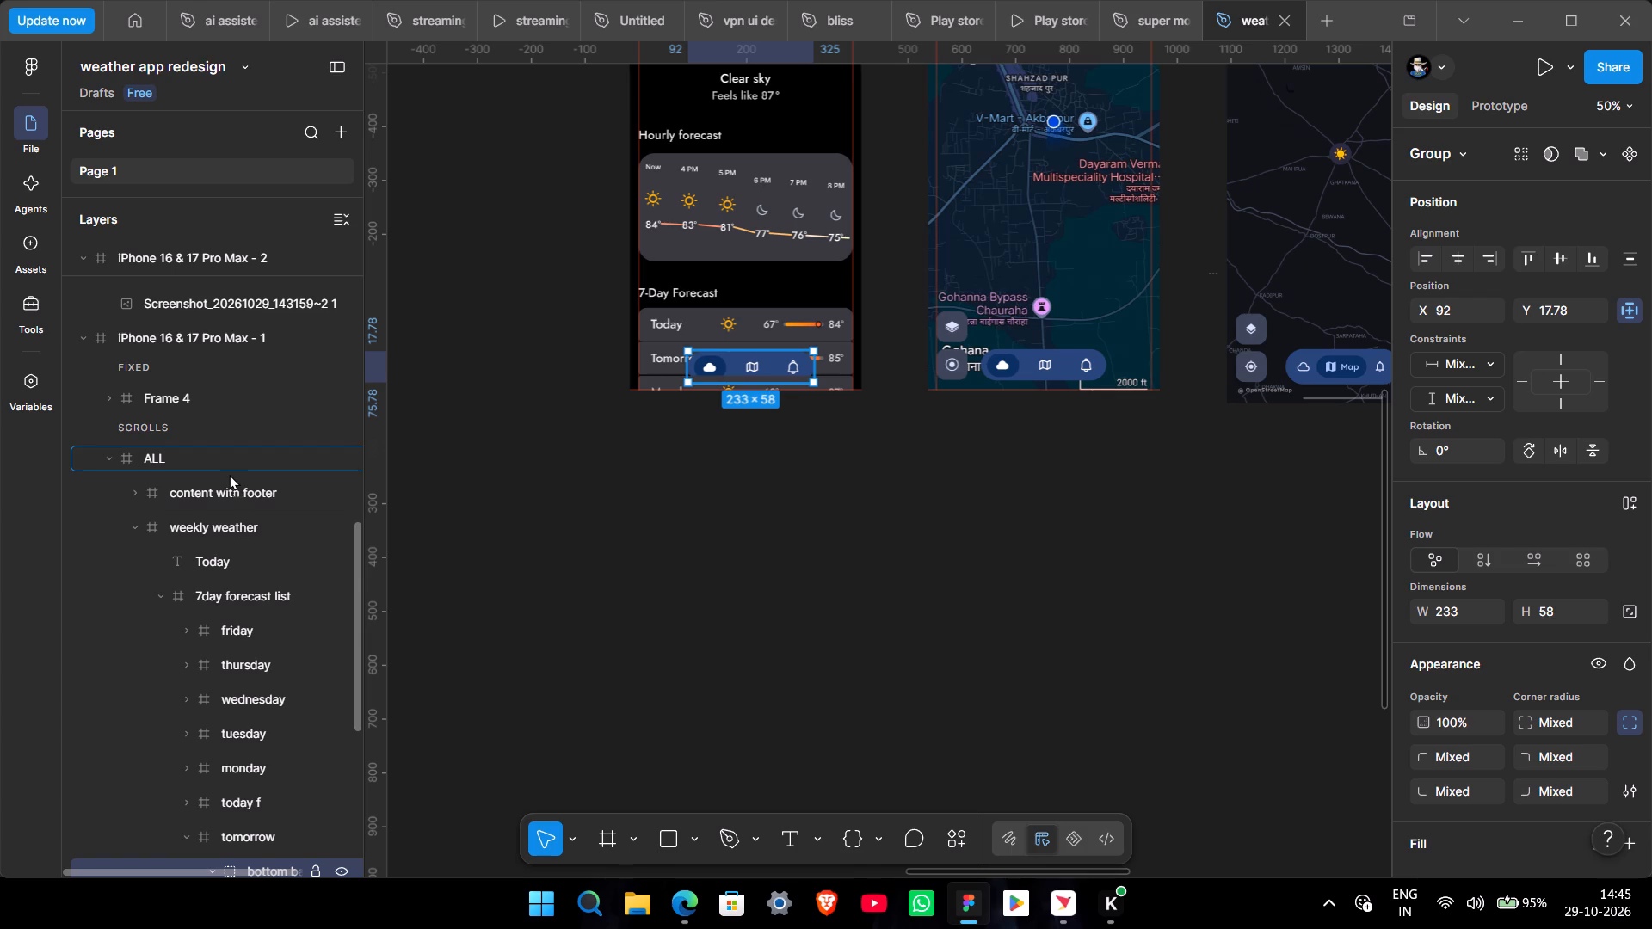
{"action": "left_click_drag", "start_coordinate": [229, 474], "coordinate": [229, 481]}
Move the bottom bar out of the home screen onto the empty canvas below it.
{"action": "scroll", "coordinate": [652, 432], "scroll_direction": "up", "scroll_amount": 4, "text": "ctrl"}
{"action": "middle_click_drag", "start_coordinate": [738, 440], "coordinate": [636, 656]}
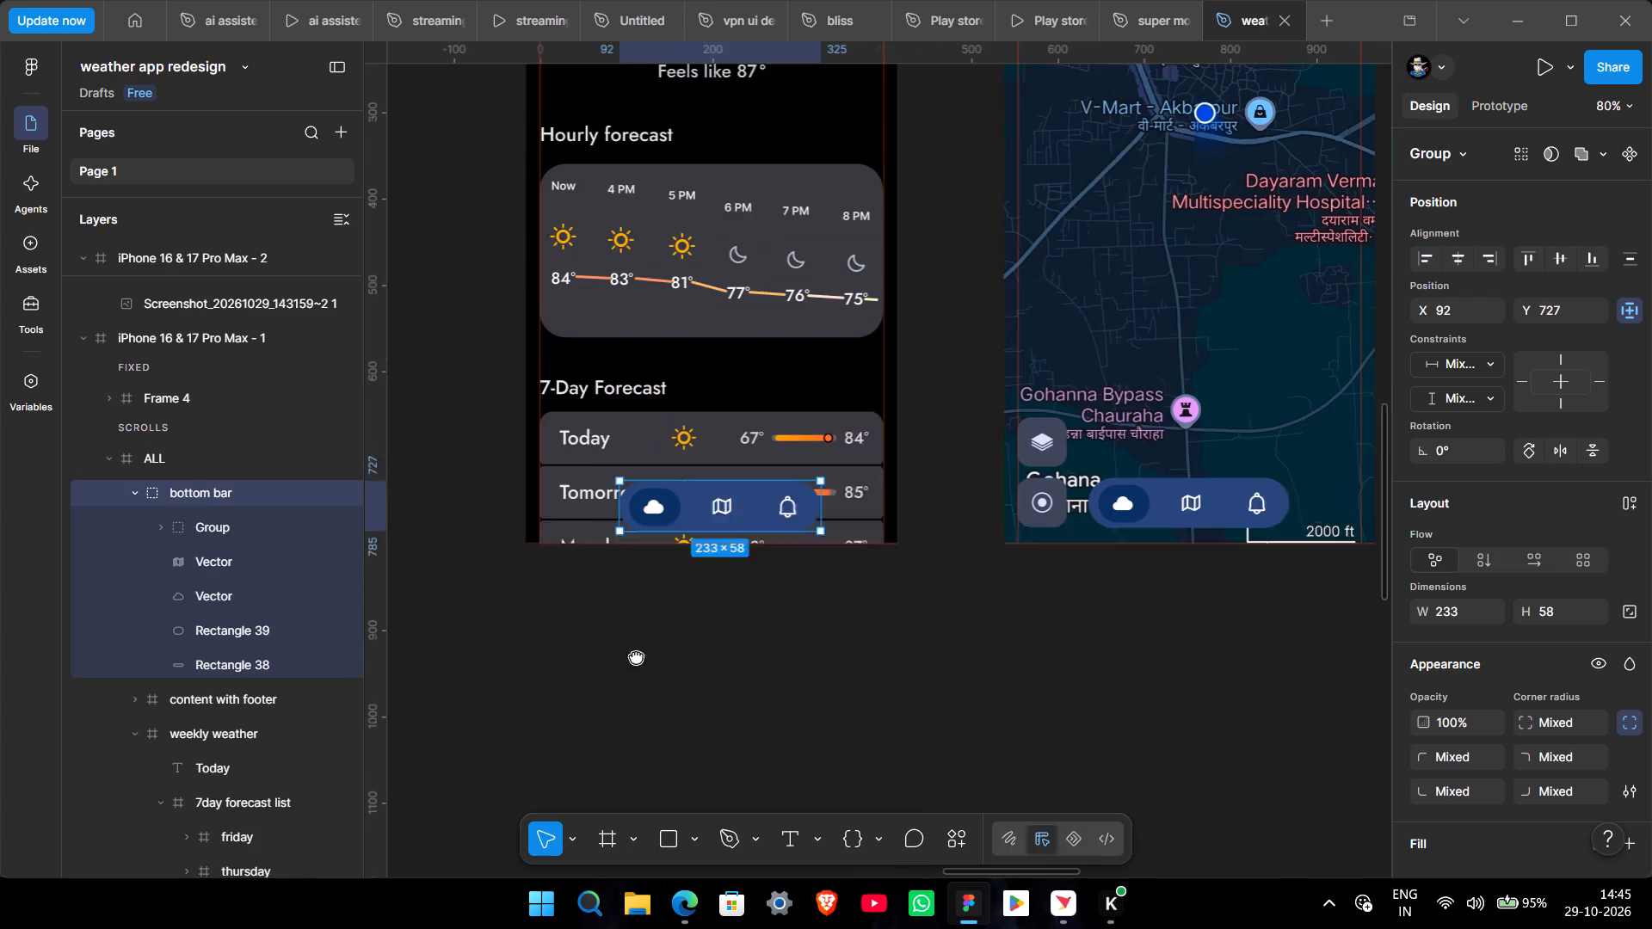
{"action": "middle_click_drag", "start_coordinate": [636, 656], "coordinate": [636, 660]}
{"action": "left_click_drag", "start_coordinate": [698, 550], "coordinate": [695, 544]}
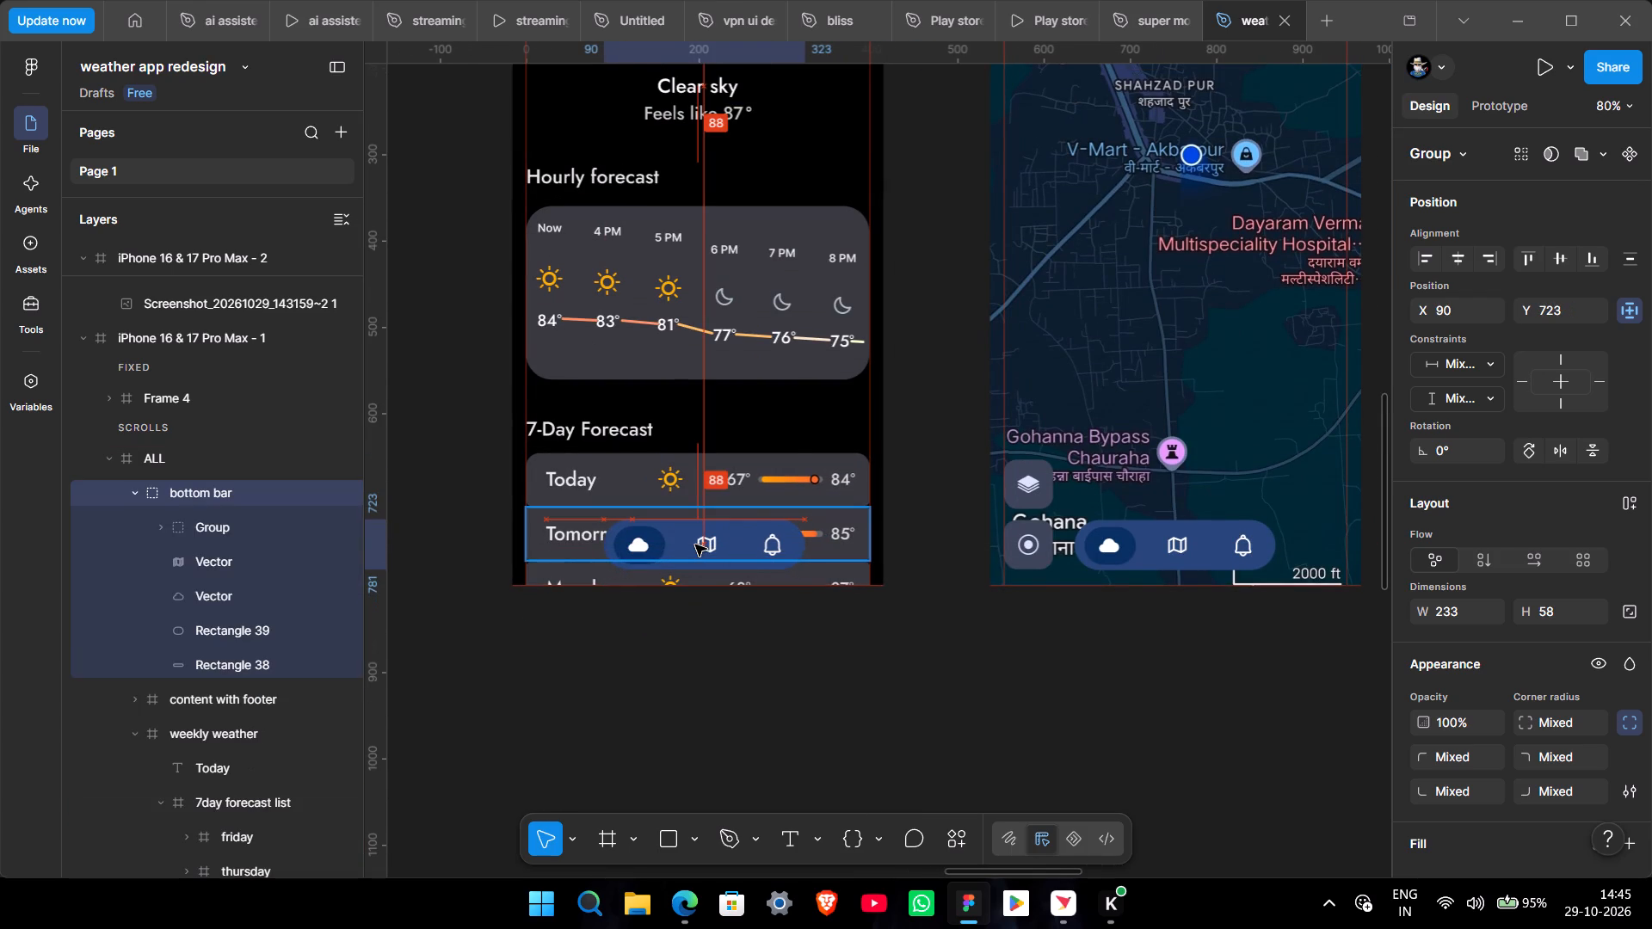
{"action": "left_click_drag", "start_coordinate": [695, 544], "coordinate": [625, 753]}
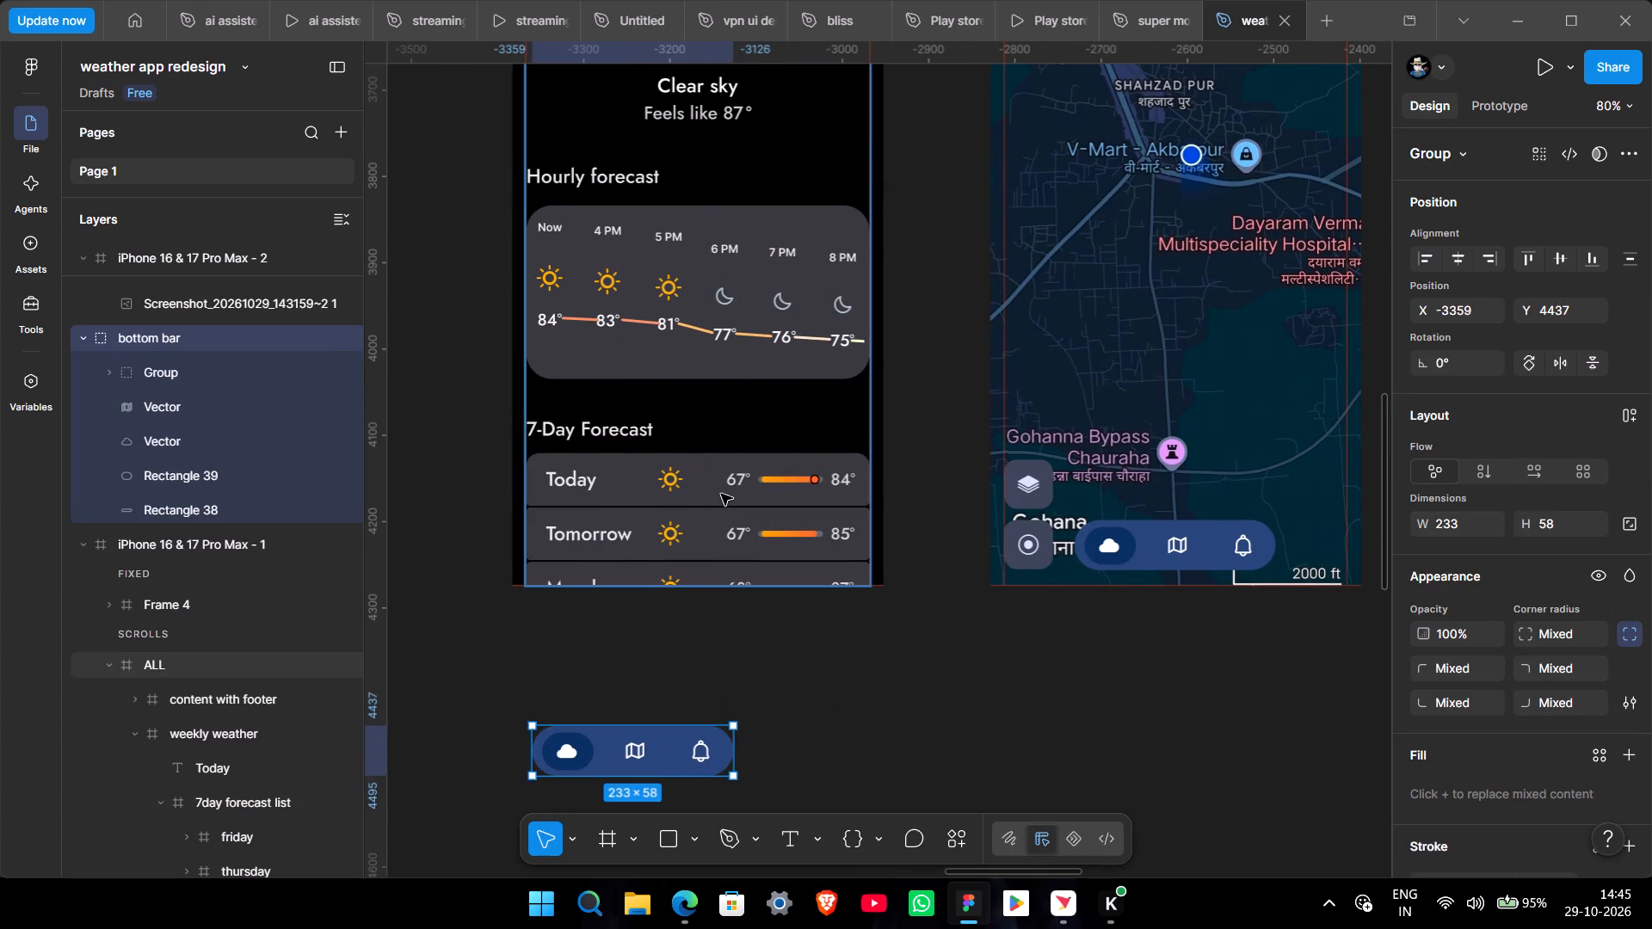
Lock the weekly weather frame in the home screen.
{"action": "left_click", "coordinate": [721, 494]}
{"action": "triple_click", "coordinate": [602, 424]}
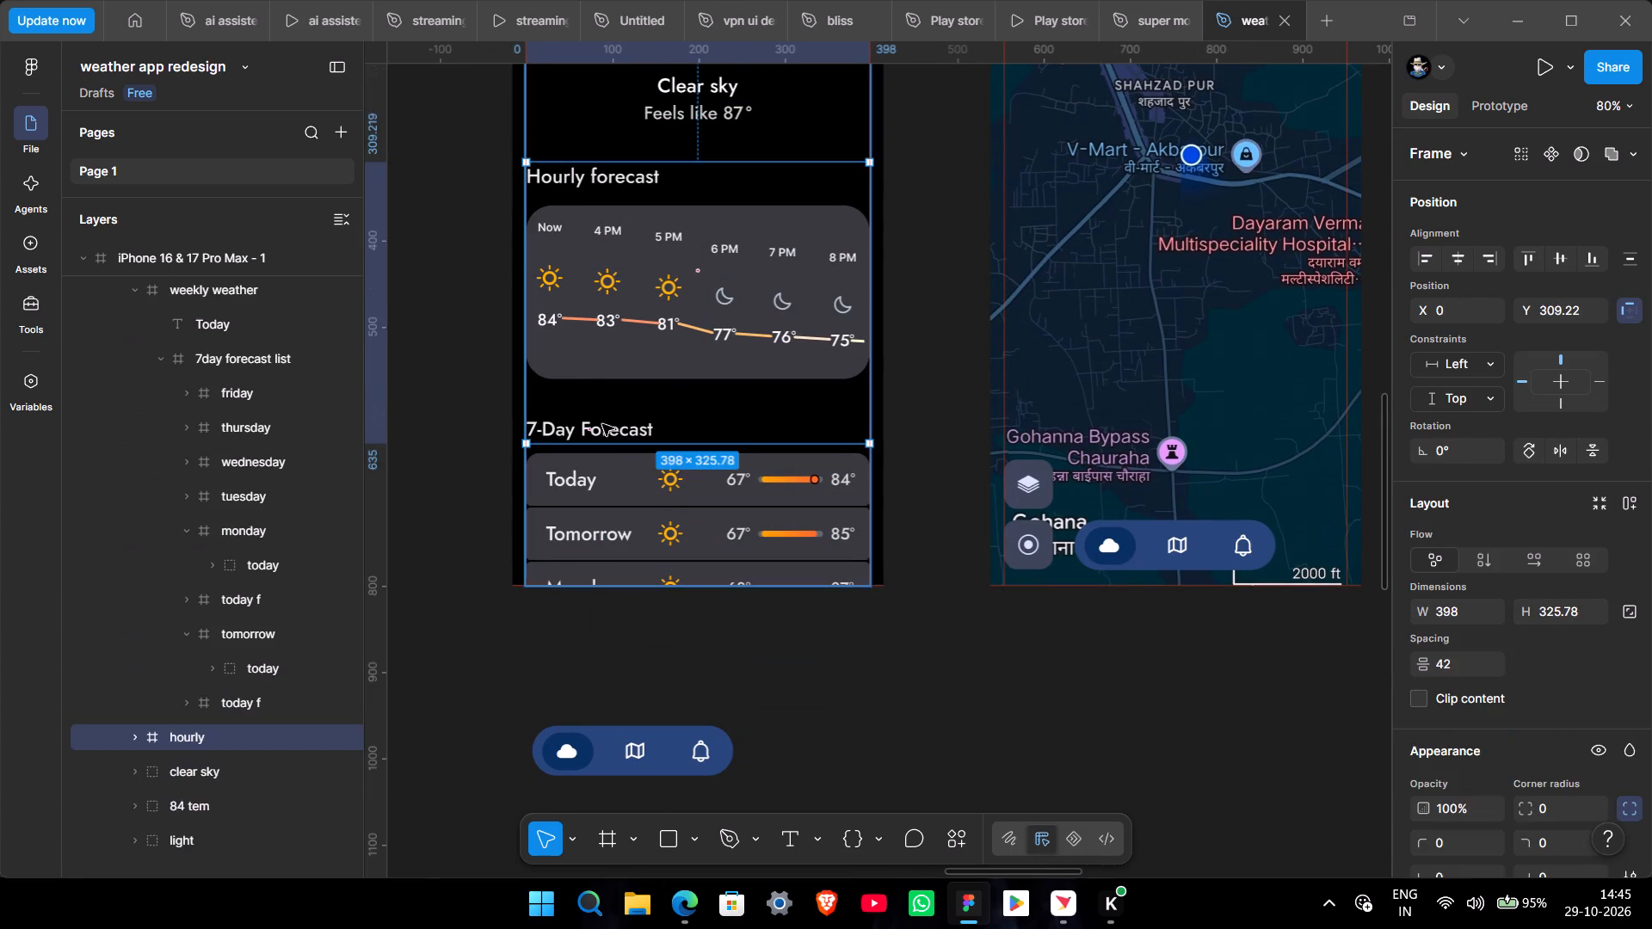
{"action": "left_click", "coordinate": [665, 476]}
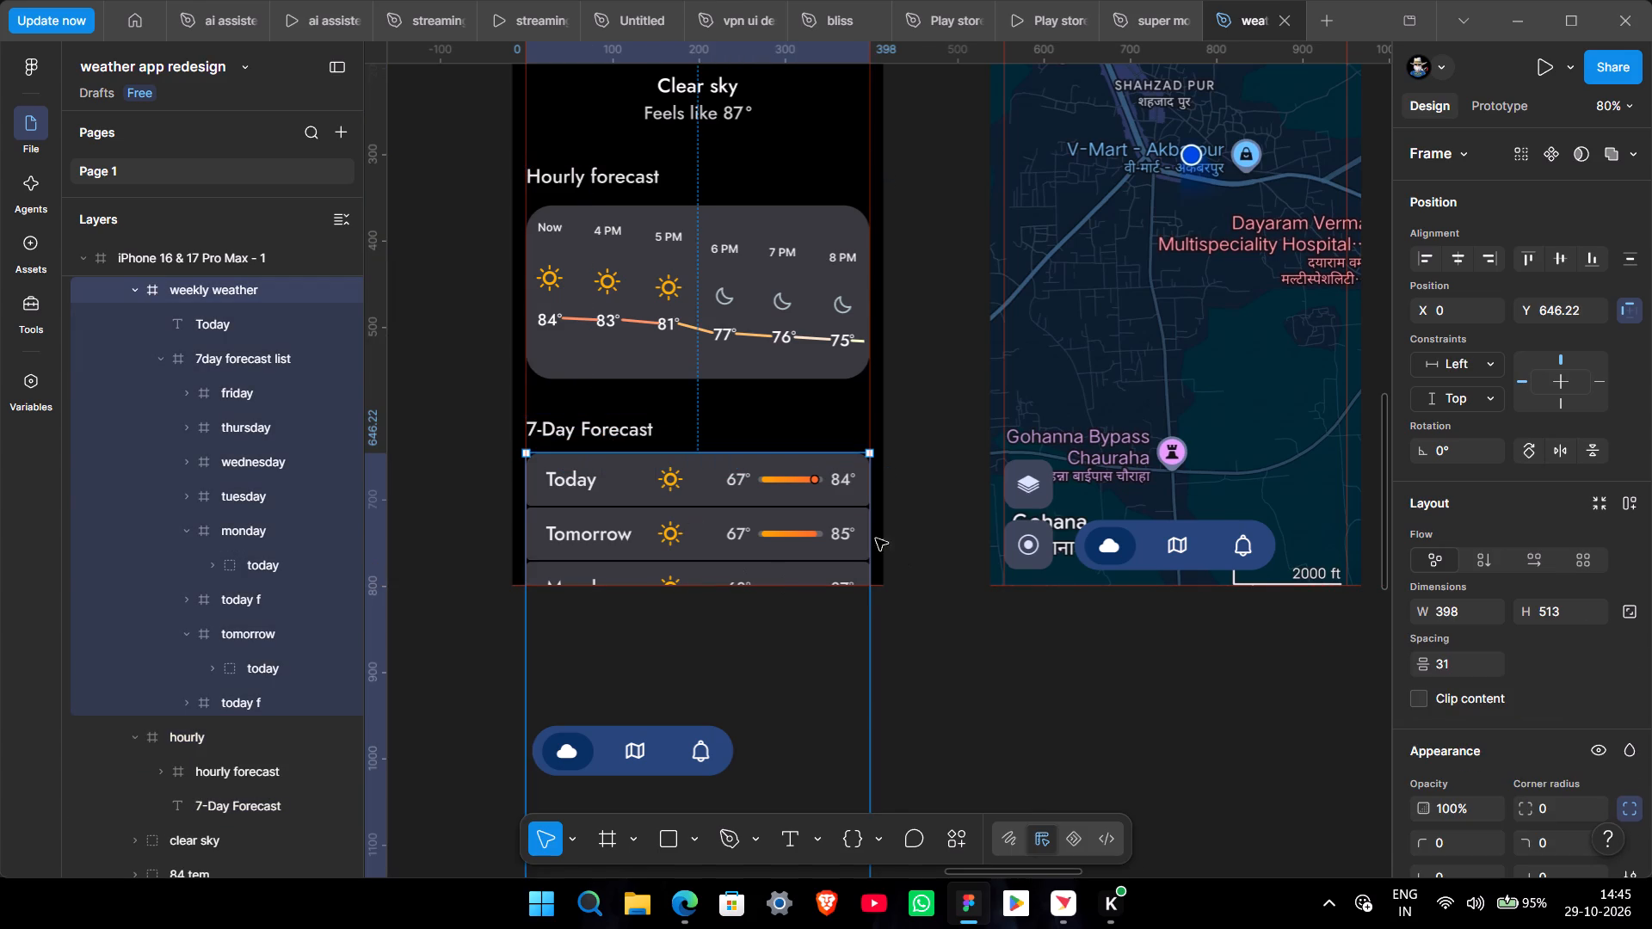
{"action": "left_click", "coordinate": [318, 287]}
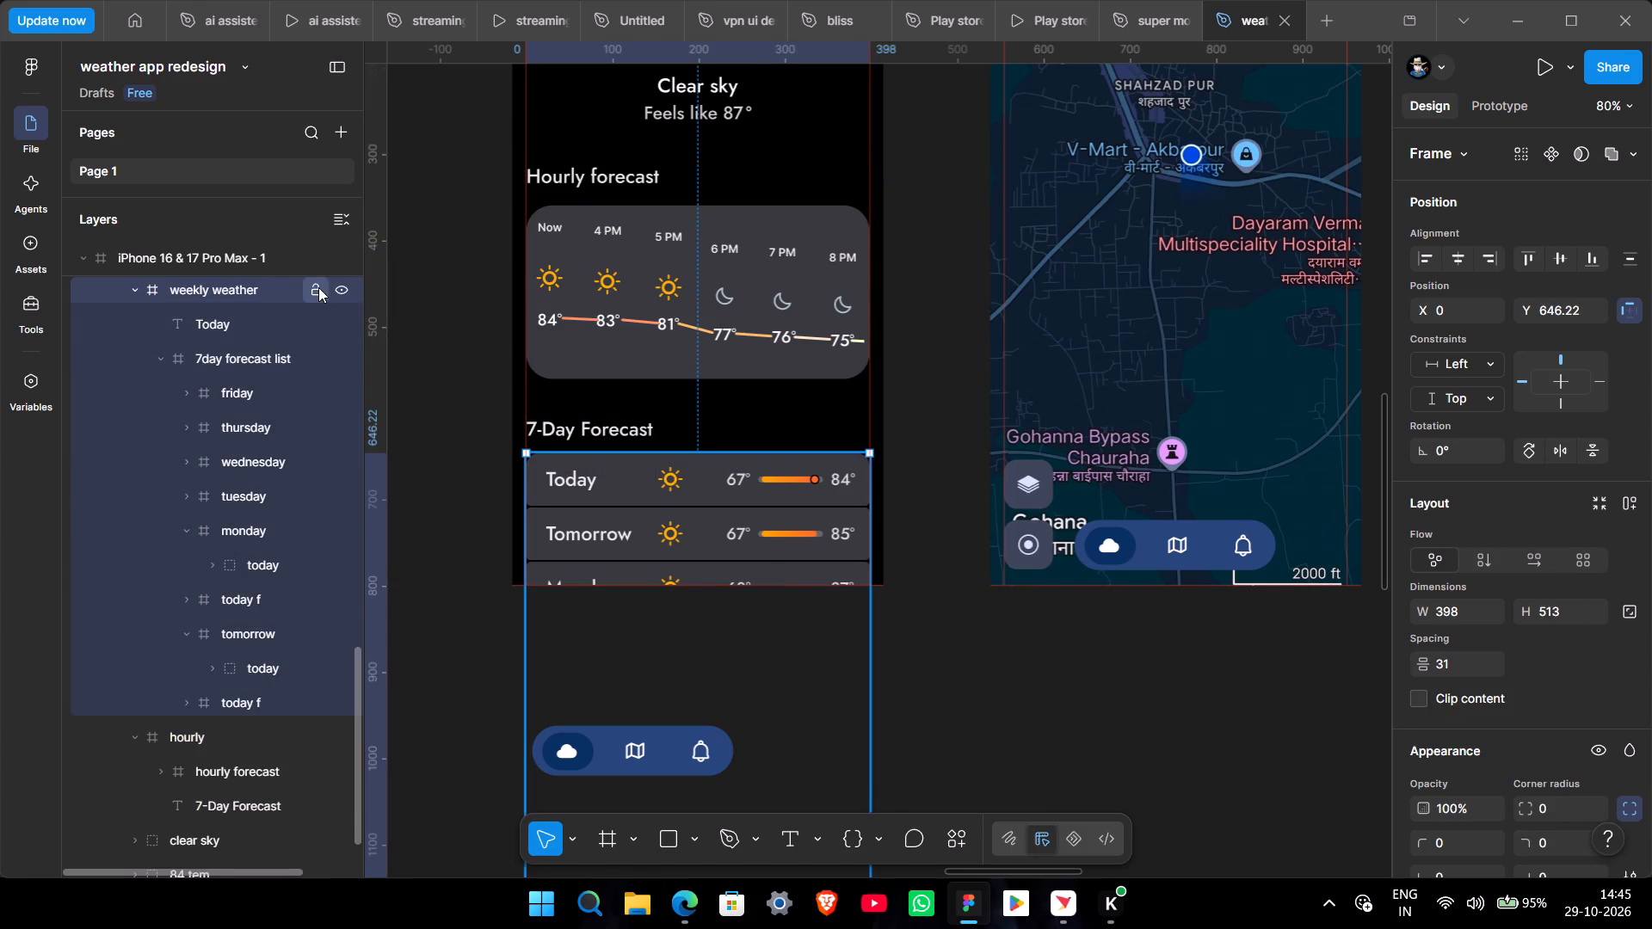
Place the bottom bar over the lower end of the home screen, inside the ALL frame, at X 66, Y 723.
{"action": "scroll", "coordinate": [617, 523], "scroll_direction": "down", "scroll_amount": 3, "text": "ctrl"}
{"action": "left_click", "coordinate": [479, 559]}
{"action": "left_click", "coordinate": [639, 692]}
{"action": "left_click_drag", "start_coordinate": [621, 698], "coordinate": [631, 643]}
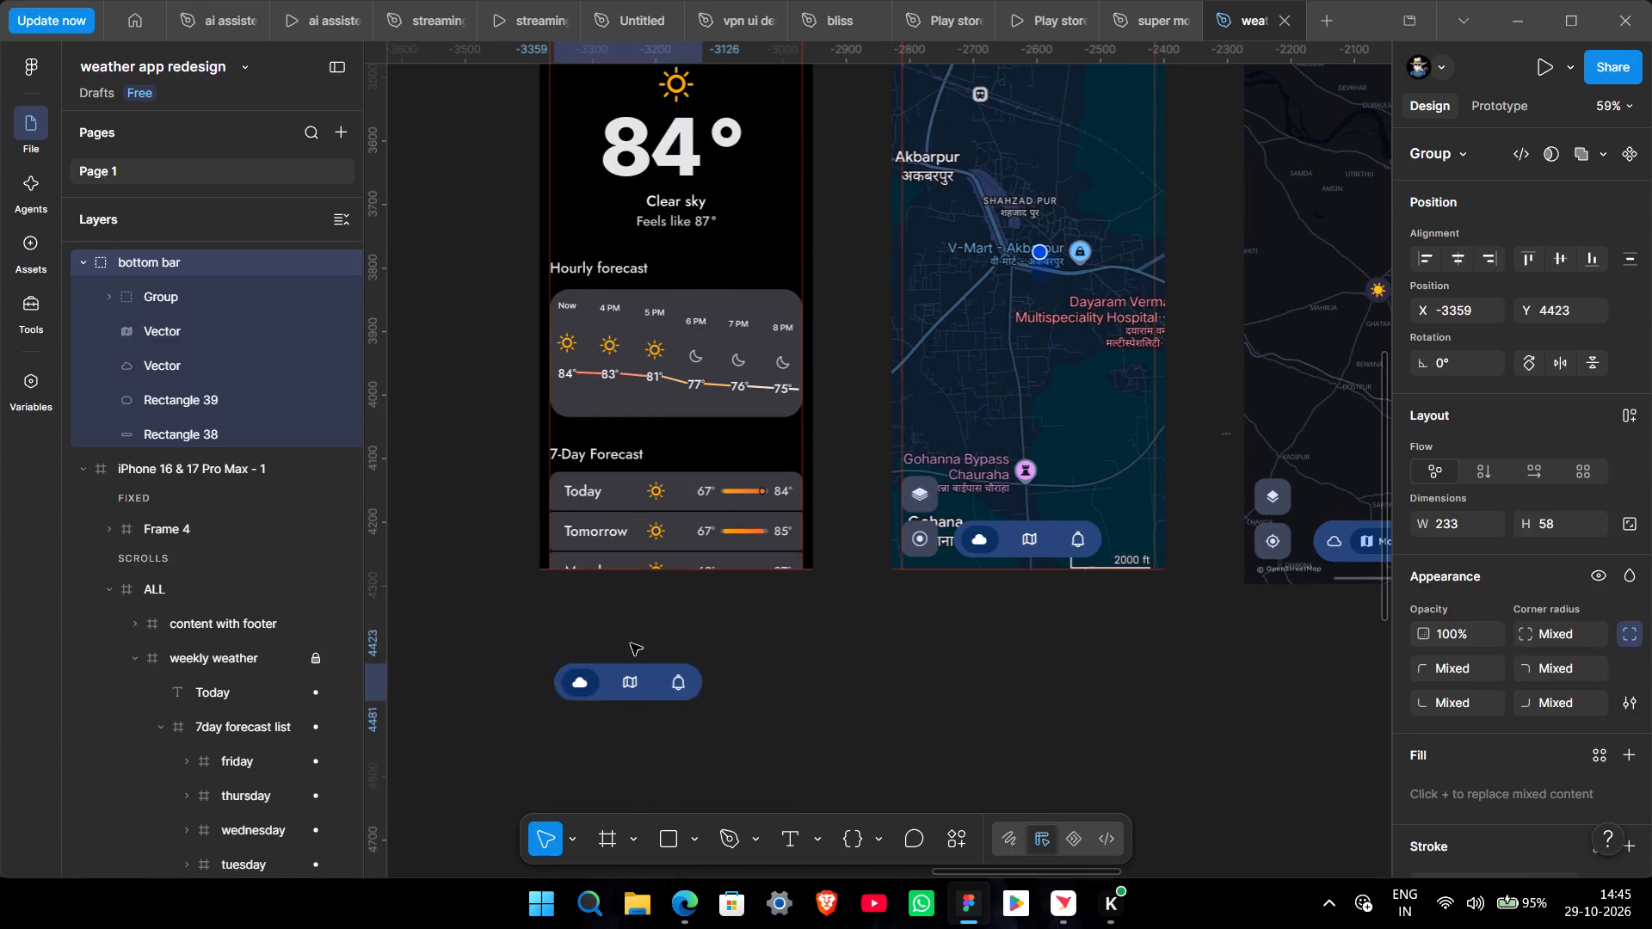
{"action": "left_click_drag", "start_coordinate": [631, 643], "coordinate": [670, 548]}
{"action": "scroll", "coordinate": [670, 548], "scroll_direction": "up", "scroll_amount": 5, "text": "ctrl"}
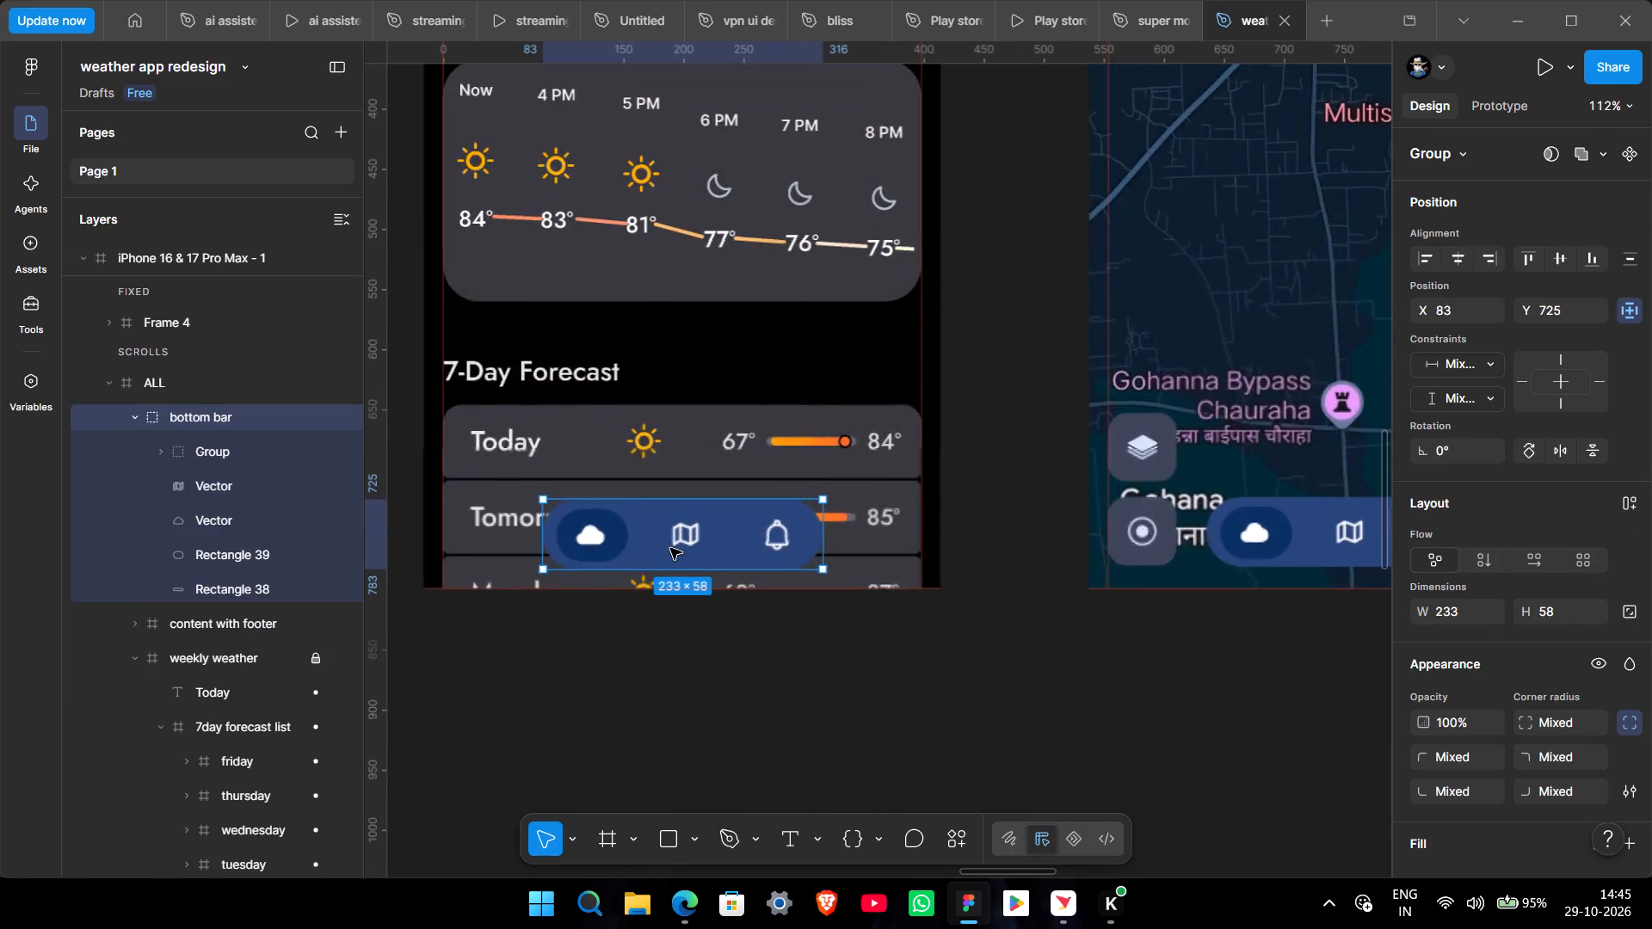
{"action": "scroll", "coordinate": [670, 548], "scroll_direction": "up", "scroll_amount": 4, "text": "ctrl"}
{"action": "left_click_drag", "start_coordinate": [672, 550], "coordinate": [644, 544]}
Select the bottom bars of the home and map screens together and align their vertical centres.
{"action": "scroll", "coordinate": [644, 551], "scroll_direction": "down", "scroll_amount": 6, "text": "ctrl"}
{"action": "left_click", "coordinate": [1285, 531]}
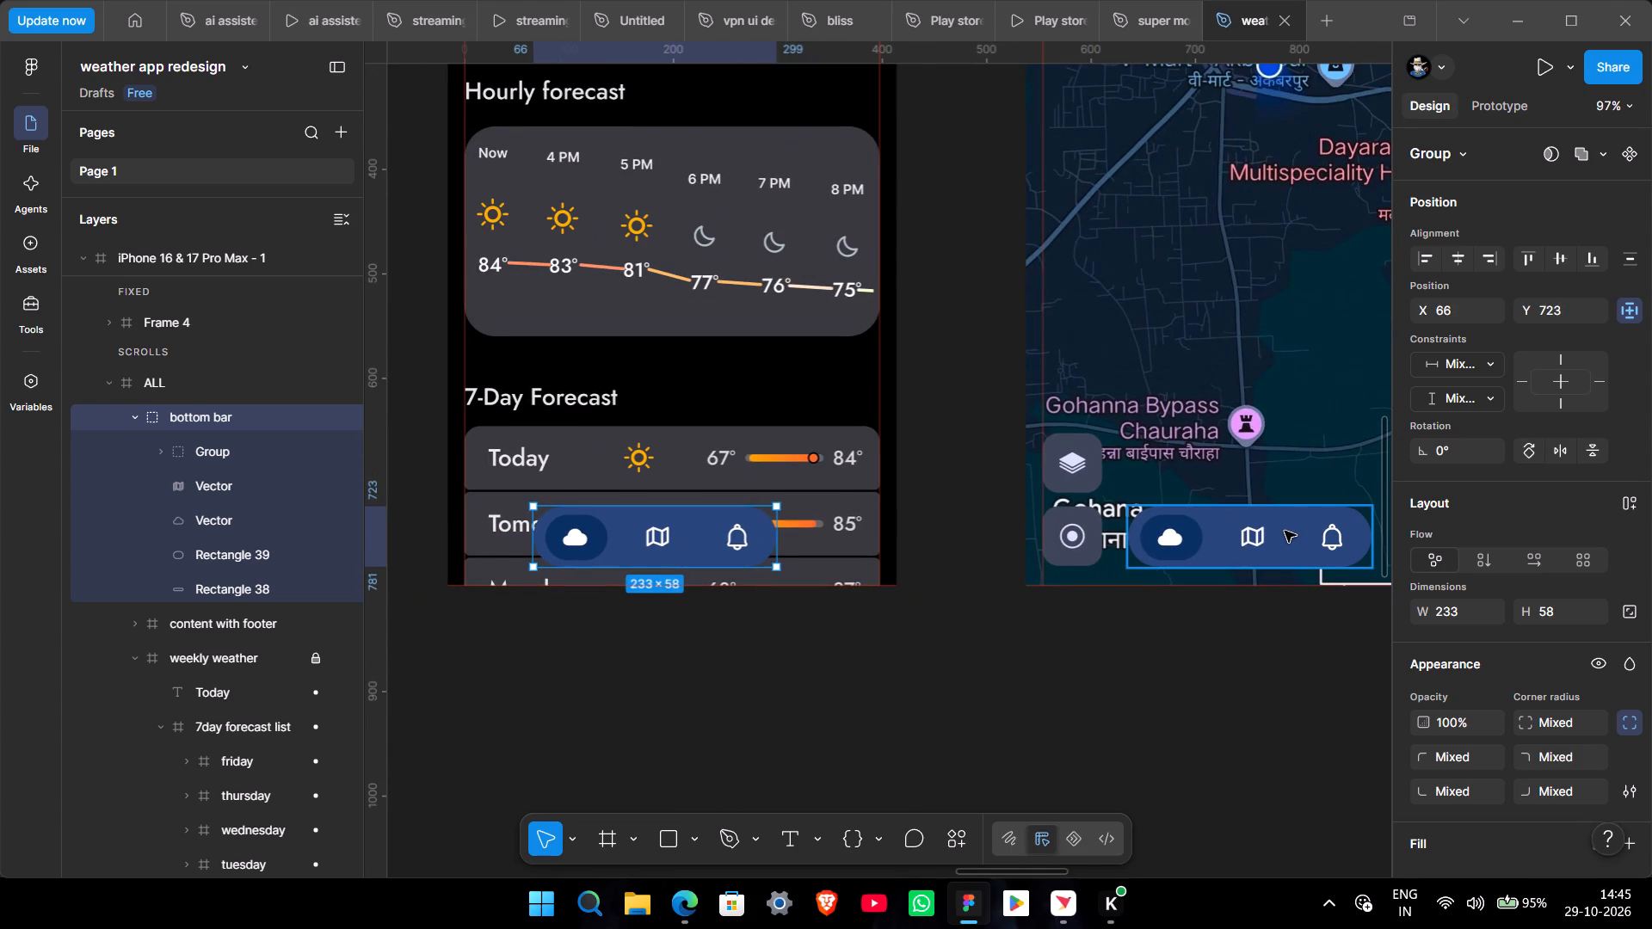
{"action": "left_click", "coordinate": [693, 526], "text": "shift"}
{"action": "double_click", "coordinate": [916, 674]}
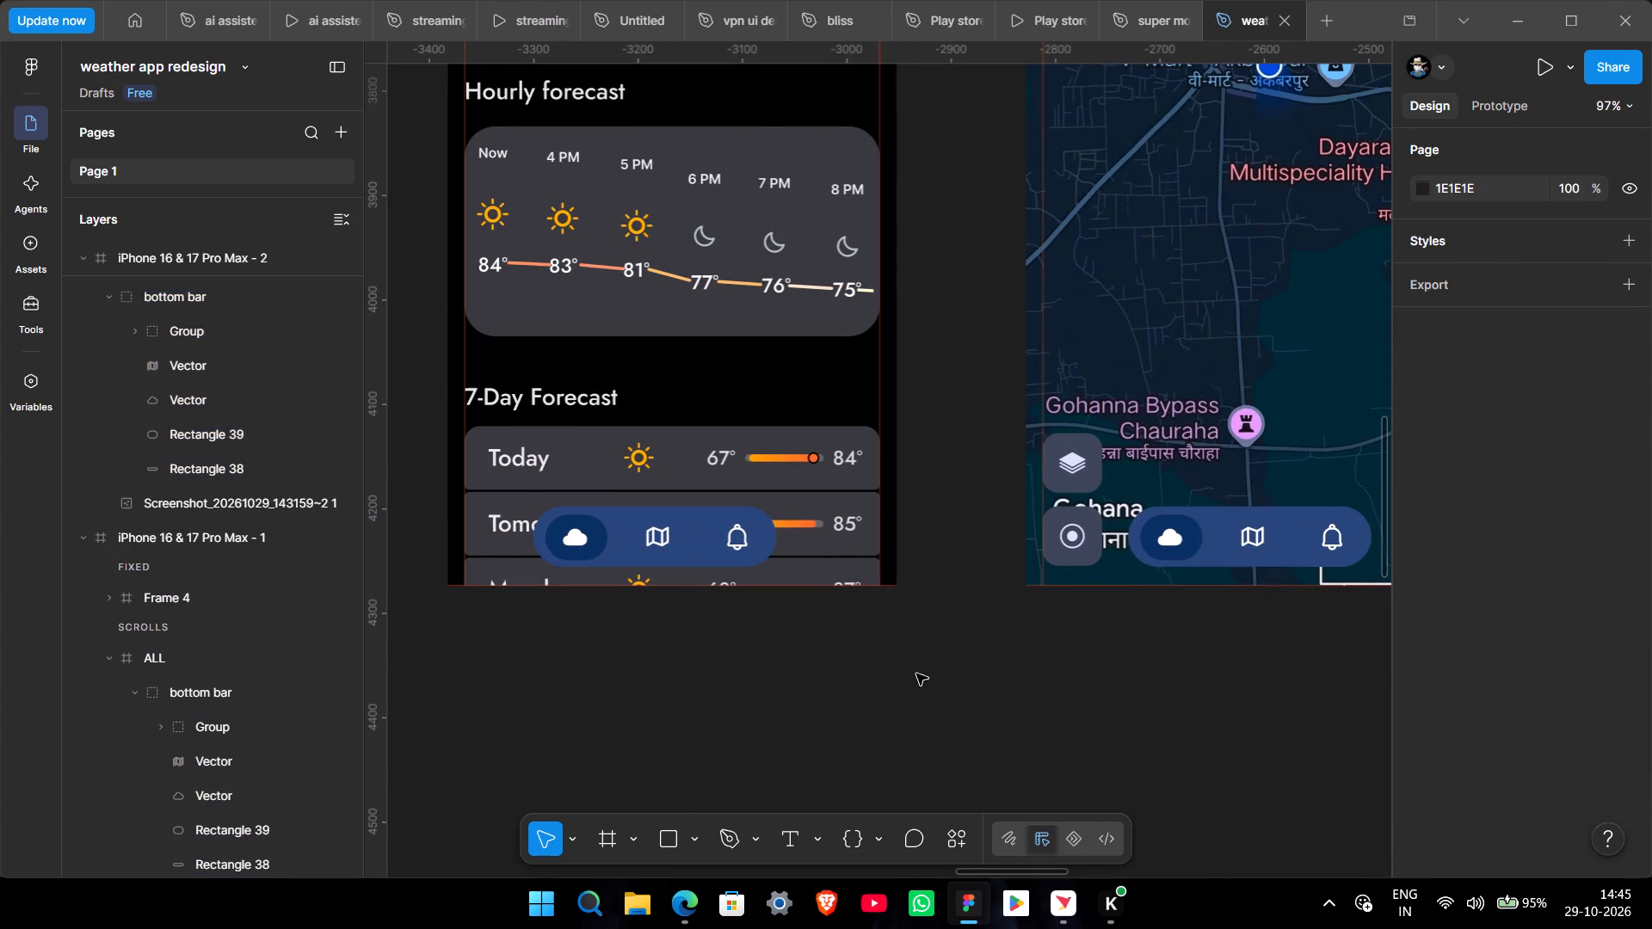
{"action": "left_click", "coordinate": [1246, 532]}
{"action": "left_click", "coordinate": [656, 542]}
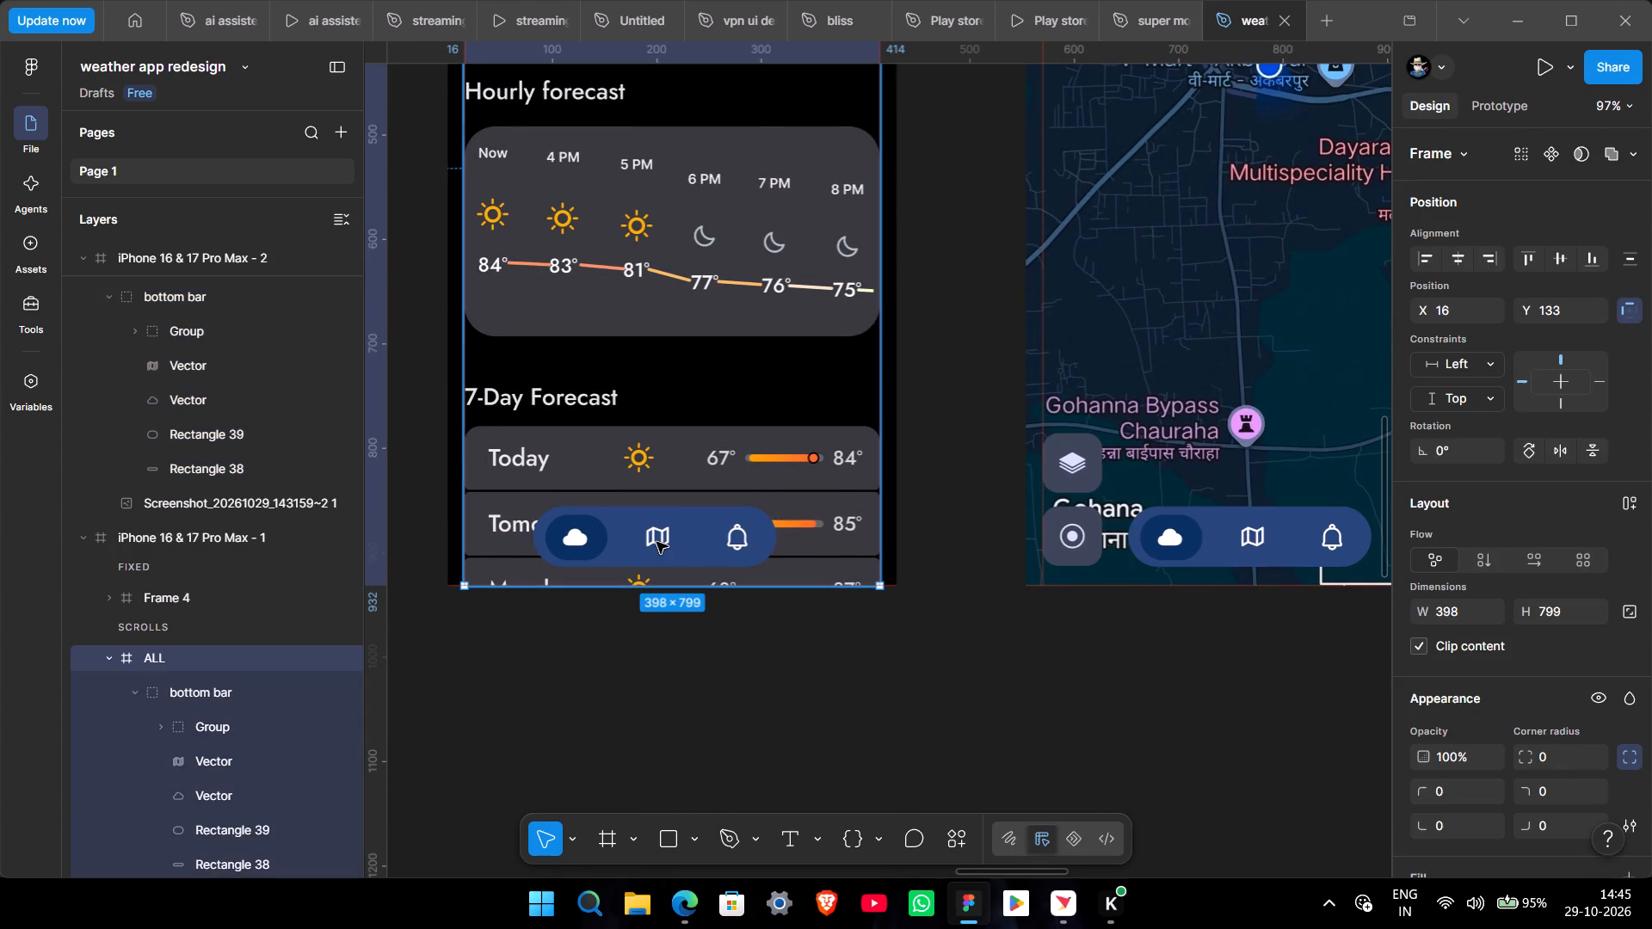
{"action": "left_click", "coordinate": [656, 542], "text": "ctrl"}
{"action": "triple_click", "coordinate": [681, 549]}
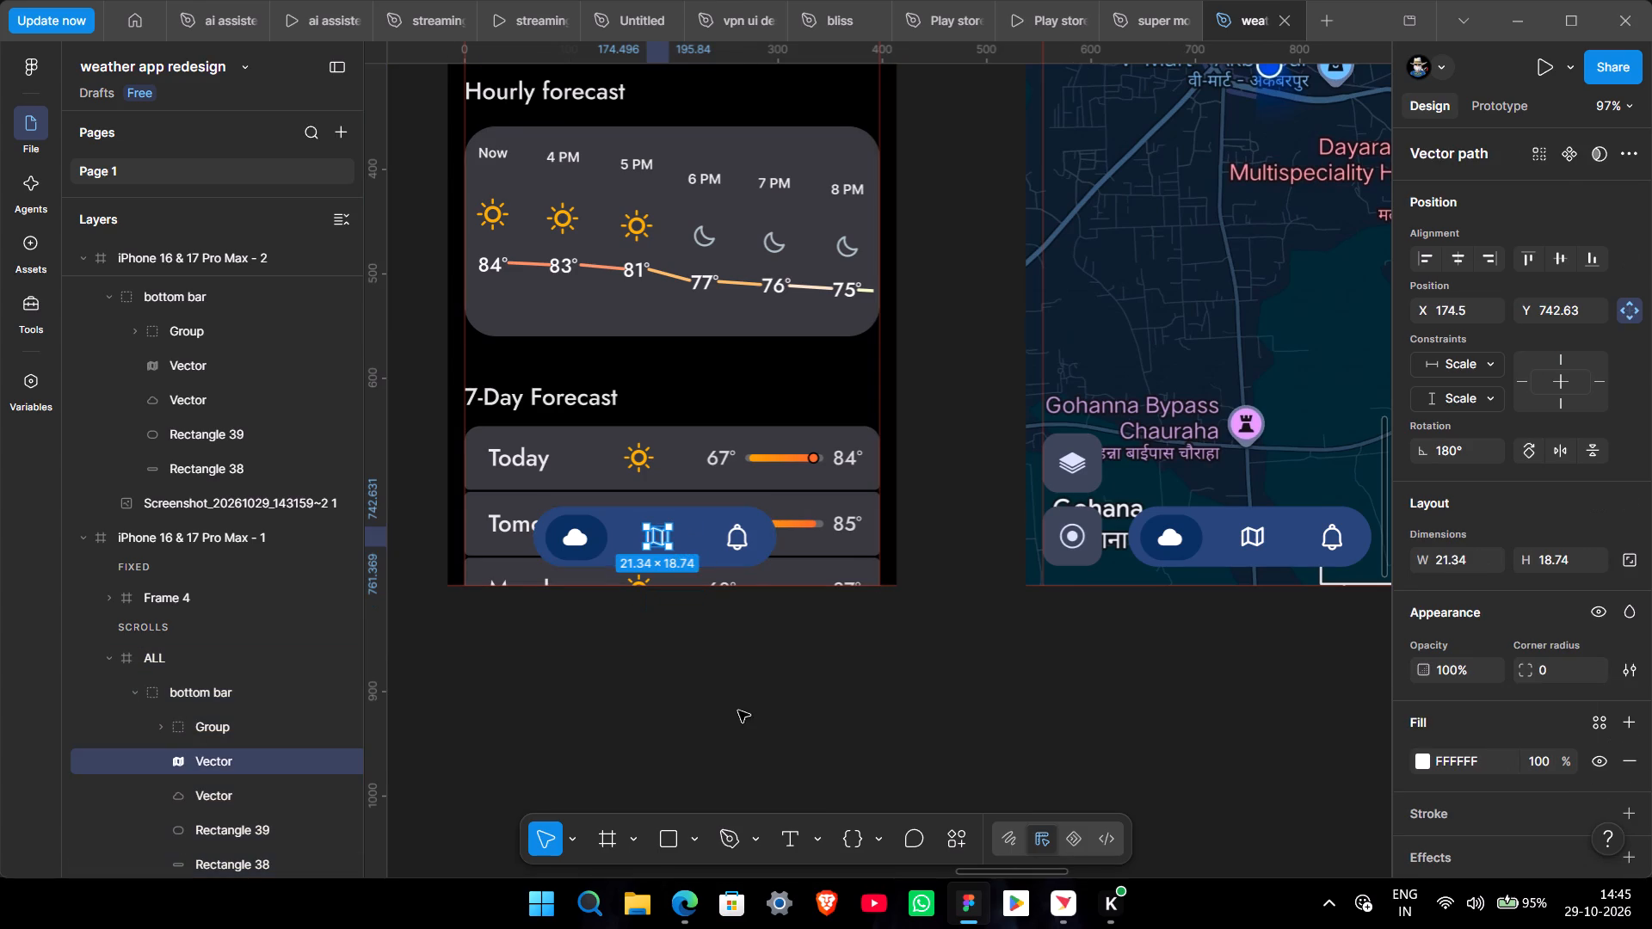
{"action": "double_click", "coordinate": [738, 711]}
{"action": "left_click", "coordinate": [242, 690]}
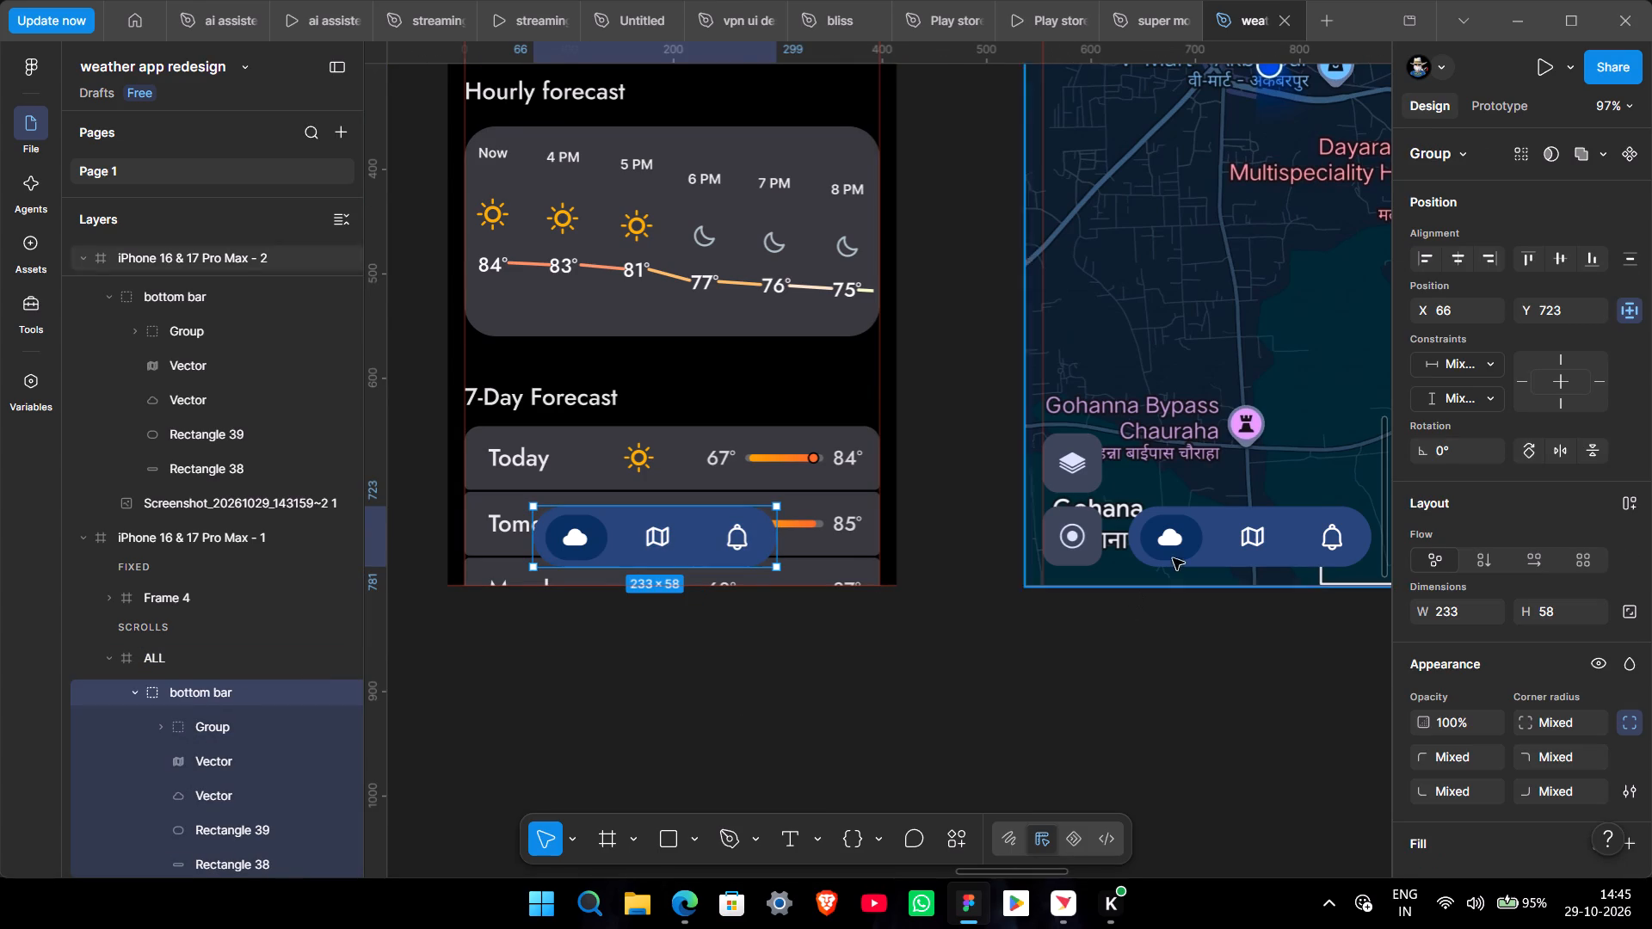
{"action": "left_click", "coordinate": [1211, 534], "text": "shift"}
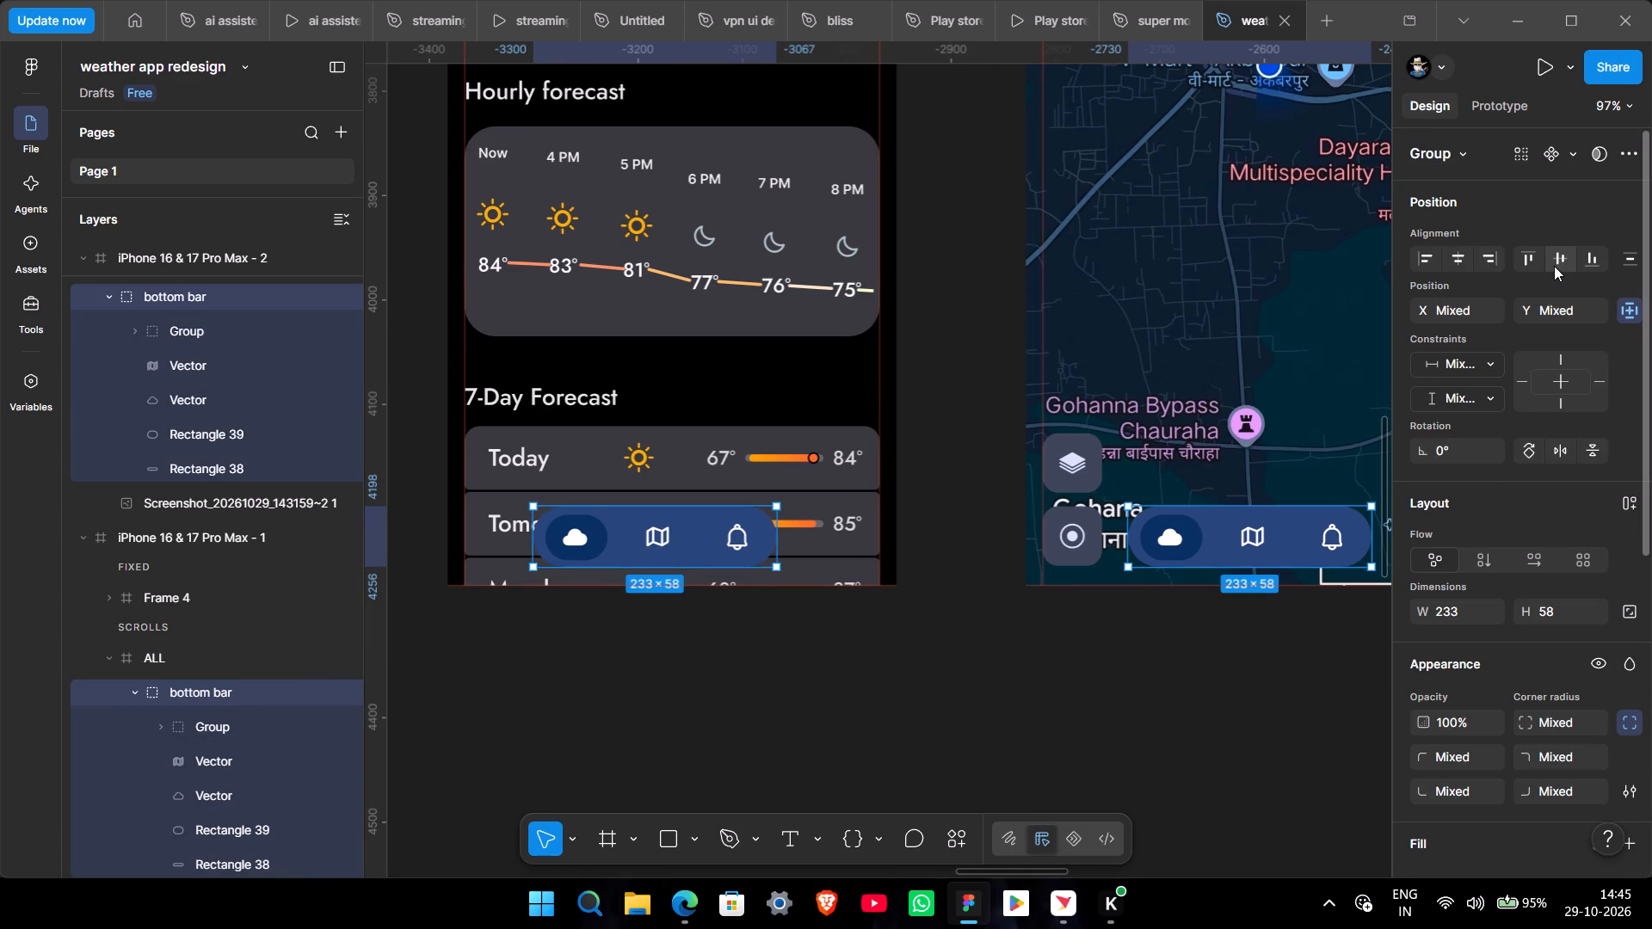
{"action": "left_click", "coordinate": [1556, 263]}
{"action": "triple_click", "coordinate": [1559, 262]}
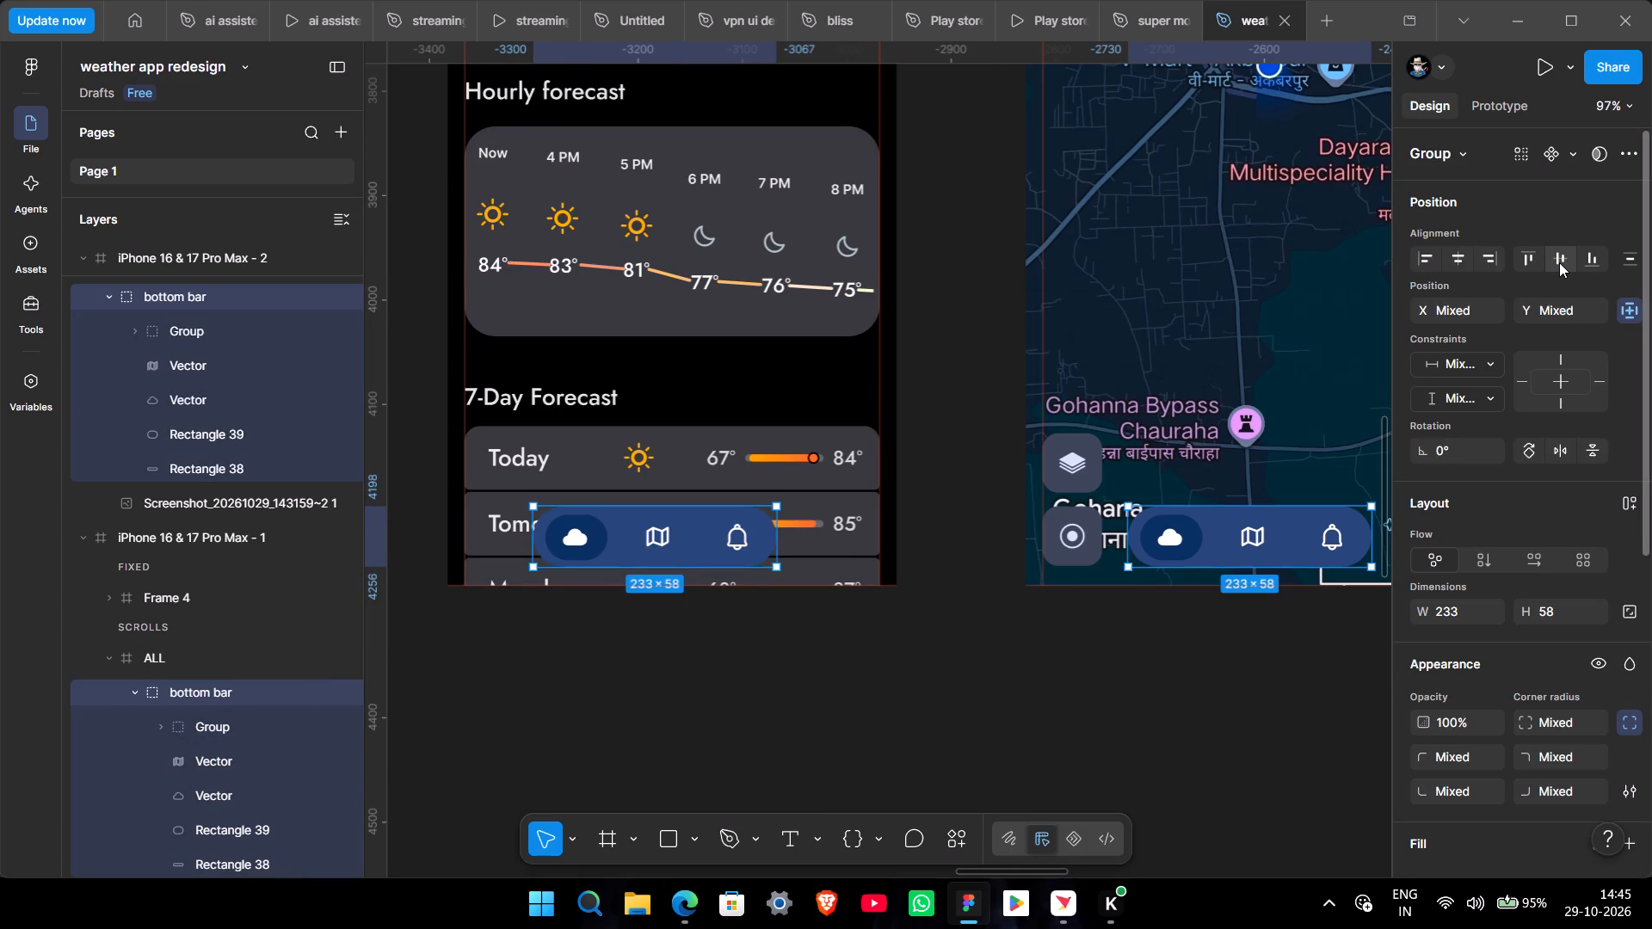
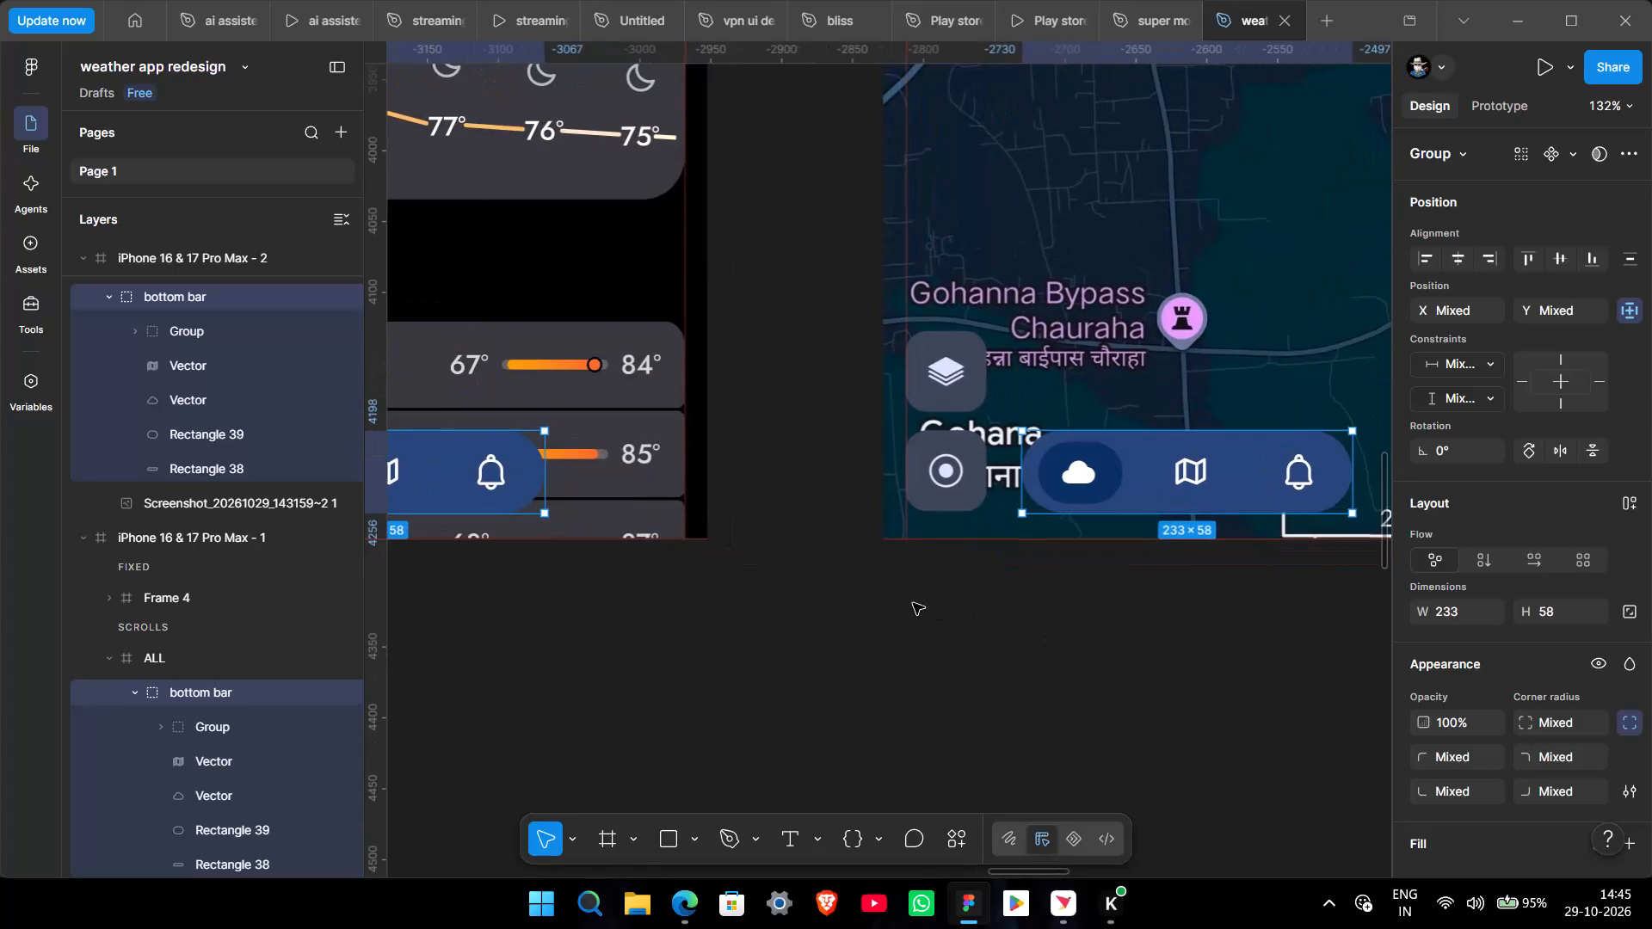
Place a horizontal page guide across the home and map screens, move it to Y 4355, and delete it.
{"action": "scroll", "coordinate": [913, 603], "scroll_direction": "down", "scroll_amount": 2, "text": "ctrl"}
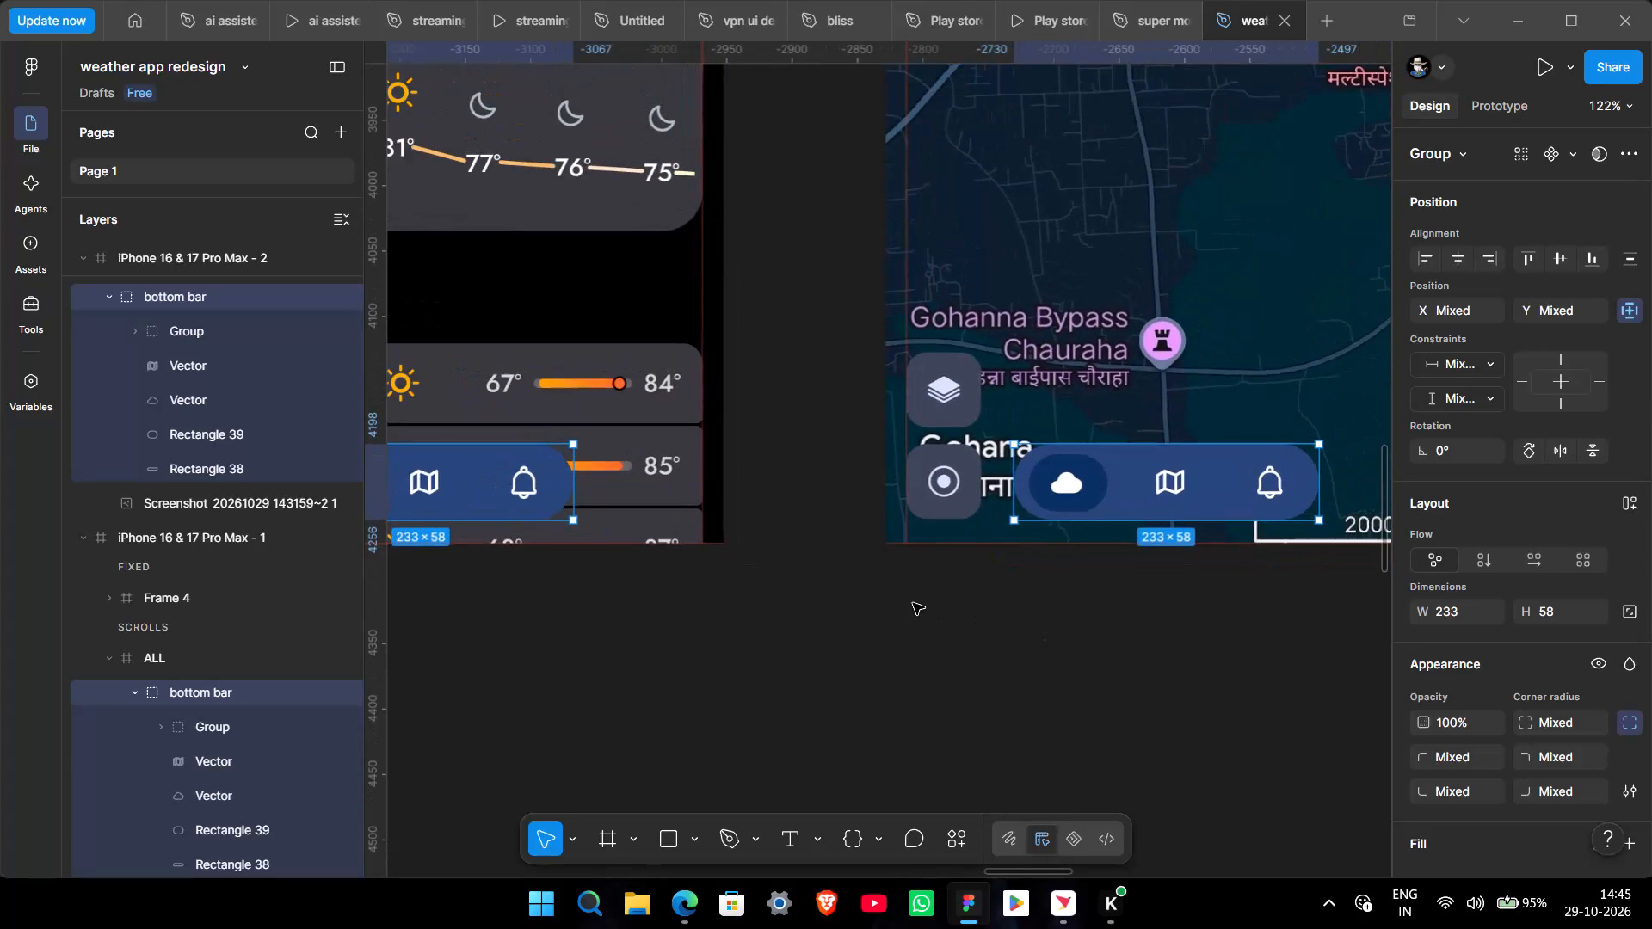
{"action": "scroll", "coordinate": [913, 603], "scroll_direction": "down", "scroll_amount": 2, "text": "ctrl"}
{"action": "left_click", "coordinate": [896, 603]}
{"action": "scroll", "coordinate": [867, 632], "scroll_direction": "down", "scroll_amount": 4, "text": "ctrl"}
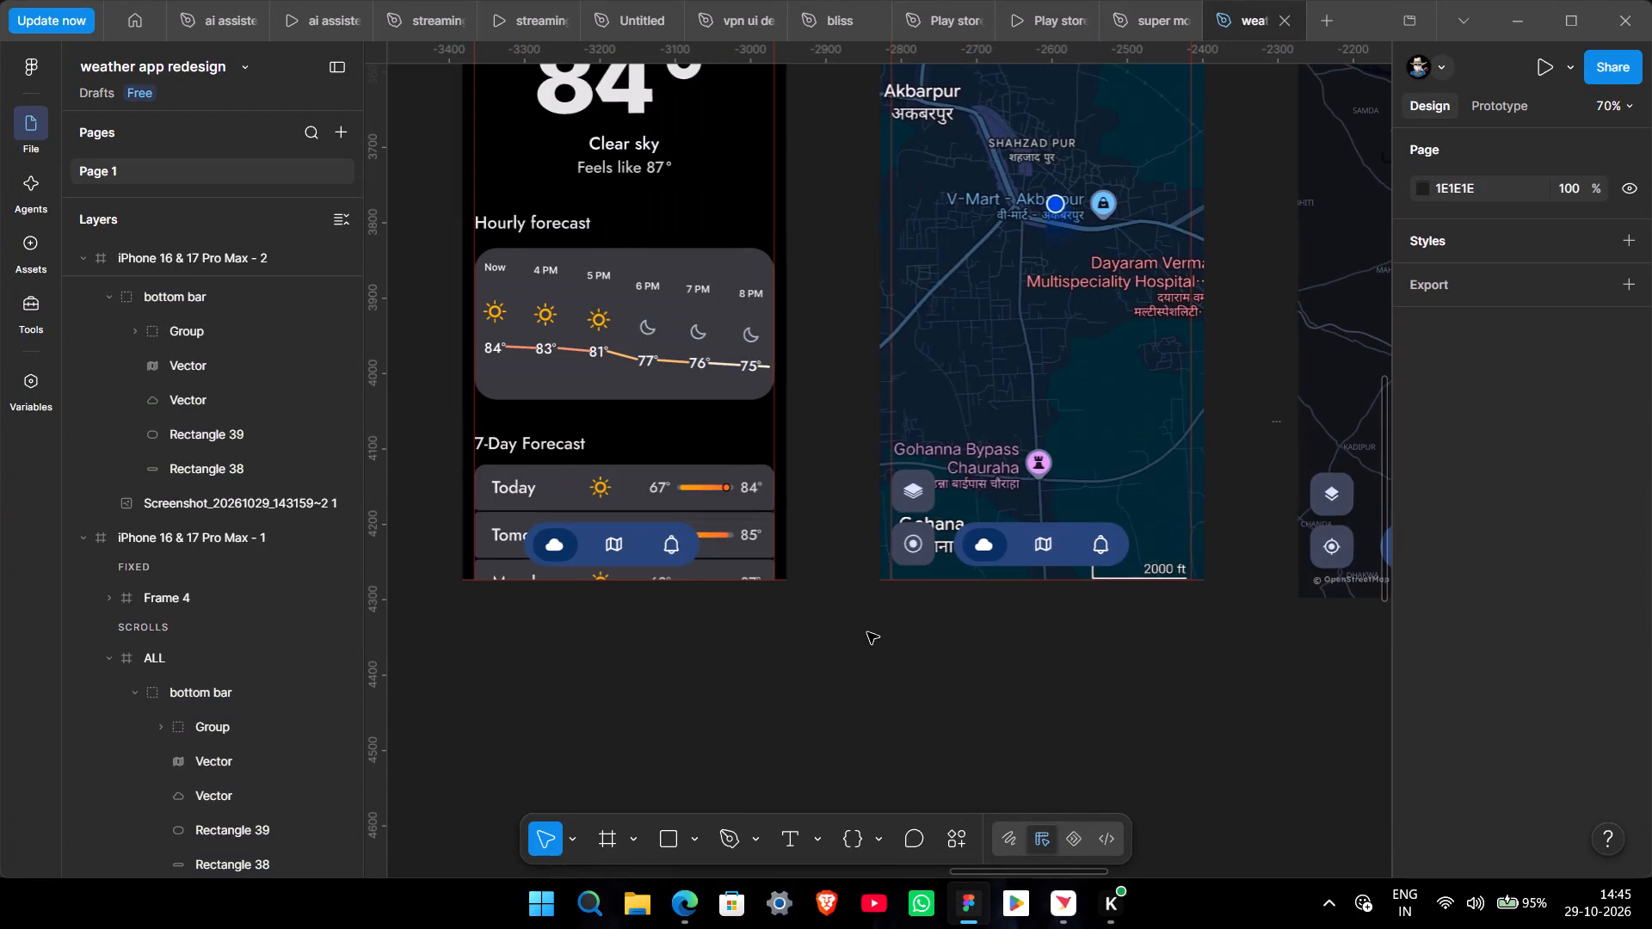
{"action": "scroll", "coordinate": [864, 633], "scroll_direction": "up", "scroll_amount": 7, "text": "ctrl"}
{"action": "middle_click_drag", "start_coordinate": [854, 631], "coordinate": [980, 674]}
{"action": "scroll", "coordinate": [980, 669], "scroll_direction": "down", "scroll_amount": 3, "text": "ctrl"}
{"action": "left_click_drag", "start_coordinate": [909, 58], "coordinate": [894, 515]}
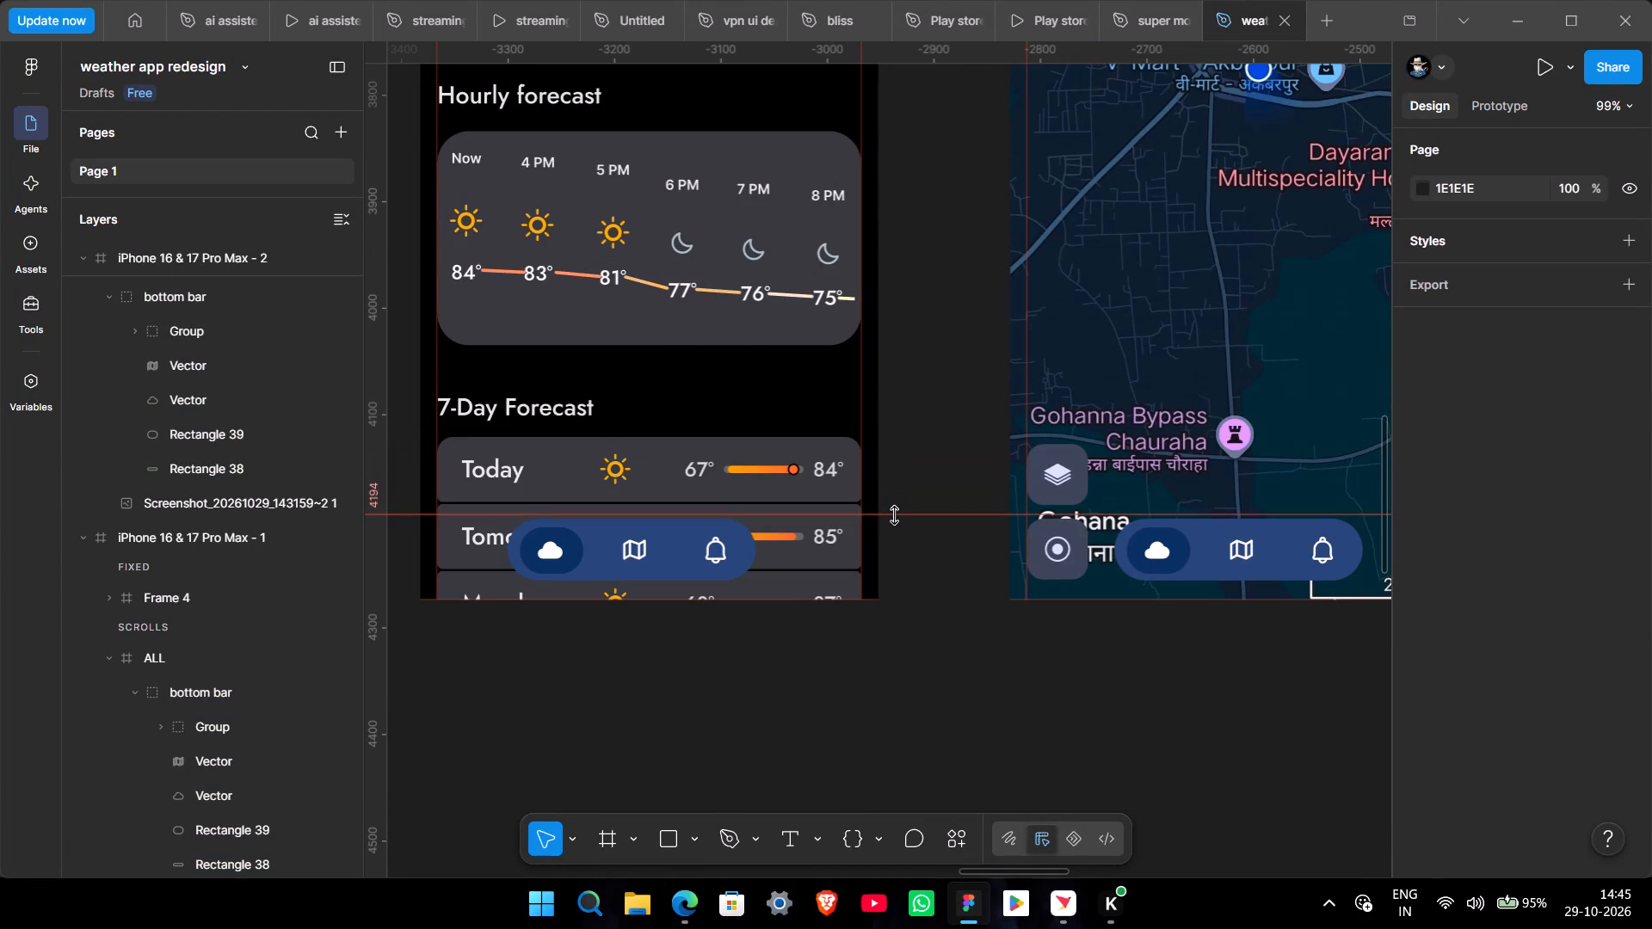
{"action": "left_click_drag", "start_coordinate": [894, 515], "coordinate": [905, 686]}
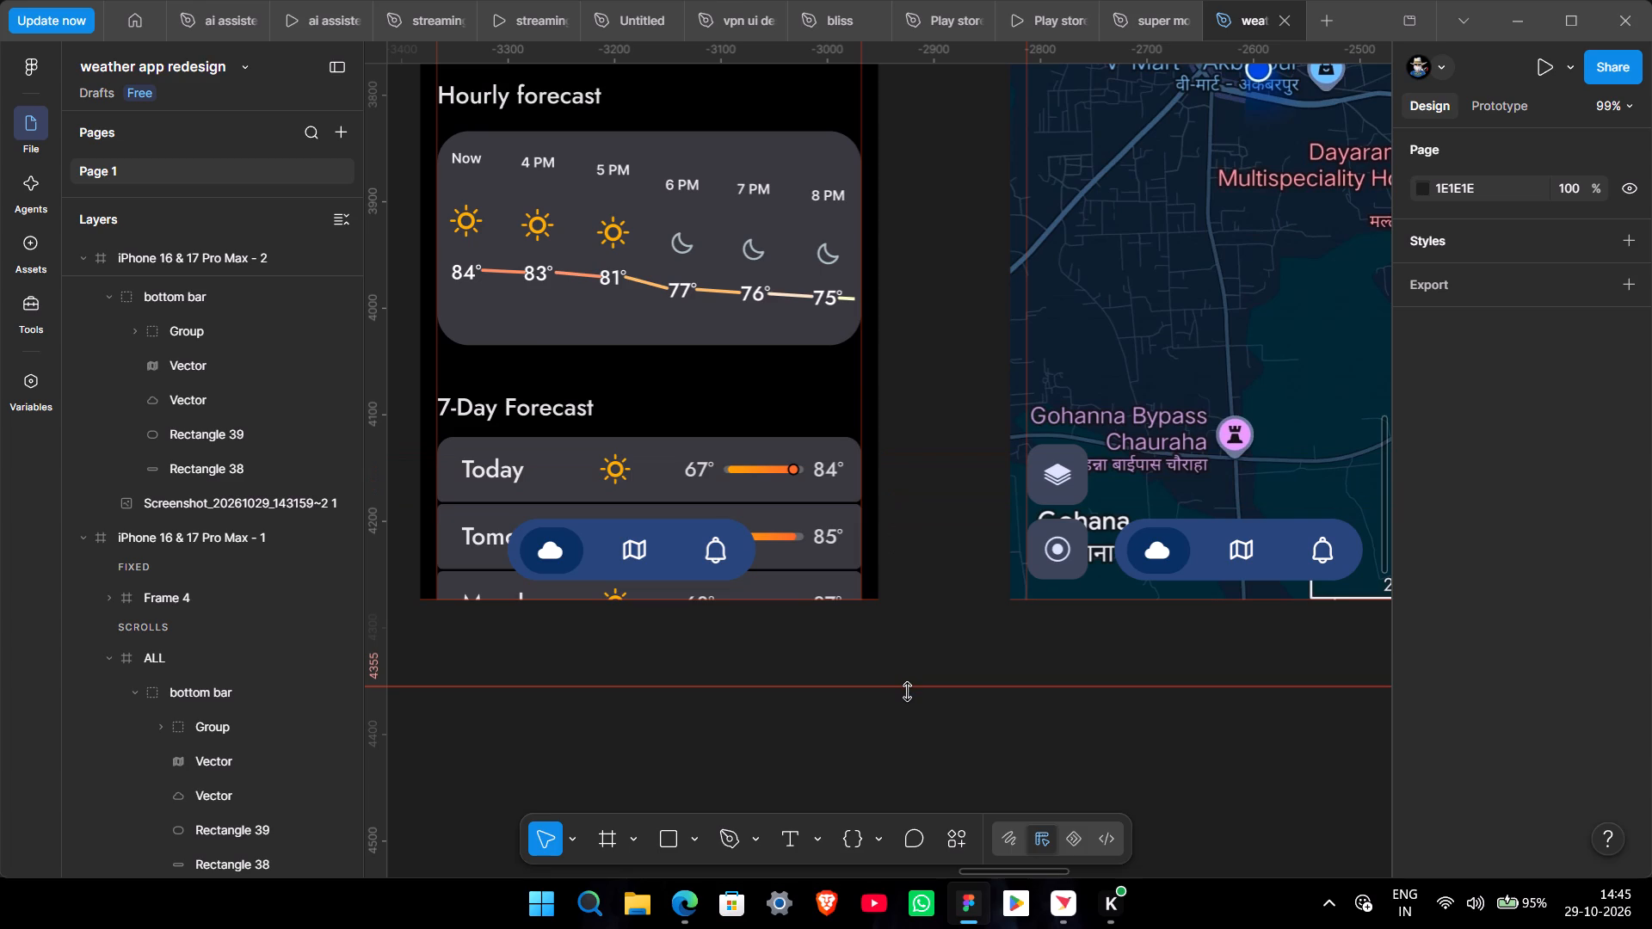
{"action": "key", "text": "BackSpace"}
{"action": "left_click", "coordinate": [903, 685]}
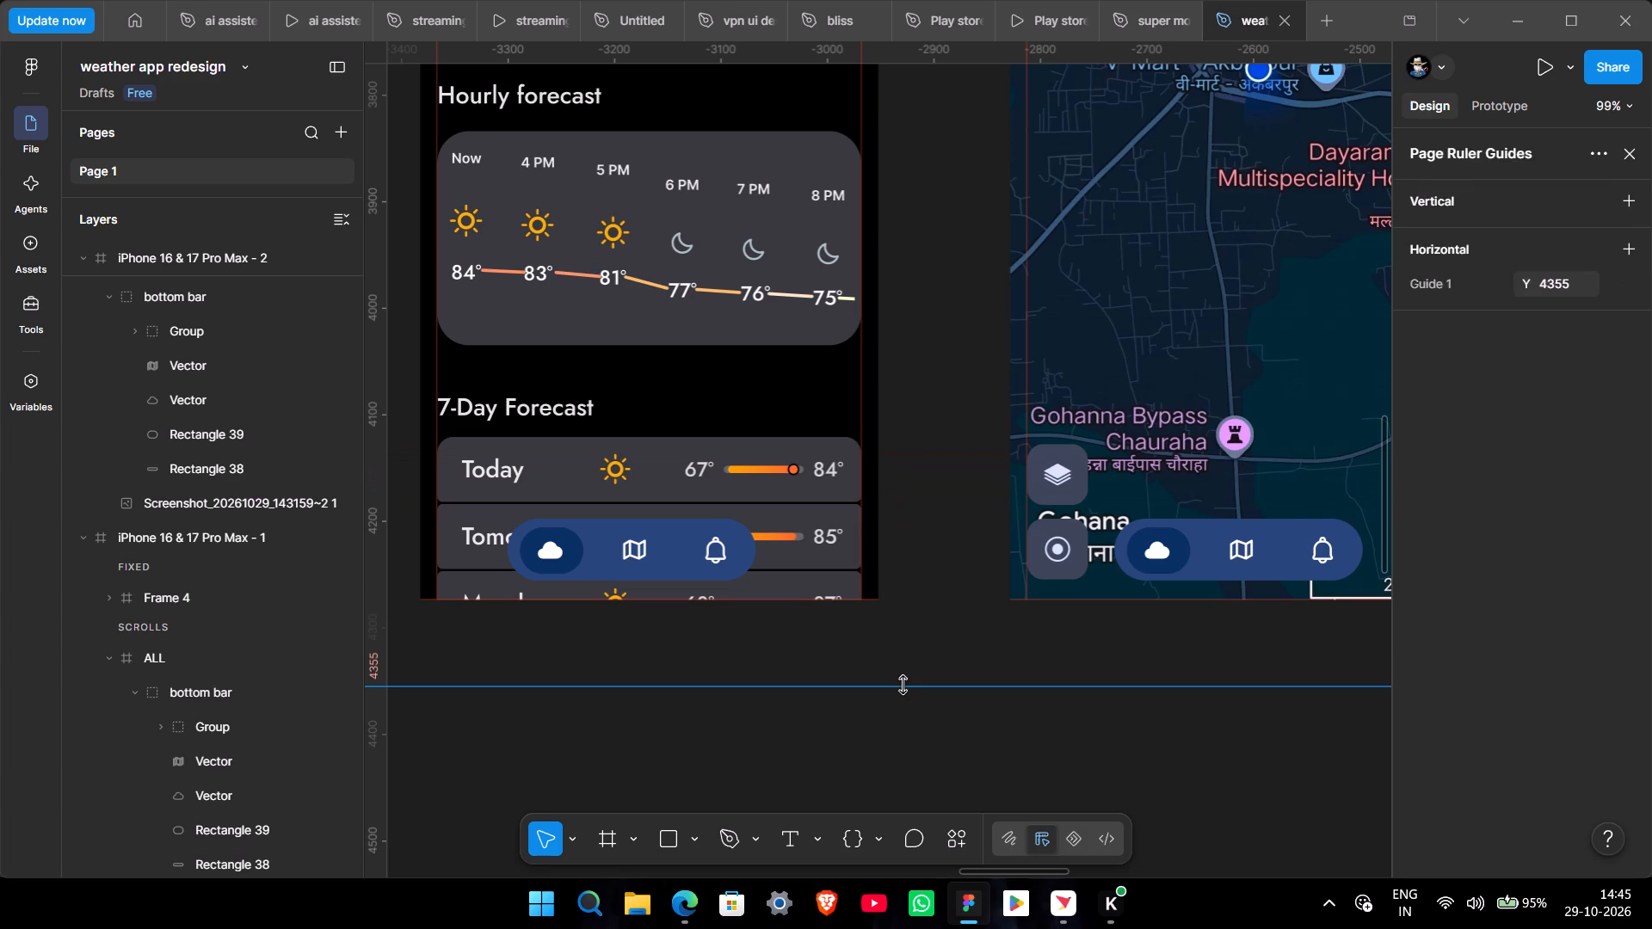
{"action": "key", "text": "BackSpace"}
Duplicate the map screen's location button to the opposite side of the bottom bar, at X 357, Y 856.
{"action": "scroll", "coordinate": [1022, 792], "scroll_direction": "down", "scroll_amount": 3, "text": "ctrl"}
{"action": "scroll", "coordinate": [1025, 761], "scroll_direction": "down", "scroll_amount": 1}
{"action": "middle_click_drag", "start_coordinate": [1024, 761], "coordinate": [1014, 760]}
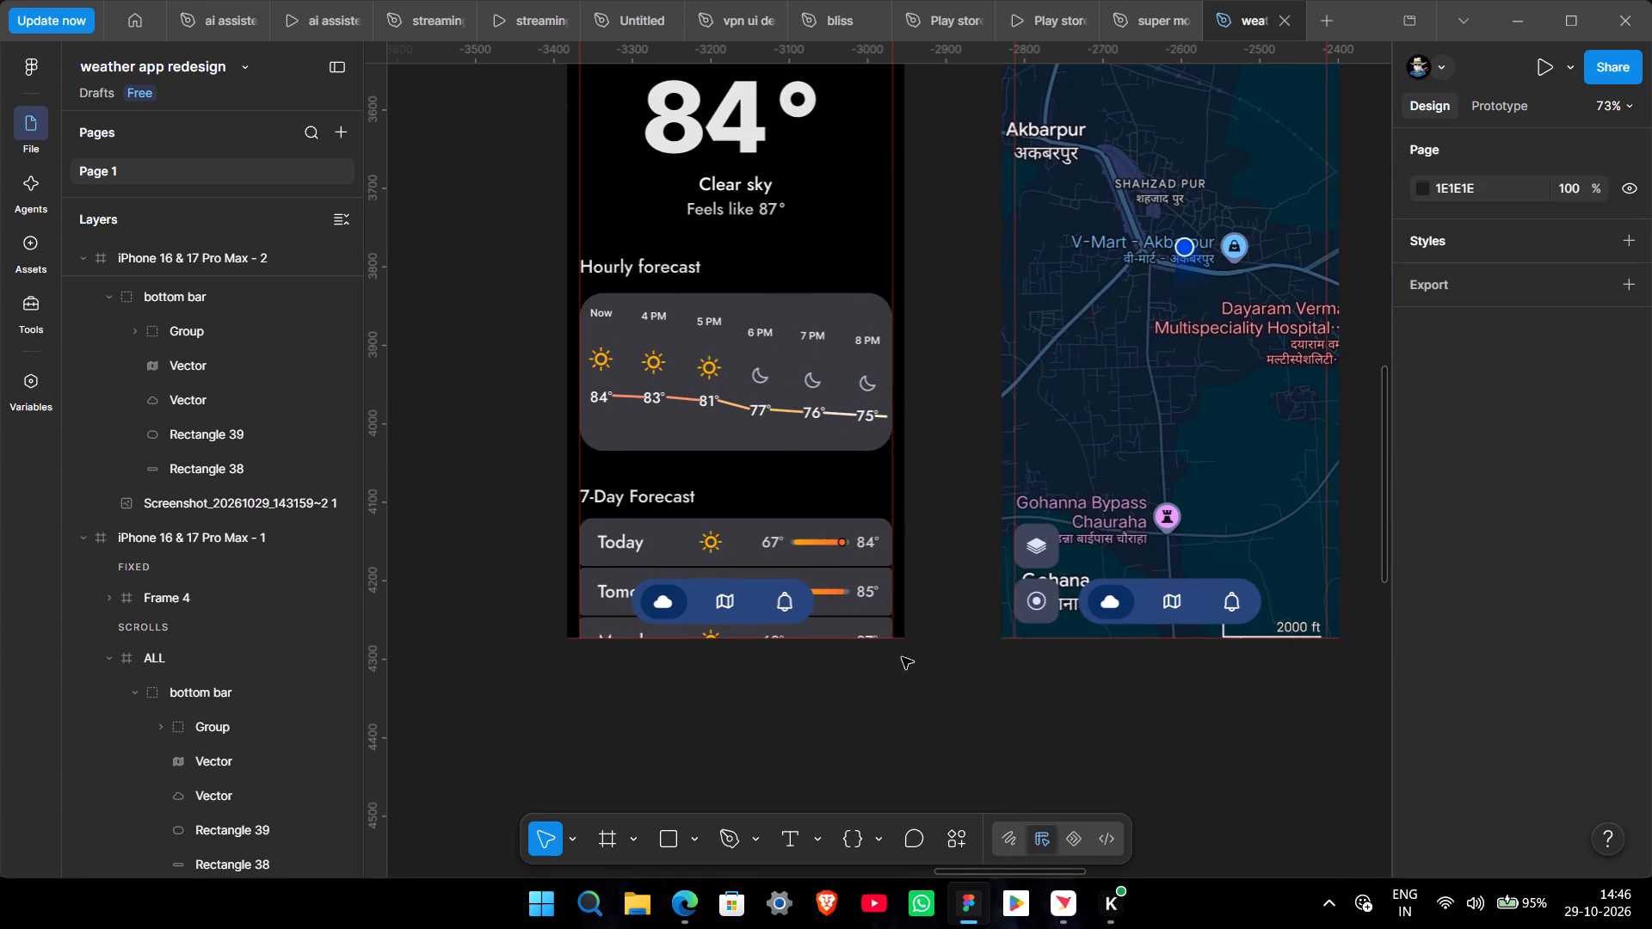
{"action": "middle_click_drag", "start_coordinate": [1156, 676], "coordinate": [777, 676]}
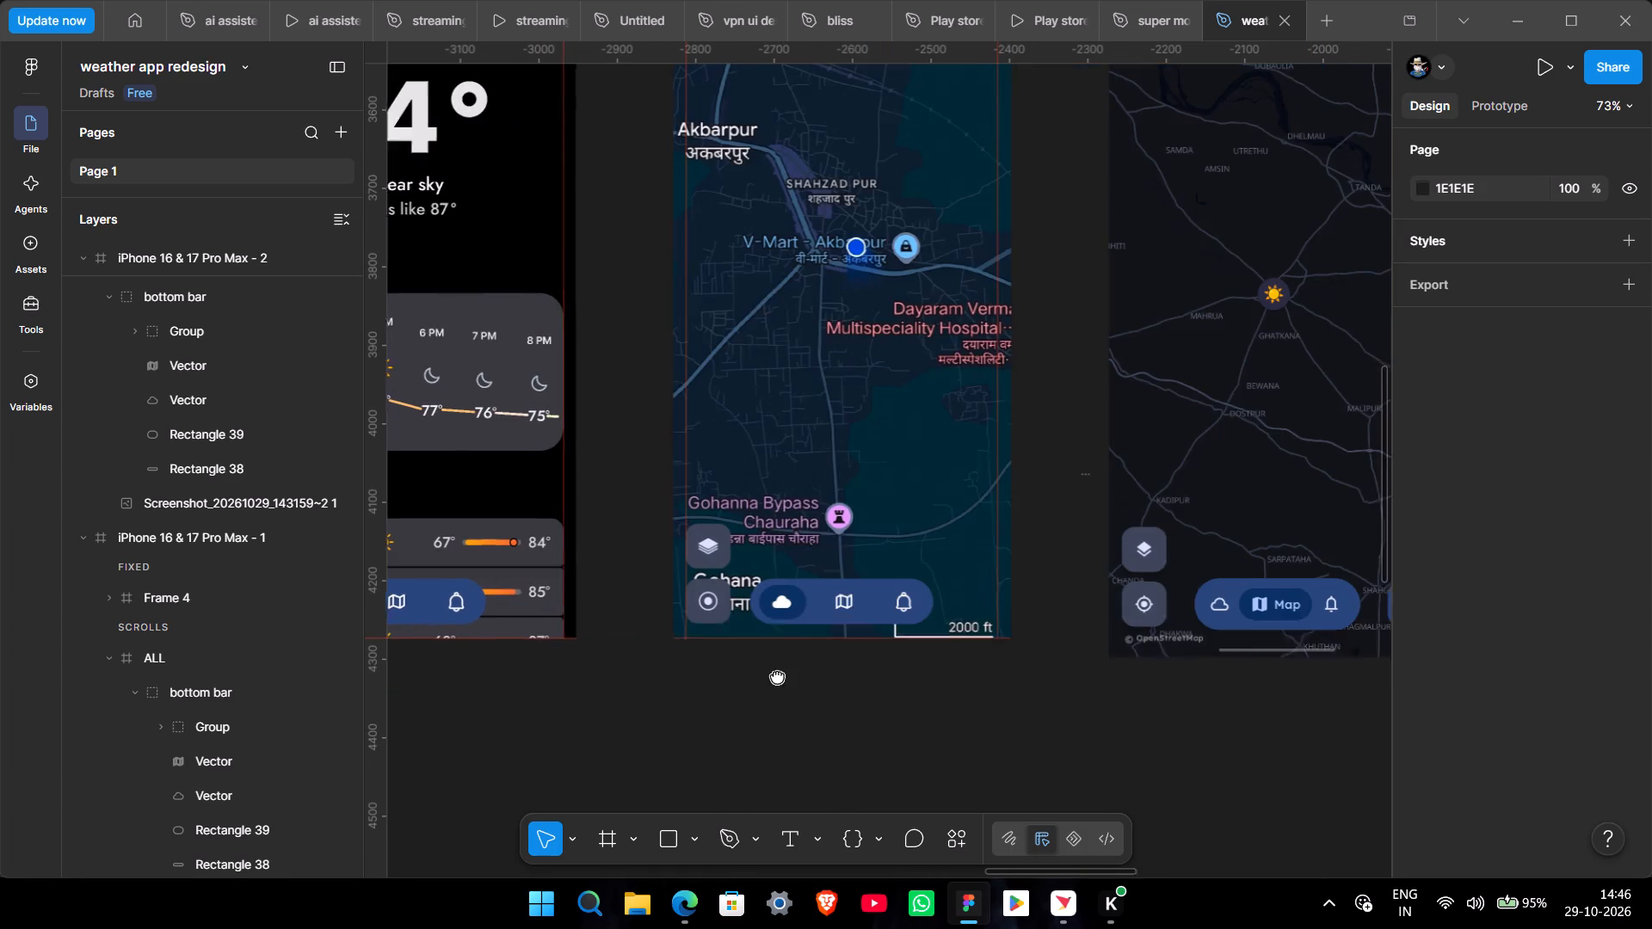
{"action": "middle_click_drag", "start_coordinate": [777, 676], "coordinate": [772, 676]}
{"action": "scroll", "coordinate": [769, 676], "scroll_direction": "down", "scroll_amount": 1, "text": "ctrl"}
{"action": "scroll", "coordinate": [840, 664], "scroll_direction": "up", "scroll_amount": 2, "text": "ctrl"}
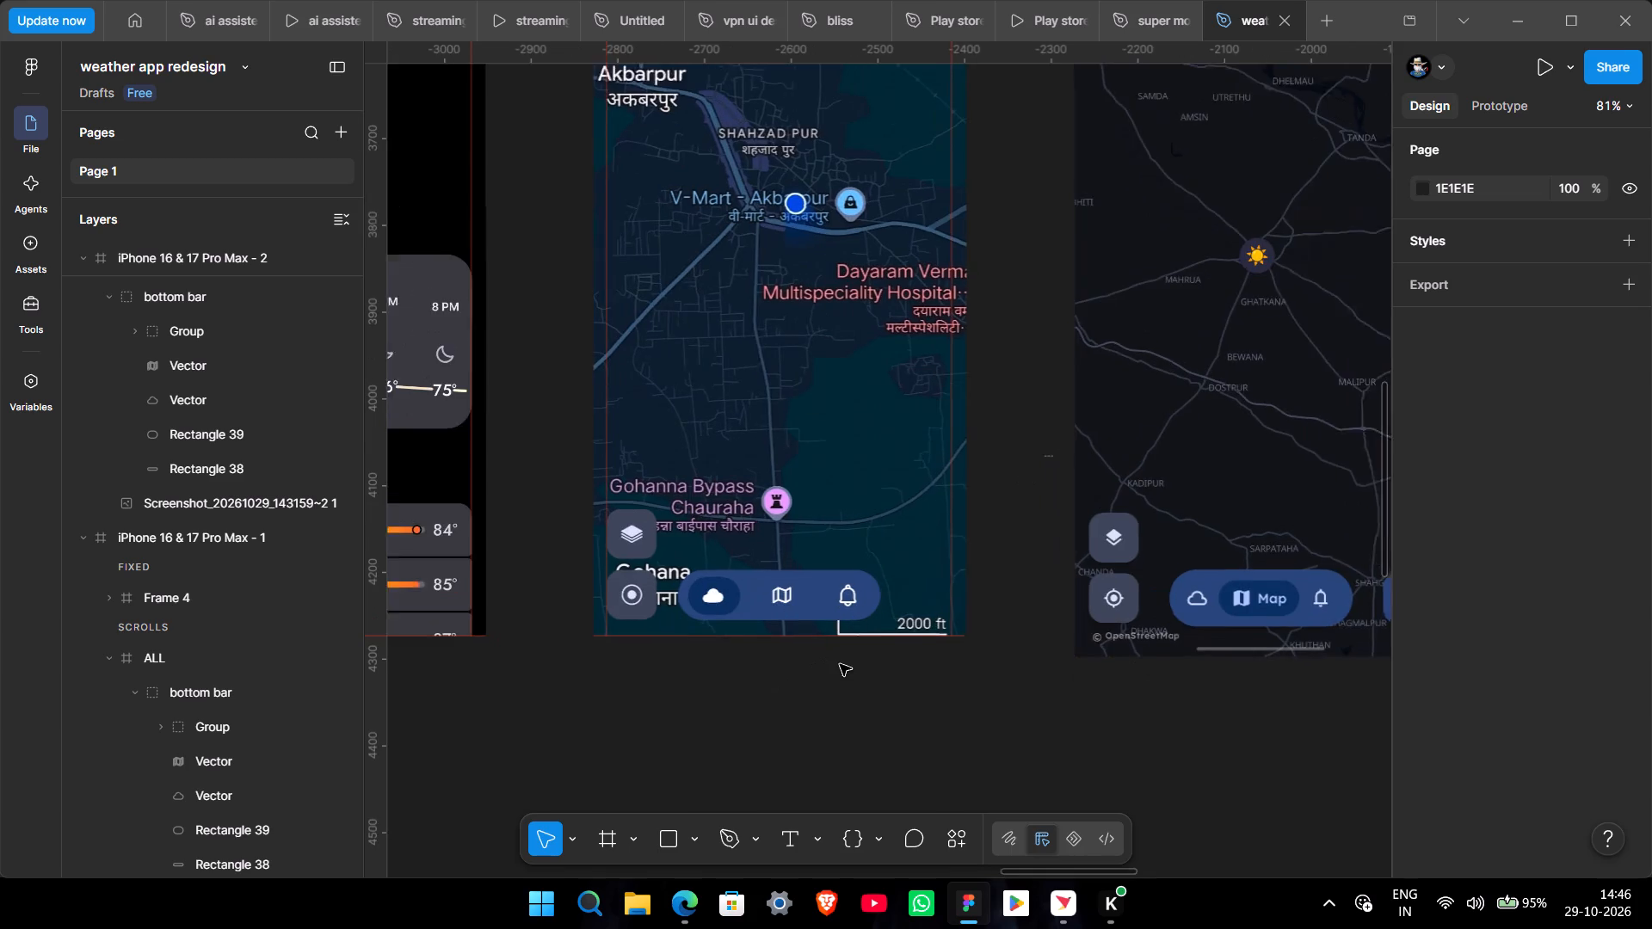
{"action": "scroll", "coordinate": [840, 664], "scroll_direction": "up", "scroll_amount": 1, "text": "ctrl"}
{"action": "middle_click_drag", "start_coordinate": [902, 696], "coordinate": [695, 638]}
{"action": "scroll", "coordinate": [694, 638], "scroll_direction": "down", "scroll_amount": 3, "text": "ctrl"}
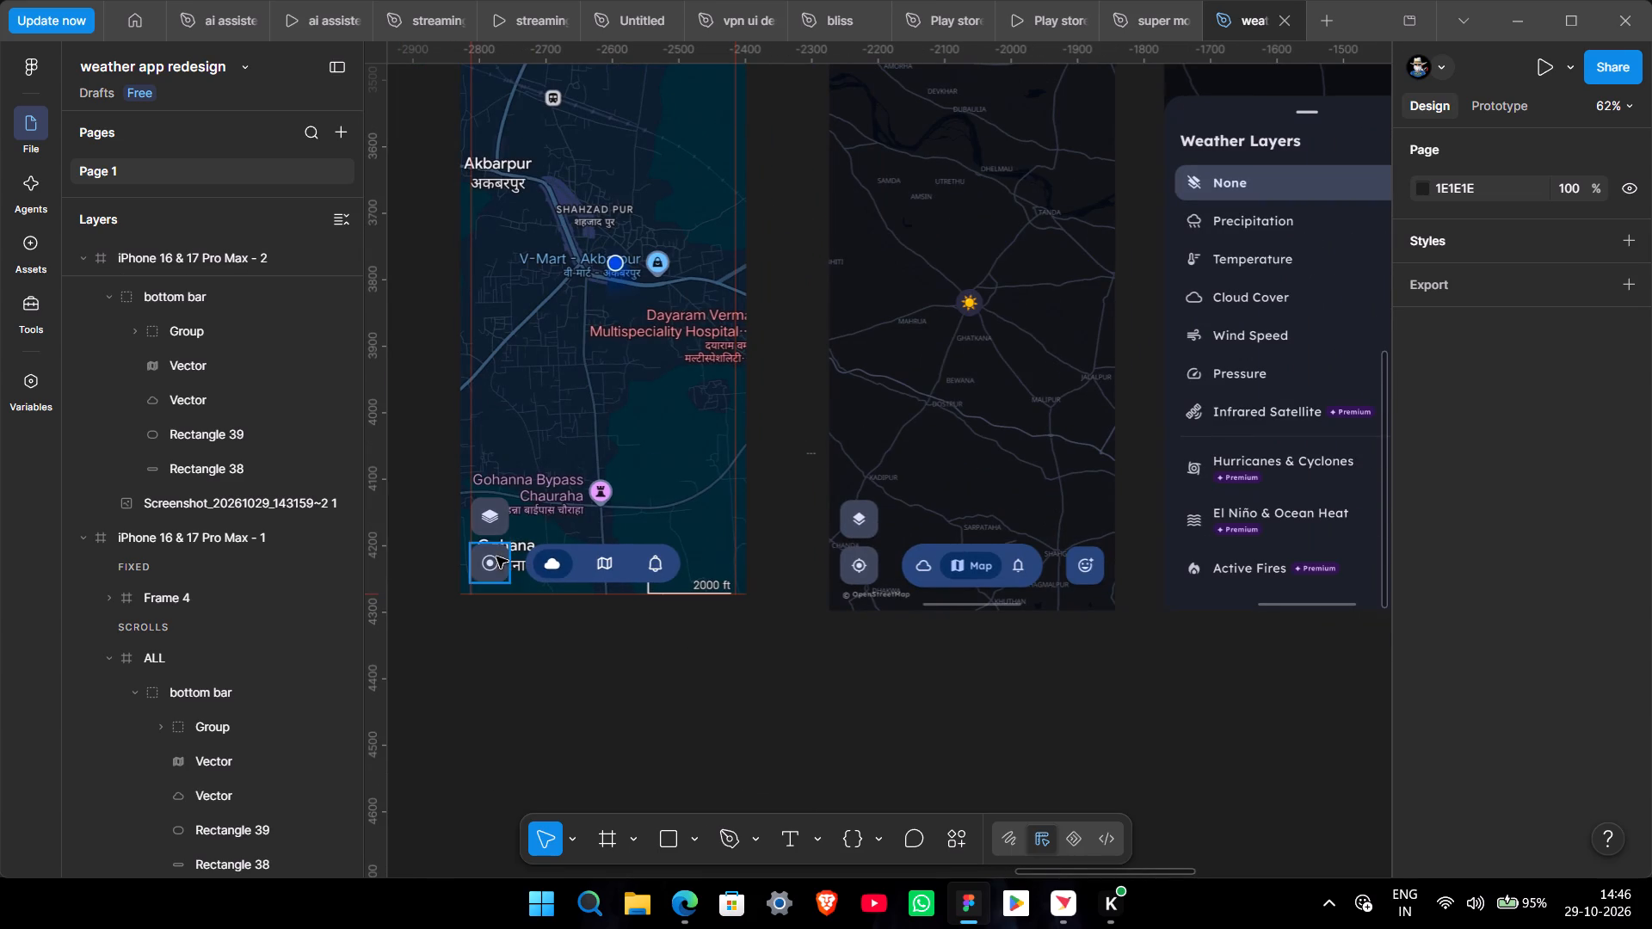
{"action": "left_click", "coordinate": [499, 555]}
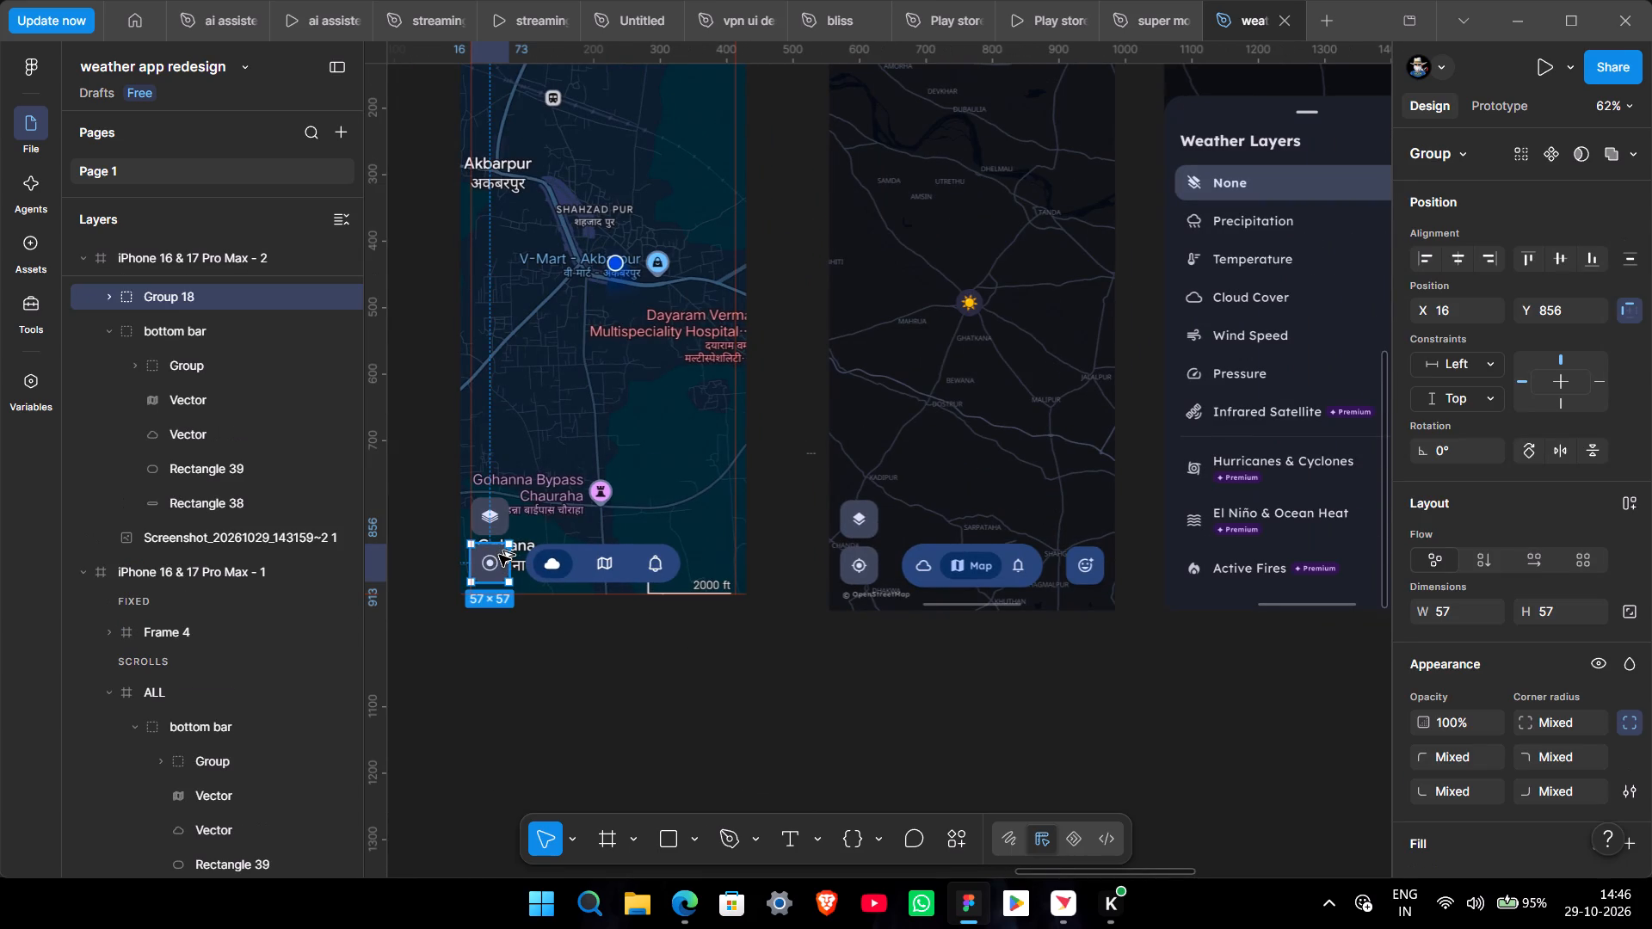
{"action": "left_click_drag", "start_coordinate": [482, 563], "coordinate": [697, 563], "text": "alt"}
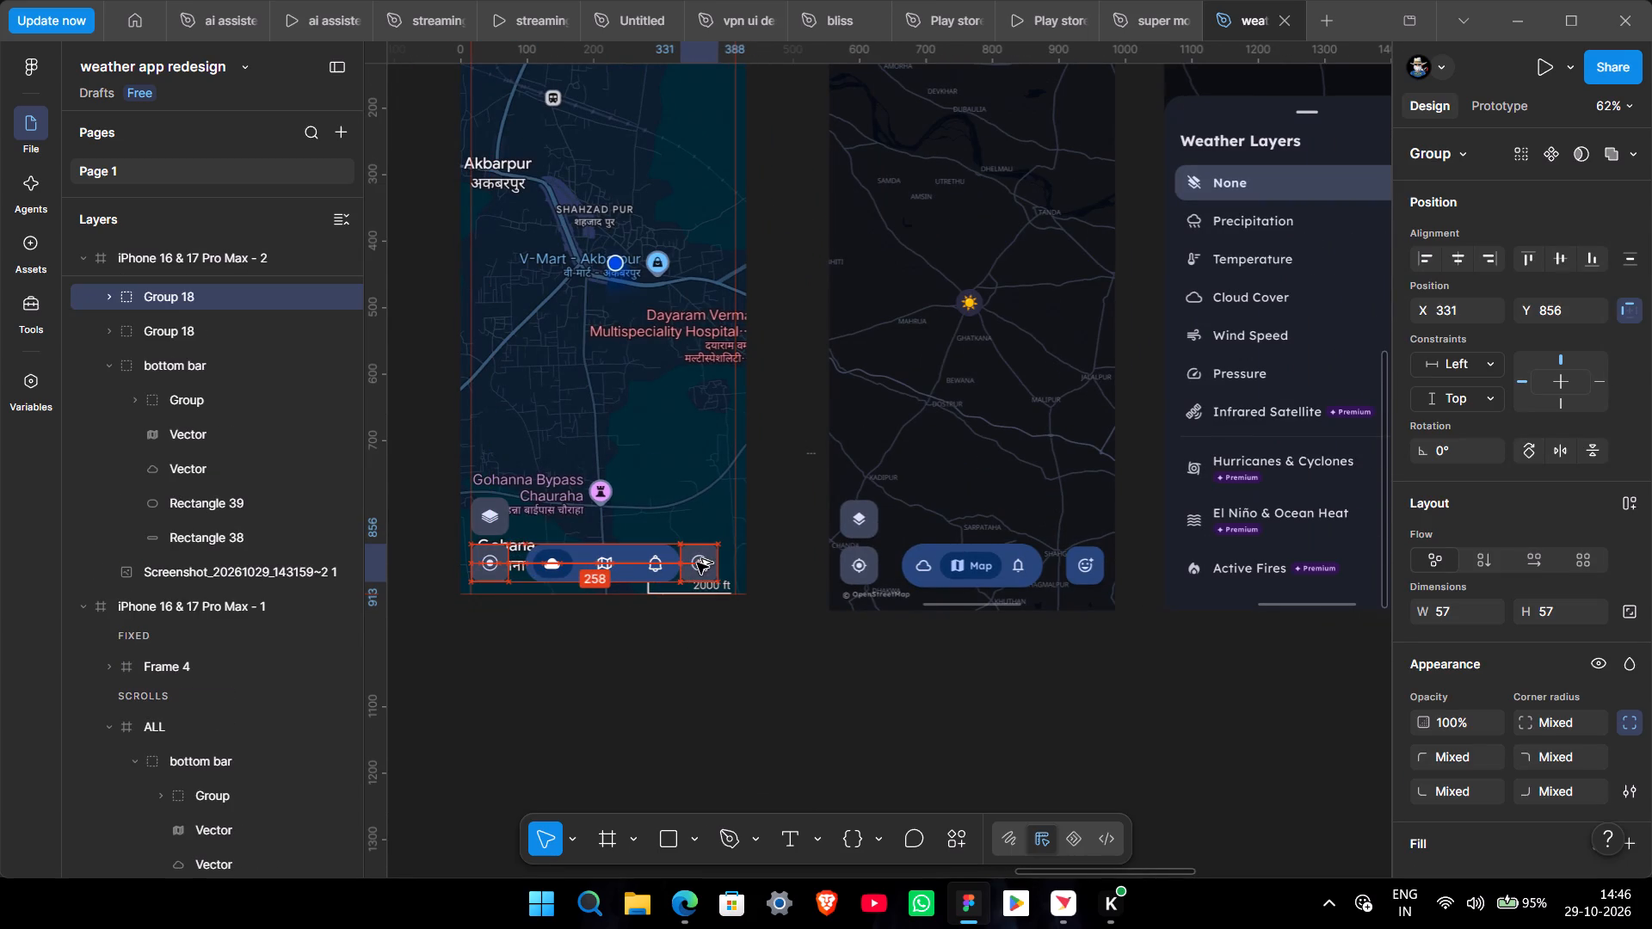
{"action": "left_click_drag", "start_coordinate": [697, 563], "coordinate": [705, 563], "text": "alt"}
{"action": "scroll", "coordinate": [704, 563], "scroll_direction": "up", "scroll_amount": 2, "text": "ctrl"}
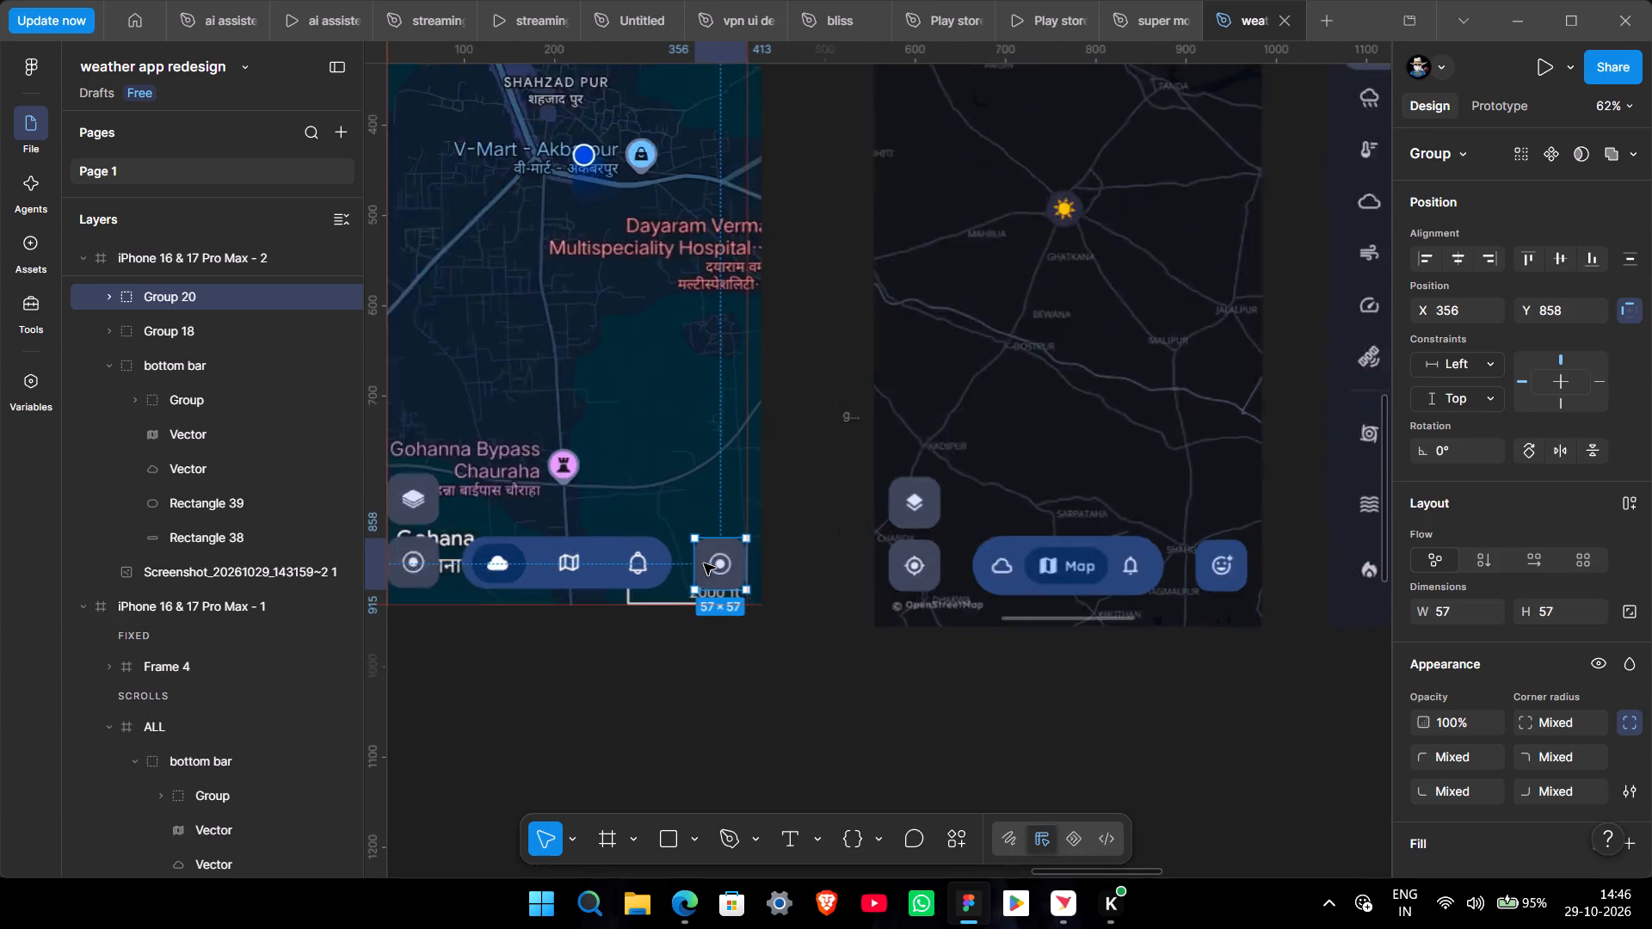
{"action": "scroll", "coordinate": [704, 563], "scroll_direction": "up", "scroll_amount": 13, "text": "ctrl"}
{"action": "left_click", "coordinate": [715, 584]}
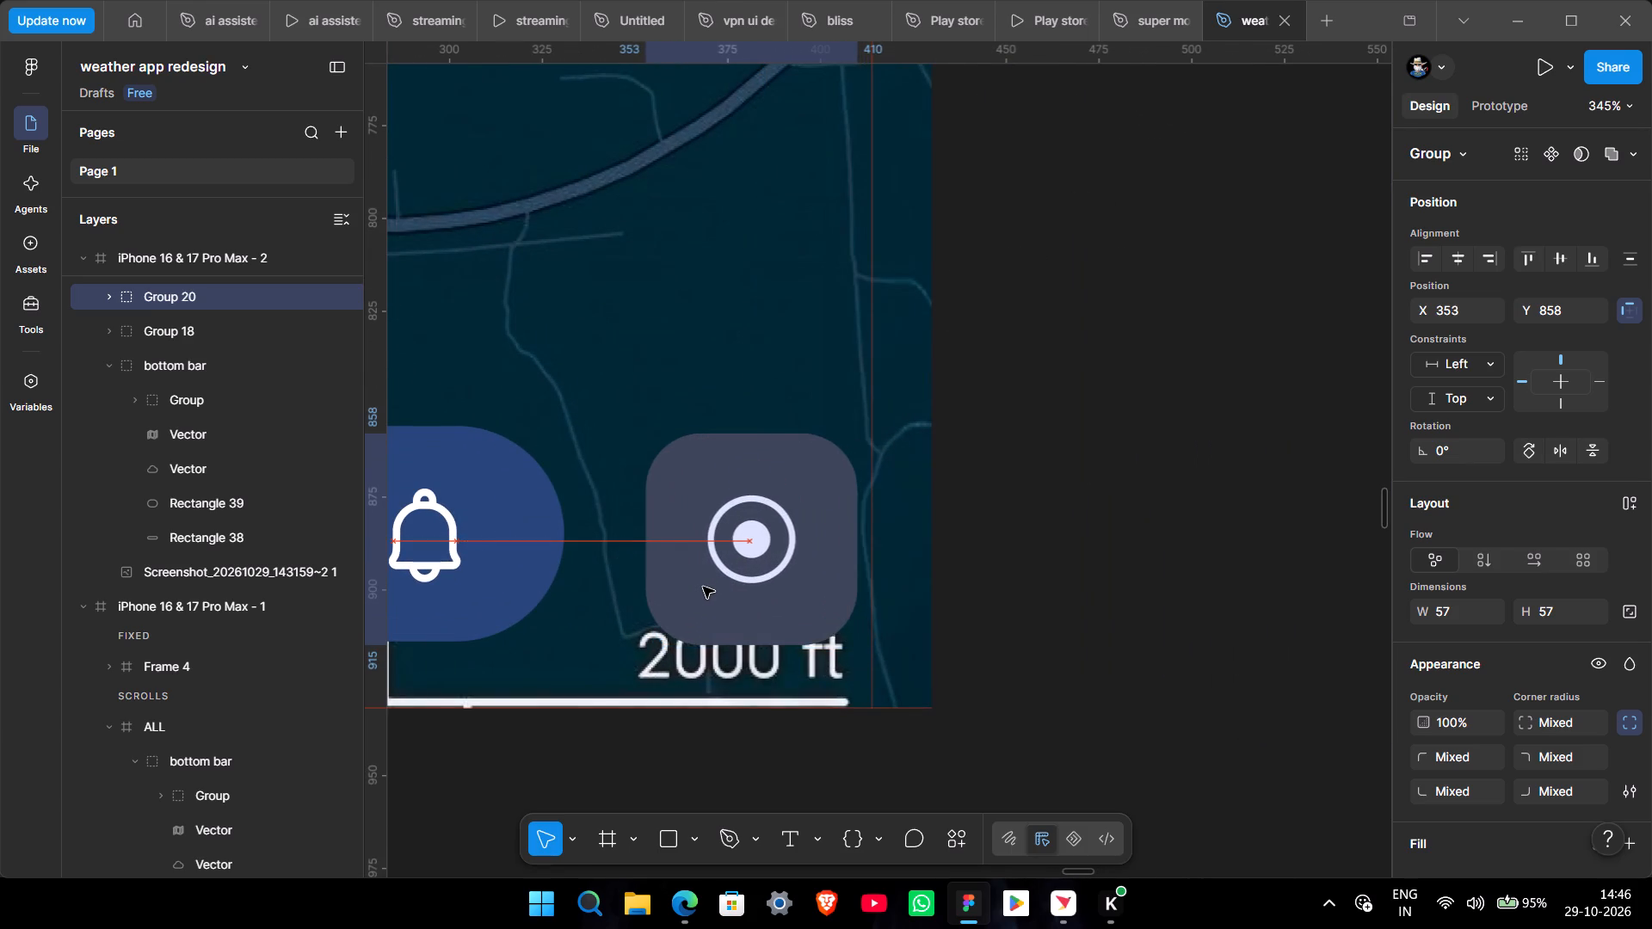
{"action": "scroll", "coordinate": [721, 587], "scroll_direction": "down", "scroll_amount": 9, "text": "ctrl"}
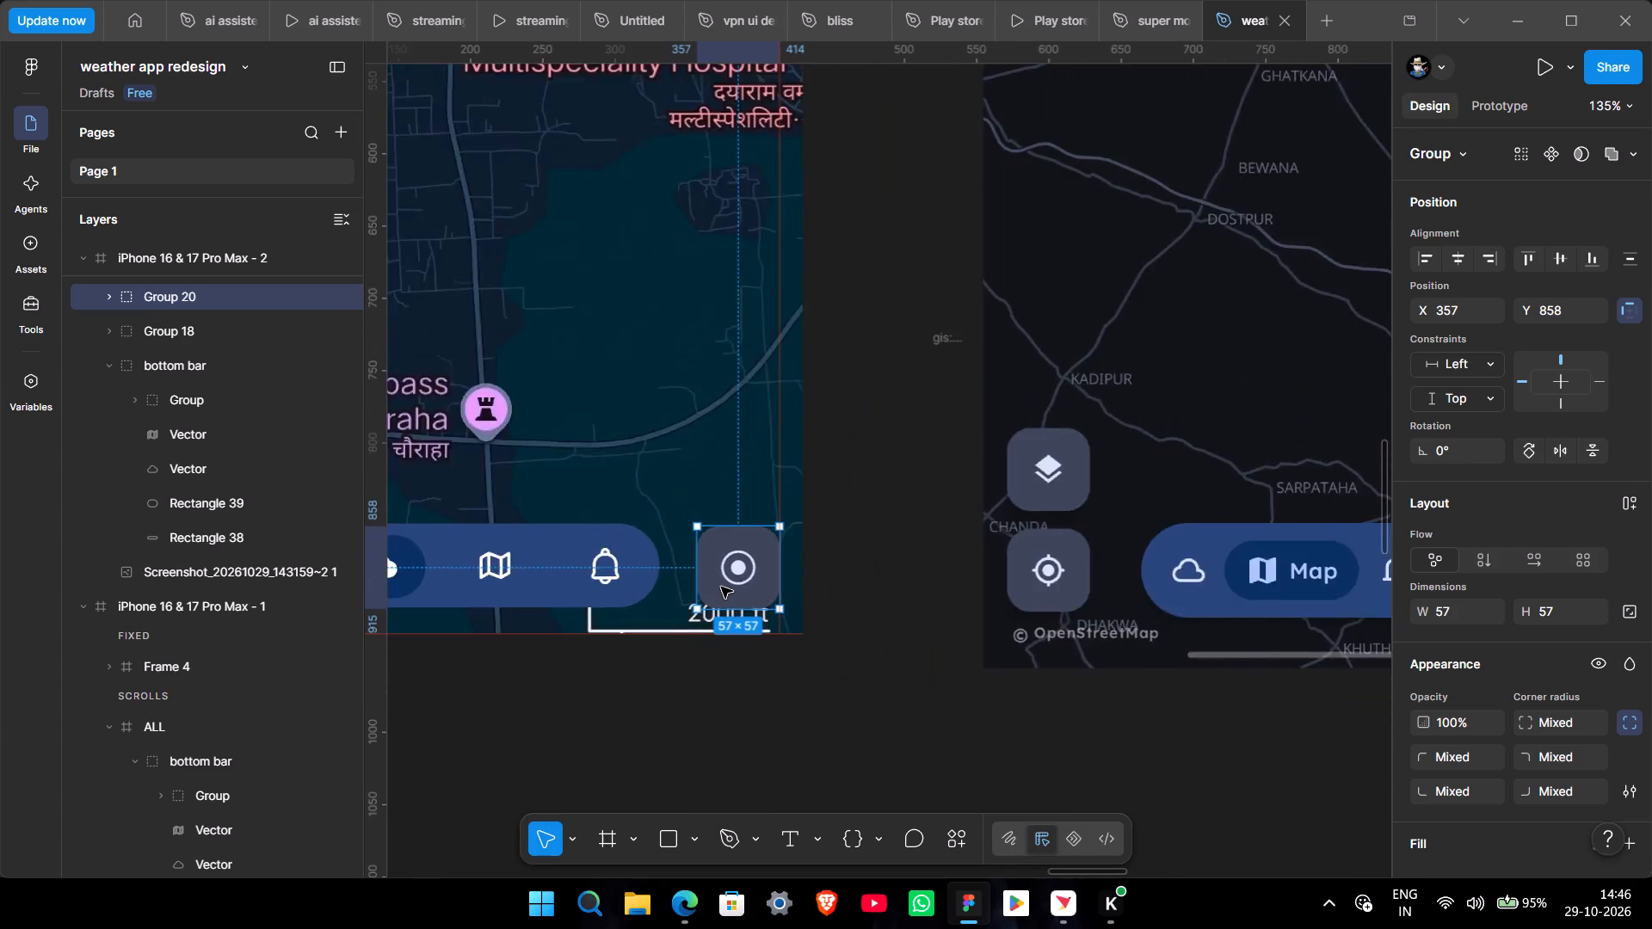
{"action": "scroll", "coordinate": [721, 587], "scroll_direction": "down", "scroll_amount": 3, "text": "ctrl"}
{"action": "left_click", "coordinate": [721, 584]}
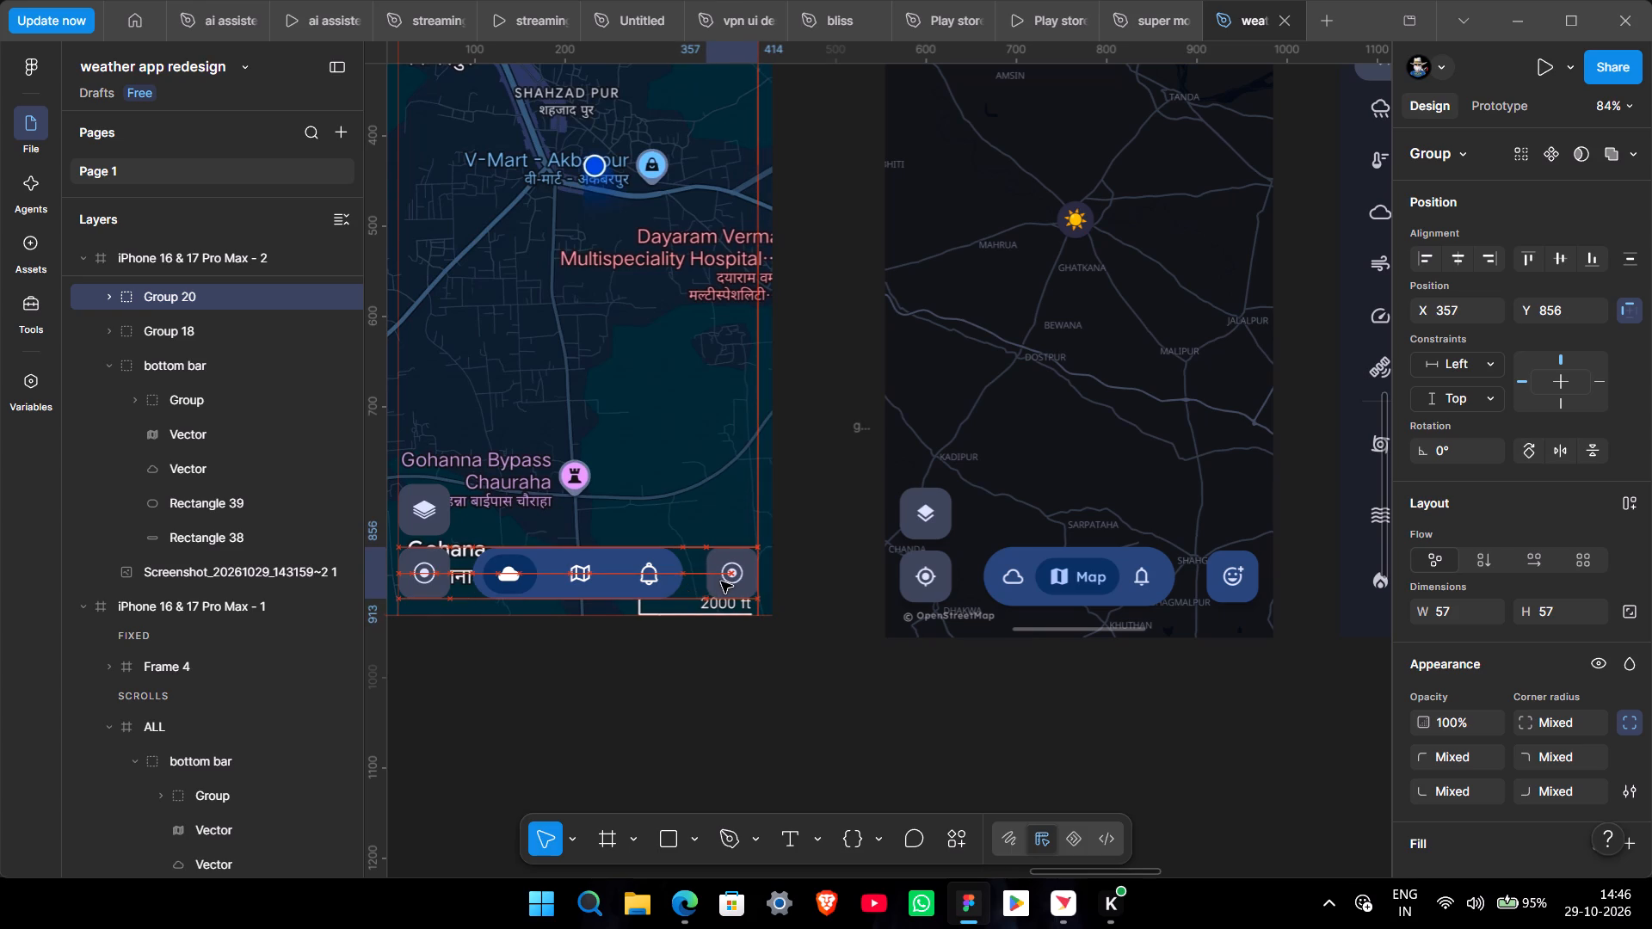
{"action": "left_click", "coordinate": [855, 668]}
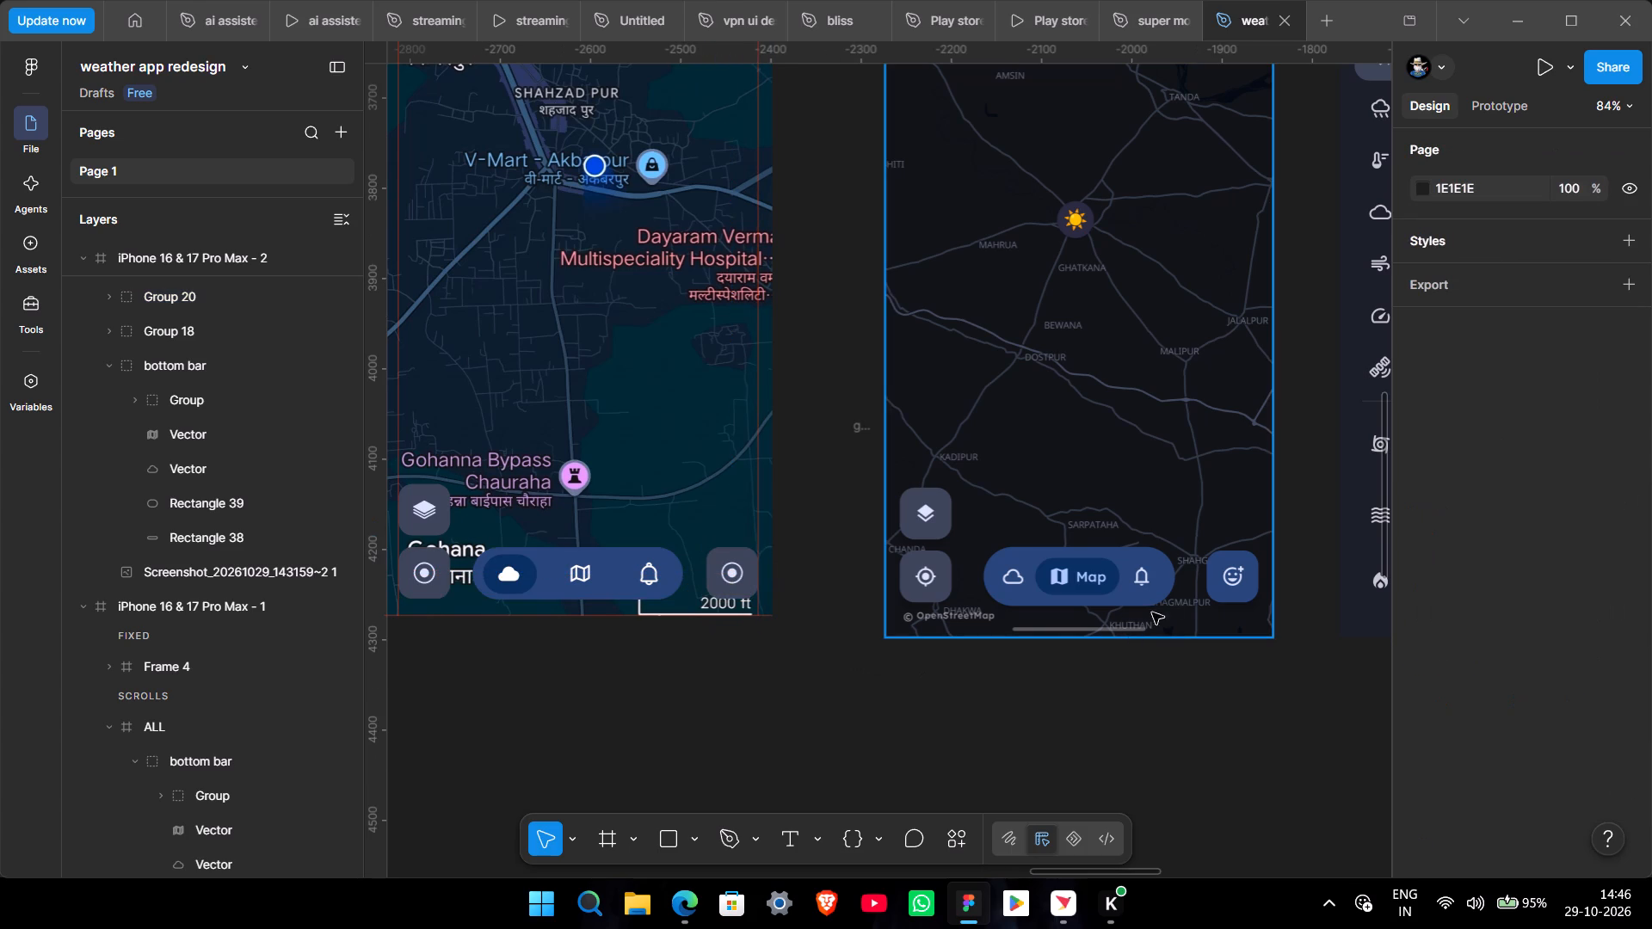
Run the Iconify plugin to look for the reference map screen's emoji button icon.
{"action": "scroll", "coordinate": [1226, 581], "scroll_direction": "up", "scroll_amount": 8, "text": "ctrl"}
{"action": "scroll", "coordinate": [872, 703], "scroll_direction": "down", "scroll_amount": 5, "text": "ctrl"}
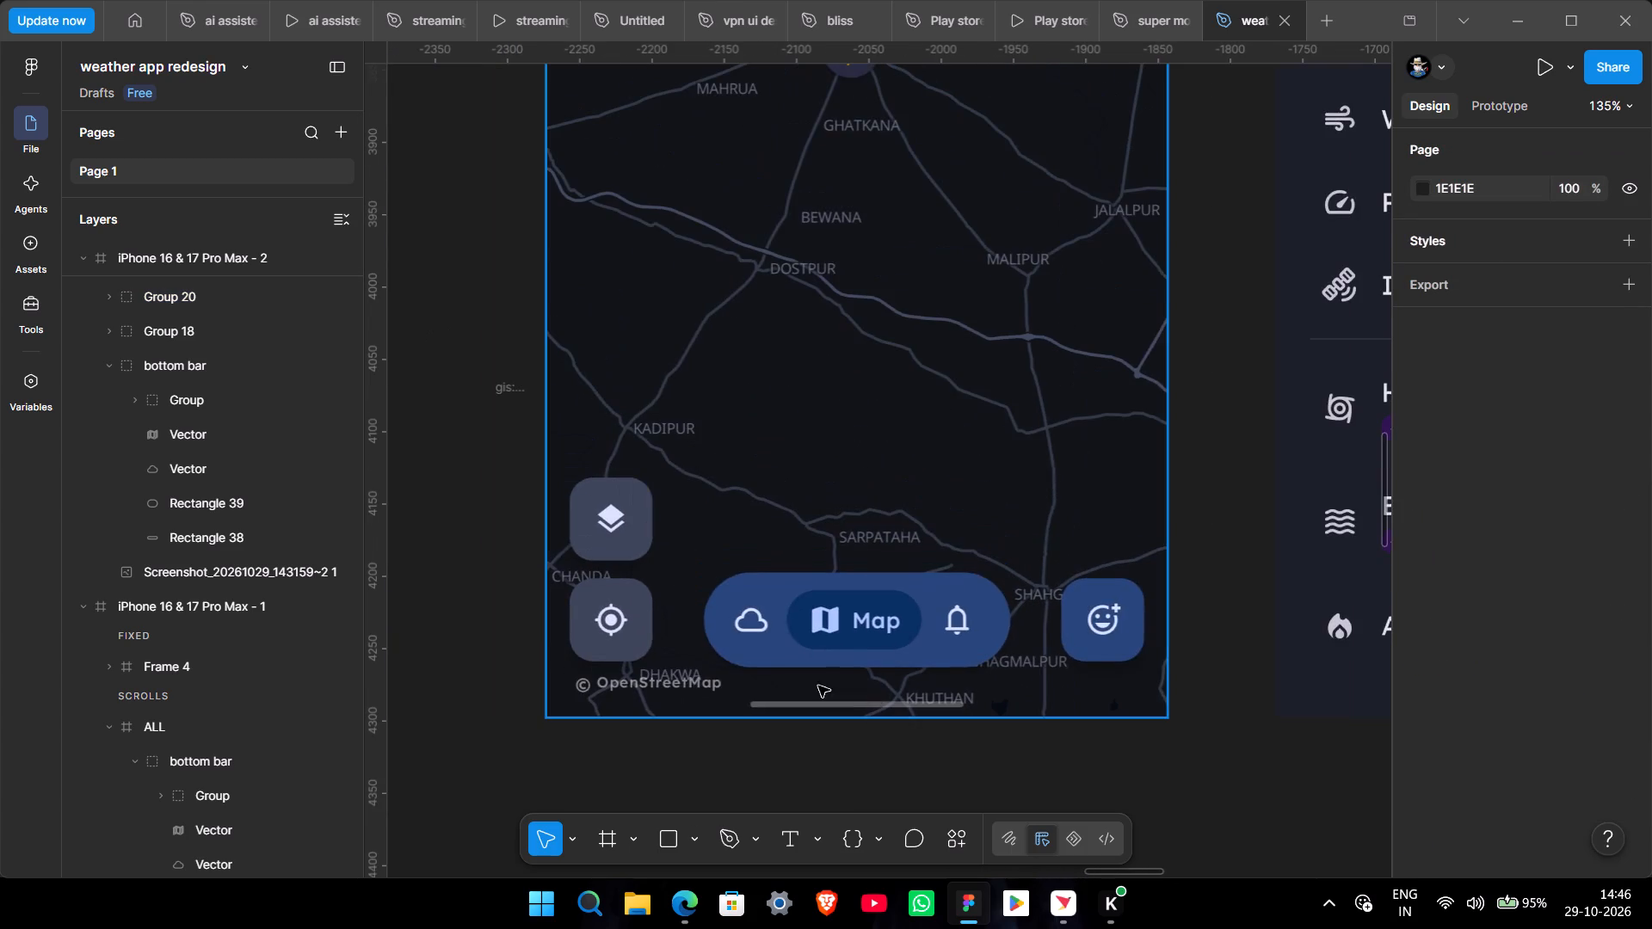
{"action": "middle_click_drag", "start_coordinate": [711, 675], "coordinate": [854, 667]}
{"action": "scroll", "coordinate": [795, 657], "scroll_direction": "down", "scroll_amount": 4, "text": "ctrl"}
{"action": "right_click", "coordinate": [663, 717]}
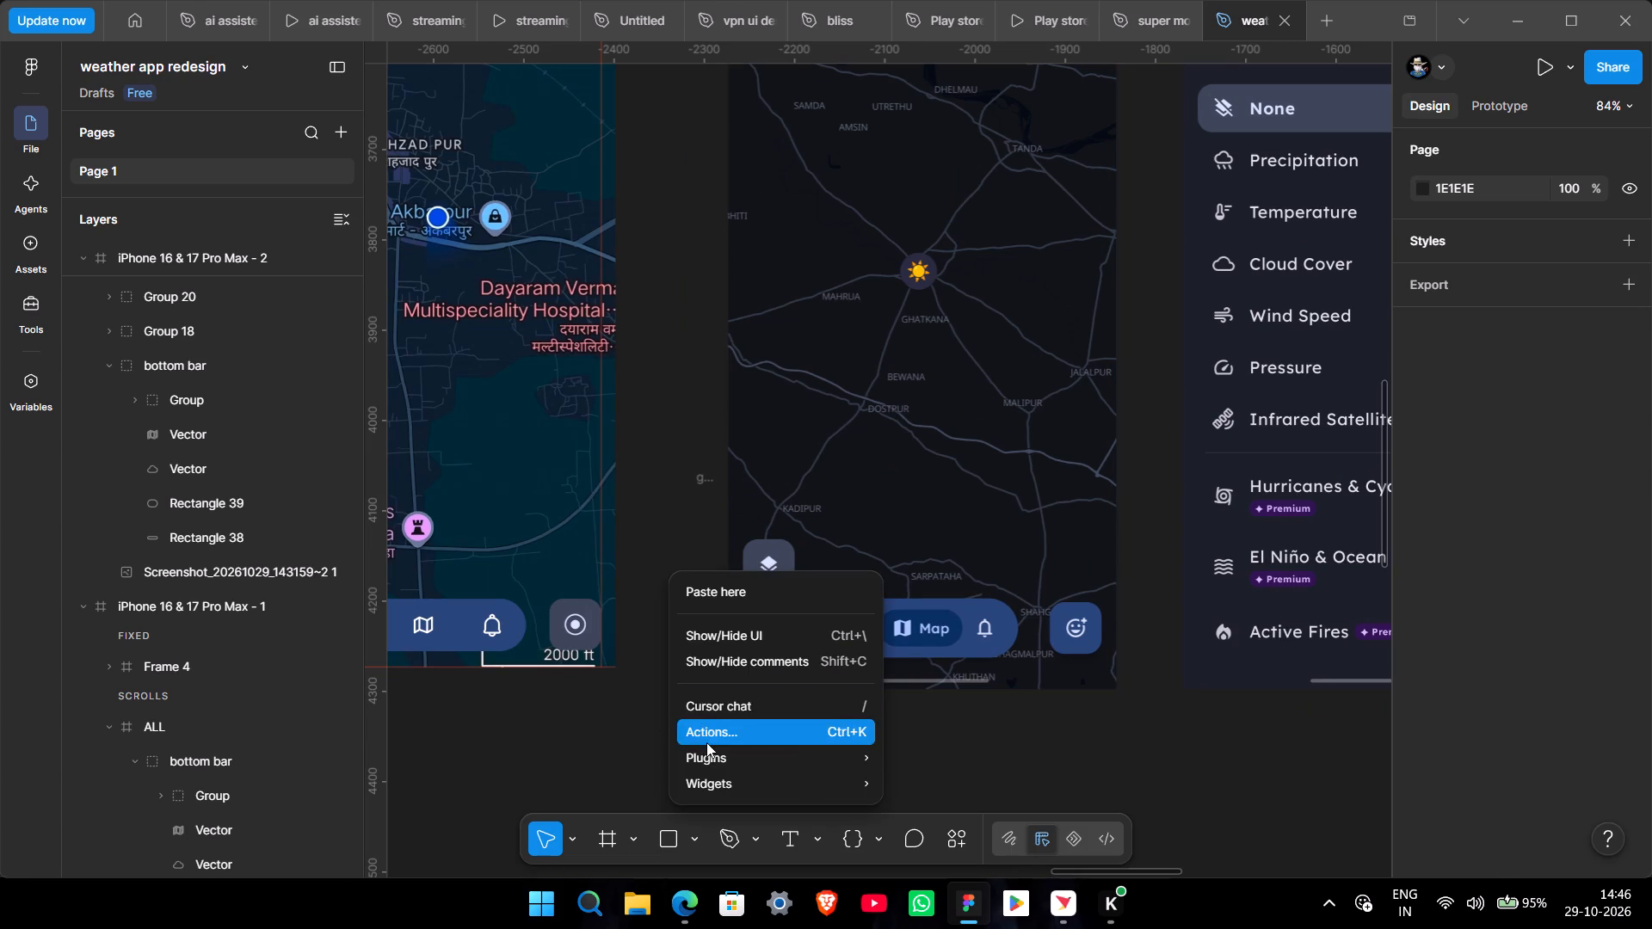
{"action": "left_click", "coordinate": [715, 753]}
{"action": "left_click", "coordinate": [976, 448]}
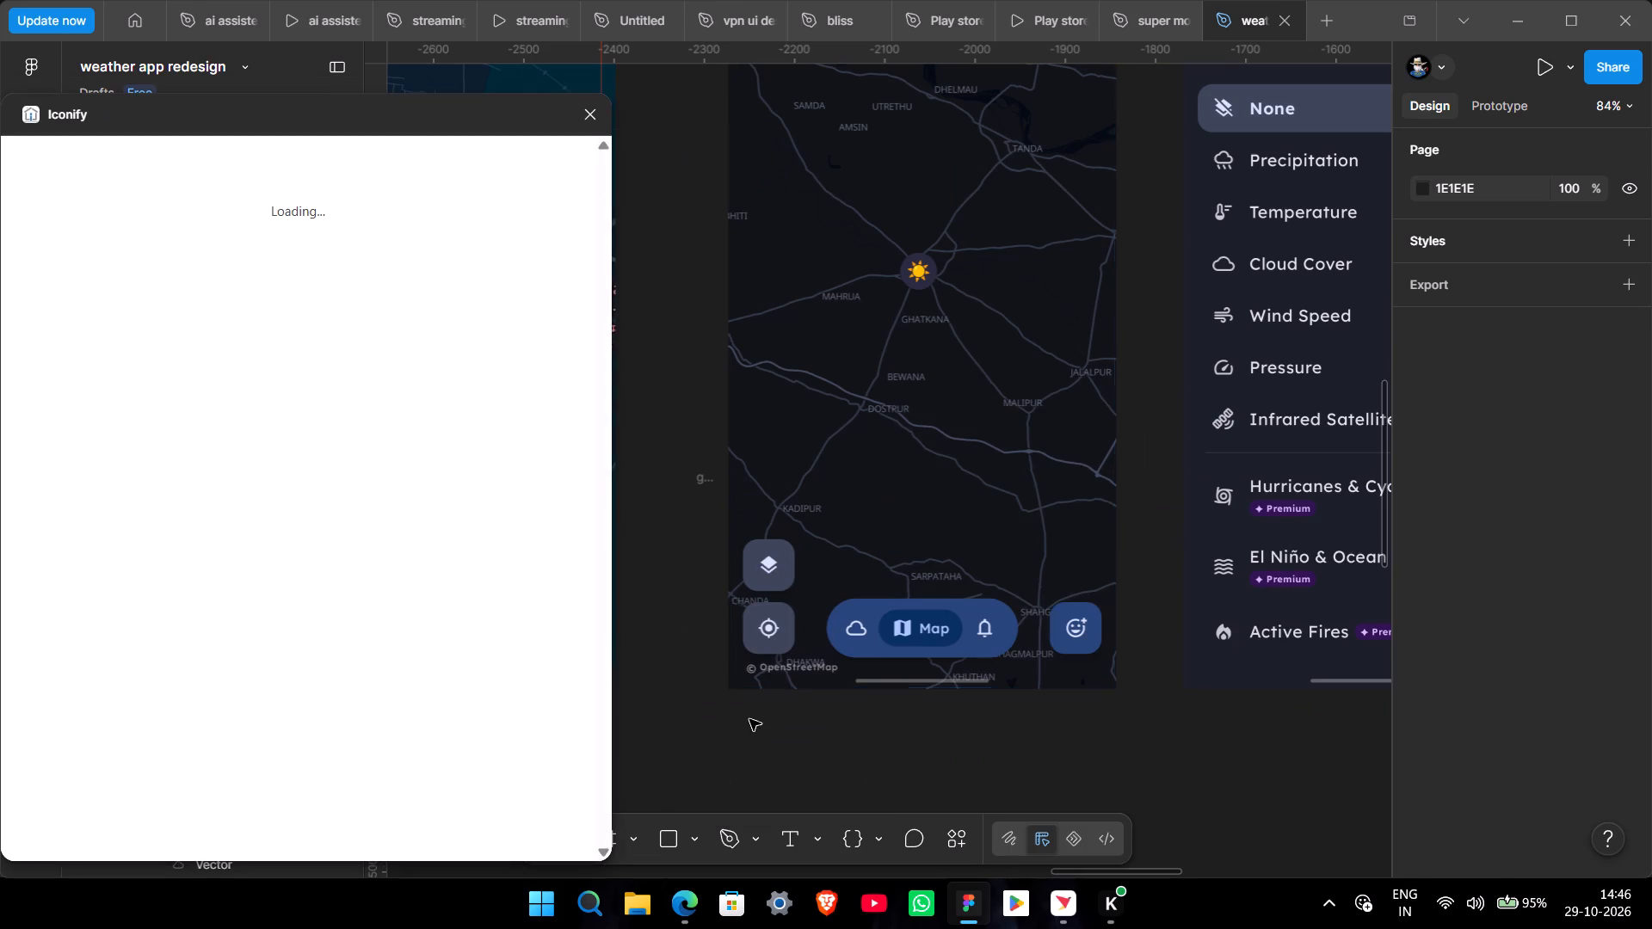
{"action": "middle_click_drag", "start_coordinate": [733, 733], "coordinate": [853, 707]}
{"action": "scroll", "coordinate": [853, 707], "scroll_direction": "down", "scroll_amount": 2, "text": "ctrl"}
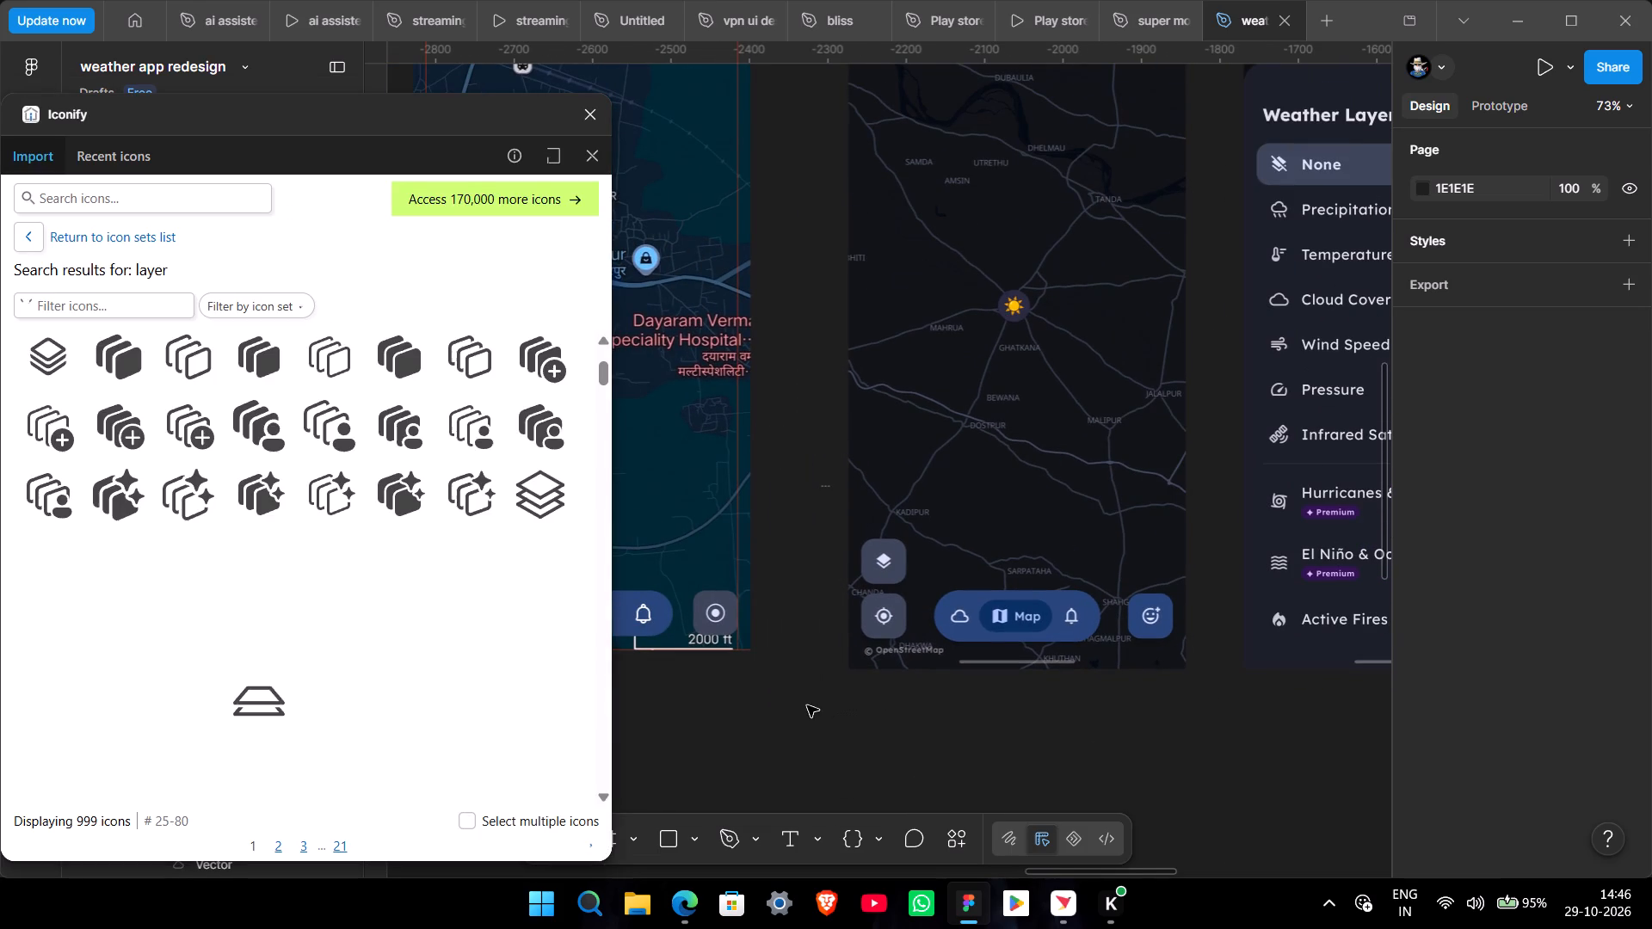
Search the Iconify icons for "add emoji".
{"action": "left_click", "coordinate": [154, 212]}
{"action": "type", "text": "add"}
{"action": "key", "text": "space"}
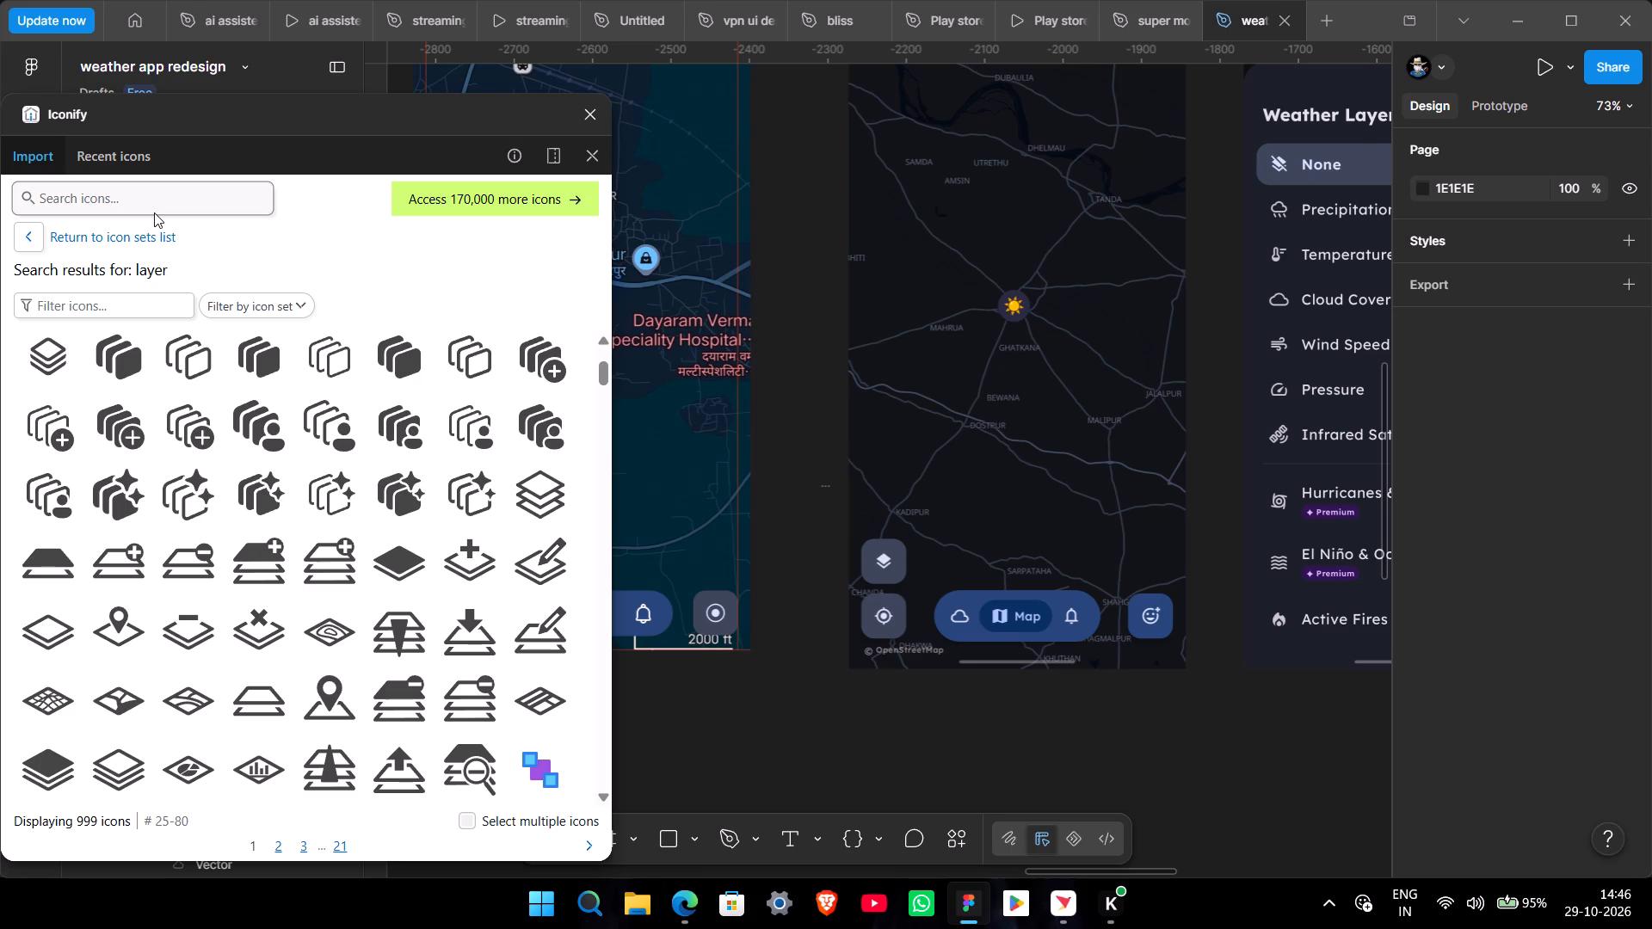
{"action": "type", "text": "emoji'"}
{"action": "key", "text": "BackSpace"}
{"action": "left_click", "coordinate": [129, 196]}
{"action": "type", "text": "add emoji"}
{"action": "key", "text": "Return"}
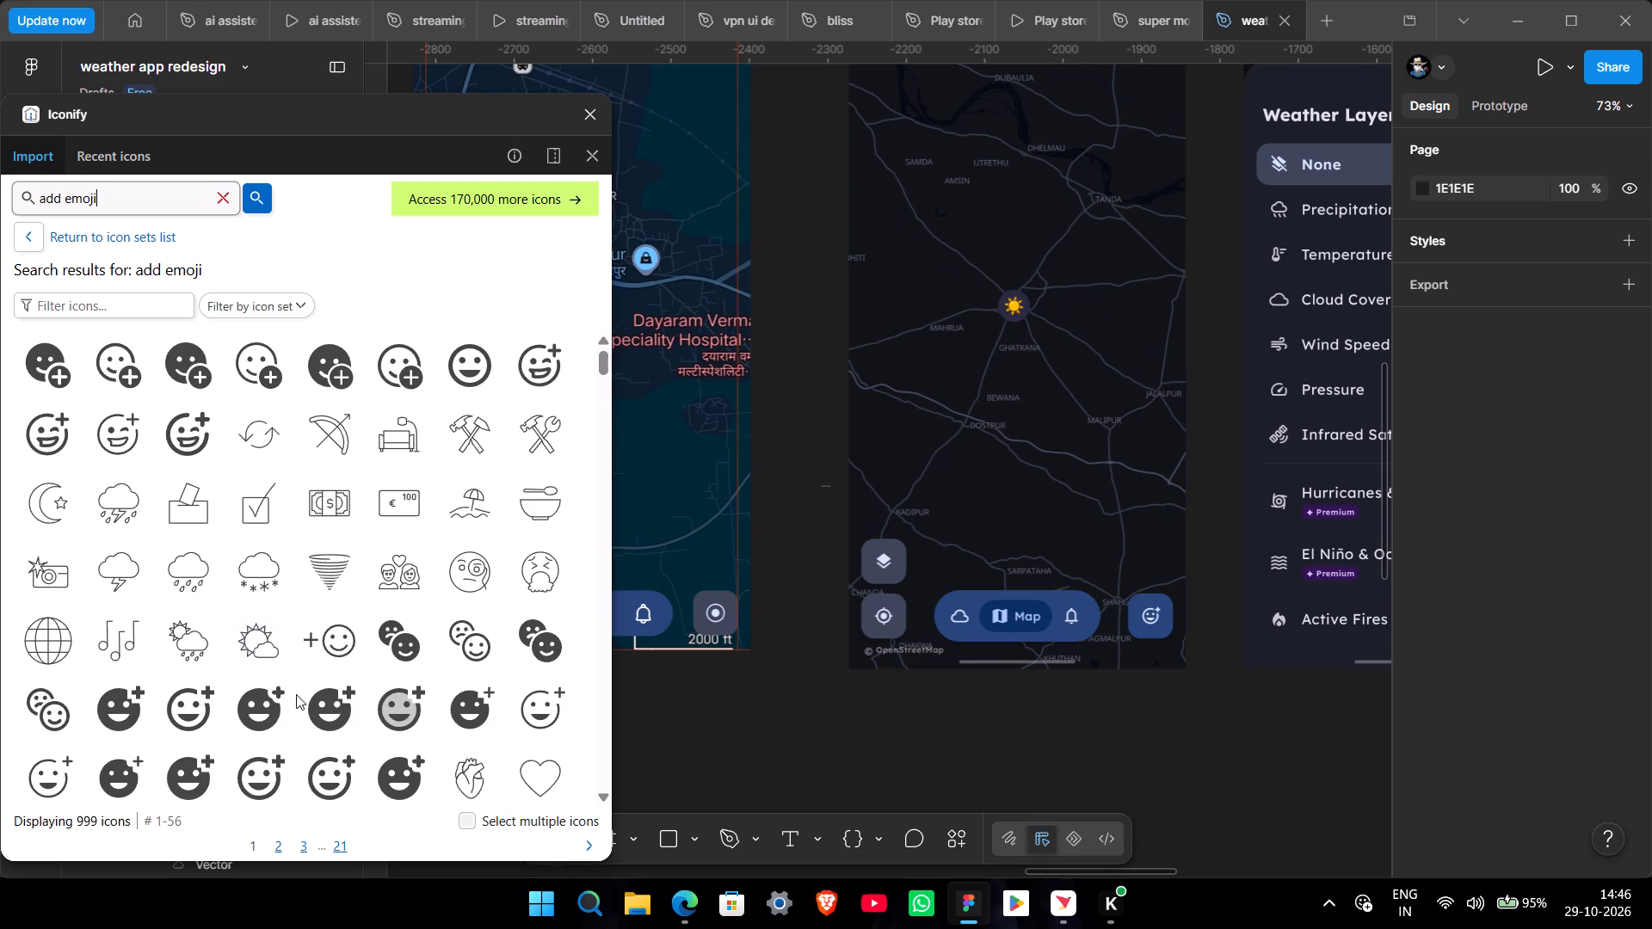
Look through the "add emoji" icon results for one that matches the reference map screen's emoji button.
{"action": "scroll", "coordinate": [304, 698], "scroll_direction": "down", "scroll_amount": 3}
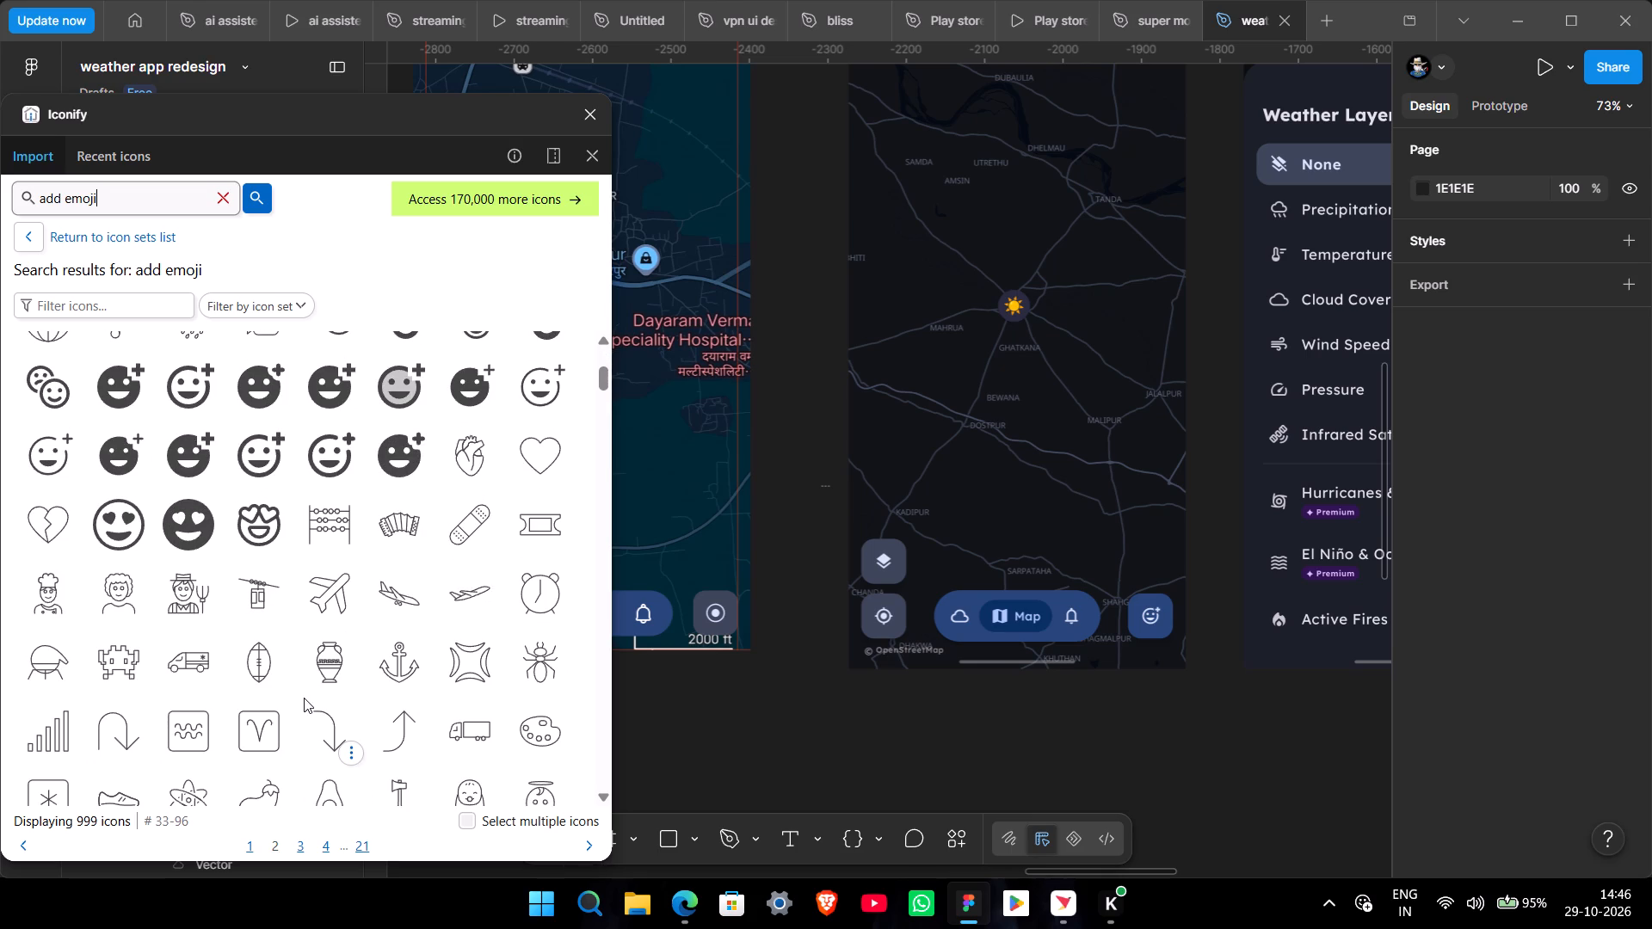
{"action": "scroll", "coordinate": [304, 698], "scroll_direction": "up", "scroll_amount": 5}
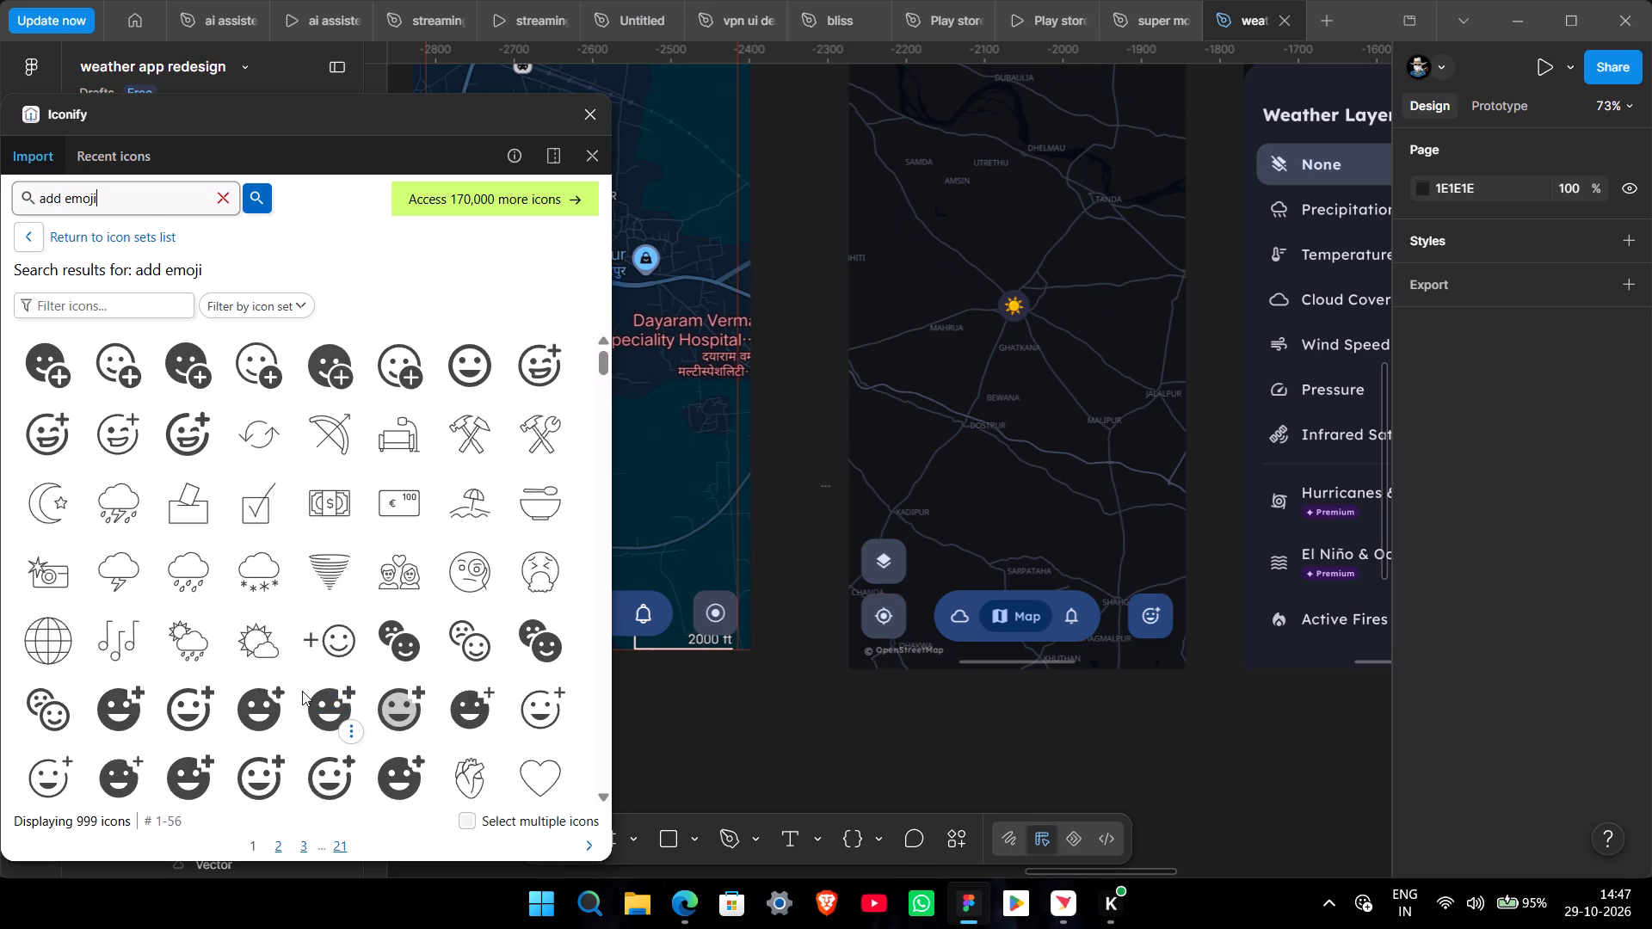
{"action": "scroll", "coordinate": [380, 680], "scroll_direction": "down", "scroll_amount": 8}
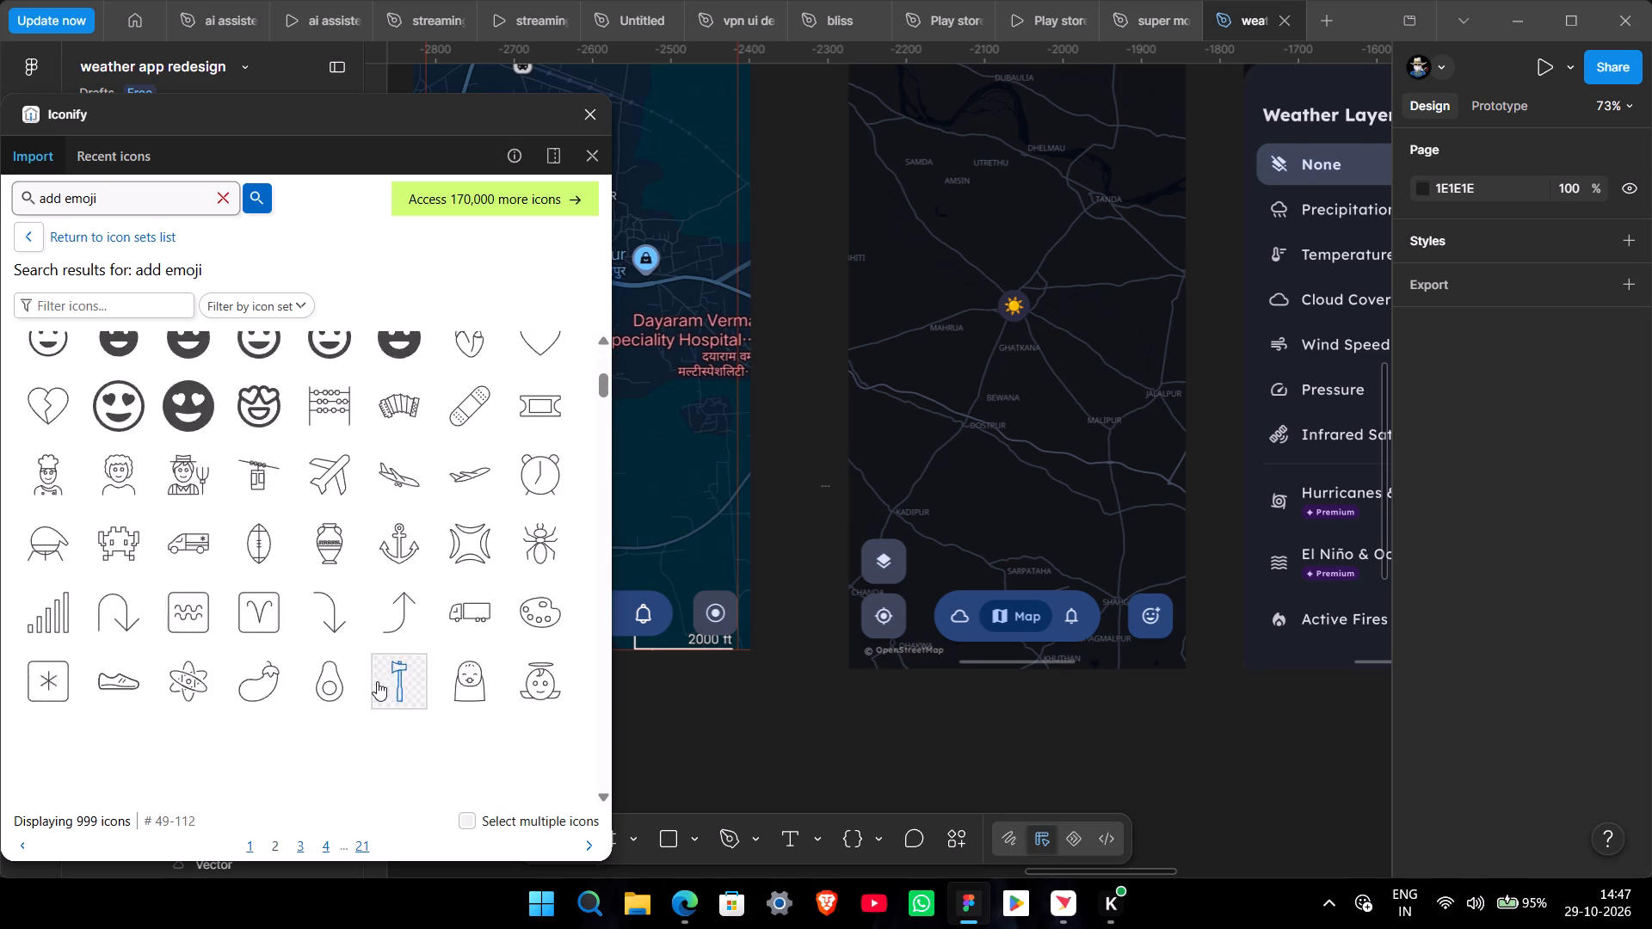
{"action": "scroll", "coordinate": [379, 698], "scroll_direction": "down", "scroll_amount": 8}
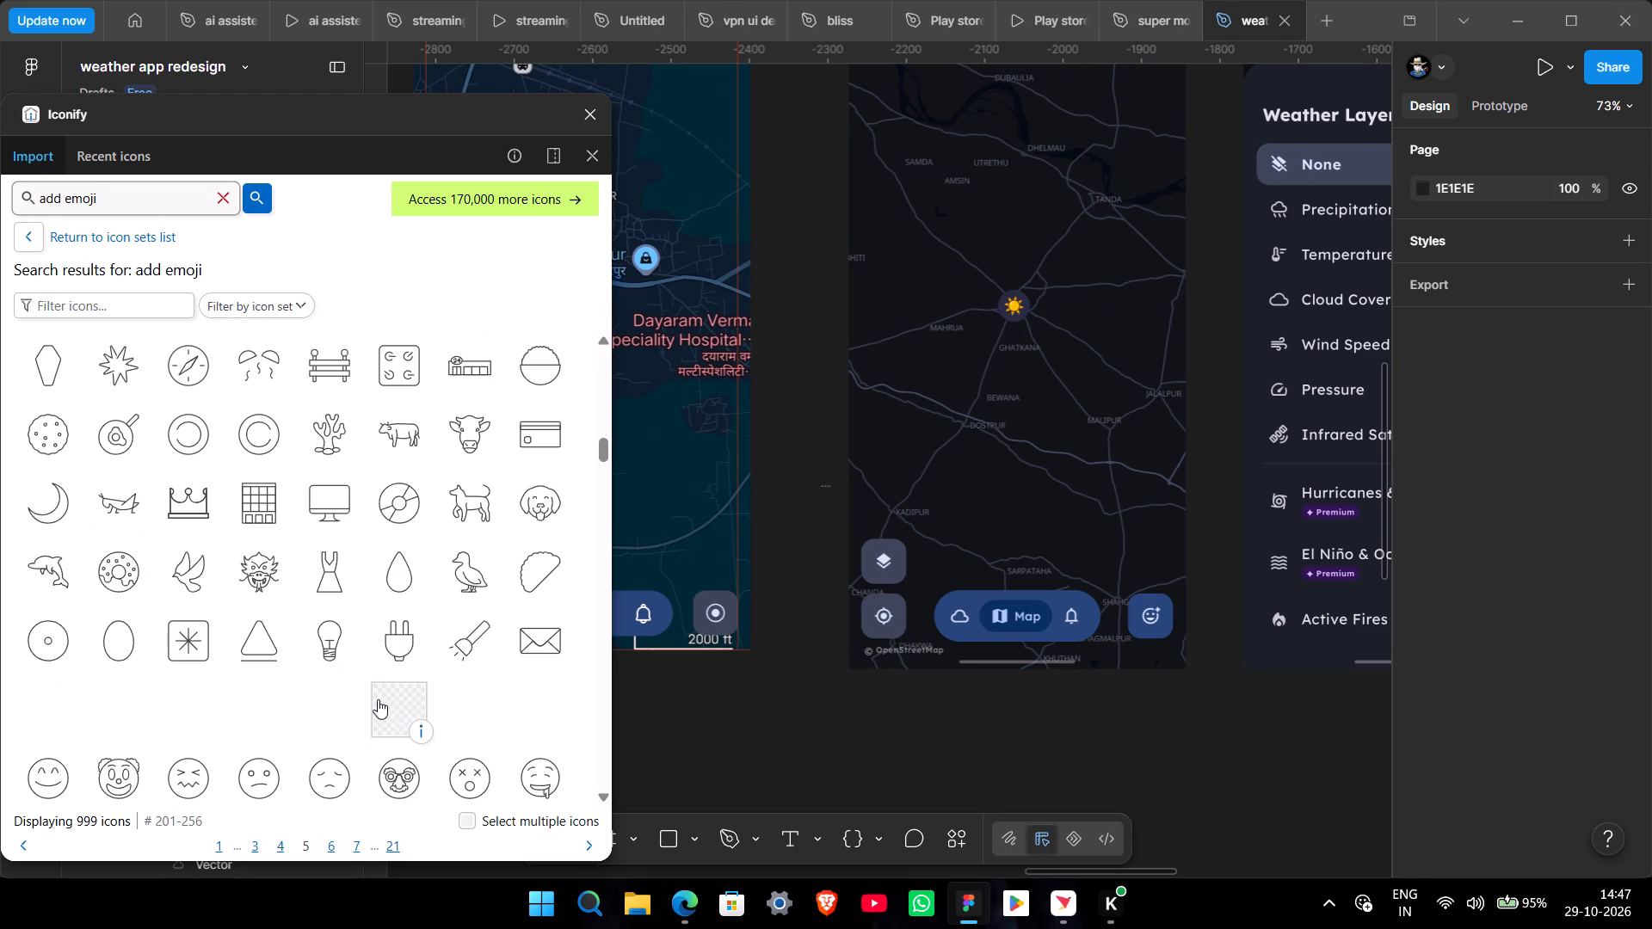
{"action": "scroll", "coordinate": [310, 741], "scroll_direction": "down", "scroll_amount": 3}
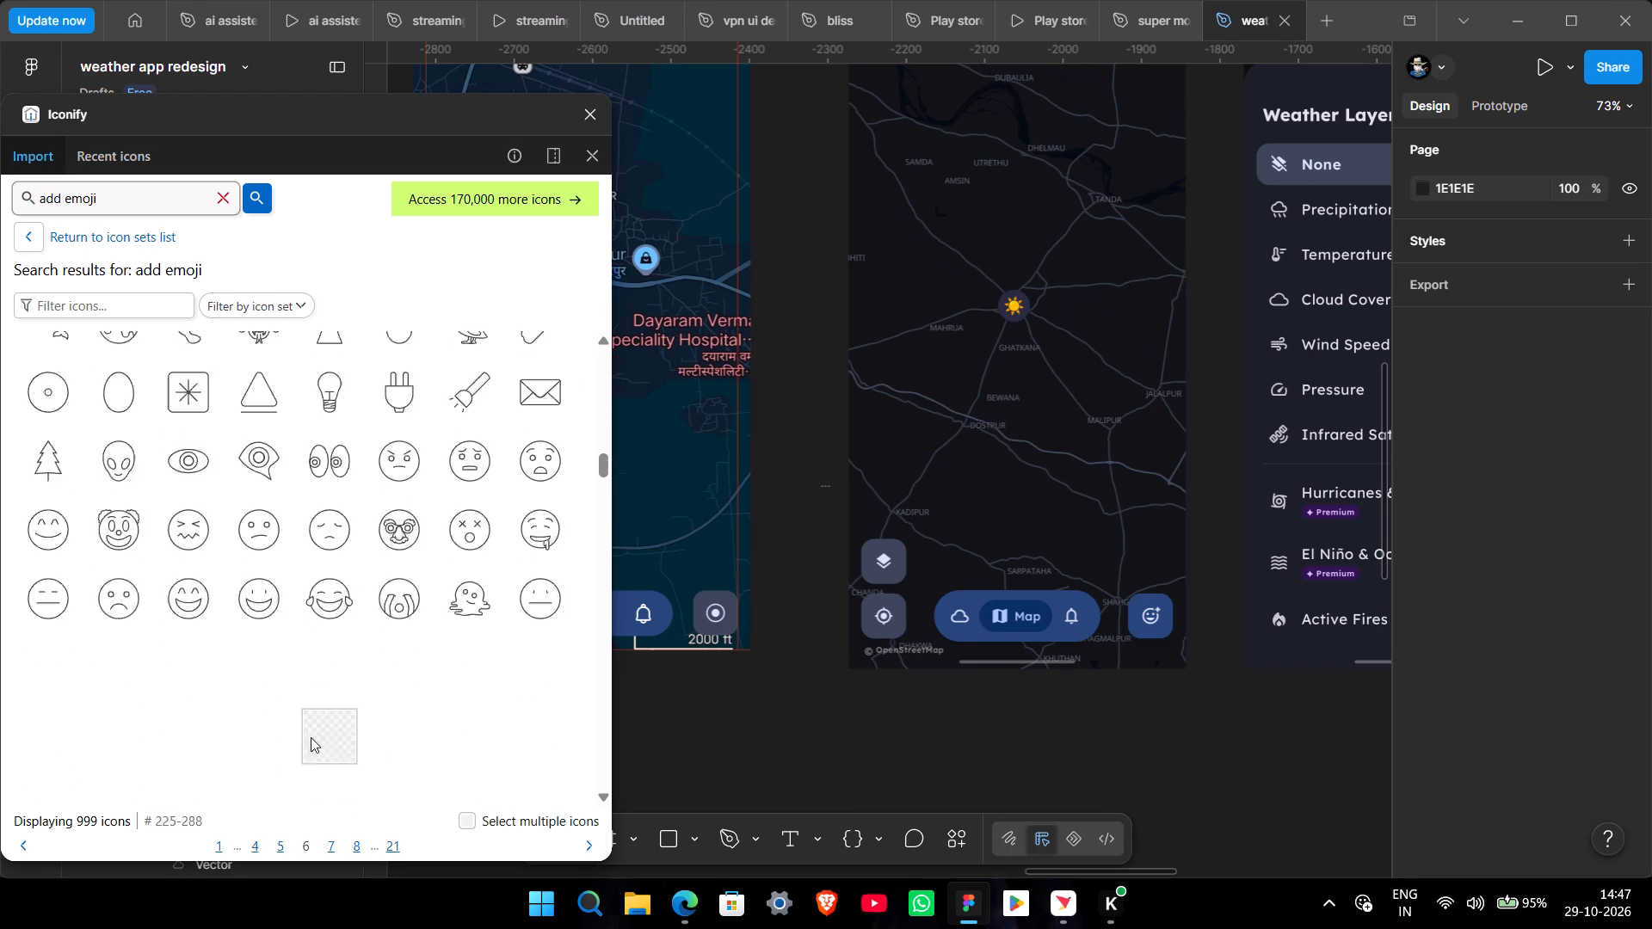
{"action": "scroll", "coordinate": [311, 737], "scroll_direction": "down", "scroll_amount": 8}
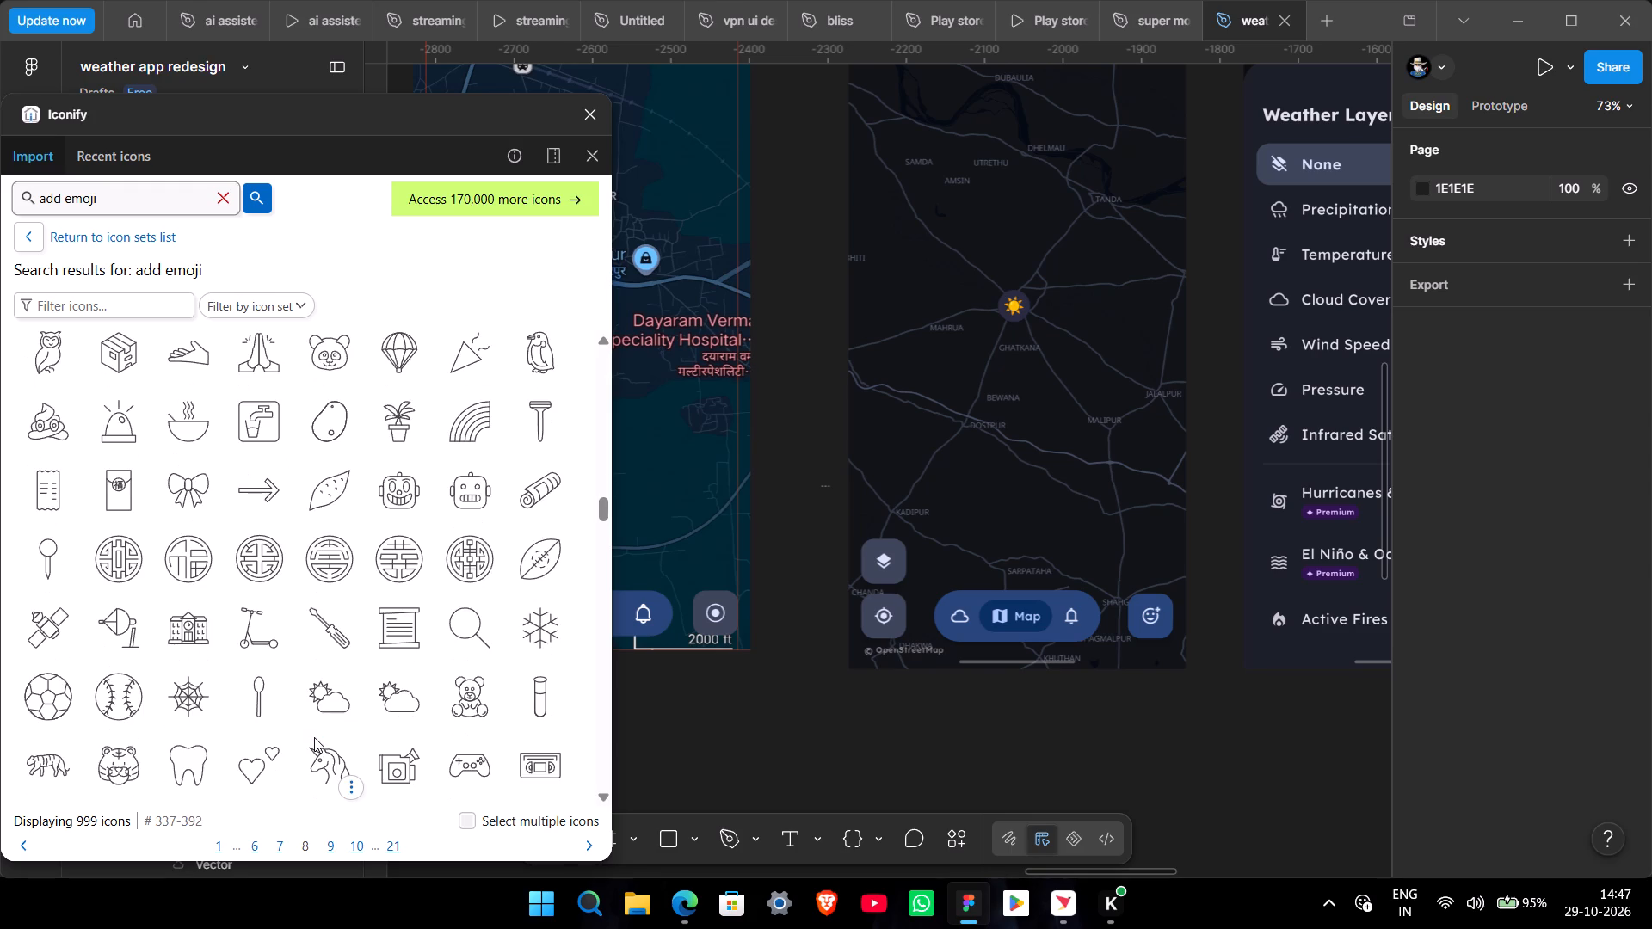
{"action": "scroll", "coordinate": [314, 737], "scroll_direction": "down", "scroll_amount": 4}
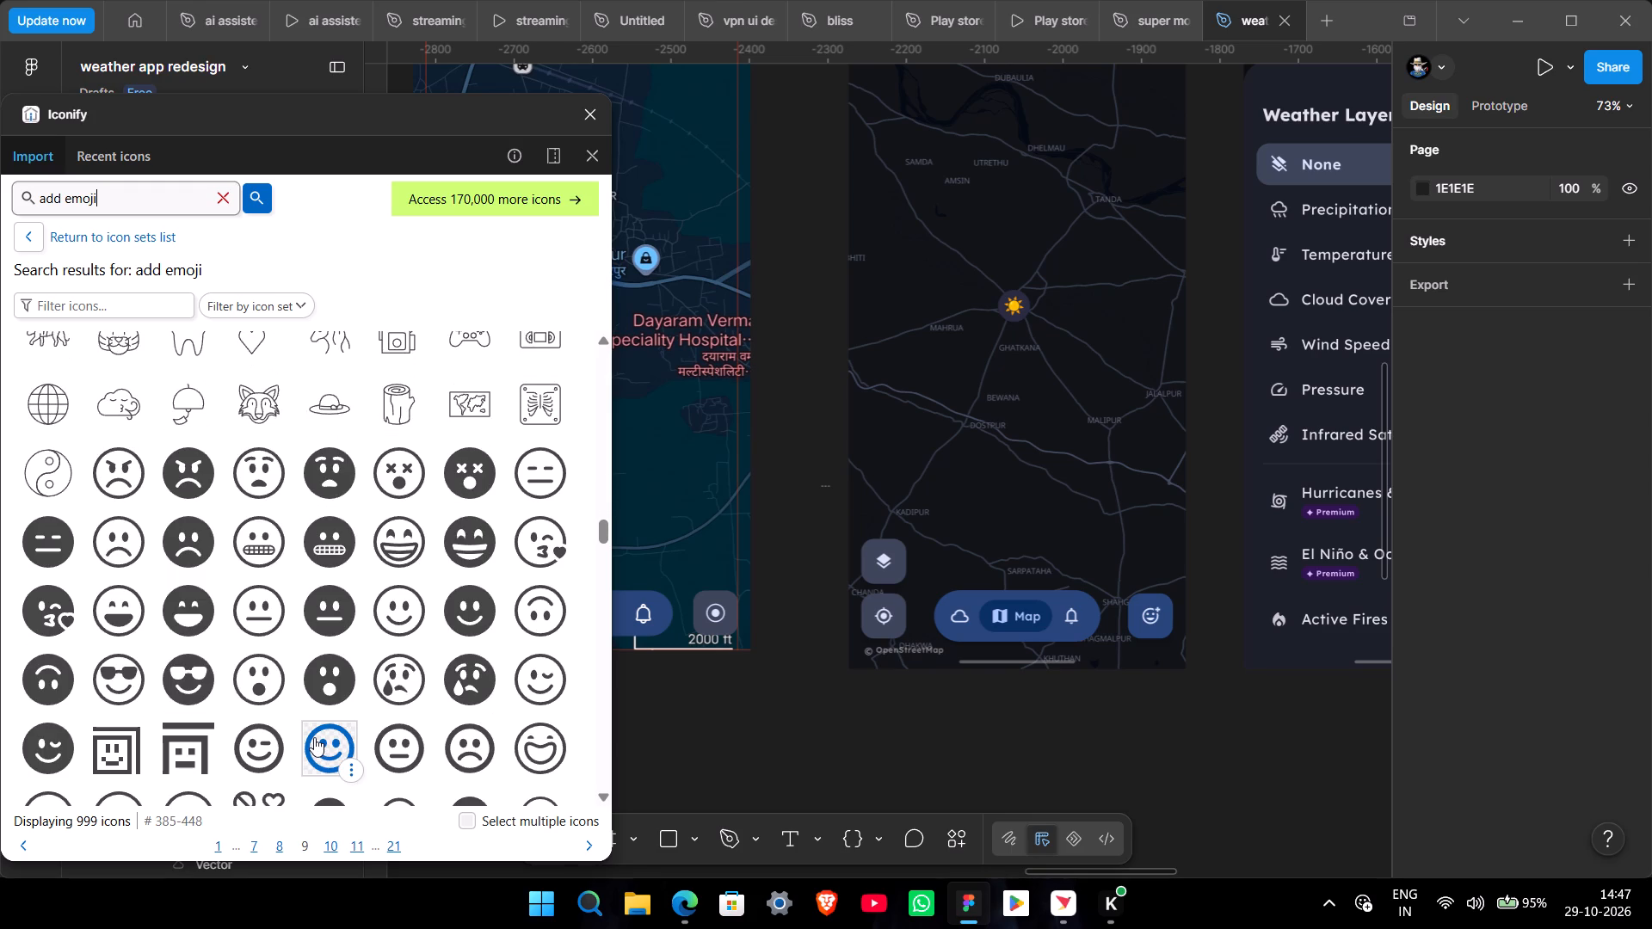
{"action": "scroll", "coordinate": [314, 737], "scroll_direction": "down", "scroll_amount": 3}
{"action": "scroll", "coordinate": [236, 717], "scroll_direction": "down", "scroll_amount": 4}
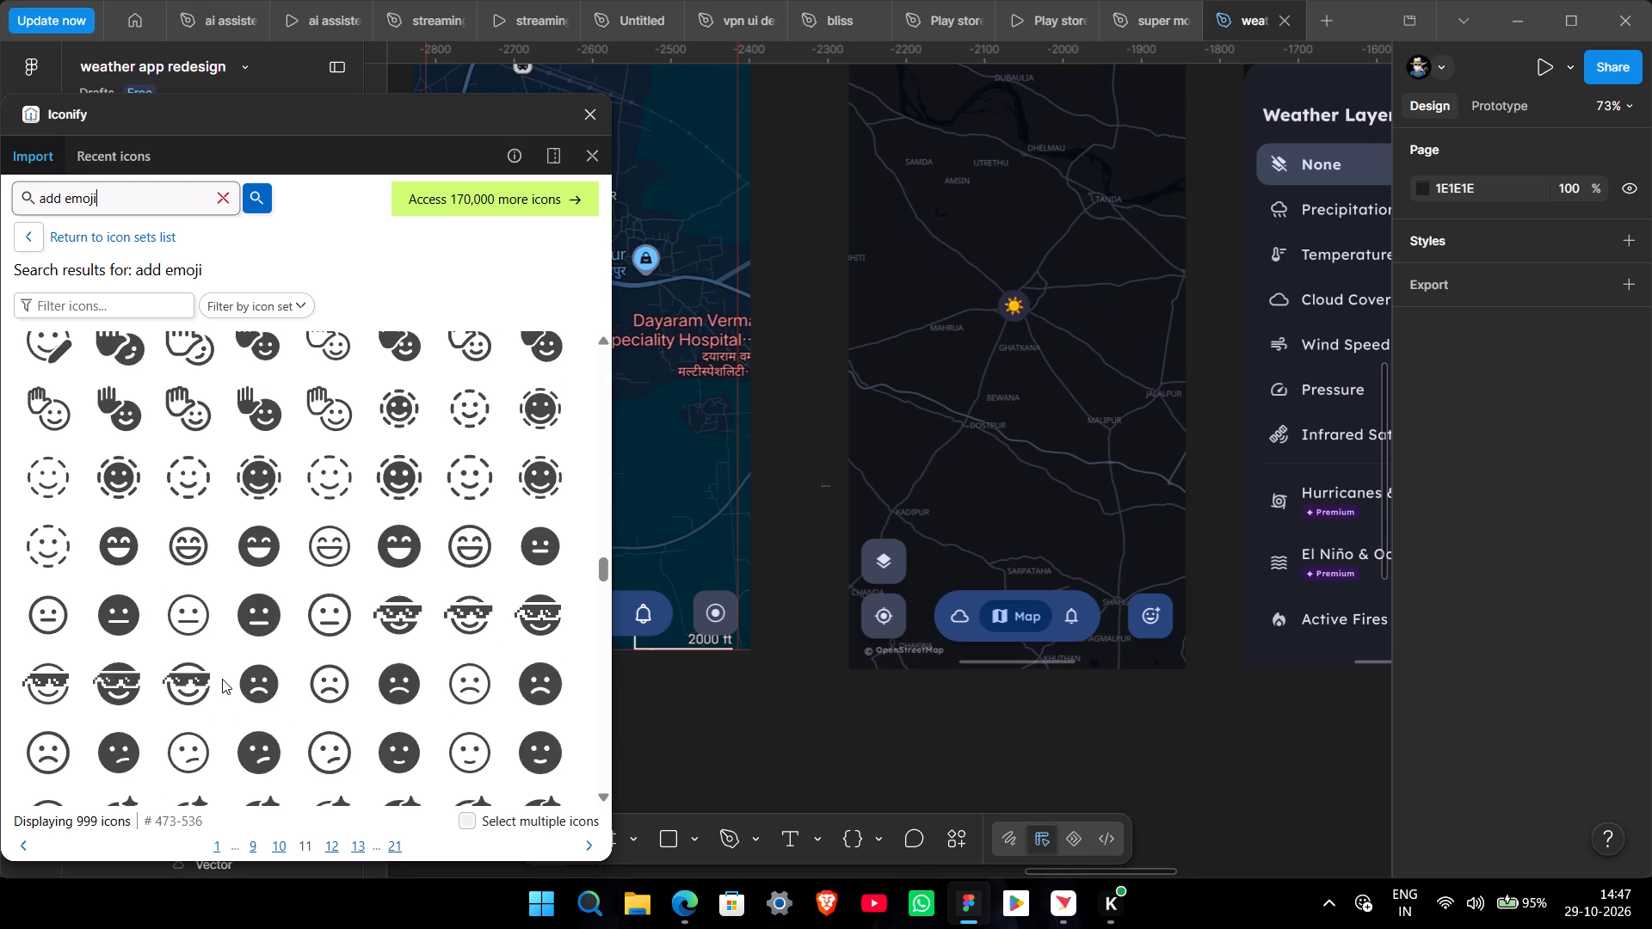
{"action": "scroll", "coordinate": [268, 698], "scroll_direction": "down", "scroll_amount": 4}
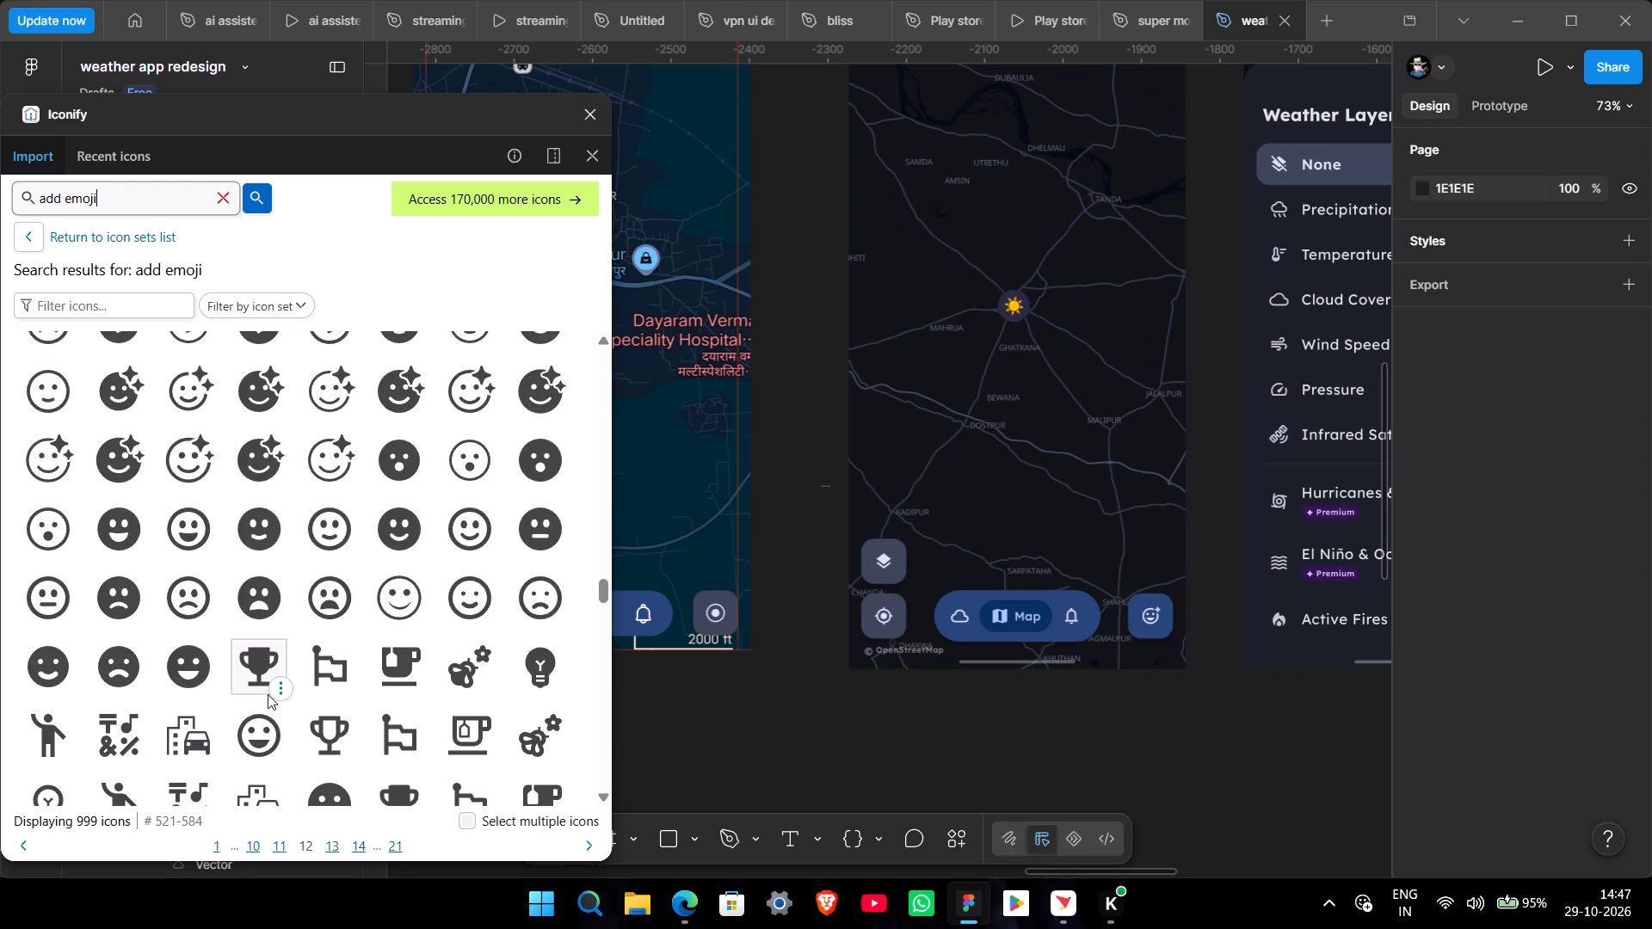
{"action": "scroll", "coordinate": [259, 671], "scroll_direction": "down", "scroll_amount": 9}
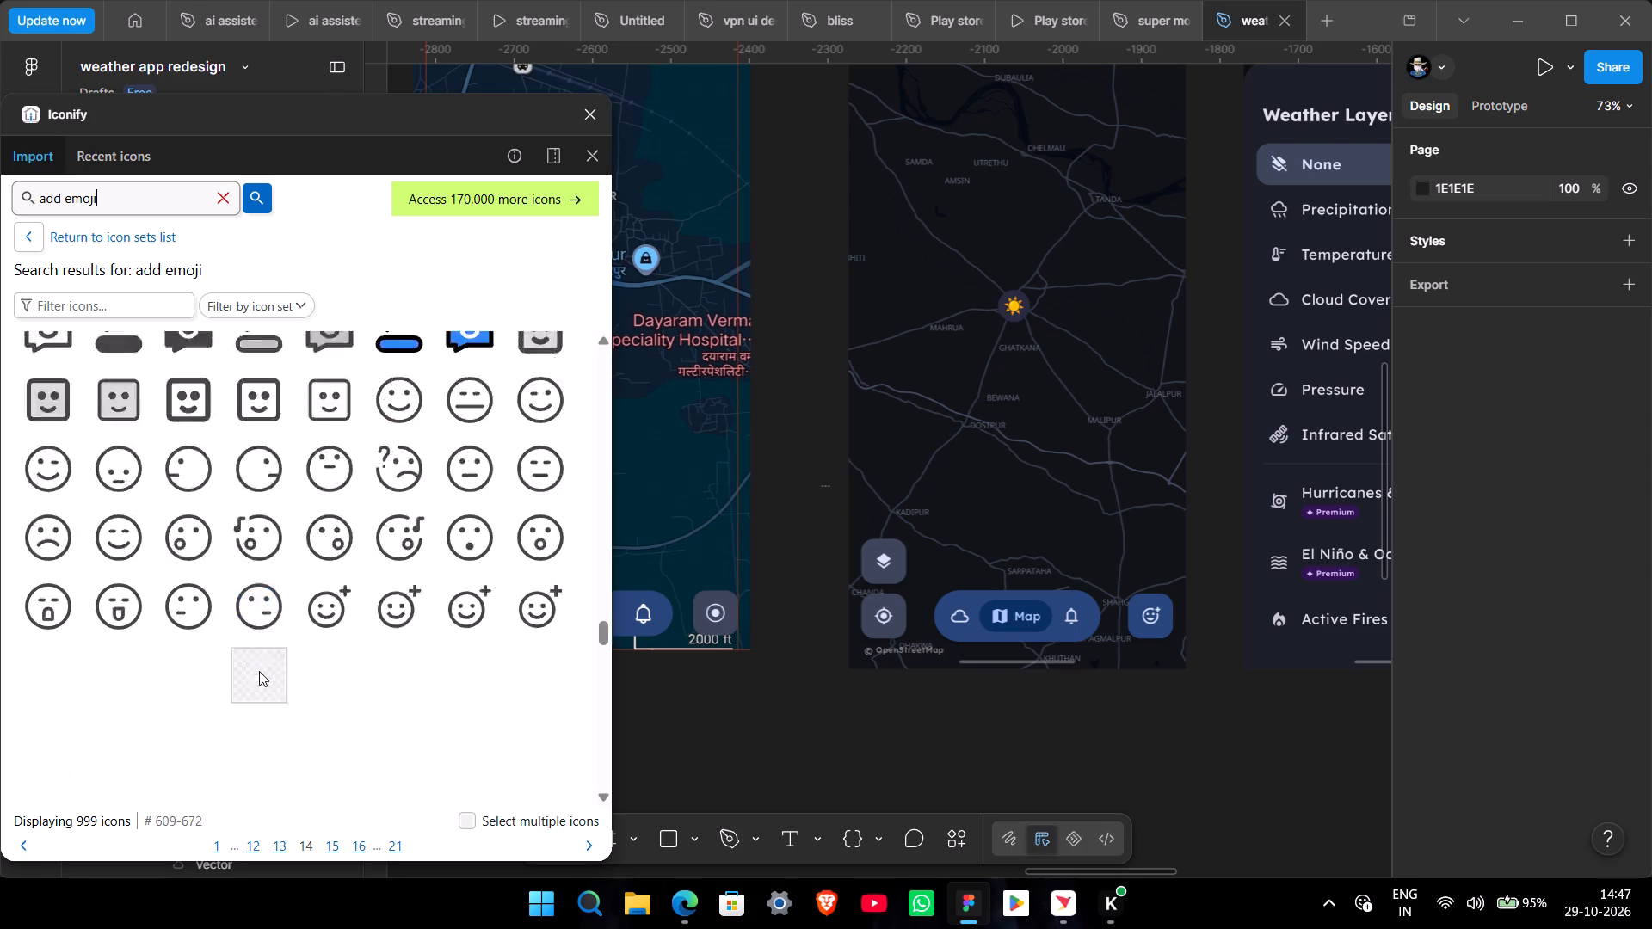
{"action": "scroll", "coordinate": [259, 671], "scroll_direction": "down", "scroll_amount": 7}
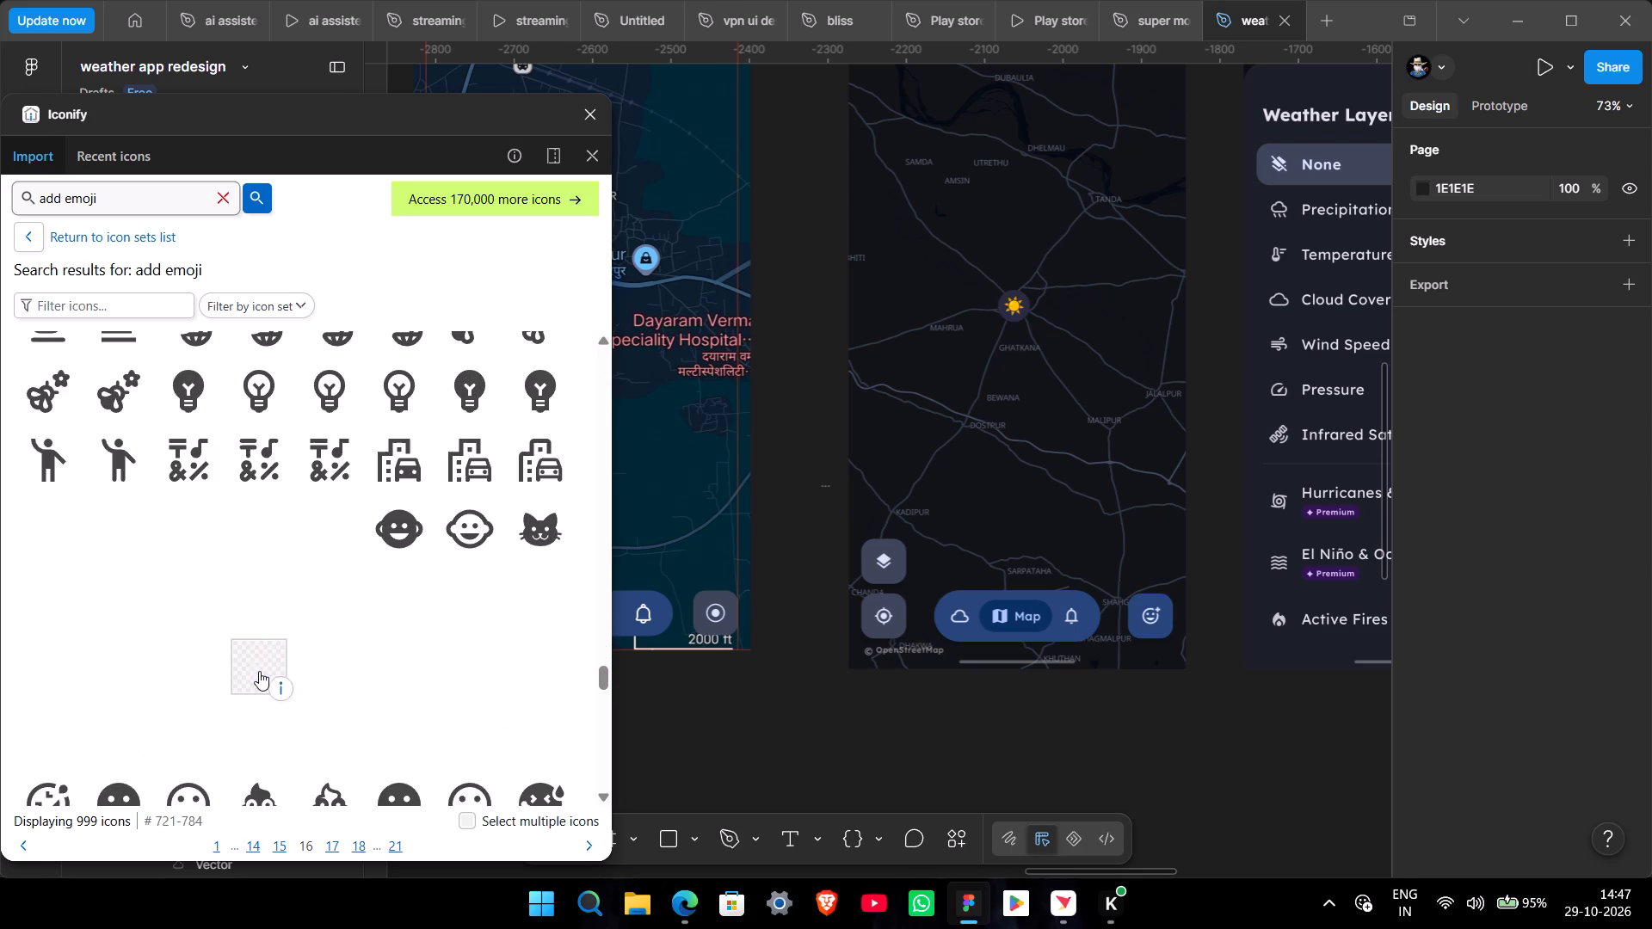
{"action": "scroll", "coordinate": [431, 659], "scroll_direction": "down", "scroll_amount": 5}
{"action": "left_click_drag", "start_coordinate": [602, 701], "coordinate": [602, 207]}
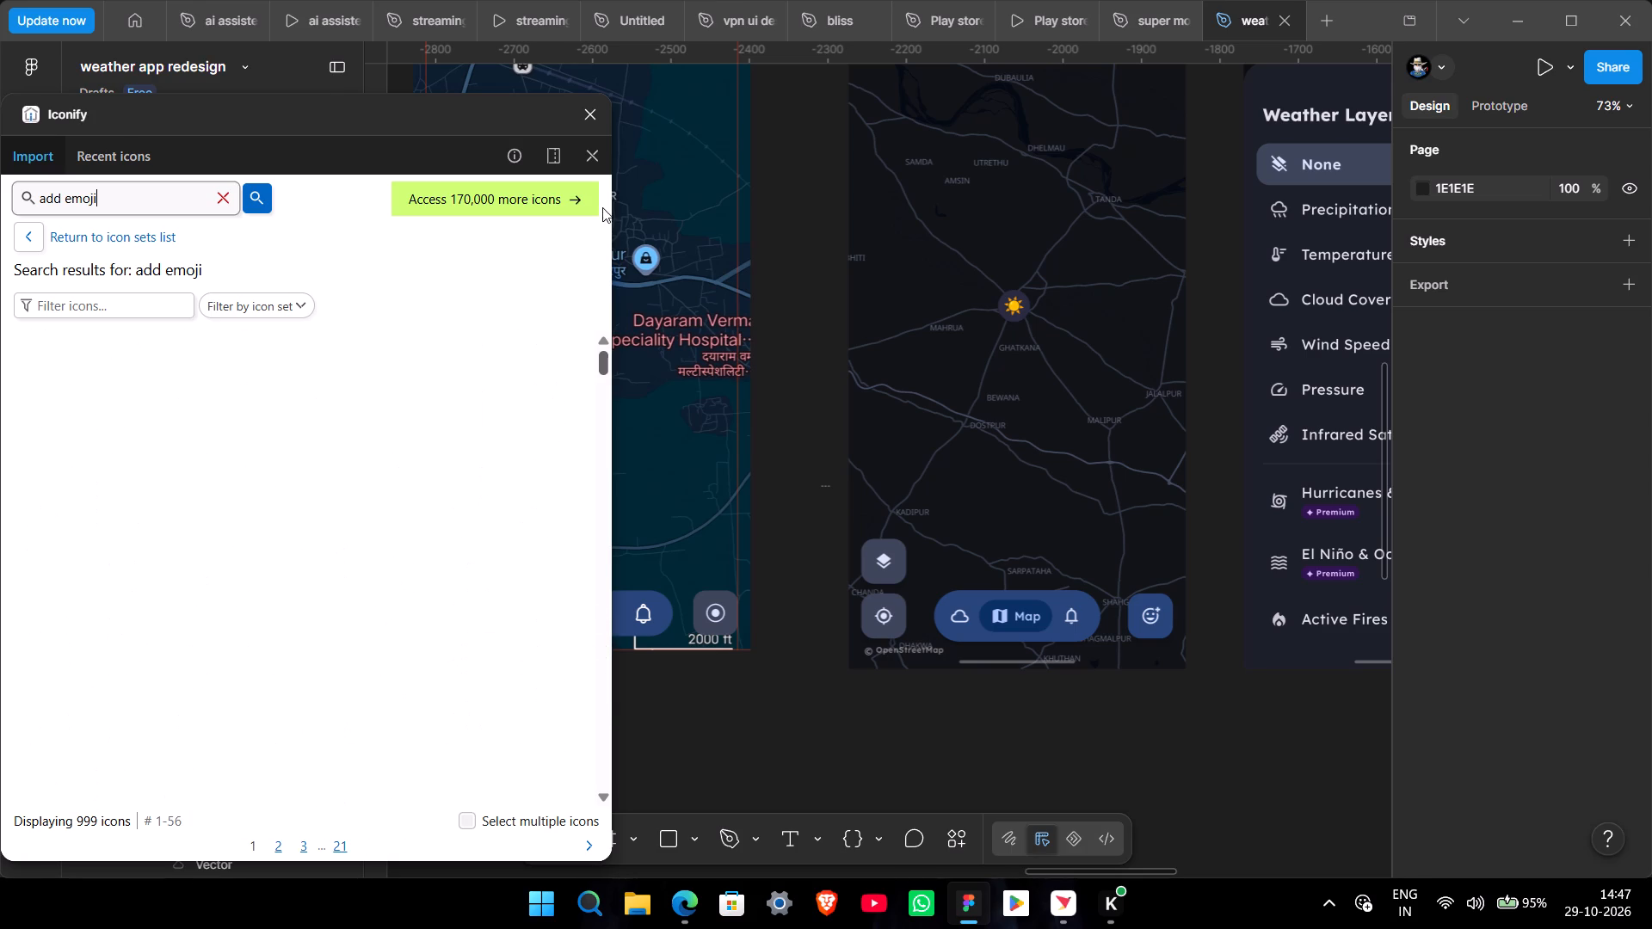
{"action": "left_click_drag", "start_coordinate": [602, 207], "coordinate": [602, 212]}
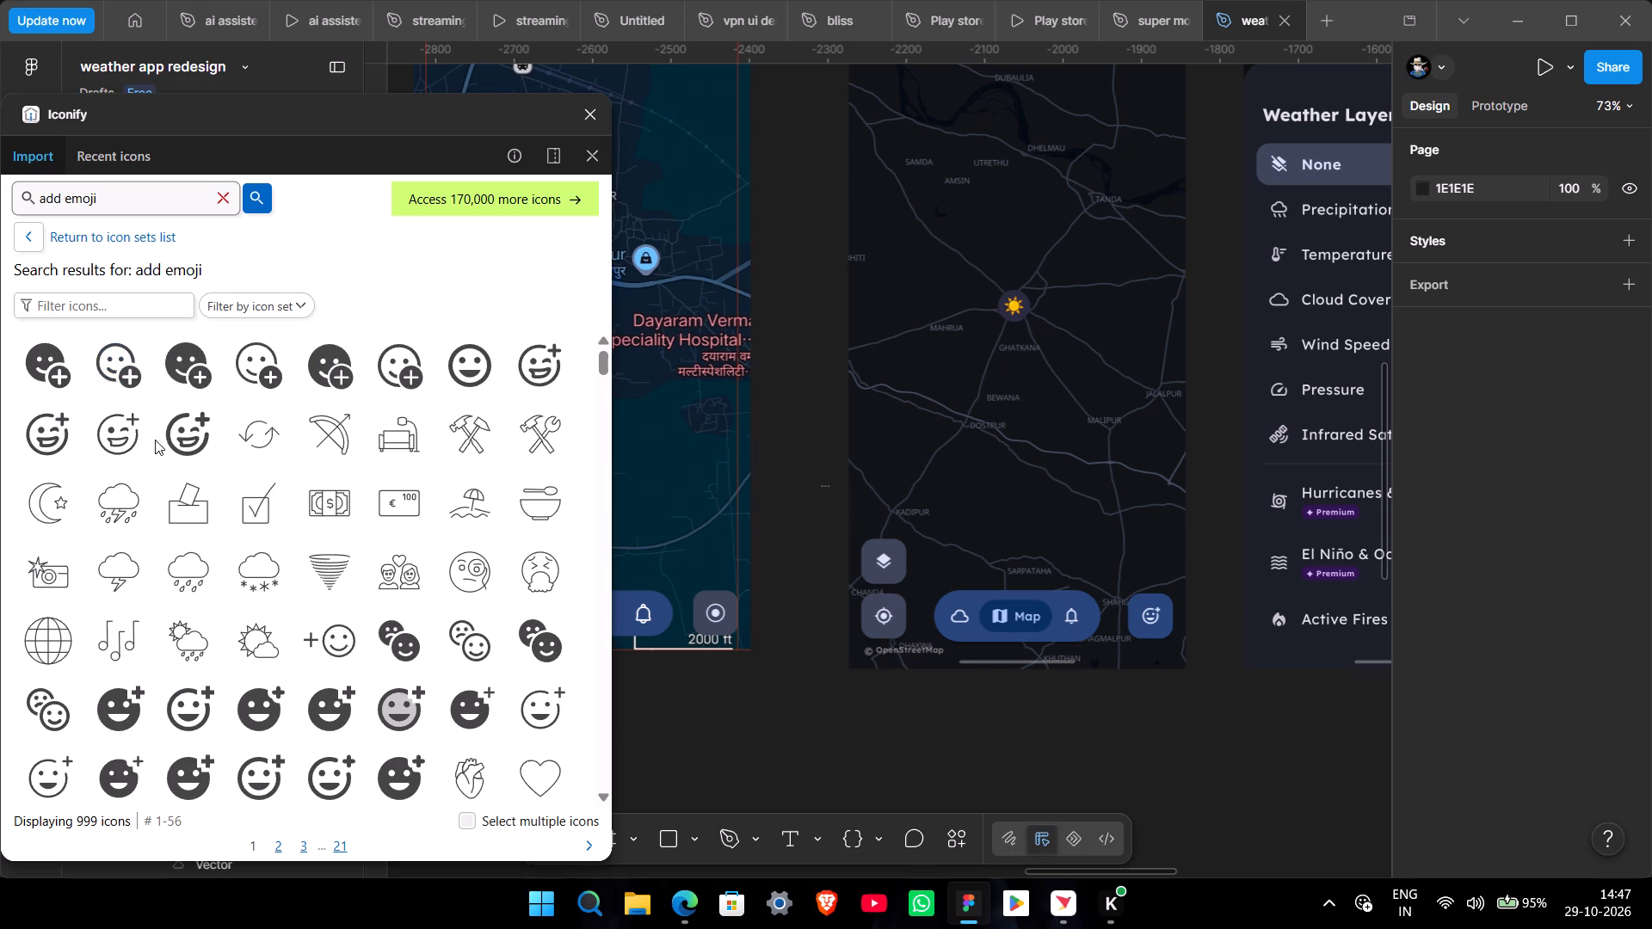
Import the fluent:emoji-add-16-regular icon and place it between the two map screens, at about X -2366, Y 4235.
{"action": "left_click_drag", "start_coordinate": [116, 374], "coordinate": [718, 745]}
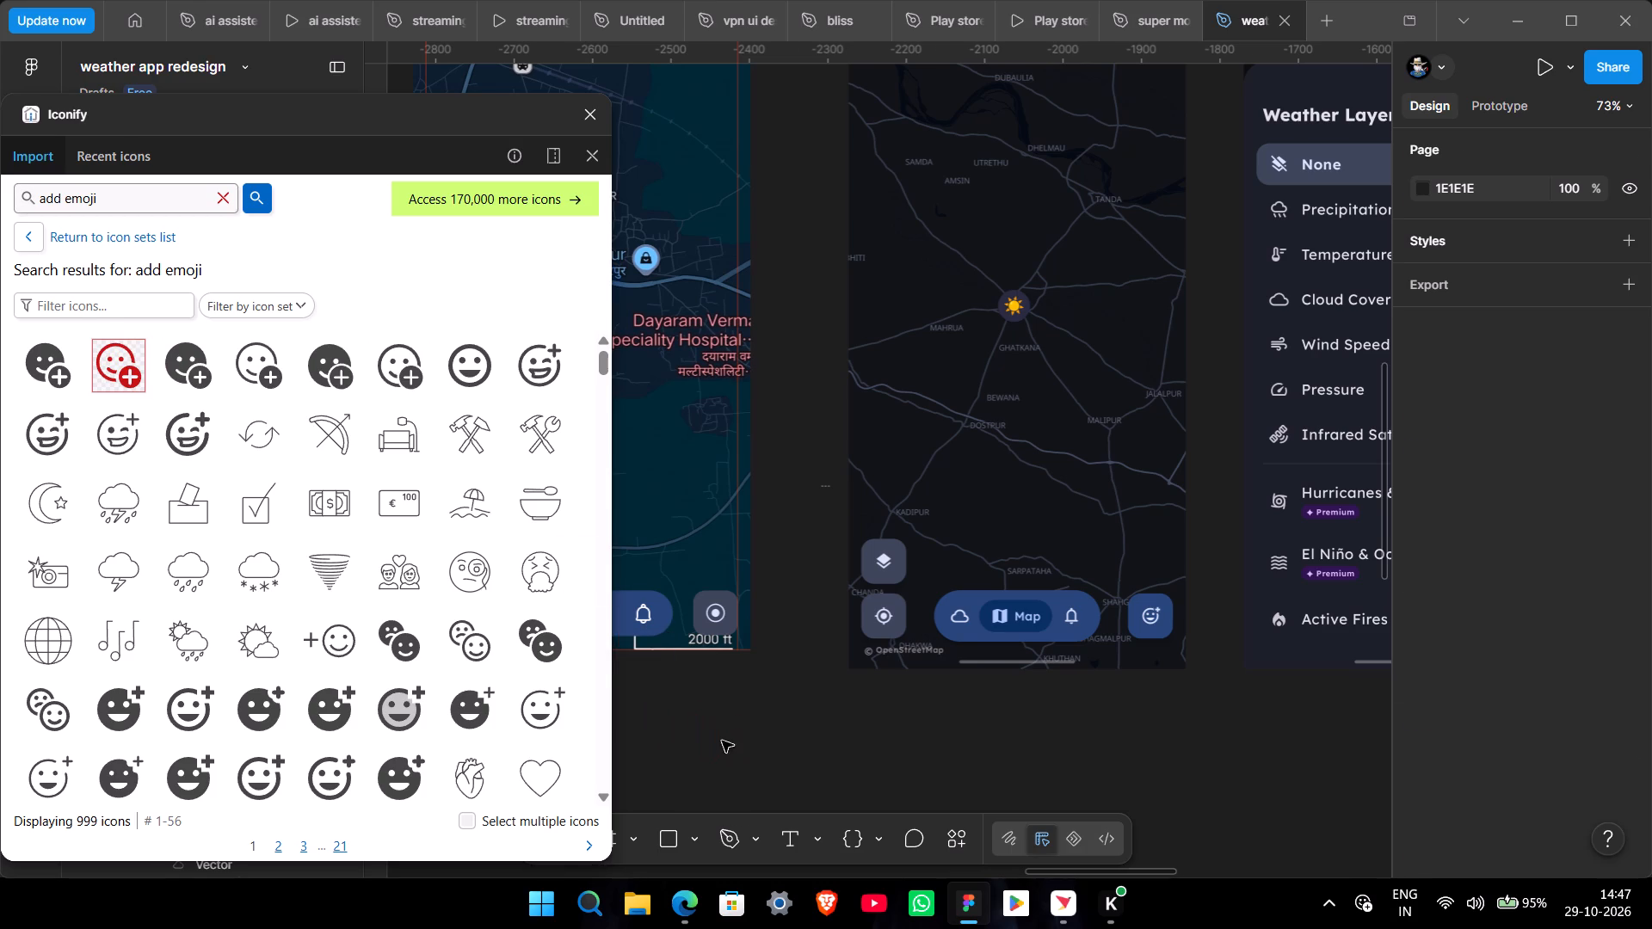
{"action": "left_click_drag", "start_coordinate": [545, 112], "coordinate": [151, 785]}
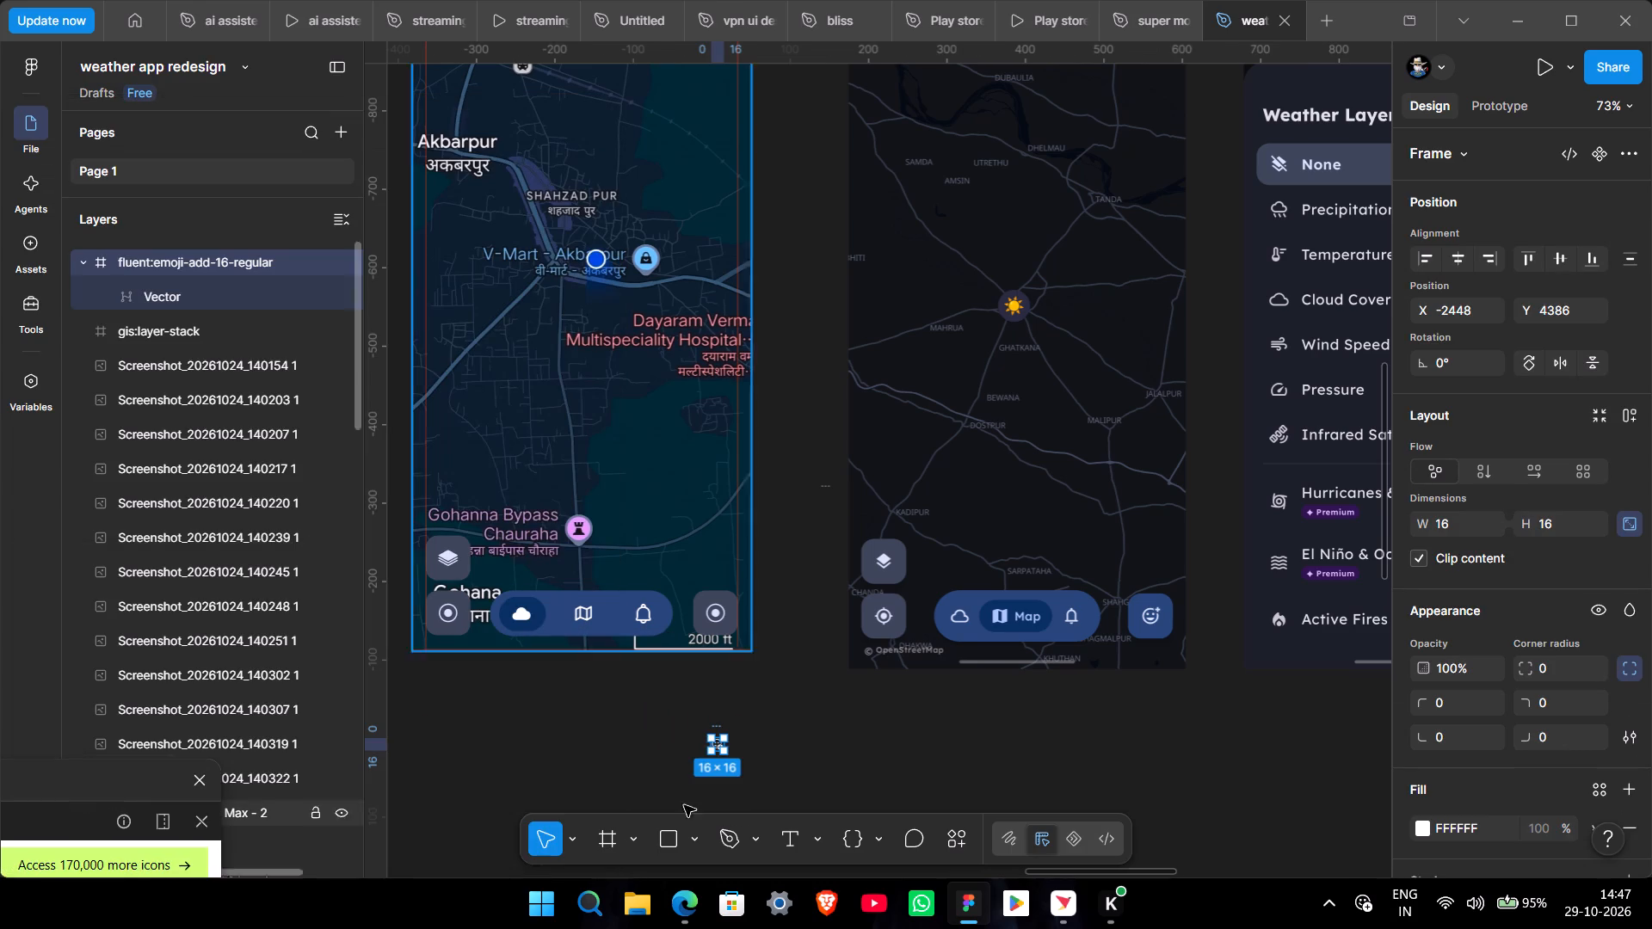
{"action": "scroll", "coordinate": [774, 787], "scroll_direction": "up", "scroll_amount": 10, "text": "ctrl"}
{"action": "middle_click_drag", "start_coordinate": [743, 728], "coordinate": [826, 790]}
{"action": "left_click_drag", "start_coordinate": [778, 690], "coordinate": [786, 692]}
{"action": "left_click_drag", "start_coordinate": [644, 655], "coordinate": [783, 456]}
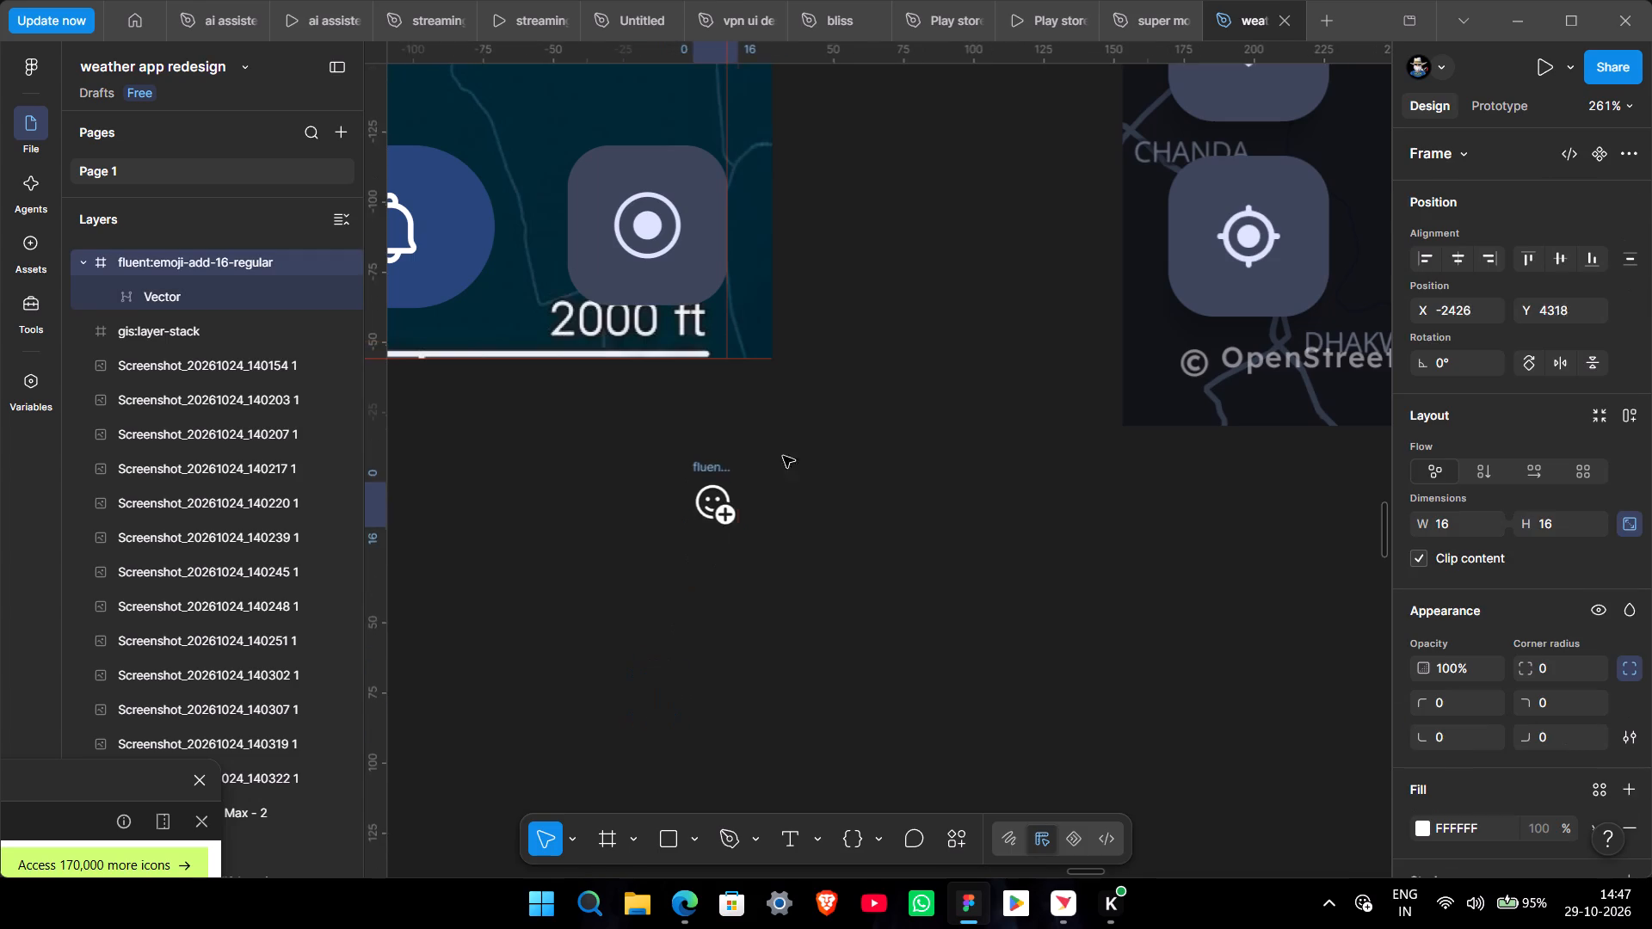
{"action": "left_click_drag", "start_coordinate": [783, 456], "coordinate": [875, 233]}
{"action": "middle_click_drag", "start_coordinate": [721, 268], "coordinate": [724, 436]}
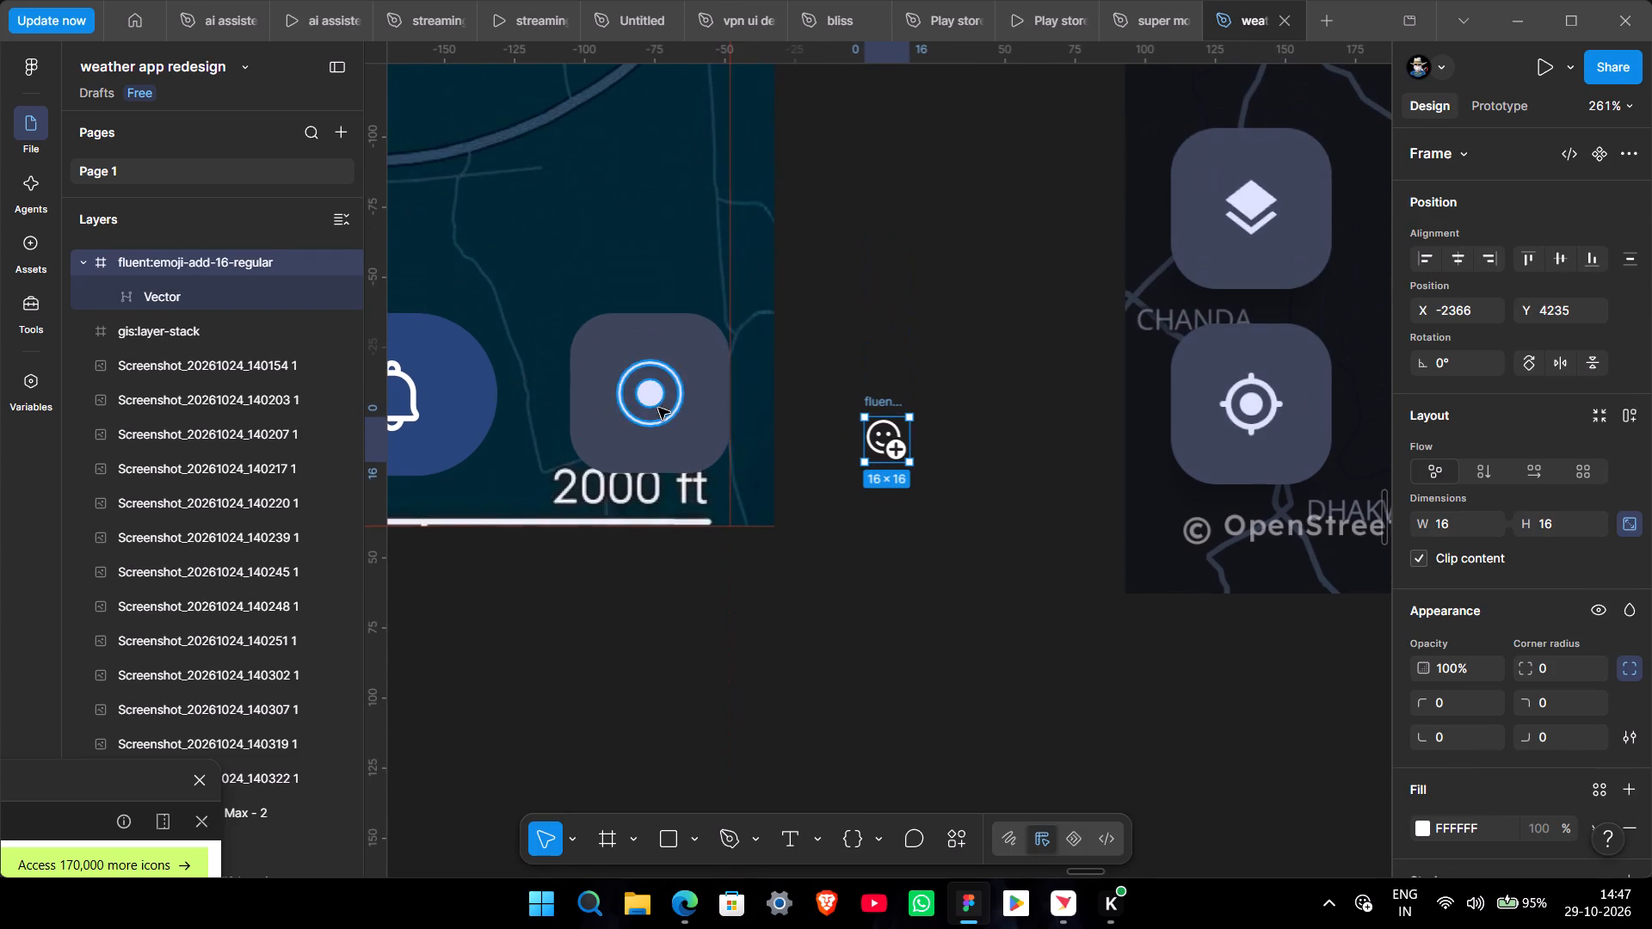
Resize the emoji icon's vector to 23 × 23, using the location icon in the duplicated button as the size reference.
{"action": "left_click", "coordinate": [653, 403], "text": "ctrl"}
{"action": "key", "text": "ctrl+z"}
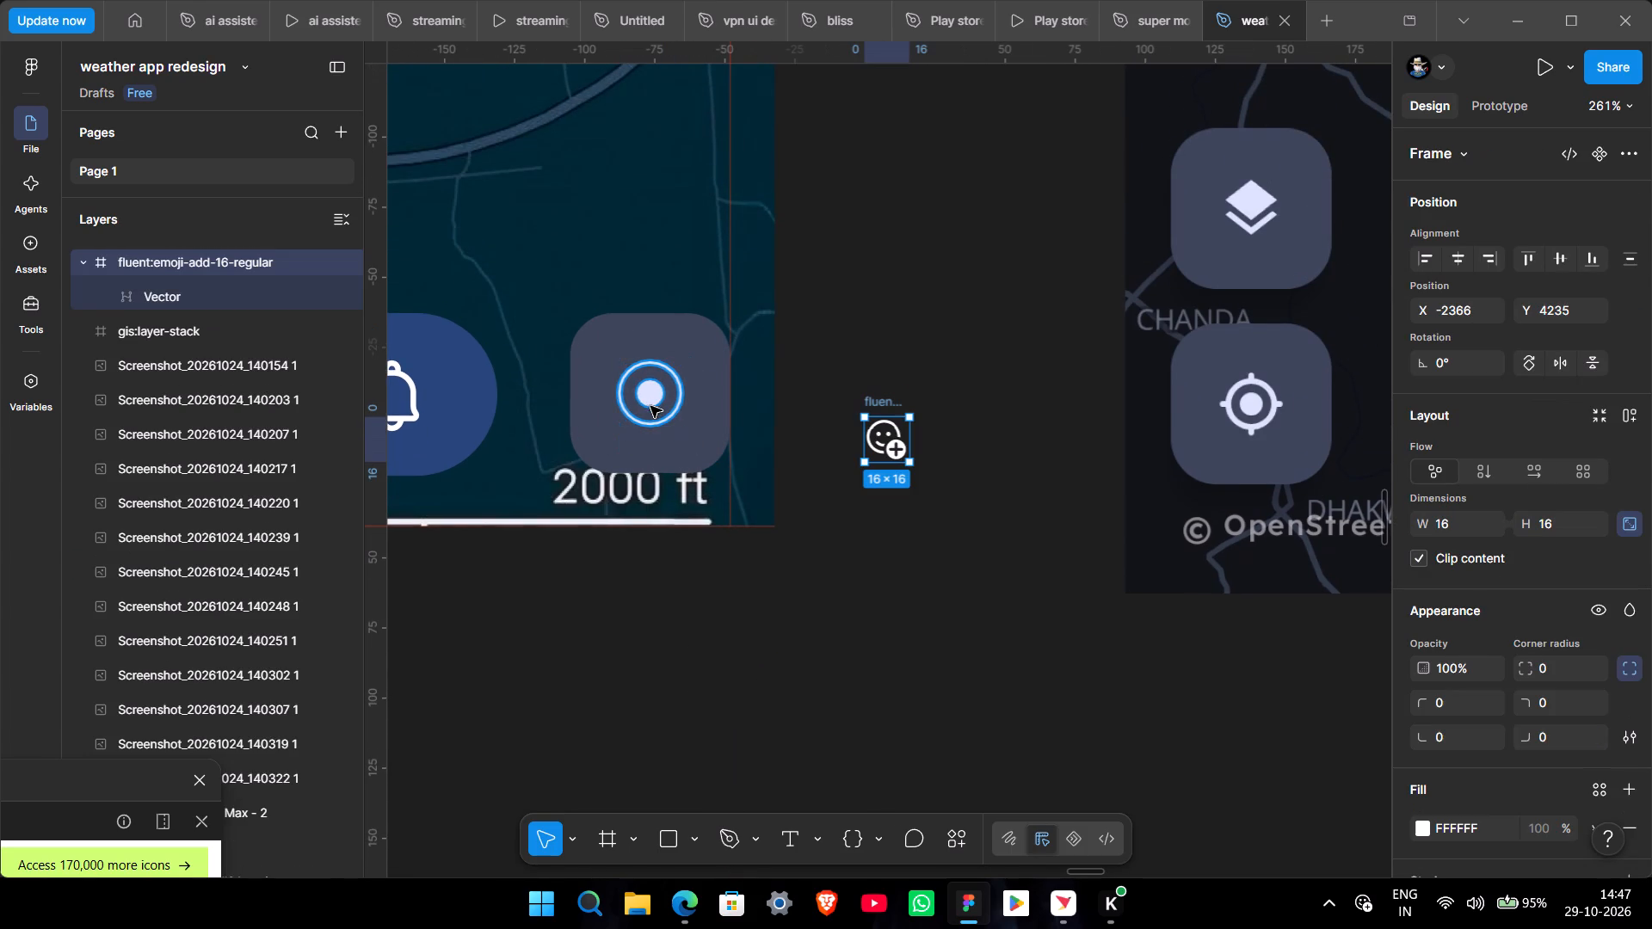
{"action": "left_click", "coordinate": [652, 397], "text": "ctrl"}
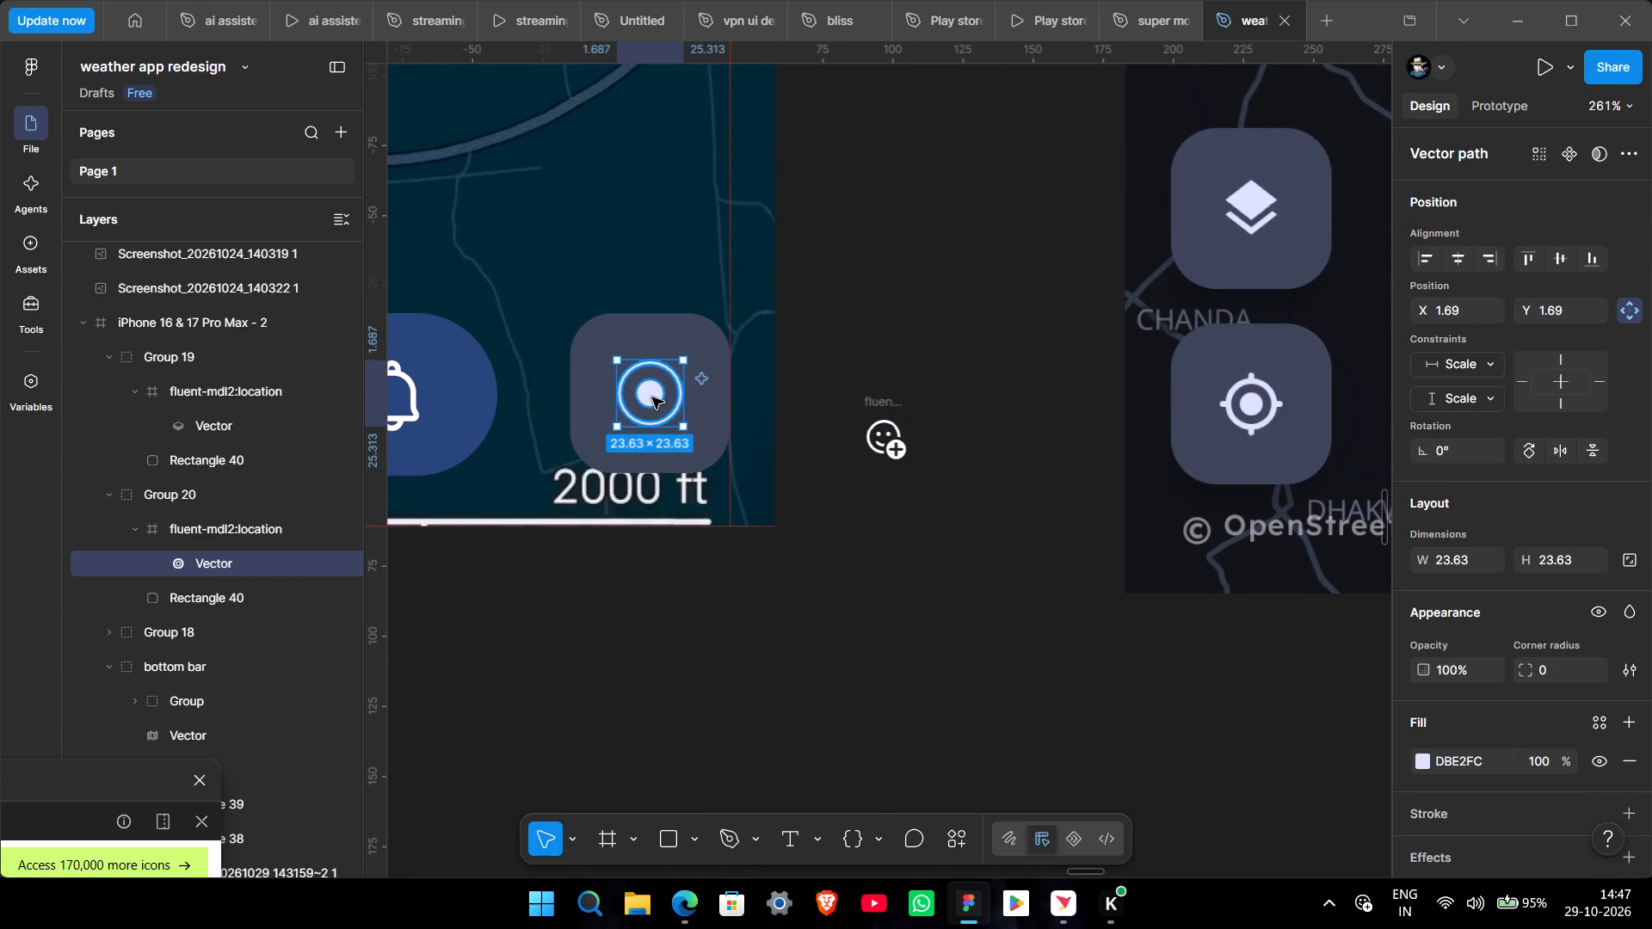
{"action": "left_click", "coordinate": [868, 563]}
{"action": "left_click", "coordinate": [881, 442]}
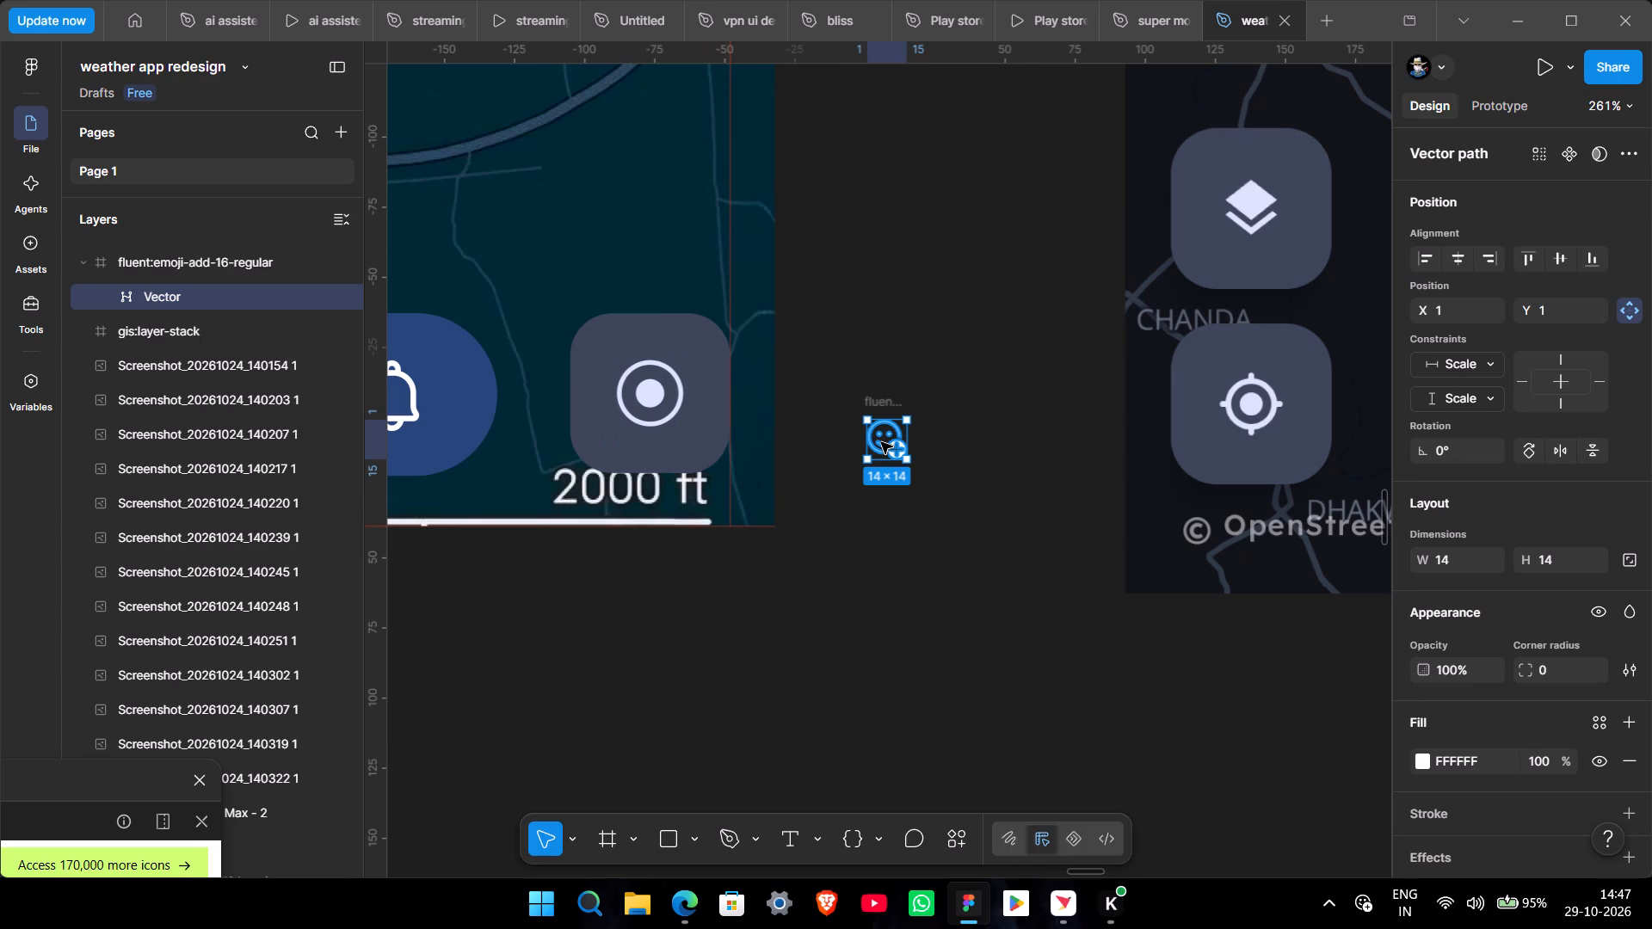
{"action": "left_click", "coordinate": [1444, 564]}
{"action": "type", "text": "26"}
{"action": "key", "text": "BackSpace"}
{"action": "key", "text": "3"}
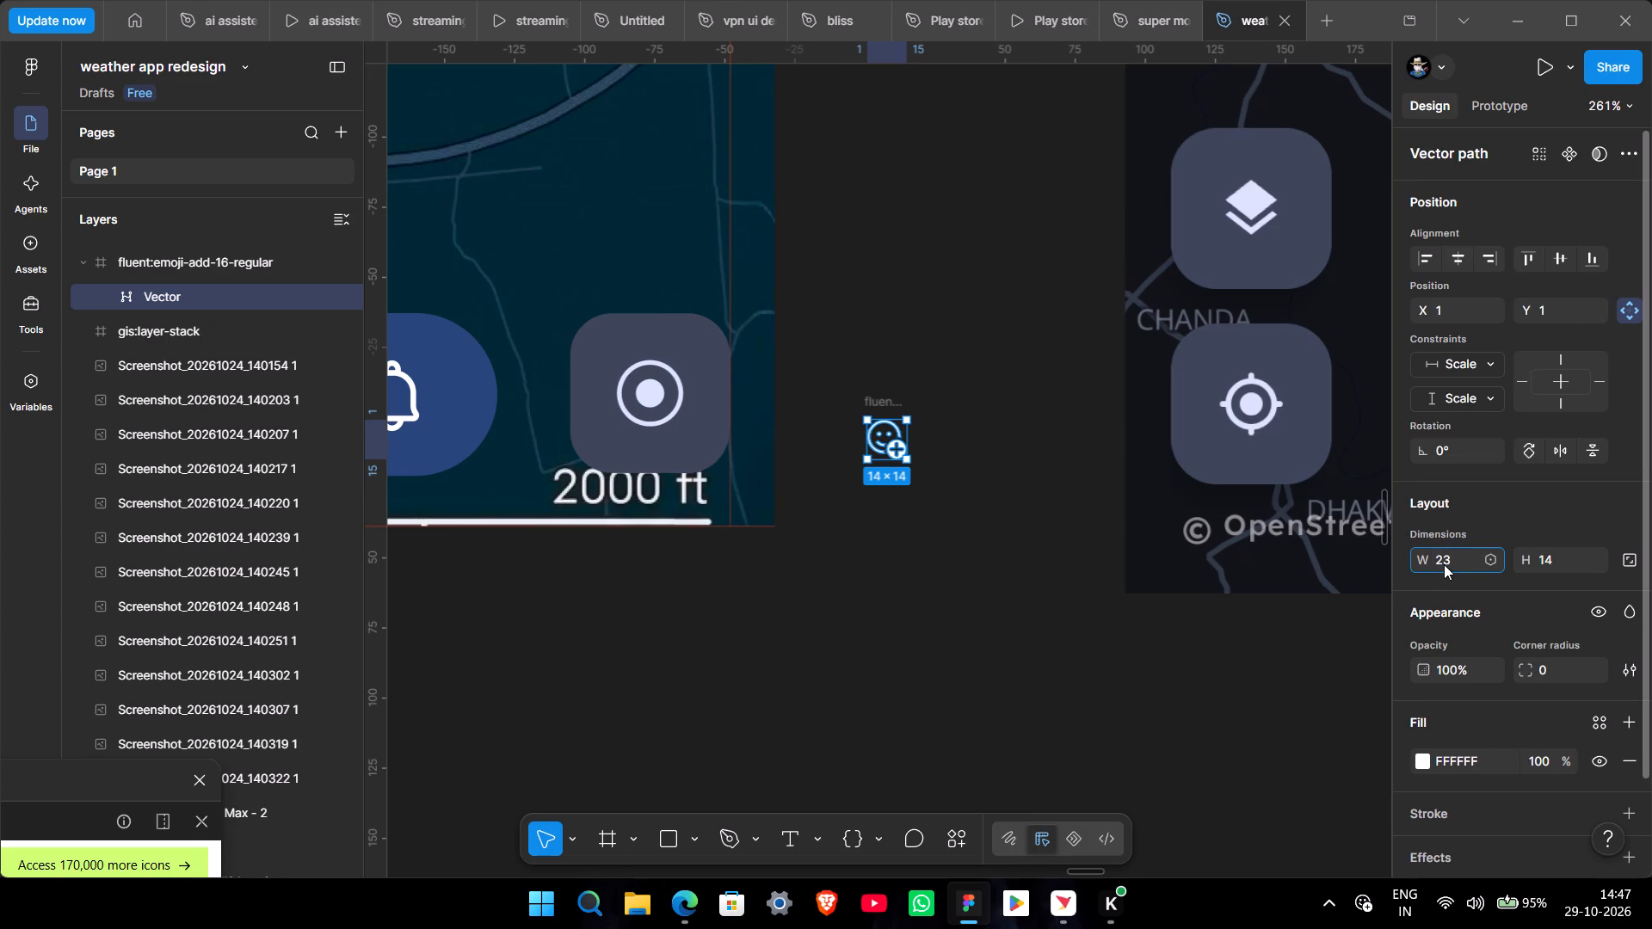
{"action": "key", "text": "Return"}
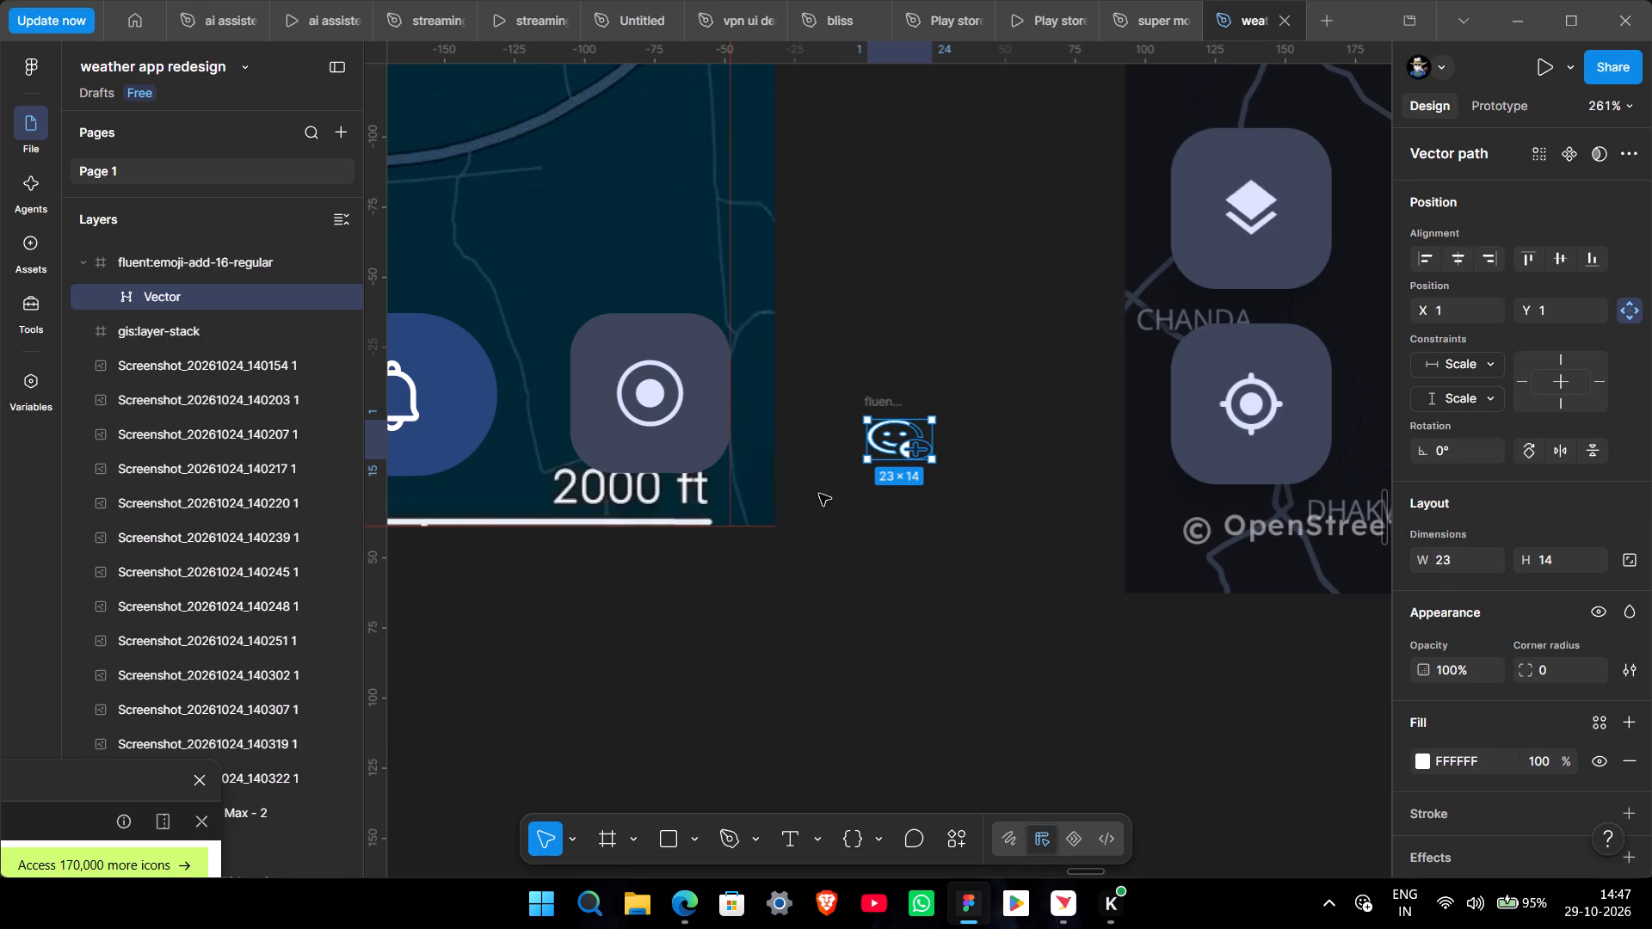
{"action": "left_click", "coordinate": [654, 402], "text": "ctrl"}
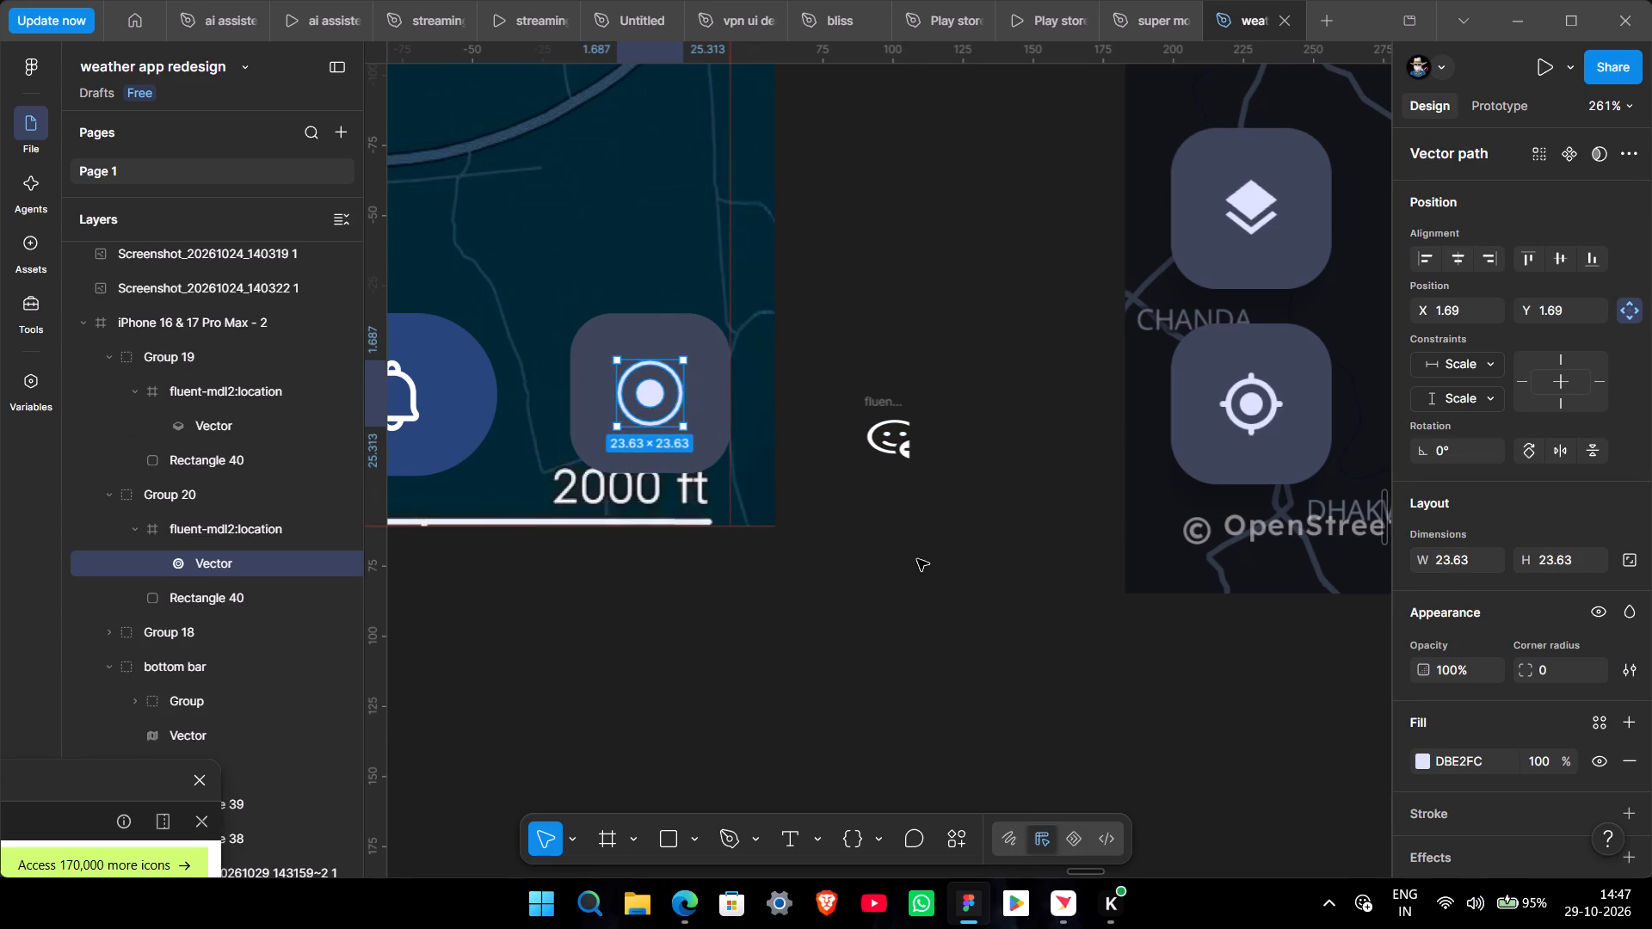
{"action": "left_click", "coordinate": [917, 559]}
{"action": "left_click", "coordinate": [893, 452]}
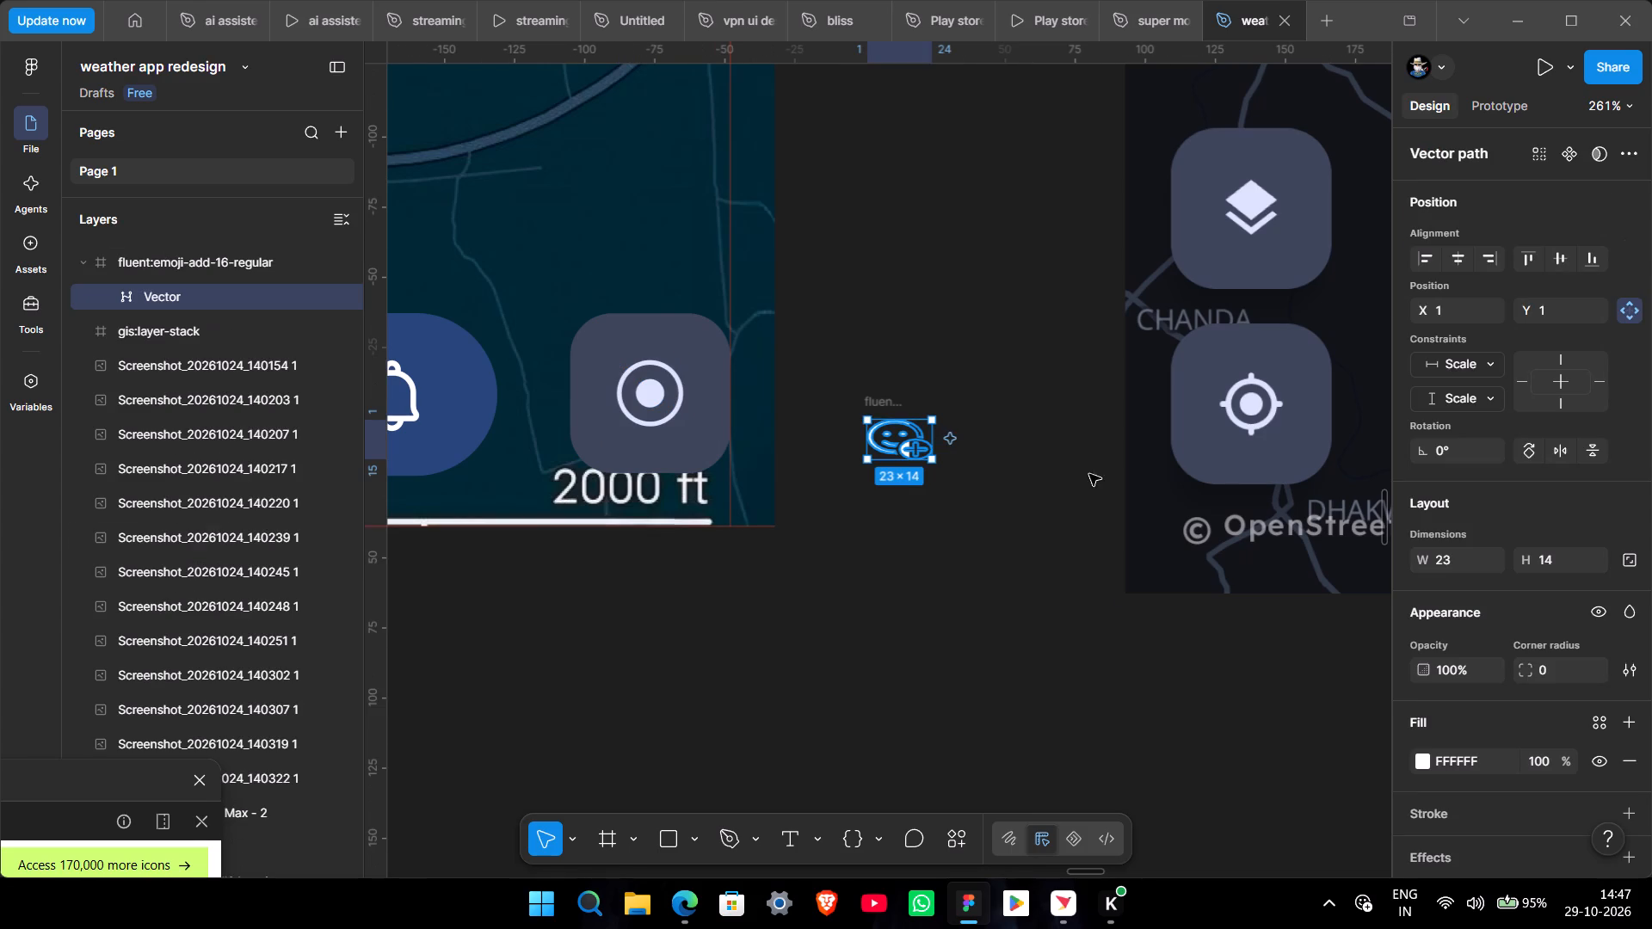
{"action": "left_click", "coordinate": [1566, 563]}
{"action": "type", "text": "23"}
{"action": "key", "text": "Return"}
Move the emoji vector out of its 16 × 16 frame onto the canvas and delete the emptied frame.
{"action": "left_click_drag", "start_coordinate": [885, 440], "coordinate": [888, 413]}
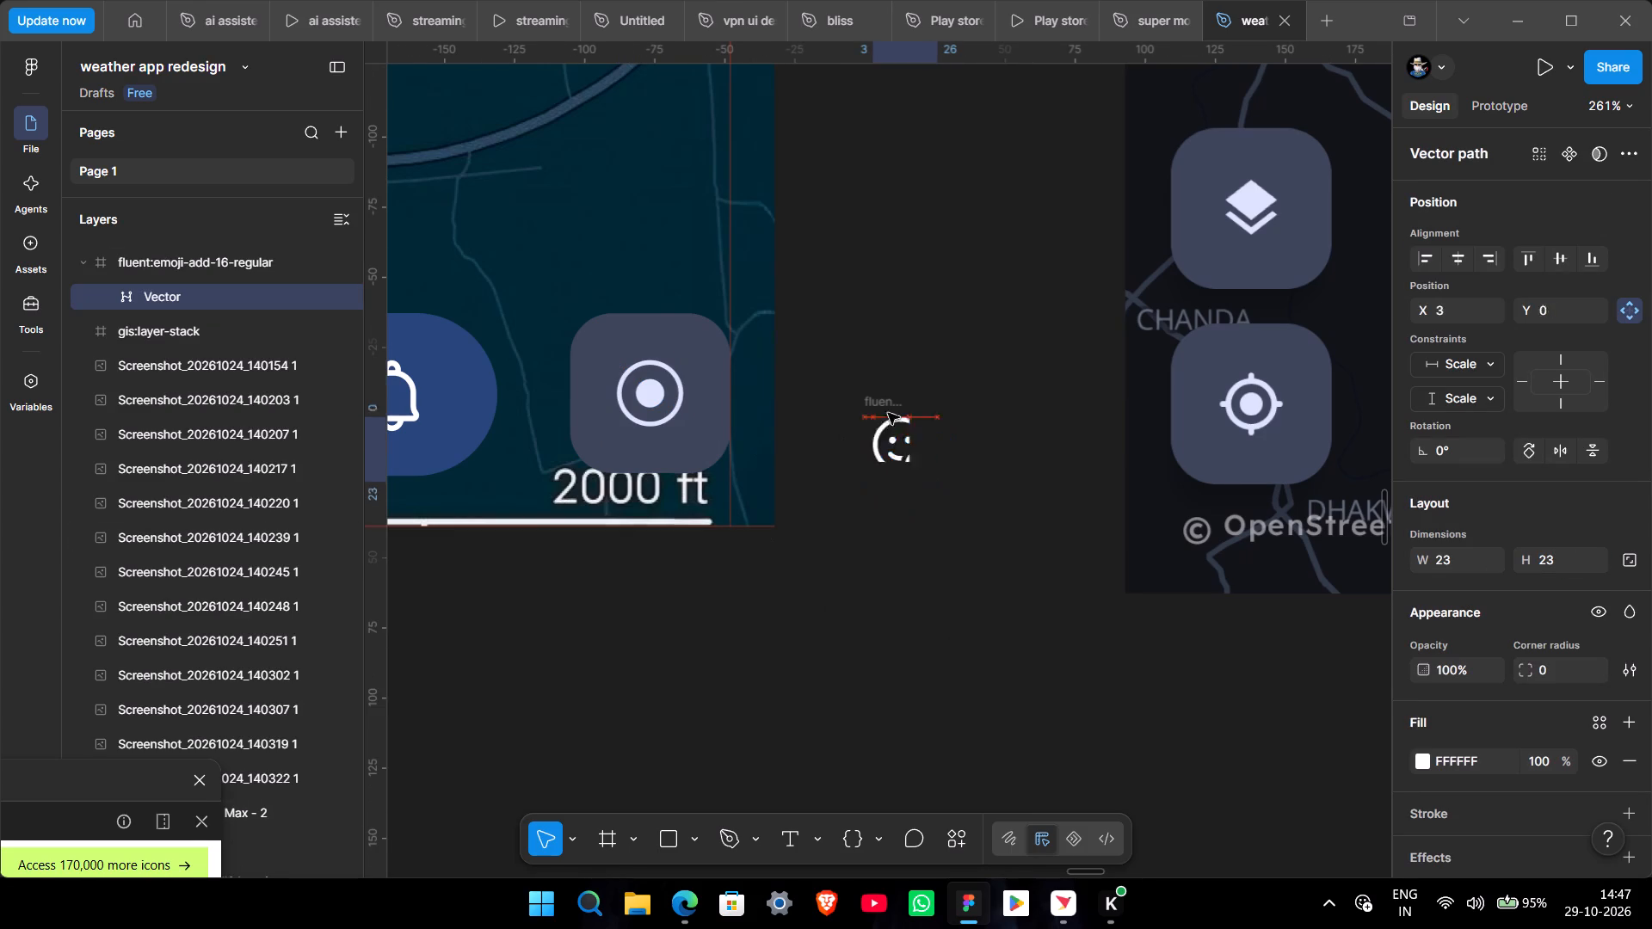
{"action": "left_click_drag", "start_coordinate": [888, 413], "coordinate": [888, 309]}
{"action": "left_click", "coordinate": [864, 409]}
{"action": "key", "text": "BackSpace"}
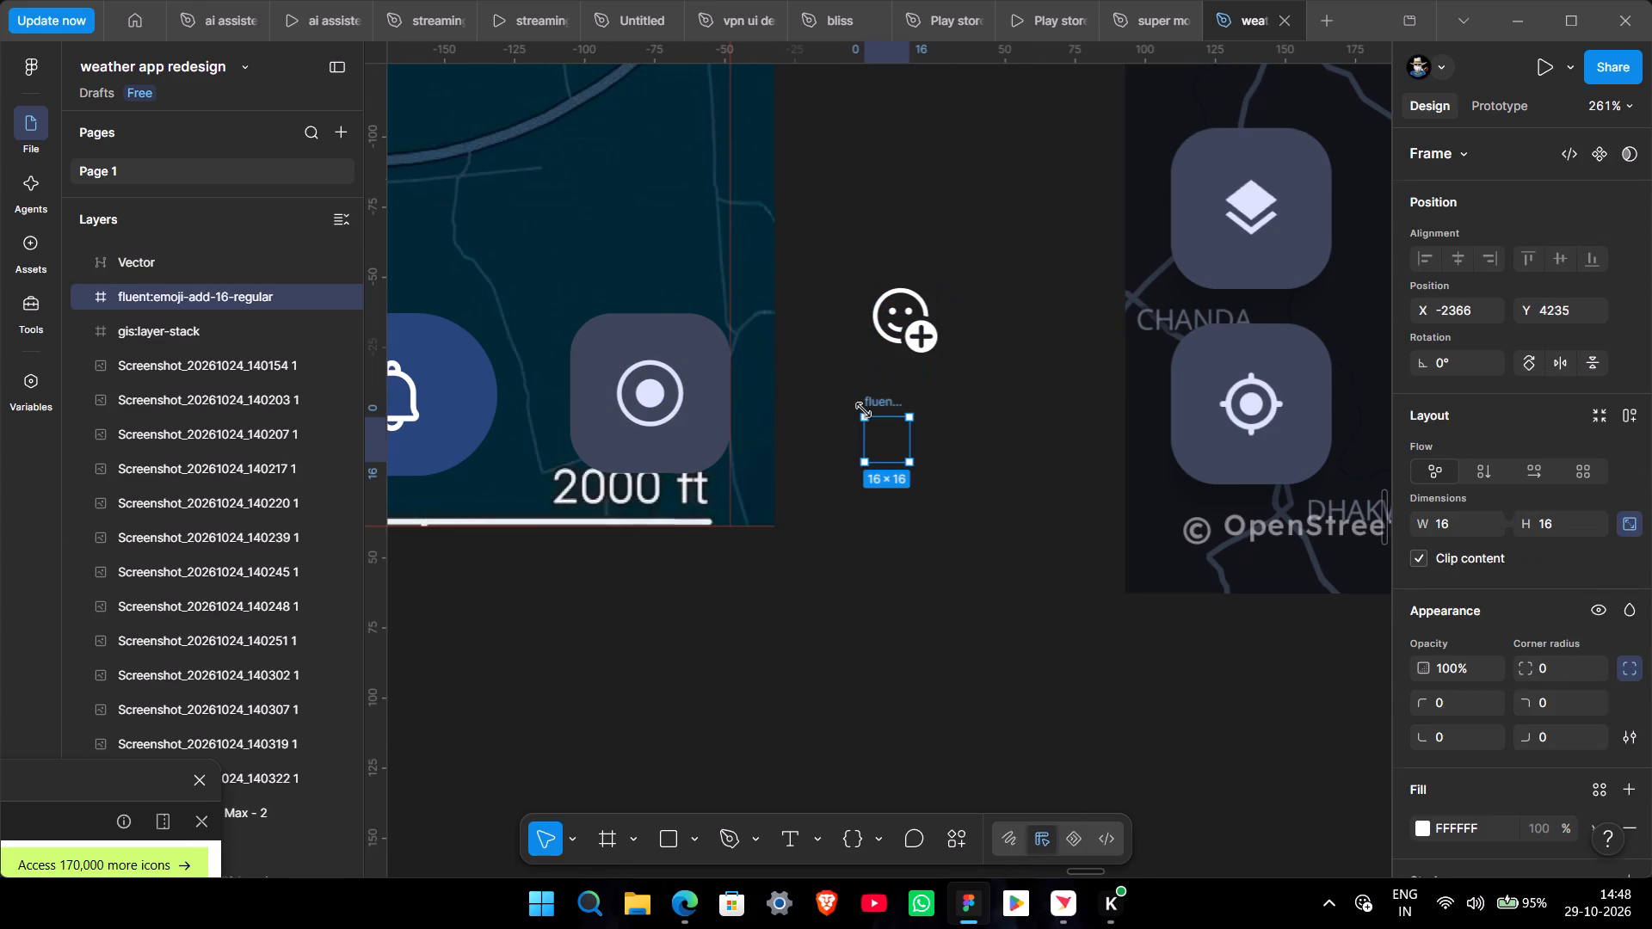
Replace the location icon in the duplicated button with a copy of the emoji vector, and delete the loose original.
{"action": "scroll", "coordinate": [874, 488], "scroll_direction": "down", "scroll_amount": 4, "text": "ctrl"}
{"action": "right_click", "coordinate": [885, 390]}
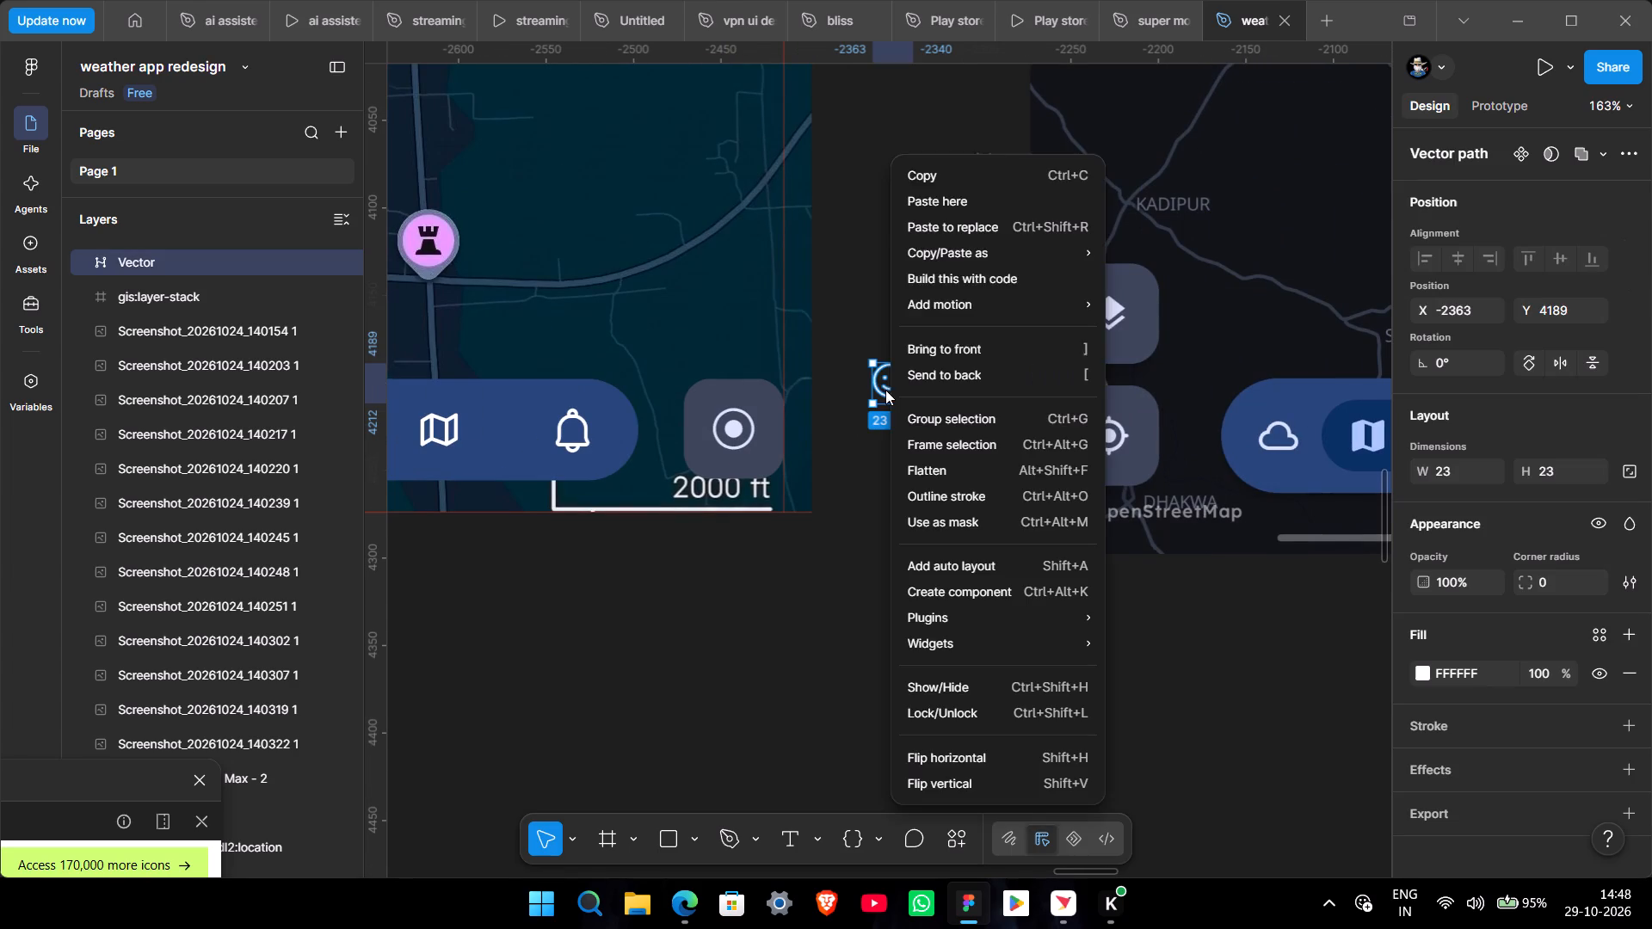
{"action": "left_click", "coordinate": [933, 162]}
{"action": "left_click", "coordinate": [739, 422], "text": "ctrl"}
{"action": "right_click", "coordinate": [739, 422]}
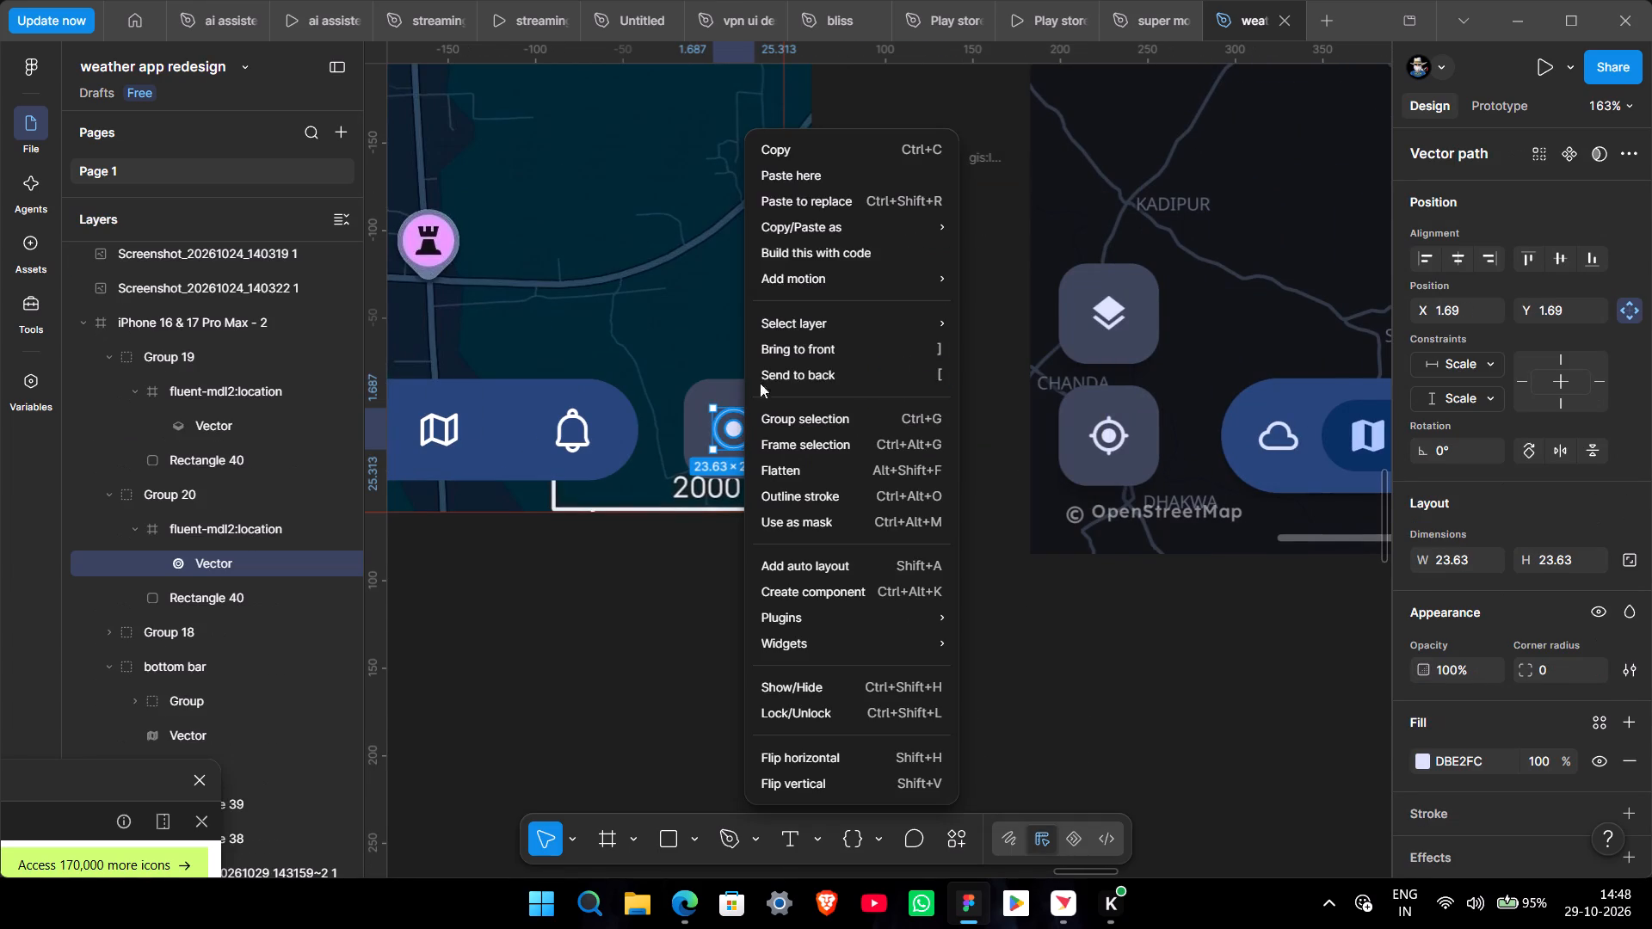
{"action": "left_click", "coordinate": [786, 191]}
{"action": "left_click_drag", "start_coordinate": [875, 385], "coordinate": [878, 385]}
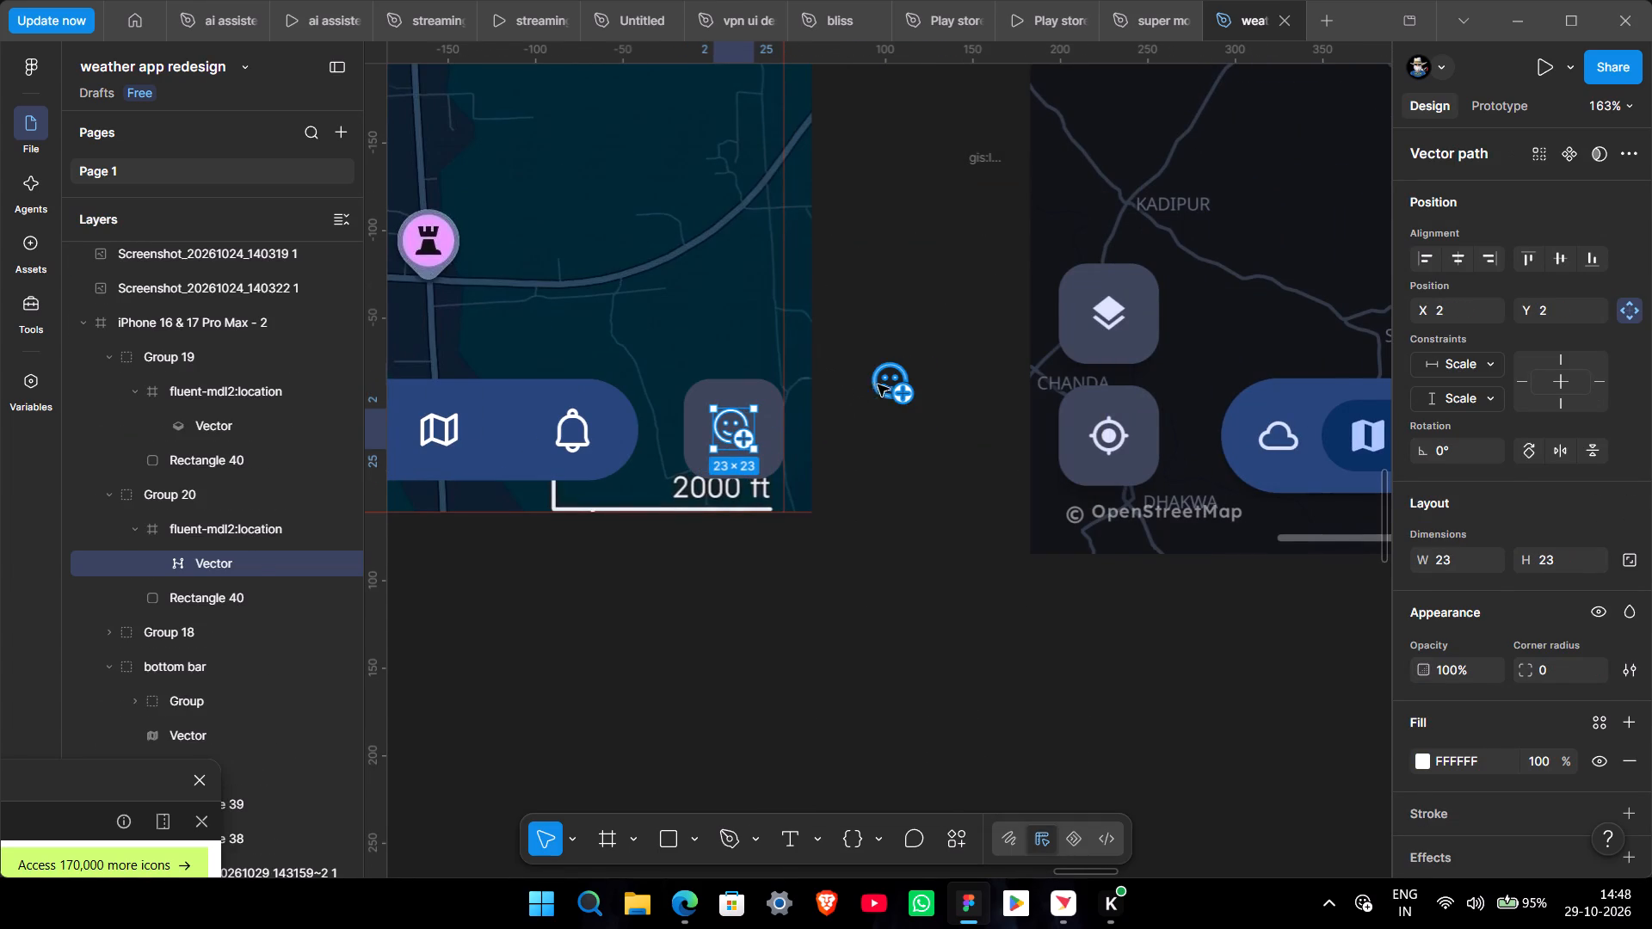
{"action": "left_click_drag", "start_coordinate": [878, 385], "coordinate": [888, 385]}
{"action": "key", "text": "BackSpace"}
Shift the emoji vector within its frame in the duplicated button to X 6, Y 0.
{"action": "scroll", "coordinate": [727, 427], "scroll_direction": "up", "scroll_amount": 9, "text": "ctrl"}
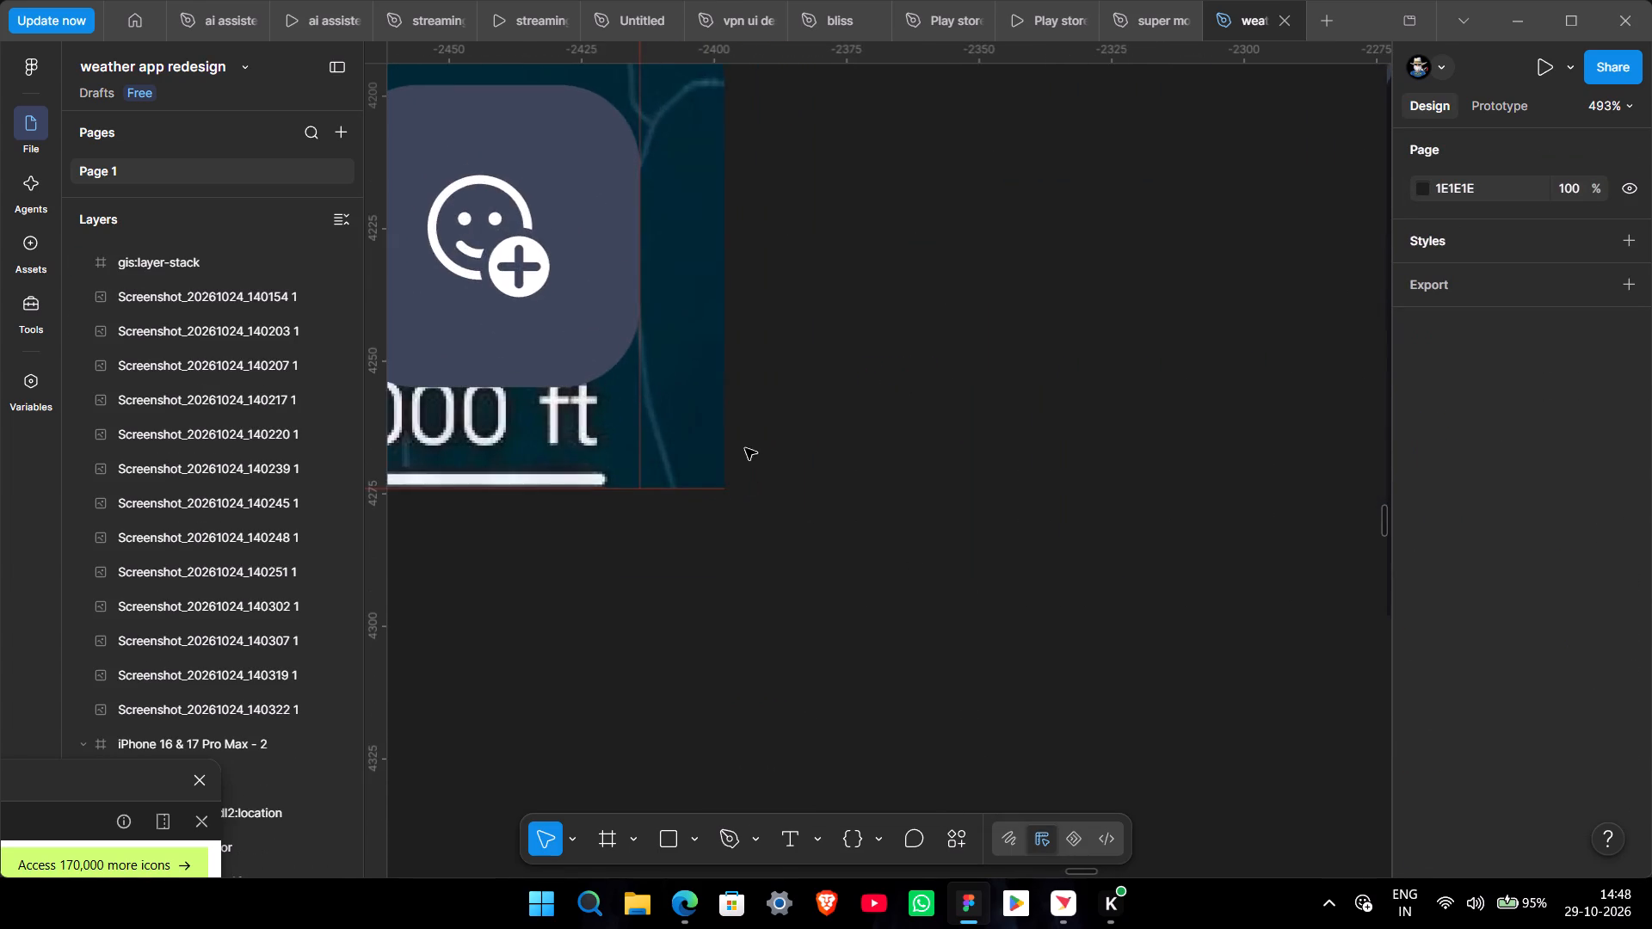
{"action": "middle_click_drag", "start_coordinate": [749, 447], "coordinate": [1124, 644]}
{"action": "left_click", "coordinate": [884, 449], "text": "ctrl"}
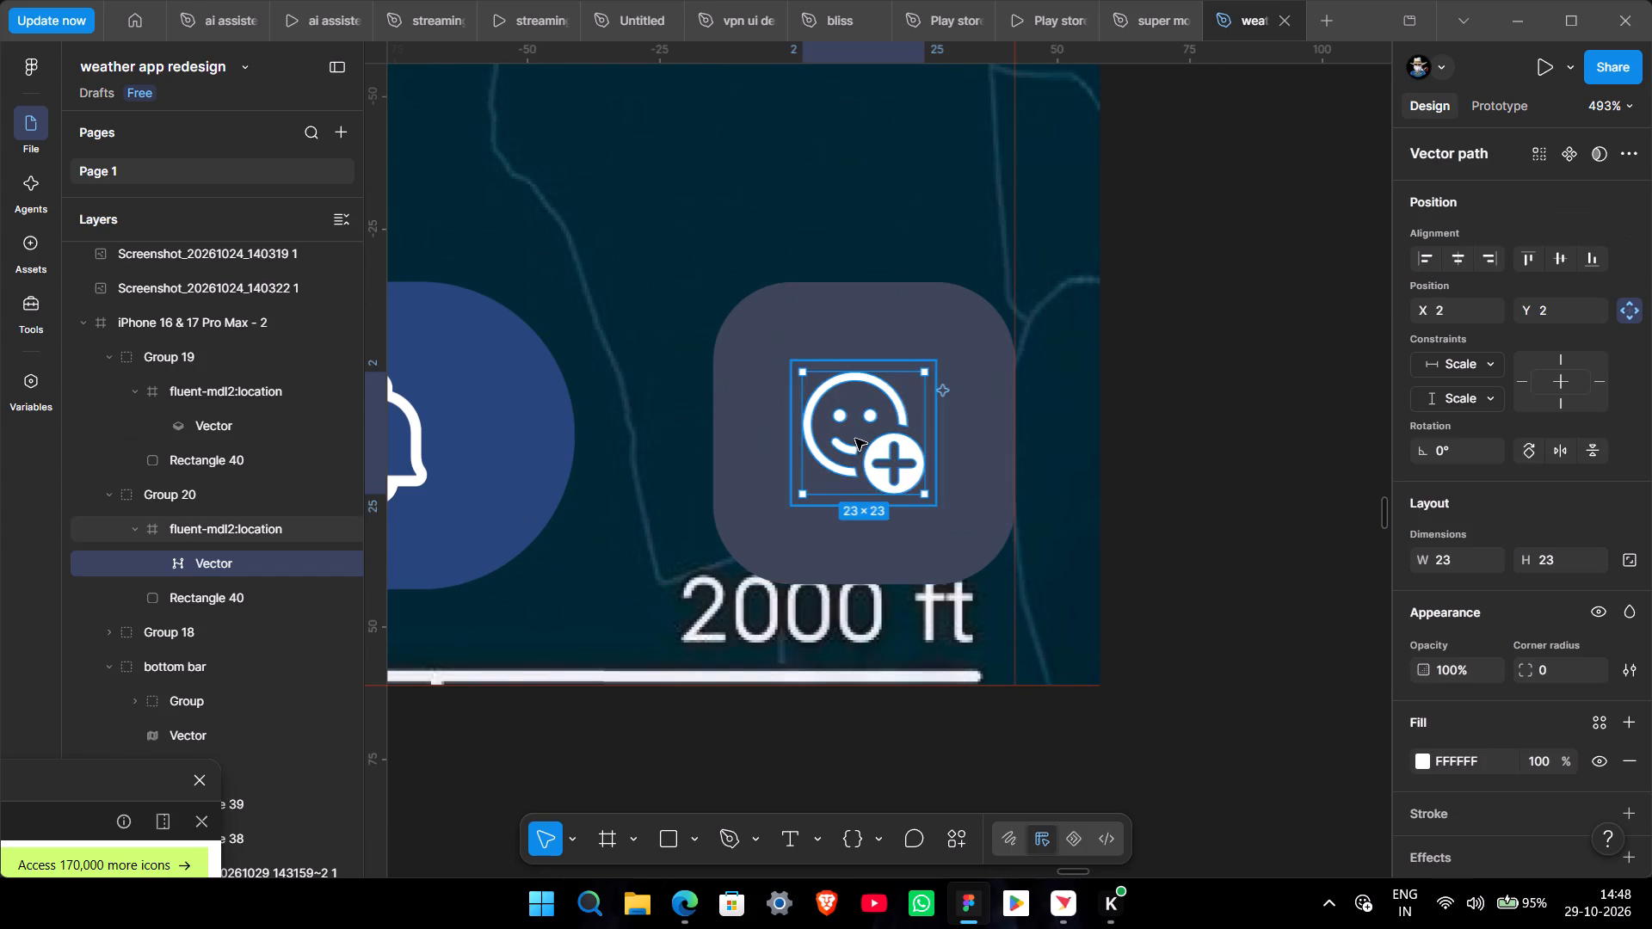
{"action": "left_click_drag", "start_coordinate": [855, 439], "coordinate": [861, 448]}
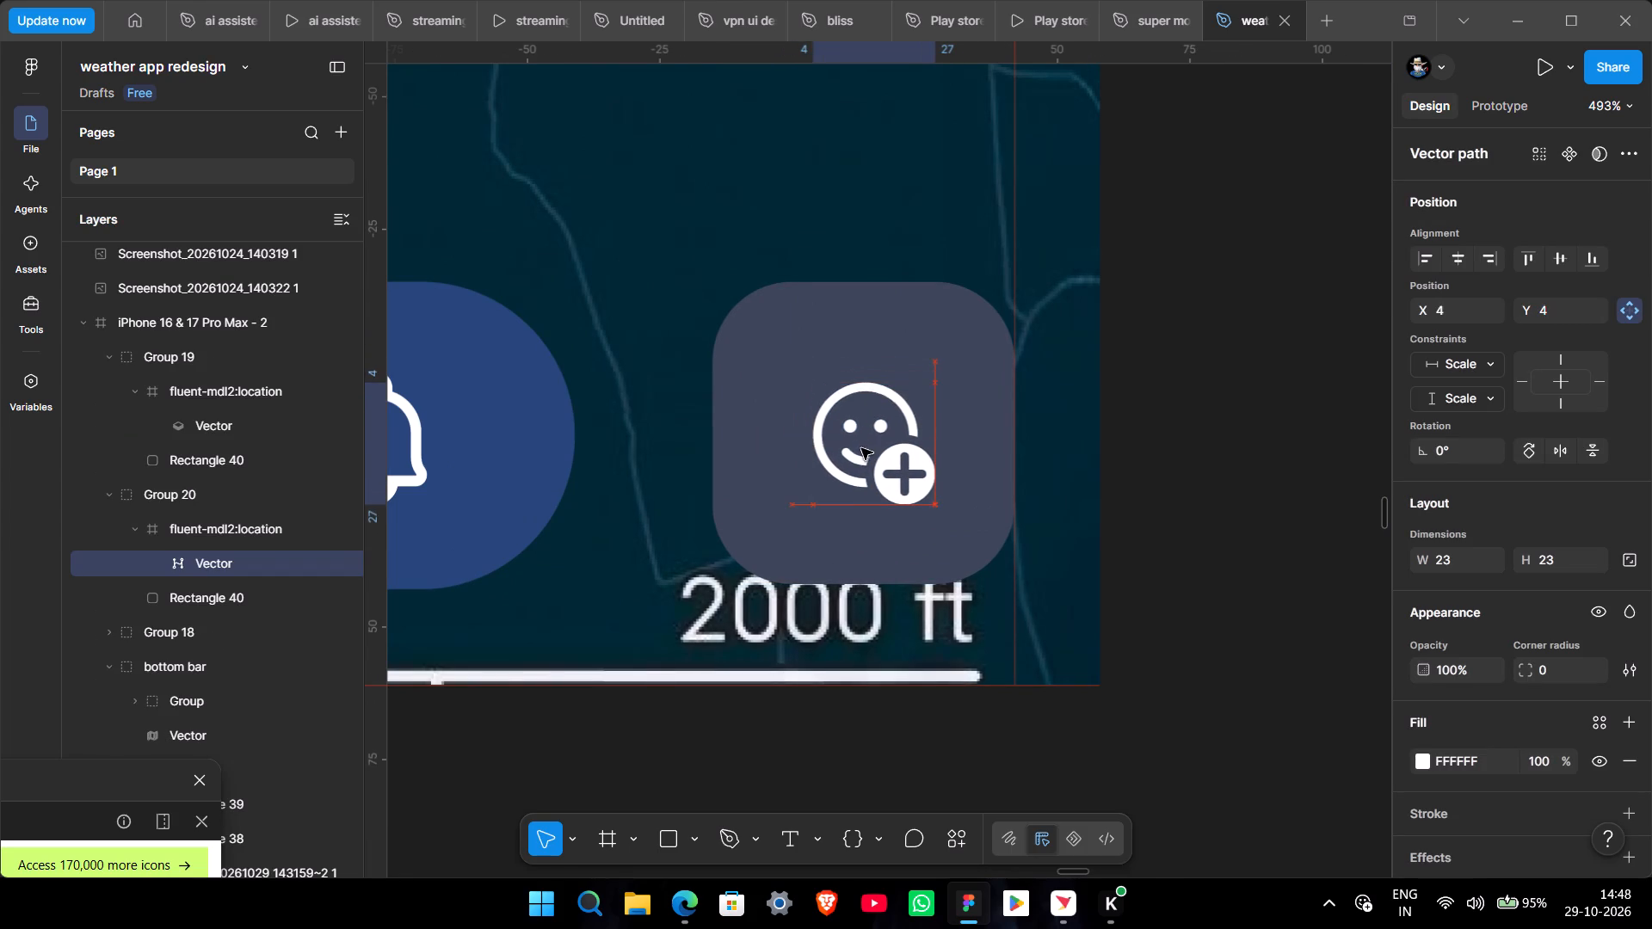
{"action": "left_click_drag", "start_coordinate": [861, 448], "coordinate": [874, 424]}
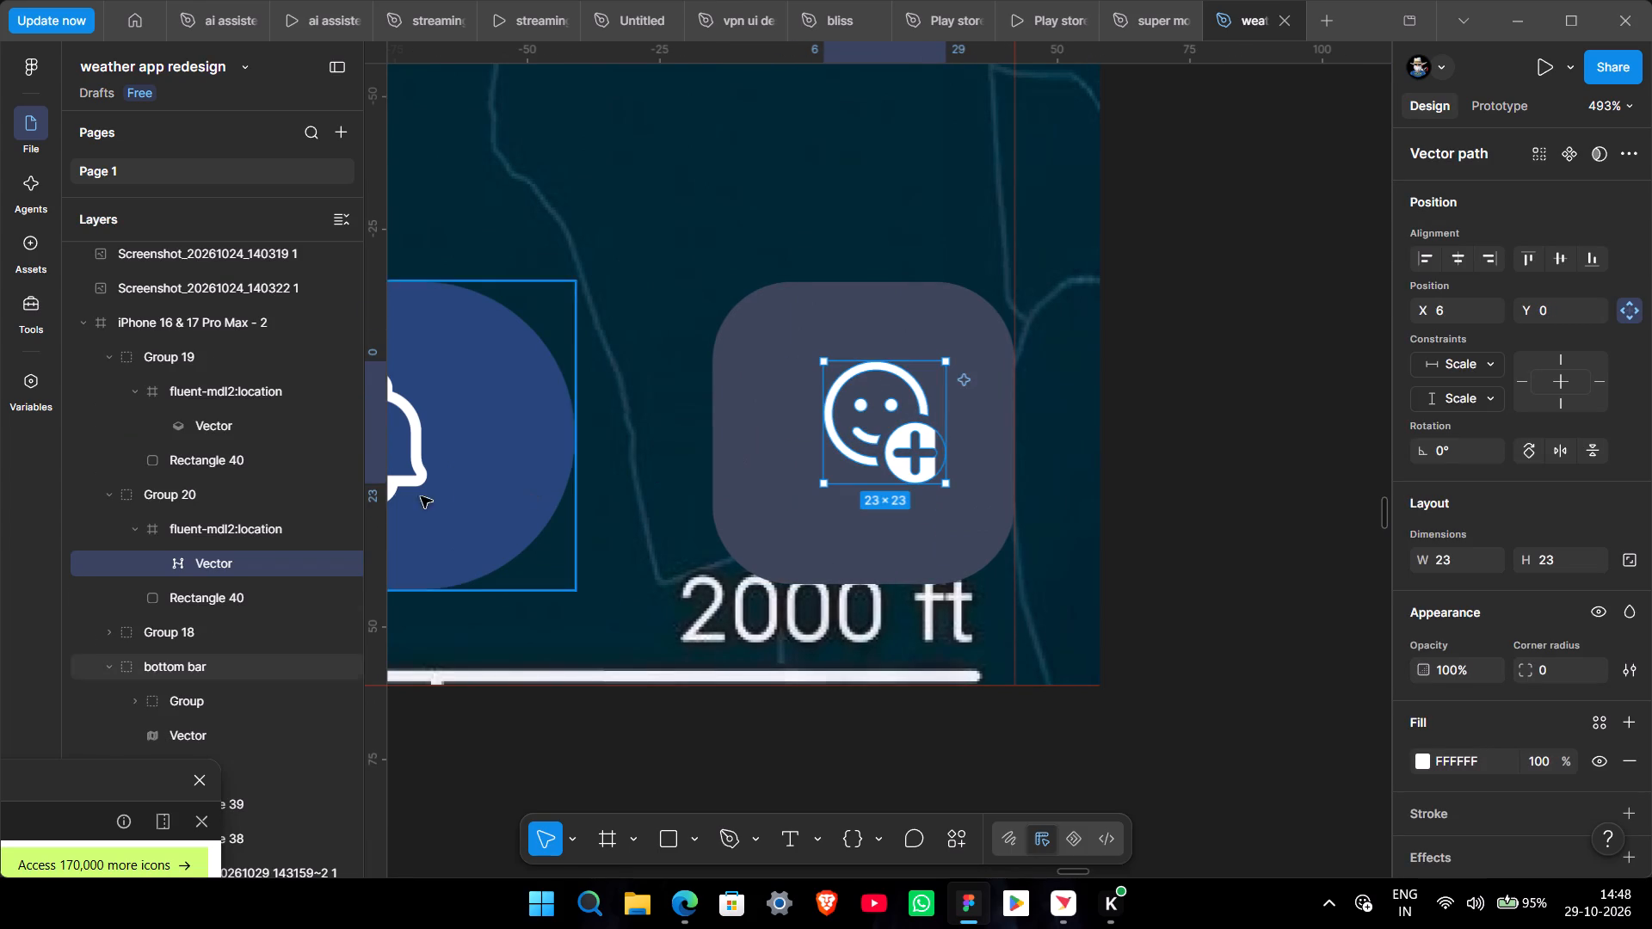
Ungroup the 27 × 27 fluent-mdl2:location frame around the emoji vector in the duplicated button.
{"action": "left_click", "coordinate": [262, 518]}
{"action": "right_click", "coordinate": [229, 536]}
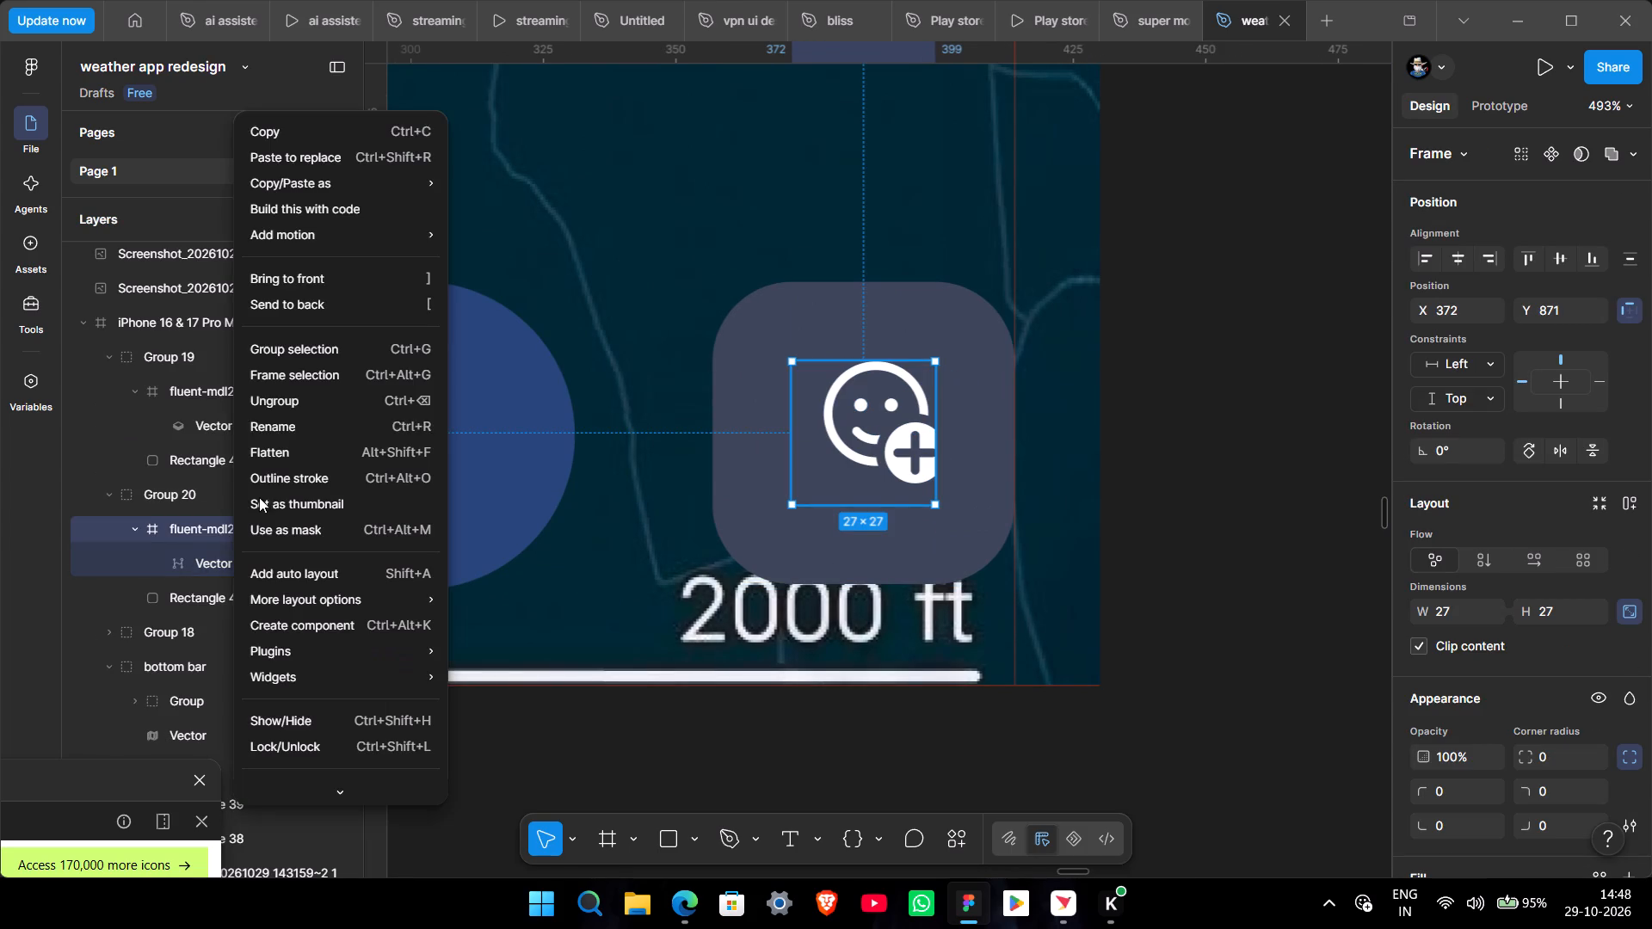
{"action": "left_click", "coordinate": [287, 404]}
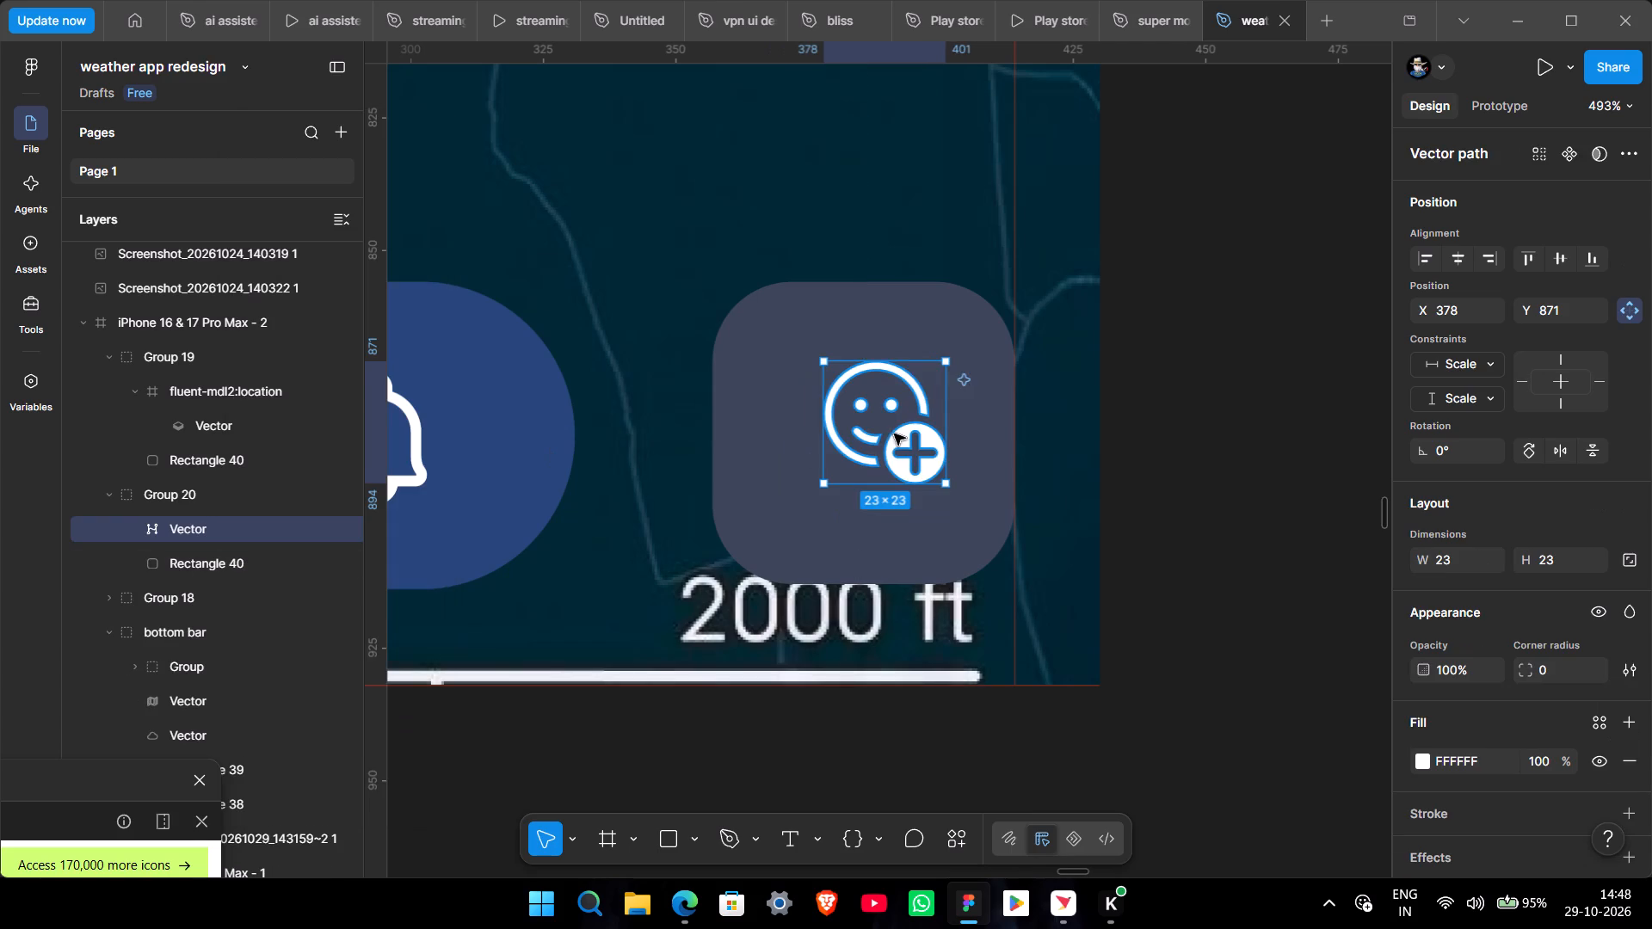
Centre the emoji vector inside the duplicated button at X 374, Y 873.
{"action": "left_click_drag", "start_coordinate": [891, 432], "coordinate": [881, 445]}
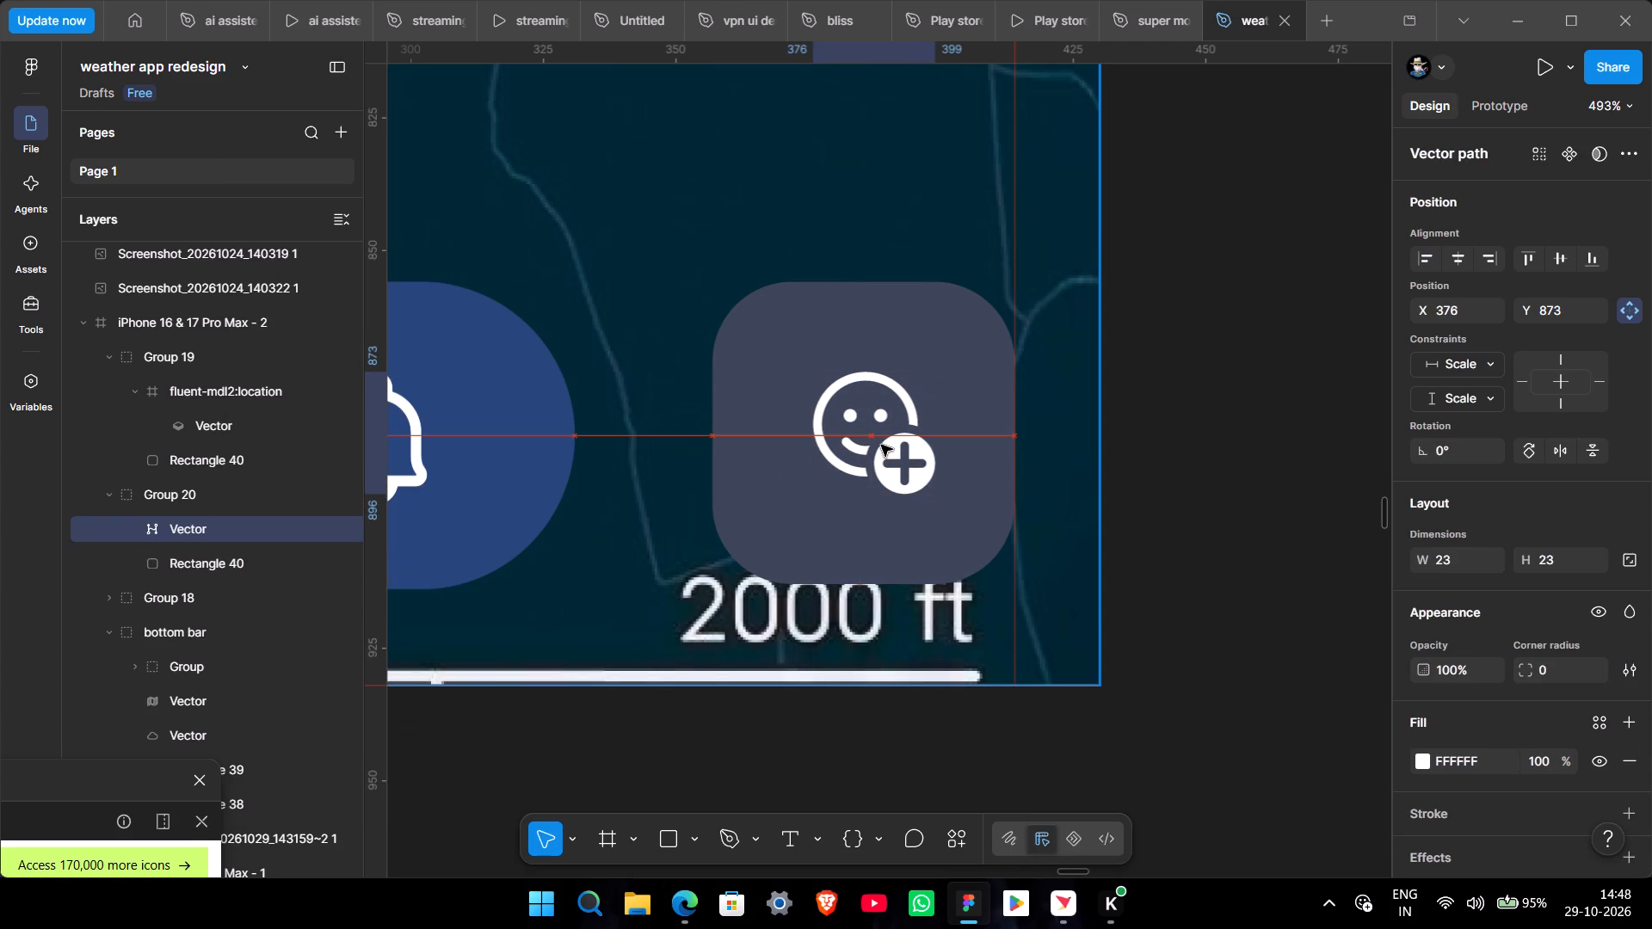
{"action": "left_click_drag", "start_coordinate": [881, 445], "coordinate": [891, 446]}
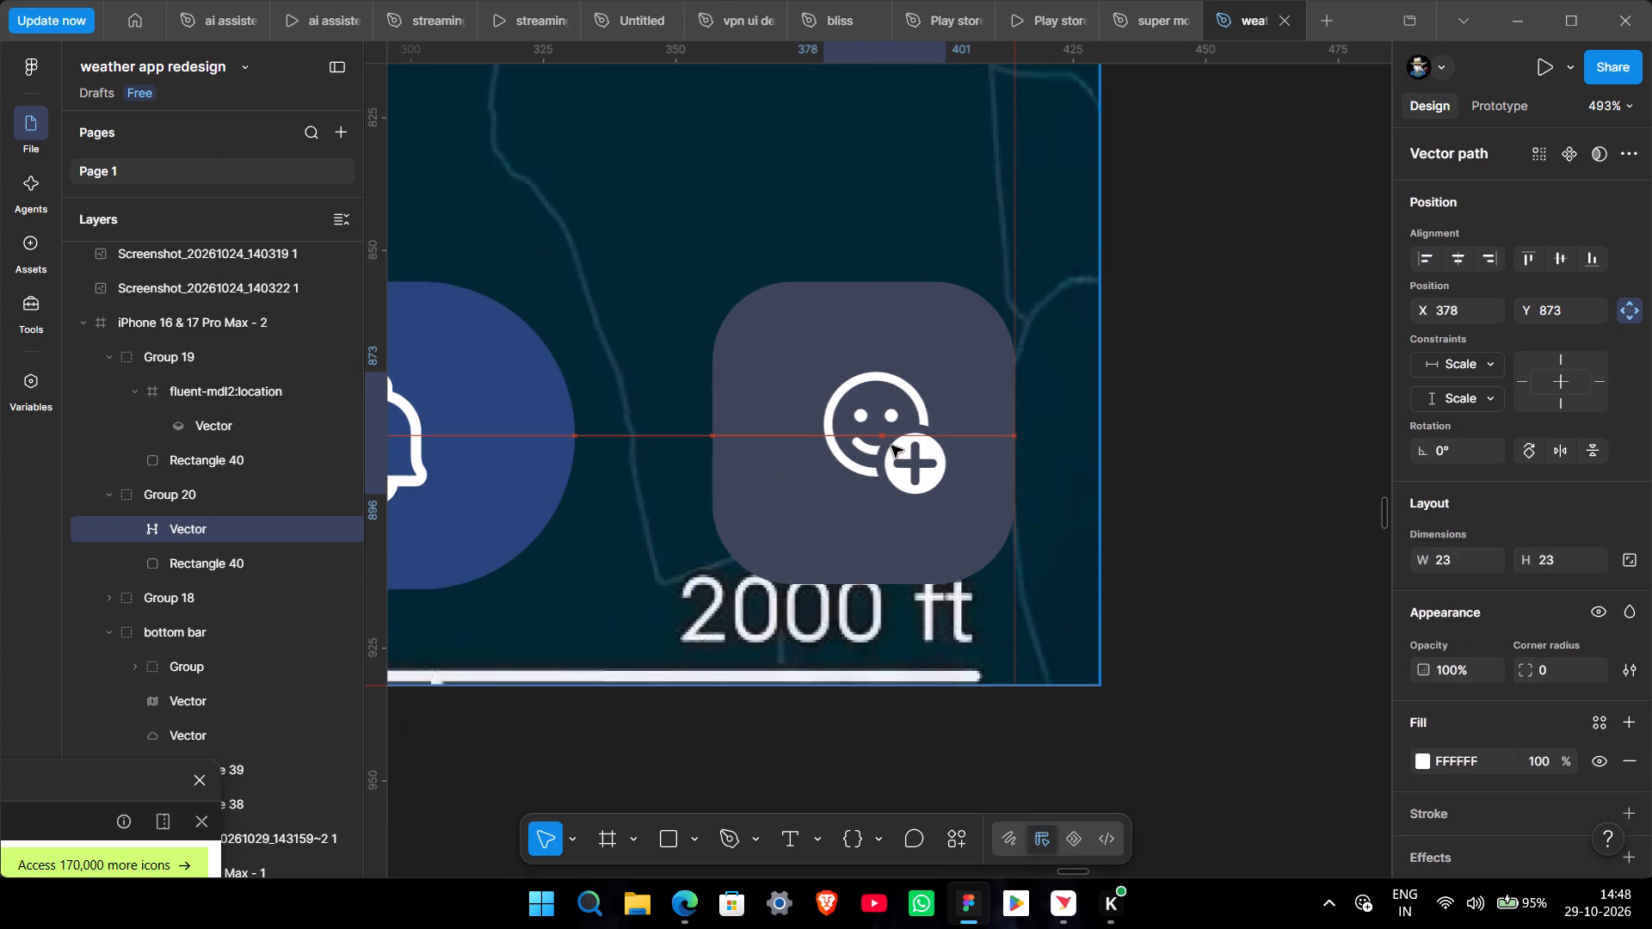
{"action": "left_click_drag", "start_coordinate": [891, 446], "coordinate": [873, 443]}
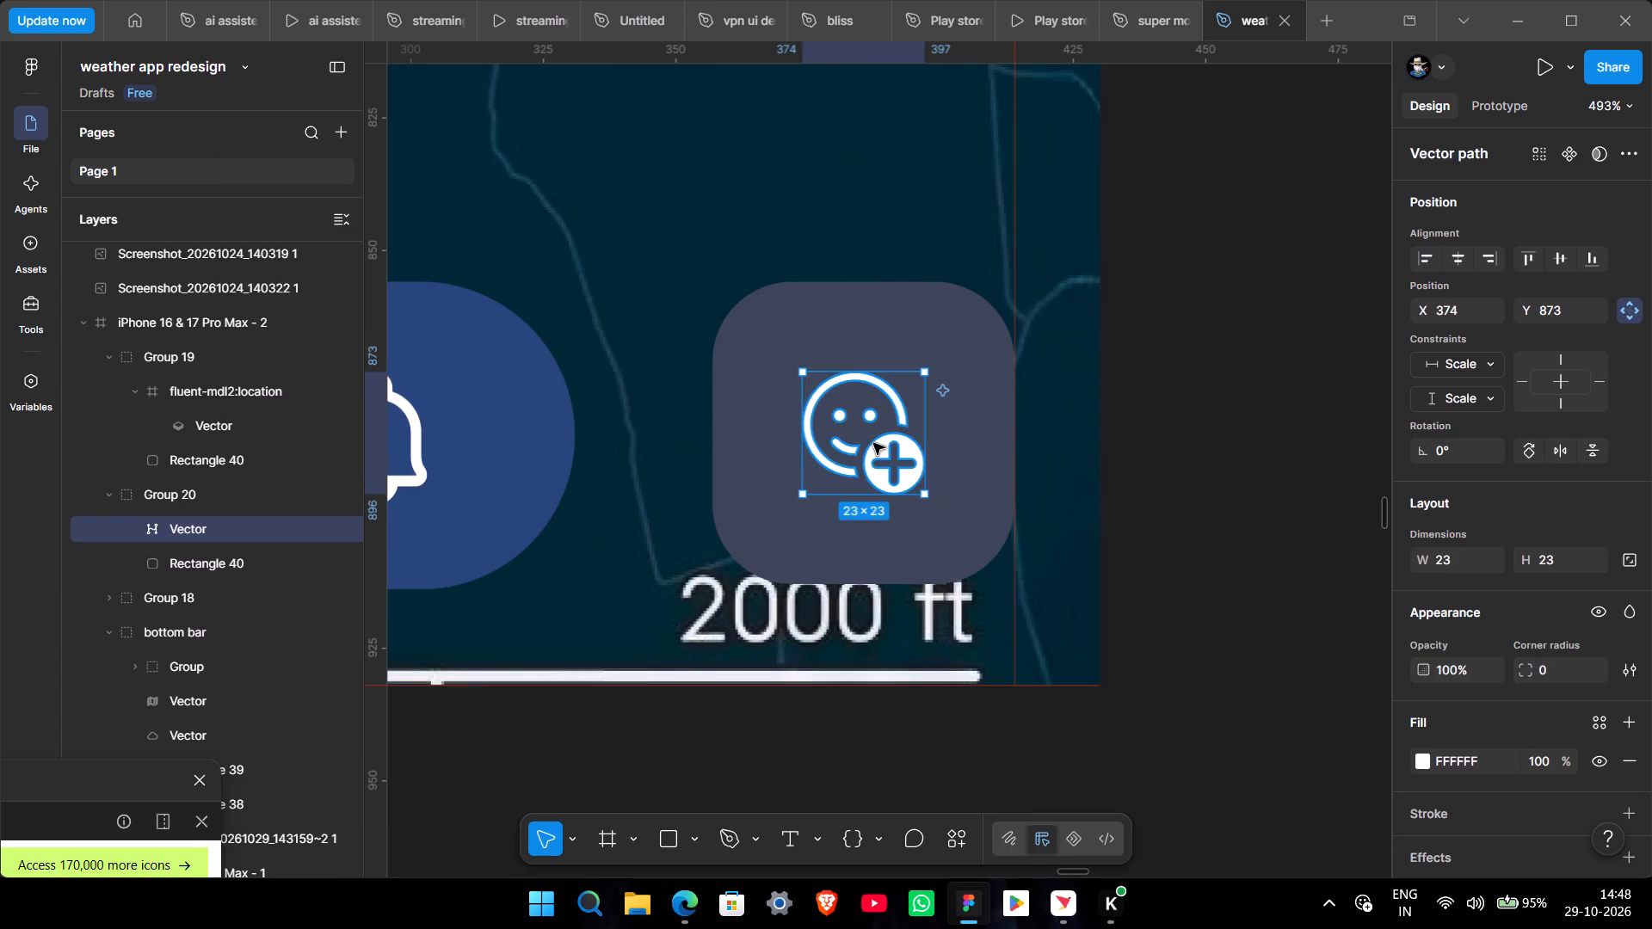
{"action": "scroll", "coordinate": [1325, 569], "scroll_direction": "down", "scroll_amount": 17, "text": "ctrl"}
{"action": "left_click", "coordinate": [1282, 655]}
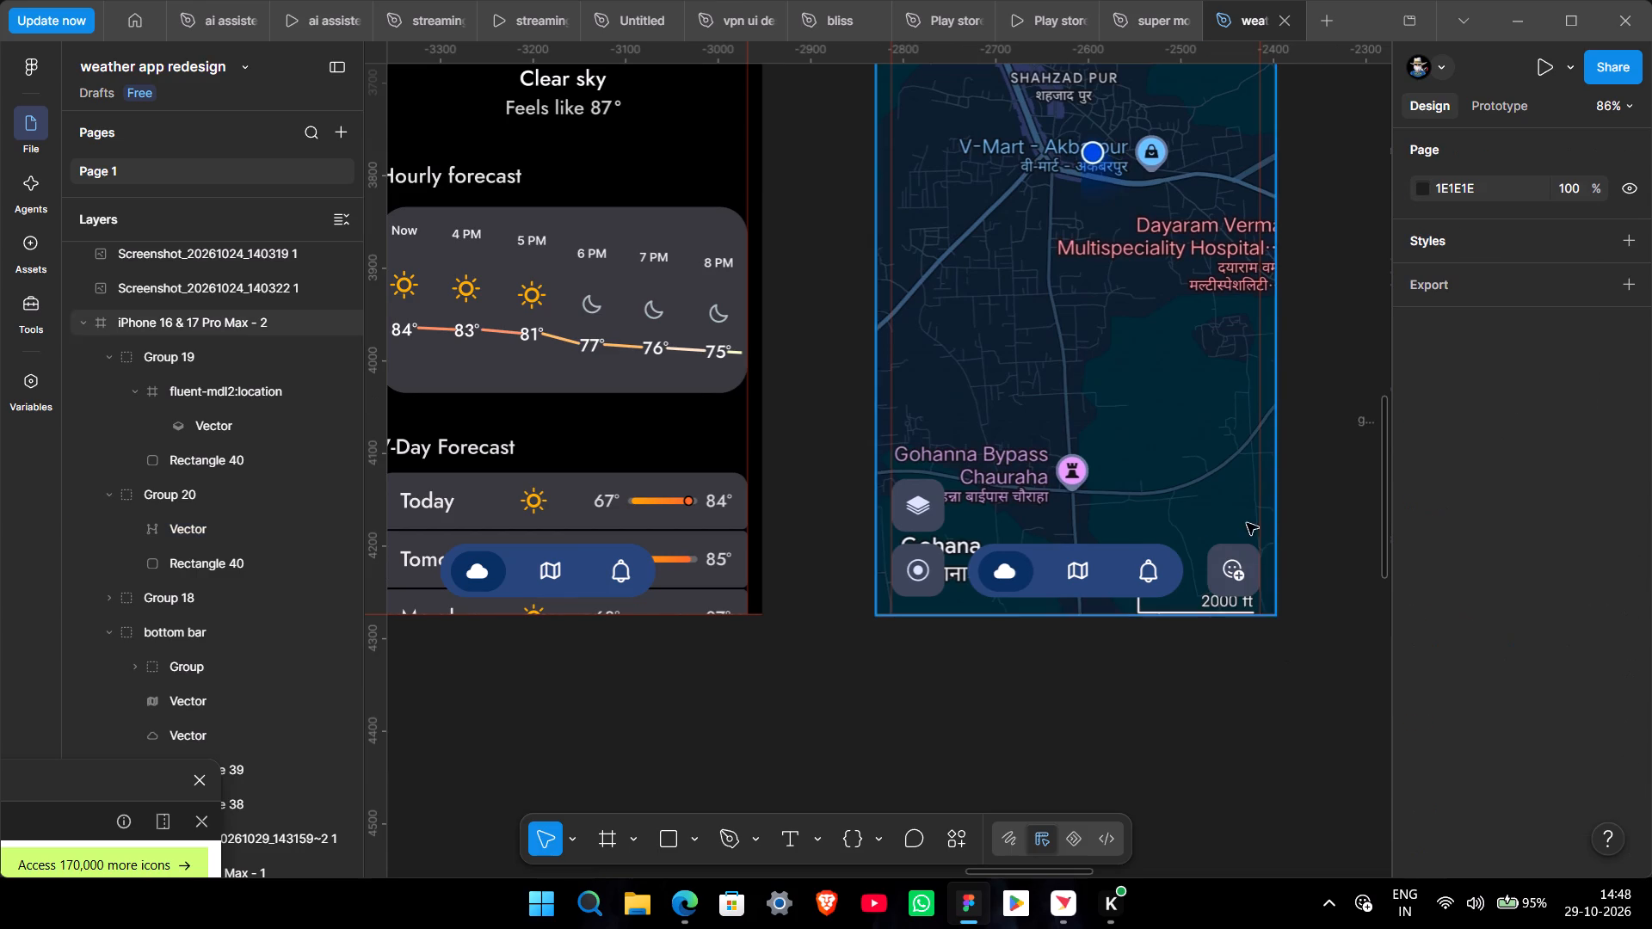
Collapse the emoji button's group, Group 20, in the layer list.
{"action": "left_click", "coordinate": [1244, 556]}
{"action": "left_click", "coordinate": [103, 491]}
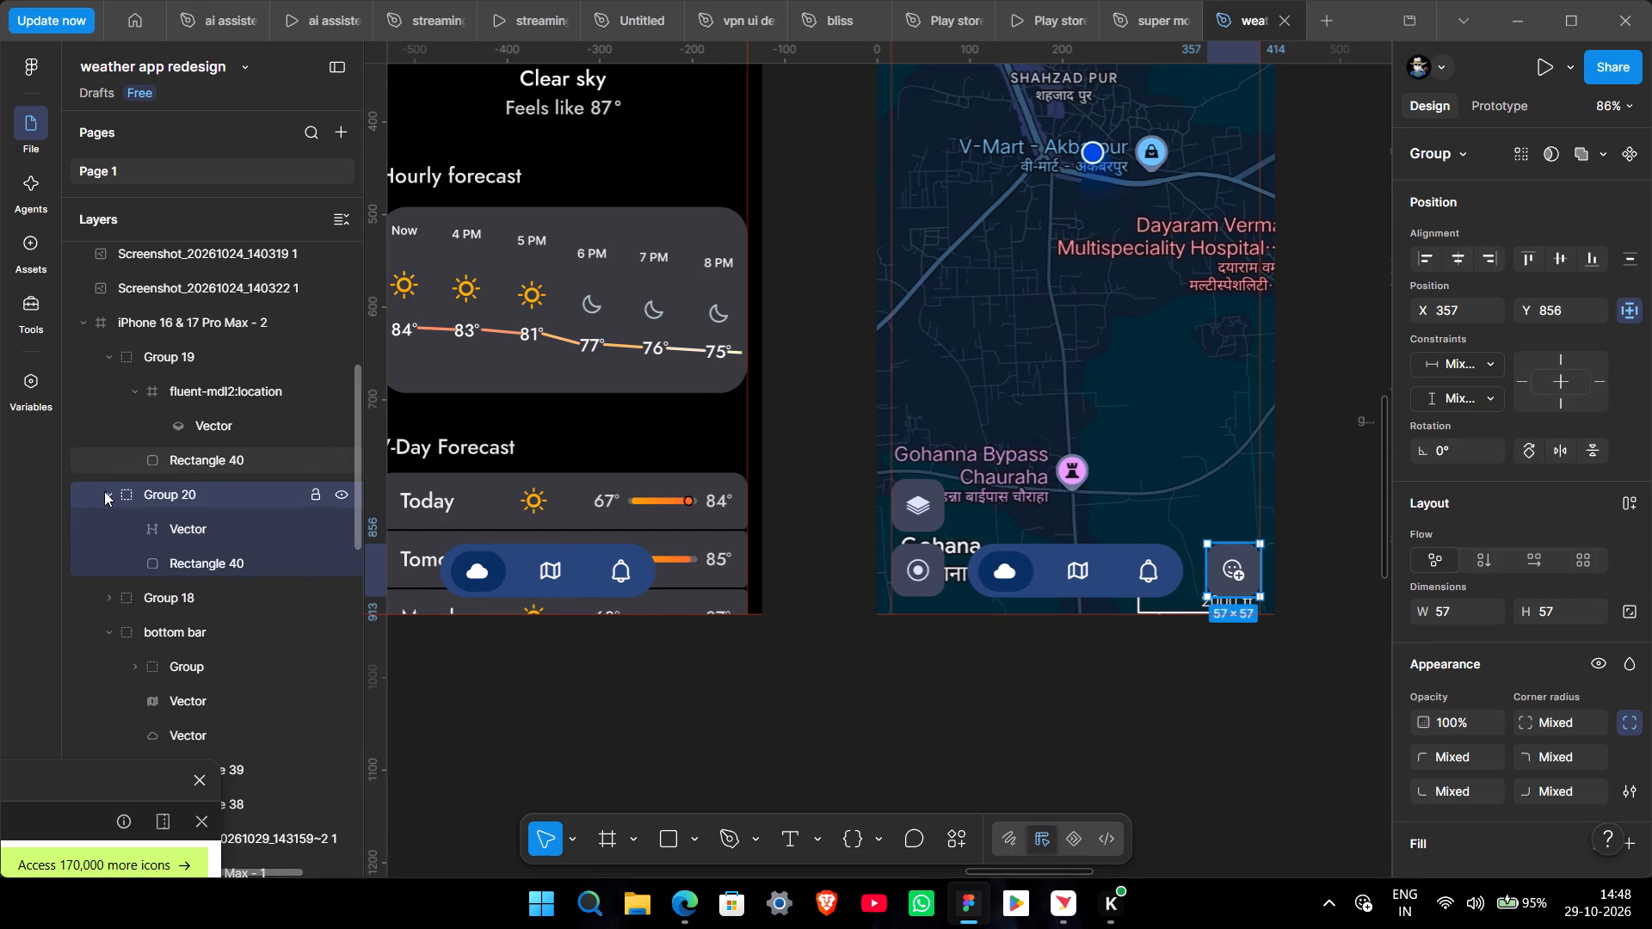
{"action": "left_click", "coordinate": [1406, 795]}
{"action": "left_click", "coordinate": [1204, 729]}
Move the map screen's dark bottom-bar highlight from the cloud icon to behind the map icon and centre it horizontally at X 185.
{"action": "middle_click_drag", "start_coordinate": [1267, 729], "coordinate": [949, 713]}
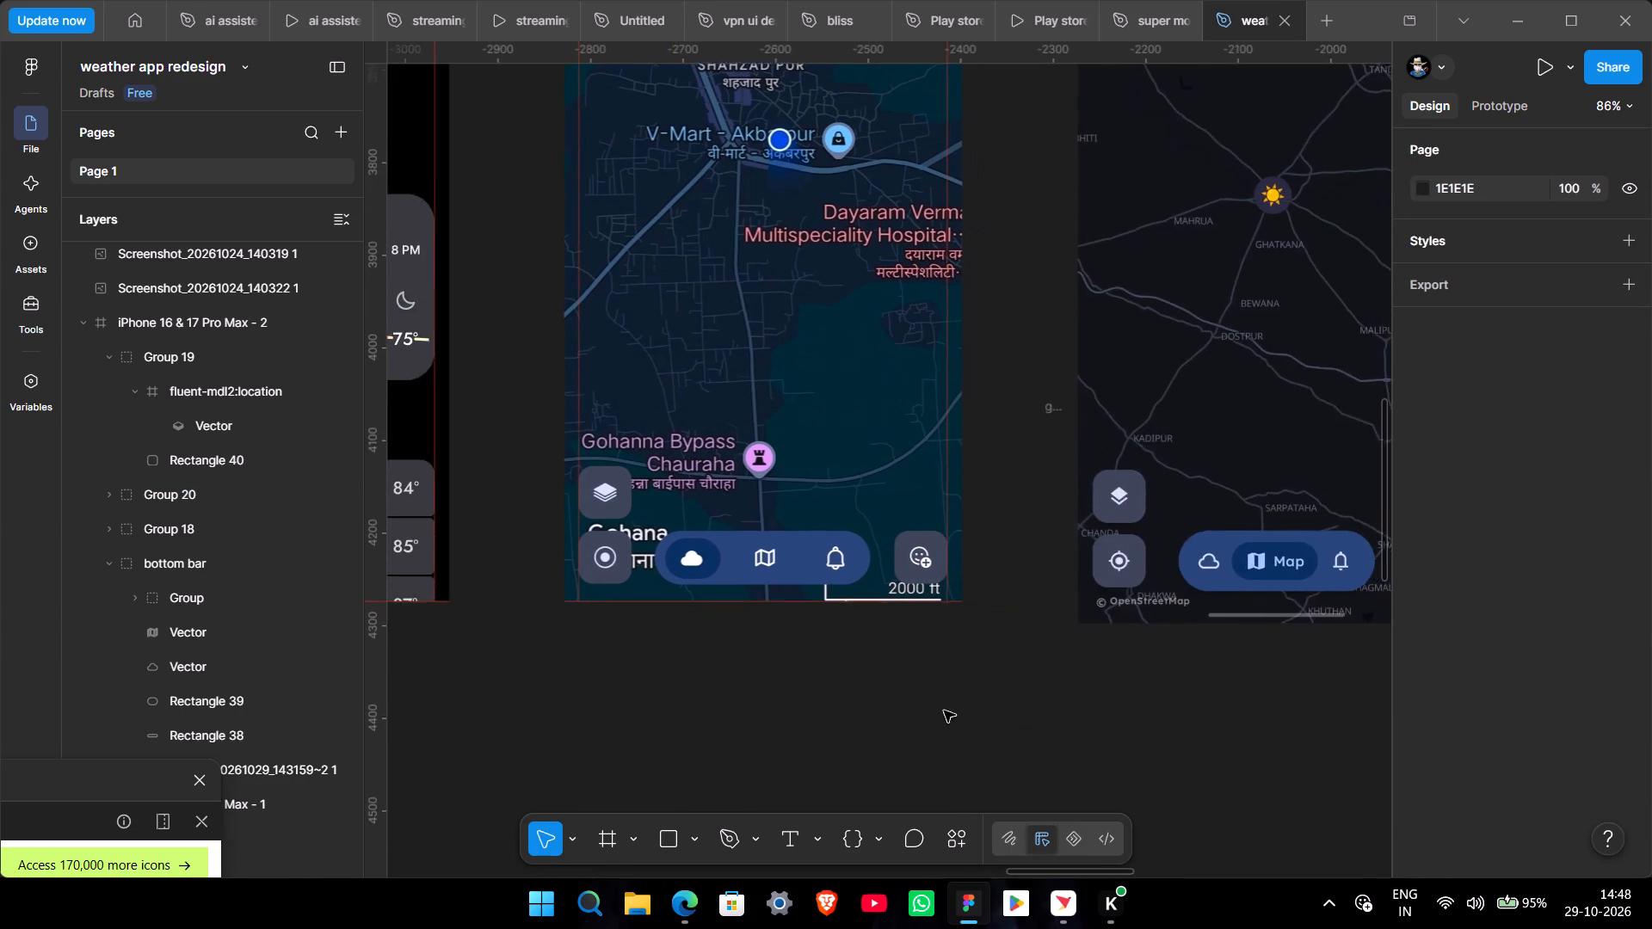
{"action": "scroll", "coordinate": [944, 710], "scroll_direction": "down", "scroll_amount": 5, "text": "ctrl"}
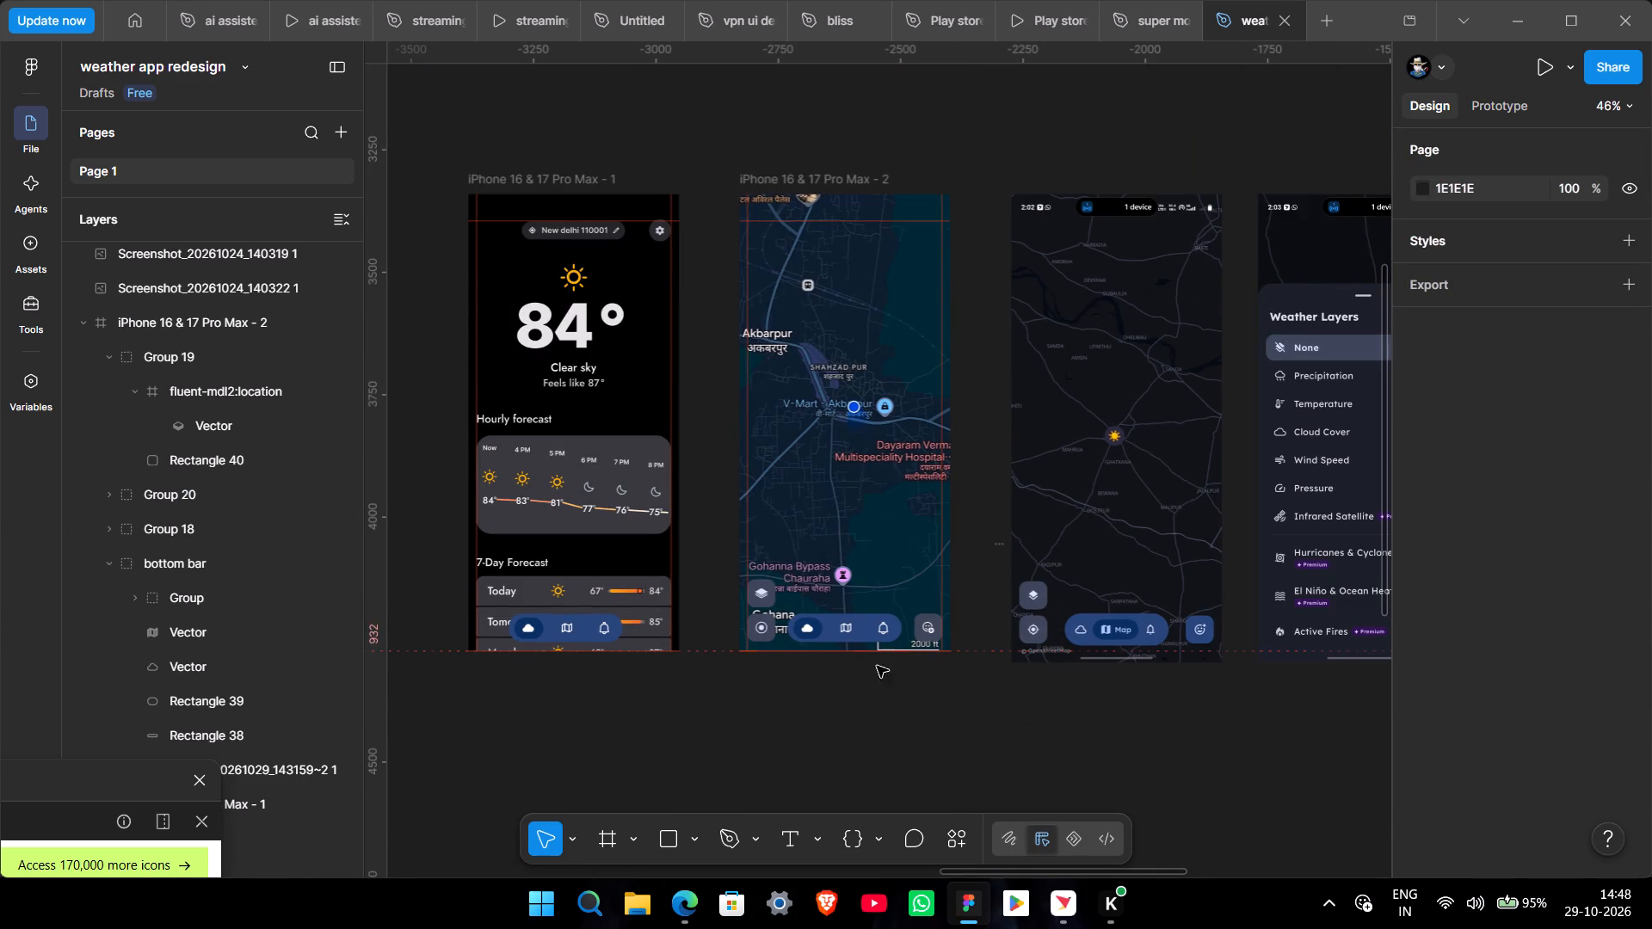
{"action": "scroll", "coordinate": [841, 644], "scroll_direction": "up", "scroll_amount": 8, "text": "ctrl"}
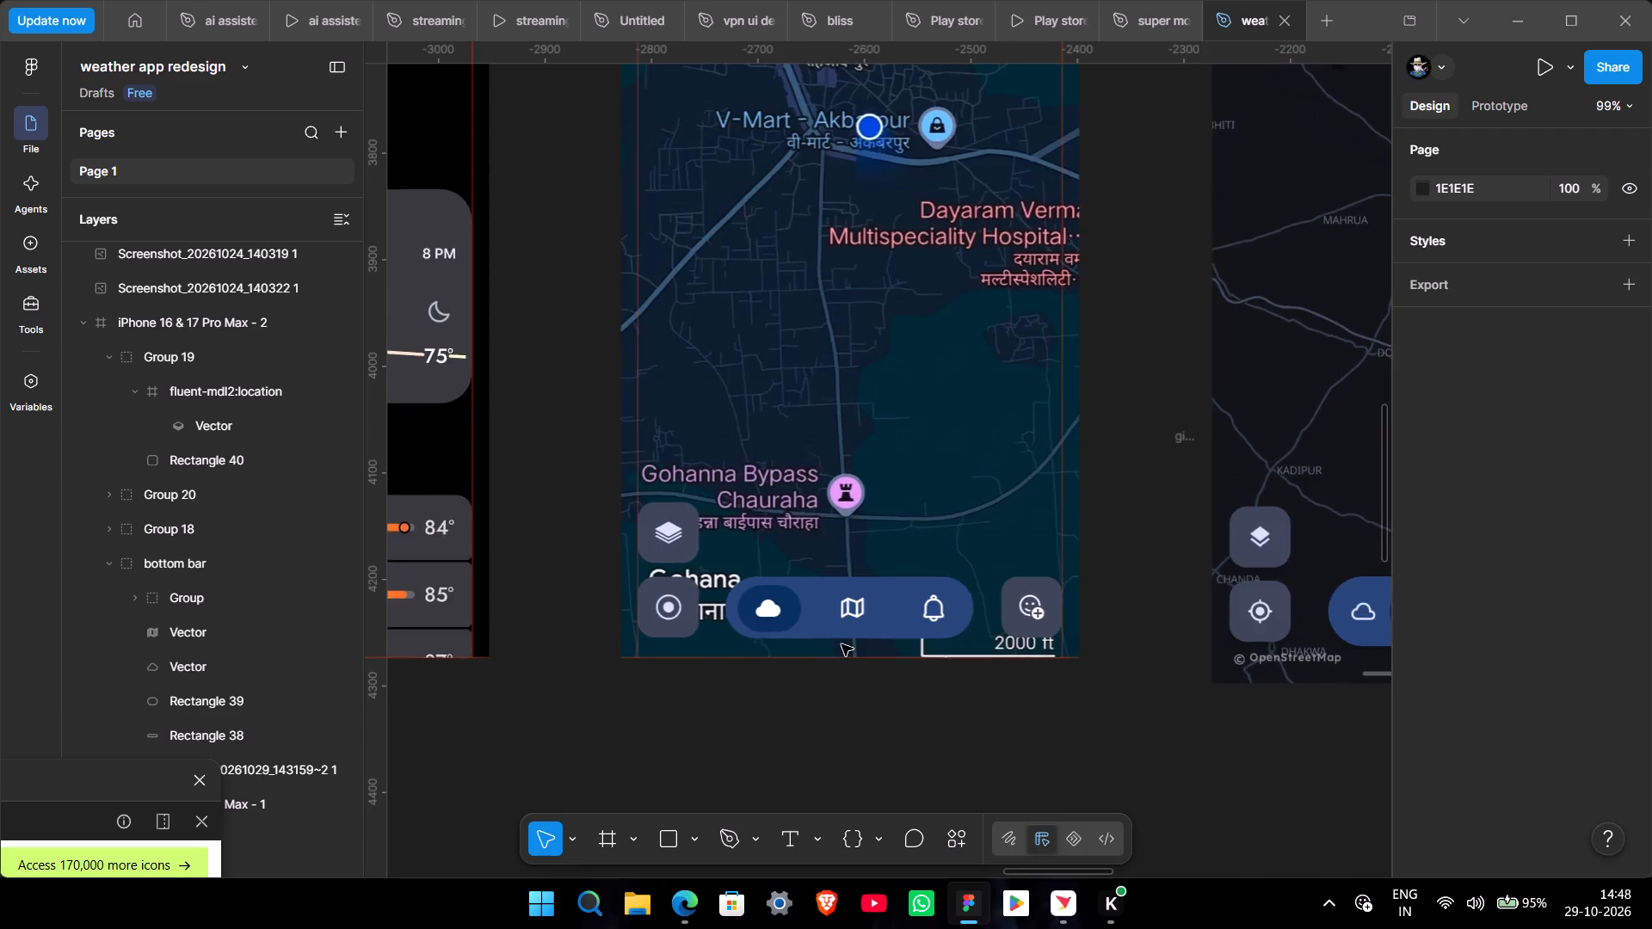
{"action": "scroll", "coordinate": [841, 644], "scroll_direction": "up", "scroll_amount": 3, "text": "ctrl"}
{"action": "middle_click_drag", "start_coordinate": [817, 642], "coordinate": [817, 686]}
{"action": "scroll", "coordinate": [817, 686], "scroll_direction": "up", "scroll_amount": 2, "text": "ctrl"}
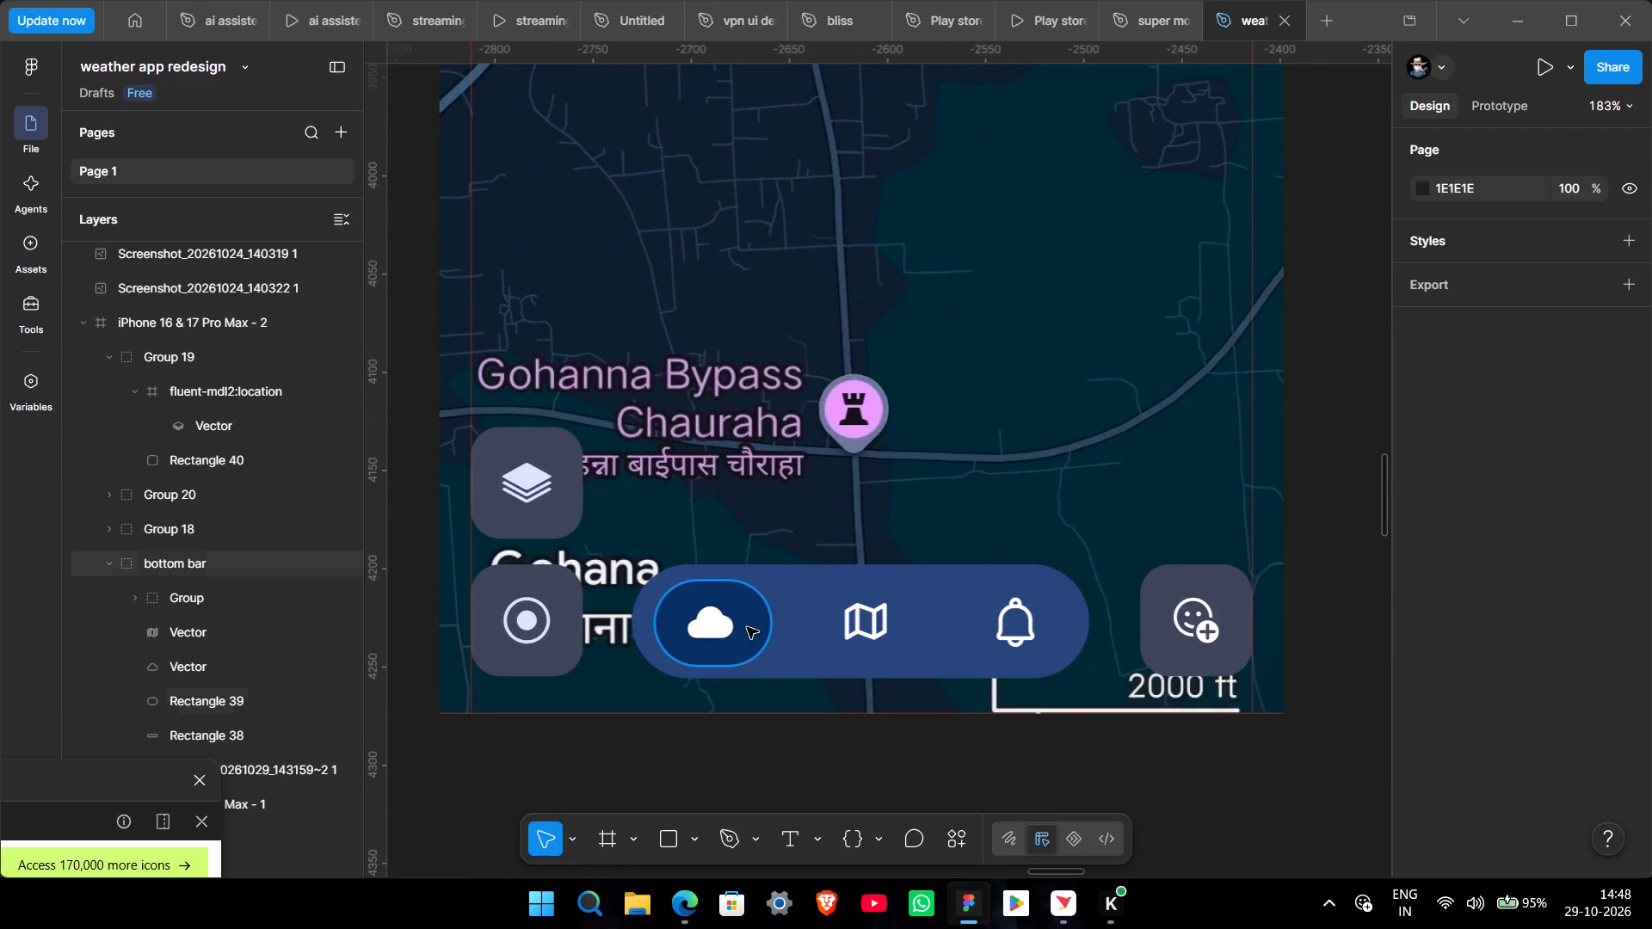
{"action": "left_click", "coordinate": [747, 627], "text": "ctrl"}
{"action": "key", "text": "shift+Right"}
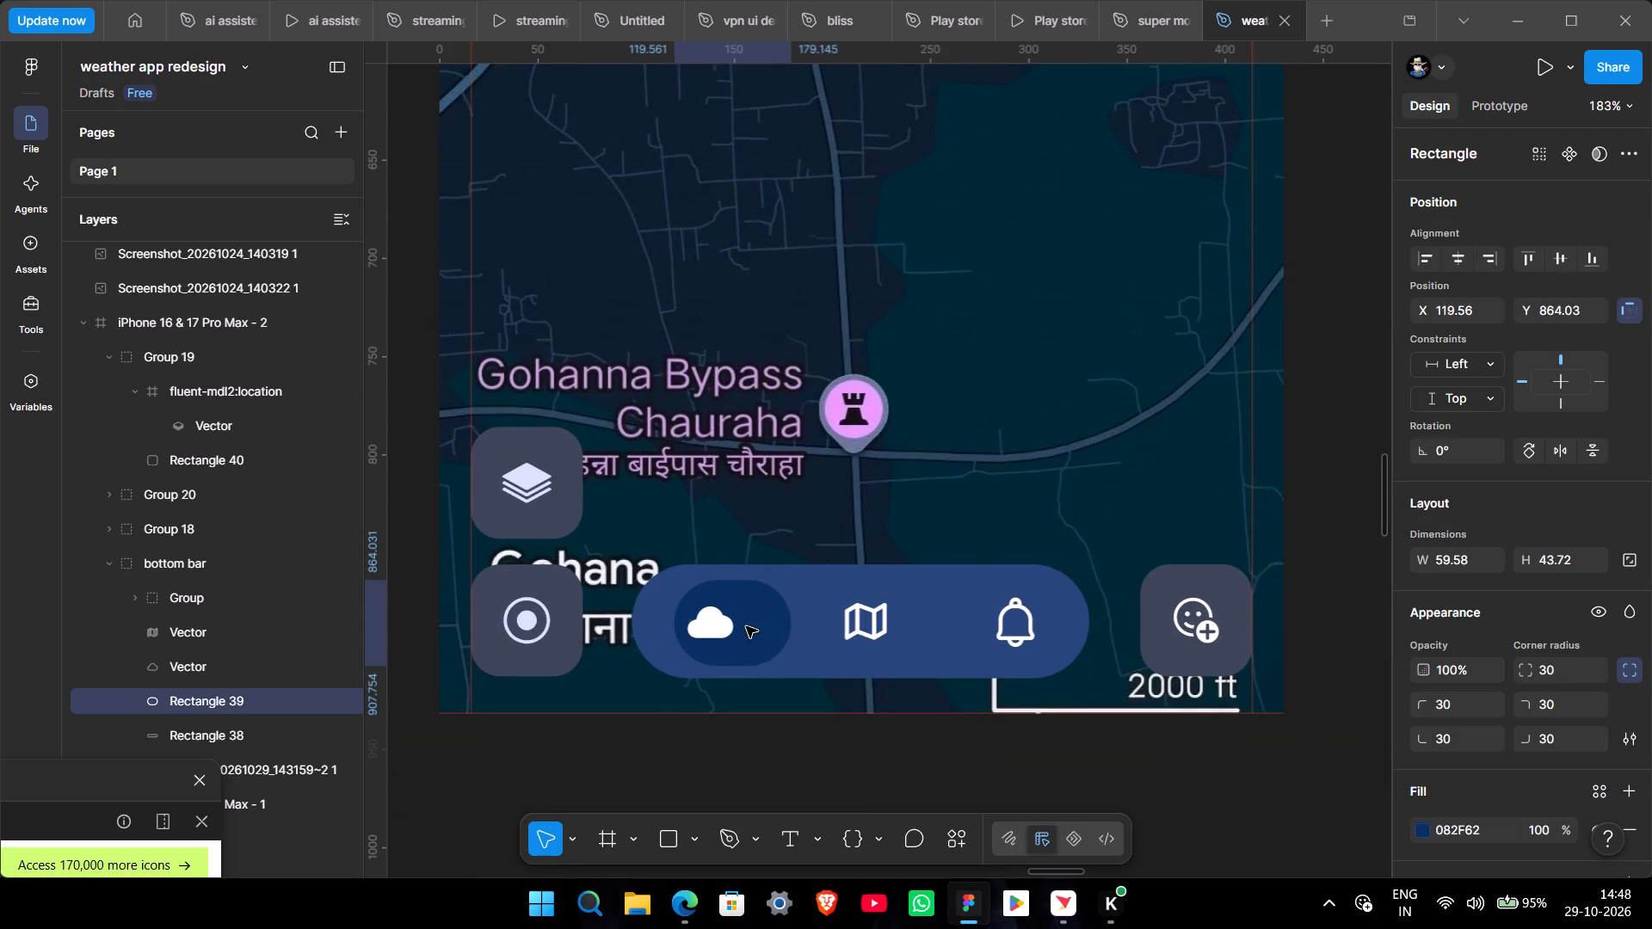
{"action": "key", "text": "shift+Right"}
{"action": "key", "text": "shift+Right"}
{"action": "key", "text": "shift+Right"}
{"action": "key", "text": "shift+Right"}
{"action": "key", "text": "shift+Right"}
{"action": "key", "text": "shift+Right"}
{"action": "key", "text": "shift+Right"}
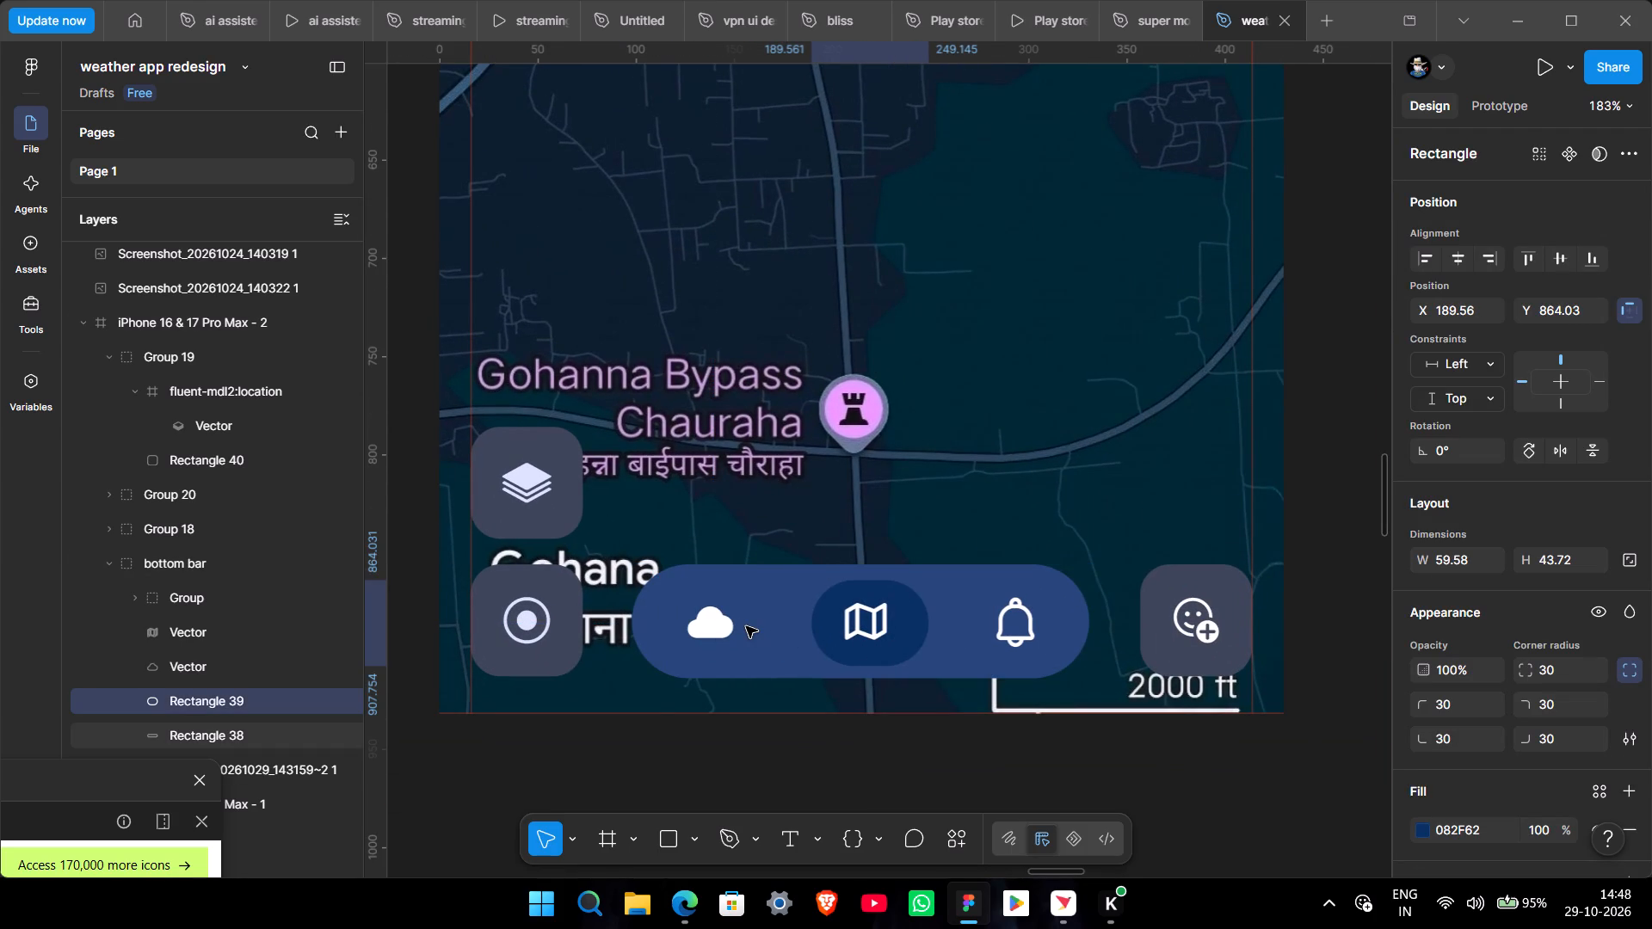
{"action": "scroll", "coordinate": [863, 563], "scroll_direction": "up", "scroll_amount": 11, "text": "ctrl"}
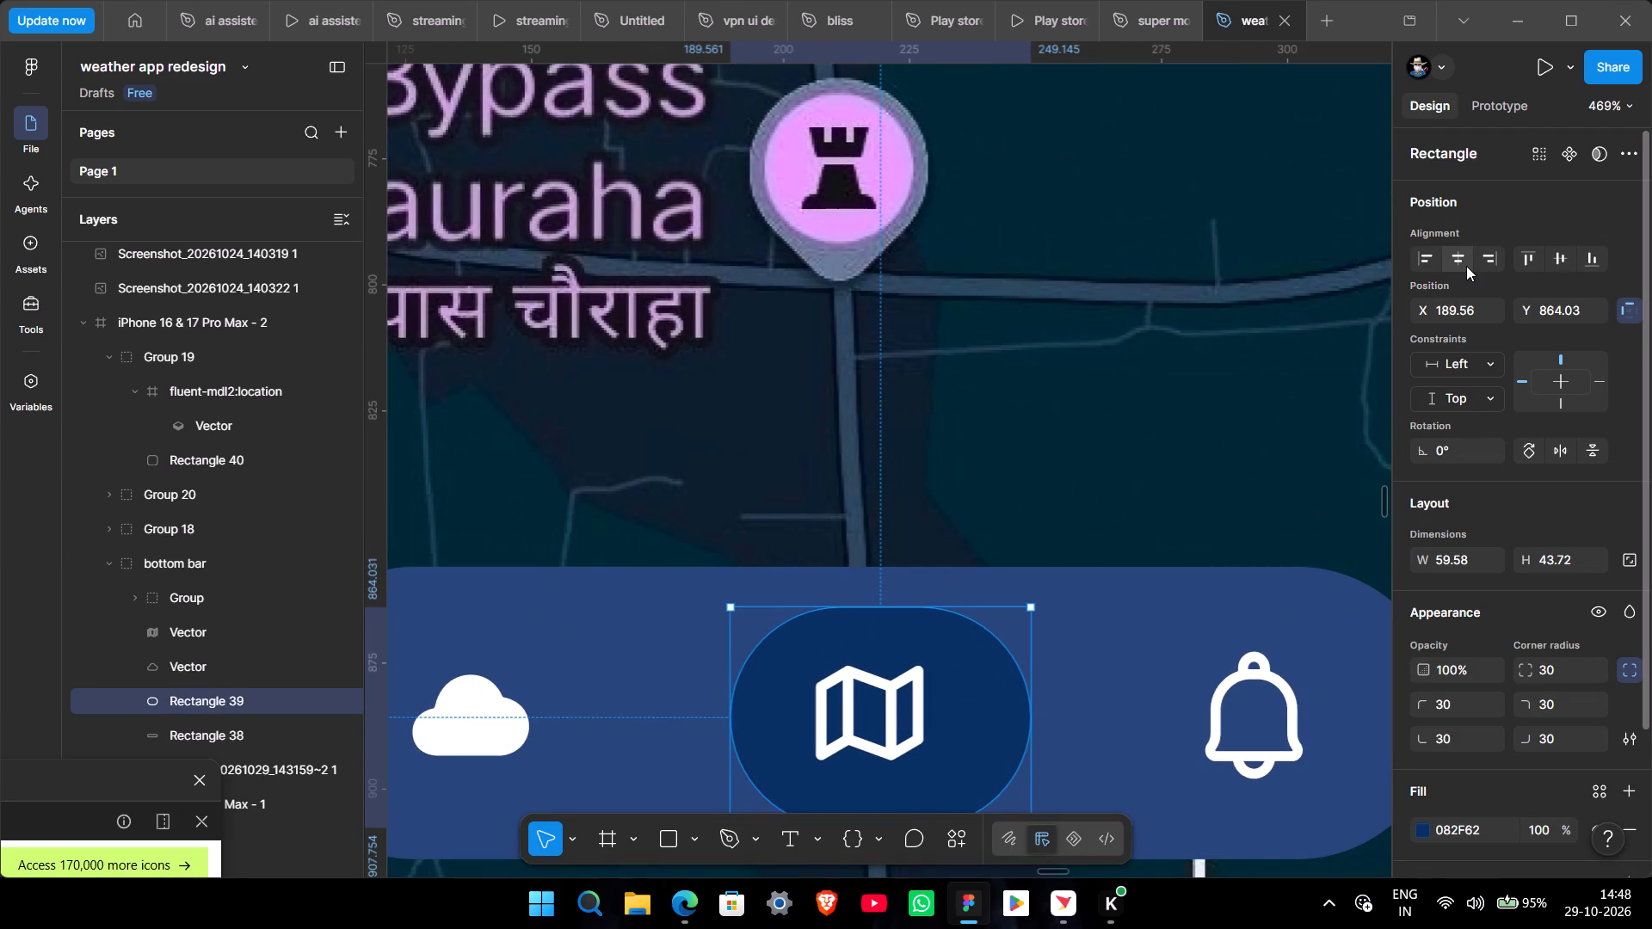
{"action": "left_click", "coordinate": [1466, 266]}
Centre the map icon horizontally within the map screen's bottom bar.
{"action": "scroll", "coordinate": [981, 594], "scroll_direction": "down", "scroll_amount": 4, "text": "ctrl"}
{"action": "scroll", "coordinate": [962, 720], "scroll_direction": "down", "scroll_amount": 4, "text": "ctrl"}
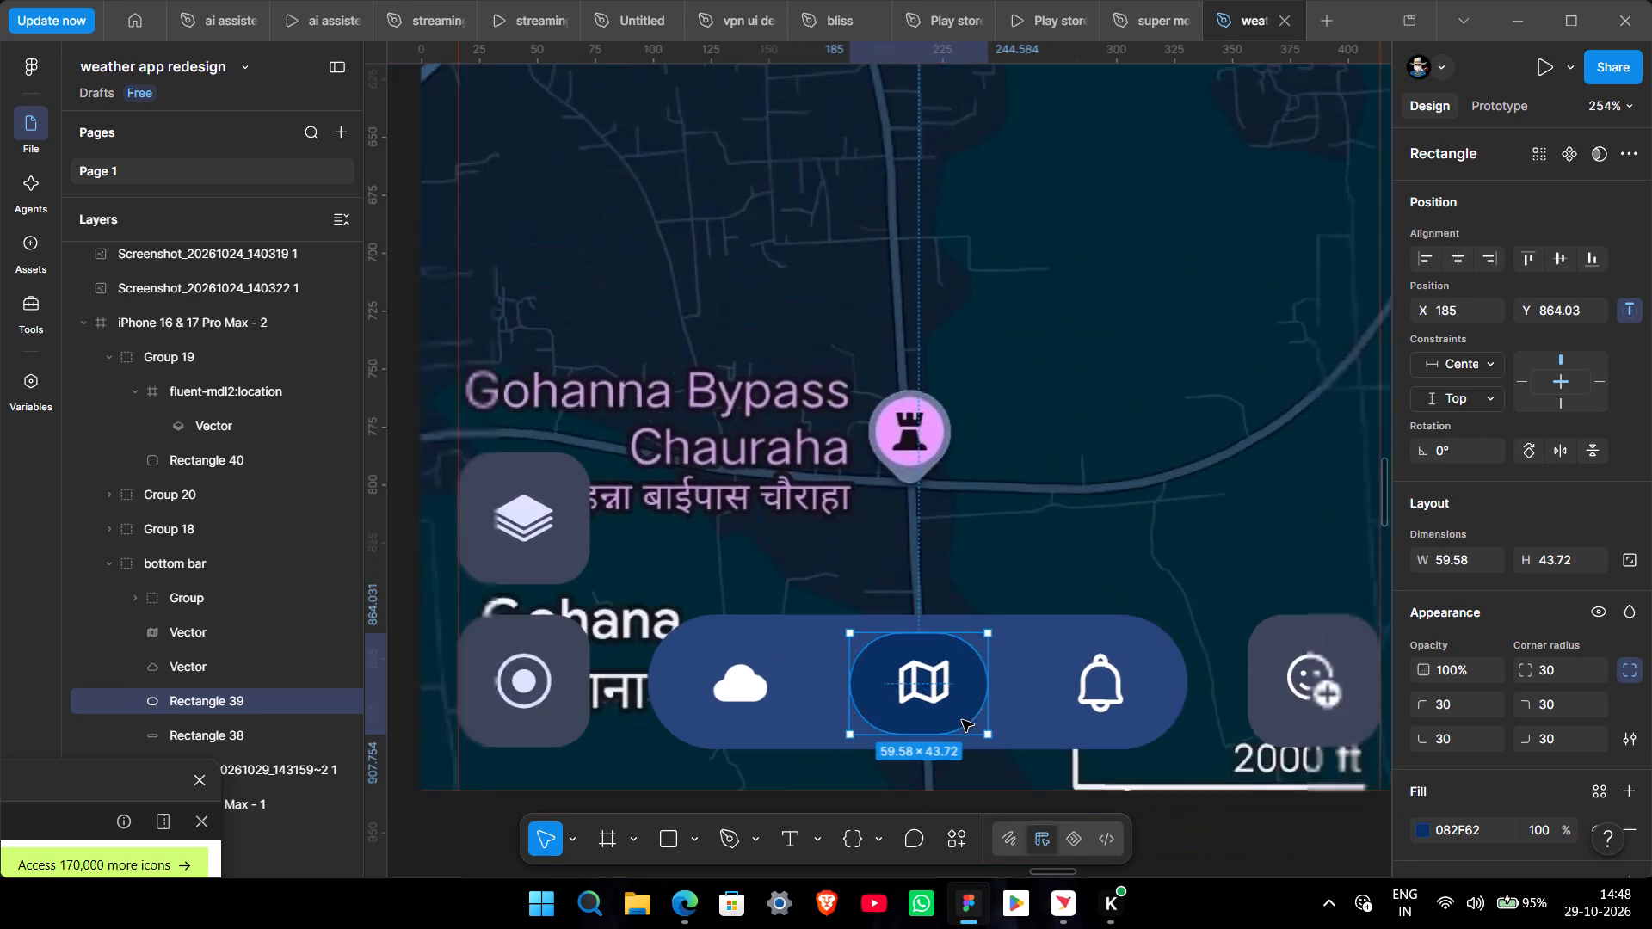
{"action": "scroll", "coordinate": [959, 715], "scroll_direction": "up", "scroll_amount": 9, "text": "ctrl"}
{"action": "left_click", "coordinate": [860, 663]}
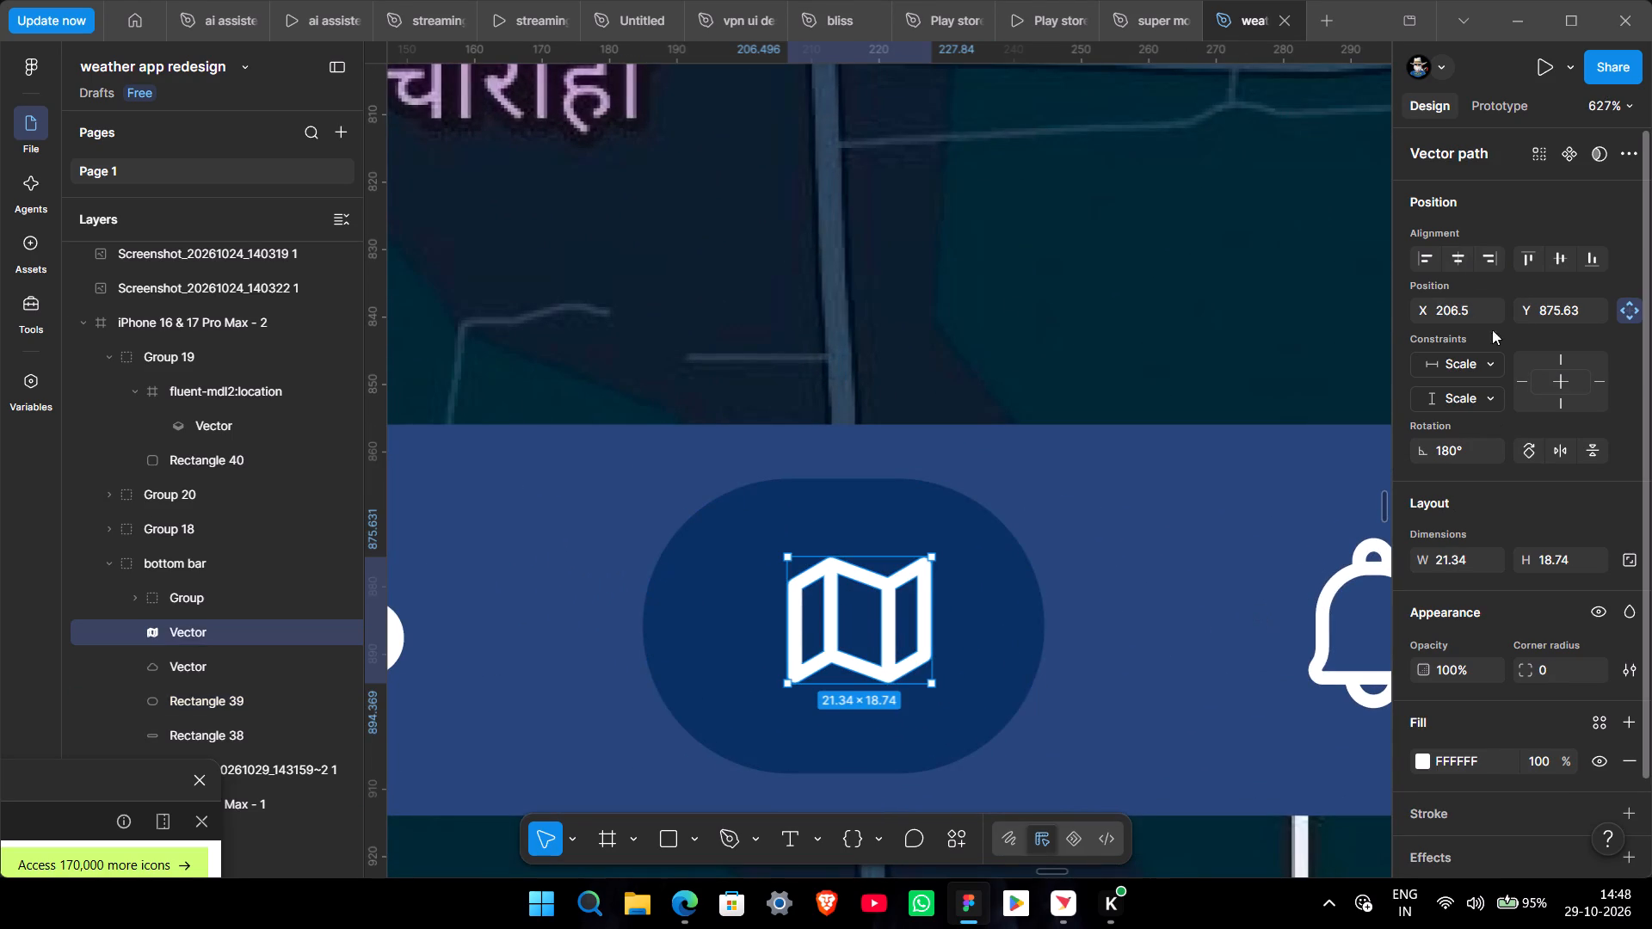
{"action": "left_click", "coordinate": [1451, 265]}
Centre the map icon horizontally within the bottom bar of the iPhone 16 & 17 Pro Max - 1 screen.
{"action": "scroll", "coordinate": [1149, 595], "scroll_direction": "down", "scroll_amount": 7, "text": "ctrl"}
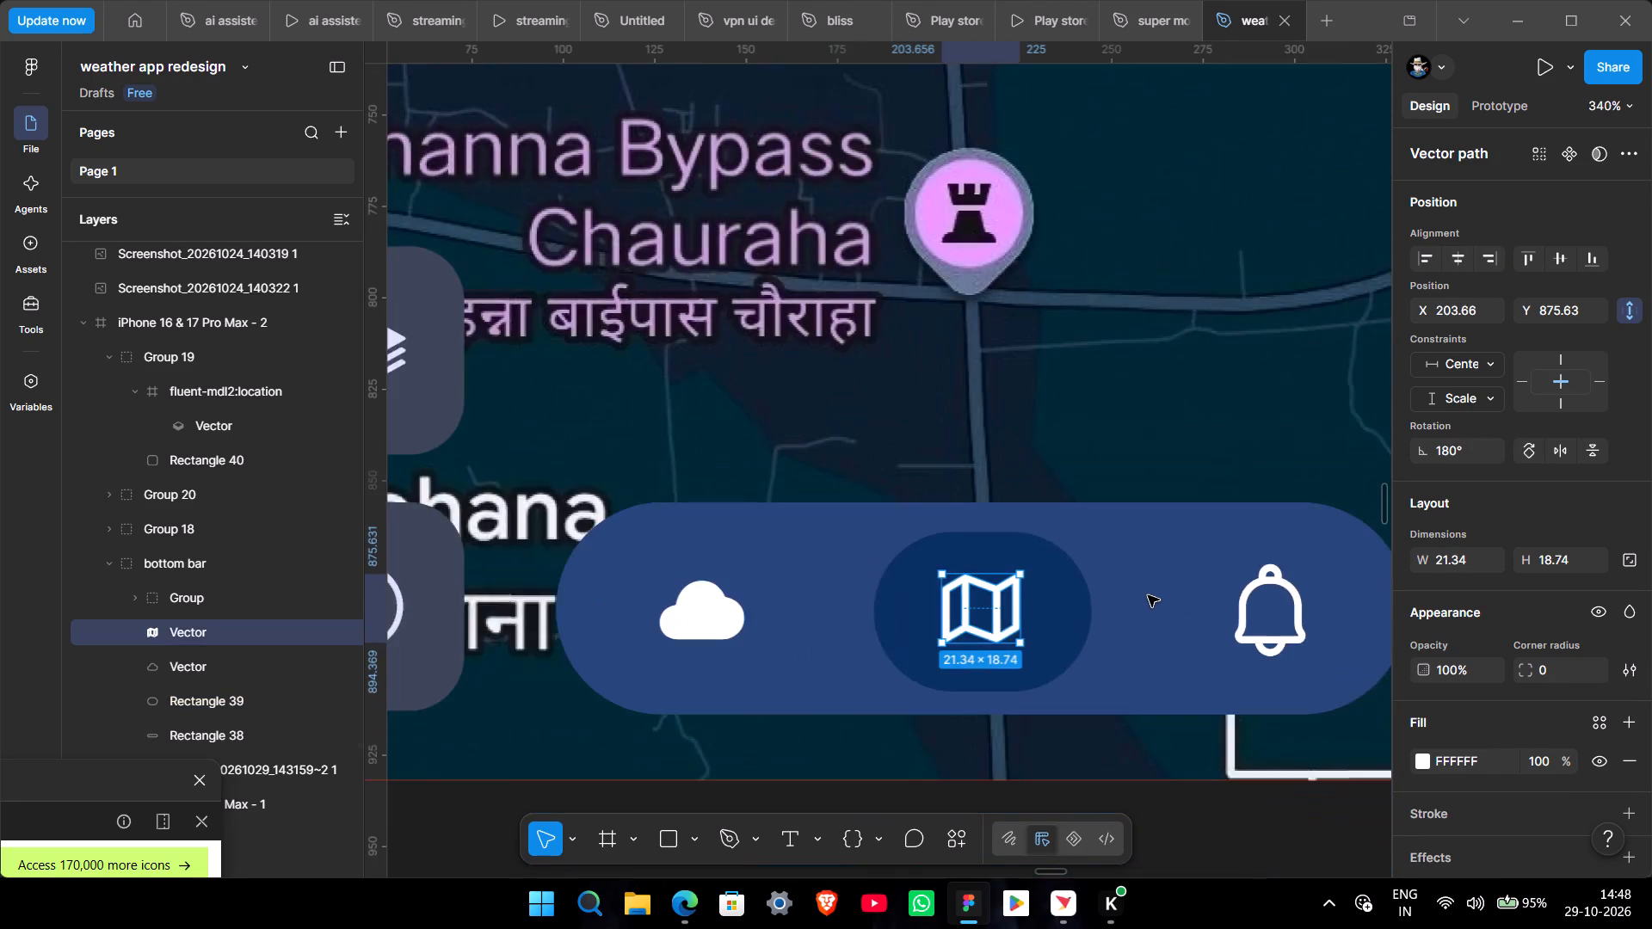
{"action": "scroll", "coordinate": [1148, 595], "scroll_direction": "down", "scroll_amount": 9, "text": "ctrl"}
{"action": "scroll", "coordinate": [1032, 703], "scroll_direction": "down", "scroll_amount": 4, "text": "ctrl"}
{"action": "middle_click_drag", "start_coordinate": [544, 670], "coordinate": [961, 661]}
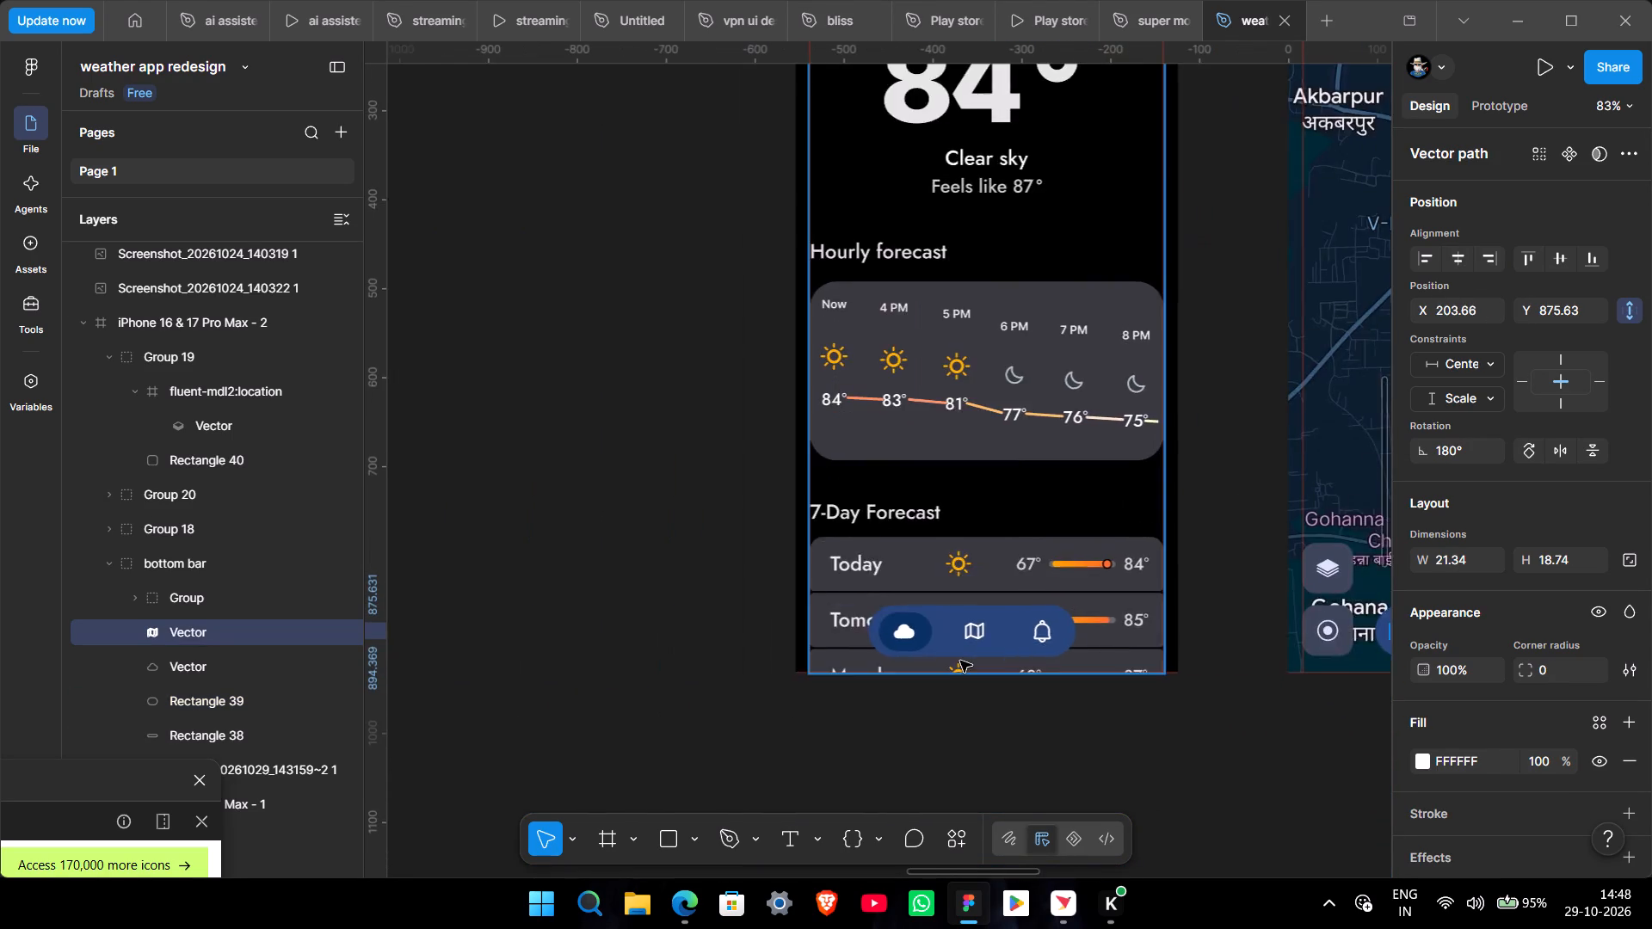
{"action": "scroll", "coordinate": [960, 661], "scroll_direction": "up", "scroll_amount": 7, "text": "ctrl"}
{"action": "left_click", "coordinate": [992, 605], "text": "ctrl"}
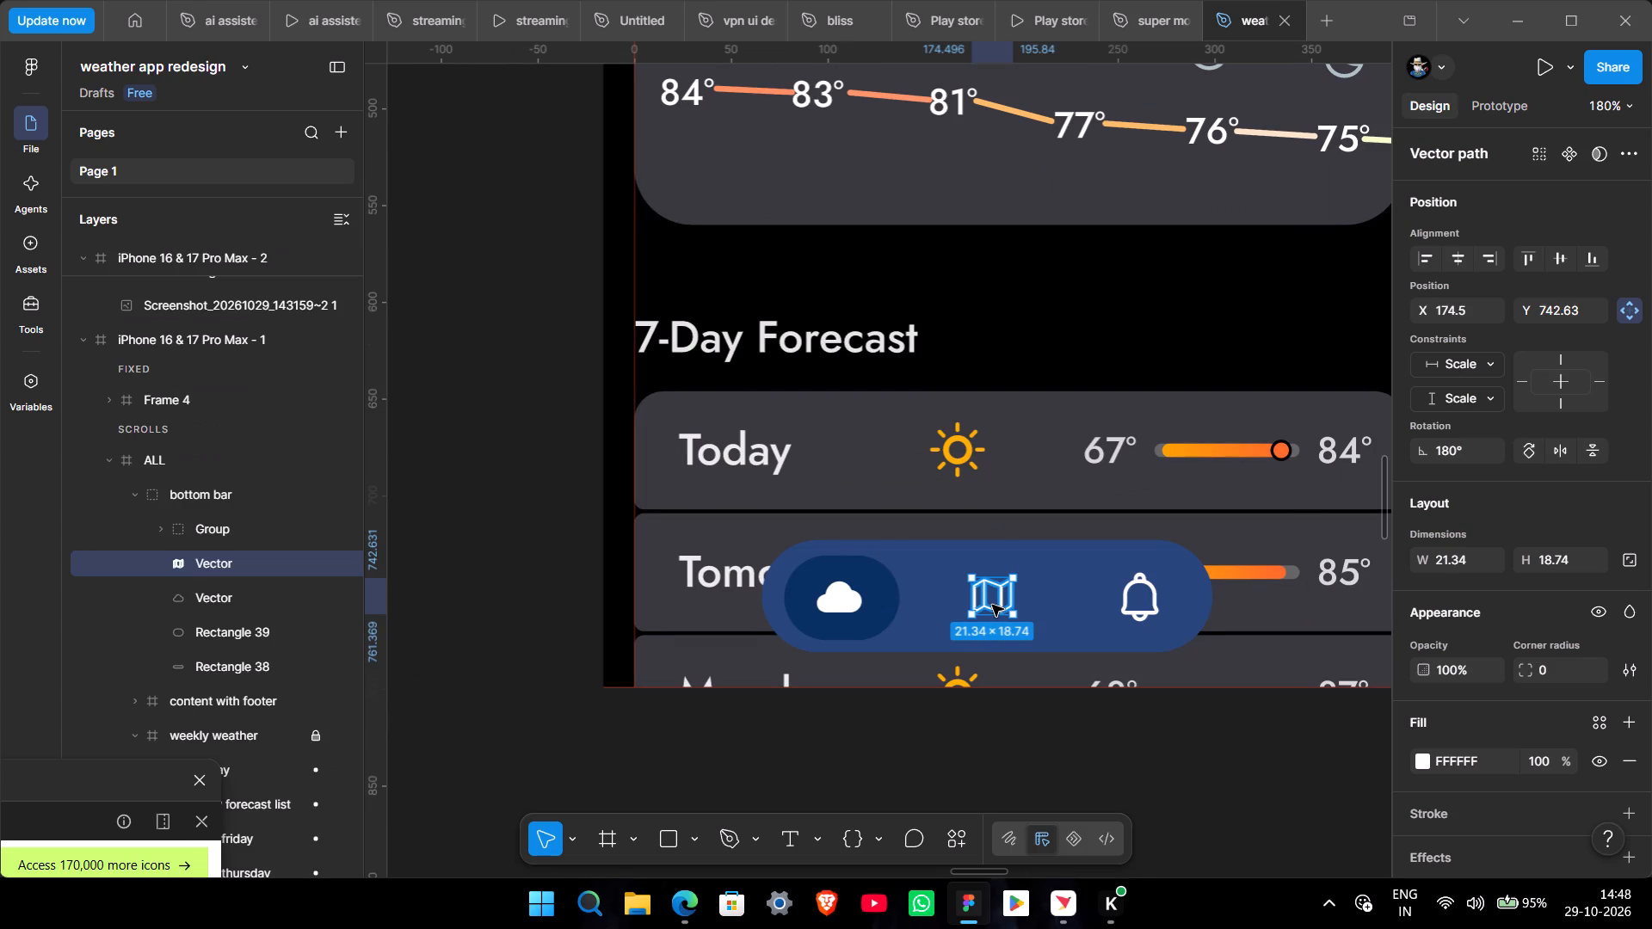
{"action": "left_click", "coordinate": [1458, 254]}
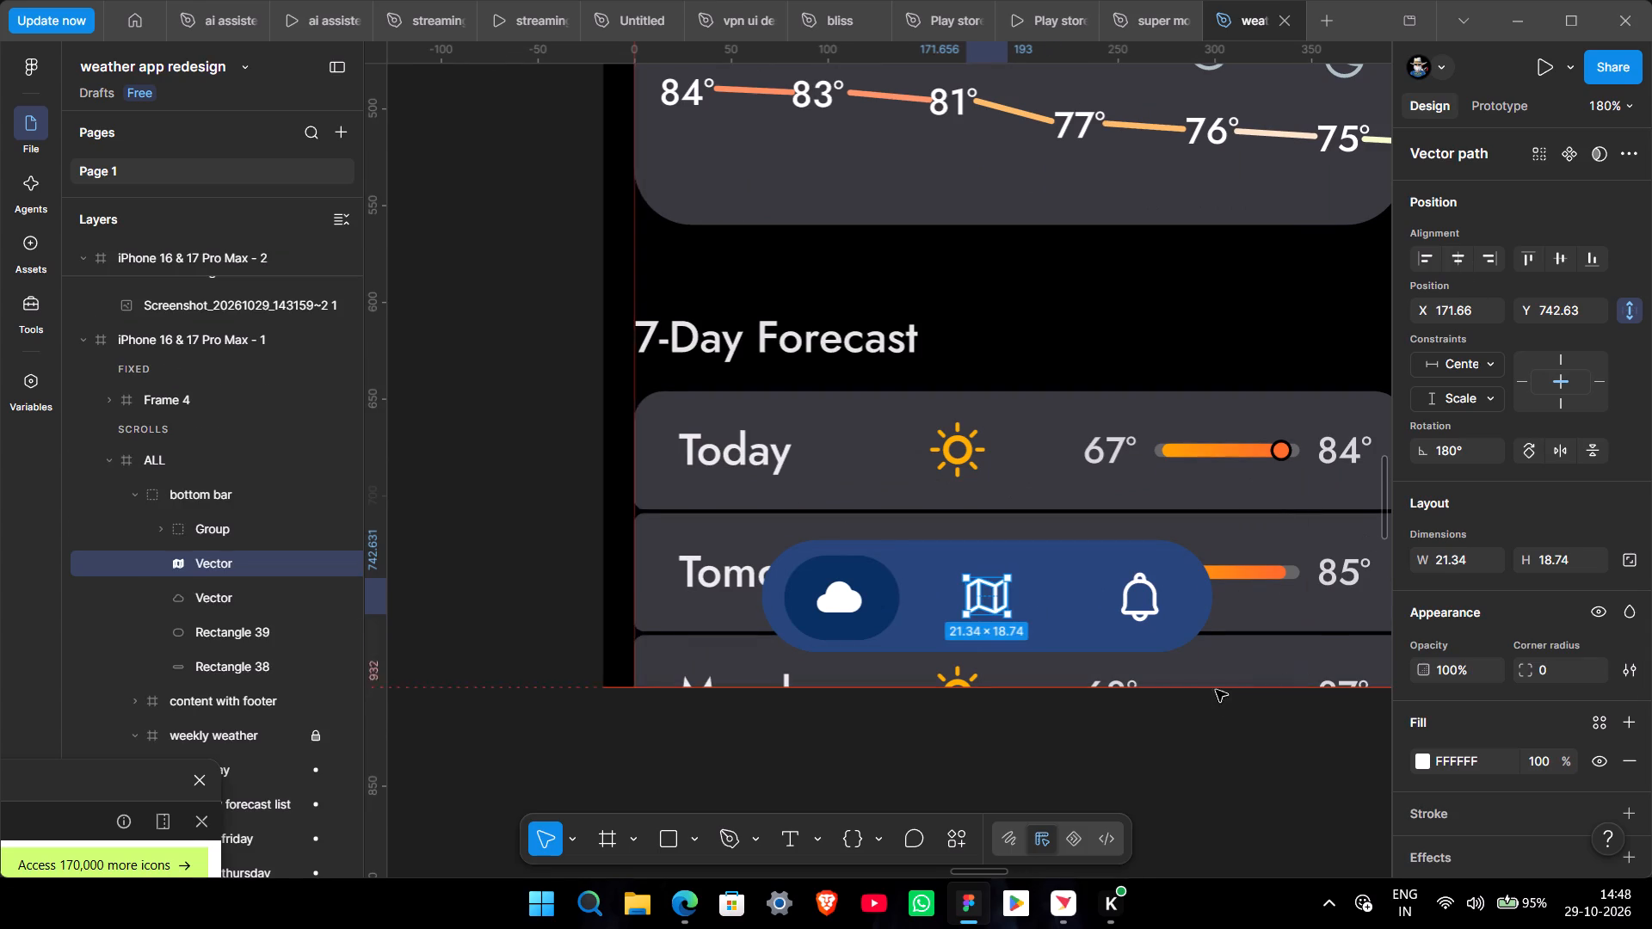
Review the redesigned home and map screens and their bottom bars against the reference screenshots.
{"action": "left_click", "coordinate": [1145, 611]}
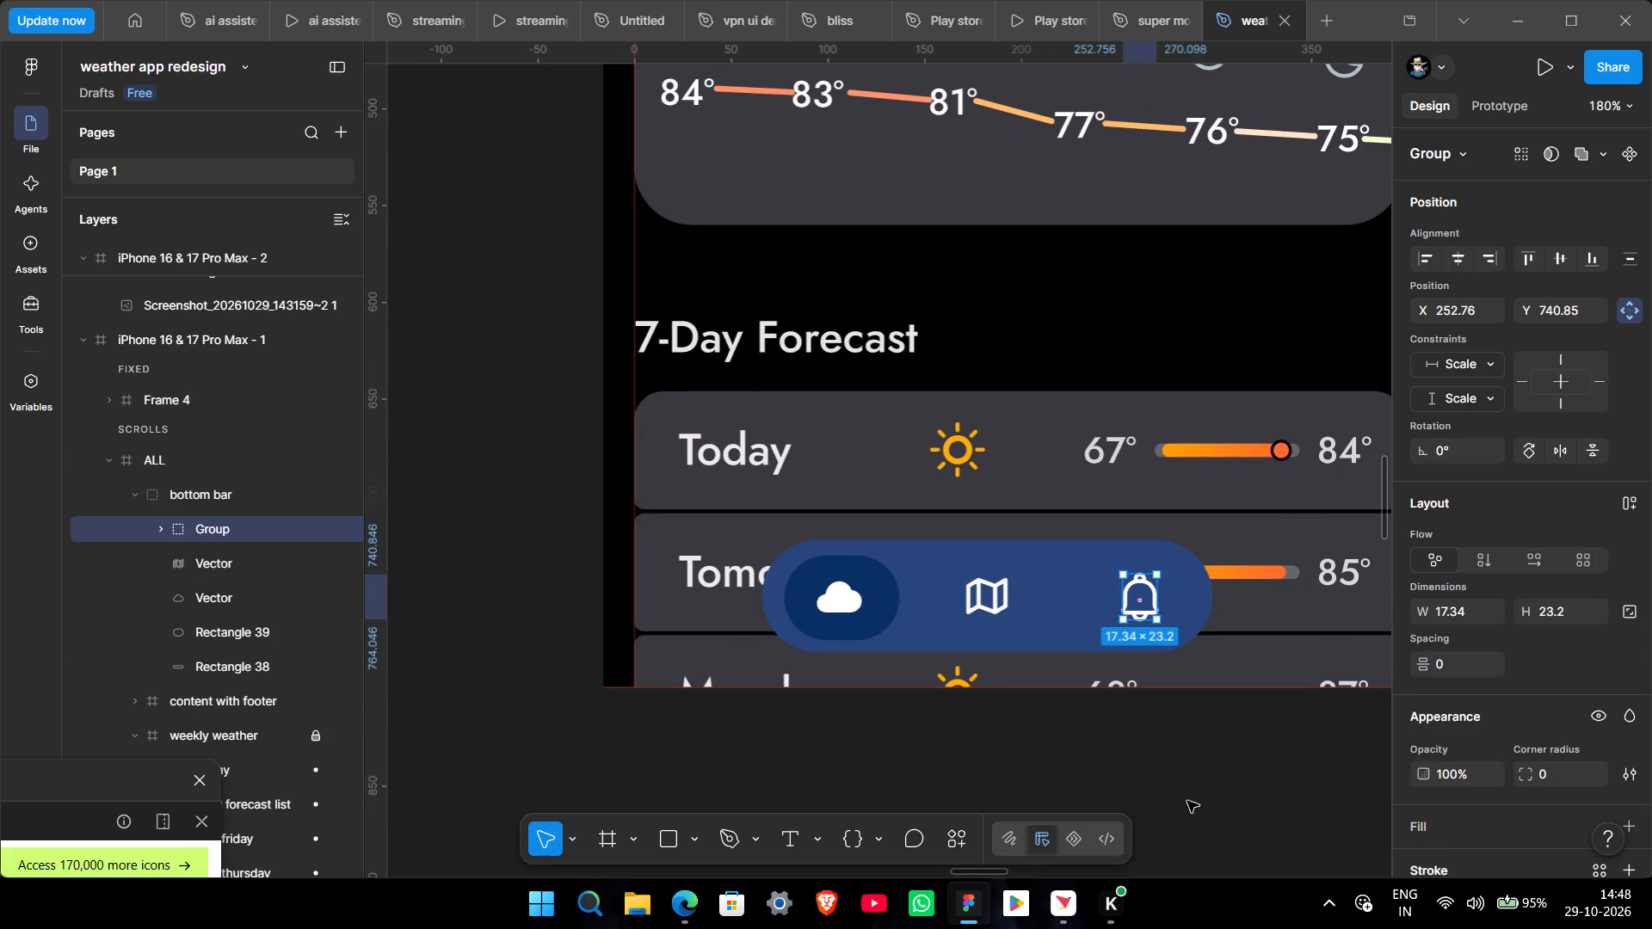
{"action": "scroll", "coordinate": [1198, 780], "scroll_direction": "down", "scroll_amount": 4, "text": "ctrl"}
{"action": "left_click", "coordinate": [1199, 776], "text": "ctrl"}
{"action": "middle_click_drag", "start_coordinate": [1204, 766], "coordinate": [1021, 746]}
{"action": "middle_click_drag", "start_coordinate": [1105, 735], "coordinate": [867, 725]}
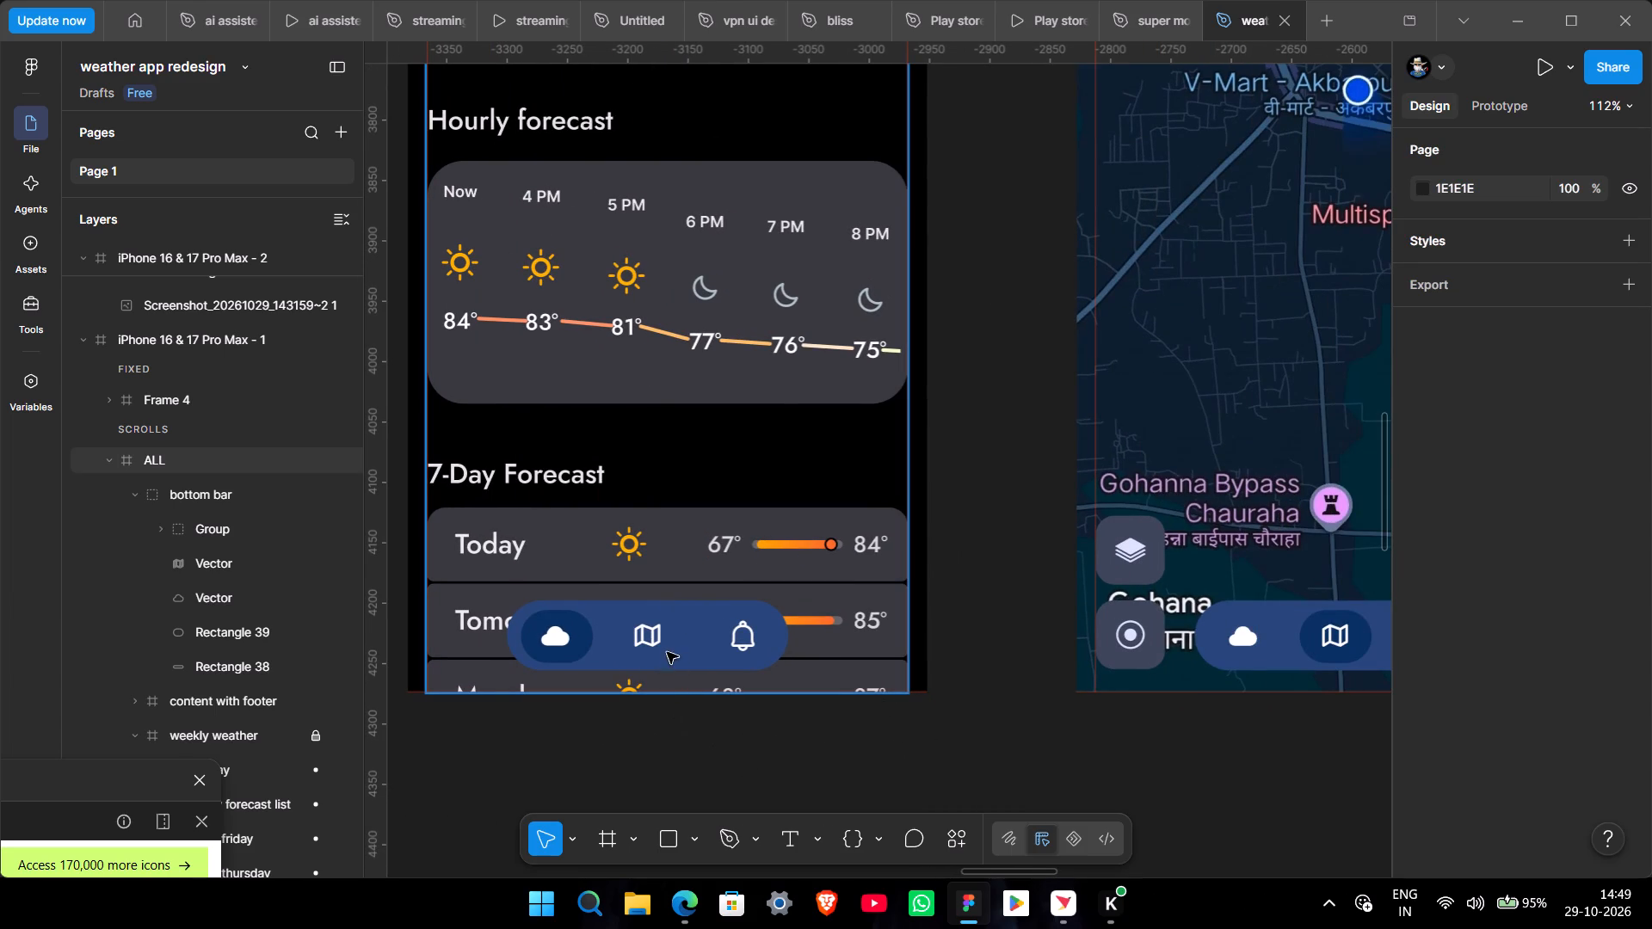
{"action": "scroll", "coordinate": [948, 748], "scroll_direction": "down", "scroll_amount": 4, "text": "ctrl"}
{"action": "middle_click_drag", "start_coordinate": [1112, 767], "coordinate": [921, 741]}
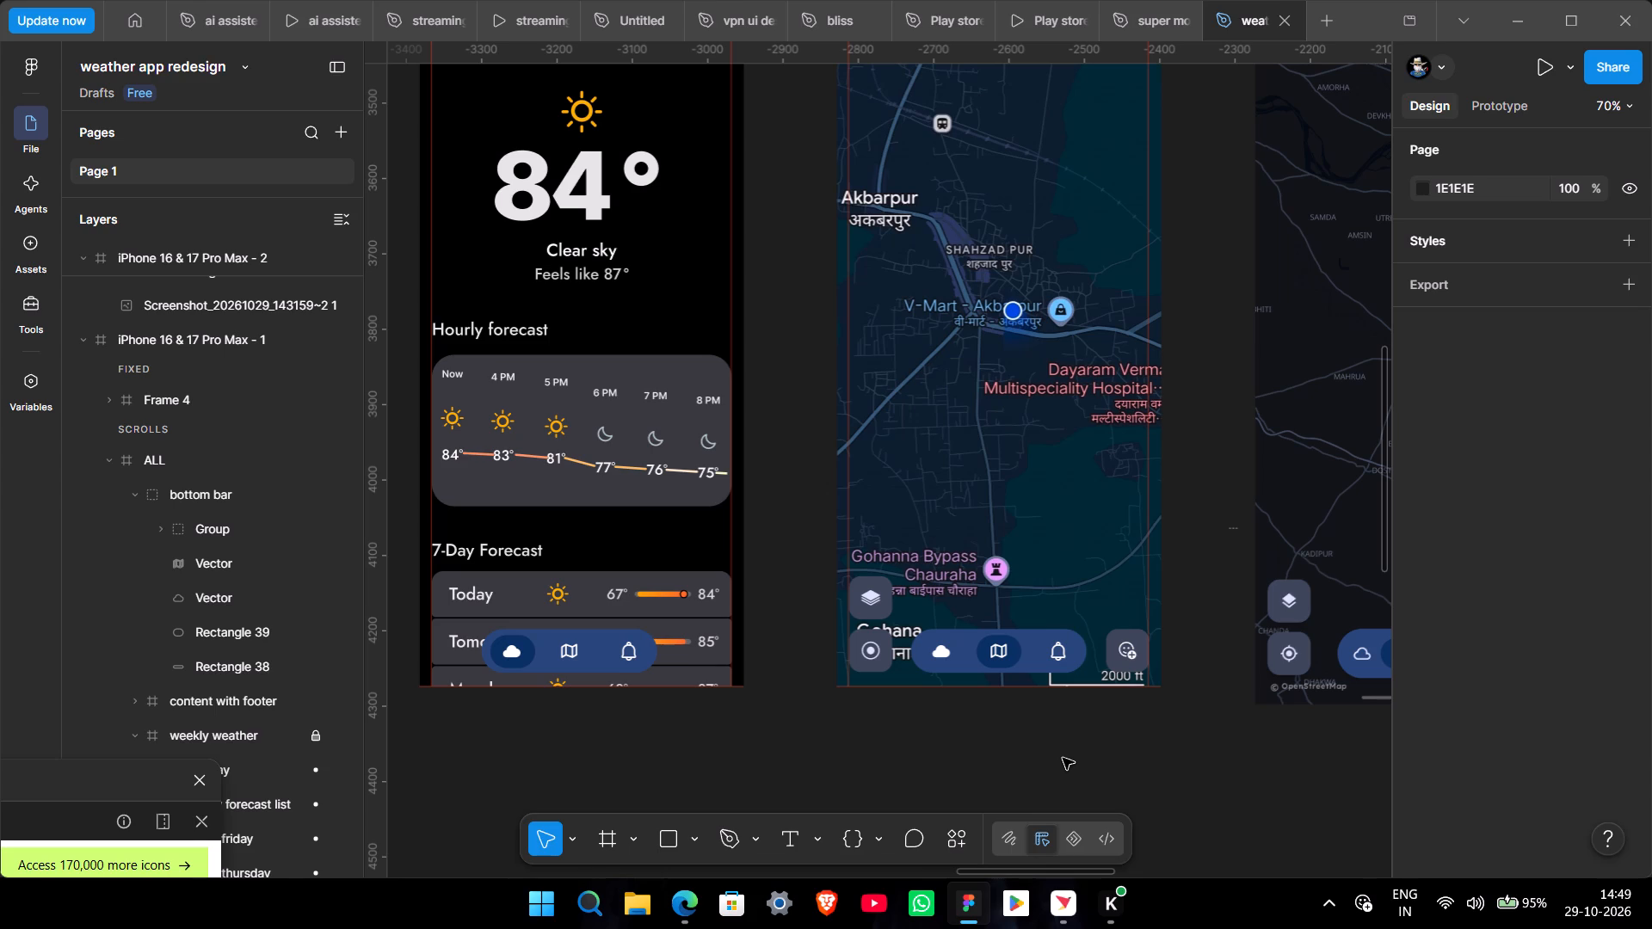
{"action": "scroll", "coordinate": [1067, 760], "scroll_direction": "down", "scroll_amount": 3, "text": "ctrl"}
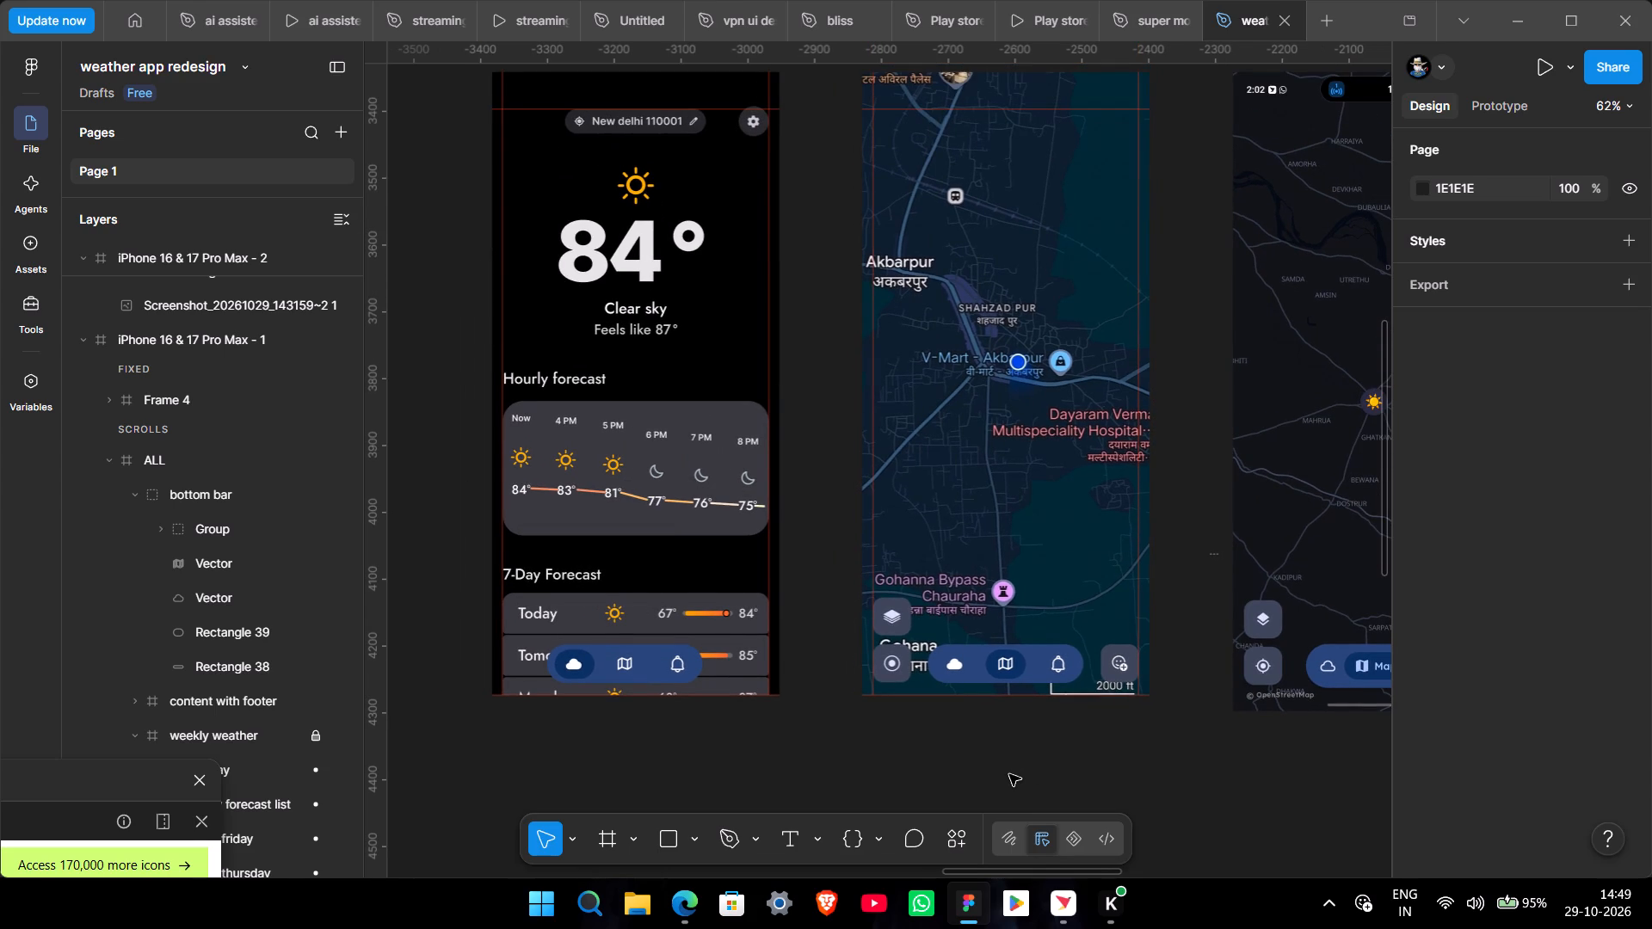
{"action": "scroll", "coordinate": [1009, 774], "scroll_direction": "down", "scroll_amount": 1, "text": "ctrl"}
{"action": "scroll", "coordinate": [1009, 774], "scroll_direction": "up", "scroll_amount": 3, "text": "ctrl"}
{"action": "scroll", "coordinate": [1009, 774], "scroll_direction": "down", "scroll_amount": 3, "text": "ctrl"}
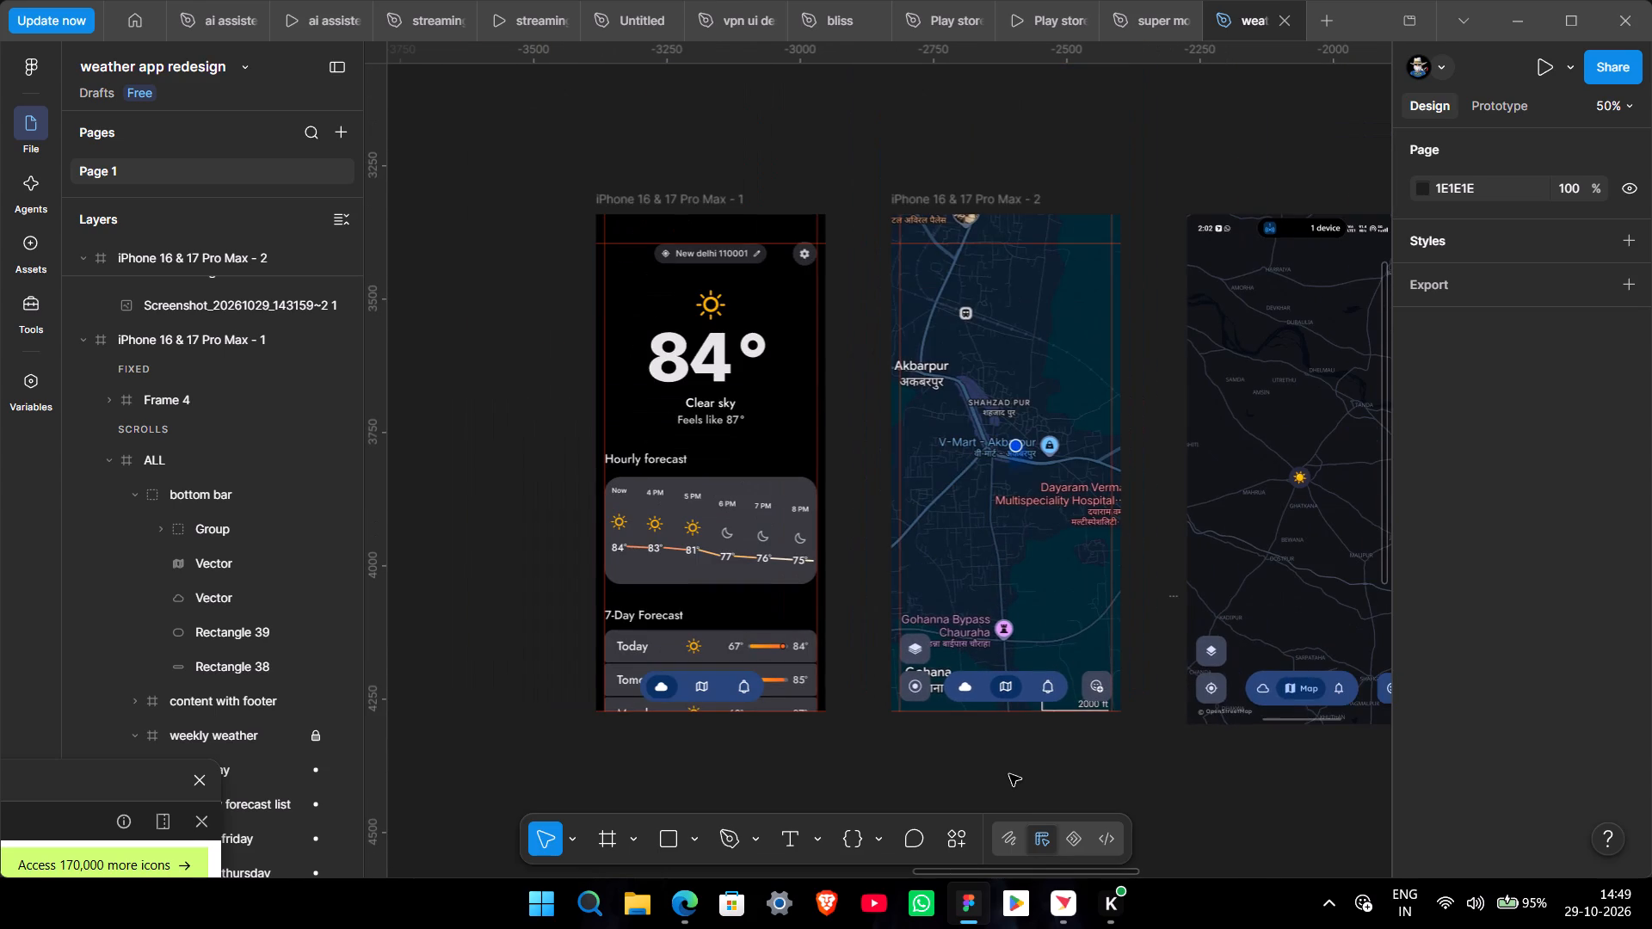
{"action": "middle_click_drag", "start_coordinate": [1104, 778], "coordinate": [833, 775]}
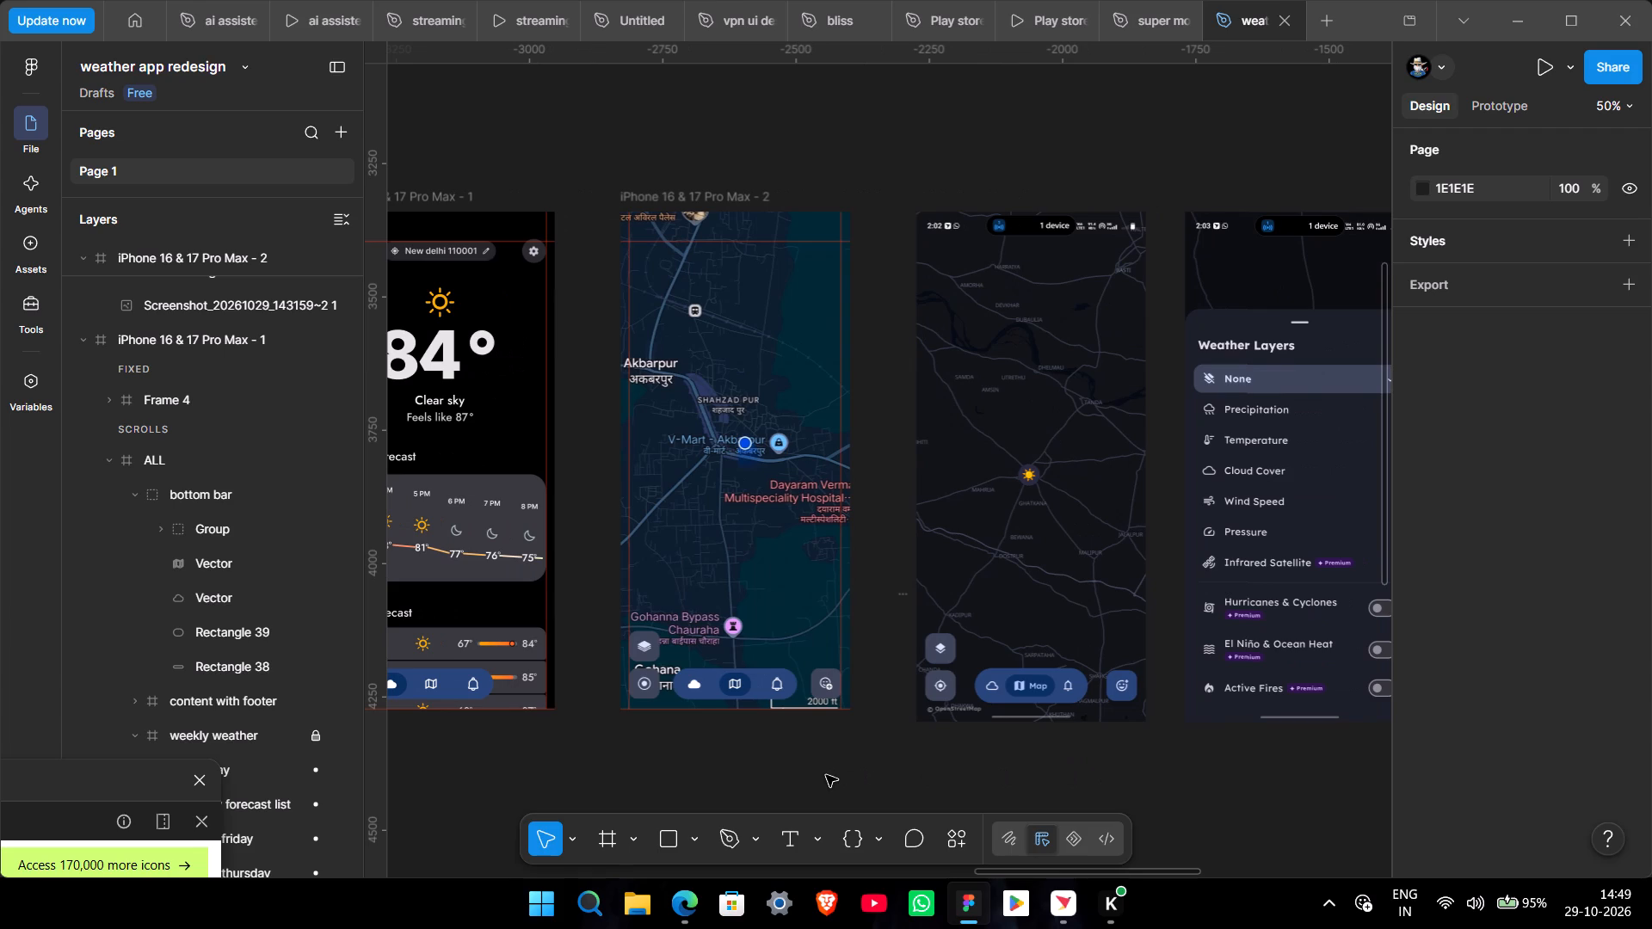
{"action": "scroll", "coordinate": [878, 716], "scroll_direction": "down", "scroll_amount": 6, "text": "ctrl"}
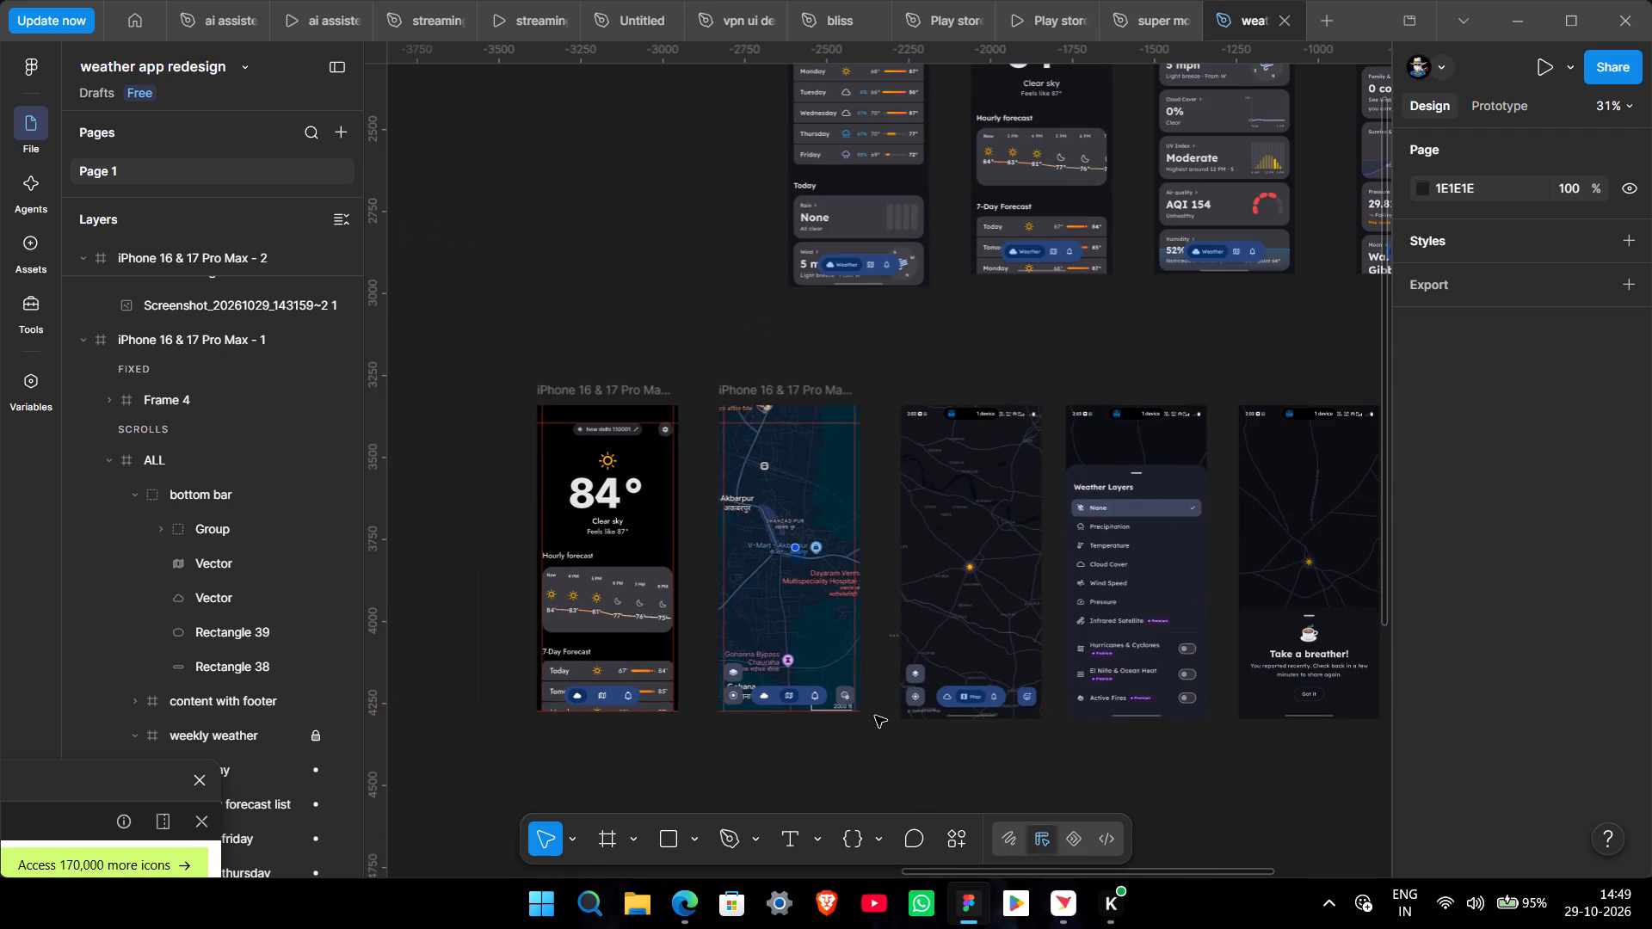
{"action": "scroll", "coordinate": [875, 716], "scroll_direction": "up", "scroll_amount": 6, "text": "ctrl"}
{"action": "middle_click_drag", "start_coordinate": [1167, 776], "coordinate": [954, 797]}
{"action": "scroll", "coordinate": [951, 782], "scroll_direction": "down", "scroll_amount": 5, "text": "ctrl"}
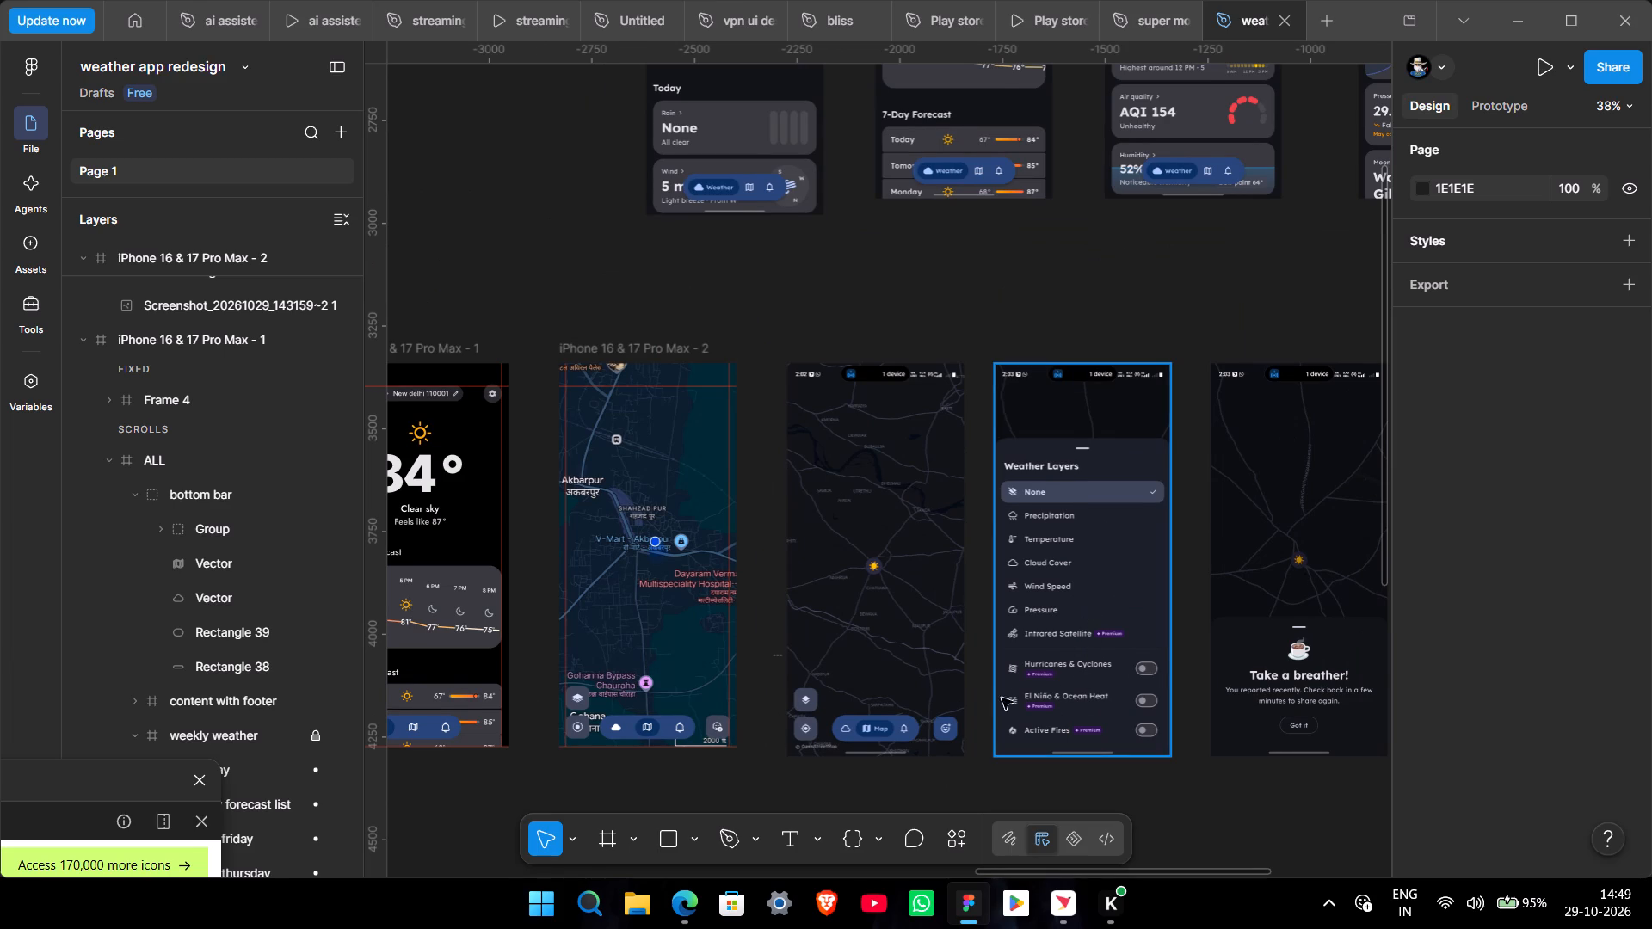
Move the reference map screenshot beyond the Take a breather! screenshot, to X -701, Y 3342.
{"action": "scroll", "coordinate": [945, 718], "scroll_direction": "up", "scroll_amount": 2, "text": "ctrl"}
{"action": "middle_click_drag", "start_coordinate": [945, 718], "coordinate": [698, 683], "text": "ctrl"}
{"action": "scroll", "coordinate": [698, 683], "scroll_direction": "down", "scroll_amount": 2, "text": "ctrl"}
{"action": "left_click_drag", "start_coordinate": [645, 653], "coordinate": [1249, 652]}
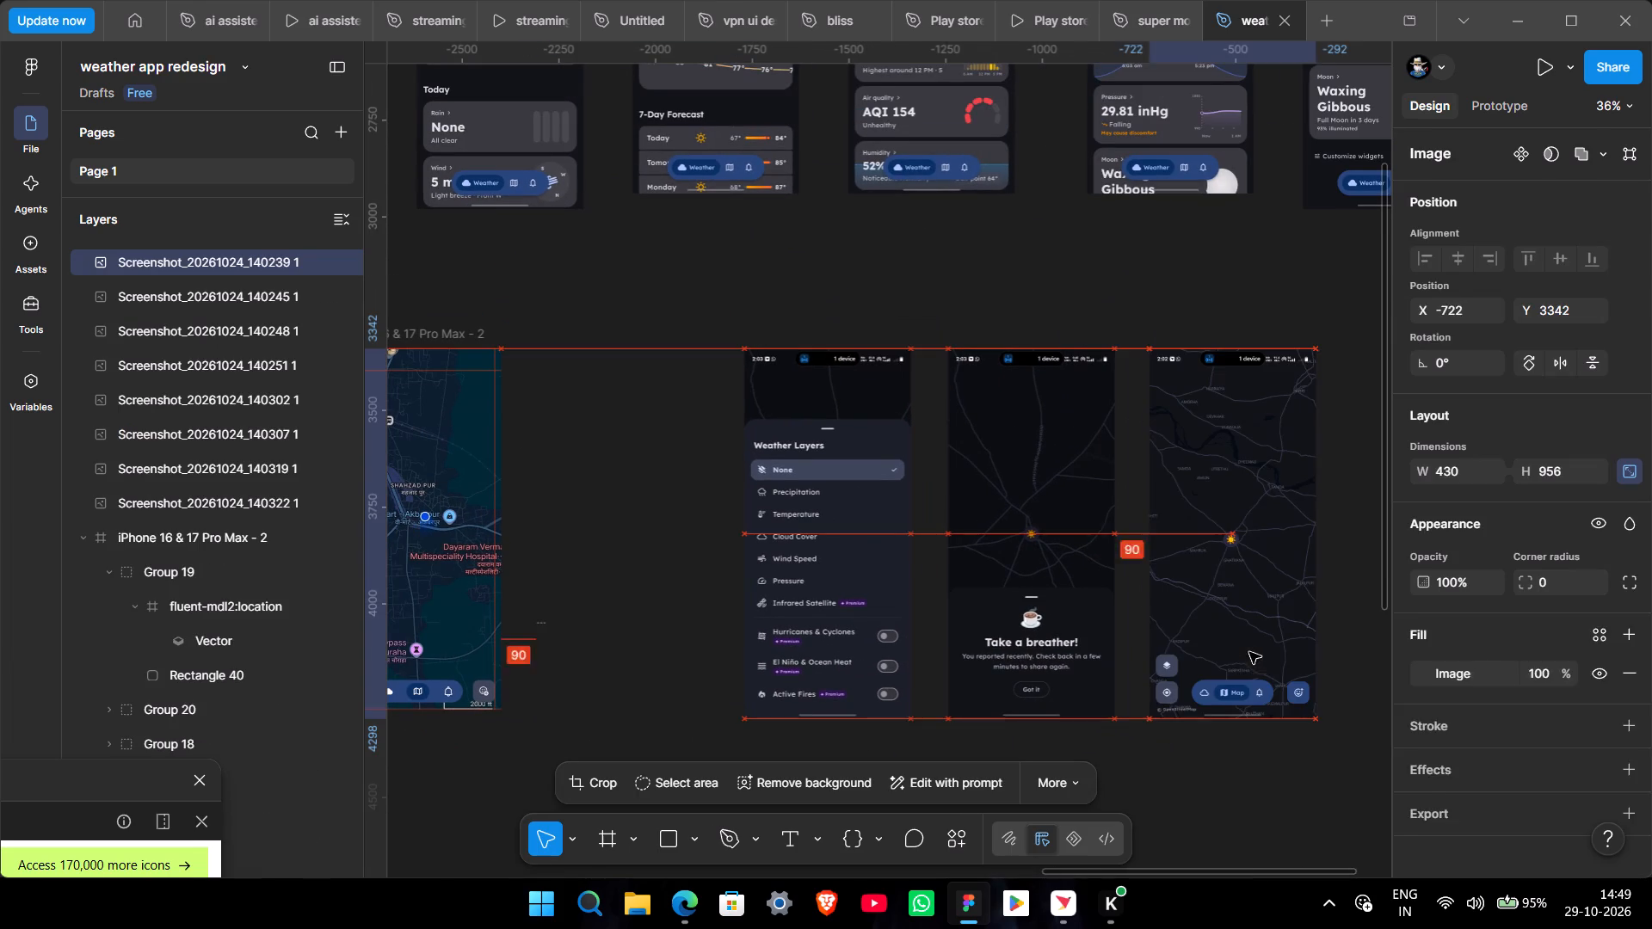
{"action": "left_click_drag", "start_coordinate": [1249, 652], "coordinate": [1254, 653]}
Move the Weather Layers reference screenshot next to the redesigned map screen, at X -2193, Y 3342.
{"action": "middle_click_drag", "start_coordinate": [663, 719], "coordinate": [849, 710]}
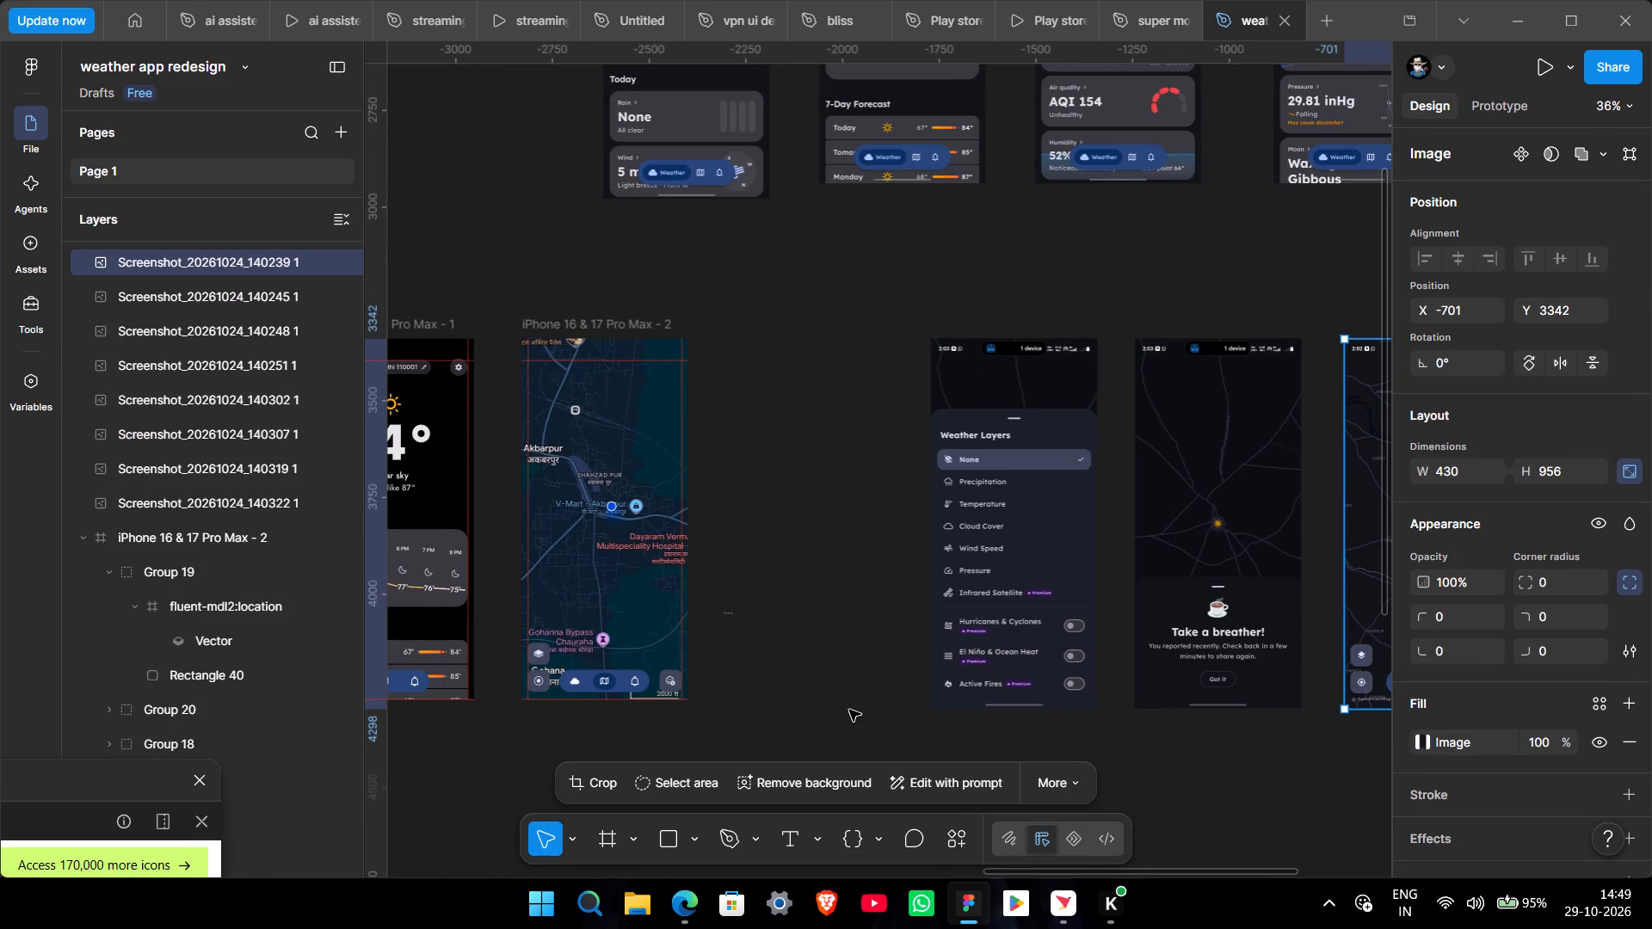
{"action": "left_click_drag", "start_coordinate": [1028, 678], "coordinate": [872, 677]}
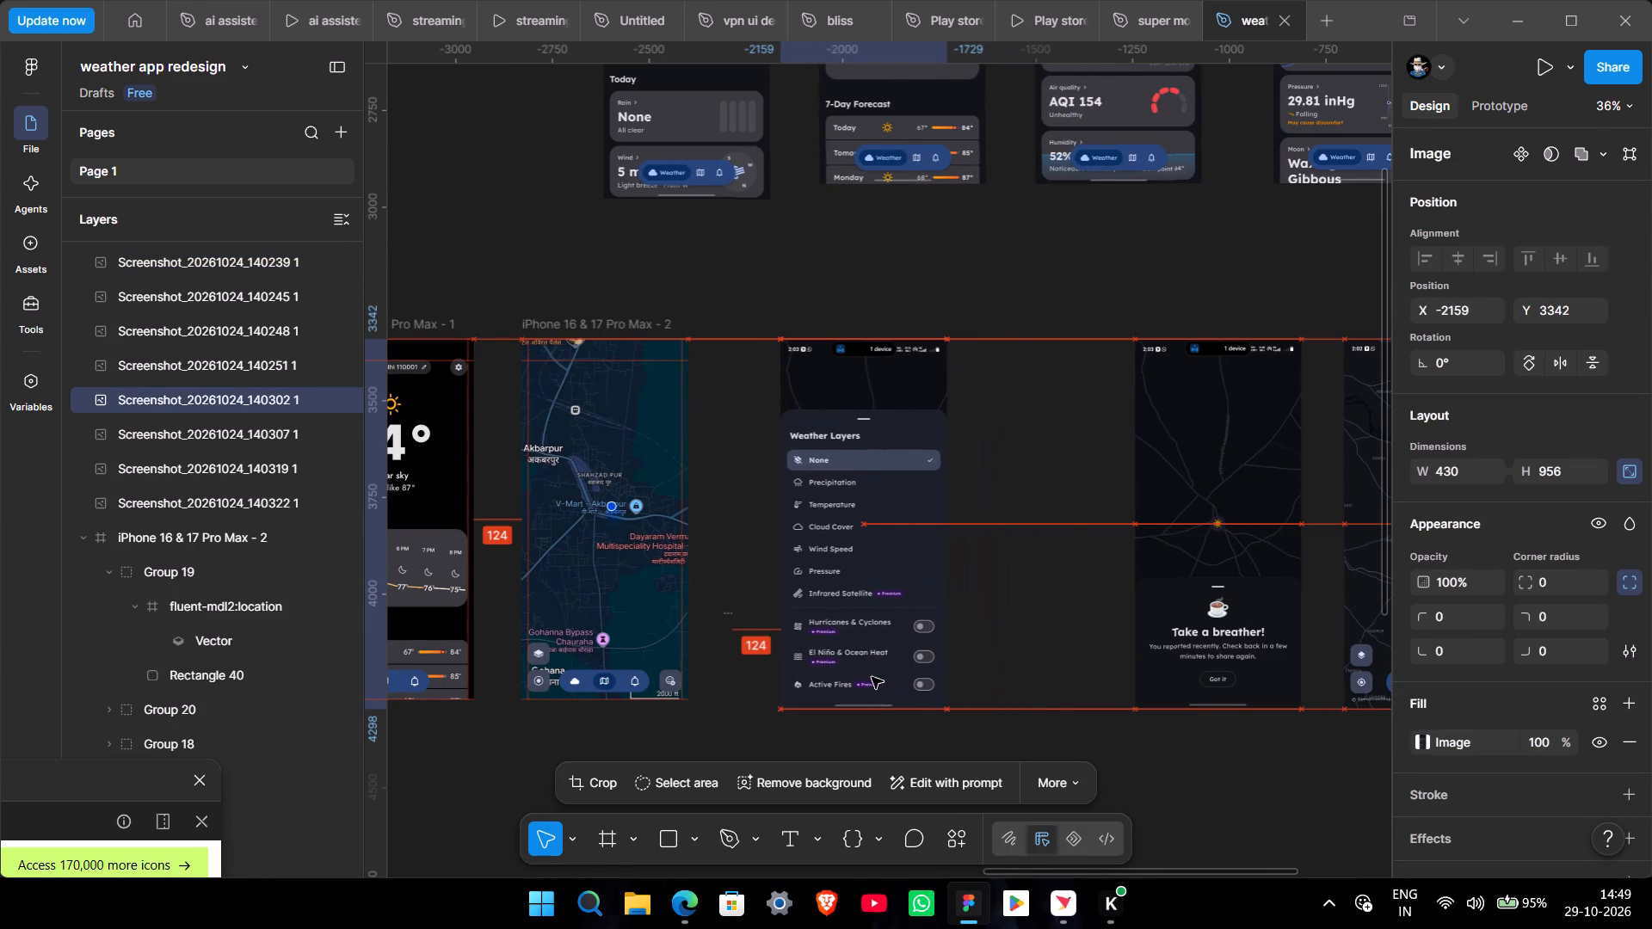
{"action": "left_click_drag", "start_coordinate": [872, 677], "coordinate": [862, 678]}
{"action": "scroll", "coordinate": [754, 660], "scroll_direction": "up", "scroll_amount": 4, "text": "ctrl"}
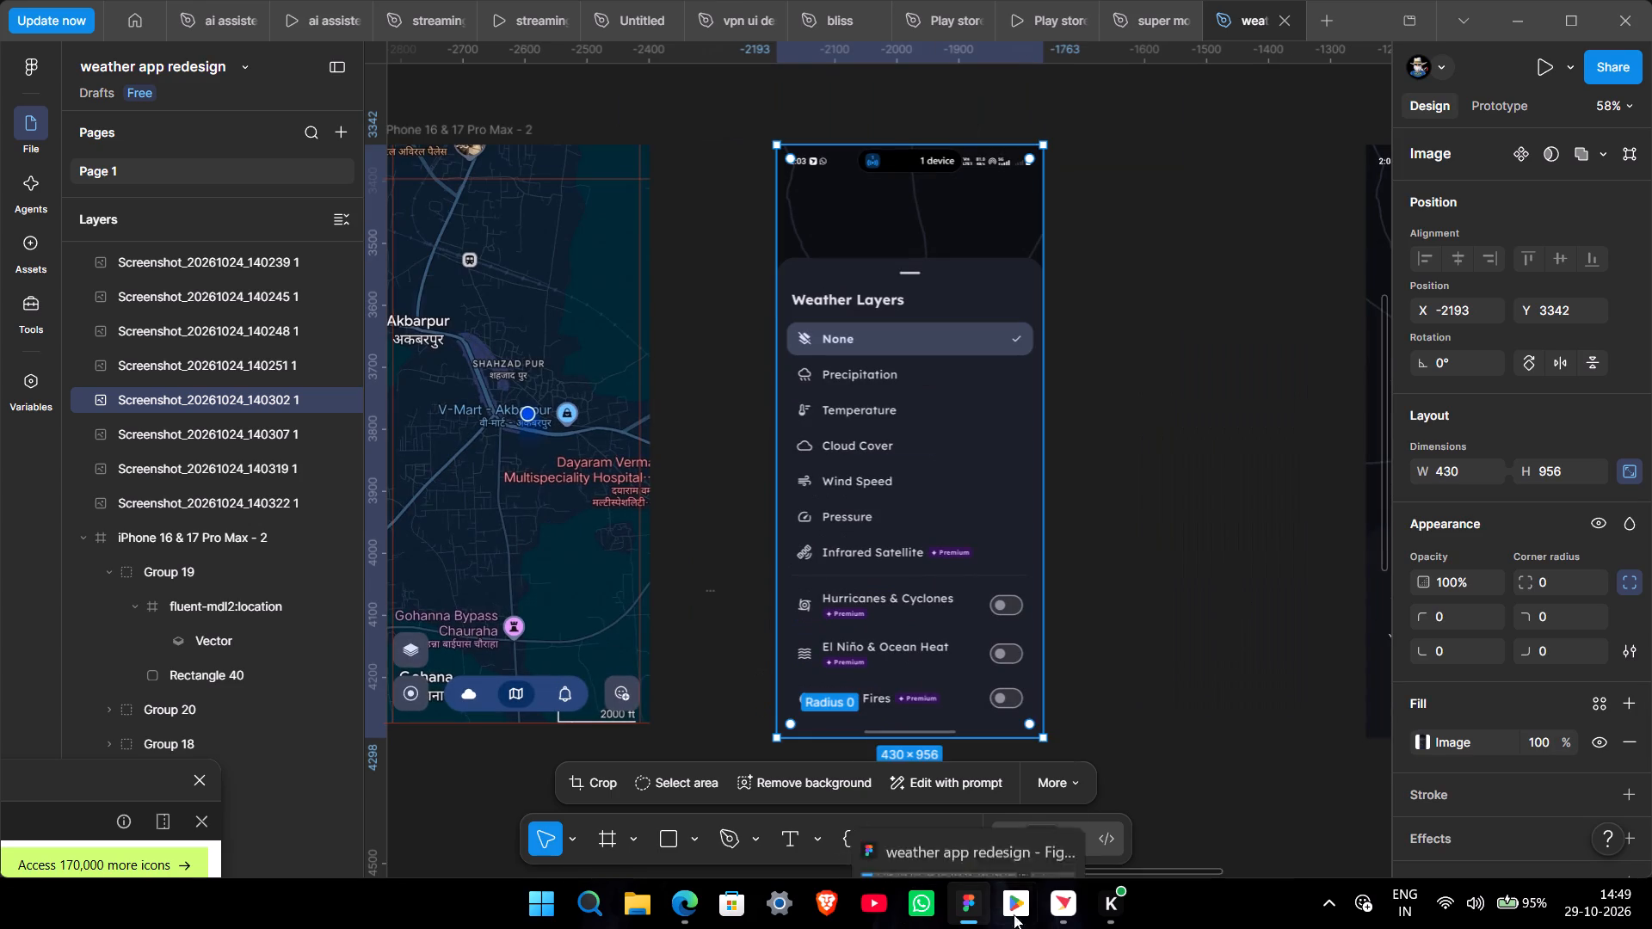
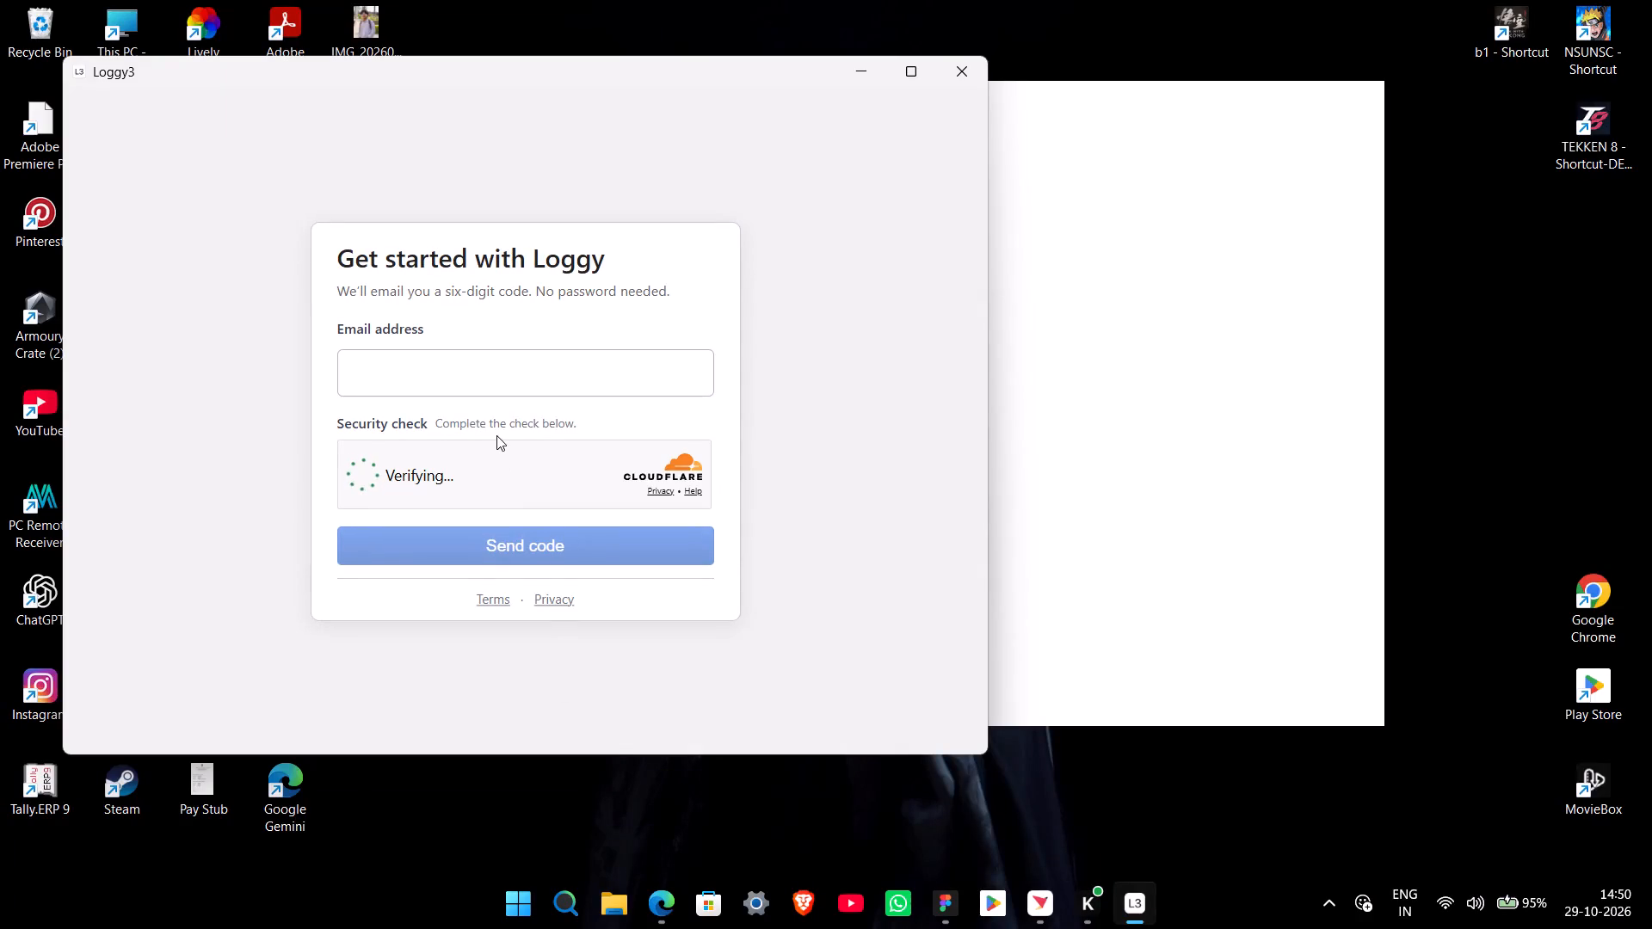
In Loggy3, fill in the account email address and request the six-digit sign-in code.
{"action": "left_click", "coordinate": [462, 348]}
{"action": "left_click", "coordinate": [457, 372]}
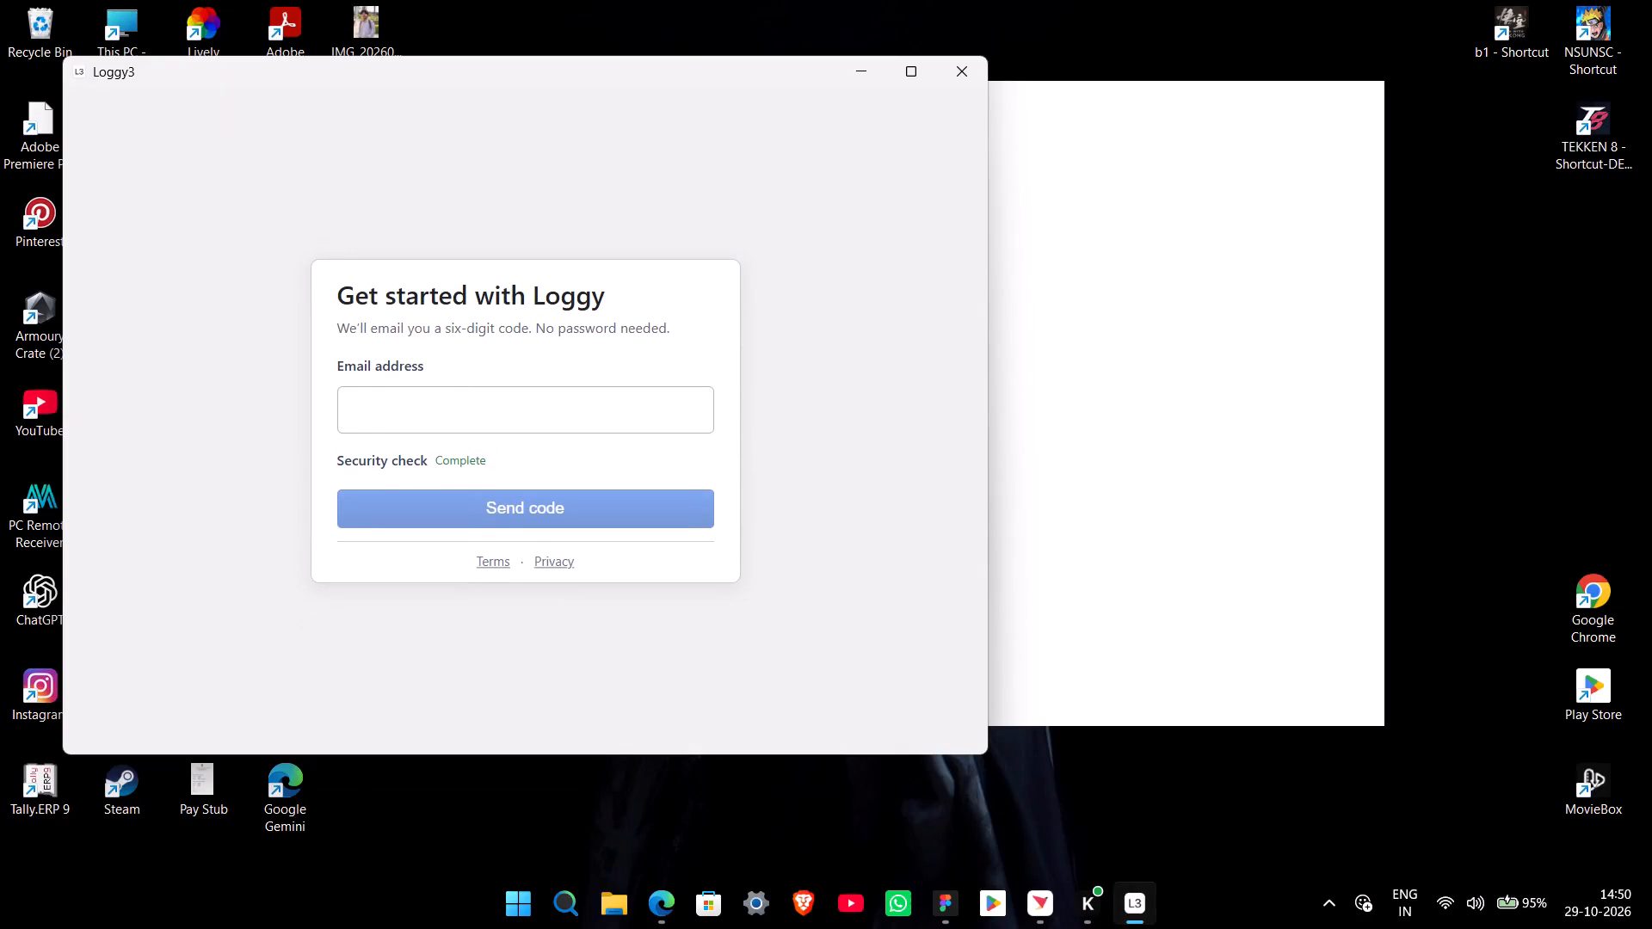
{"action": "left_click", "coordinate": [448, 430]}
{"action": "left_click", "coordinate": [472, 495]}
{"action": "left_click", "coordinate": [476, 509]}
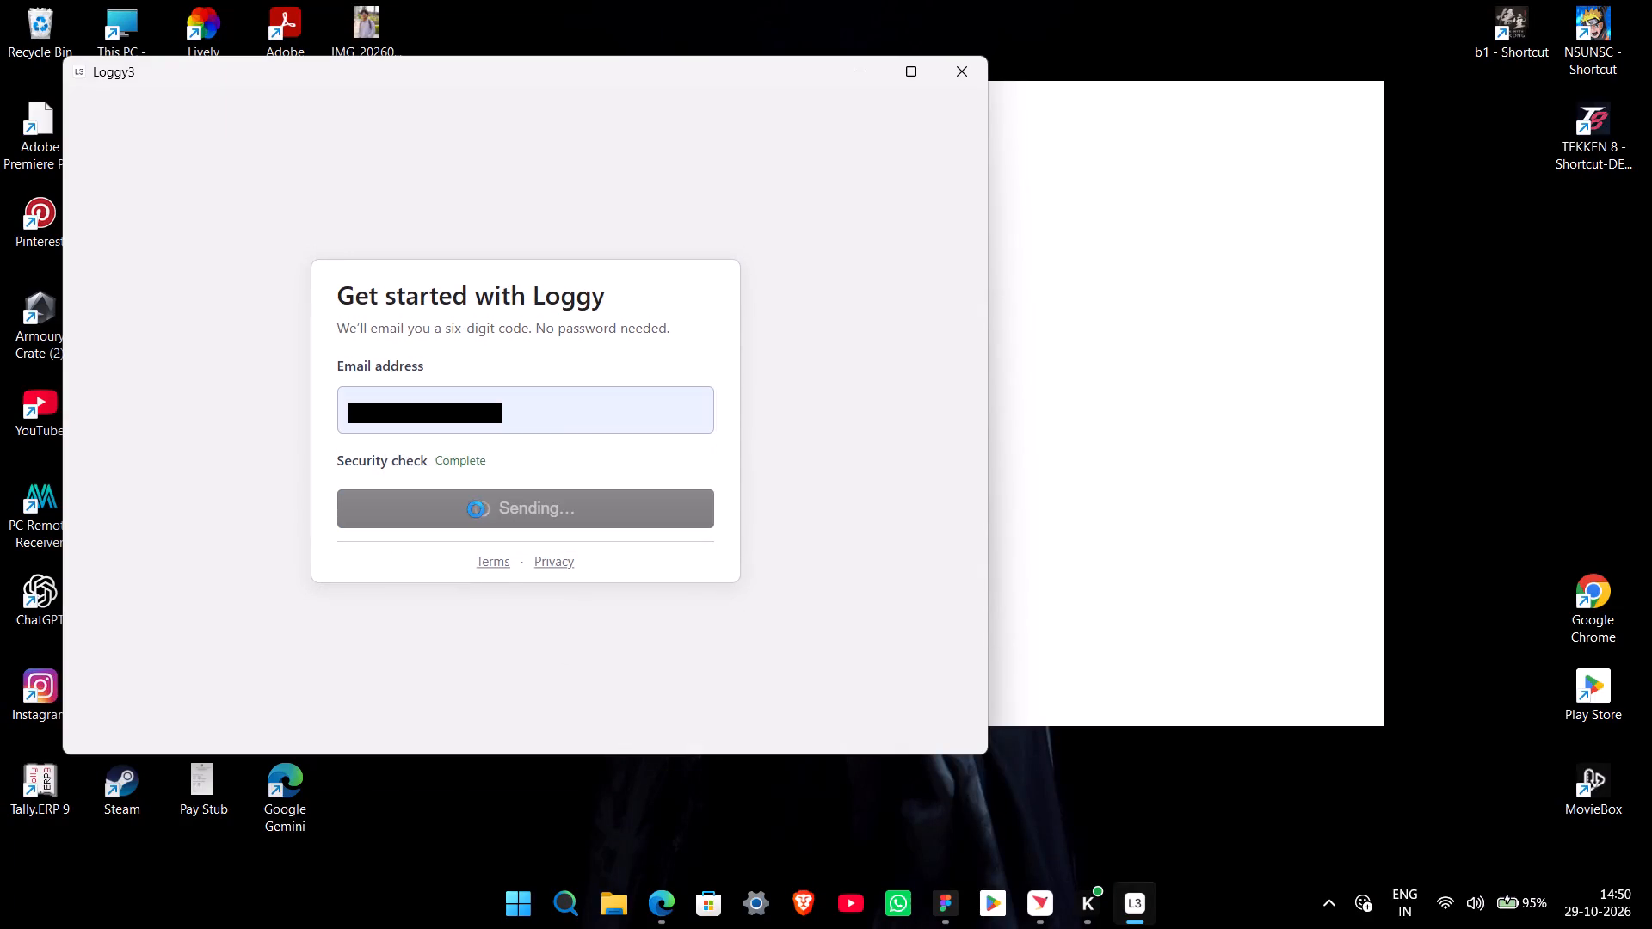
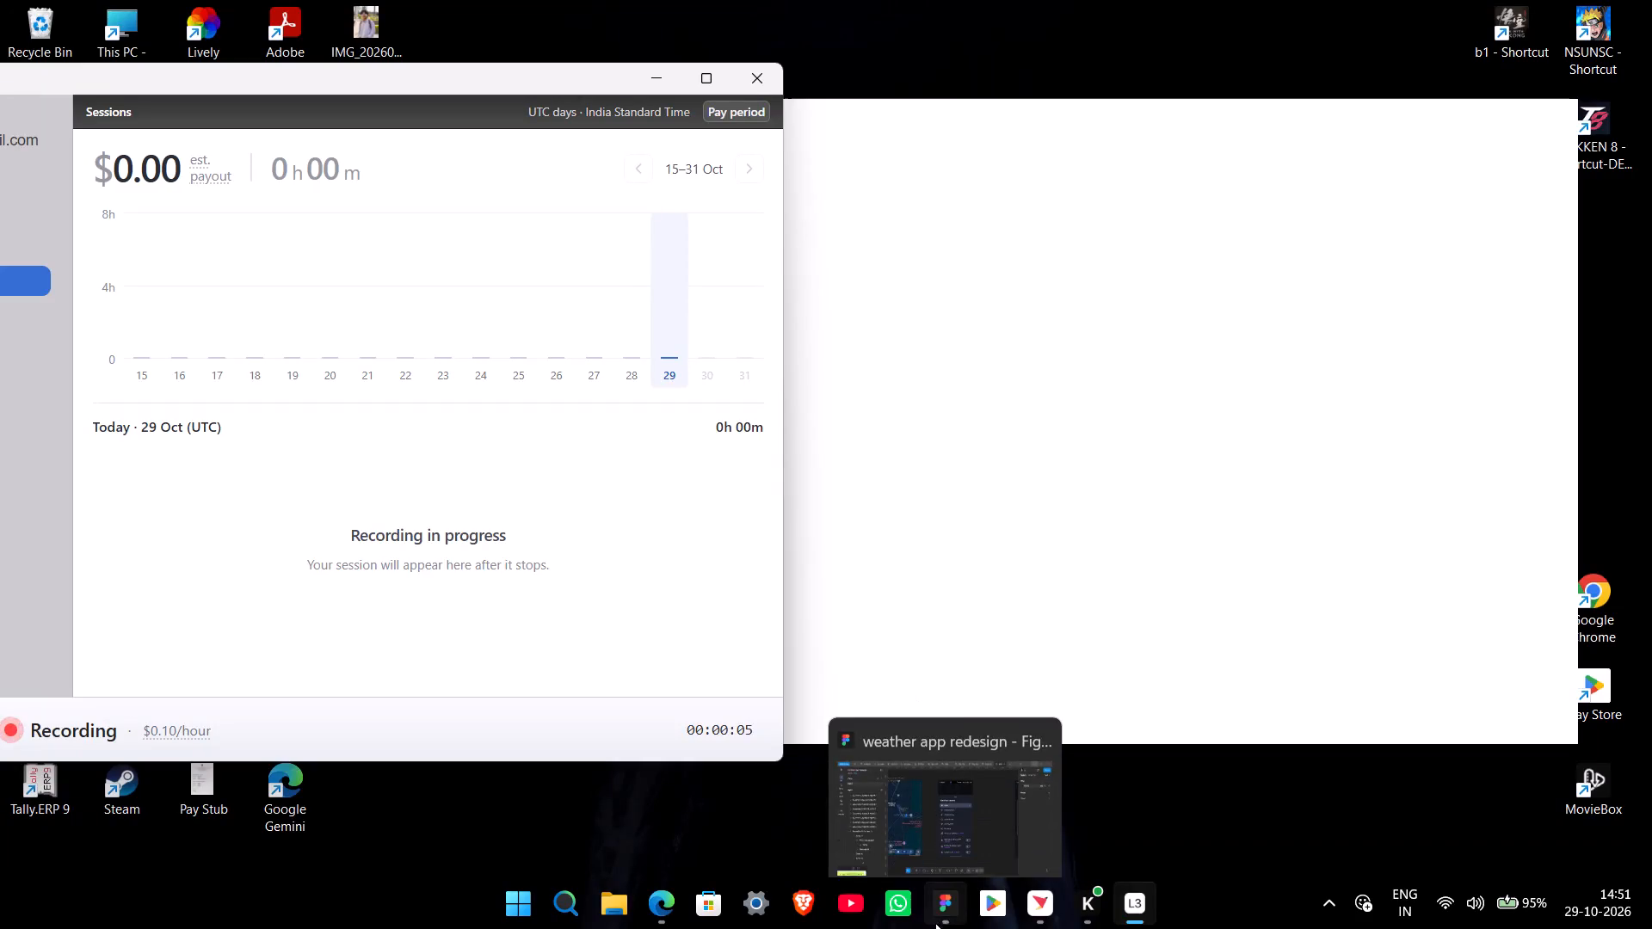
Switch to the weather app redesign file in Figma.
{"action": "left_click", "coordinate": [948, 896]}
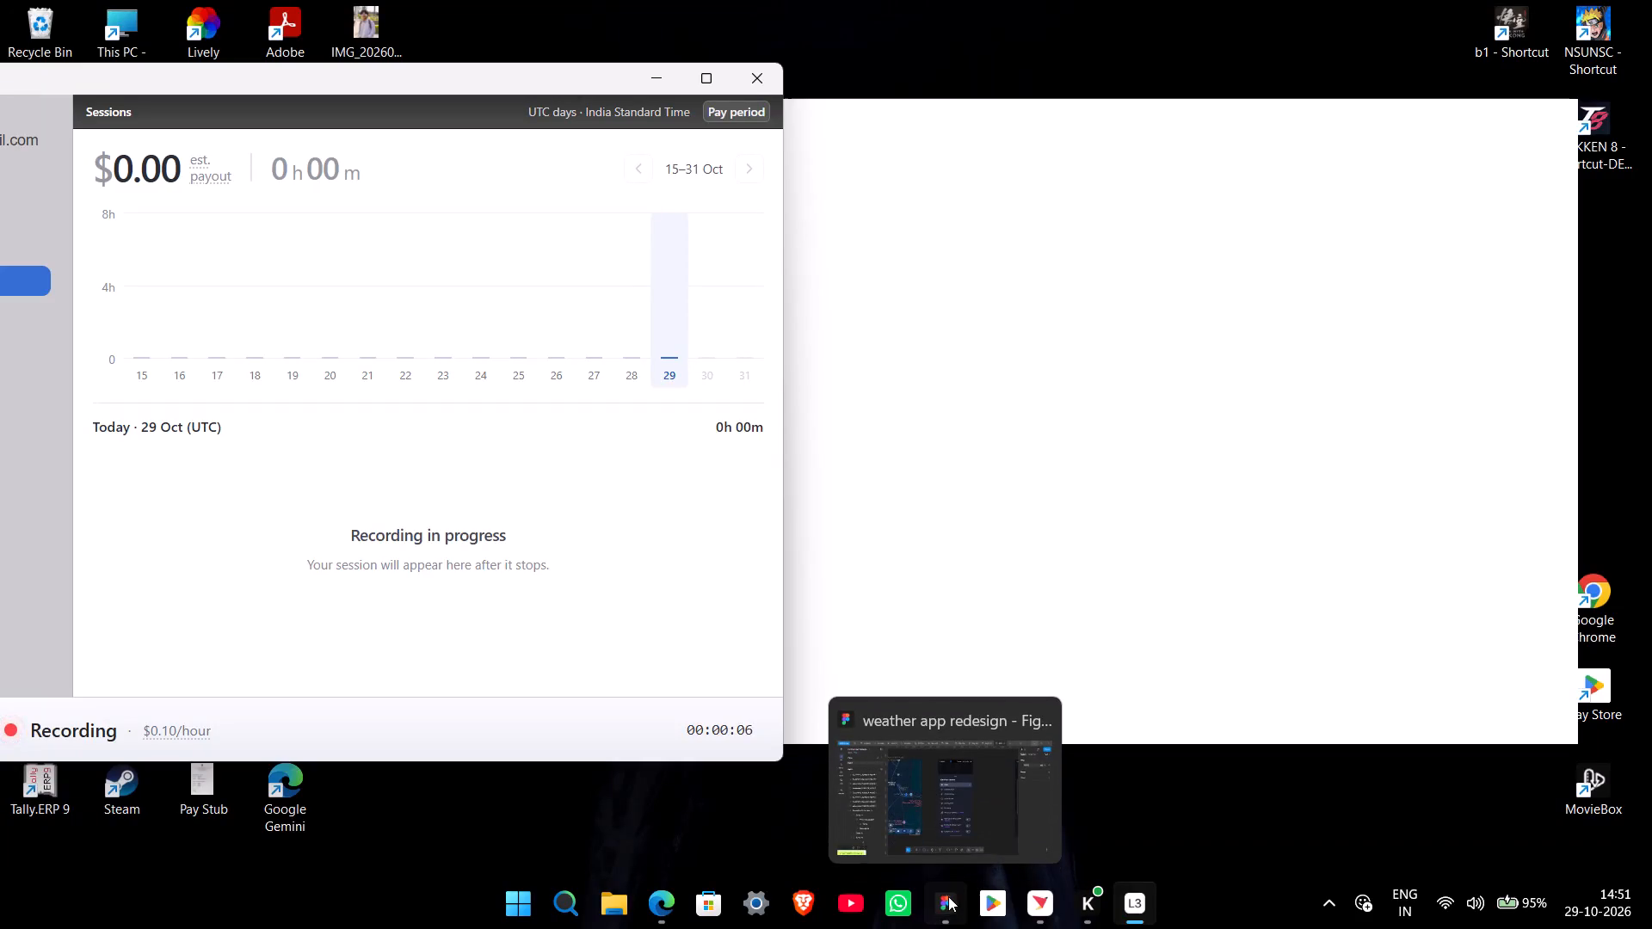
{"action": "left_click_drag", "start_coordinate": [1094, 666], "coordinate": [1115, 672]}
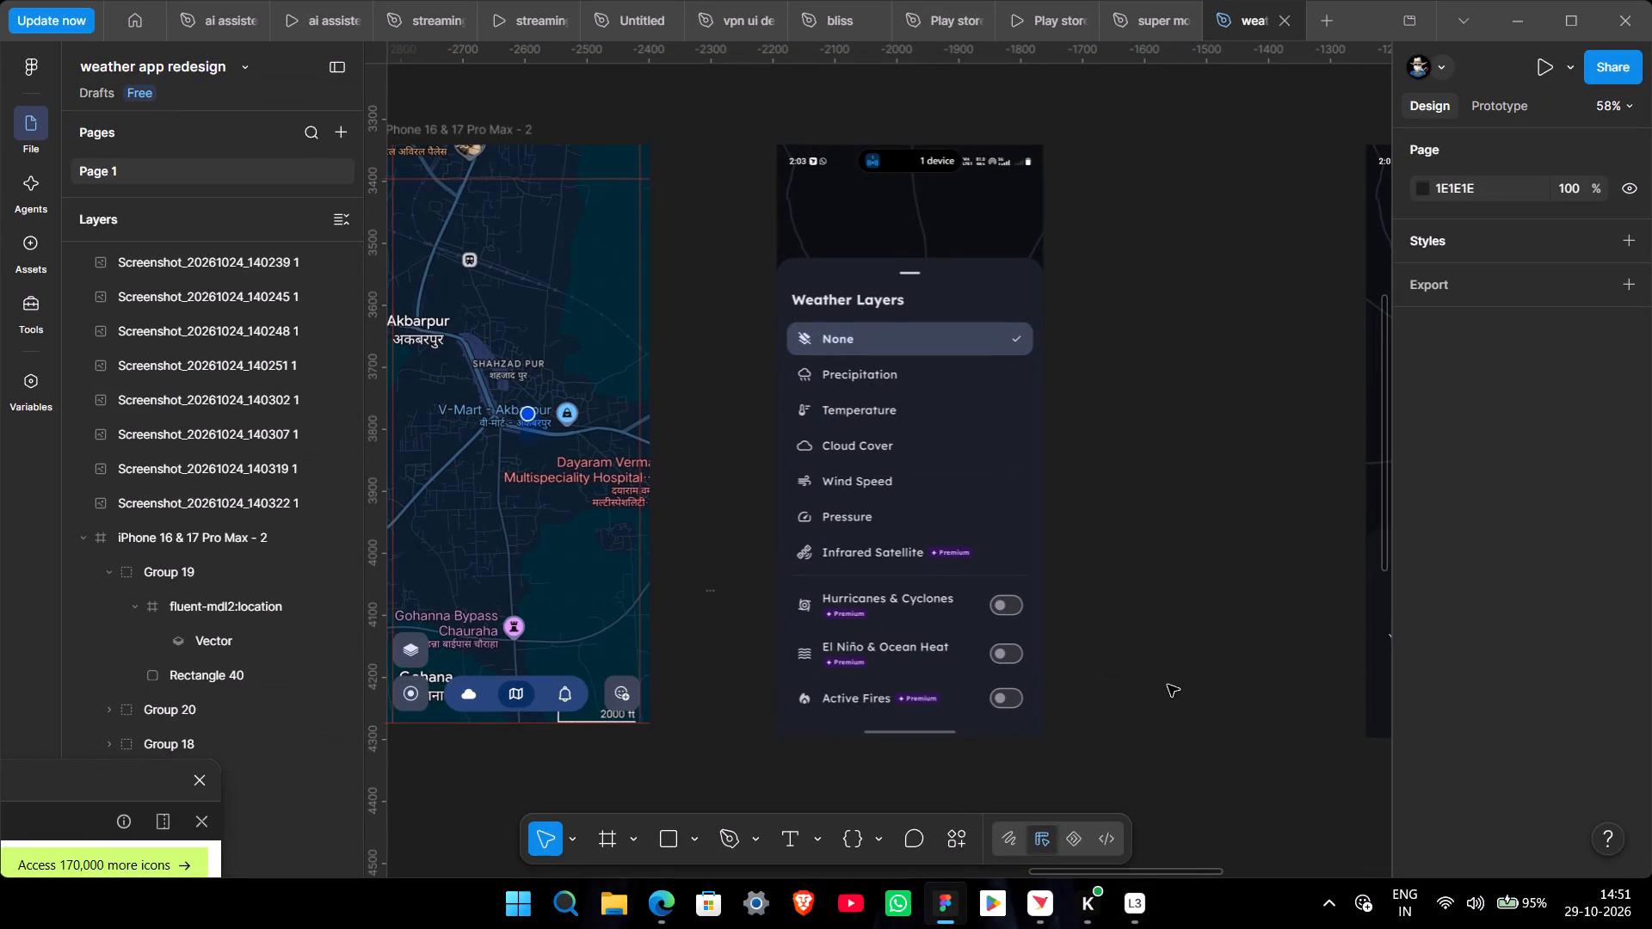
Examine the home and map screens alongside the Weather Layers reference.
{"action": "scroll", "coordinate": [1174, 686], "scroll_direction": "down", "scroll_amount": 3}
{"action": "scroll", "coordinate": [1166, 680], "scroll_direction": "up", "scroll_amount": 4}
{"action": "scroll", "coordinate": [1166, 680], "scroll_direction": "down", "scroll_amount": 4, "text": "ctrl"}
{"action": "scroll", "coordinate": [1156, 685], "scroll_direction": "up", "scroll_amount": 7, "text": "ctrl"}
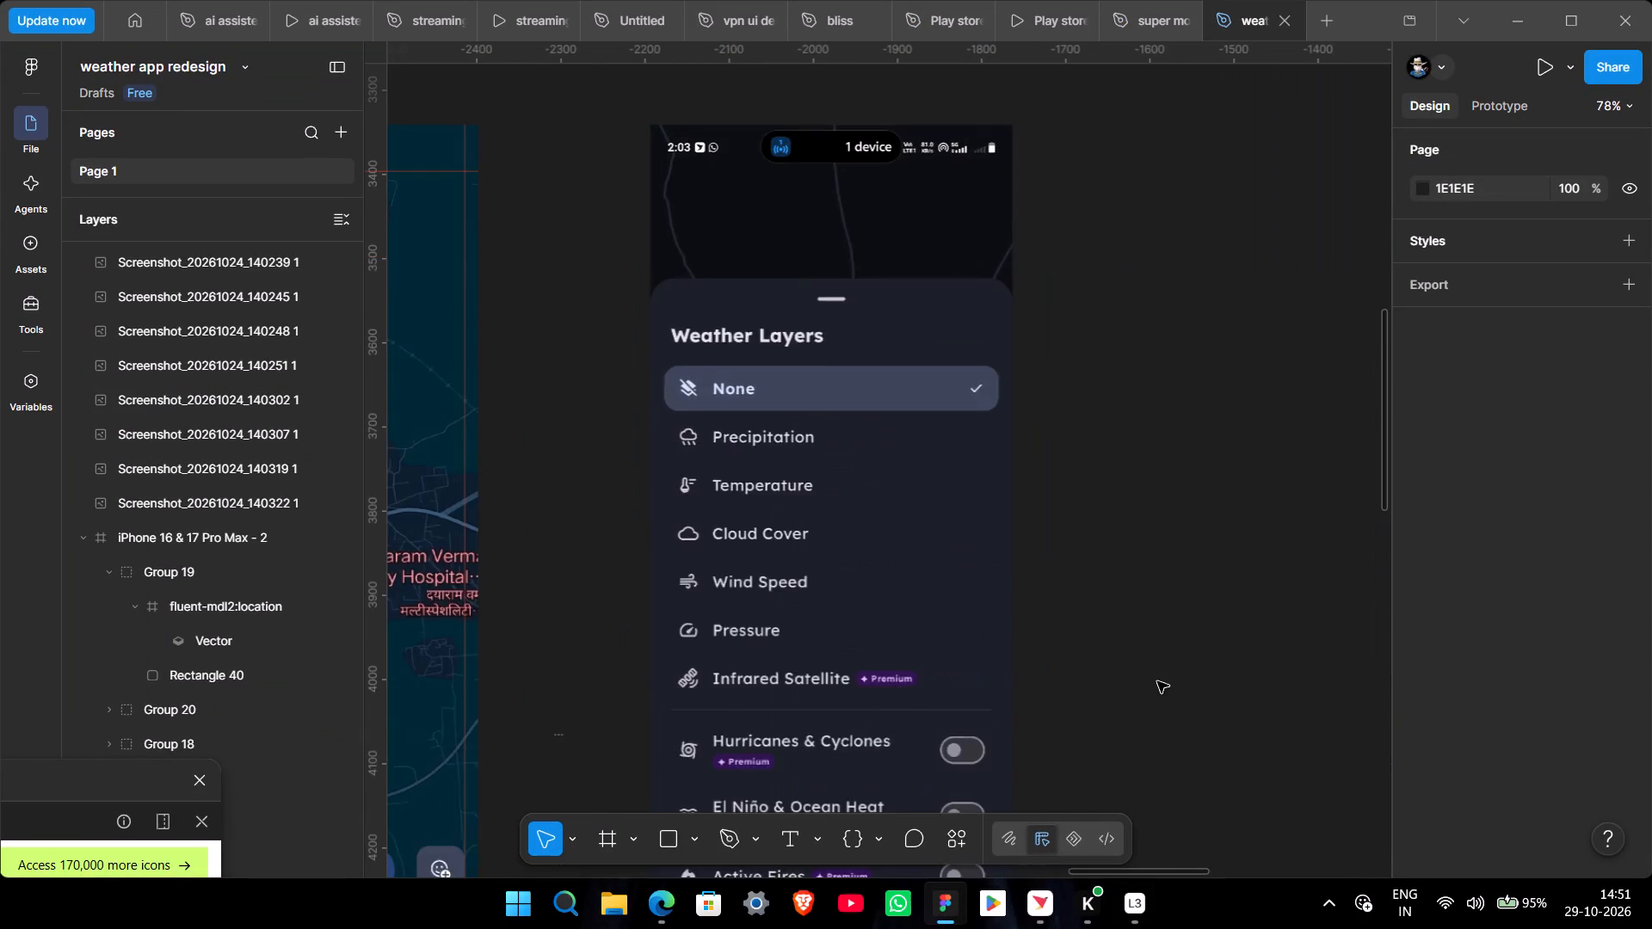
{"action": "middle_click_drag", "start_coordinate": [1180, 657], "coordinate": [1299, 524]}
{"action": "scroll", "coordinate": [1257, 525], "scroll_direction": "down", "scroll_amount": 5, "text": "ctrl"}
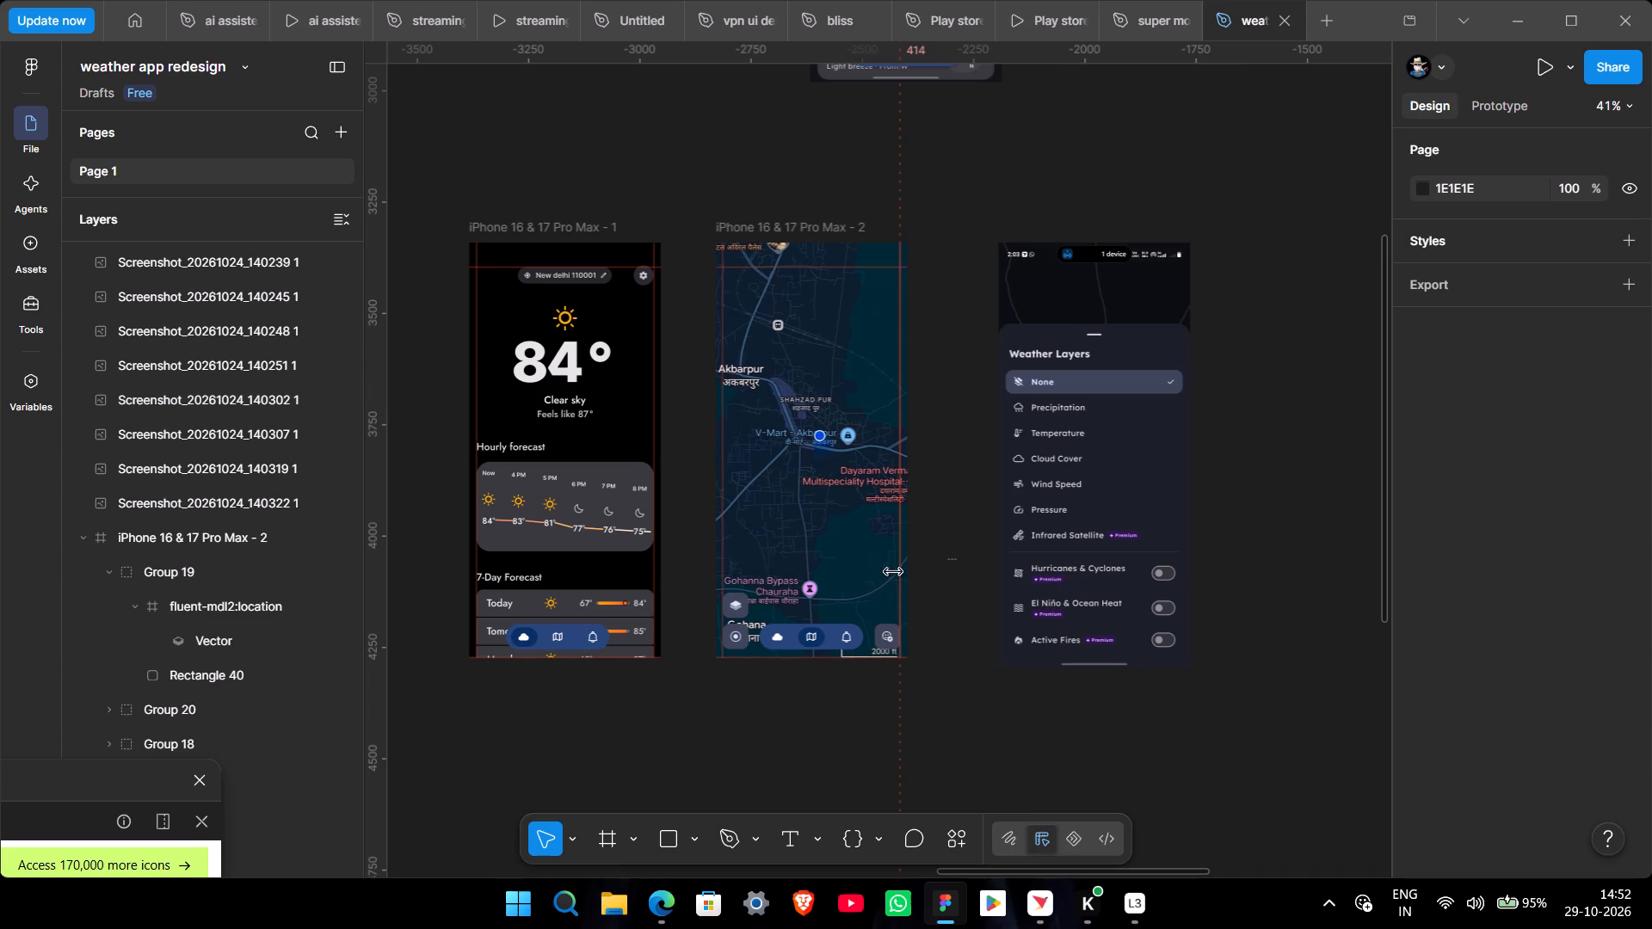
{"action": "middle_click_drag", "start_coordinate": [995, 717], "coordinate": [1049, 581]}
{"action": "left_click", "coordinate": [1012, 666]}
{"action": "scroll", "coordinate": [1071, 735], "scroll_direction": "up", "scroll_amount": 2, "text": "ctrl"}
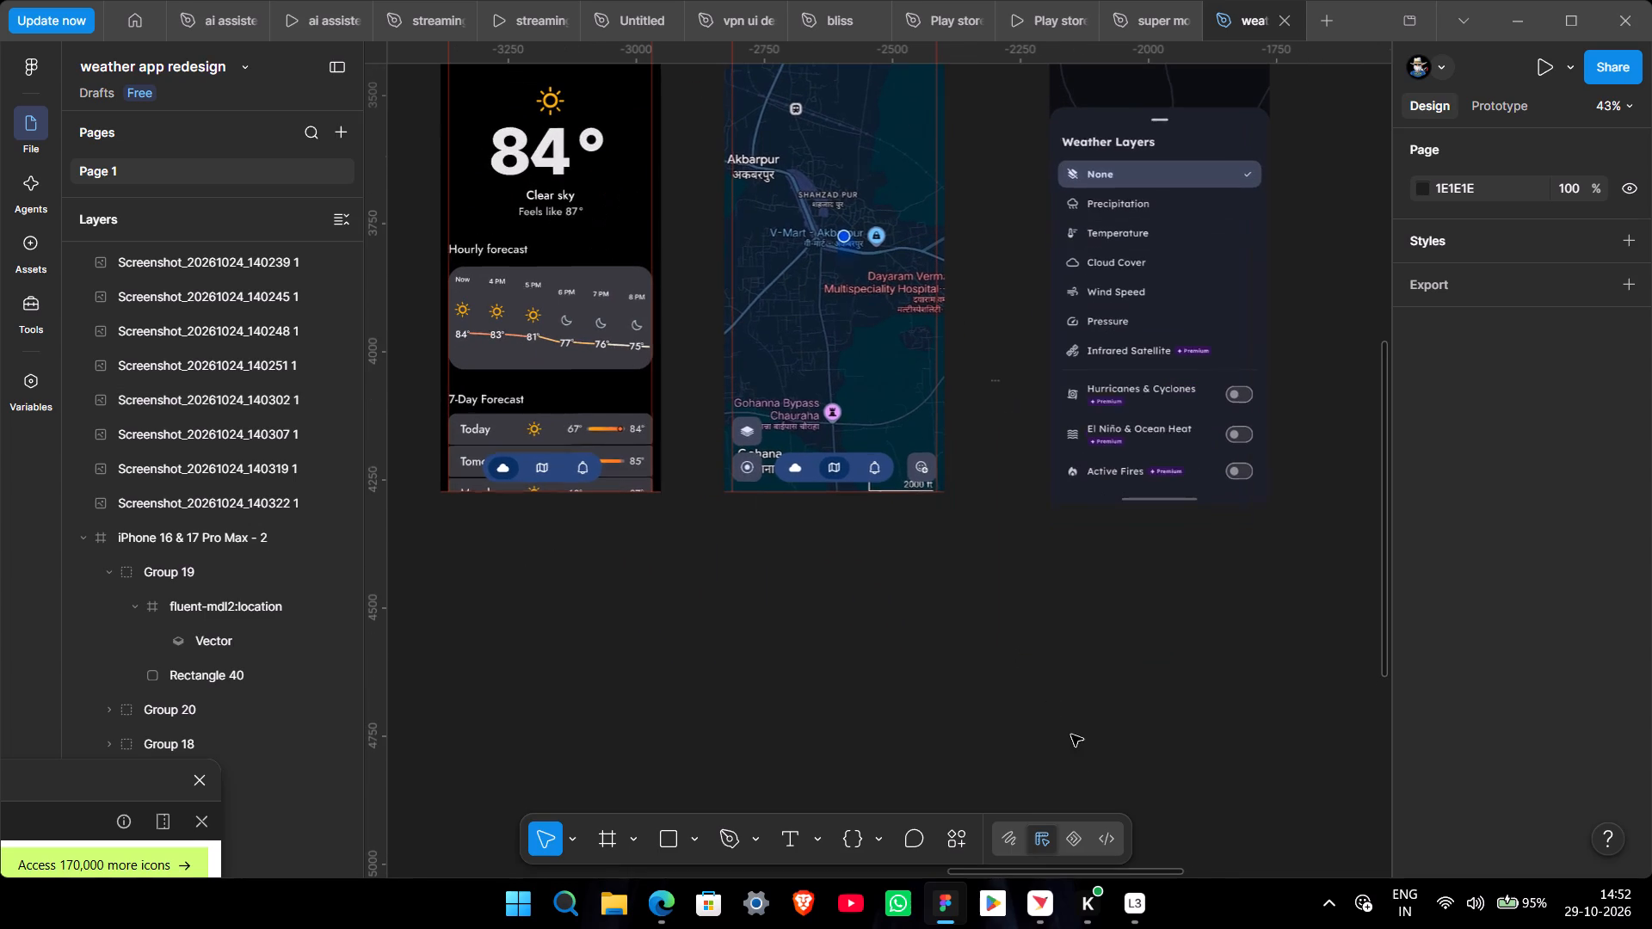
{"action": "scroll", "coordinate": [987, 558], "scroll_direction": "up", "scroll_amount": 4}
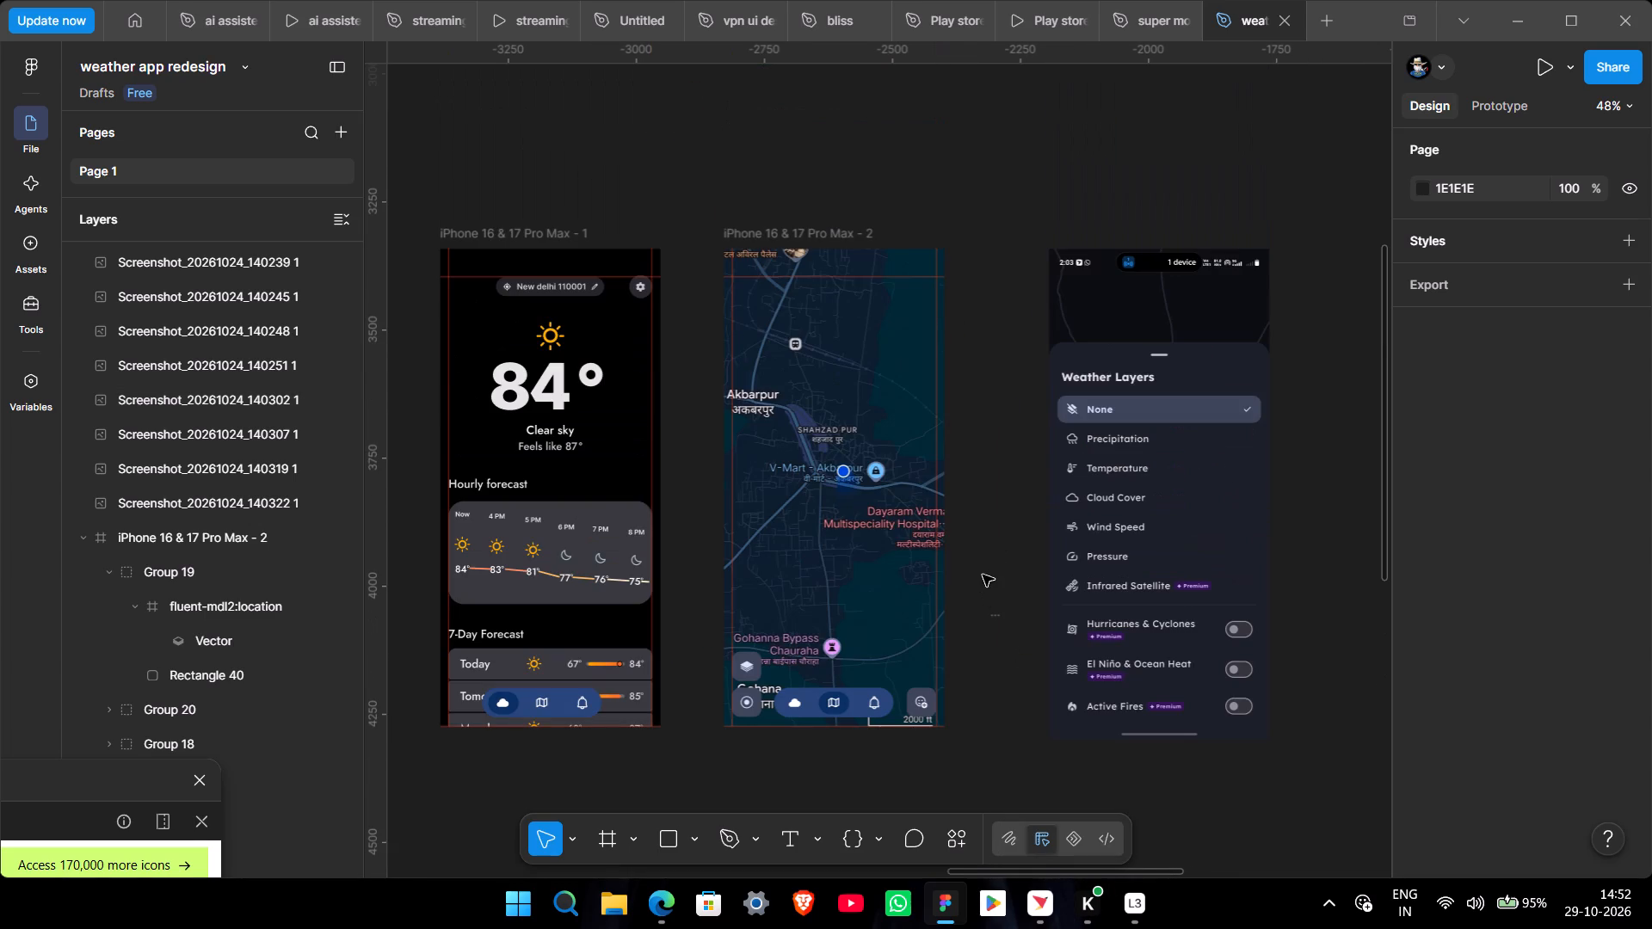
{"action": "middle_click_drag", "start_coordinate": [983, 606], "coordinate": [1062, 578]}
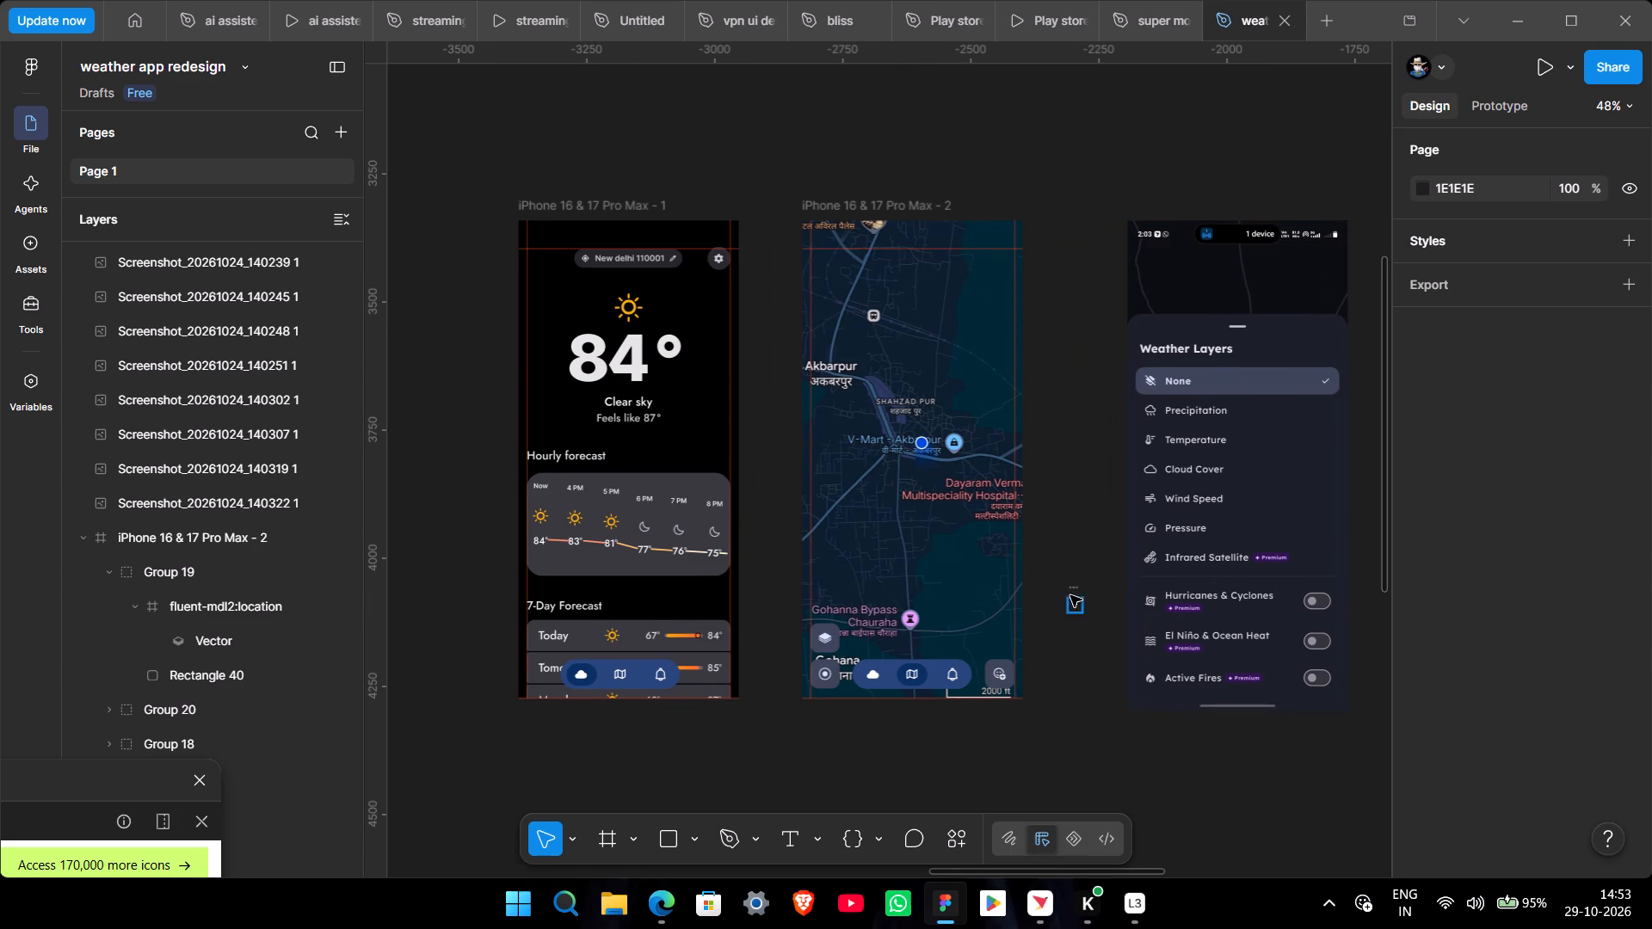
Delete the tiny stray object between the map screen and the Weather Layers reference.
{"action": "middle_click_drag", "start_coordinate": [1069, 595], "coordinate": [1086, 575]}
{"action": "left_click", "coordinate": [1098, 562]}
{"action": "left_click", "coordinate": [1092, 565]}
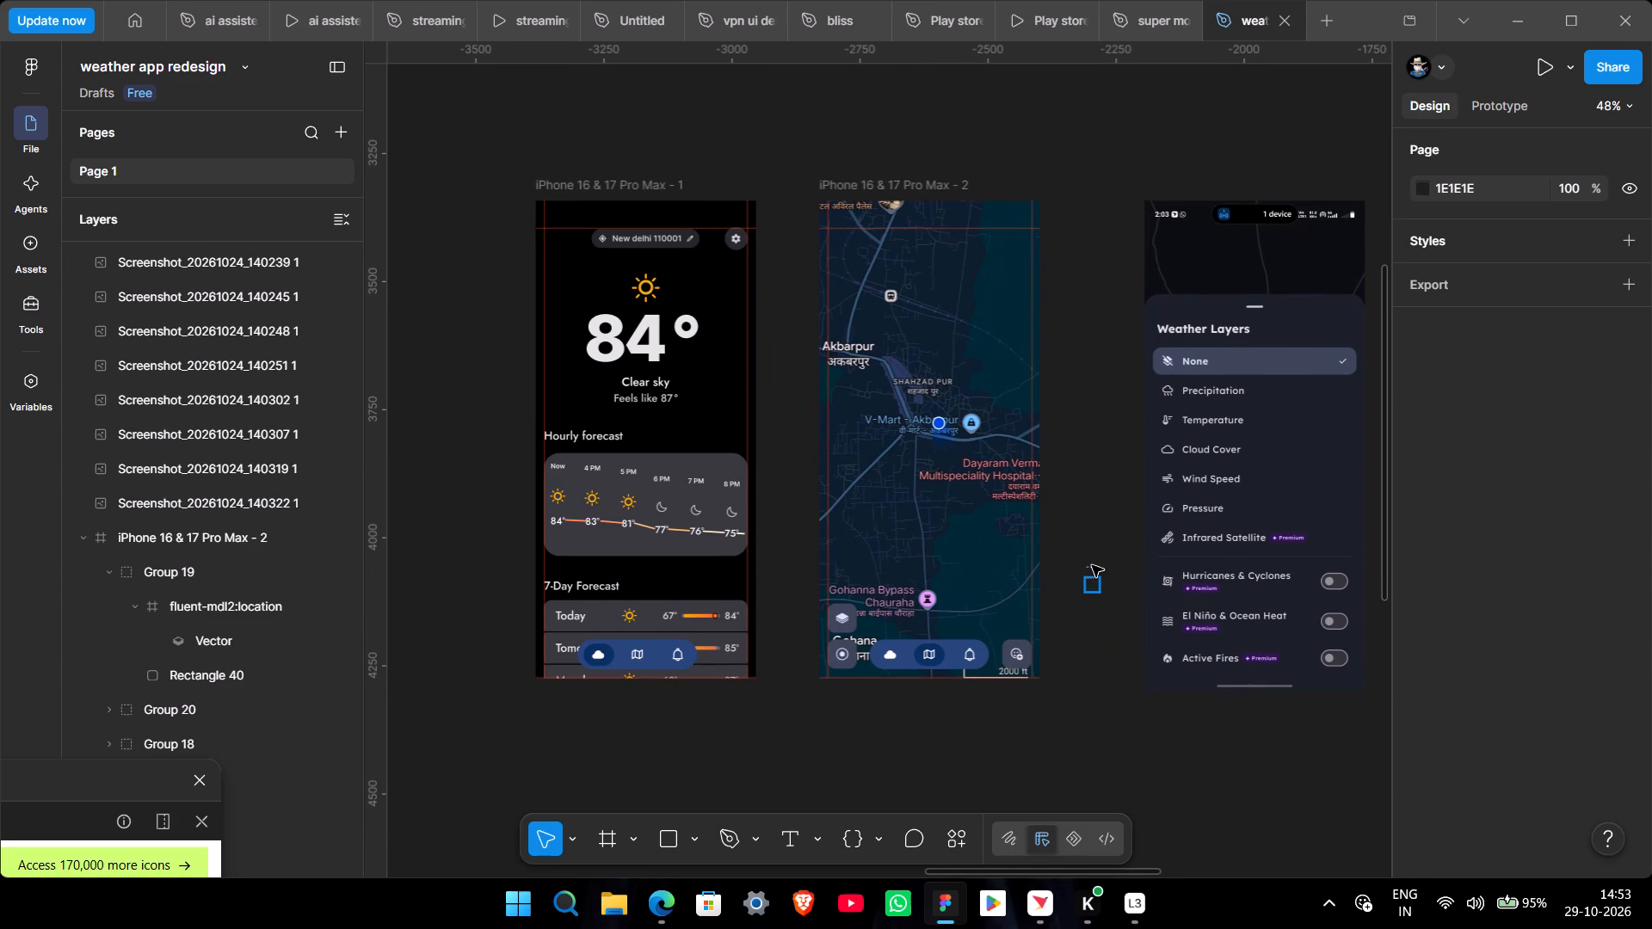
{"action": "key", "text": "BackSpace"}
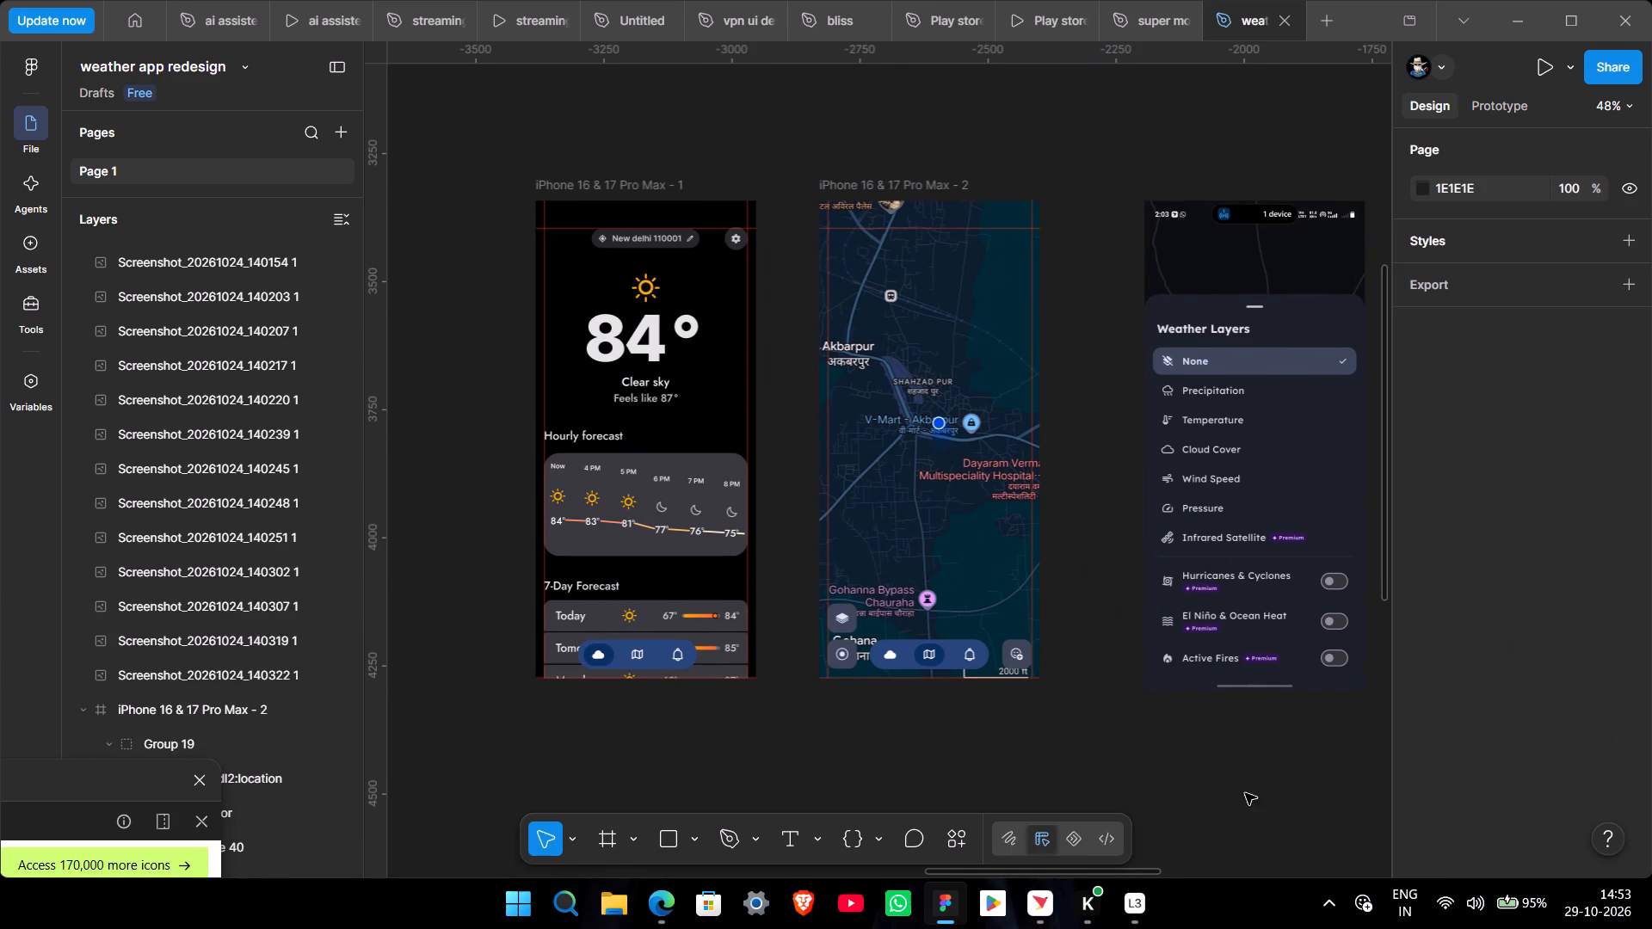
Draw a rectangle about 372 × 725 in the gap beside the Weather Layers reference.
{"action": "scroll", "coordinate": [1134, 677], "scroll_direction": "up", "scroll_amount": 2, "text": "ctrl"}
{"action": "middle_click_drag", "start_coordinate": [1168, 726], "coordinate": [757, 739]}
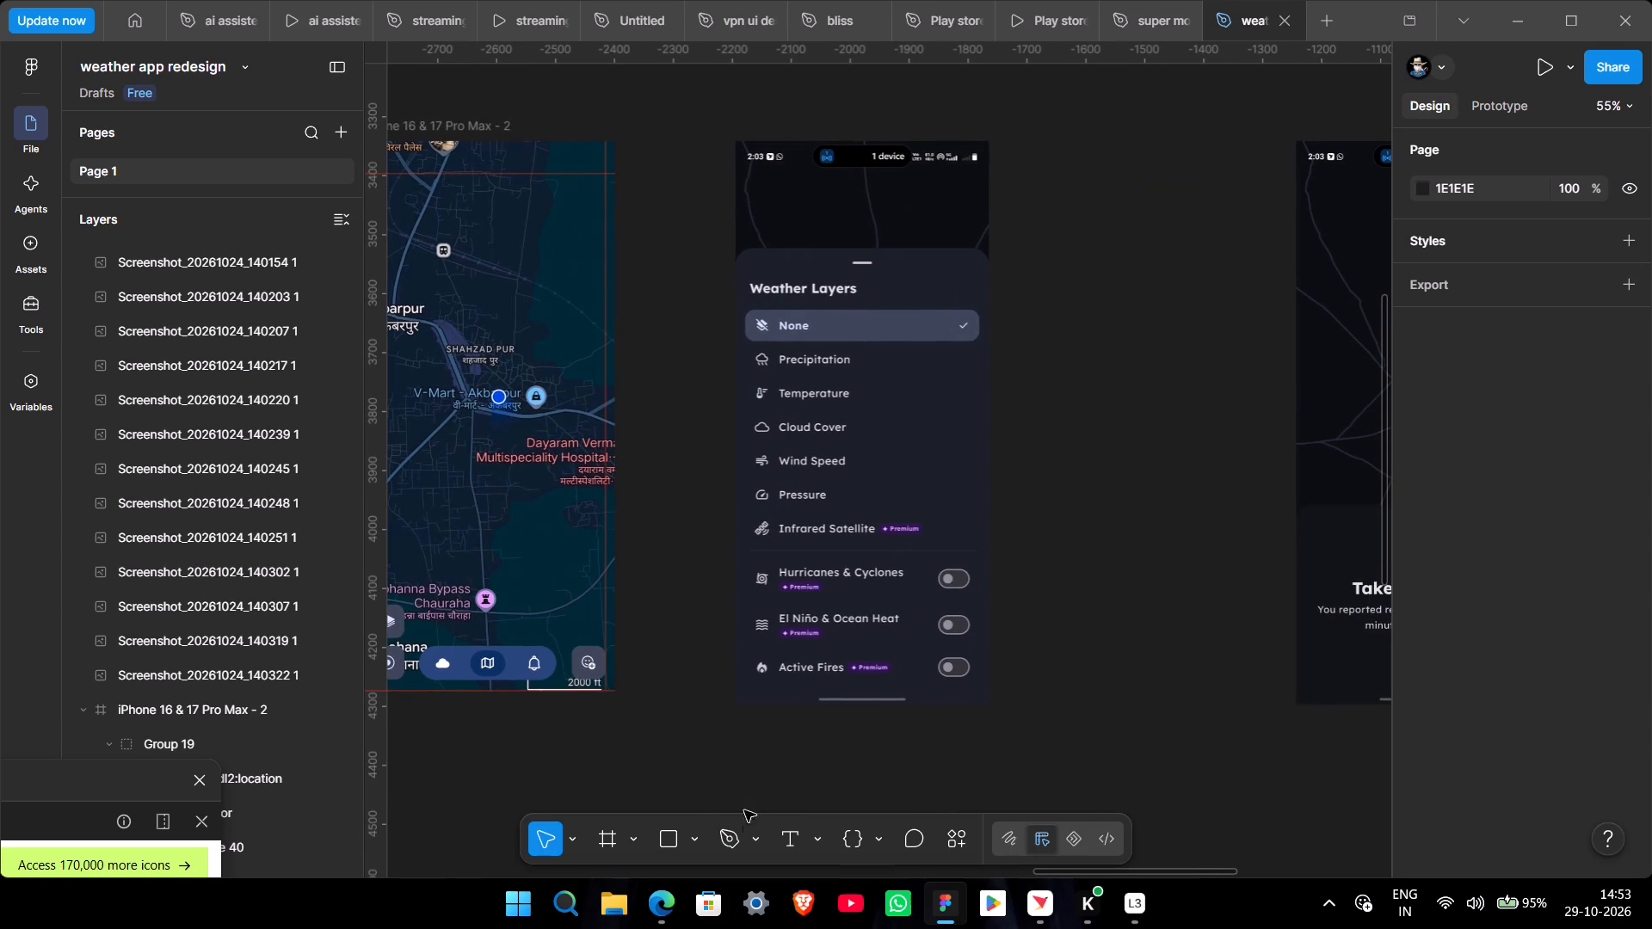
{"action": "left_click", "coordinate": [670, 831]}
{"action": "left_click_drag", "start_coordinate": [1013, 262], "coordinate": [1127, 707]}
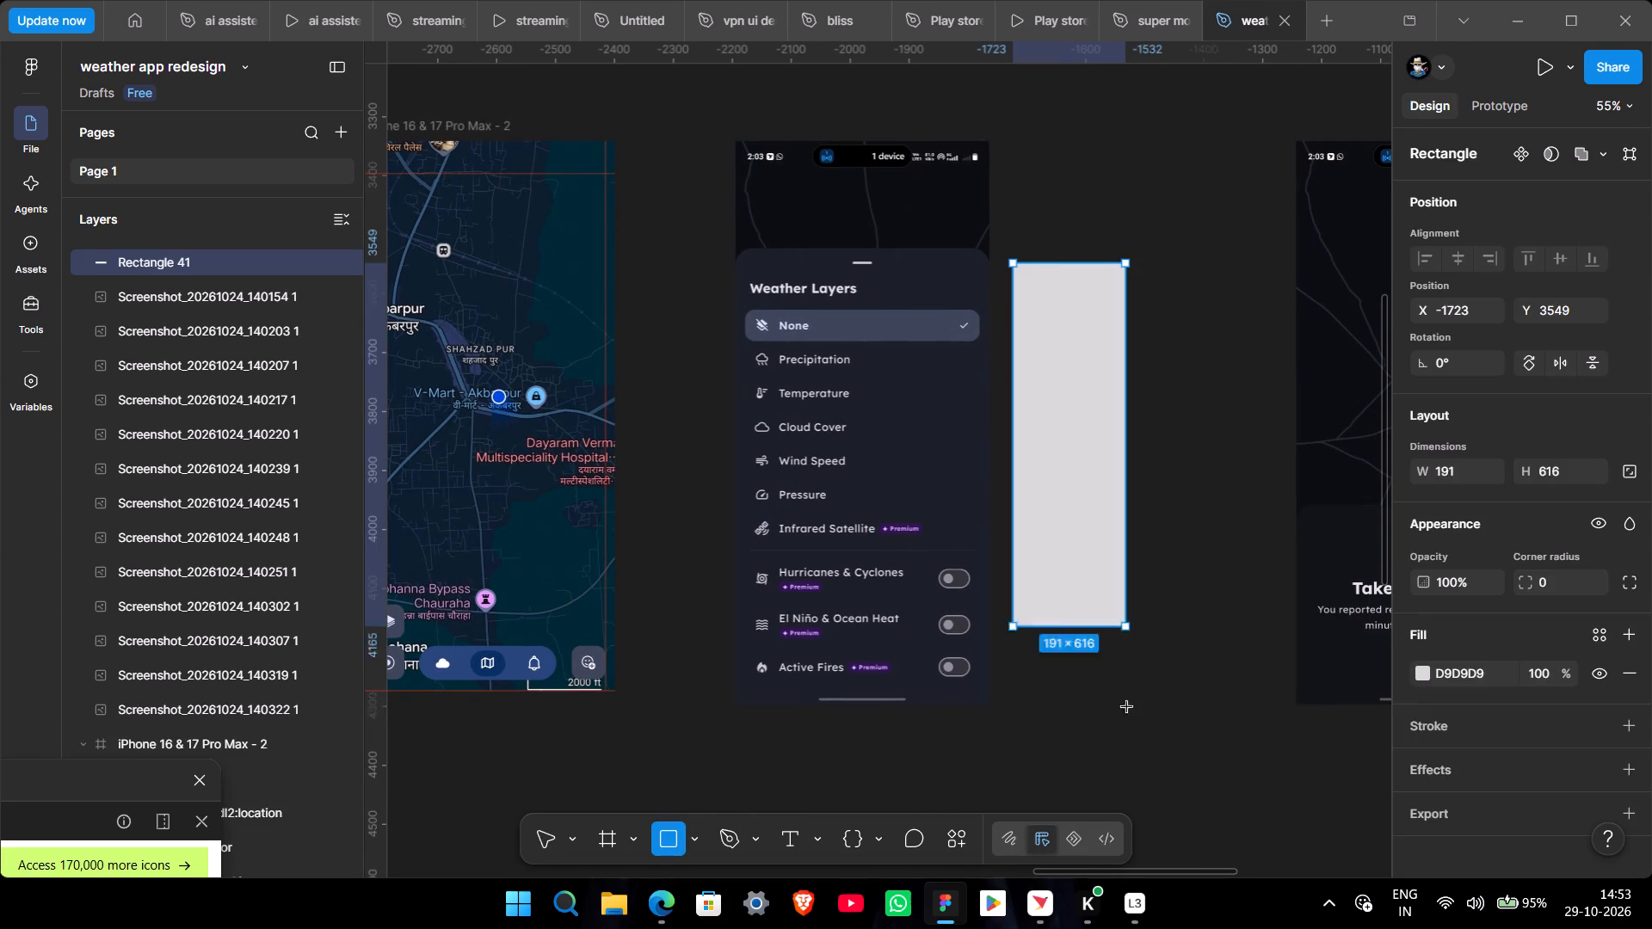
{"action": "left_click_drag", "start_coordinate": [1127, 707], "coordinate": [1232, 696]}
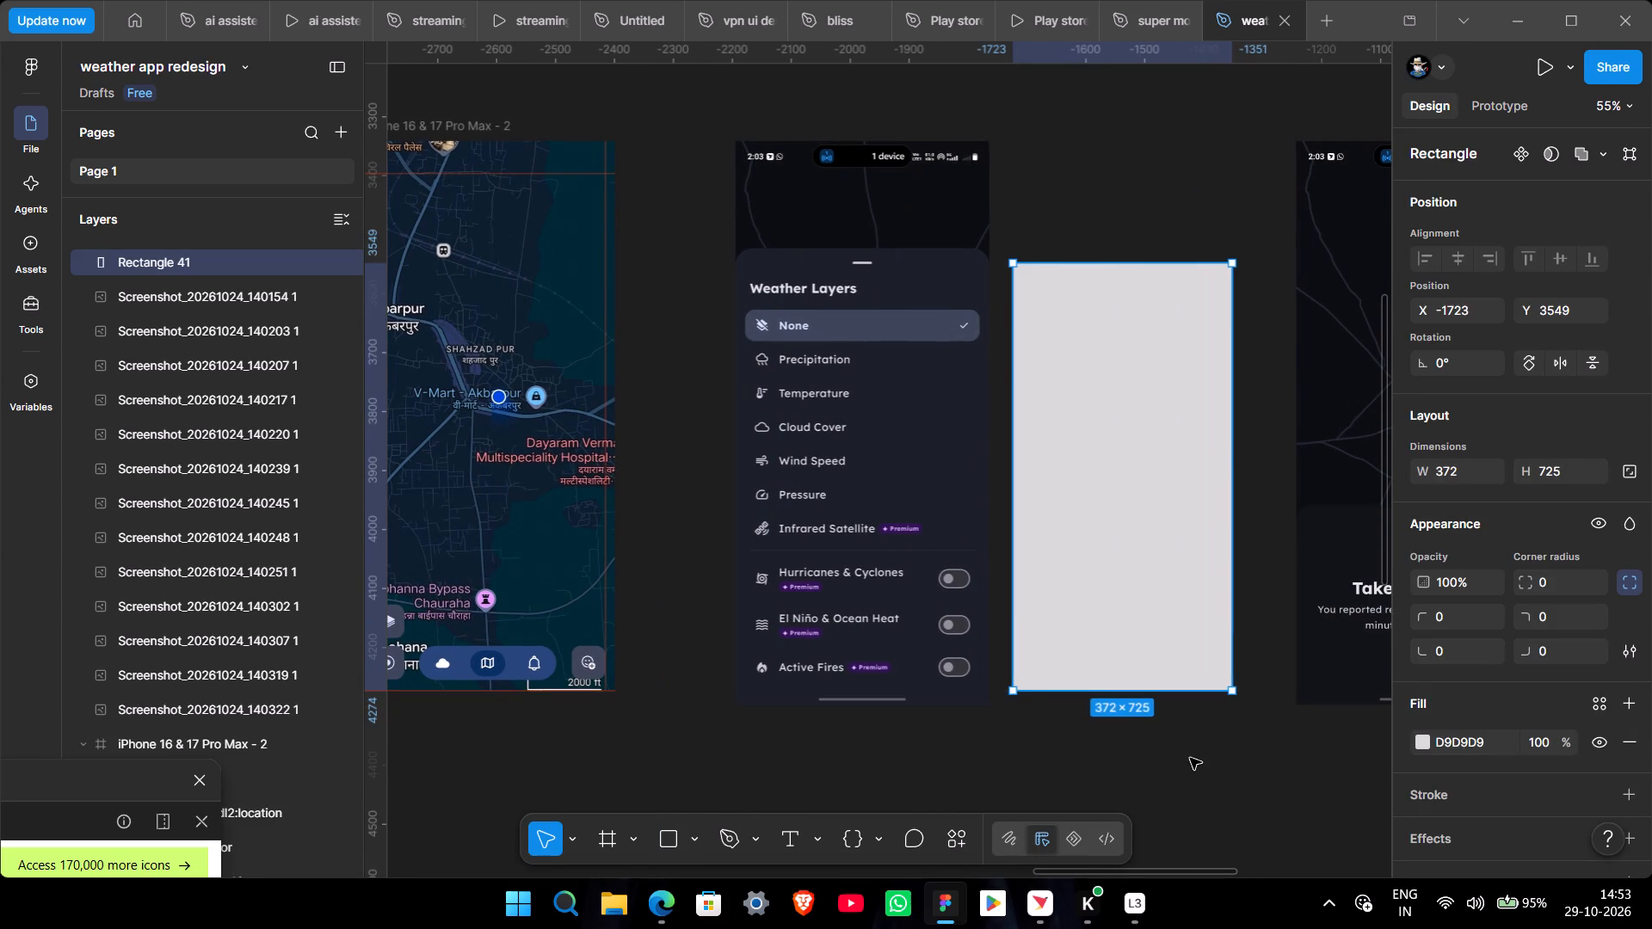
Move the new rectangle onto the map screen frame, near its left edge at about X 2, Y 160.
{"action": "scroll", "coordinate": [1190, 758], "scroll_direction": "down", "scroll_amount": 4, "text": "ctrl"}
{"action": "middle_click_drag", "start_coordinate": [1072, 802], "coordinate": [1183, 722]}
{"action": "left_click_drag", "start_coordinate": [1242, 570], "coordinate": [829, 552]}
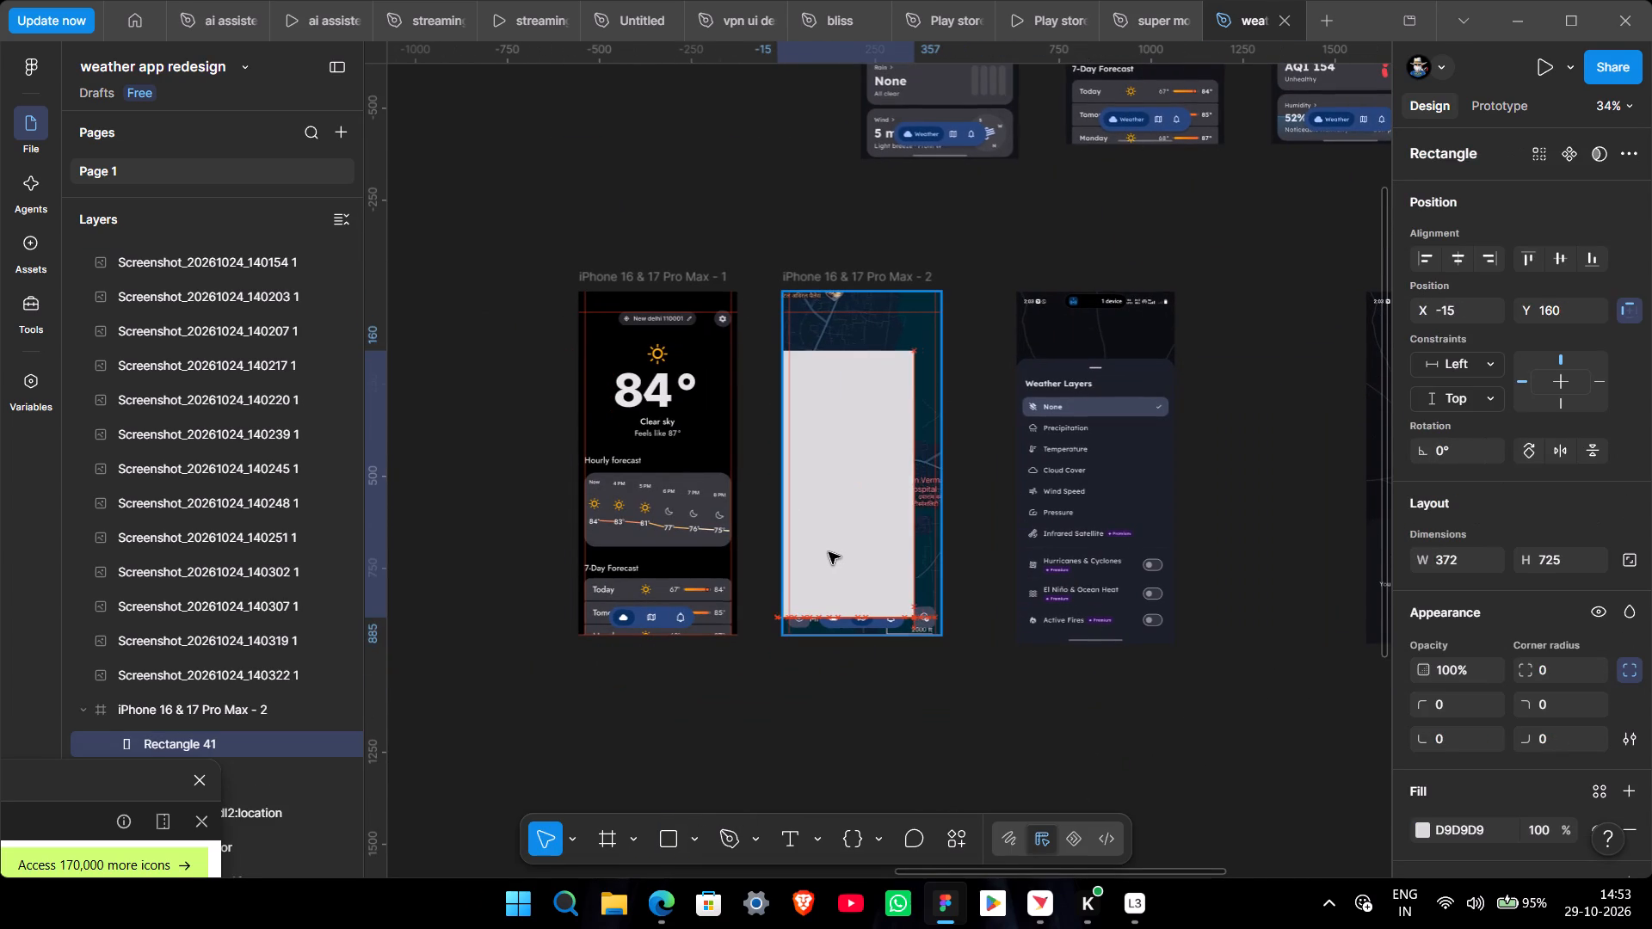
{"action": "left_click_drag", "start_coordinate": [829, 552], "coordinate": [836, 552]}
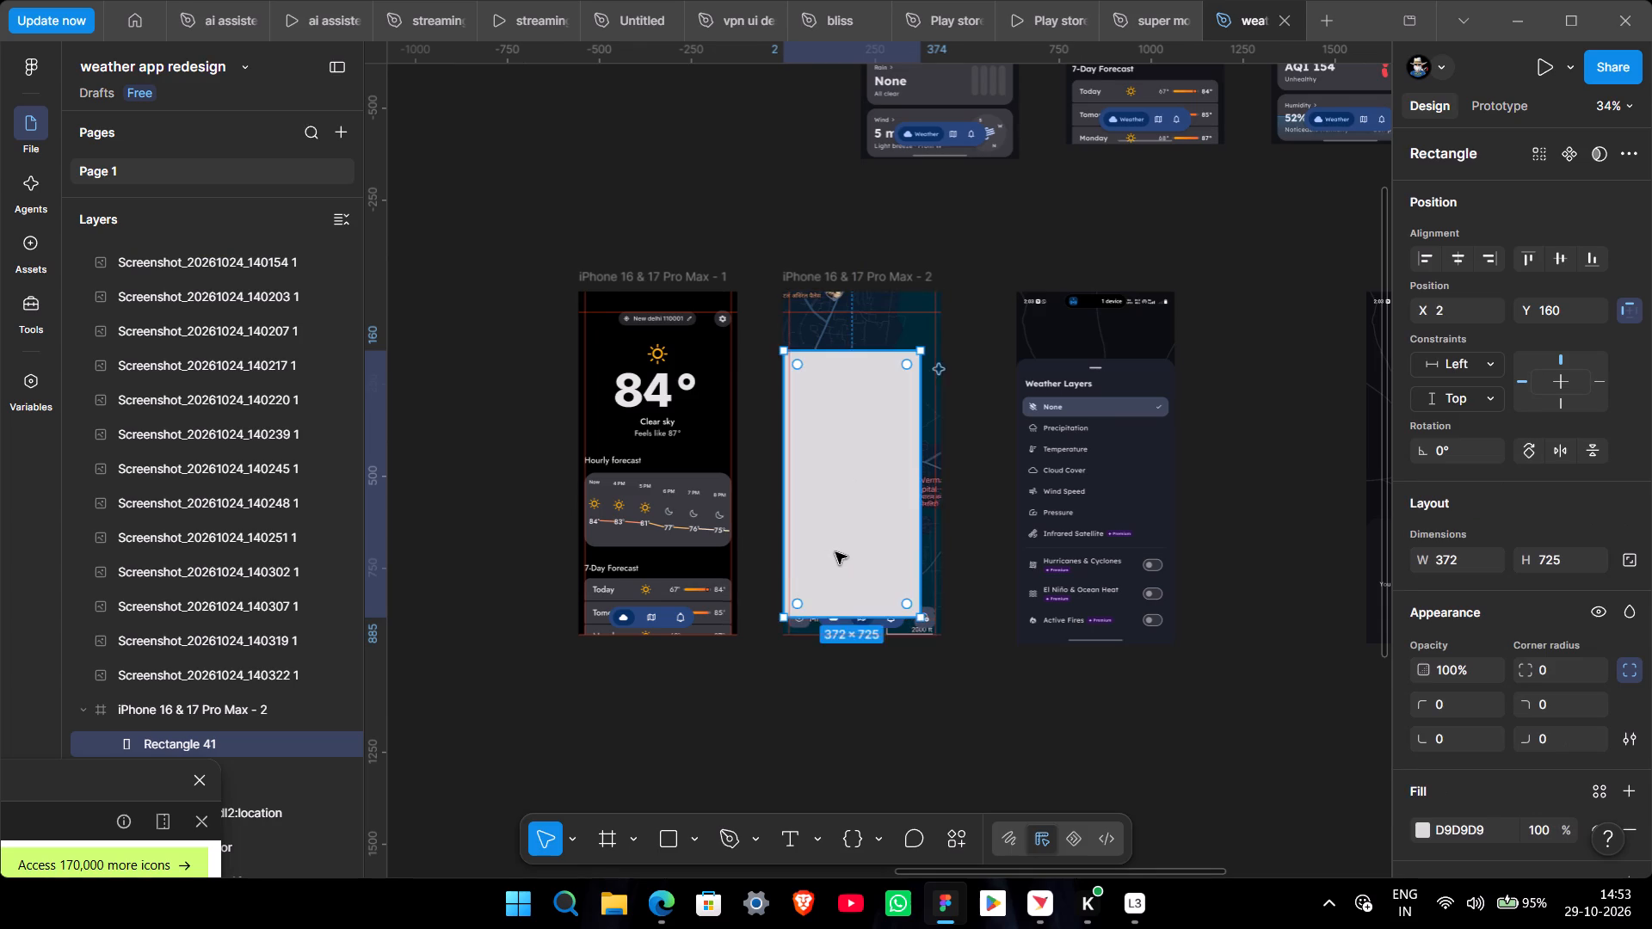
Extend the rectangle's left side to the map frame's left edge at X 0.
{"action": "scroll", "coordinate": [835, 543], "scroll_direction": "up", "scroll_amount": 10, "text": "ctrl"}
{"action": "scroll", "coordinate": [780, 686], "scroll_direction": "up", "scroll_amount": 2}
{"action": "middle_click_drag", "start_coordinate": [783, 689], "coordinate": [952, 650]}
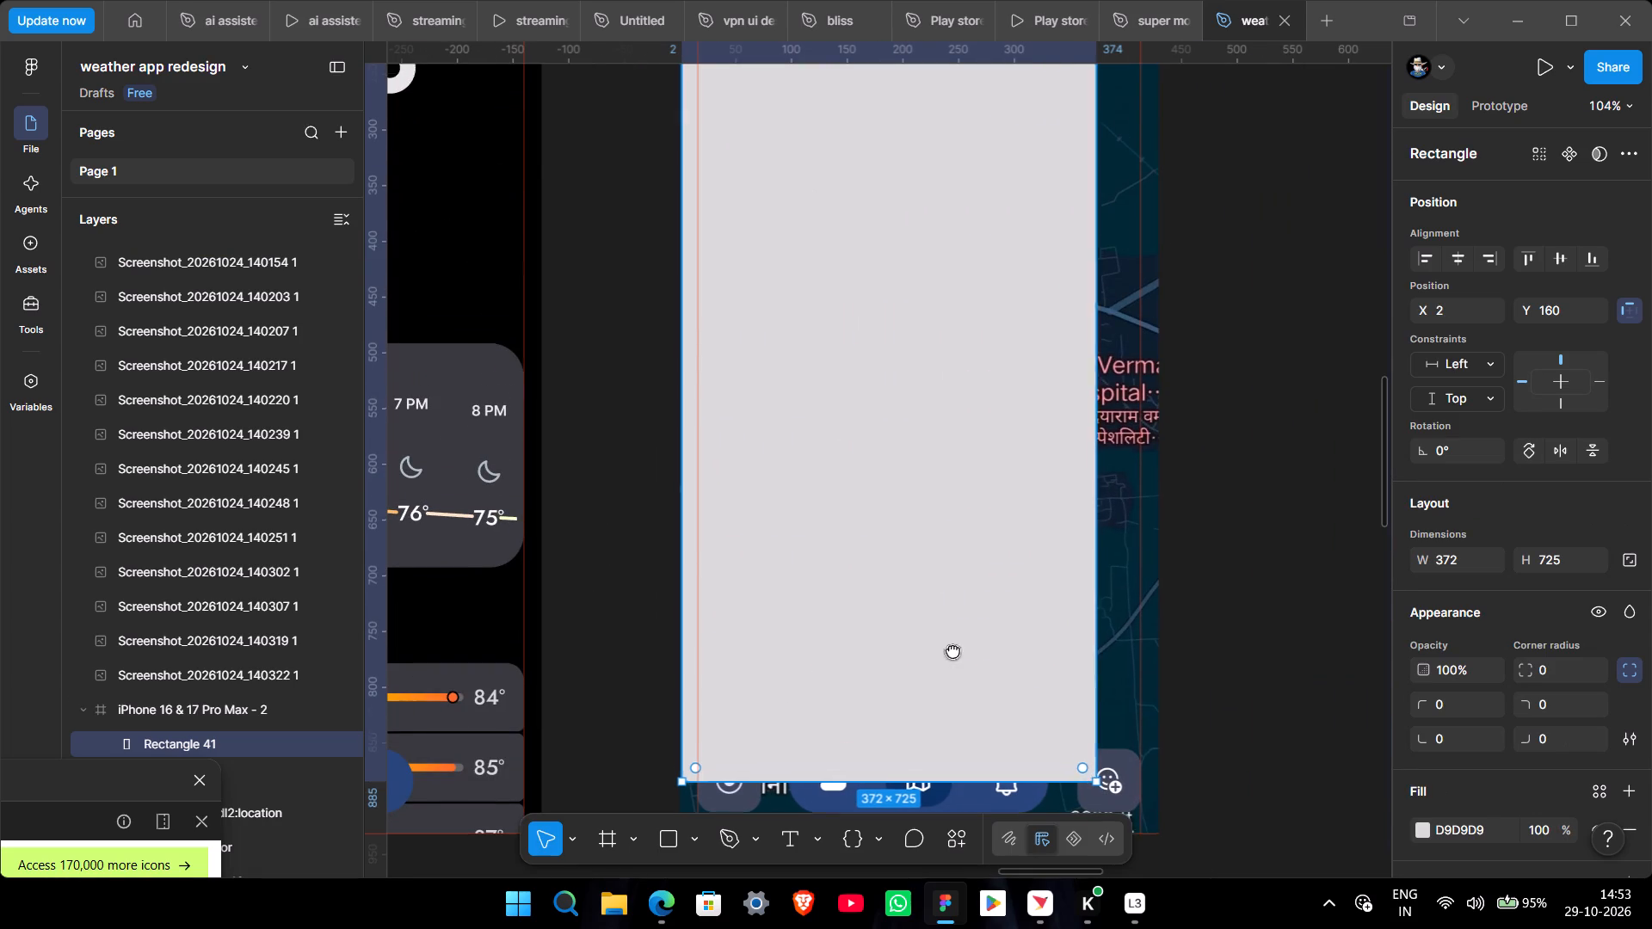
{"action": "middle_click_drag", "start_coordinate": [952, 650], "coordinate": [1159, 600]}
{"action": "scroll", "coordinate": [1026, 610], "scroll_direction": "up", "scroll_amount": 10, "text": "ctrl"}
{"action": "scroll", "coordinate": [1041, 647], "scroll_direction": "down", "scroll_amount": 5}
{"action": "scroll", "coordinate": [1107, 595], "scroll_direction": "up", "scroll_amount": 8, "text": "ctrl"}
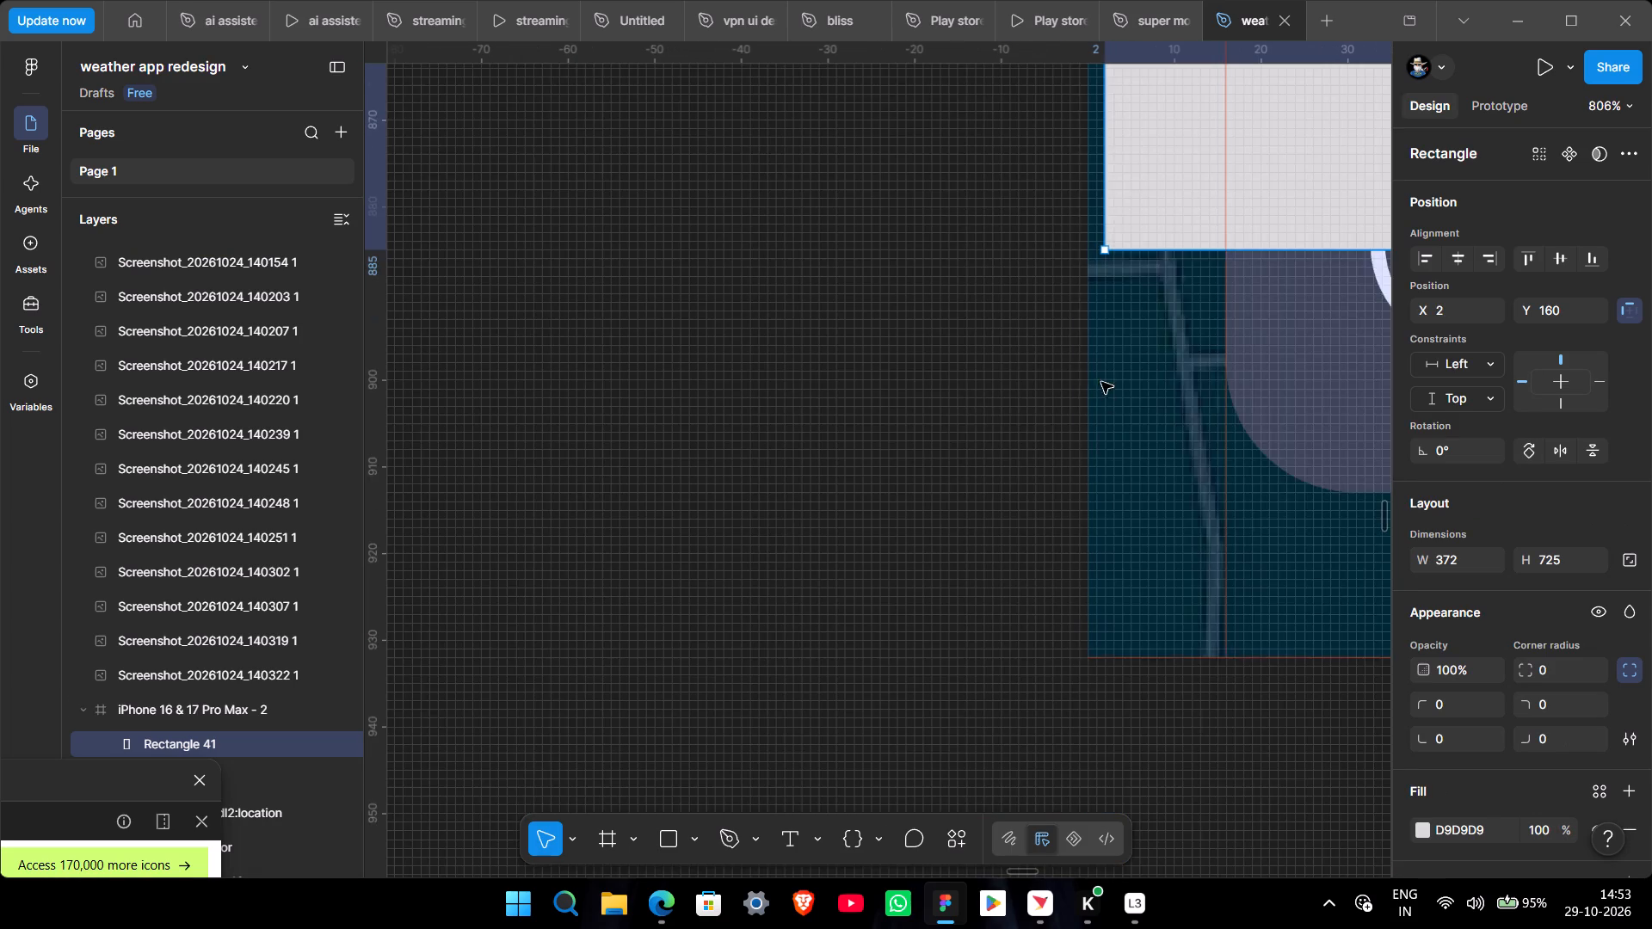
{"action": "middle_click_drag", "start_coordinate": [1101, 382], "coordinate": [1100, 629]}
{"action": "left_click_drag", "start_coordinate": [1113, 420], "coordinate": [1089, 420]}
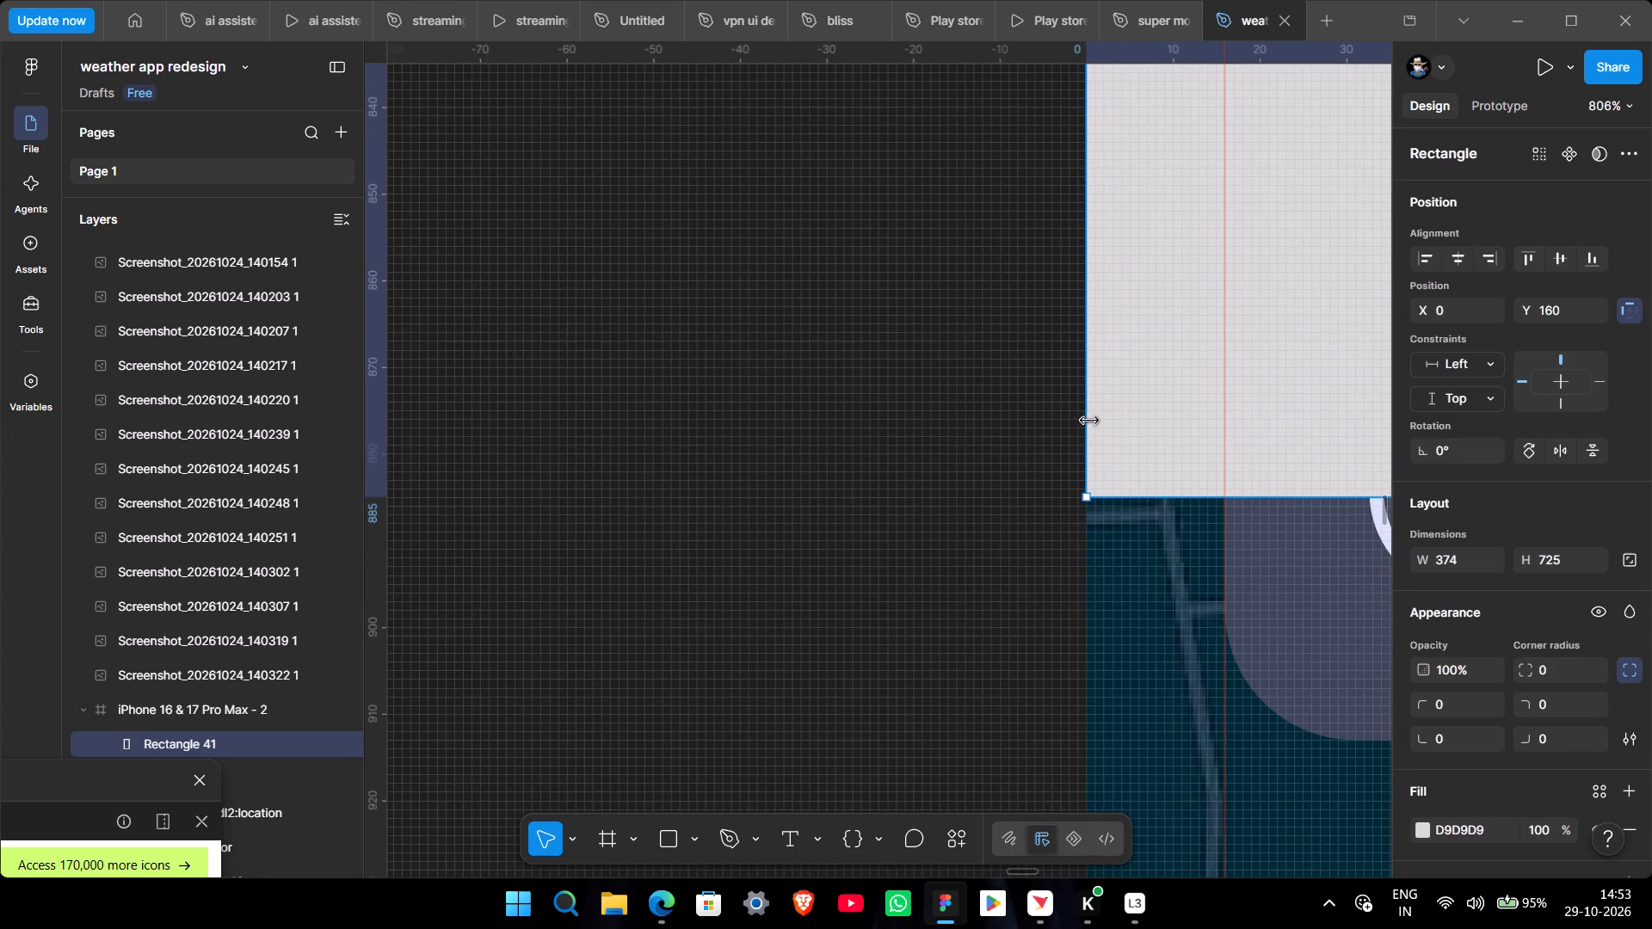
{"action": "left_click_drag", "start_coordinate": [1089, 420], "coordinate": [1084, 425]}
Extend the rectangle's right side to the map frame's right edge, for a width of 430.
{"action": "scroll", "coordinate": [1180, 567], "scroll_direction": "down", "scroll_amount": 5, "text": "ctrl"}
{"action": "scroll", "coordinate": [1243, 723], "scroll_direction": "down", "scroll_amount": 11, "text": "ctrl"}
{"action": "middle_click_drag", "start_coordinate": [1303, 520], "coordinate": [1284, 498]}
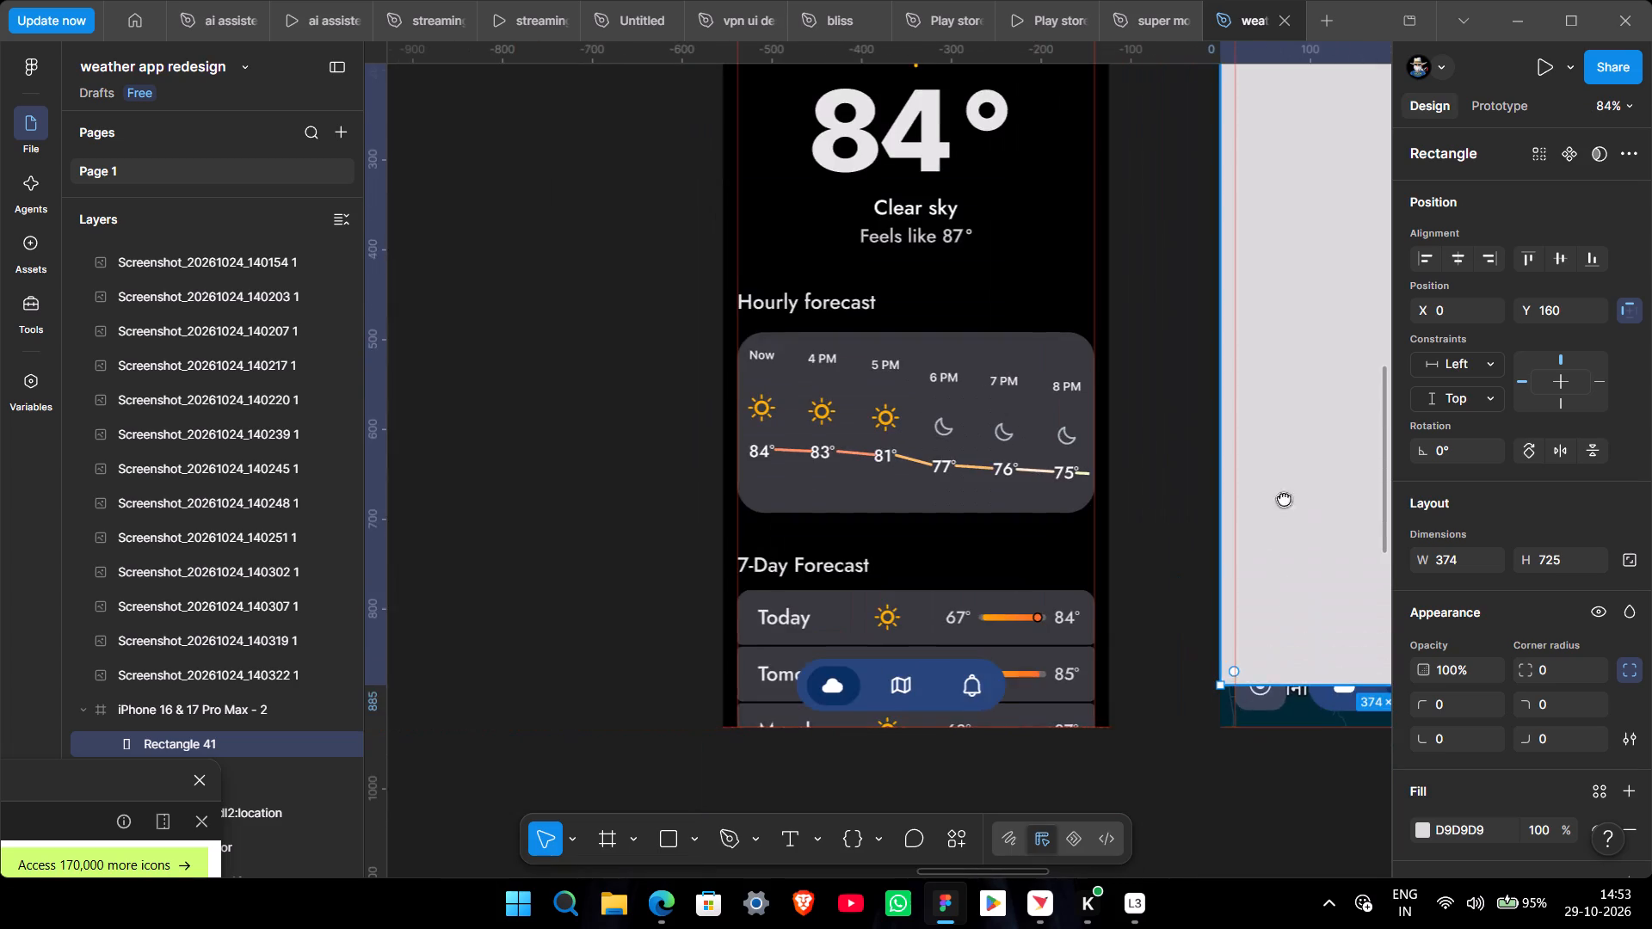
{"action": "middle_click_drag", "start_coordinate": [1284, 498], "coordinate": [941, 562]}
{"action": "left_click_drag", "start_coordinate": [1194, 499], "coordinate": [1244, 505]}
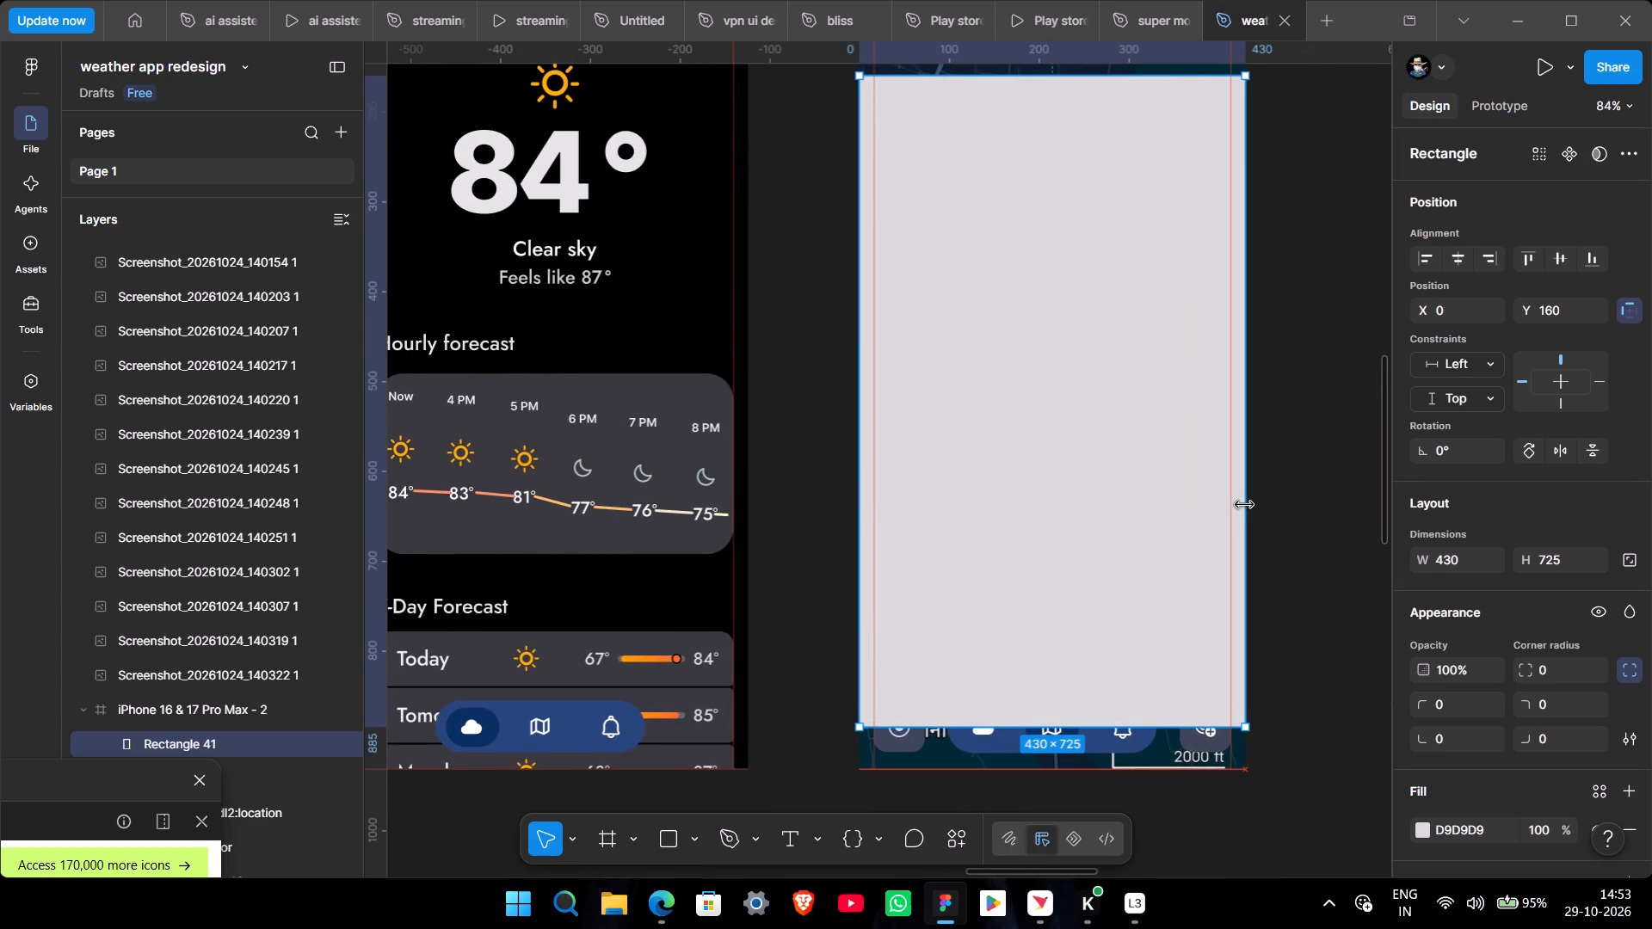
{"action": "left_click_drag", "start_coordinate": [1244, 505], "coordinate": [1247, 507]}
{"action": "scroll", "coordinate": [1256, 526], "scroll_direction": "up", "scroll_amount": 3, "text": "ctrl"}
{"action": "middle_click", "coordinate": [1256, 526], "text": "ctrl"}
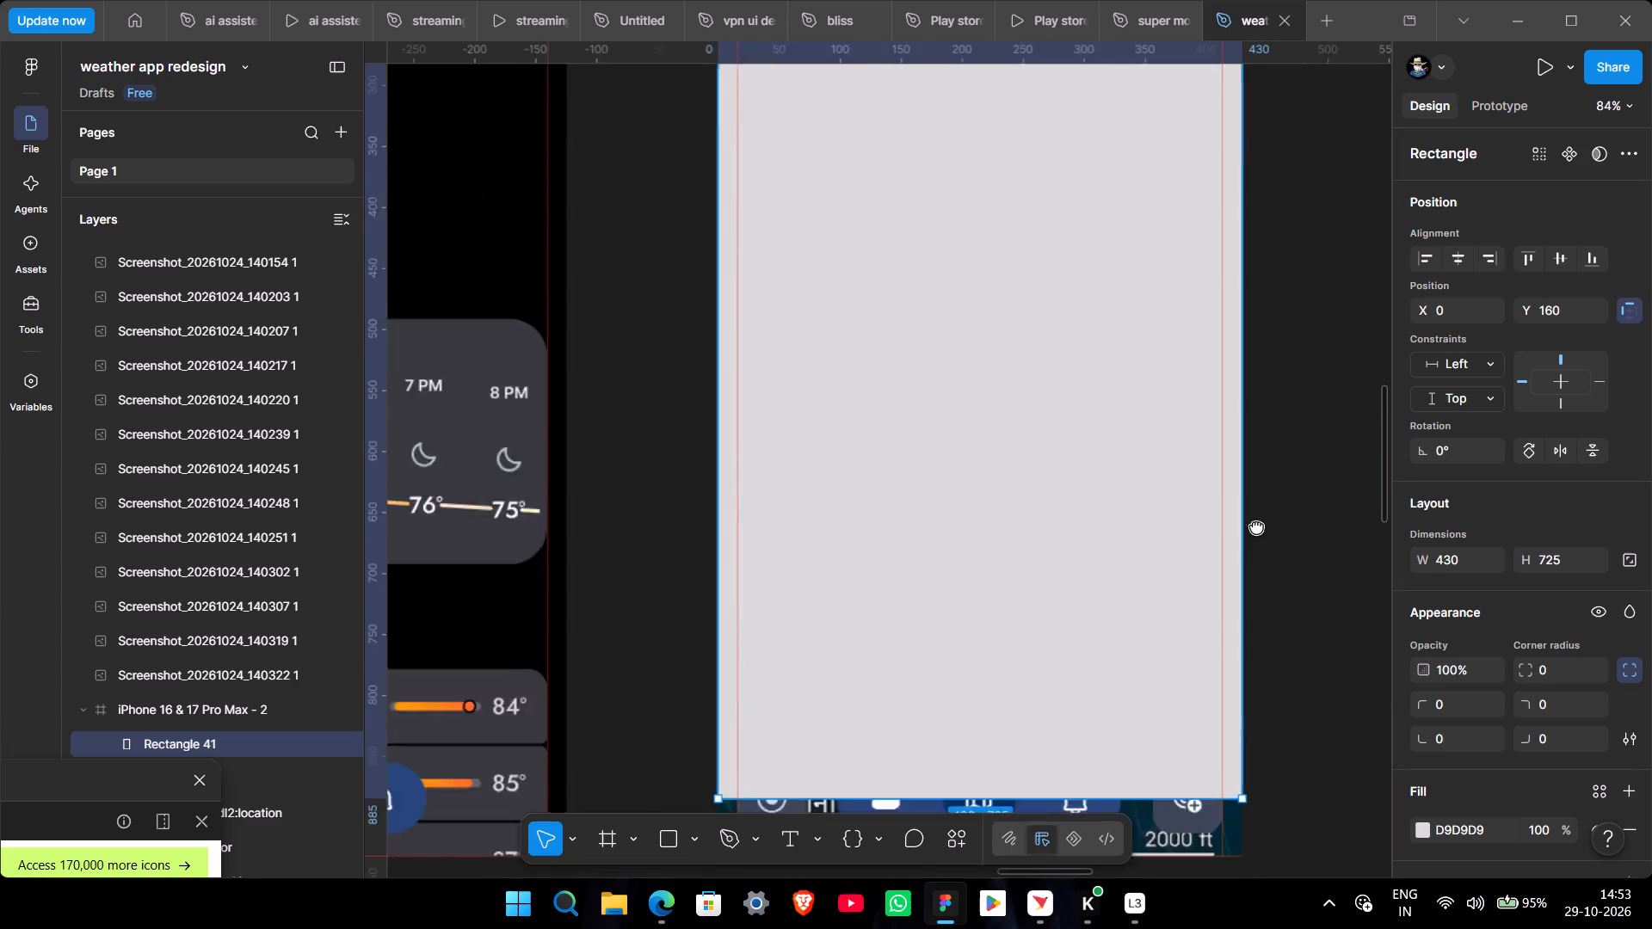
{"action": "scroll", "coordinate": [1256, 526], "scroll_direction": "up", "scroll_amount": 12, "text": "ctrl"}
{"action": "scroll", "coordinate": [1256, 526], "scroll_direction": "down", "scroll_amount": 12}
{"action": "scroll", "coordinate": [1256, 526], "scroll_direction": "up", "scroll_amount": 1, "text": "ctrl"}
{"action": "scroll", "coordinate": [1256, 531], "scroll_direction": "down", "scroll_amount": 6, "text": "ctrl"}
{"action": "scroll", "coordinate": [1255, 540], "scroll_direction": "up", "scroll_amount": 2, "text": "ctrl"}
{"action": "scroll", "coordinate": [1255, 555], "scroll_direction": "down", "scroll_amount": 6, "text": "ctrl"}
Move the rectangle out of the map frame, back beside the Weather Layers reference at about X -1715, Y 3549.
{"action": "scroll", "coordinate": [1263, 624], "scroll_direction": "down", "scroll_amount": 8, "text": "ctrl"}
{"action": "middle_click_drag", "start_coordinate": [1292, 610], "coordinate": [861, 553]}
{"action": "left_click_drag", "start_coordinate": [765, 482], "coordinate": [1109, 486]}
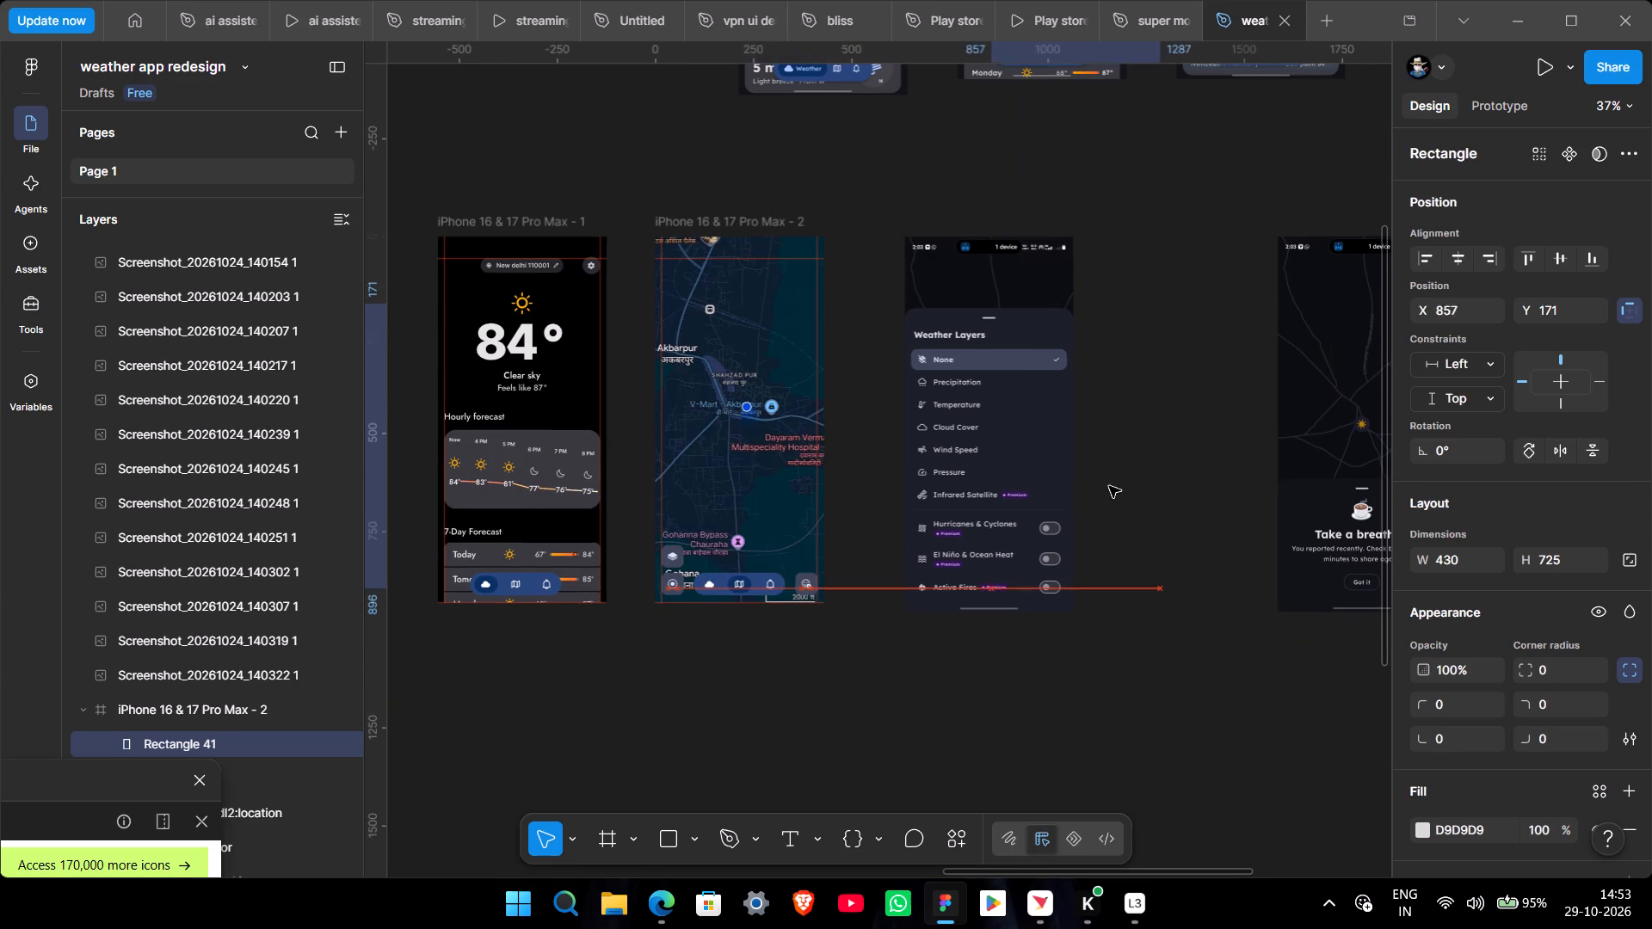
{"action": "left_click_drag", "start_coordinate": [1109, 486], "coordinate": [1206, 496]}
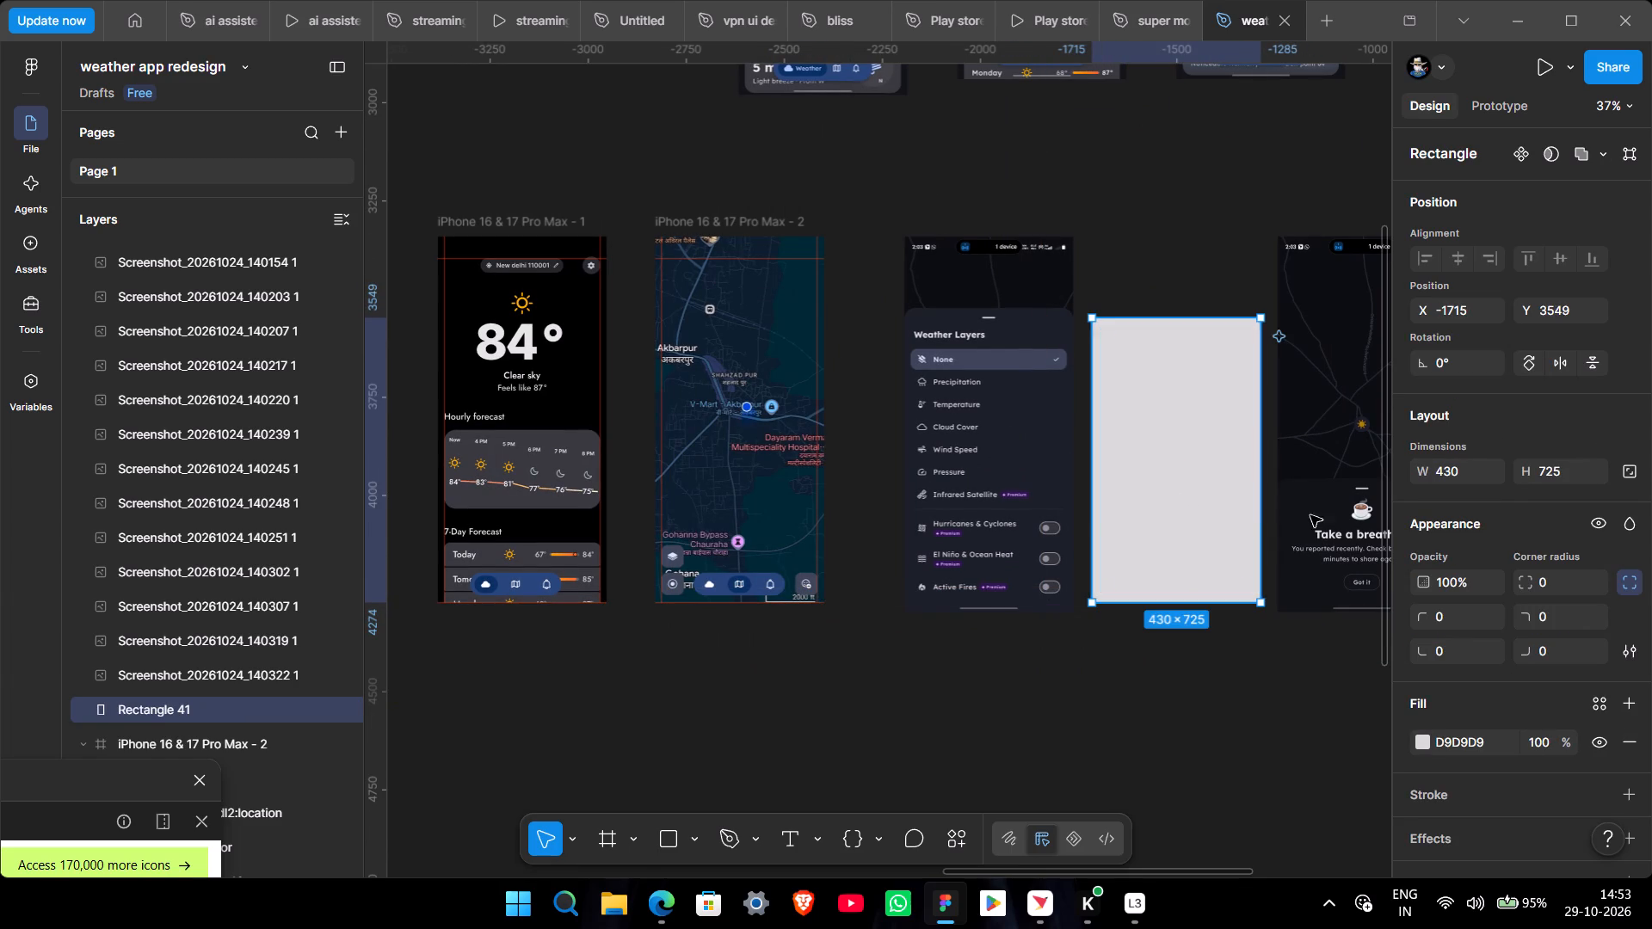
Round the rectangle's two top corners to a radius of 40 each.
{"action": "scroll", "coordinate": [1014, 695], "scroll_direction": "up", "scroll_amount": 6, "text": "ctrl"}
{"action": "scroll", "coordinate": [1014, 695], "scroll_direction": "down", "scroll_amount": 6, "text": "ctrl"}
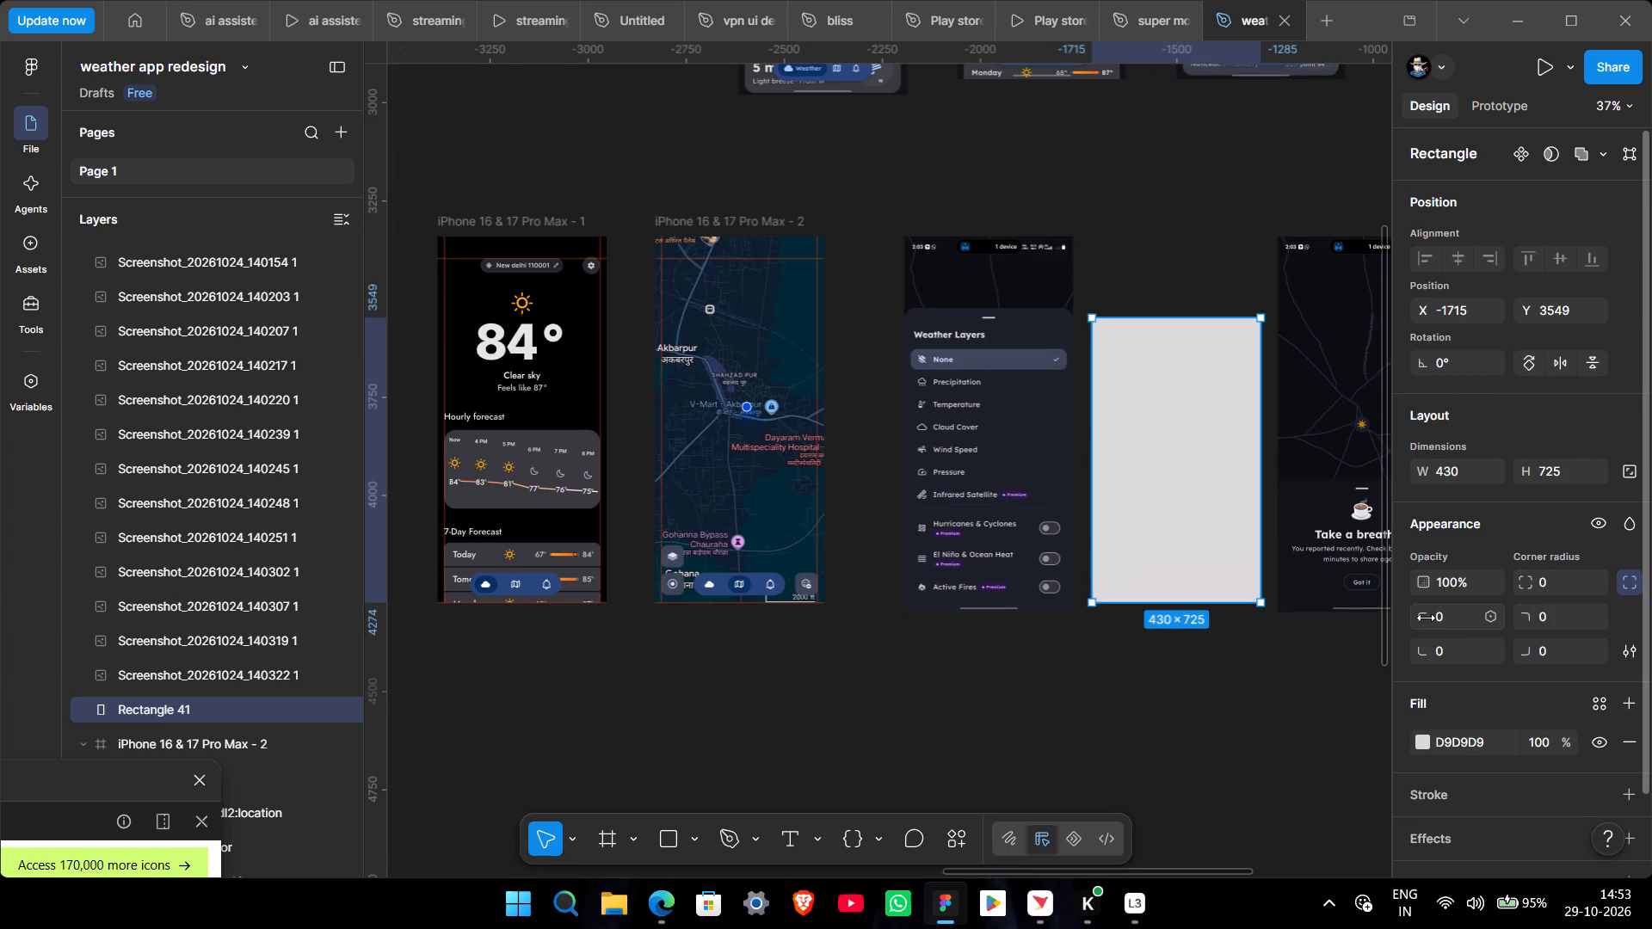
{"action": "middle_click_drag", "start_coordinate": [1426, 618], "coordinate": [1192, 458]}
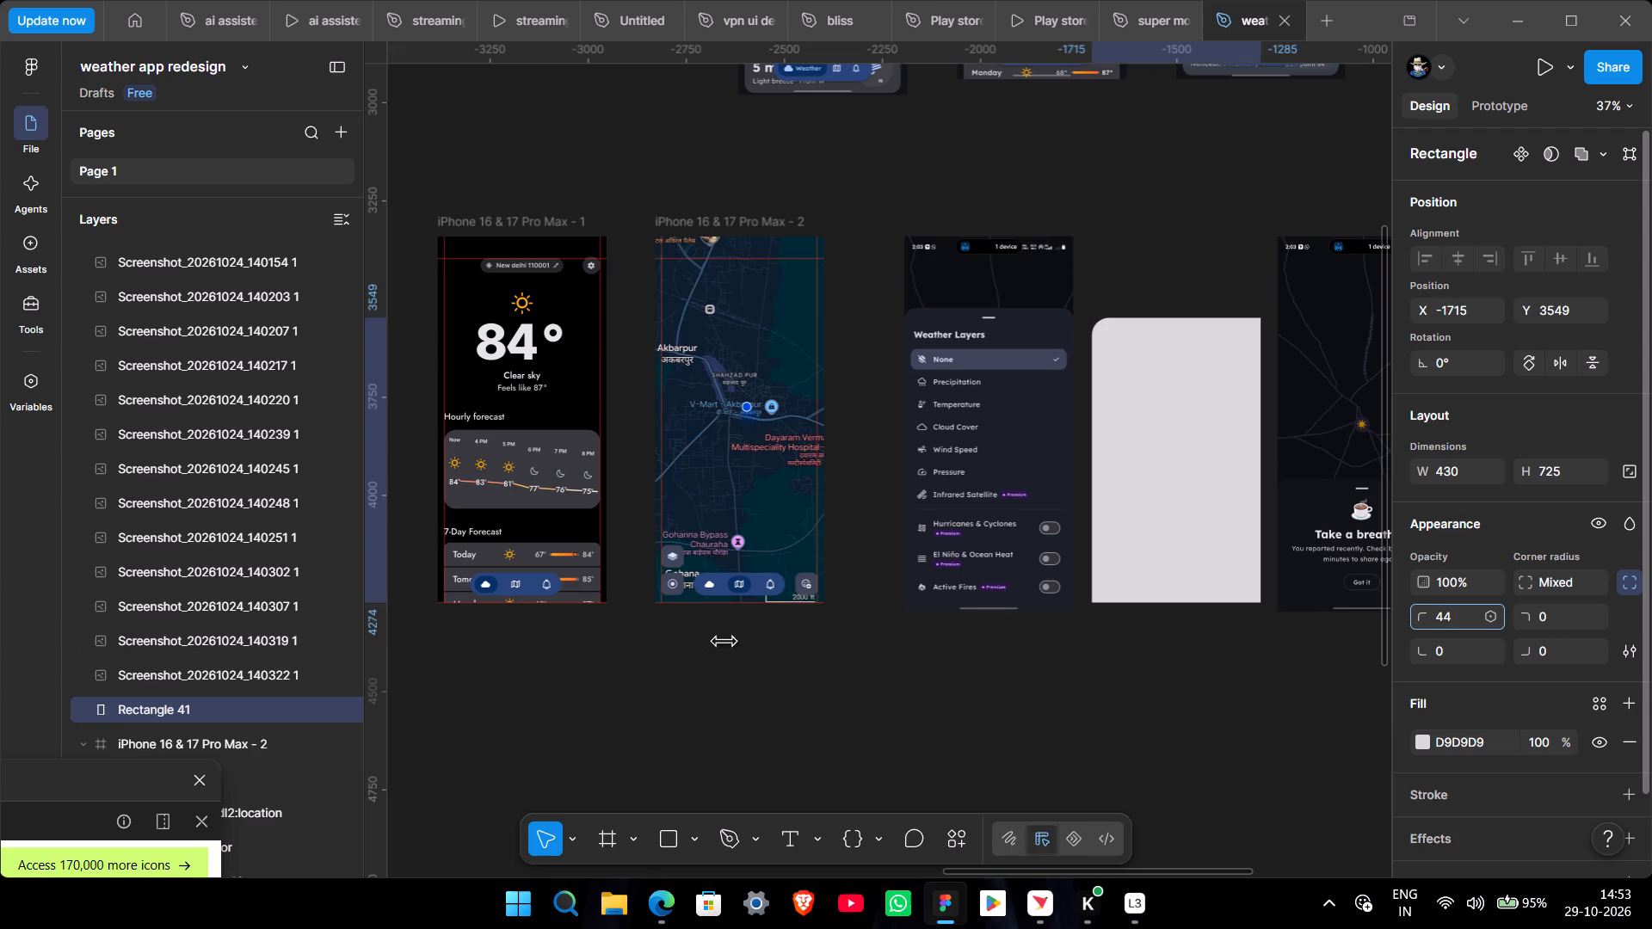
{"action": "middle_click_drag", "start_coordinate": [1192, 458], "coordinate": [1193, 457]}
{"action": "left_click", "coordinate": [1451, 619]}
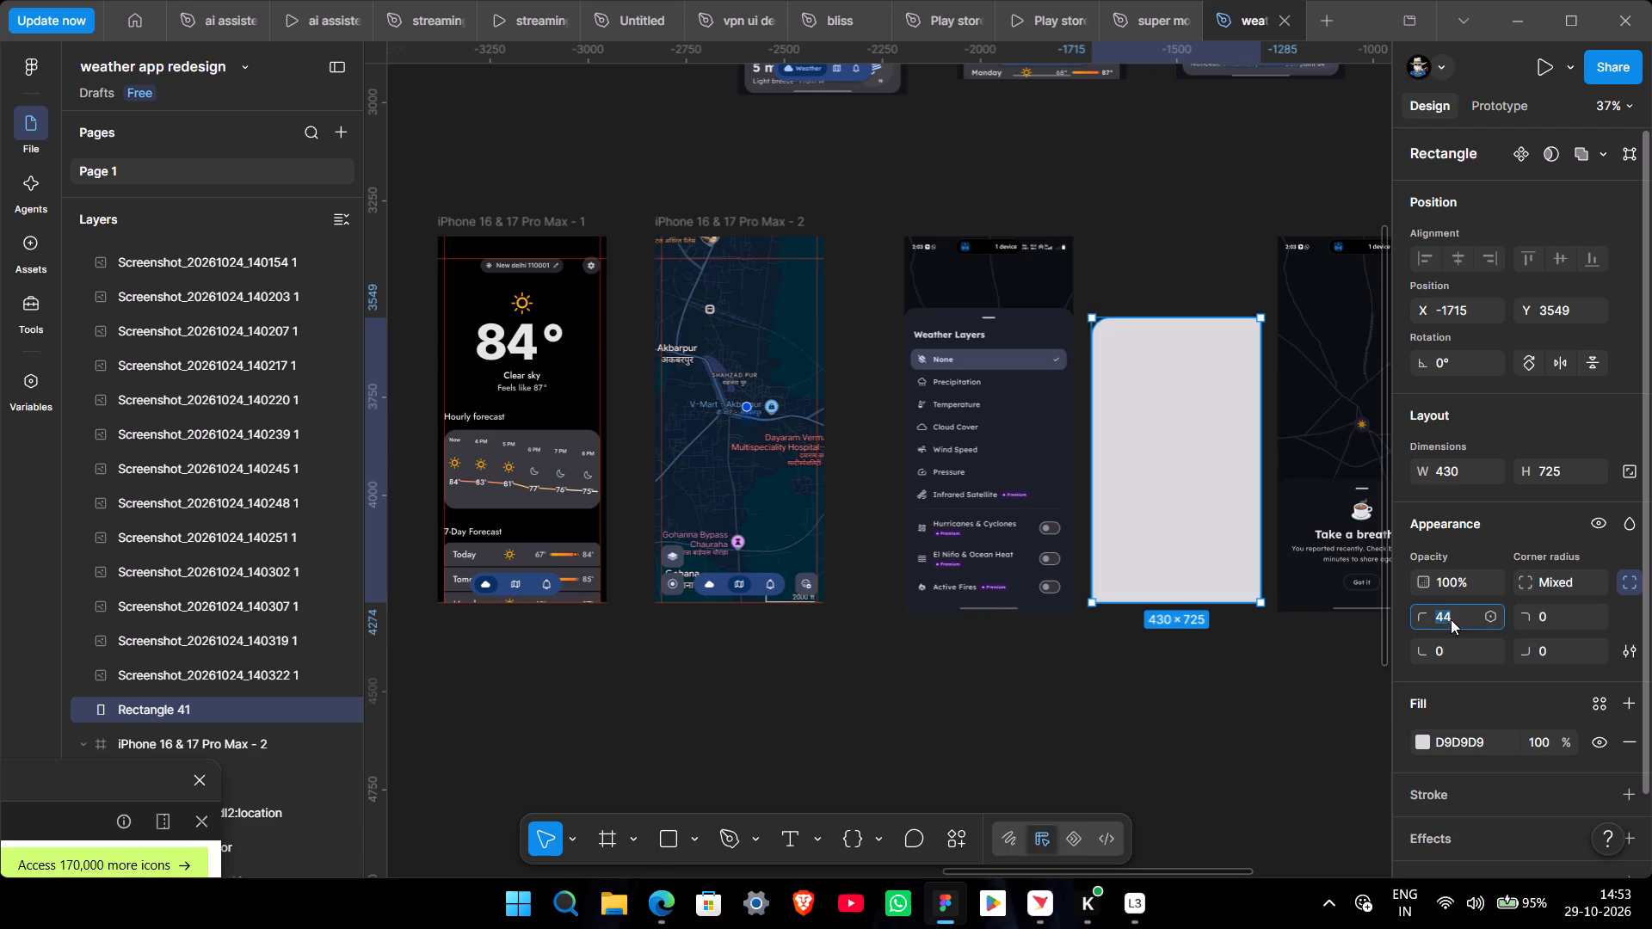
{"action": "key", "text": "4"}
{"action": "key", "text": "0"}
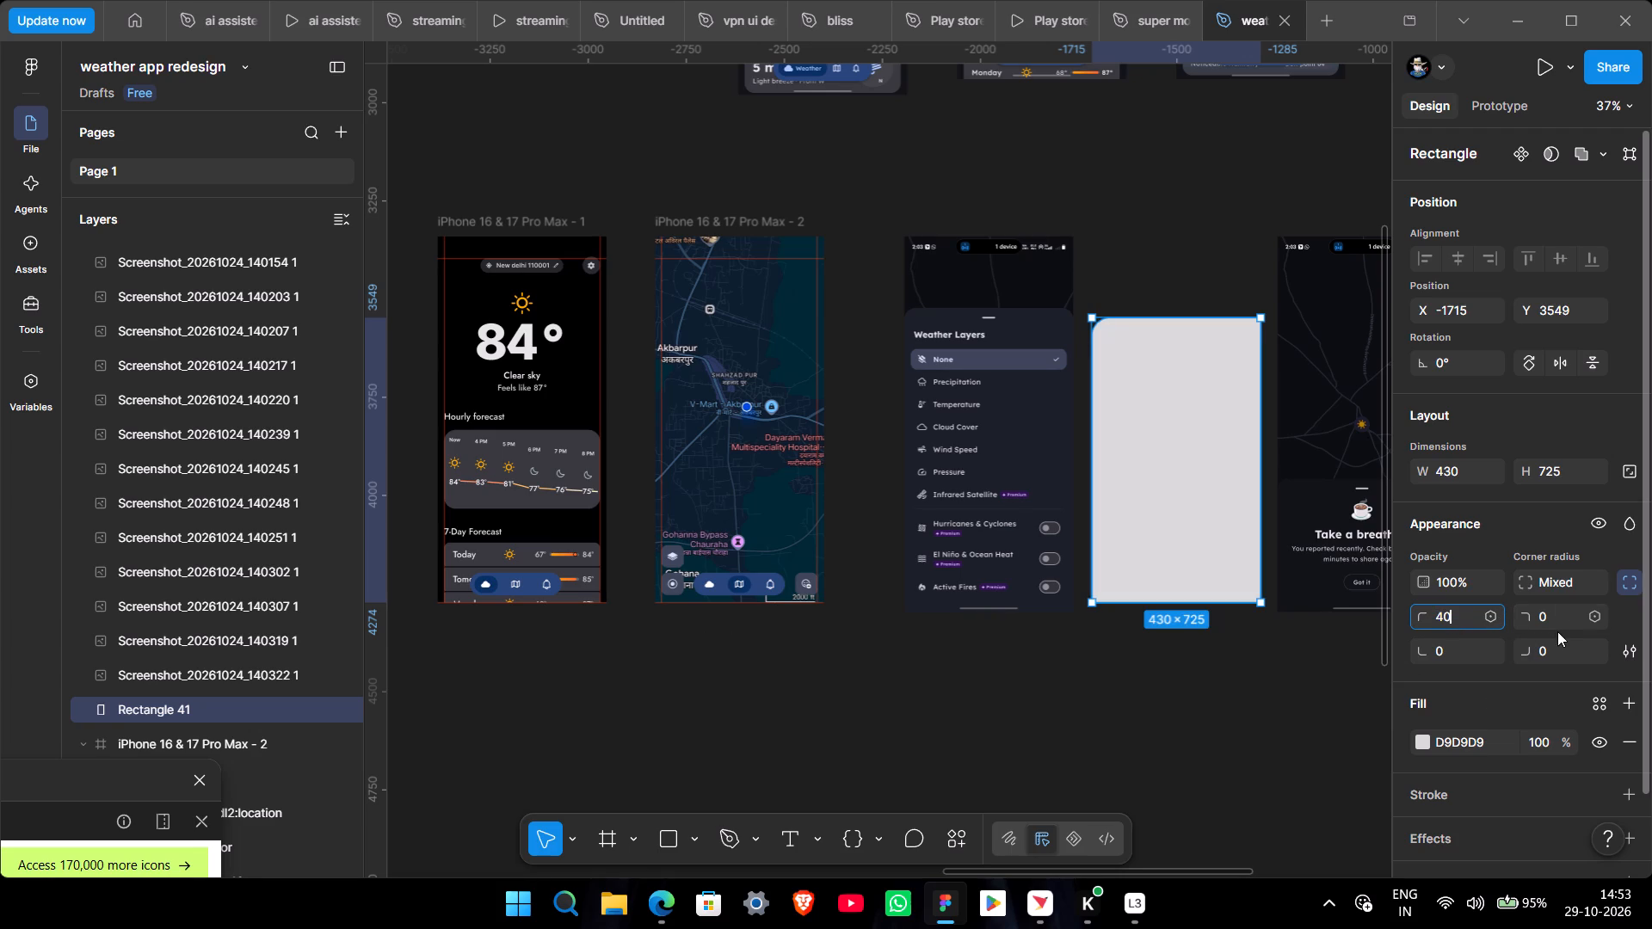
{"action": "left_click", "coordinate": [1555, 623]}
{"action": "key", "text": "4"}
{"action": "key", "text": "0"}
{"action": "left_click", "coordinate": [1147, 713]}
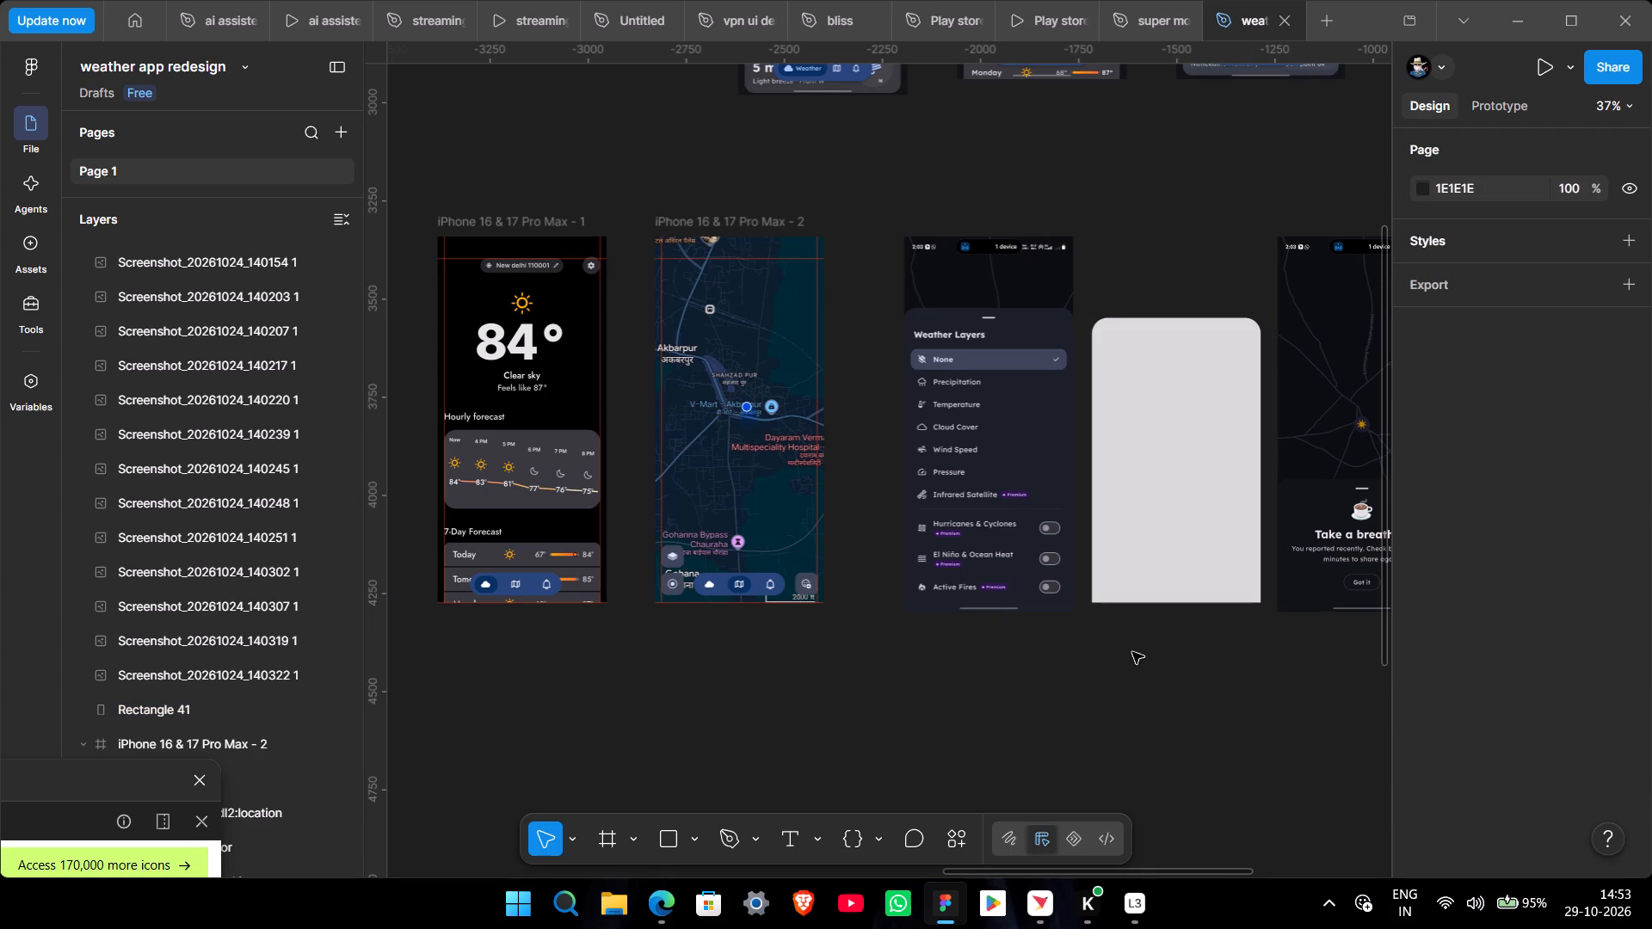
Fill the rectangle with 1C202A, sampled from the Weather Layers reference panel.
{"action": "left_click", "coordinate": [1100, 539]}
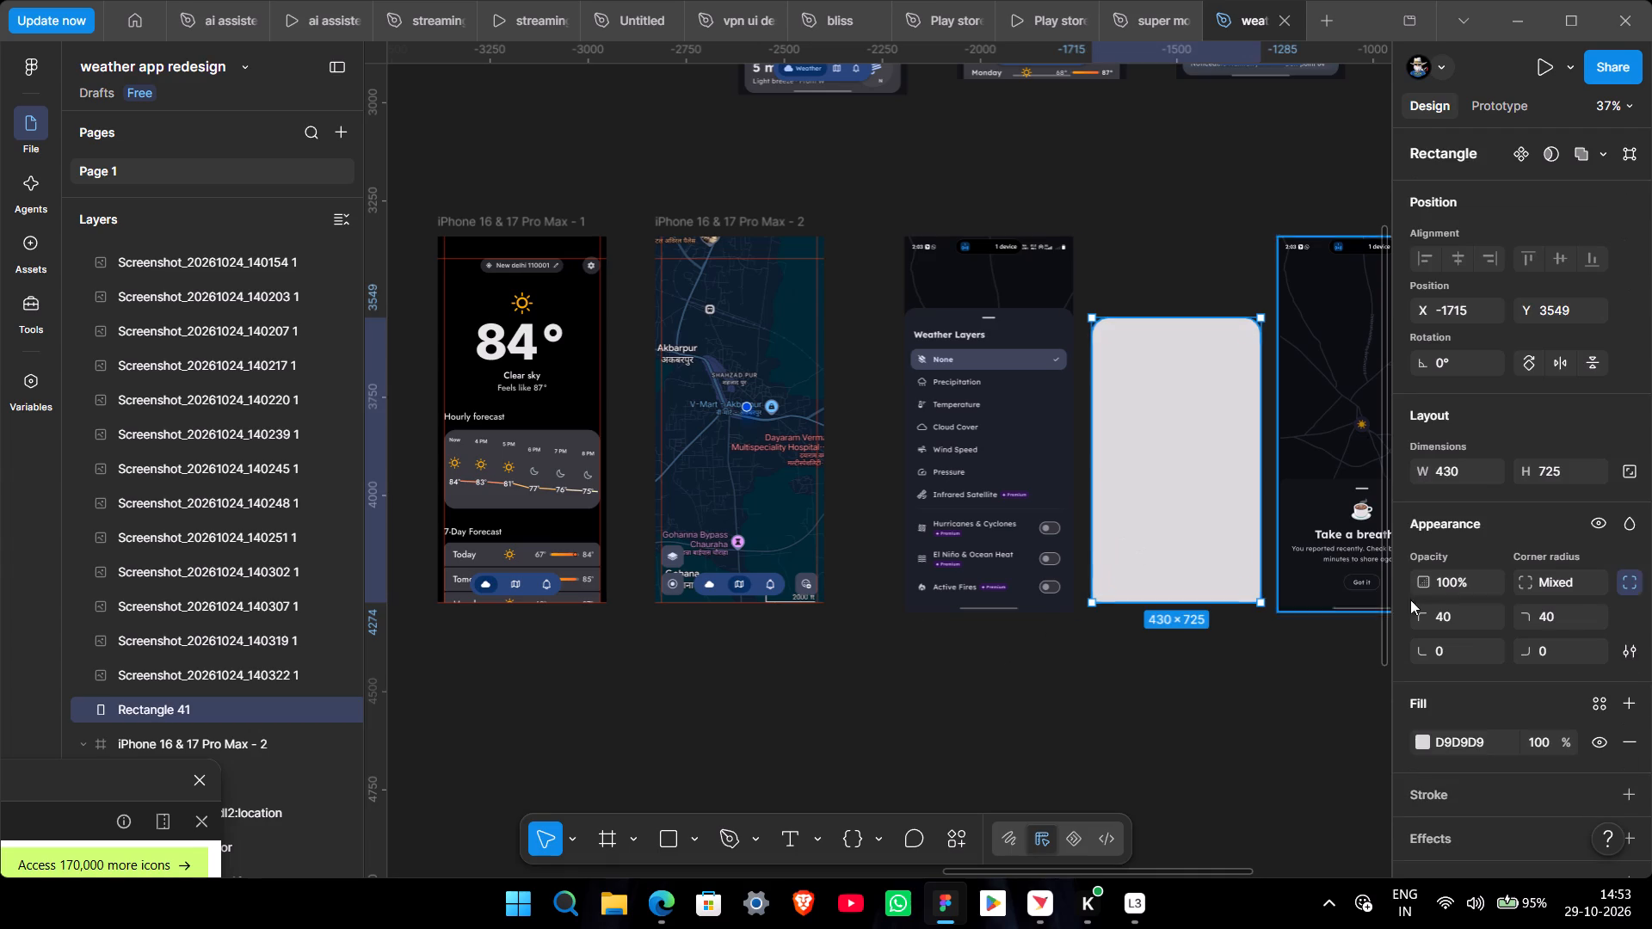
{"action": "left_click", "coordinate": [1423, 751]}
{"action": "left_click", "coordinate": [1424, 736]}
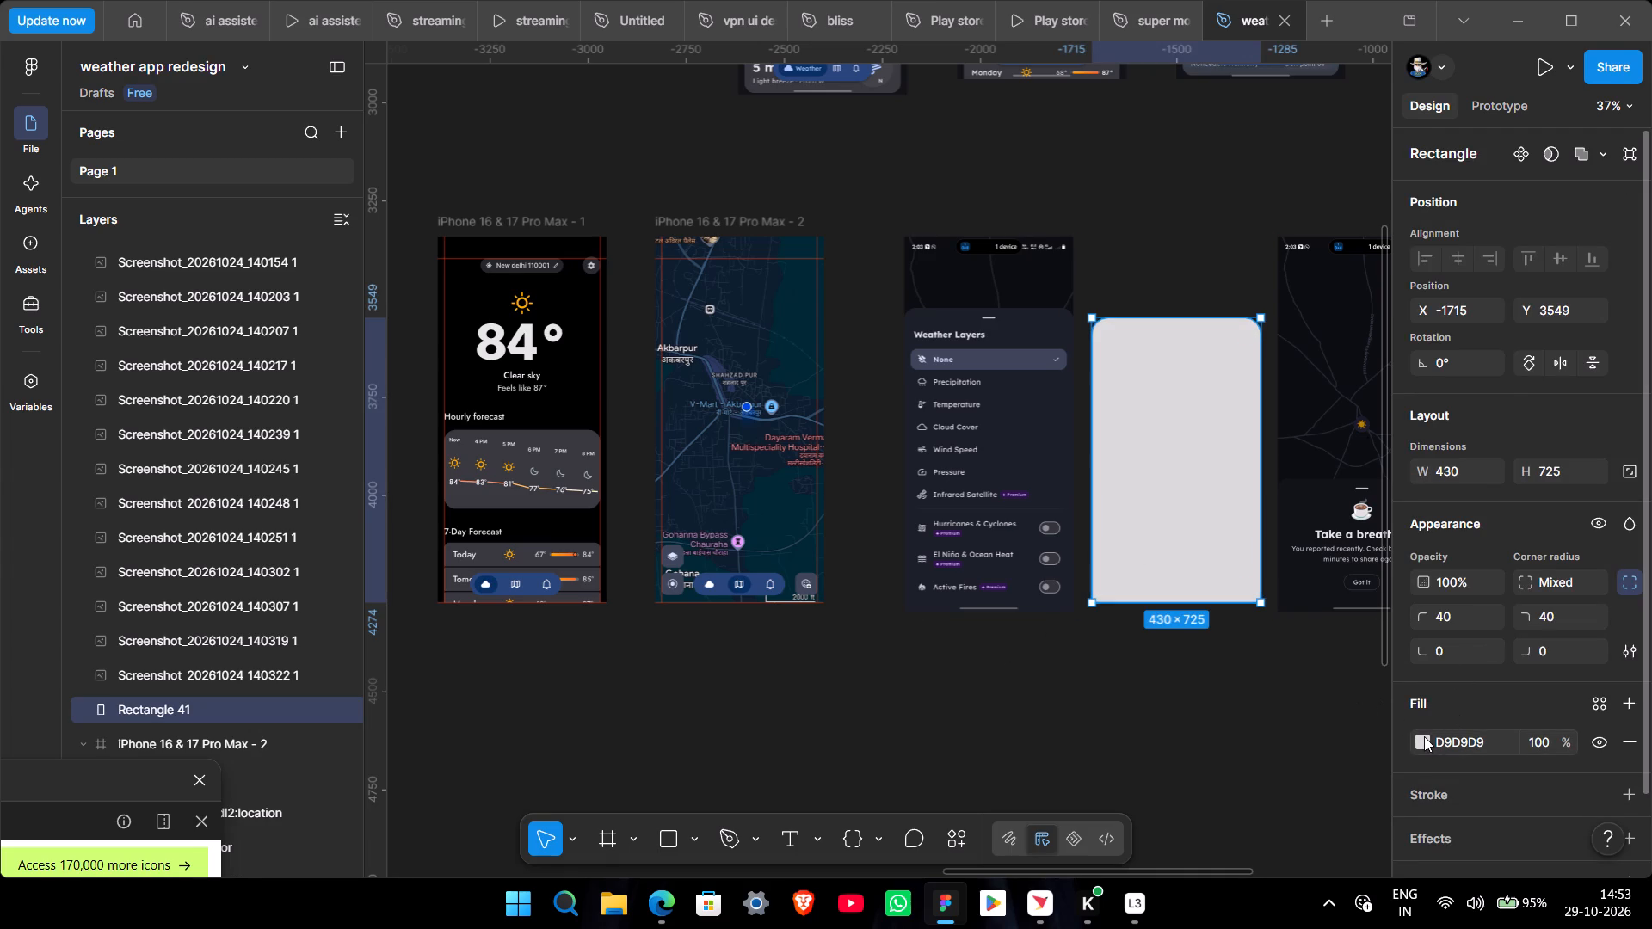
{"action": "left_click", "coordinate": [1168, 652]}
{"action": "left_click", "coordinate": [1057, 471]}
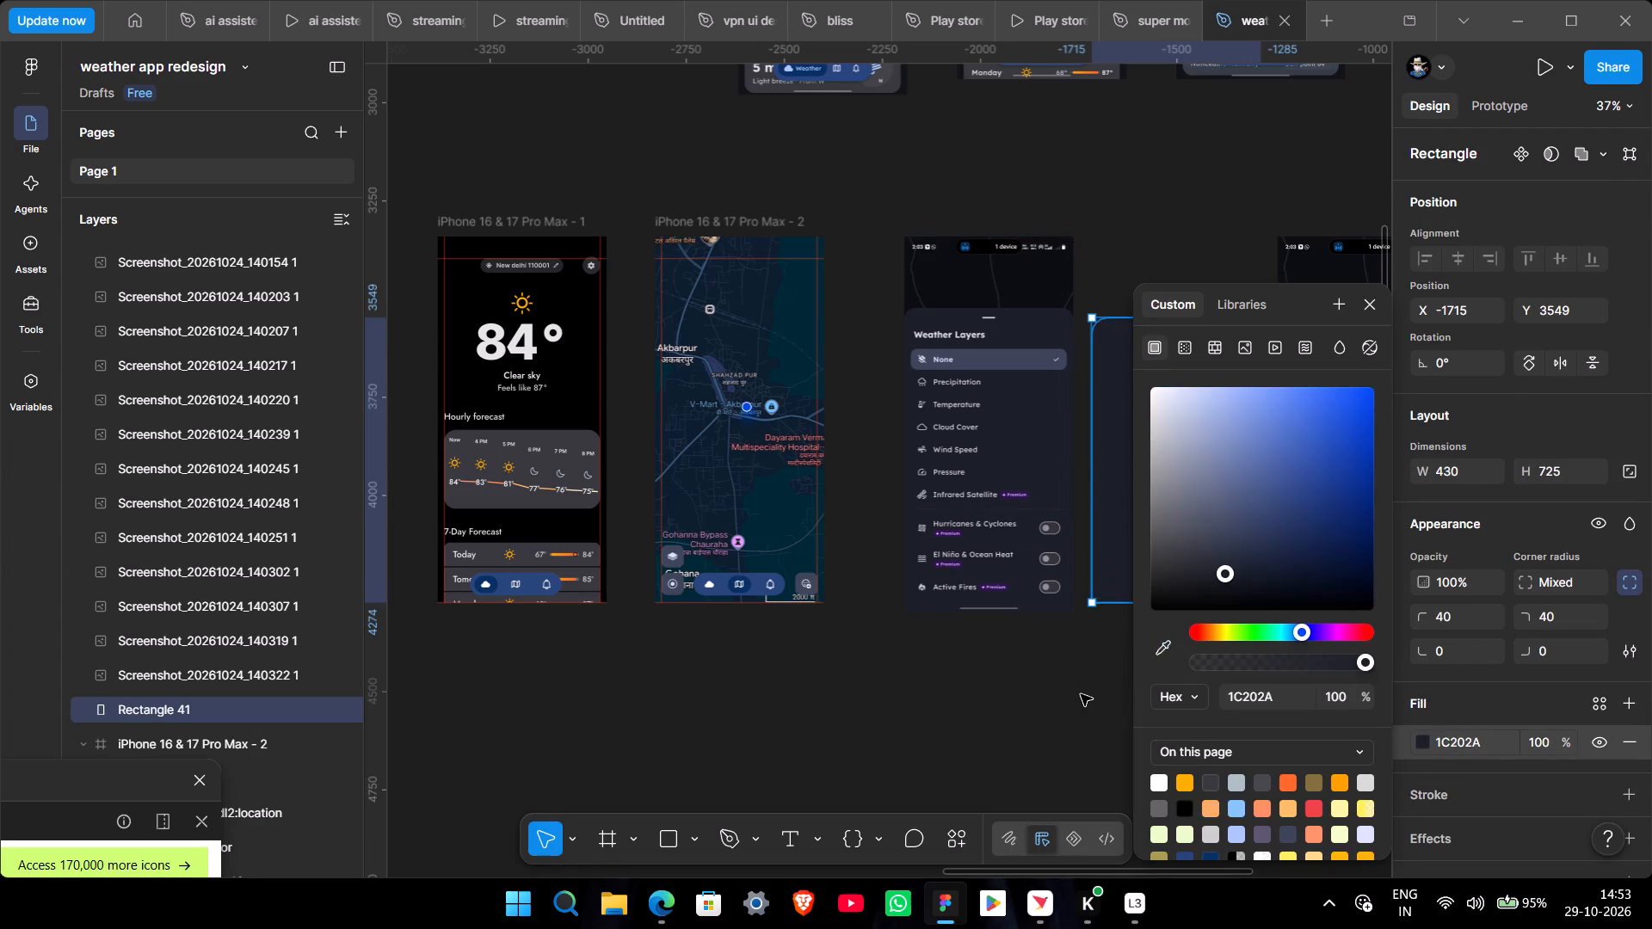
{"action": "left_click", "coordinate": [1081, 694]}
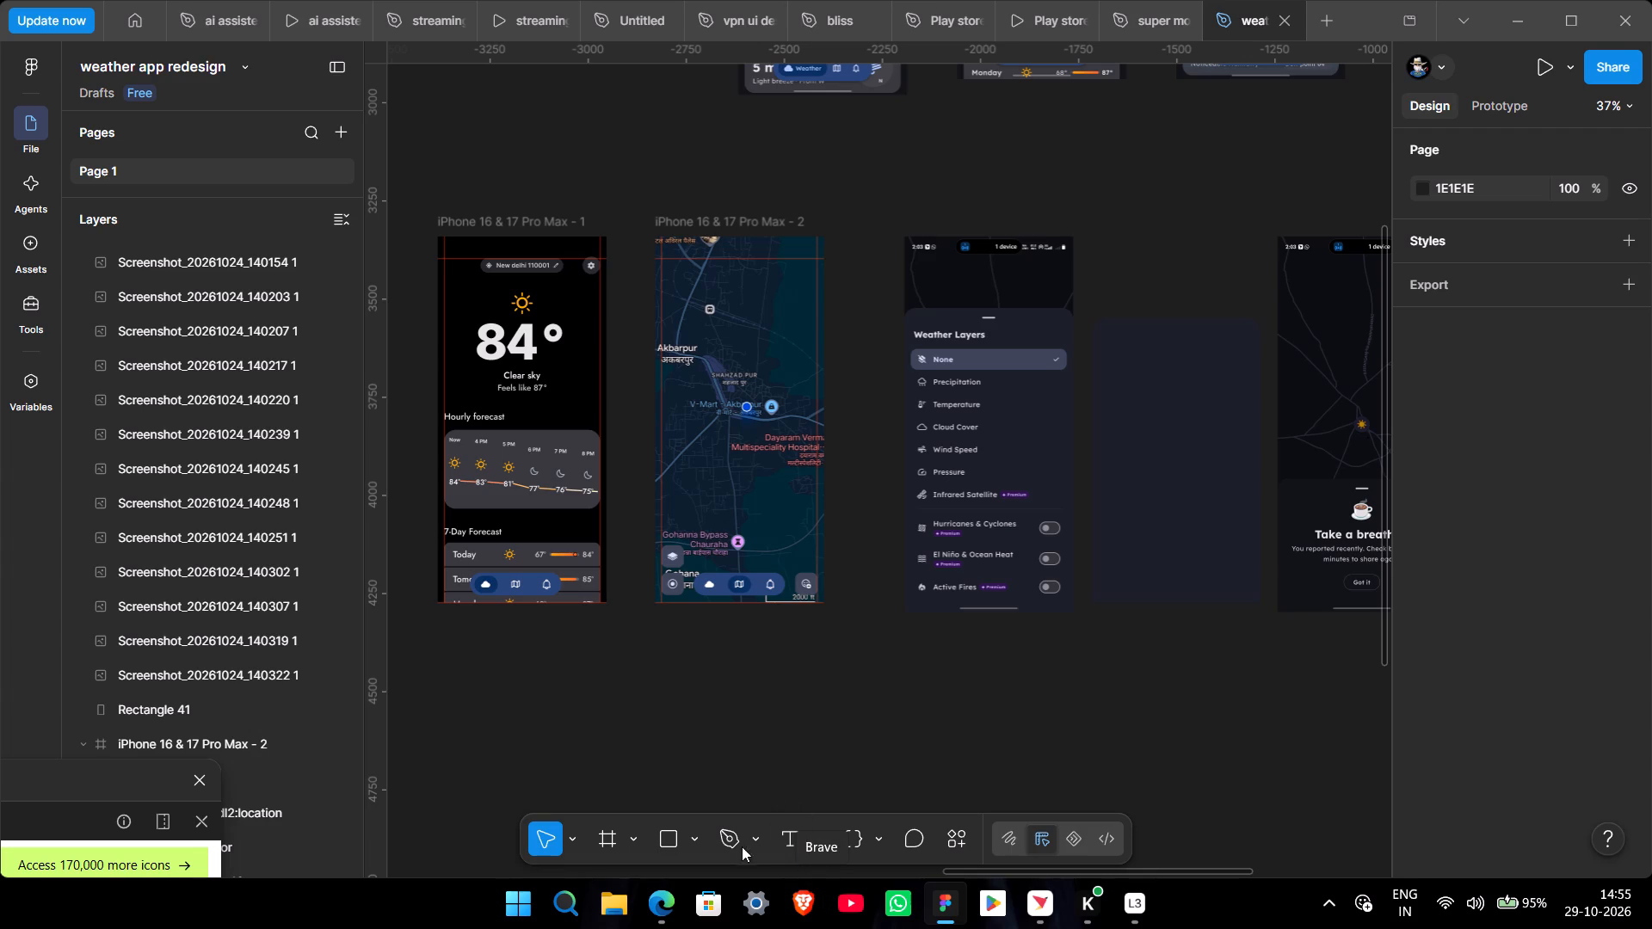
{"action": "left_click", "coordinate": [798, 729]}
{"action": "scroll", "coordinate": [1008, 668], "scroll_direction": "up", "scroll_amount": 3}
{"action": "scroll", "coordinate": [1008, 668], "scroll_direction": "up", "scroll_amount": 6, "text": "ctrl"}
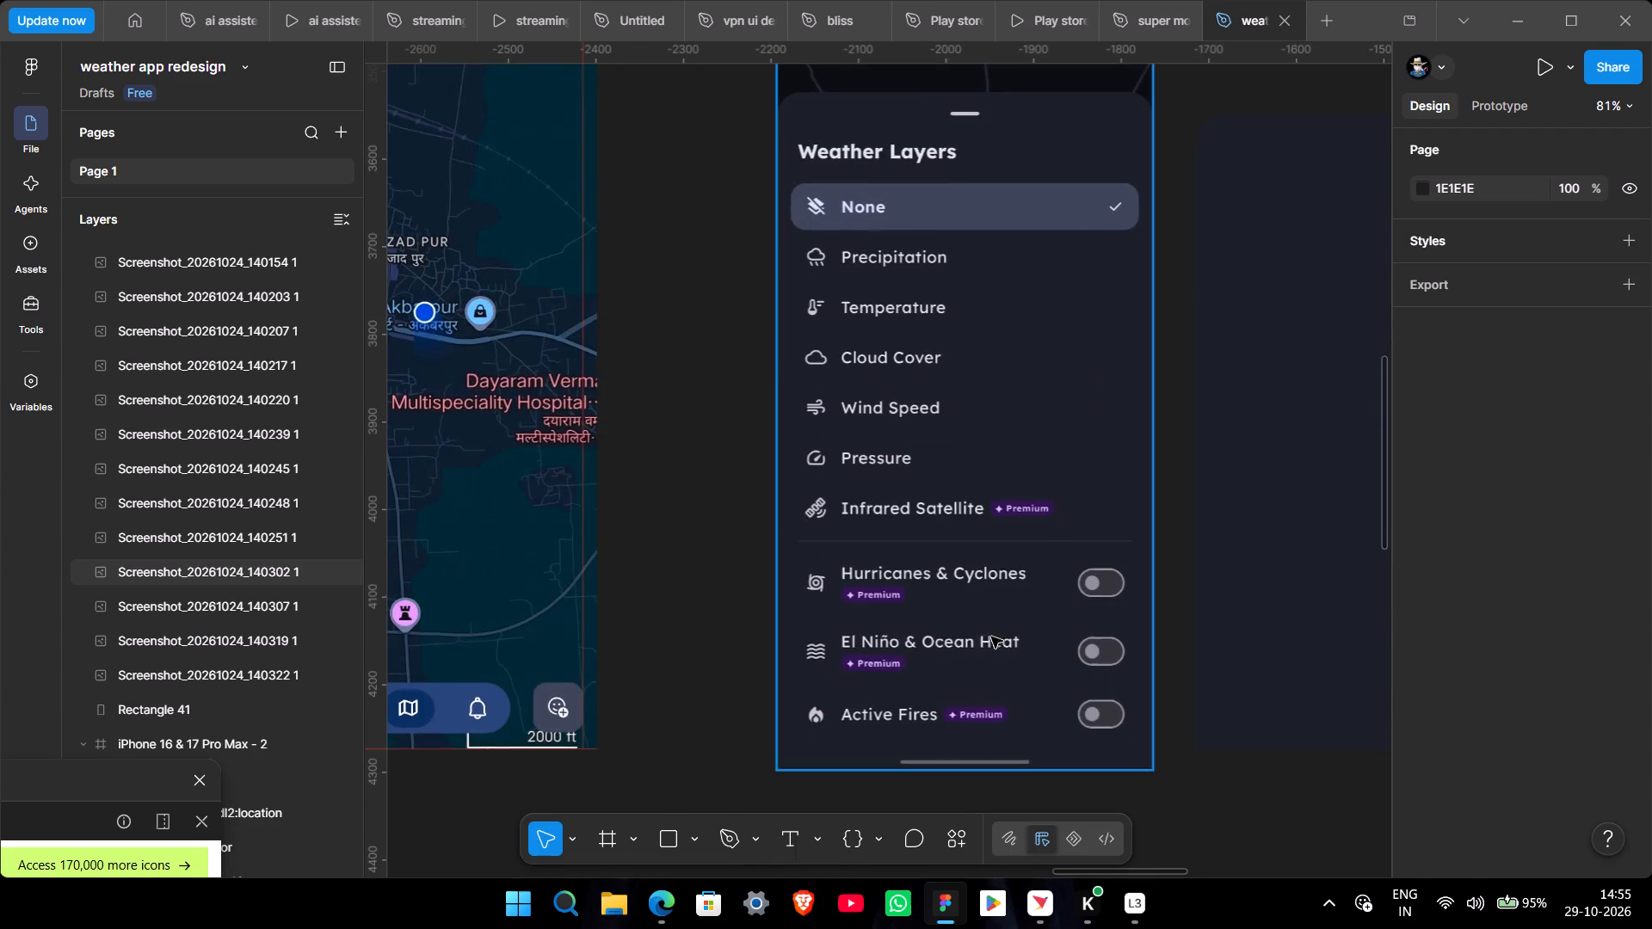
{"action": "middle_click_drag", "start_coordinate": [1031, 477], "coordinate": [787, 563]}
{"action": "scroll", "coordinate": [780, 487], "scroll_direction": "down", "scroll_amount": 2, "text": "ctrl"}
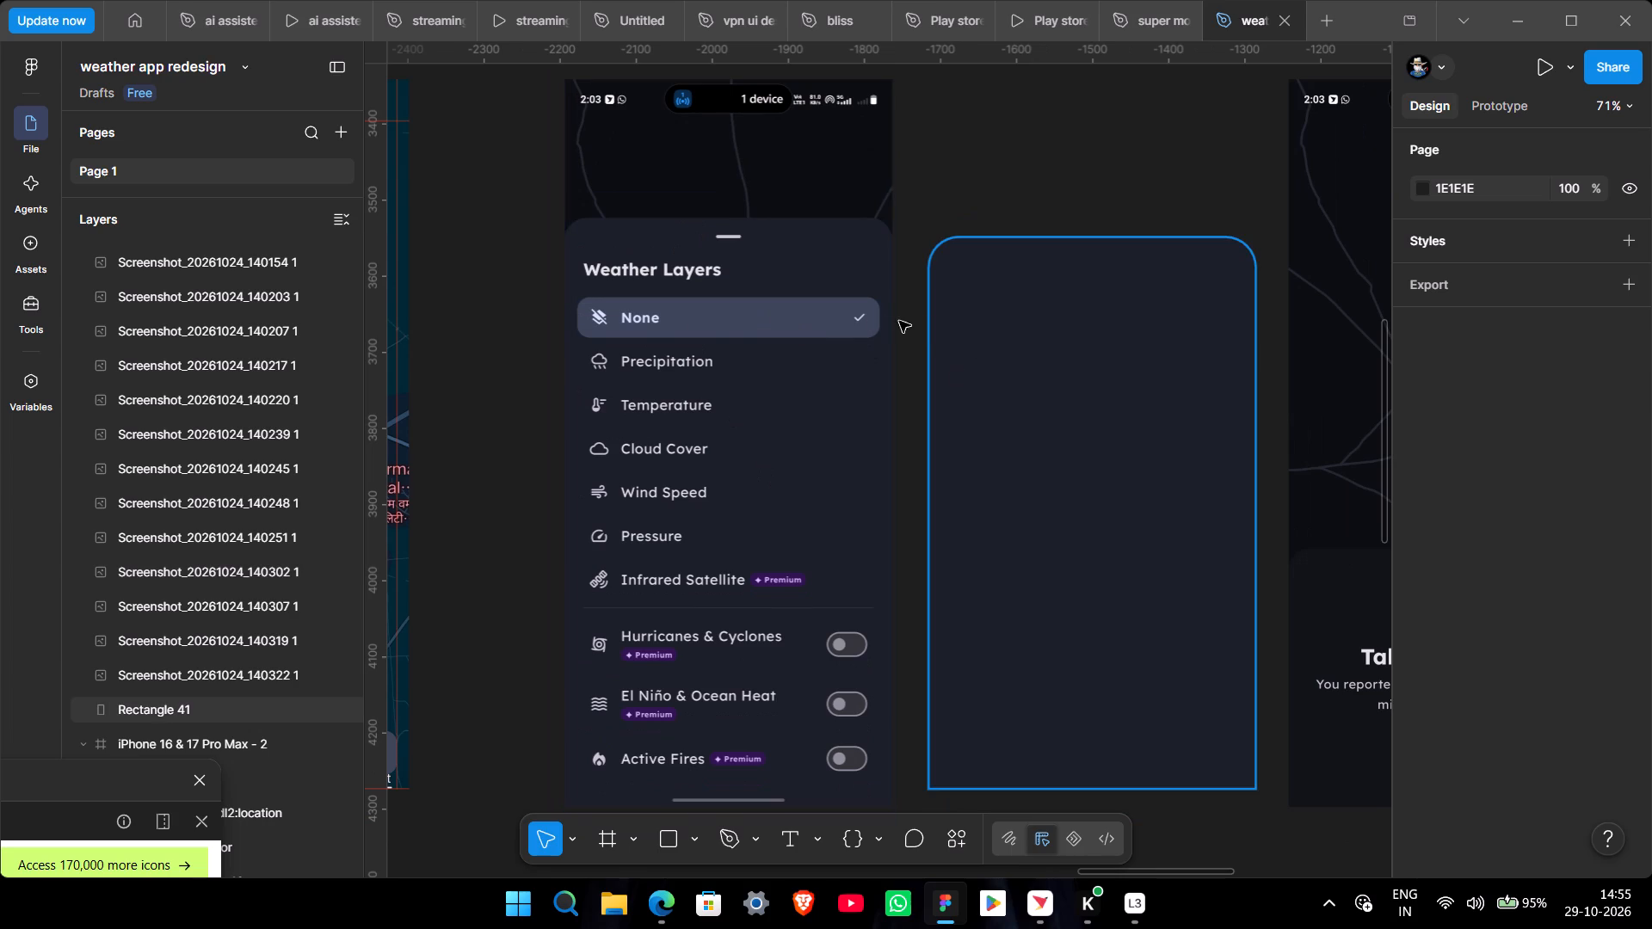
Duplicate the "Clear sky" text from the first weather screen out to the dark rectangle beside the Weather Layers reference.
{"action": "scroll", "coordinate": [642, 539], "scroll_direction": "down", "scroll_amount": 6, "text": "ctrl"}
{"action": "middle_click_drag", "start_coordinate": [574, 570], "coordinate": [872, 446]}
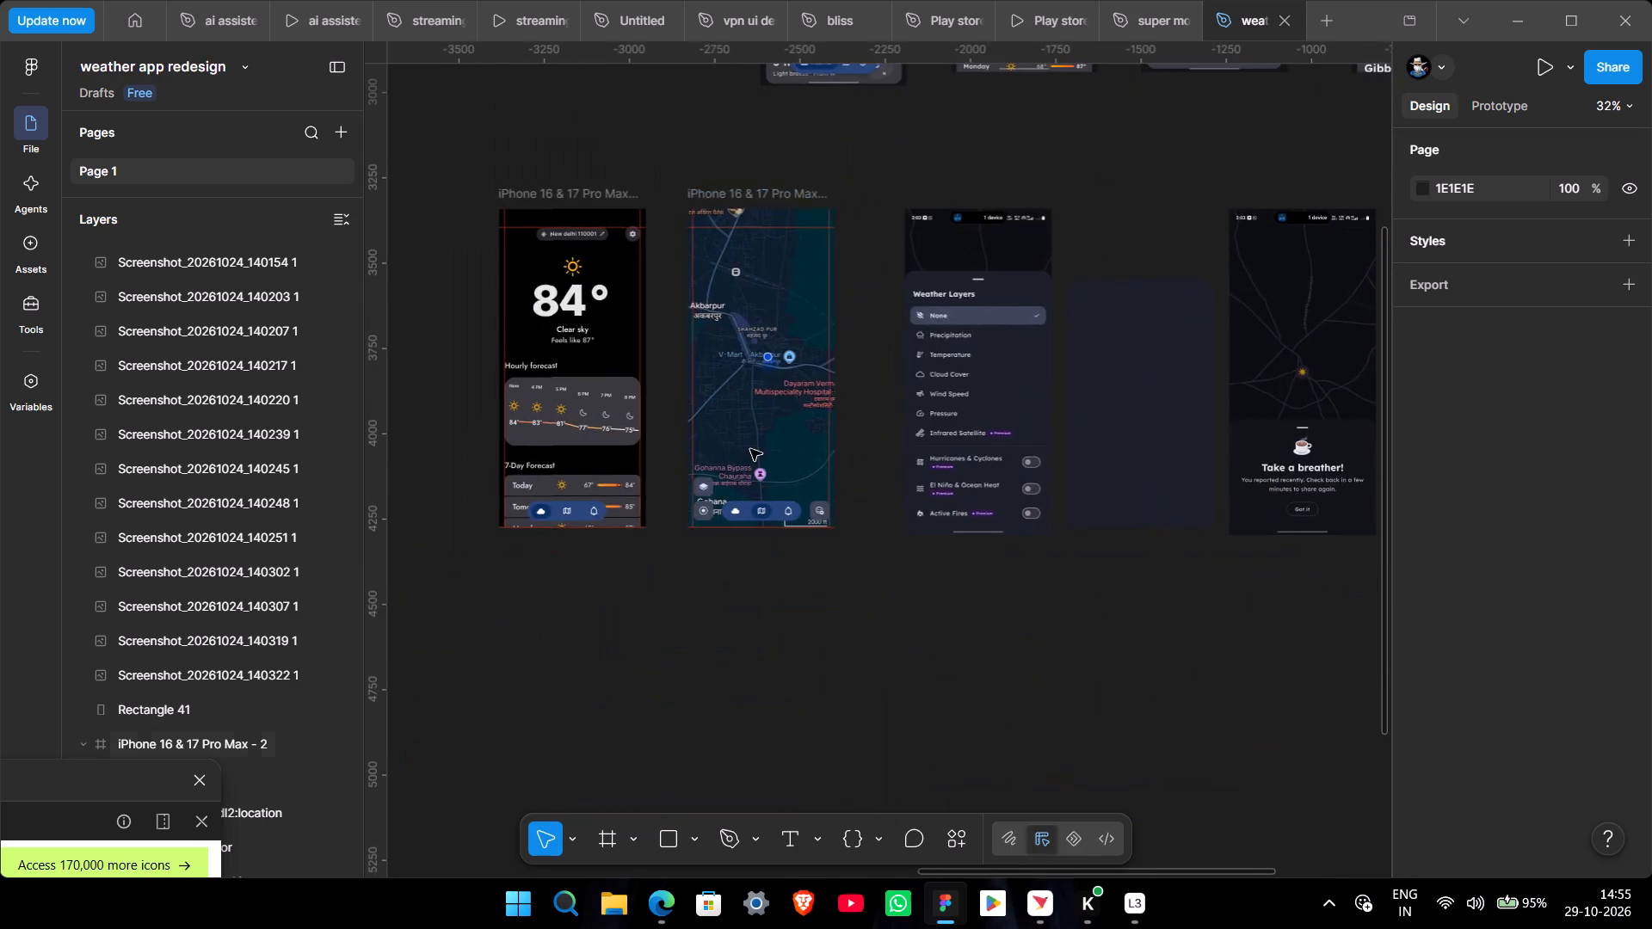
{"action": "scroll", "coordinate": [635, 448], "scroll_direction": "up", "scroll_amount": 5, "text": "ctrl"}
{"action": "scroll", "coordinate": [635, 448], "scroll_direction": "down", "scroll_amount": 4, "text": "ctrl"}
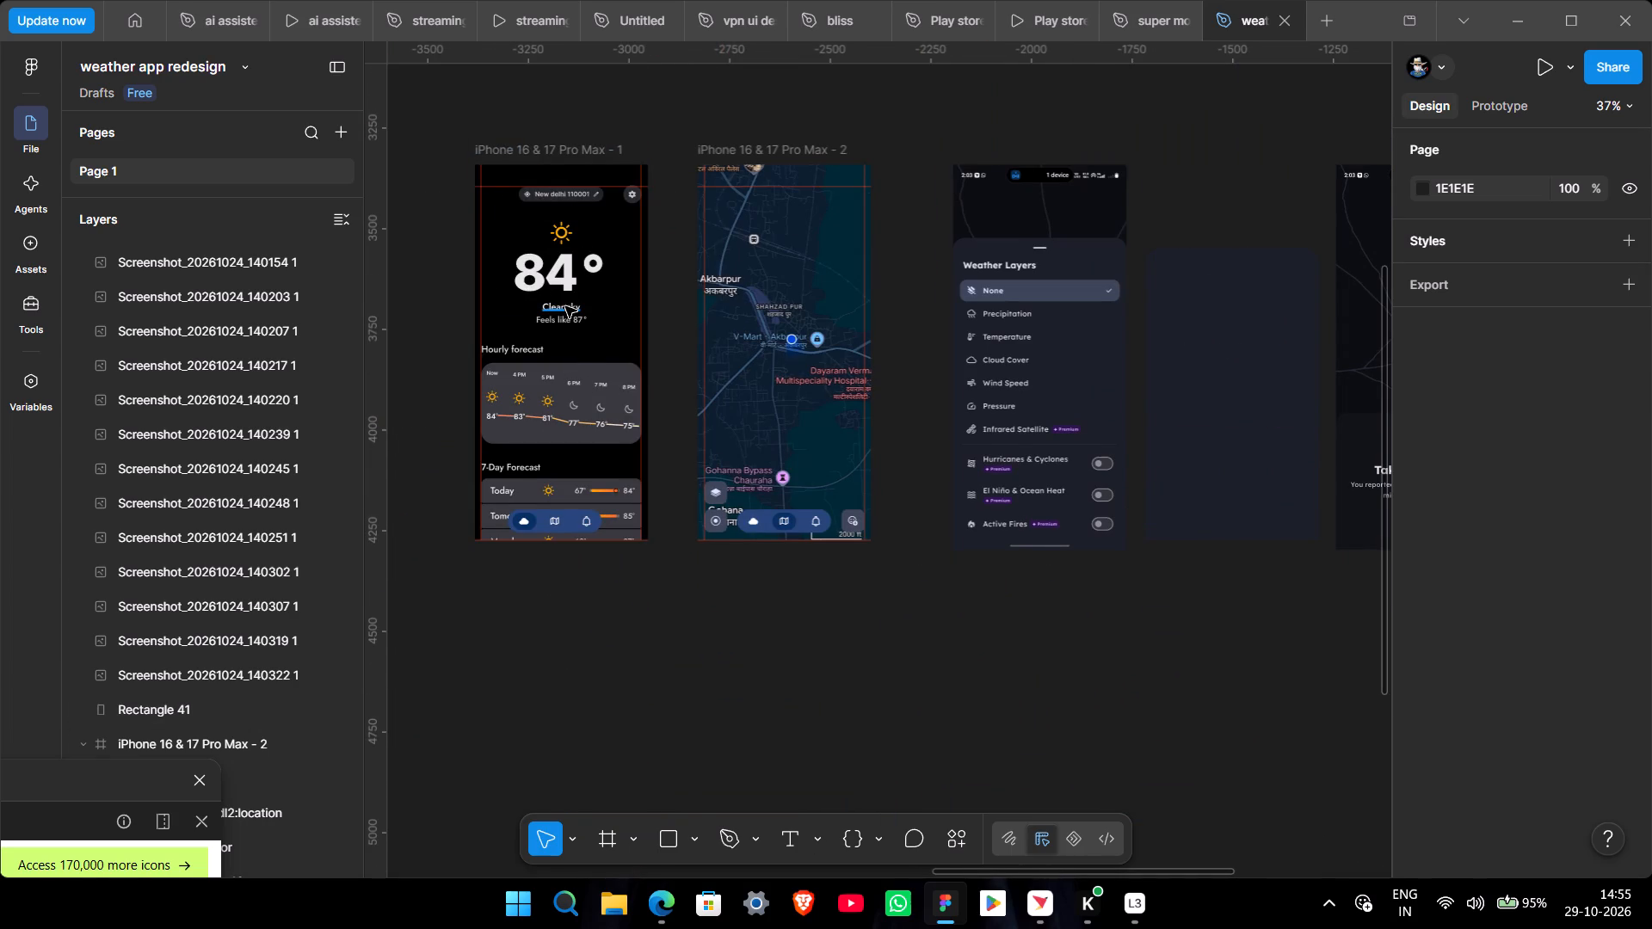
{"action": "scroll", "coordinate": [570, 306], "scroll_direction": "up", "scroll_amount": 10, "text": "ctrl"}
{"action": "left_click", "coordinate": [565, 317], "text": "ctrl"}
{"action": "scroll", "coordinate": [743, 362], "scroll_direction": "down", "scroll_amount": 10, "text": "ctrl"}
{"action": "middle_click_drag", "start_coordinate": [794, 397], "coordinate": [710, 380], "text": "ctrl"}
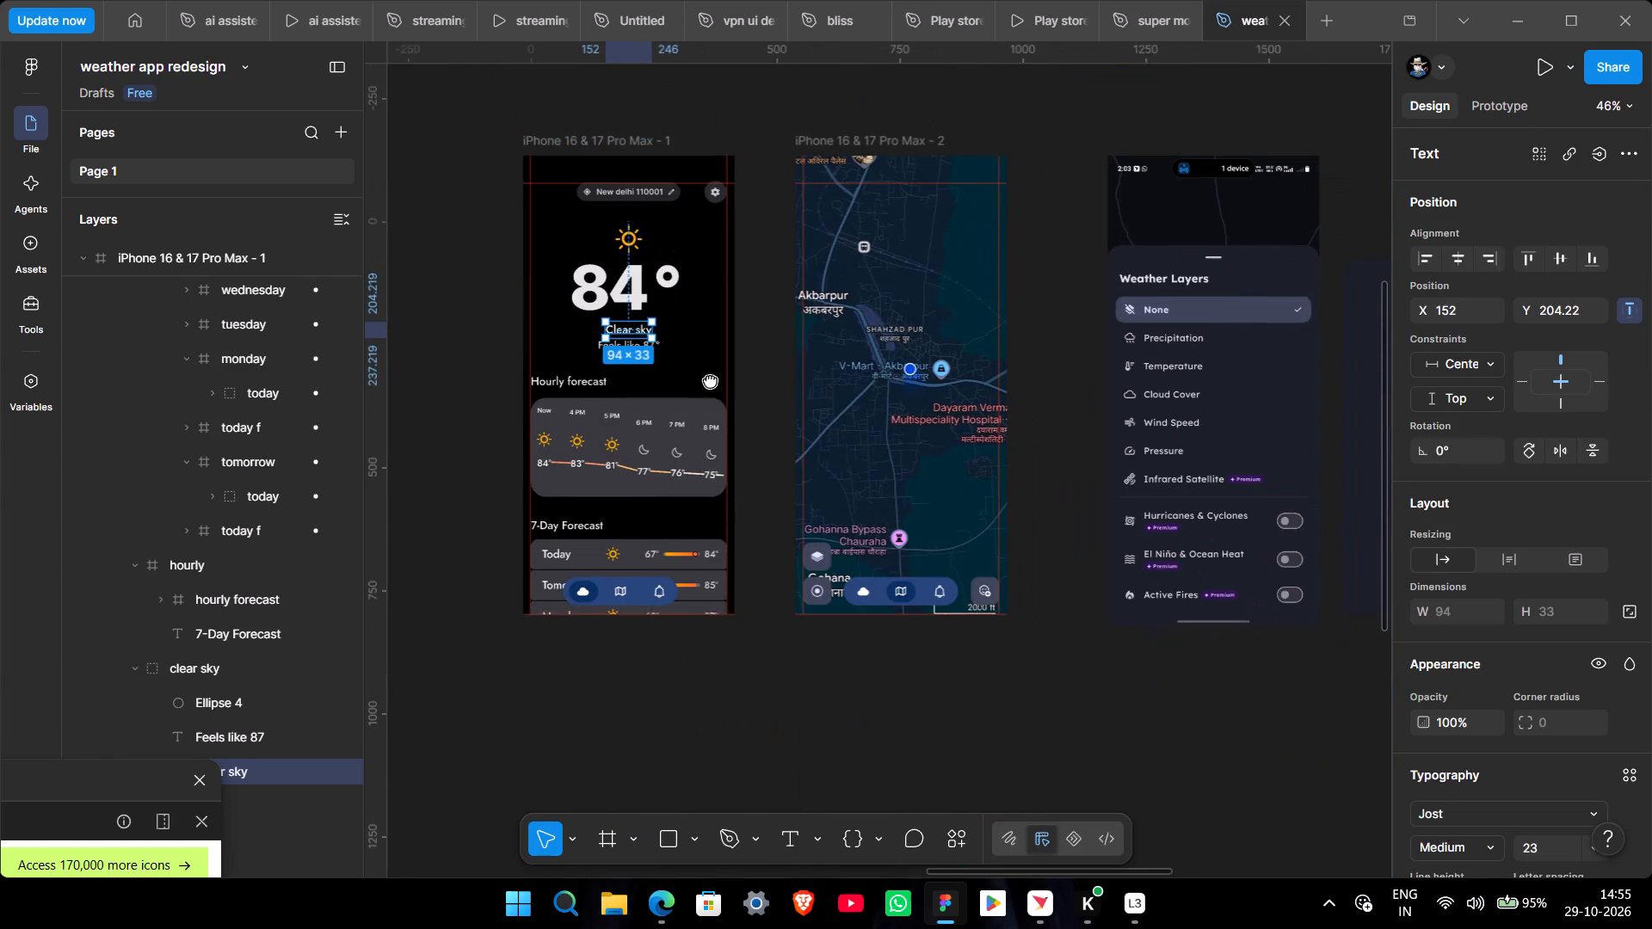
{"action": "middle_click_drag", "start_coordinate": [710, 380], "coordinate": [705, 380], "text": "ctrl"}
{"action": "scroll", "coordinate": [1397, 504], "scroll_direction": "down", "scroll_amount": 2}
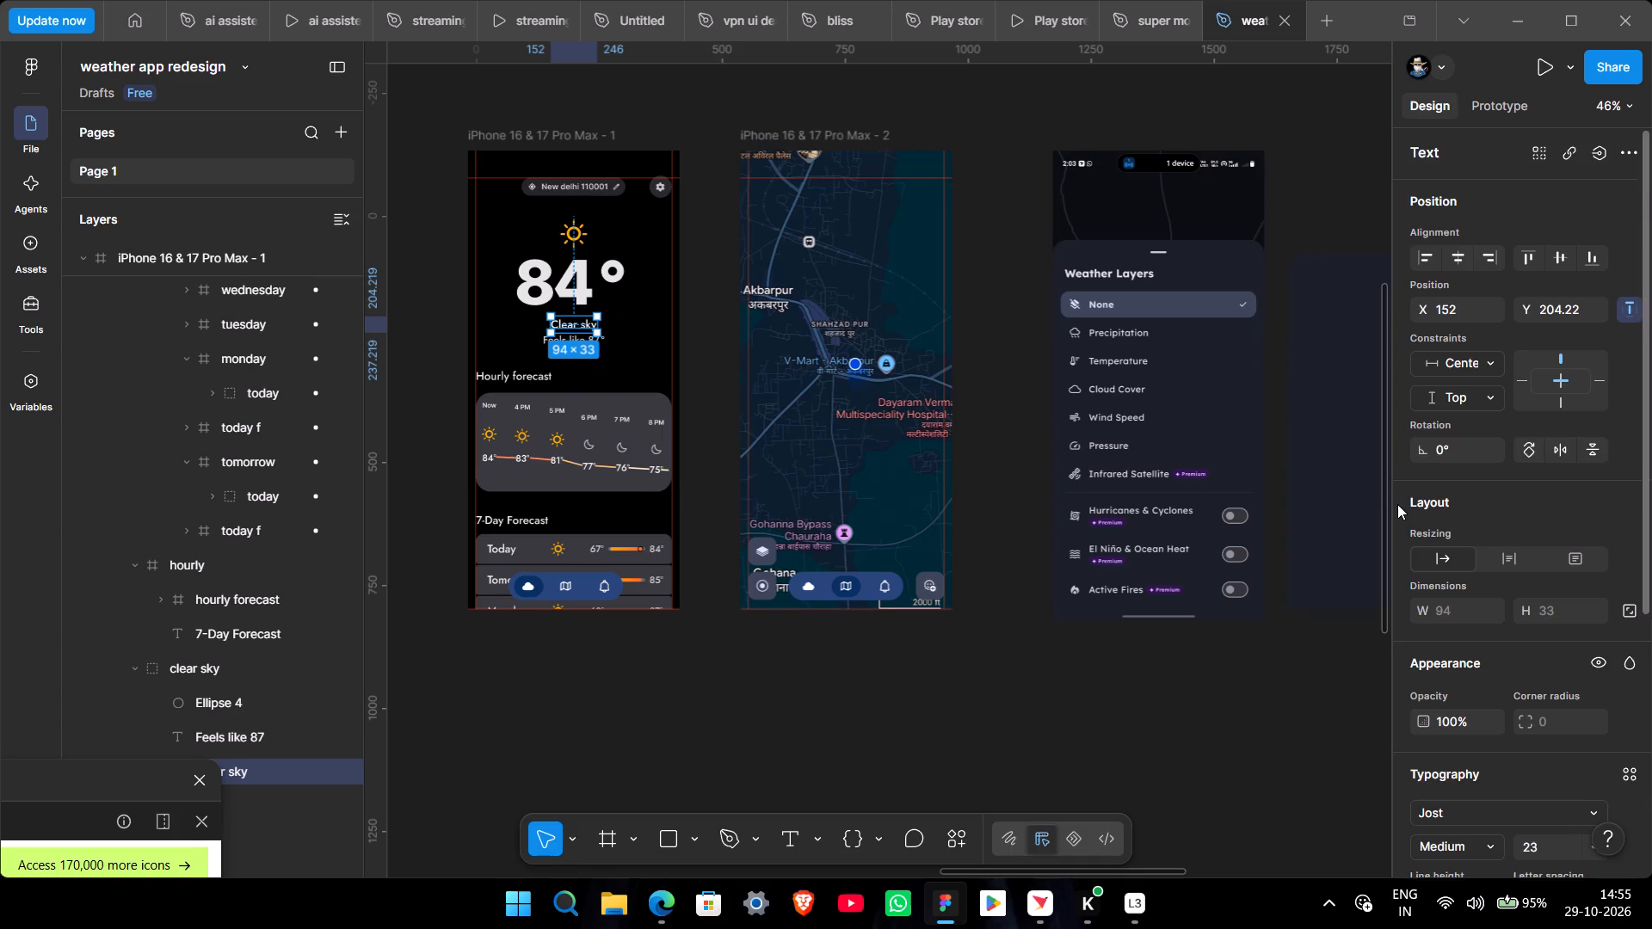
{"action": "scroll", "coordinate": [1397, 504], "scroll_direction": "down", "scroll_amount": 2}
{"action": "key", "text": "space"}
{"action": "key", "text": "space"}
{"action": "key", "text": "space"}
{"action": "key", "text": "space"}
{"action": "key", "text": "space"}
{"action": "key", "text": "space"}
{"action": "key", "text": "space"}
{"action": "key", "text": "space"}
{"action": "key", "text": "space"}
{"action": "key", "text": "space"}
{"action": "key", "text": "space"}
{"action": "key", "text": "space"}
{"action": "key", "text": "space"}
{"action": "key", "text": "space"}
{"action": "key", "text": "space"}
{"action": "key", "text": "space"}
{"action": "key", "text": "space"}
{"action": "key", "text": "space"}
{"action": "key", "text": "space"}
{"action": "key", "text": "space"}
{"action": "left_click_drag", "start_coordinate": [573, 326], "coordinate": [1121, 342]}
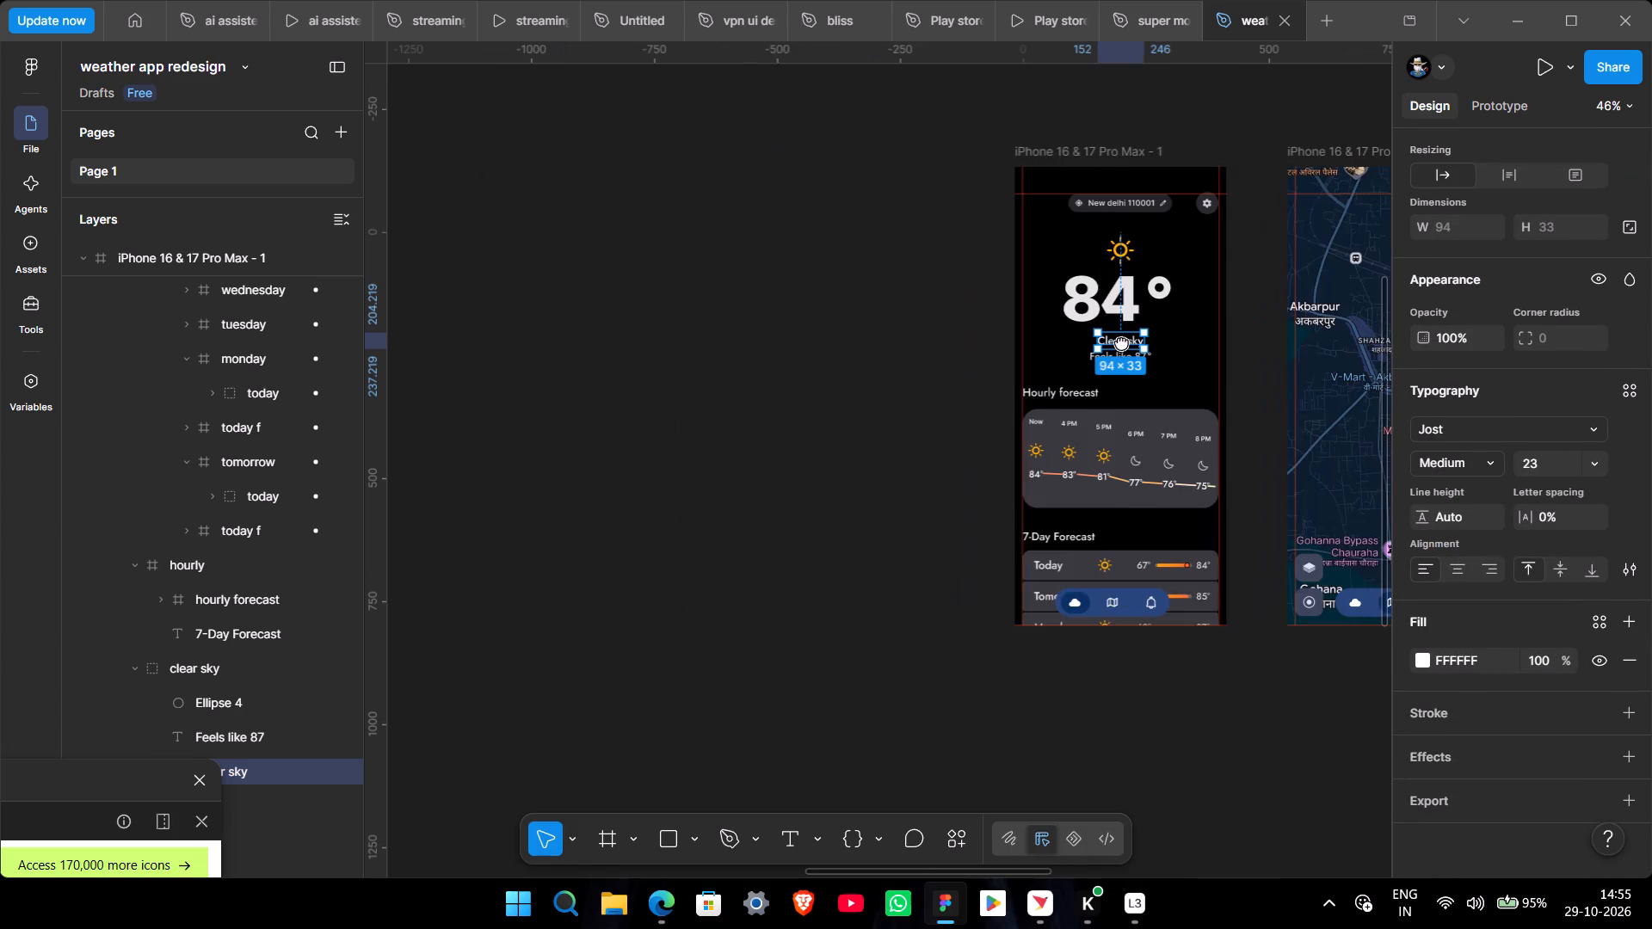
{"action": "left_click_drag", "start_coordinate": [1121, 342], "coordinate": [632, 338]}
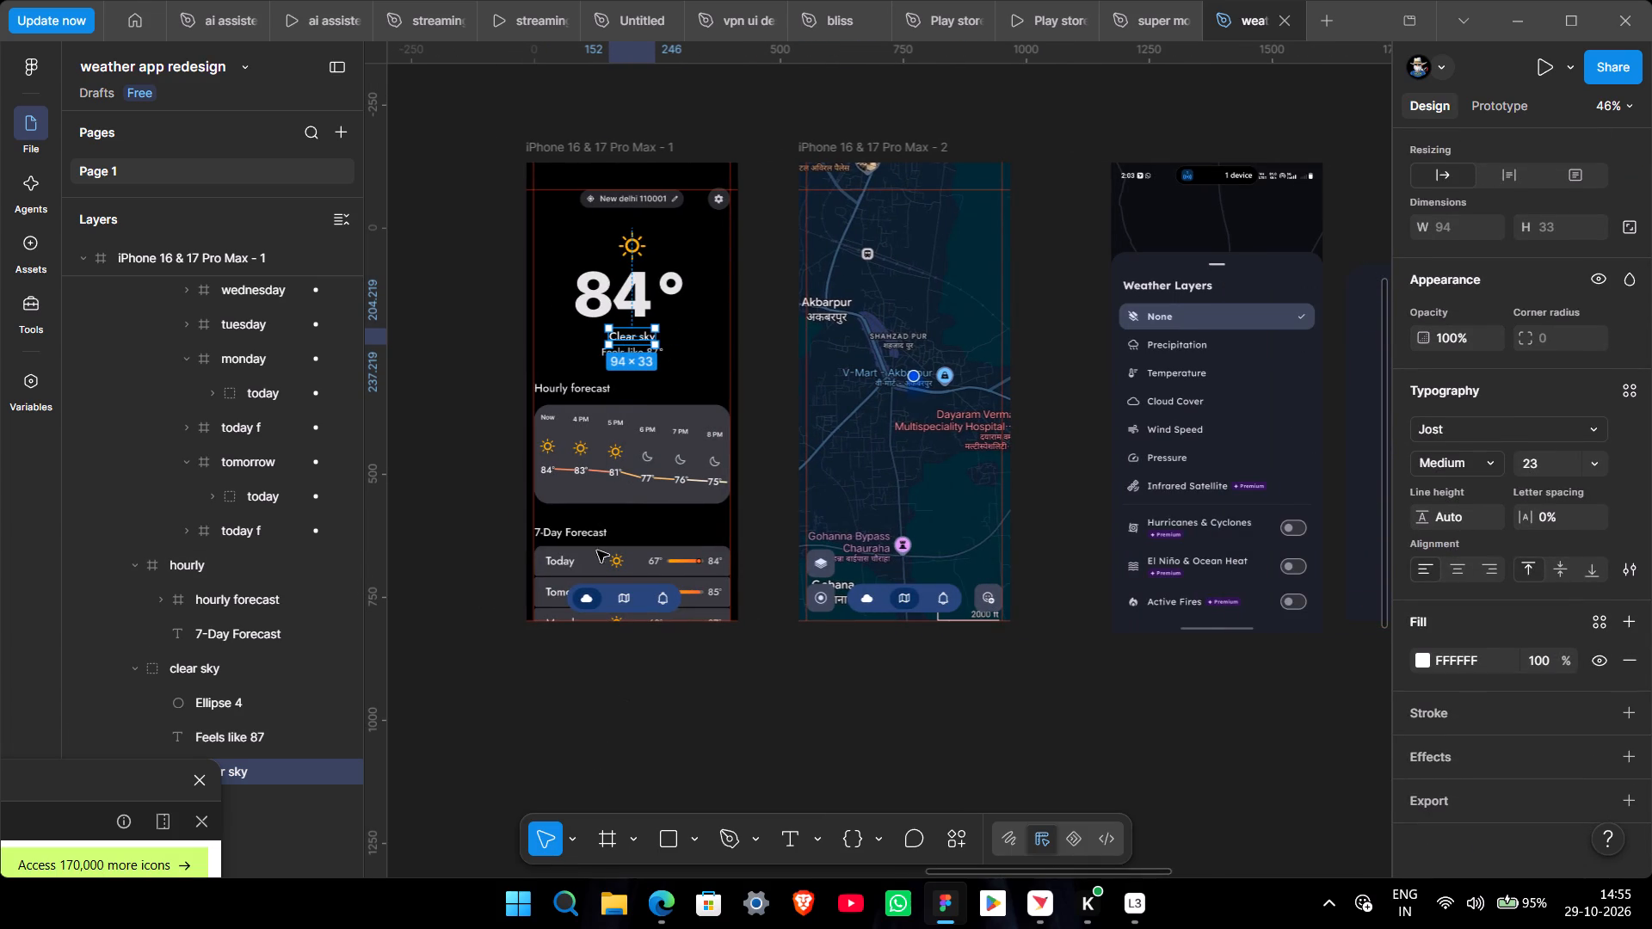
{"action": "left_click_drag", "start_coordinate": [626, 334], "coordinate": [1316, 354], "text": "alt"}
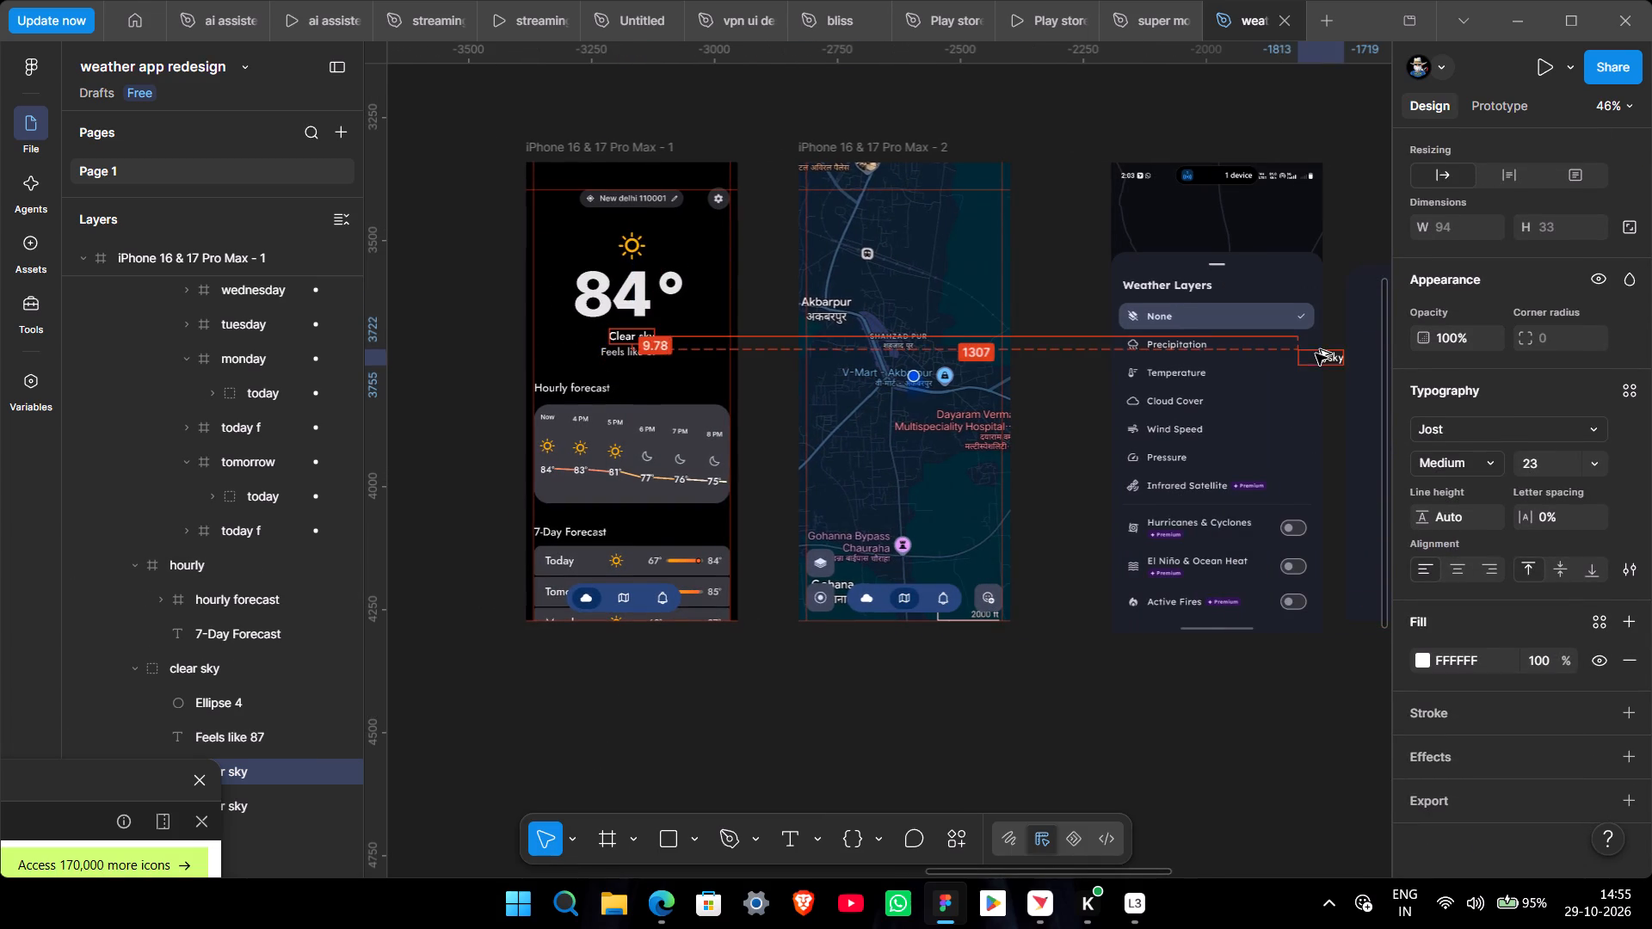
{"action": "left_click_drag", "start_coordinate": [1316, 354], "coordinate": [1359, 379], "text": "alt"}
Bring the copied "Clear sky" text to the front and place it near the rectangle's upper-left corner.
{"action": "middle_click_drag", "start_coordinate": [1382, 471], "coordinate": [1022, 518]}
{"action": "scroll", "coordinate": [1019, 511], "scroll_direction": "up", "scroll_amount": 5, "text": "ctrl"}
{"action": "left_click_drag", "start_coordinate": [994, 346], "coordinate": [1055, 254]}
{"action": "right_click", "coordinate": [1062, 278]}
{"action": "left_click", "coordinate": [1106, 341]}
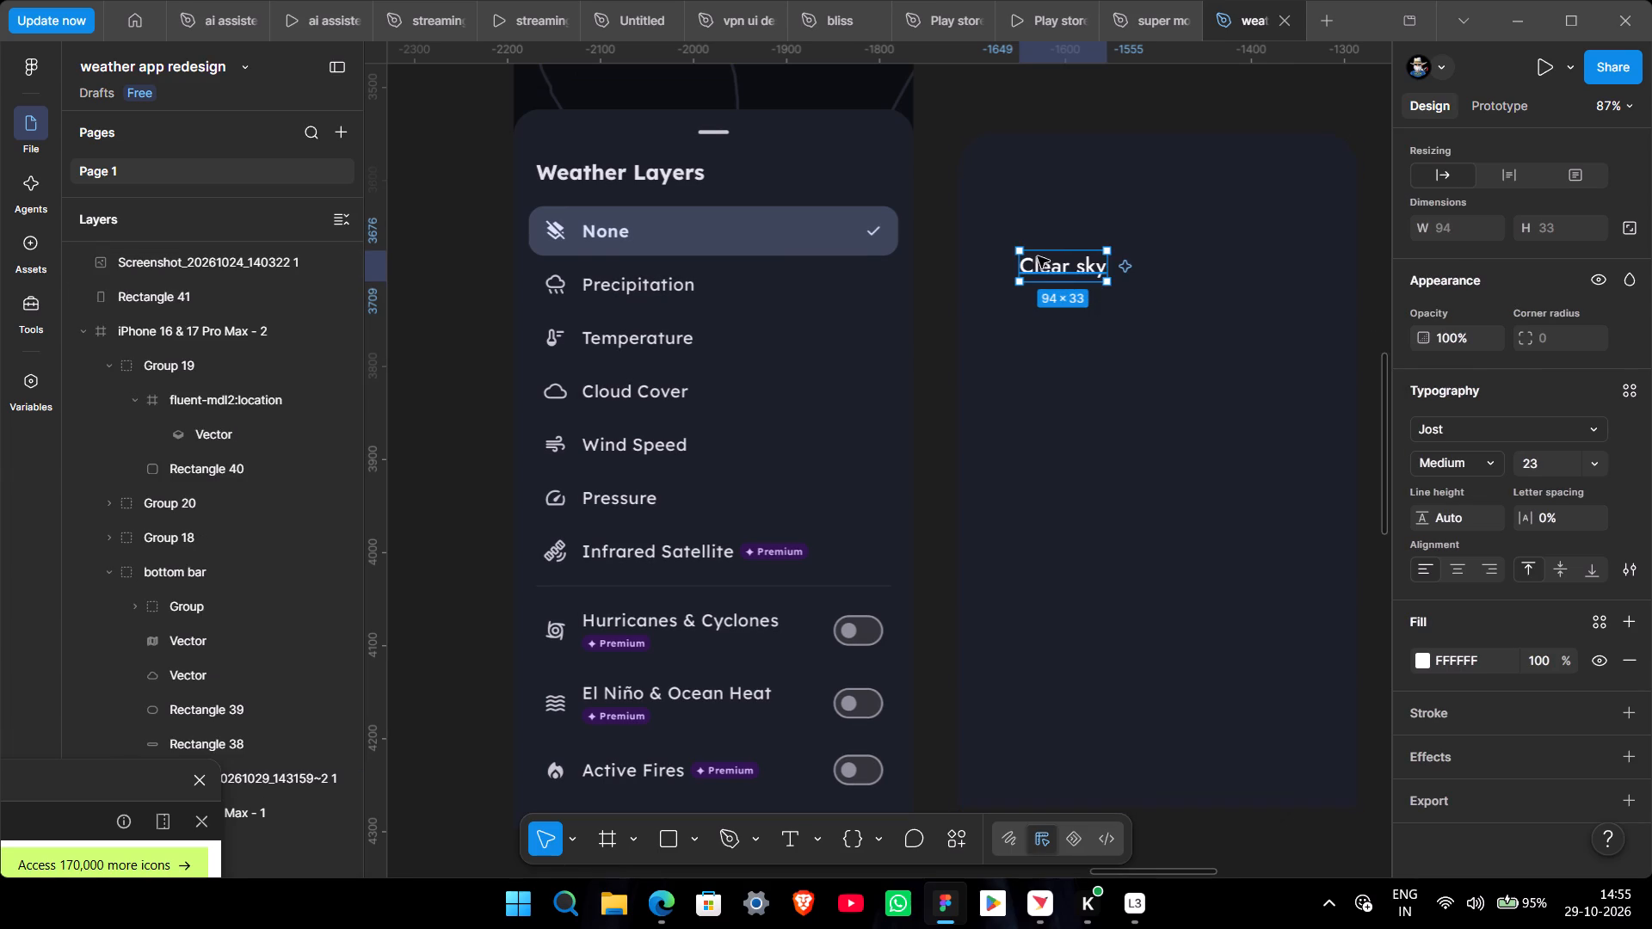
{"action": "left_click_drag", "start_coordinate": [1041, 268], "coordinate": [1015, 188]}
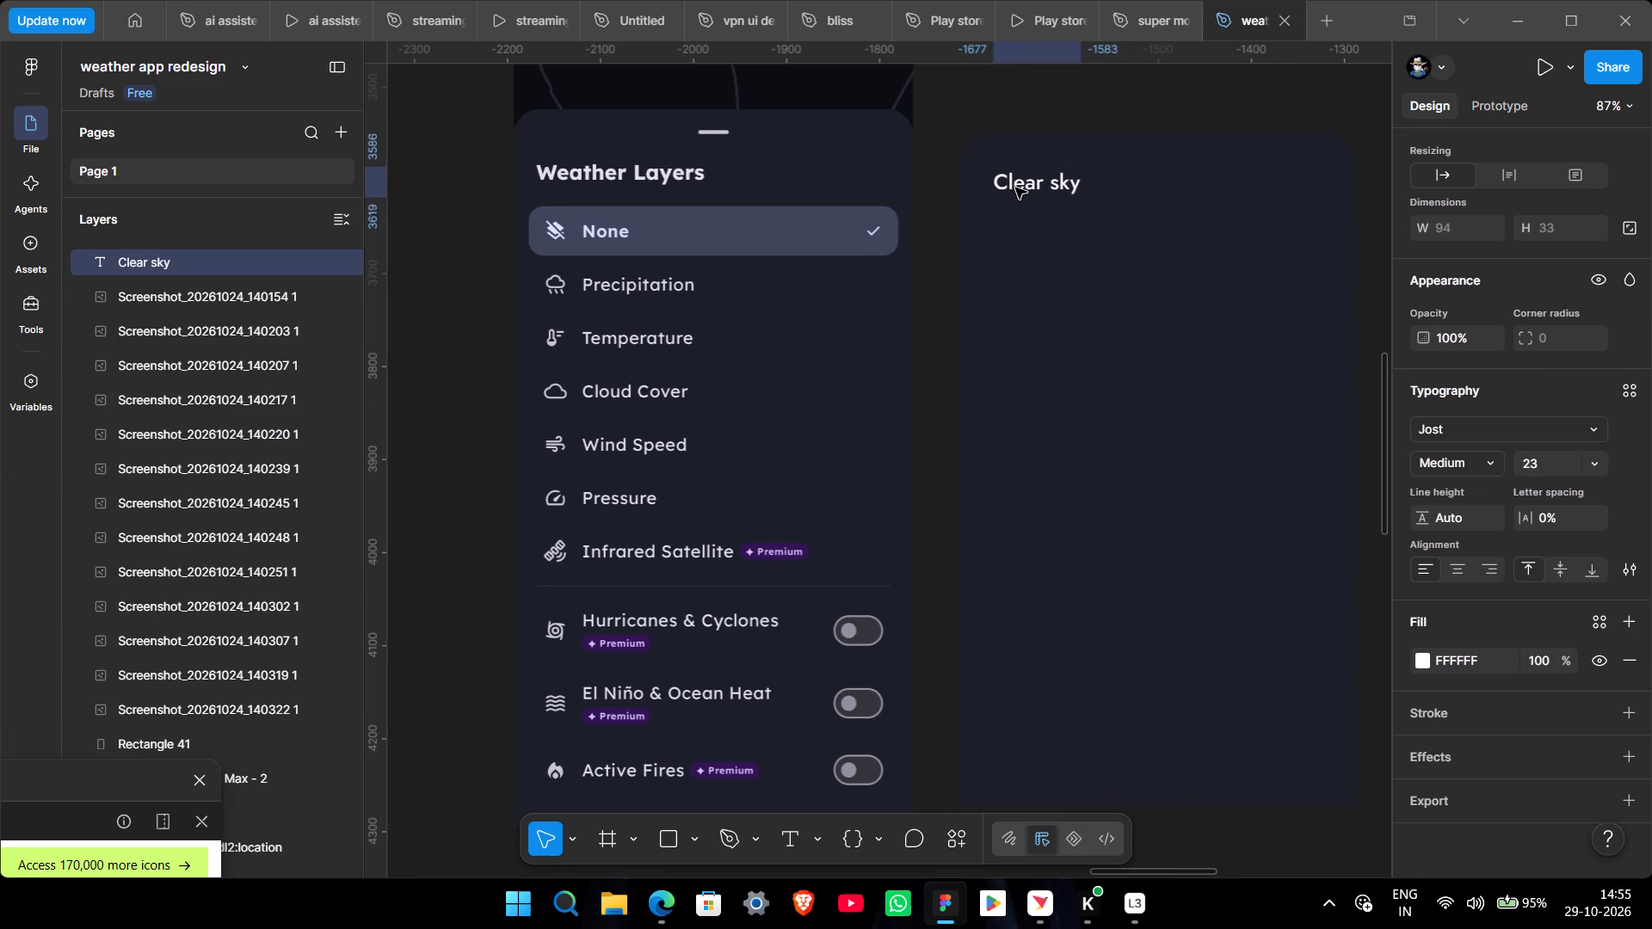
{"action": "left_click_drag", "start_coordinate": [1015, 188], "coordinate": [1014, 210]}
Move the dark rectangle up to about Y 3527, keeping X at -1715.
{"action": "left_click", "coordinate": [1050, 303]}
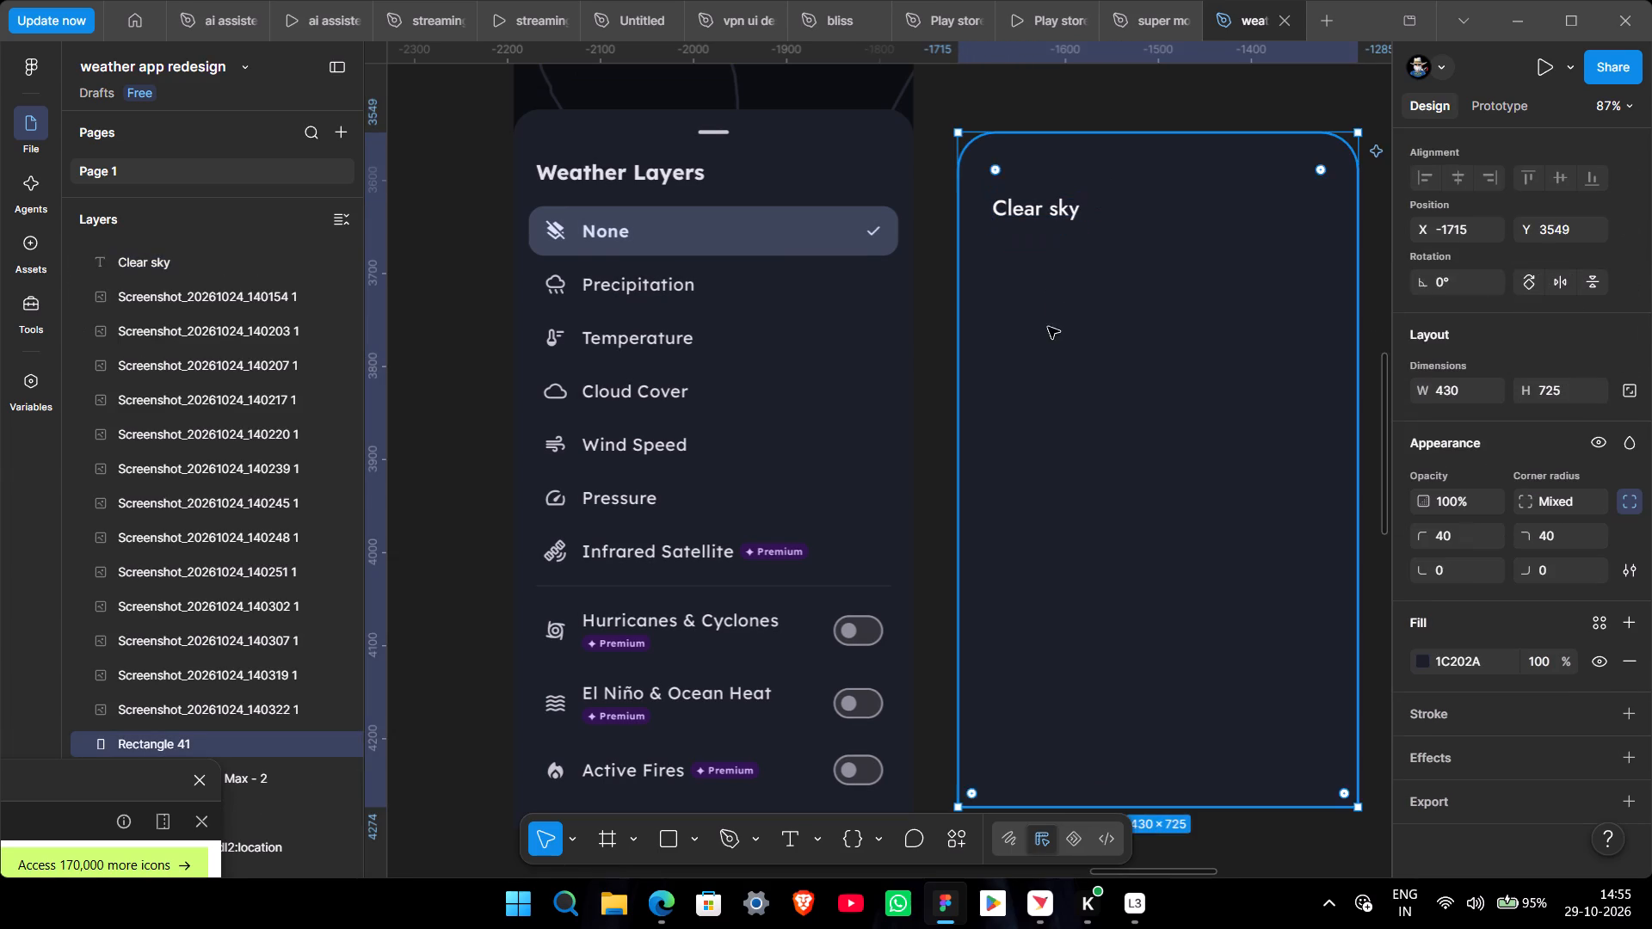
{"action": "left_click_drag", "start_coordinate": [1046, 327], "coordinate": [1046, 306]}
Move the copied text to about X -1690, Y 3575 and change it to read "Weather Layers".
{"action": "left_click", "coordinate": [1022, 218]}
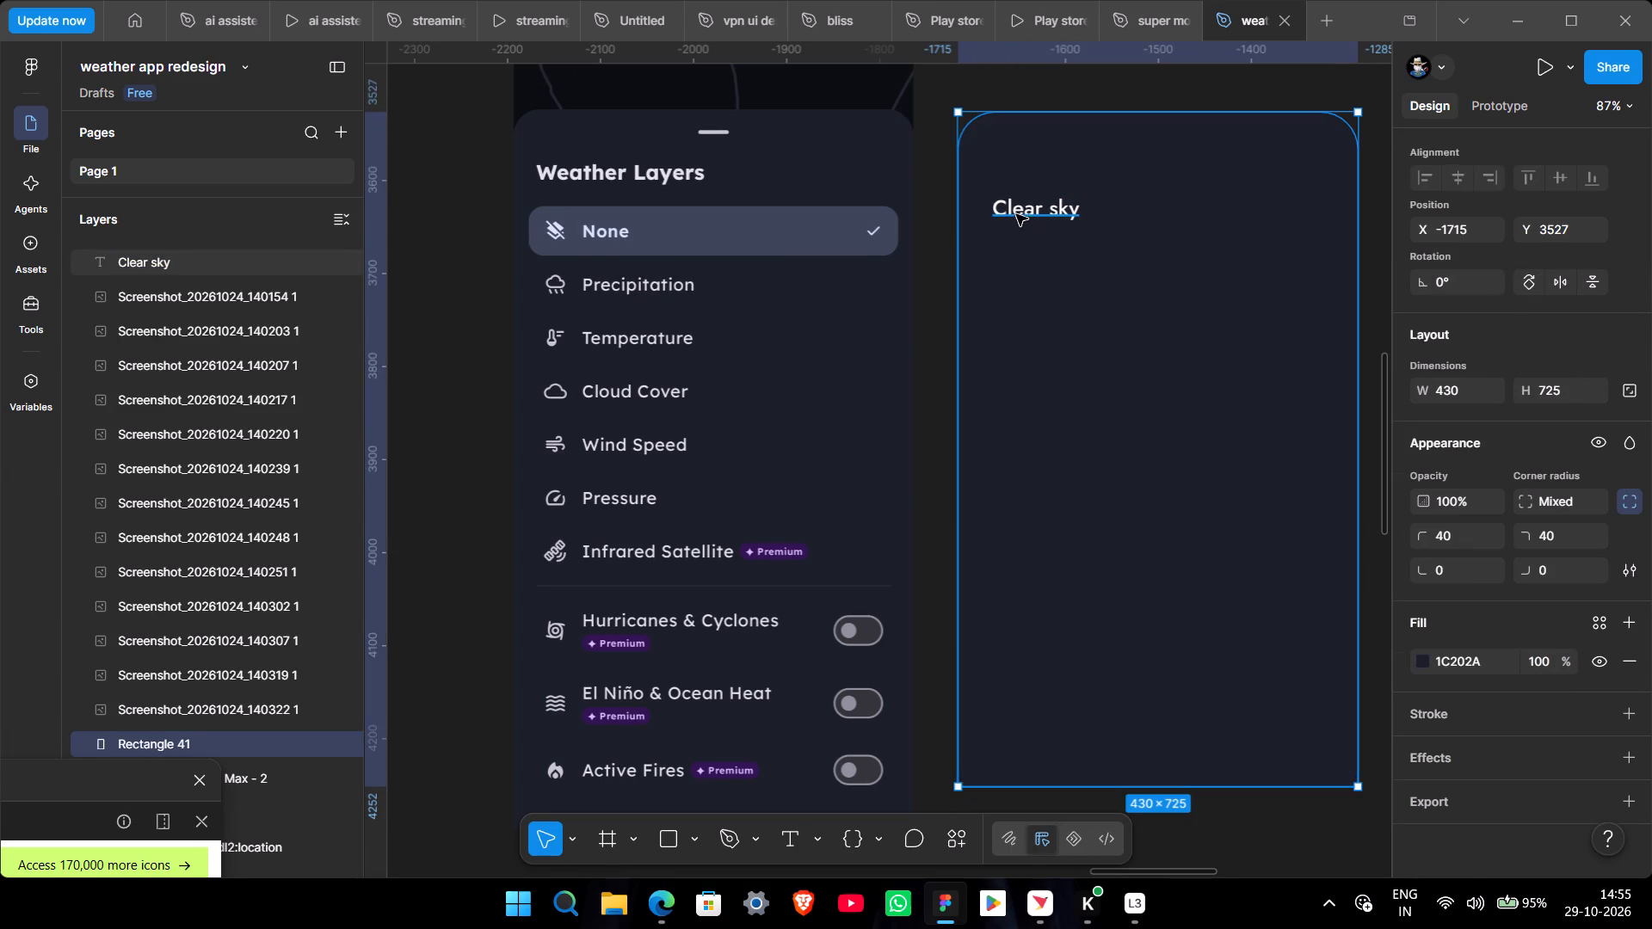
{"action": "left_click_drag", "start_coordinate": [1016, 214], "coordinate": [1006, 177]}
{"action": "double_click", "coordinate": [1006, 177]}
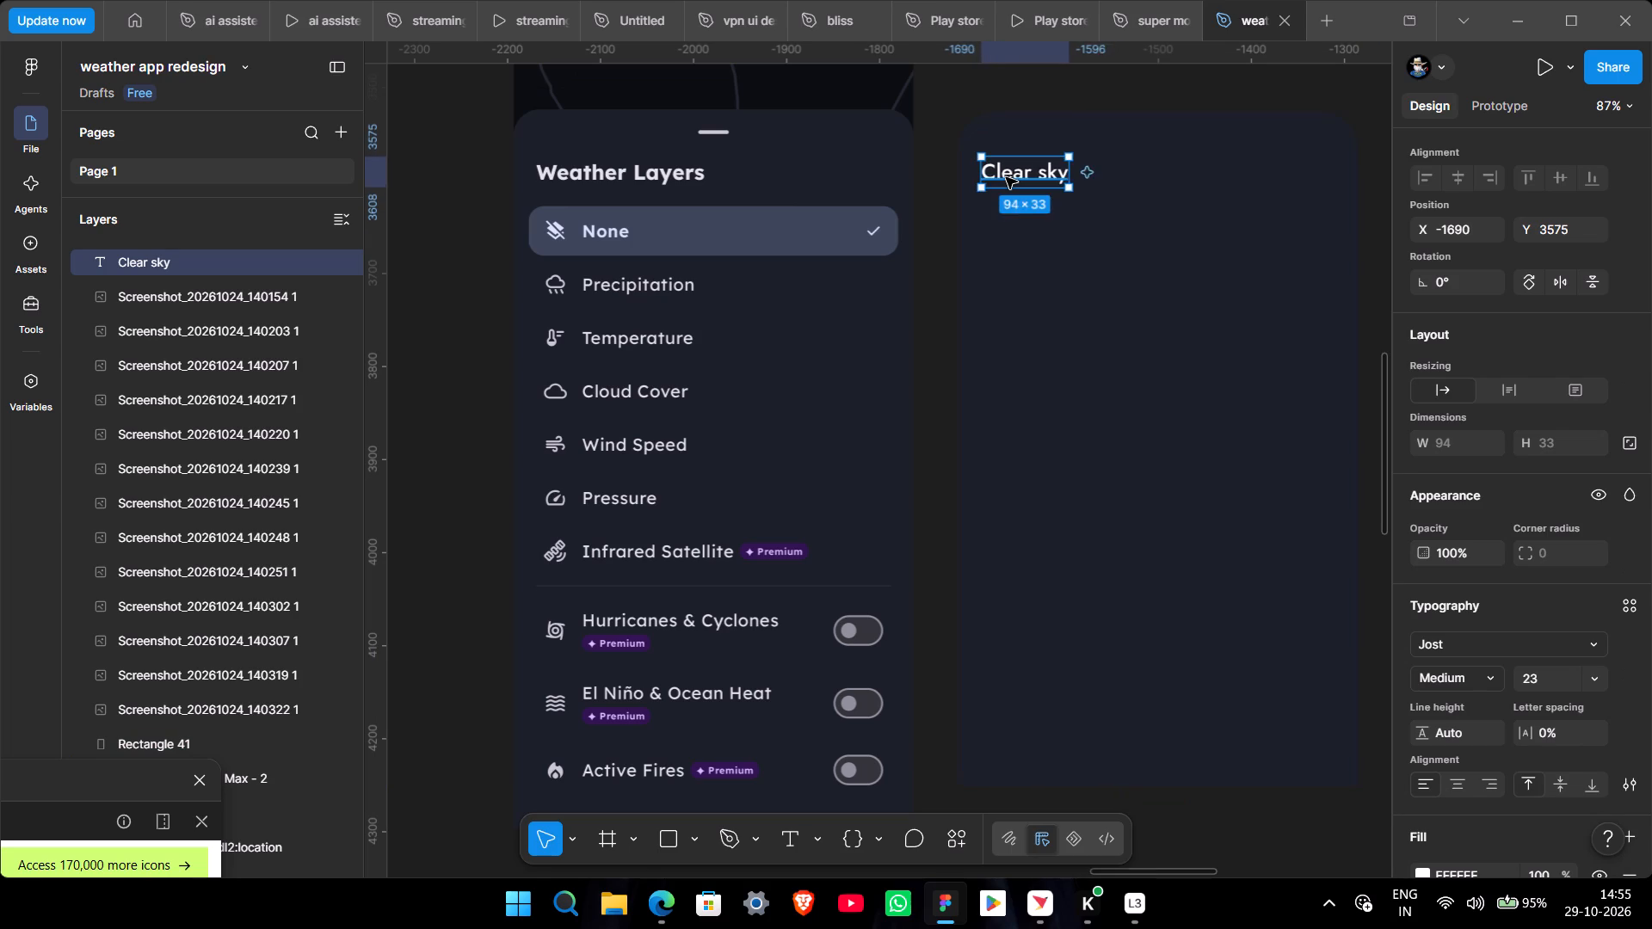
{"action": "type", "text": "We"}
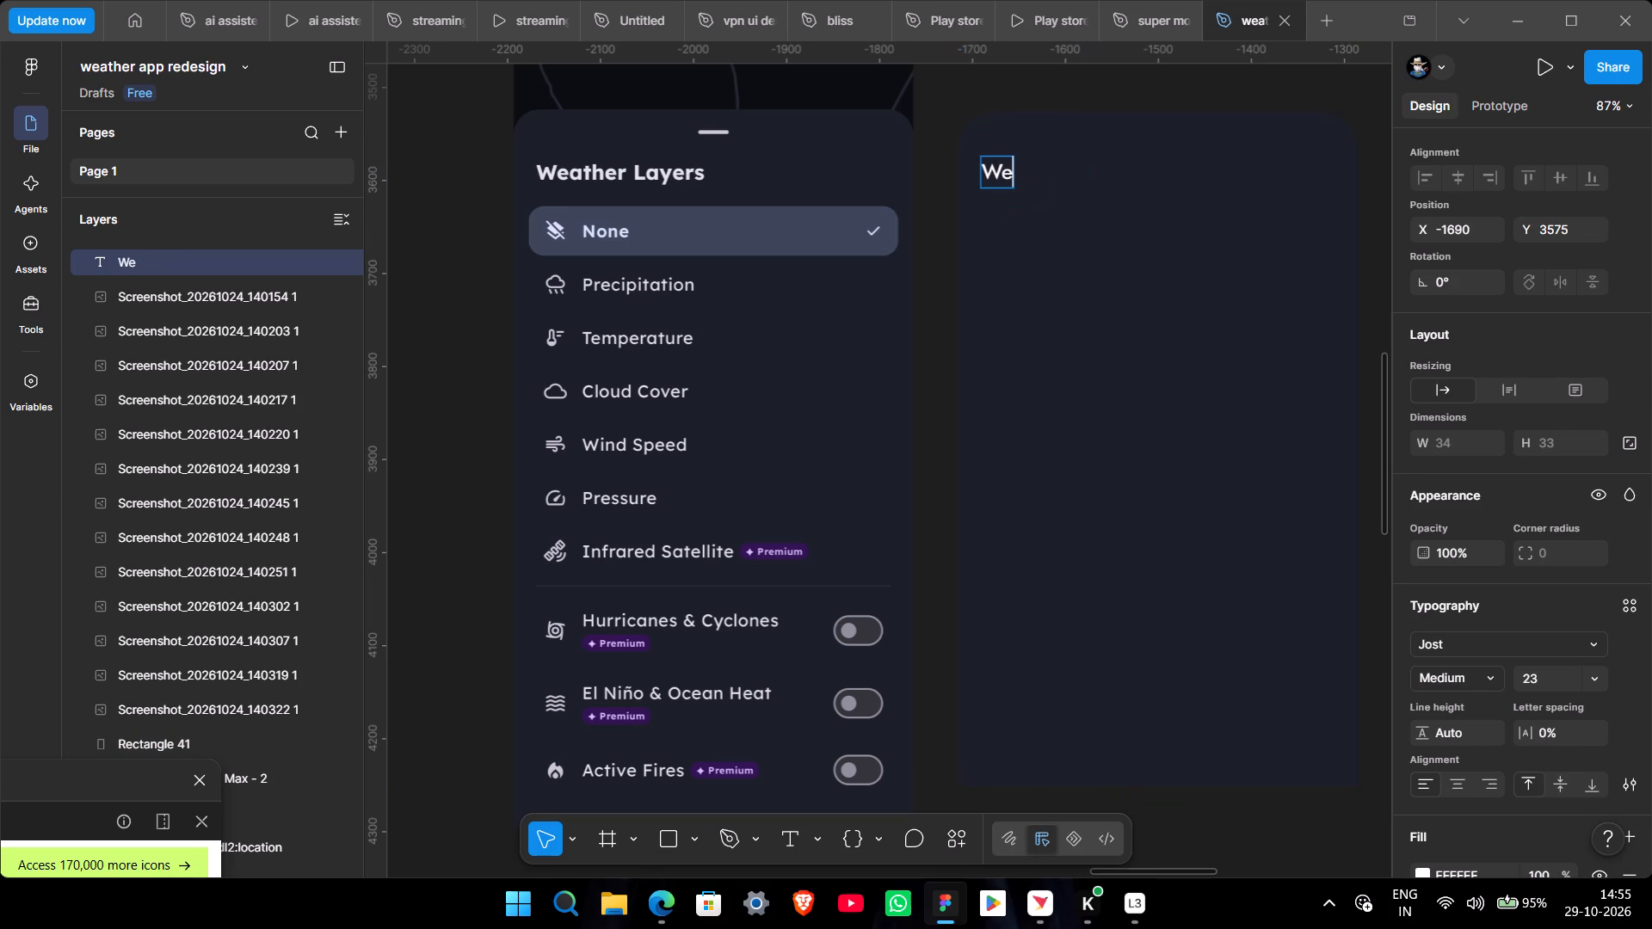
{"action": "type", "text": "at"}
{"action": "type", "text": "her"}
{"action": "key", "text": "space"}
{"action": "type", "text": "La"}
{"action": "type", "text": "yers"}
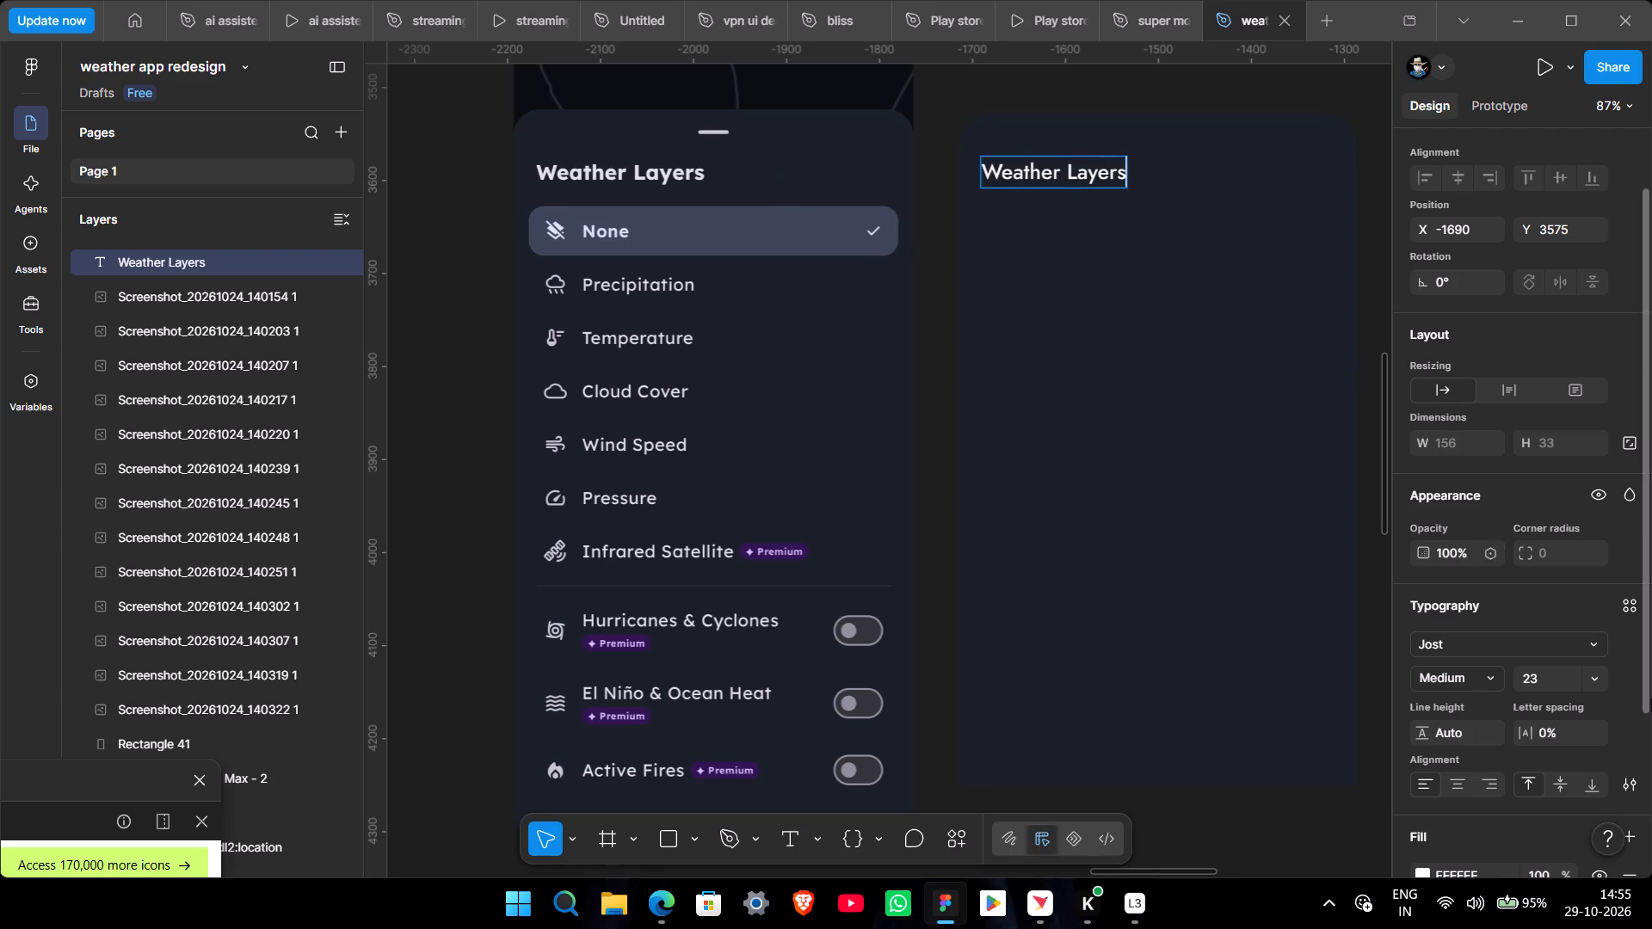
Set the Weather Layers heading's font weight to SemiBold.
{"action": "scroll", "coordinate": [1576, 766], "scroll_direction": "down", "scroll_amount": 1}
{"action": "left_click", "coordinate": [1467, 564]}
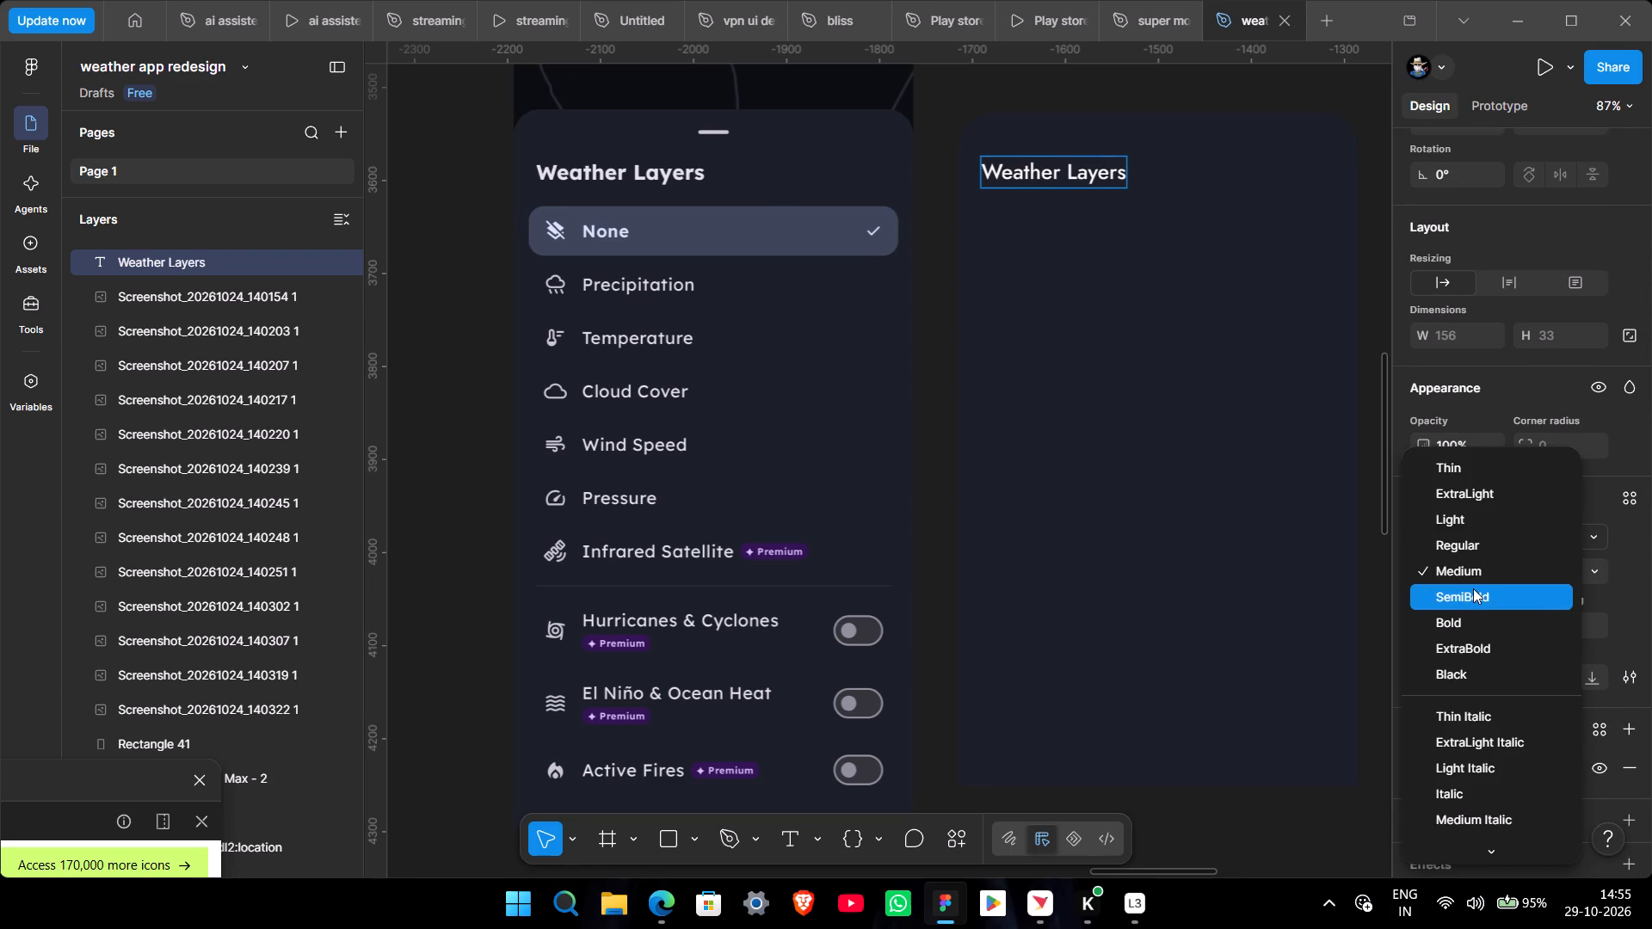
{"action": "left_click", "coordinate": [1473, 588]}
{"action": "left_click", "coordinate": [1303, 551]}
{"action": "left_click", "coordinate": [1450, 579]}
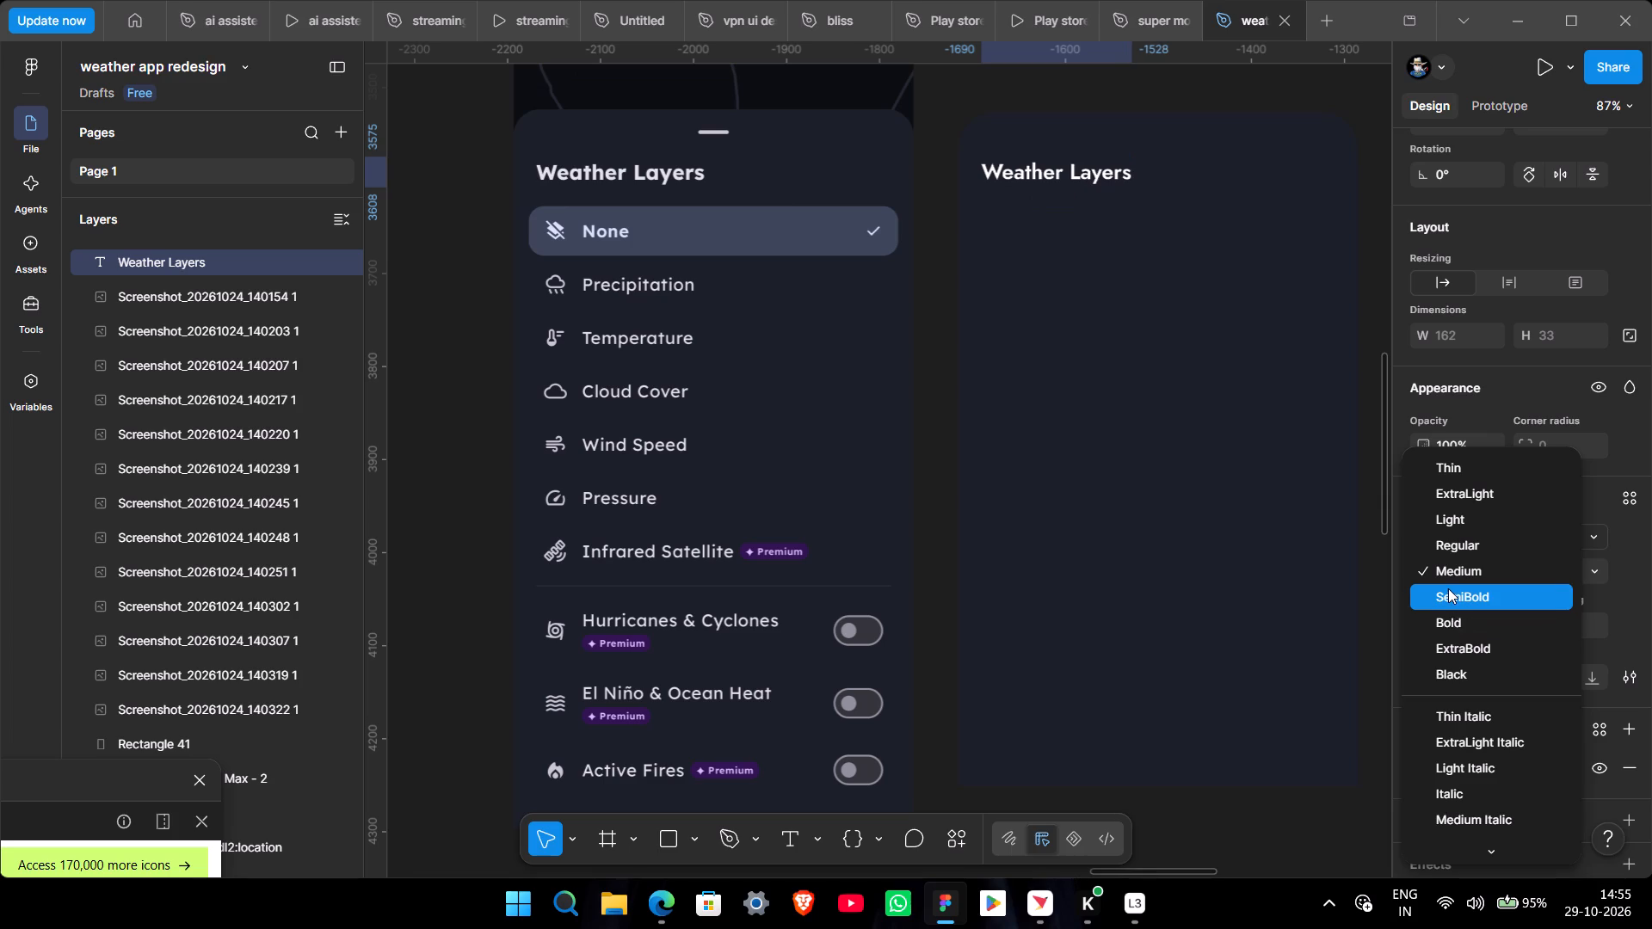
{"action": "left_click", "coordinate": [1448, 588]}
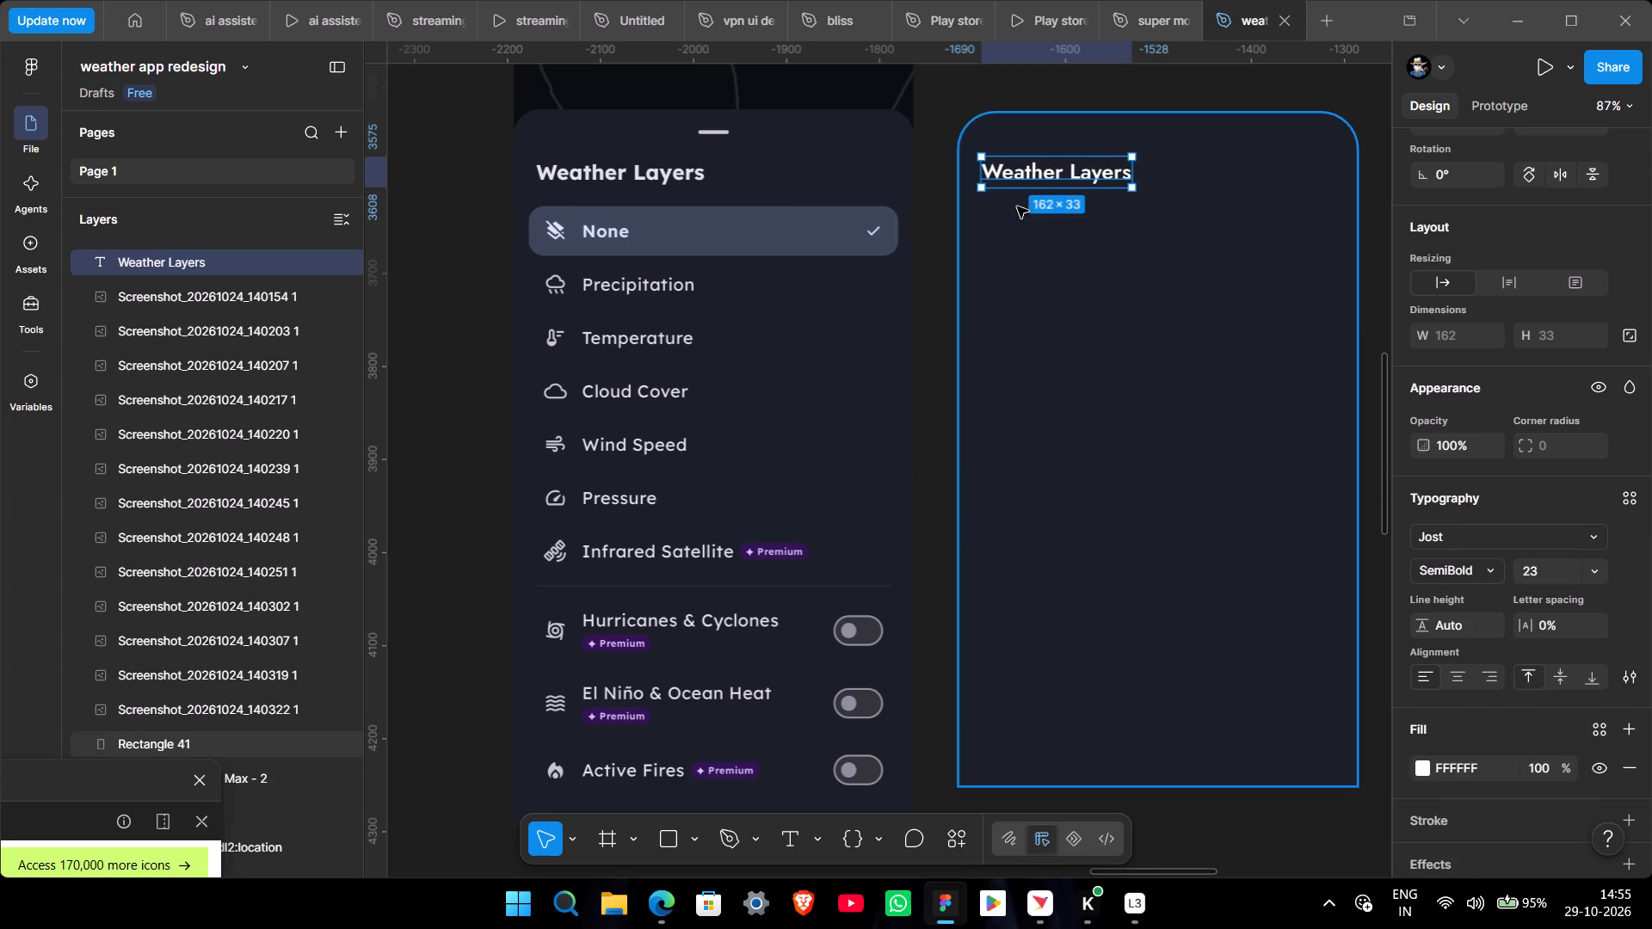
Shift the new Weather Layers heading slightly right, to about X -1685, keeping Y at 3575.
{"action": "left_click", "coordinate": [1067, 174]}
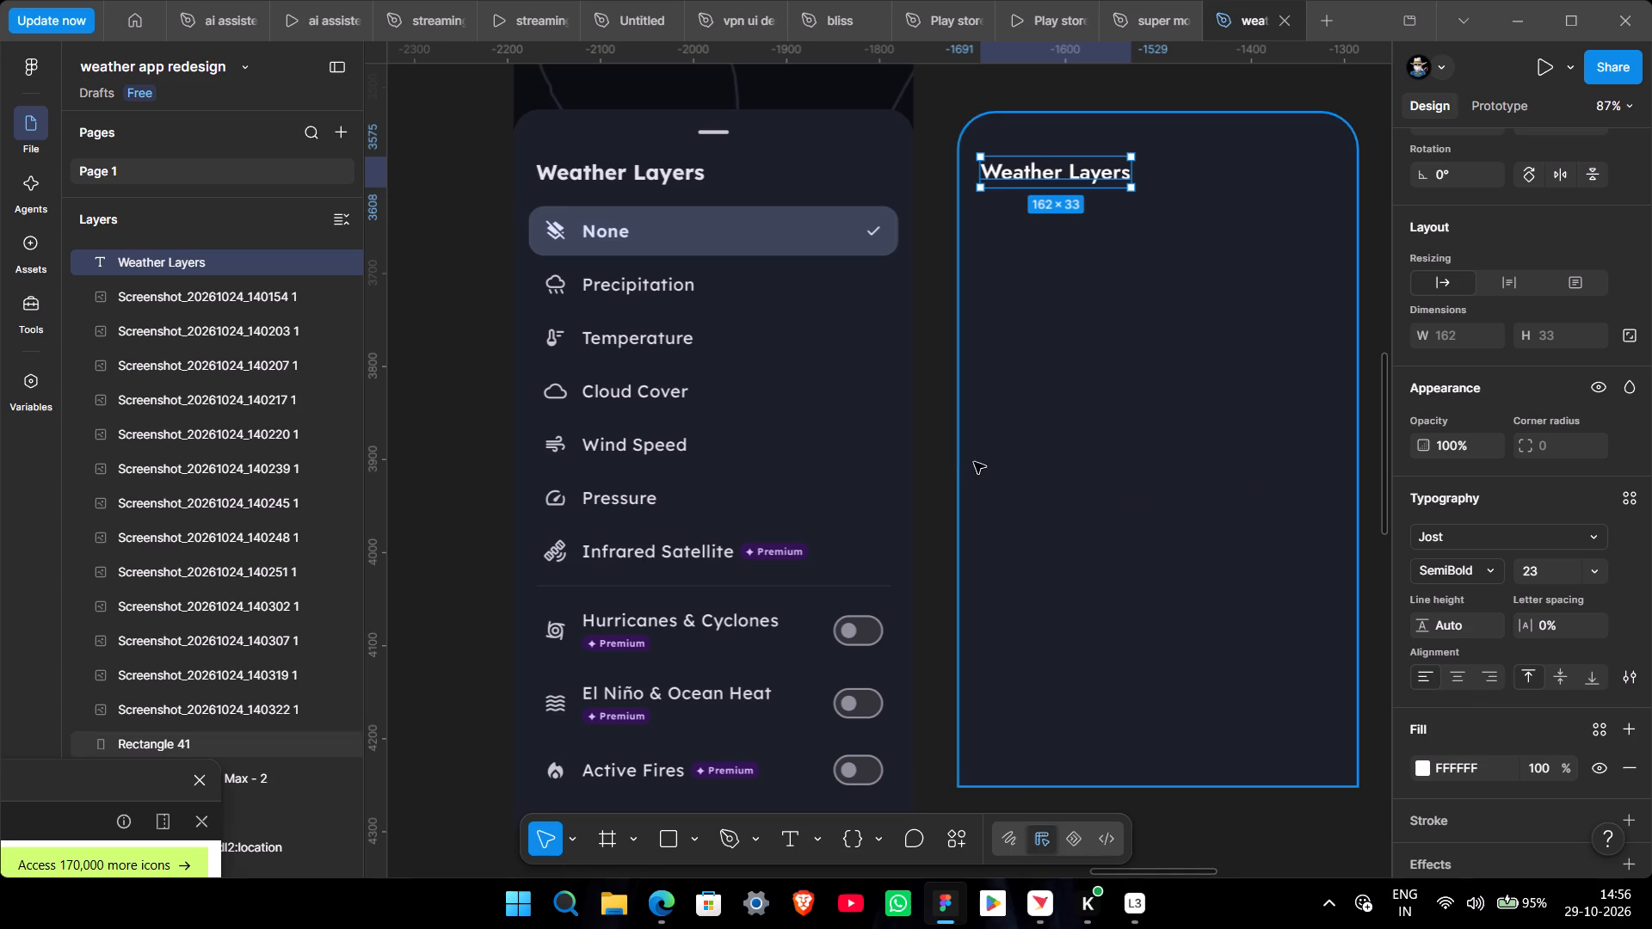
{"action": "left_click", "coordinate": [928, 439]}
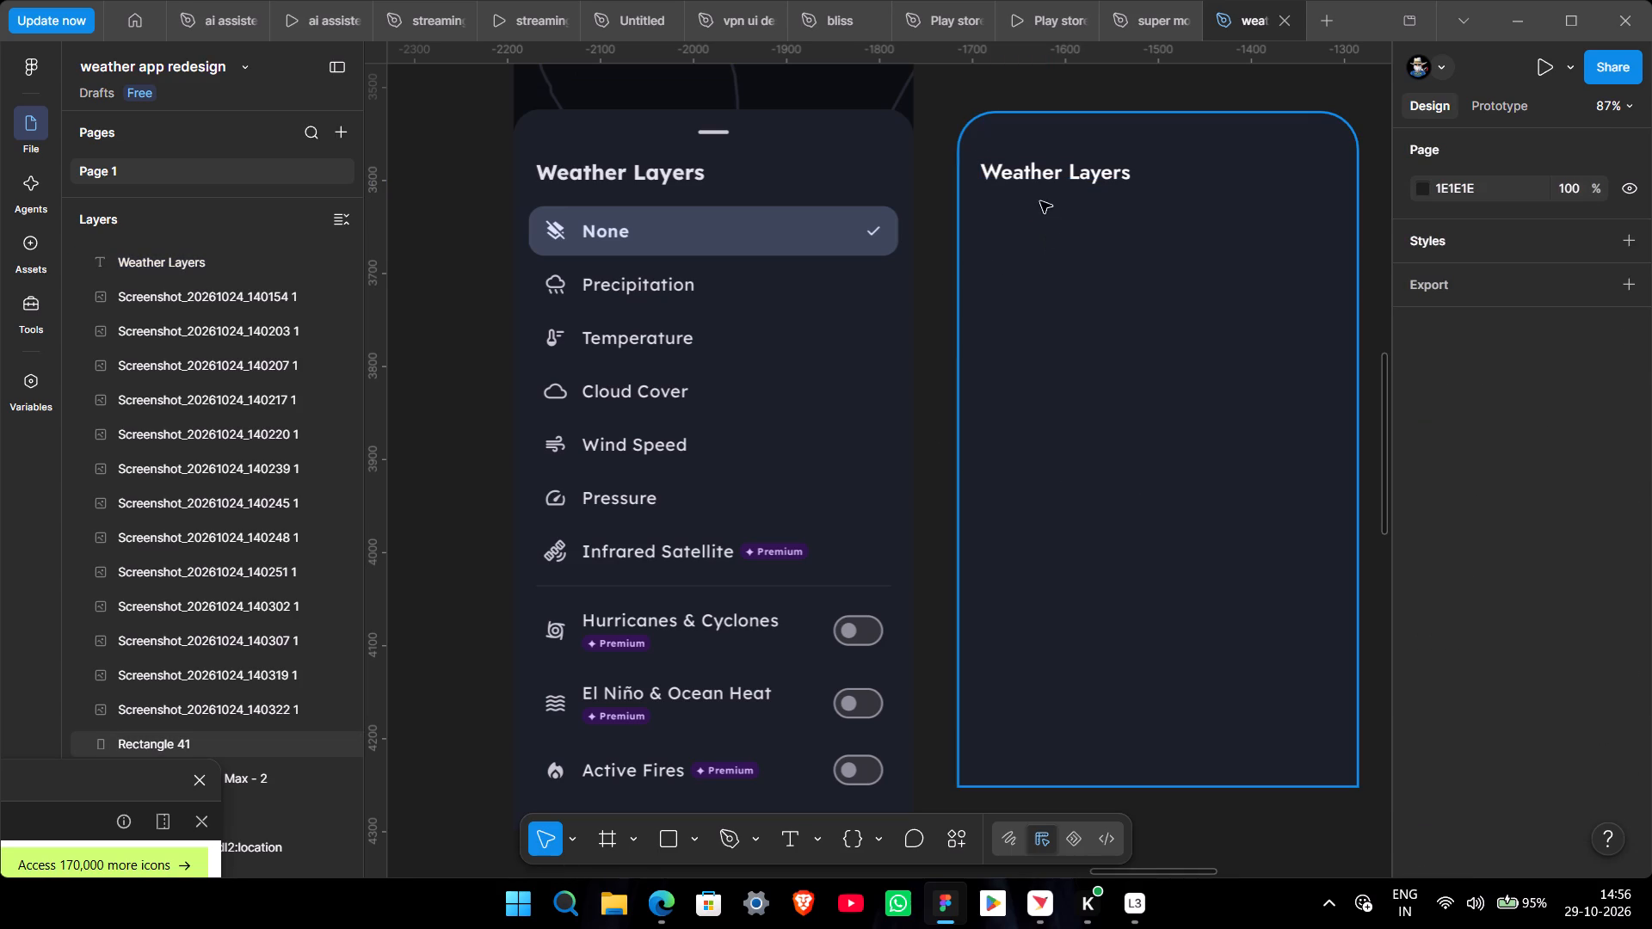
{"action": "left_click", "coordinate": [1052, 176]}
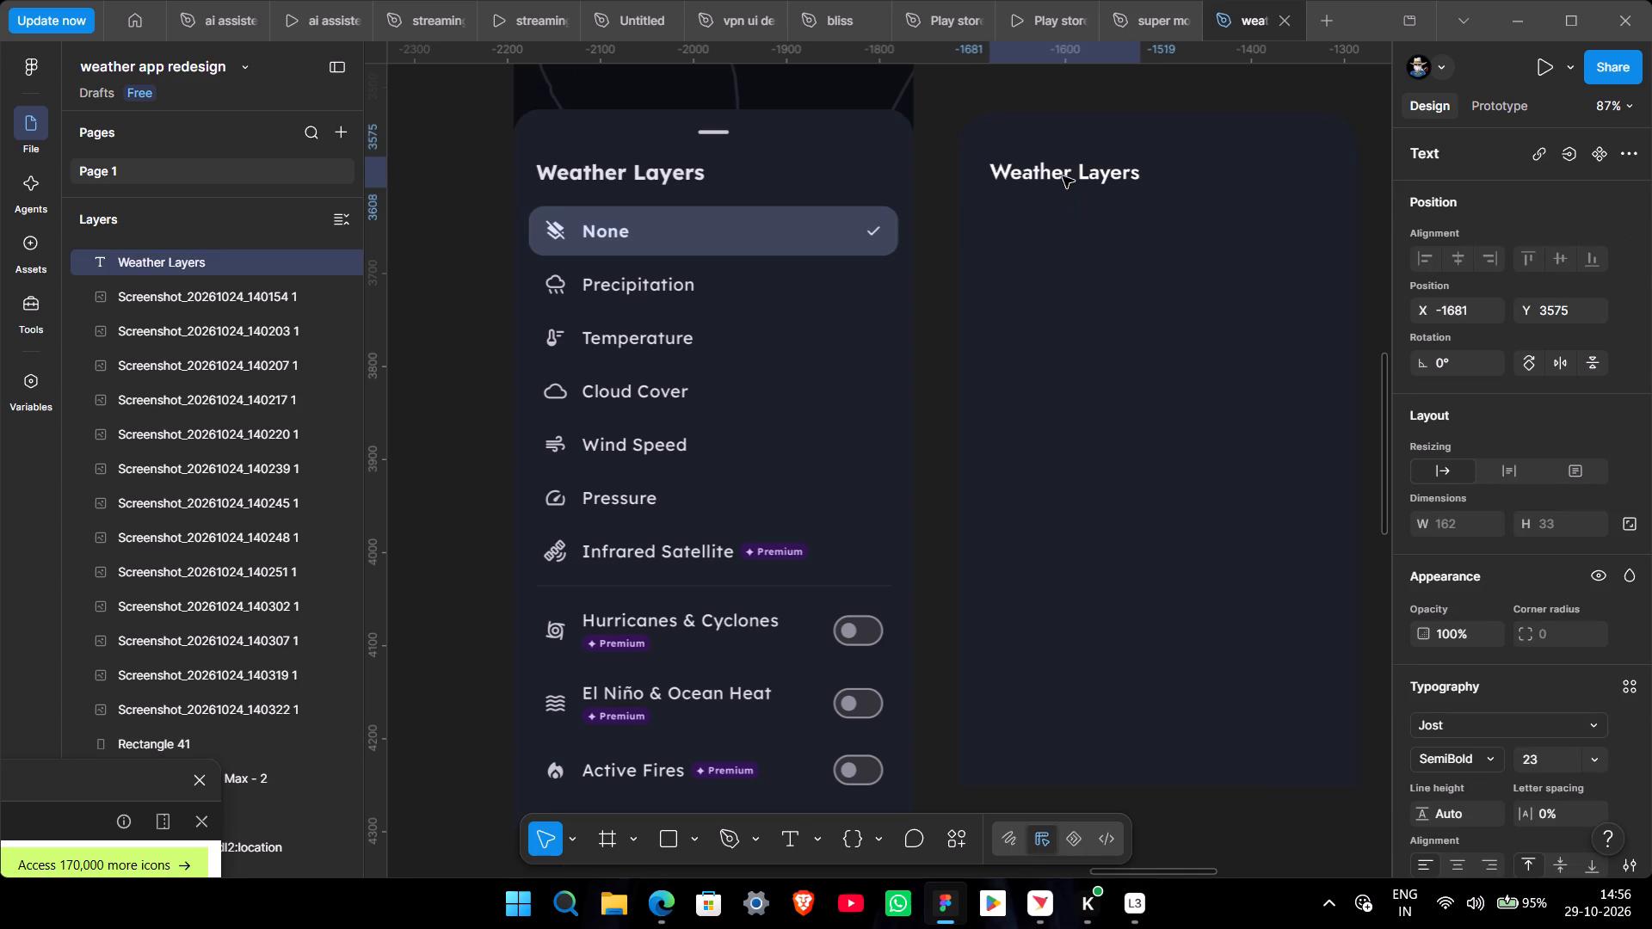
{"action": "left_click", "coordinate": [938, 267]}
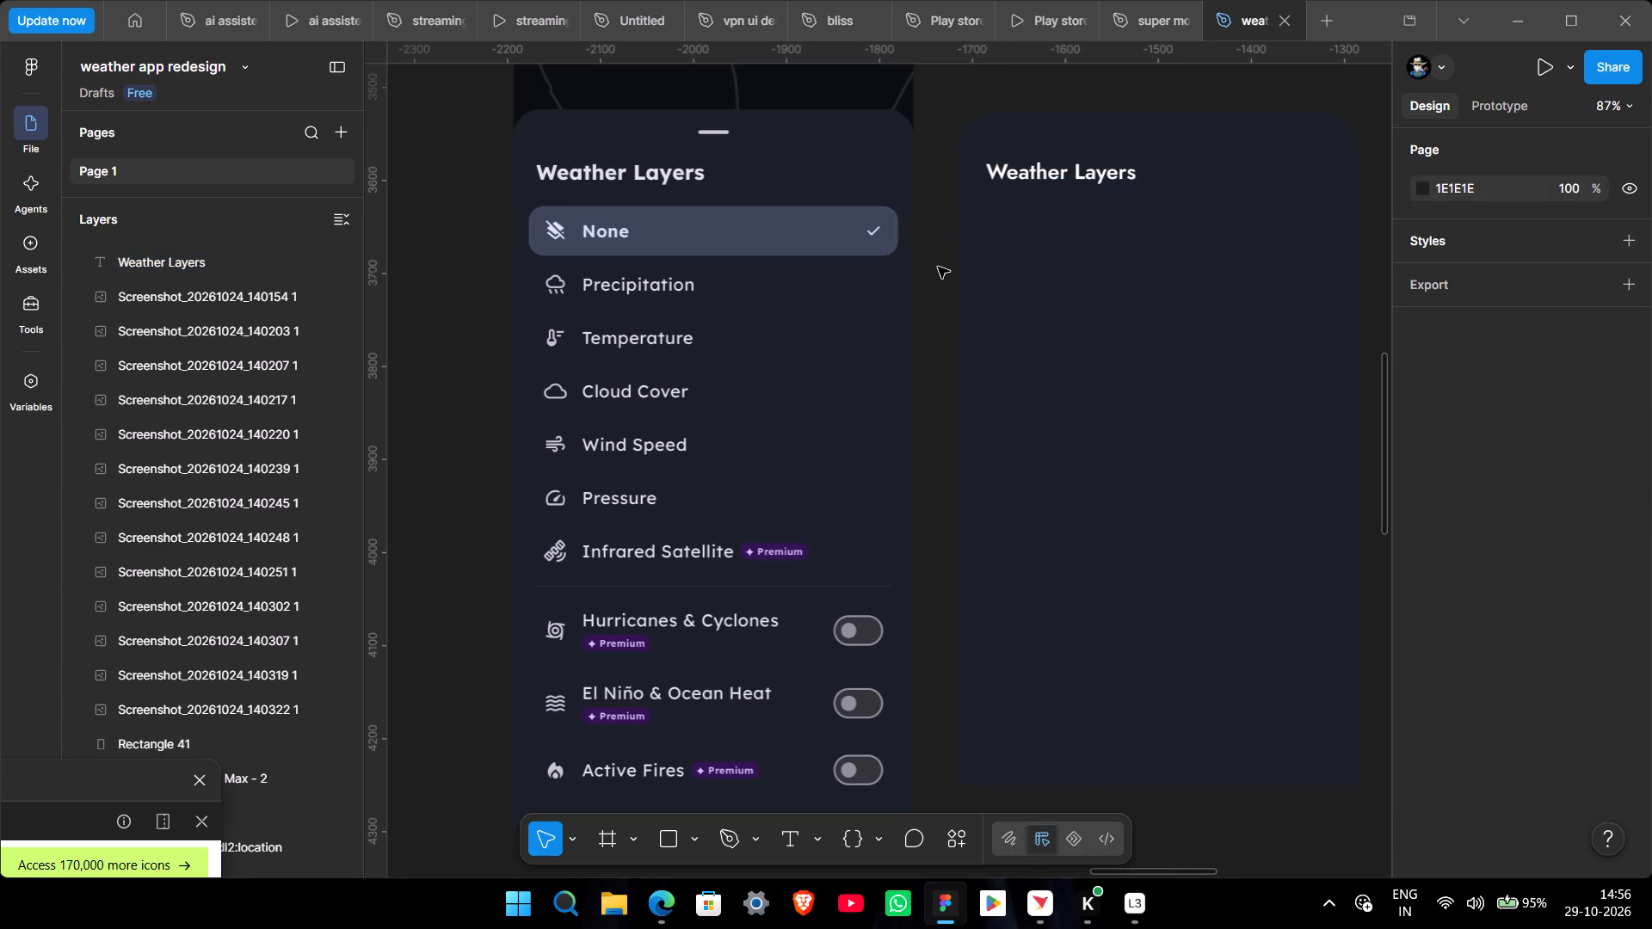
{"action": "scroll", "coordinate": [1052, 283], "scroll_direction": "down", "scroll_amount": 1}
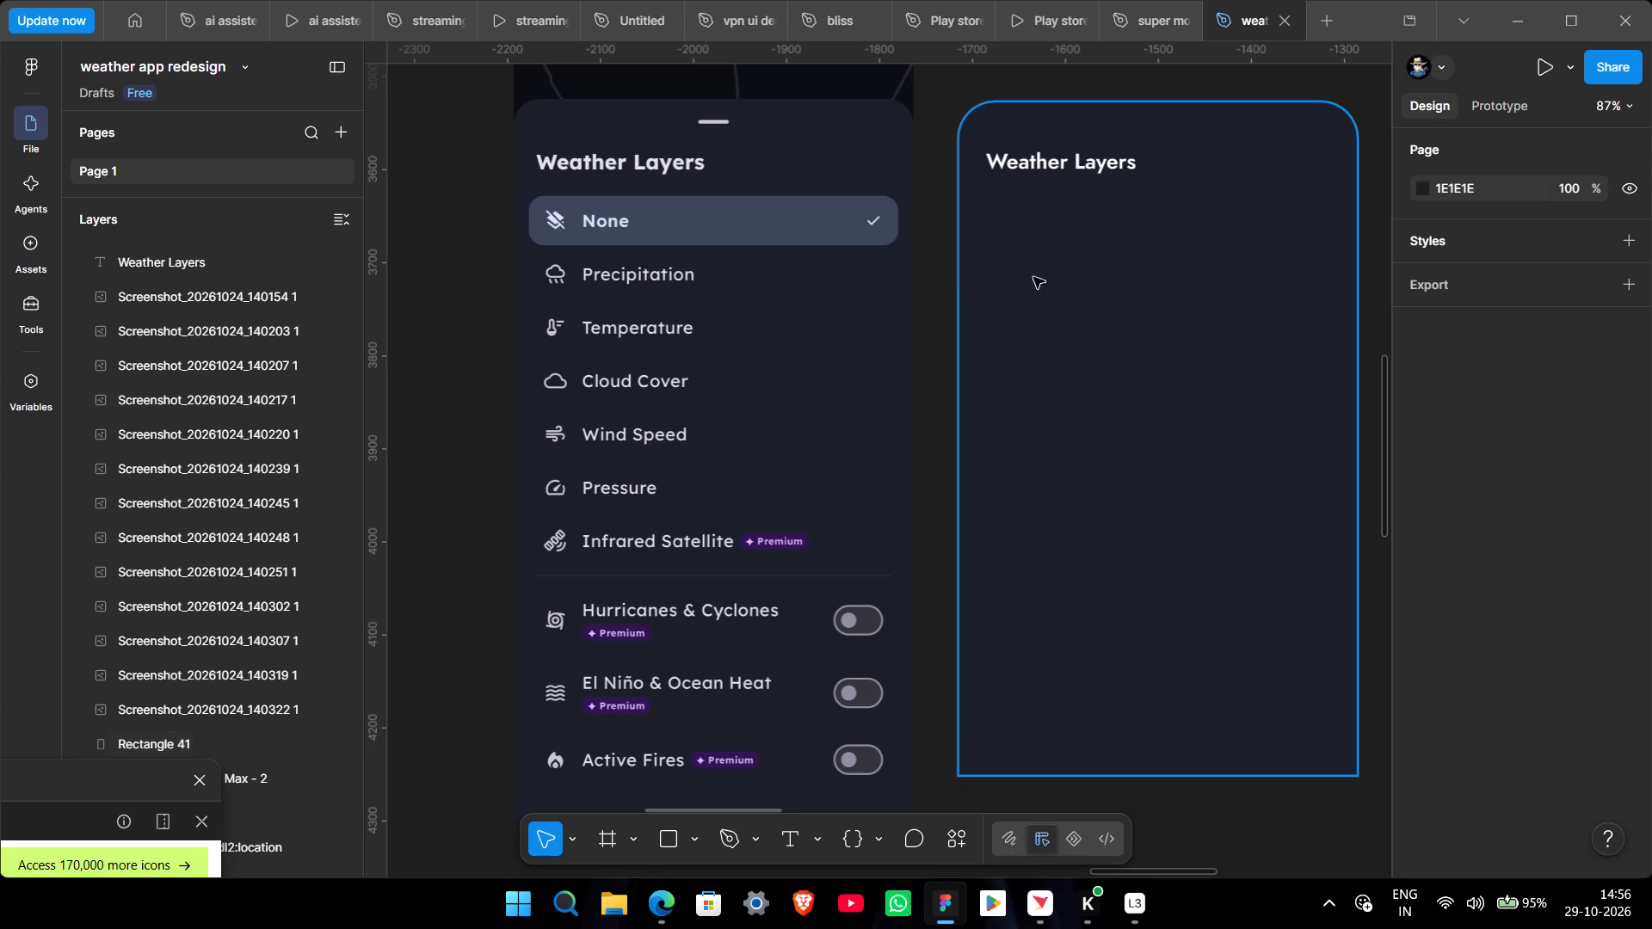
{"action": "left_click", "coordinate": [935, 286]}
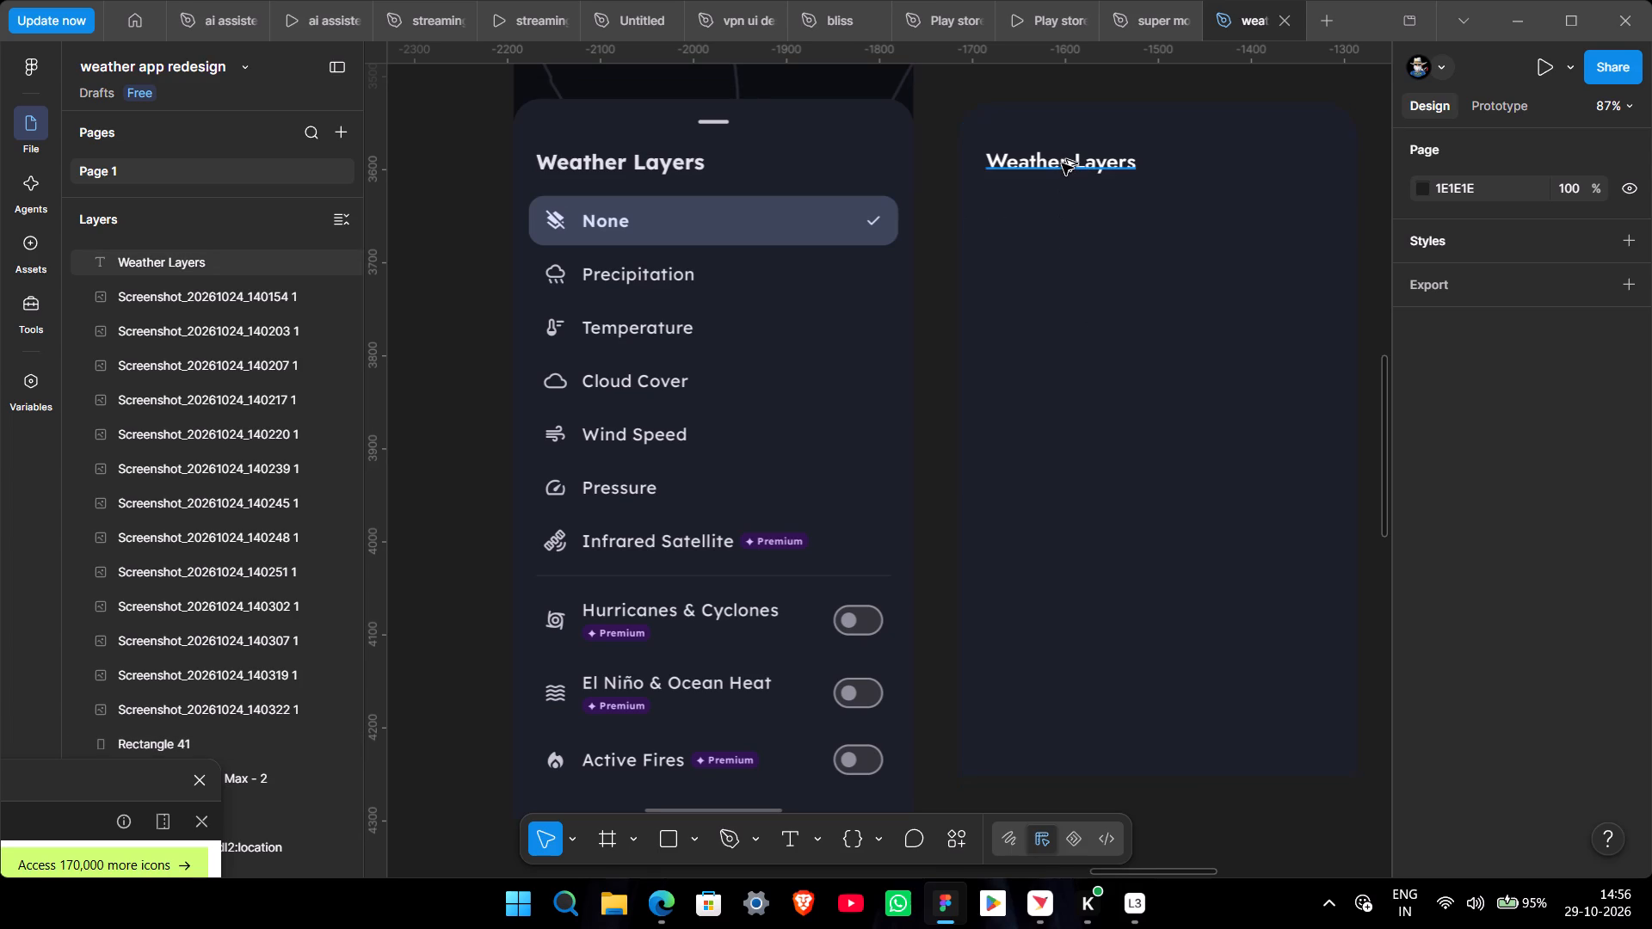
Duplicate the Weather Layers heading directly below itself, at about X -1684, Y 3652.
{"action": "left_click_drag", "start_coordinate": [1061, 166], "coordinate": [1065, 232], "text": "alt"}
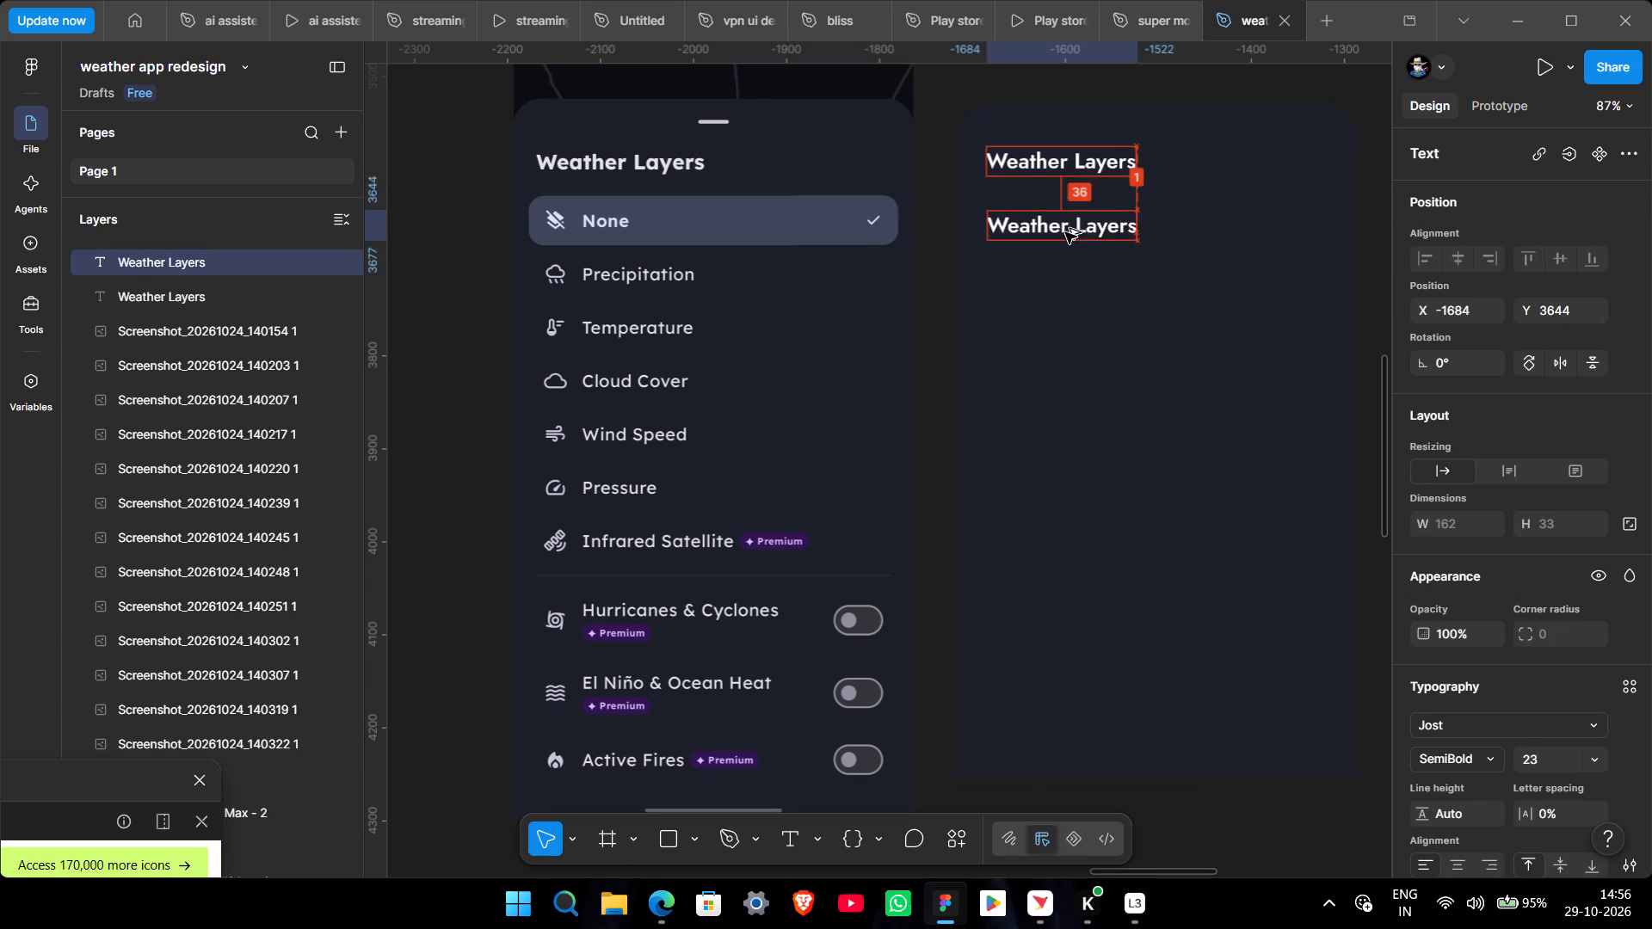
{"action": "left_click_drag", "start_coordinate": [1065, 232], "coordinate": [1065, 237], "text": "alt"}
{"action": "left_click", "coordinate": [1065, 237]}
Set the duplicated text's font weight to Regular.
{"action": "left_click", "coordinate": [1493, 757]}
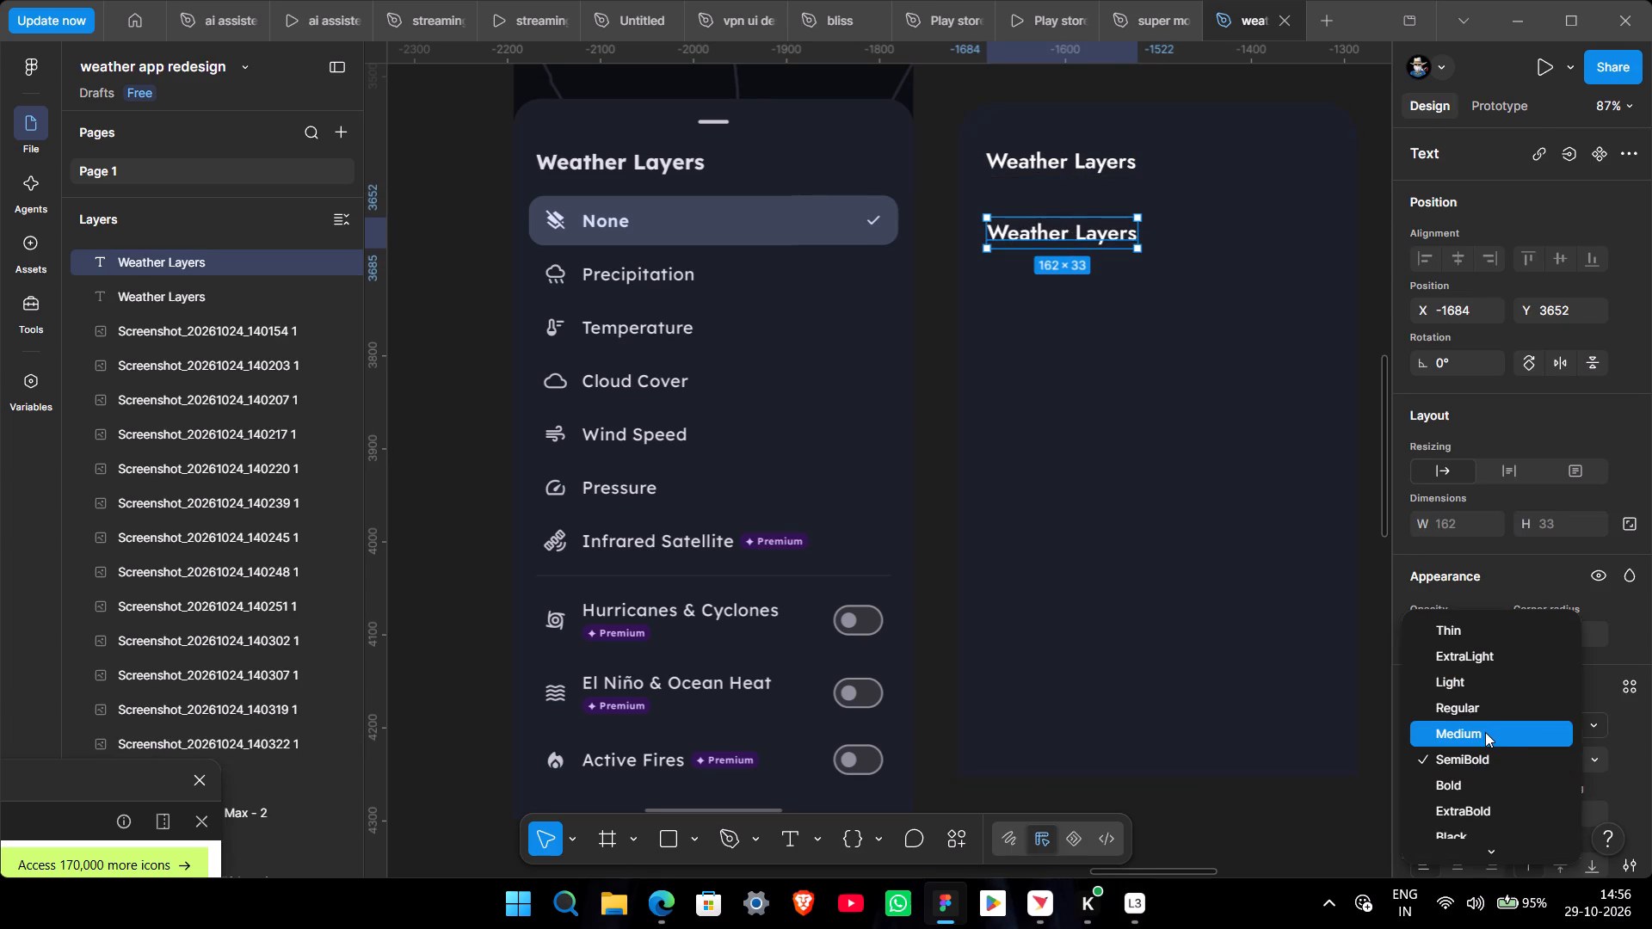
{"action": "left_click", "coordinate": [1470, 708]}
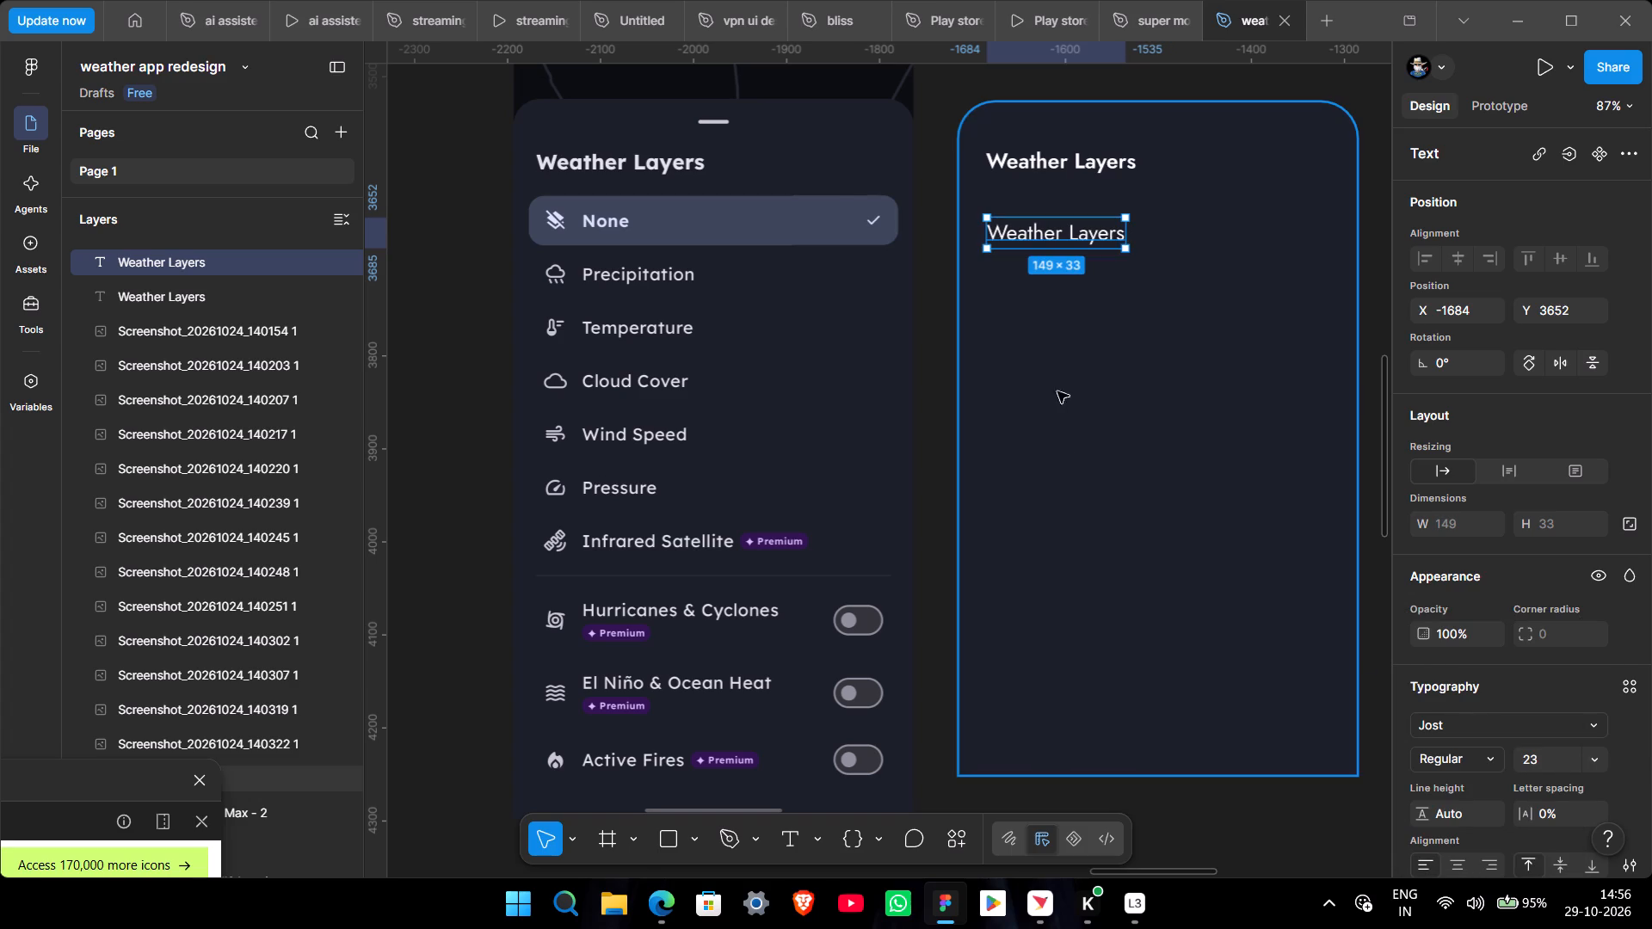
Change the duplicated text below the heading to read "None".
{"action": "double_click", "coordinate": [1029, 236]}
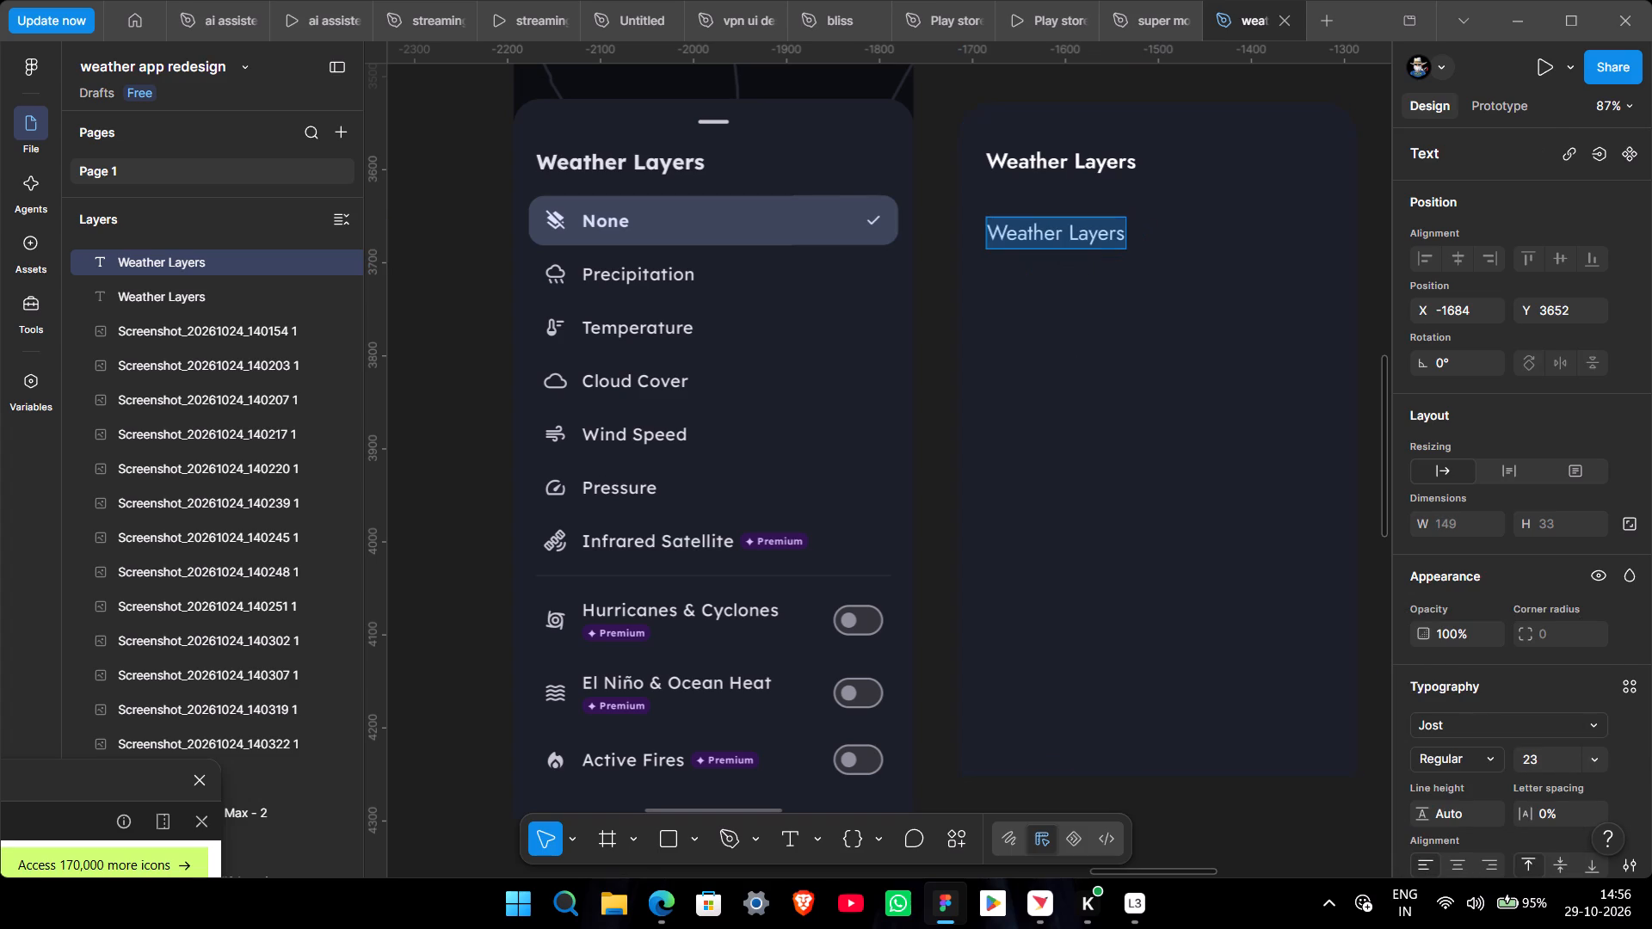
{"action": "type", "text": "no"}
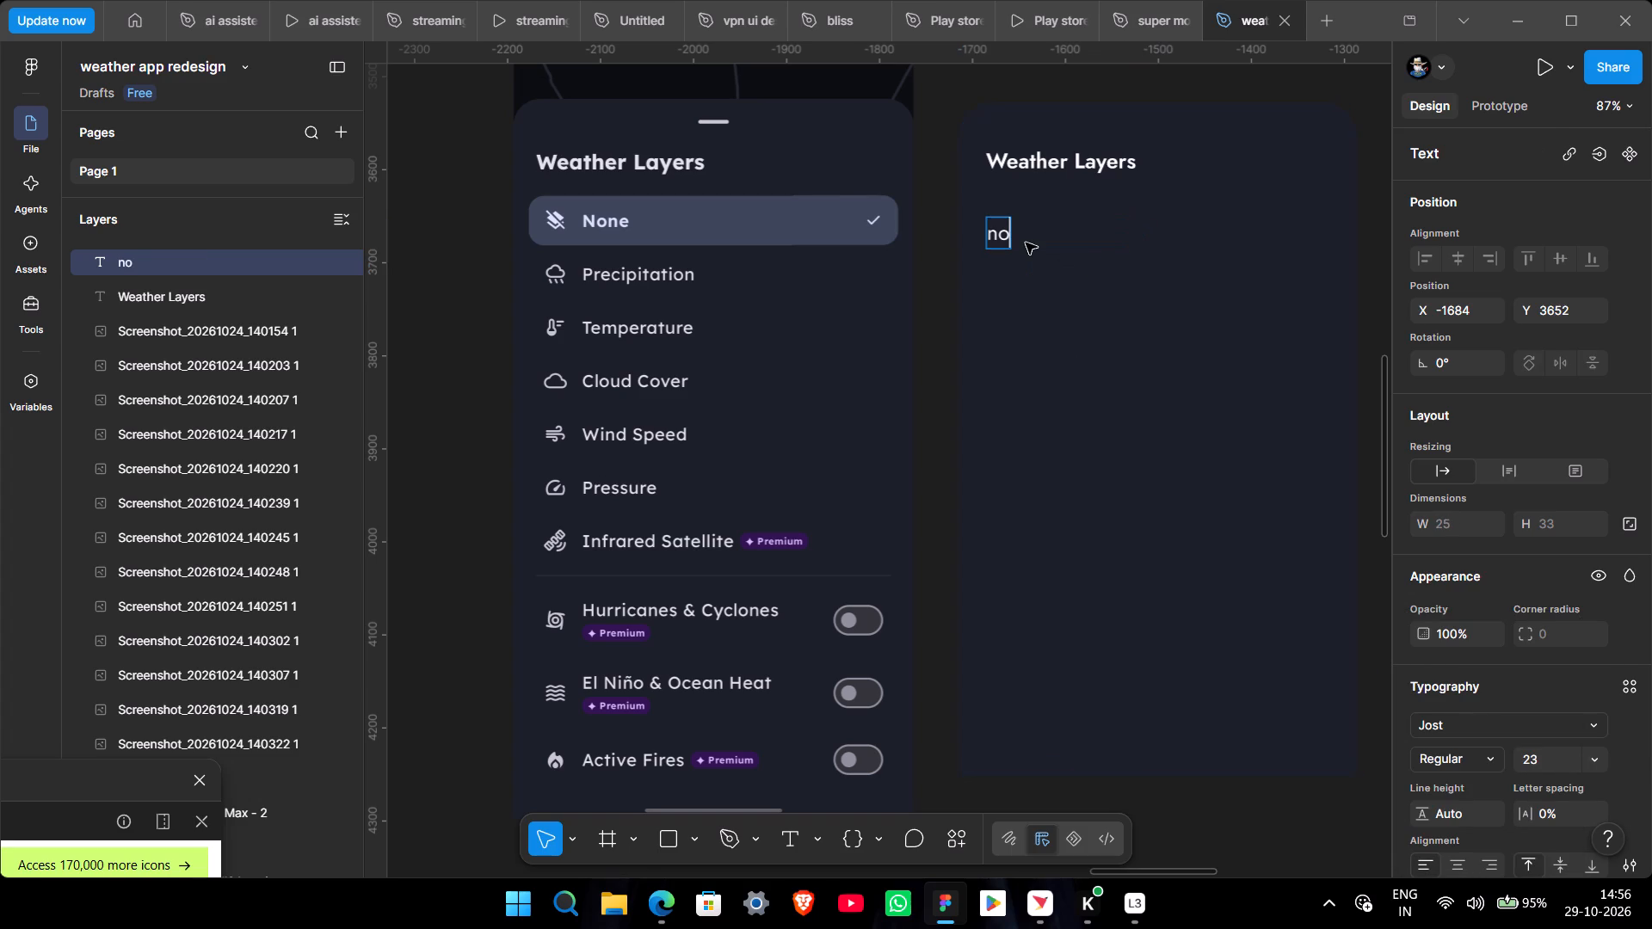
{"action": "key", "text": "BackSpace"}
{"action": "key", "text": "BackSpace"}
{"action": "type", "text": "No"}
{"action": "type", "text": "ne"}
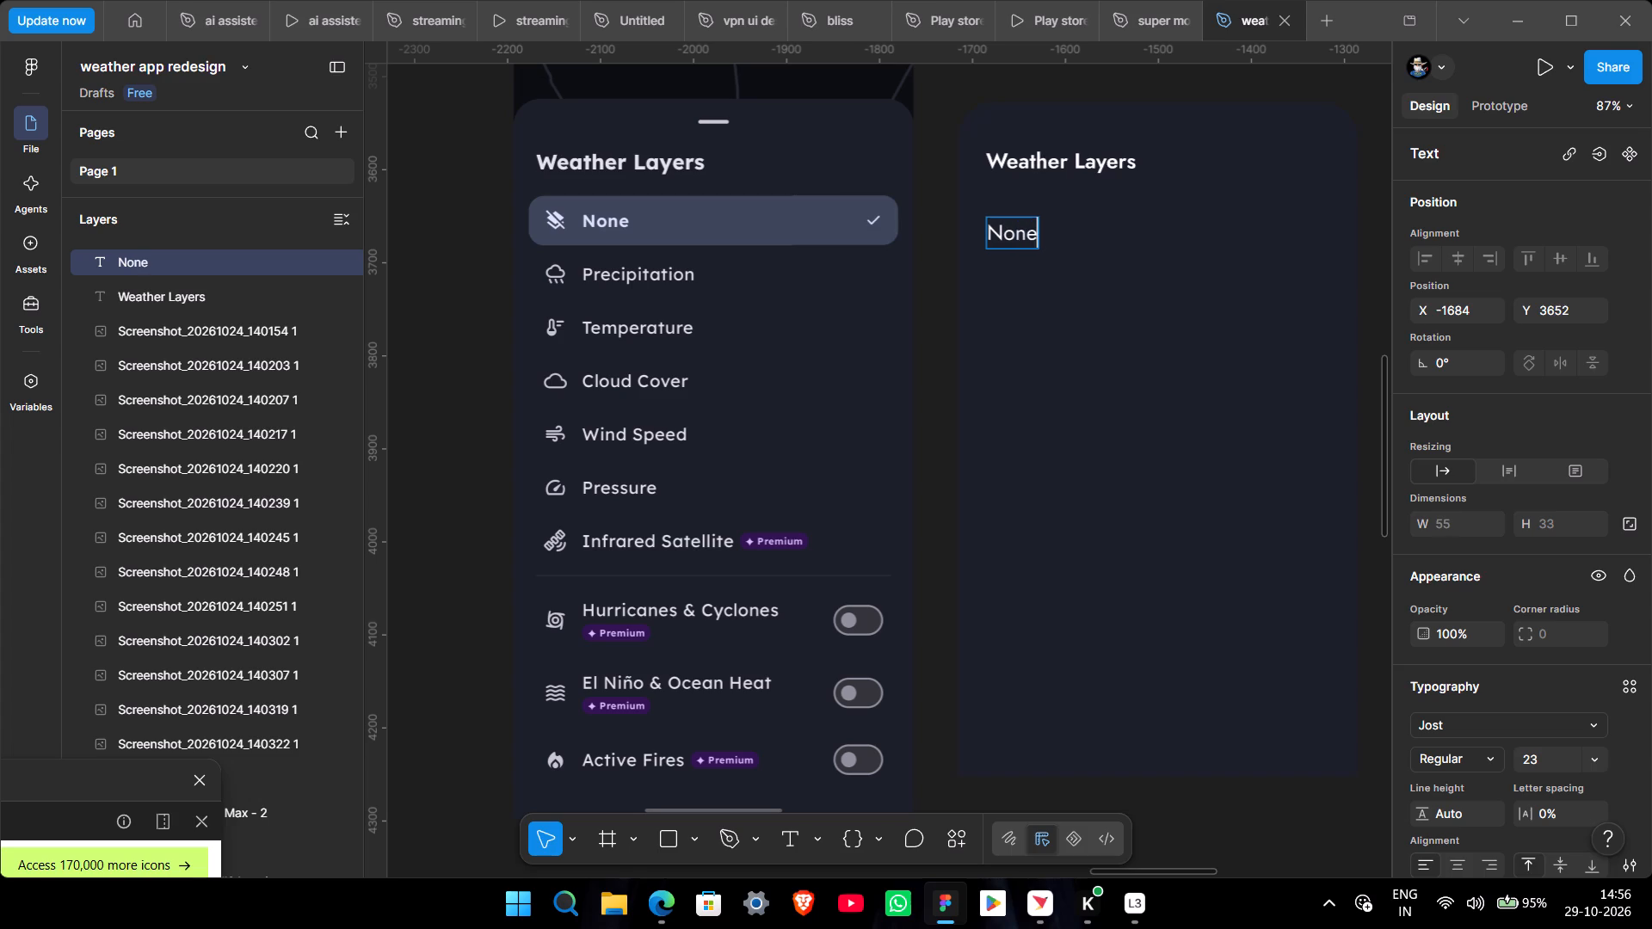
{"action": "left_click", "coordinate": [944, 295]}
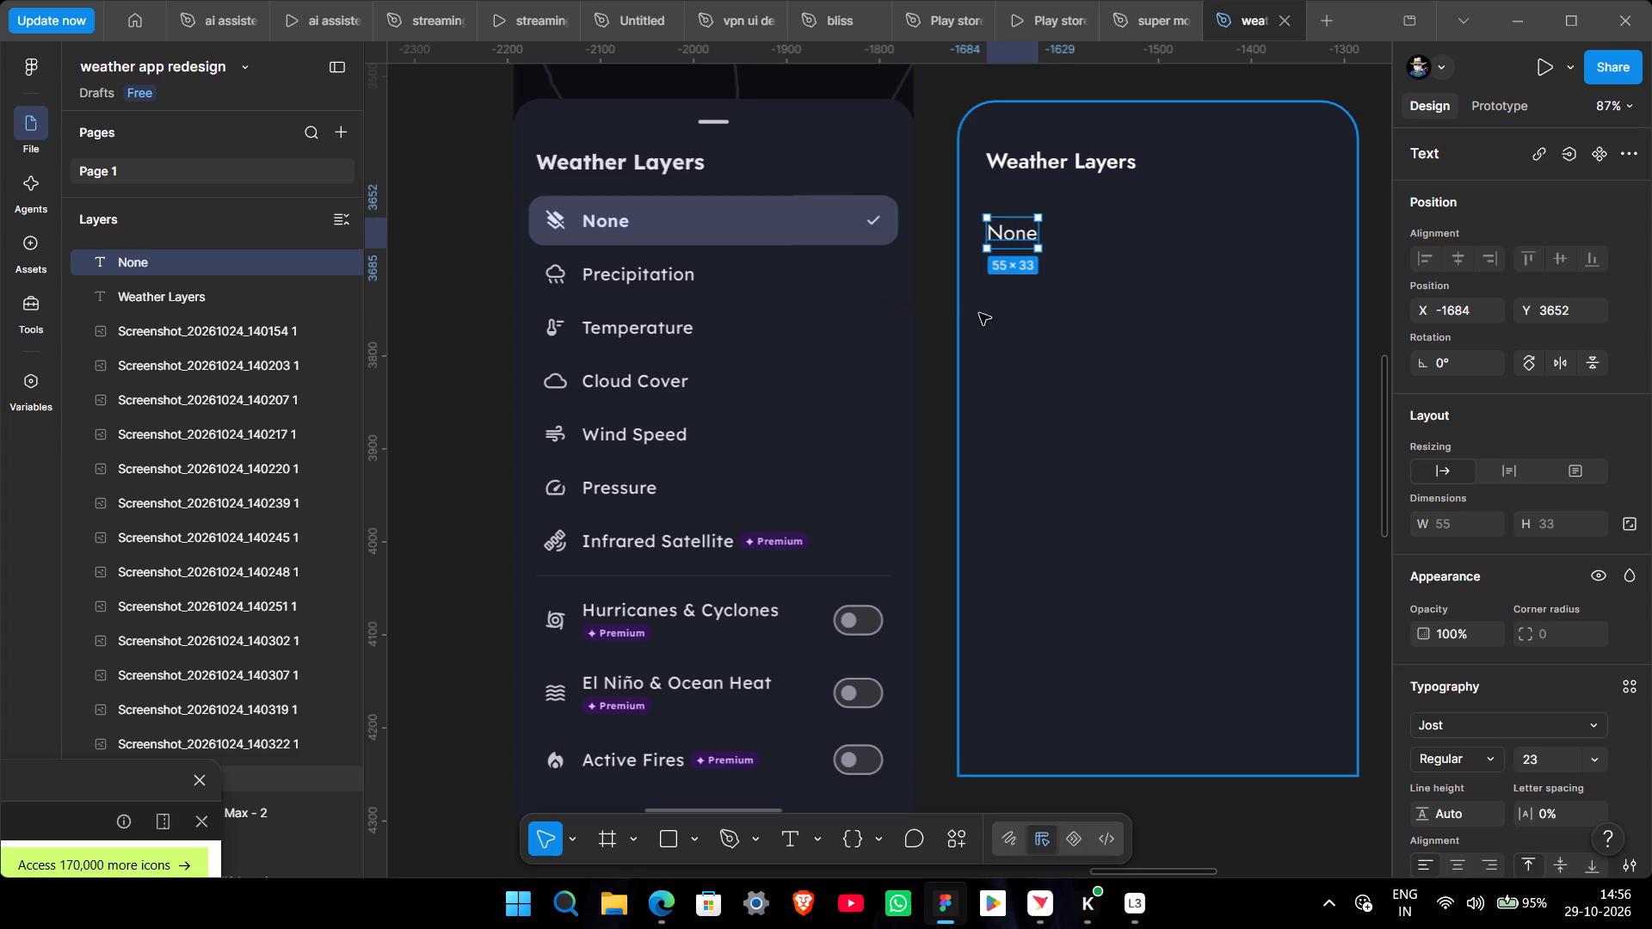
Set the None label's font weight to Medium.
{"action": "left_click", "coordinate": [1474, 772]}
{"action": "left_click", "coordinate": [1471, 766]}
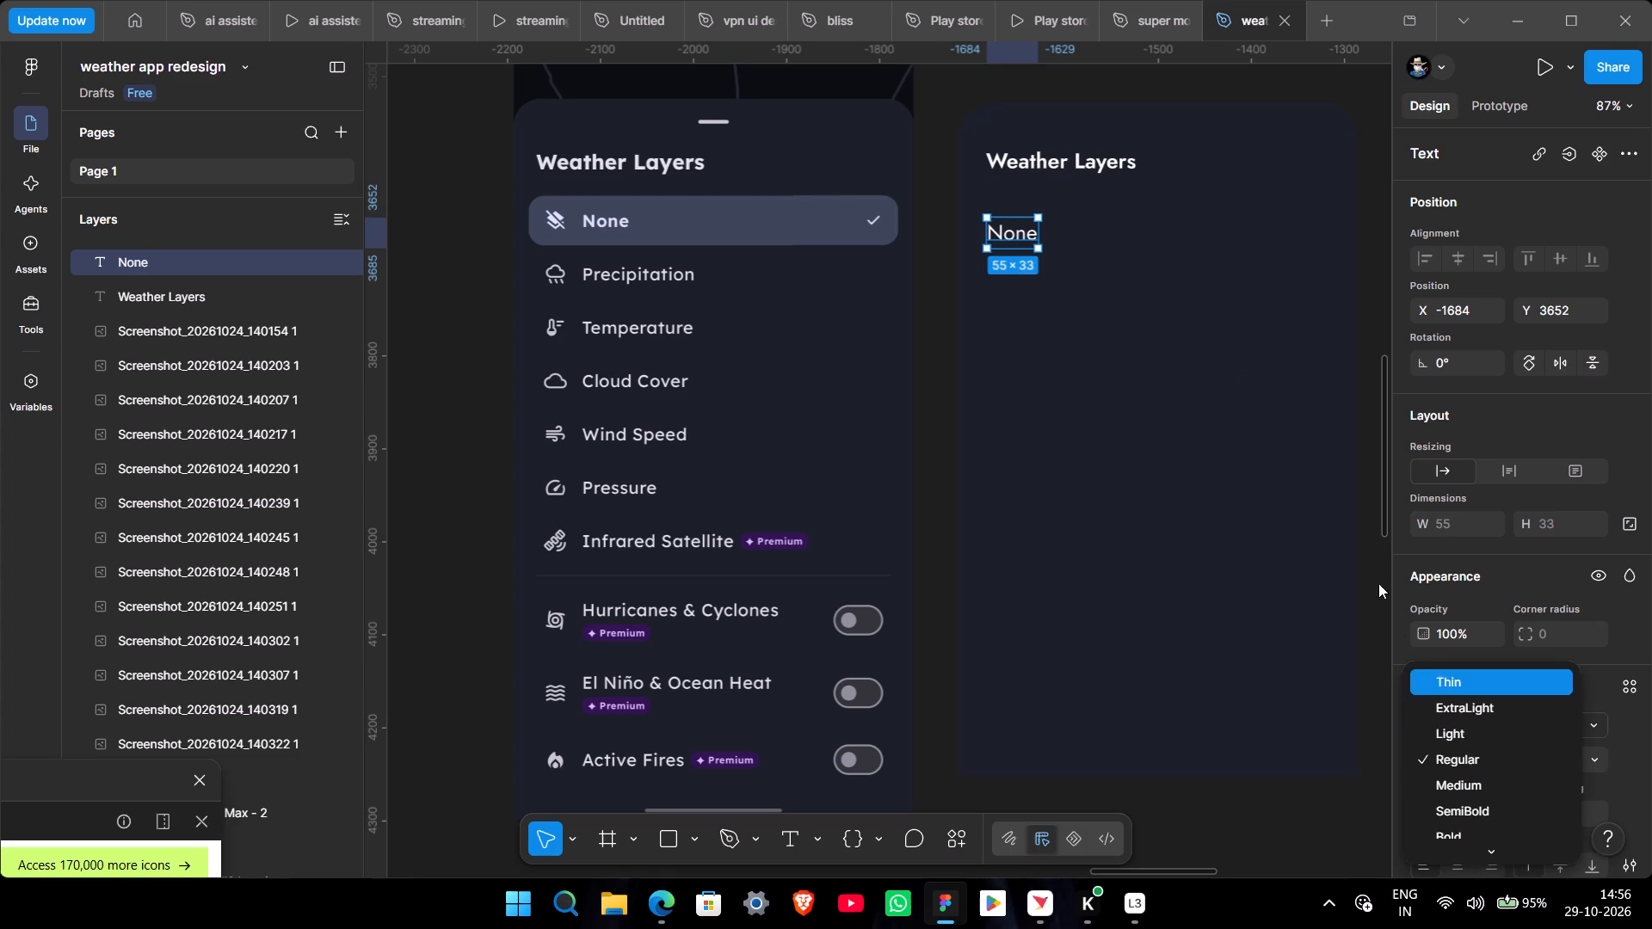
{"action": "left_click", "coordinate": [1470, 785]}
Set the None label's font size to 20 and position it below the heading at about X -1671, Y 3644.
{"action": "left_click_drag", "start_coordinate": [1016, 240], "coordinate": [1022, 239]}
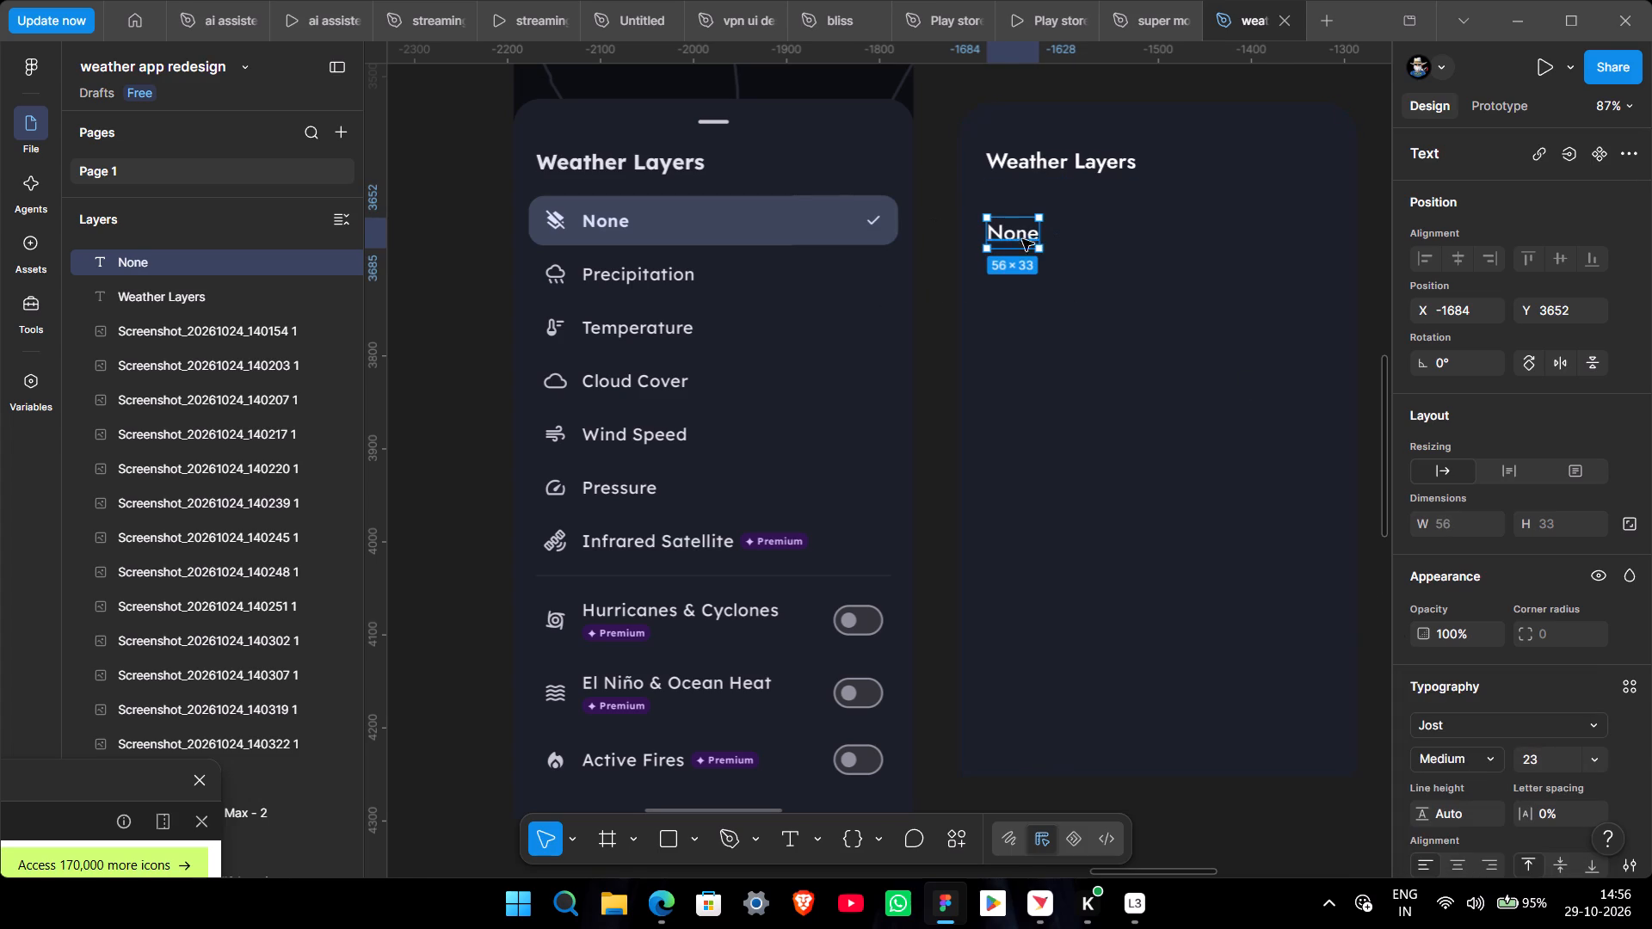
{"action": "left_click_drag", "start_coordinate": [1022, 239], "coordinate": [1027, 231]}
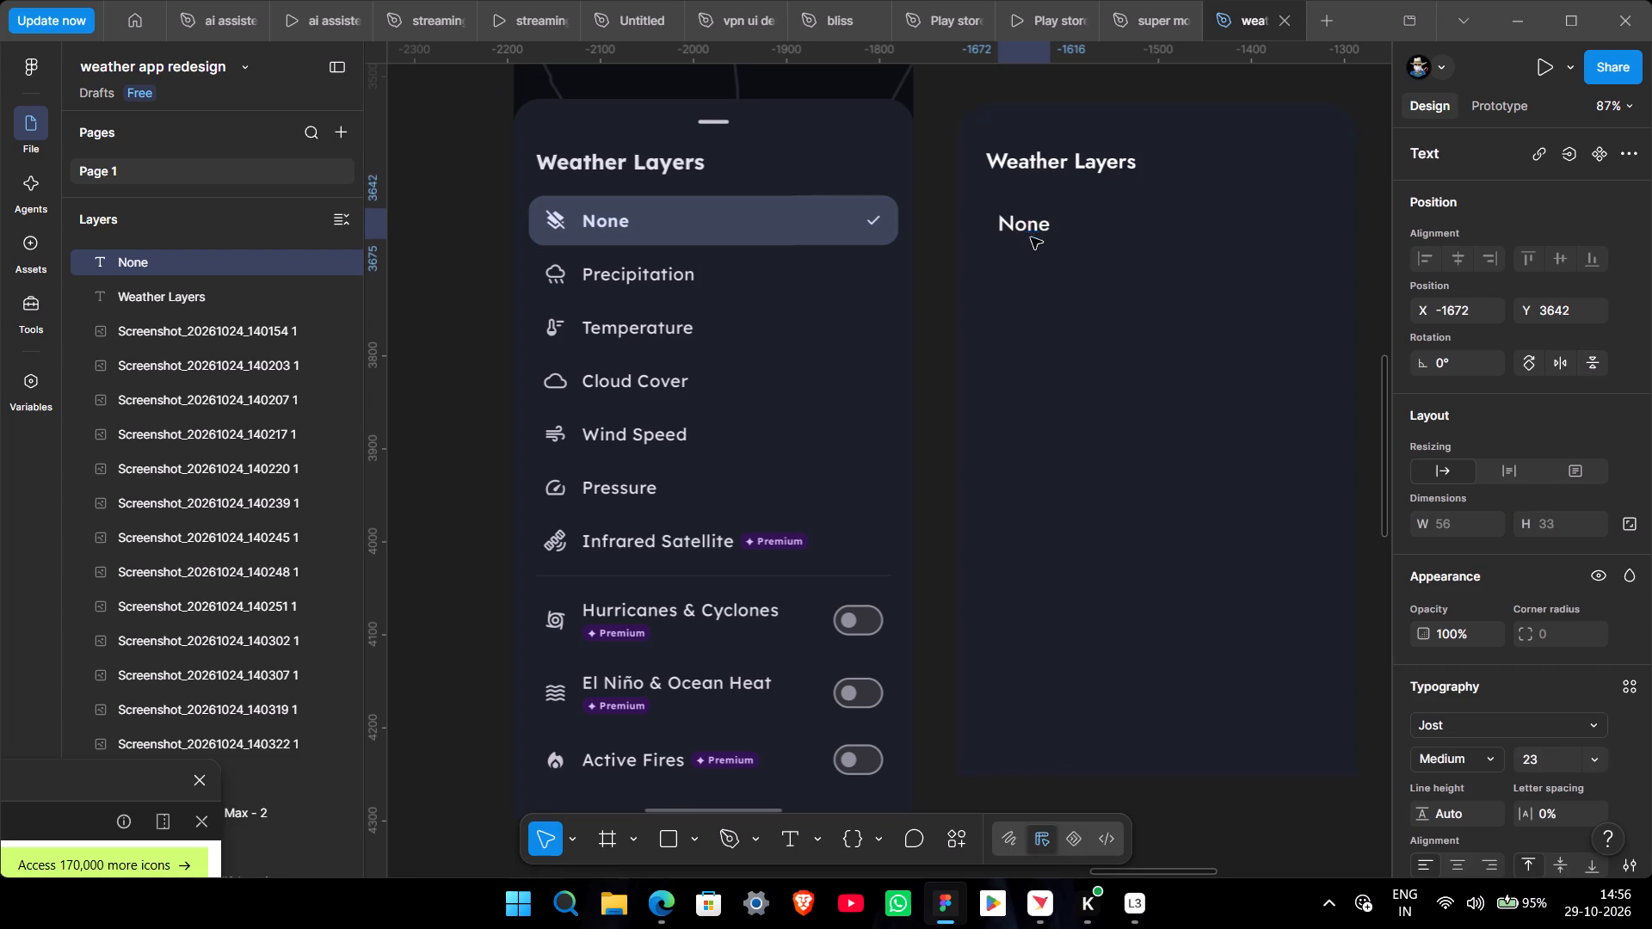
{"action": "middle_click_drag", "start_coordinate": [1563, 769], "coordinate": [820, 458]}
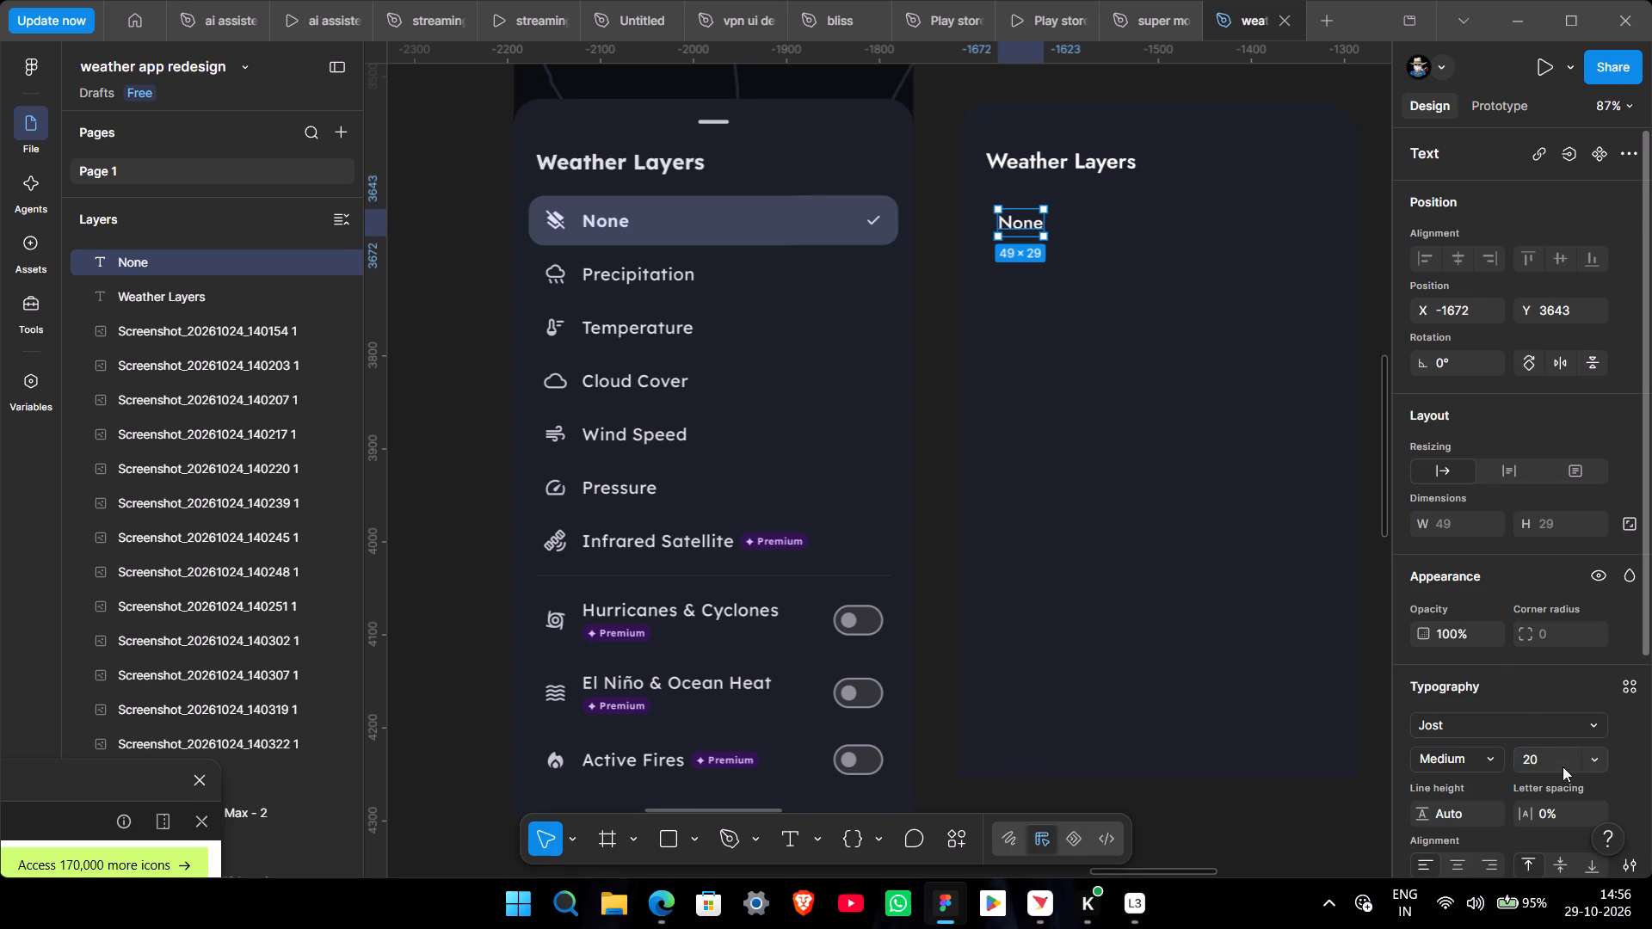
{"action": "left_click", "coordinate": [1014, 228]}
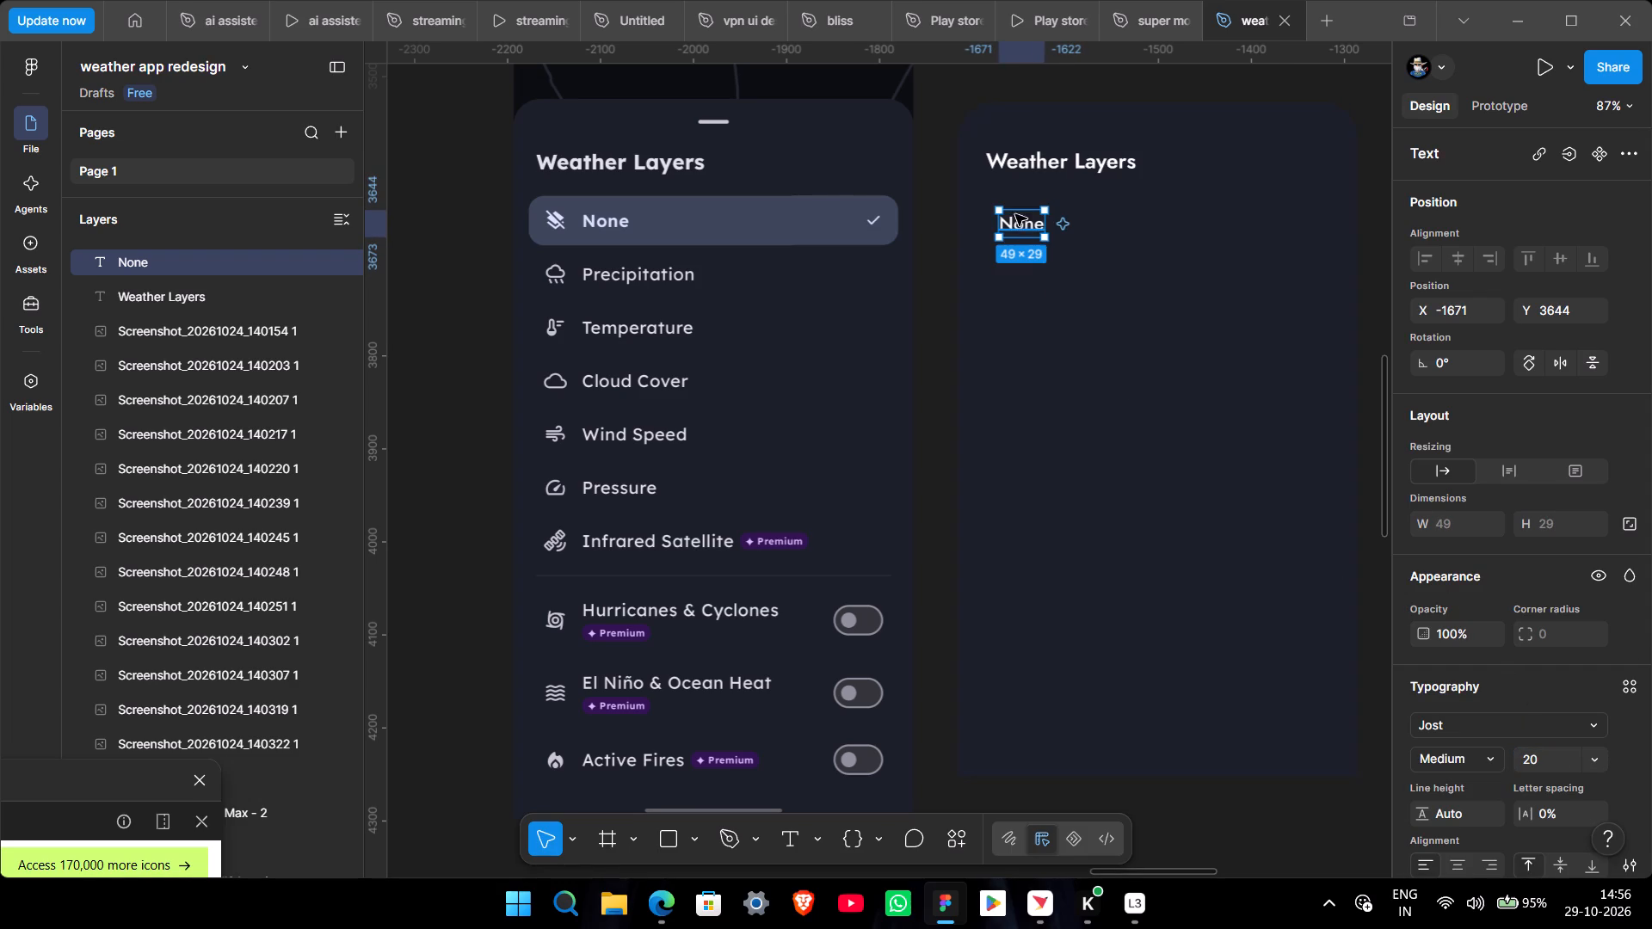
Shift the None label slightly right to about X -1659, Y 3644 beneath the Weather Layers heading.
{"action": "left_click", "coordinate": [1011, 165], "text": "shift"}
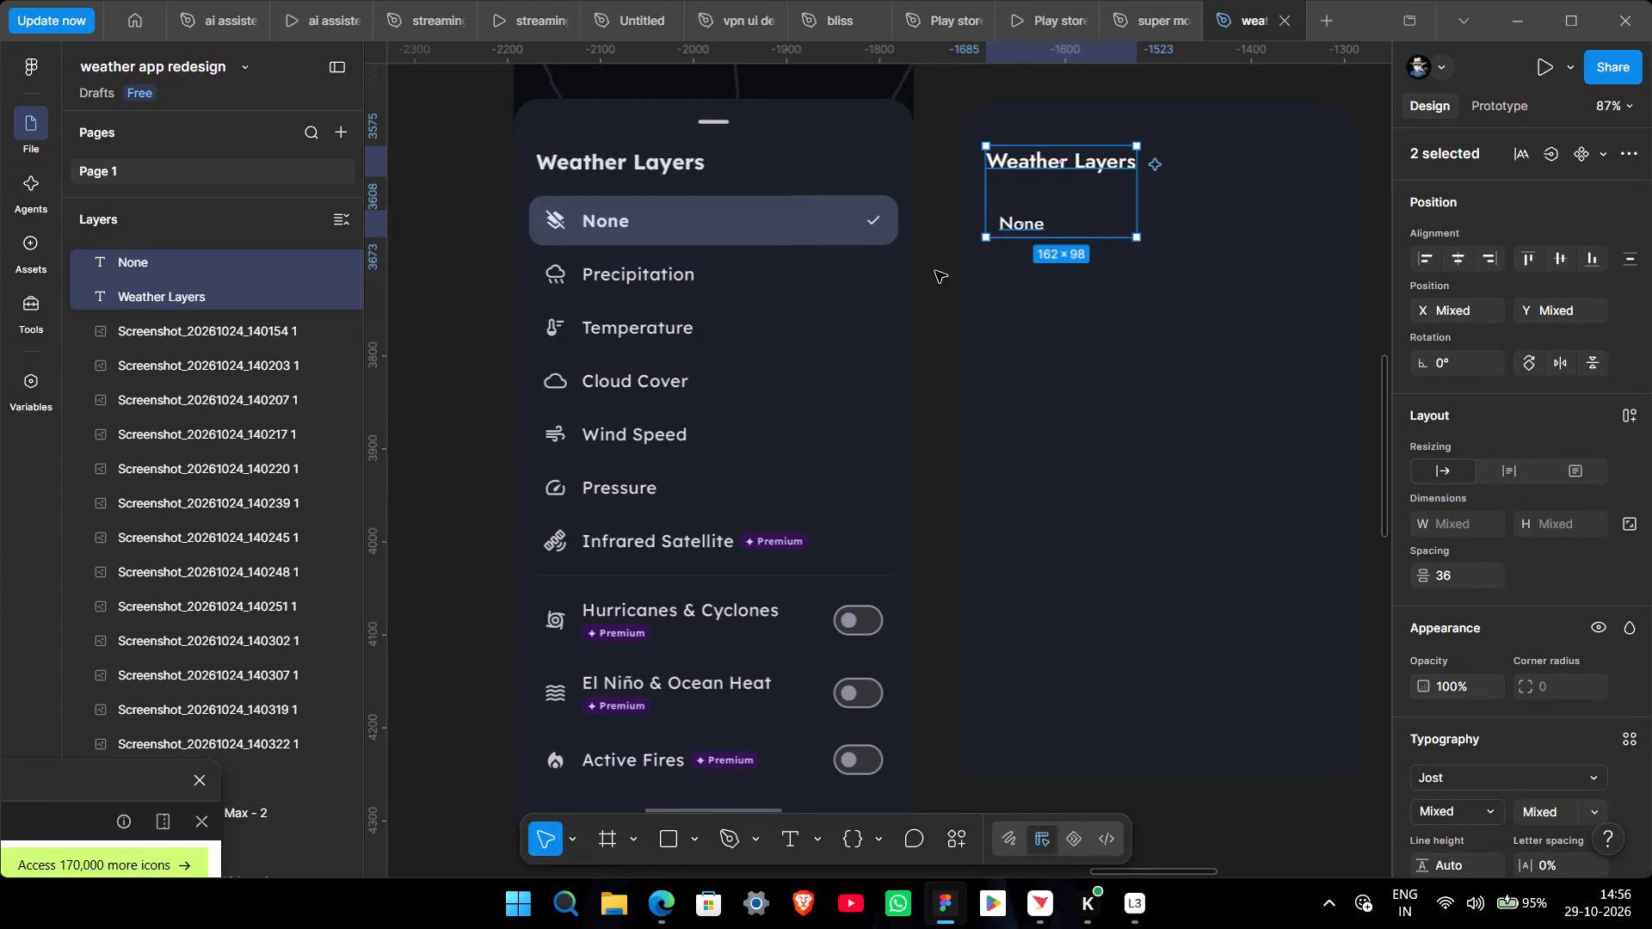
{"action": "left_click", "coordinate": [934, 271]}
{"action": "left_click", "coordinate": [1021, 222]}
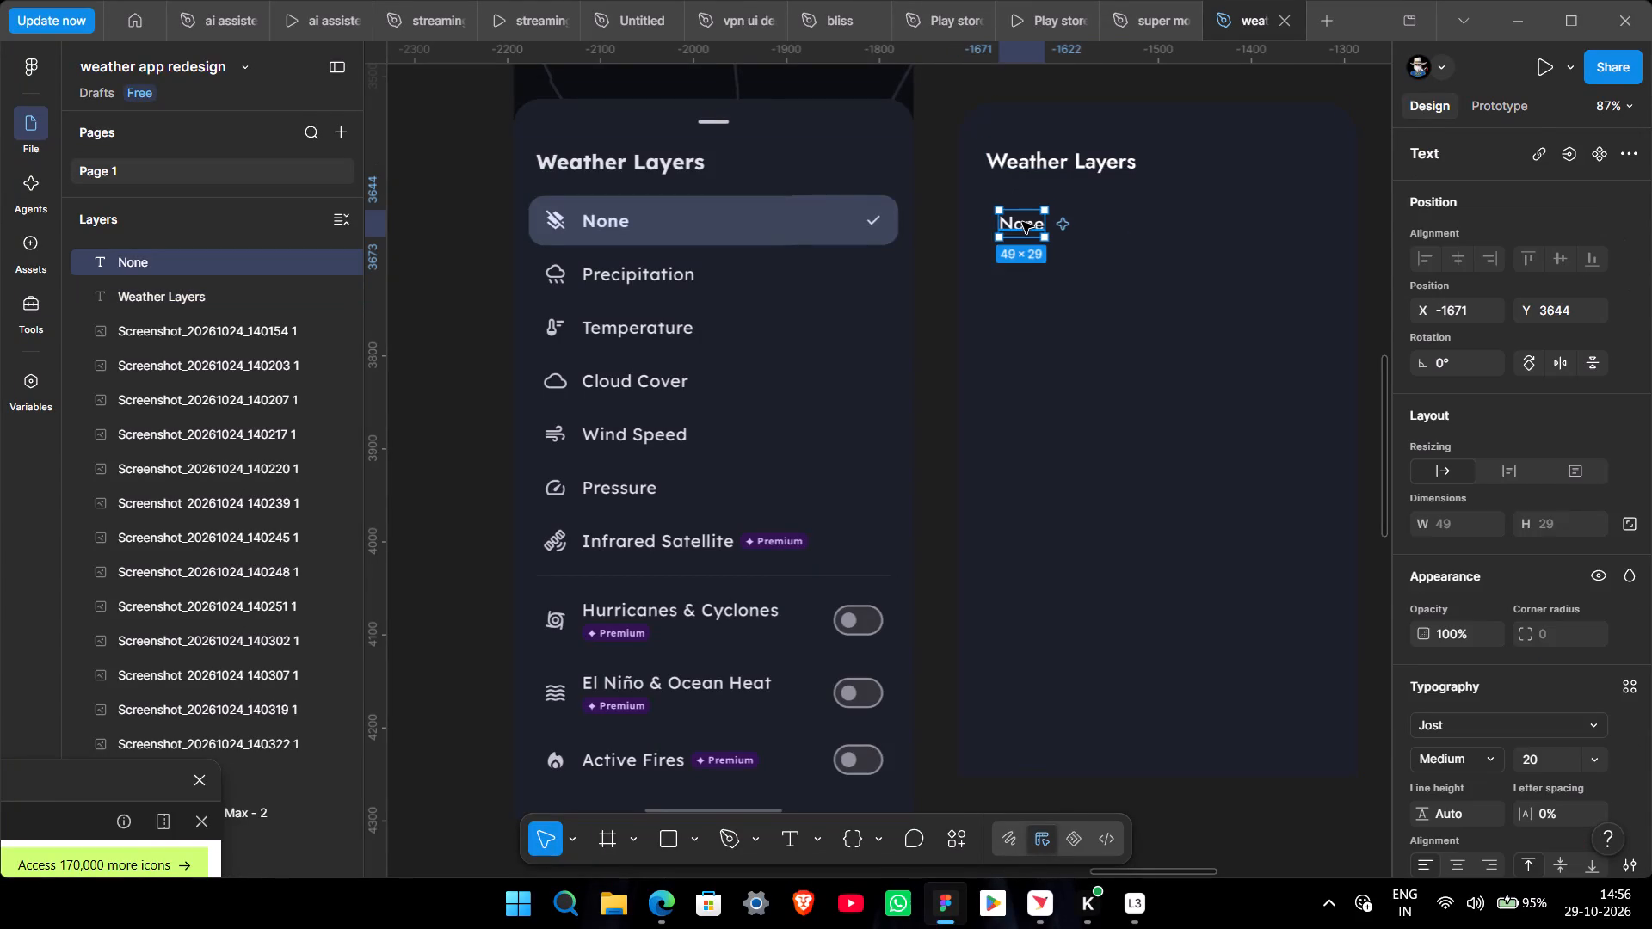
{"action": "left_click_drag", "start_coordinate": [1025, 222], "coordinate": [1036, 222]}
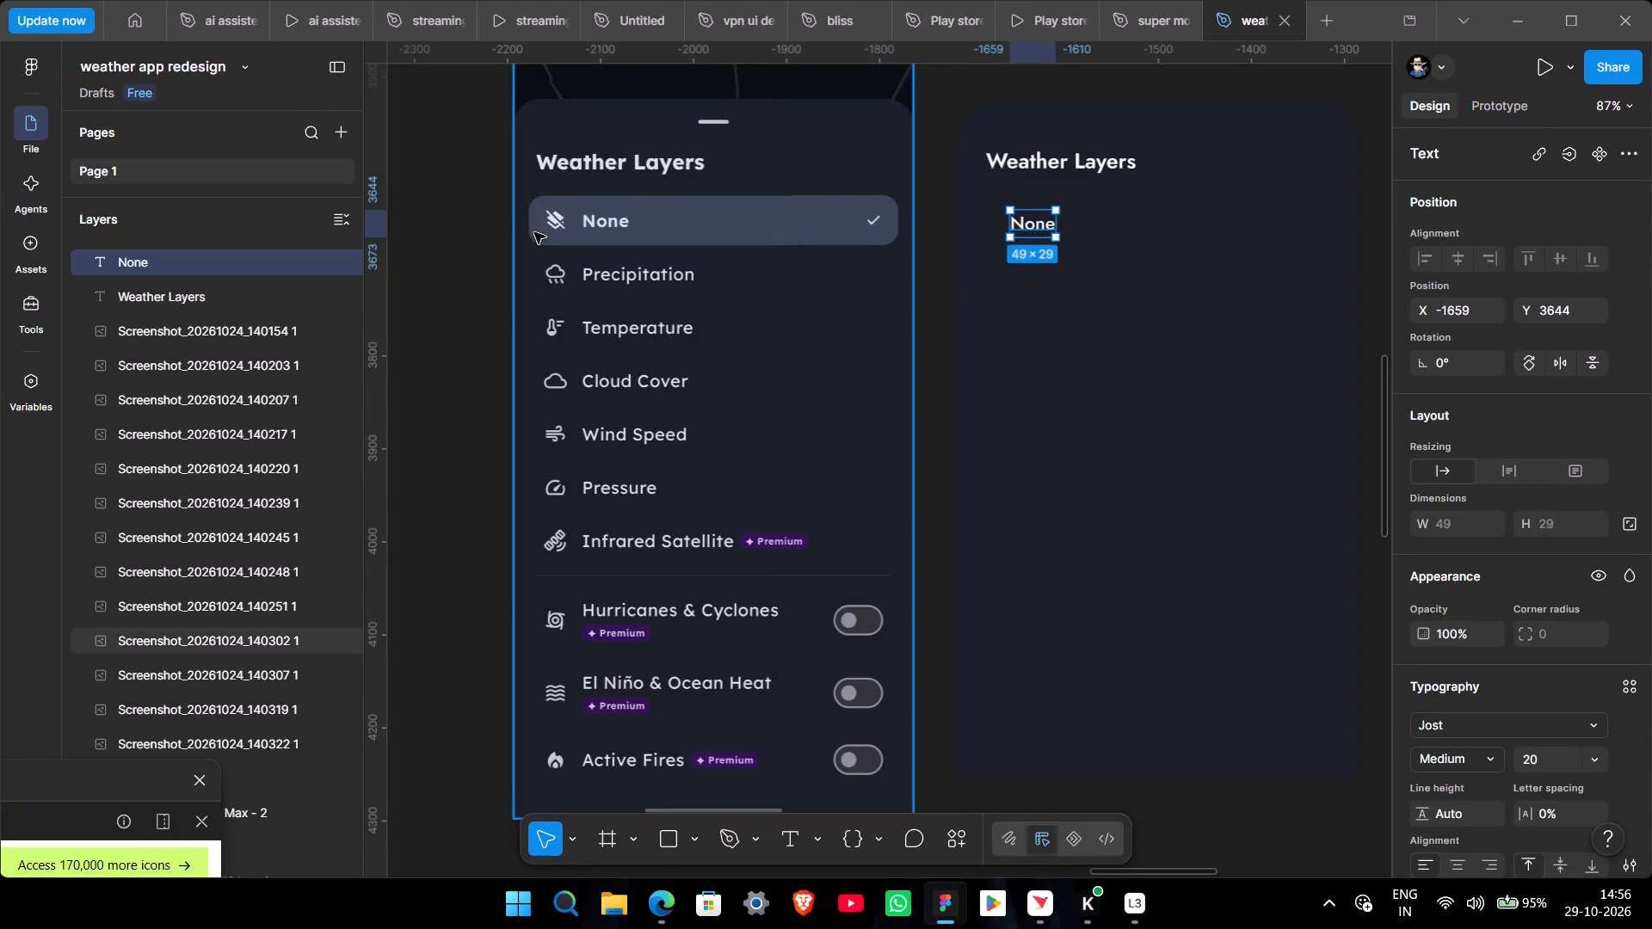
Launch the Iconify plugin and search its icons for "none".
{"action": "scroll", "coordinate": [532, 232], "scroll_direction": "up", "scroll_amount": 9, "text": "ctrl"}
{"action": "scroll", "coordinate": [860, 387], "scroll_direction": "down", "scroll_amount": 10, "text": "ctrl"}
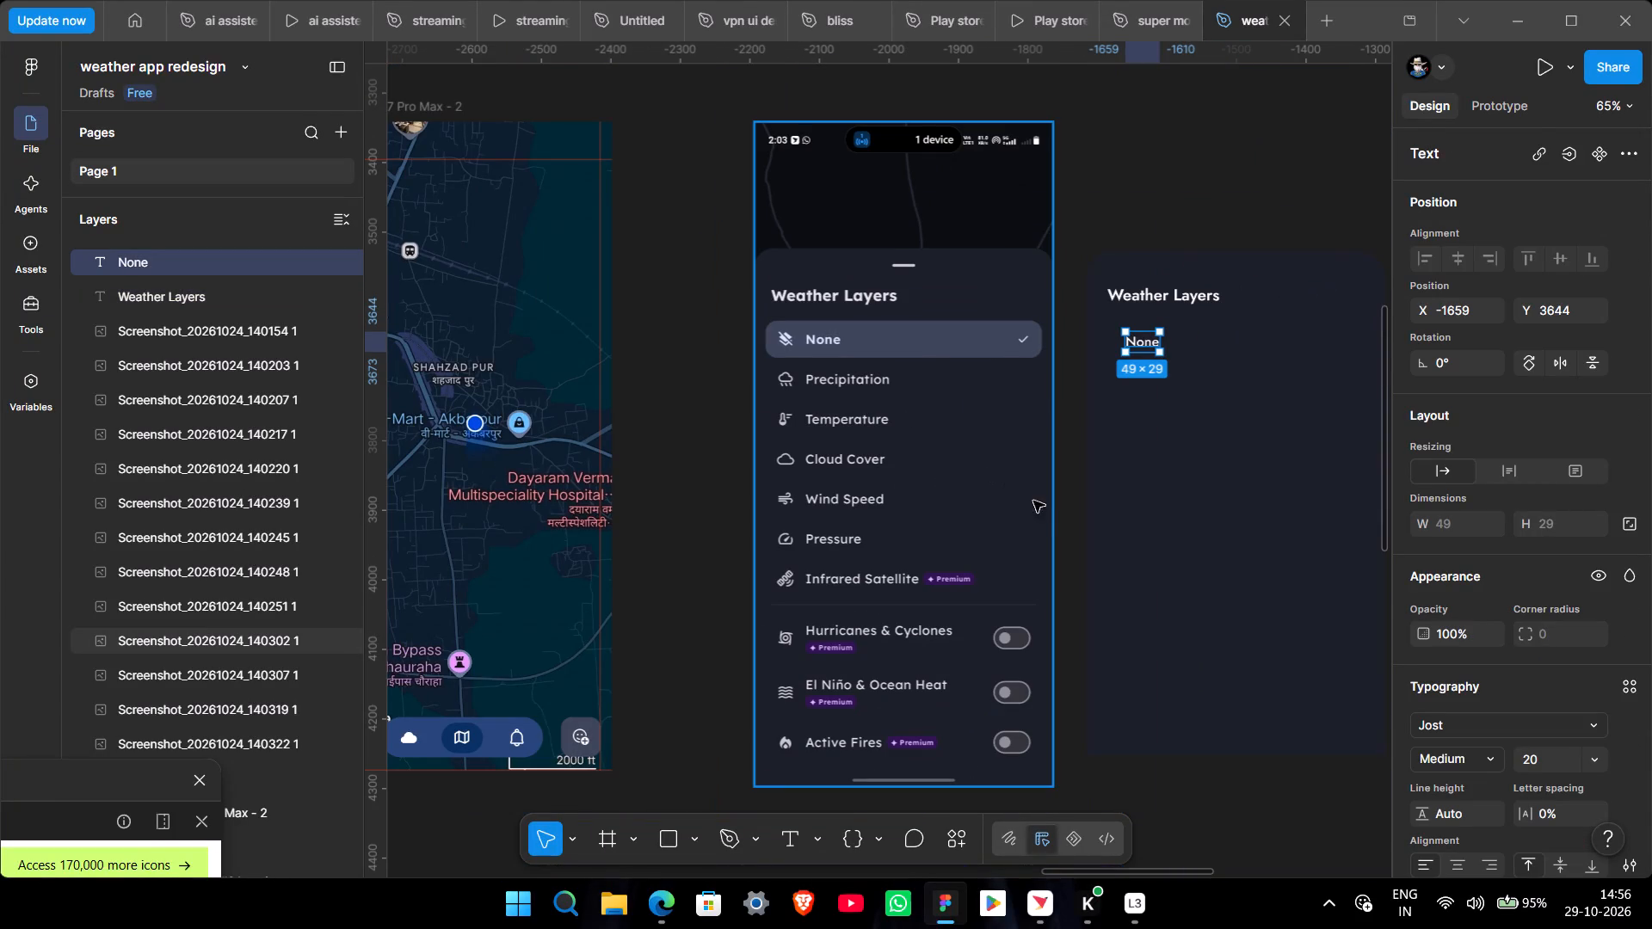
{"action": "middle_click_drag", "start_coordinate": [1086, 536], "coordinate": [1021, 552]}
{"action": "scroll", "coordinate": [1023, 409], "scroll_direction": "up", "scroll_amount": 4, "text": "ctrl"}
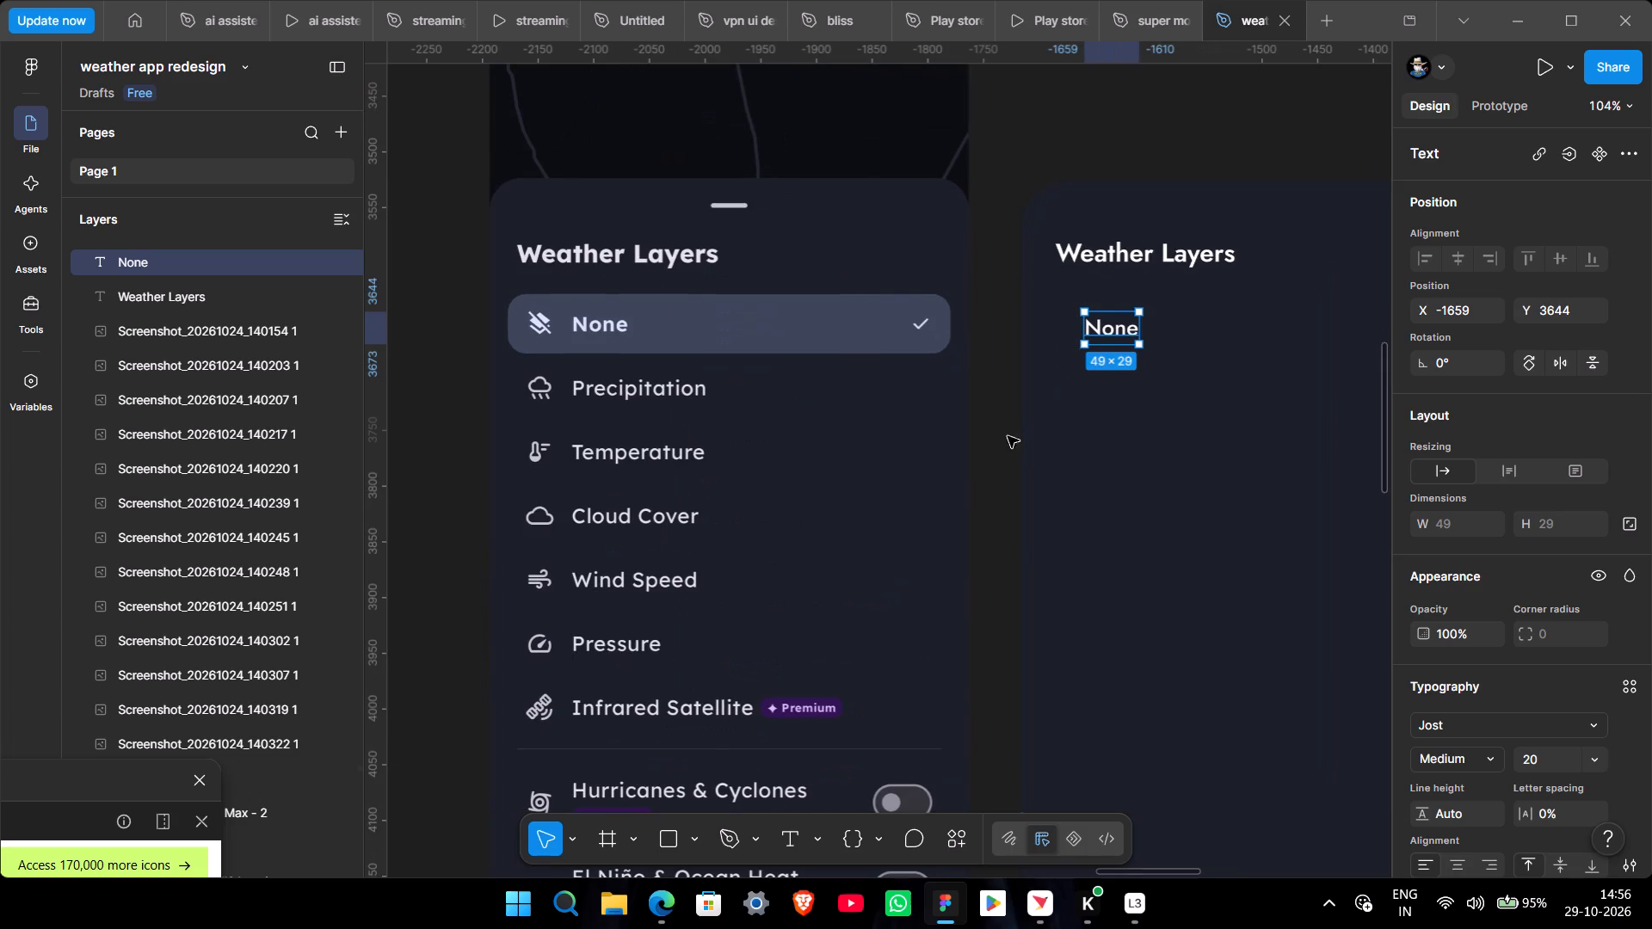
{"action": "right_click", "coordinate": [454, 557]}
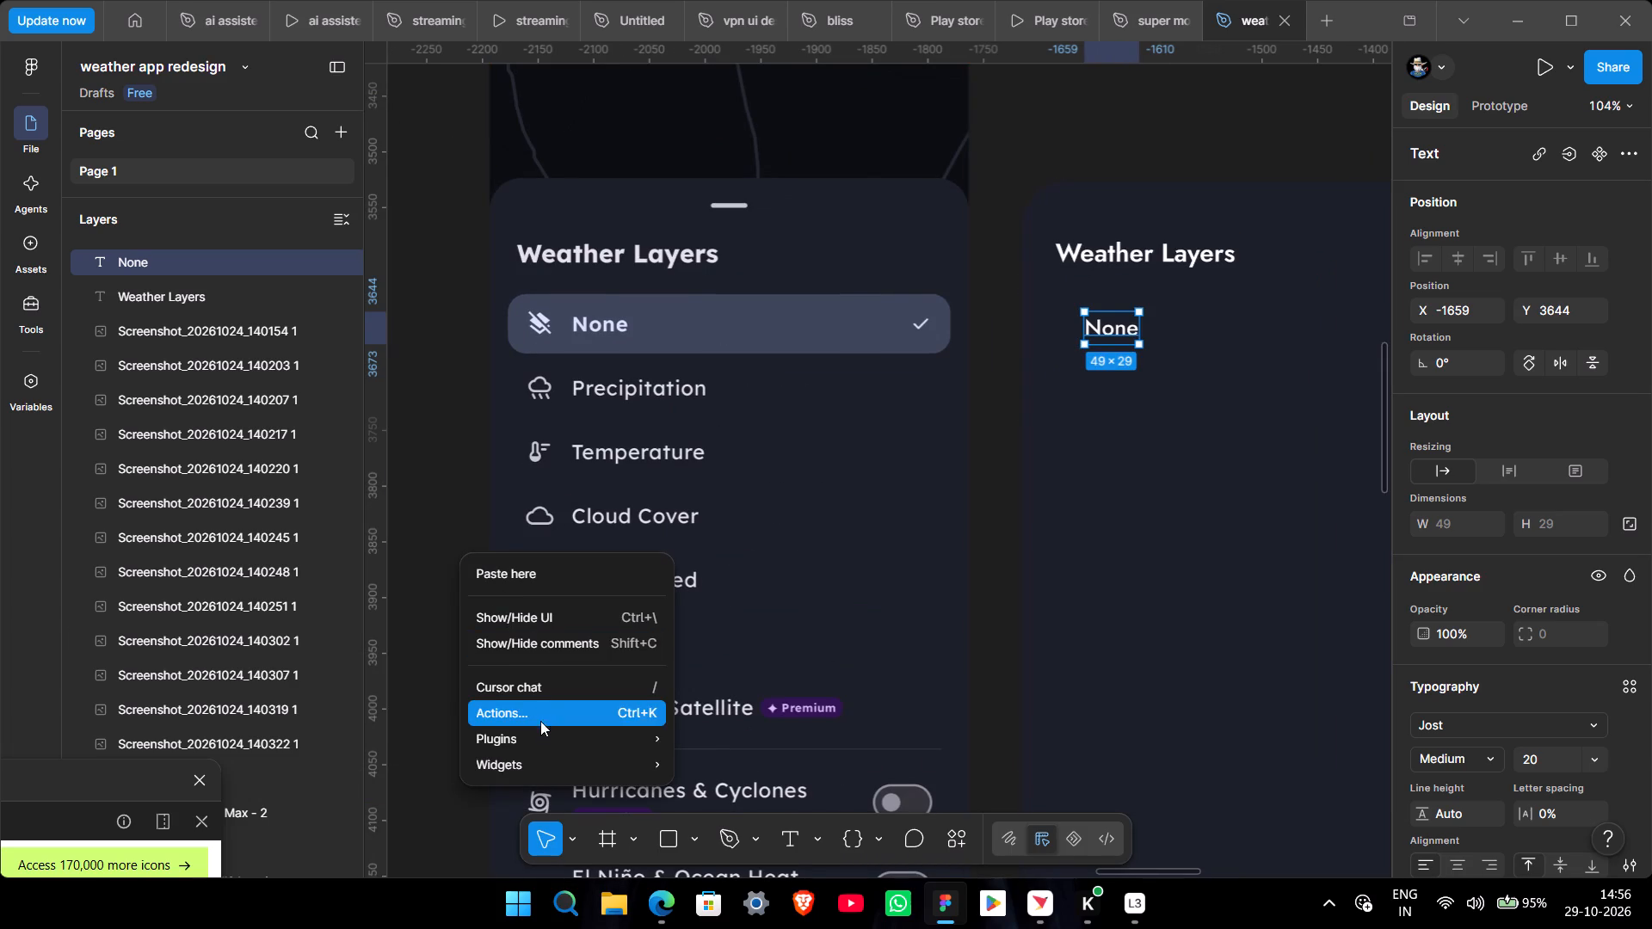
{"action": "left_click", "coordinate": [541, 737]}
{"action": "left_click", "coordinate": [739, 427]}
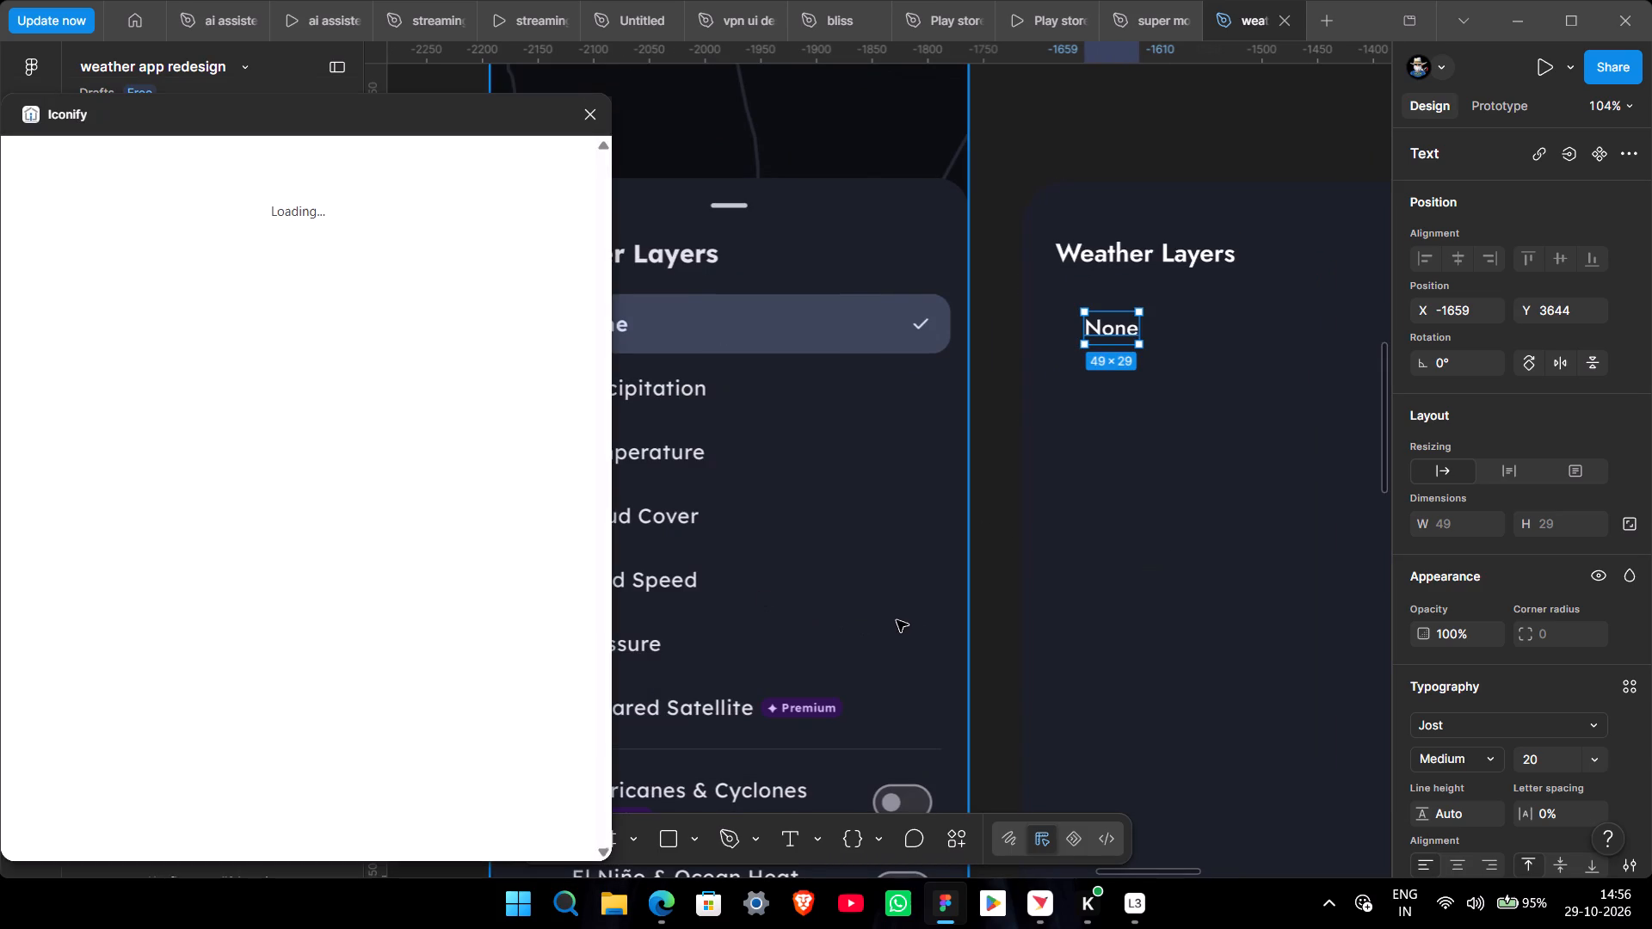
{"action": "middle_click_drag", "start_coordinate": [896, 620], "coordinate": [1105, 619]}
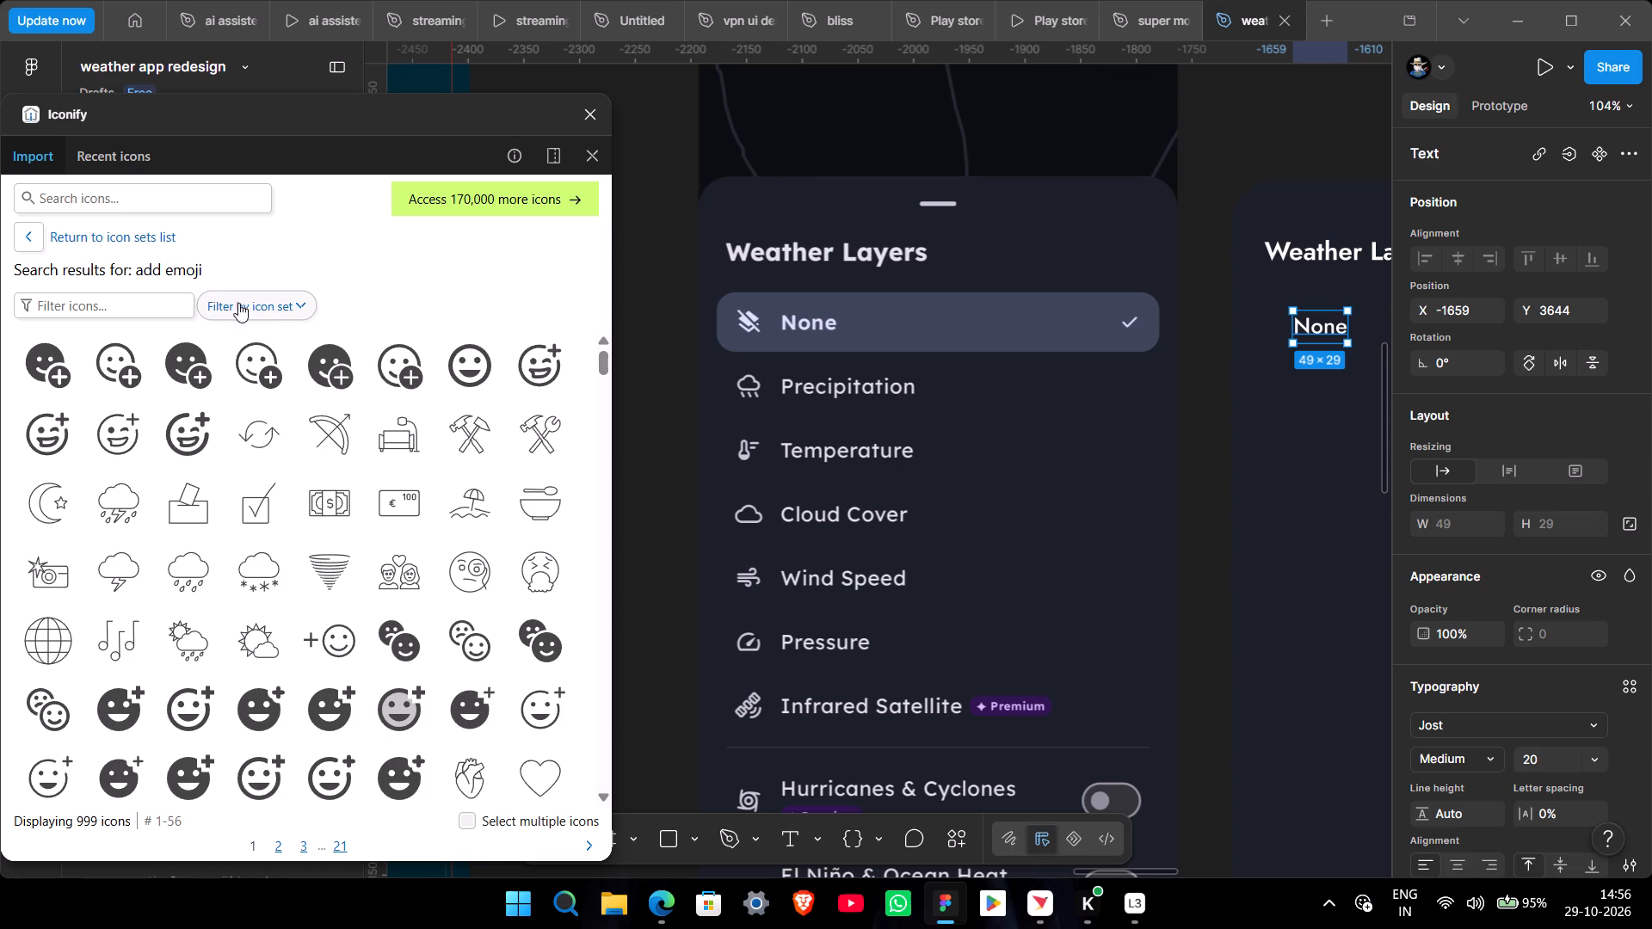
{"action": "left_click", "coordinate": [117, 205]}
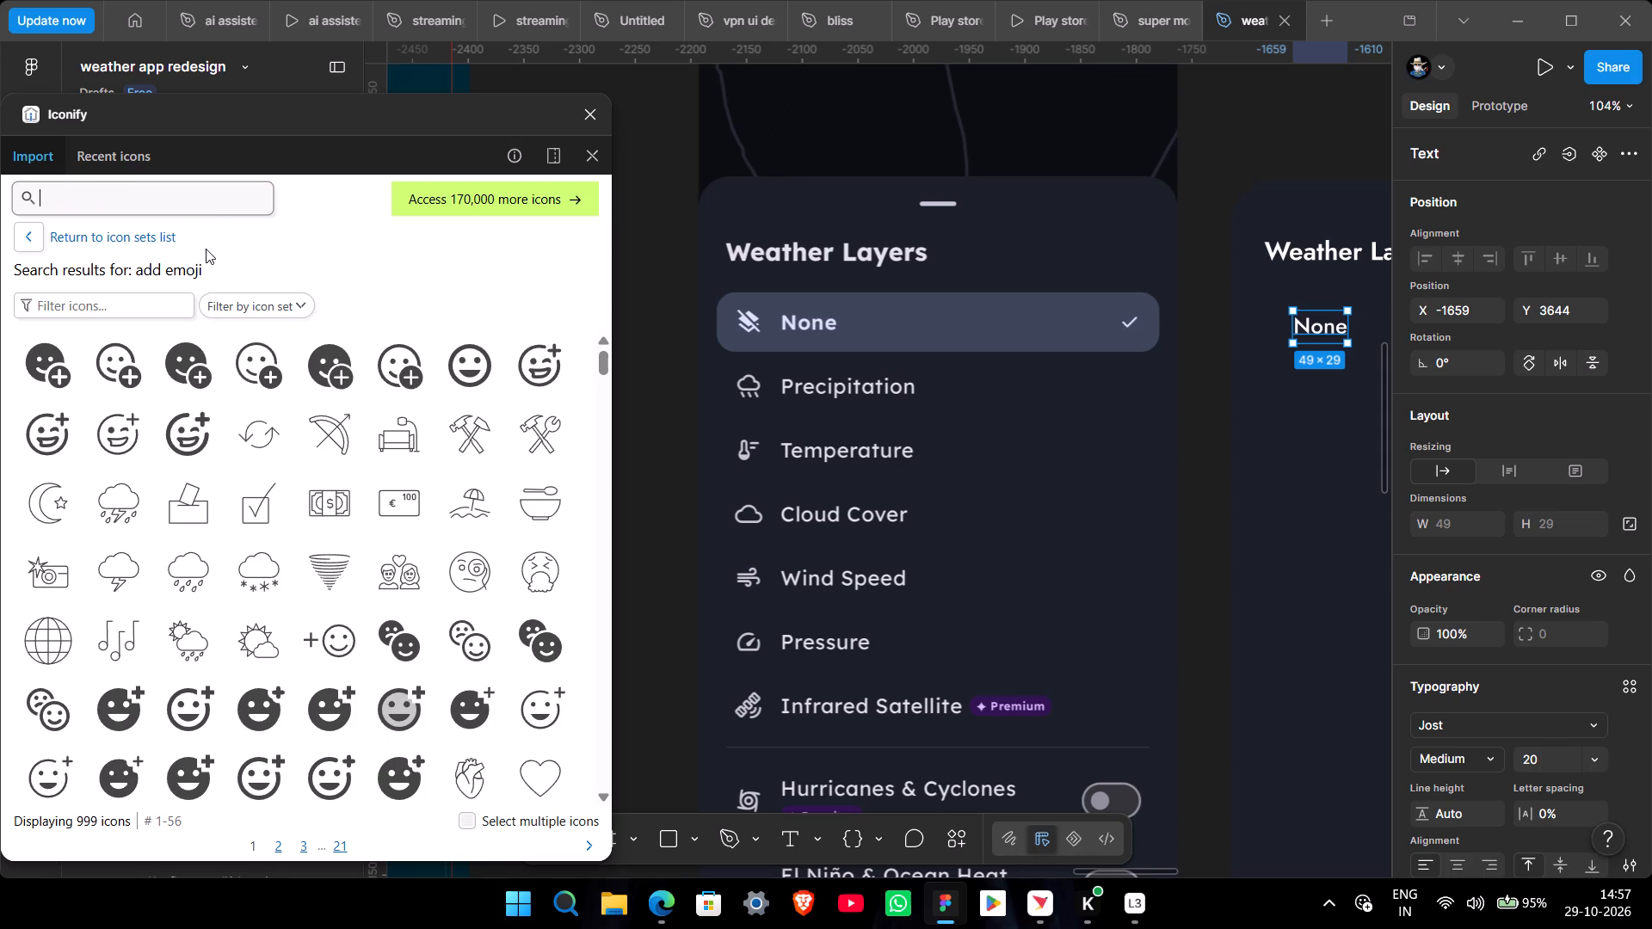
{"action": "type", "text": "non"}
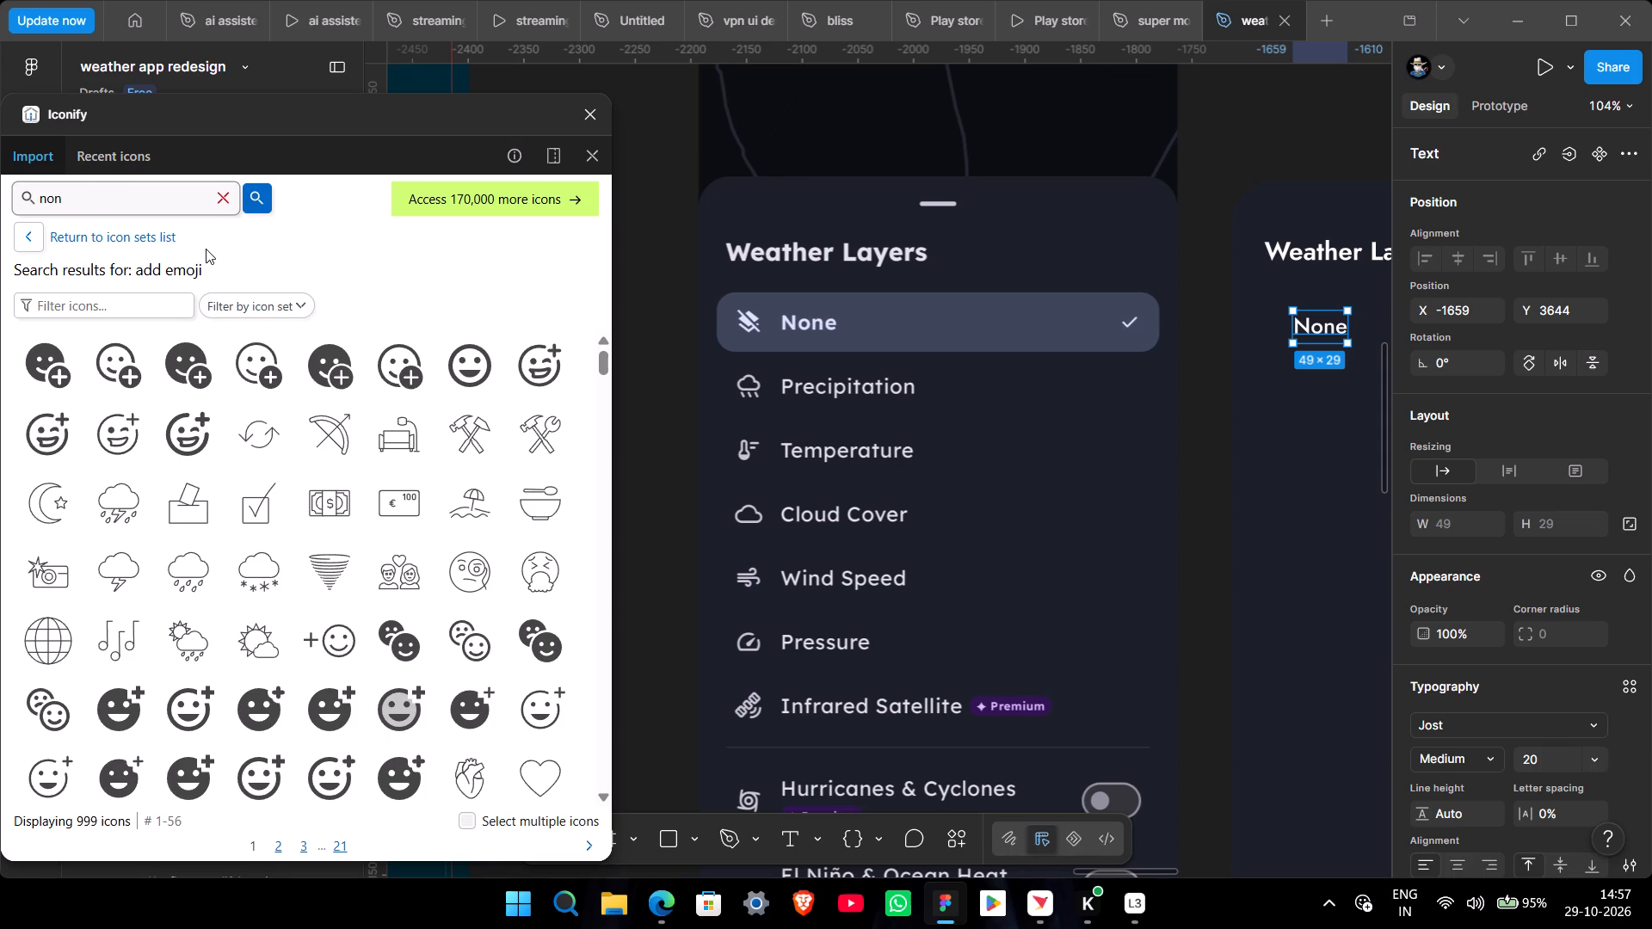
{"action": "key", "text": "e"}
{"action": "key", "text": "Return"}
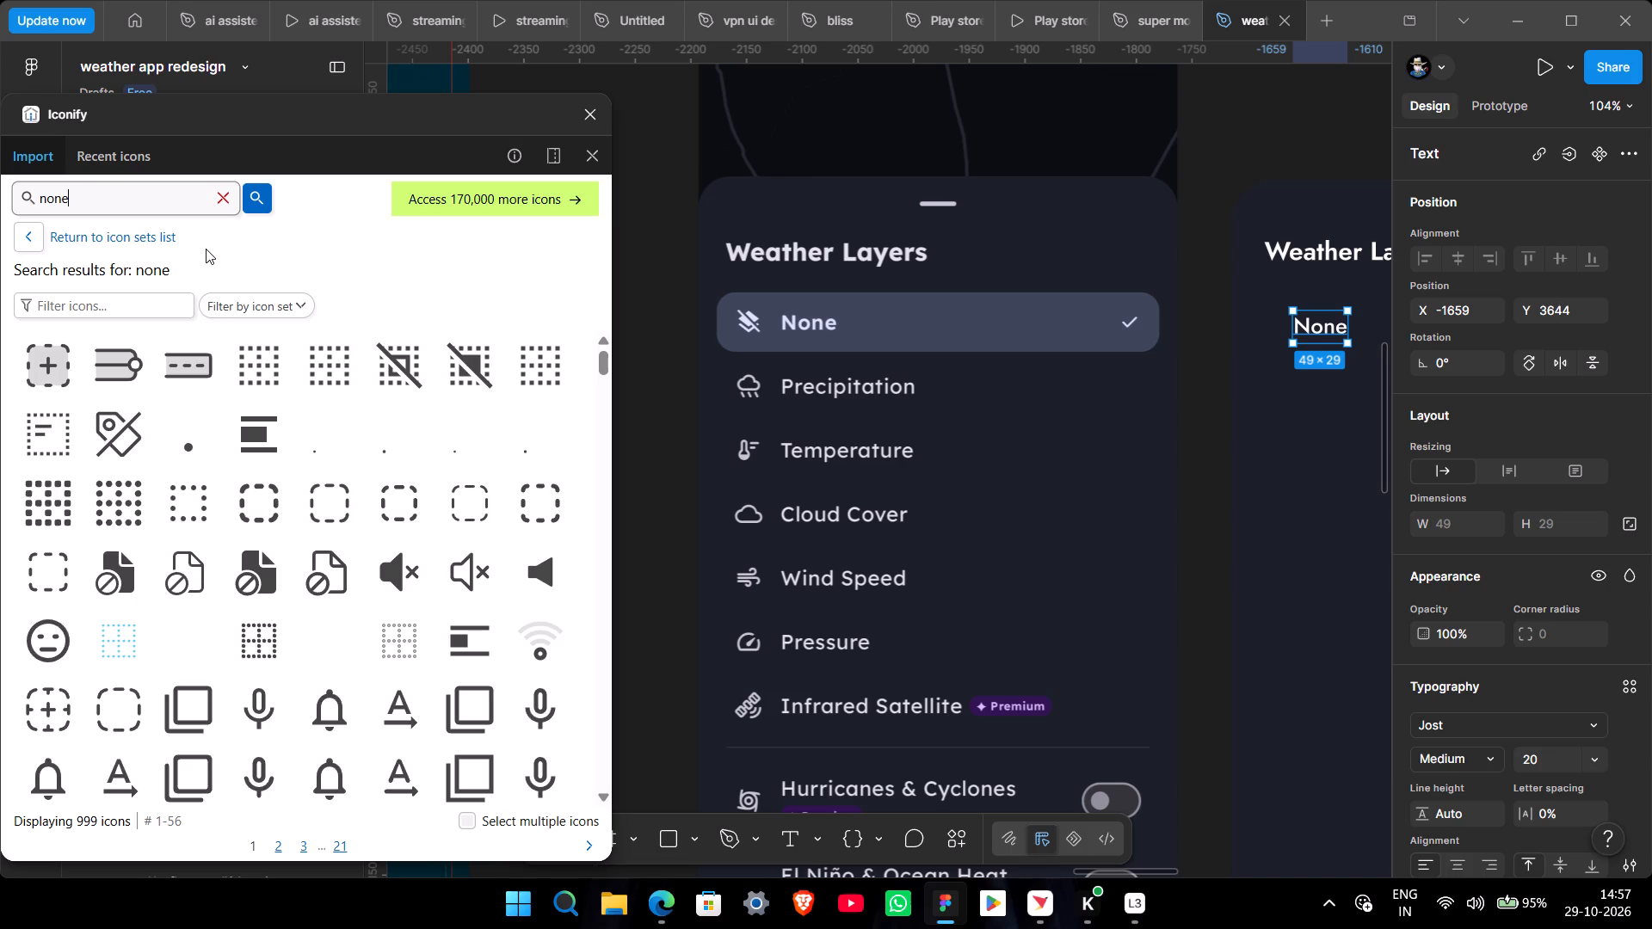
Look through the "none" icon results for one resembling the reference's crossed-out layers icon.
{"action": "scroll", "coordinate": [356, 290], "scroll_direction": "down", "scroll_amount": 6}
{"action": "scroll", "coordinate": [373, 563], "scroll_direction": "down", "scroll_amount": 3}
{"action": "scroll", "coordinate": [329, 505], "scroll_direction": "down", "scroll_amount": 2}
{"action": "scroll", "coordinate": [354, 594], "scroll_direction": "down", "scroll_amount": 2}
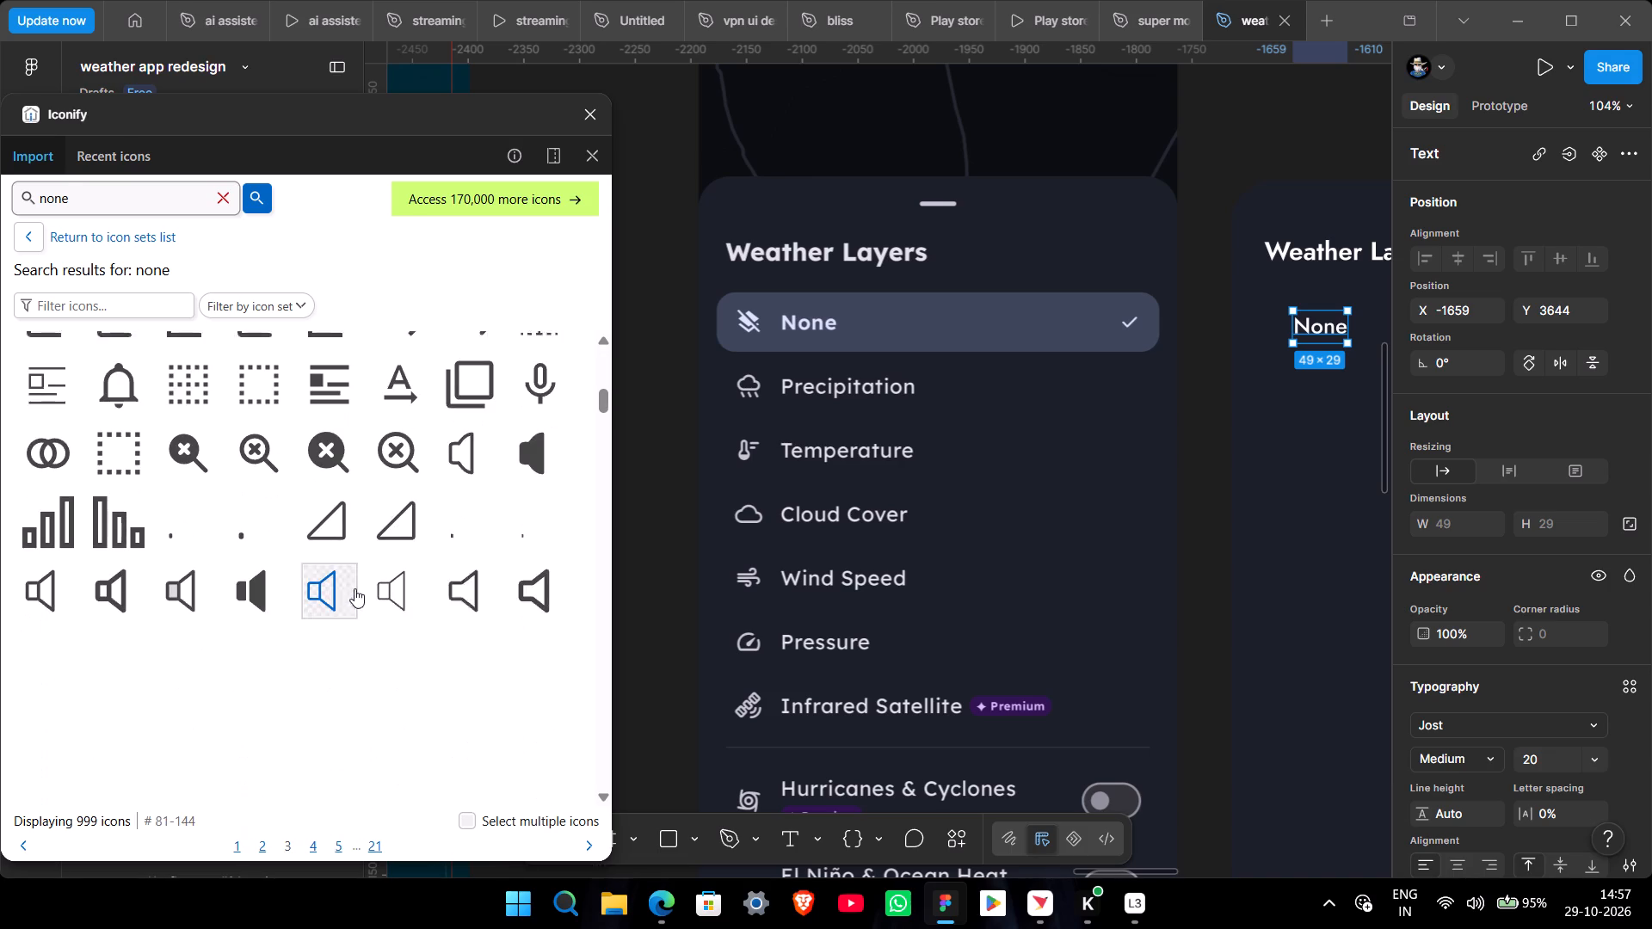
{"action": "scroll", "coordinate": [391, 641], "scroll_direction": "down", "scroll_amount": 5}
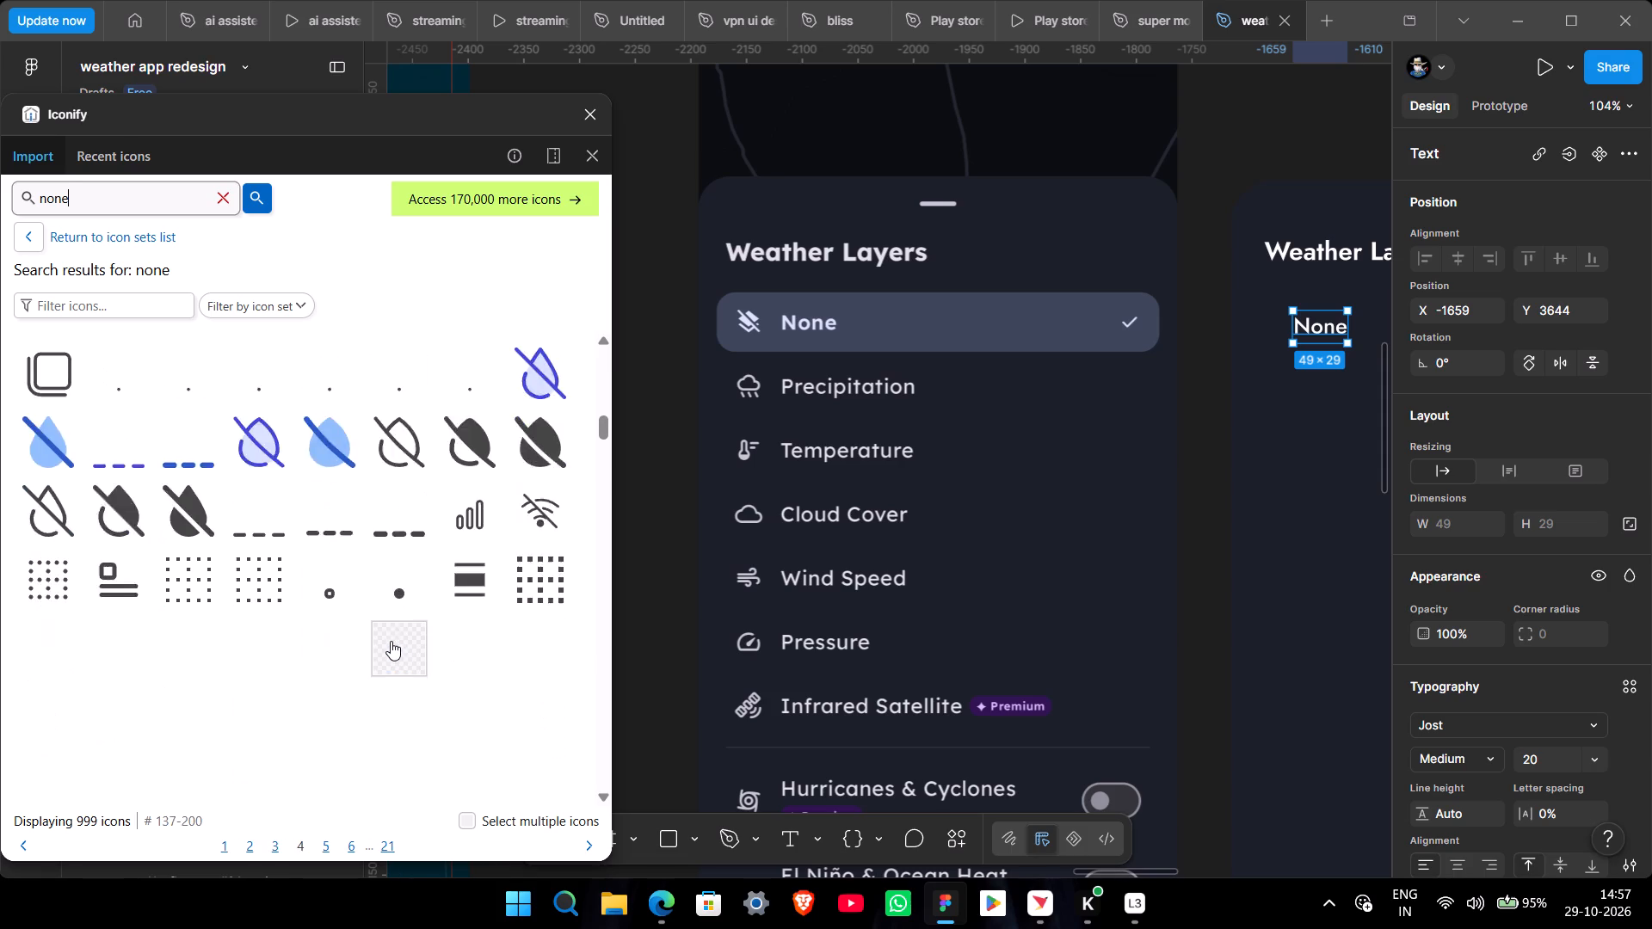
{"action": "scroll", "coordinate": [391, 641], "scroll_direction": "down", "scroll_amount": 2}
{"action": "scroll", "coordinate": [452, 692], "scroll_direction": "up", "scroll_amount": 4}
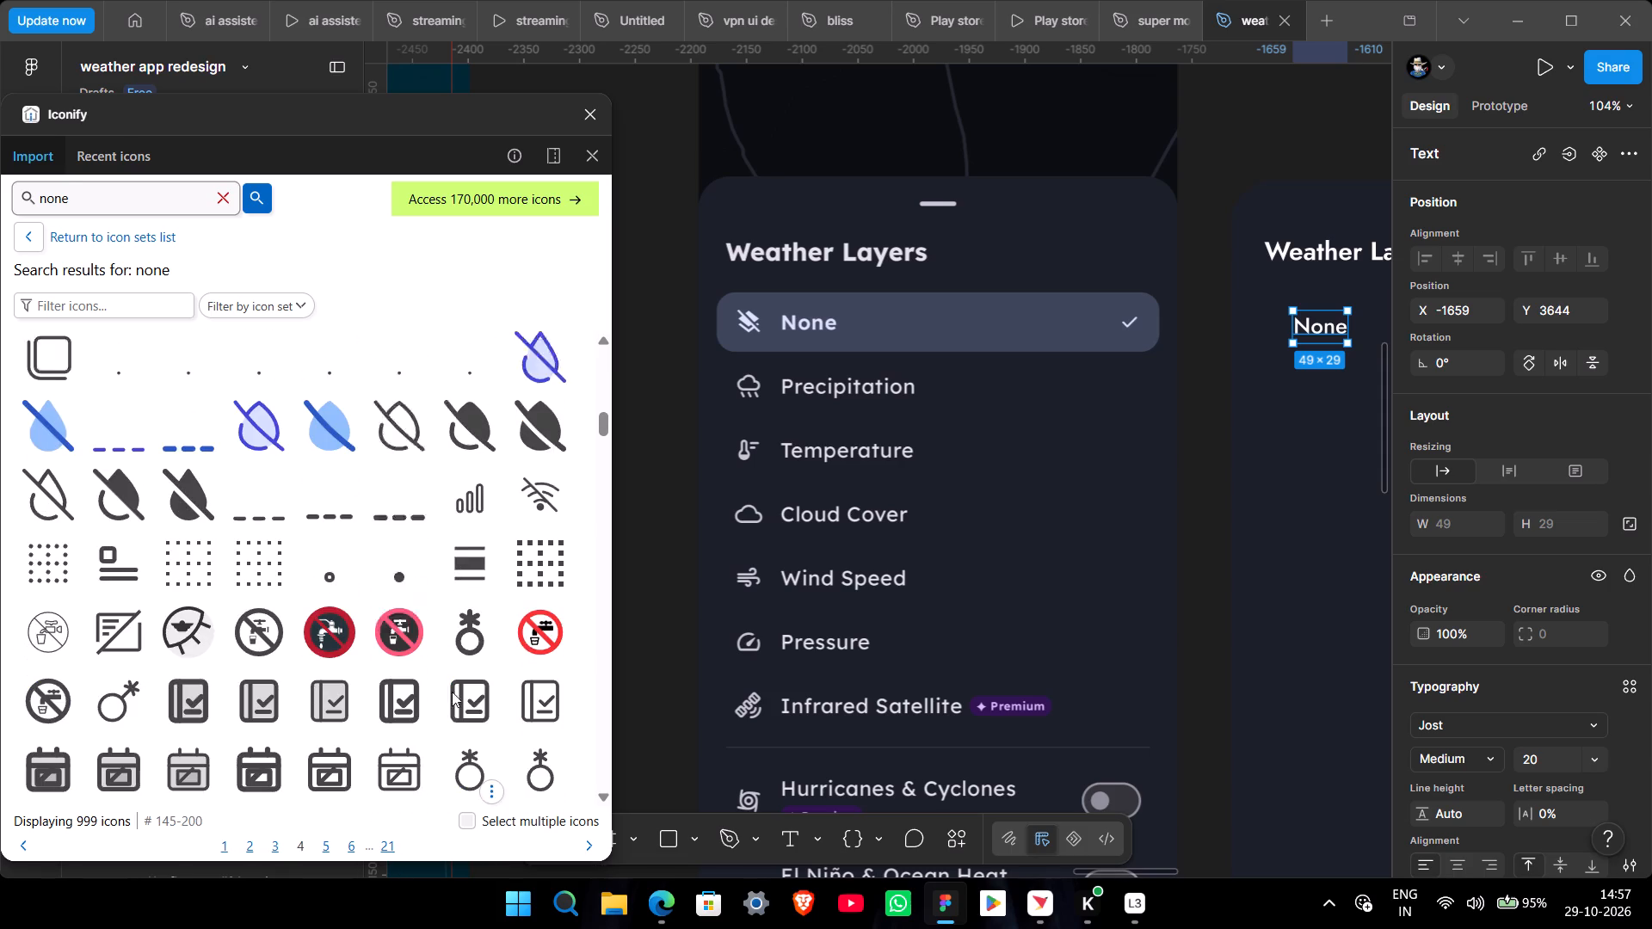
{"action": "scroll", "coordinate": [452, 692], "scroll_direction": "up", "scroll_amount": 1}
{"action": "scroll", "coordinate": [451, 691], "scroll_direction": "down", "scroll_amount": 3}
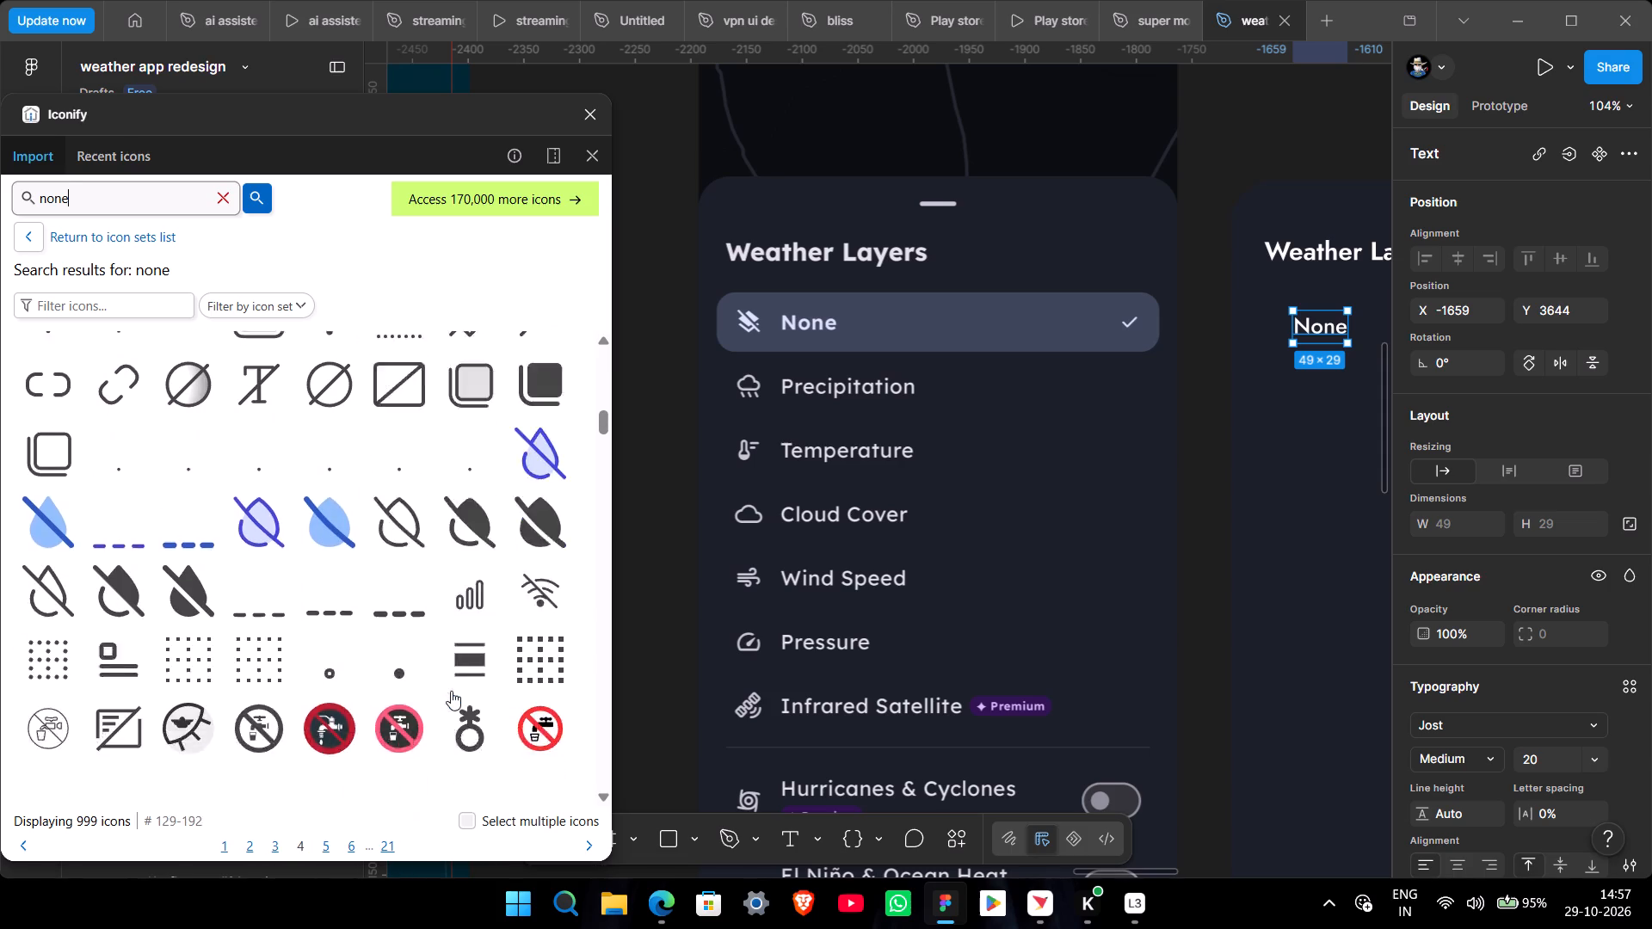
{"action": "scroll", "coordinate": [451, 691], "scroll_direction": "down", "scroll_amount": 9}
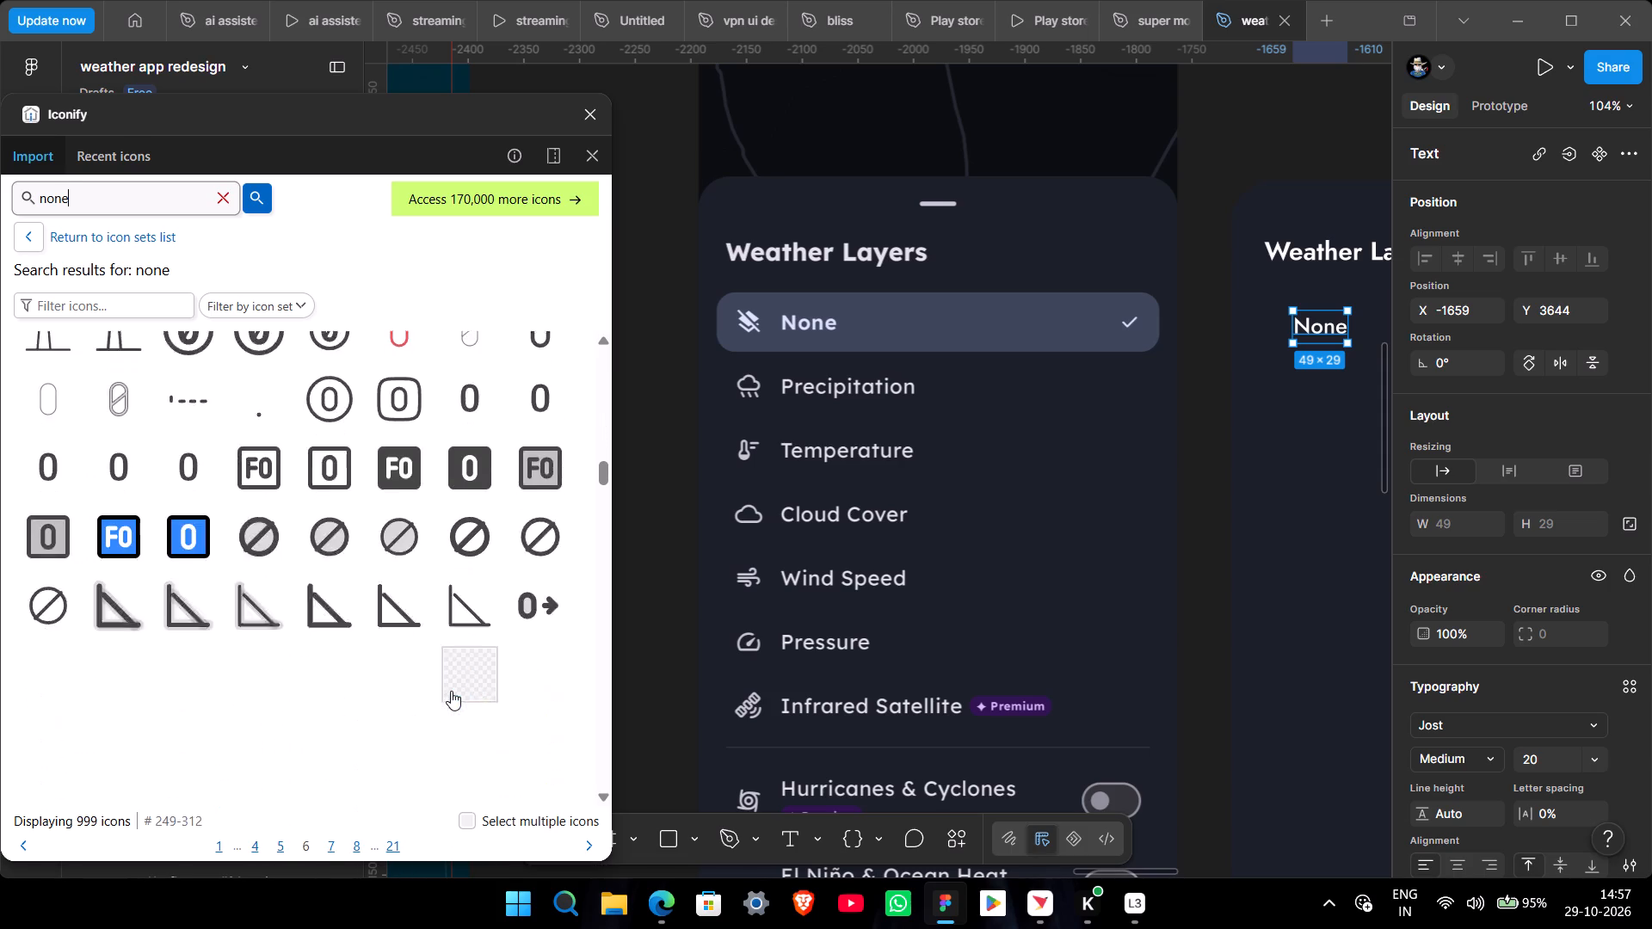
{"action": "scroll", "coordinate": [451, 691], "scroll_direction": "down", "scroll_amount": 5}
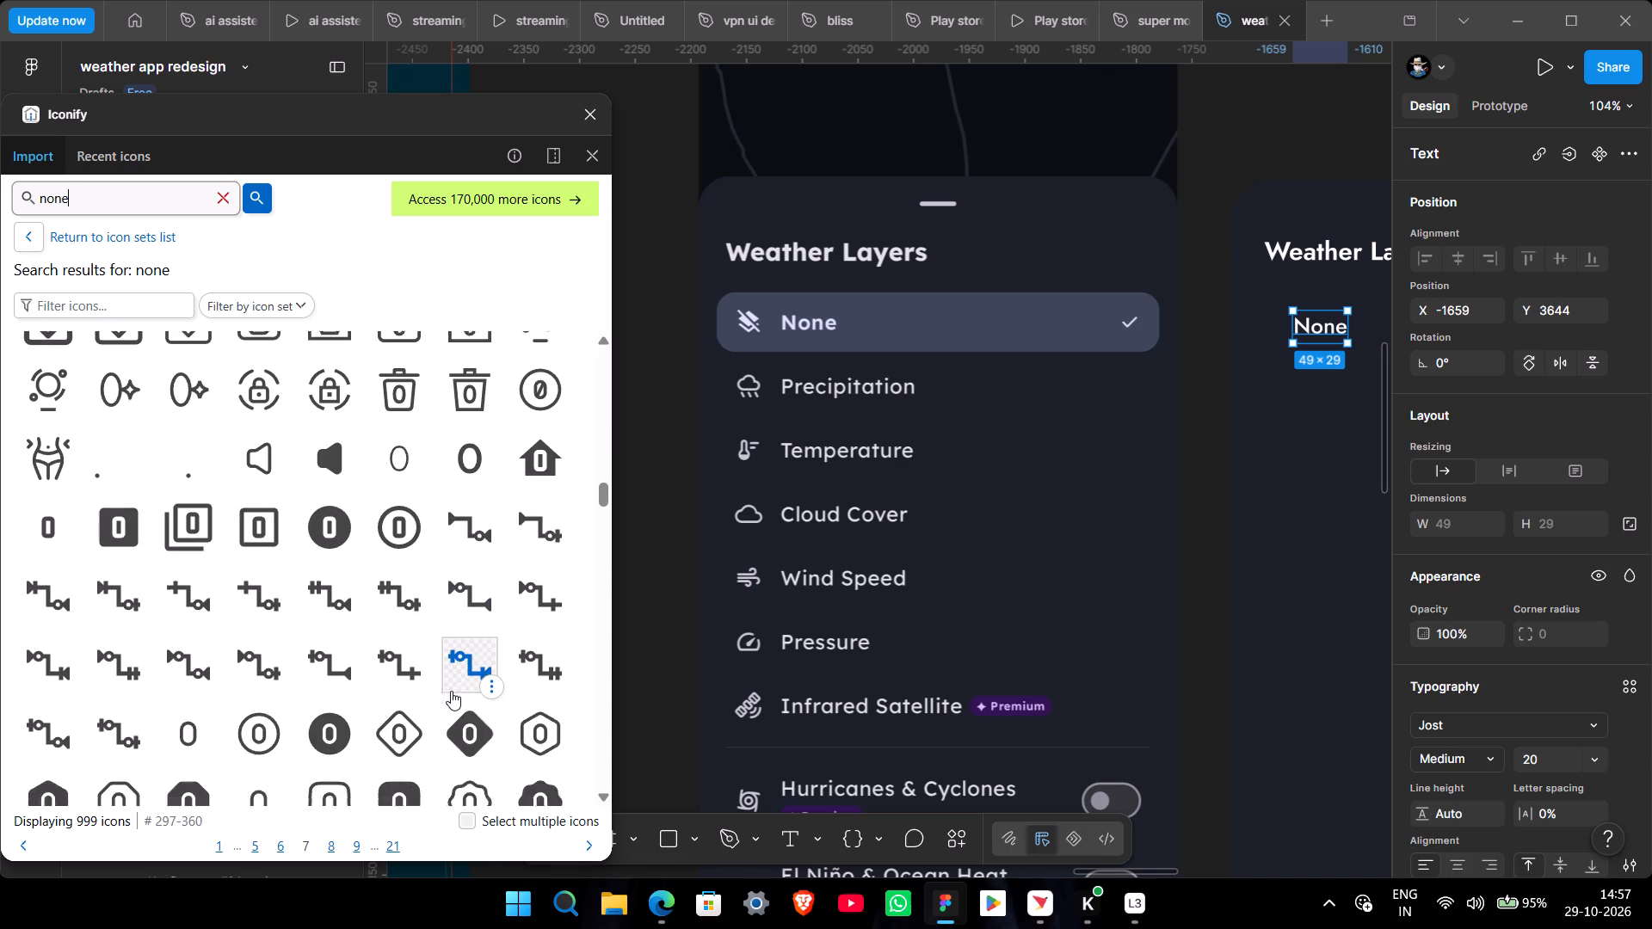
{"action": "scroll", "coordinate": [451, 691], "scroll_direction": "down", "scroll_amount": 8}
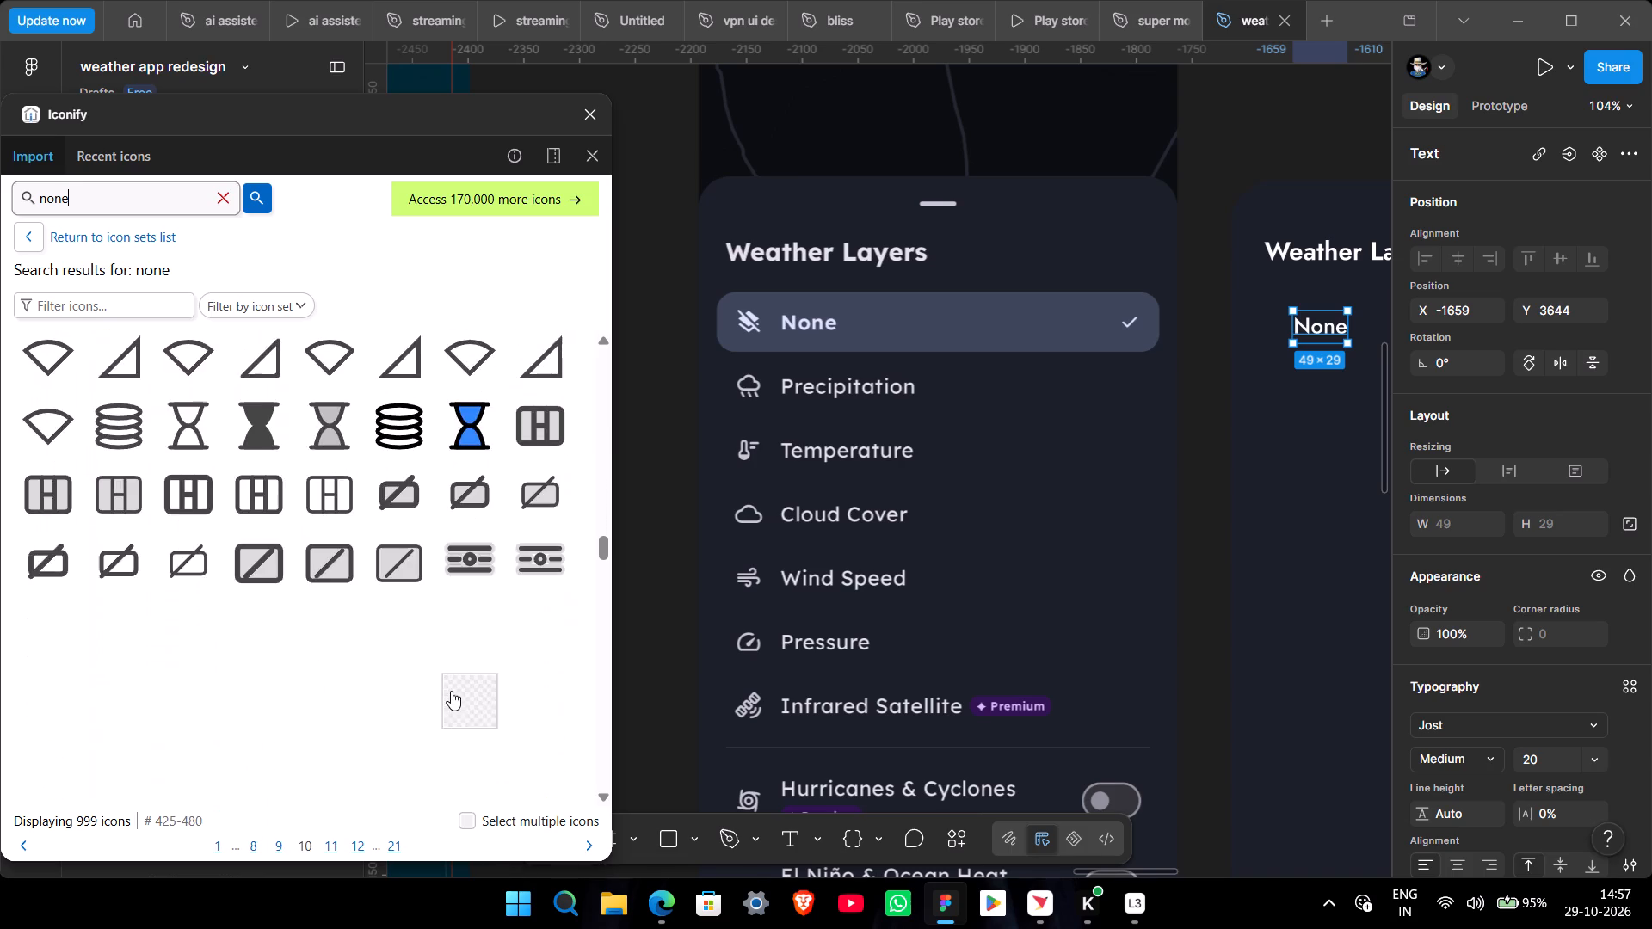
{"action": "scroll", "coordinate": [451, 691], "scroll_direction": "down", "scroll_amount": 7}
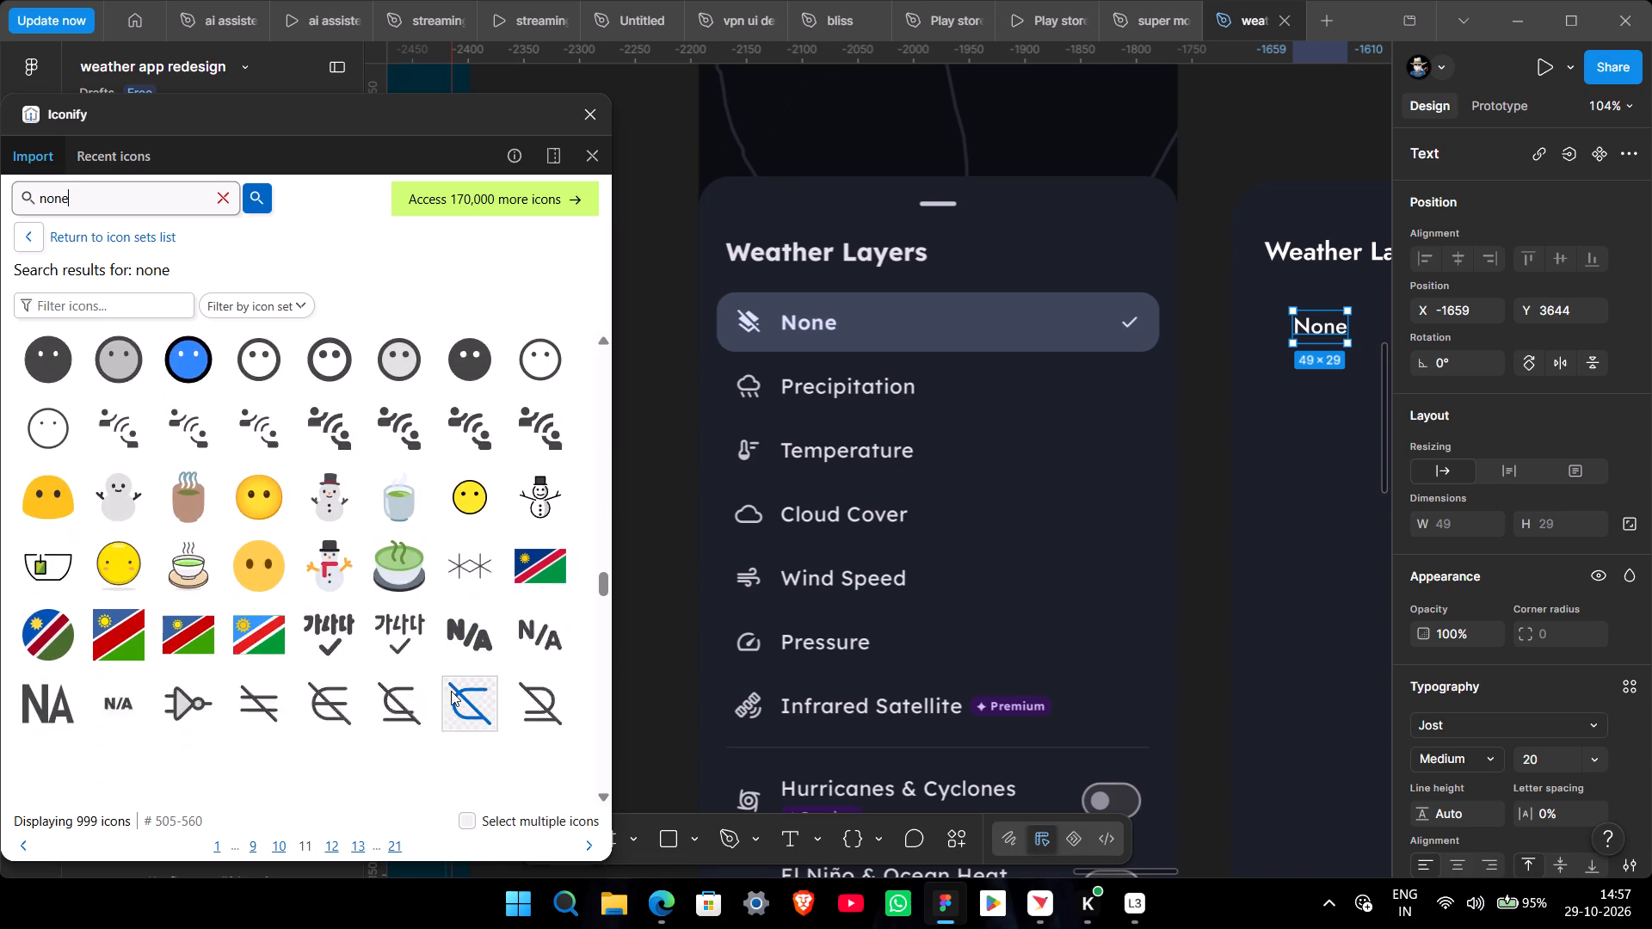
{"action": "scroll", "coordinate": [451, 691], "scroll_direction": "down", "scroll_amount": 7}
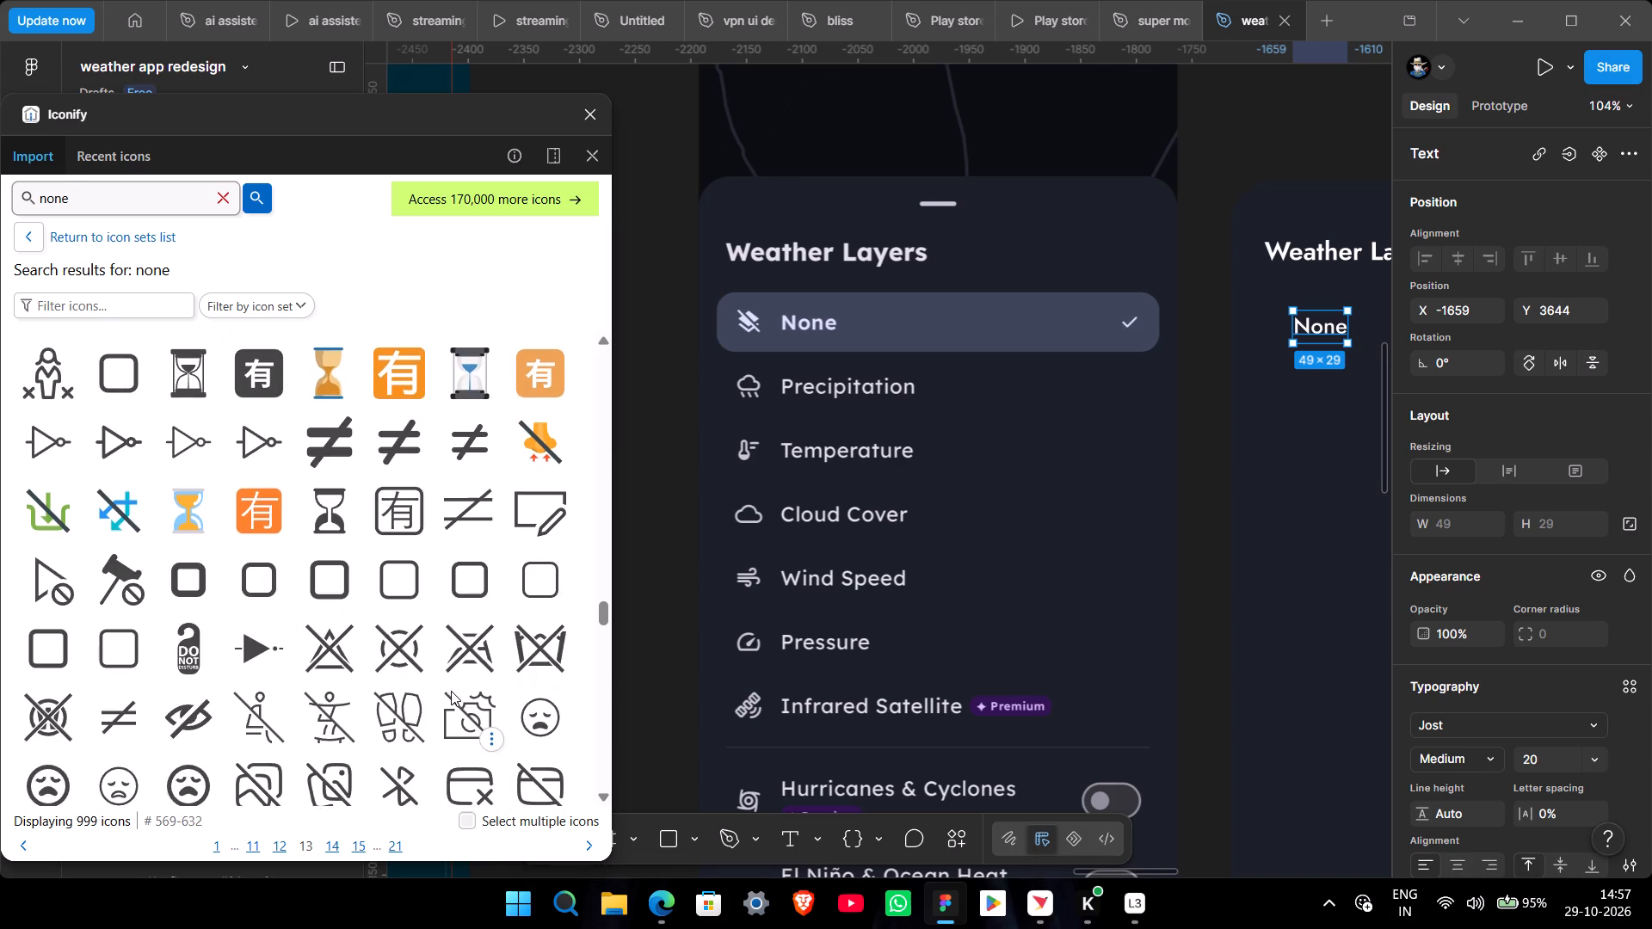
{"action": "scroll", "coordinate": [451, 691], "scroll_direction": "down", "scroll_amount": 6}
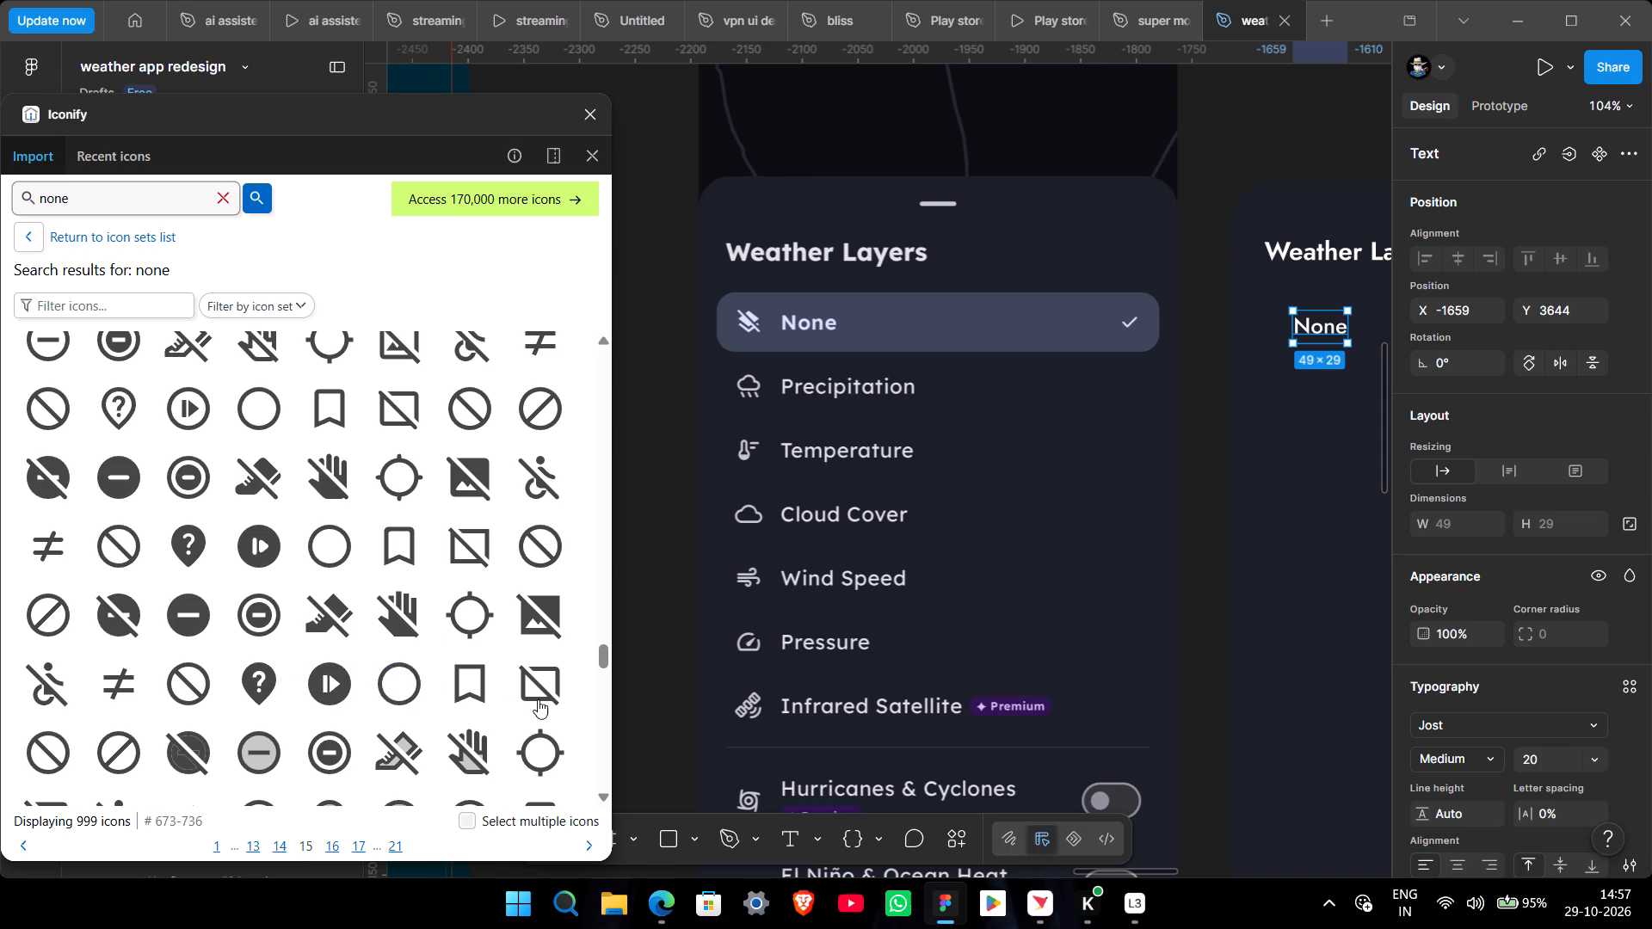
{"action": "scroll", "coordinate": [310, 725], "scroll_direction": "down", "scroll_amount": 5}
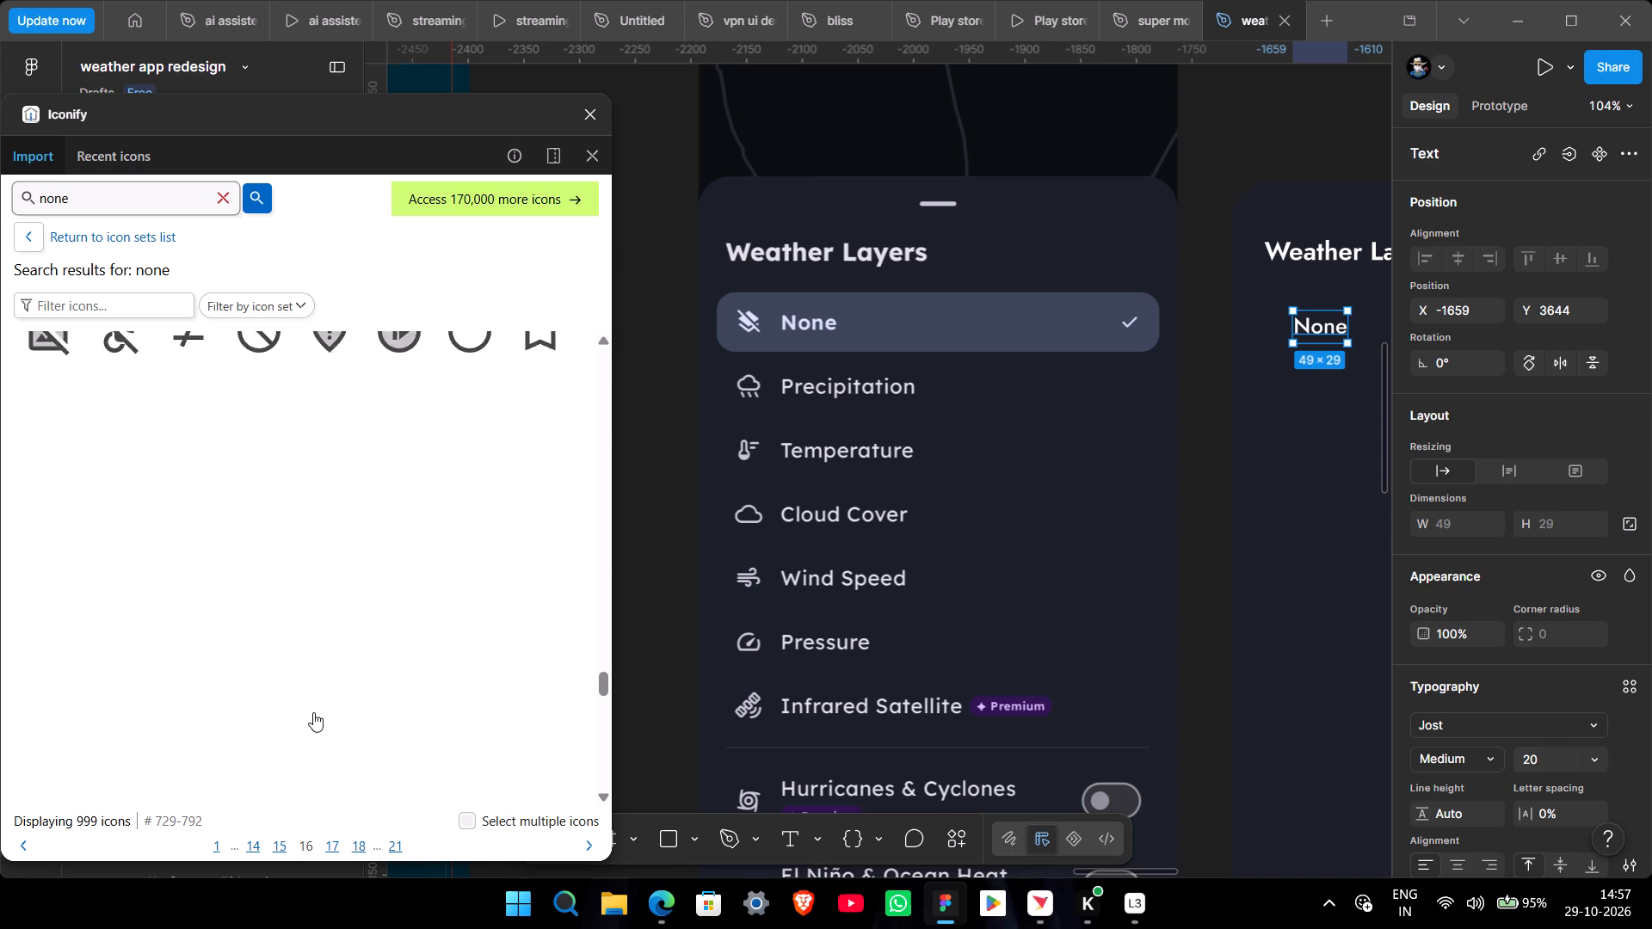
{"action": "scroll", "coordinate": [313, 712], "scroll_direction": "down", "scroll_amount": 6}
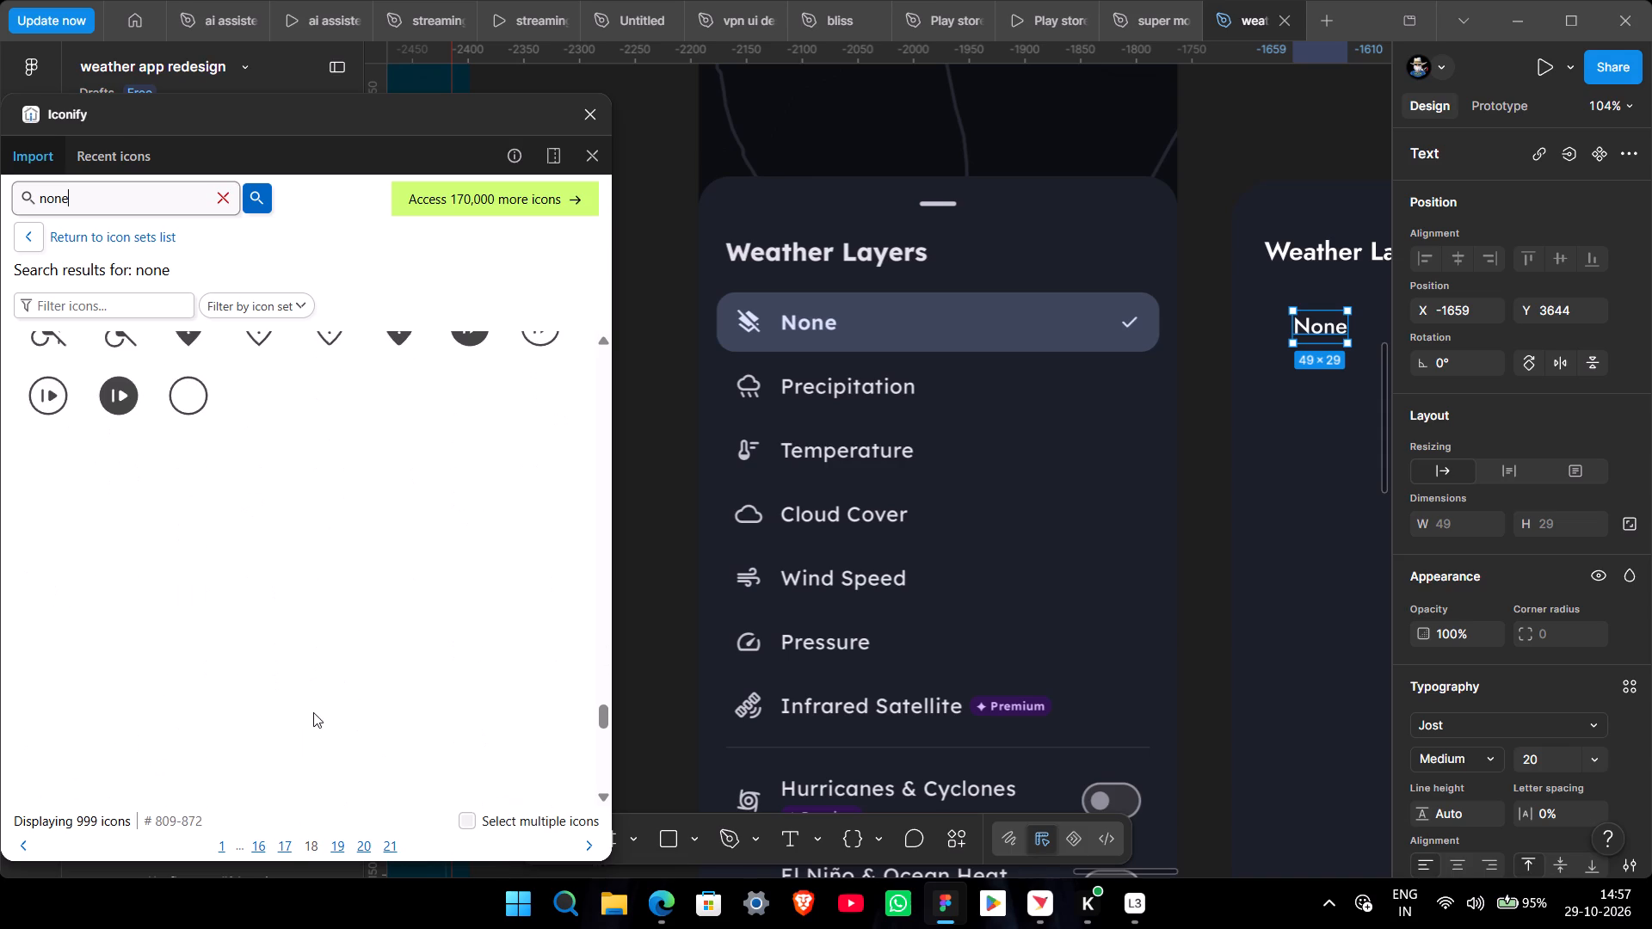
{"action": "scroll", "coordinate": [313, 712], "scroll_direction": "down", "scroll_amount": 5}
{"action": "scroll", "coordinate": [313, 712], "scroll_direction": "up", "scroll_amount": 3}
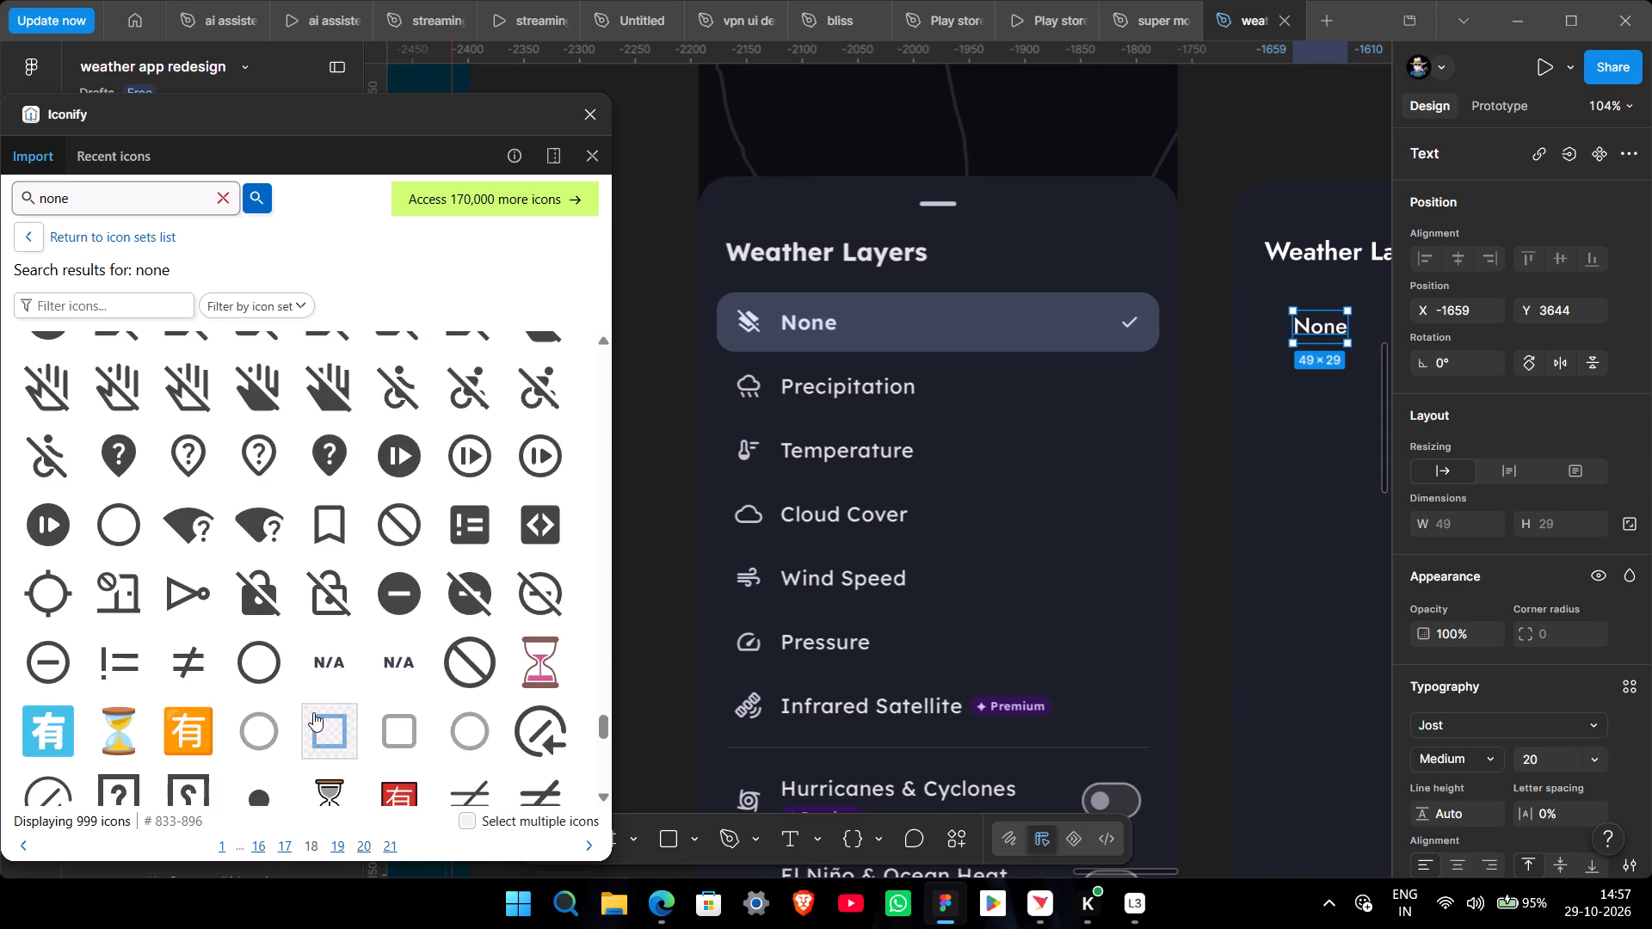
{"action": "scroll", "coordinate": [313, 712], "scroll_direction": "down", "scroll_amount": 8}
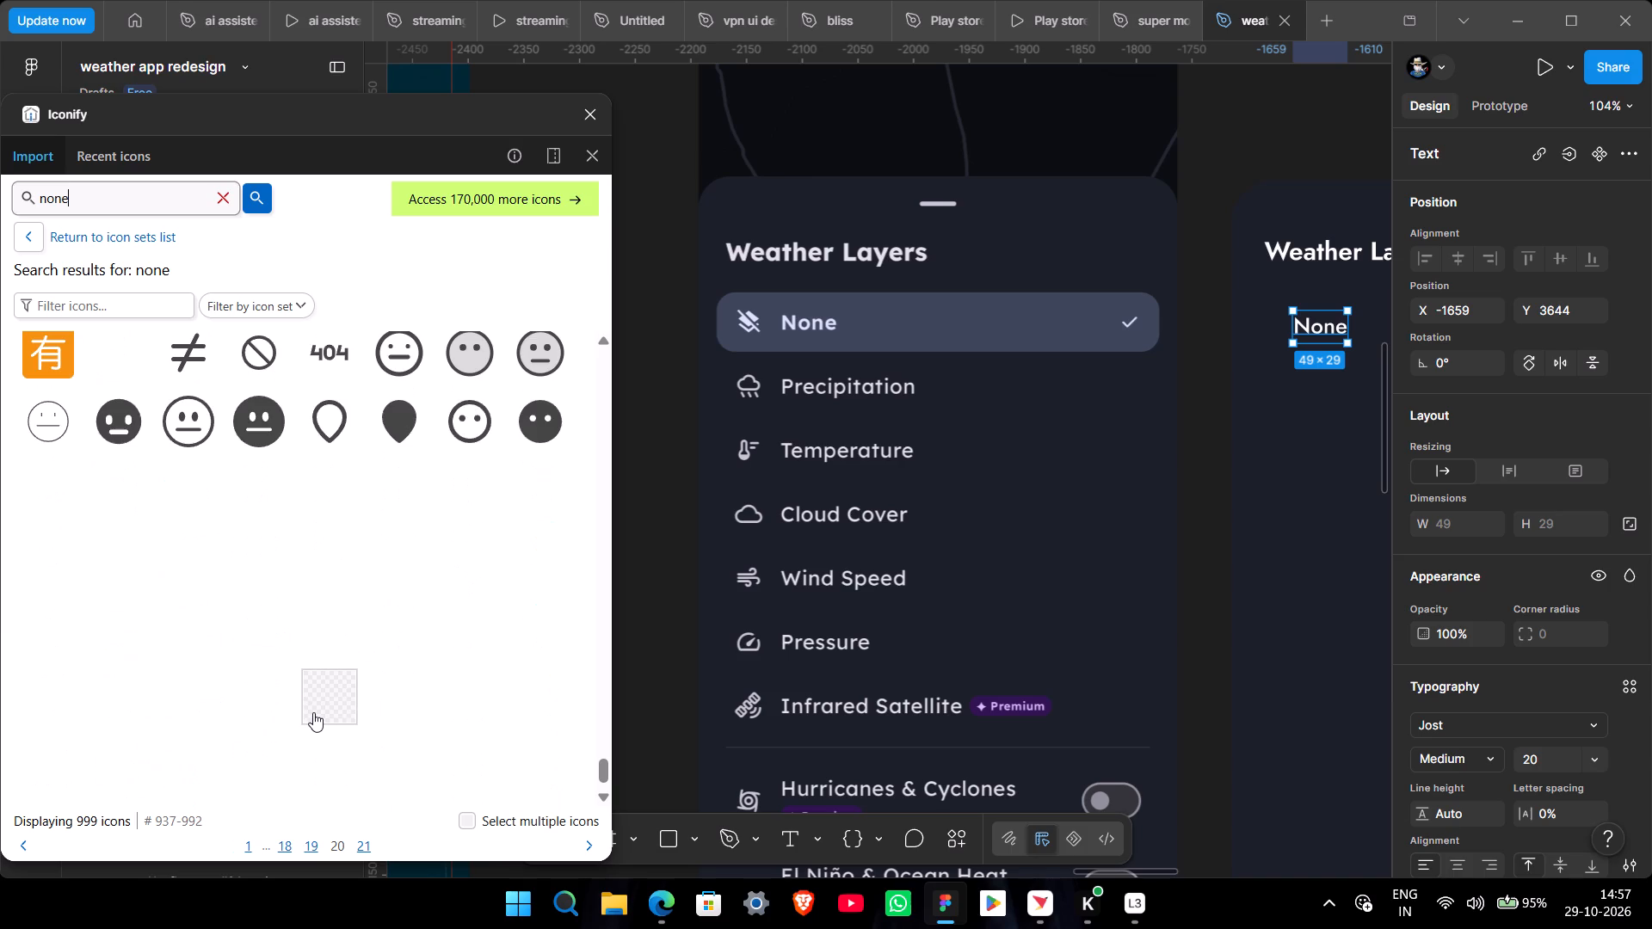
{"action": "scroll", "coordinate": [313, 712], "scroll_direction": "down", "scroll_amount": 5}
{"action": "scroll", "coordinate": [313, 712], "scroll_direction": "up", "scroll_amount": 1}
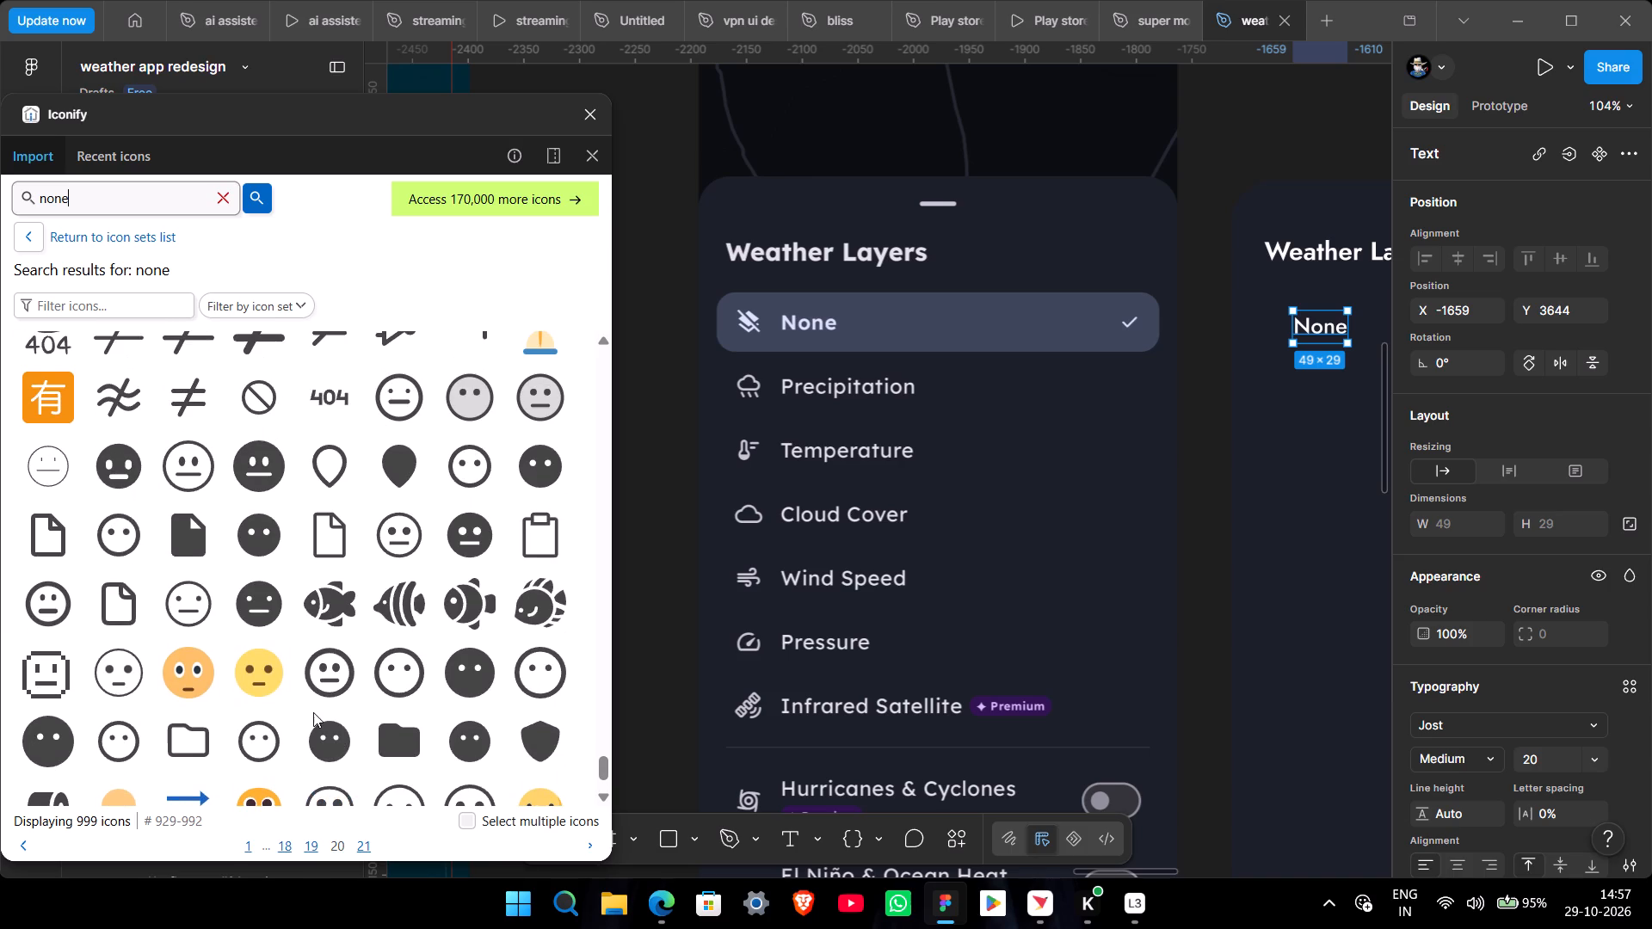
{"action": "left_click_drag", "start_coordinate": [609, 759], "coordinate": [585, 311]}
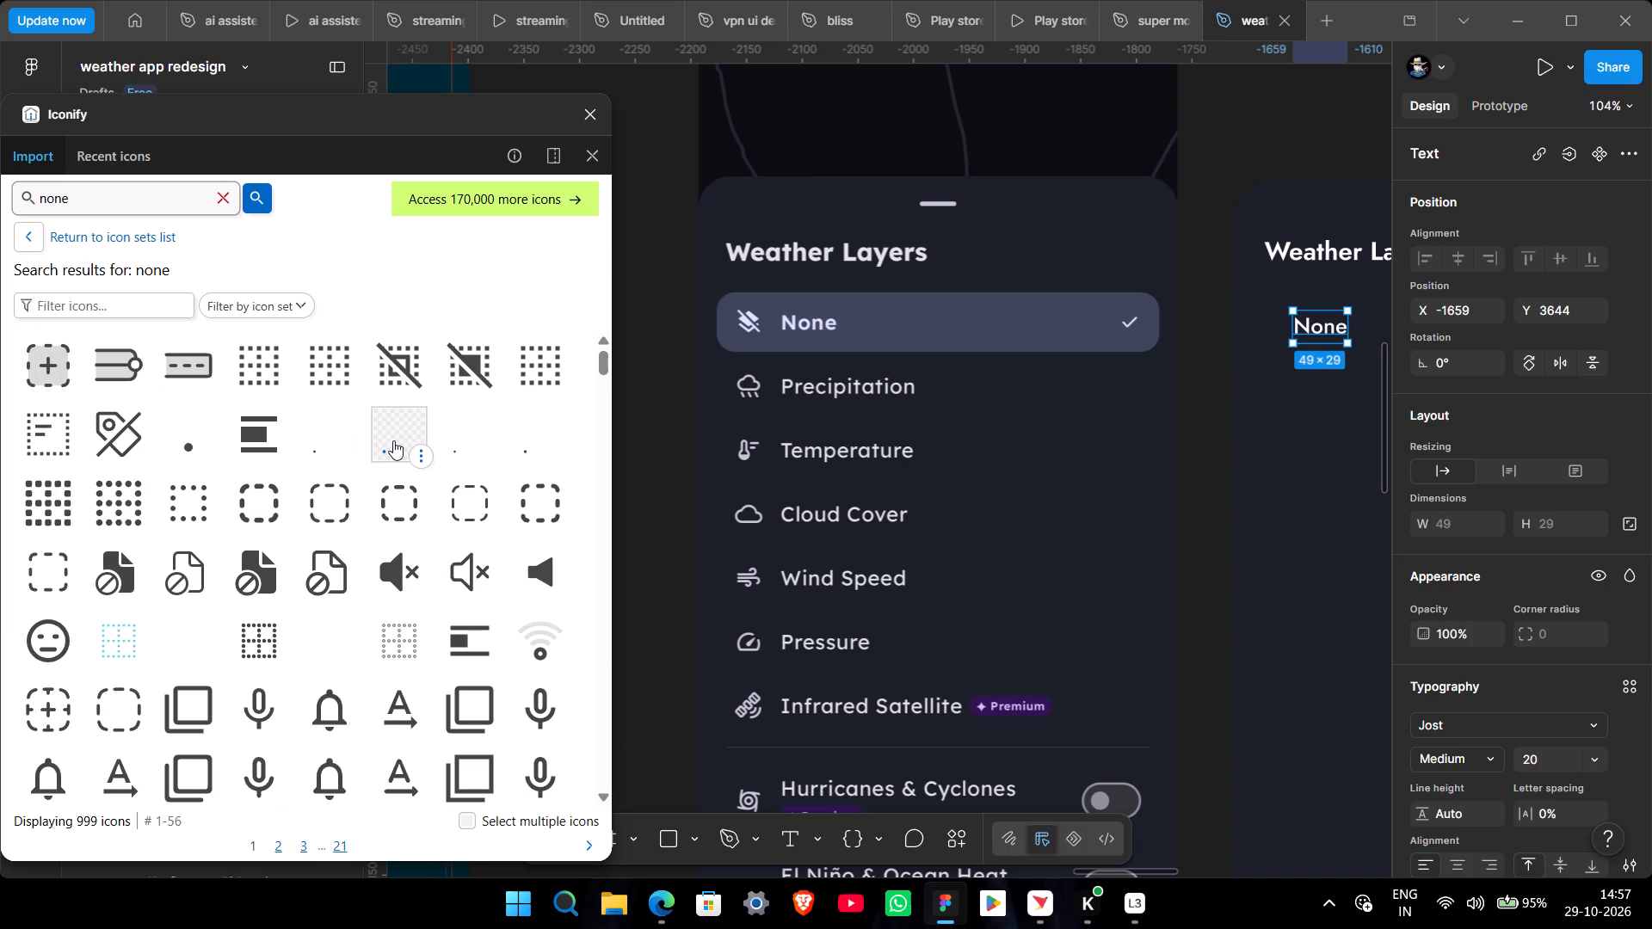
Import the boxicons select-none-filled icon onto the sheet below the None label, at about X -1654, Y 3744.
{"action": "middle_click_drag", "start_coordinate": [517, 499], "coordinate": [329, 600]}
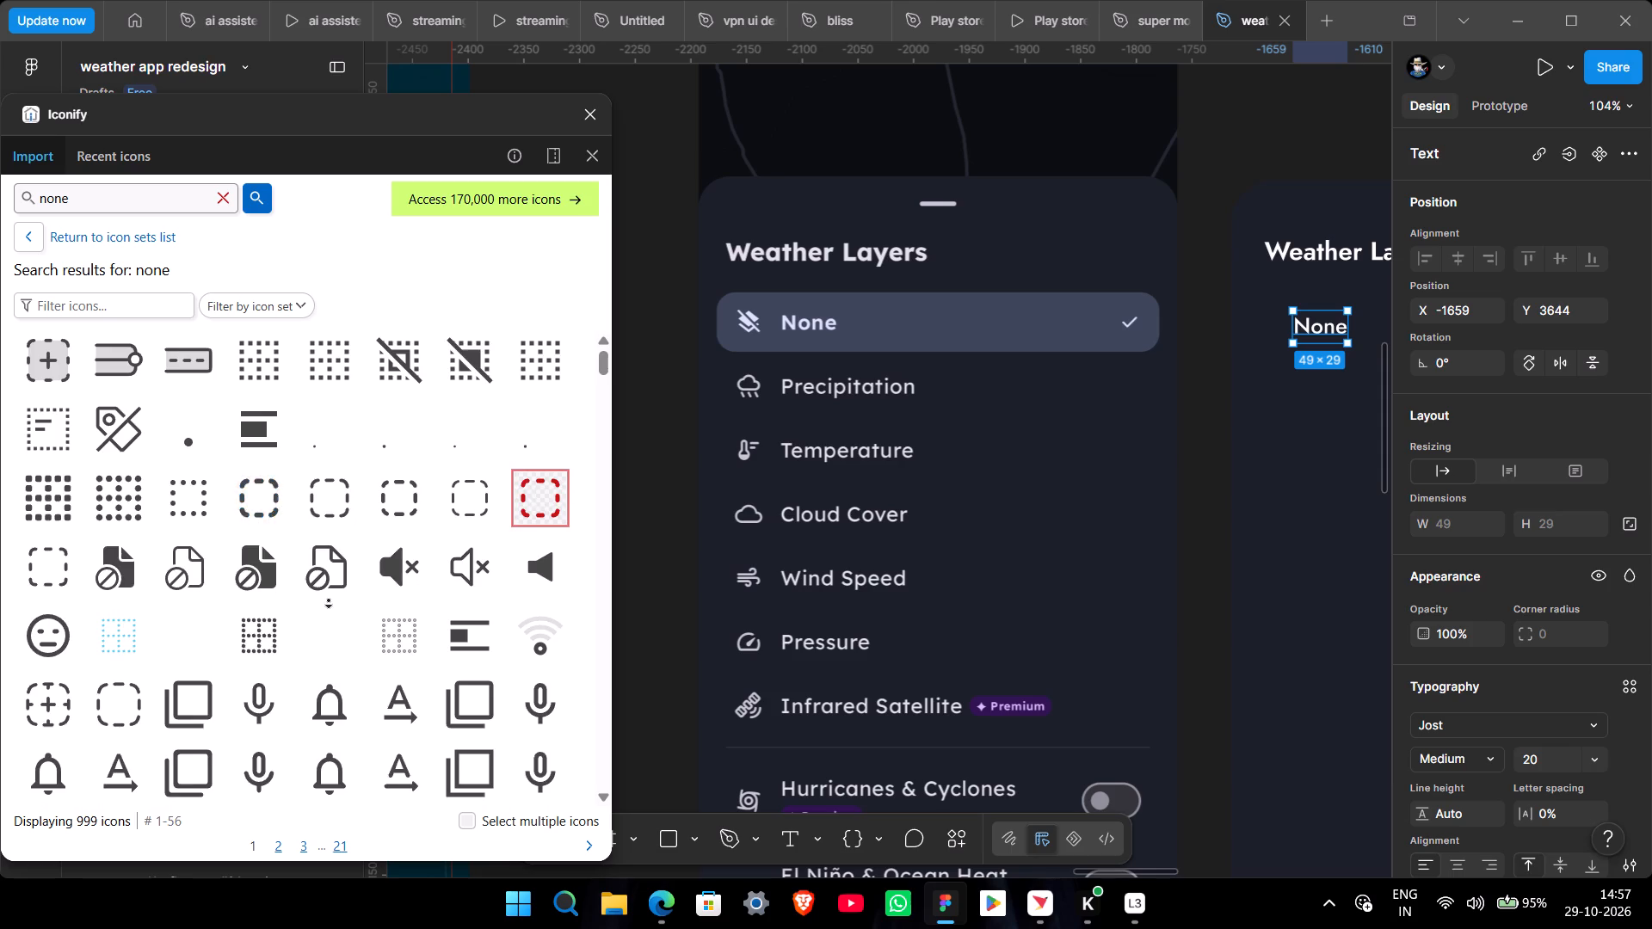
{"action": "middle_click_drag", "start_coordinate": [329, 600], "coordinate": [633, 694]}
{"action": "middle_click_drag", "start_coordinate": [461, 626], "coordinate": [488, 316]}
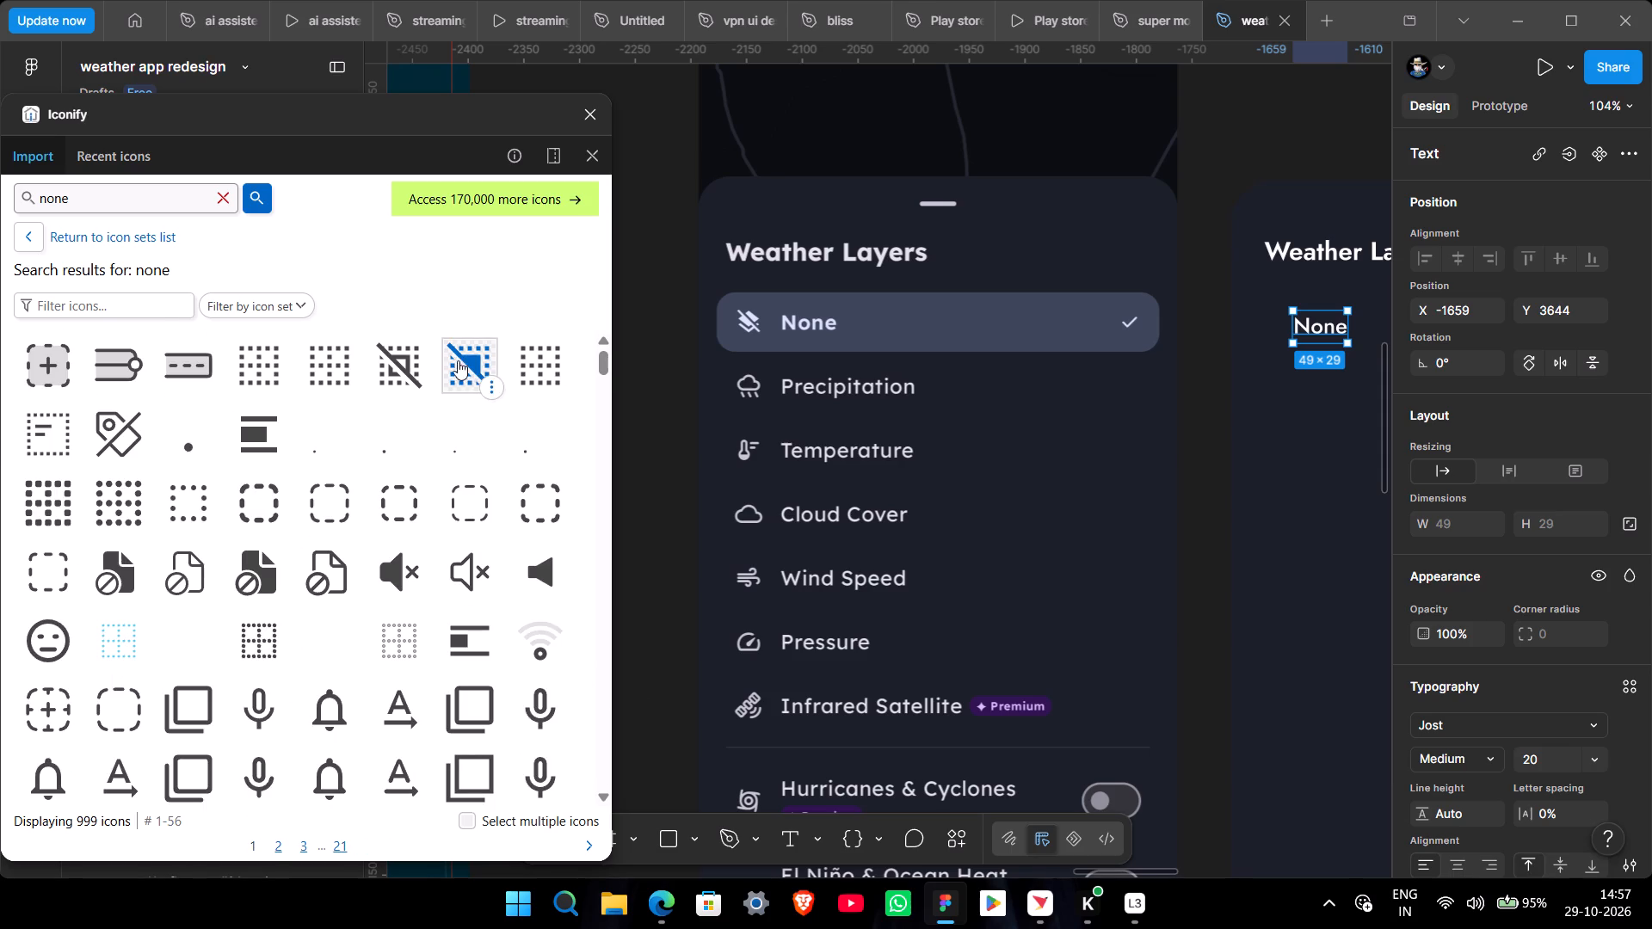
{"action": "left_click_drag", "start_coordinate": [458, 356], "coordinate": [1312, 436]}
Search the Iconify icons for "rain".
{"action": "middle_click_drag", "start_coordinate": [1261, 593], "coordinate": [1260, 592]}
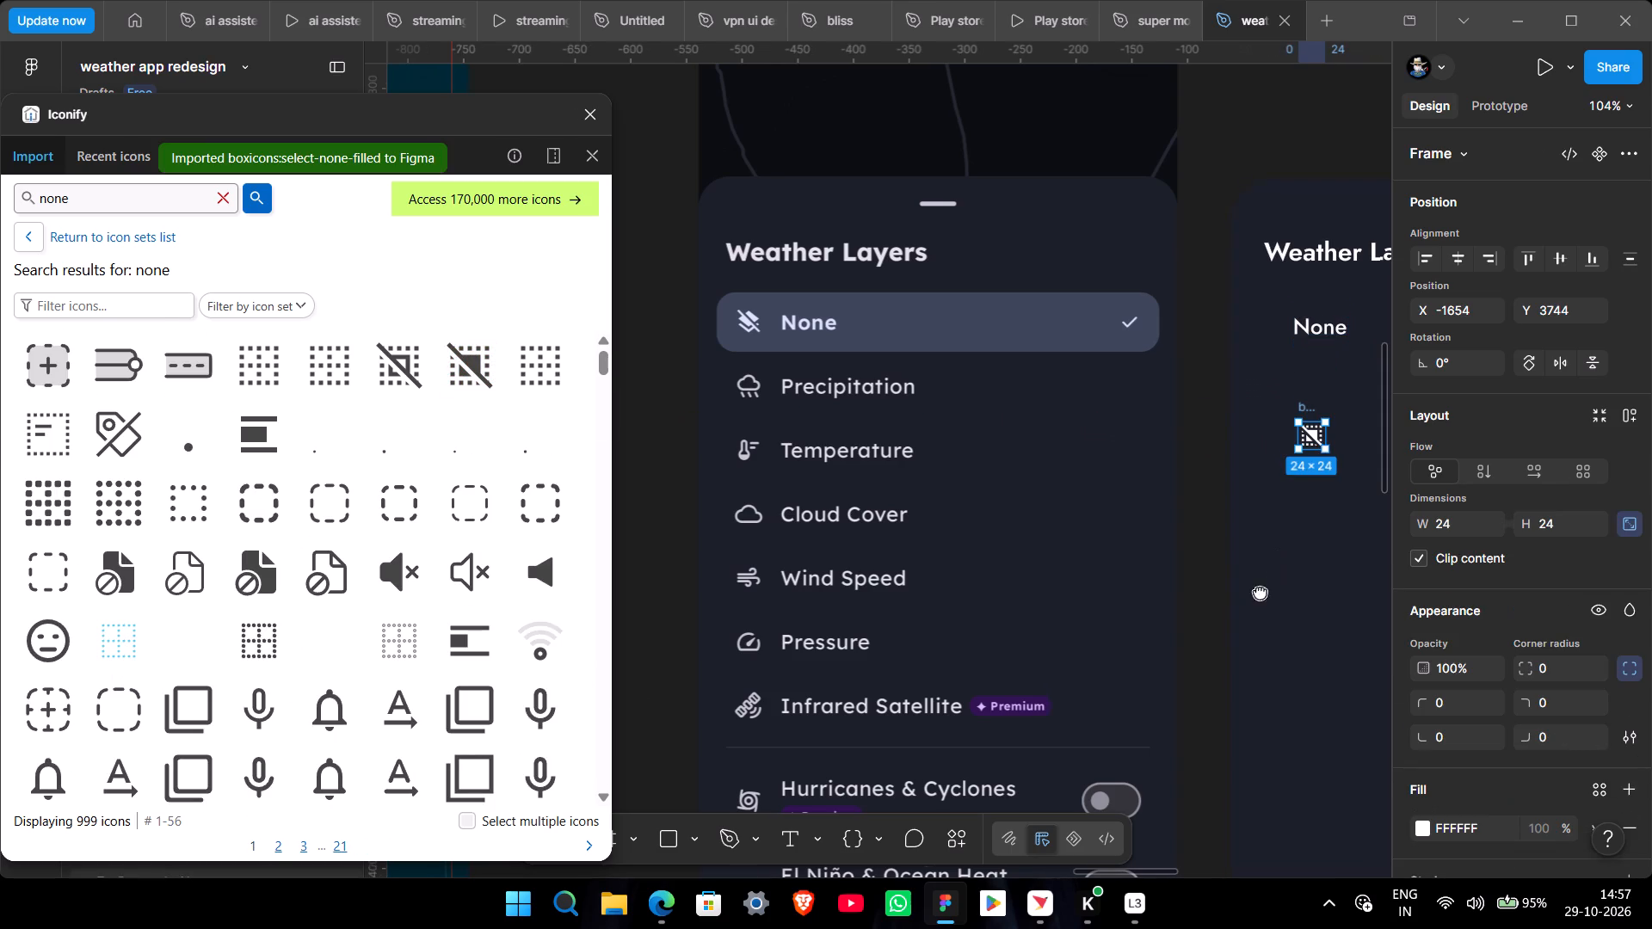
{"action": "middle_click_drag", "start_coordinate": [1260, 592], "coordinate": [1104, 615]}
{"action": "scroll", "coordinate": [1103, 616], "scroll_direction": "down", "scroll_amount": 3, "text": "ctrl"}
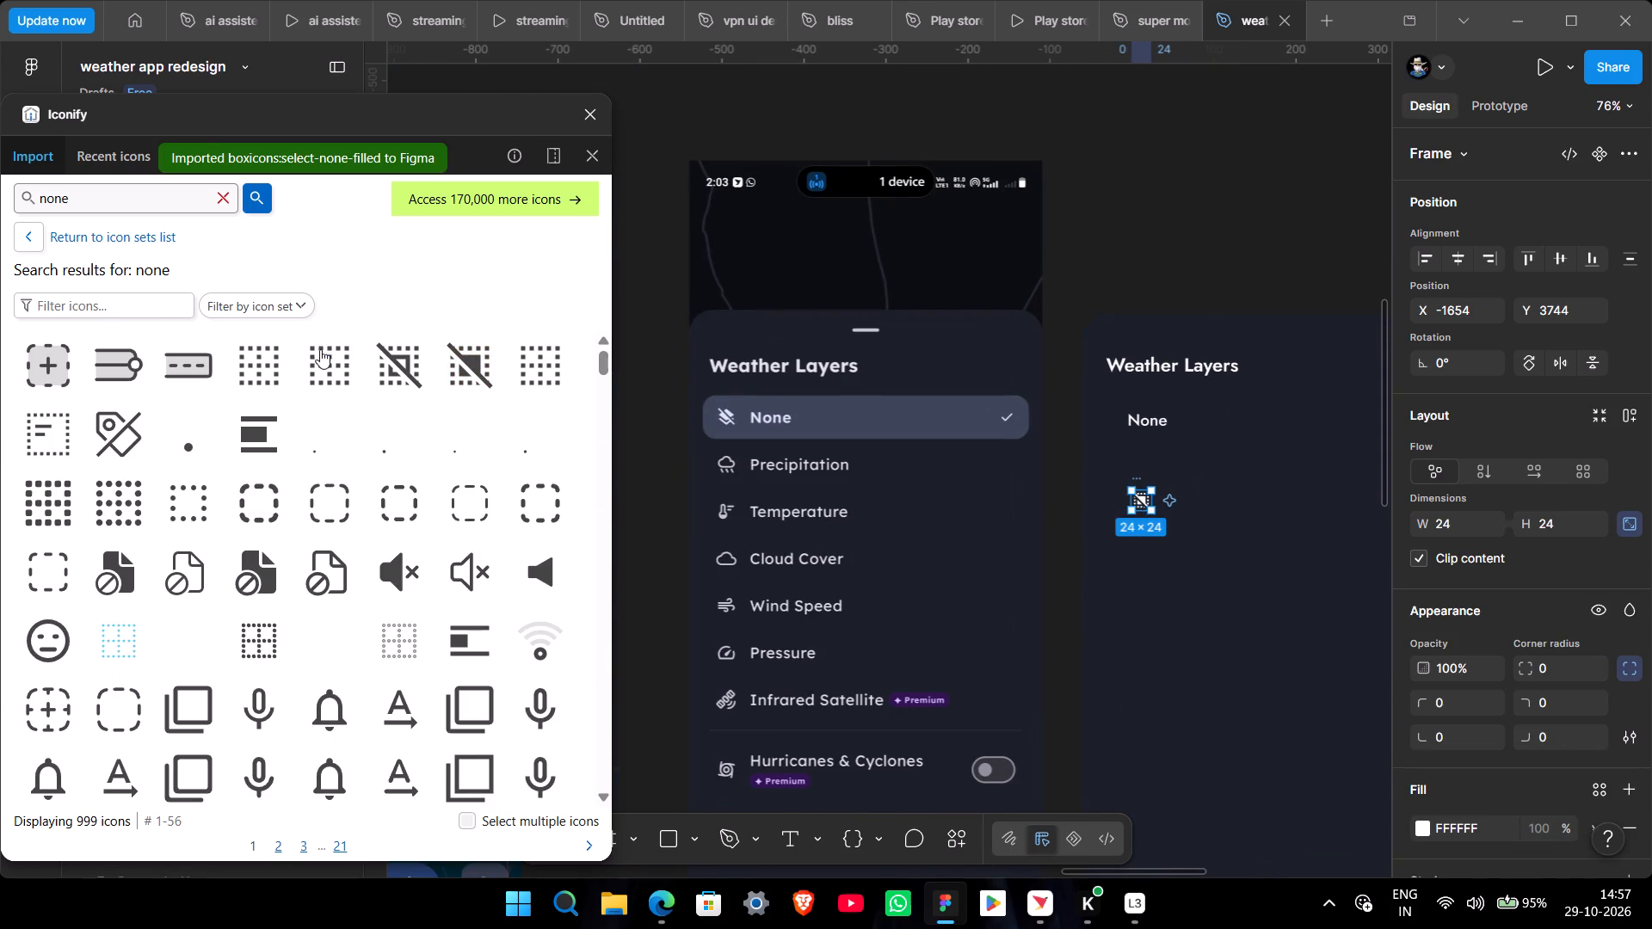
{"action": "left_click", "coordinate": [223, 201]}
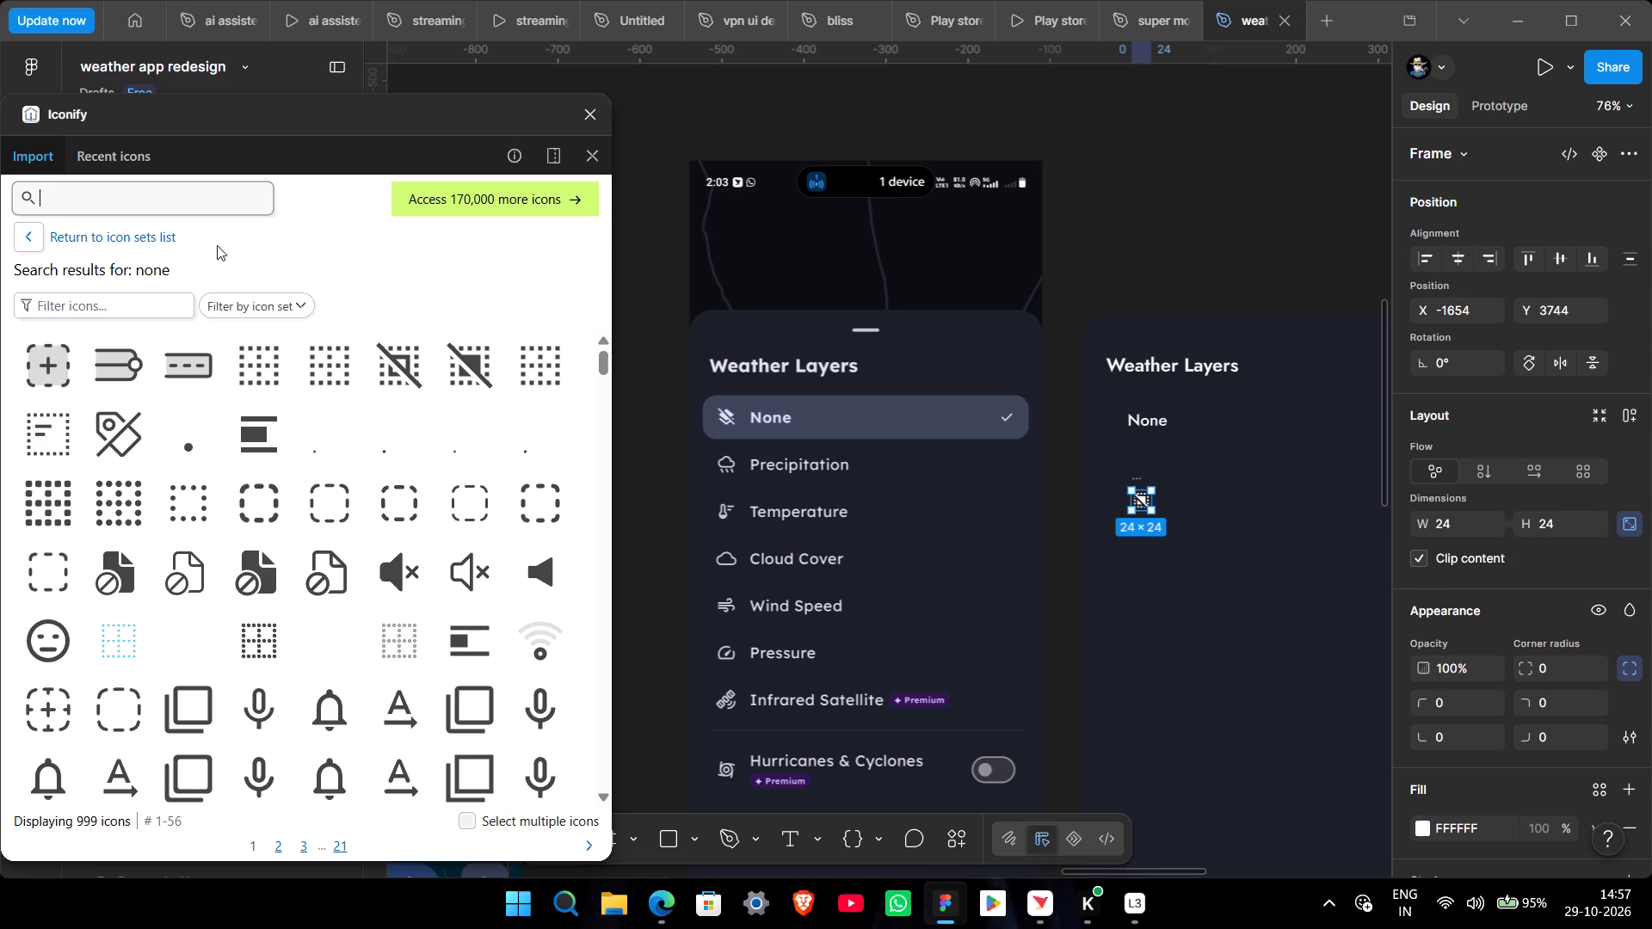
{"action": "type", "text": "rain"}
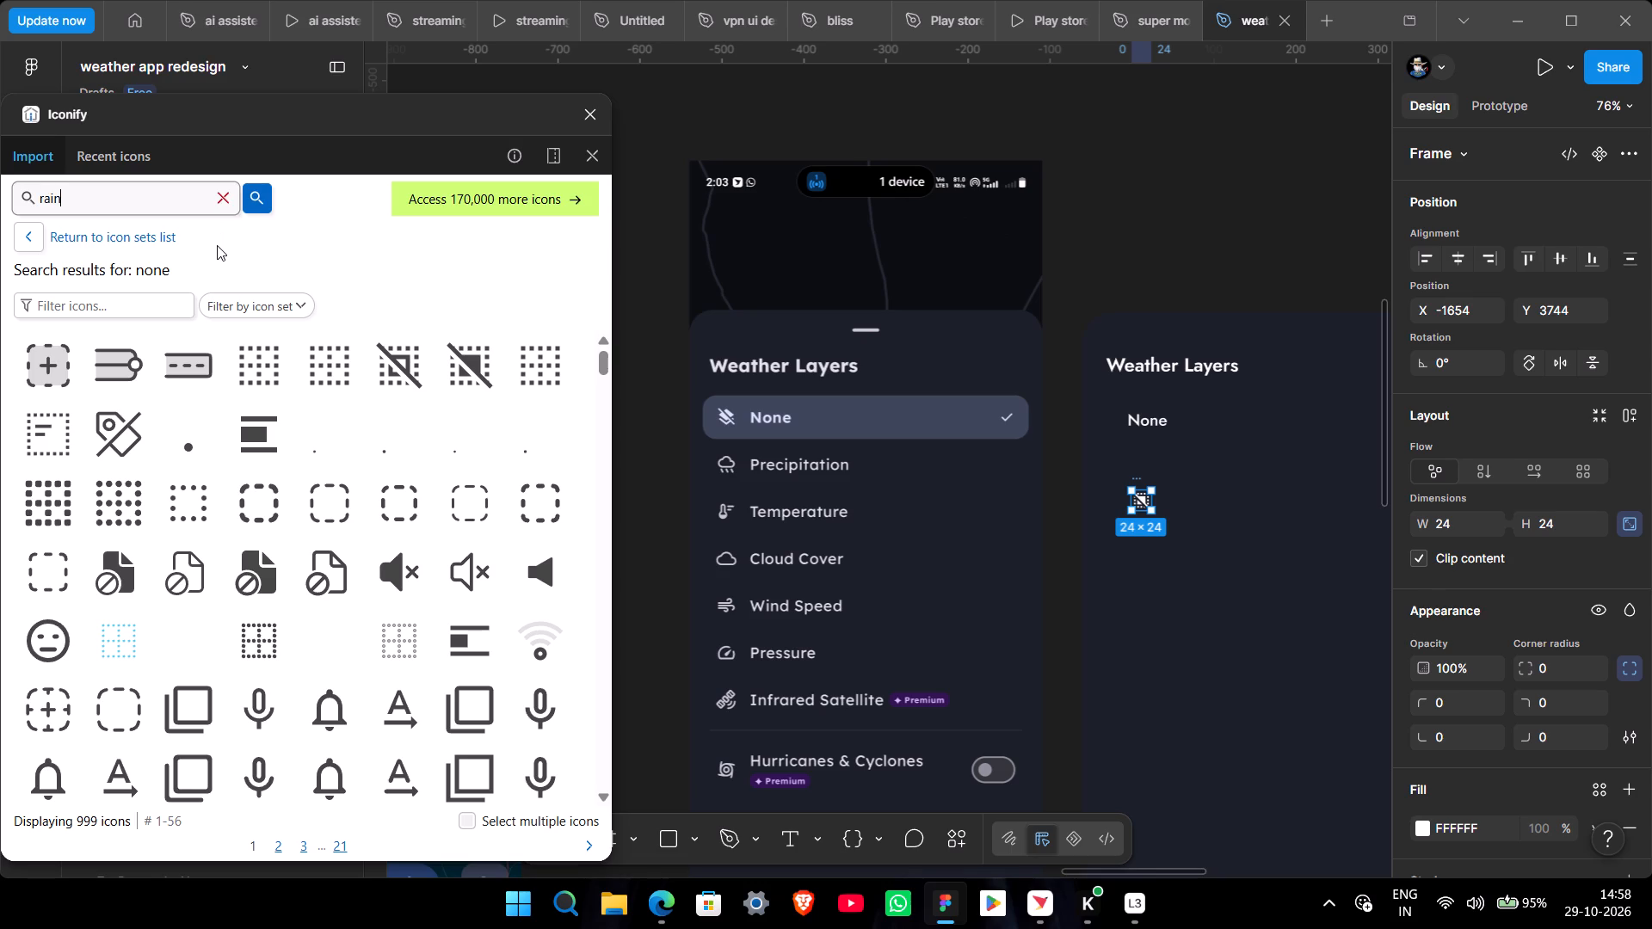
{"action": "key", "text": "Return"}
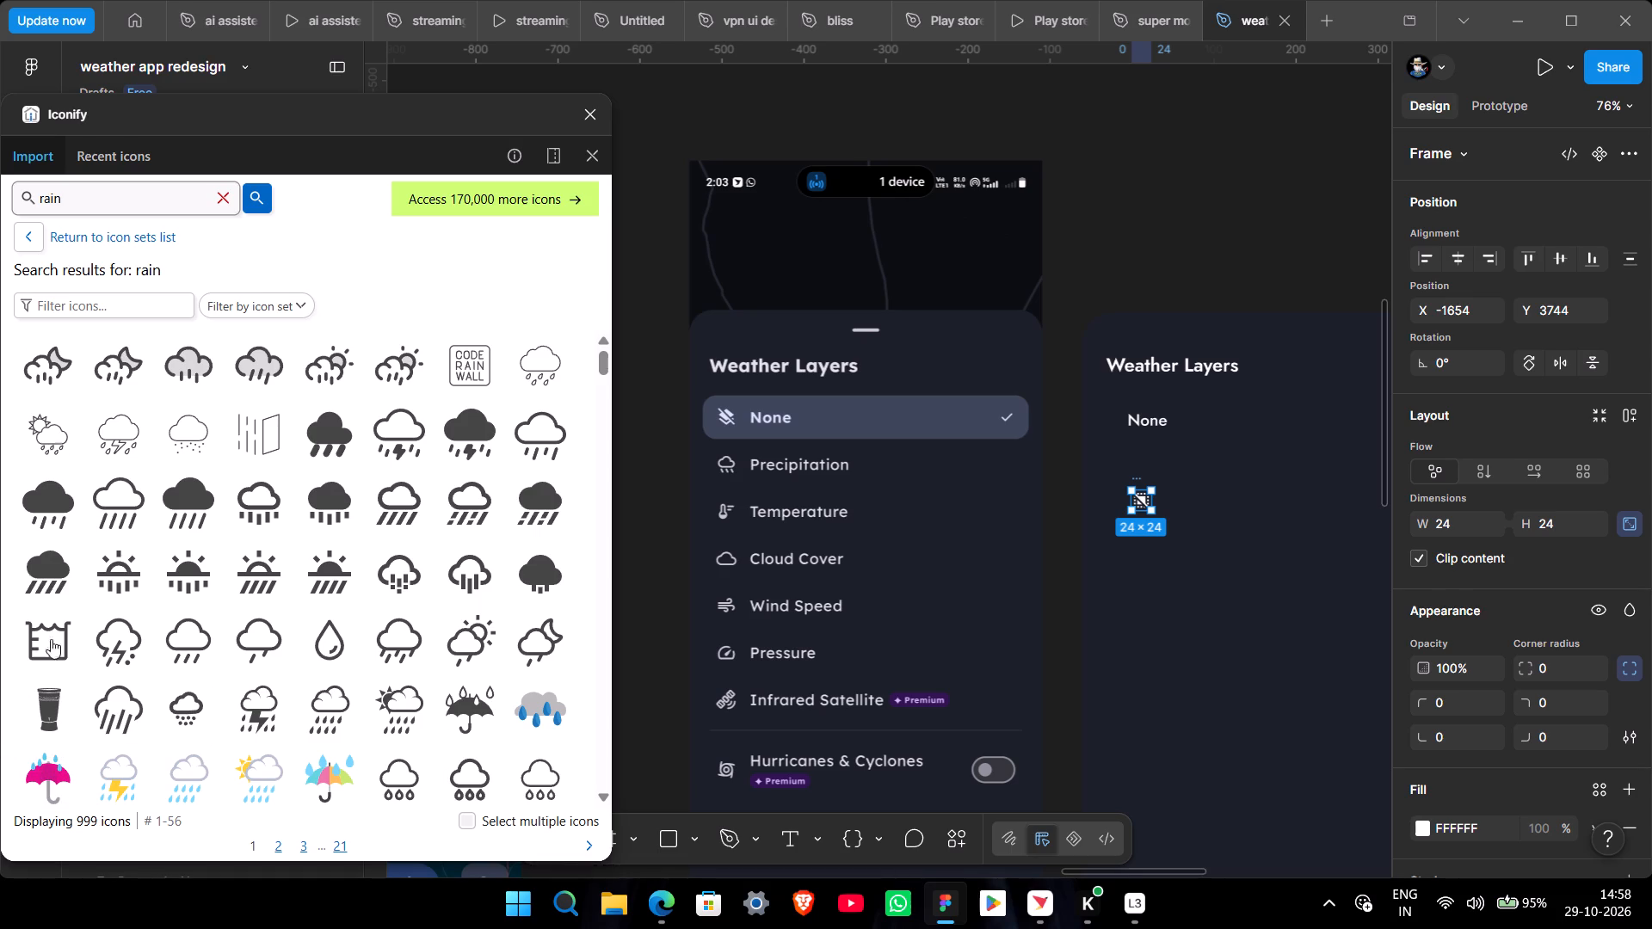
Import the bi cloud-rain-fill icon onto the sheet below the crossed-out select icon, at about X -1647, Y 3849.
{"action": "left_click_drag", "start_coordinate": [46, 510], "coordinate": [1145, 583]}
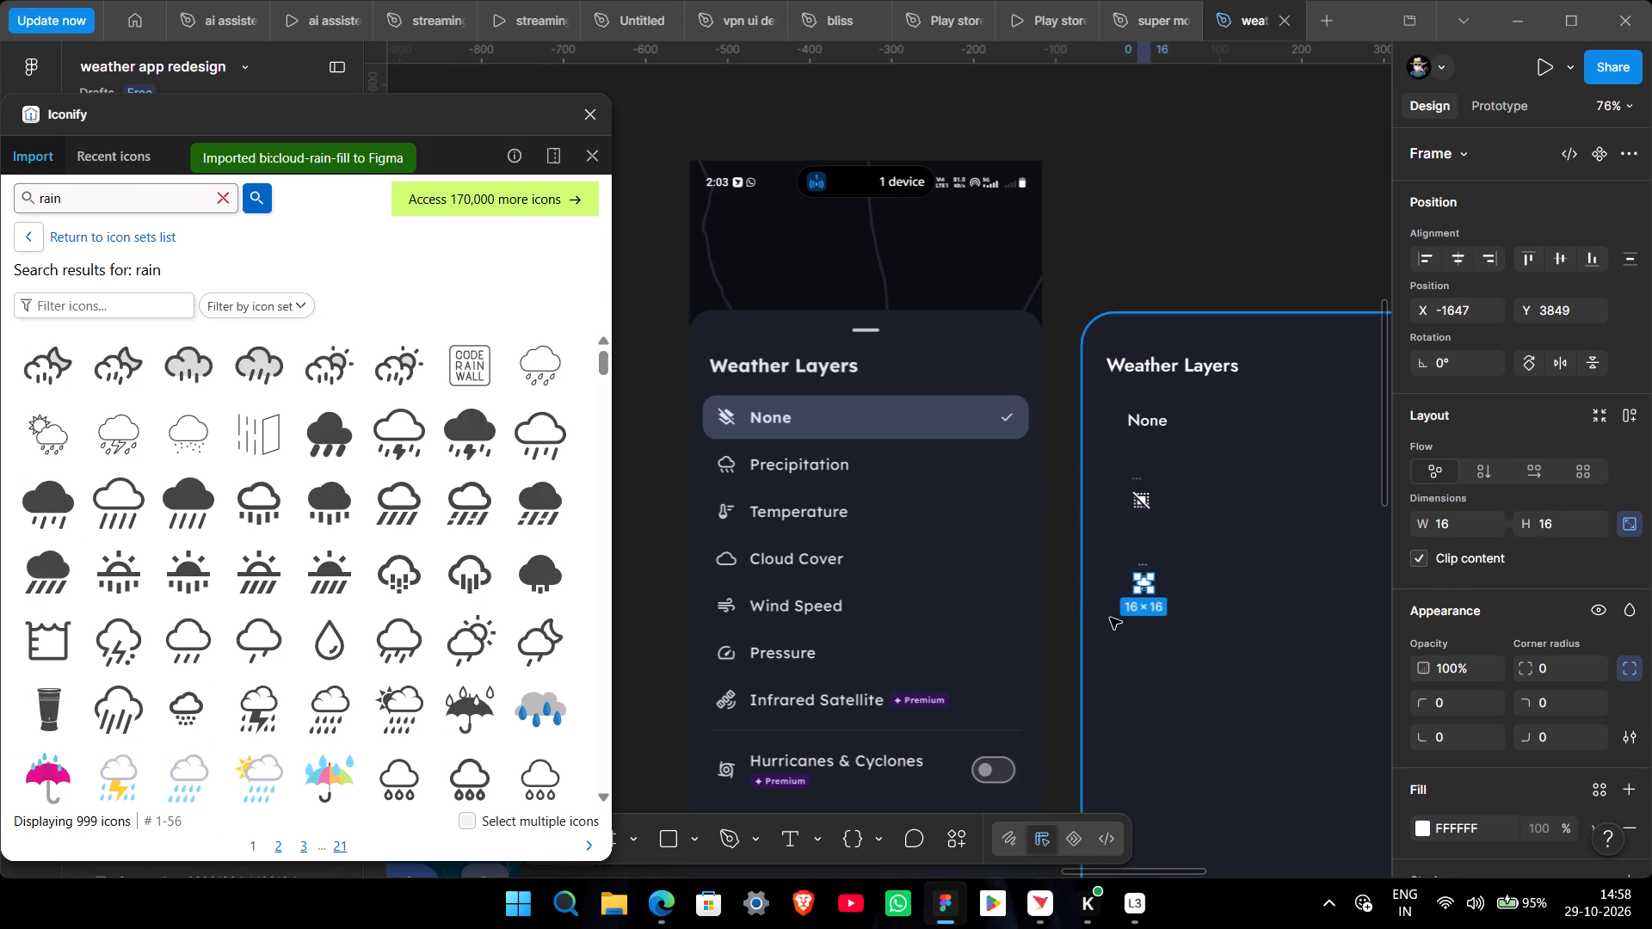
{"action": "left_click", "coordinate": [1063, 598]}
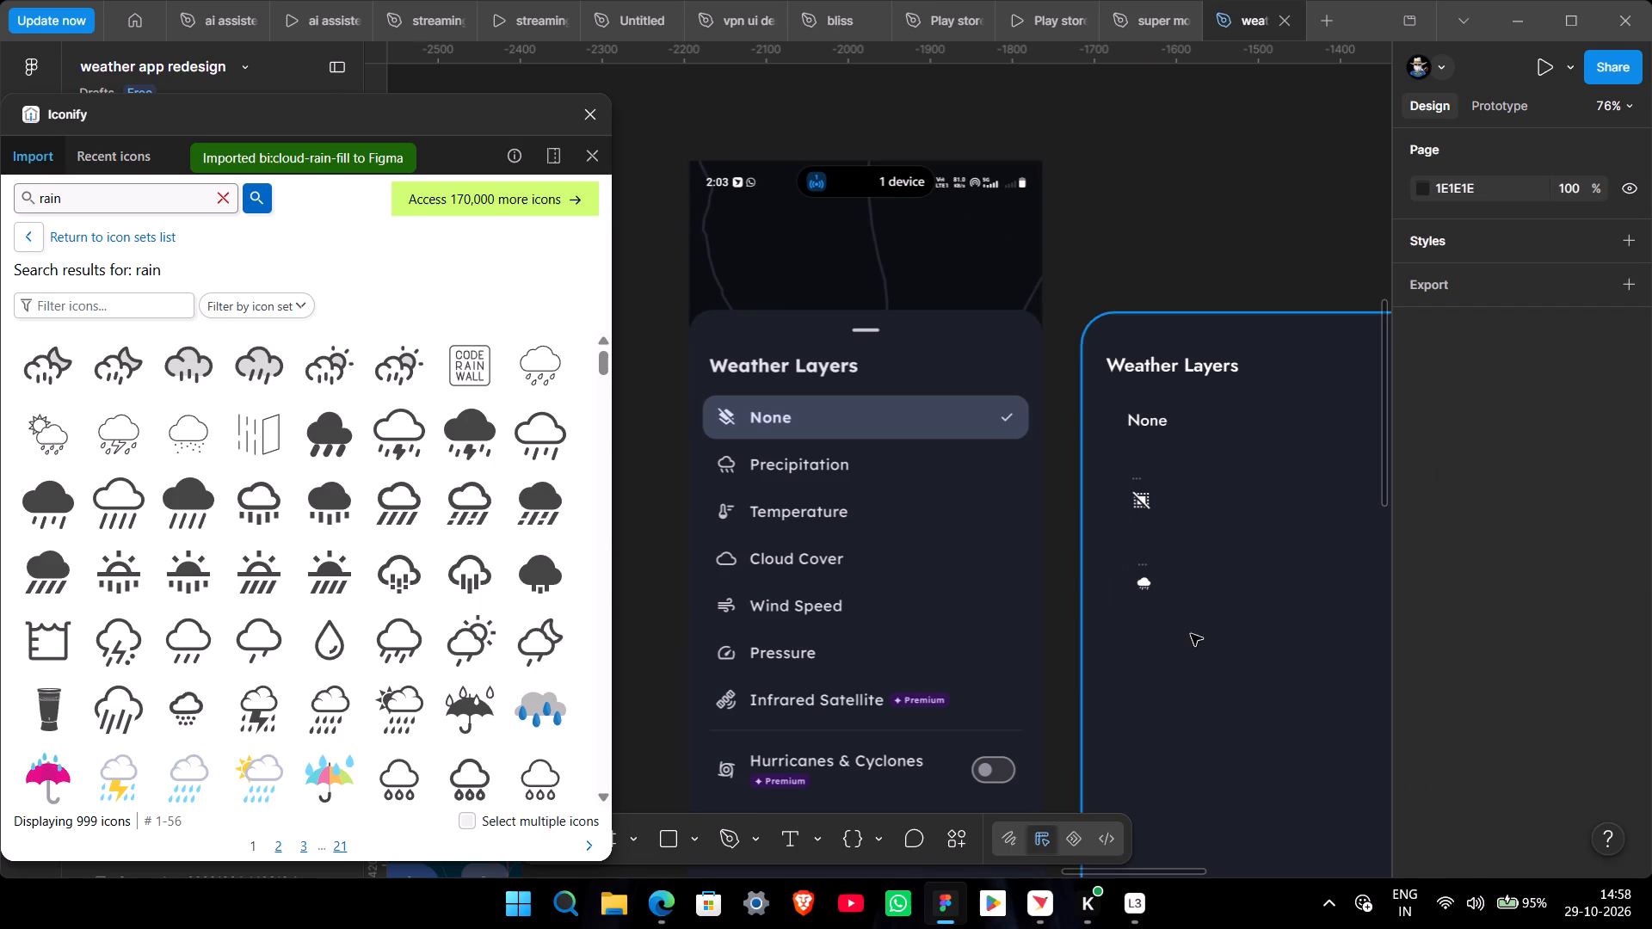
Search the Iconify icons for "temperature".
{"action": "left_click", "coordinate": [224, 199]}
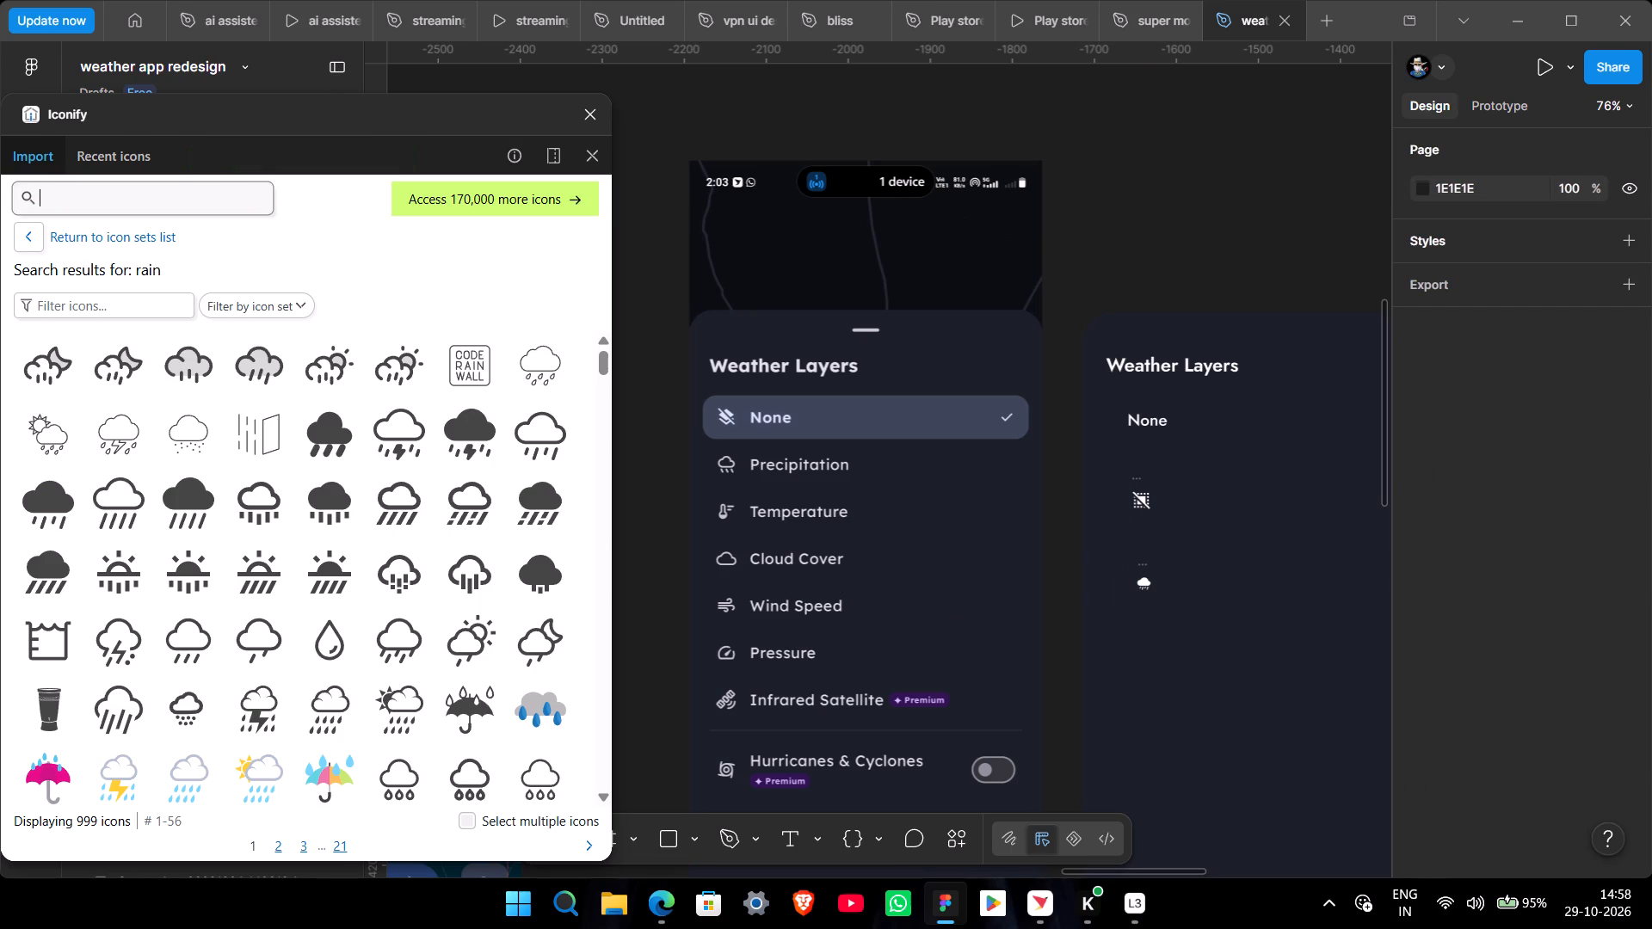
{"action": "type", "text": "tempreatut"}
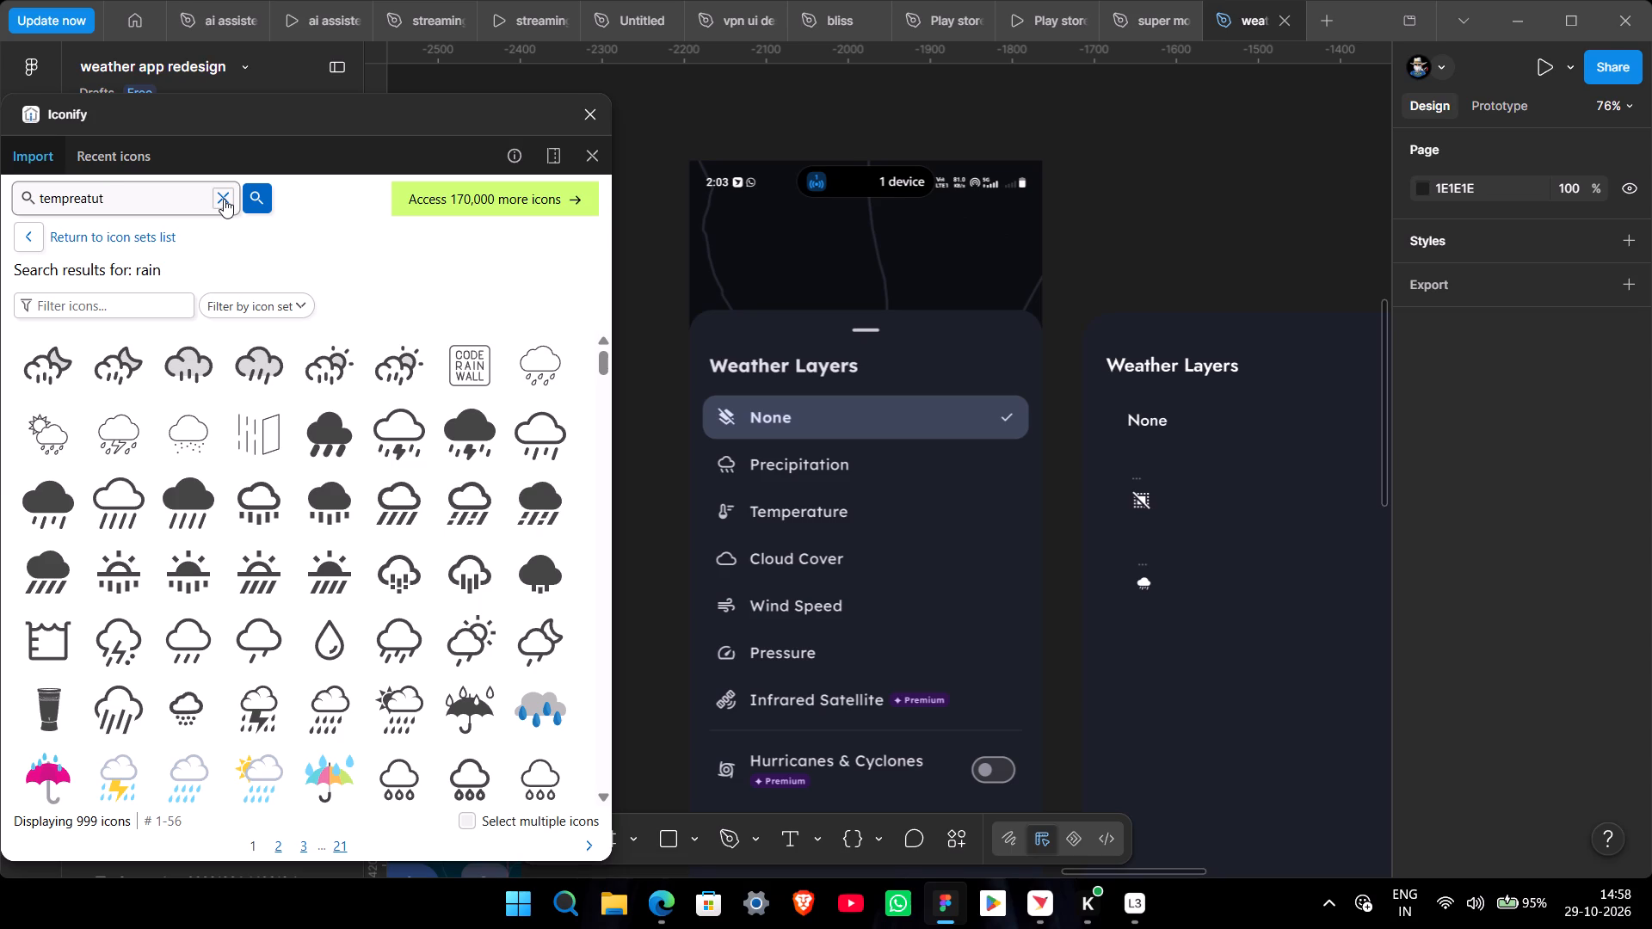
{"action": "key", "text": "BackSpace"}
{"action": "type", "text": "re"}
{"action": "key", "text": "Return"}
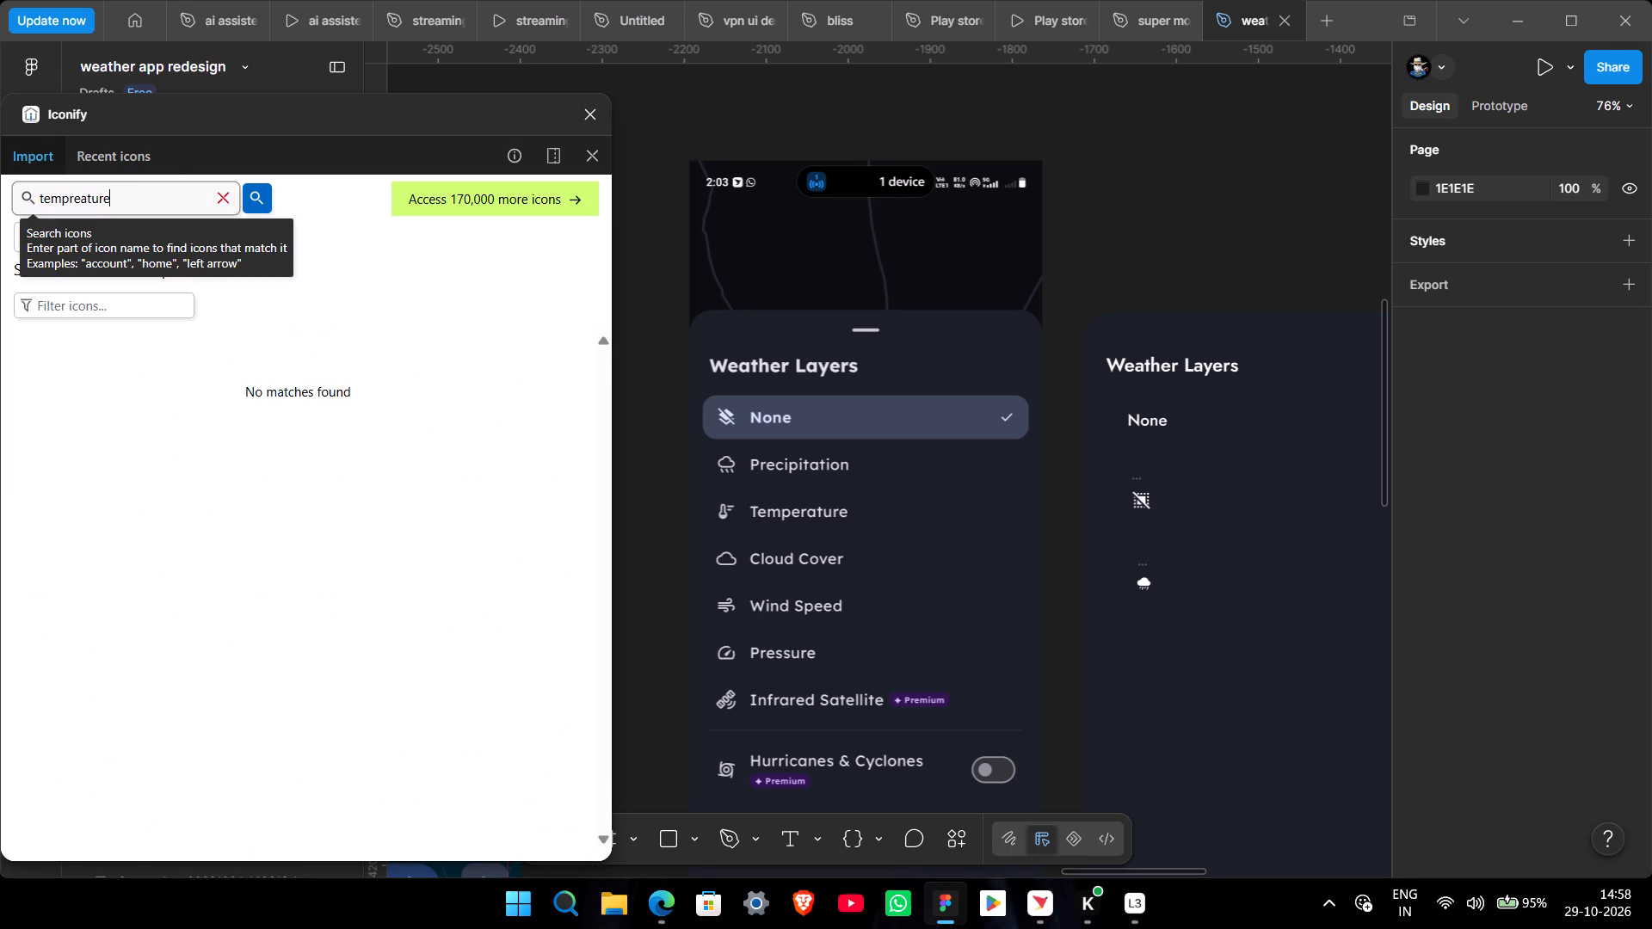
{"action": "left_click", "coordinate": [66, 197]}
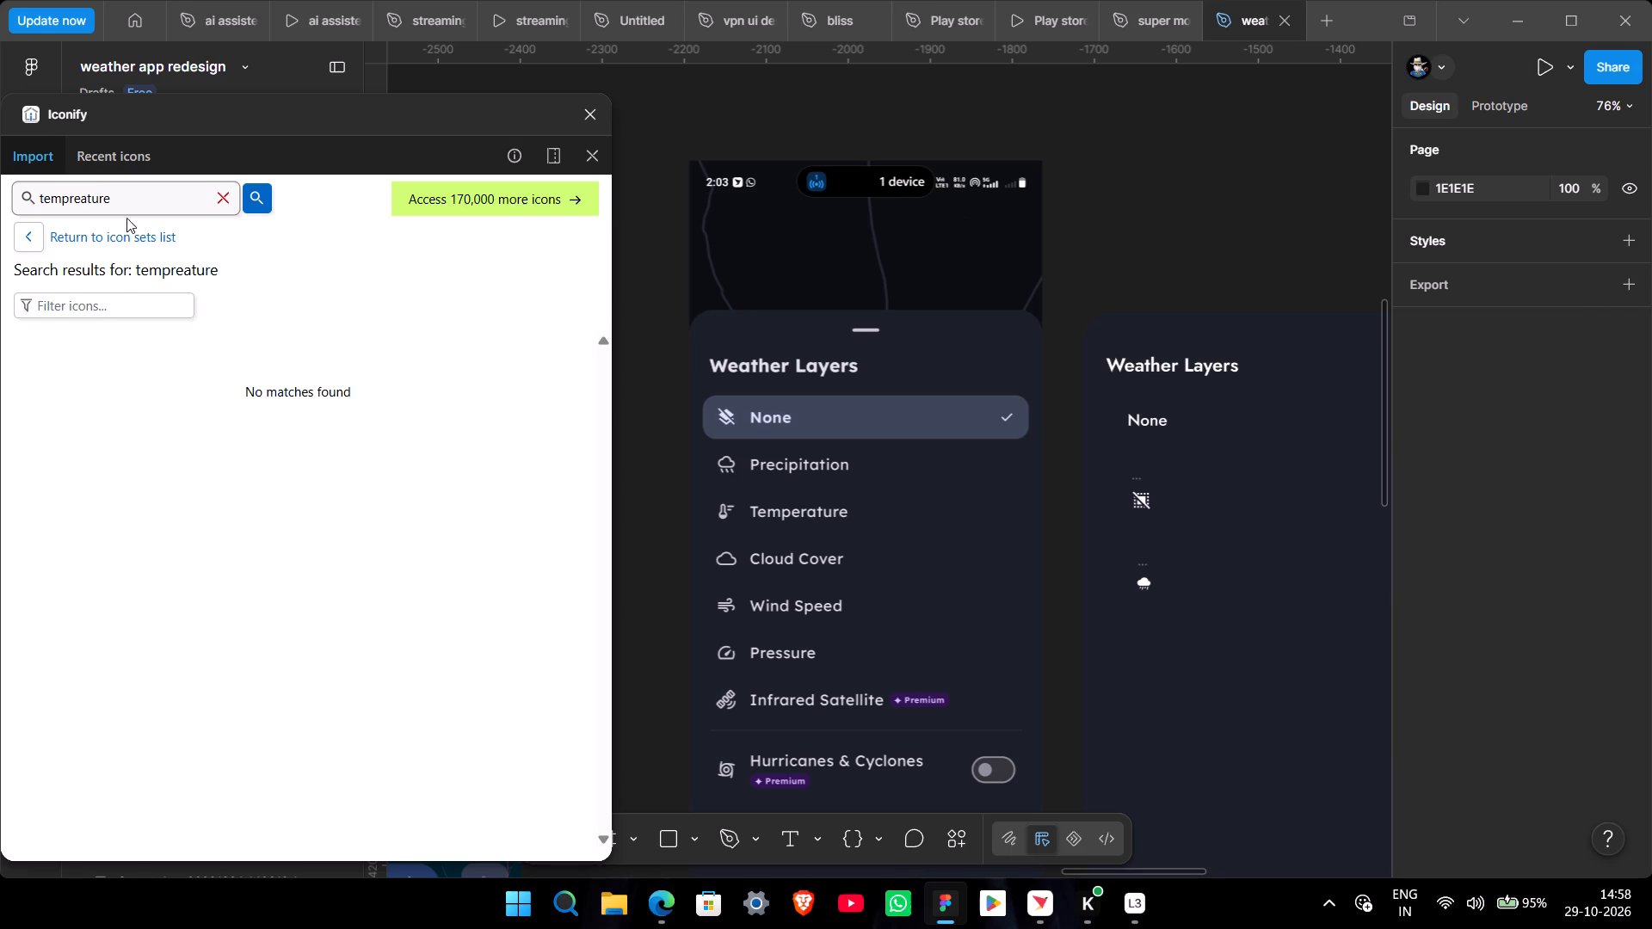
{"action": "key", "text": "e"}
{"action": "key", "text": "Right"}
{"action": "key", "text": "Right"}
{"action": "key", "text": "BackSpace"}
{"action": "key", "text": "Return"}
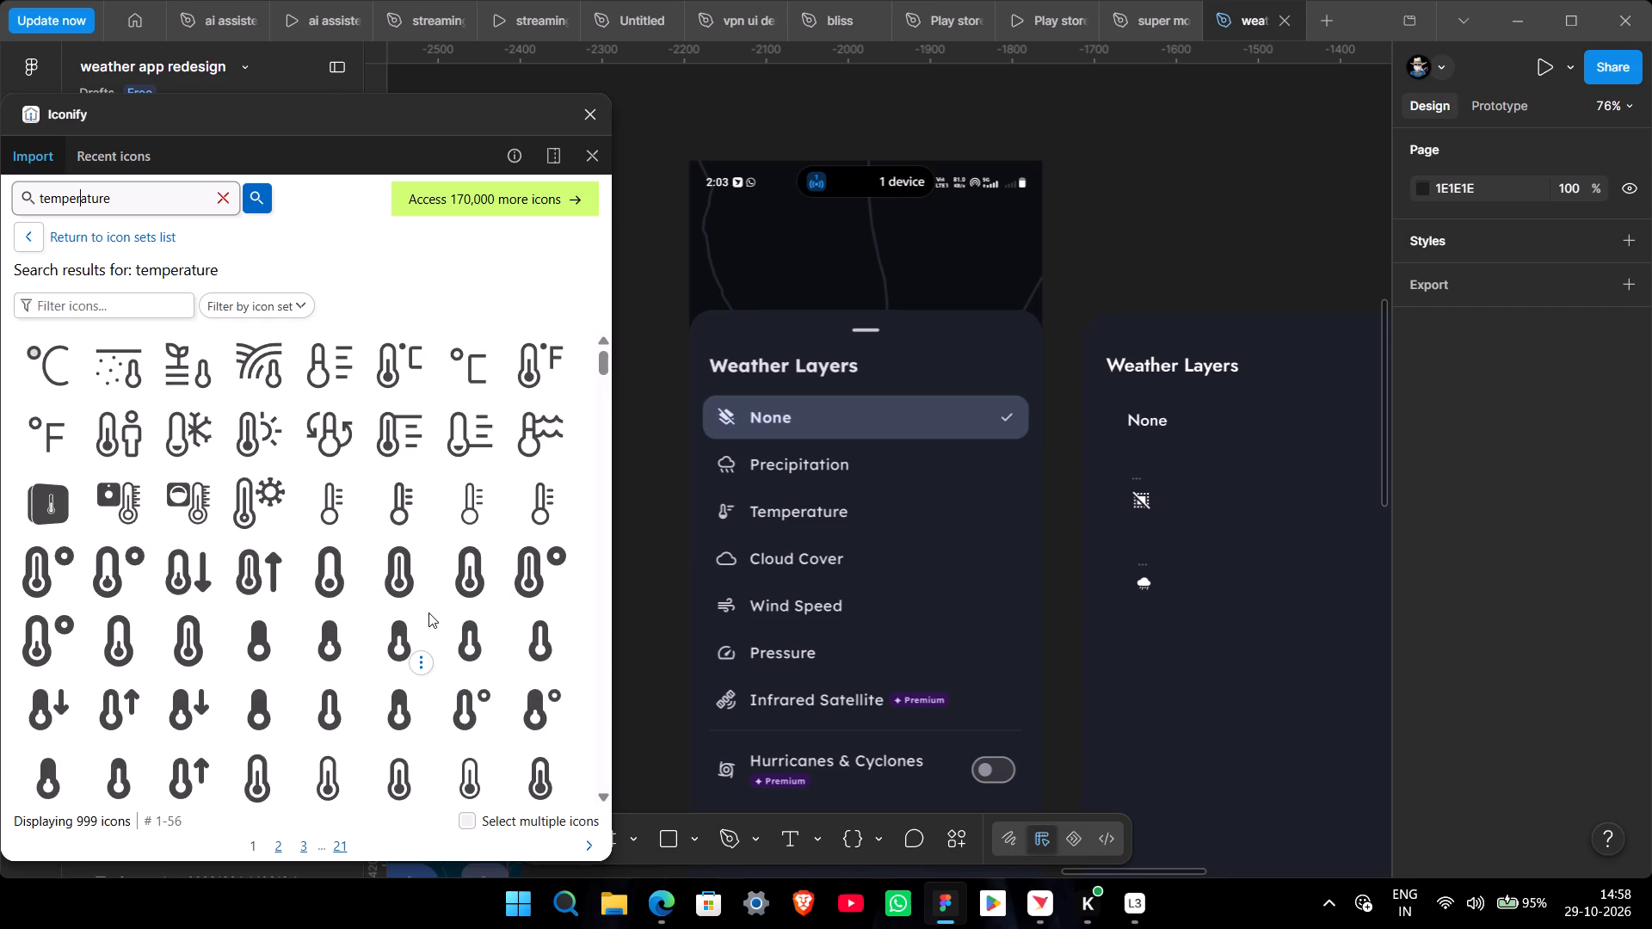
Look through the "temperature" icon results for one resembling the reference's thermometer icon.
{"action": "scroll", "coordinate": [428, 612], "scroll_direction": "down", "scroll_amount": 5}
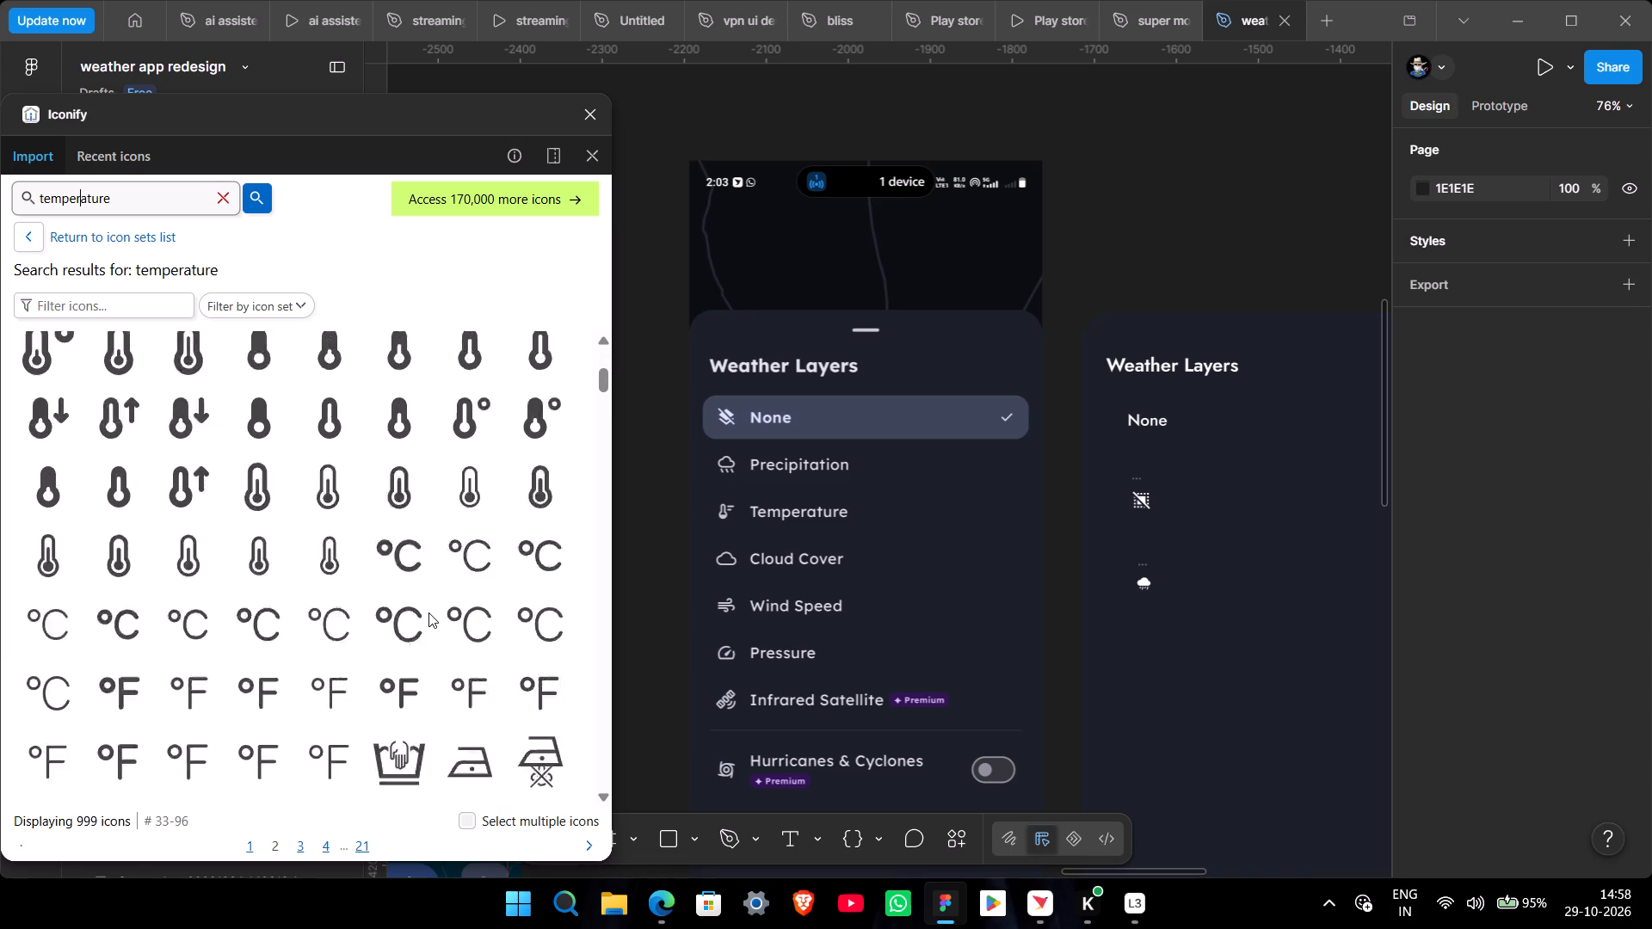
{"action": "scroll", "coordinate": [428, 624], "scroll_direction": "down", "scroll_amount": 4}
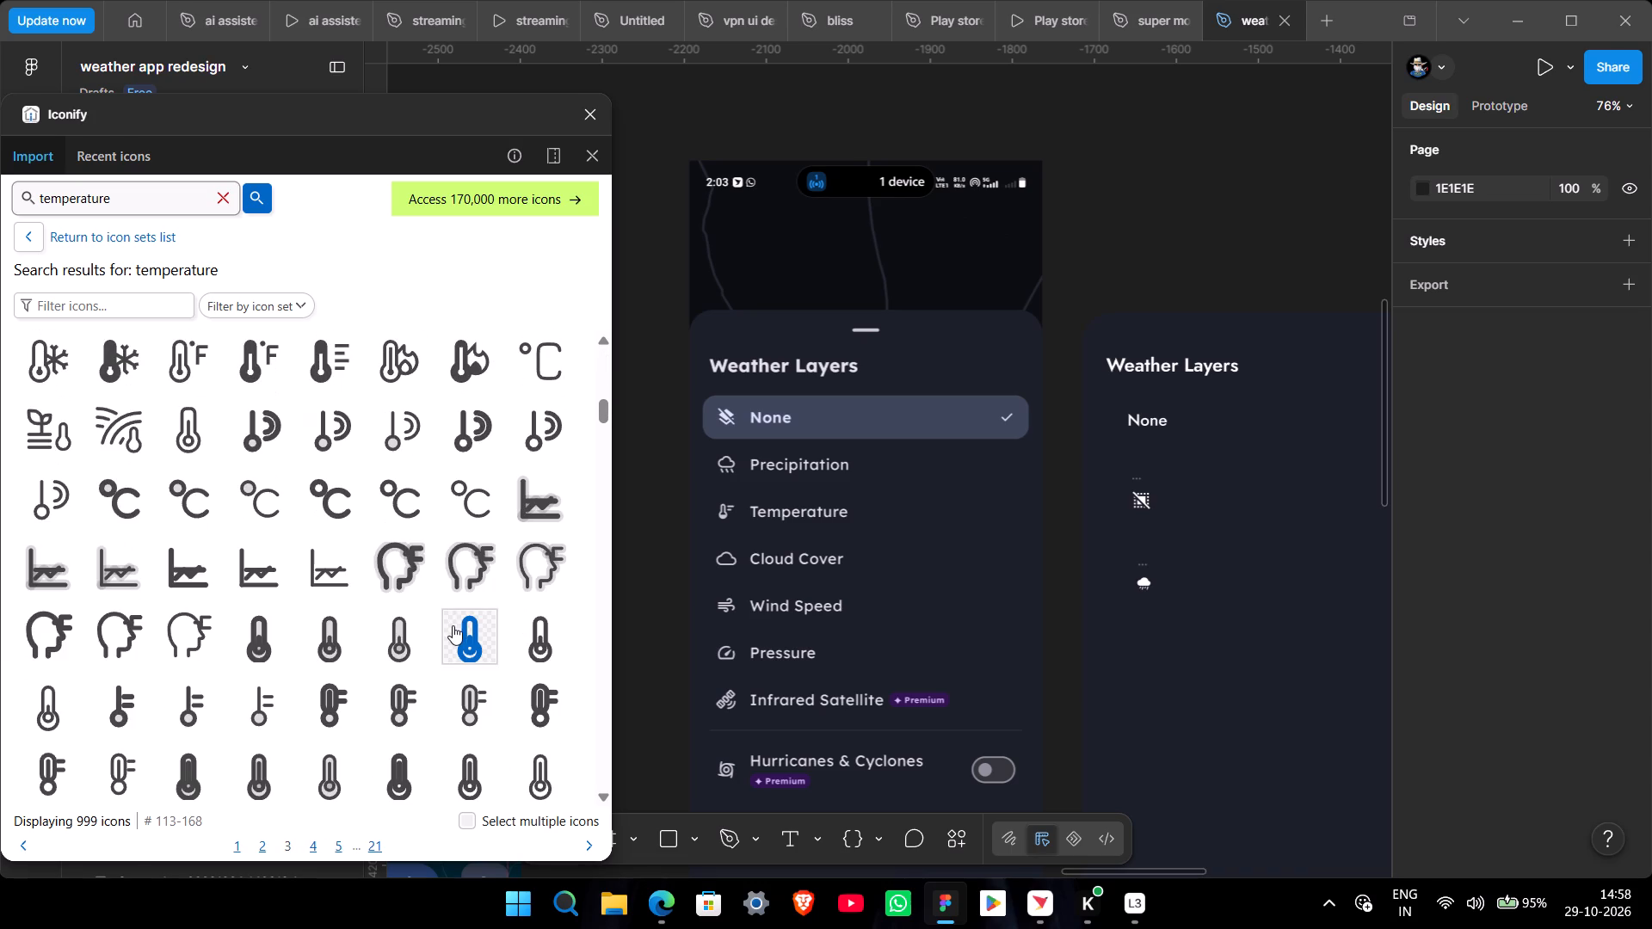
{"action": "scroll", "coordinate": [453, 625], "scroll_direction": "down", "scroll_amount": 4}
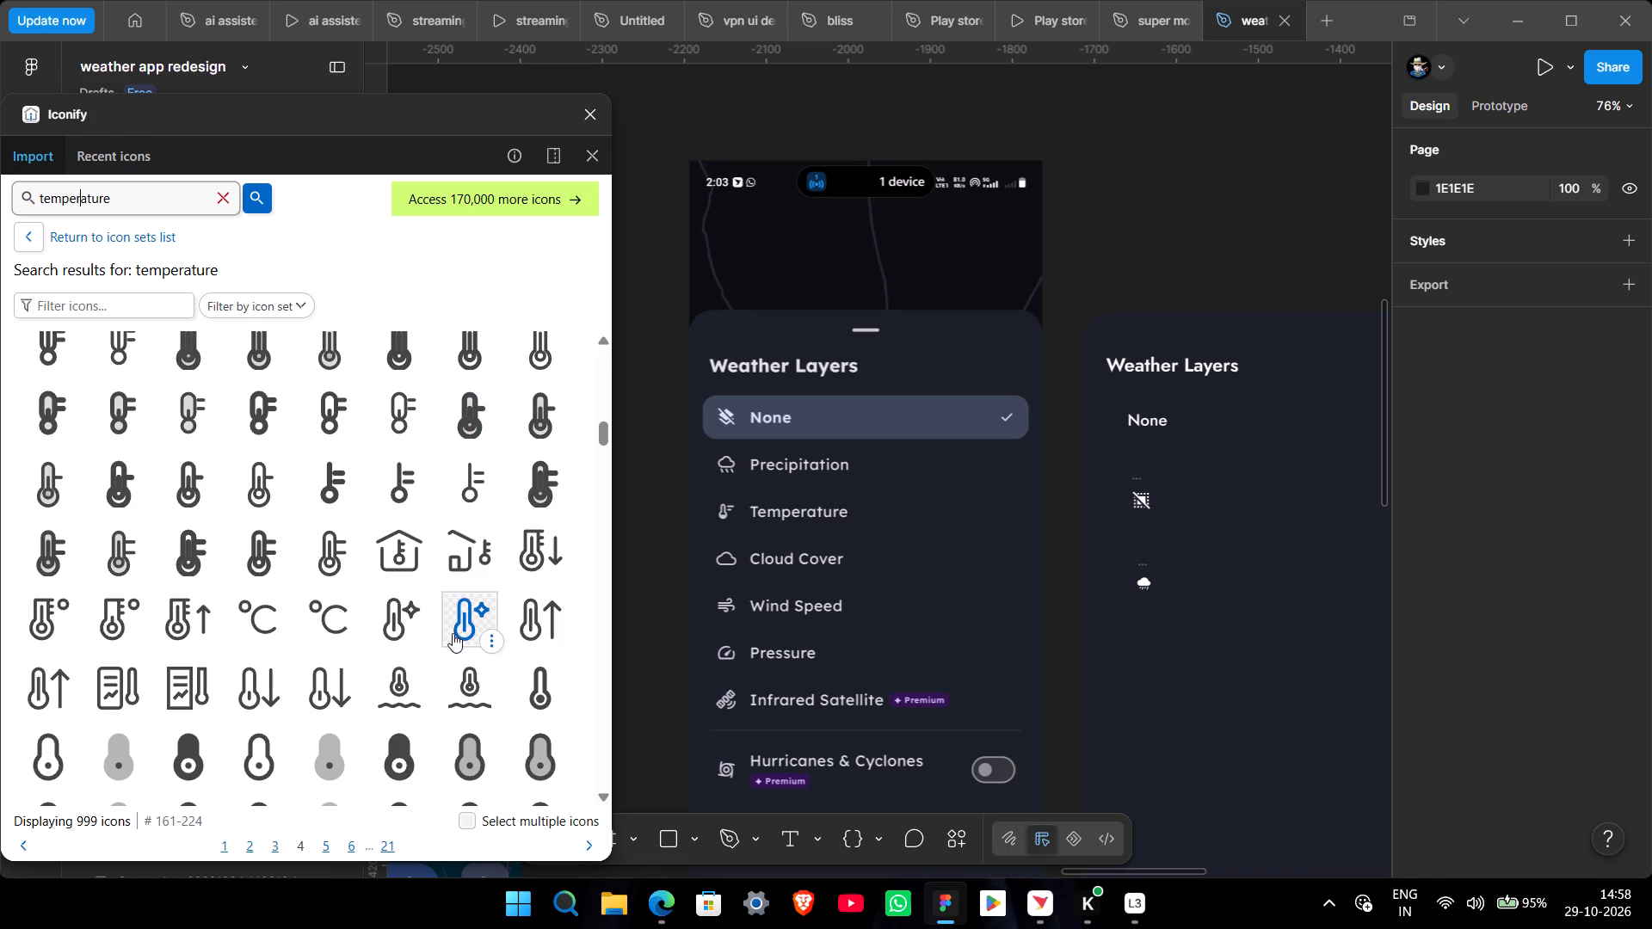
{"action": "scroll", "coordinate": [453, 633], "scroll_direction": "down", "scroll_amount": 4}
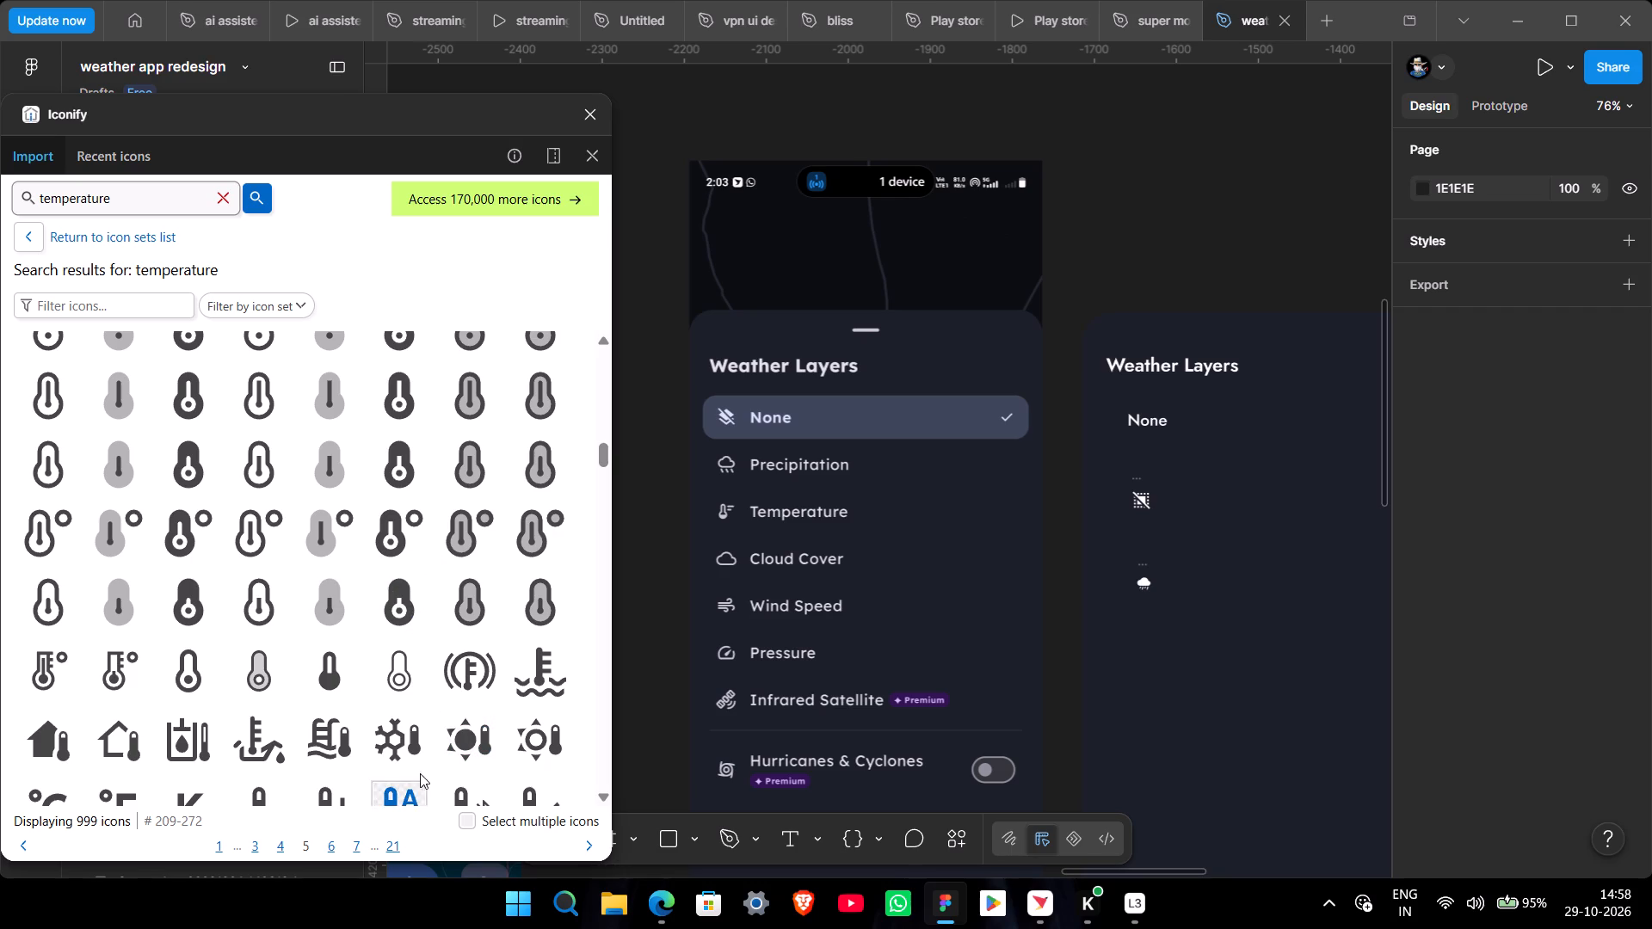
{"action": "scroll", "coordinate": [435, 711], "scroll_direction": "down", "scroll_amount": 3}
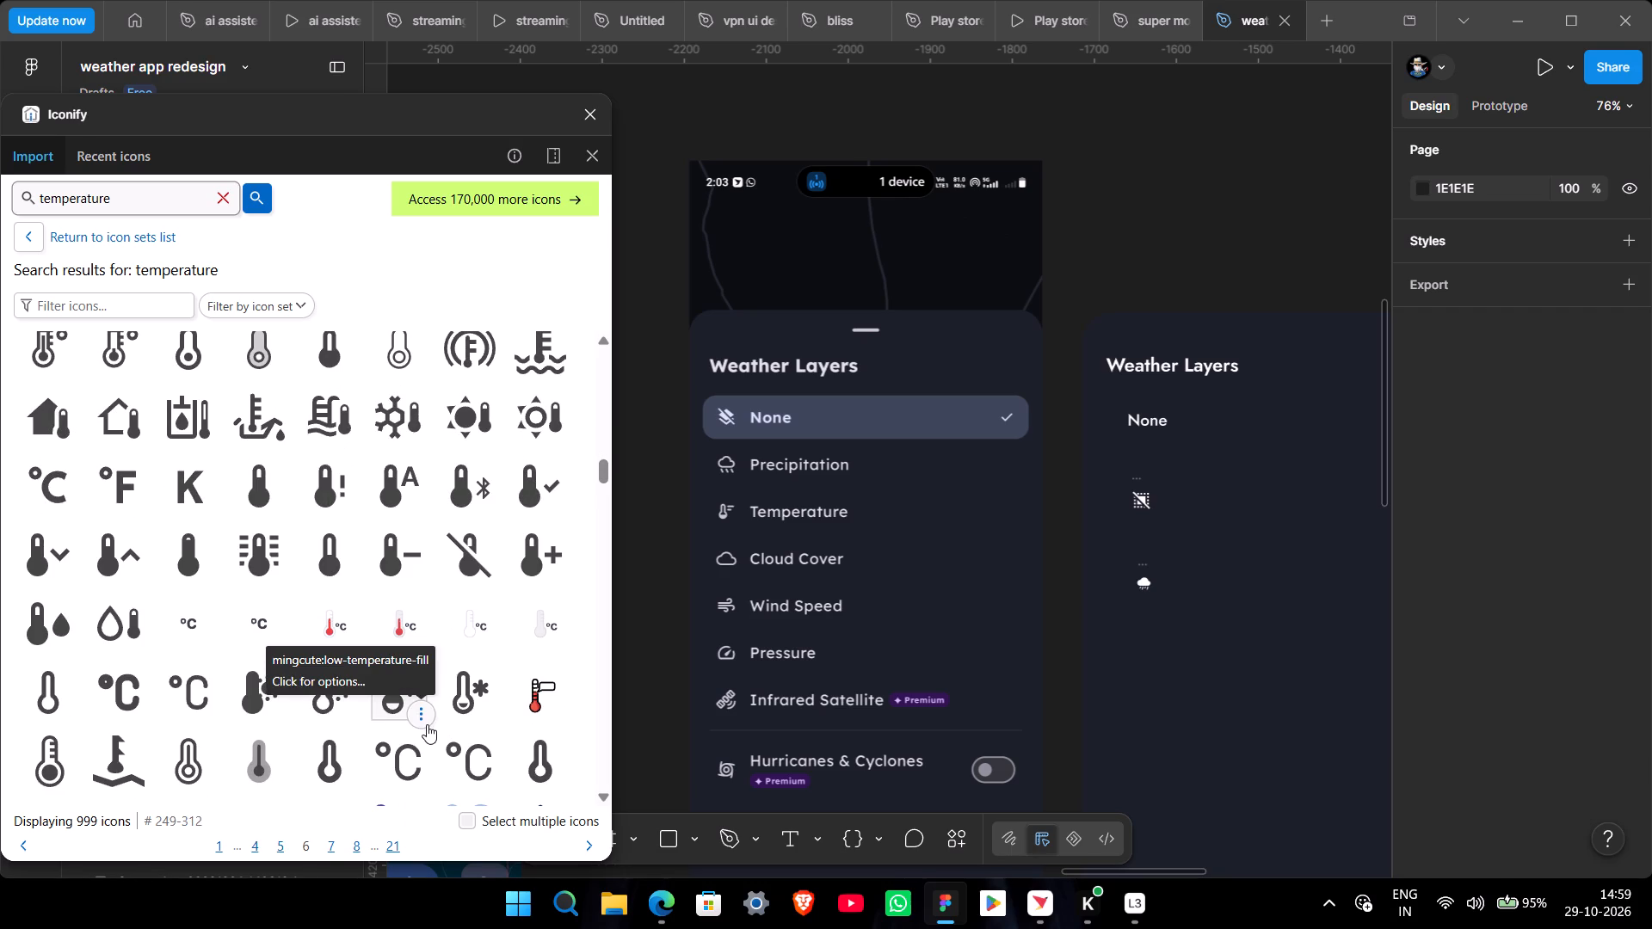
{"action": "scroll", "coordinate": [427, 724], "scroll_direction": "down", "scroll_amount": 6}
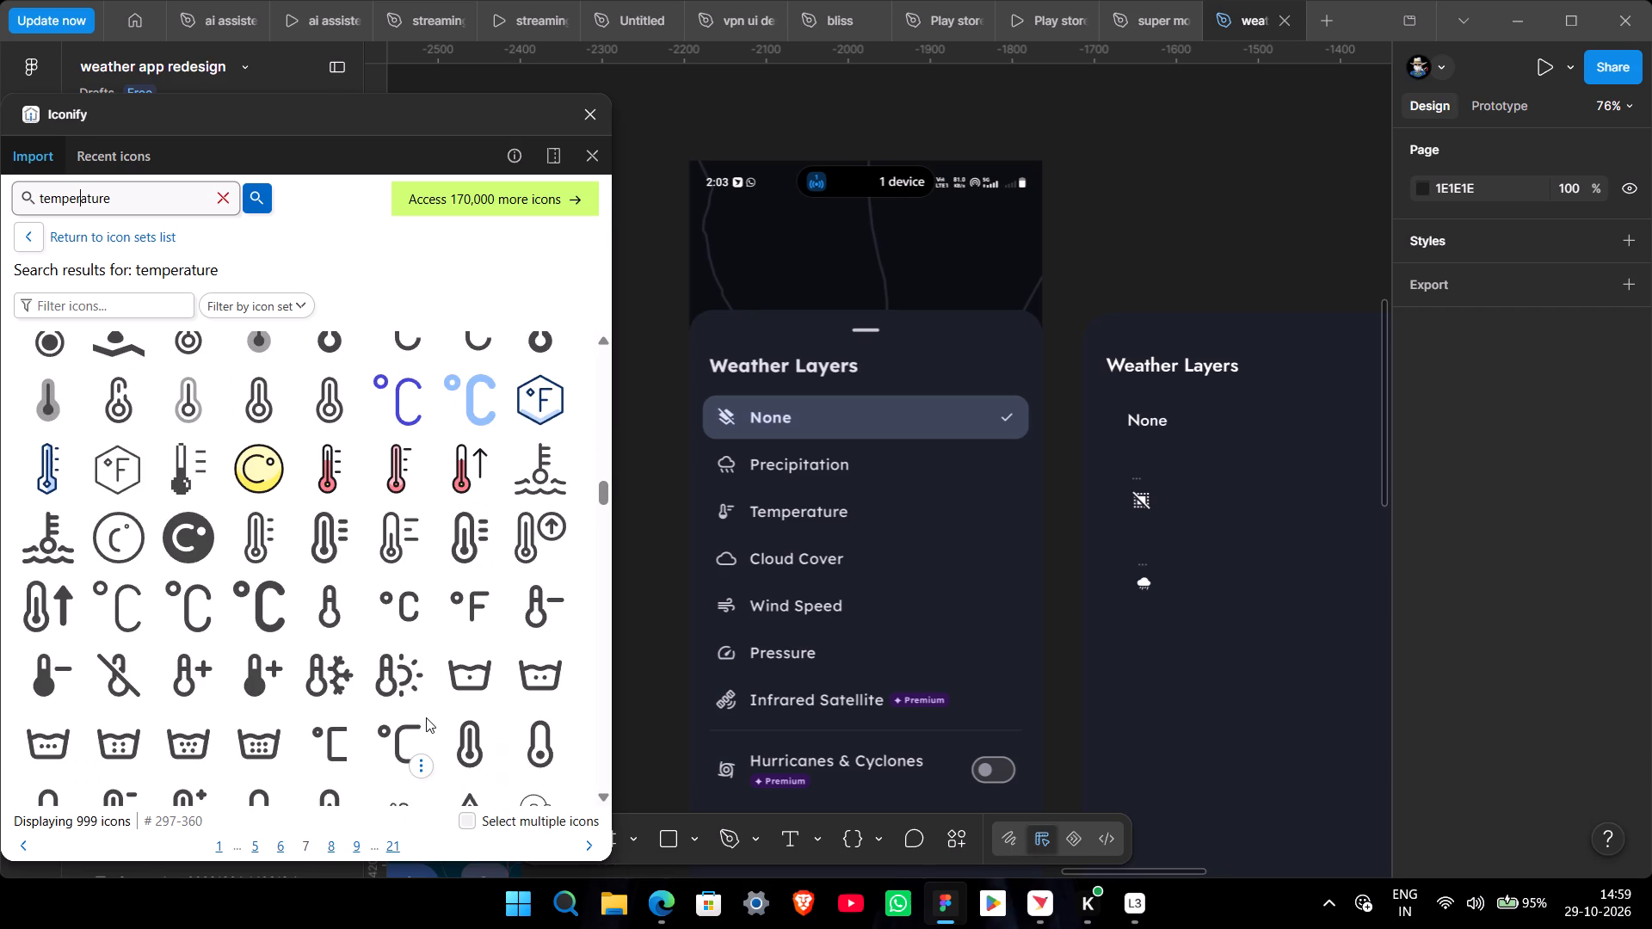
{"action": "scroll", "coordinate": [426, 717], "scroll_direction": "down", "scroll_amount": 4}
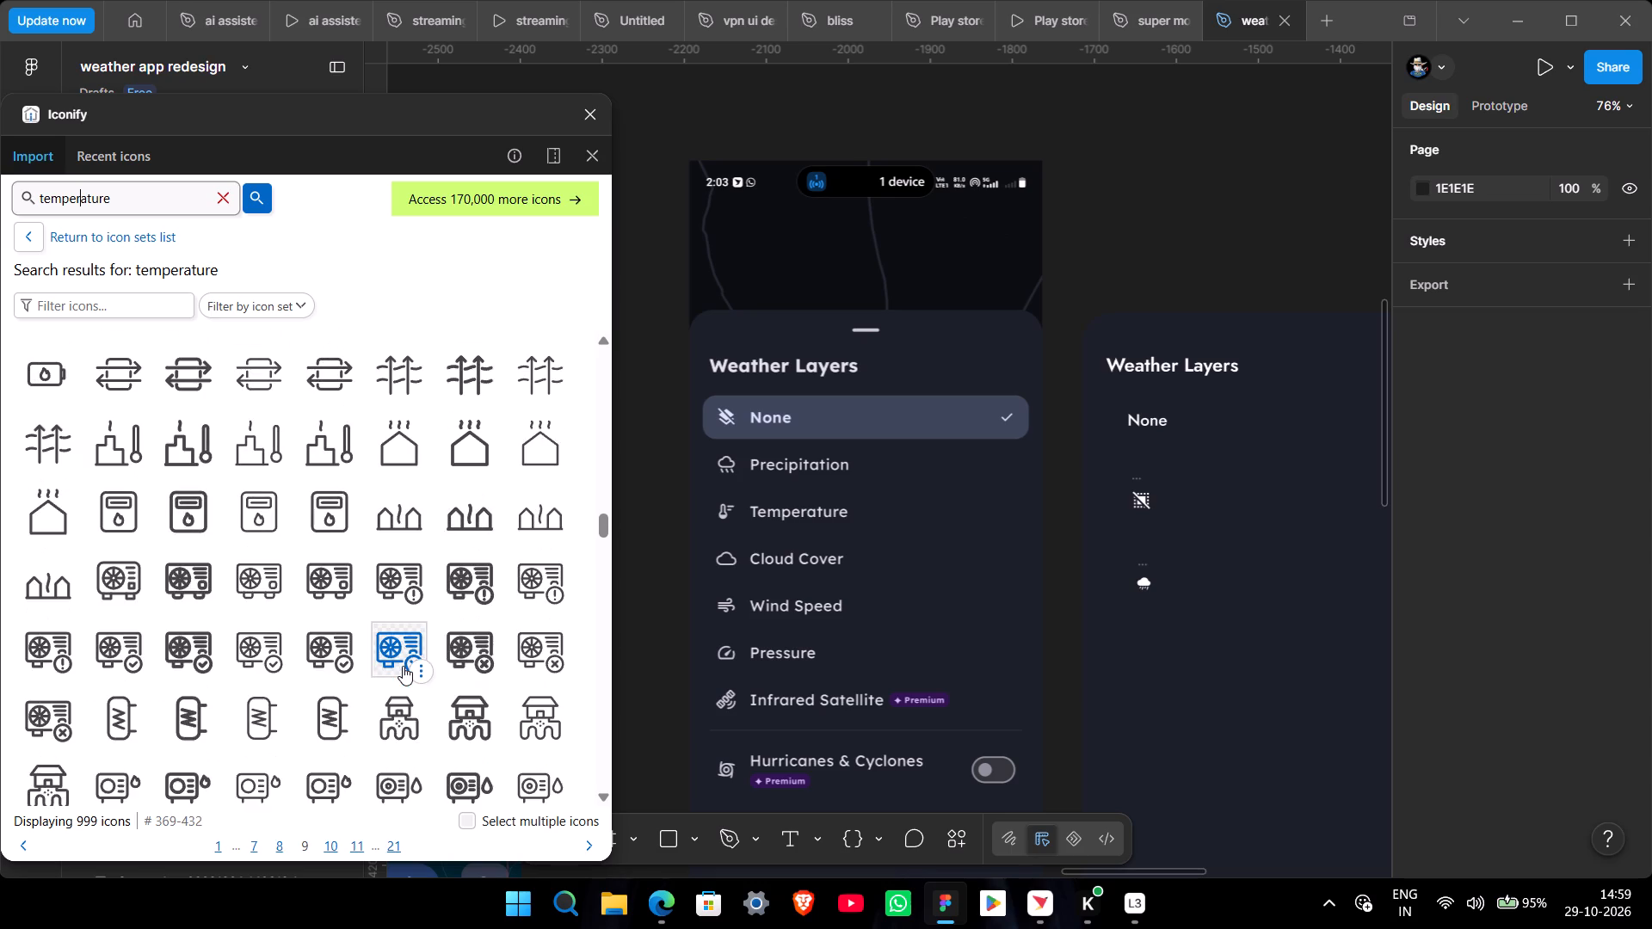
{"action": "scroll", "coordinate": [403, 666], "scroll_direction": "down", "scroll_amount": 5}
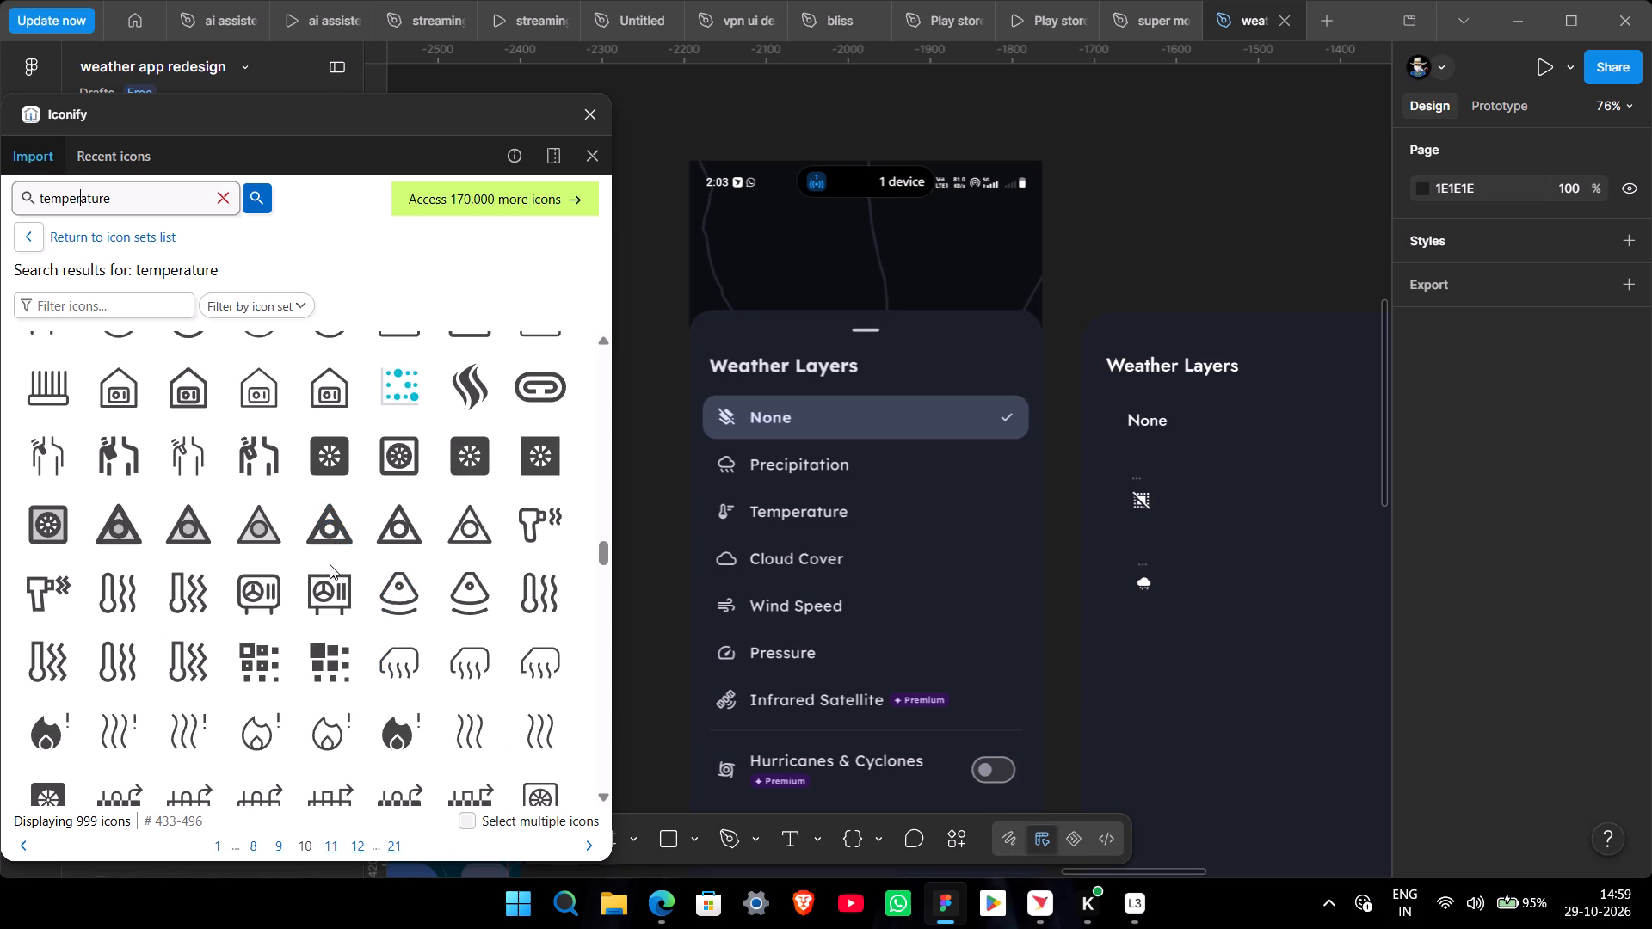
{"action": "scroll", "coordinate": [331, 573], "scroll_direction": "down", "scroll_amount": 10}
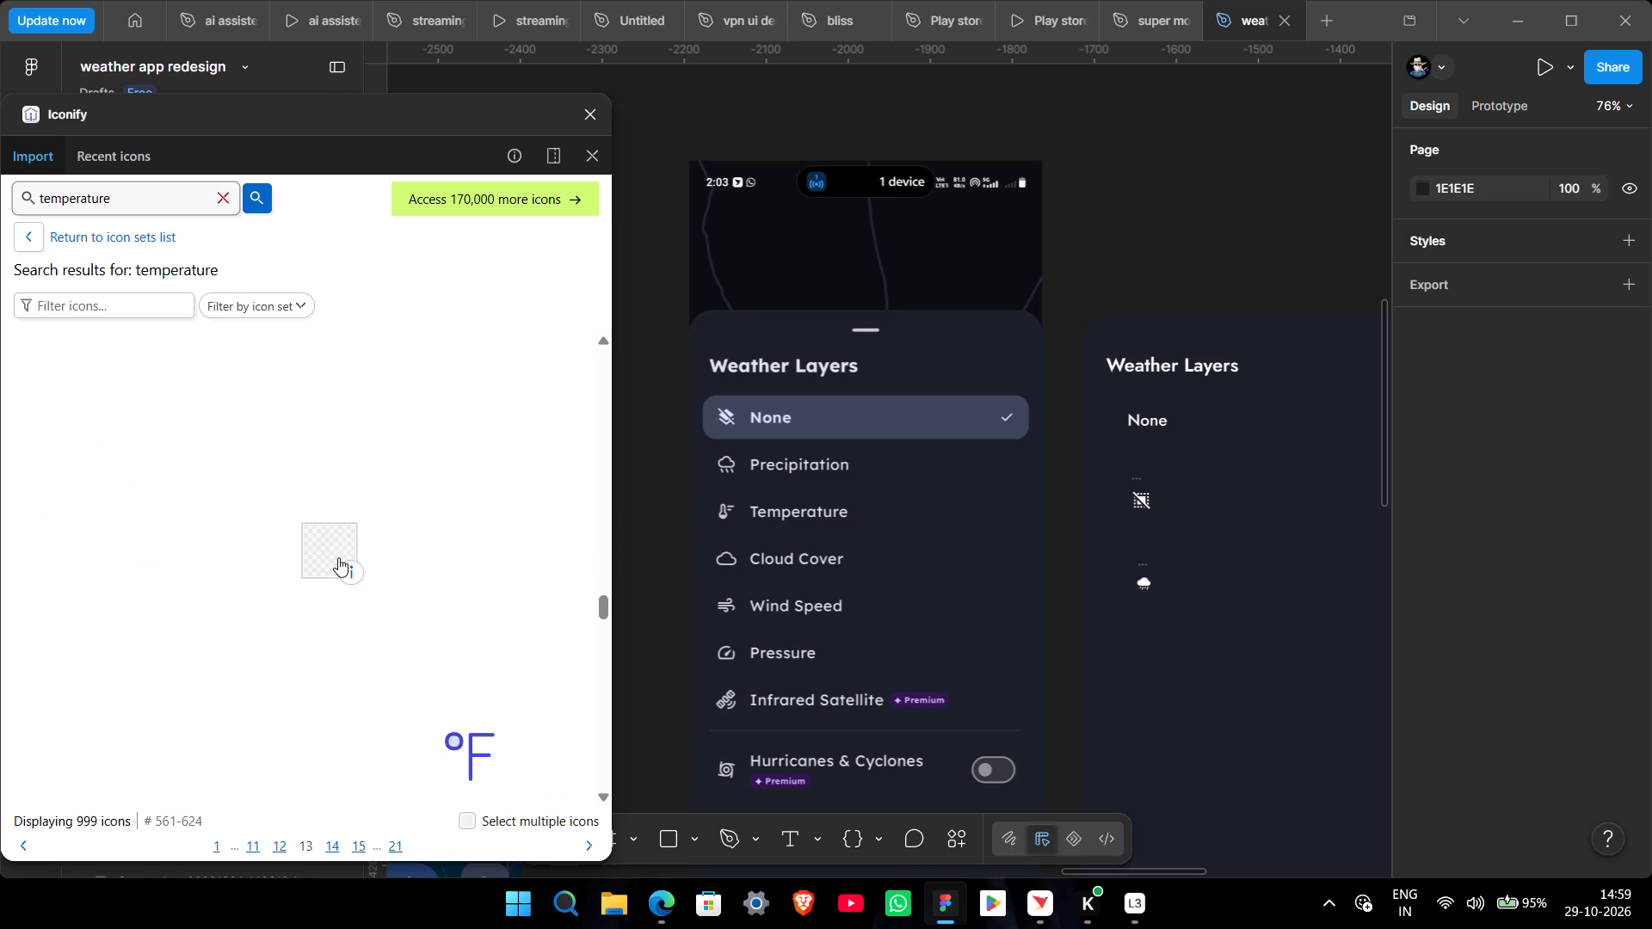
{"action": "scroll", "coordinate": [337, 557], "scroll_direction": "down", "scroll_amount": 3}
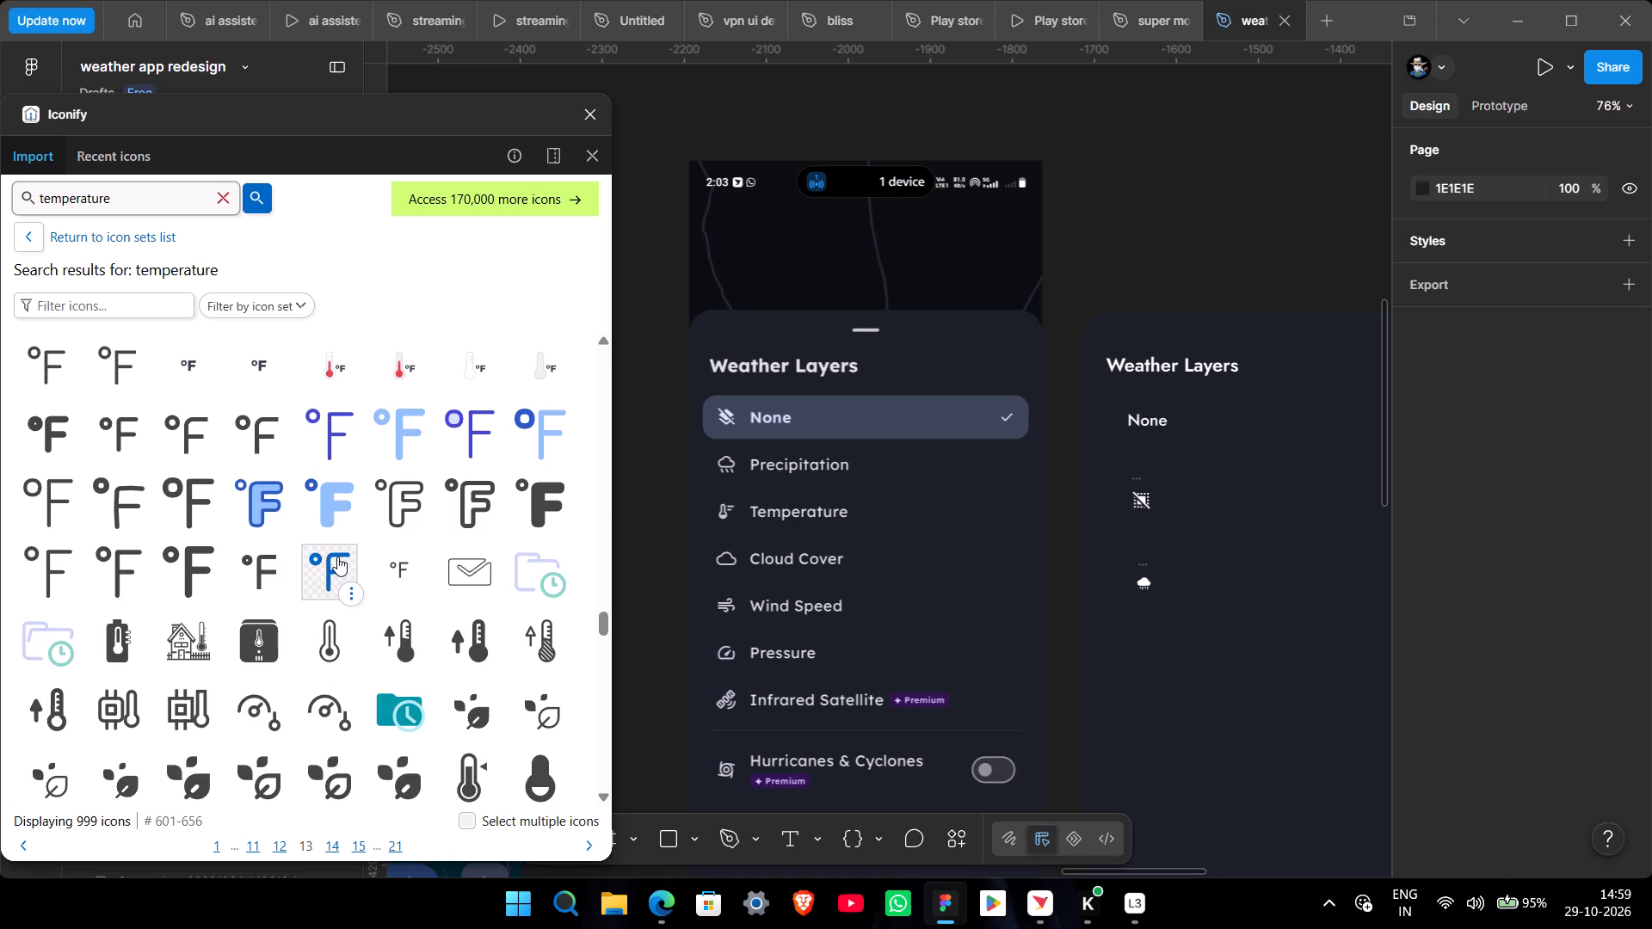
{"action": "scroll", "coordinate": [337, 557], "scroll_direction": "down", "scroll_amount": 2}
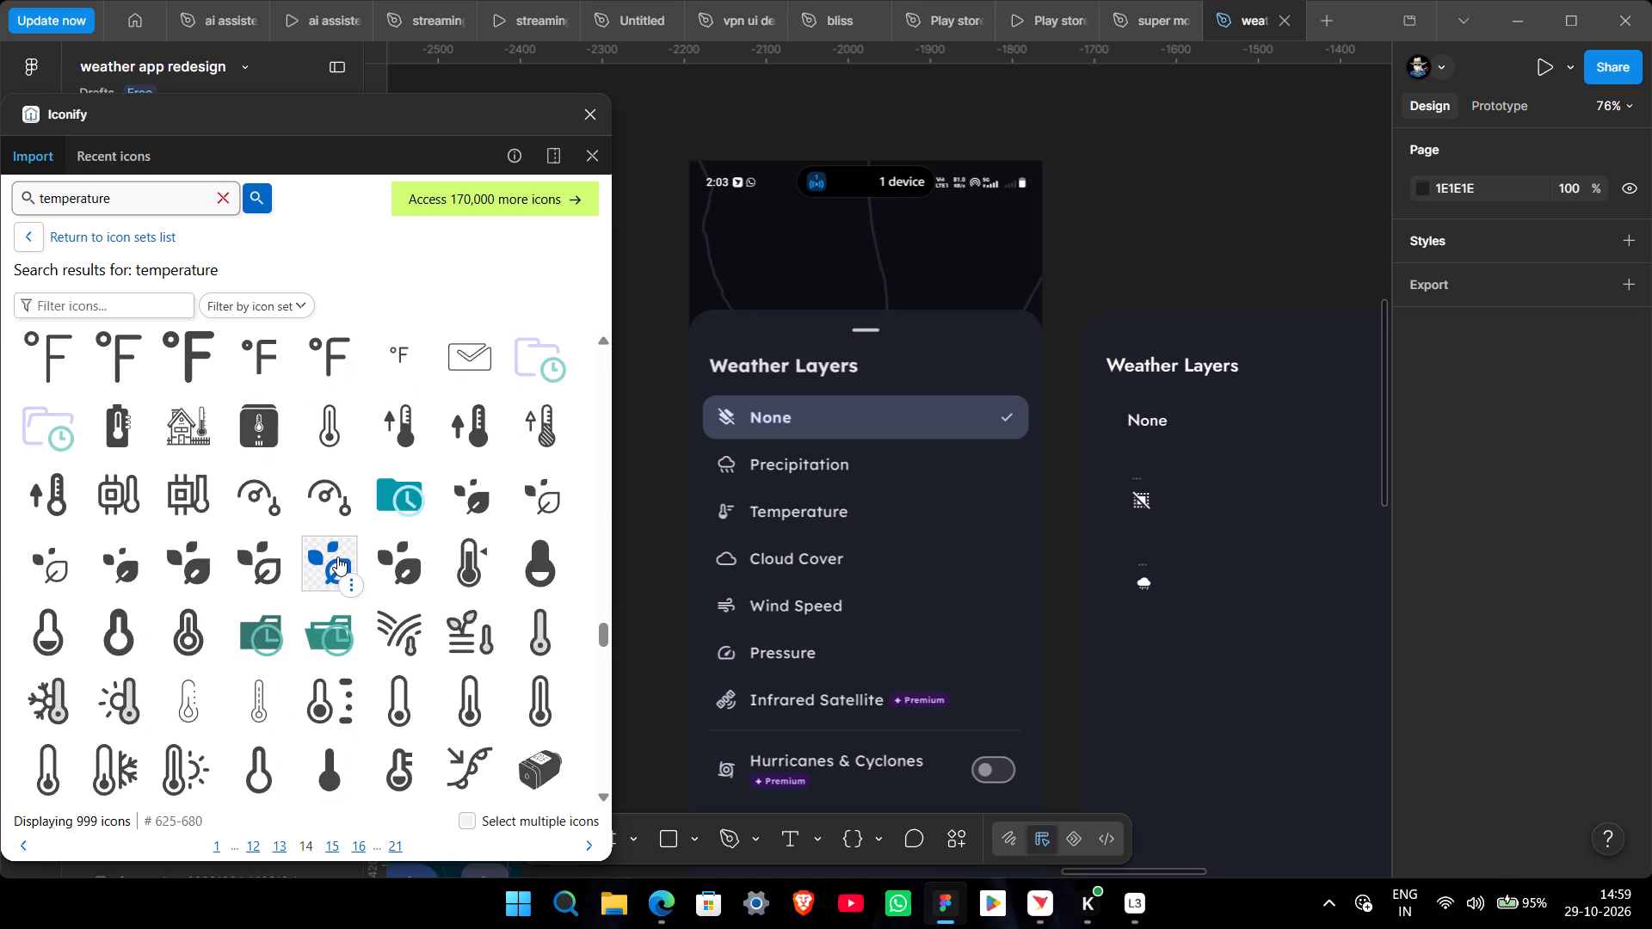
{"action": "scroll", "coordinate": [337, 557], "scroll_direction": "down", "scroll_amount": 3}
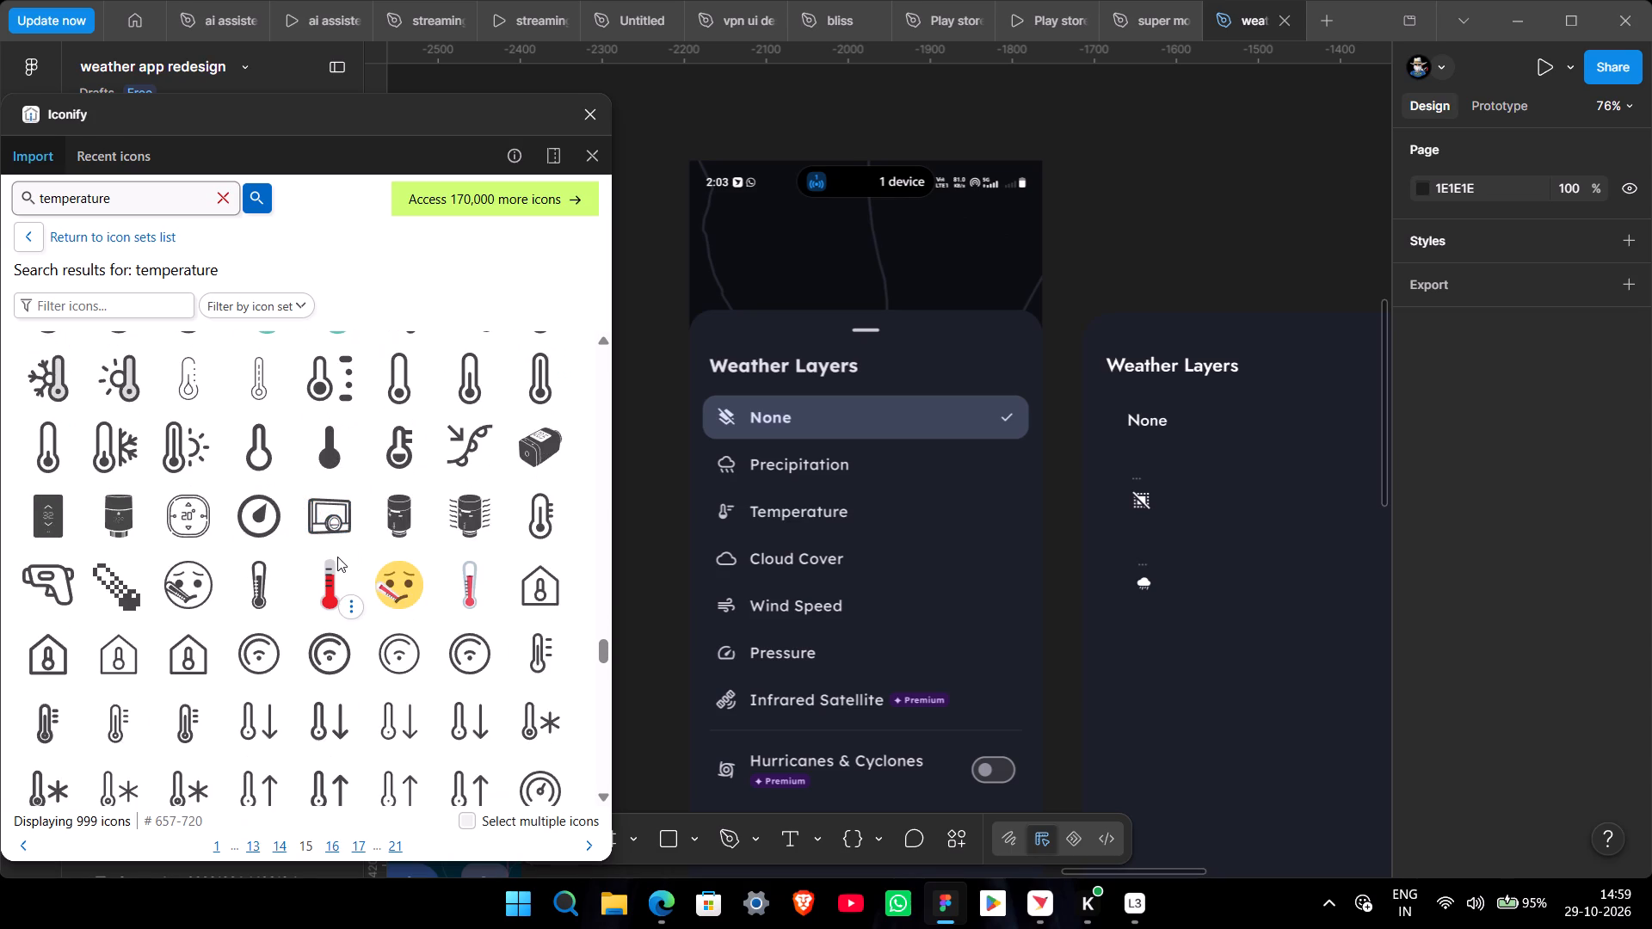
{"action": "scroll", "coordinate": [337, 557], "scroll_direction": "down", "scroll_amount": 4}
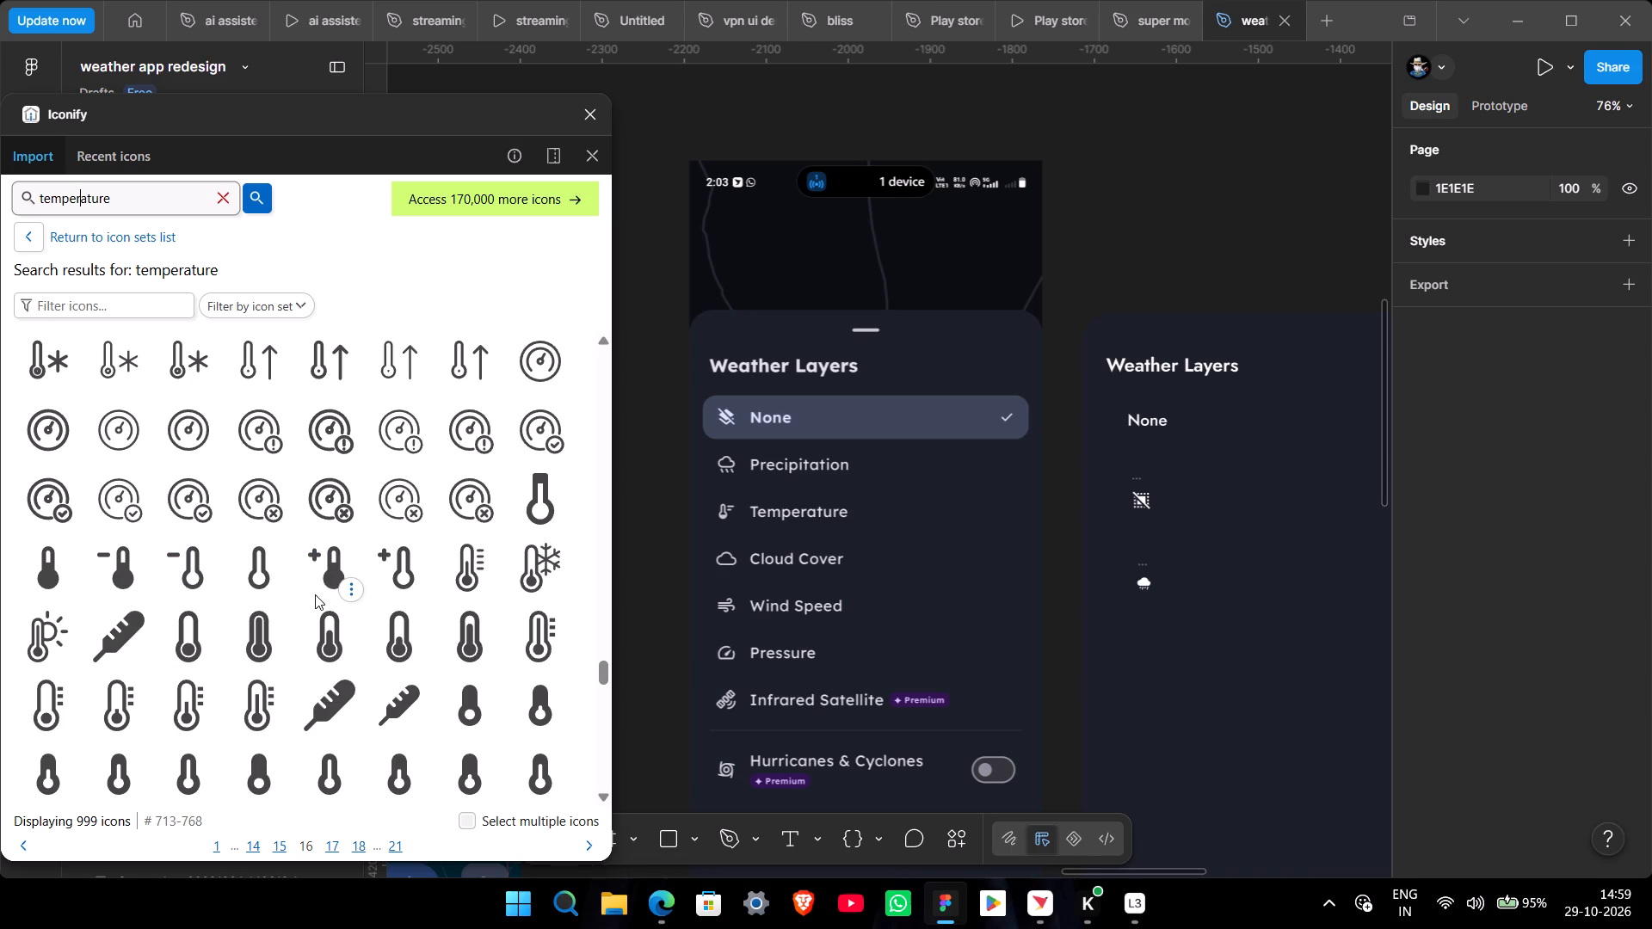
{"action": "scroll", "coordinate": [338, 590], "scroll_direction": "down", "scroll_amount": 4}
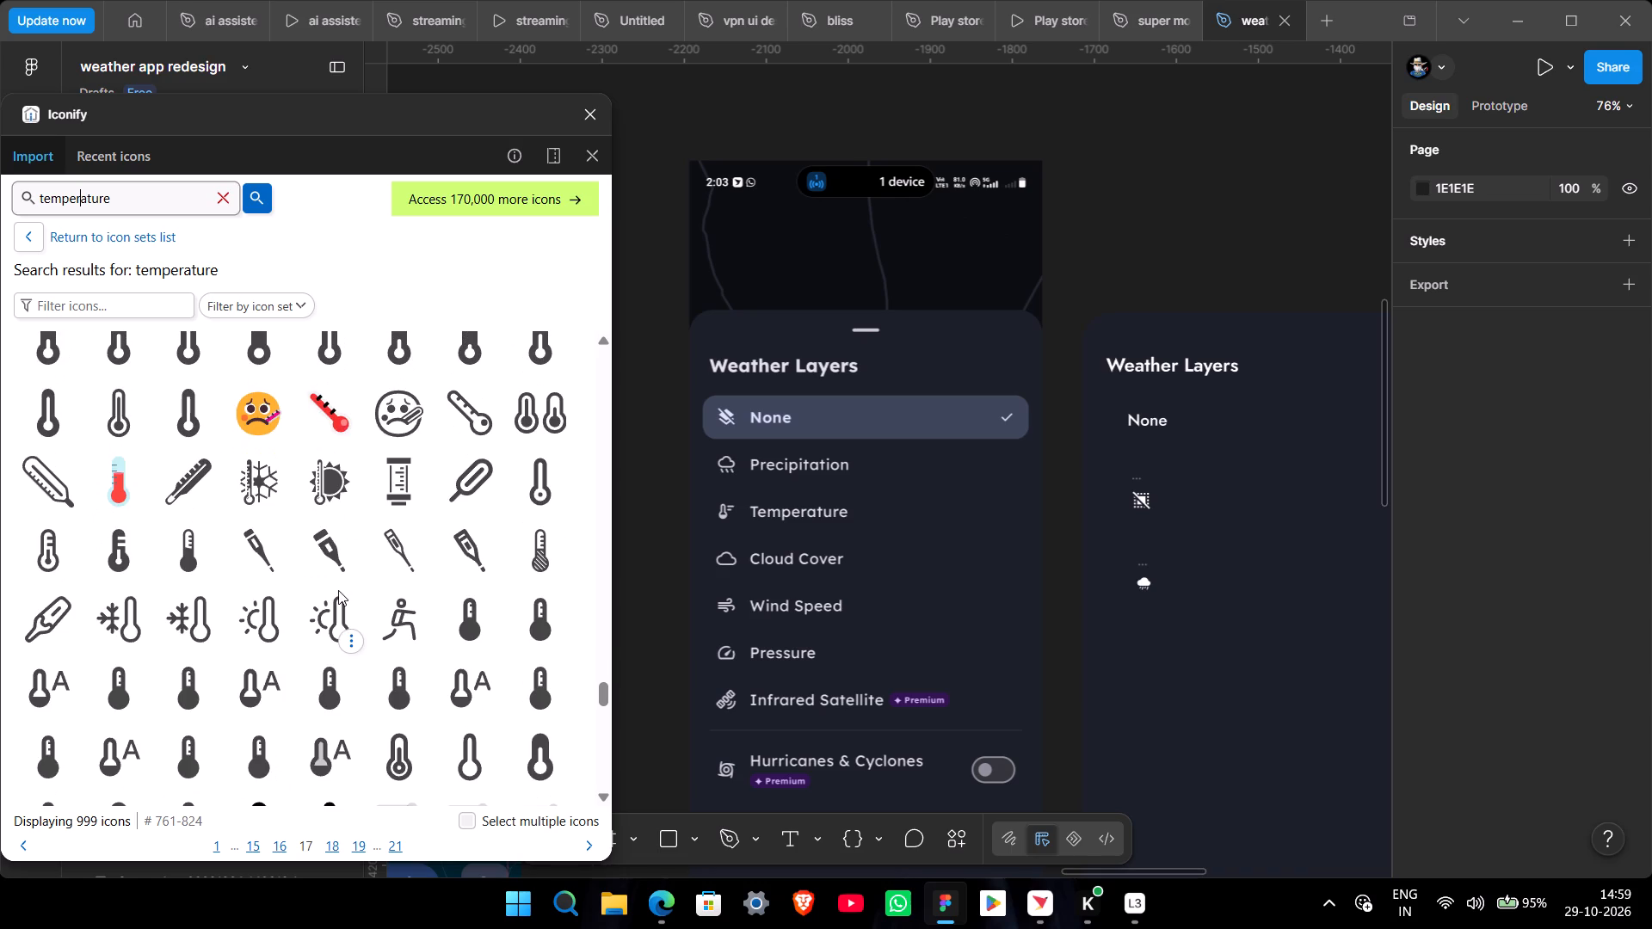
{"action": "scroll", "coordinate": [338, 590], "scroll_direction": "down", "scroll_amount": 4}
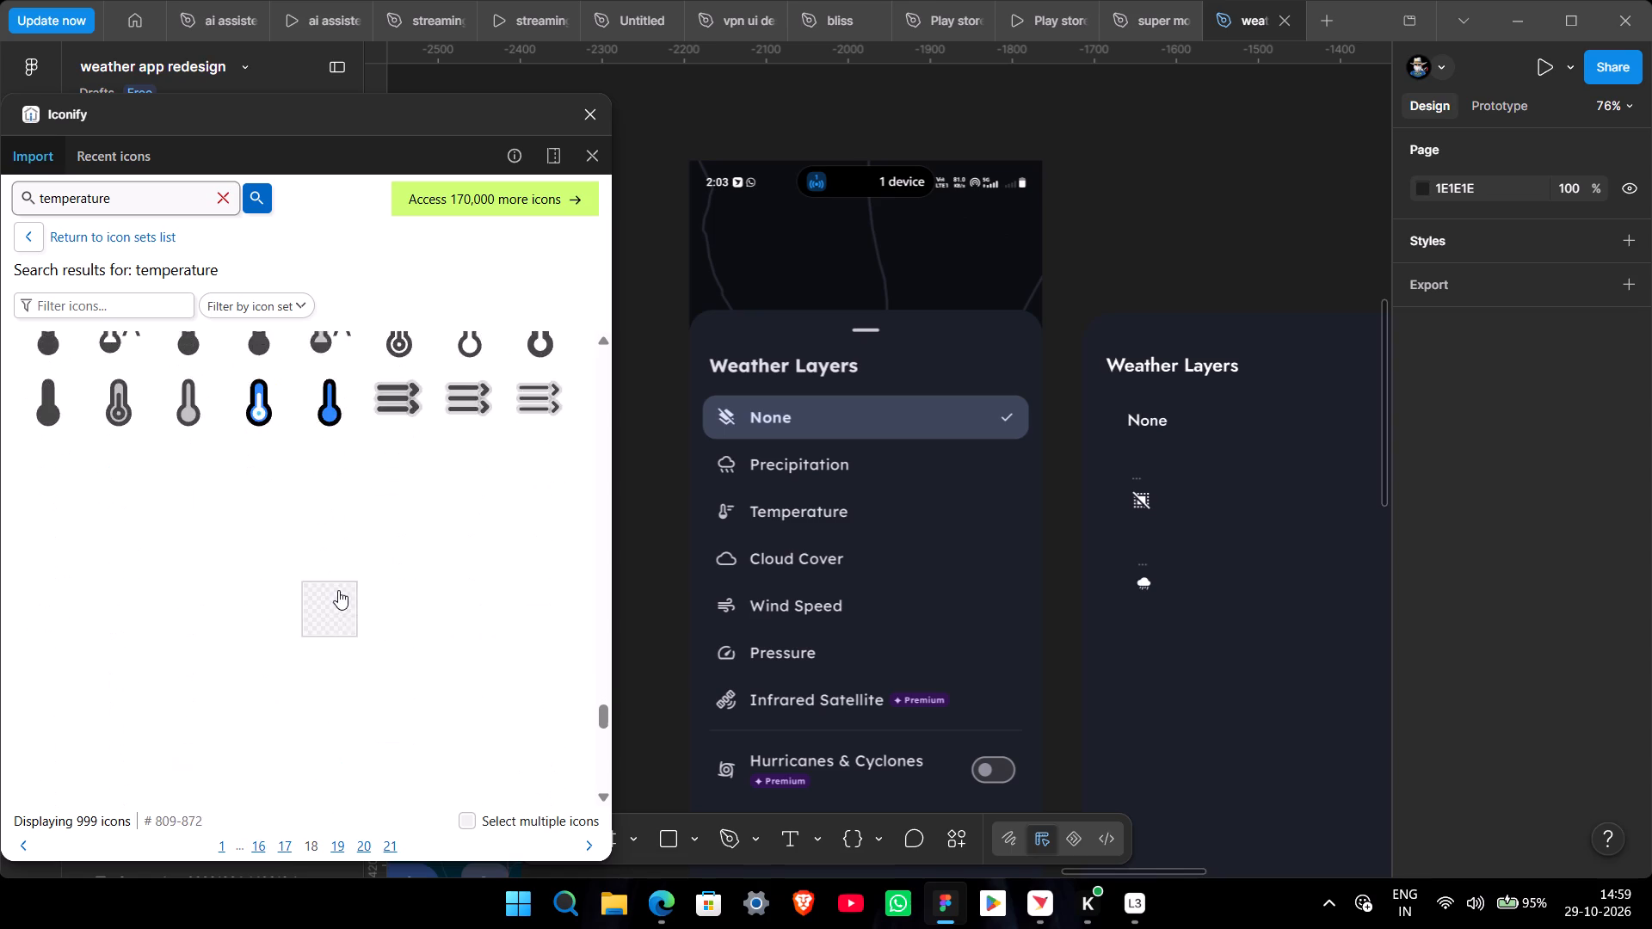
{"action": "scroll", "coordinate": [338, 590], "scroll_direction": "down", "scroll_amount": 4}
{"action": "scroll", "coordinate": [338, 590], "scroll_direction": "up", "scroll_amount": 7}
{"action": "scroll", "coordinate": [383, 556], "scroll_direction": "down", "scroll_amount": 11}
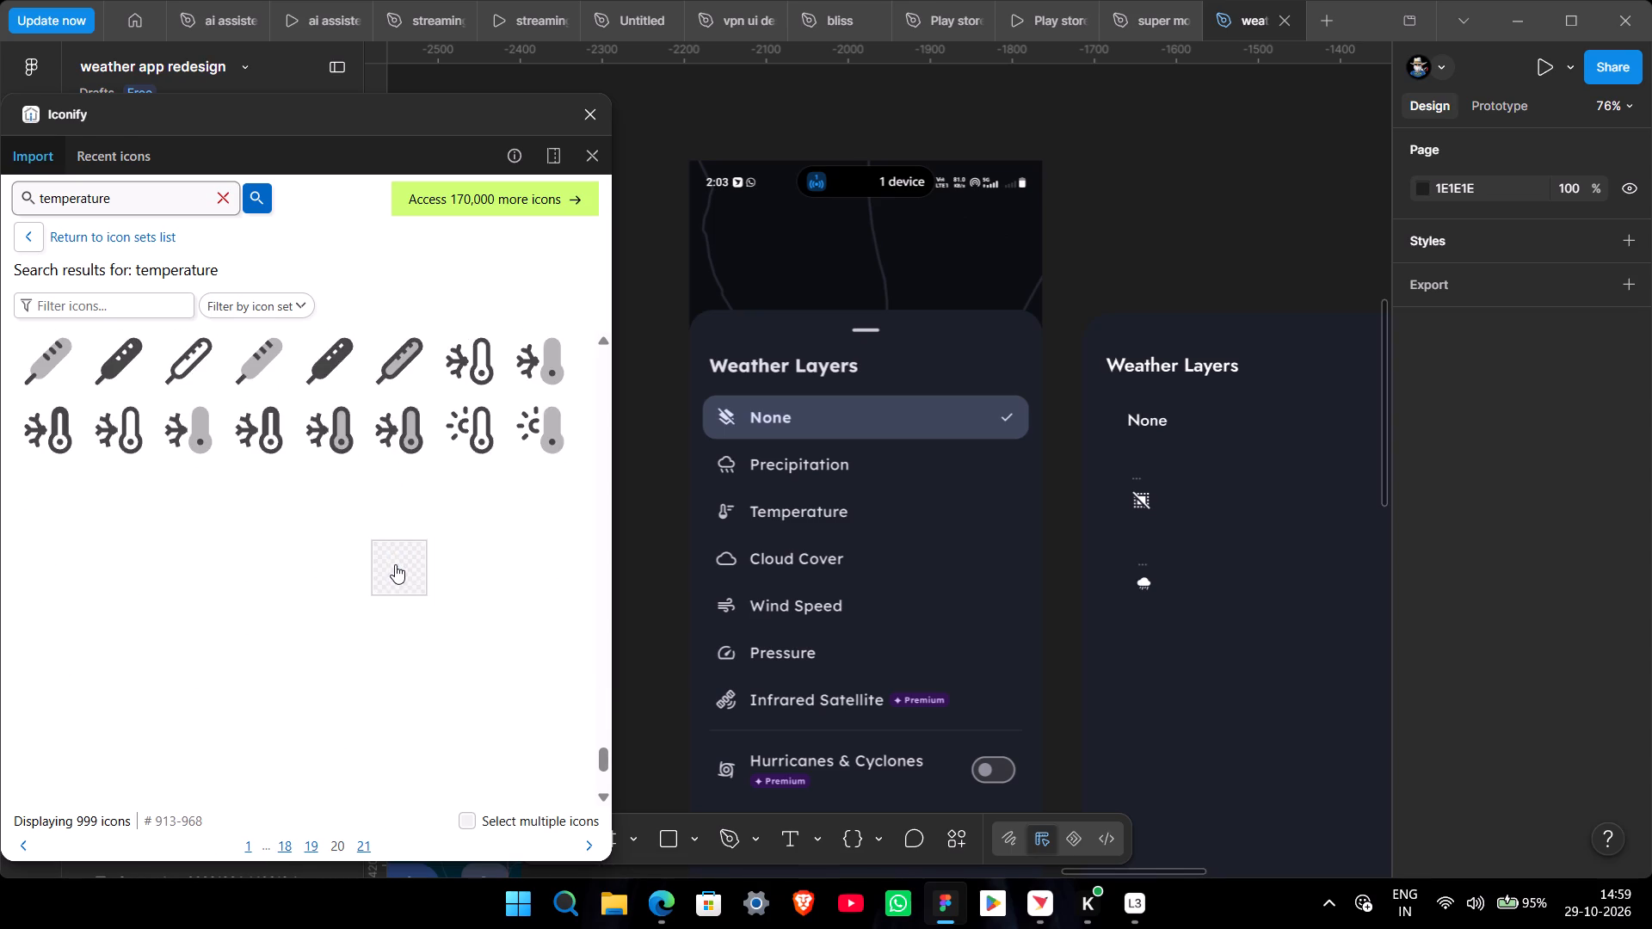
{"action": "scroll", "coordinate": [395, 564], "scroll_direction": "down", "scroll_amount": 4}
{"action": "scroll", "coordinate": [395, 564], "scroll_direction": "up", "scroll_amount": 1}
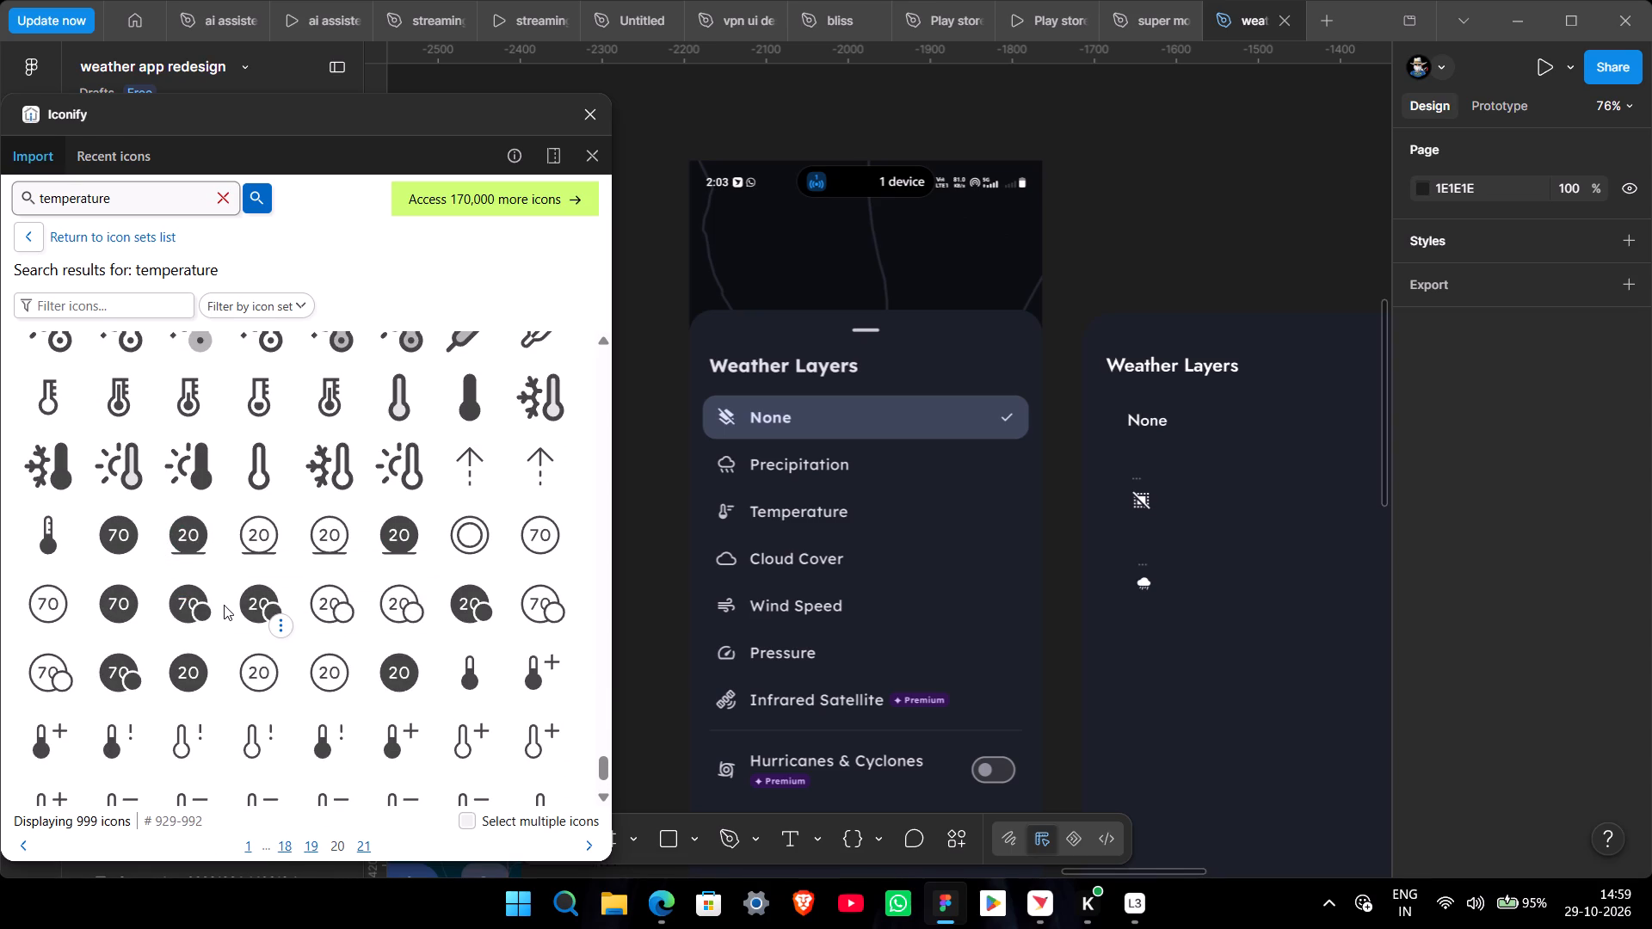
Import the lucide thermometer-snowflake icon onto the sheet below the rain cloud icon, at about X -1640, Y 3916.
{"action": "left_click", "coordinate": [52, 476]}
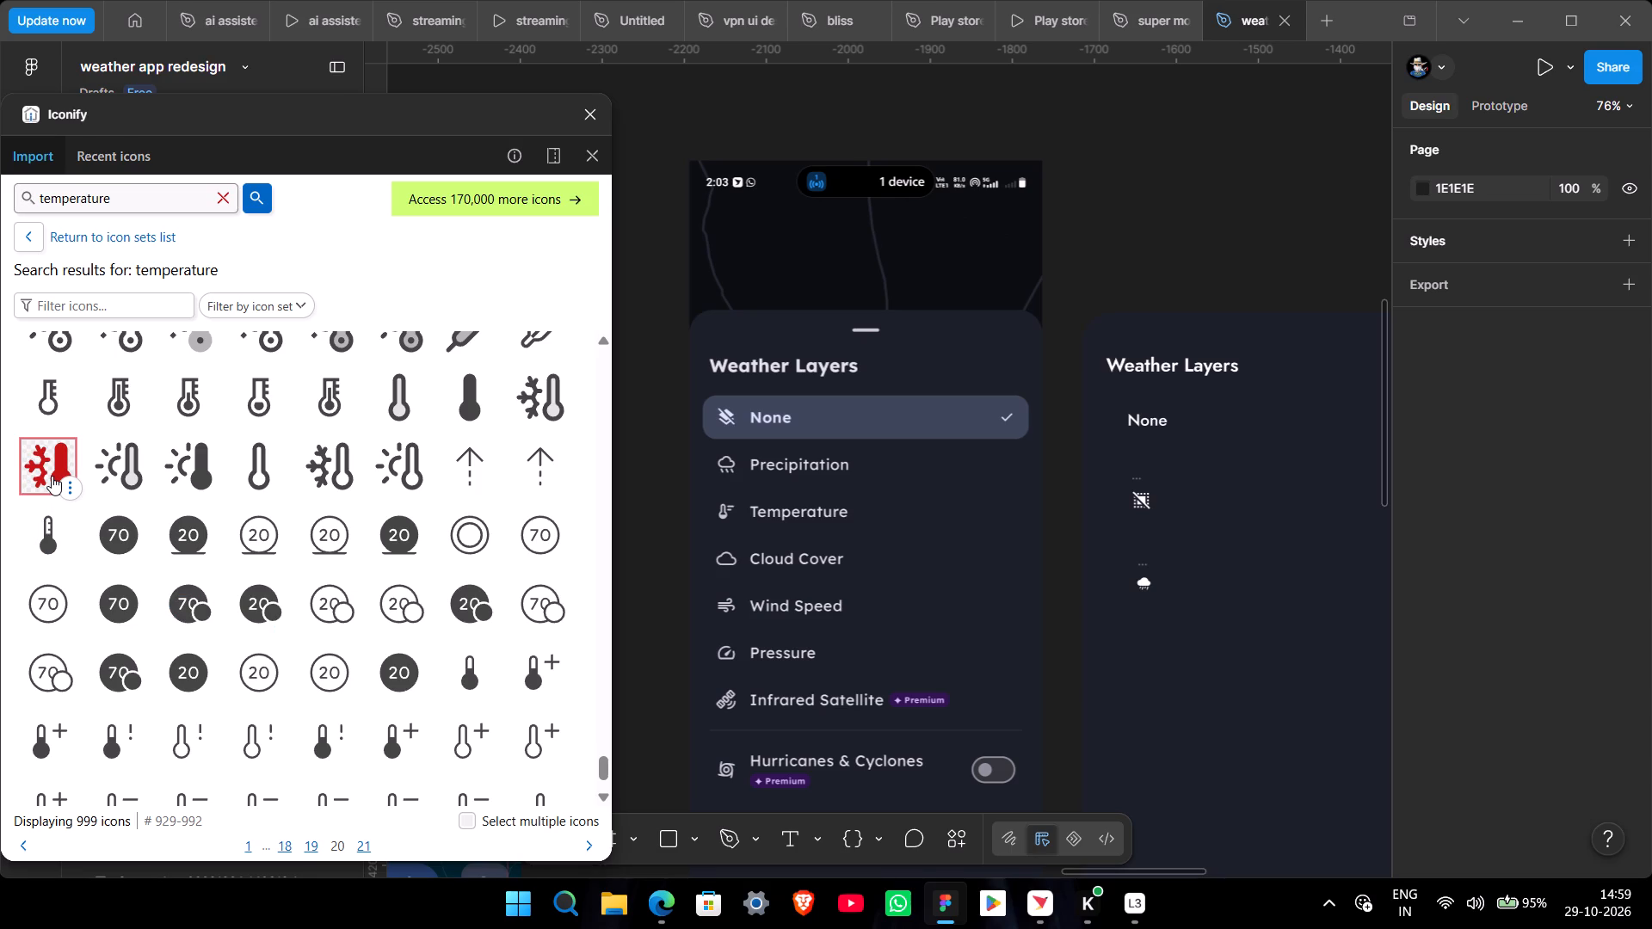
{"action": "left_click", "coordinate": [350, 458]}
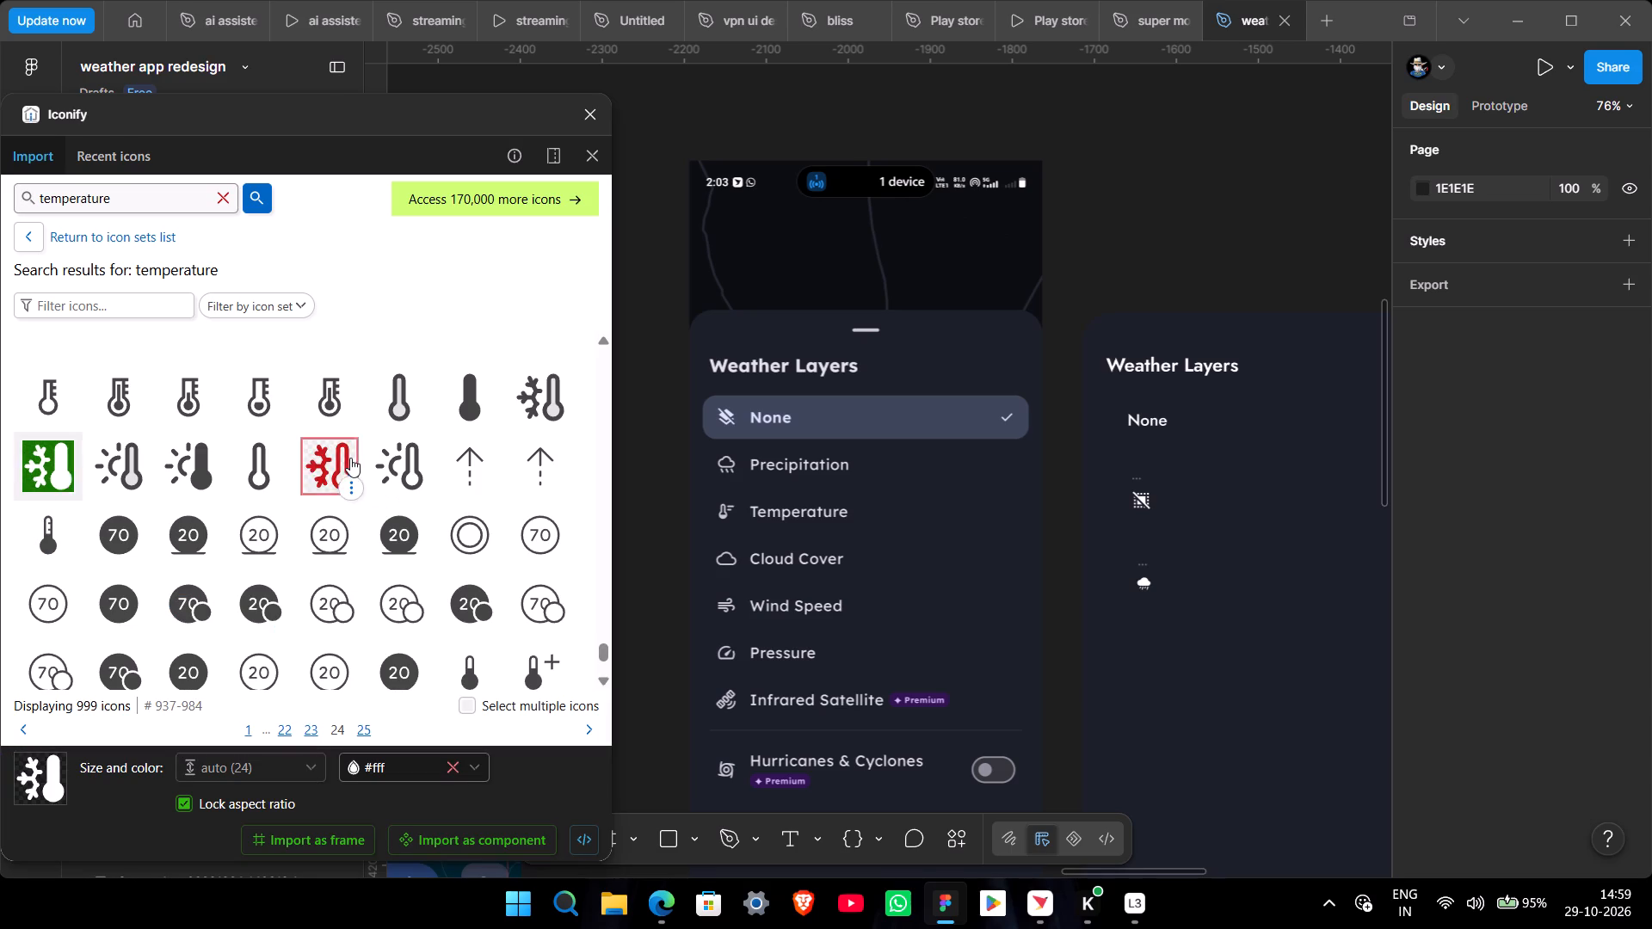
{"action": "left_click_drag", "start_coordinate": [332, 457], "coordinate": [1154, 641]}
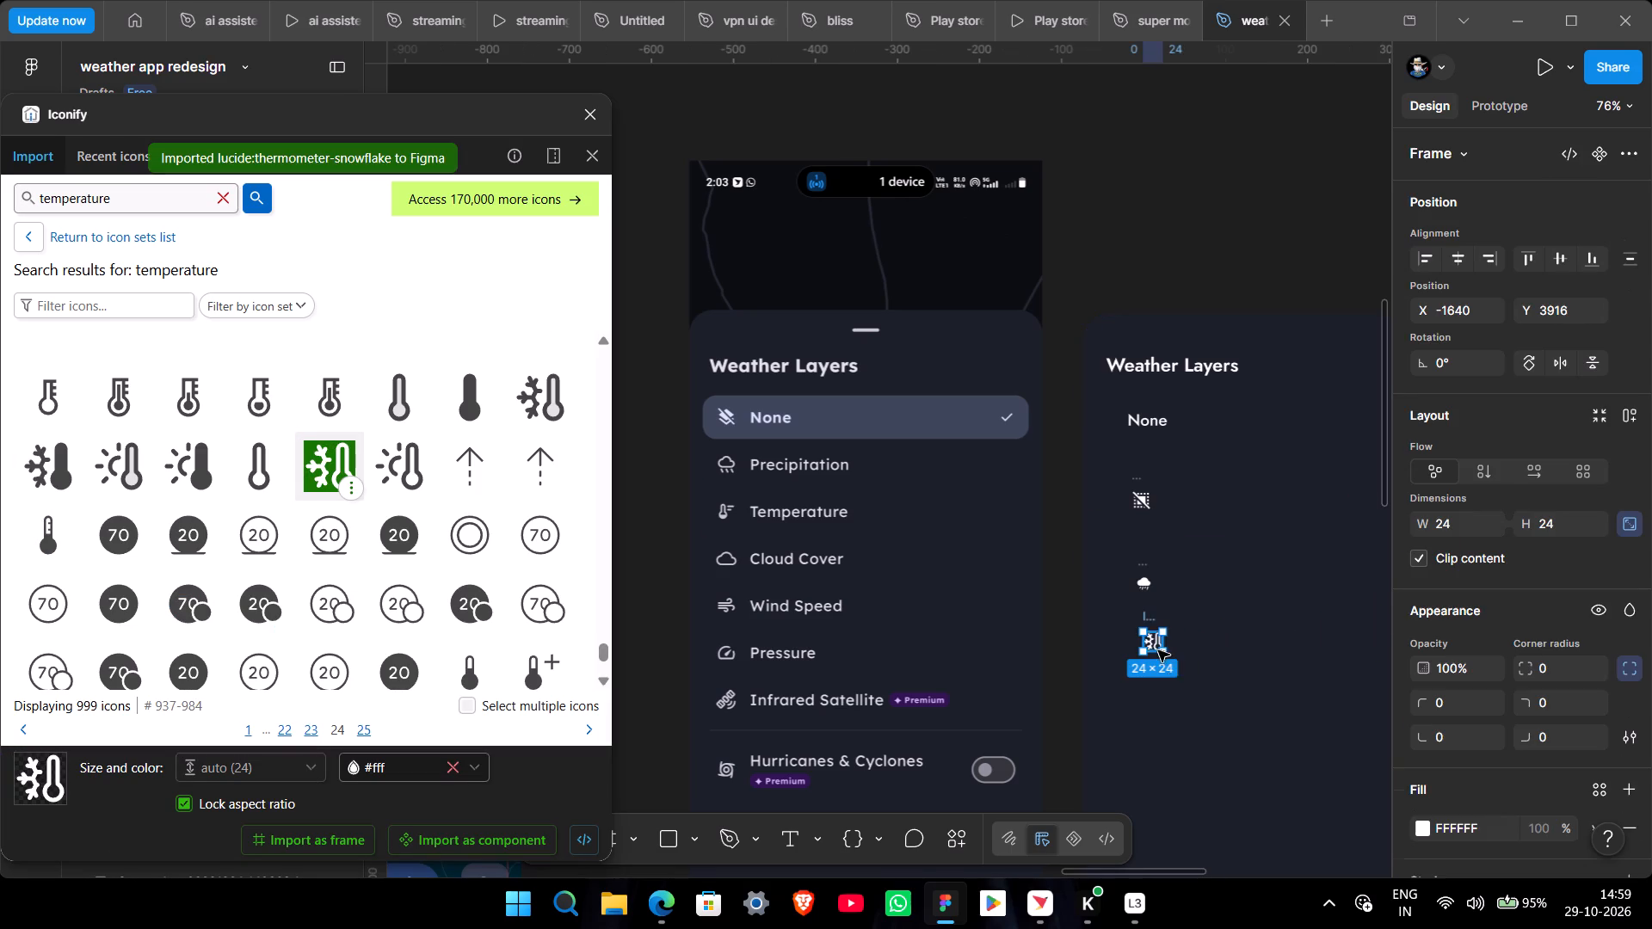
{"action": "left_click", "coordinate": [1175, 707]}
Flip the thermometer-snowflake icon's inner group horizontally so the thermometer sits before the snowflake.
{"action": "left_click", "coordinate": [1152, 645]}
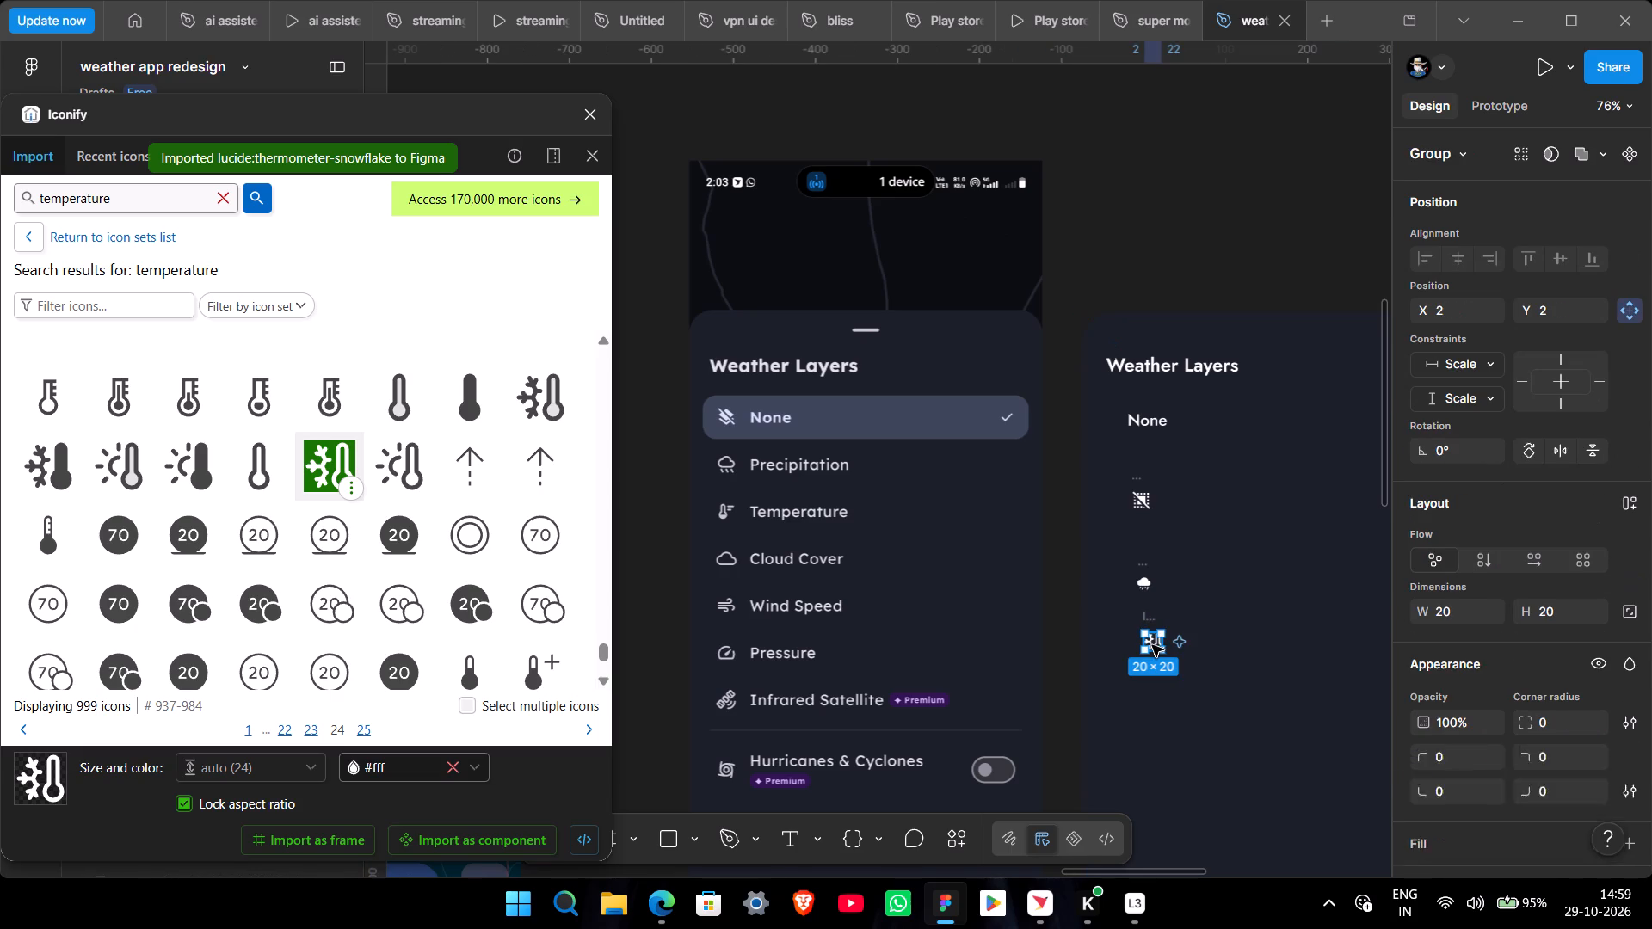
{"action": "right_click", "coordinate": [1154, 643]}
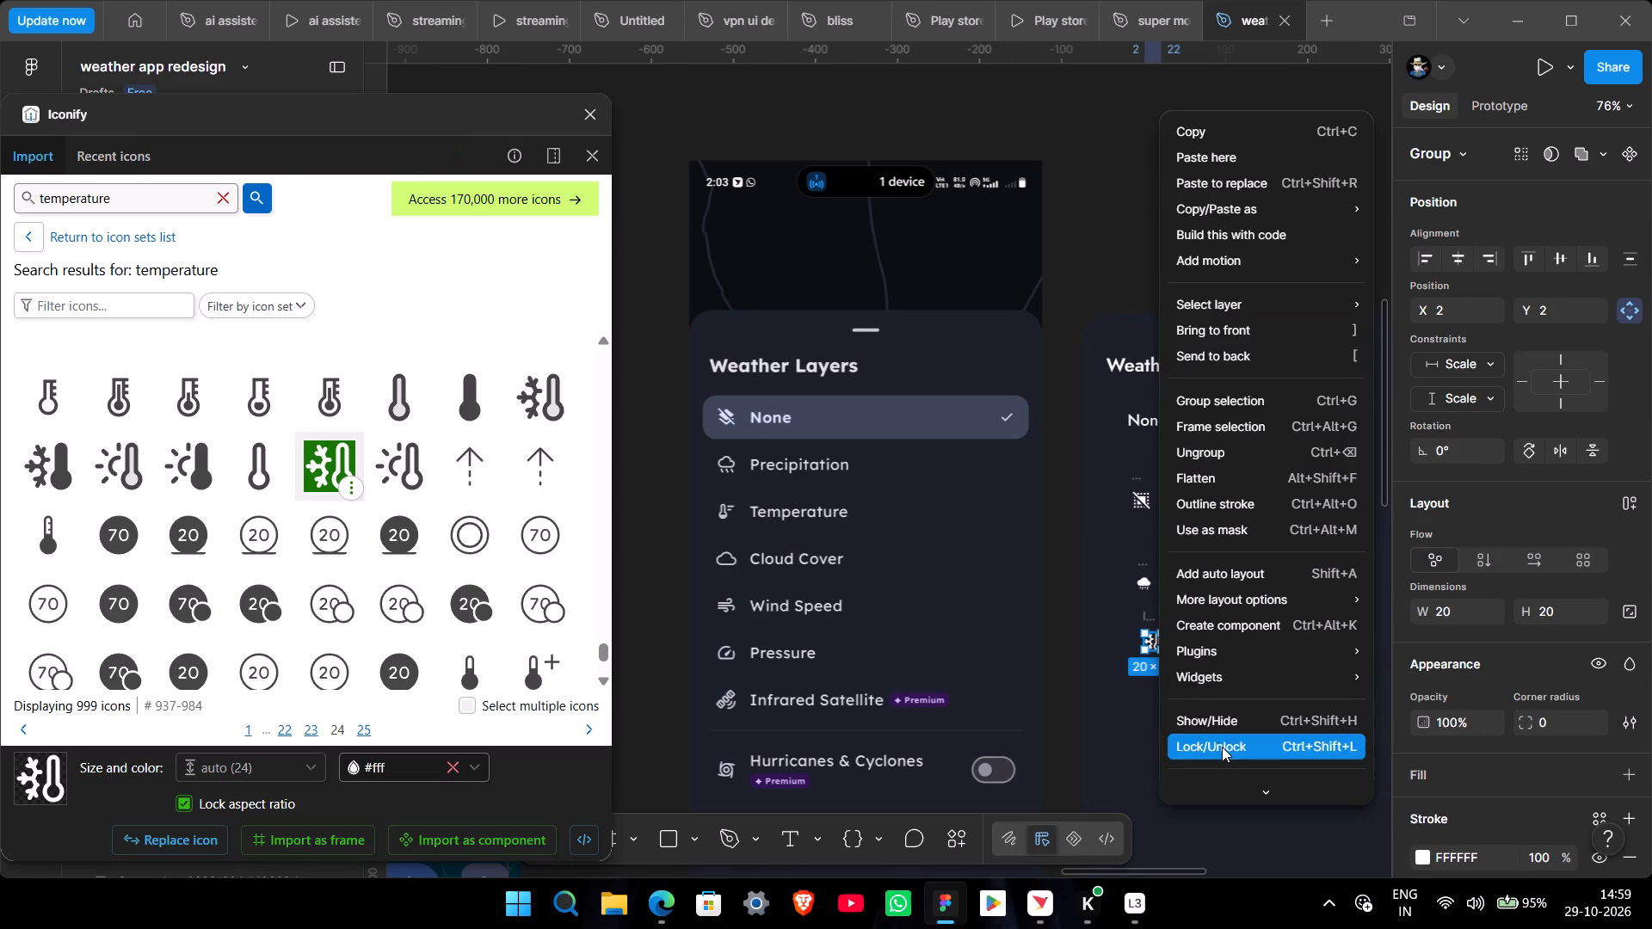
{"action": "scroll", "coordinate": [1222, 747], "scroll_direction": "down", "scroll_amount": 4}
{"action": "left_click", "coordinate": [1250, 766]}
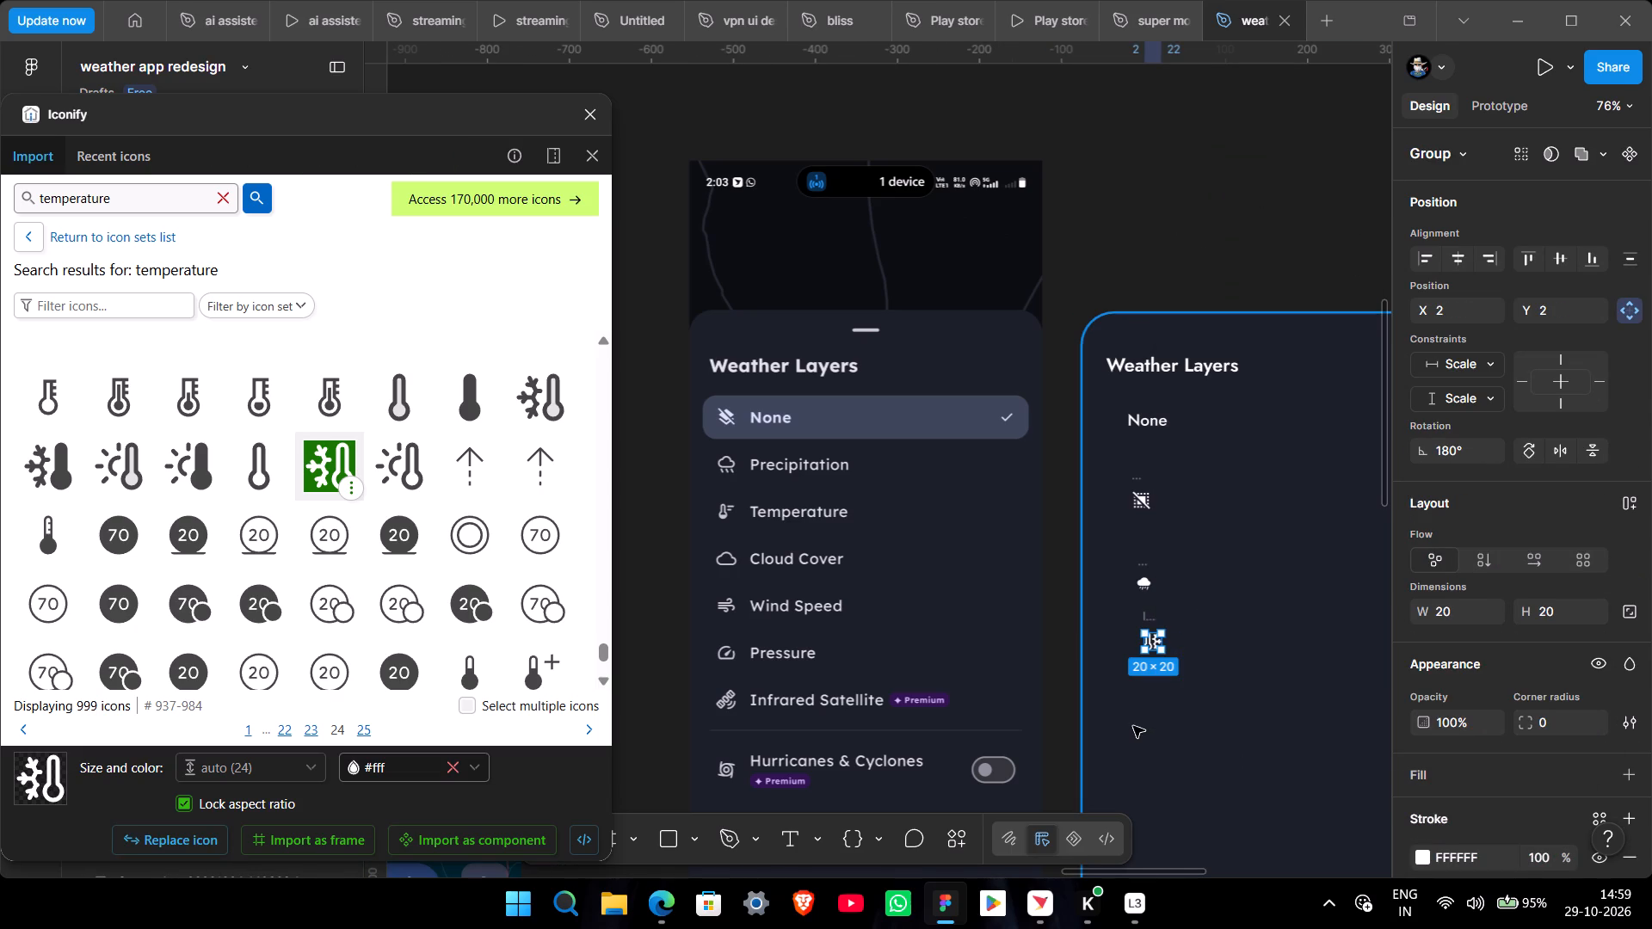
{"action": "left_click", "coordinate": [1133, 726]}
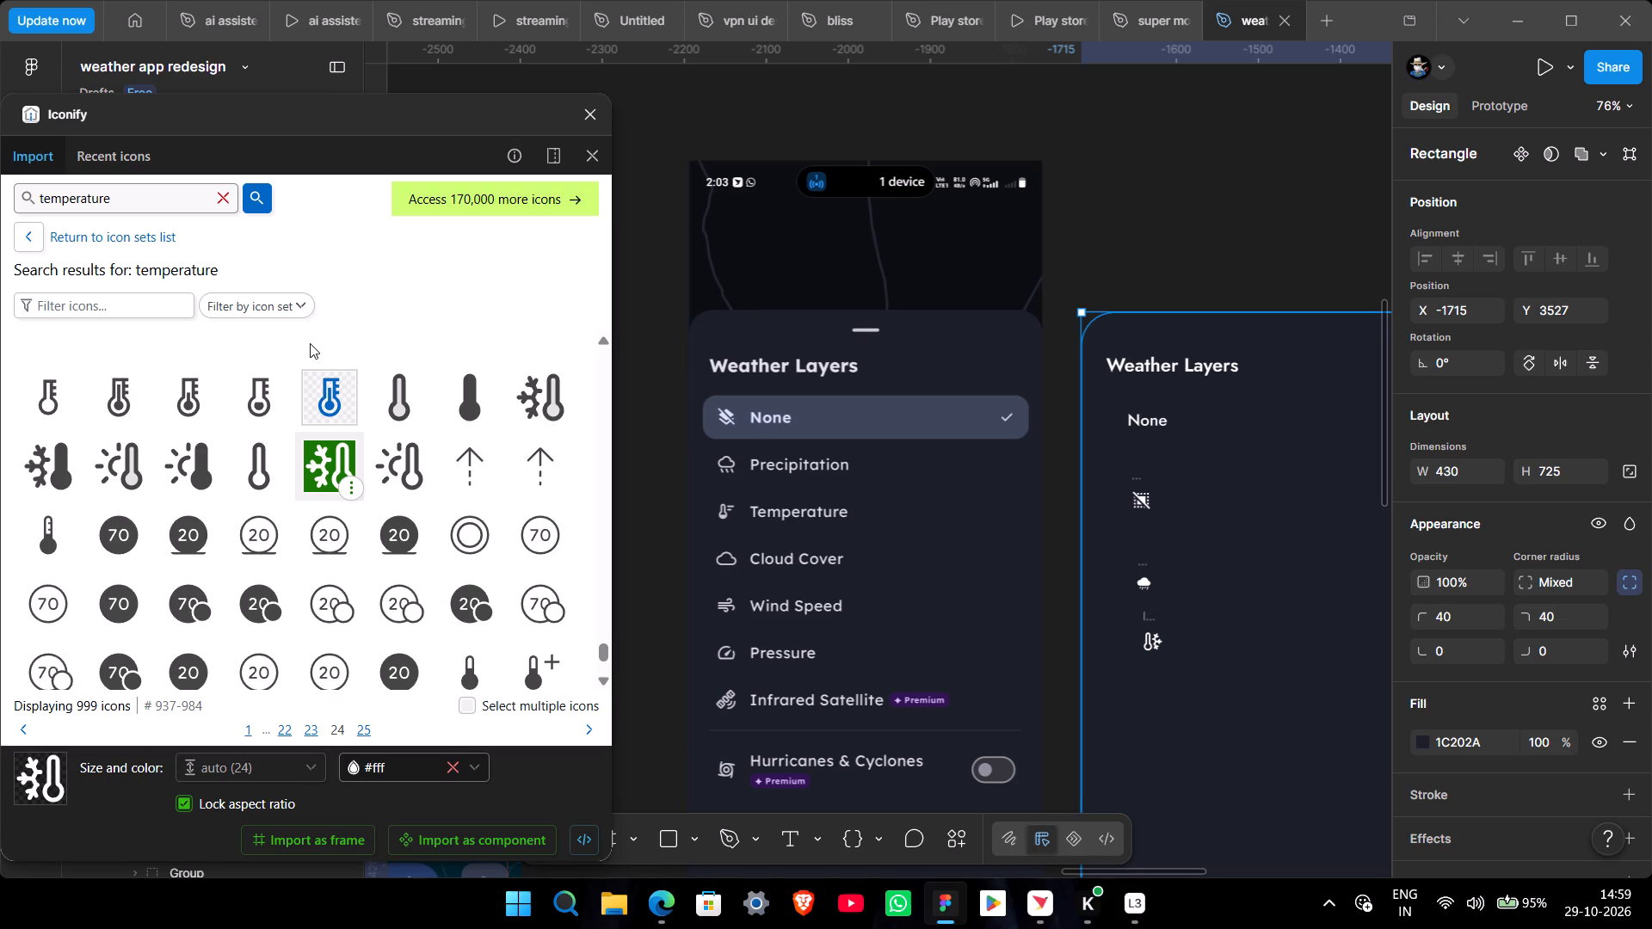
Search the Iconify icons for "wind".
{"action": "left_click", "coordinate": [217, 196]}
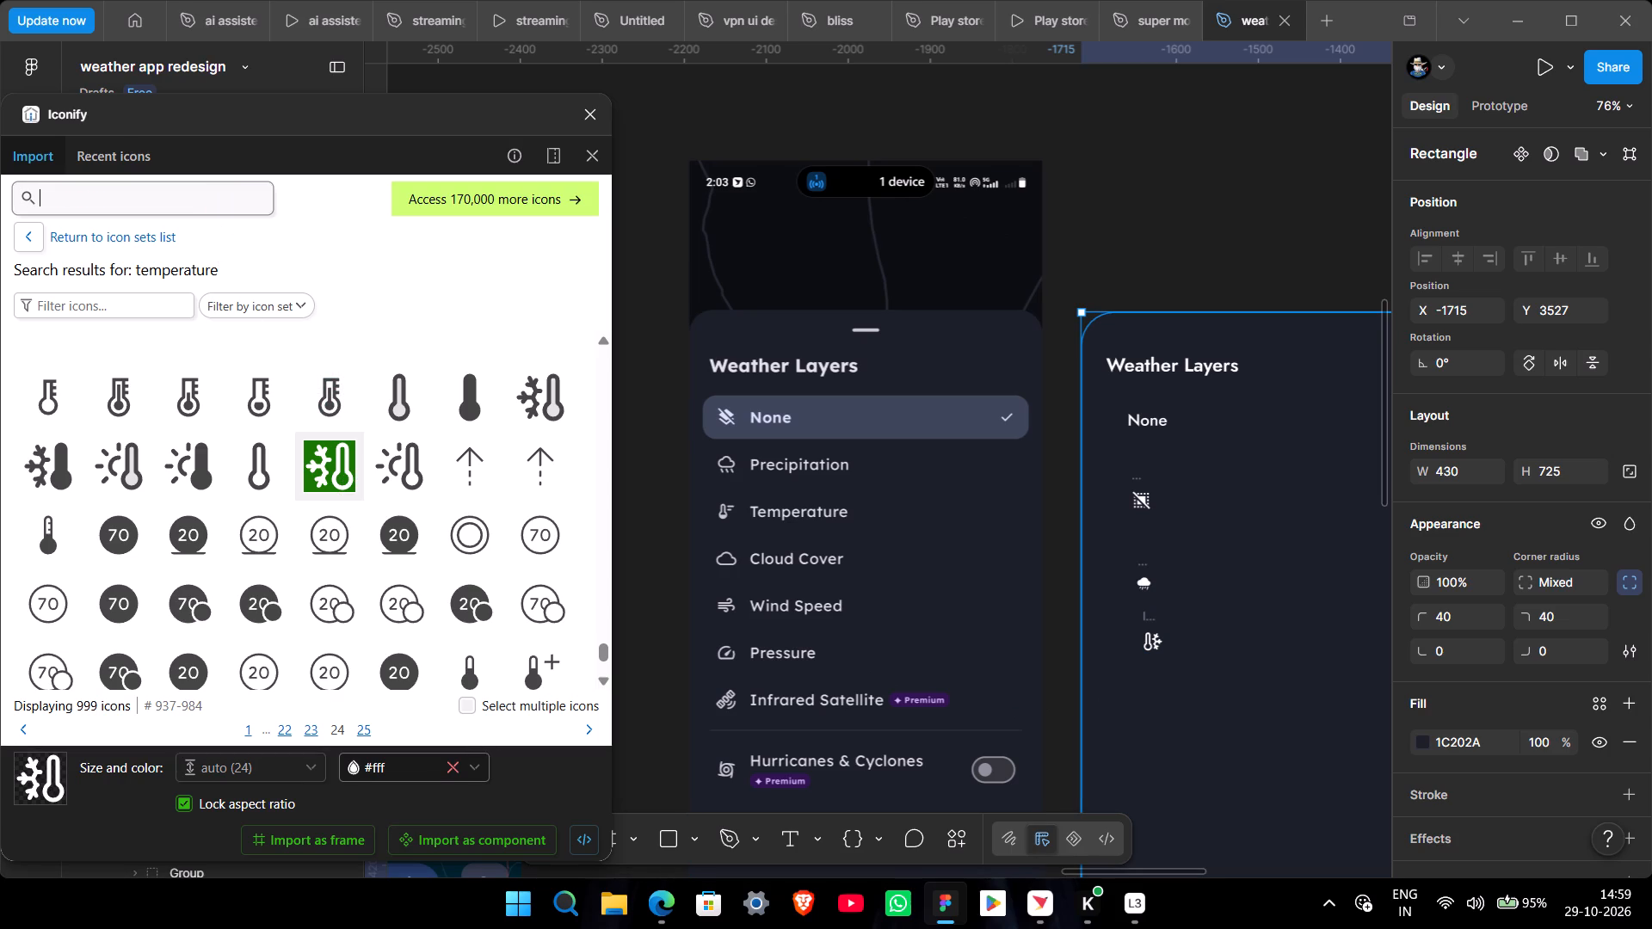
{"action": "type", "text": "wind"}
{"action": "key", "text": "Return"}
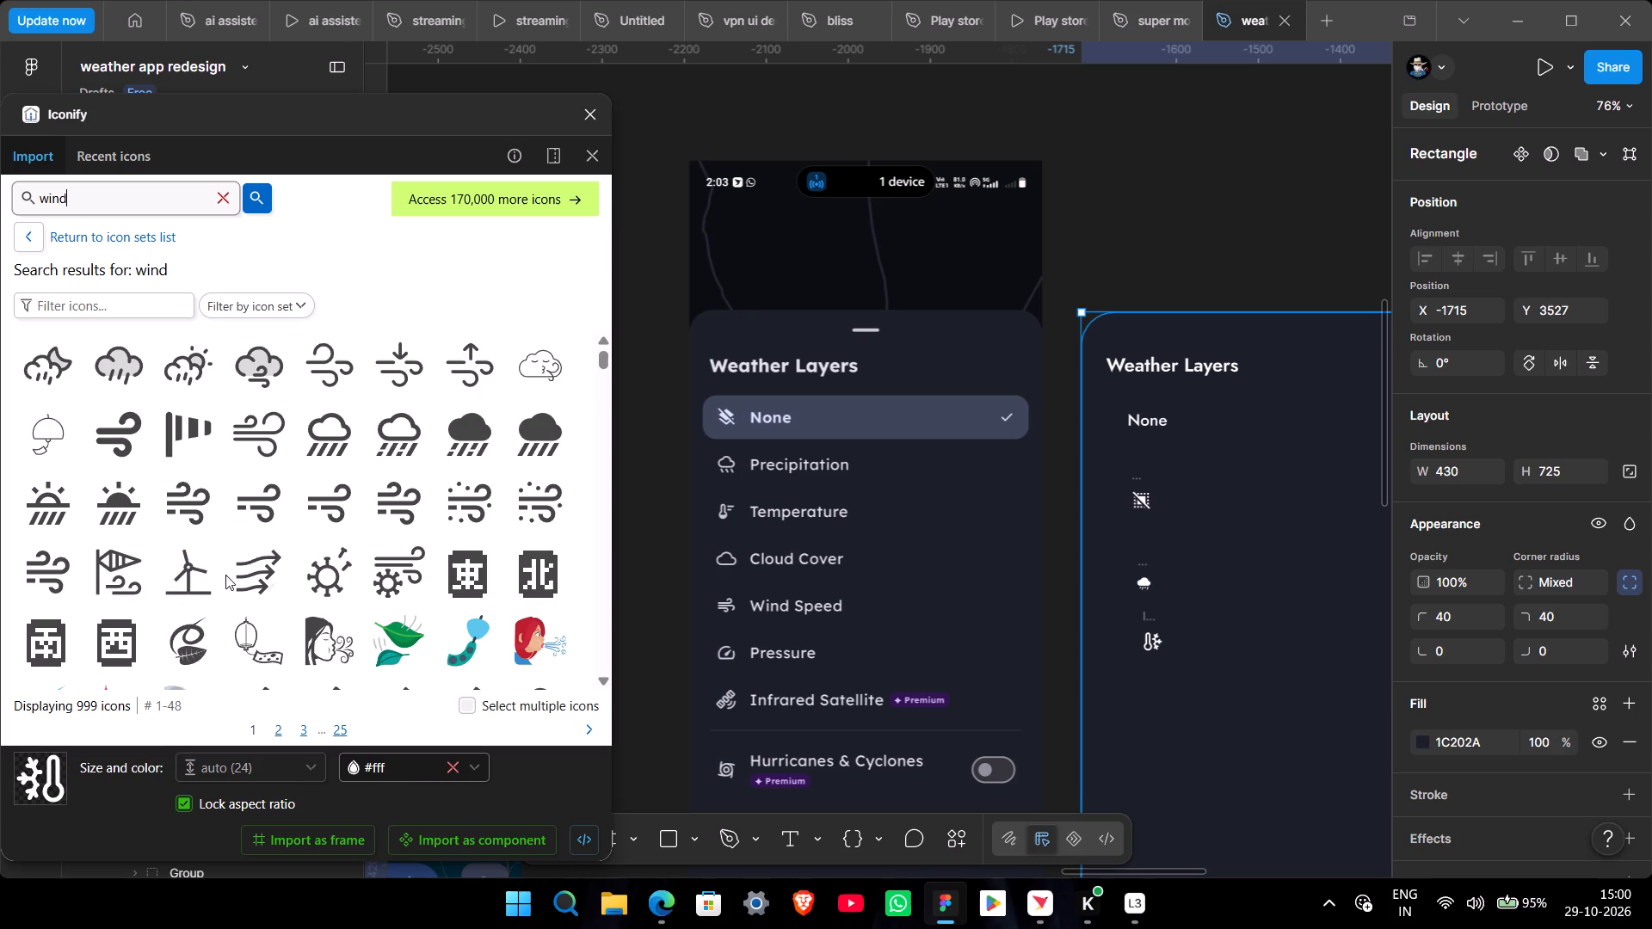
Import a three-line wind icon onto the sheet below the thermometer-snowflake icon, at about X -1623, Y 3992.
{"action": "left_click_drag", "start_coordinate": [192, 504], "coordinate": [1168, 704]}
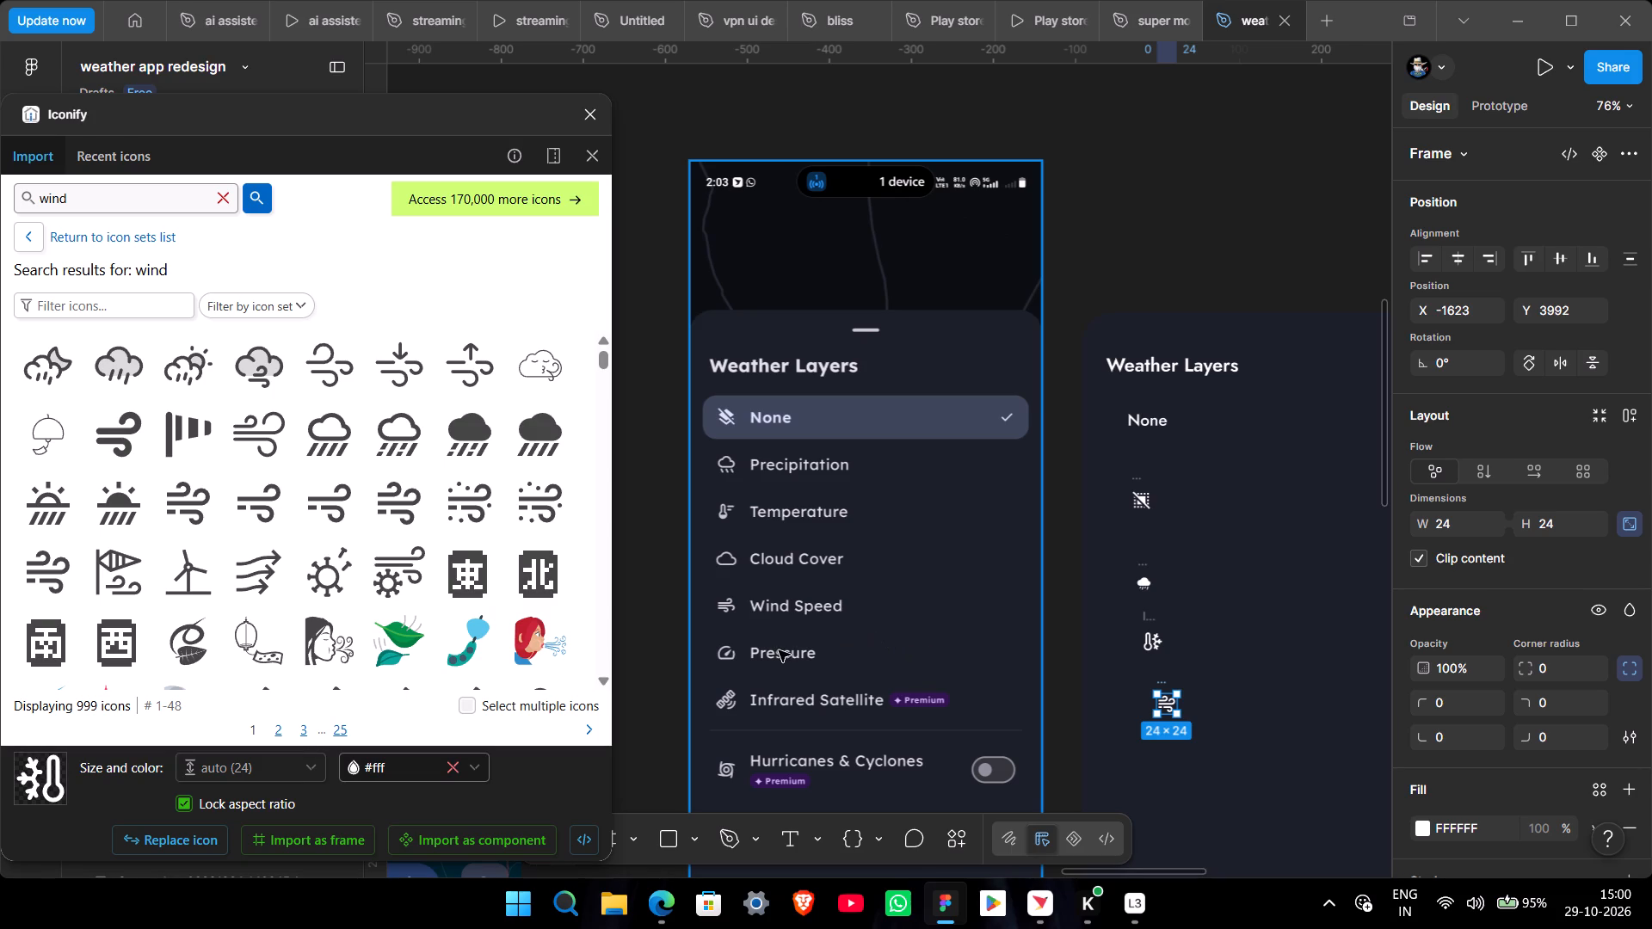
Search the Iconify icons for "pressure".
{"action": "left_click", "coordinate": [225, 199]}
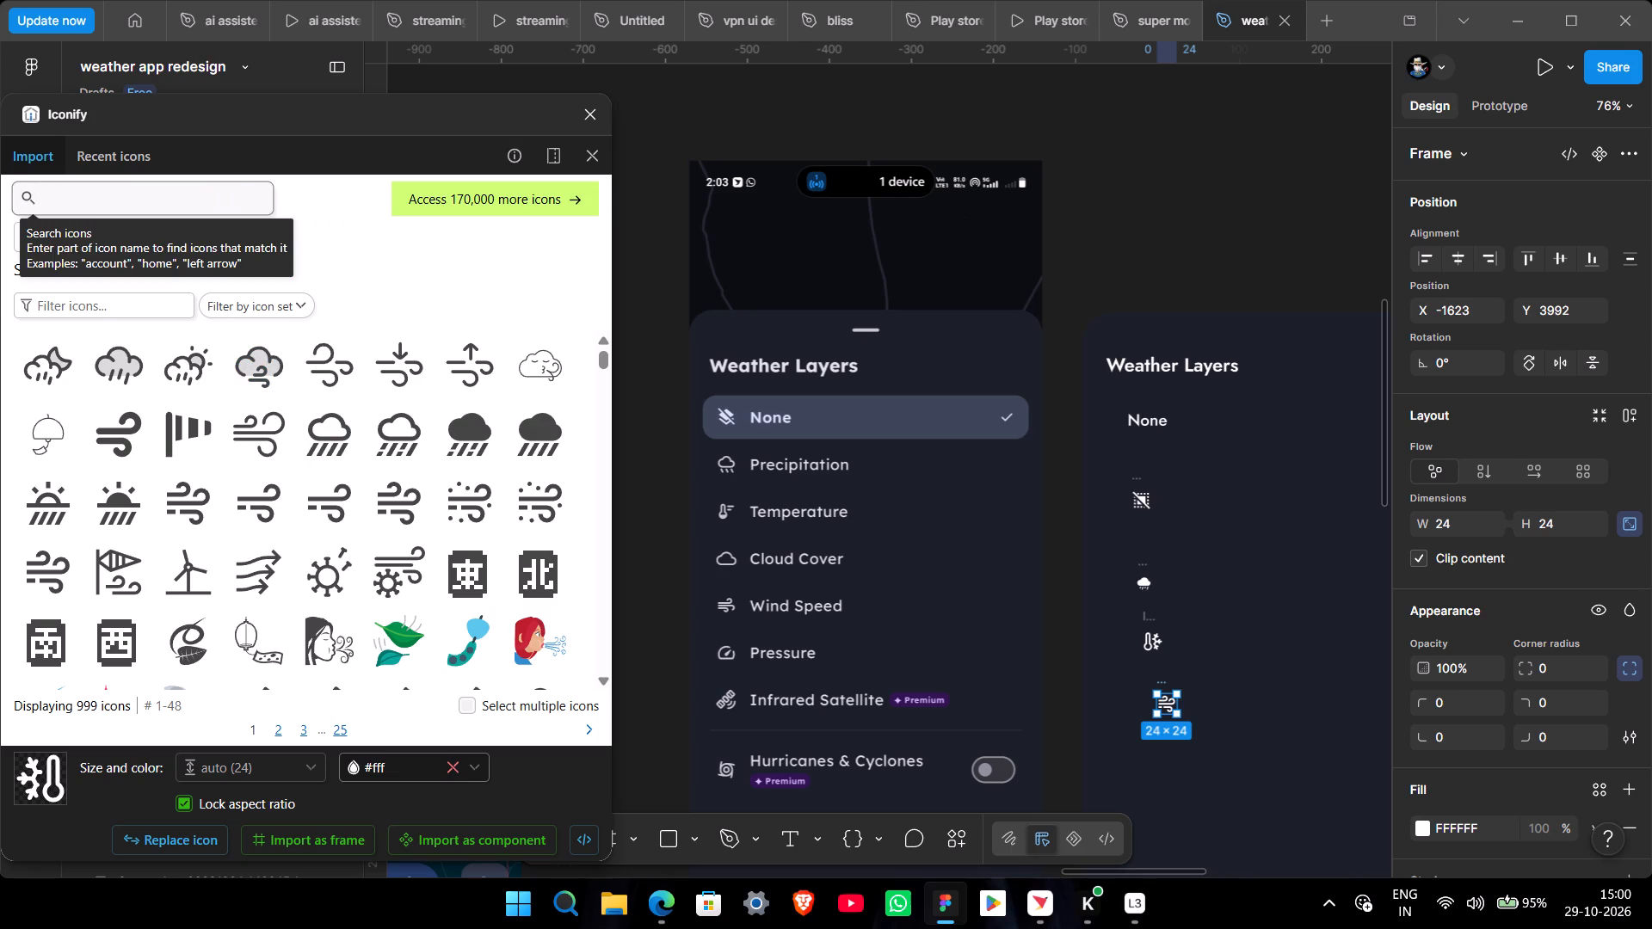
{"action": "type", "text": "preas"}
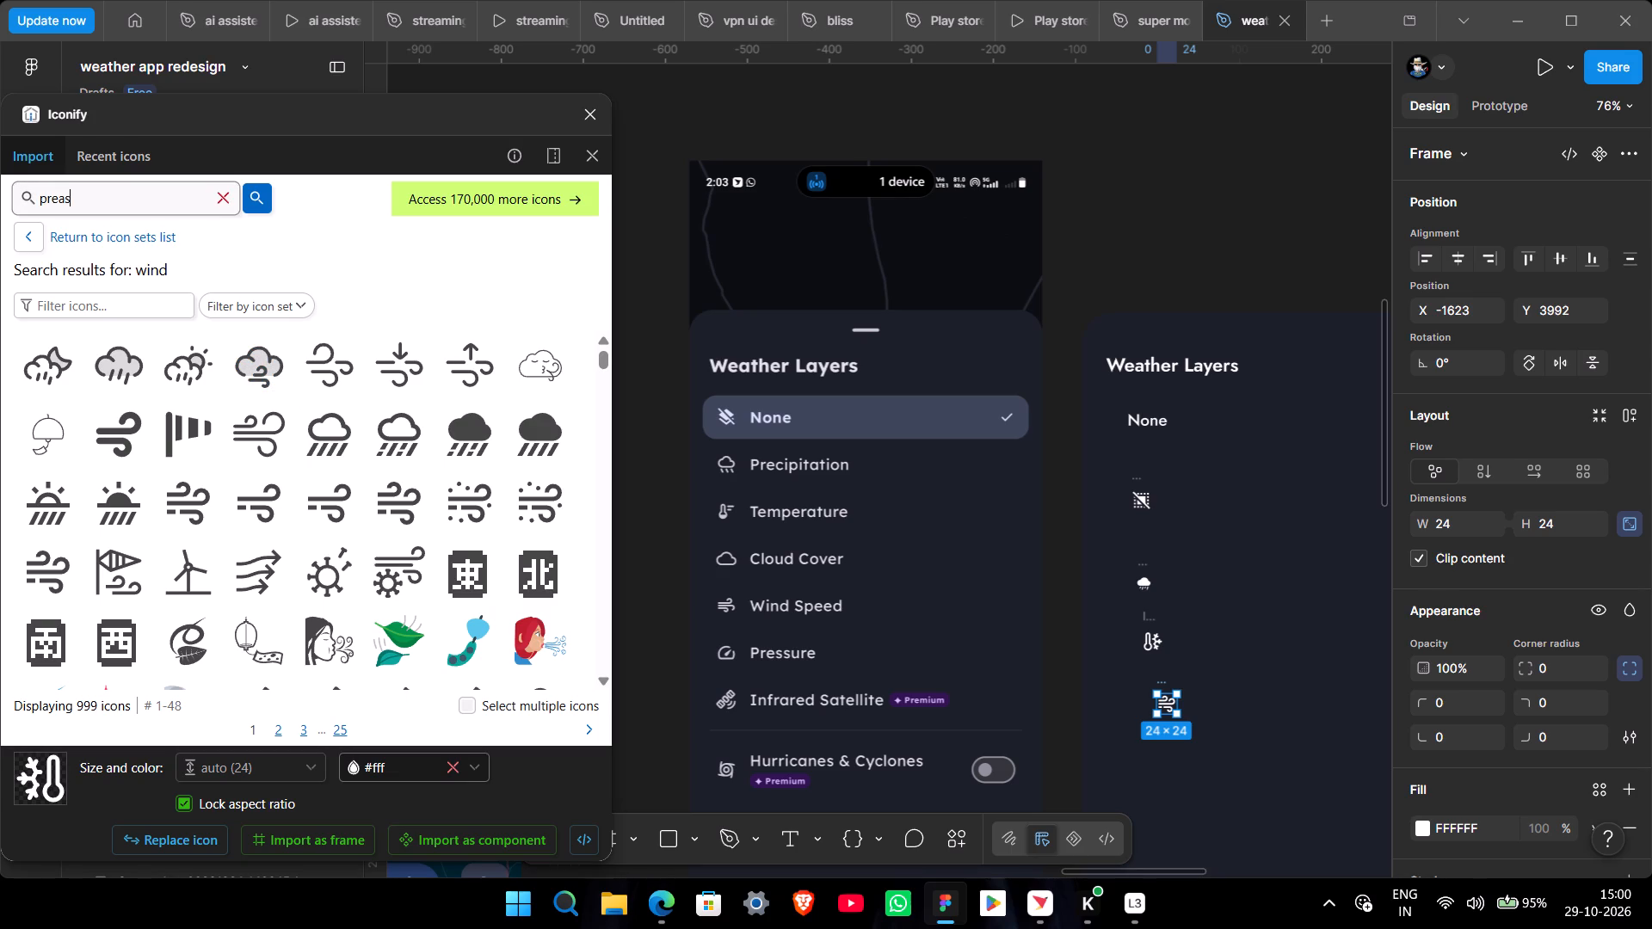
{"action": "type", "text": "sure"}
{"action": "key", "text": "Return"}
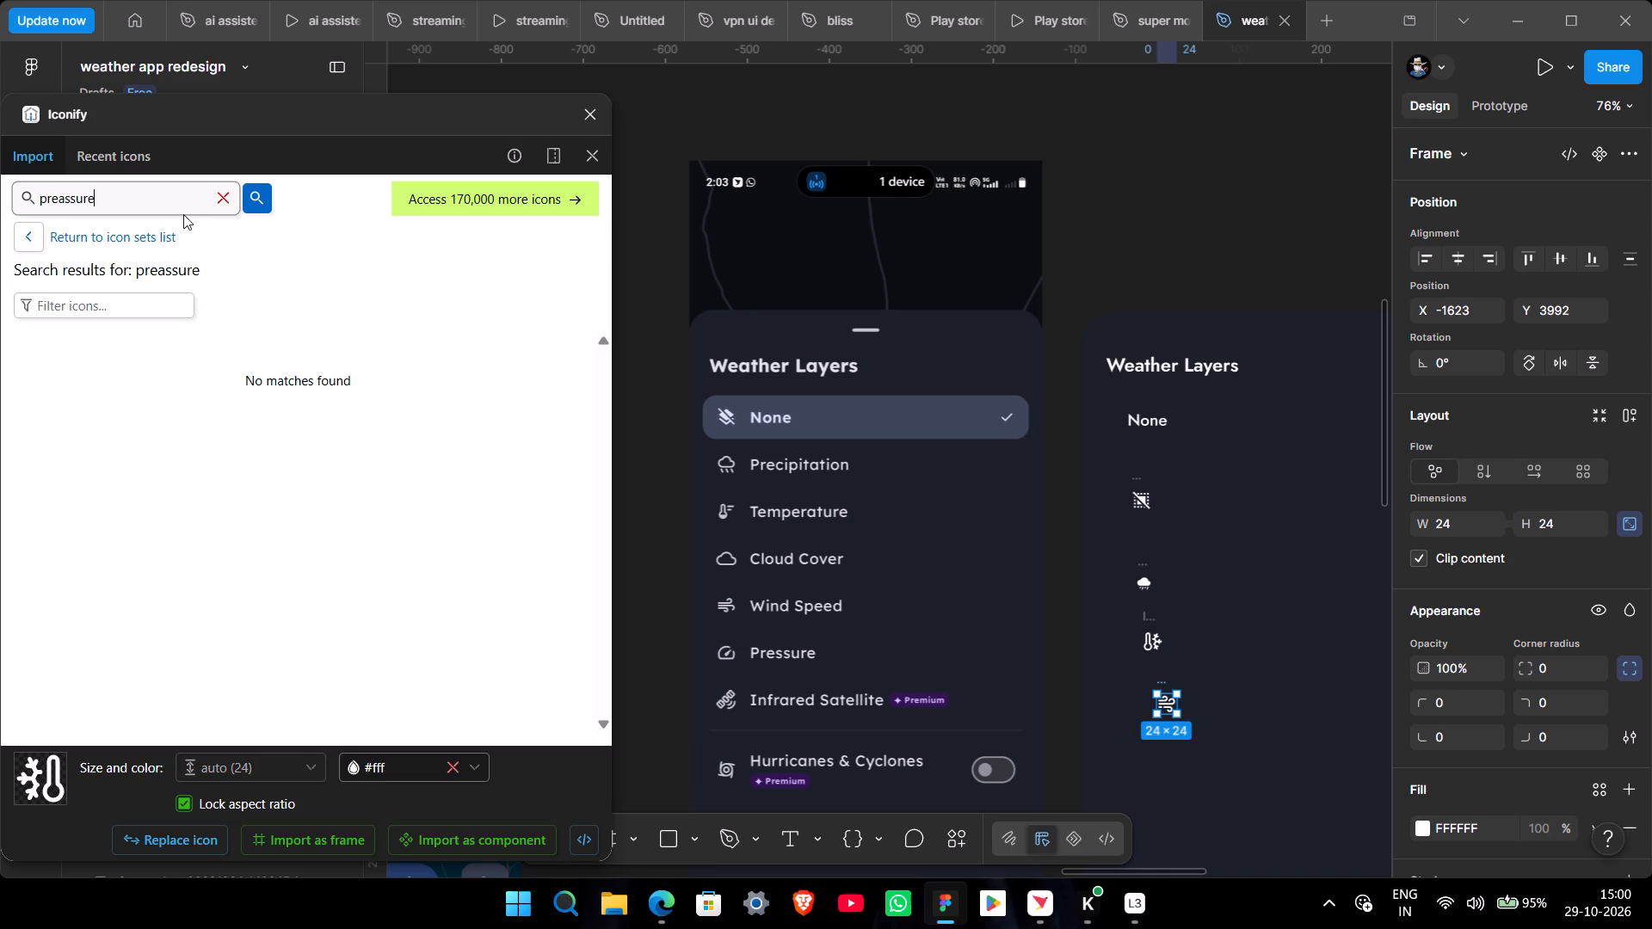
{"action": "left_click", "coordinate": [60, 202]}
{"action": "left_click", "coordinate": [61, 194]}
{"action": "key", "text": "BackSpace"}
{"action": "key", "text": "Return"}
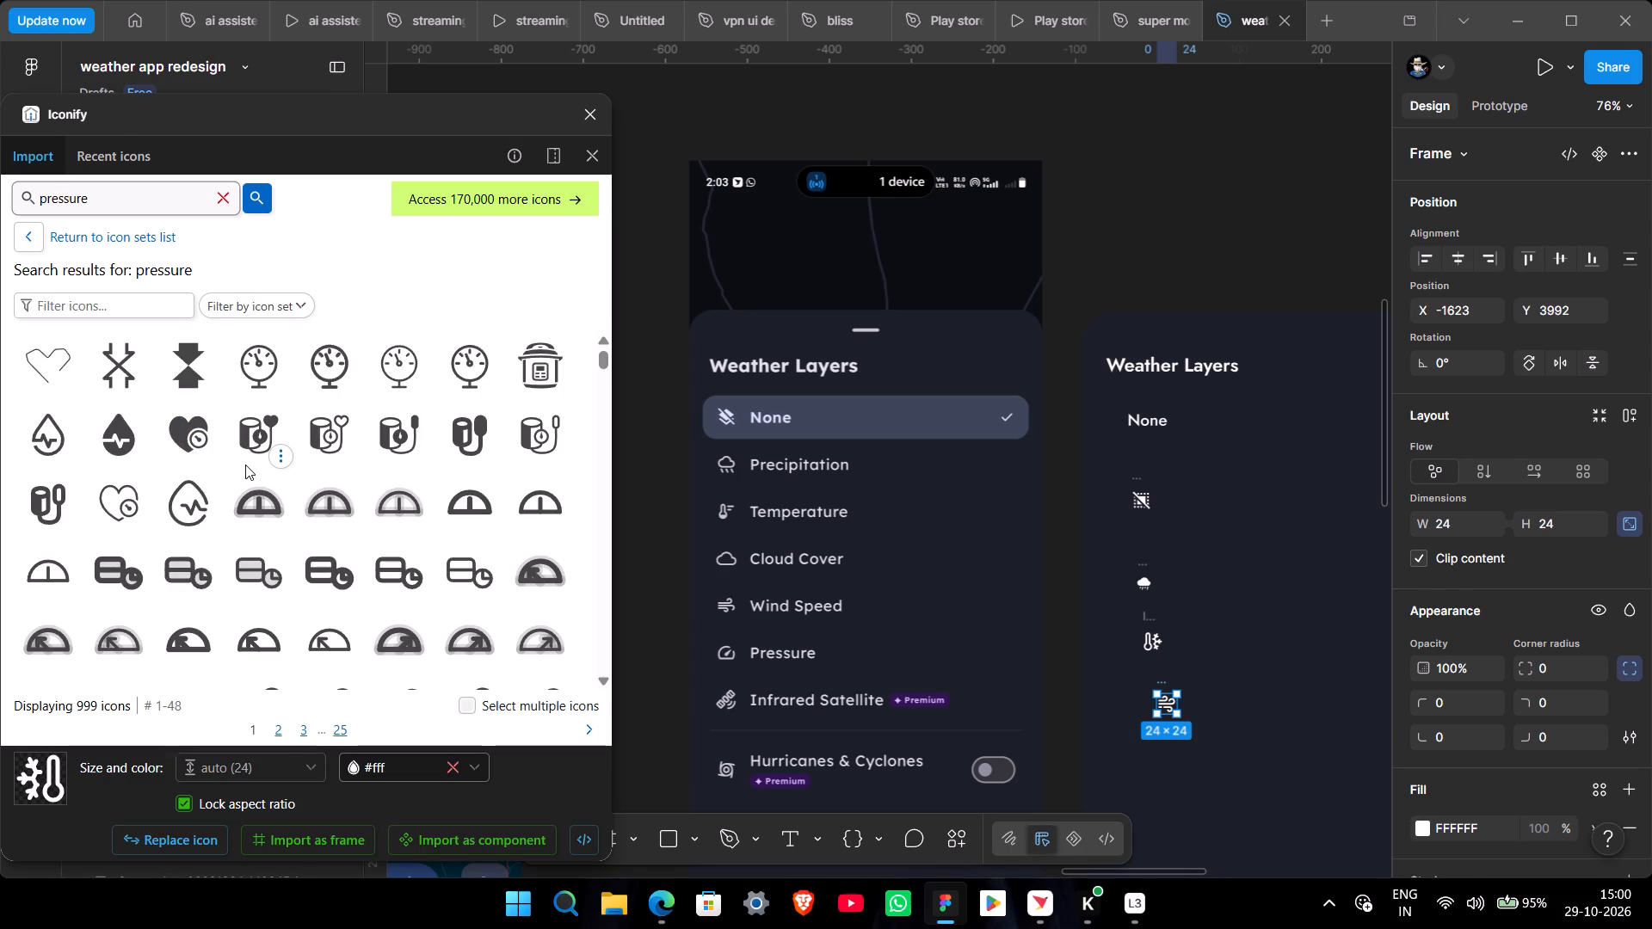
Look through the "pressure" icon results for a gauge resembling the reference's Pressure icon.
{"action": "scroll", "coordinate": [245, 466], "scroll_direction": "down", "scroll_amount": 3}
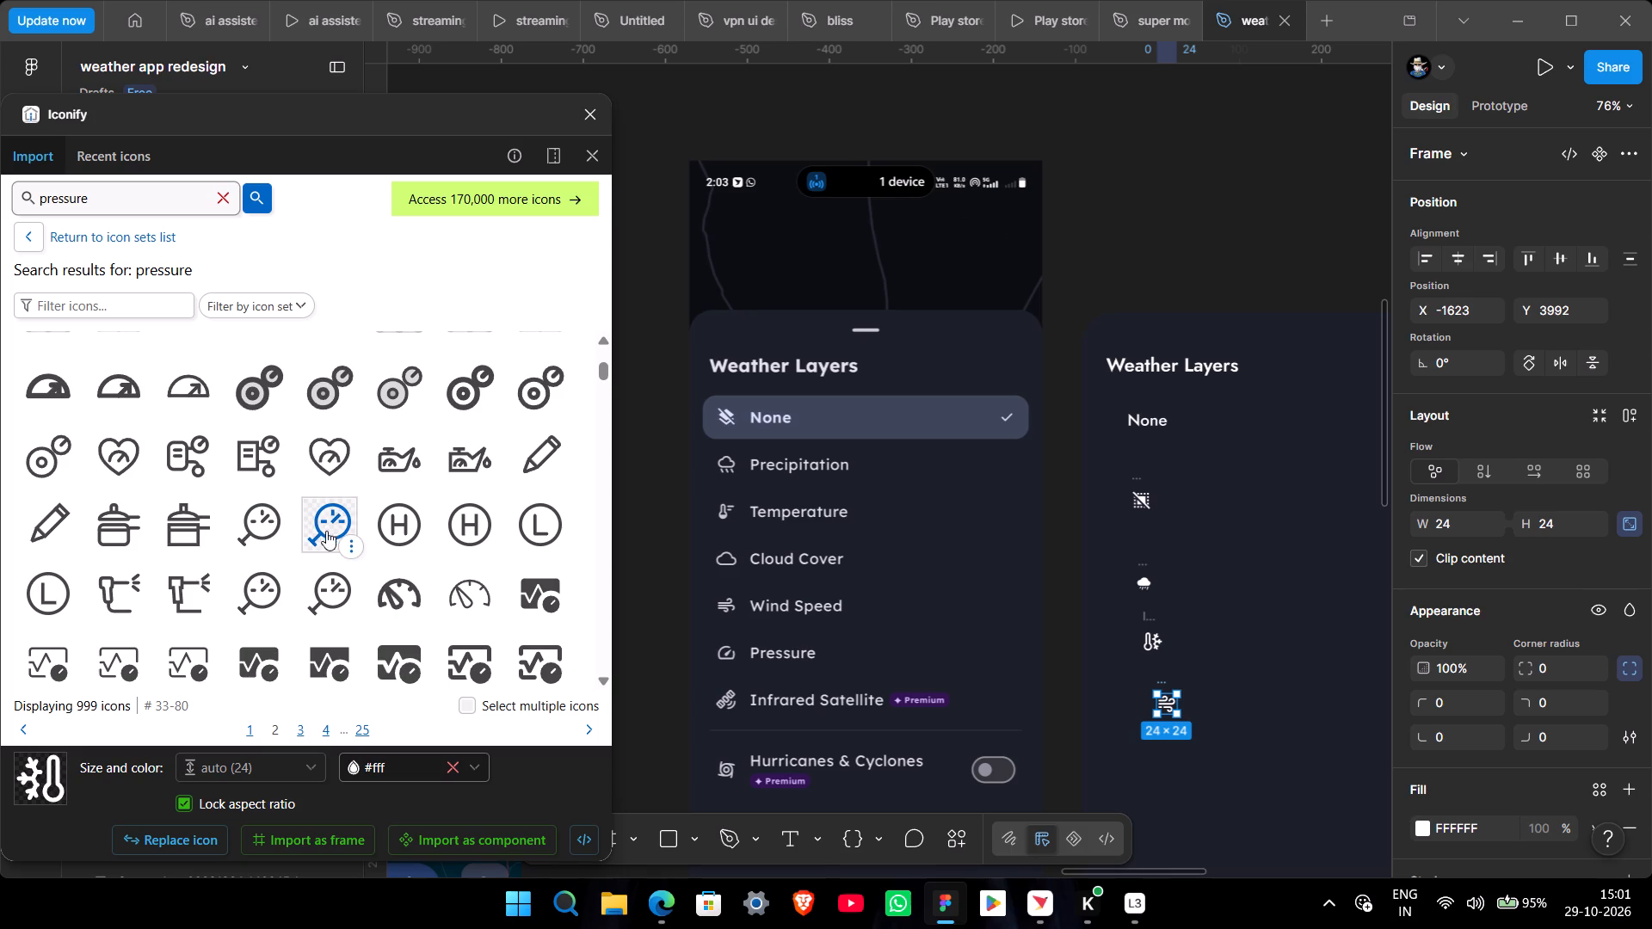
{"action": "scroll", "coordinate": [326, 540], "scroll_direction": "down", "scroll_amount": 5}
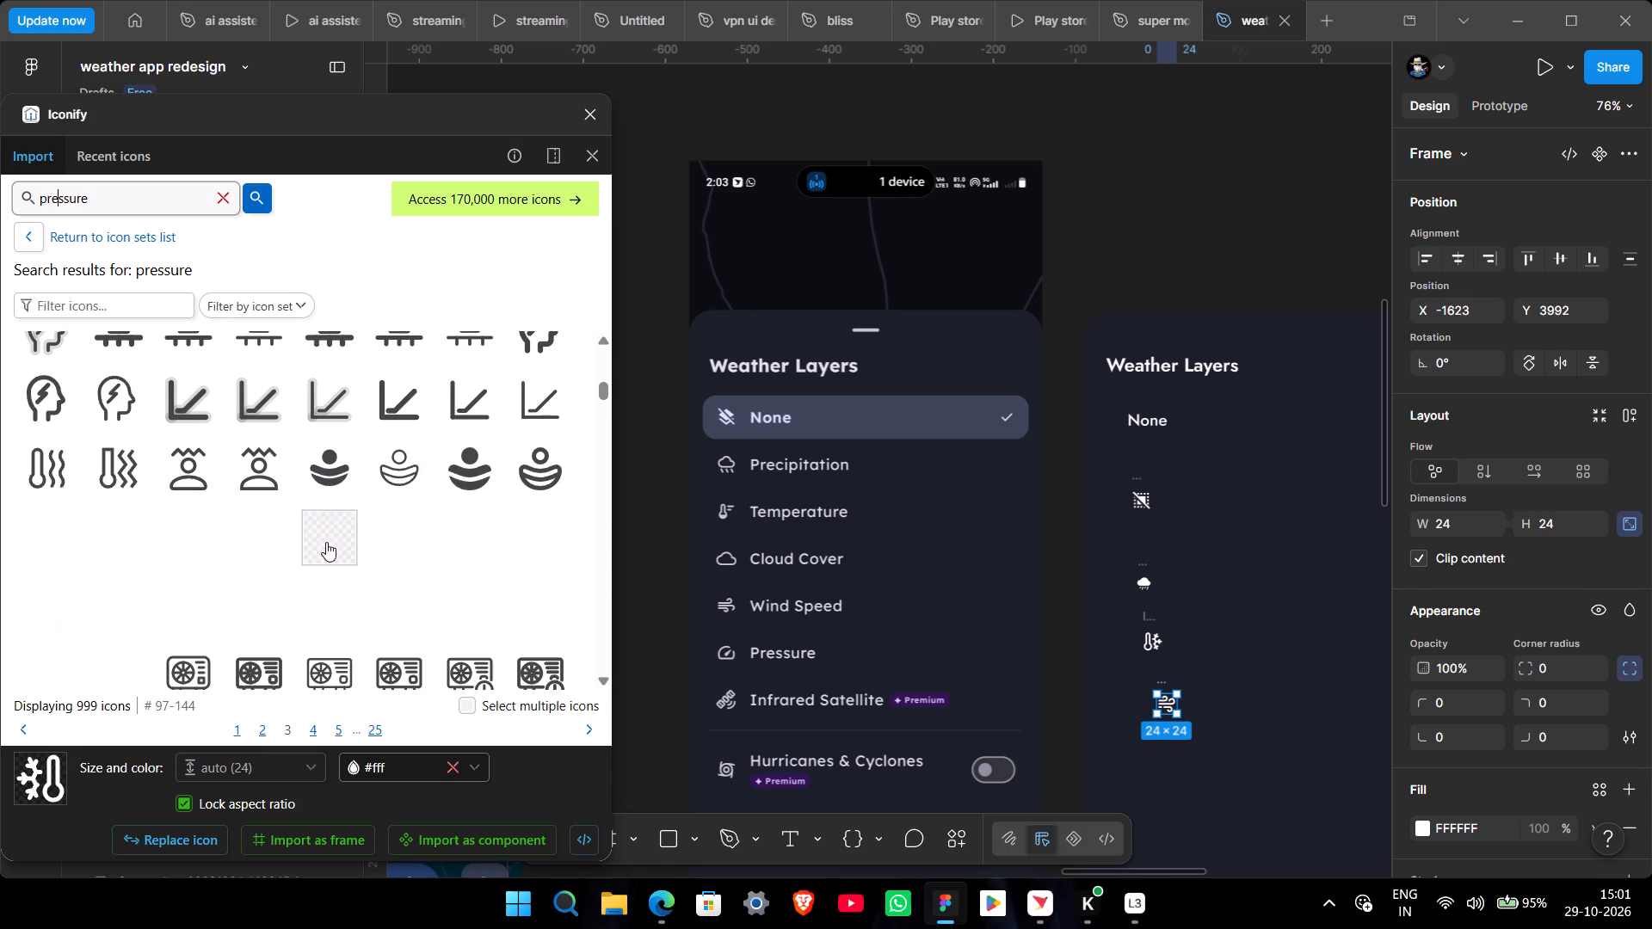
{"action": "scroll", "coordinate": [325, 546], "scroll_direction": "down", "scroll_amount": 5}
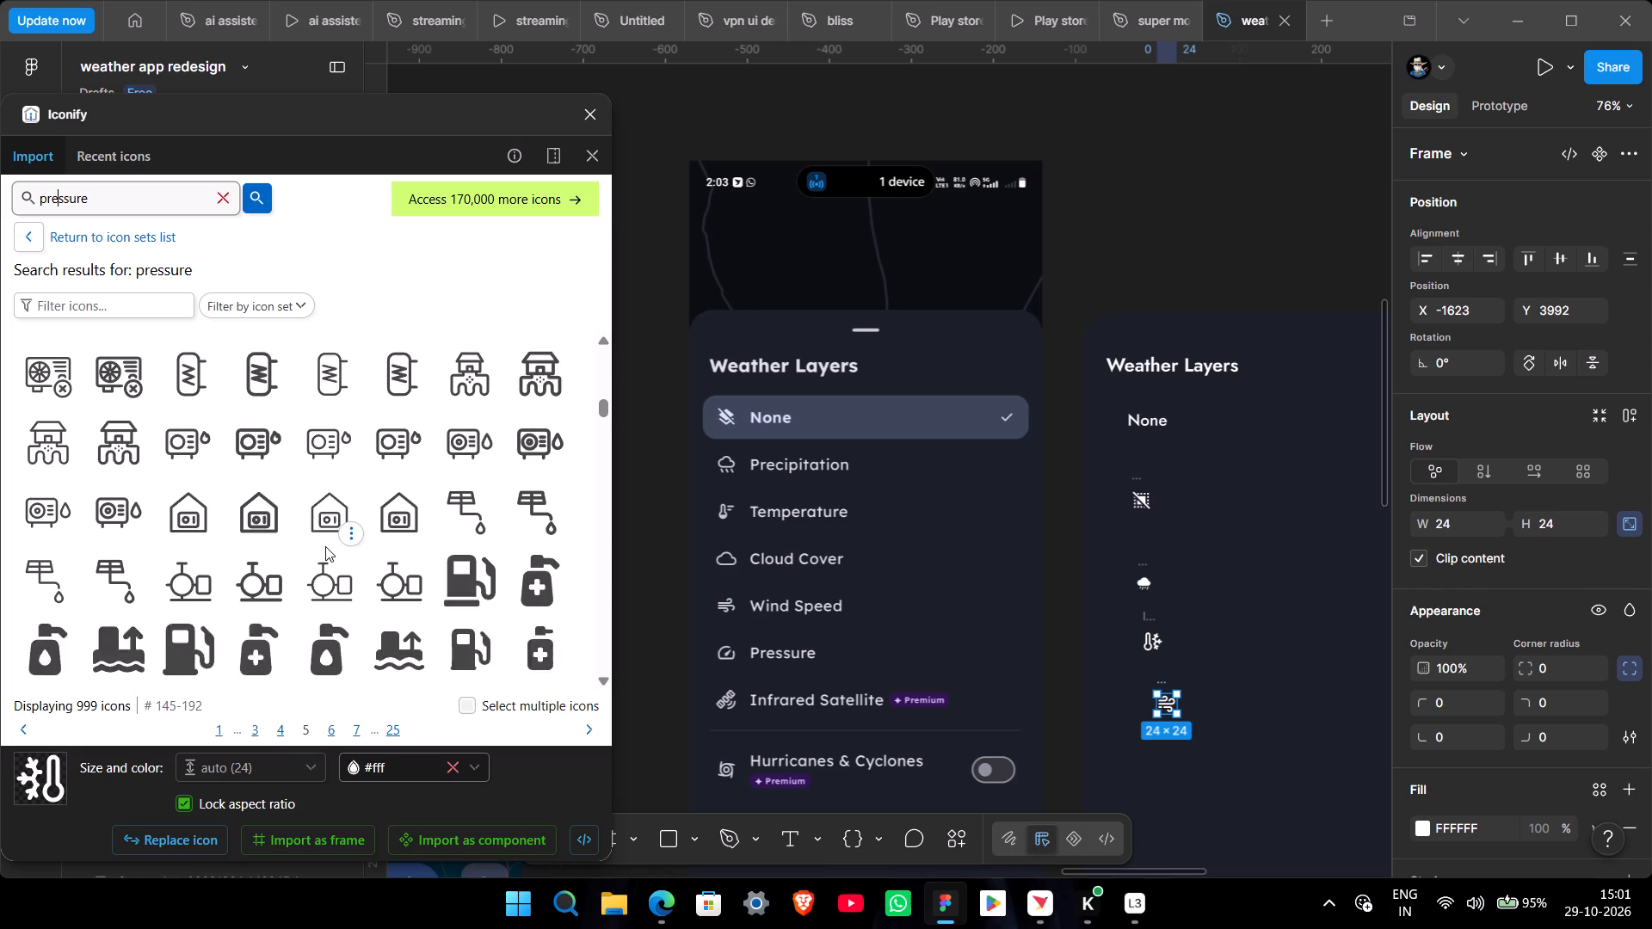
{"action": "scroll", "coordinate": [325, 546], "scroll_direction": "down", "scroll_amount": 5}
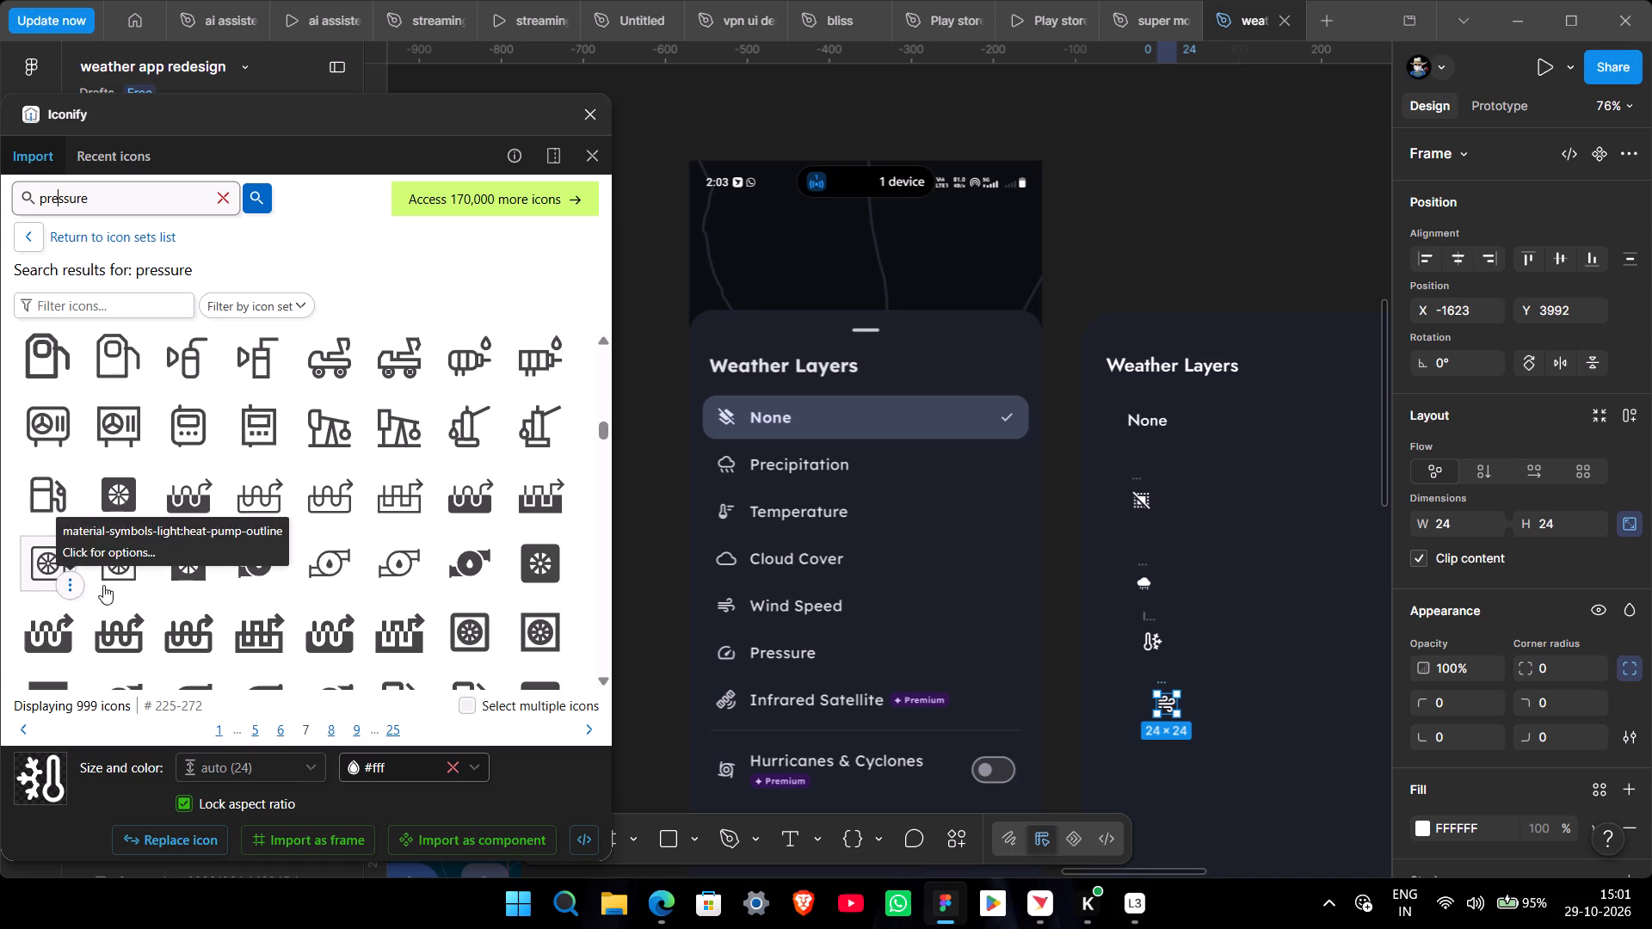
{"action": "scroll", "coordinate": [330, 580], "scroll_direction": "down", "scroll_amount": 1}
{"action": "scroll", "coordinate": [402, 469], "scroll_direction": "down", "scroll_amount": 3}
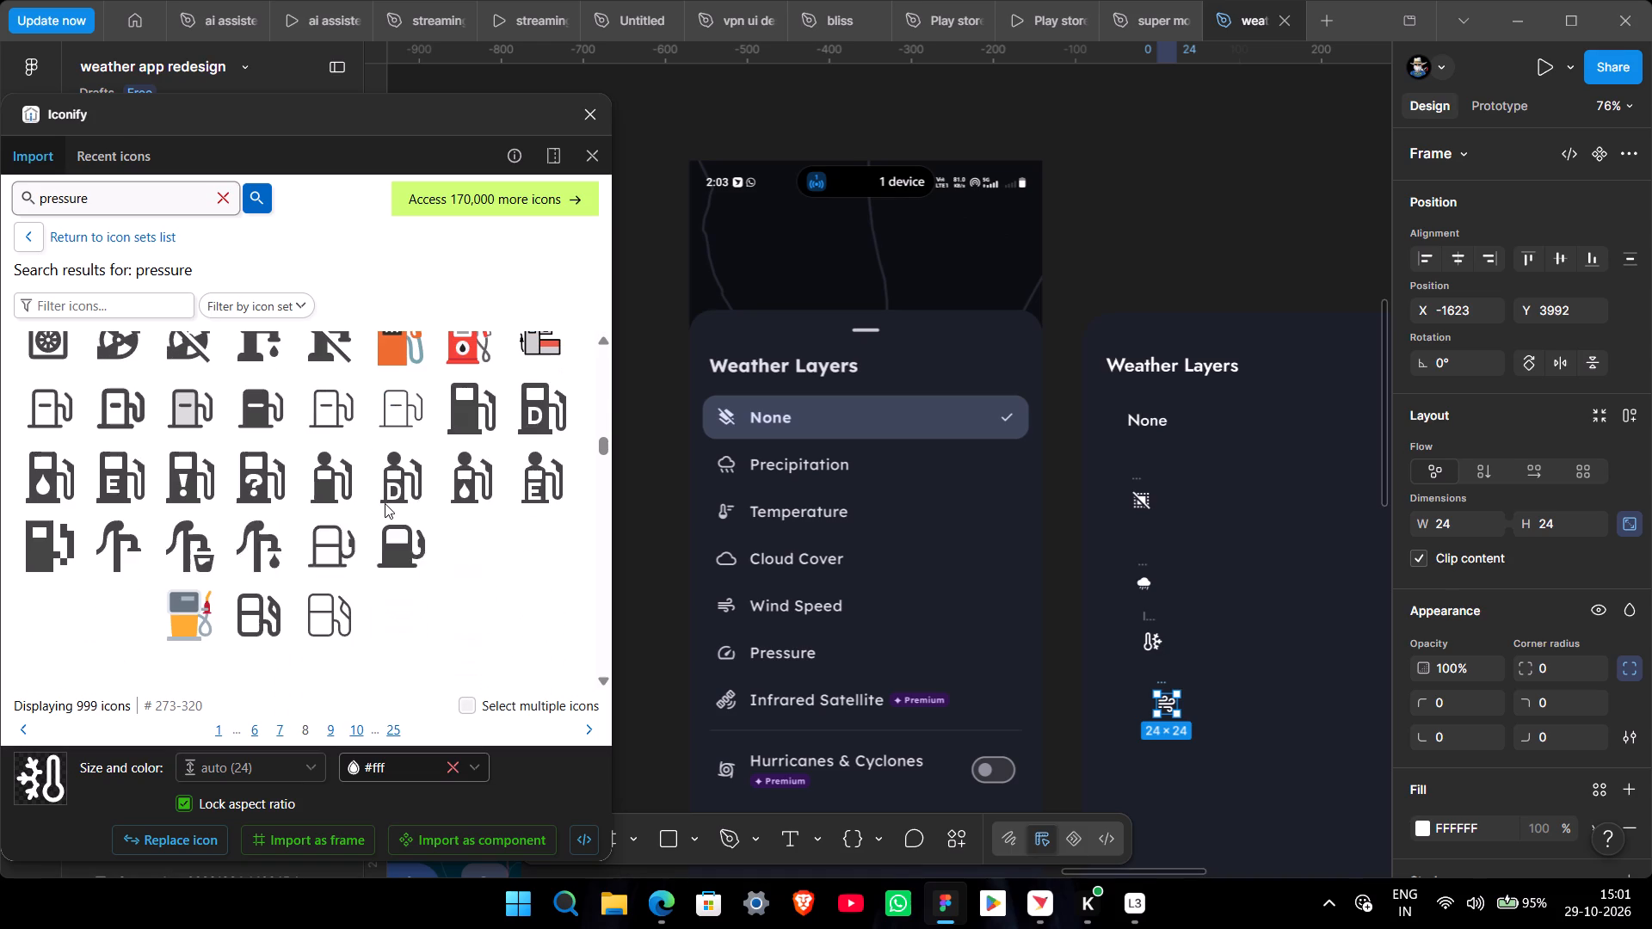
{"action": "scroll", "coordinate": [460, 504], "scroll_direction": "down", "scroll_amount": 4}
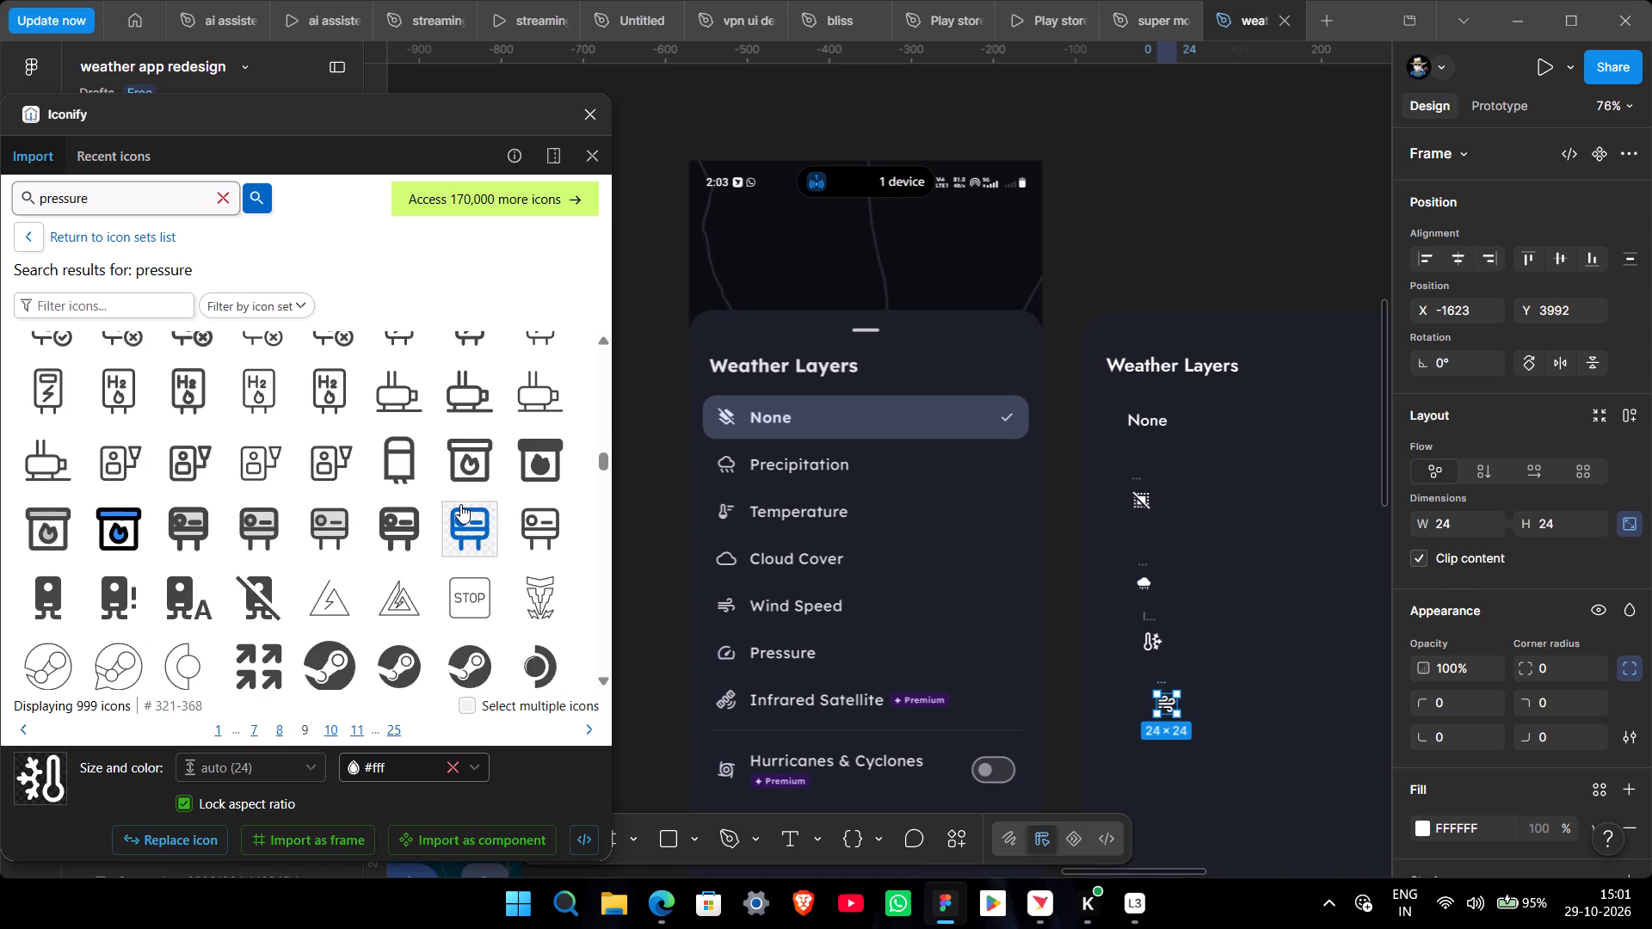
{"action": "scroll", "coordinate": [460, 504], "scroll_direction": "down", "scroll_amount": 4}
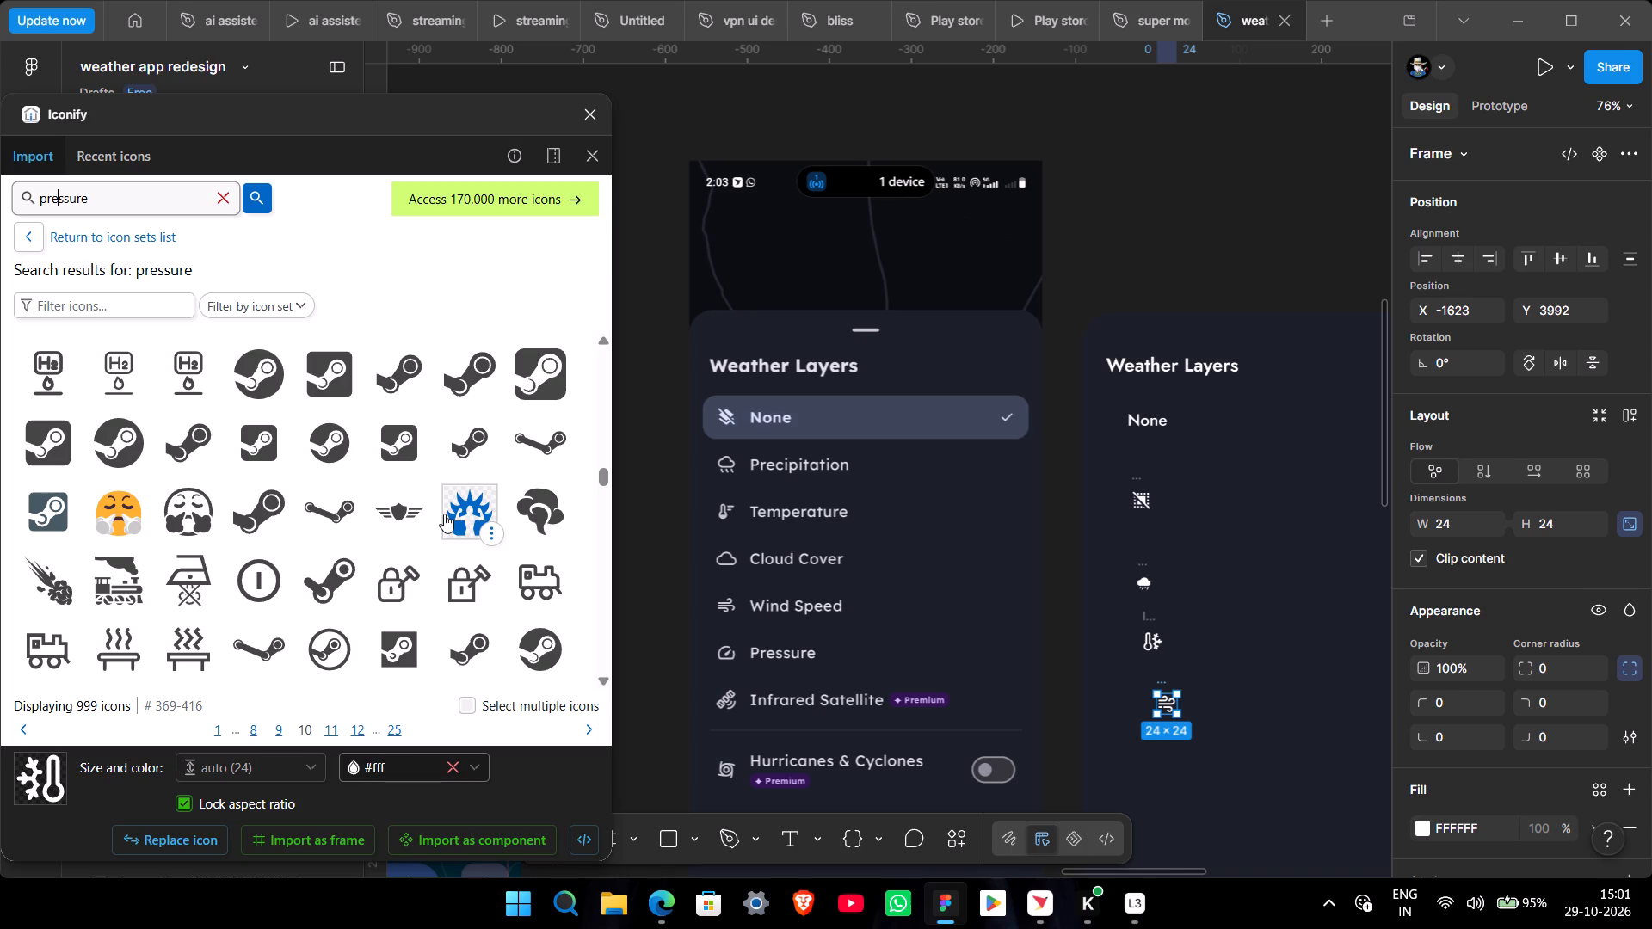
{"action": "scroll", "coordinate": [442, 511], "scroll_direction": "down", "scroll_amount": 4}
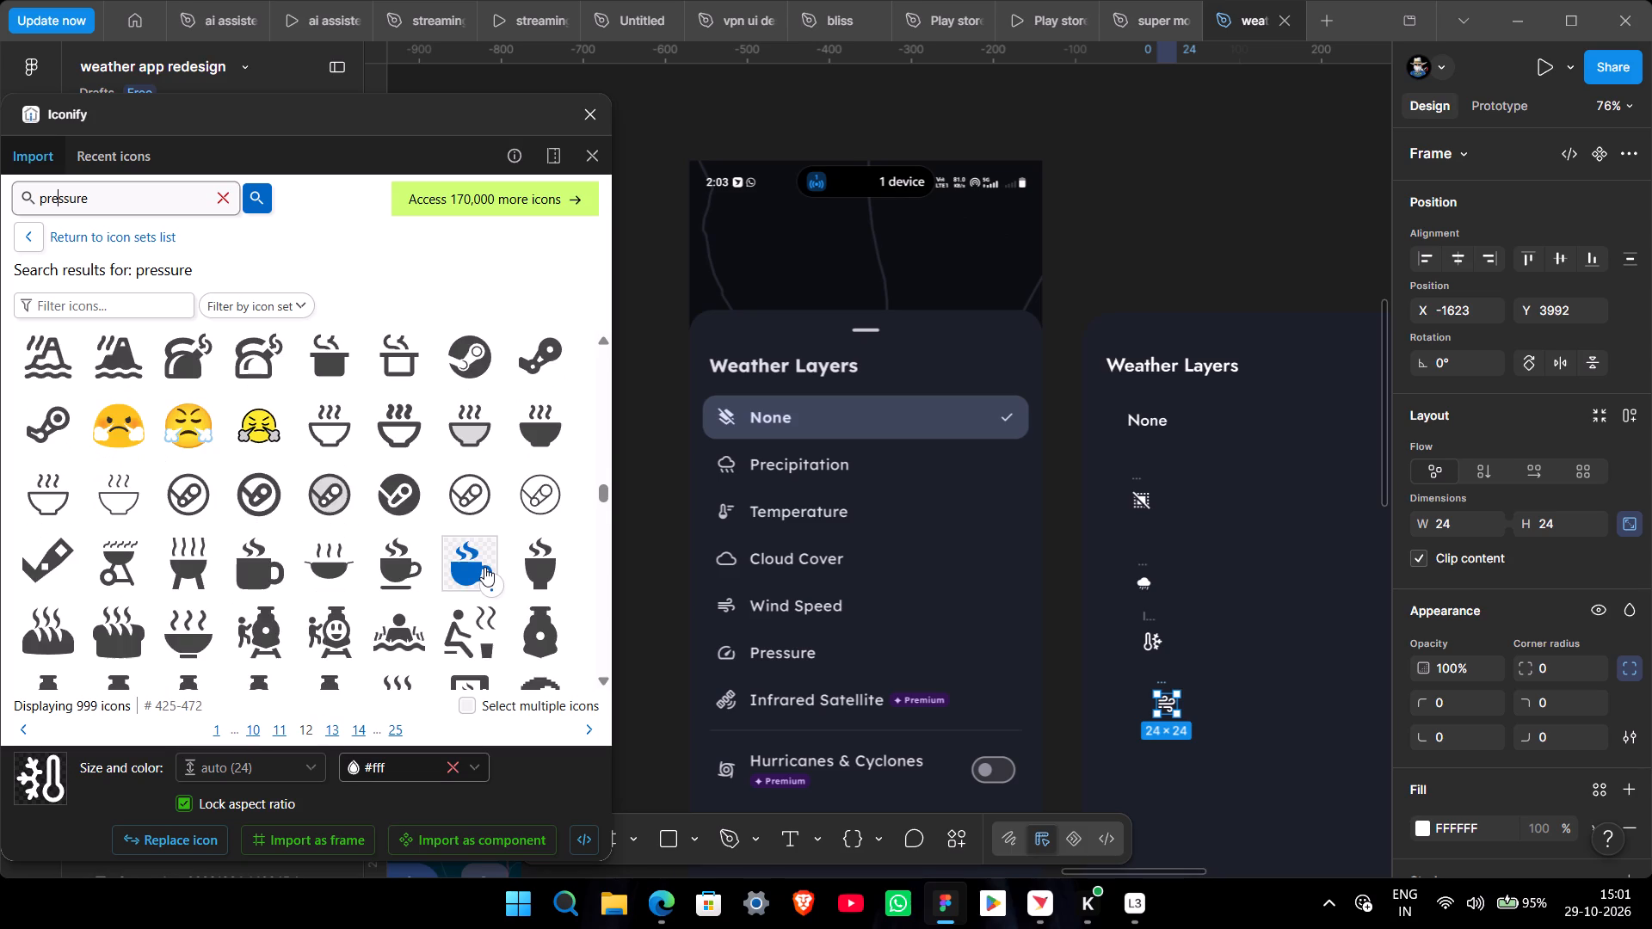
{"action": "scroll", "coordinate": [438, 555], "scroll_direction": "down", "scroll_amount": 3}
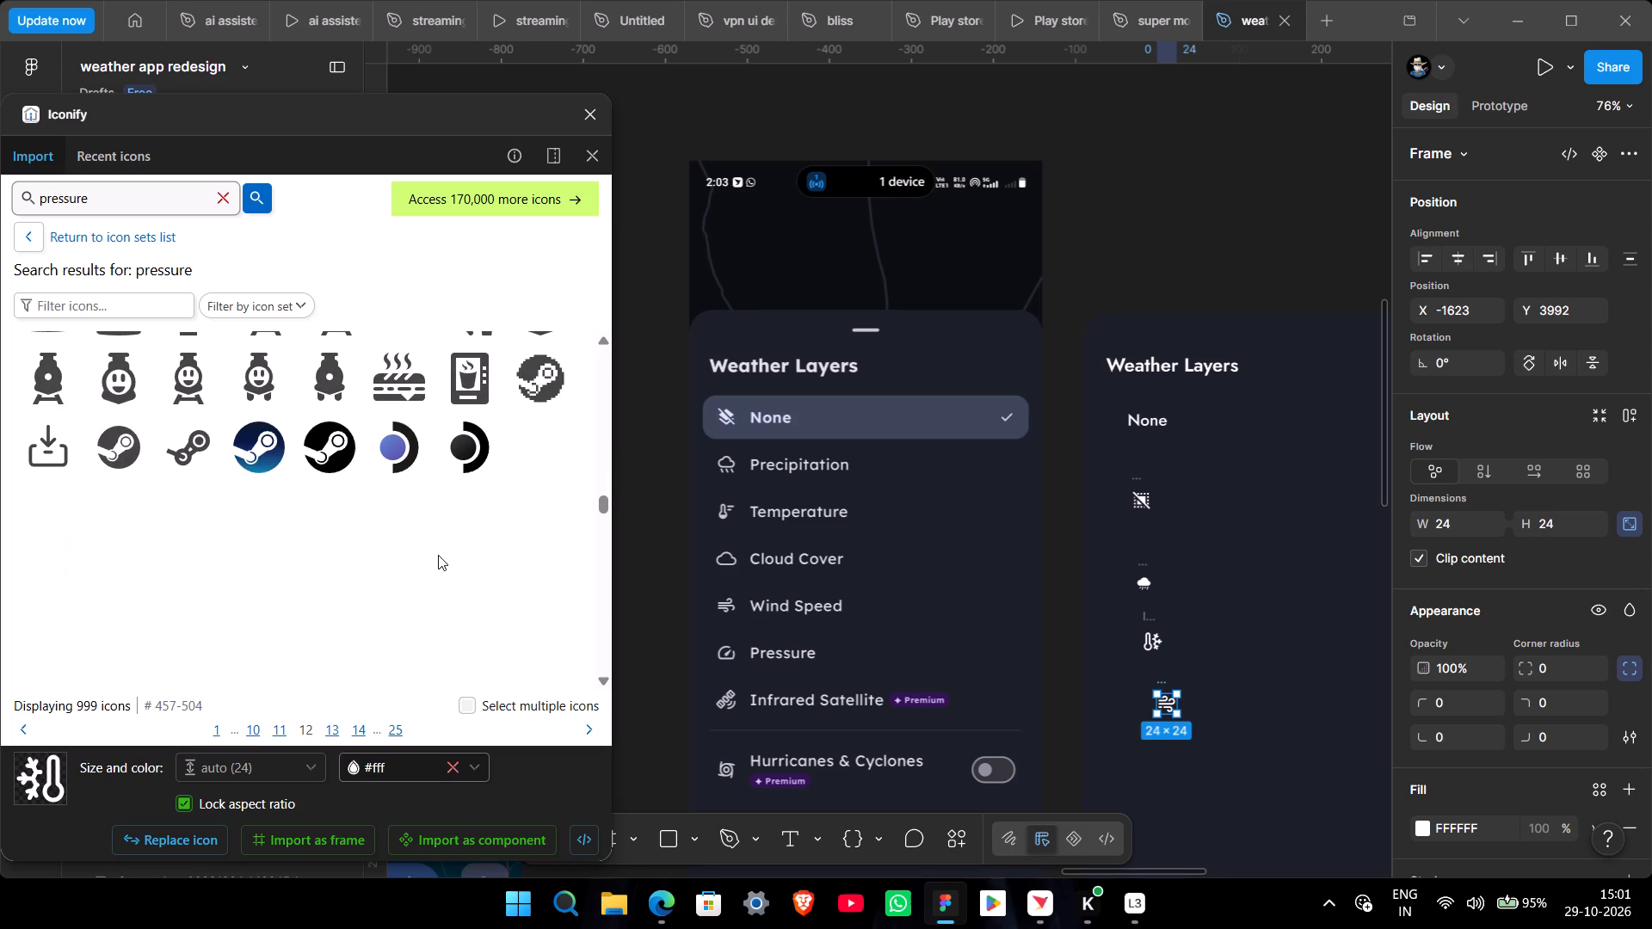
{"action": "scroll", "coordinate": [438, 555], "scroll_direction": "down", "scroll_amount": 4}
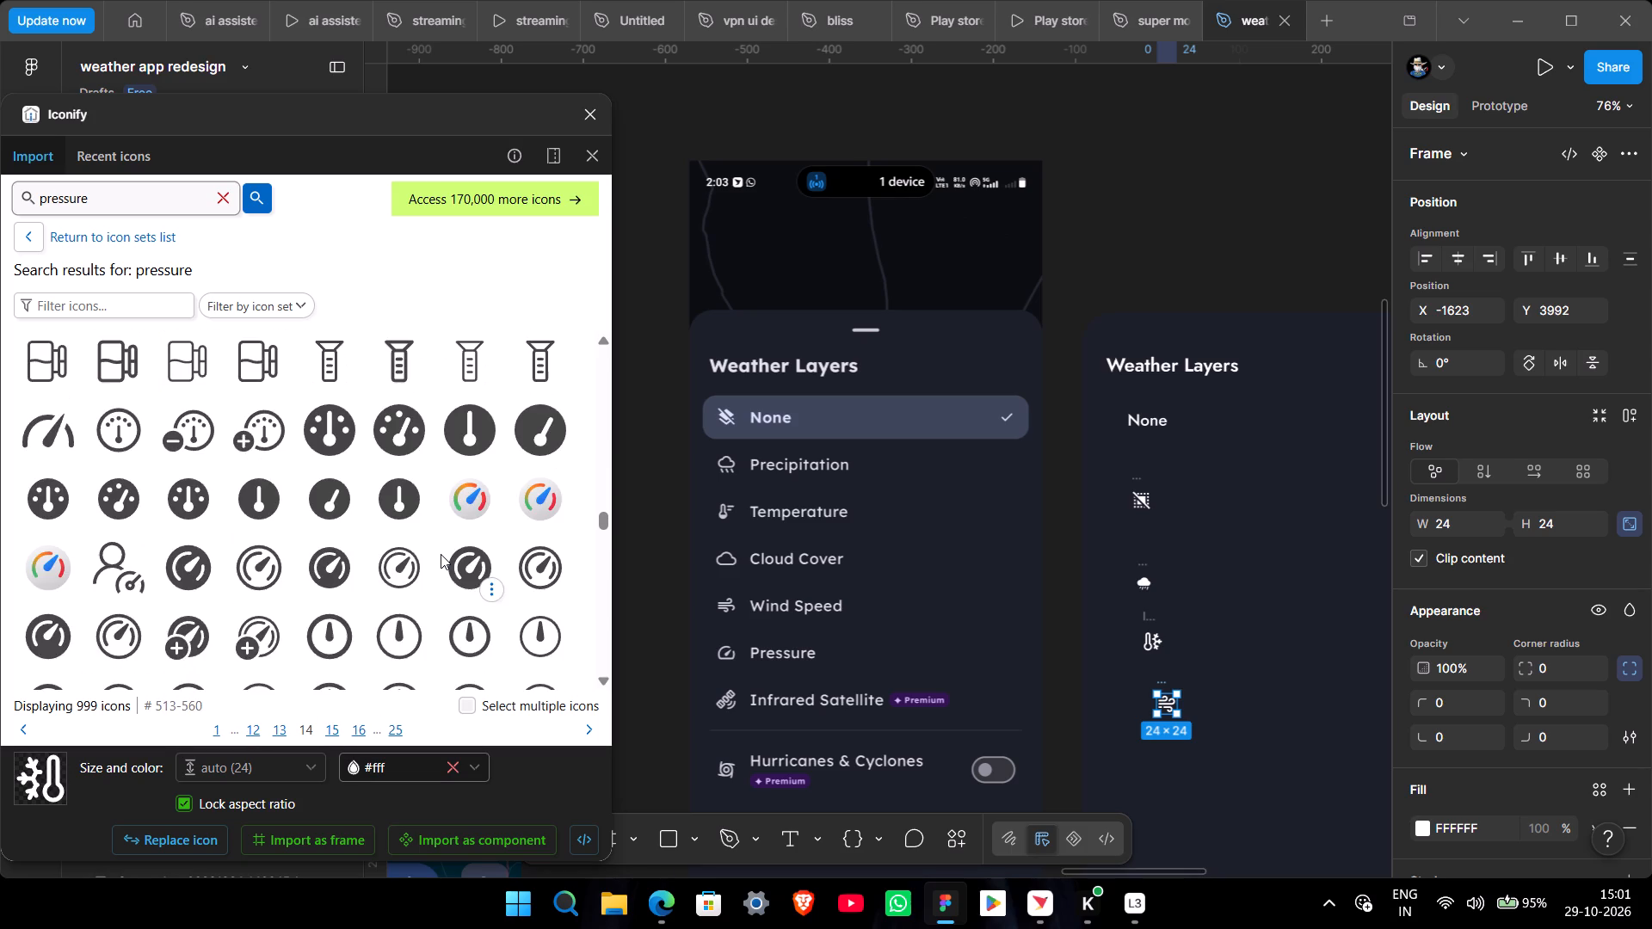
{"action": "scroll", "coordinate": [441, 554], "scroll_direction": "down", "scroll_amount": 3}
{"action": "scroll", "coordinate": [441, 554], "scroll_direction": "up", "scroll_amount": 2}
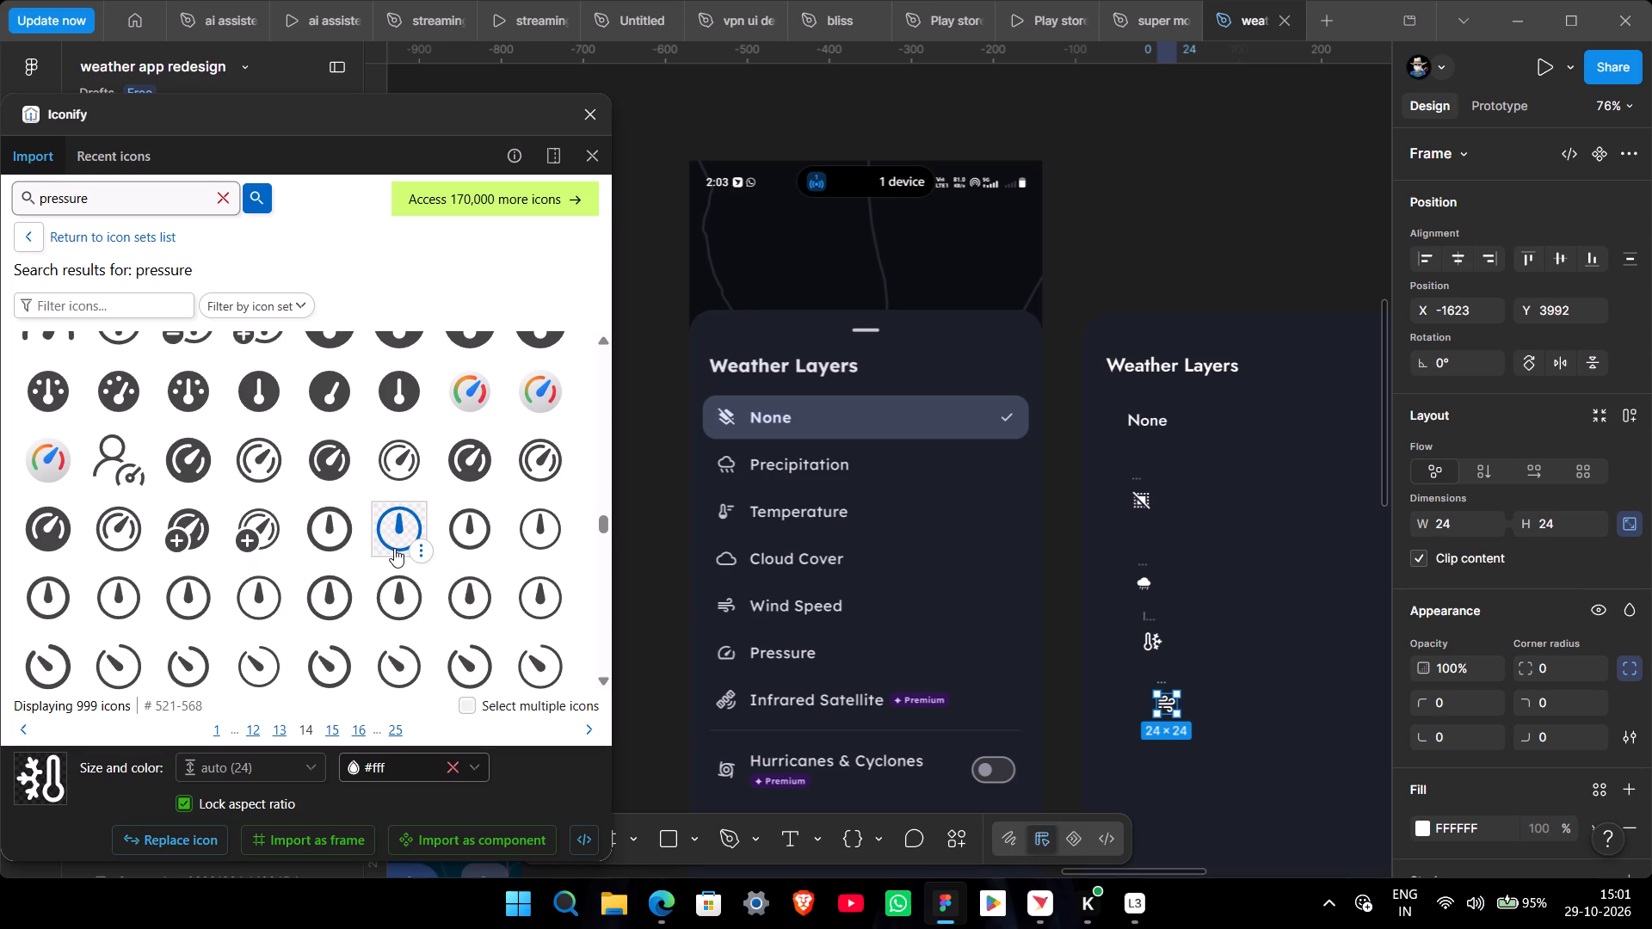
{"action": "scroll", "coordinate": [394, 548], "scroll_direction": "down", "scroll_amount": 2}
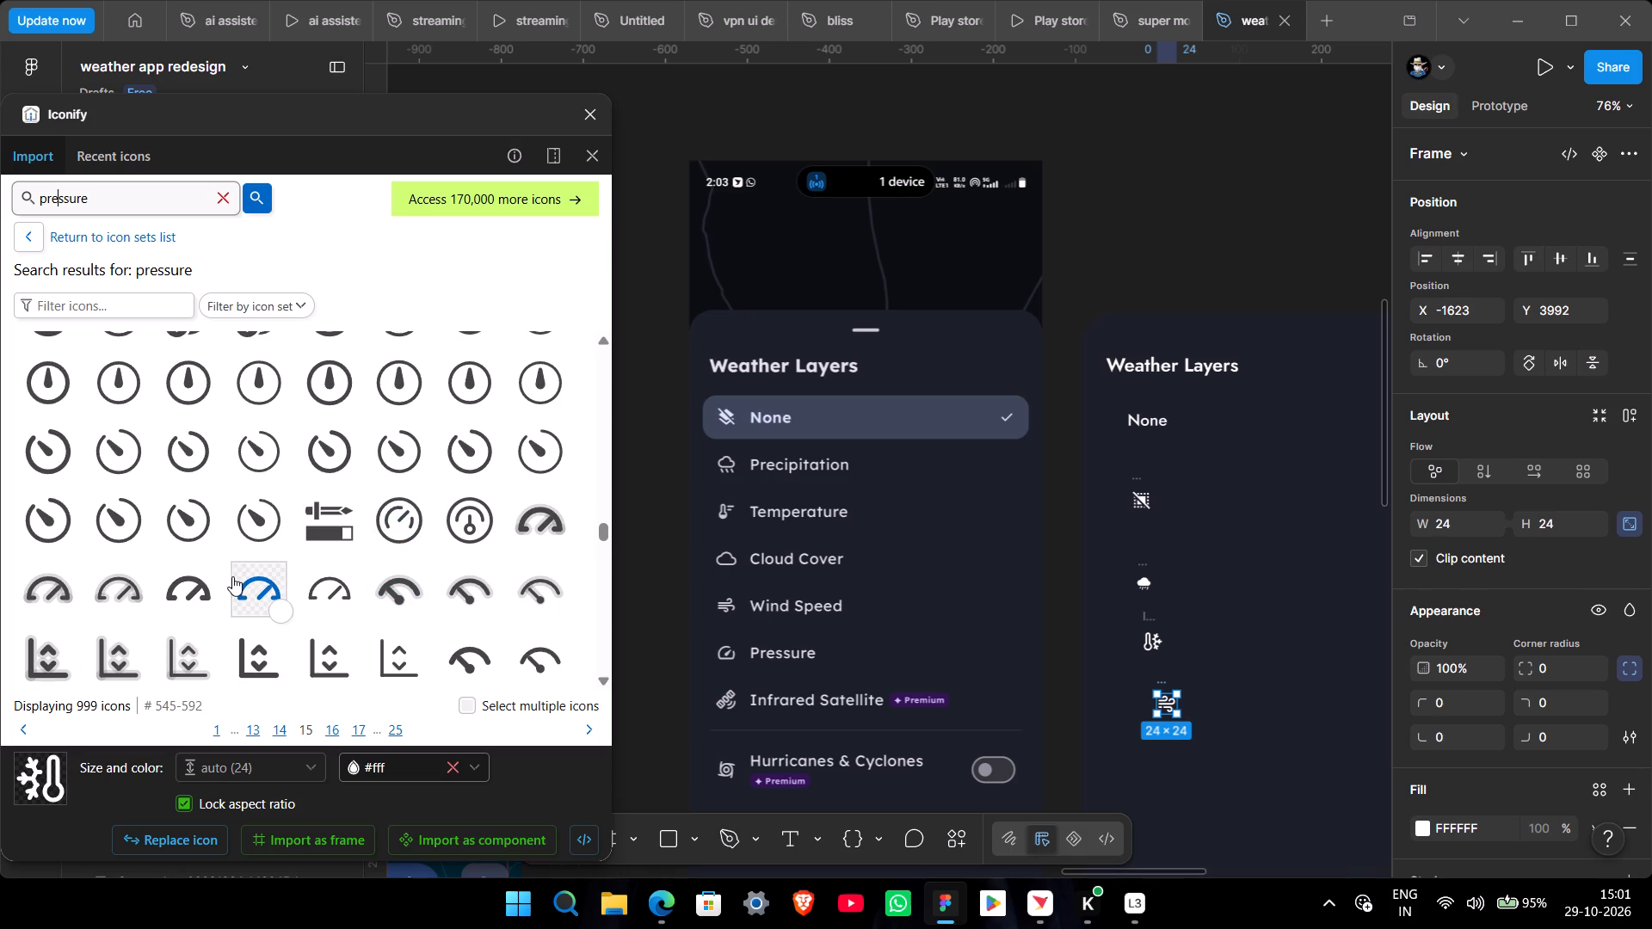
Import the iconmind chart-gauge-outline-regular icon onto the sheet, across from the thermometer-snowflake icon, at about X -1464, Y 3903.
{"action": "left_click_drag", "start_coordinate": [240, 577], "coordinate": [1298, 631]}
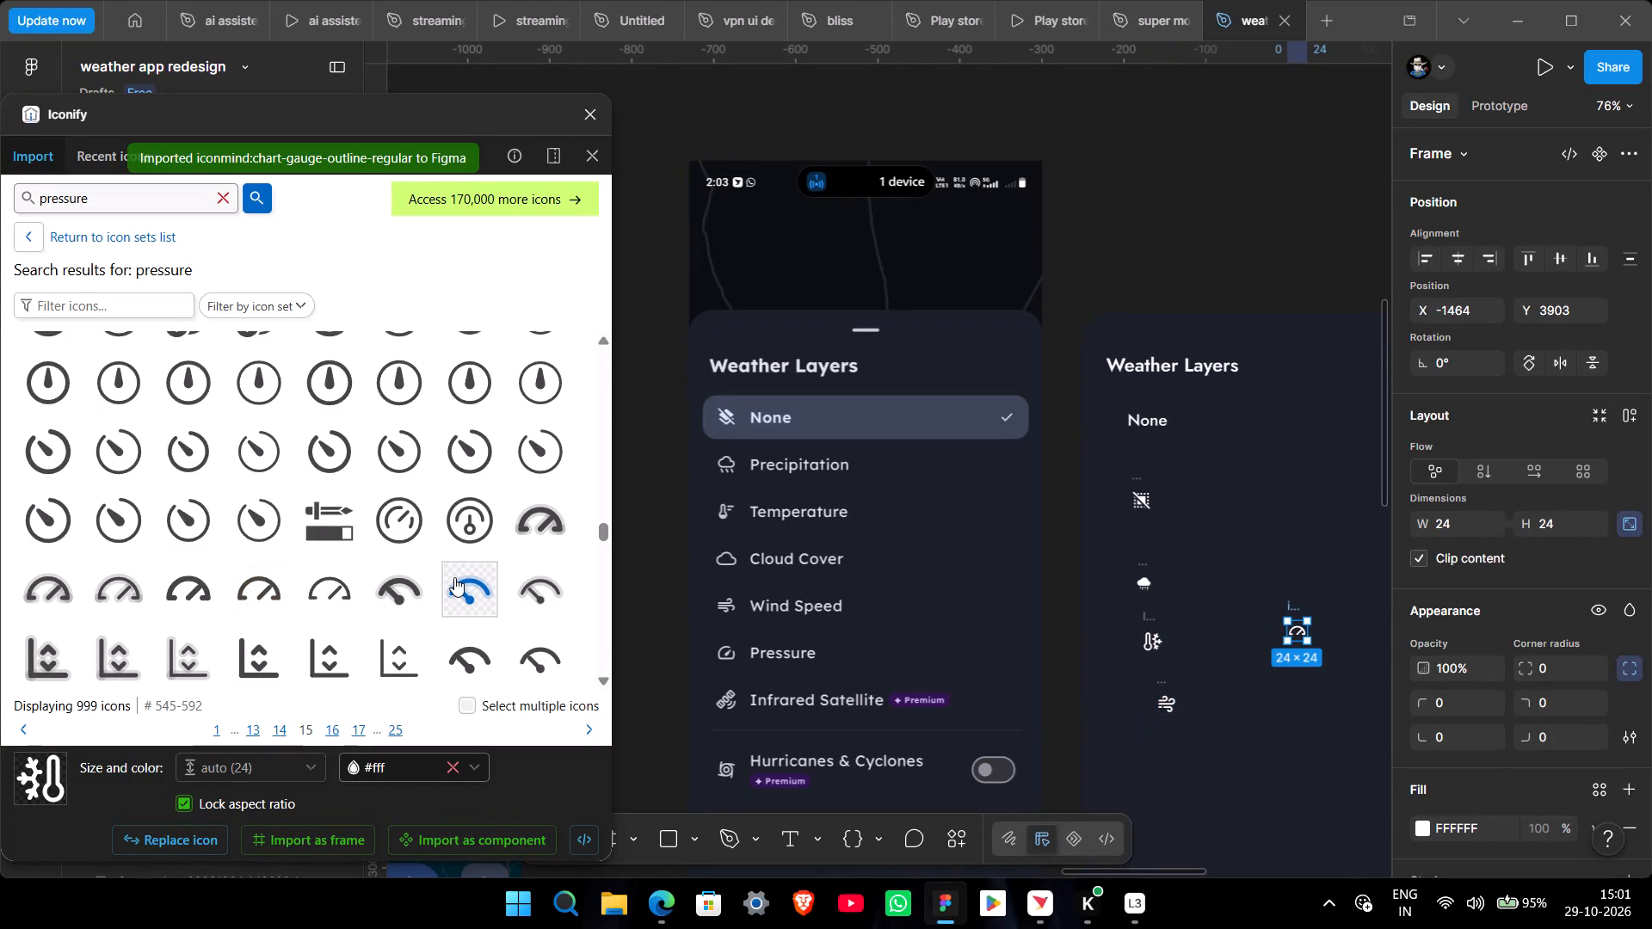
Search the icons for "satellite" and import ic:baseline-satellite-alt onto the sheet below the gauge icon, at about X -1462, Y 4005.
{"action": "left_click", "coordinate": [231, 201]}
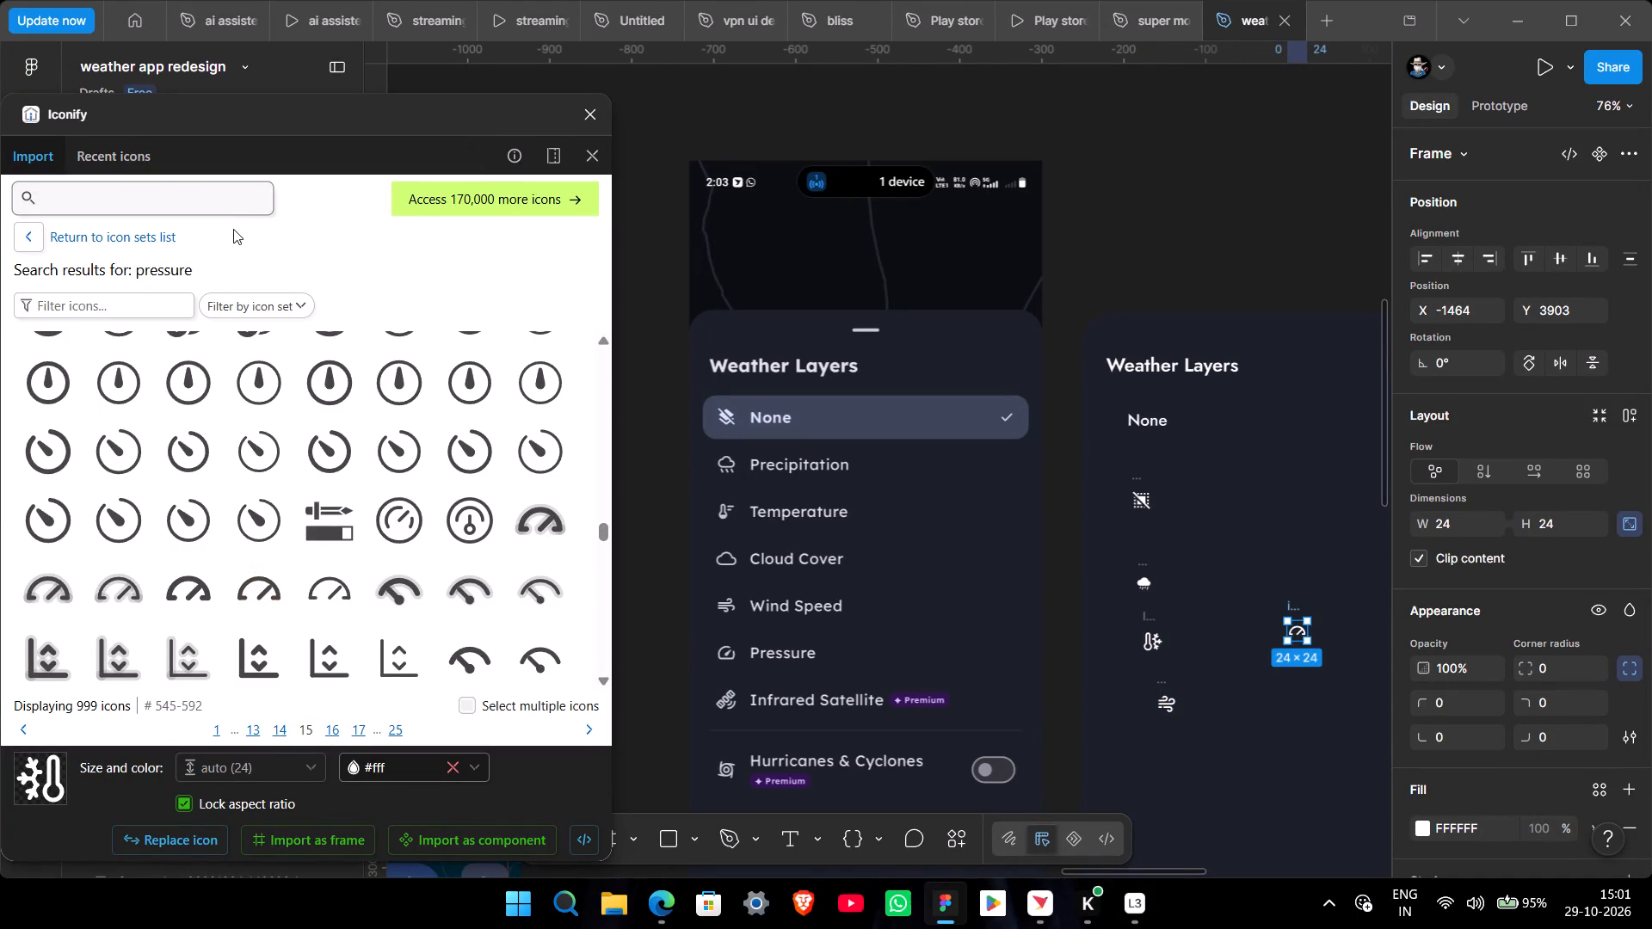
{"action": "type", "text": "sat"}
{"action": "key", "text": "e"}
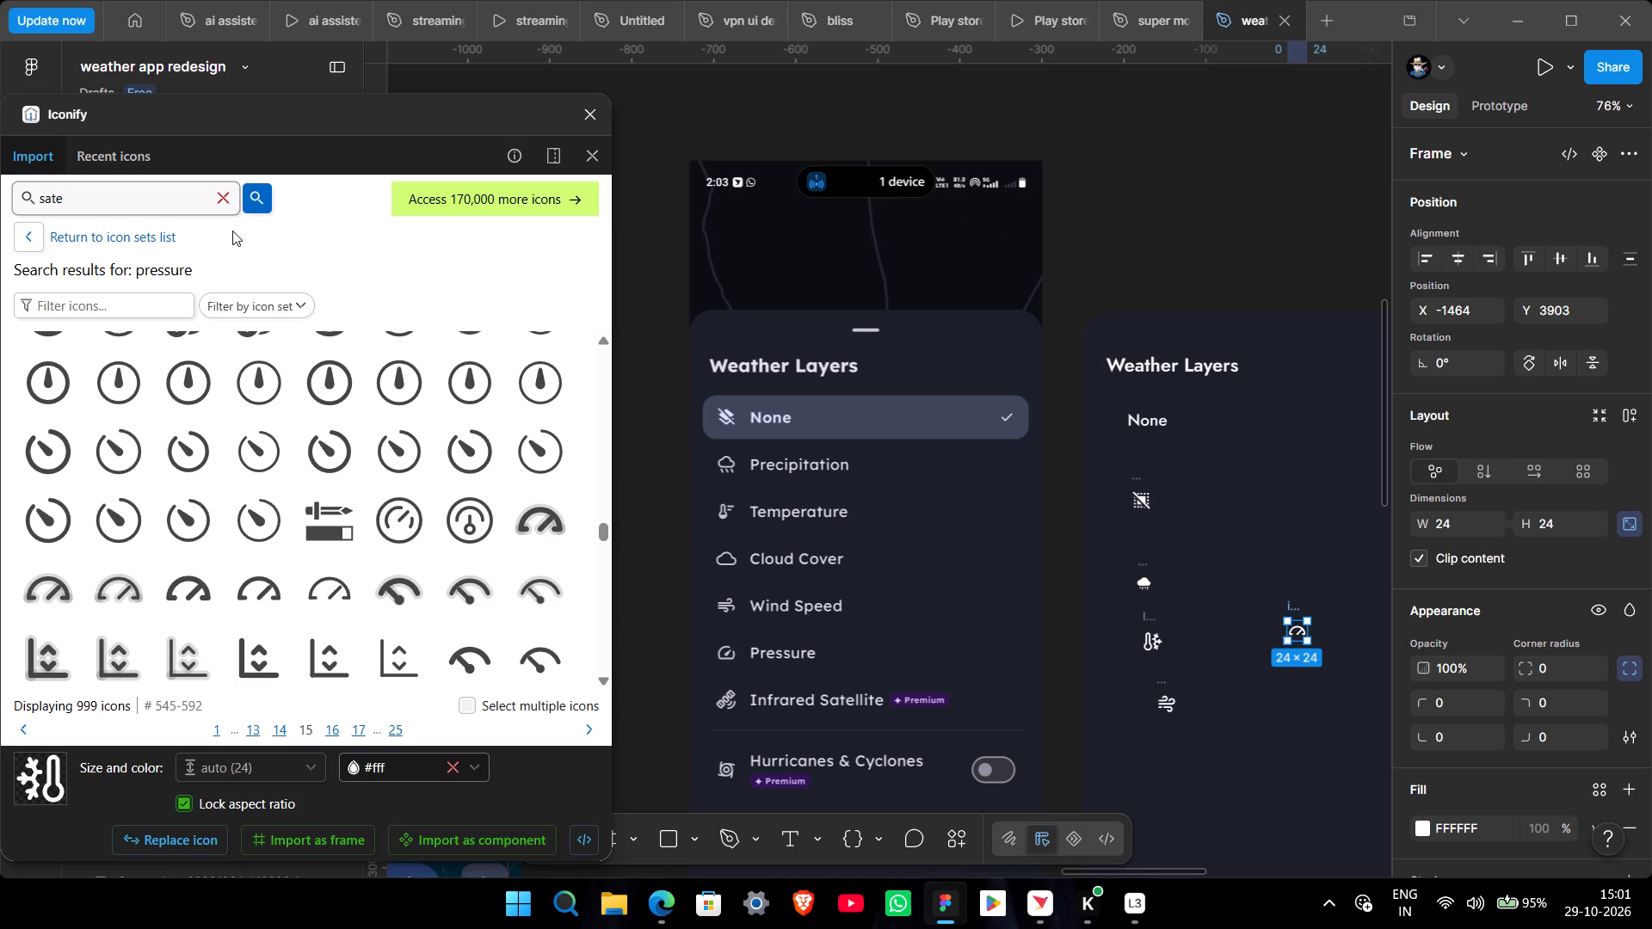
{"action": "type", "text": "llite"}
{"action": "key", "text": "Return"}
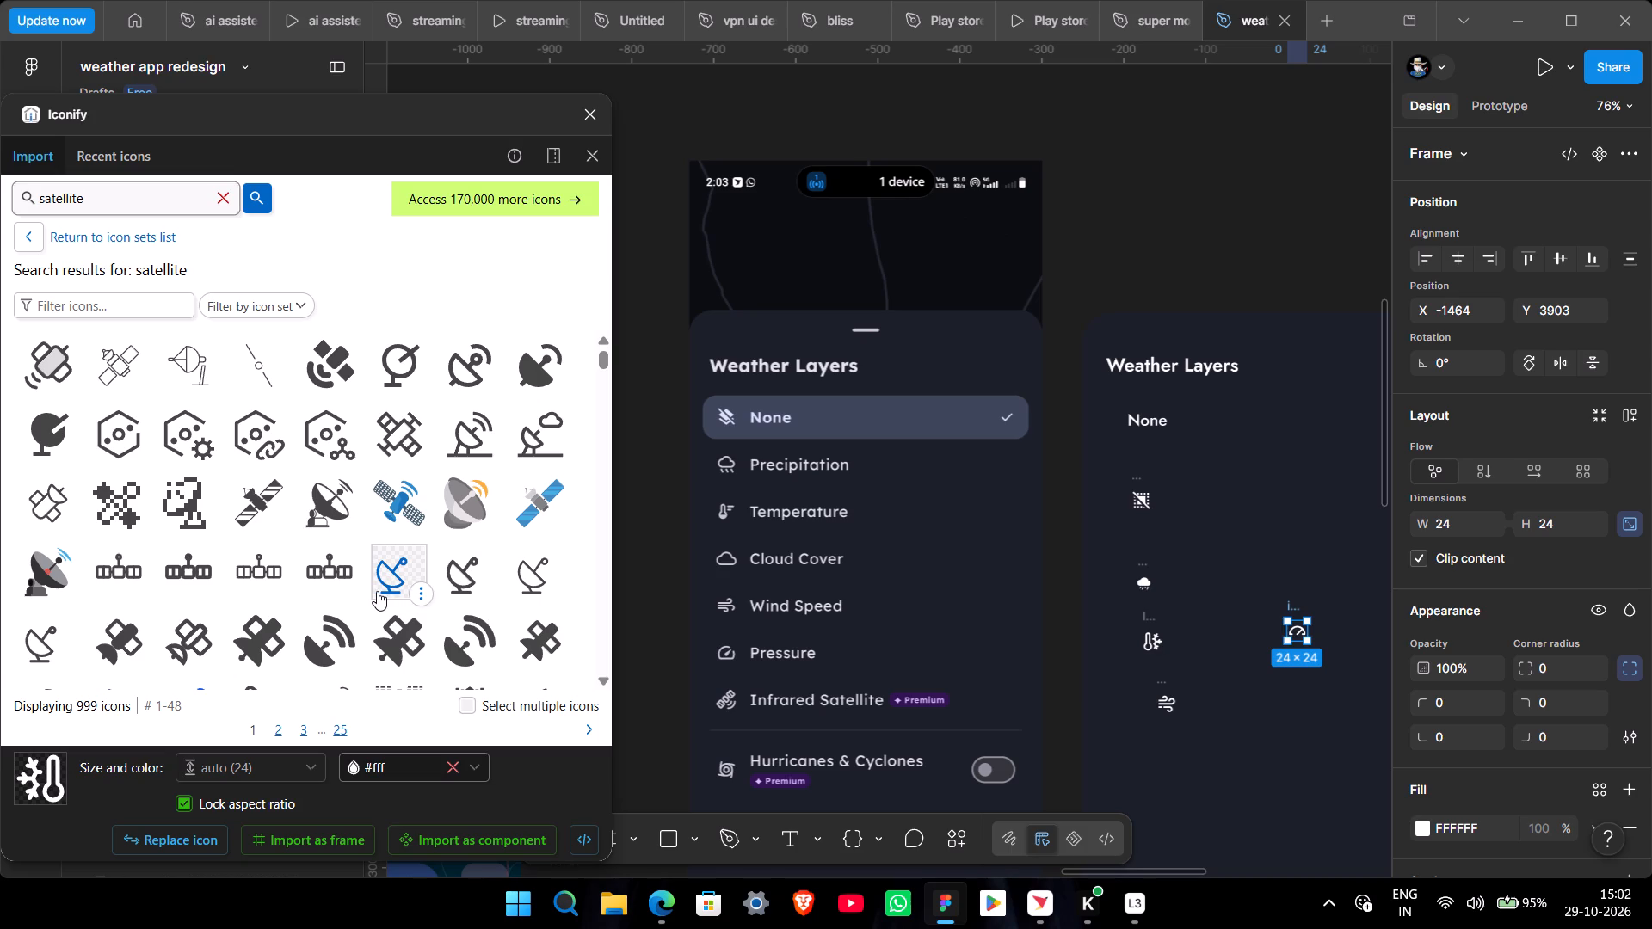
{"action": "scroll", "coordinate": [0, 461], "scroll_direction": "down", "scroll_amount": 2}
{"action": "scroll", "coordinate": [6, 558], "scroll_direction": "down", "scroll_amount": 2}
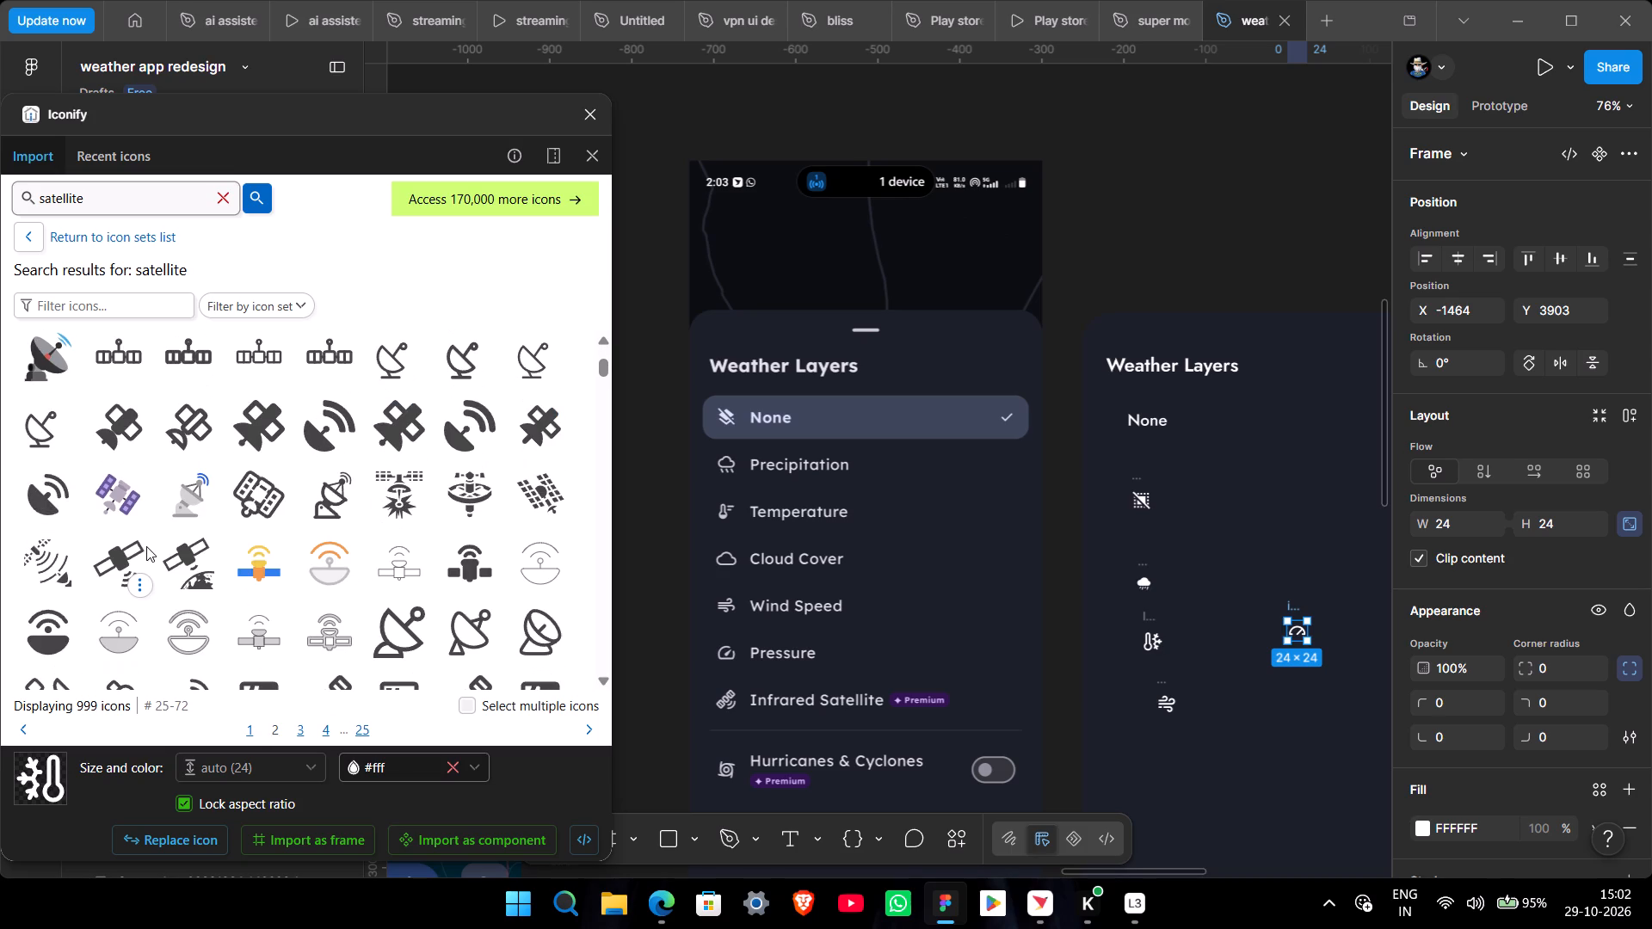
{"action": "scroll", "coordinate": [146, 546], "scroll_direction": "down", "scroll_amount": 3}
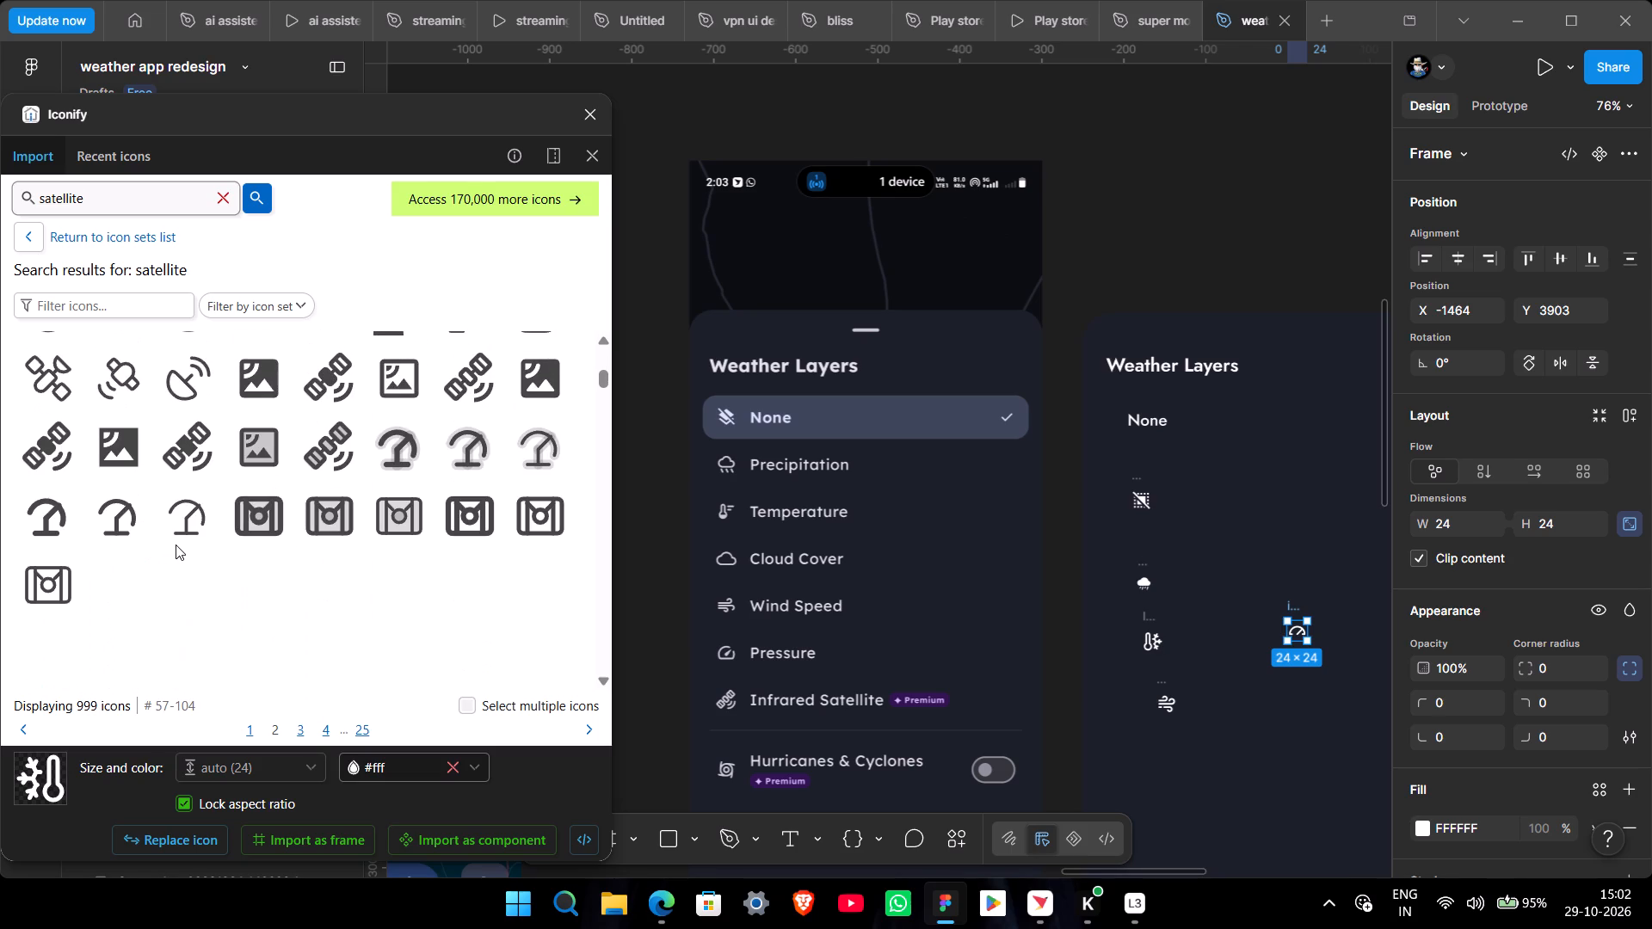
{"action": "left_click_drag", "start_coordinate": [331, 373], "coordinate": [332, 373]}
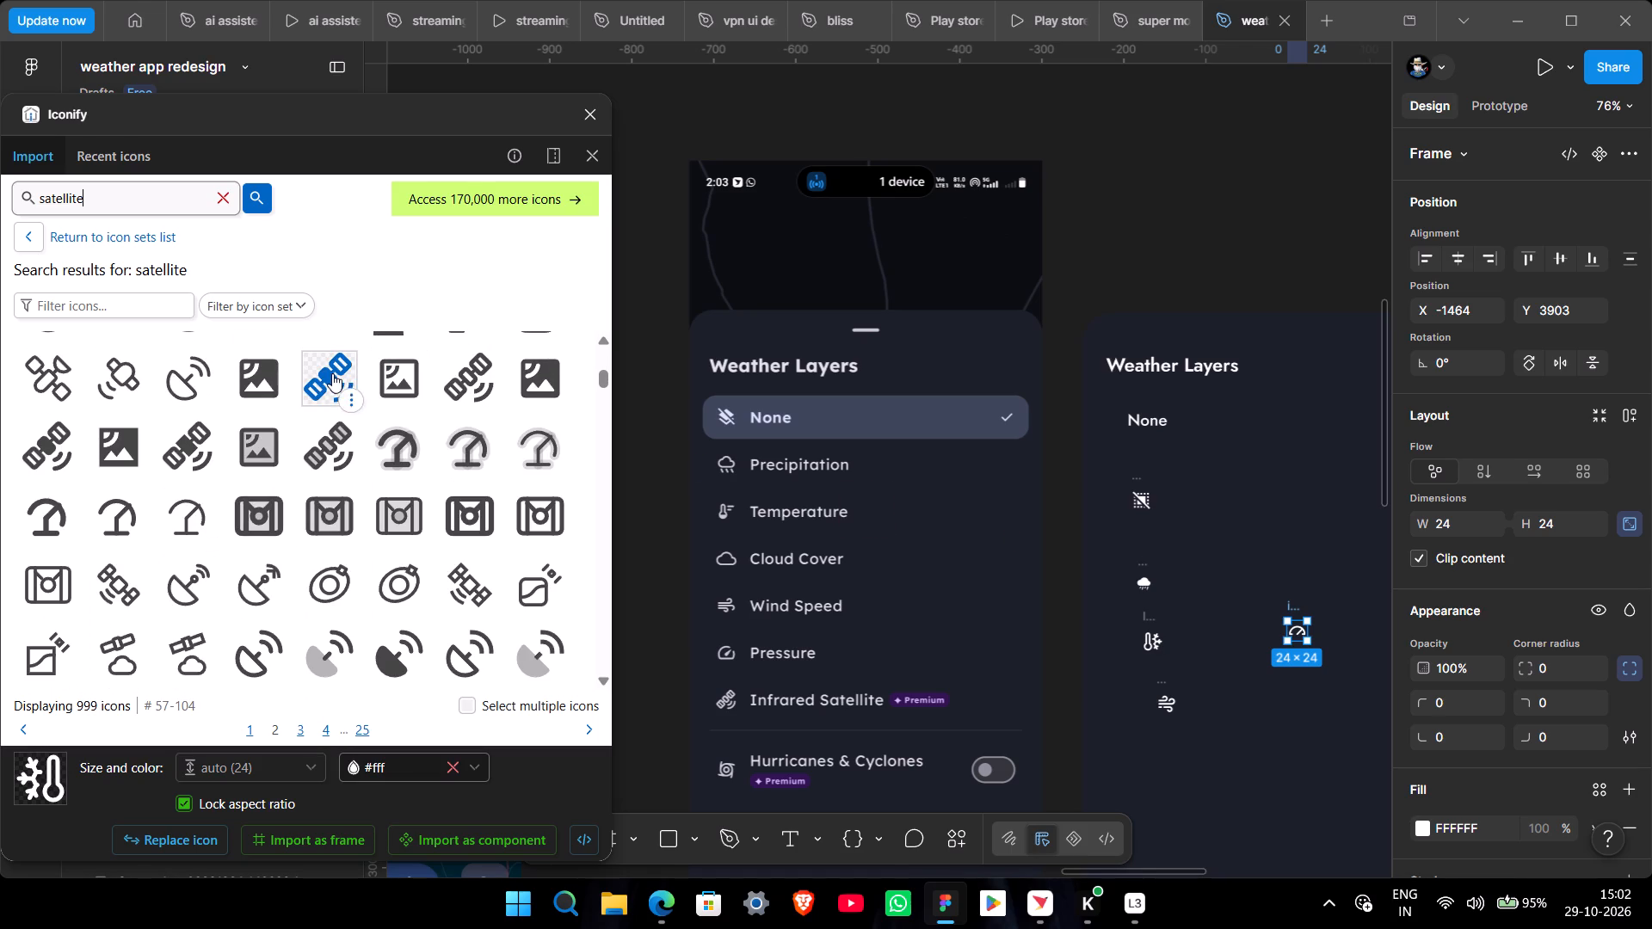
{"action": "left_click_drag", "start_coordinate": [332, 373], "coordinate": [1300, 714]}
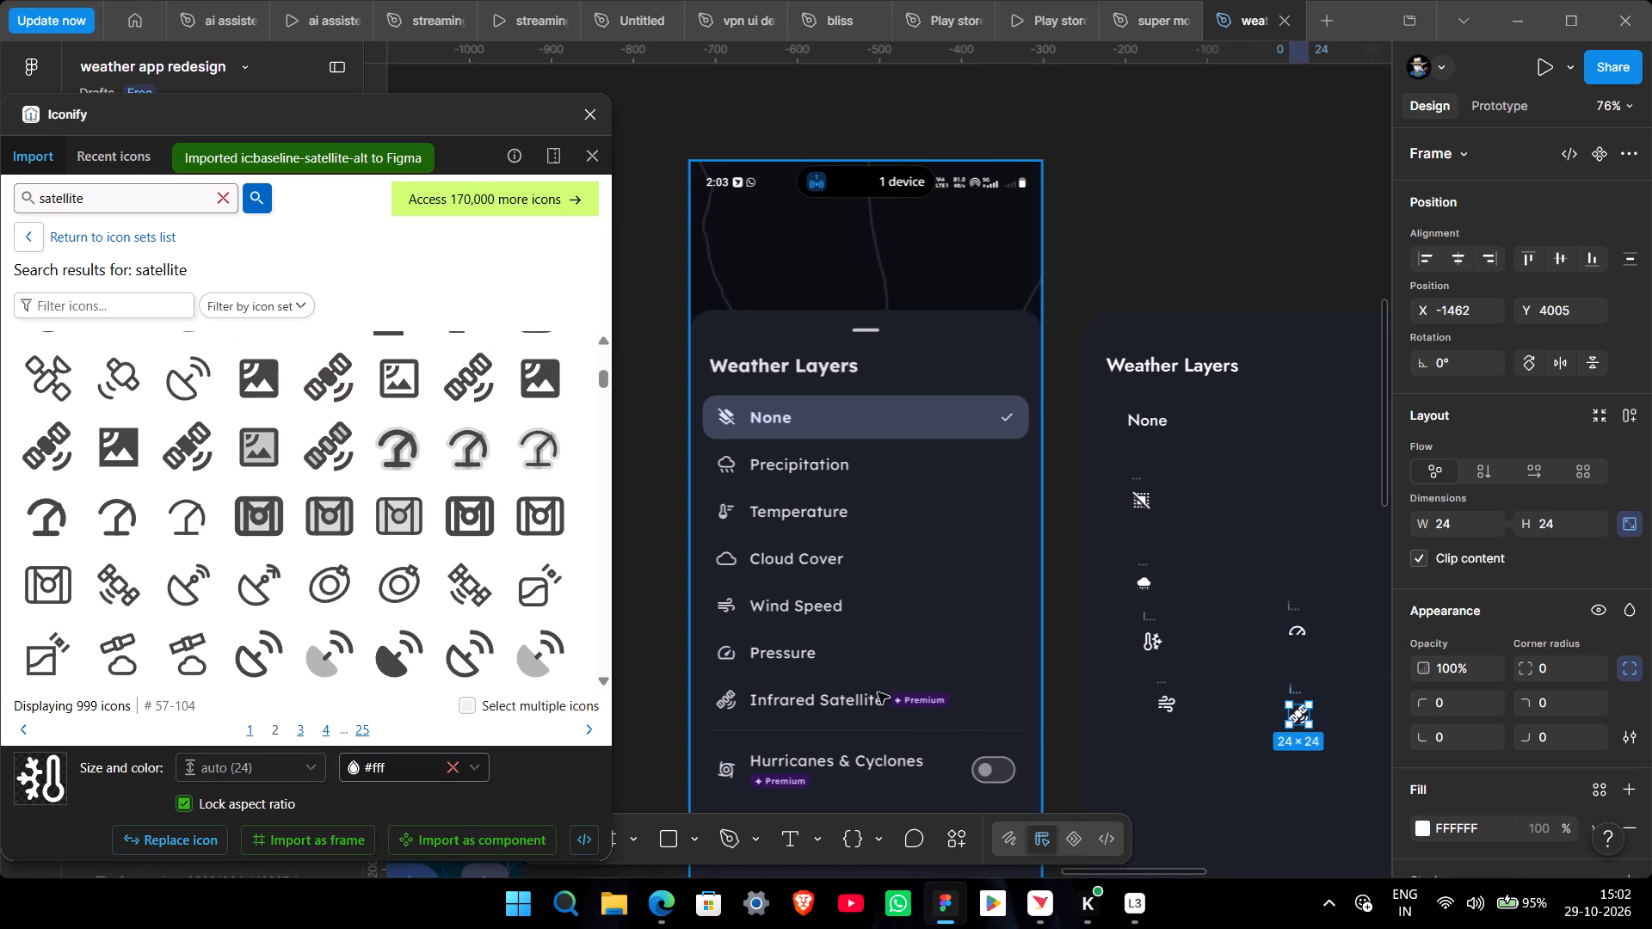
Search the Iconify icons for "hurricane" to match the reference's Hurricanes & Cyclones option.
{"action": "scroll", "coordinate": [844, 688], "scroll_direction": "down", "scroll_amount": 11}
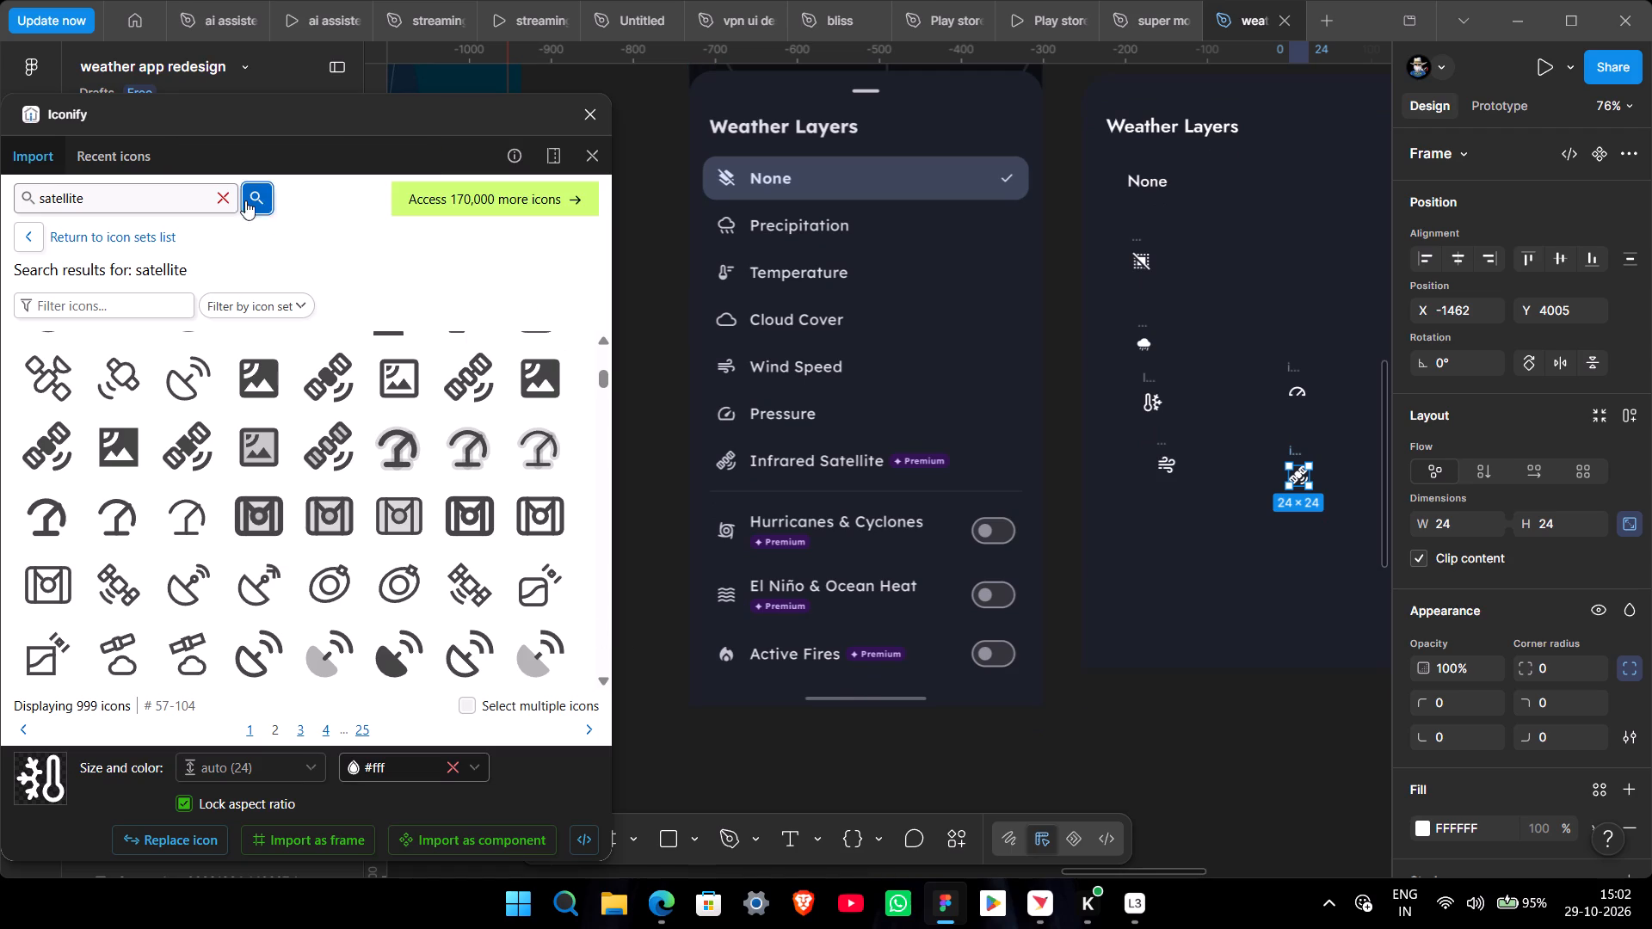
{"action": "left_click", "coordinate": [223, 194]}
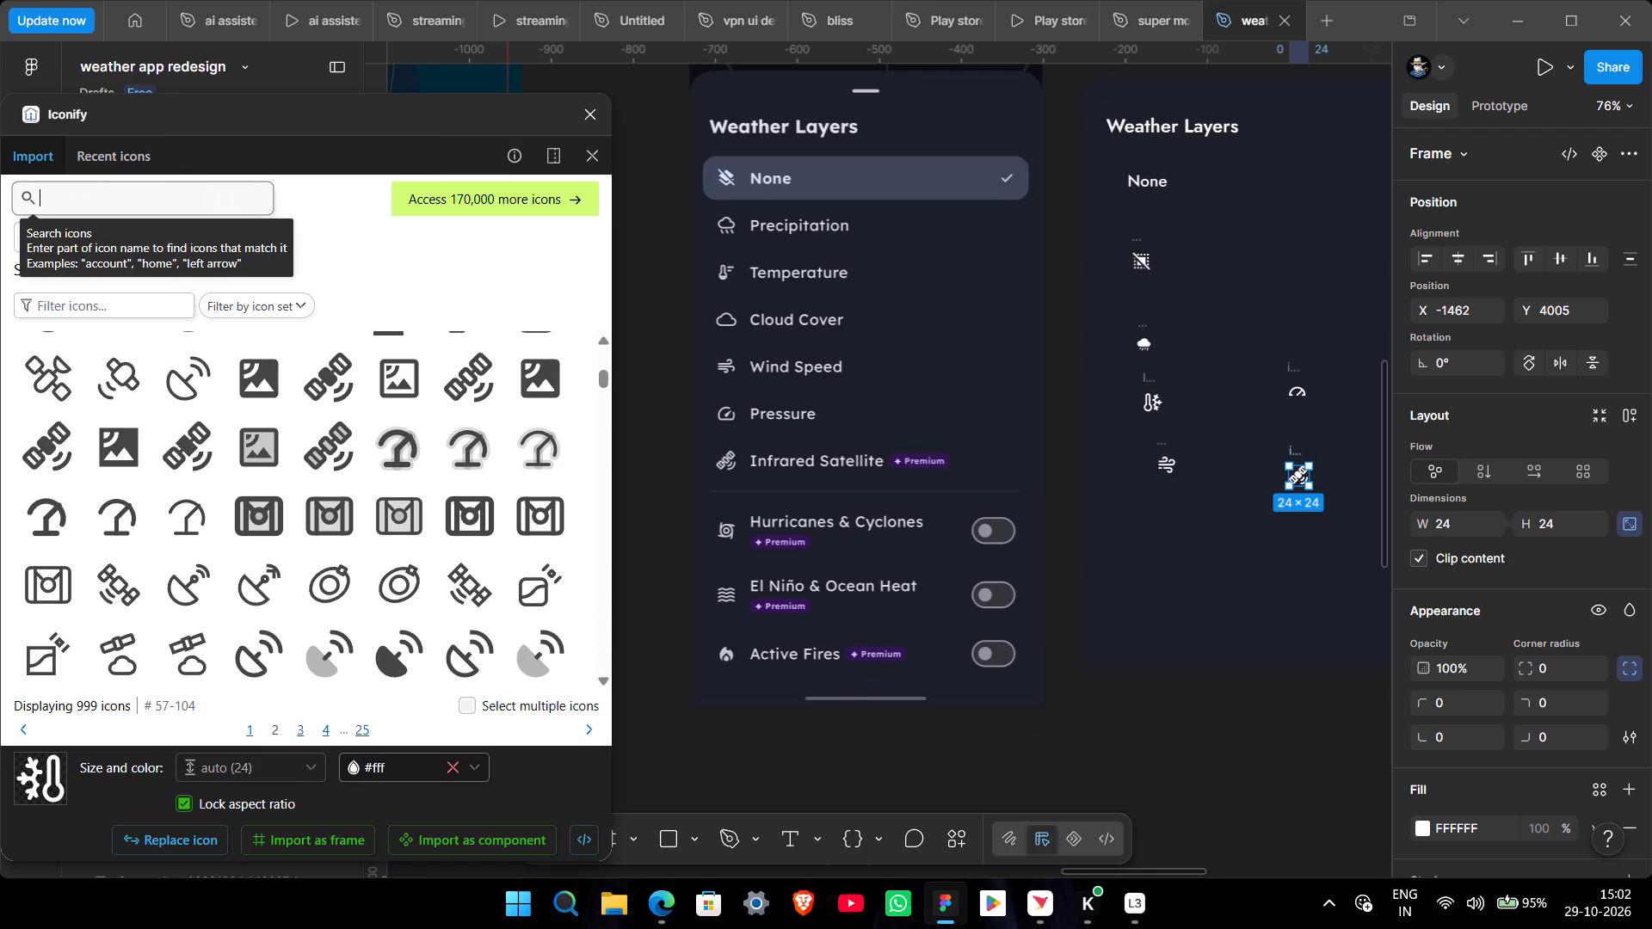
{"action": "type", "text": "hu"}
{"action": "type", "text": "rricane"}
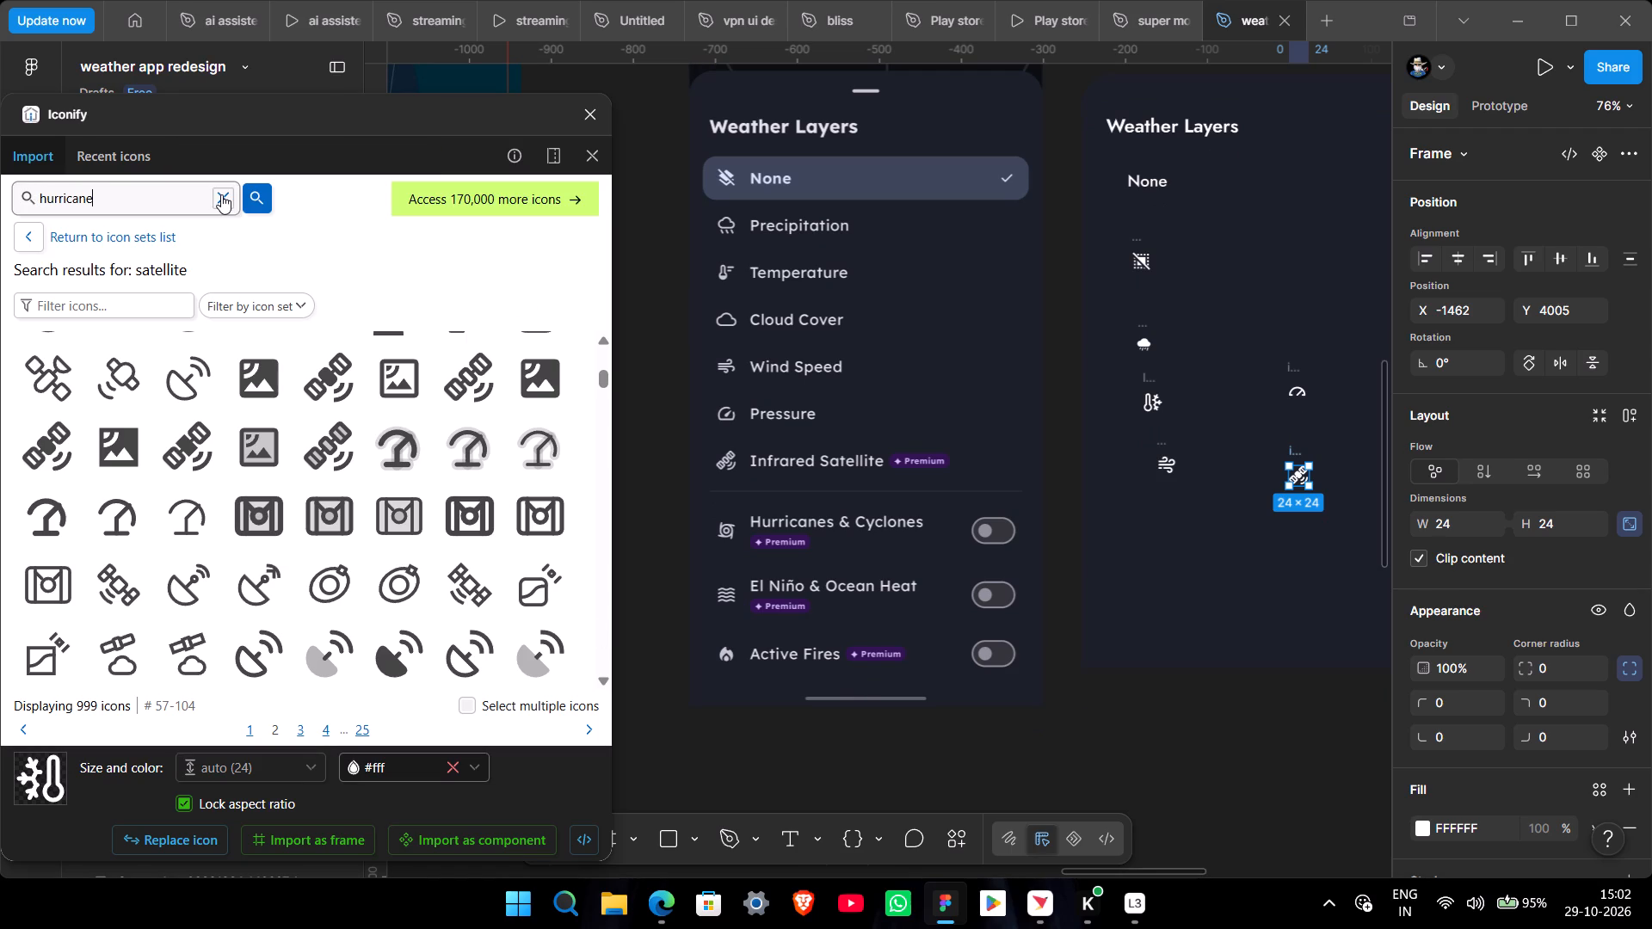
{"action": "key", "text": "Return"}
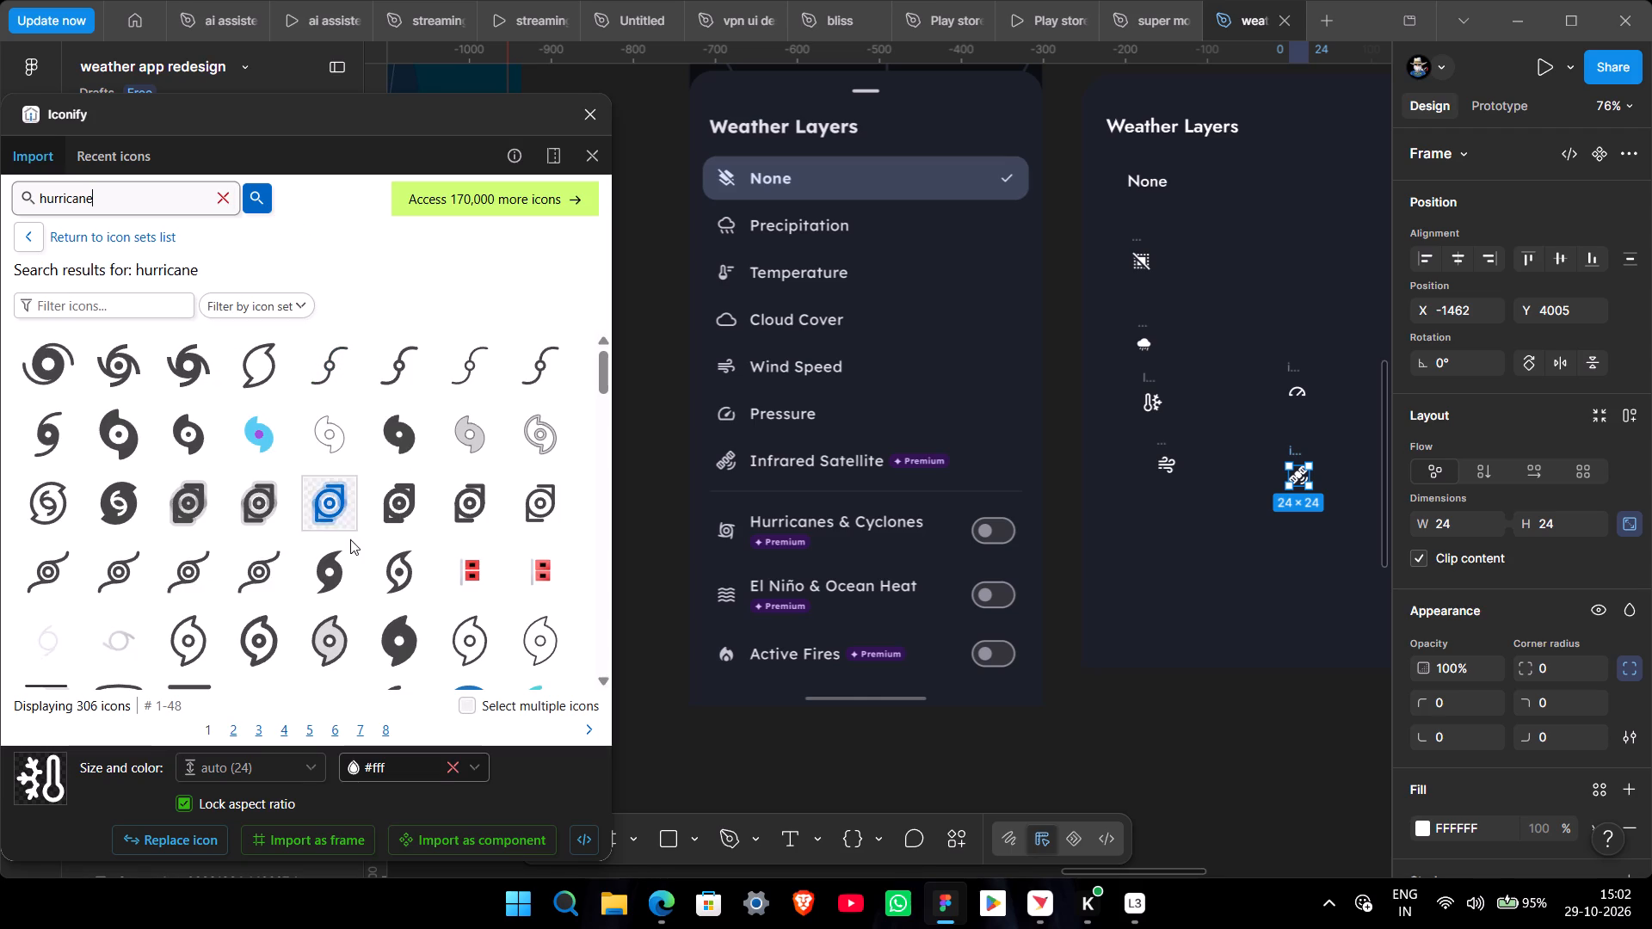
Look through the hurricane icons and import boxicons:hurricane onto the sheet below the wind icon, at about X -1583, Y 4080.
{"action": "scroll", "coordinate": [354, 550], "scroll_direction": "down", "scroll_amount": 3}
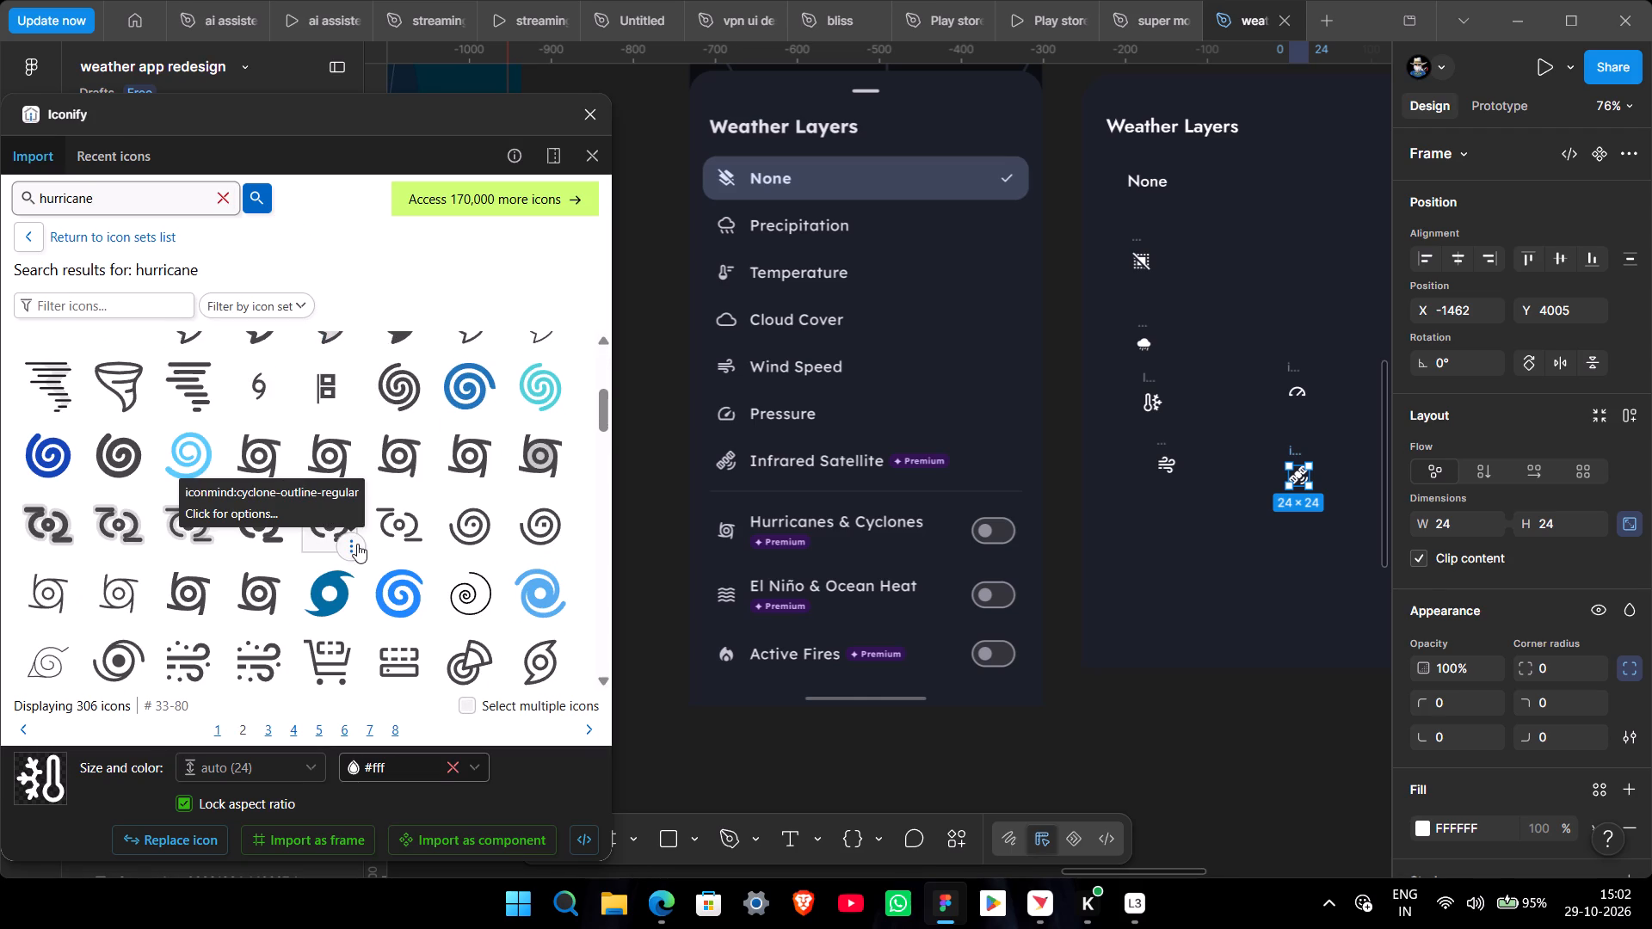
{"action": "scroll", "coordinate": [249, 558], "scroll_direction": "up", "scroll_amount": 9}
{"action": "scroll", "coordinate": [249, 558], "scroll_direction": "down", "scroll_amount": 4}
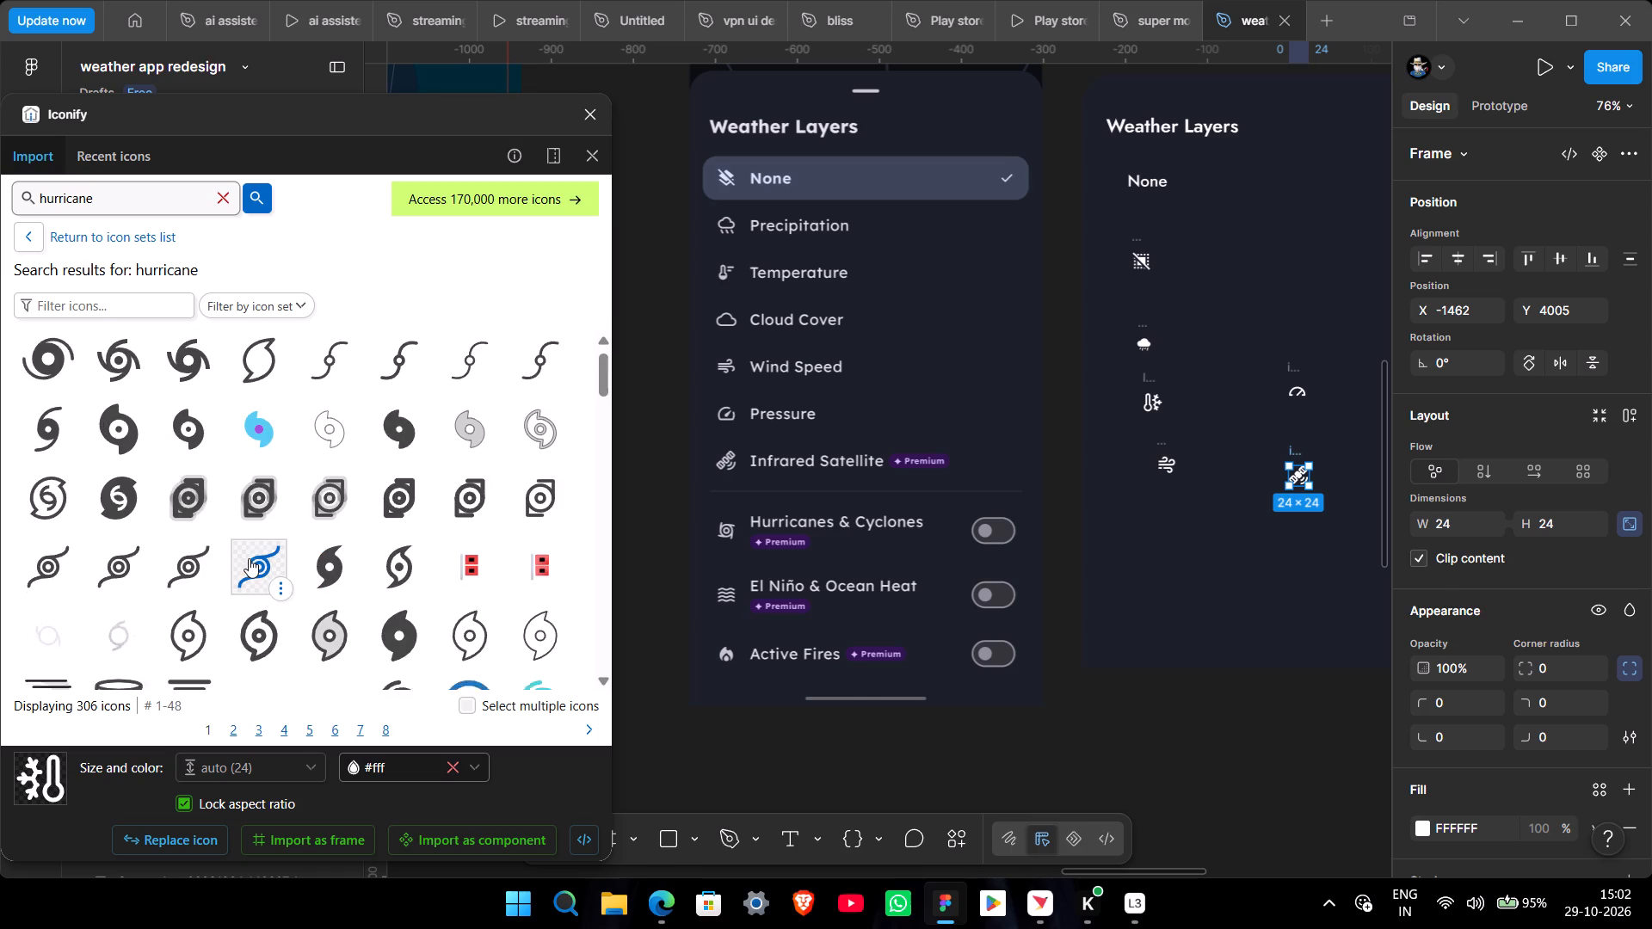
{"action": "scroll", "coordinate": [249, 558], "scroll_direction": "down", "scroll_amount": 3}
{"action": "scroll", "coordinate": [249, 558], "scroll_direction": "up", "scroll_amount": 2}
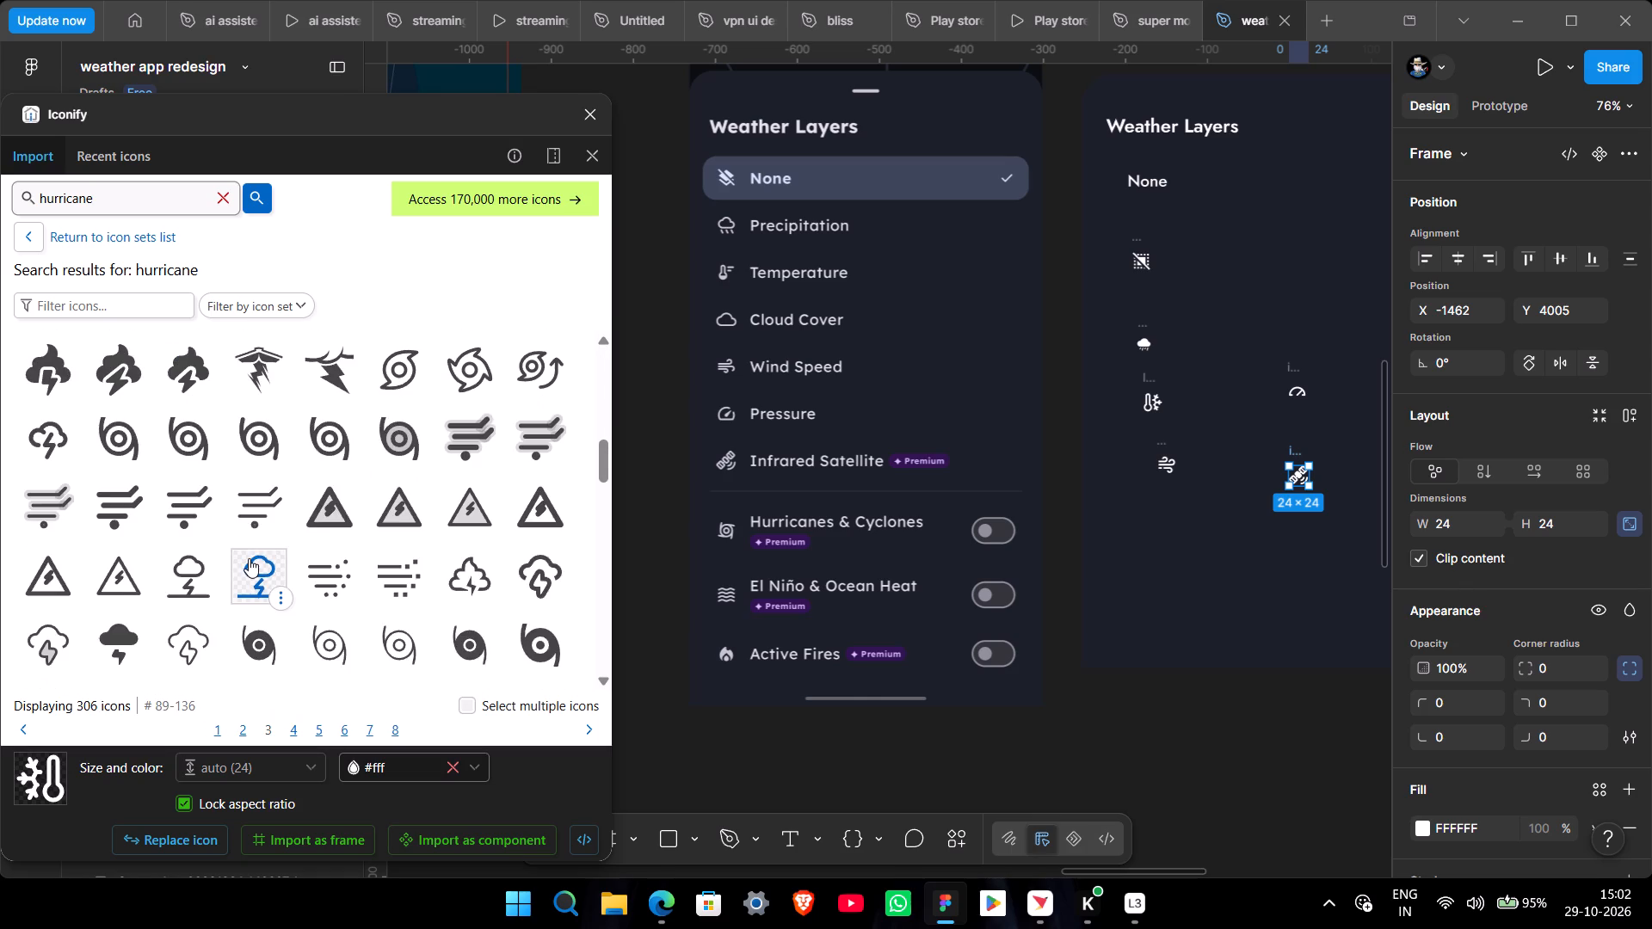
{"action": "scroll", "coordinate": [249, 558], "scroll_direction": "up", "scroll_amount": 7}
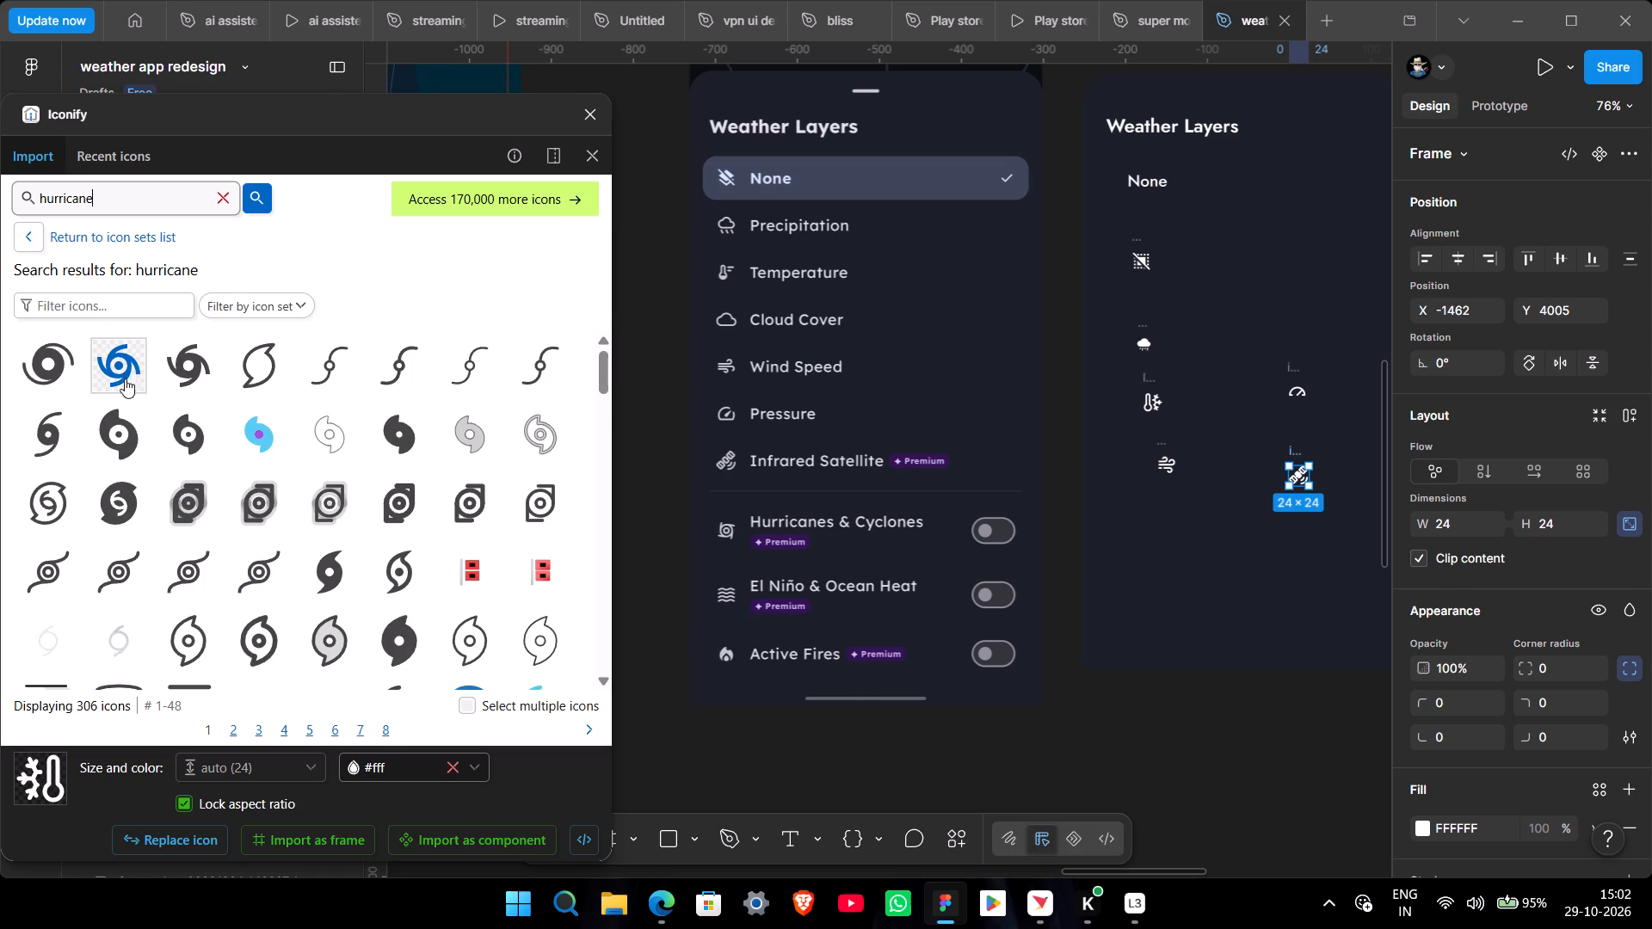
{"action": "left_click_drag", "start_coordinate": [125, 372], "coordinate": [1200, 537]}
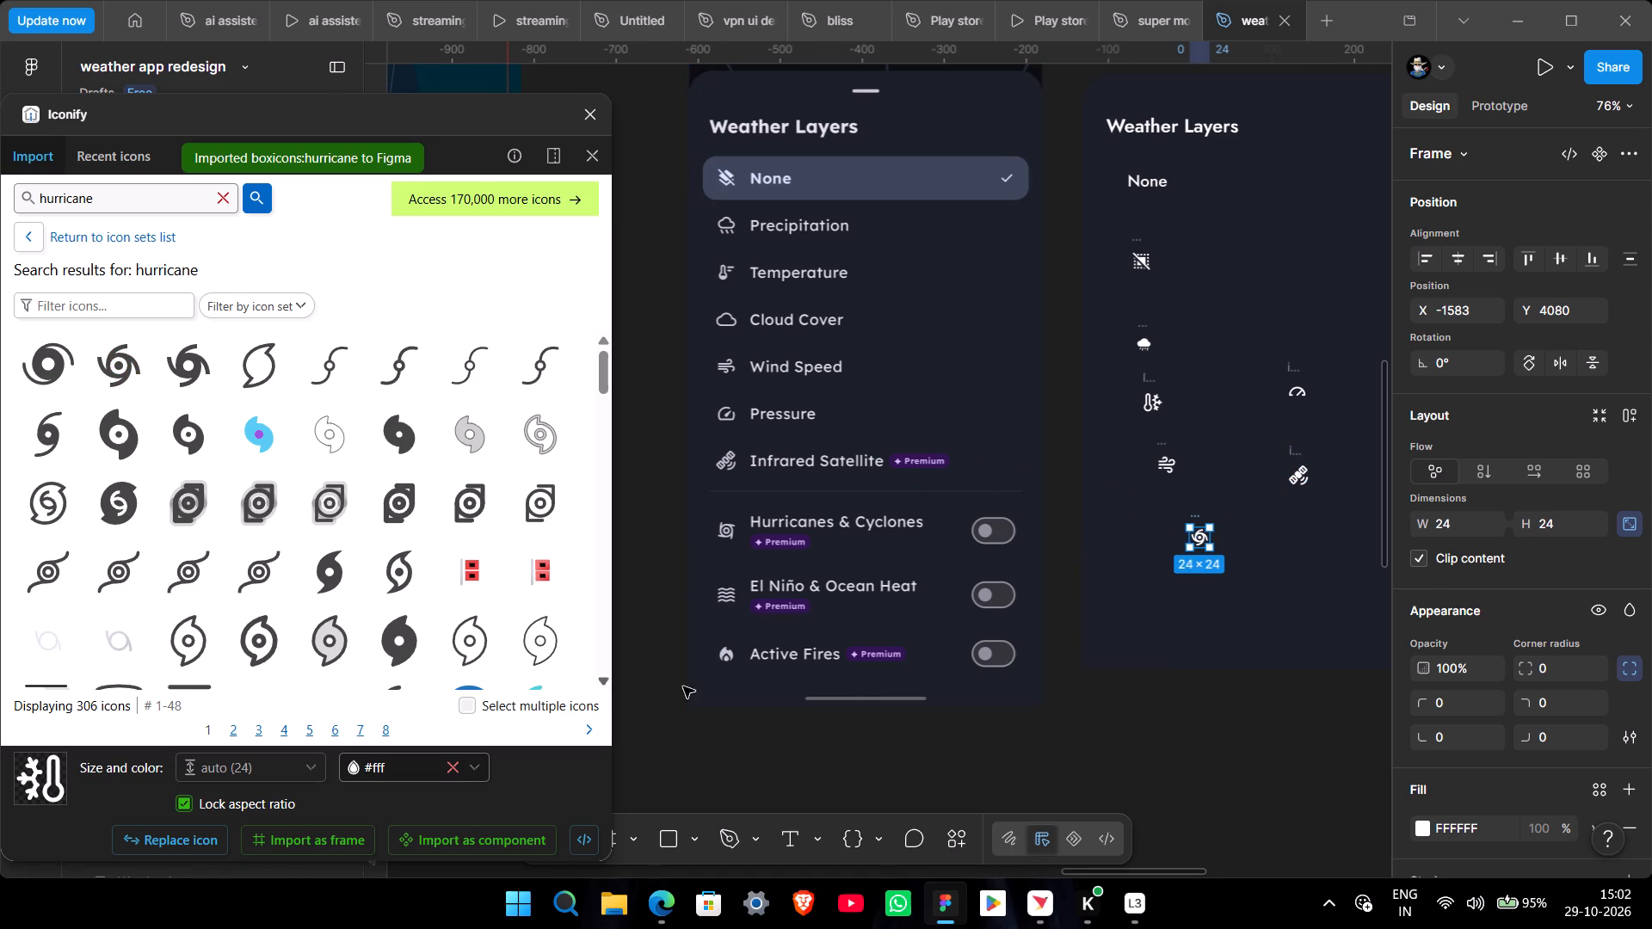
Search the icons for "ocean" and import mdi:waves near the bottom of the sheet, at about X -1653, Y 4167.
{"action": "scroll", "coordinate": [739, 640], "scroll_direction": "up", "scroll_amount": 13, "text": "ctrl"}
{"action": "middle_click_drag", "start_coordinate": [733, 631], "coordinate": [798, 636]}
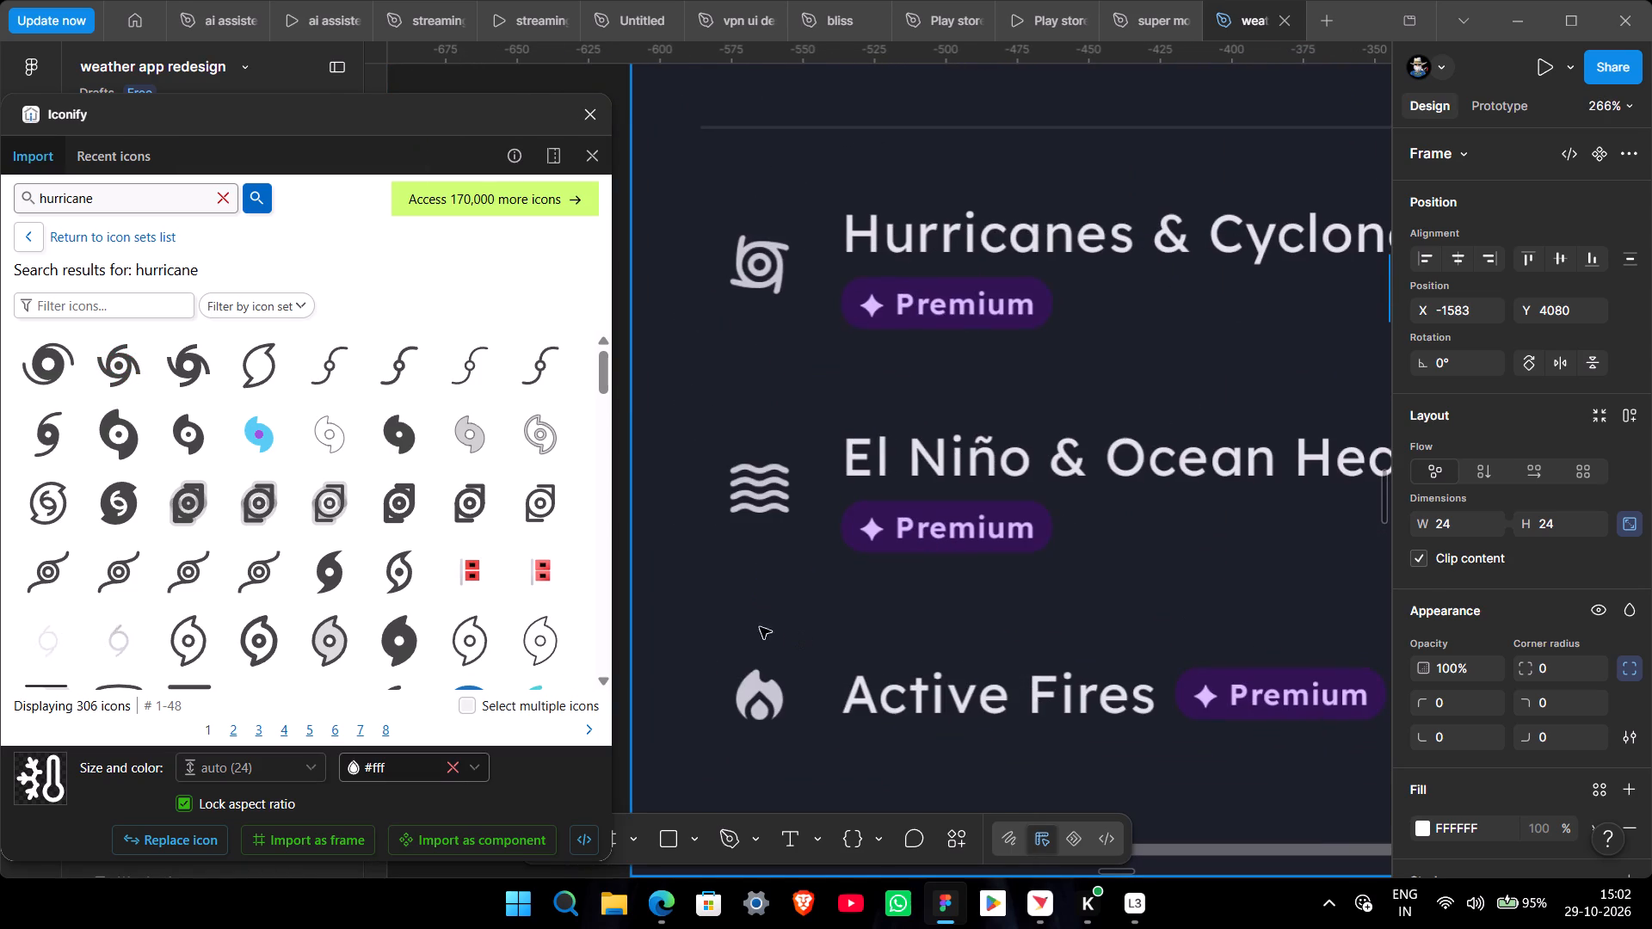
{"action": "scroll", "coordinate": [706, 479], "scroll_direction": "down", "scroll_amount": 3, "text": "ctrl"}
{"action": "left_click", "coordinate": [219, 202]}
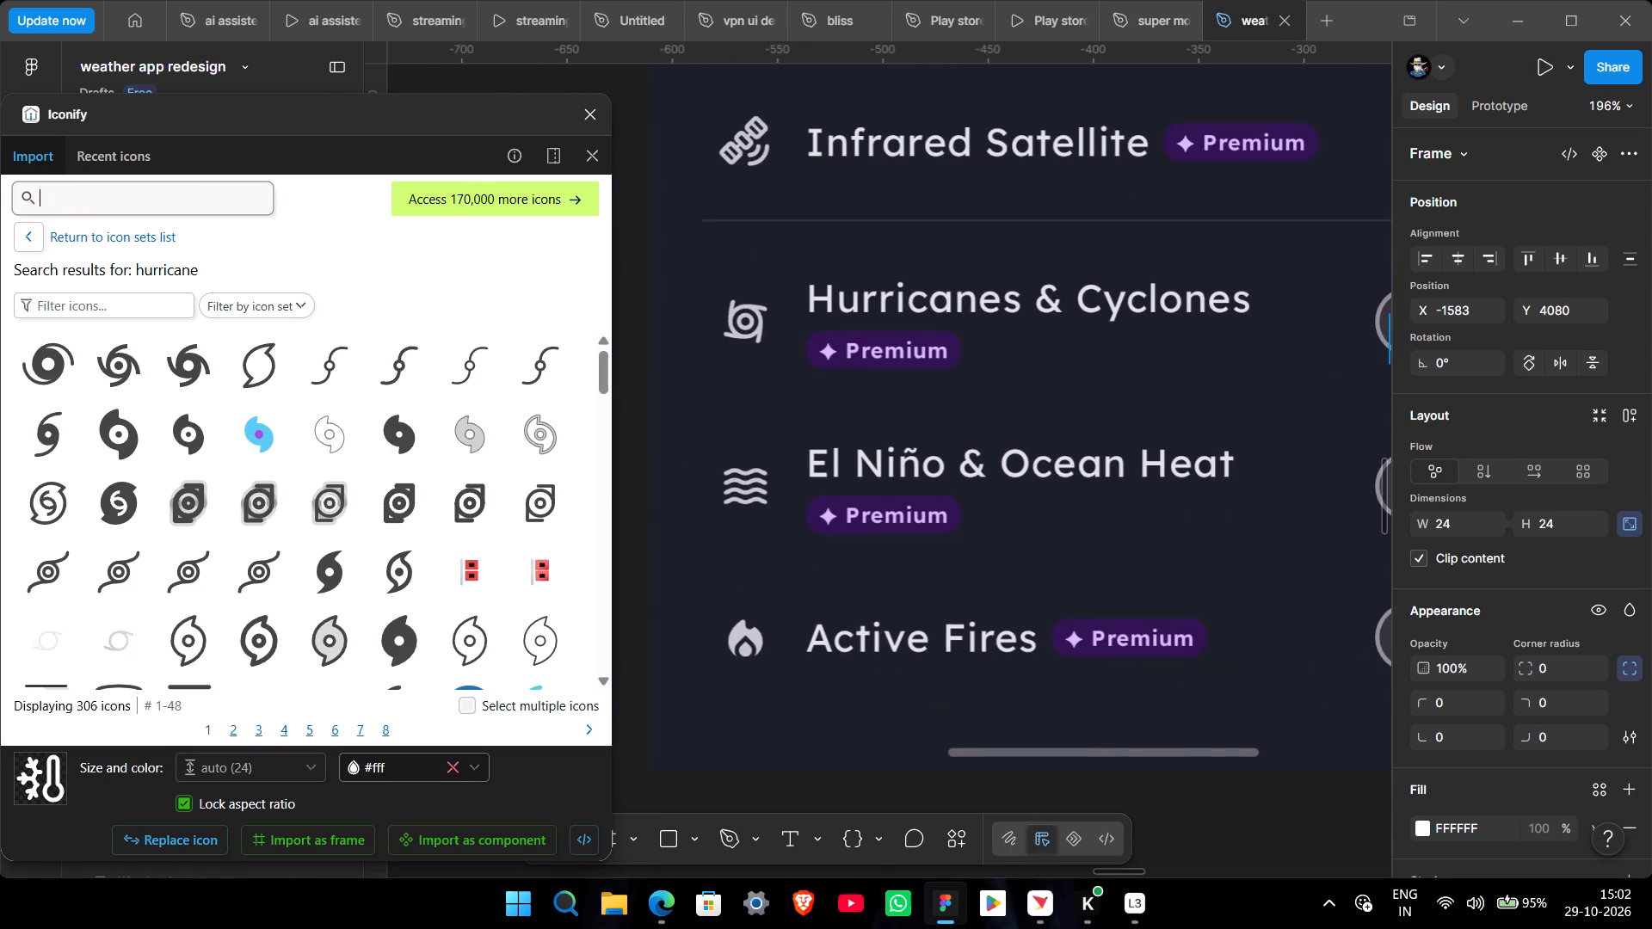
{"action": "type", "text": "ocean"}
{"action": "key", "text": "Return"}
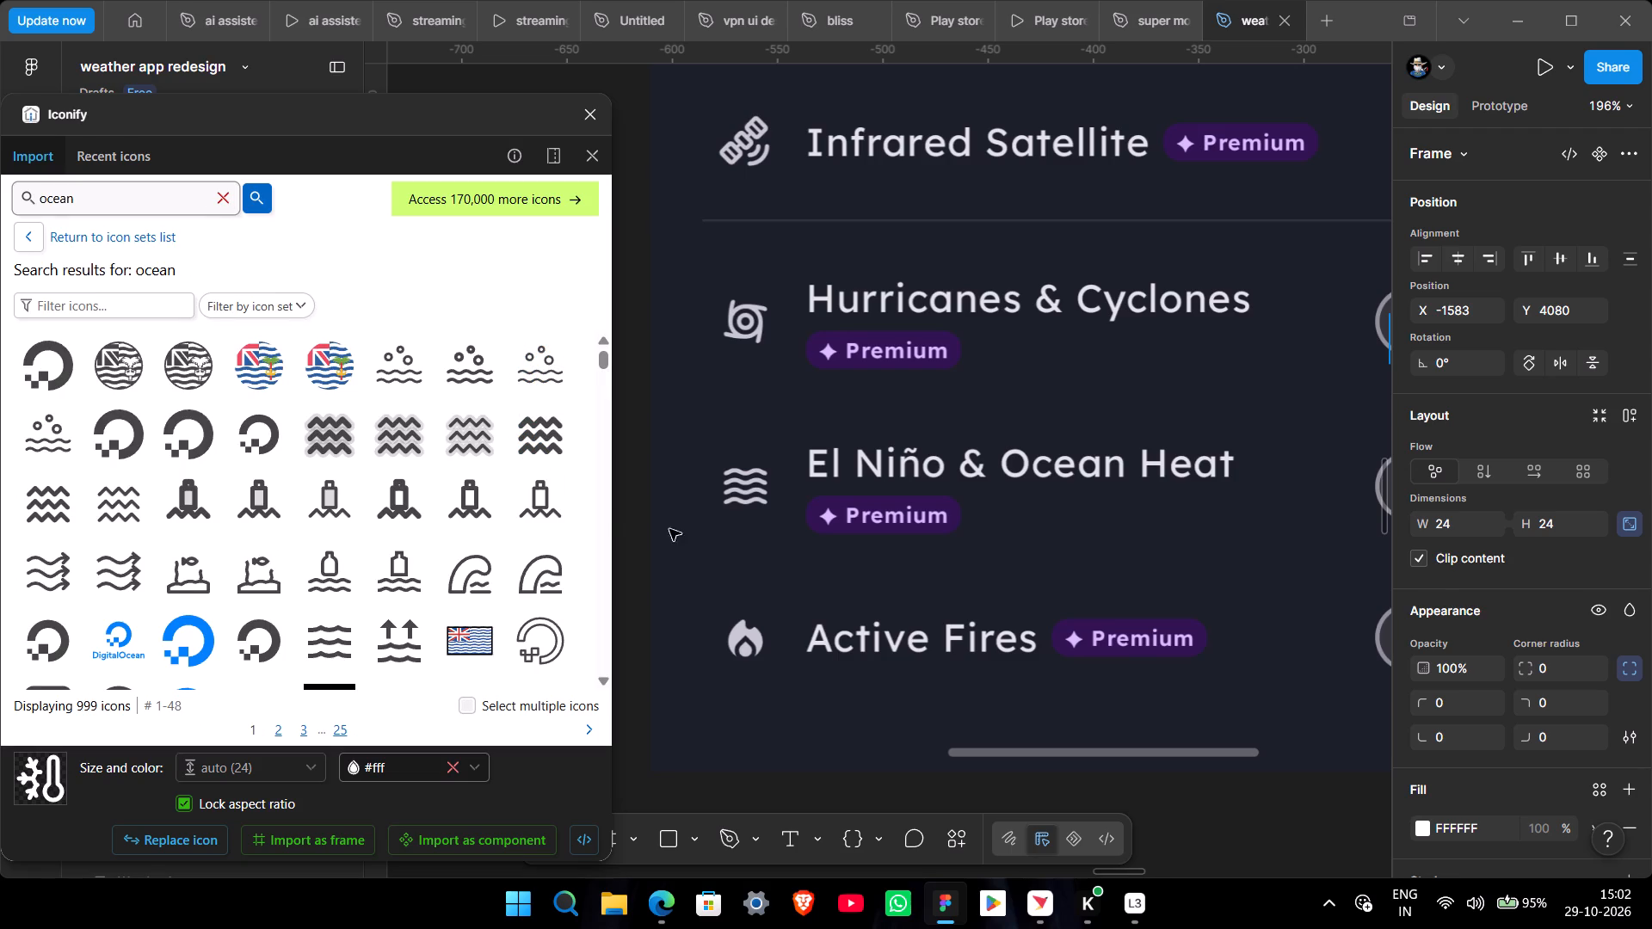
{"action": "scroll", "coordinate": [835, 558], "scroll_direction": "down", "scroll_amount": 5, "text": "ctrl"}
{"action": "scroll", "coordinate": [905, 583], "scroll_direction": "down", "scroll_amount": 3, "text": "ctrl"}
{"action": "middle_click_drag", "start_coordinate": [955, 592], "coordinate": [827, 599]}
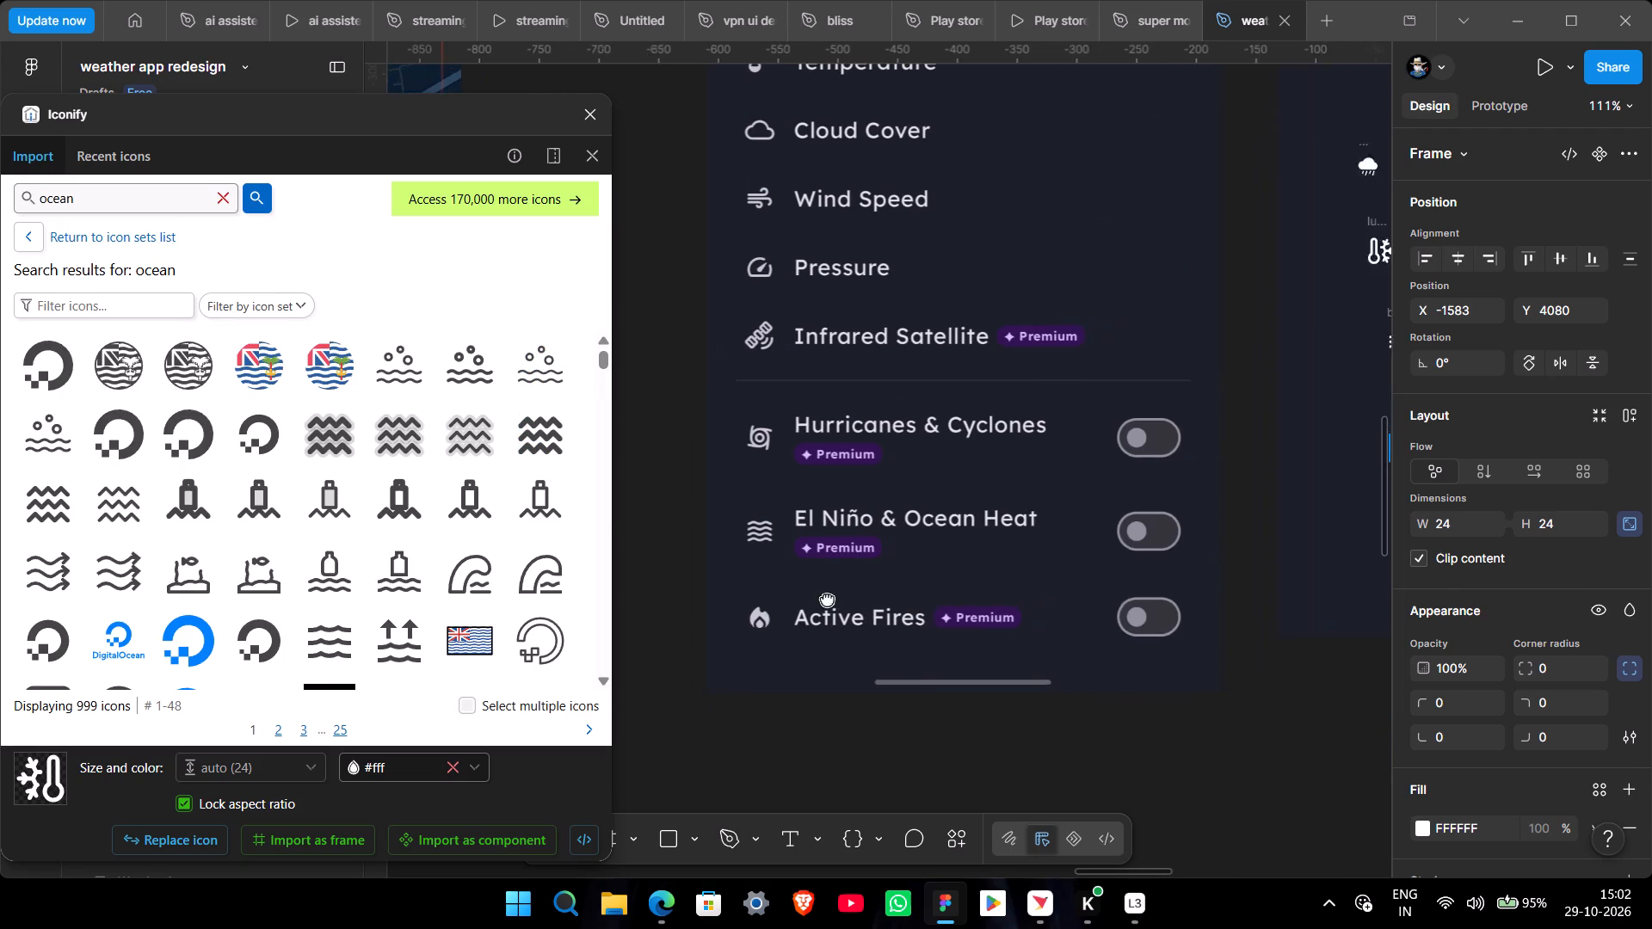
{"action": "middle_click_drag", "start_coordinate": [827, 599], "coordinate": [772, 601]}
{"action": "left_click_drag", "start_coordinate": [330, 648], "coordinate": [1227, 553]}
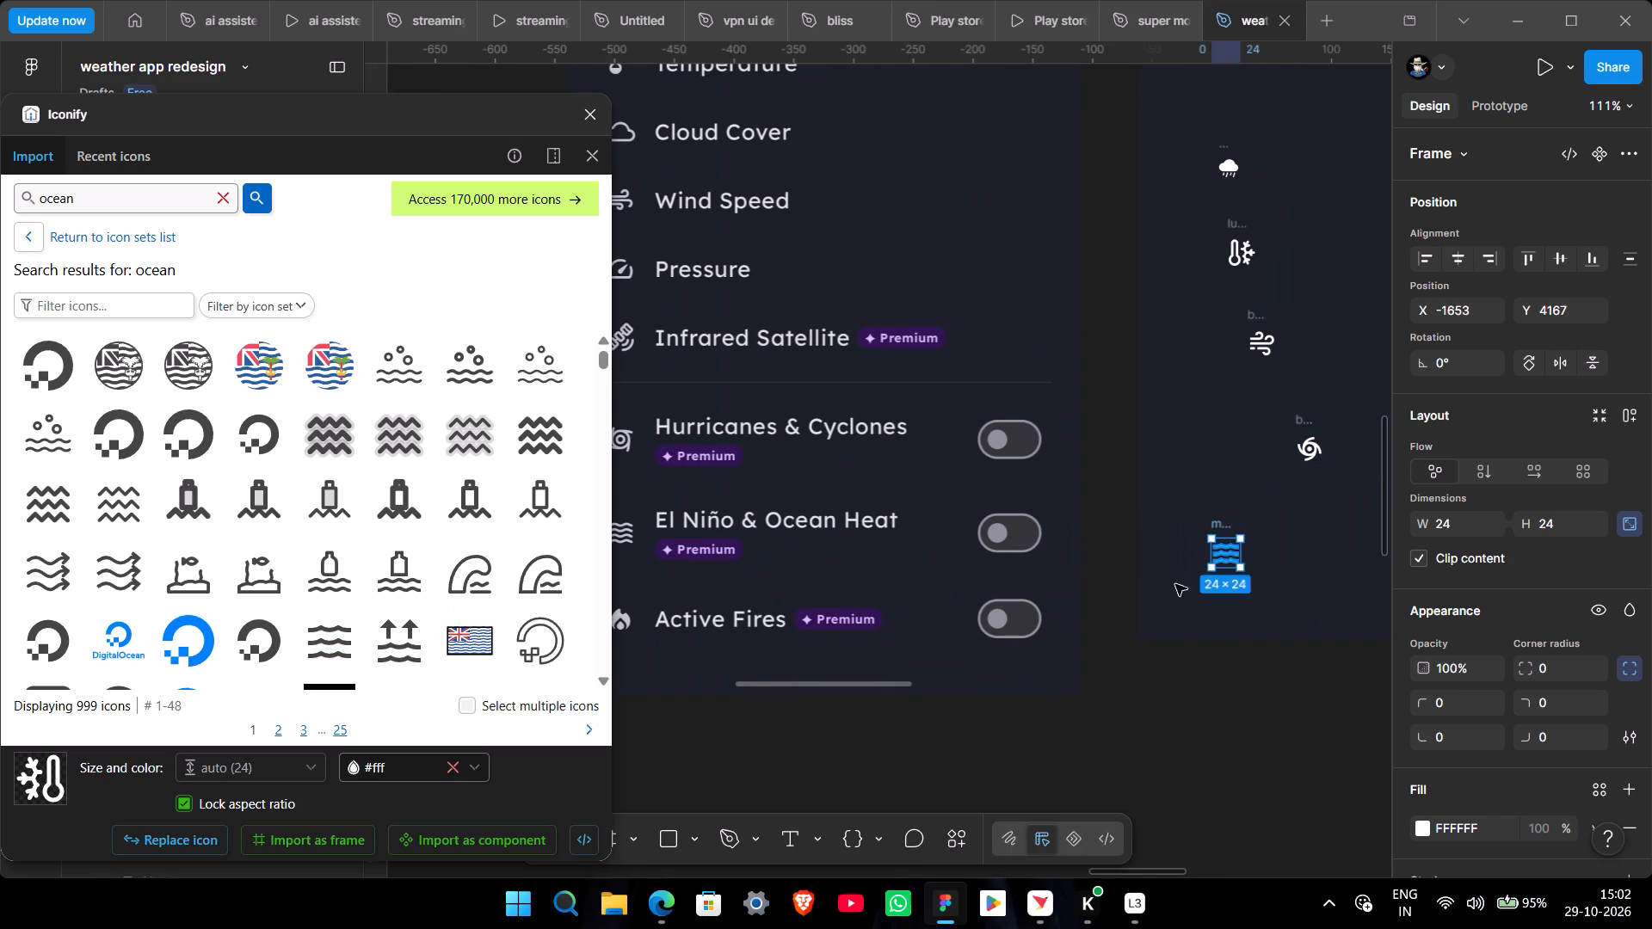
Search the icons for "fire" and import griddy-icons:fire-filled onto the canvas below the reference screenshot, at about X -1807, Y 4387.
{"action": "middle_click_drag", "start_coordinate": [768, 656], "coordinate": [855, 649]}
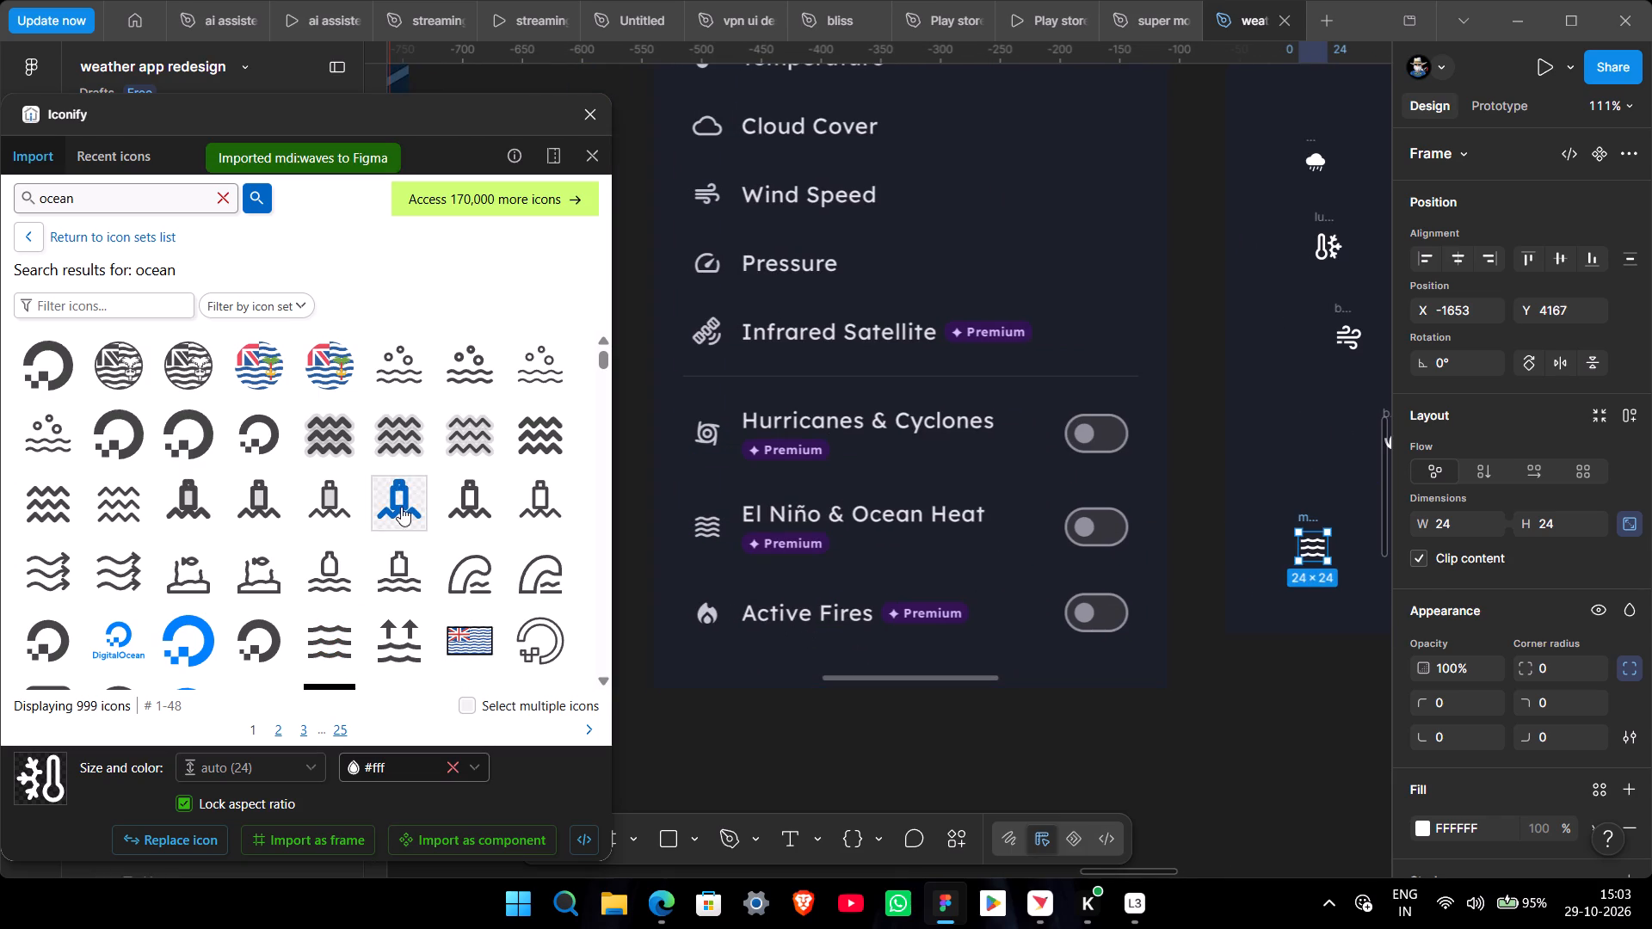
{"action": "left_click", "coordinate": [212, 194]}
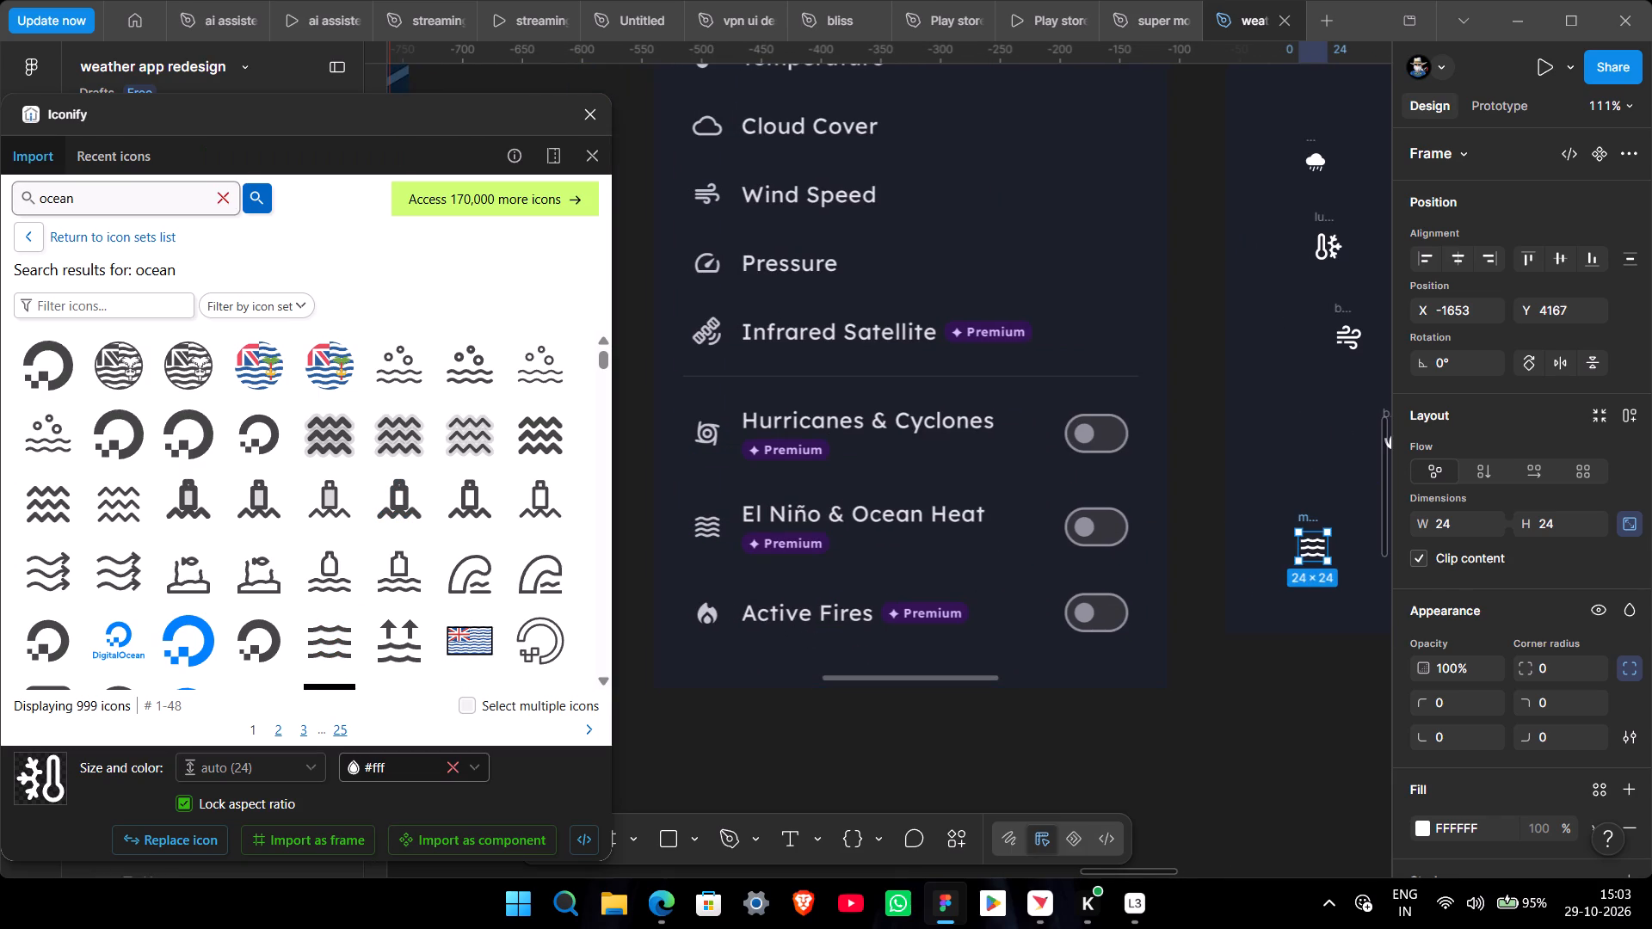
{"action": "left_click", "coordinate": [222, 195]}
{"action": "type", "text": "fire"}
{"action": "key", "text": "Return"}
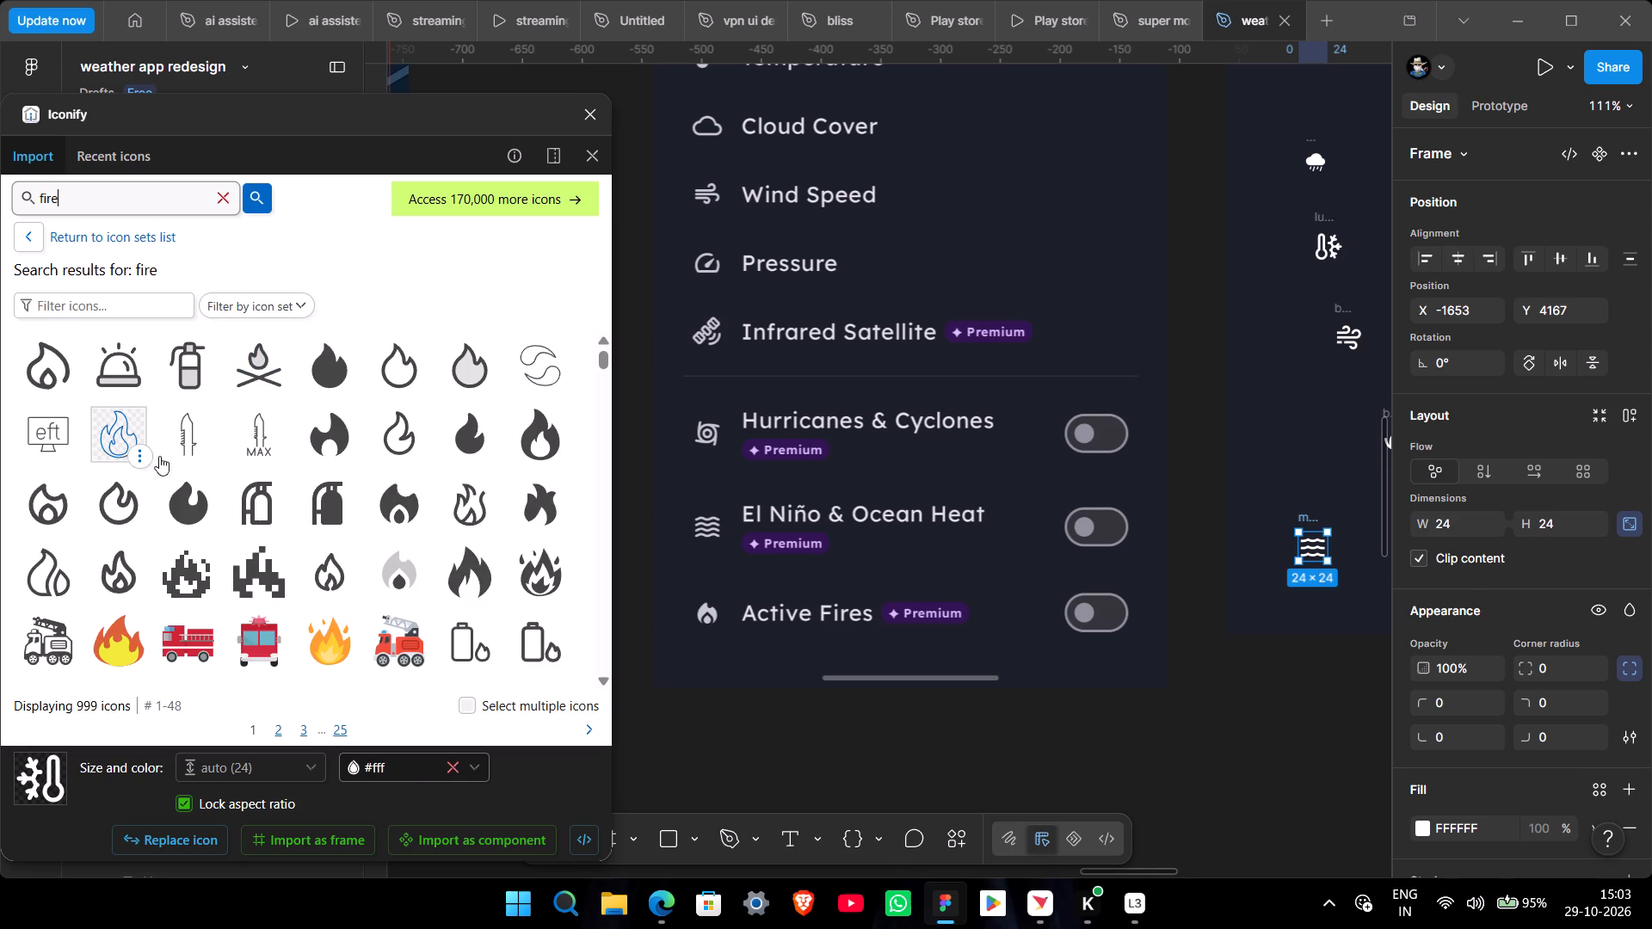
{"action": "middle_click_drag", "start_coordinate": [813, 713], "coordinate": [729, 691]}
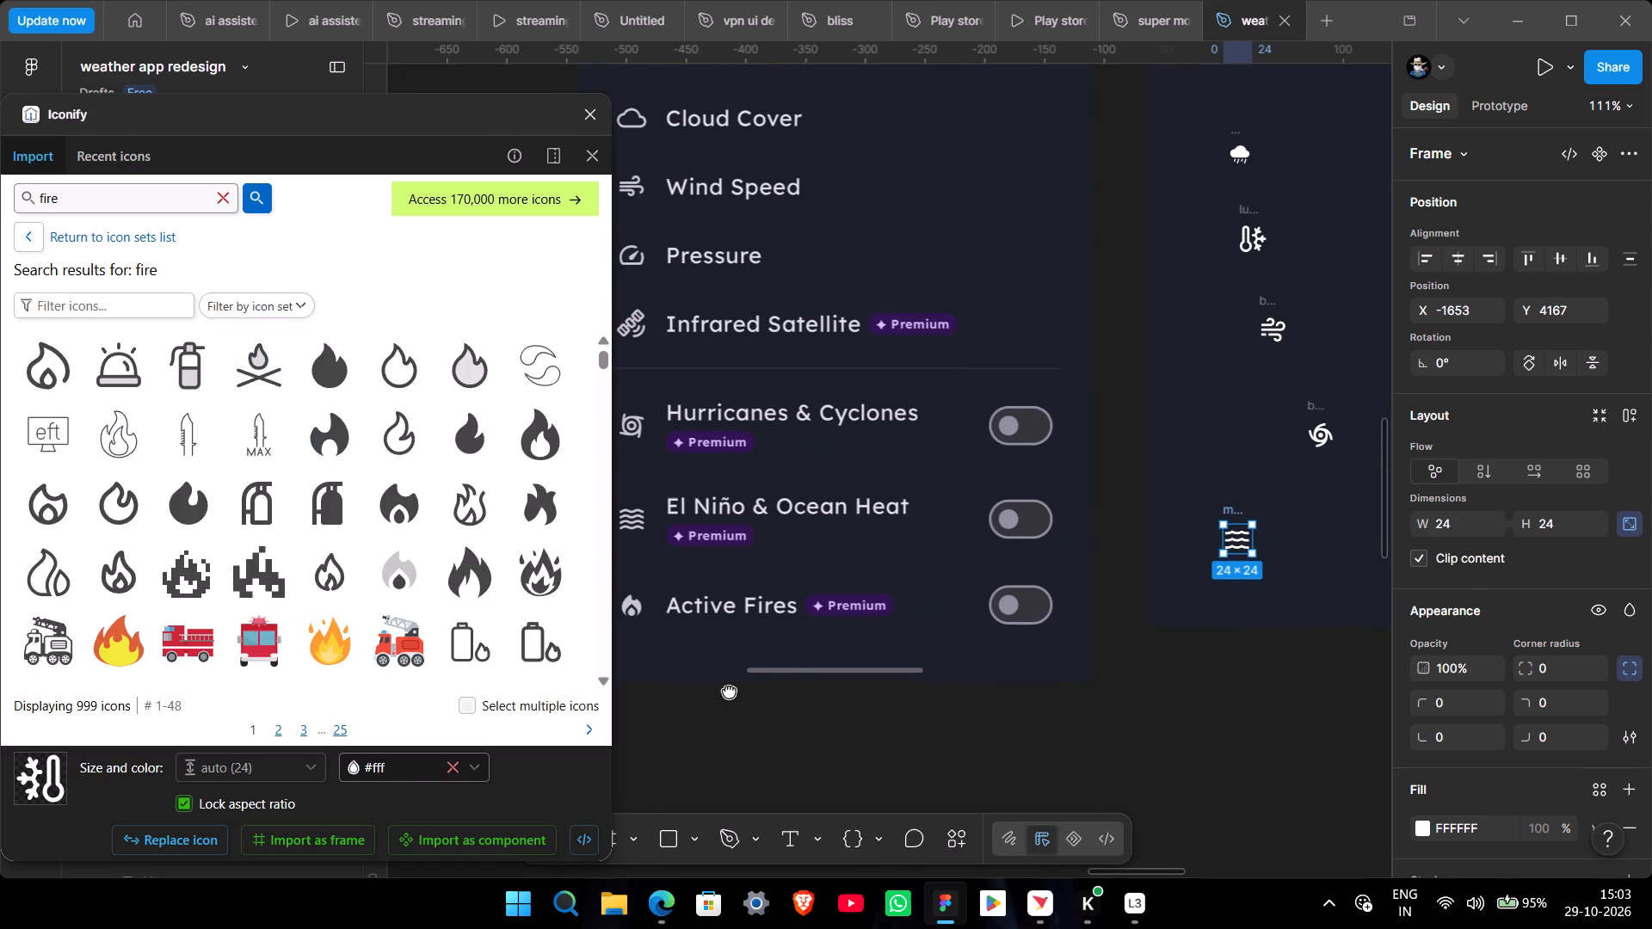
{"action": "middle_click_drag", "start_coordinate": [729, 691], "coordinate": [807, 649]}
{"action": "scroll", "coordinate": [393, 583], "scroll_direction": "down", "scroll_amount": 2}
{"action": "scroll", "coordinate": [878, 635], "scroll_direction": "down", "scroll_amount": 2, "text": "ctrl"}
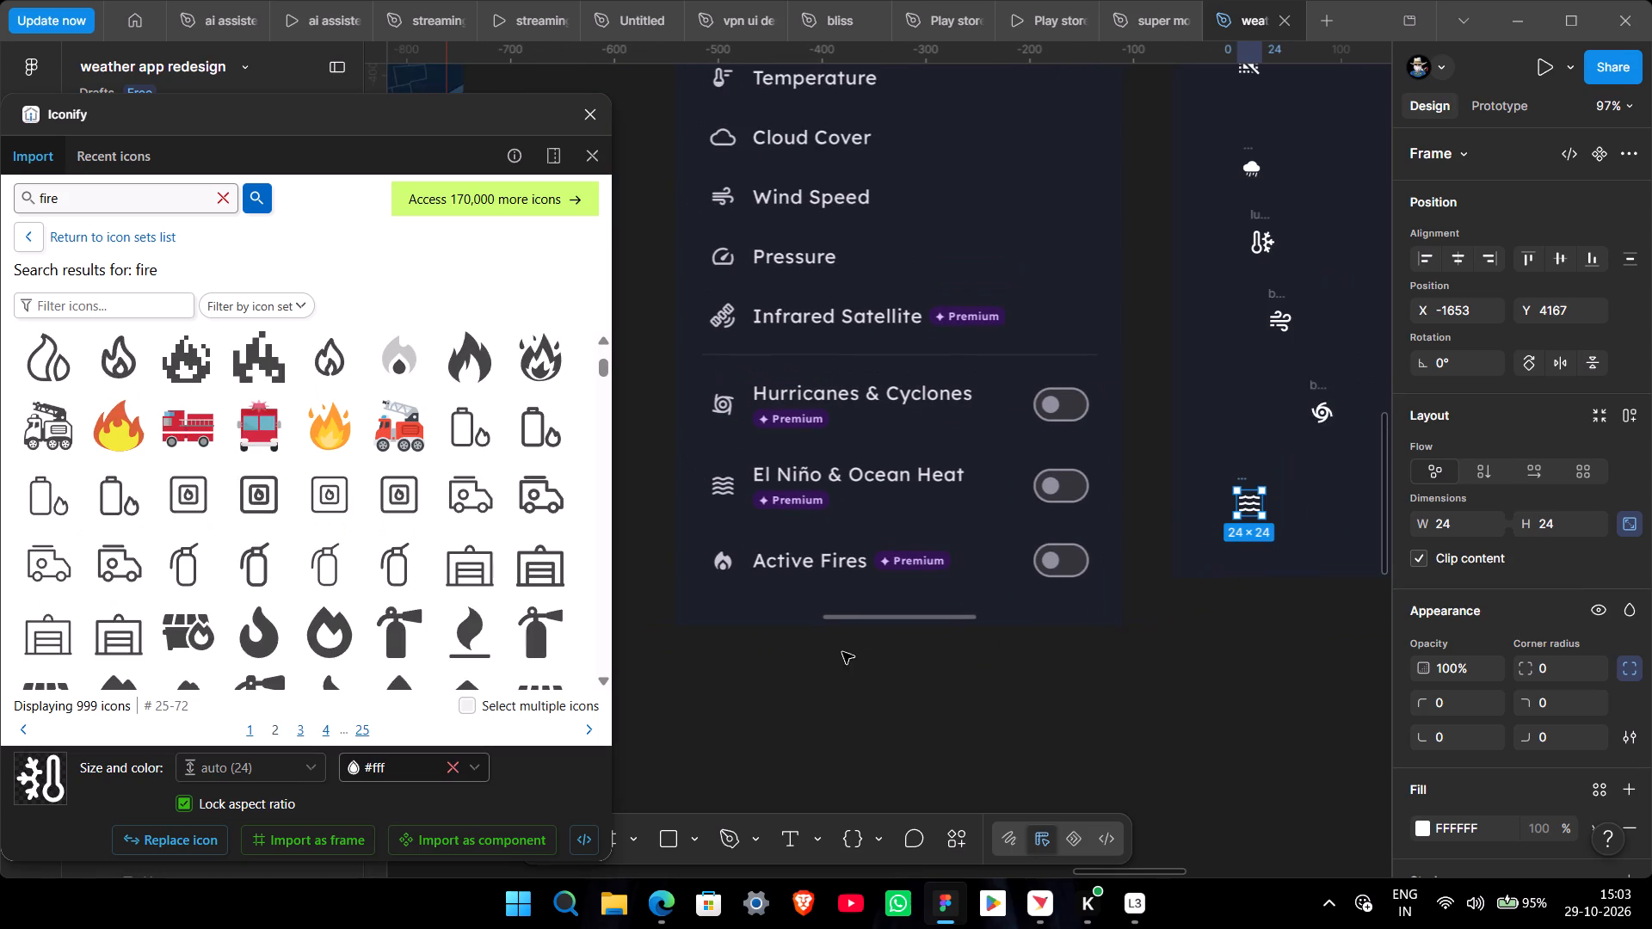
{"action": "middle_click", "coordinate": [814, 654]}
{"action": "scroll", "coordinate": [438, 646], "scroll_direction": "down", "scroll_amount": 3}
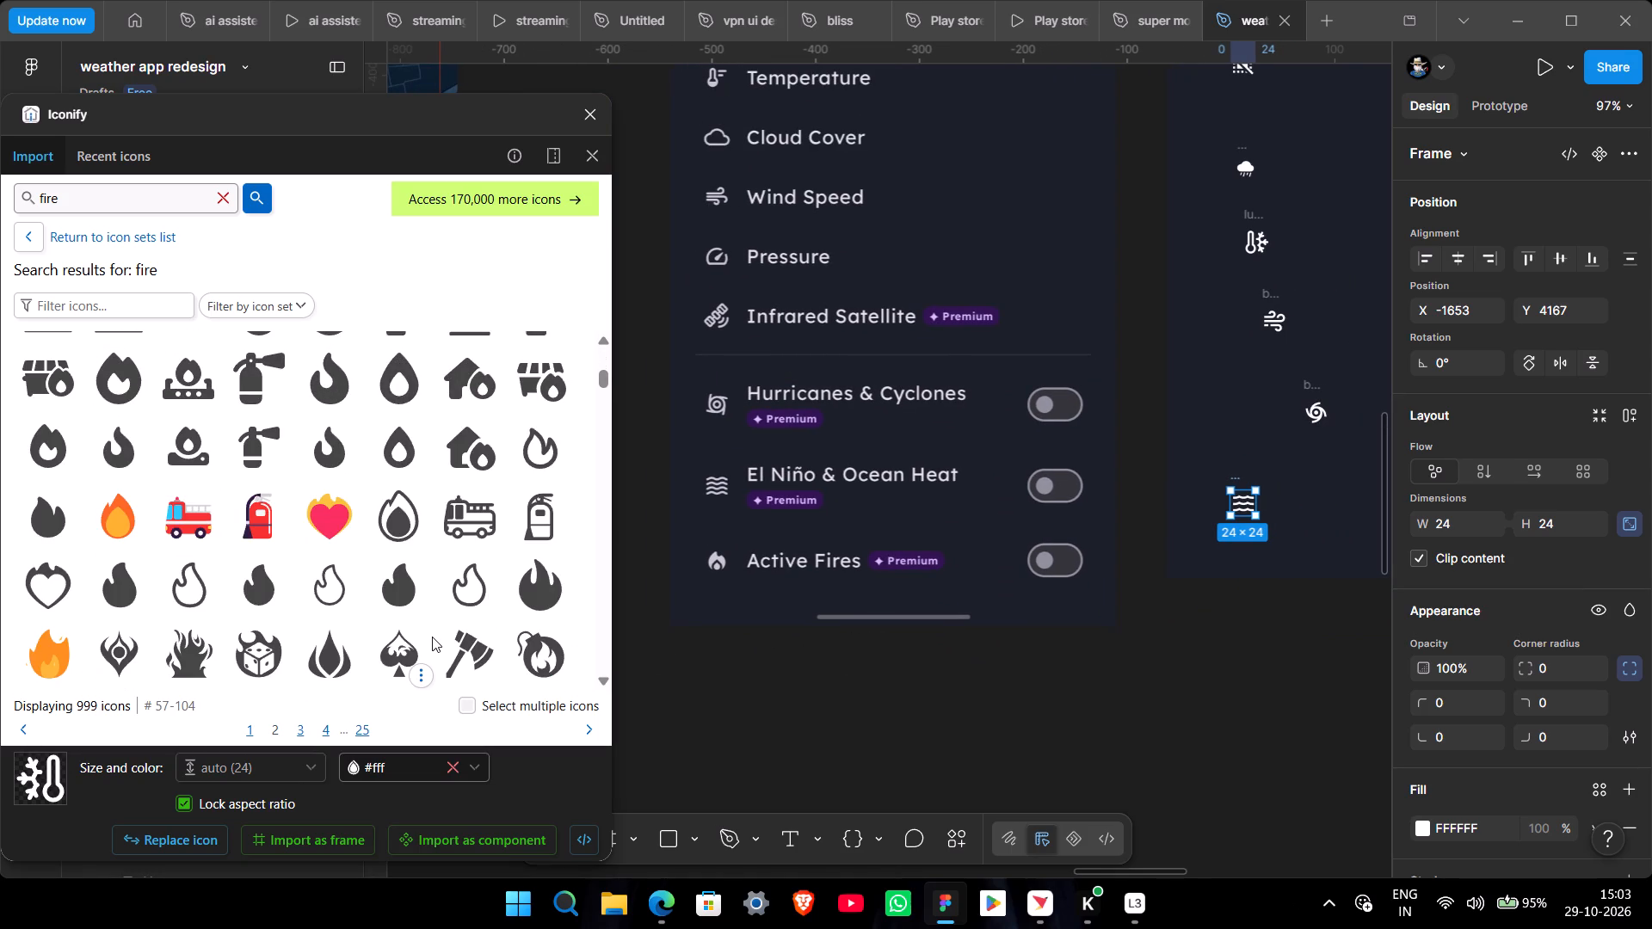
{"action": "scroll", "coordinate": [432, 637], "scroll_direction": "down", "scroll_amount": 2}
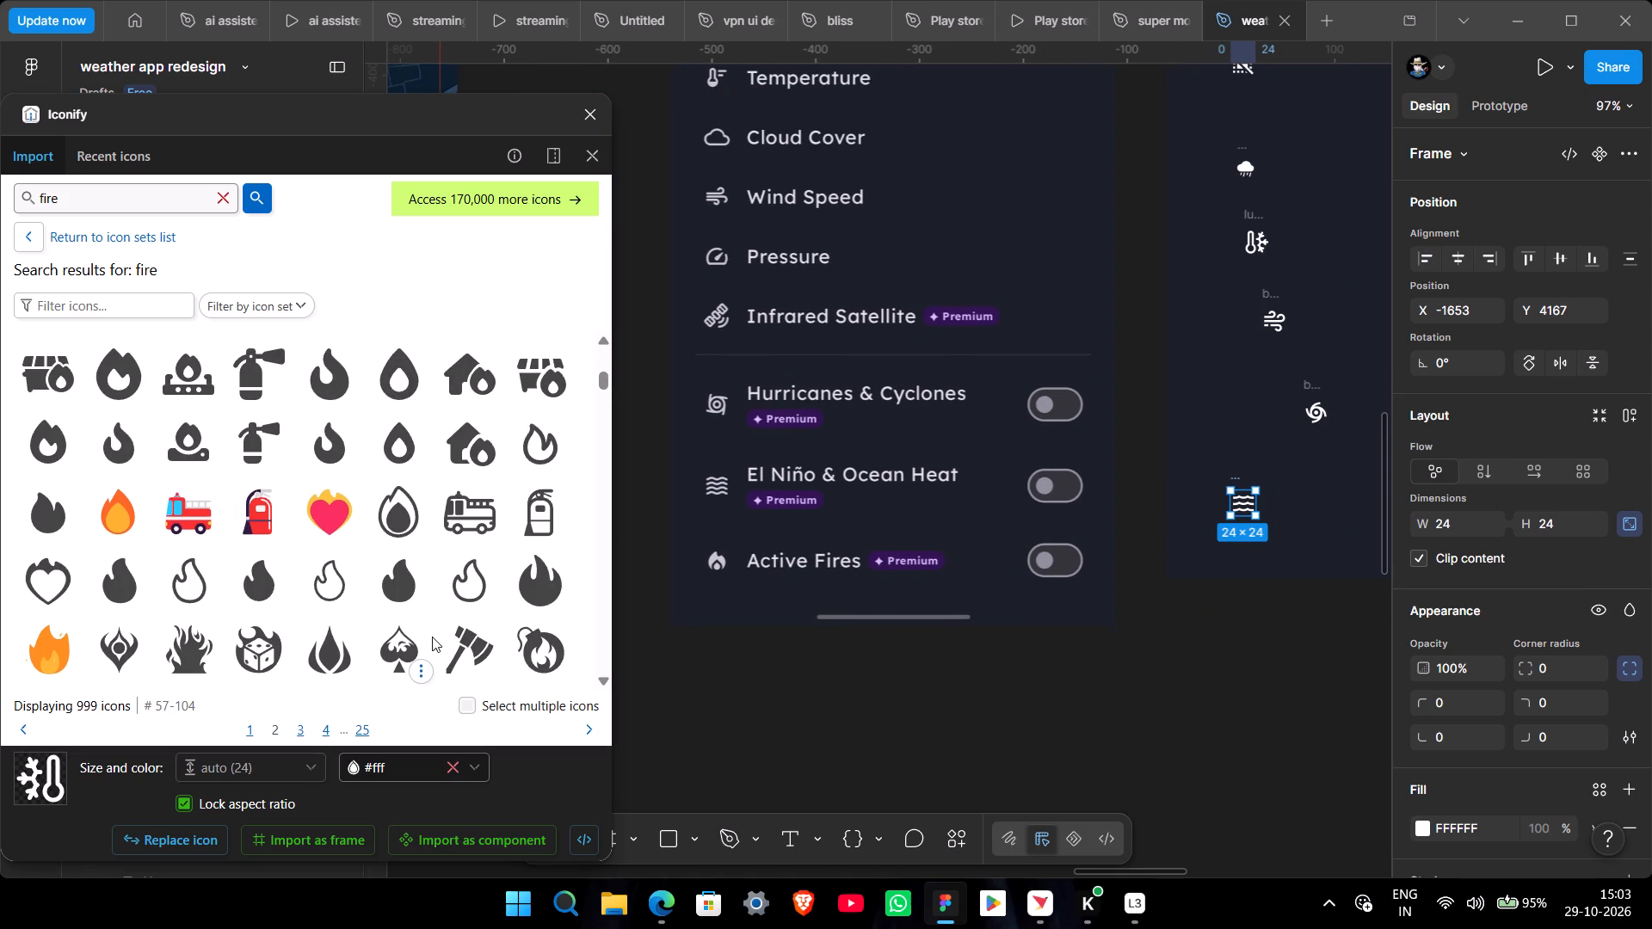
{"action": "scroll", "coordinate": [432, 635], "scroll_direction": "down", "scroll_amount": 2}
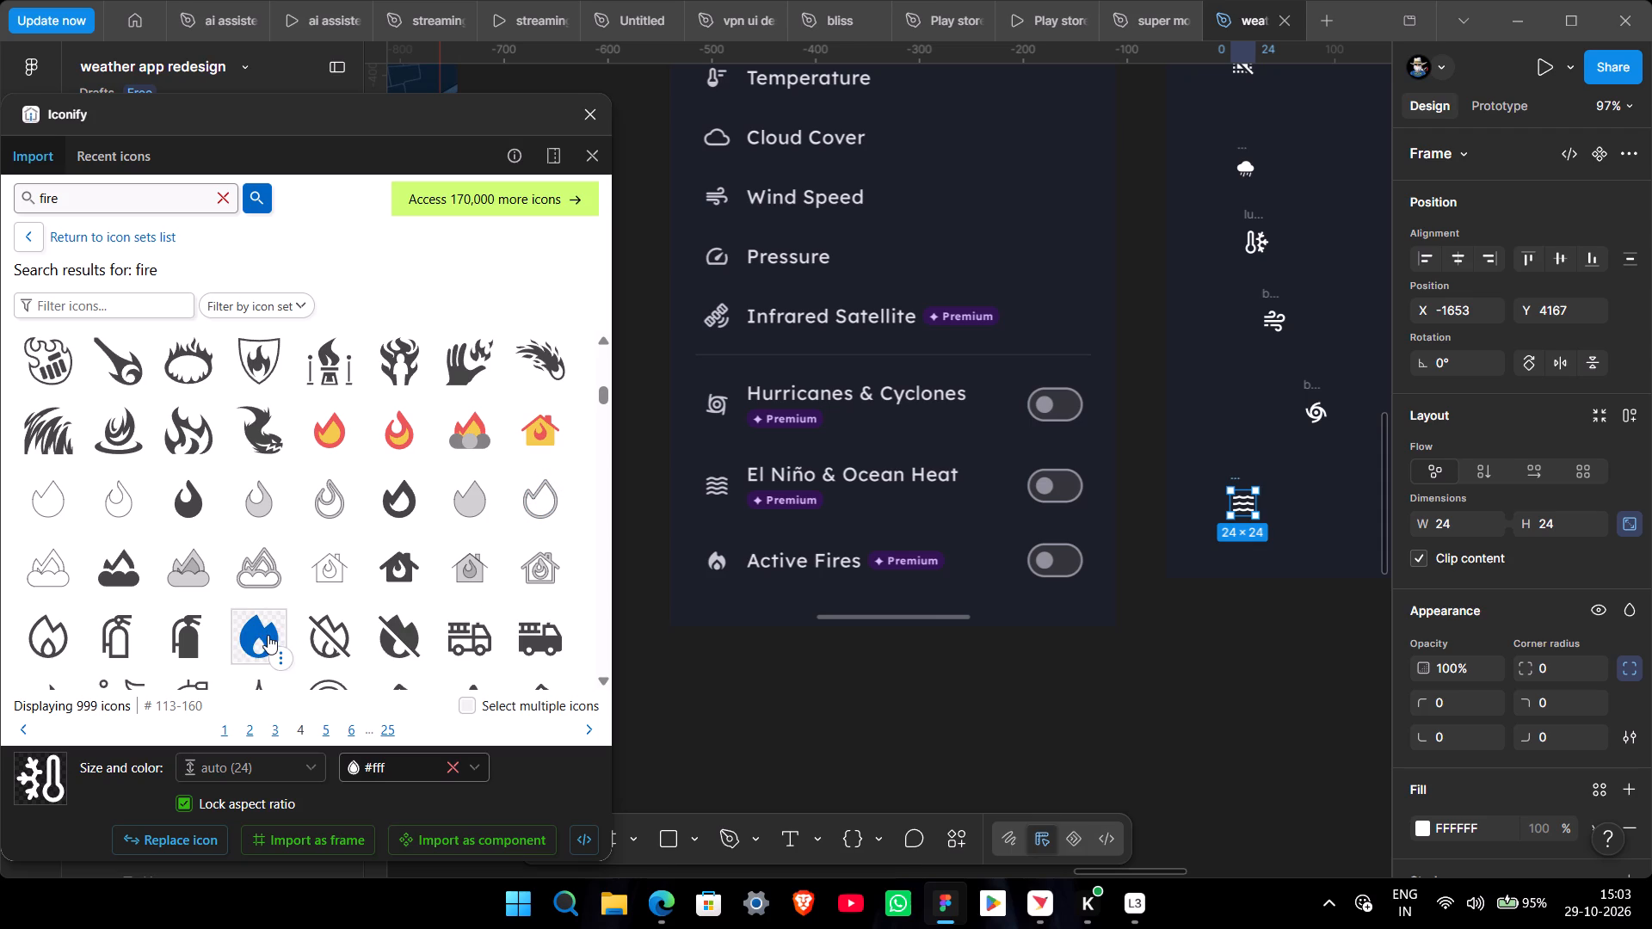
{"action": "left_click_drag", "start_coordinate": [259, 643], "coordinate": [1083, 731]}
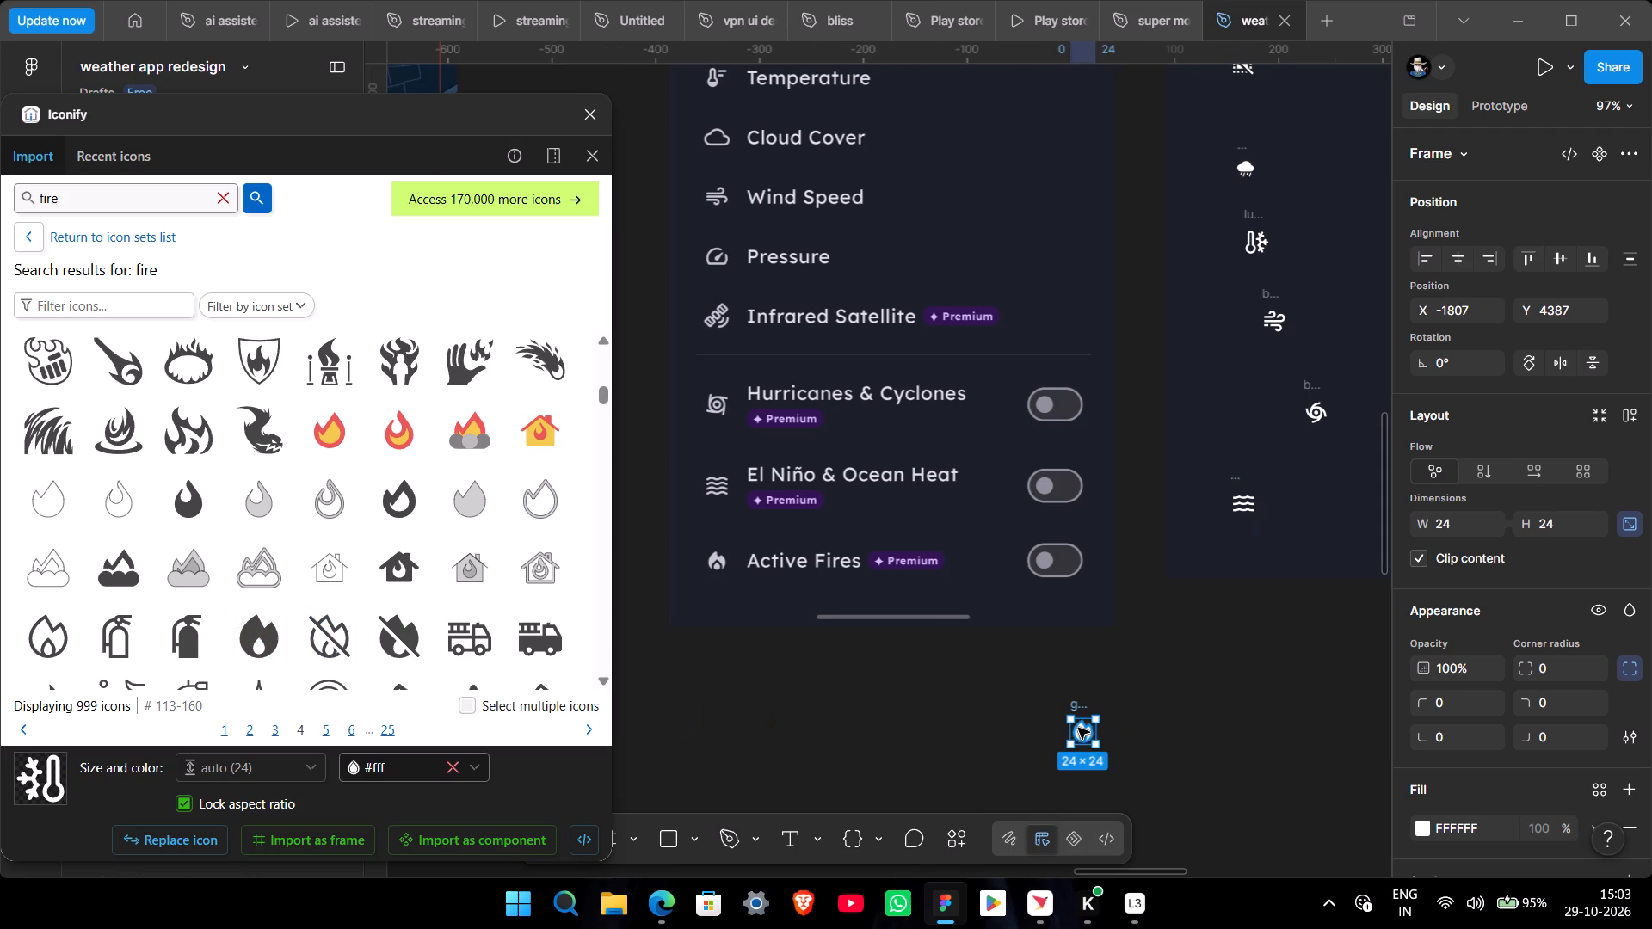
Move the fire icon onto the new sheet below the hurricane icon, at about X -1583, Y 4202, and close Iconify.
{"action": "left_click", "coordinate": [871, 714]}
{"action": "middle_click_drag", "start_coordinate": [986, 729], "coordinate": [725, 754]}
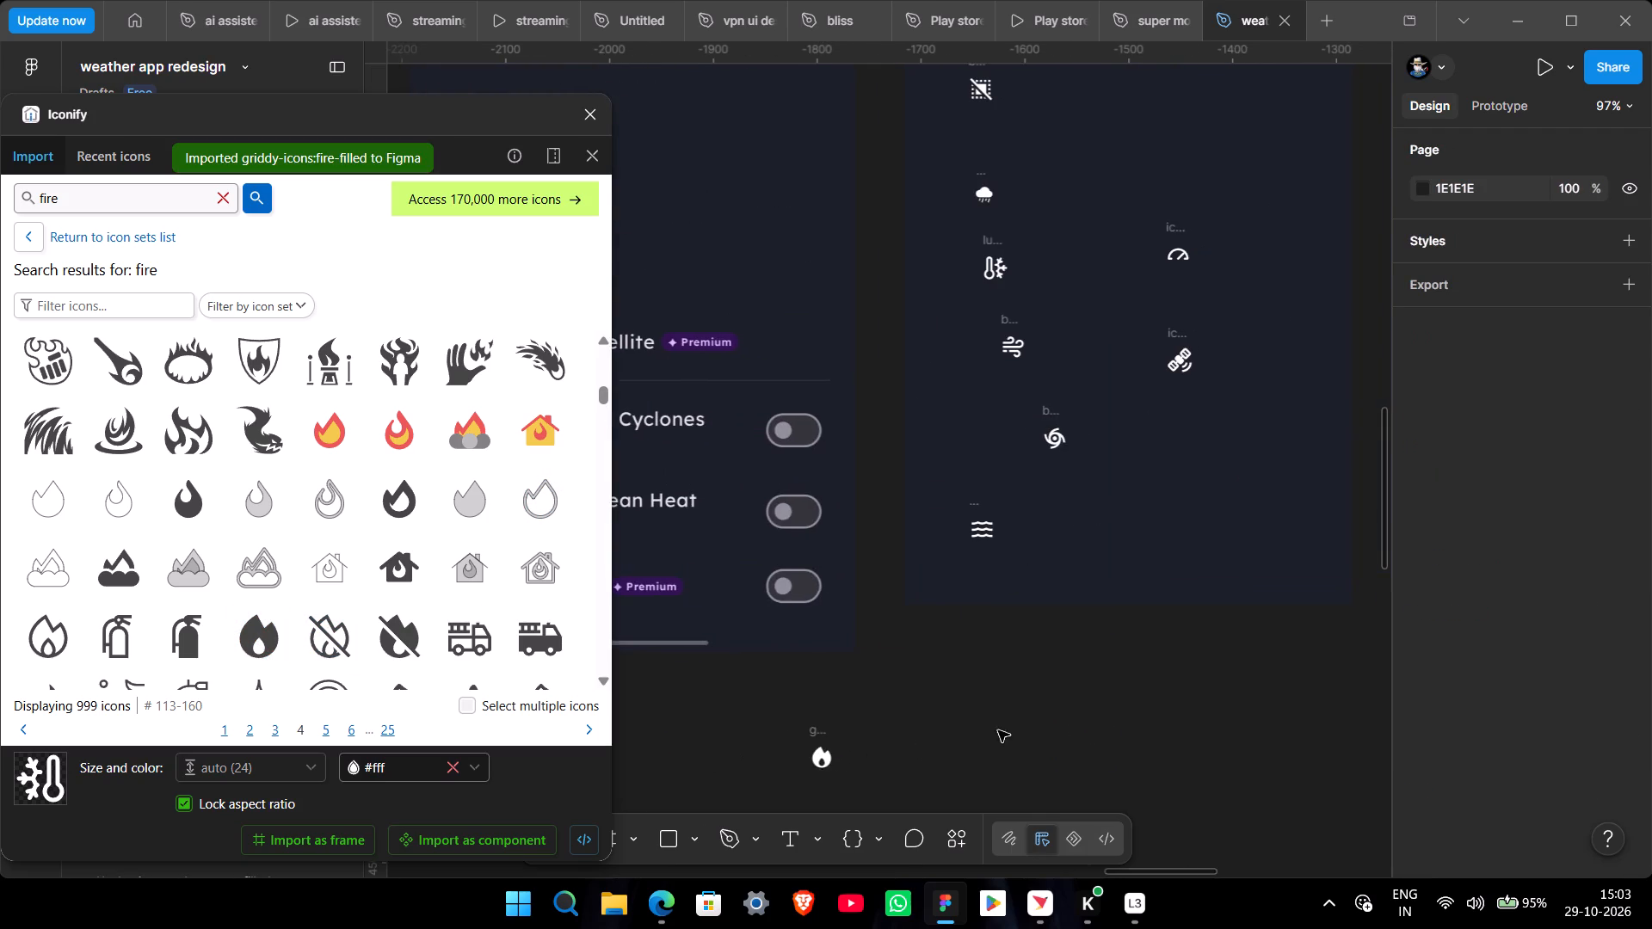
{"action": "scroll", "coordinate": [1001, 712], "scroll_direction": "down", "scroll_amount": 3, "text": "ctrl"}
{"action": "left_click_drag", "start_coordinate": [866, 724], "coordinate": [1040, 569]}
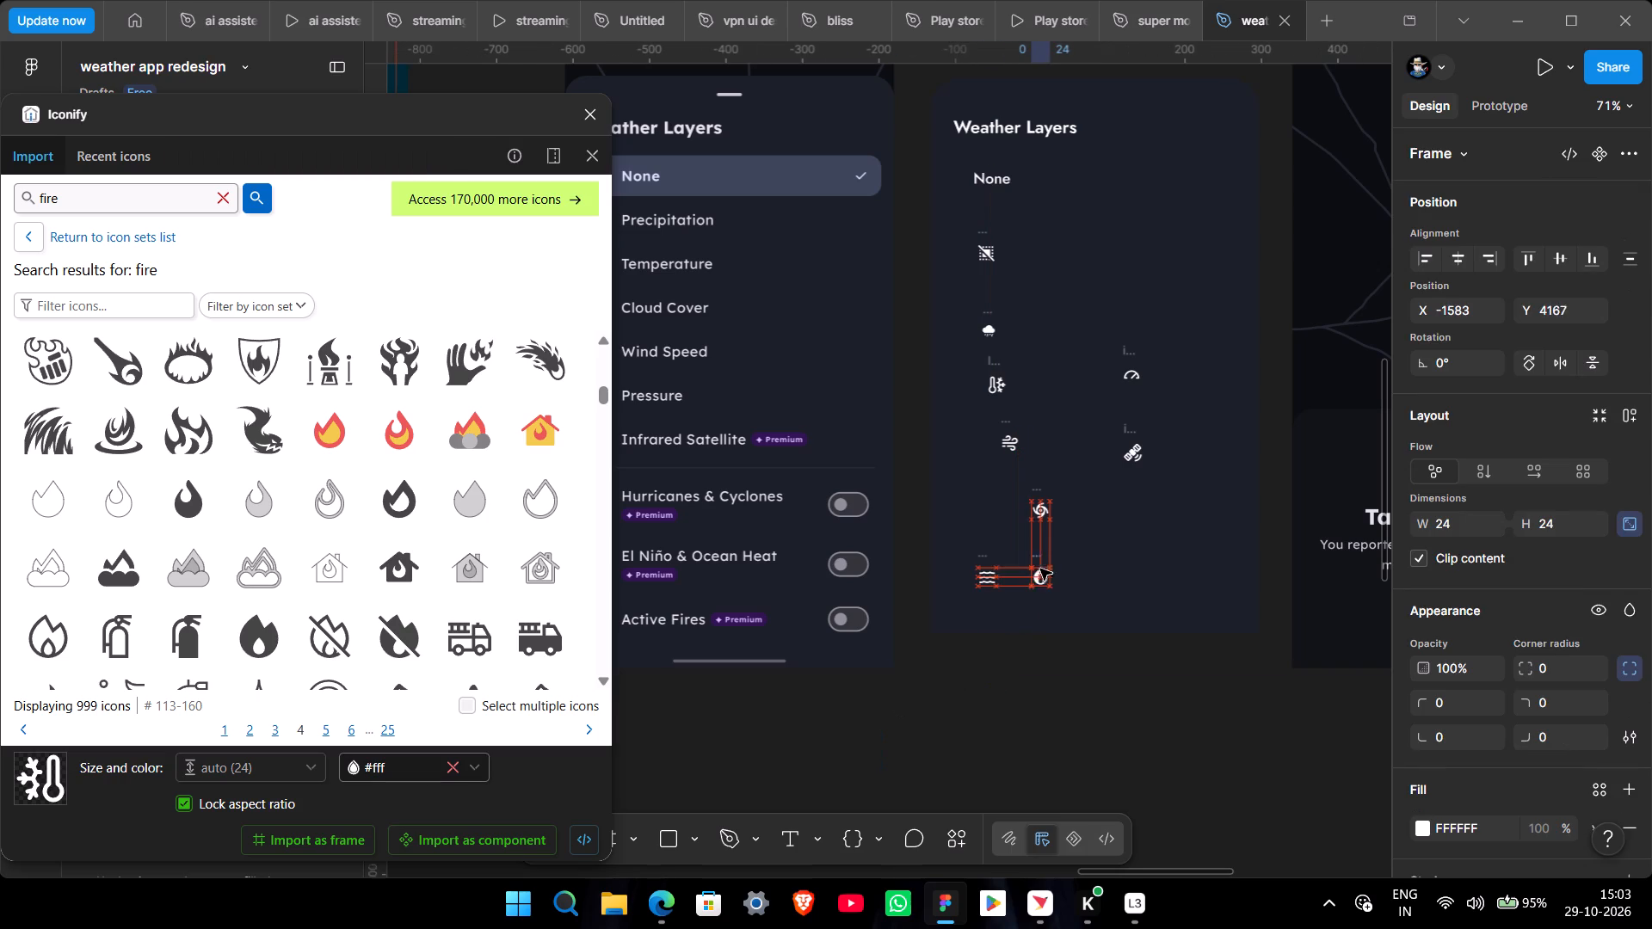
{"action": "left_click_drag", "start_coordinate": [1040, 569], "coordinate": [1040, 583]}
{"action": "middle_click_drag", "start_coordinate": [1117, 572], "coordinate": [992, 659], "text": "ctrl"}
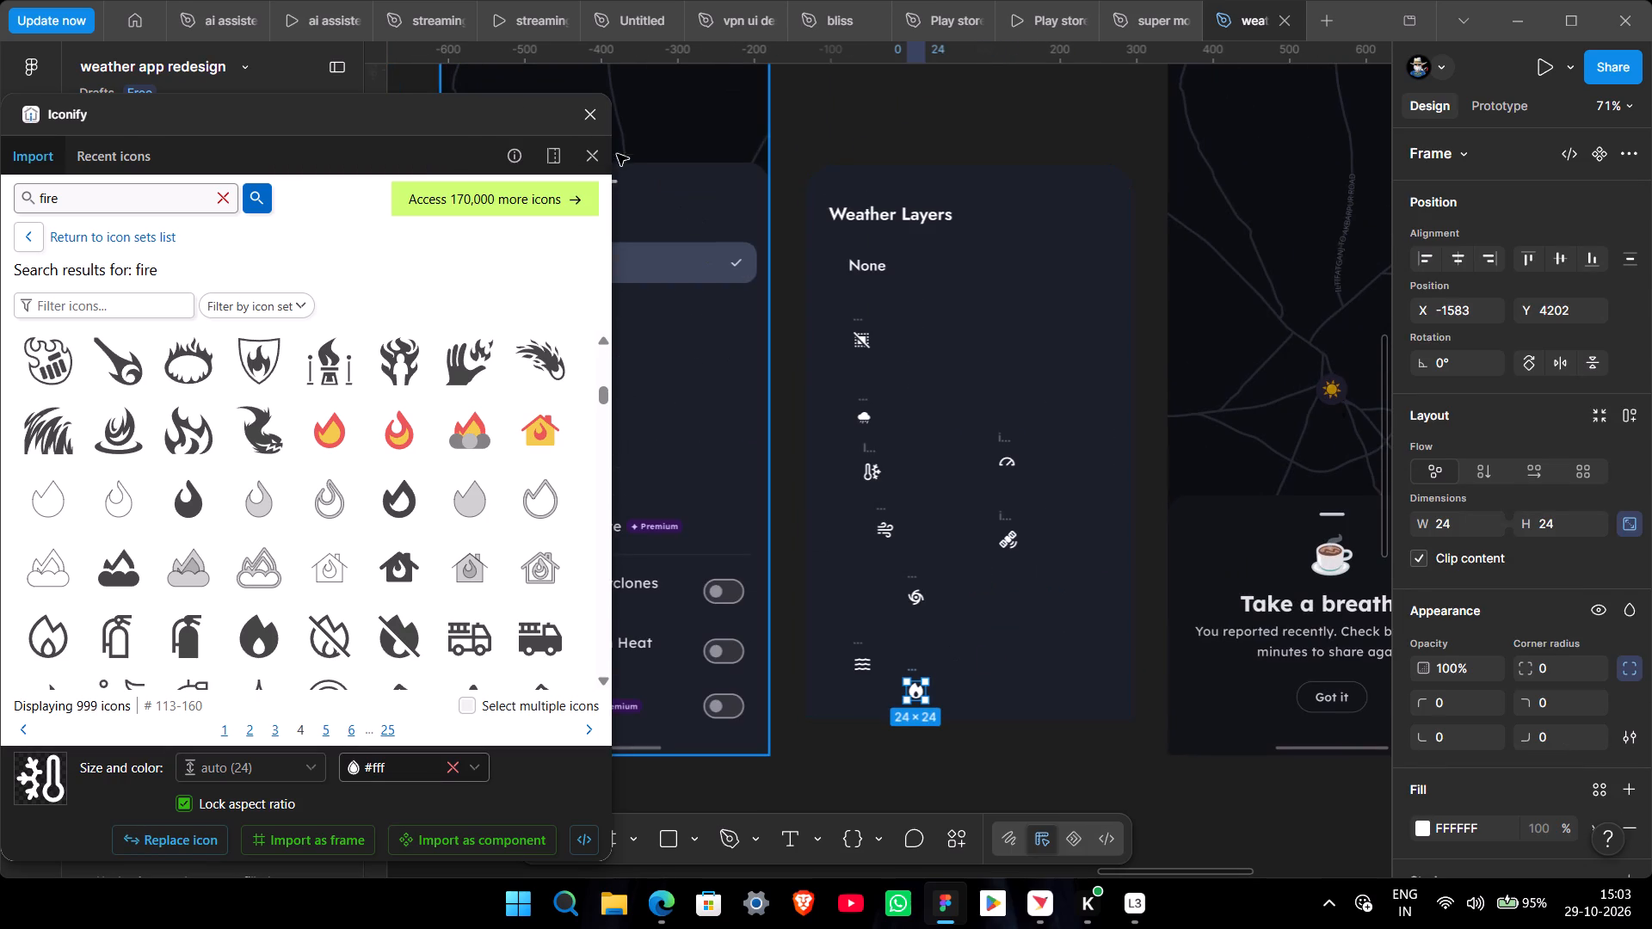
{"action": "left_click", "coordinate": [597, 120]}
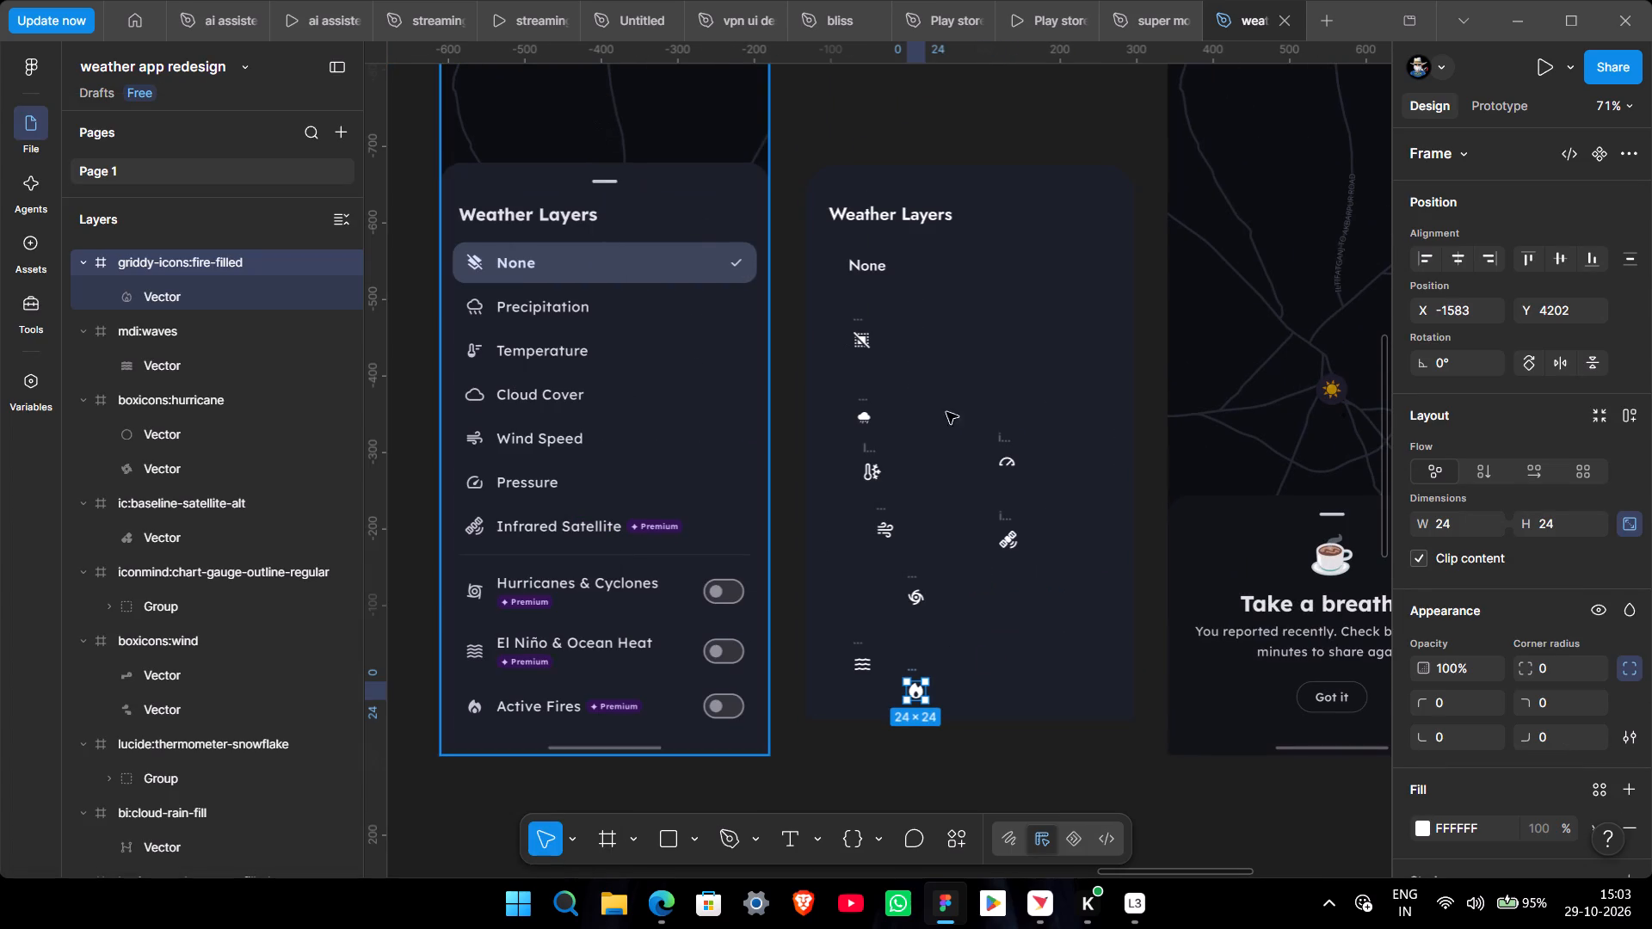
Move the select-none-filled icon beside the None label, at about X -1691, Y 3649.
{"action": "scroll", "coordinate": [913, 445], "scroll_direction": "up", "scroll_amount": 7, "text": "ctrl"}
{"action": "middle_click_drag", "start_coordinate": [912, 327], "coordinate": [1201, 516]}
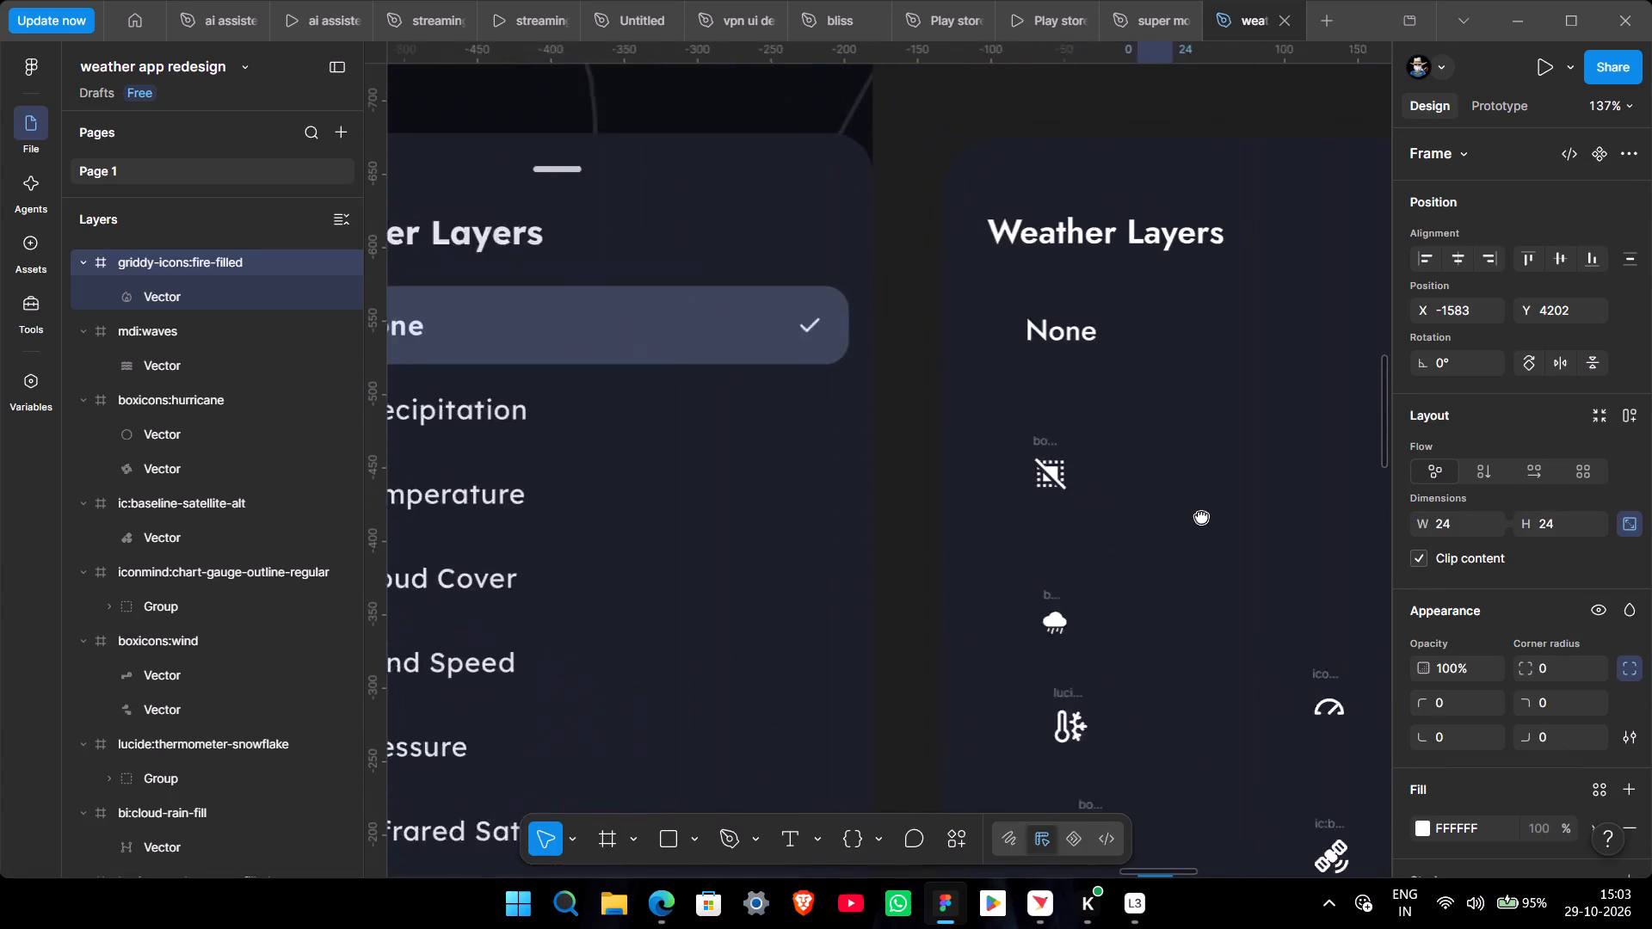
{"action": "middle_click_drag", "start_coordinate": [1201, 516], "coordinate": [1211, 516]}
{"action": "scroll", "coordinate": [1211, 516], "scroll_direction": "down", "scroll_amount": 2, "text": "ctrl"}
{"action": "middle_click_drag", "start_coordinate": [1195, 541], "coordinate": [1252, 553]}
{"action": "left_click", "coordinate": [1185, 461]}
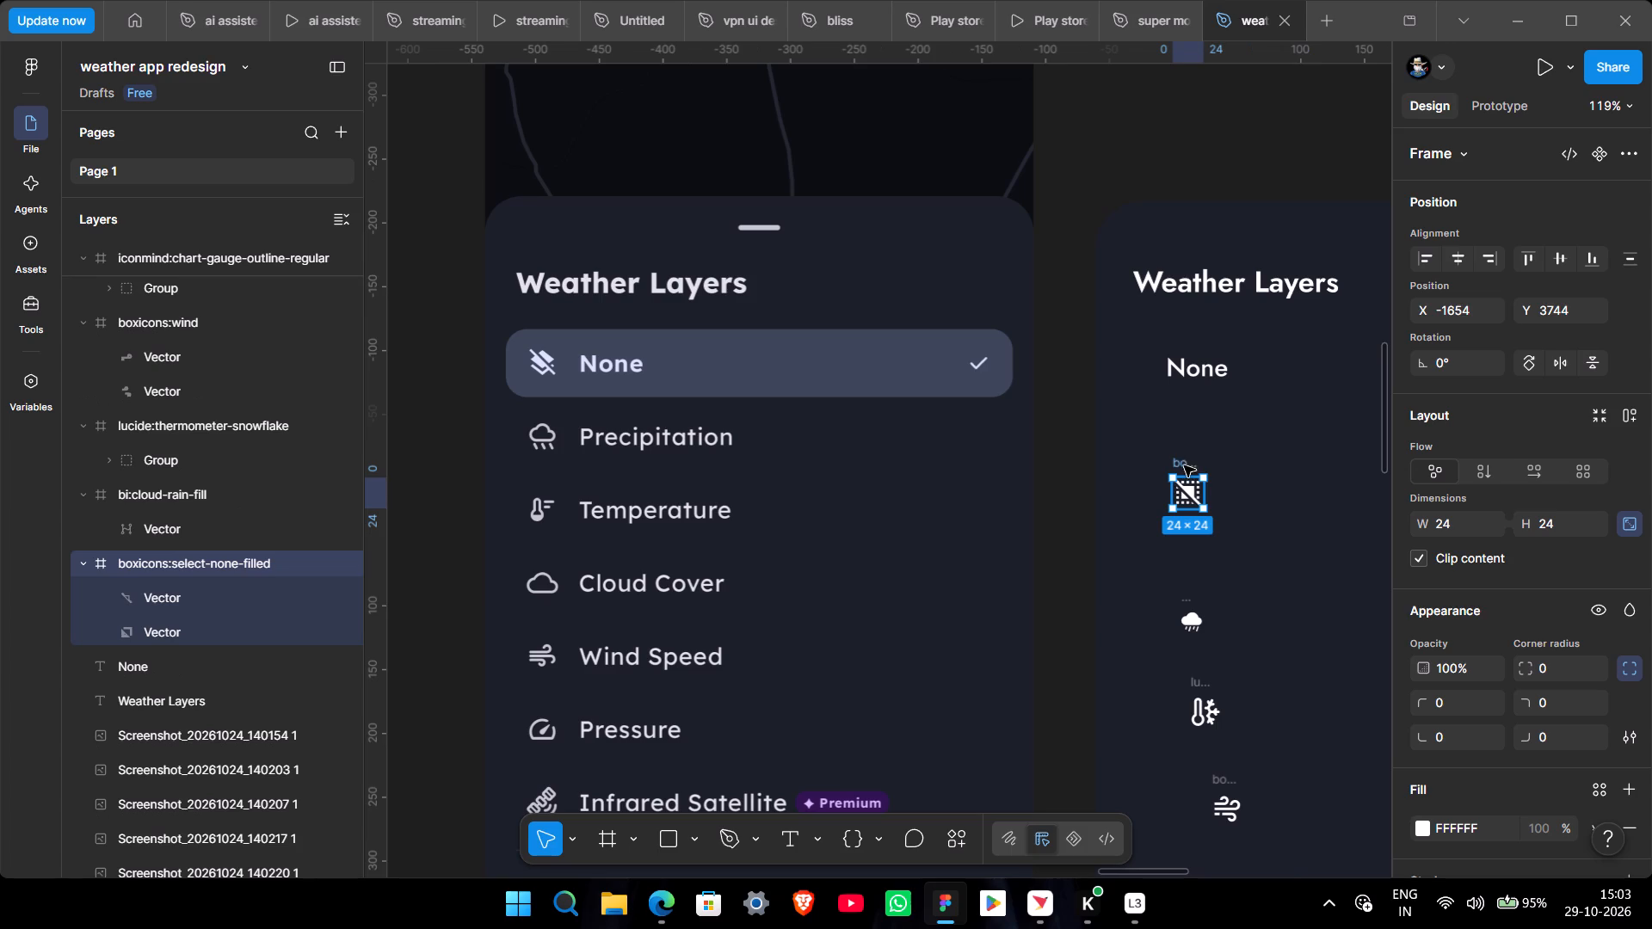
{"action": "left_click_drag", "start_coordinate": [1183, 465], "coordinate": [1133, 346]}
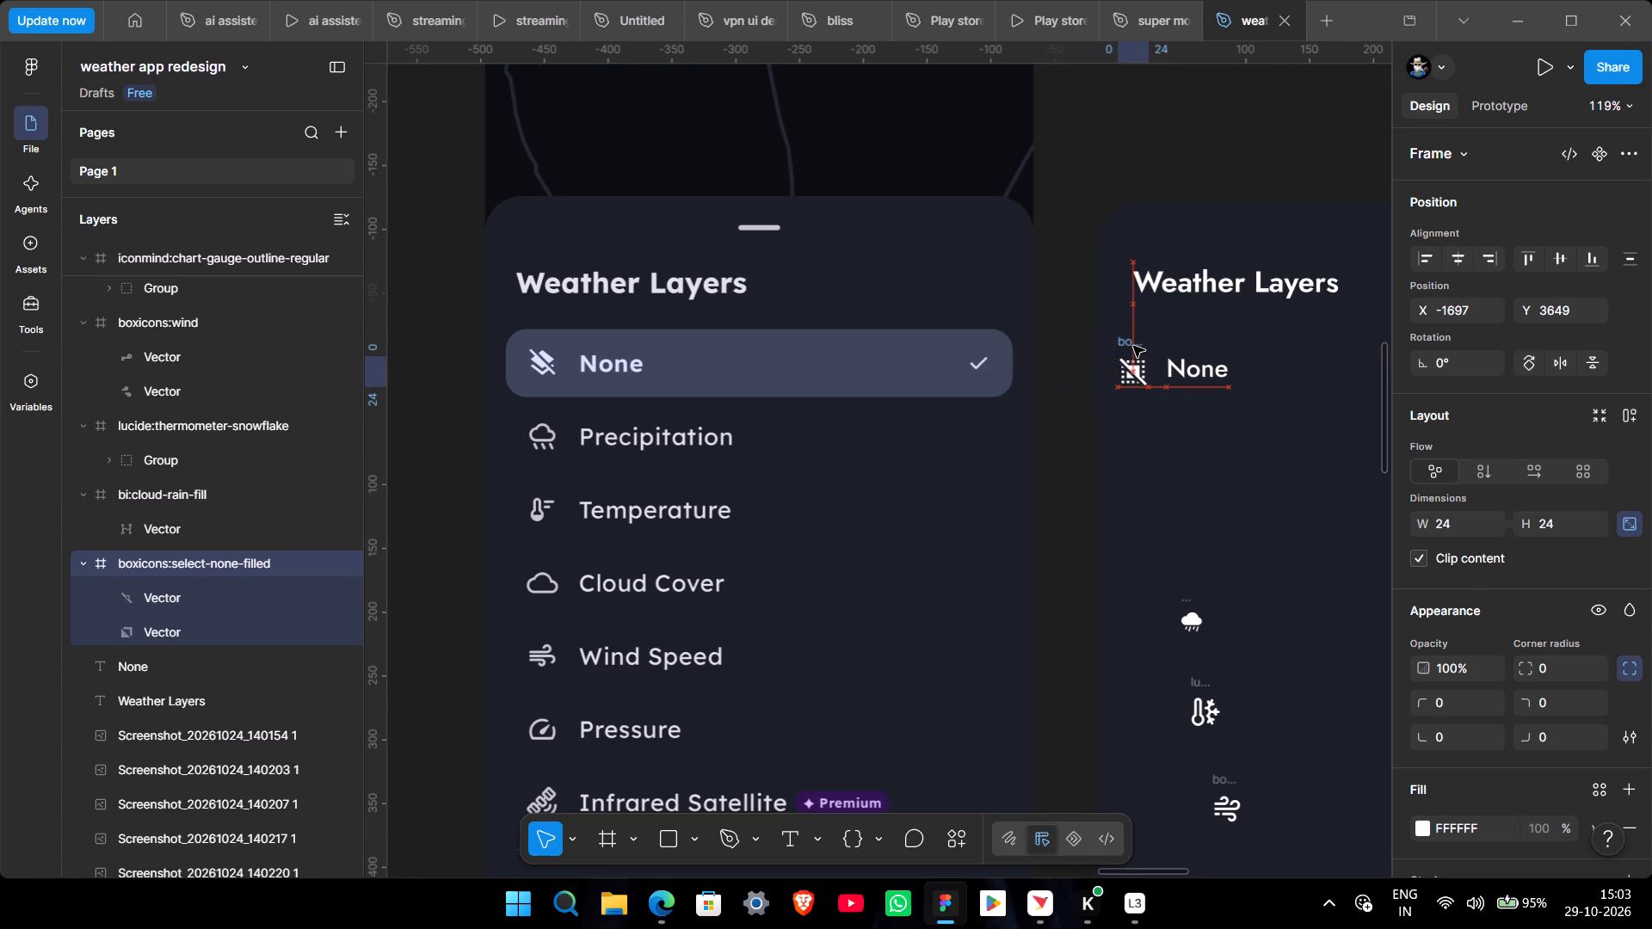
{"action": "left_click_drag", "start_coordinate": [1133, 346], "coordinate": [1133, 345]}
{"action": "left_click_drag", "start_coordinate": [1133, 345], "coordinate": [1136, 345]}
Scale the select-none-filled icon down to 21 × 21.
{"action": "scroll", "coordinate": [1152, 387], "scroll_direction": "up", "scroll_amount": 3, "text": "ctrl"}
{"action": "middle_click_drag", "start_coordinate": [1167, 417], "coordinate": [1263, 526]}
{"action": "scroll", "coordinate": [1260, 527], "scroll_direction": "up", "scroll_amount": 1}
{"action": "scroll", "coordinate": [1263, 526], "scroll_direction": "down", "scroll_amount": 2, "text": "ctrl"}
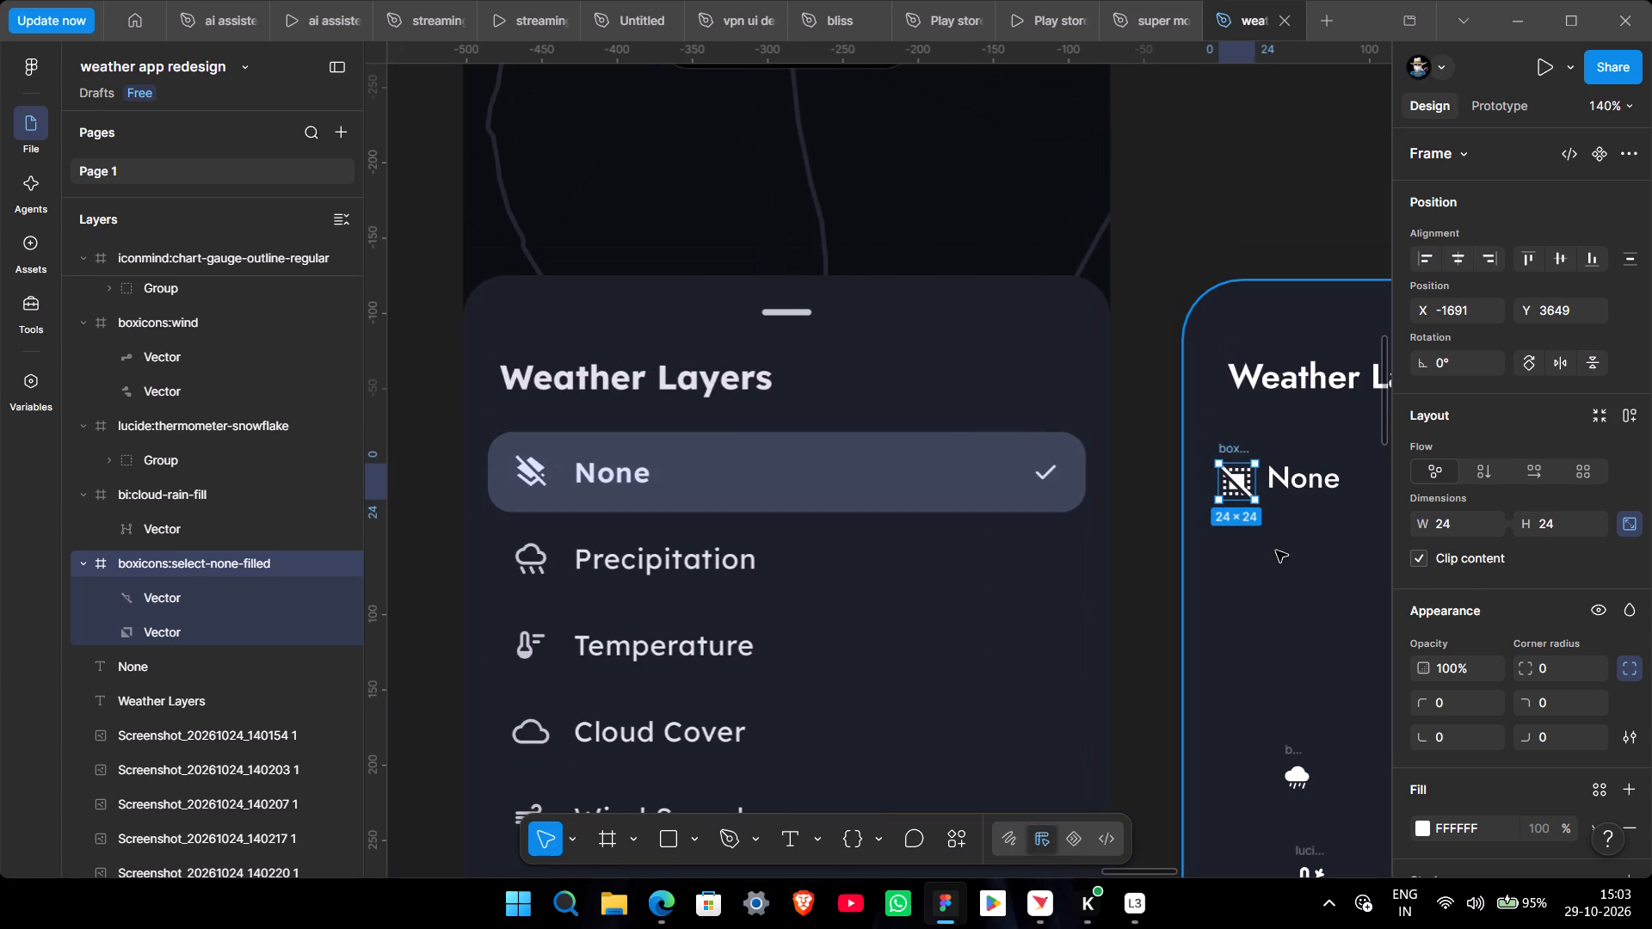
{"action": "left_click", "coordinate": [1238, 500], "text": "shift"}
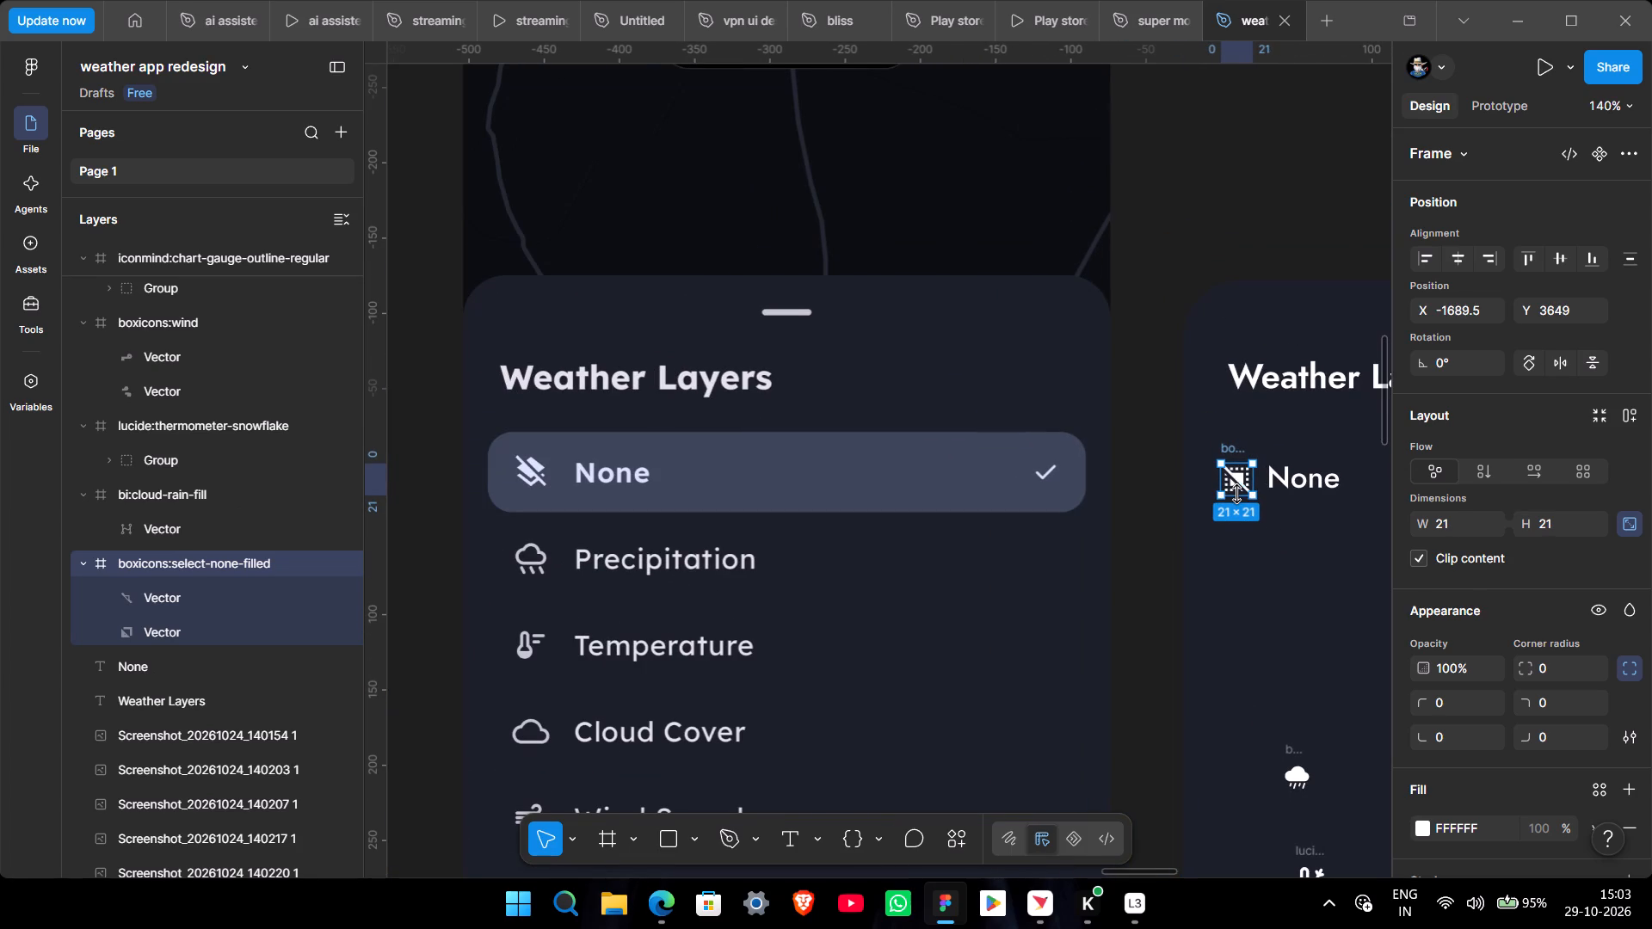
Align the select-none-filled icon and the None label on their vertical centers.
{"action": "left_click", "coordinate": [1319, 492], "text": "shift"}
{"action": "middle_click_drag", "start_coordinate": [1312, 530], "coordinate": [1244, 557]}
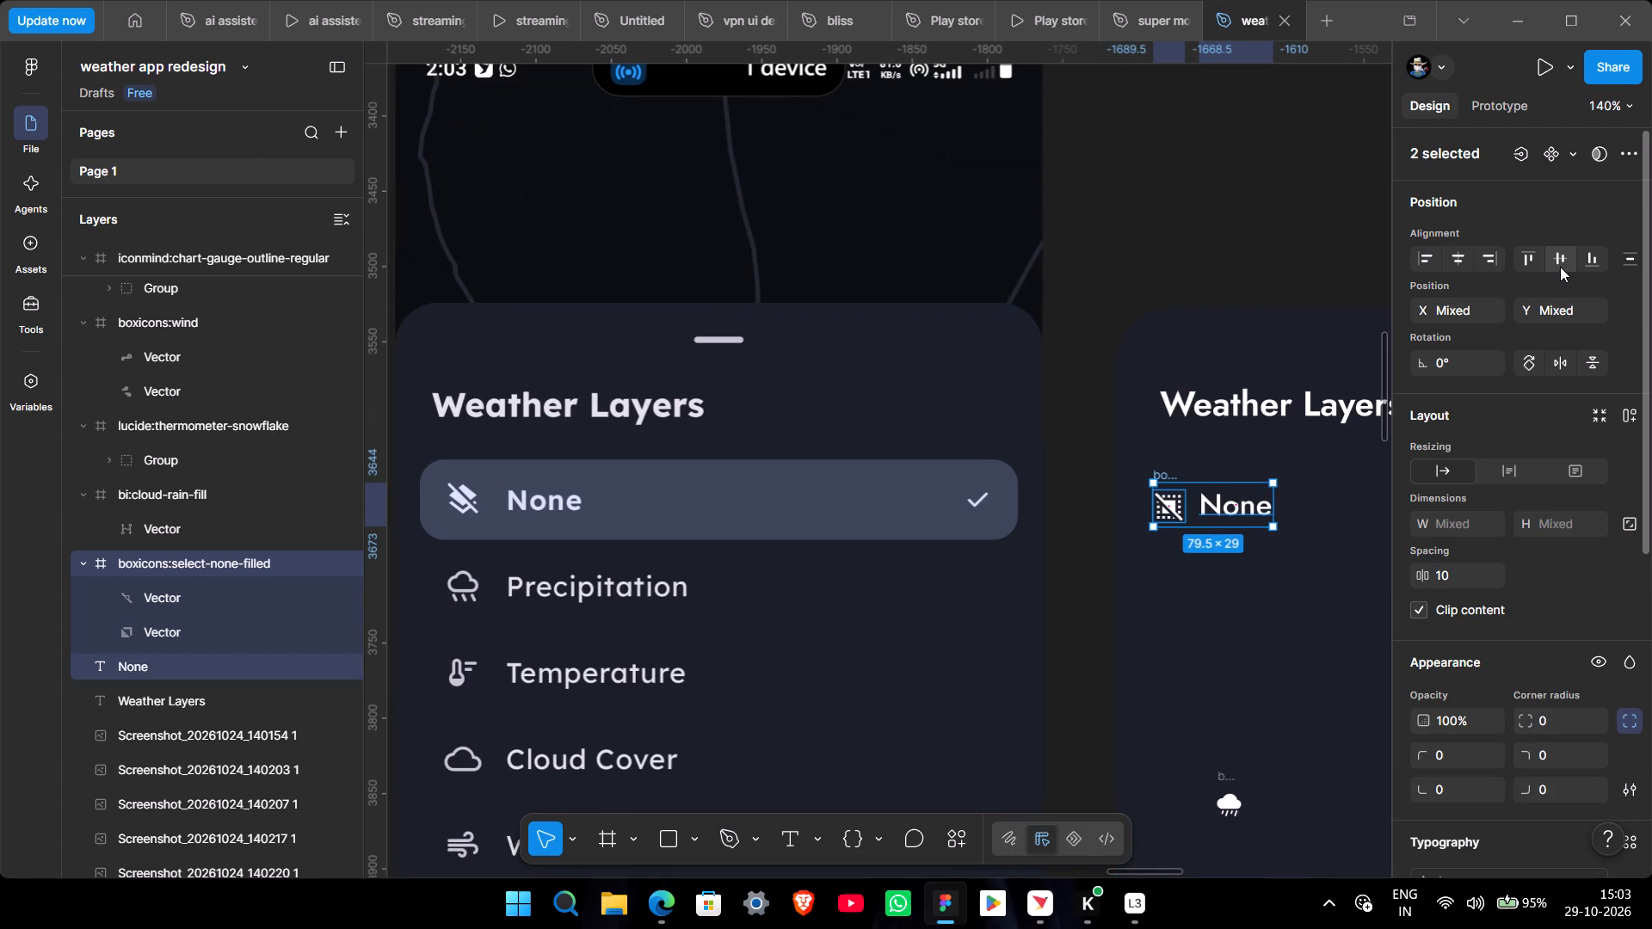
{"action": "left_click", "coordinate": [1560, 267]}
Move the icon and None label together slightly closer to the Weather Layers heading, with the label at about X -1660.5, Y 3637.
{"action": "scroll", "coordinate": [1267, 554], "scroll_direction": "down", "scroll_amount": 2, "text": "ctrl"}
{"action": "middle_click_drag", "start_coordinate": [1247, 548], "coordinate": [1090, 538]}
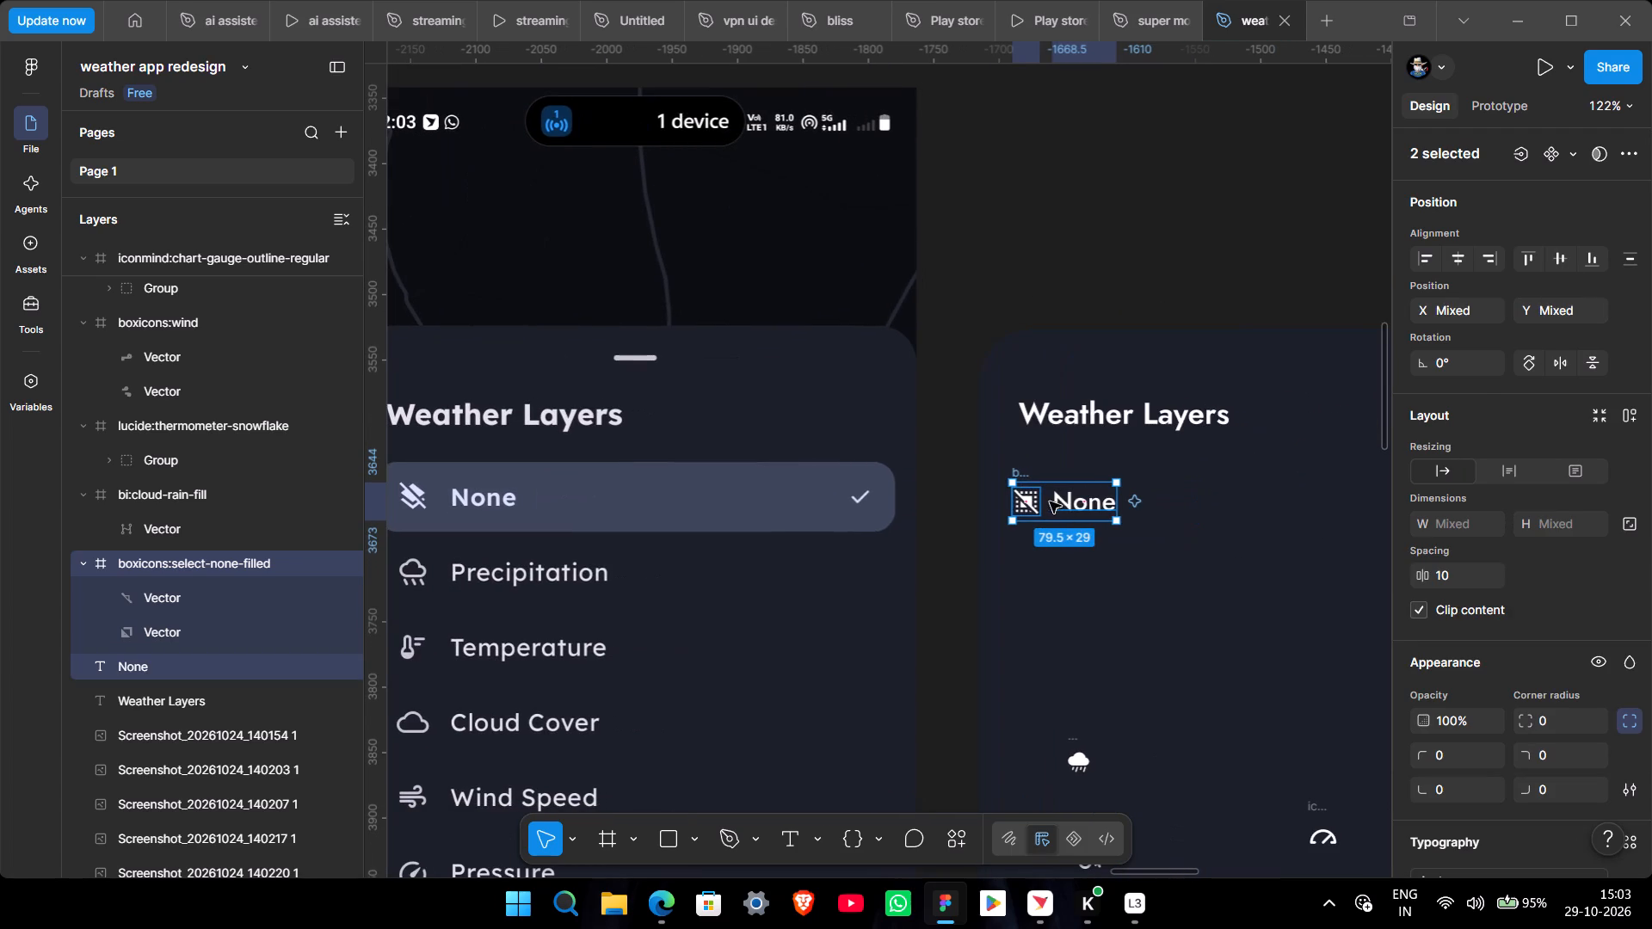
{"action": "middle_click_drag", "start_coordinate": [1063, 549], "coordinate": [1136, 543]}
{"action": "scroll", "coordinate": [1136, 542], "scroll_direction": "up", "scroll_amount": 1, "text": "ctrl"}
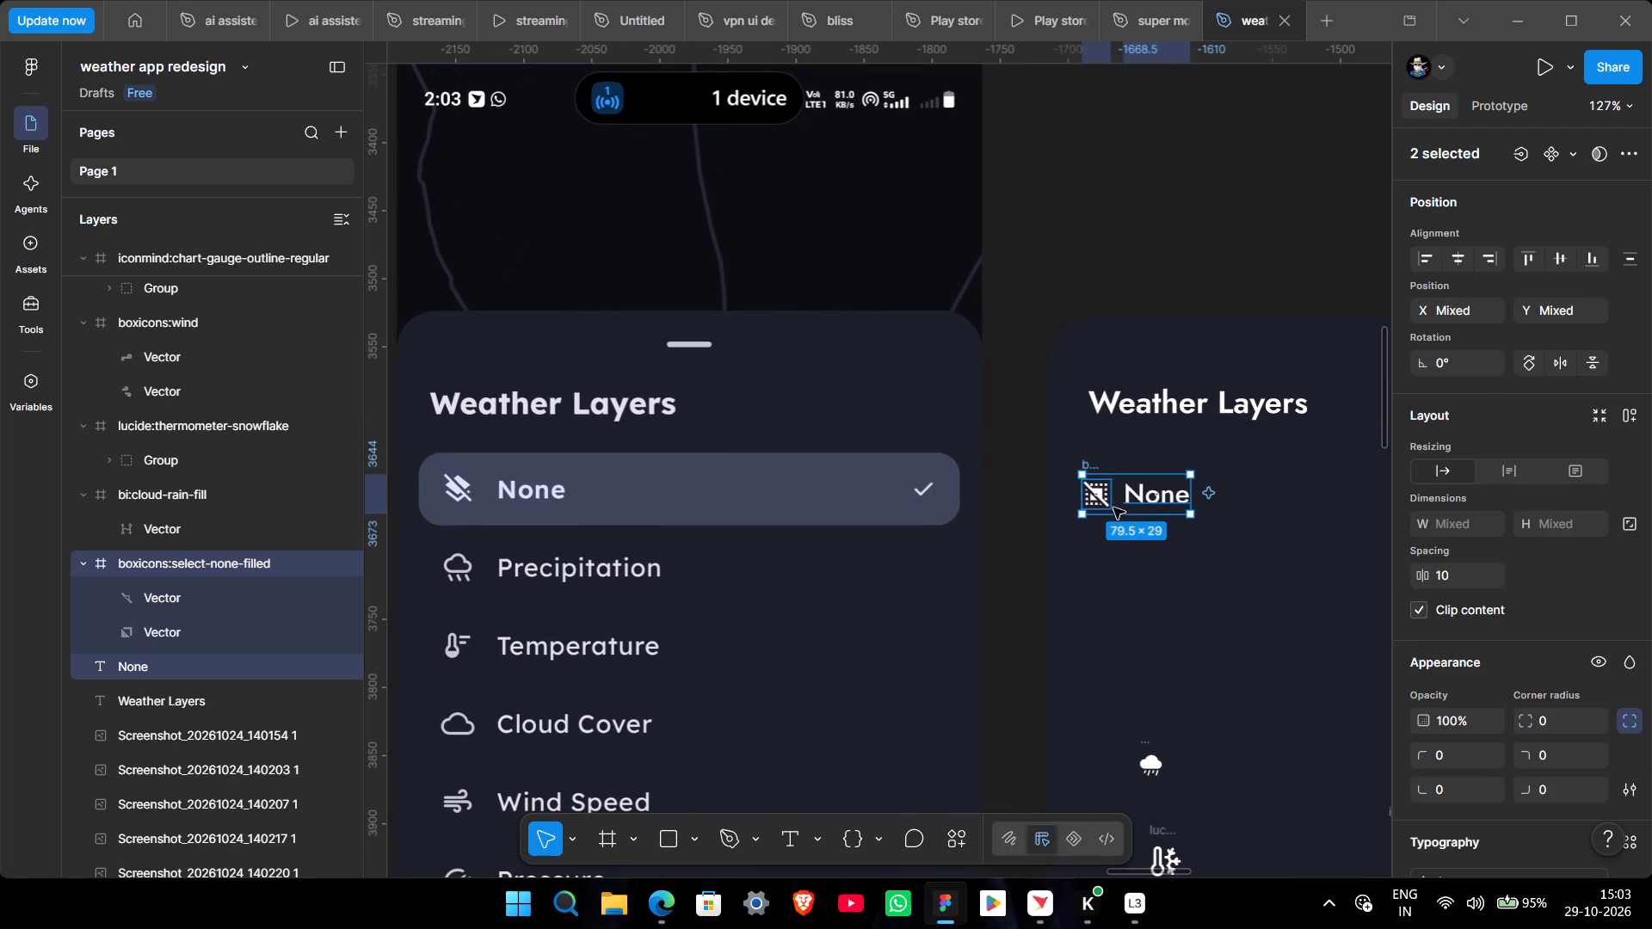
{"action": "left_click_drag", "start_coordinate": [1110, 501], "coordinate": [1107, 491]}
{"action": "left_click", "coordinate": [1015, 555]}
Move the None label slightly away from its icon to X -1652, keeping Y at 3637.
{"action": "scroll", "coordinate": [1014, 557], "scroll_direction": "down", "scroll_amount": 4, "text": "ctrl"}
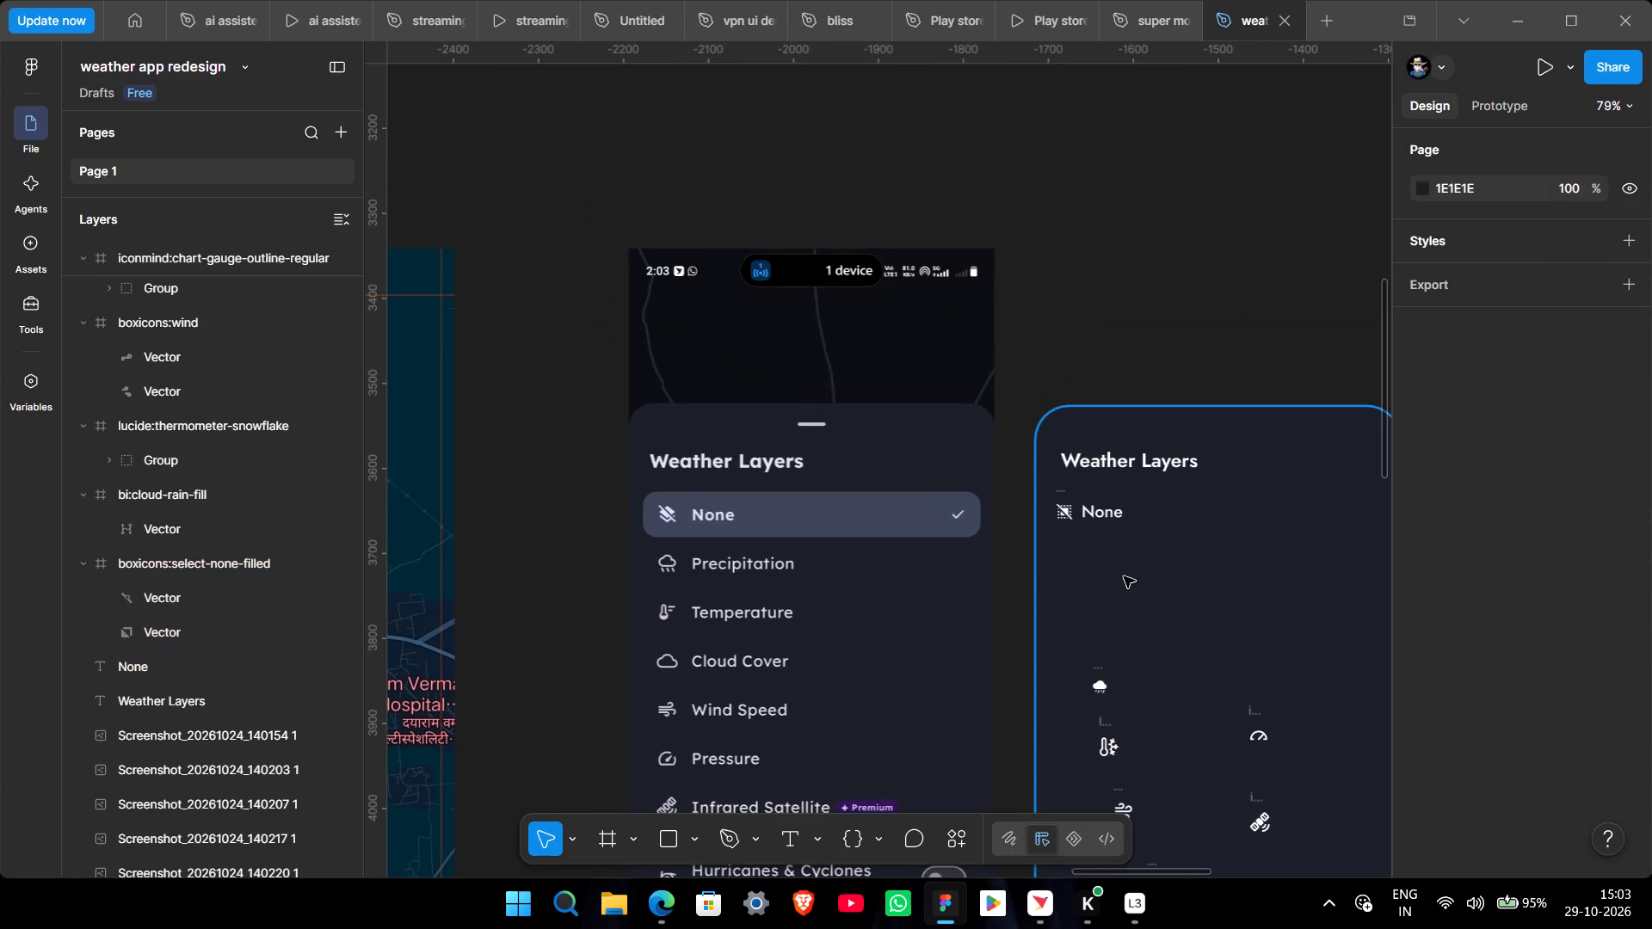
{"action": "scroll", "coordinate": [1125, 516], "scroll_direction": "up", "scroll_amount": 4, "text": "ctrl"}
{"action": "left_click", "coordinate": [1069, 514]}
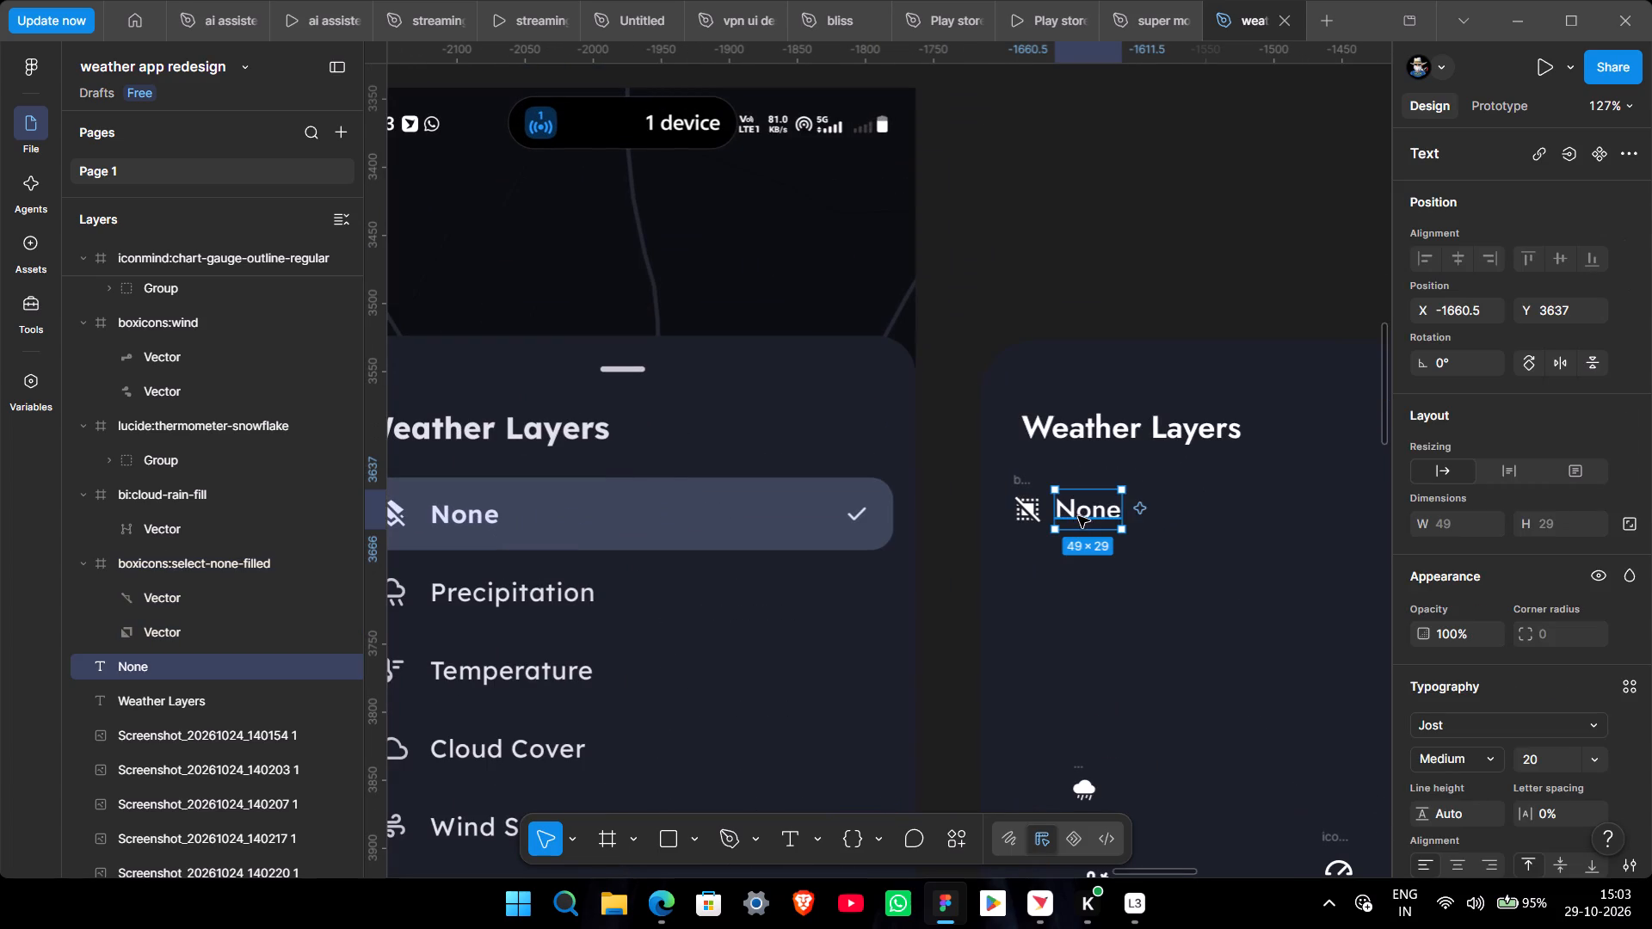
{"action": "left_click_drag", "start_coordinate": [1078, 516], "coordinate": [1089, 515]}
{"action": "left_click", "coordinate": [976, 542]}
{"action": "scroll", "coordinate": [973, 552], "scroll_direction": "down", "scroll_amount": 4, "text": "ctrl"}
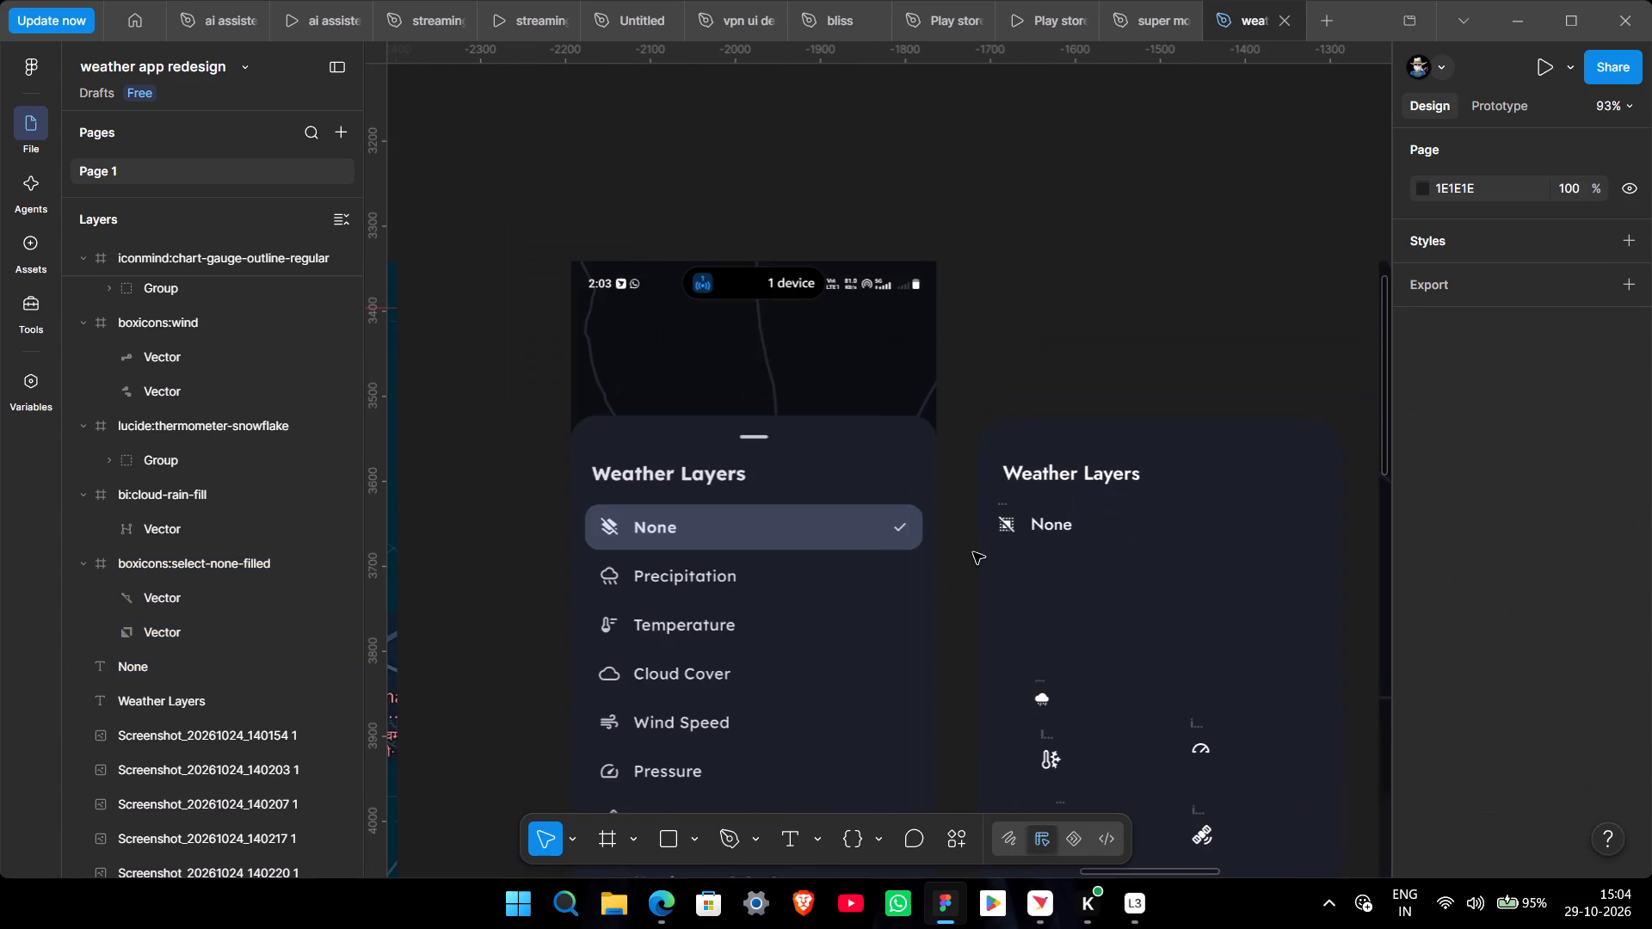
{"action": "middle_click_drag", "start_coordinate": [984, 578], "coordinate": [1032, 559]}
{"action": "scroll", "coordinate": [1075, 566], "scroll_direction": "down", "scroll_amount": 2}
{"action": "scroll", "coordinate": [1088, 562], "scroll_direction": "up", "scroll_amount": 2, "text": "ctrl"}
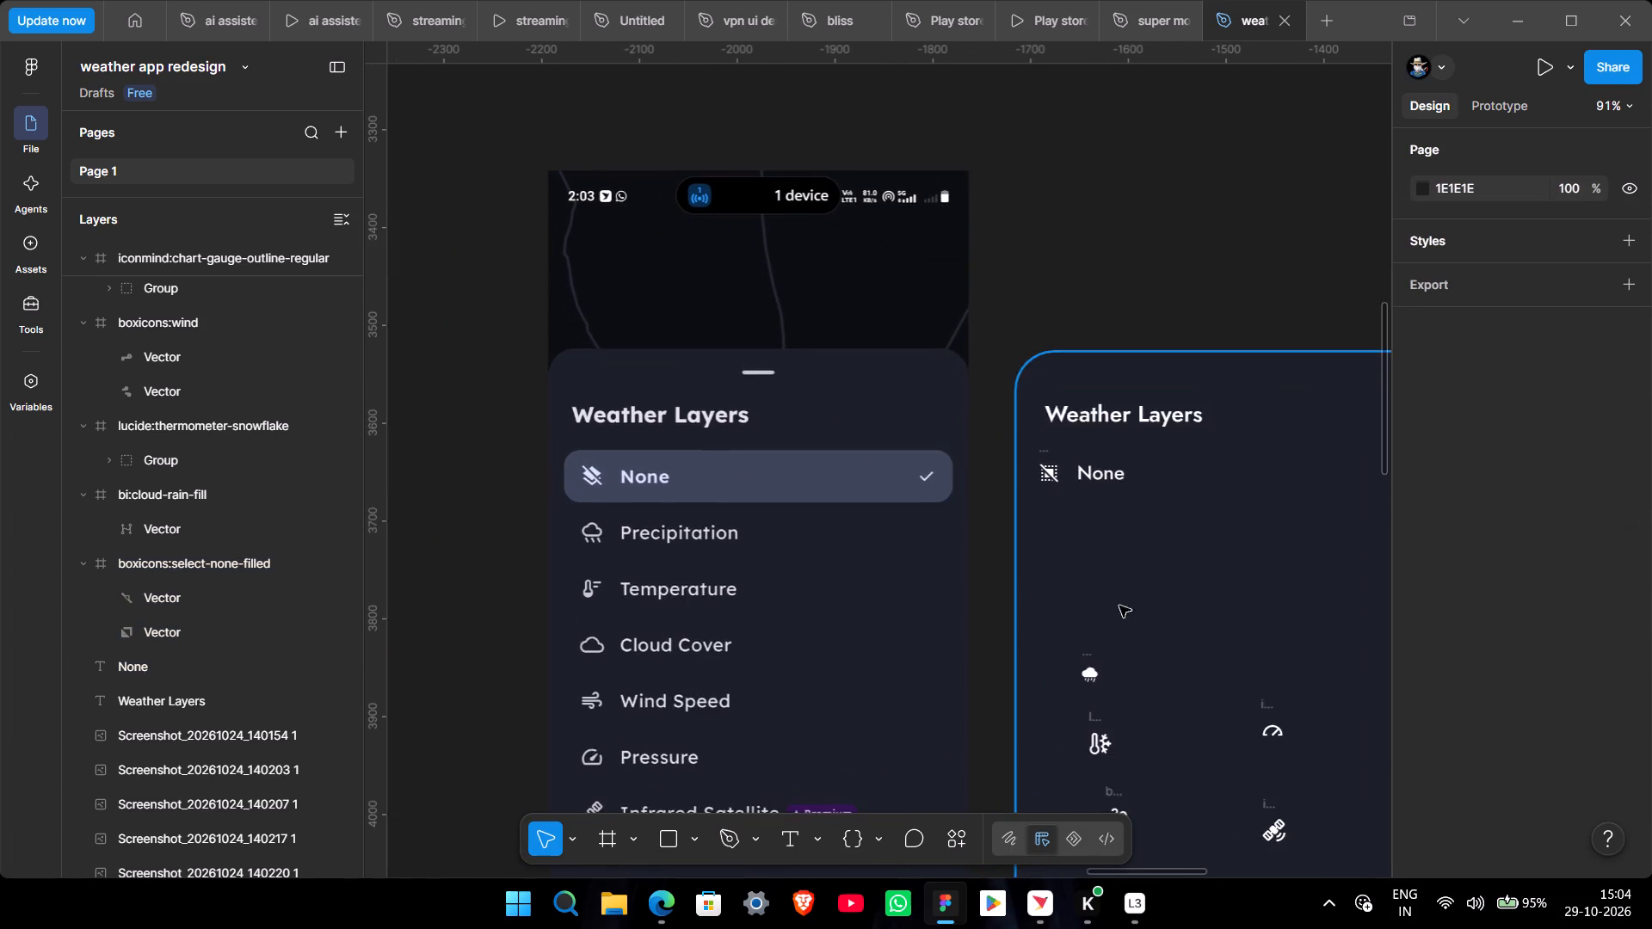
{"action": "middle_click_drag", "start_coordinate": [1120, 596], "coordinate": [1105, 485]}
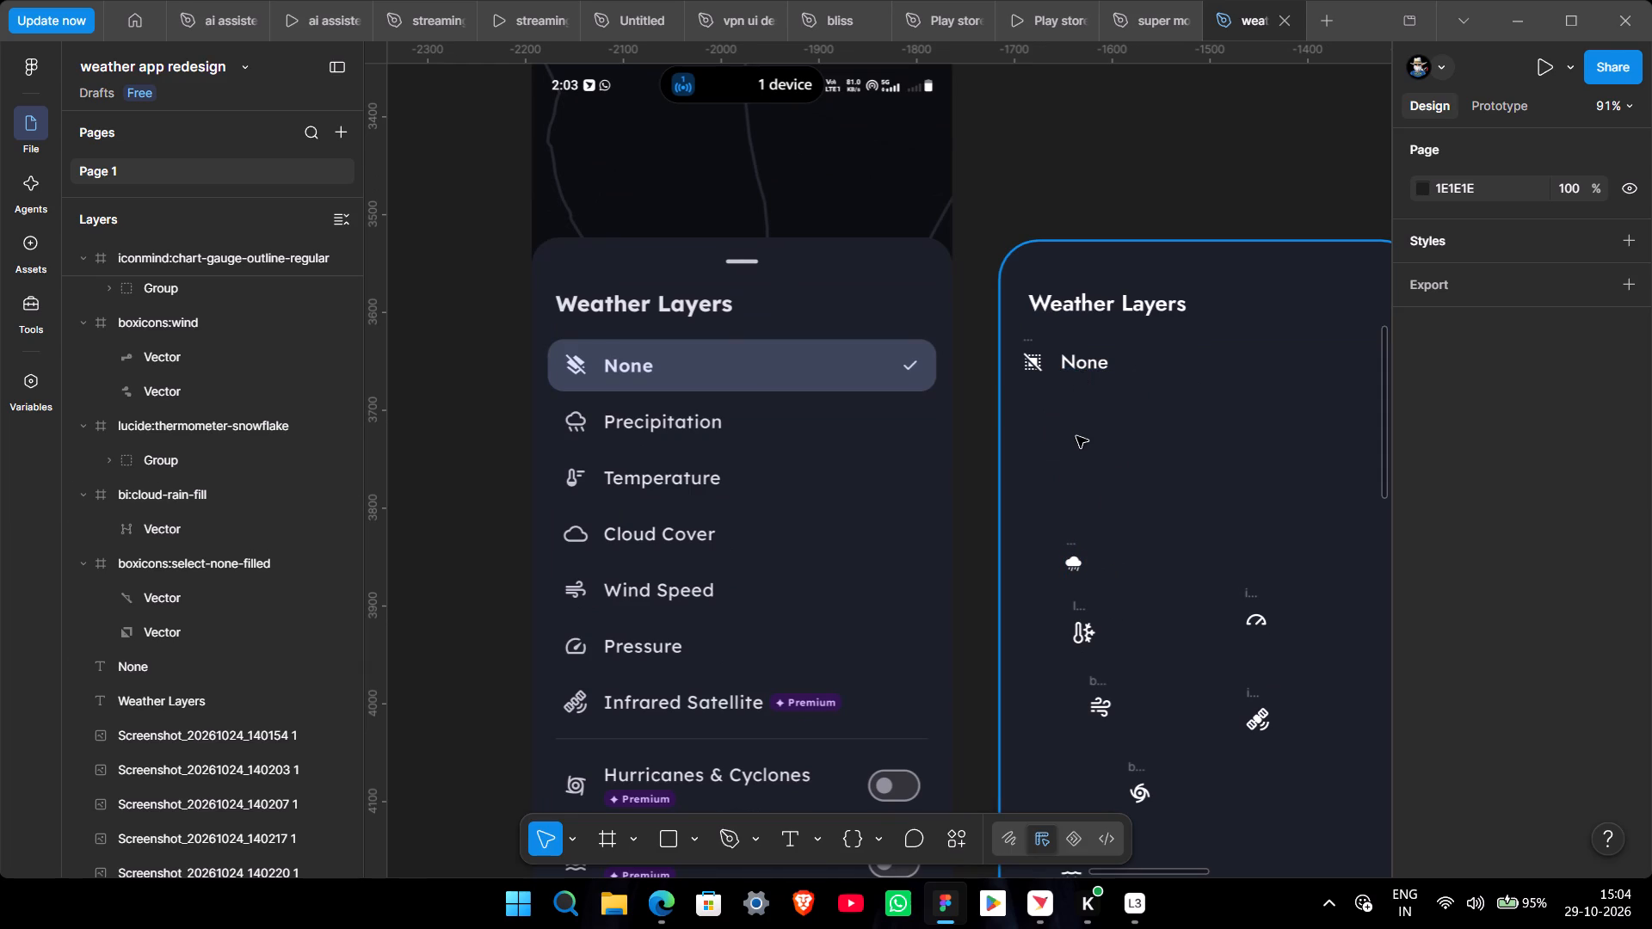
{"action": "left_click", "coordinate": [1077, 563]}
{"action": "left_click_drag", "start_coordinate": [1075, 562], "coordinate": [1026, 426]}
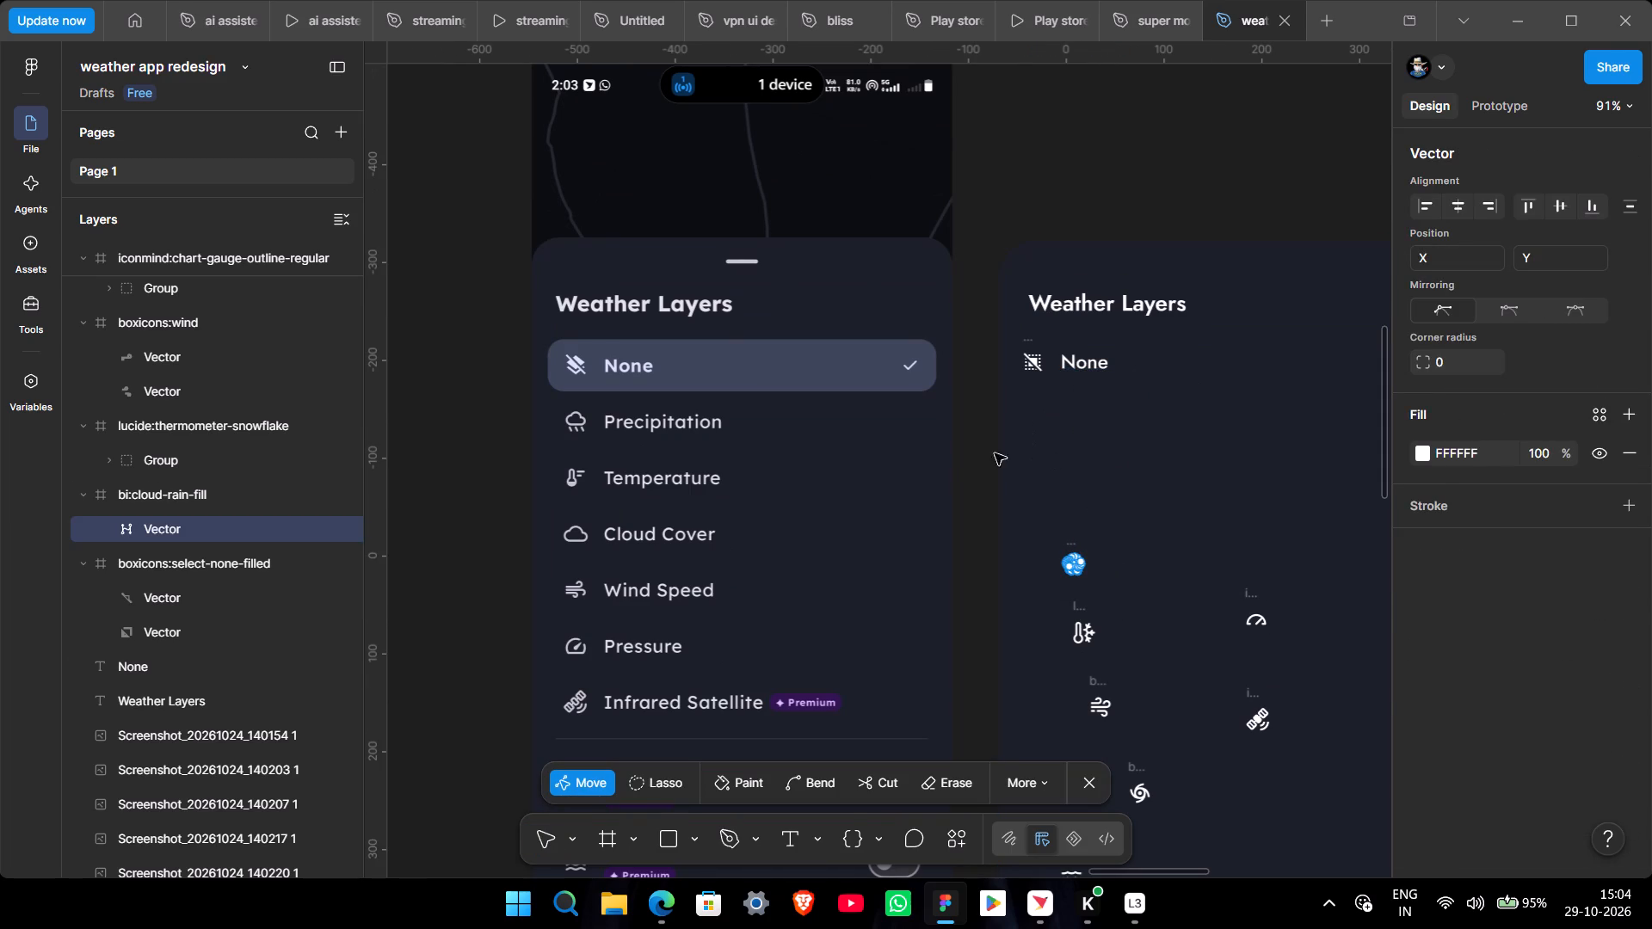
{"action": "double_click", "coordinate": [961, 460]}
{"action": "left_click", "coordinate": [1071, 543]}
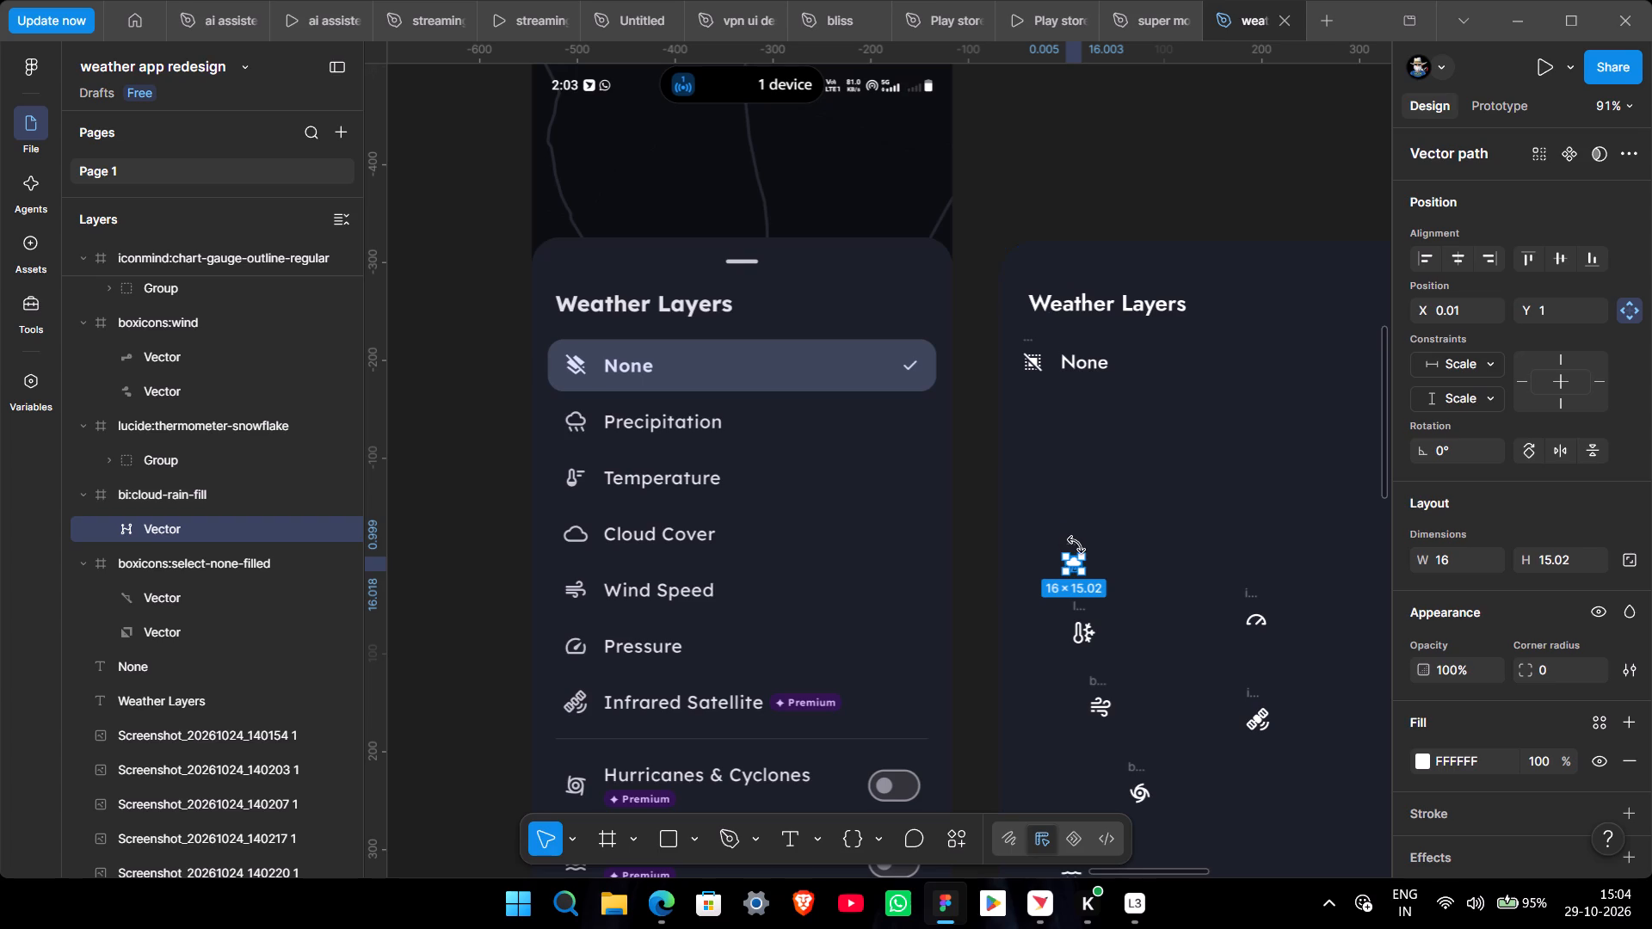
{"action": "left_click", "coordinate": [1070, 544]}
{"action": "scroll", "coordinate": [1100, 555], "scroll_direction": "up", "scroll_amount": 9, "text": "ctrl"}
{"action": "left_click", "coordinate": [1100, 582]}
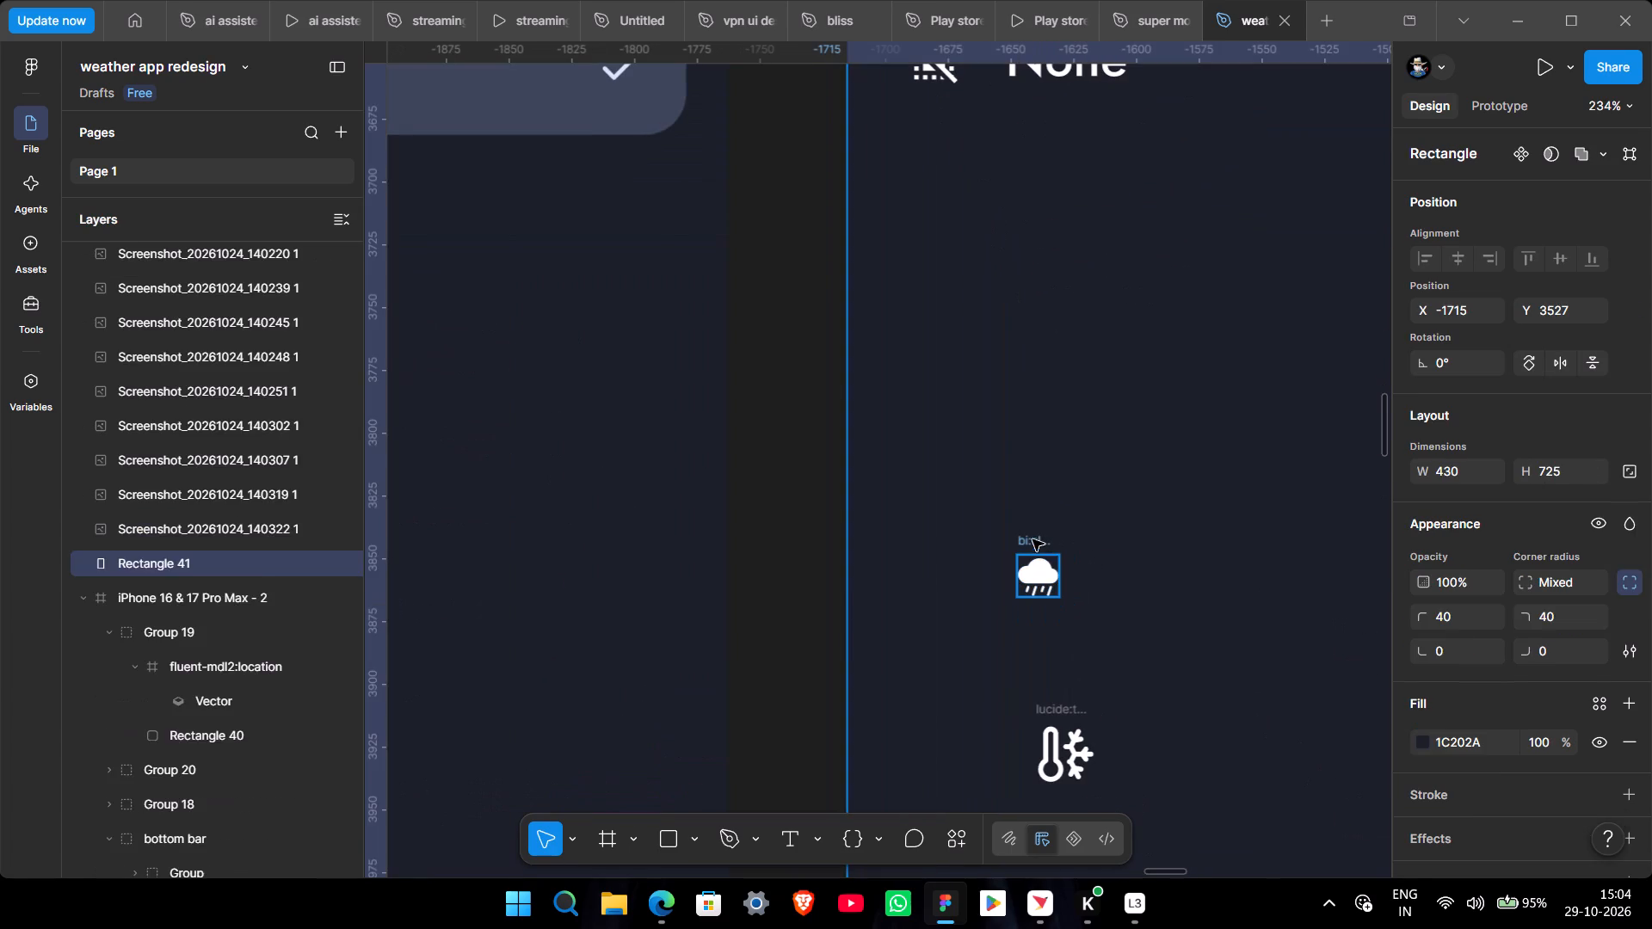
Move the cloud-rain-fill icon below the select-none-filled icon, at about X -1686, Y 3695.
{"action": "left_click", "coordinate": [1032, 539]}
{"action": "left_click_drag", "start_coordinate": [1044, 568], "coordinate": [940, 183]}
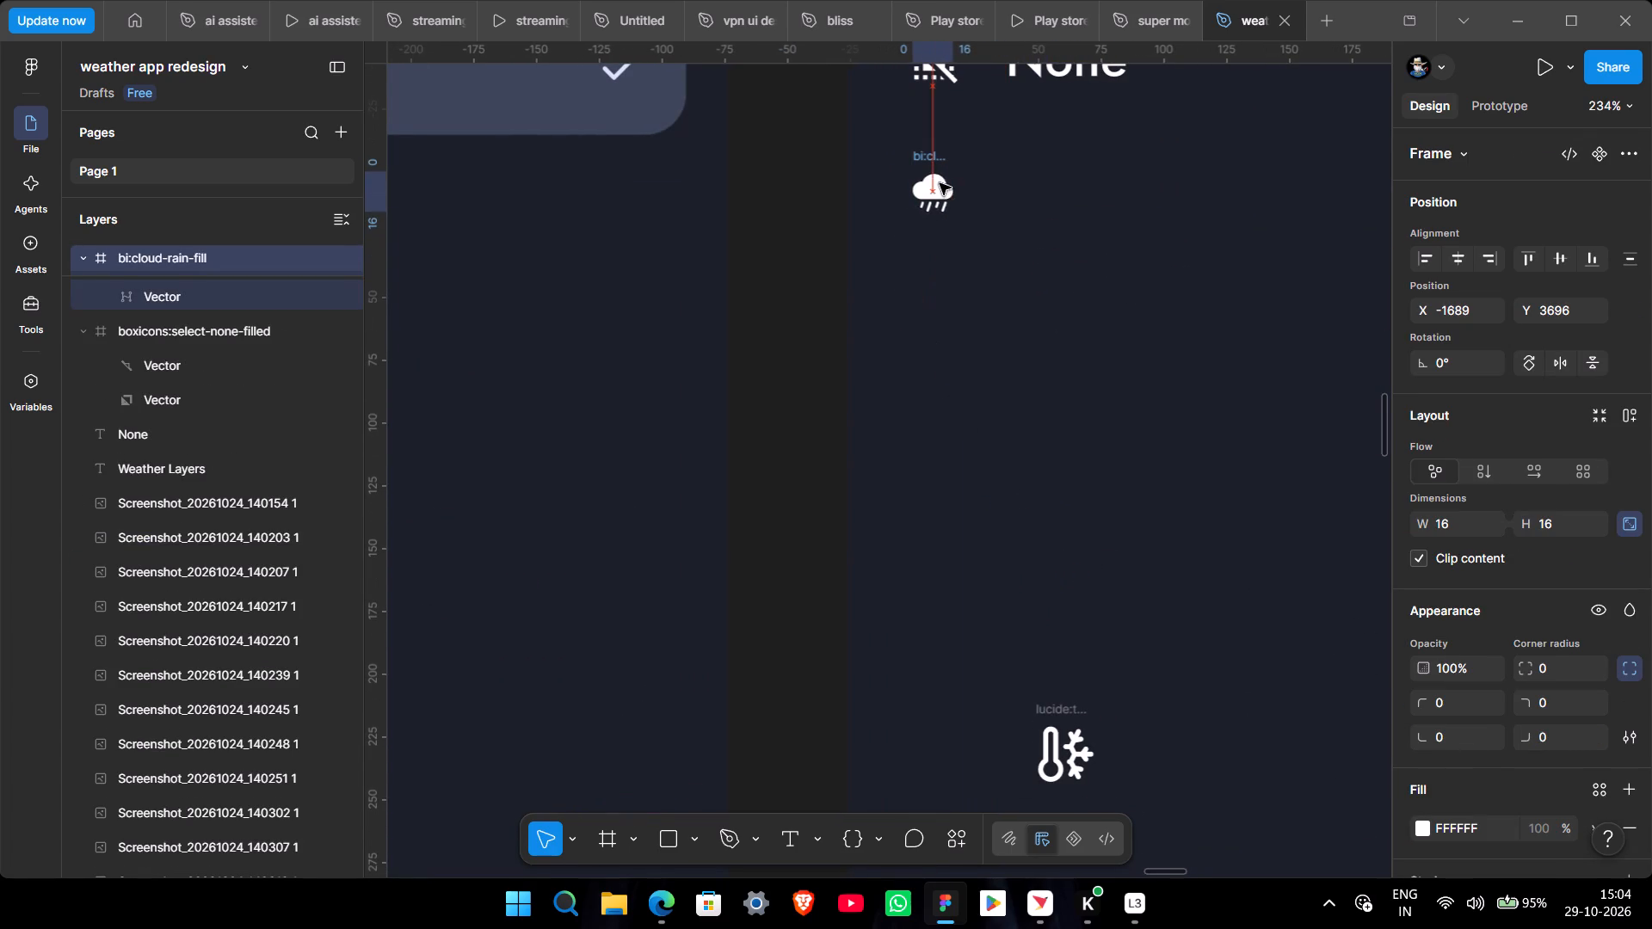
{"action": "left_click_drag", "start_coordinate": [940, 183], "coordinate": [941, 183]}
{"action": "middle_click_drag", "start_coordinate": [978, 242], "coordinate": [1117, 522]}
{"action": "scroll", "coordinate": [1117, 522], "scroll_direction": "down", "scroll_amount": 7, "text": "ctrl"}
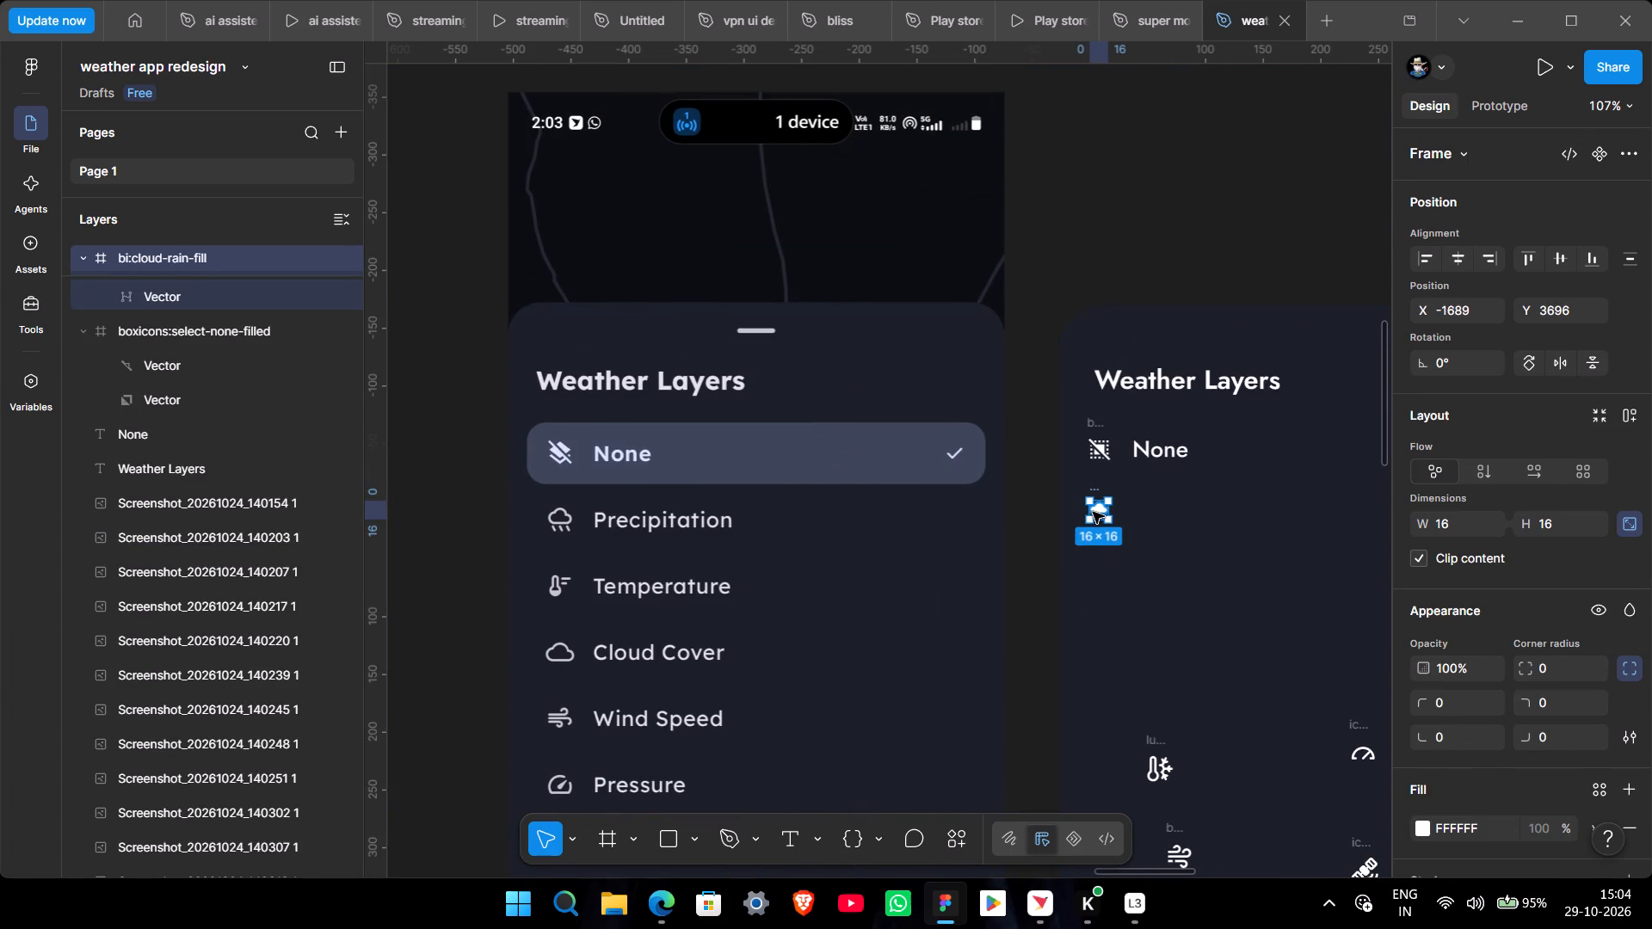
{"action": "left_click", "coordinate": [1096, 511]}
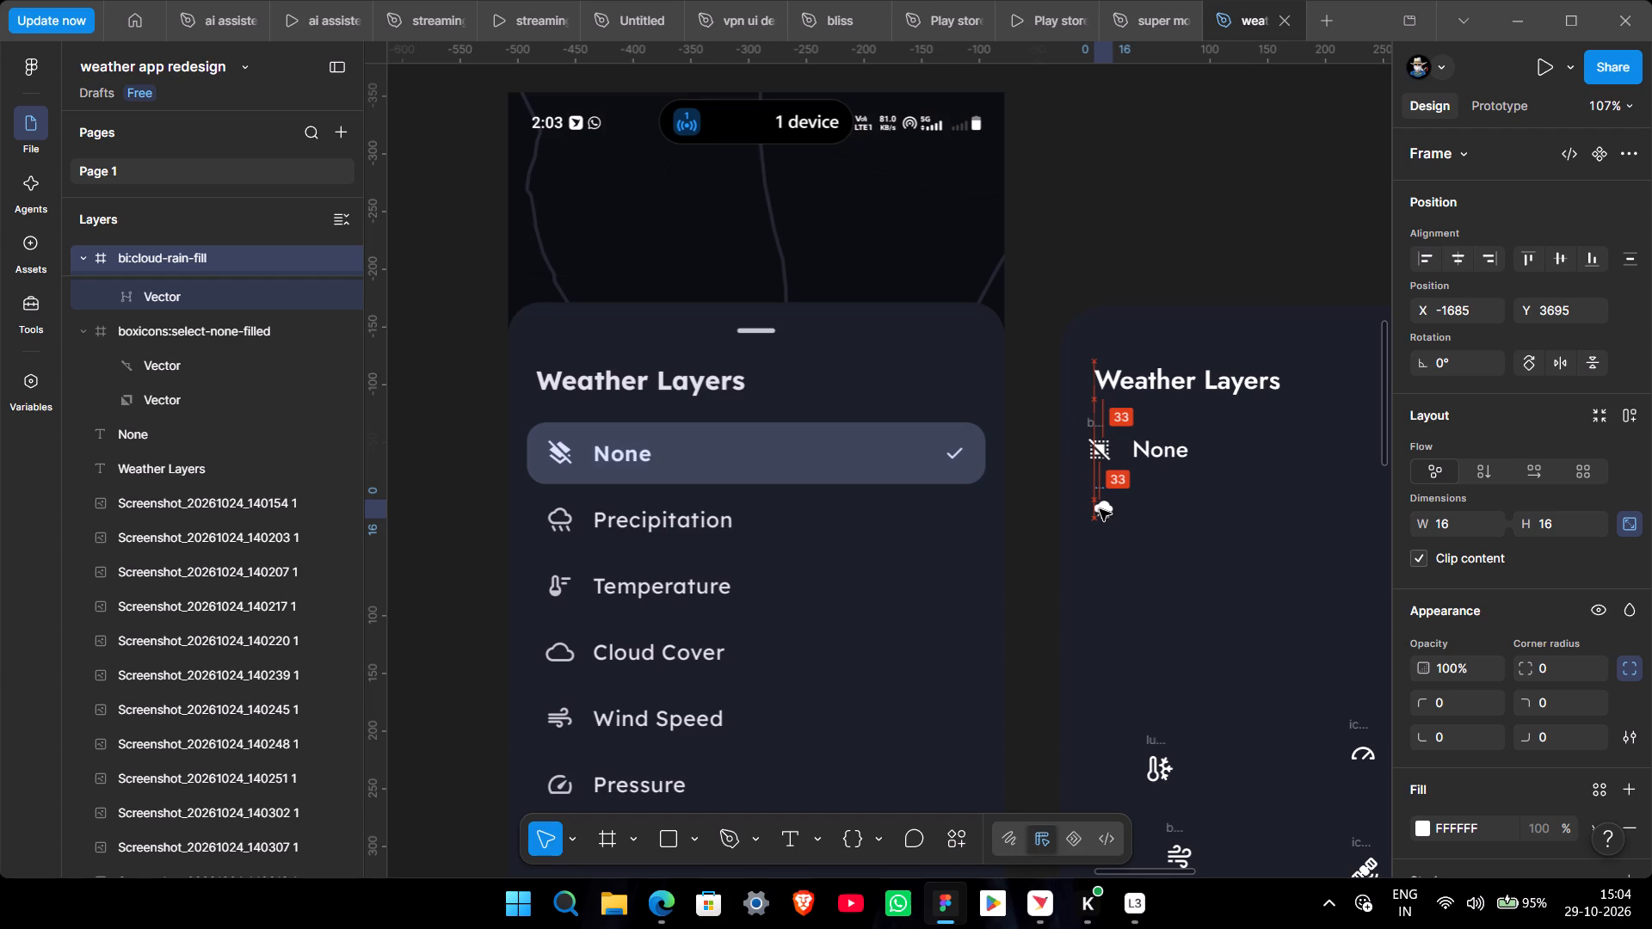
{"action": "scroll", "coordinate": [1100, 495], "scroll_direction": "up", "scroll_amount": 4, "text": "ctrl"}
Align the cloud-rain-fill and select-none-filled icons on their horizontal centers.
{"action": "middle_click_drag", "start_coordinate": [1100, 495], "coordinate": [1159, 477]}
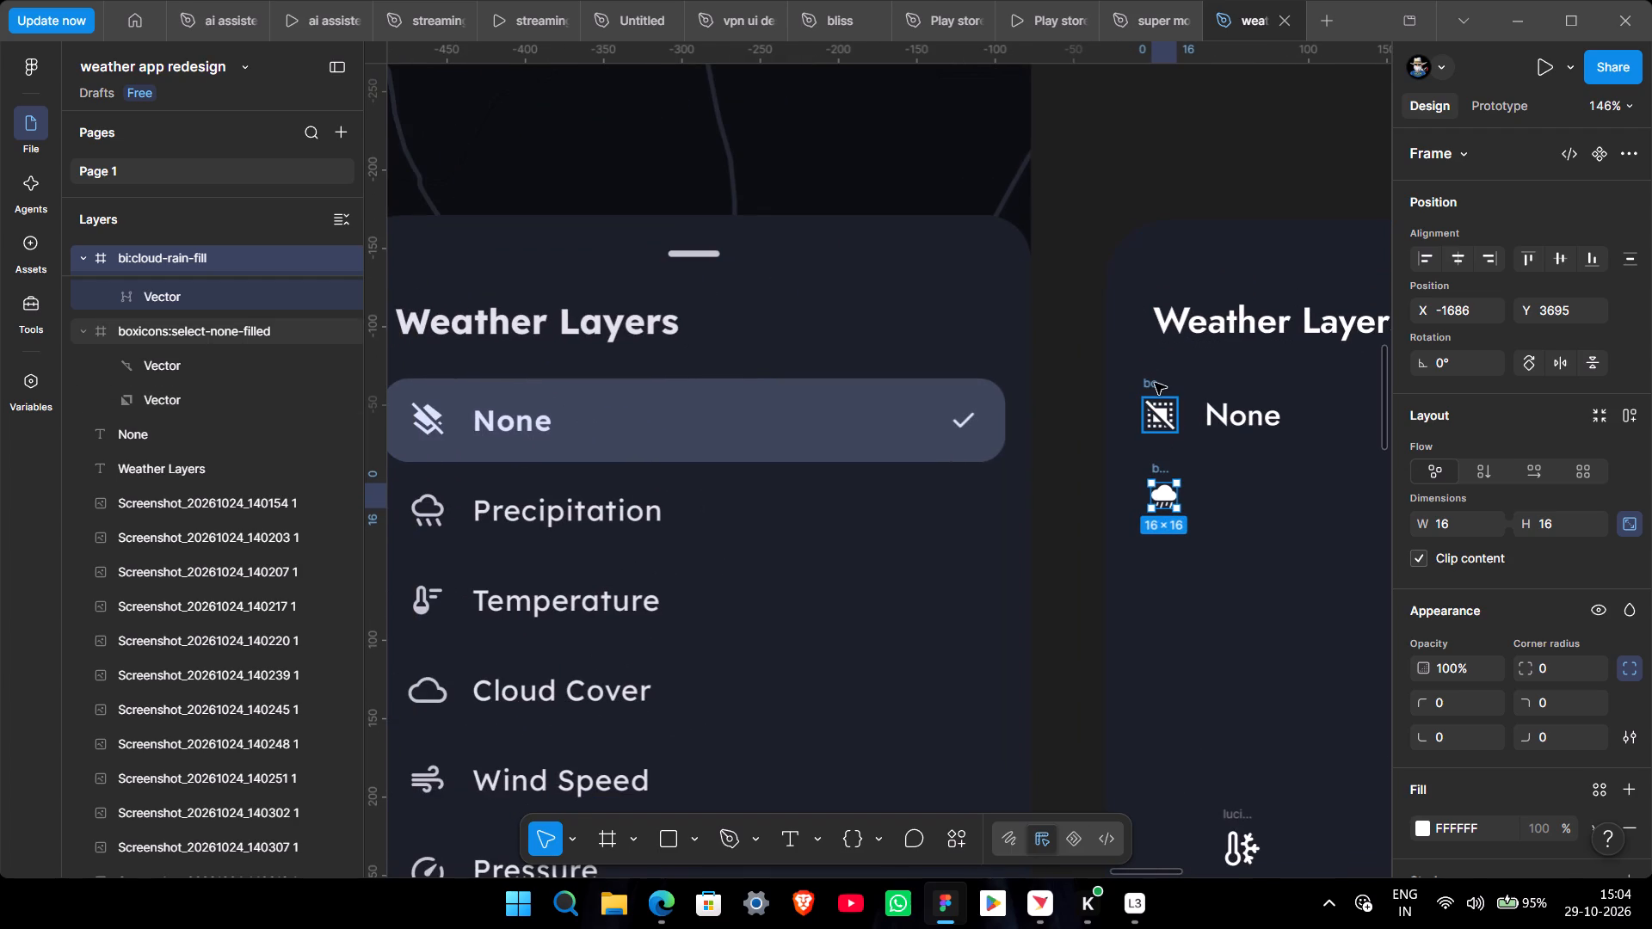
{"action": "left_click", "coordinate": [1155, 383], "text": "shift"}
{"action": "left_click", "coordinate": [1461, 252]}
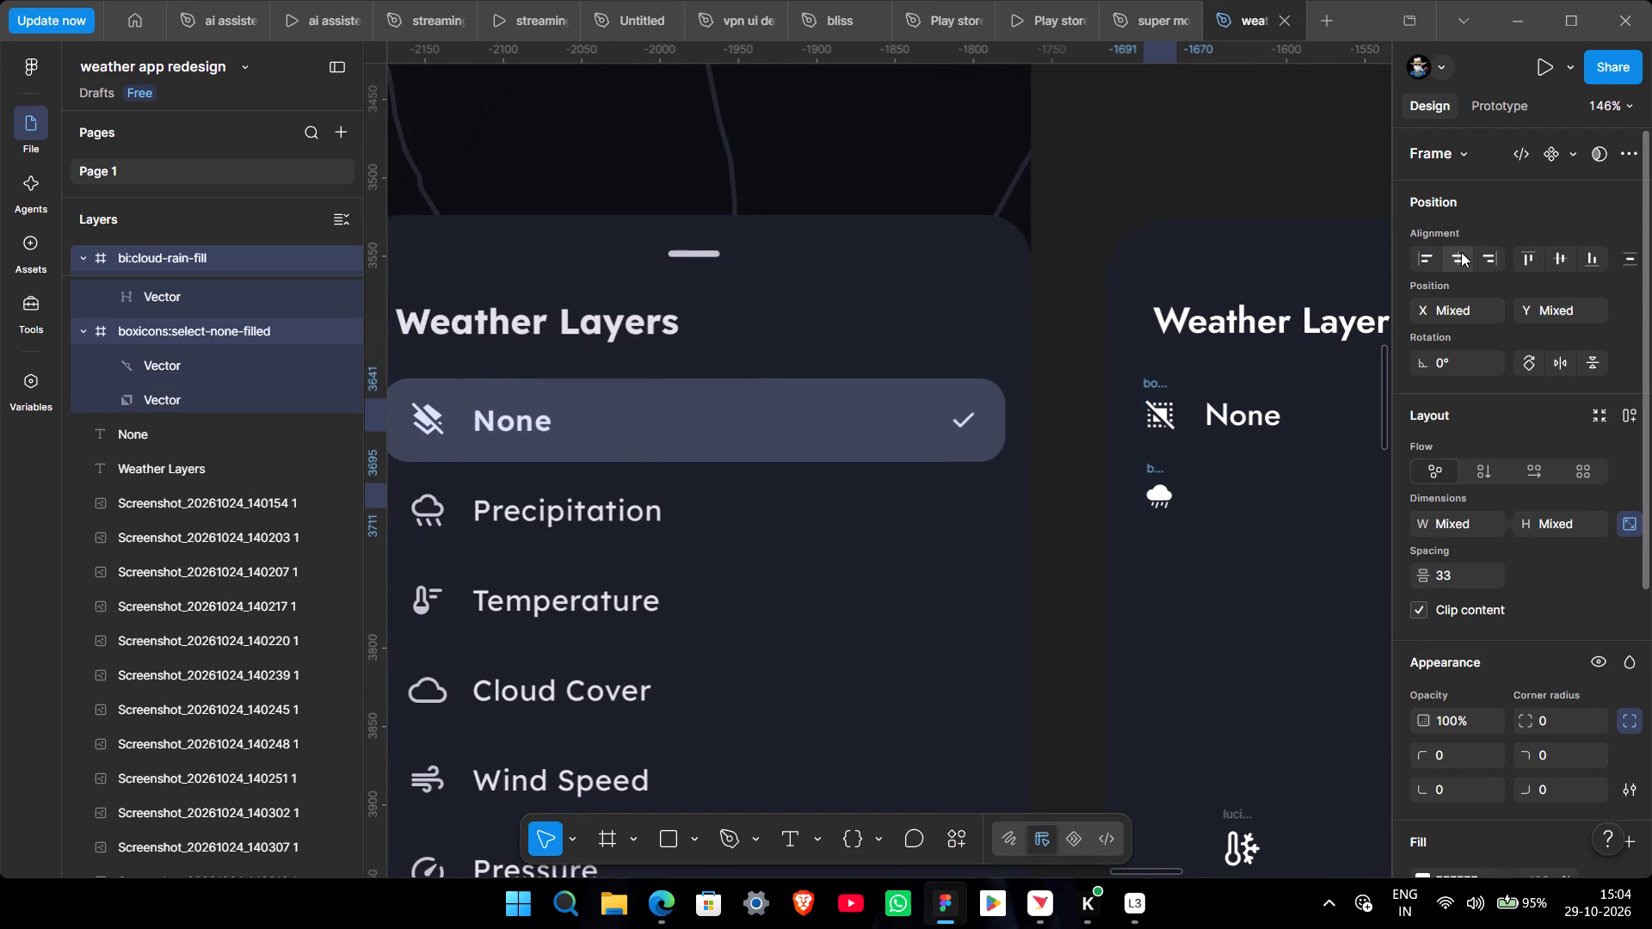
Scale the cloud-rain-fill icon up to 19 × 19.
{"action": "scroll", "coordinate": [1162, 501], "scroll_direction": "up", "scroll_amount": 2, "text": "ctrl"}
{"action": "left_click", "coordinate": [1043, 561]}
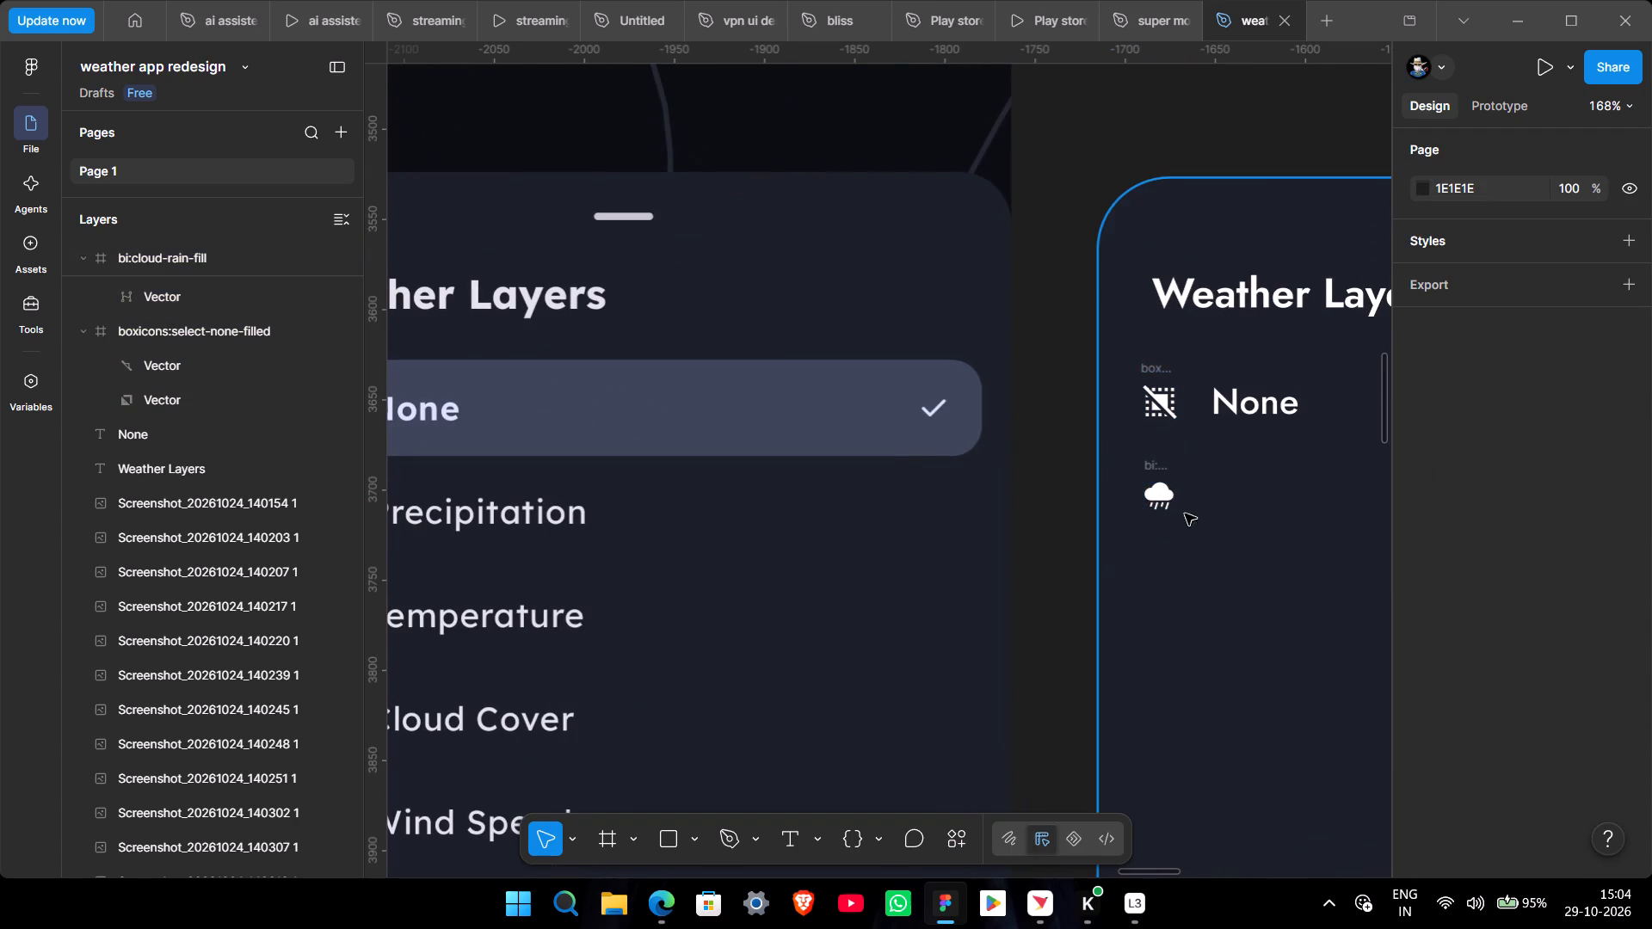
{"action": "left_click", "coordinate": [1159, 466]}
{"action": "left_click", "coordinate": [1161, 508], "text": "shift"}
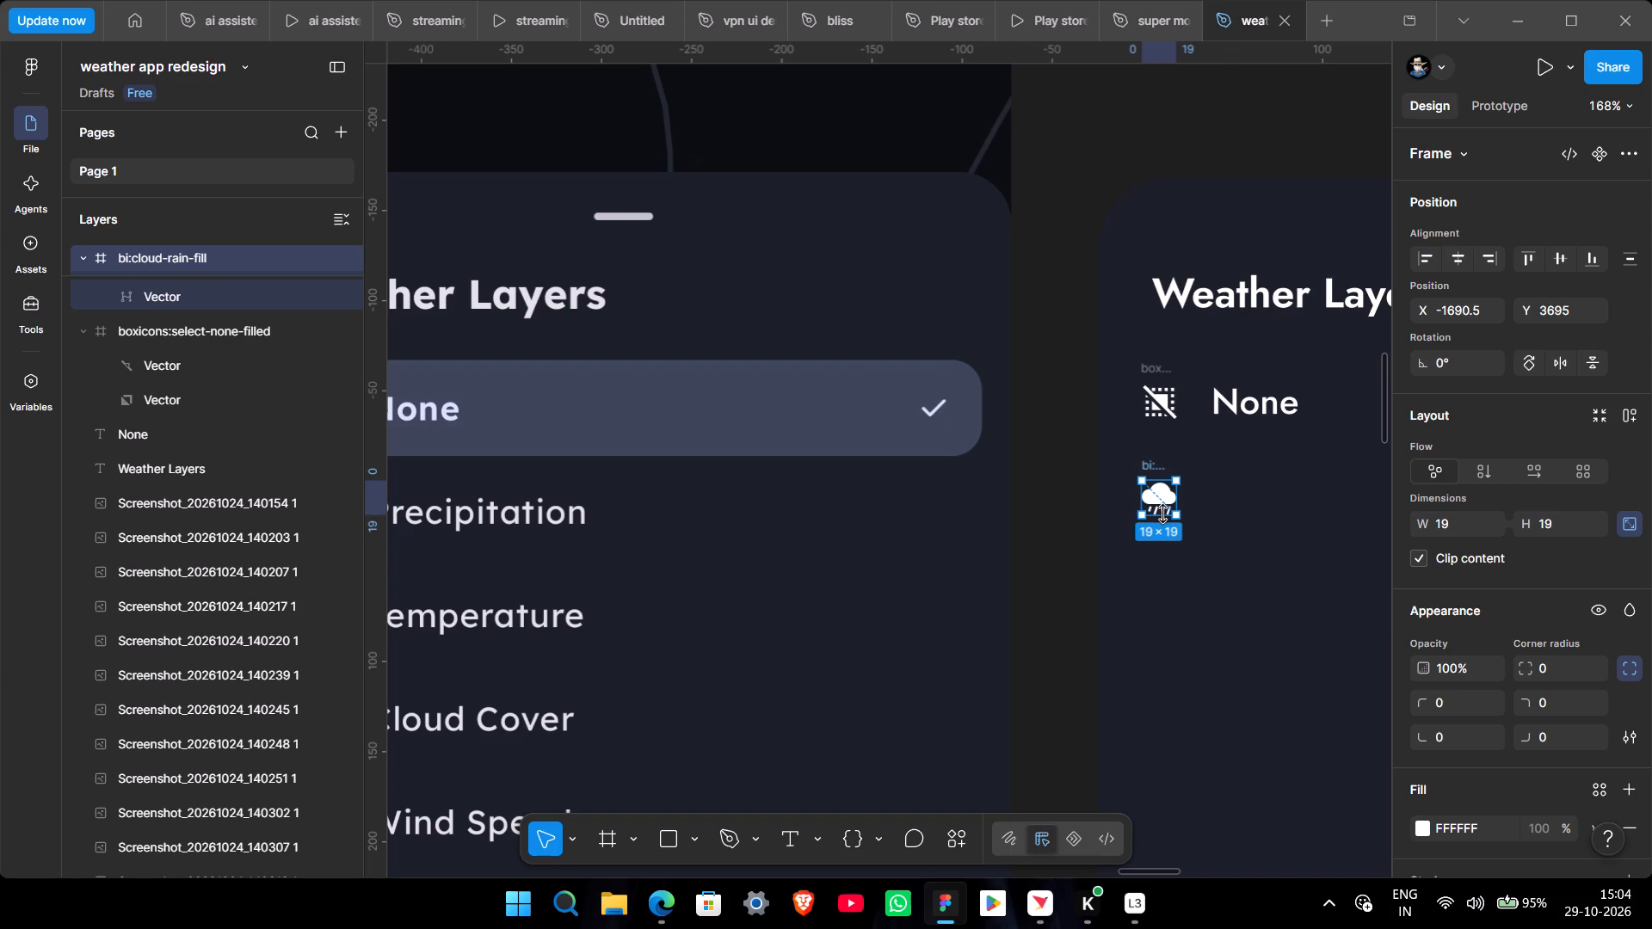
{"action": "left_click", "coordinate": [1063, 535]}
Duplicate the None label straight down beside the cloud-rain-fill icon, at X -1652, Y 3685.
{"action": "scroll", "coordinate": [1062, 535], "scroll_direction": "down", "scroll_amount": 5, "text": "ctrl"}
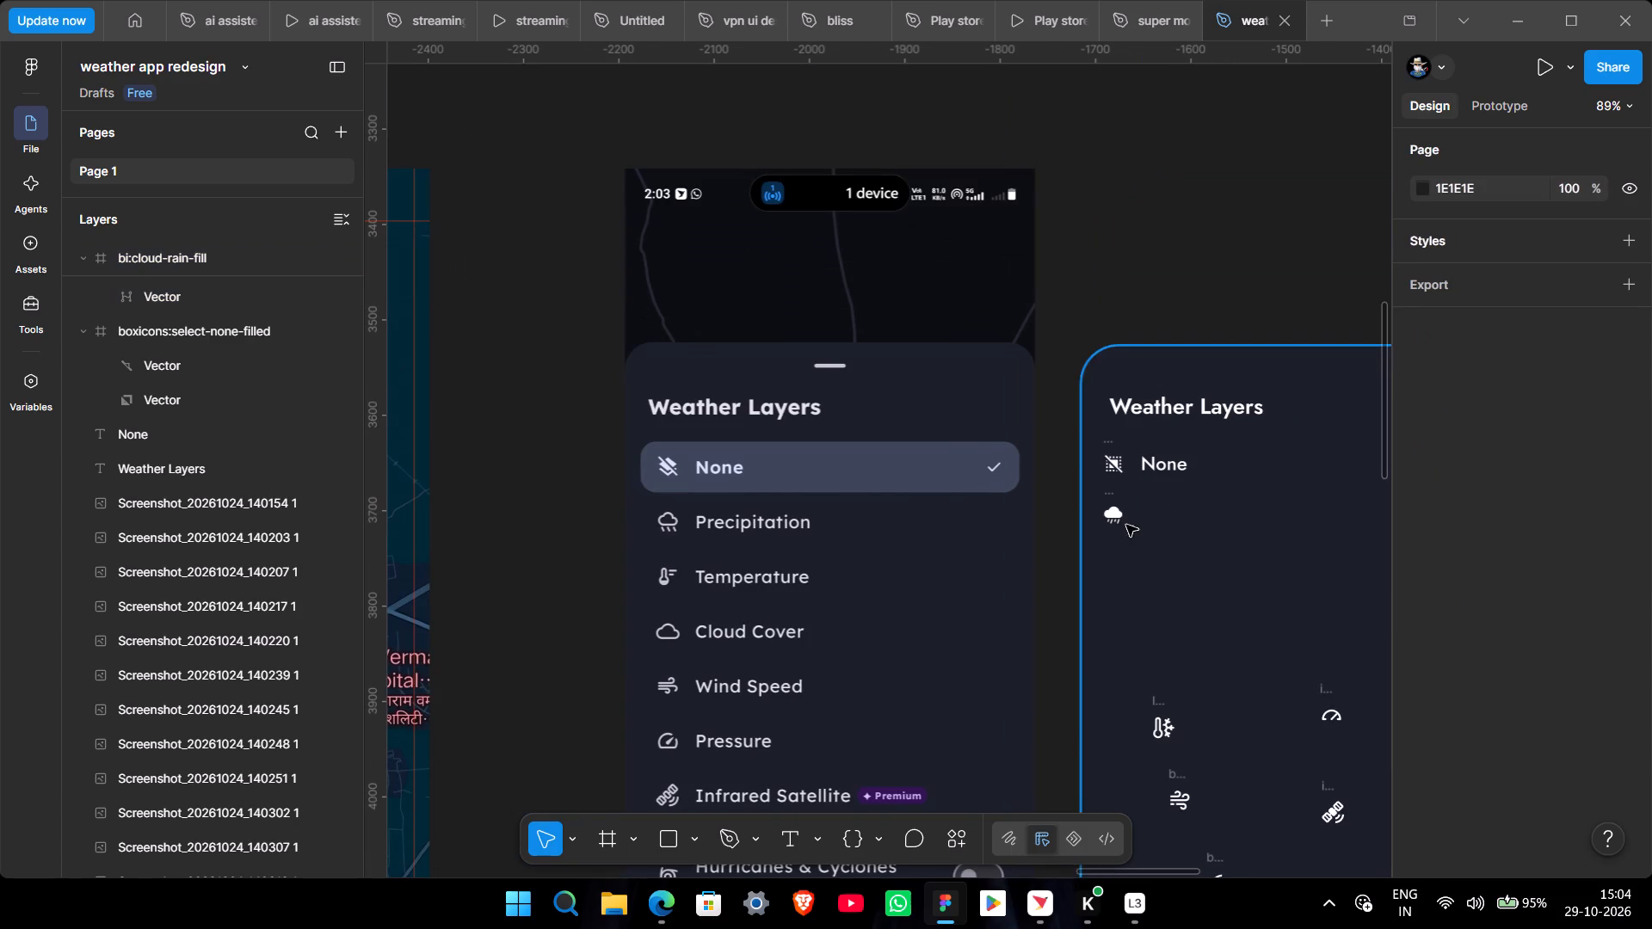
{"action": "middle_click_drag", "start_coordinate": [1181, 621], "coordinate": [1144, 599]}
{"action": "left_click", "coordinate": [1125, 436]}
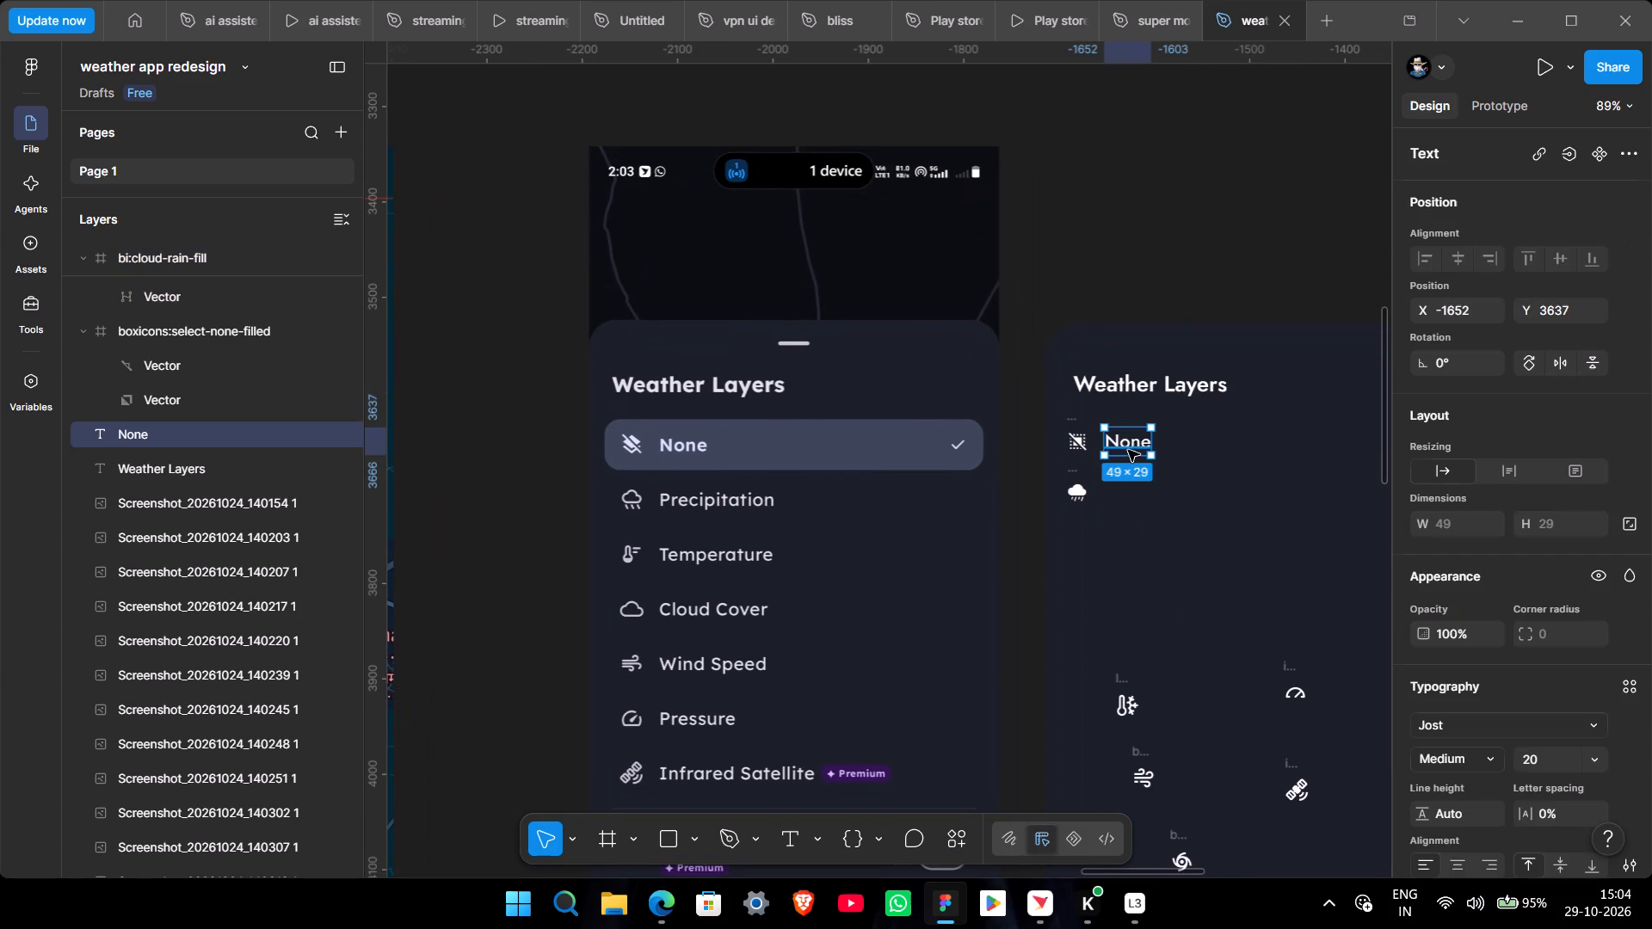
{"action": "left_click_drag", "start_coordinate": [1128, 437], "coordinate": [1129, 483], "text": "alt"}
{"action": "scroll", "coordinate": [1070, 501], "scroll_direction": "up", "scroll_amount": 8, "text": "ctrl"}
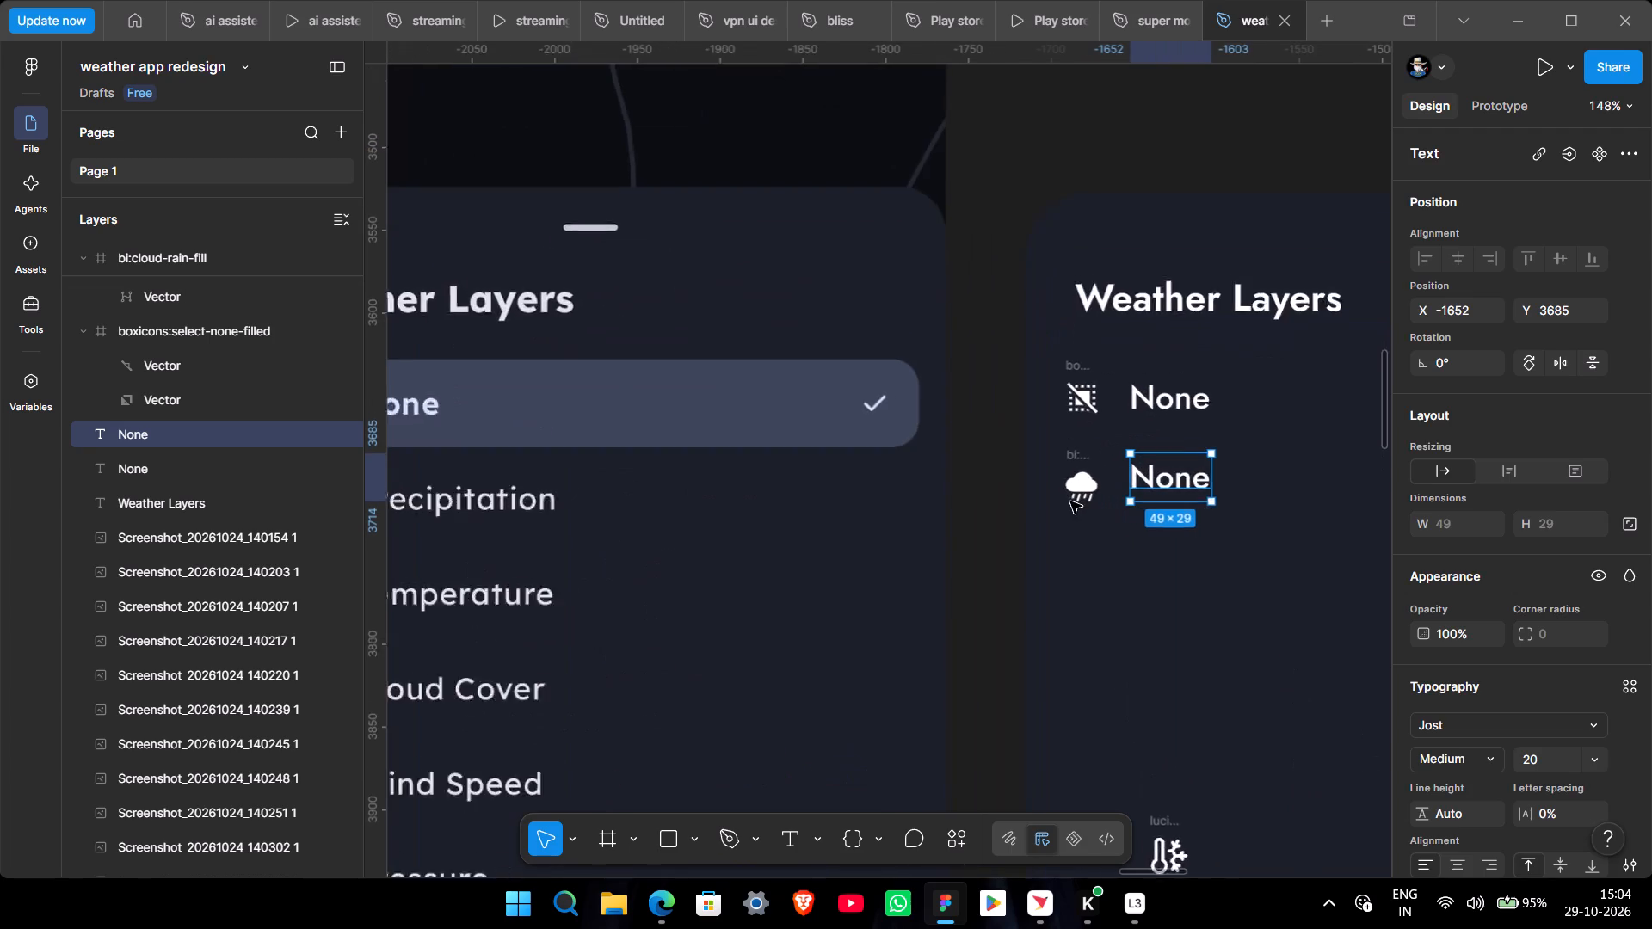
Align the cloud-rain-fill icon and the copied None label on their vertical centers.
{"action": "left_click", "coordinate": [1077, 441], "text": "shift"}
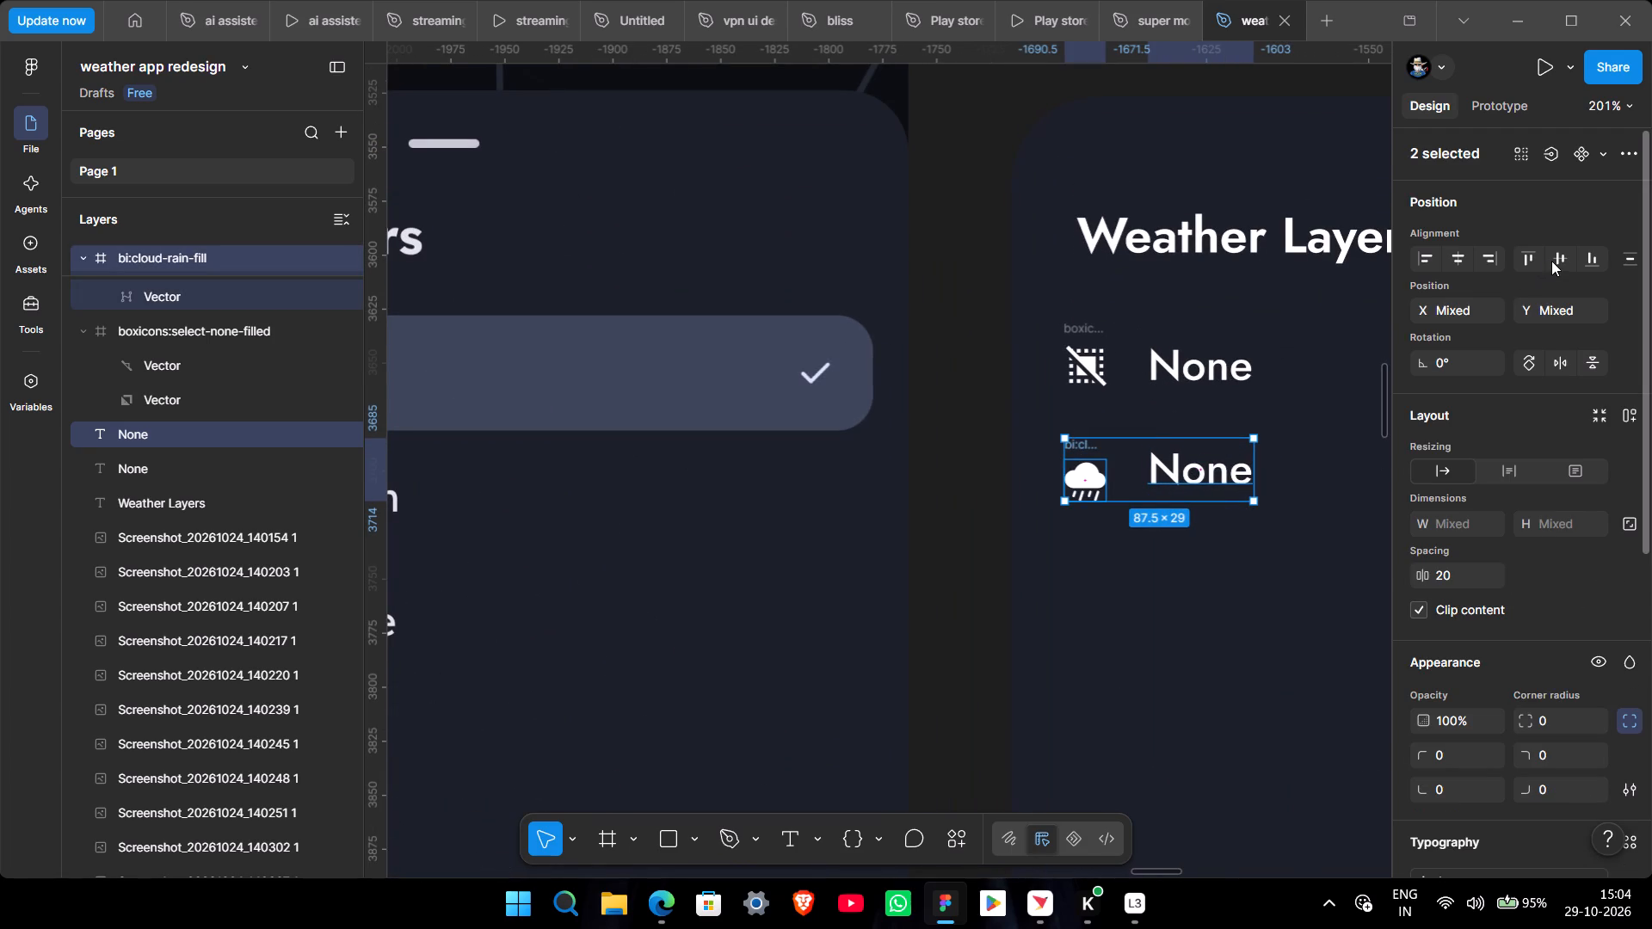
{"action": "left_click", "coordinate": [1551, 261]}
{"action": "scroll", "coordinate": [1206, 476], "scroll_direction": "down", "scroll_amount": 4, "text": "ctrl"}
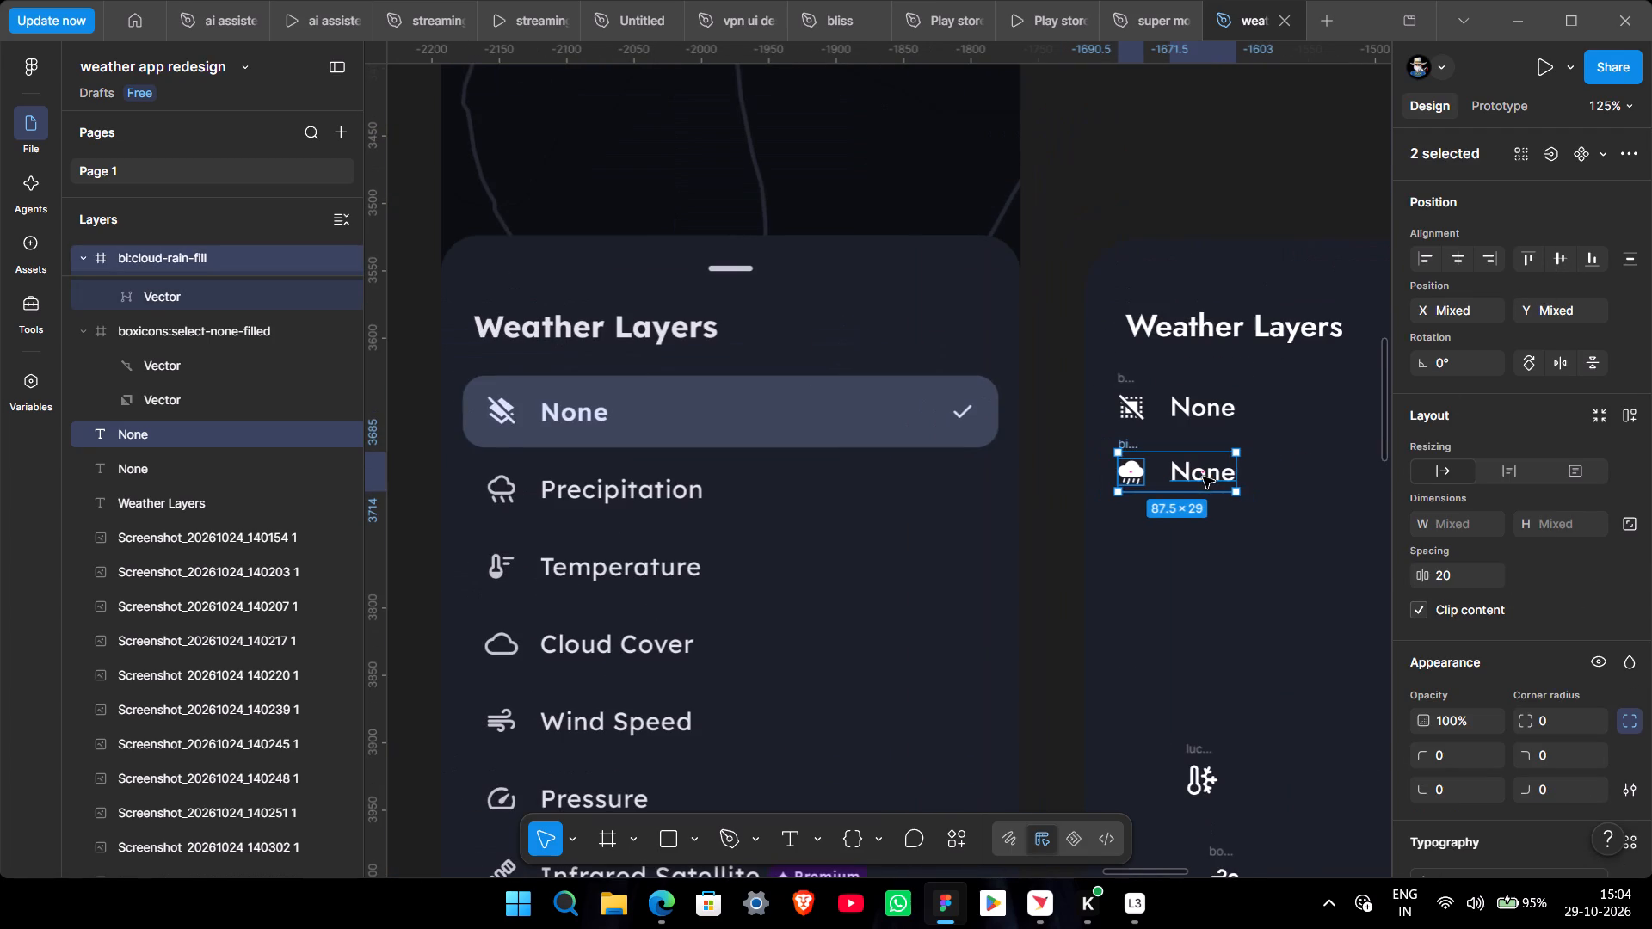
{"action": "left_click", "coordinate": [1095, 530]}
{"action": "left_click", "coordinate": [1037, 548]}
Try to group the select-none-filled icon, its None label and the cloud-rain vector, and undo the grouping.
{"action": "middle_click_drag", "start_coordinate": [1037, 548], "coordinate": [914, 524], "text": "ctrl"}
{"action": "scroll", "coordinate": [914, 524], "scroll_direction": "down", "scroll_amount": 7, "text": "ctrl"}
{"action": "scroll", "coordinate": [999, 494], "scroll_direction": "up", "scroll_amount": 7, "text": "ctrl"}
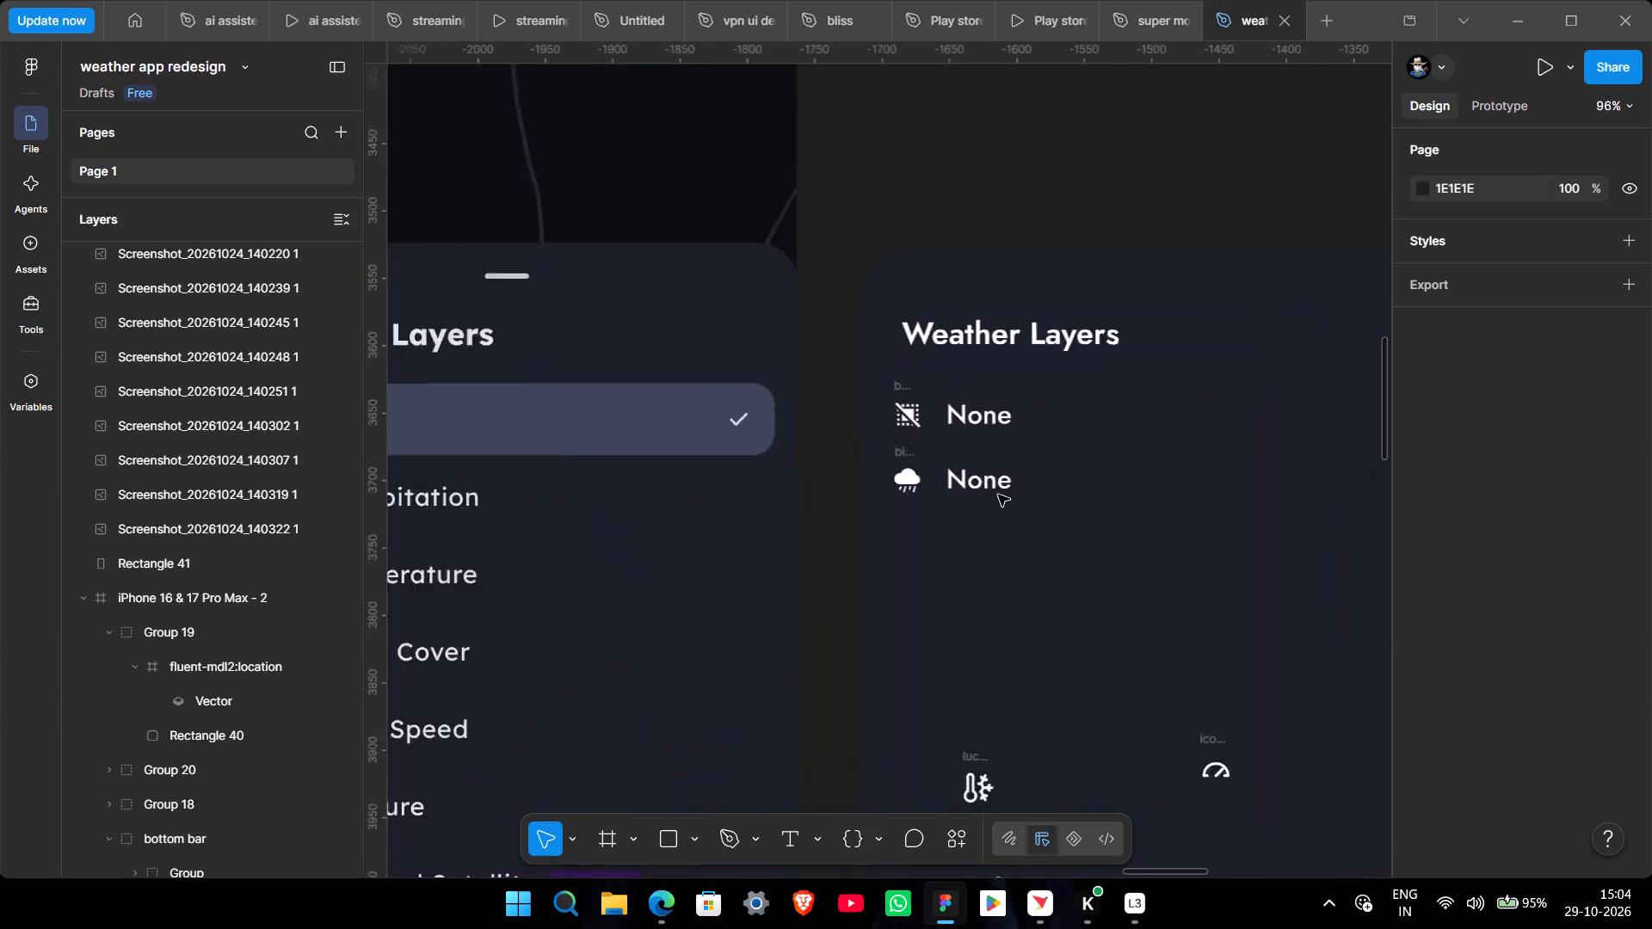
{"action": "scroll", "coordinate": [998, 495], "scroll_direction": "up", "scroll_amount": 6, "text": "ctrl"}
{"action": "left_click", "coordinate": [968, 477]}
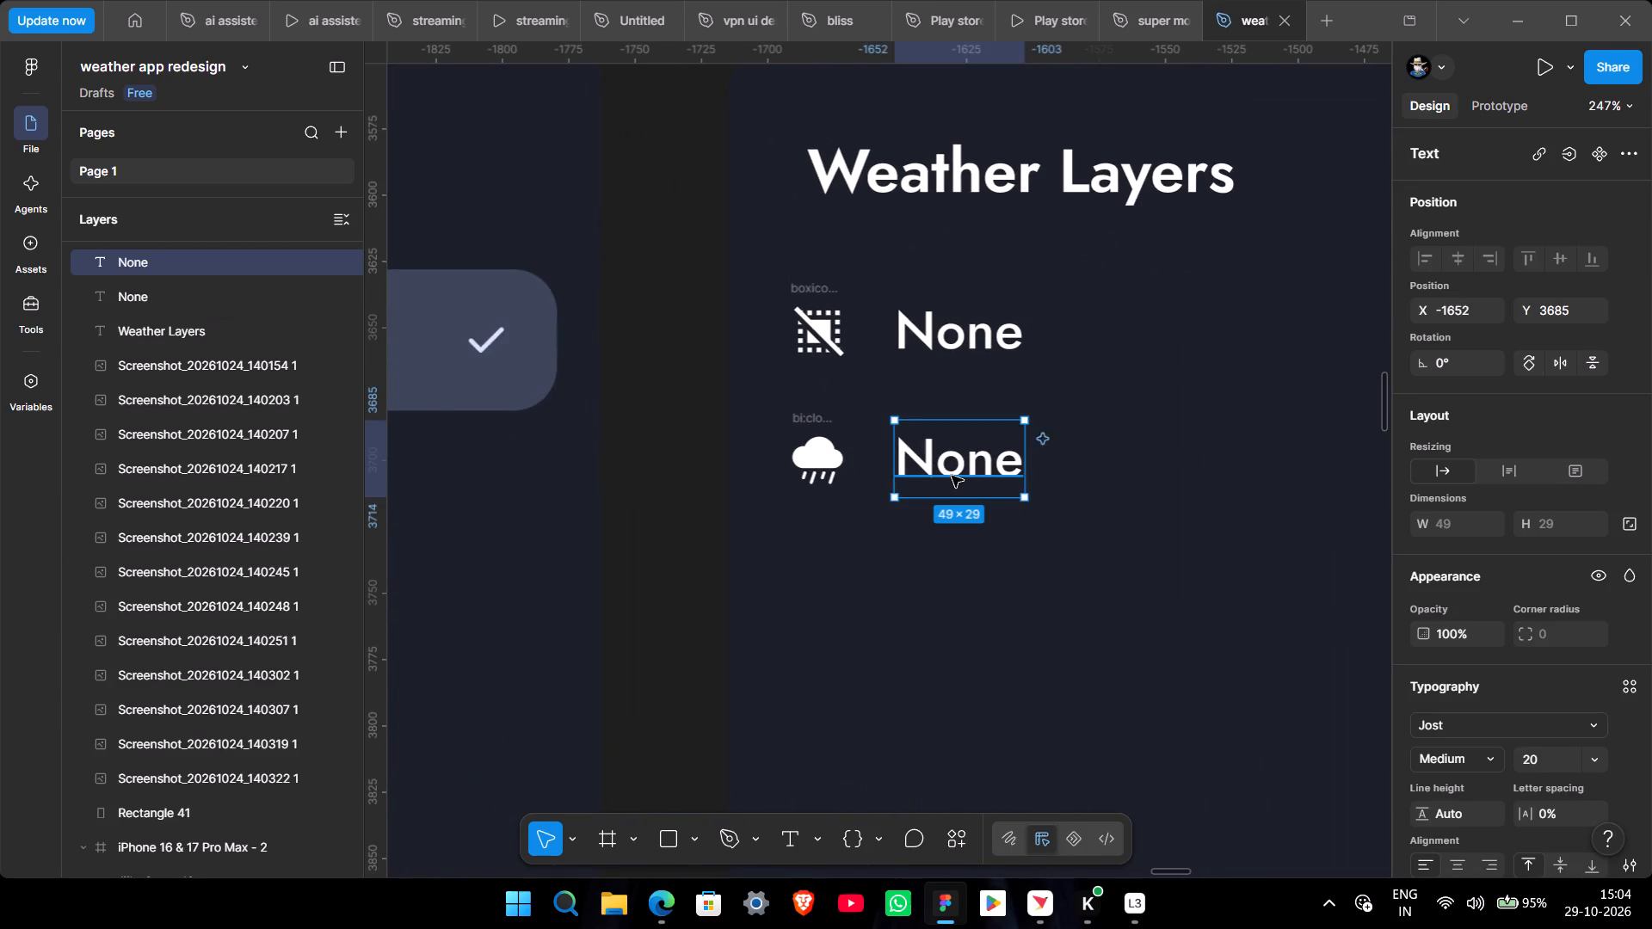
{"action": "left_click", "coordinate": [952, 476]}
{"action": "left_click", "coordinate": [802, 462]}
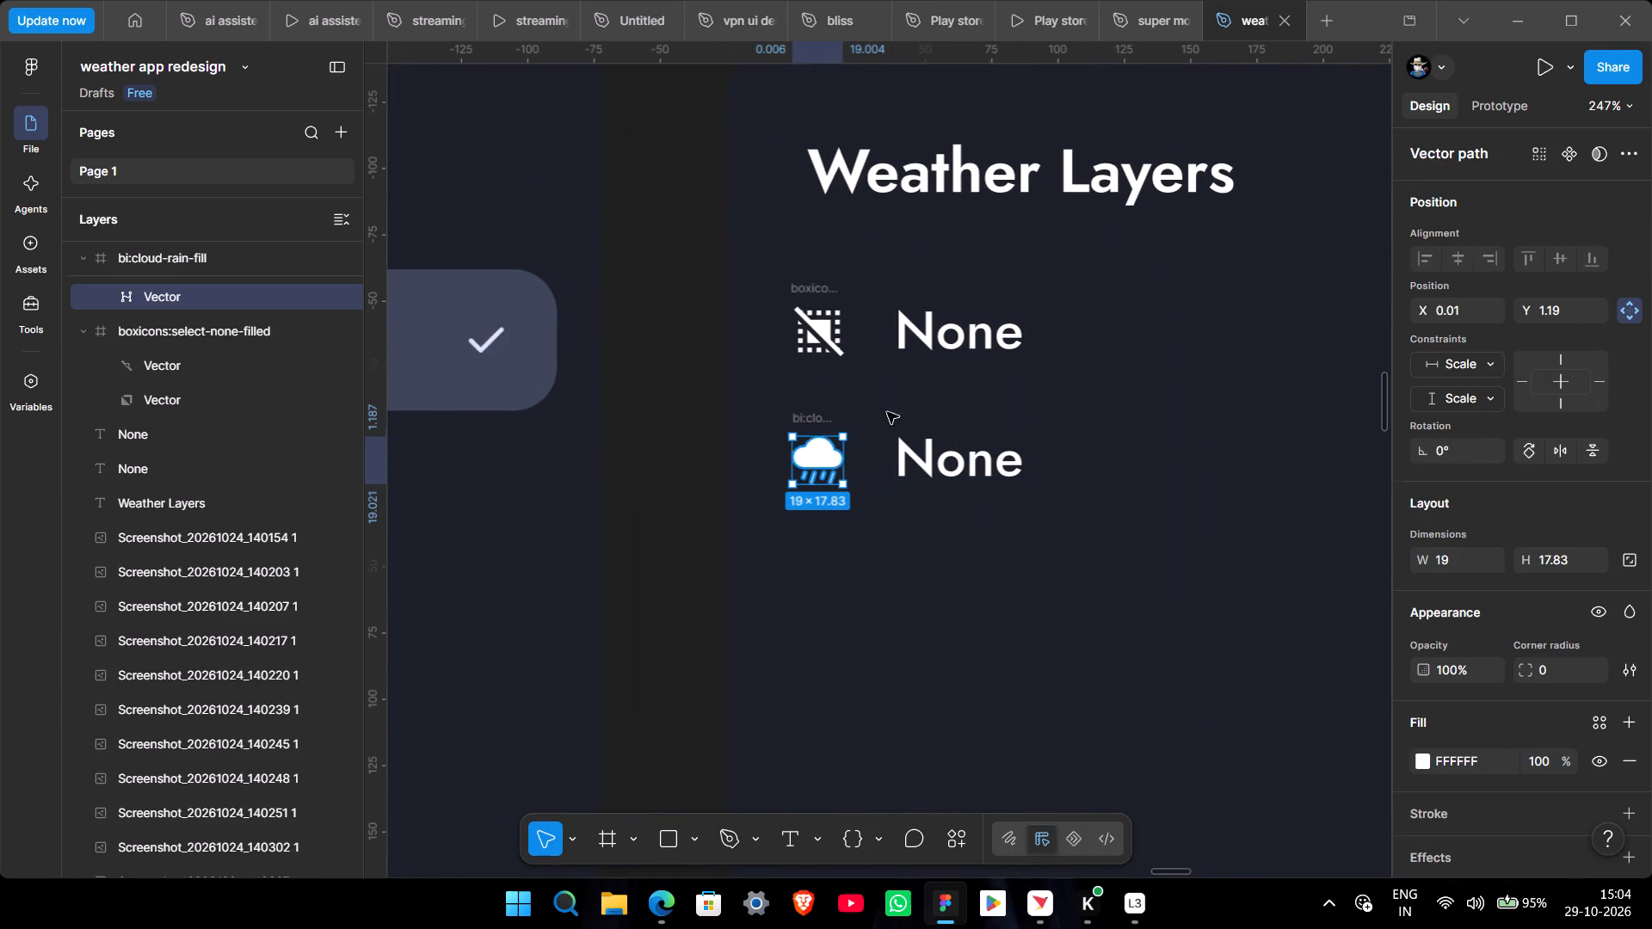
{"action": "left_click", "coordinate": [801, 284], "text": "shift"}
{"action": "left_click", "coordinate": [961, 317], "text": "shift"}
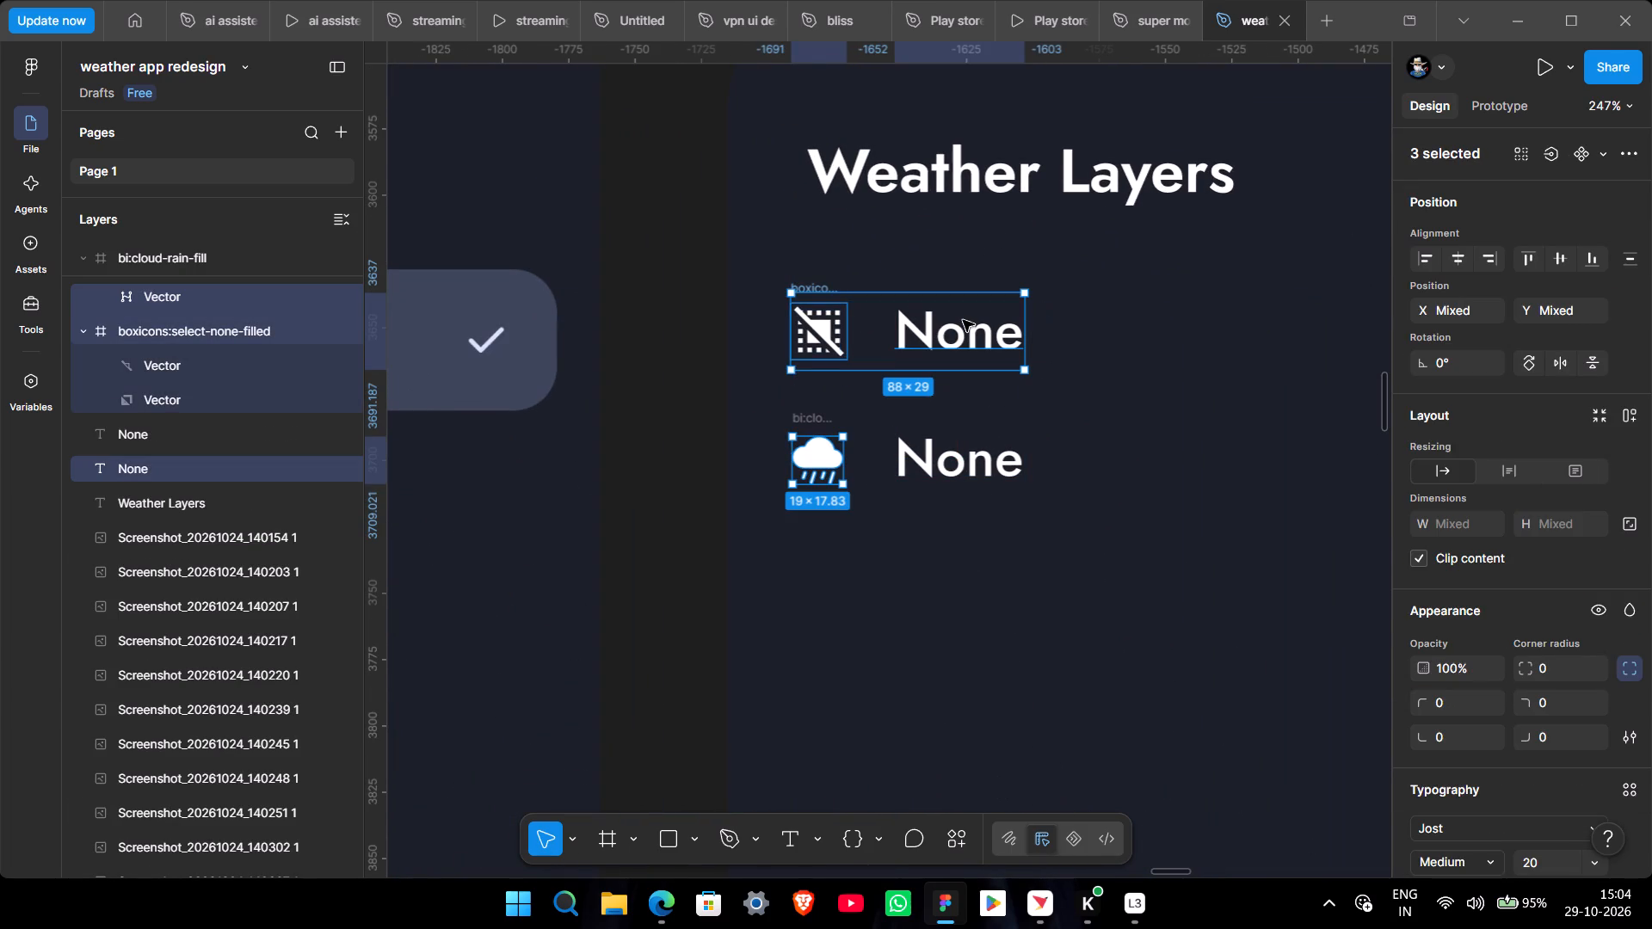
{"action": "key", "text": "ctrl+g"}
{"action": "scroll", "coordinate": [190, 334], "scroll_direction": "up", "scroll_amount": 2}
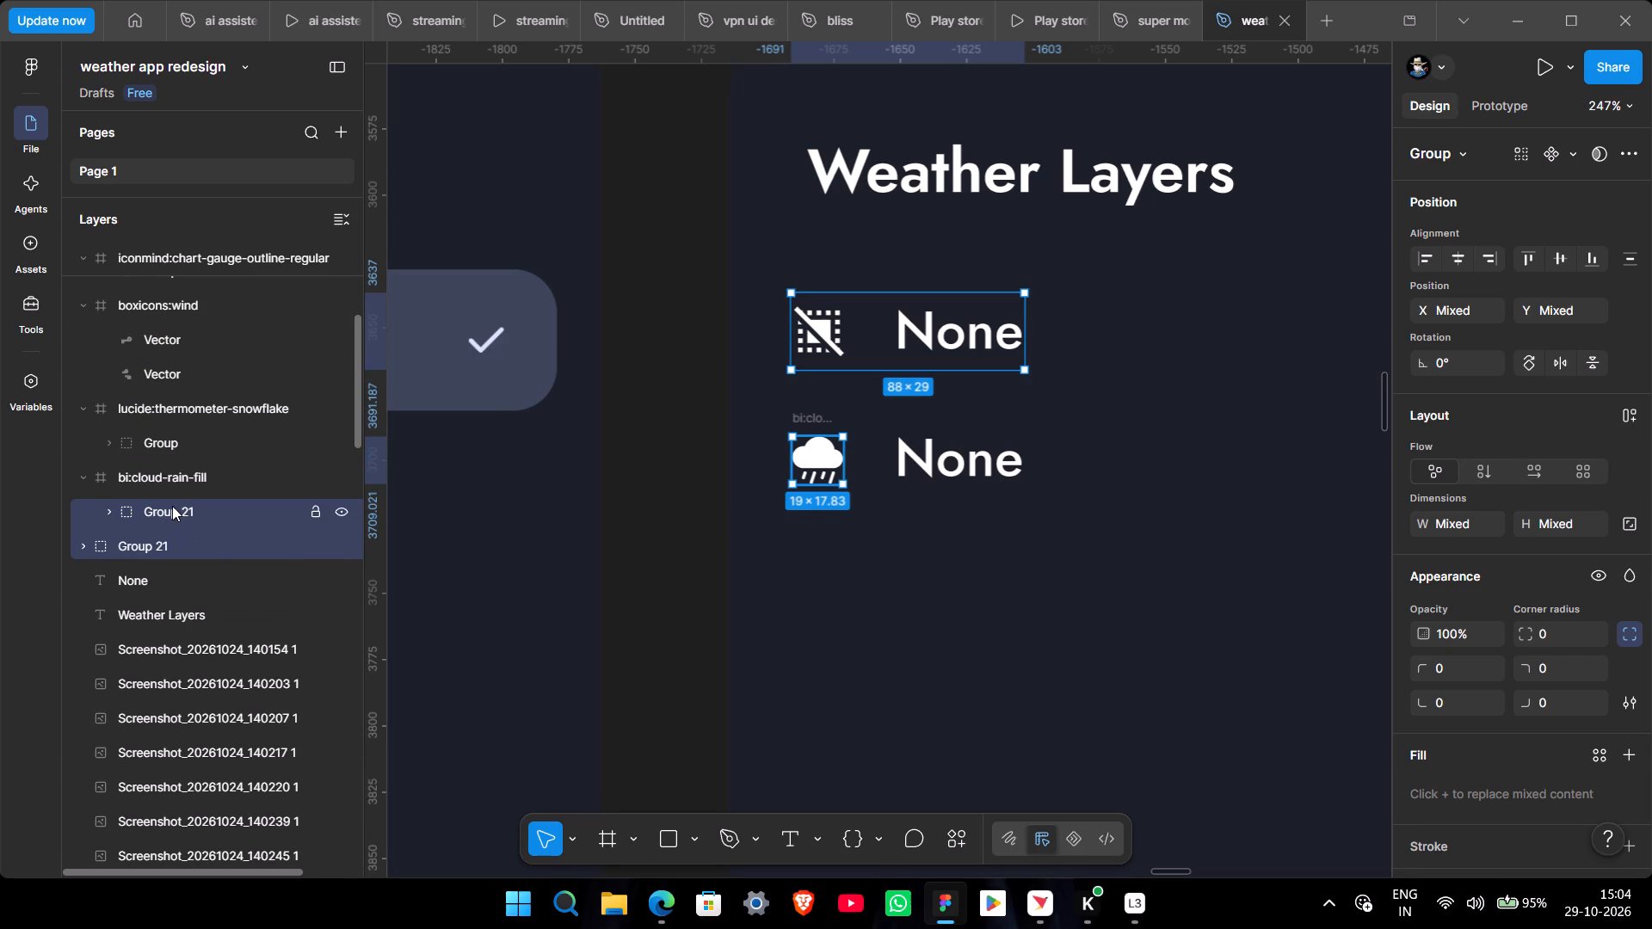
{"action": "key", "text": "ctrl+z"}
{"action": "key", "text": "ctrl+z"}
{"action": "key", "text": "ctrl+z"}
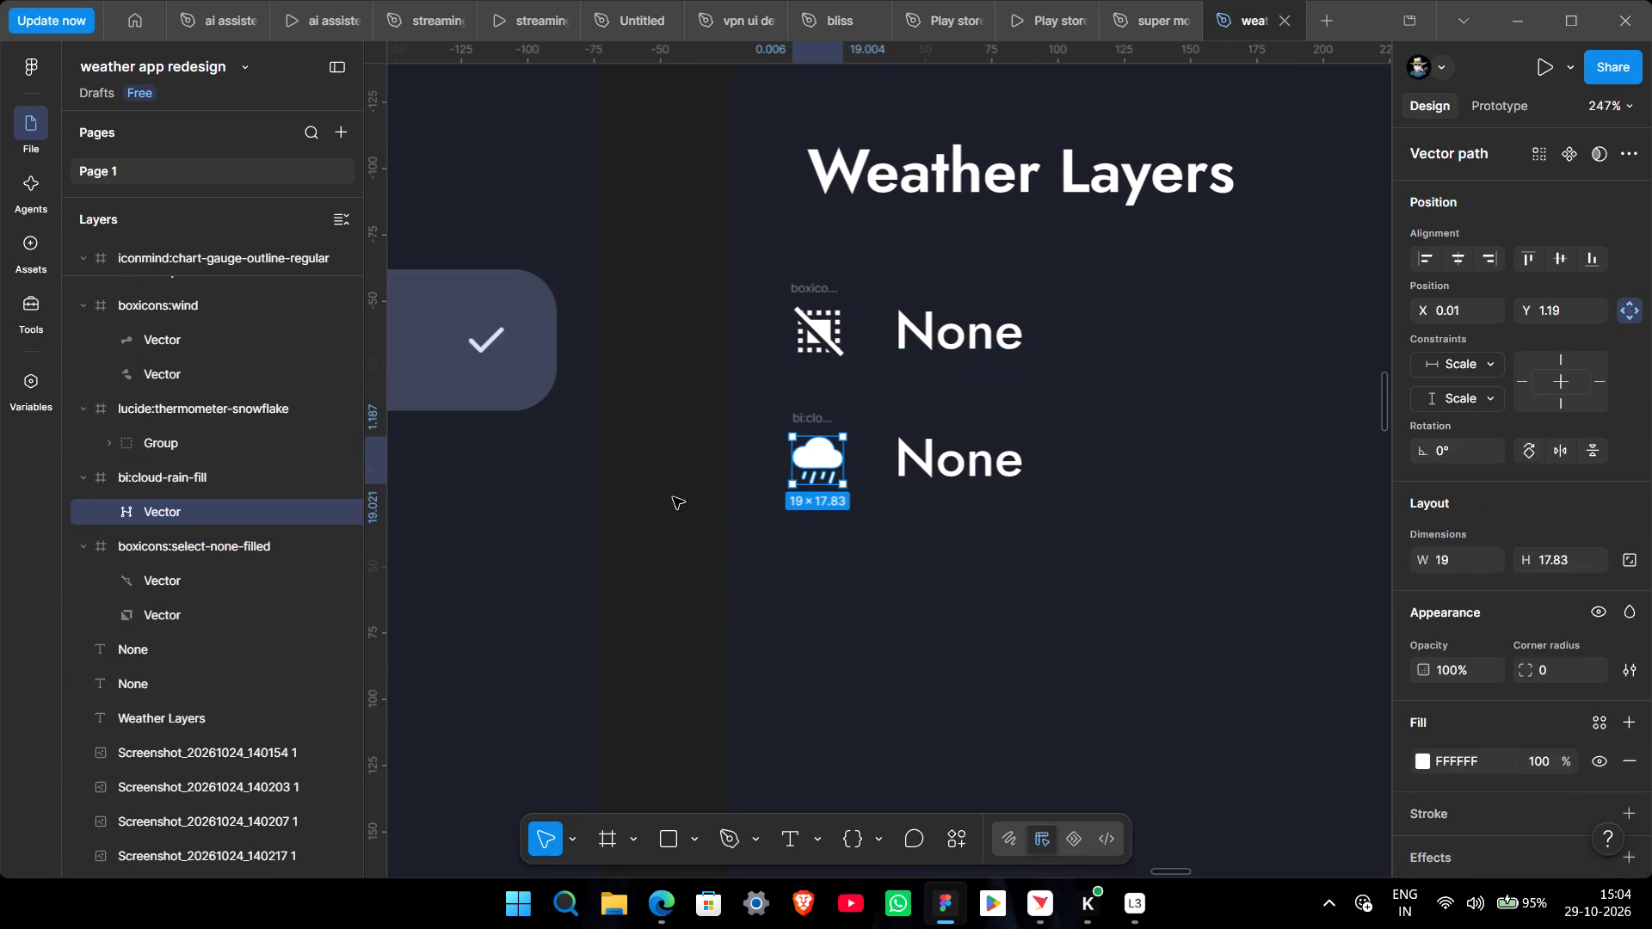
Group the select-none-filled icon with its None label and name the group none.
{"action": "left_click", "coordinate": [673, 497]}
{"action": "left_click", "coordinate": [813, 287], "text": "shift"}
{"action": "left_click", "coordinate": [1014, 322], "text": "shift"}
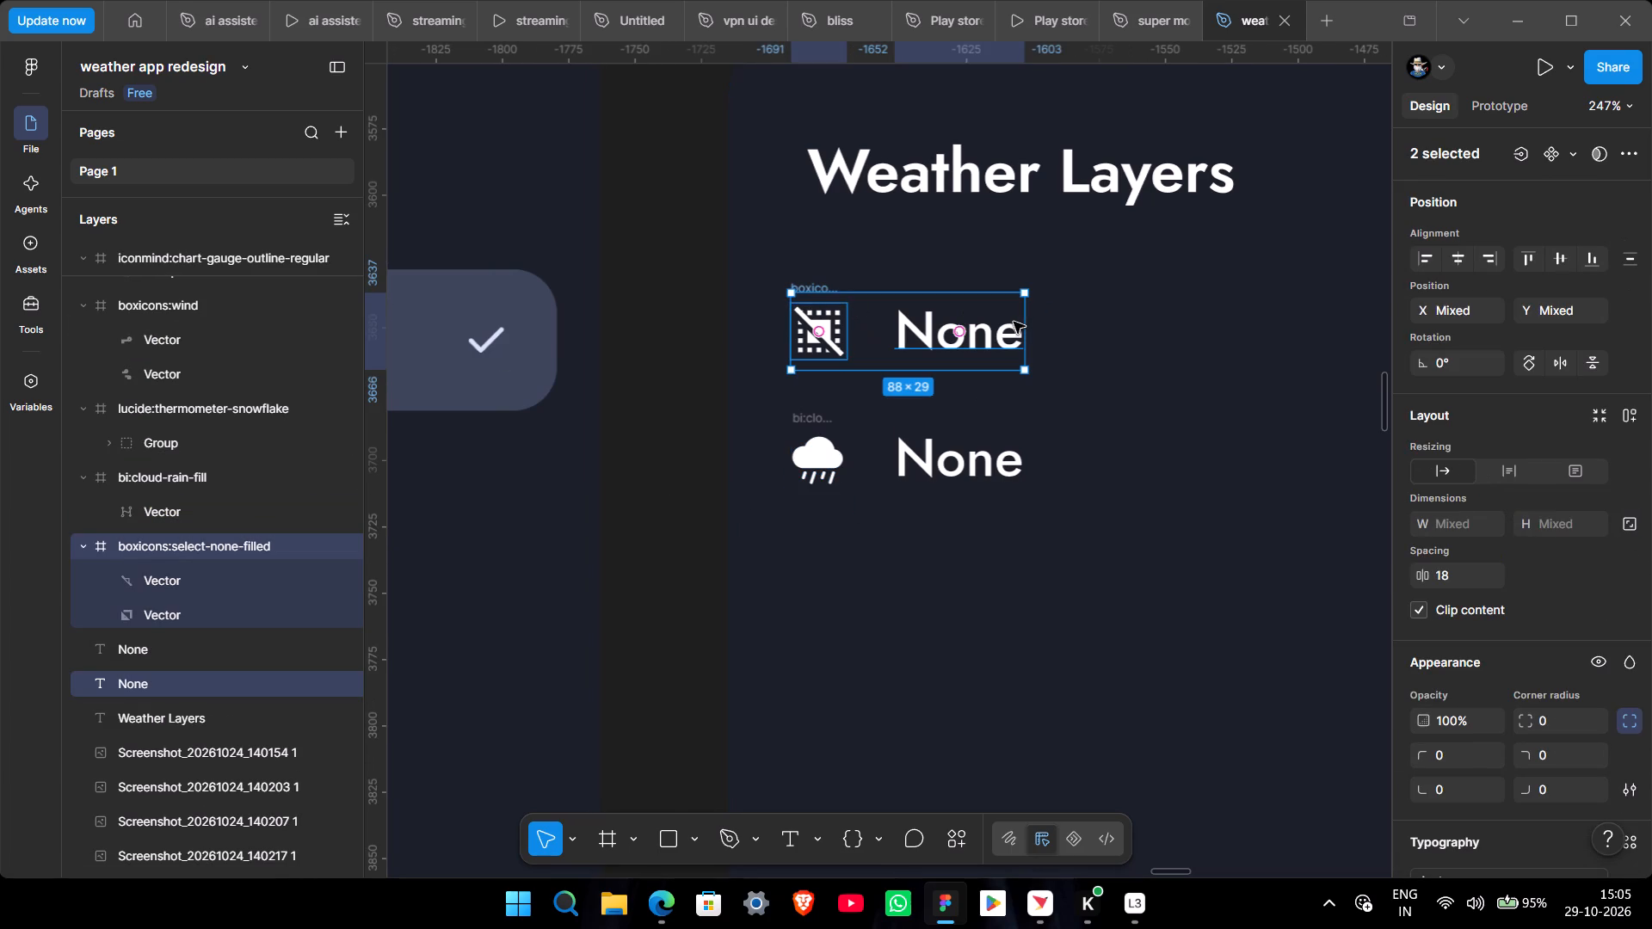
{"action": "key", "text": "ctrl+g"}
{"action": "double_click", "coordinate": [170, 535]}
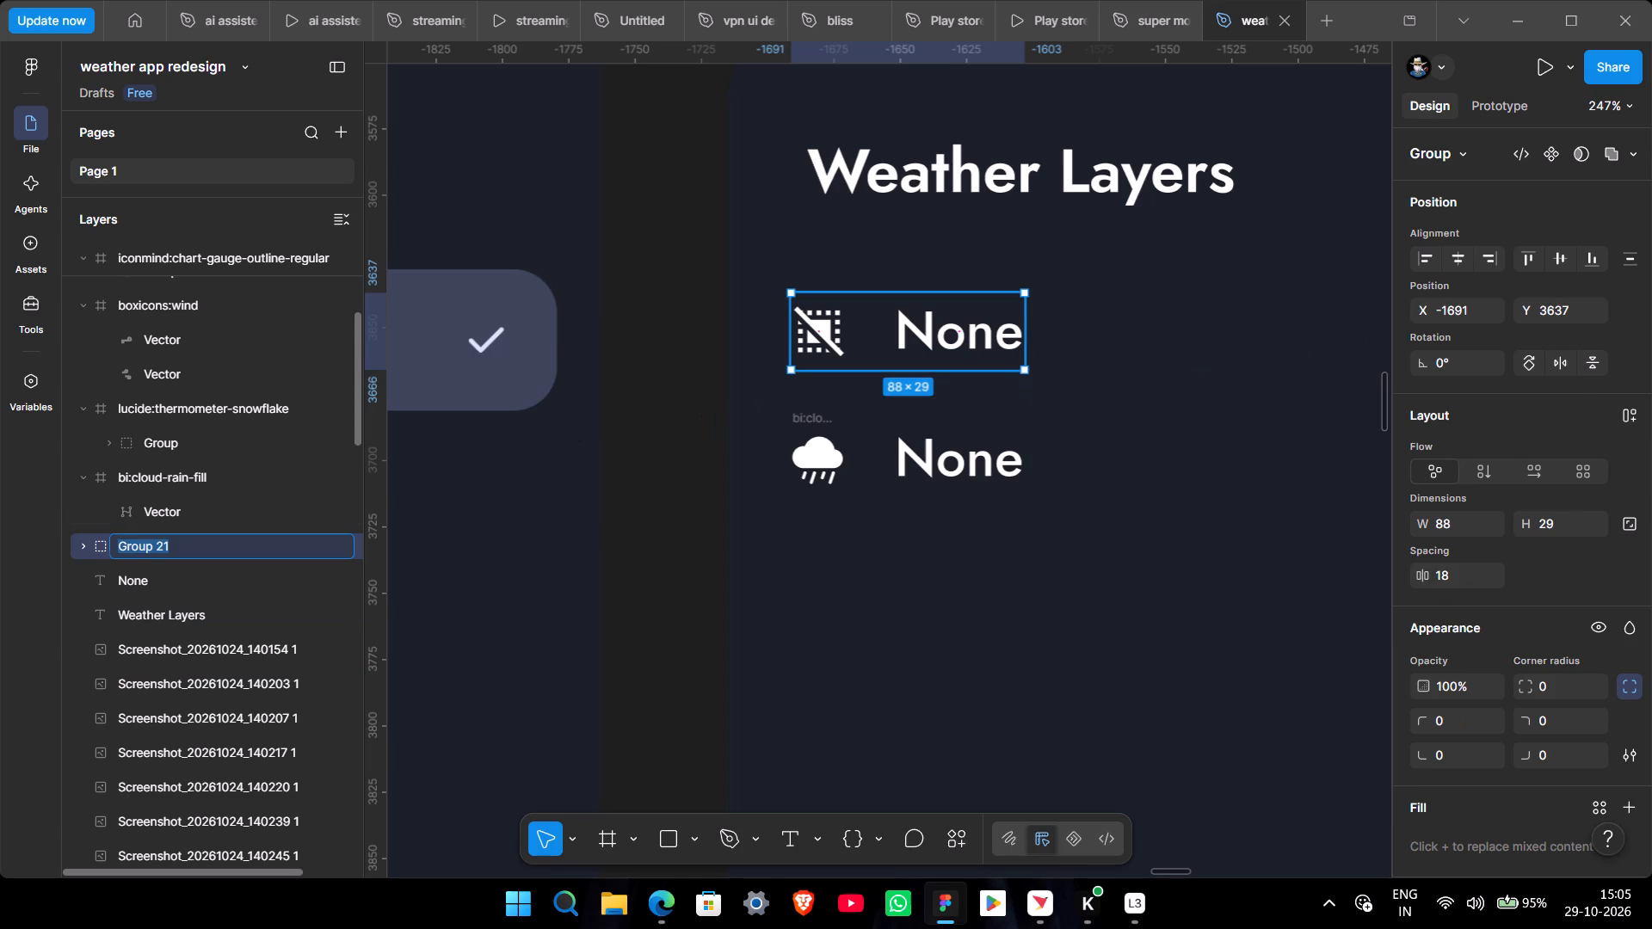
{"action": "type", "text": "none"}
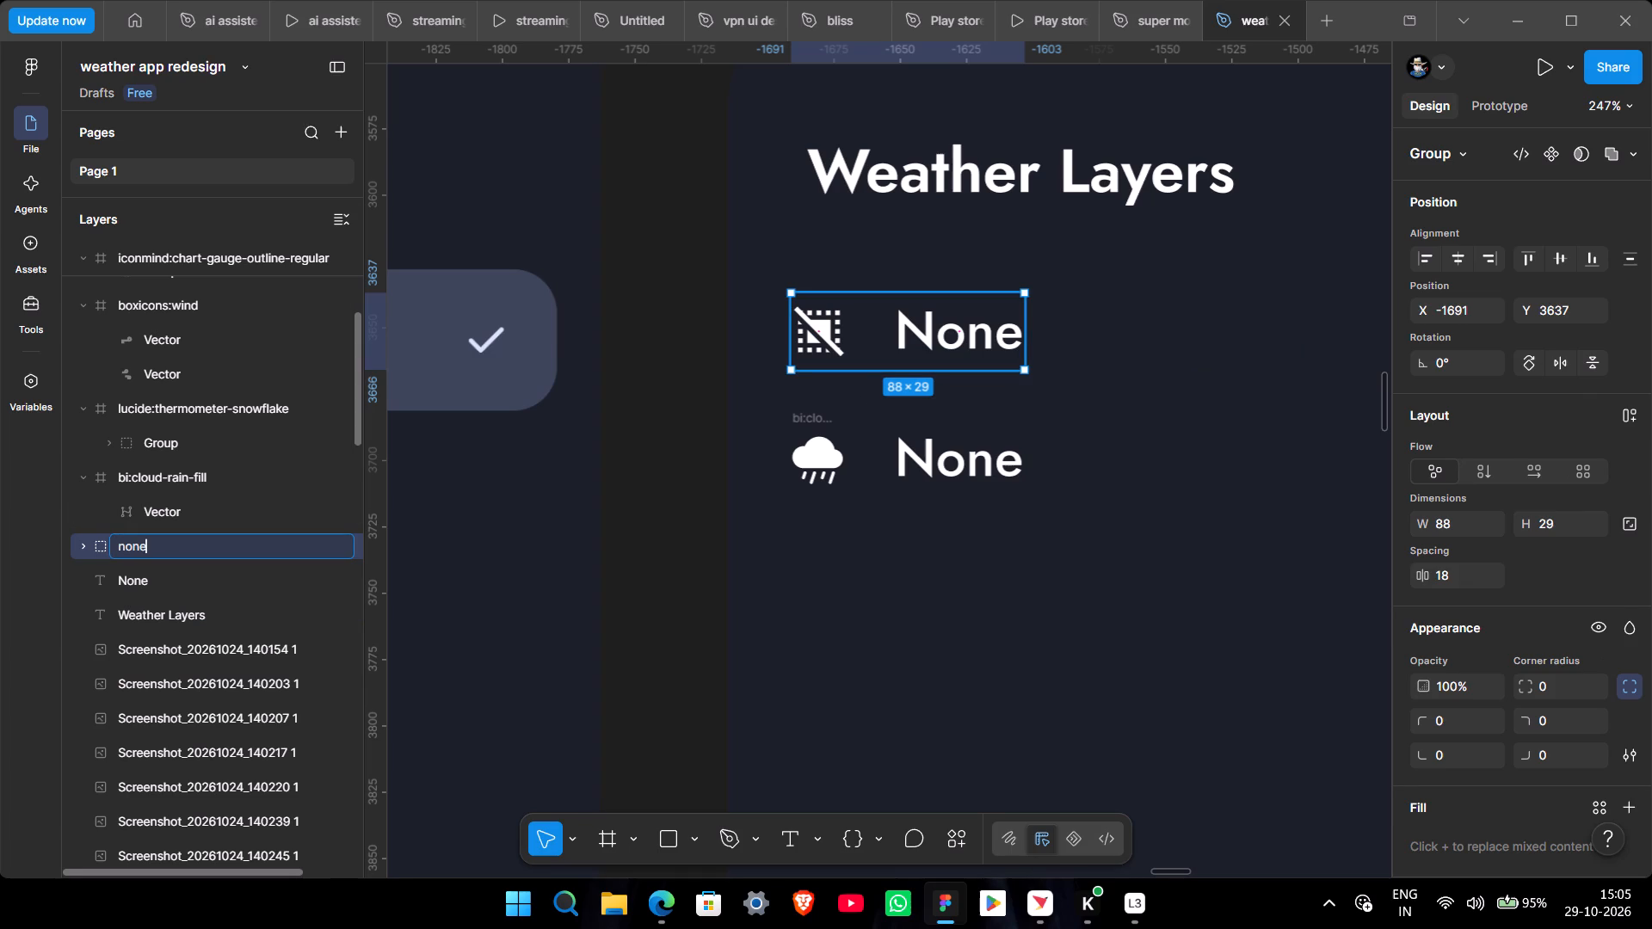
{"action": "key", "text": "Return"}
Replace the text of the copied None label beside the cloud-rain icon with Precipitation.
{"action": "scroll", "coordinate": [1069, 504], "scroll_direction": "down", "scroll_amount": 5, "text": "ctrl"}
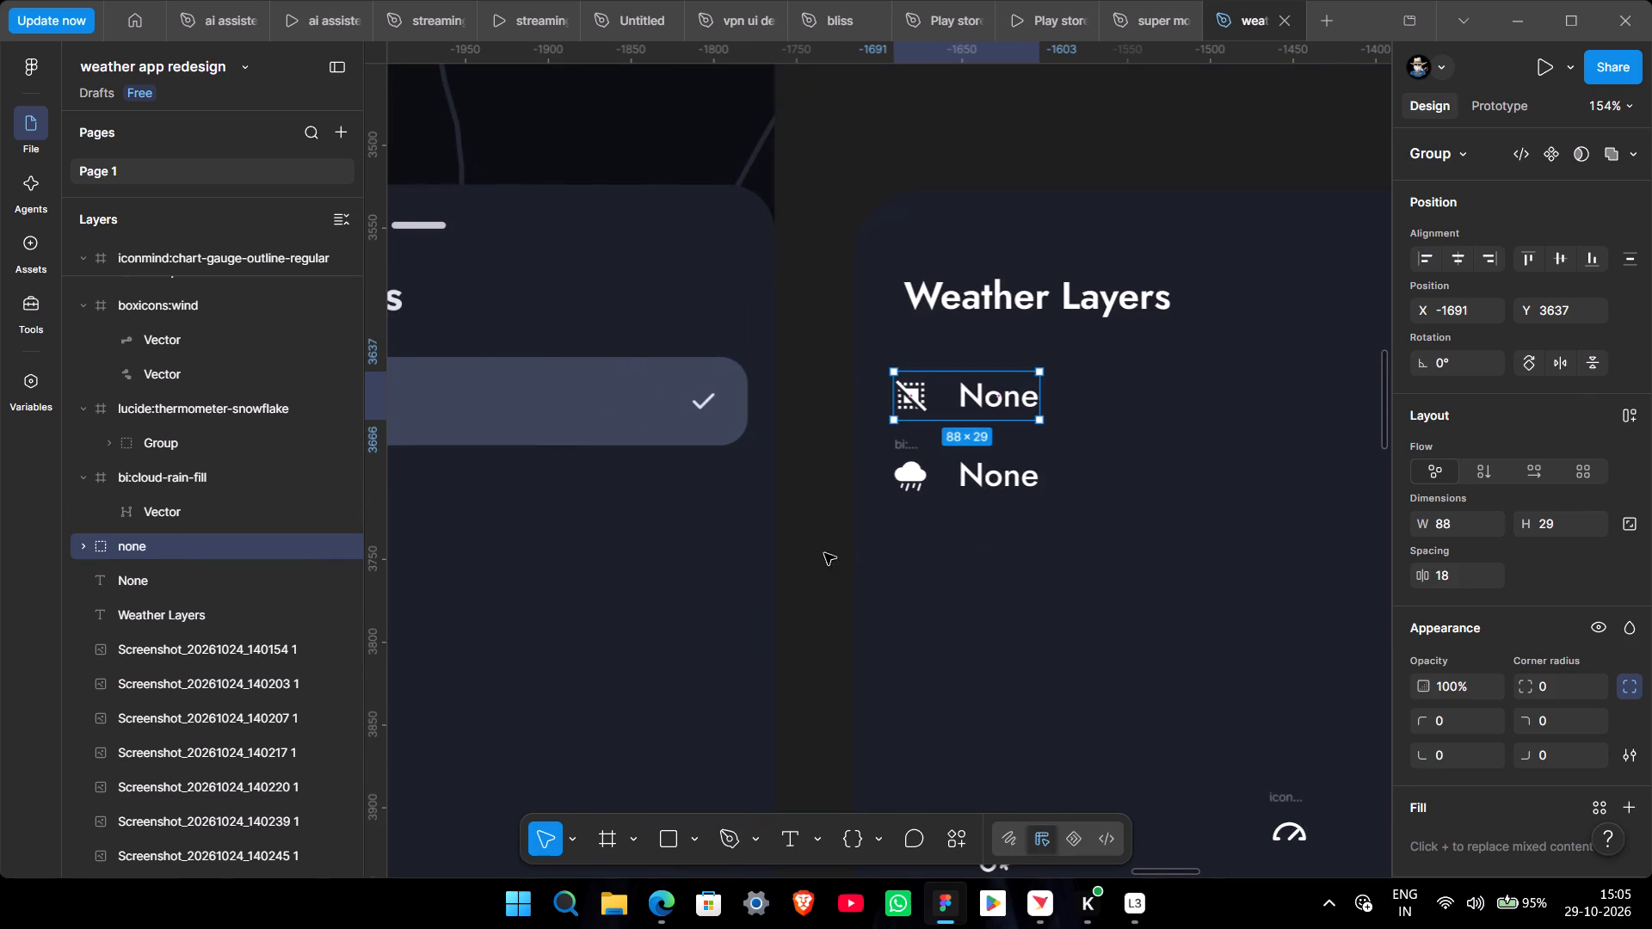
{"action": "middle_click_drag", "start_coordinate": [817, 553], "coordinate": [1112, 495]}
{"action": "scroll", "coordinate": [1112, 495], "scroll_direction": "down", "scroll_amount": 1, "text": "ctrl"}
{"action": "triple_click", "coordinate": [1287, 422]}
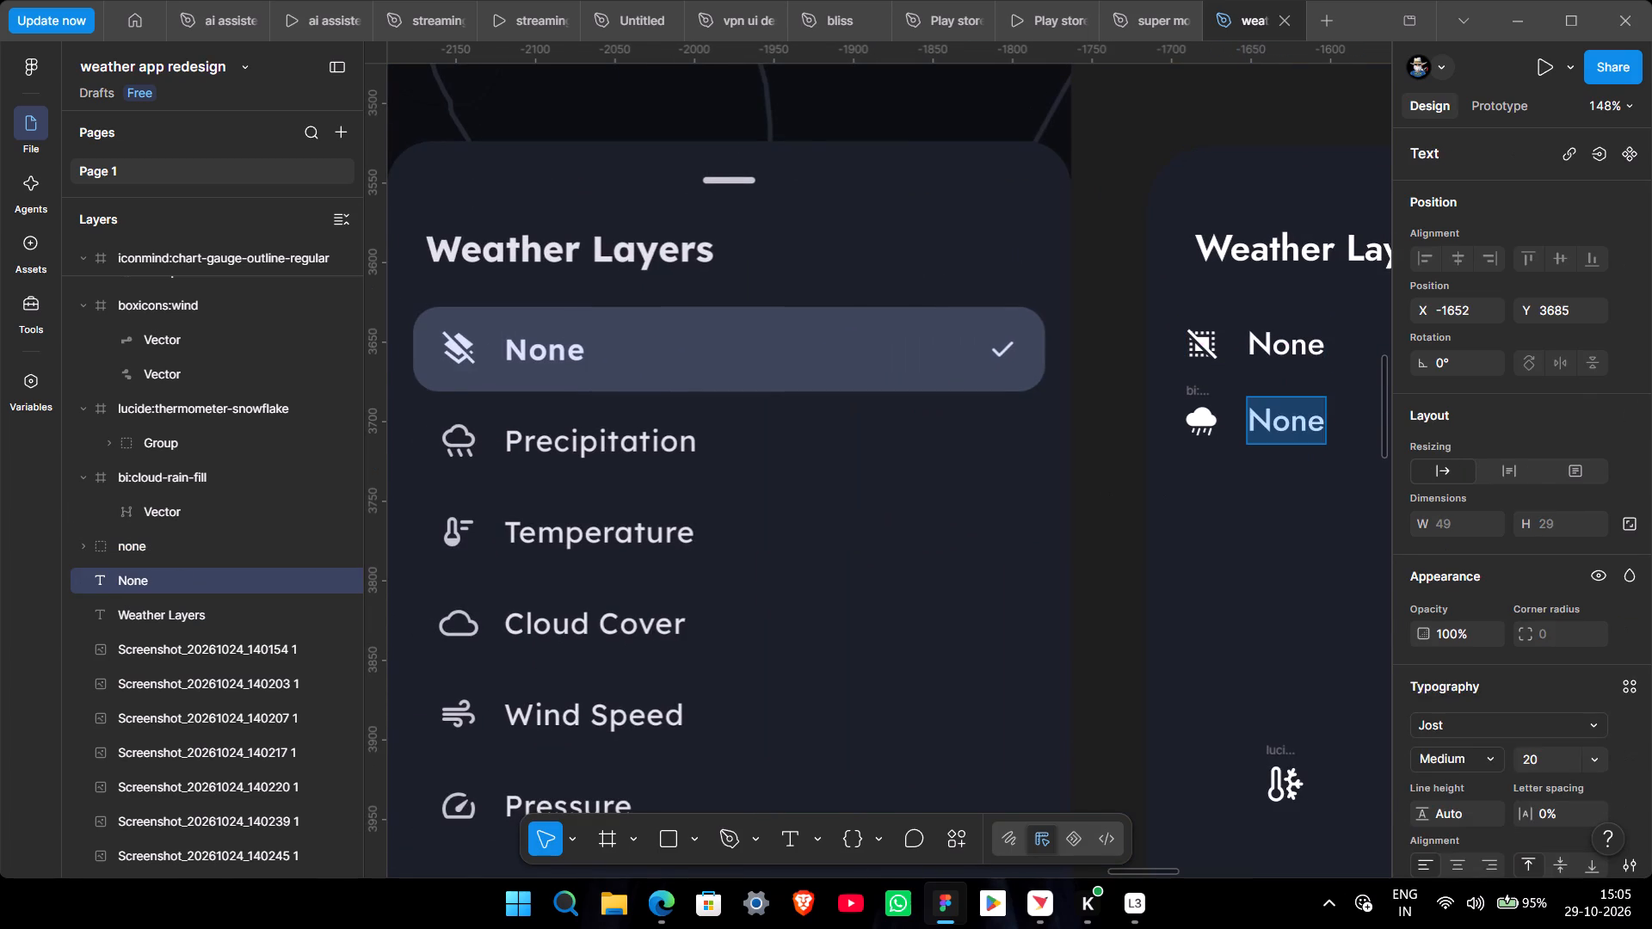
{"action": "type", "text": "pre"}
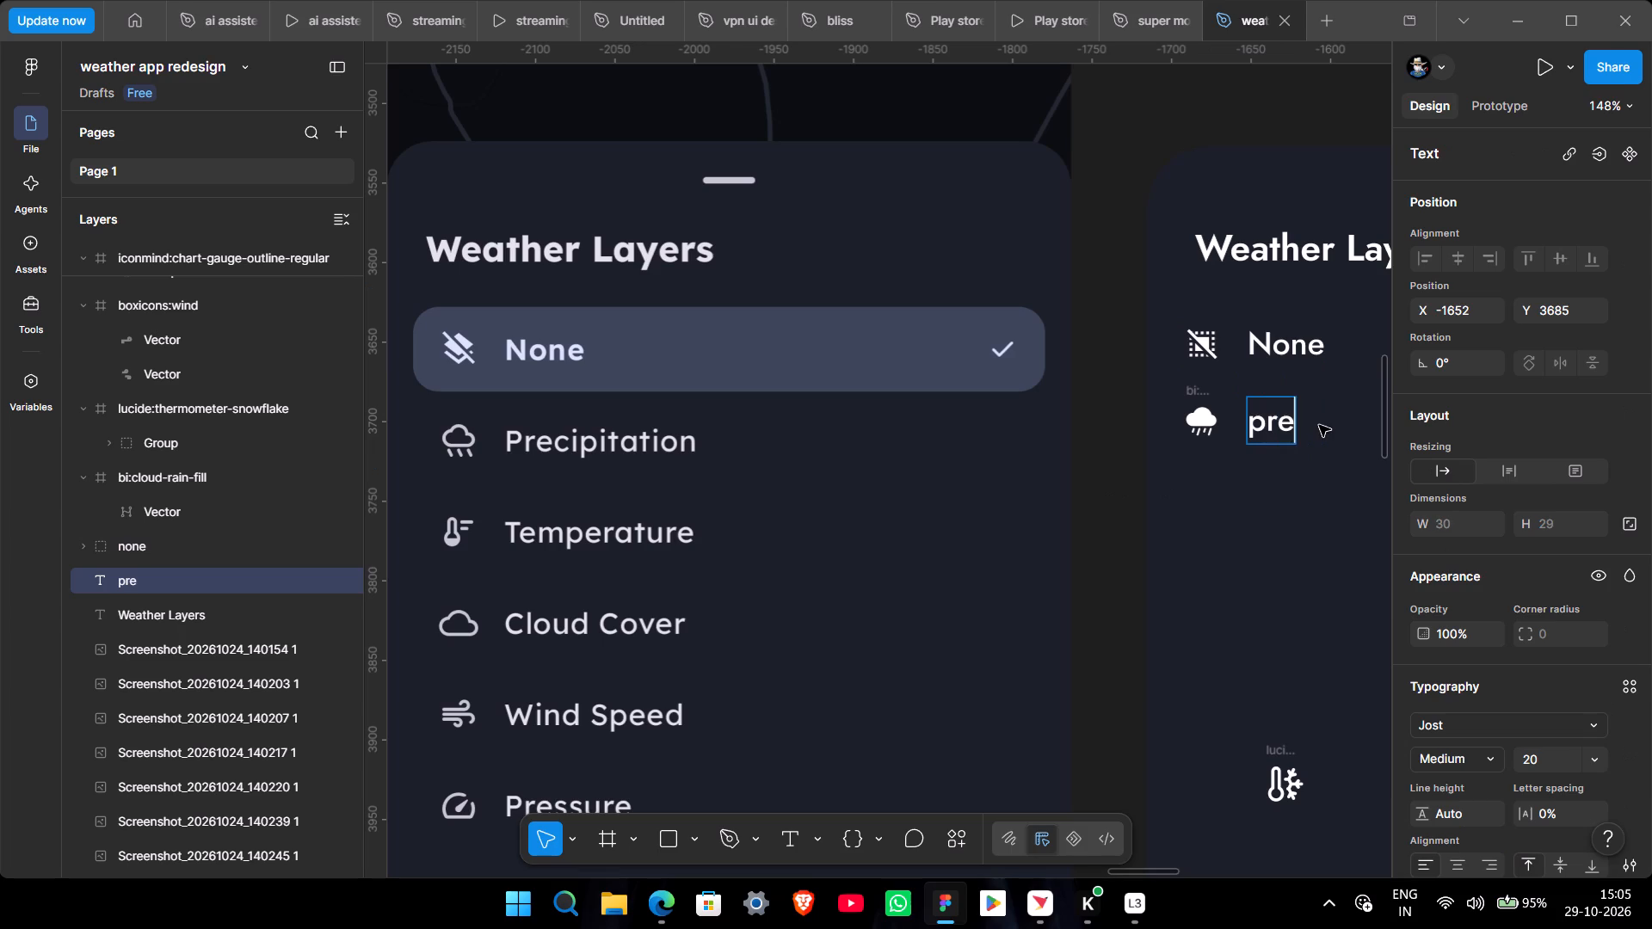
{"action": "key", "text": "BackSpace"}
{"action": "key", "text": "BackSpace"}
{"action": "key", "text": "BackSpace"}
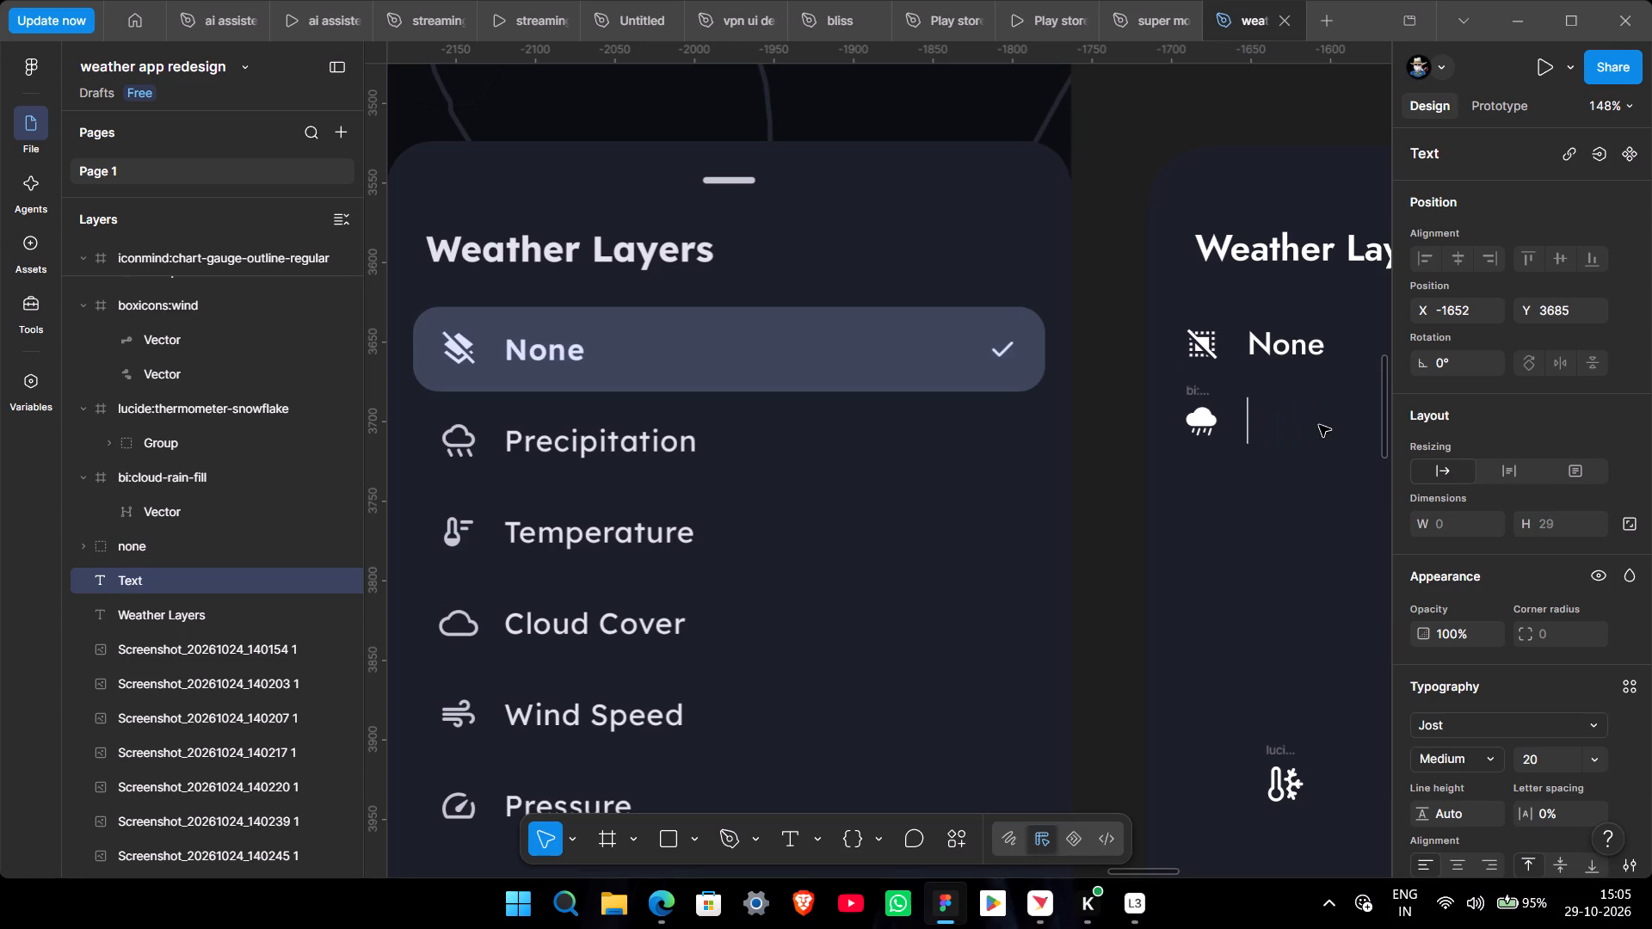
{"action": "key", "text": "shift+p"}
{"action": "type", "text": "re"}
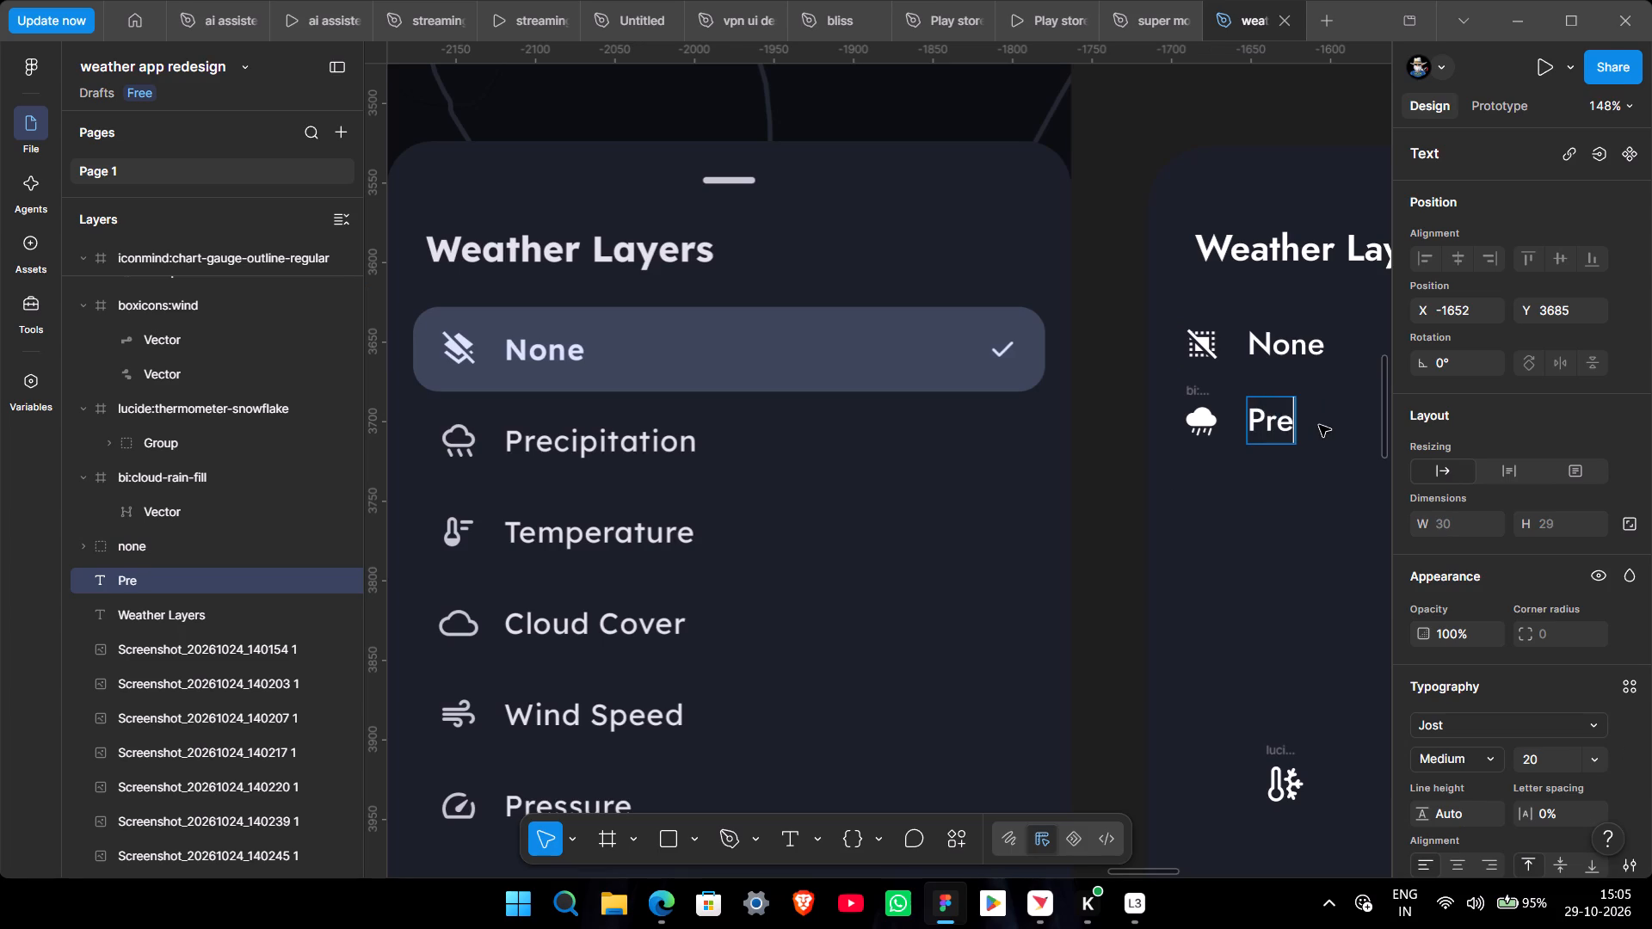
{"action": "type", "text": "ci"}
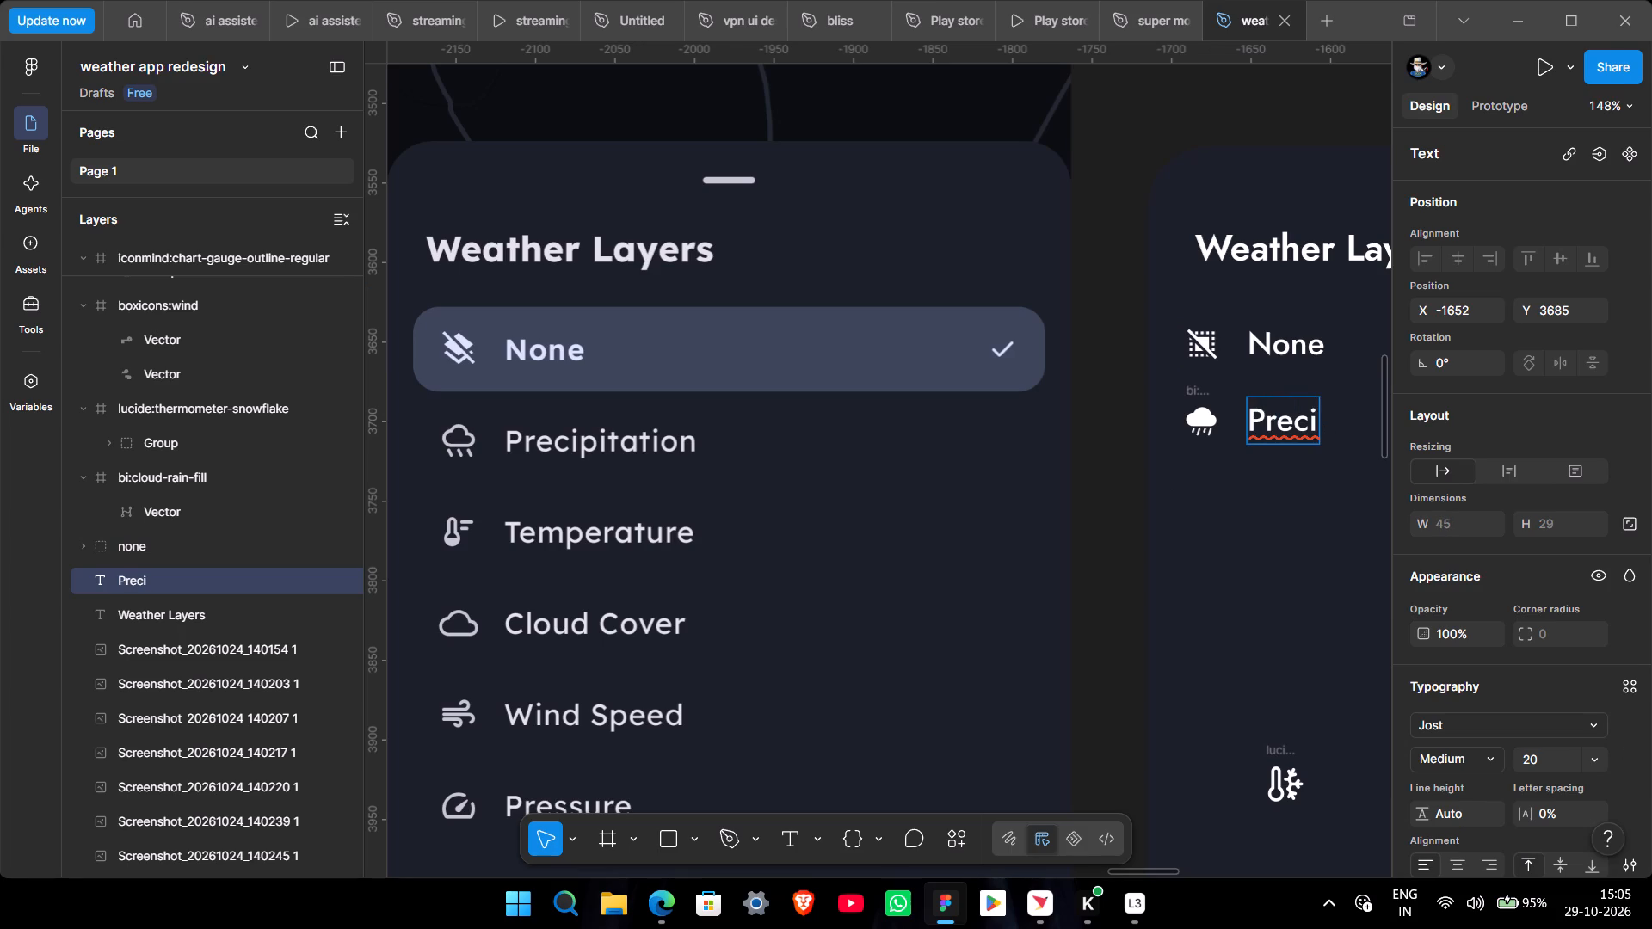
{"action": "type", "text": "pi"}
{"action": "type", "text": "tati"}
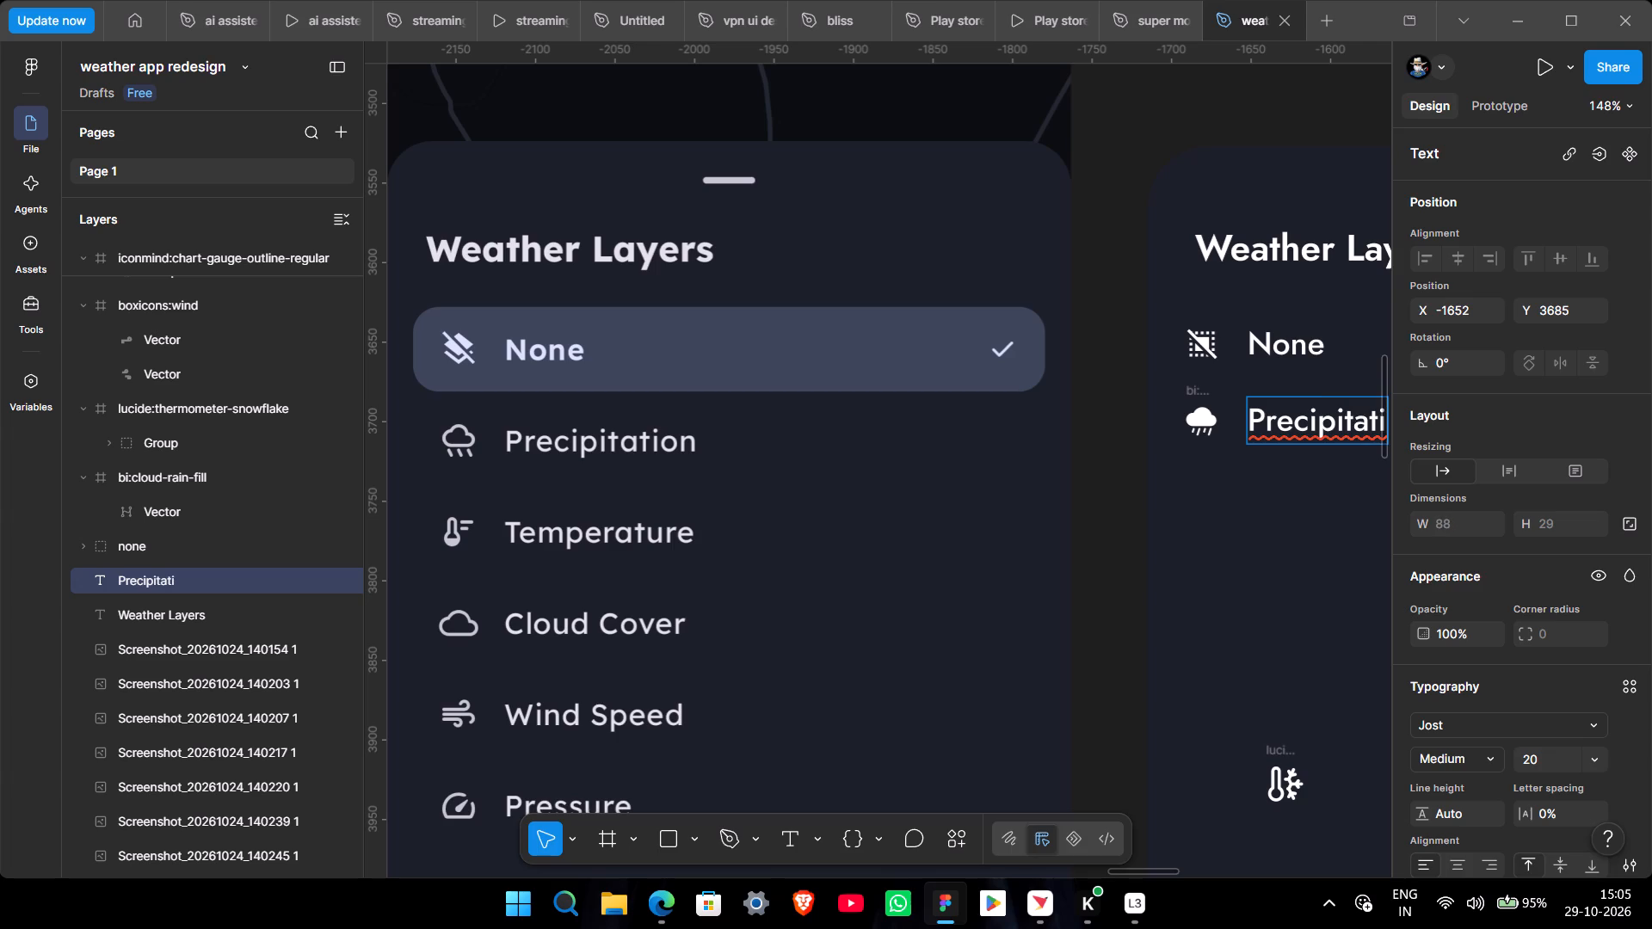
{"action": "type", "text": "on"}
{"action": "scroll", "coordinate": [1390, 671], "scroll_direction": "down", "scroll_amount": 1}
{"action": "middle_click_drag", "start_coordinate": [1345, 669], "coordinate": [1195, 652]}
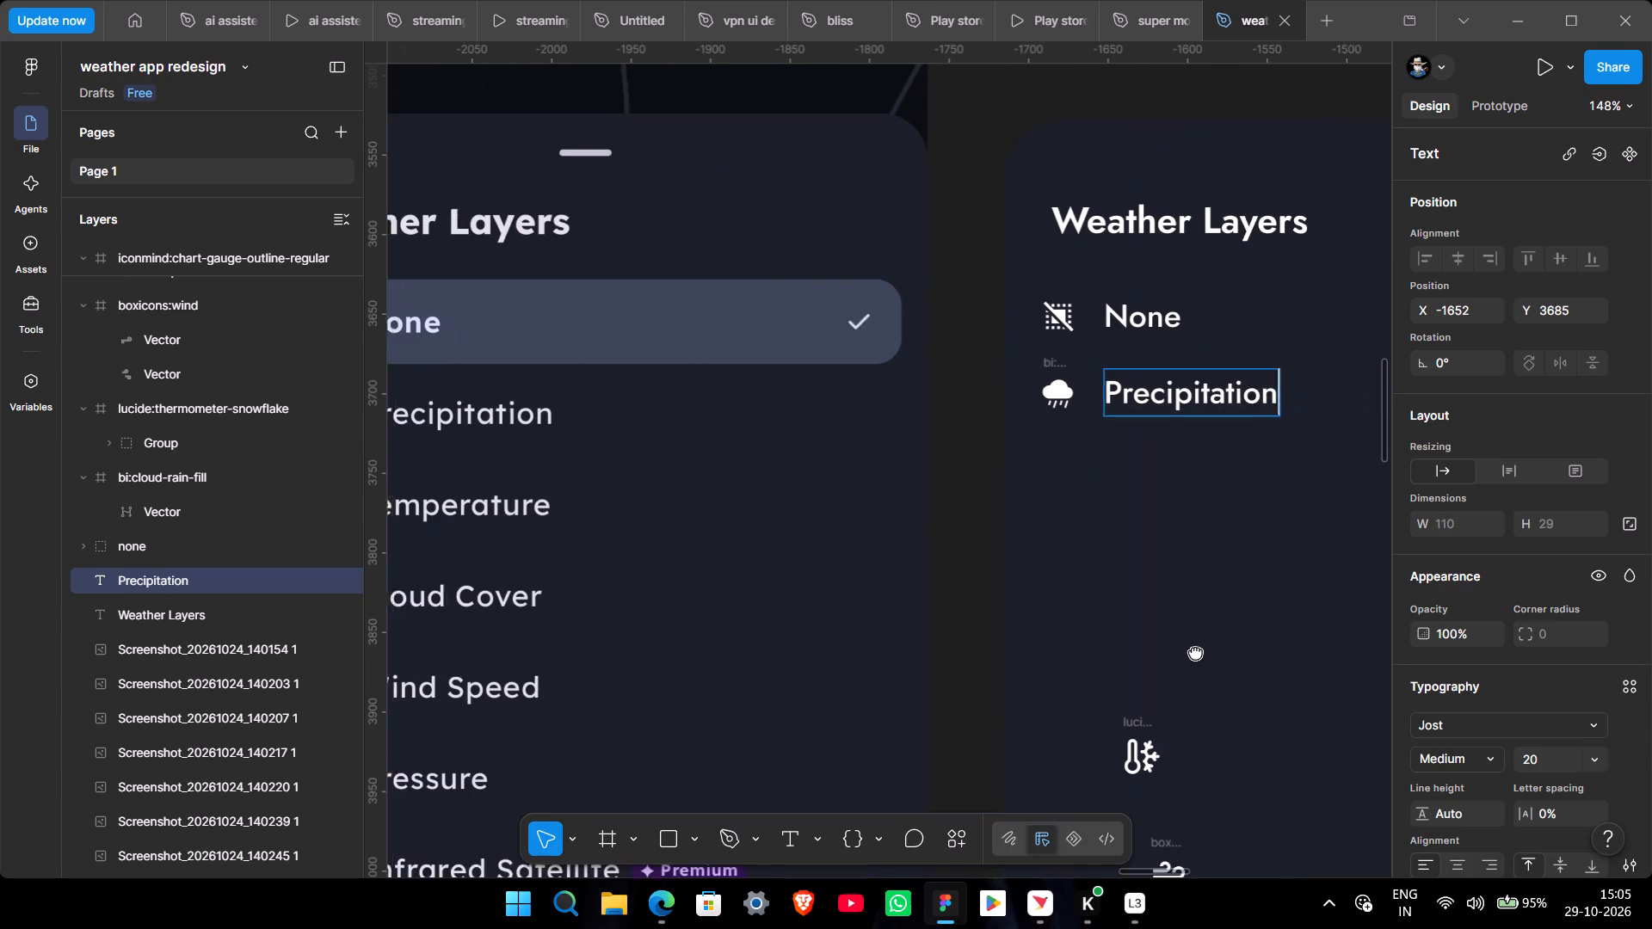
{"action": "middle_click_drag", "start_coordinate": [1195, 652], "coordinate": [1184, 658]}
{"action": "scroll", "coordinate": [1184, 658], "scroll_direction": "down", "scroll_amount": 3, "text": "ctrl"}
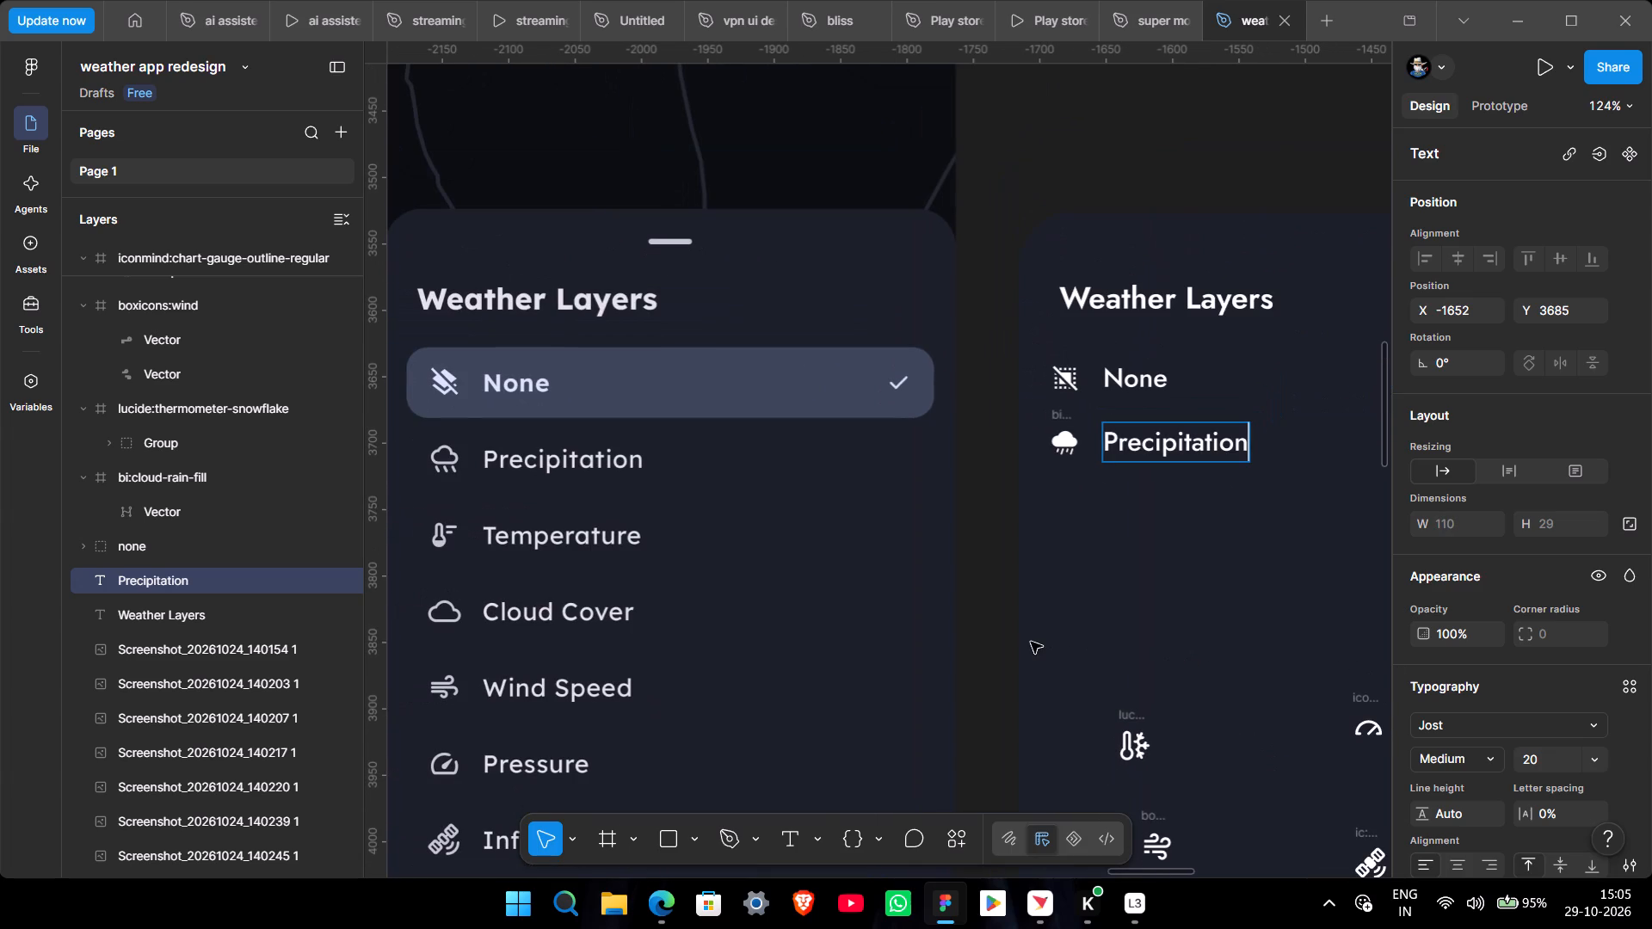
{"action": "left_click", "coordinate": [954, 532]}
{"action": "left_click", "coordinate": [957, 532]}
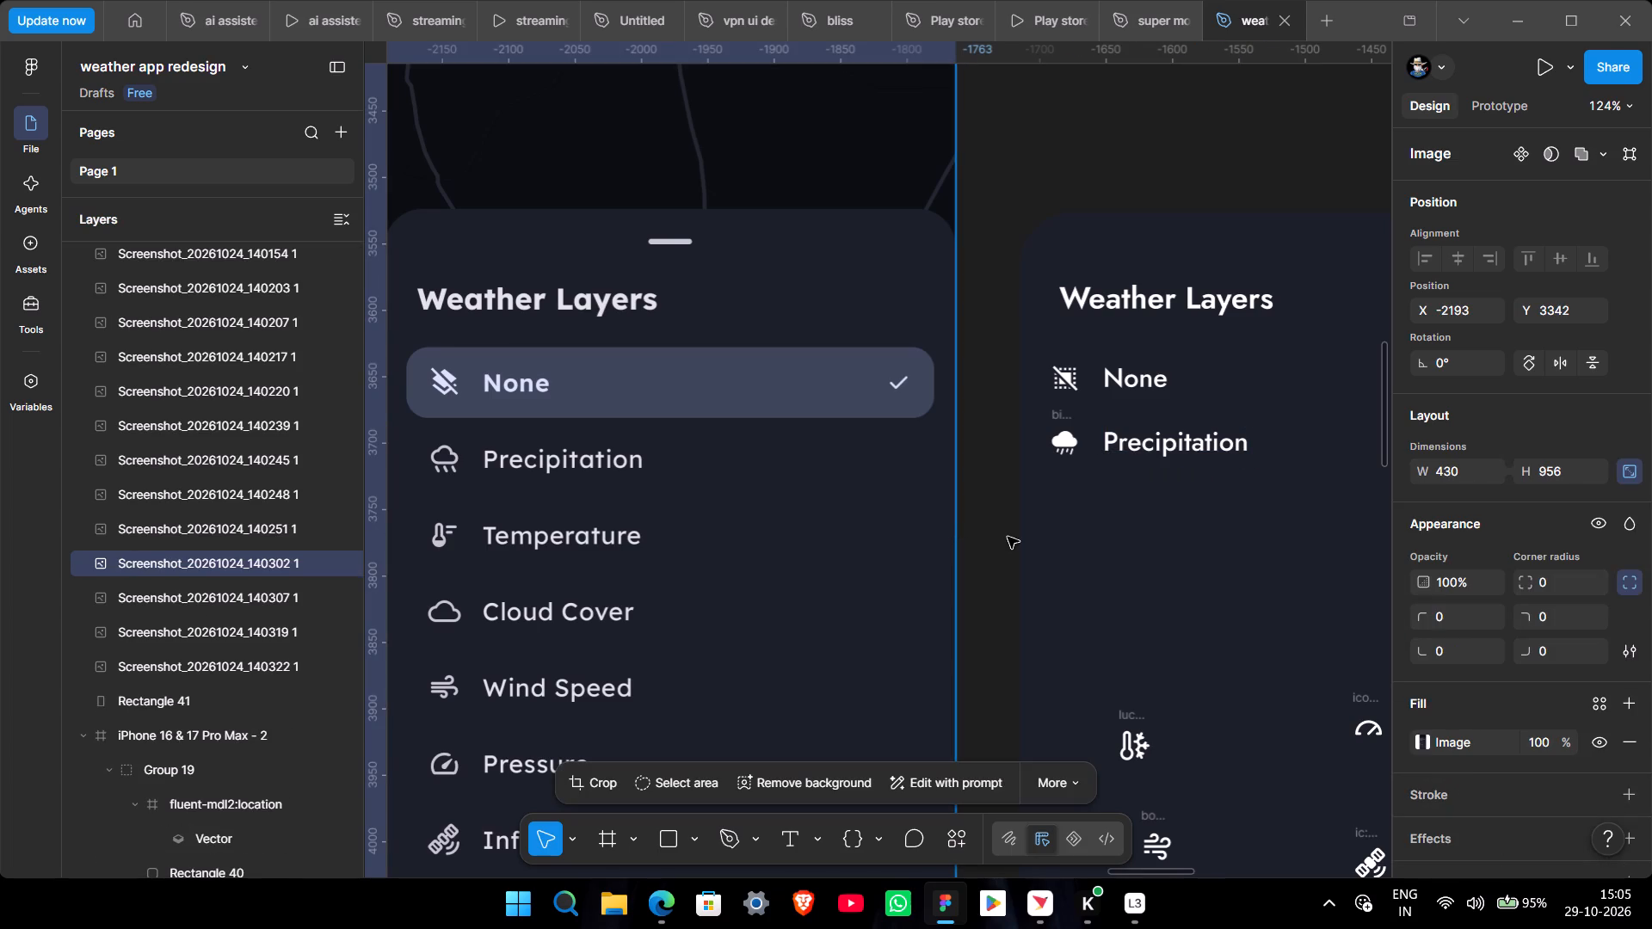
{"action": "left_click", "coordinate": [1002, 537]}
Group the cloud-rain-fill icon with its Precipitation label and name the group precipitation.
{"action": "left_click", "coordinate": [1062, 421], "text": "shift"}
{"action": "left_click", "coordinate": [1135, 431], "text": "shift"}
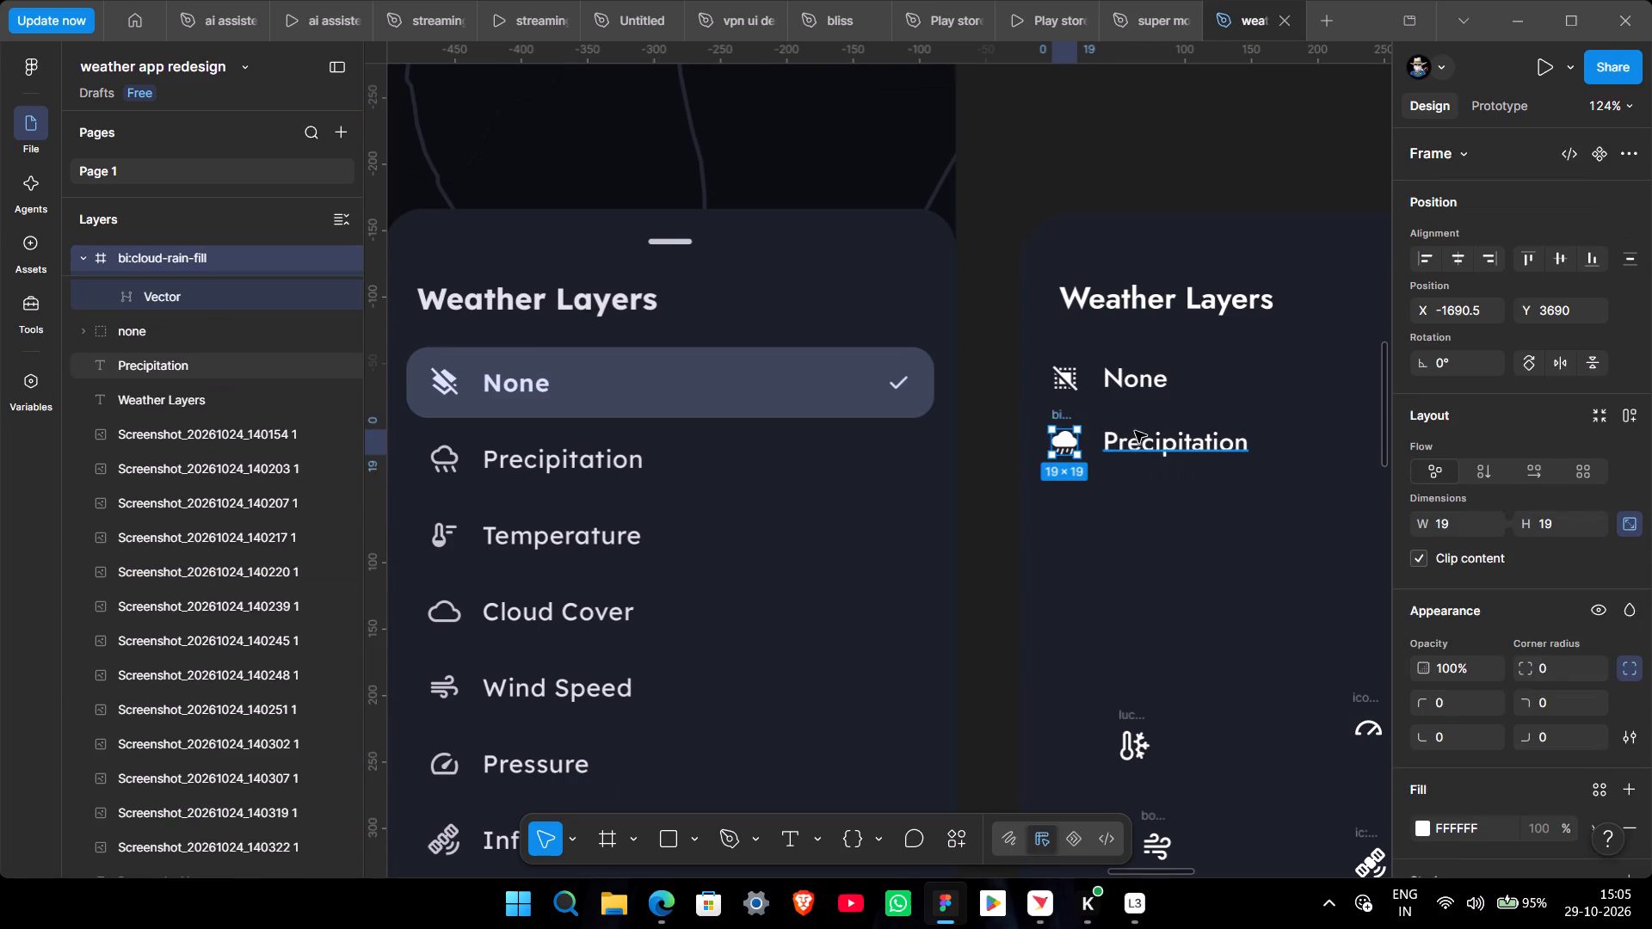
{"action": "key", "text": "ctrl+g"}
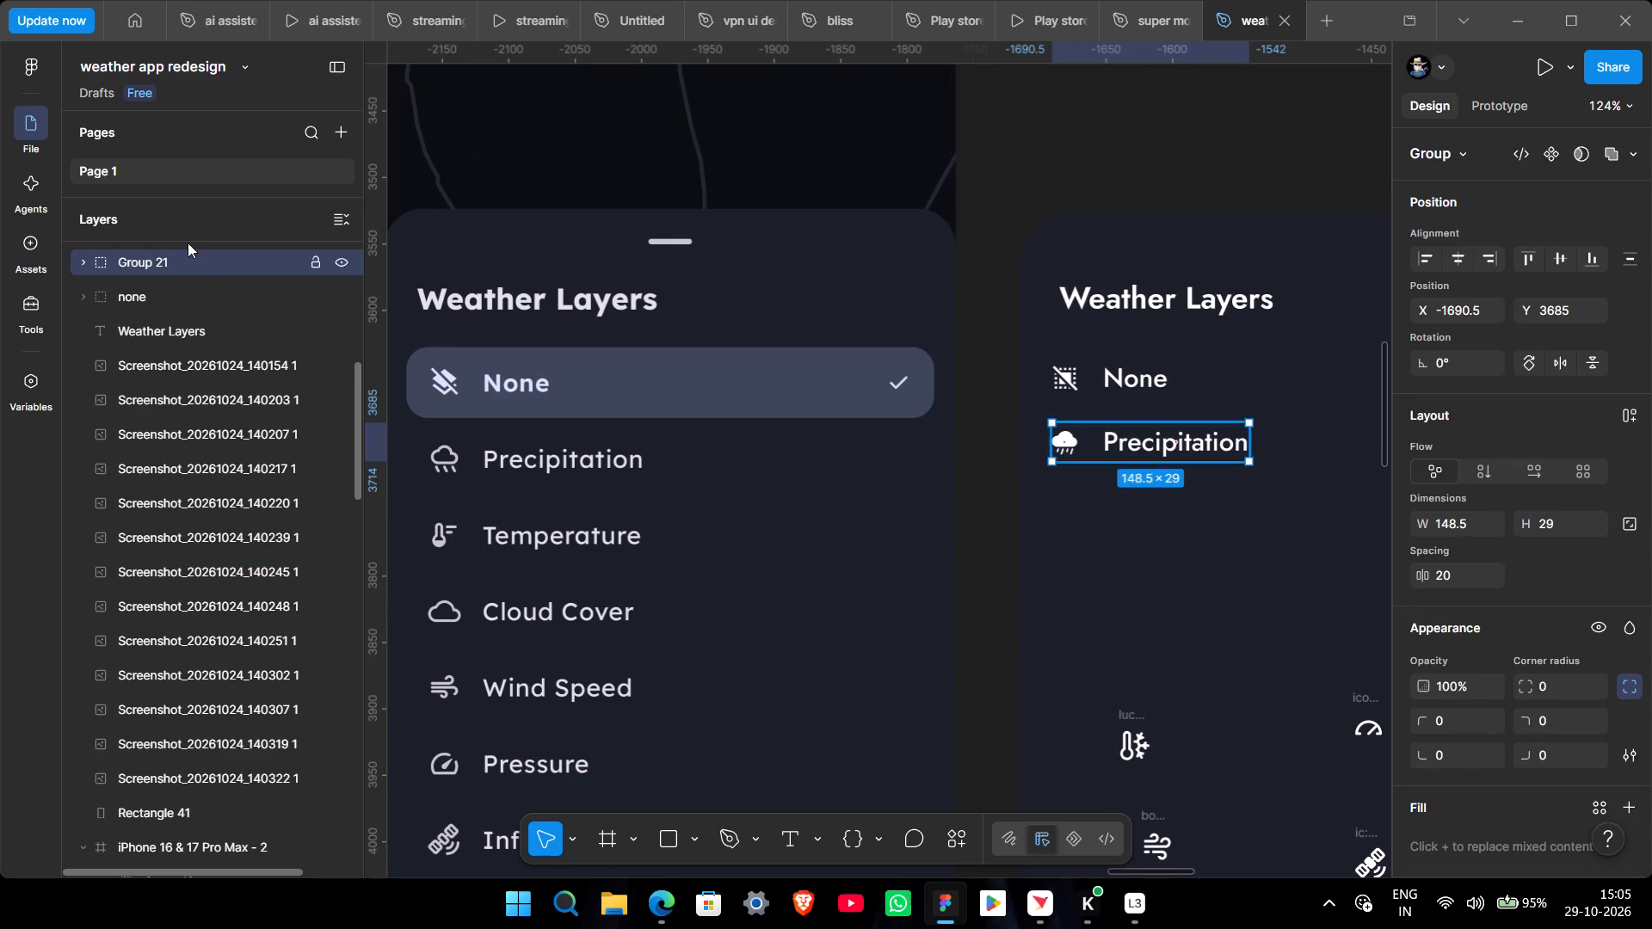
{"action": "double_click", "coordinate": [163, 261]}
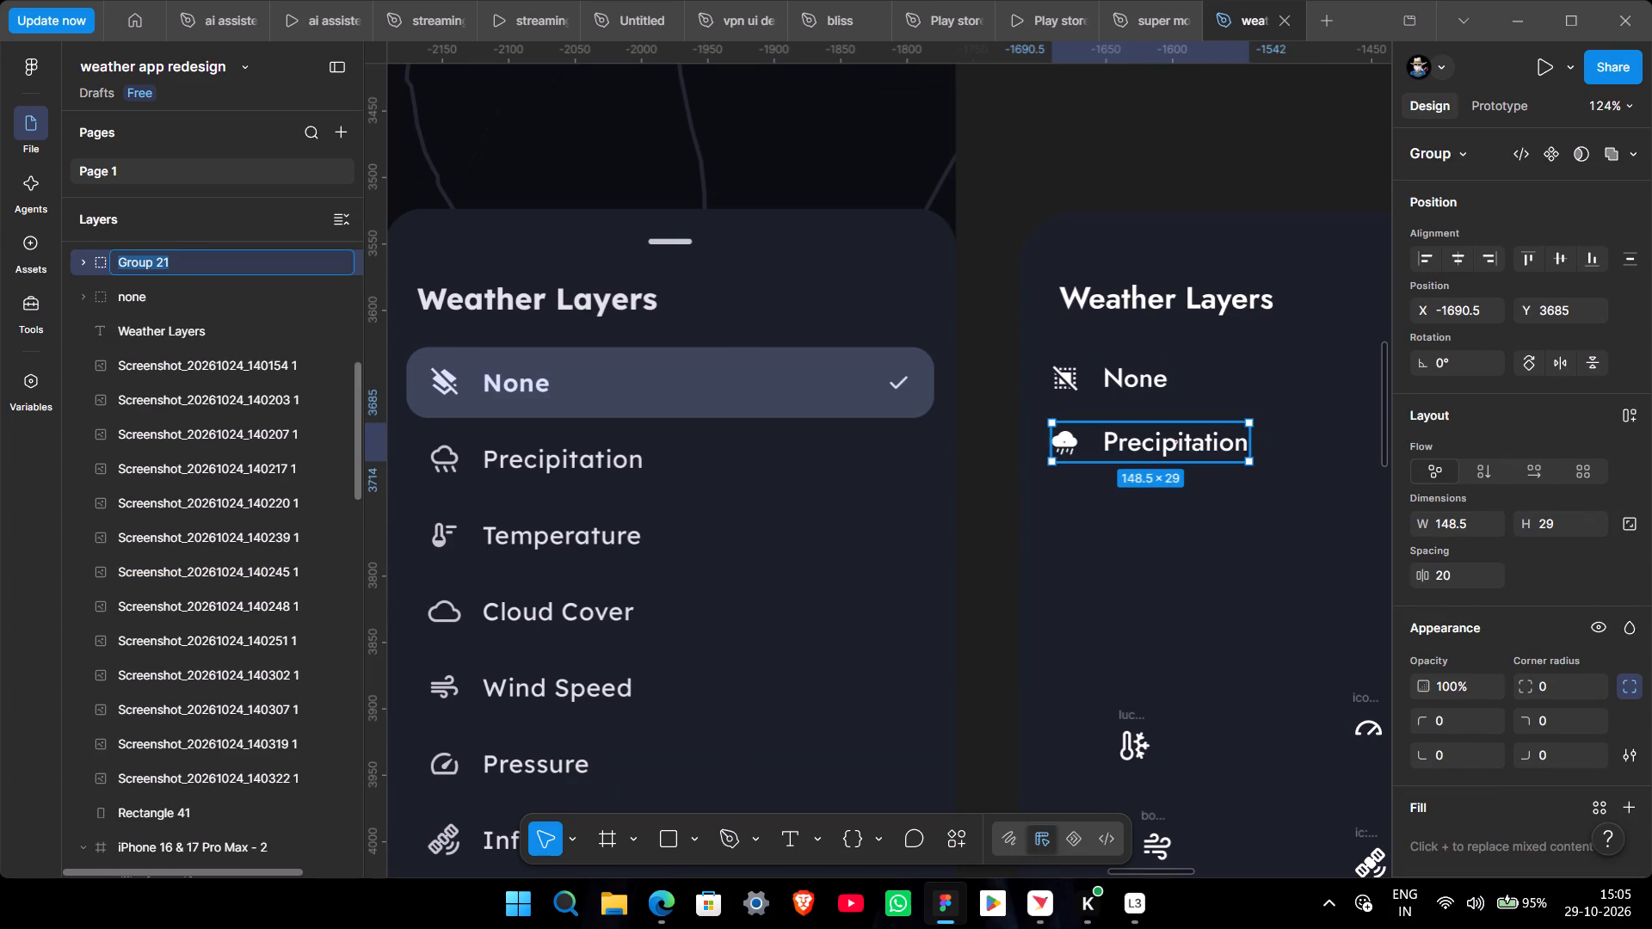
{"action": "type", "text": "pe"}
{"action": "key", "text": "BackSpace"}
{"action": "type", "text": "re"}
{"action": "type", "text": "cipitation"}
{"action": "left_click", "coordinate": [1014, 188]}
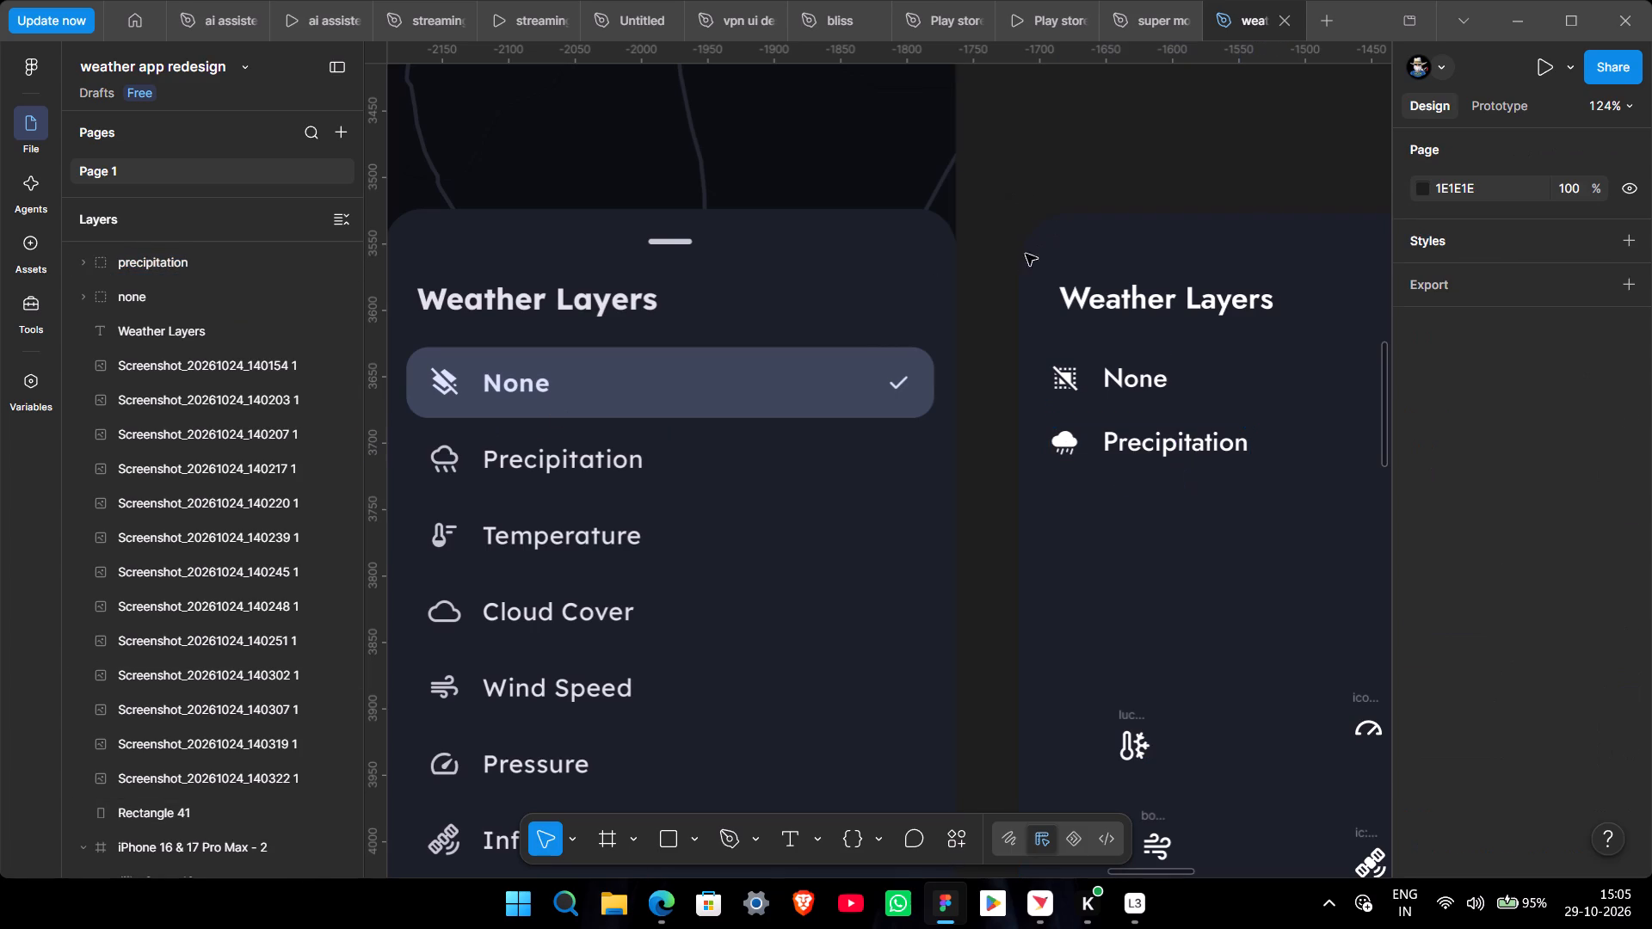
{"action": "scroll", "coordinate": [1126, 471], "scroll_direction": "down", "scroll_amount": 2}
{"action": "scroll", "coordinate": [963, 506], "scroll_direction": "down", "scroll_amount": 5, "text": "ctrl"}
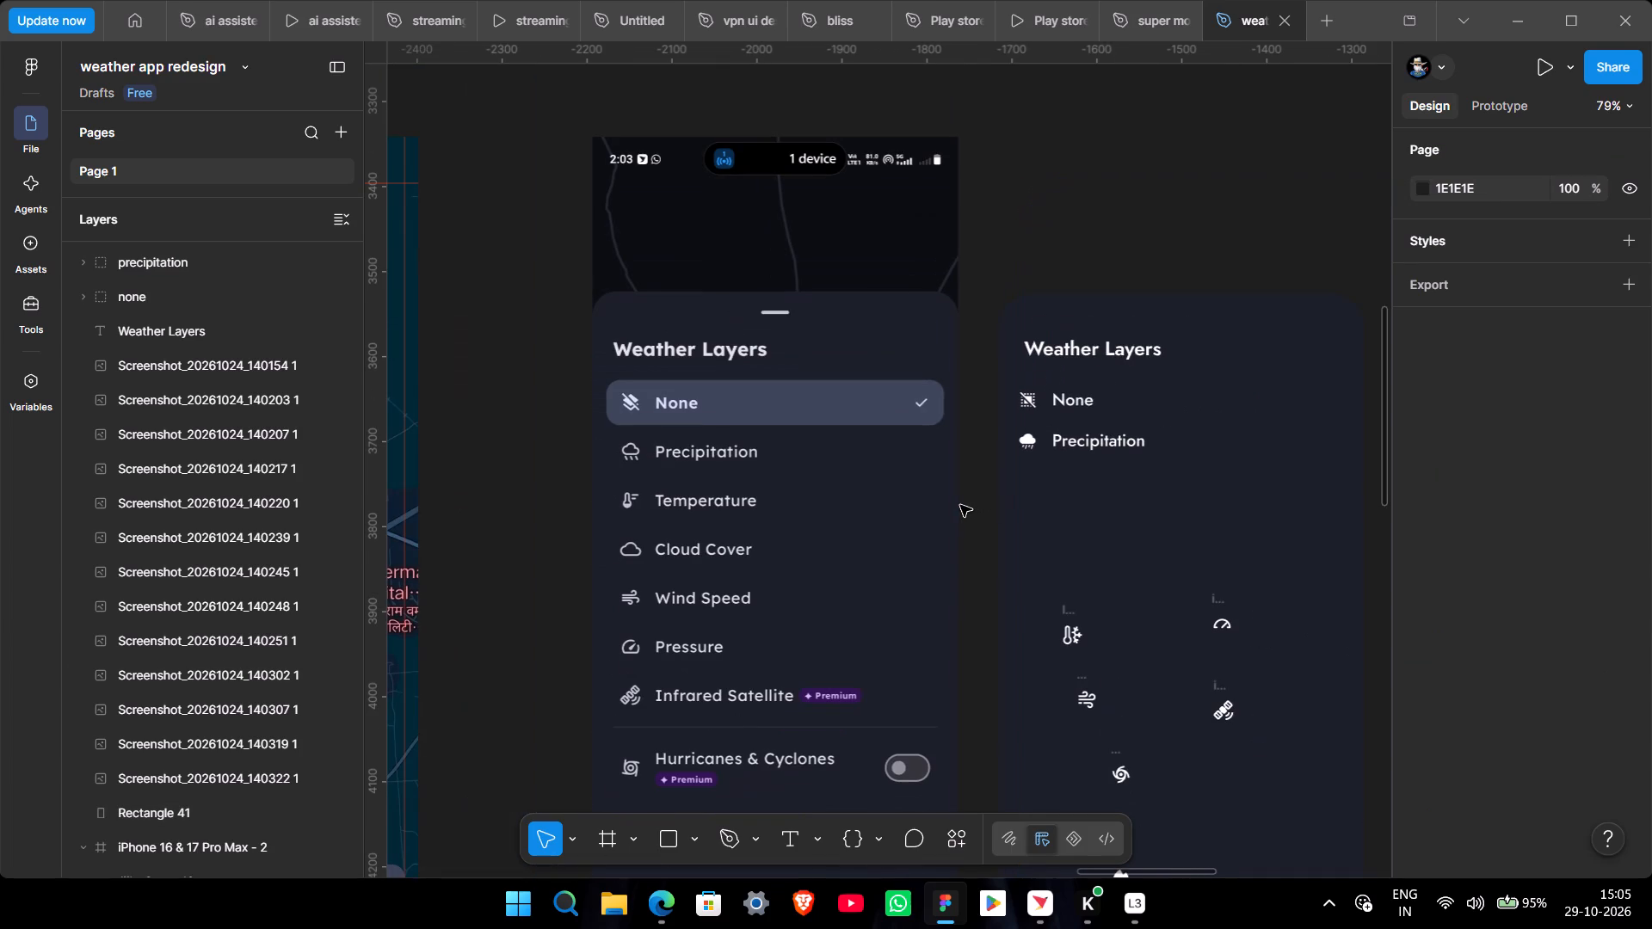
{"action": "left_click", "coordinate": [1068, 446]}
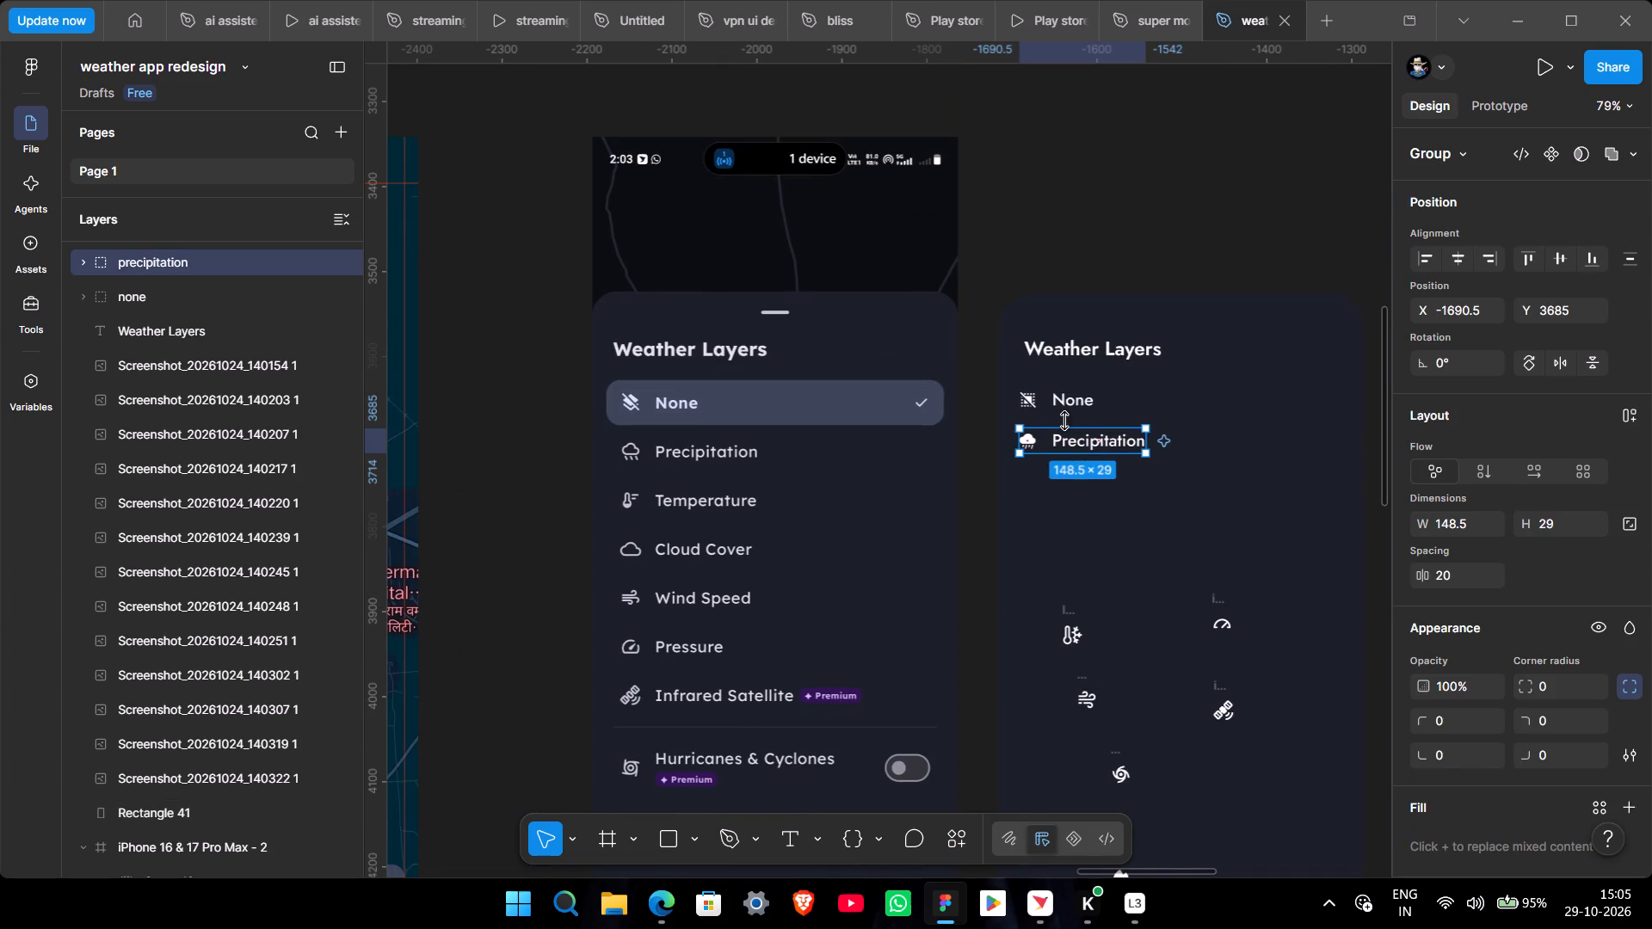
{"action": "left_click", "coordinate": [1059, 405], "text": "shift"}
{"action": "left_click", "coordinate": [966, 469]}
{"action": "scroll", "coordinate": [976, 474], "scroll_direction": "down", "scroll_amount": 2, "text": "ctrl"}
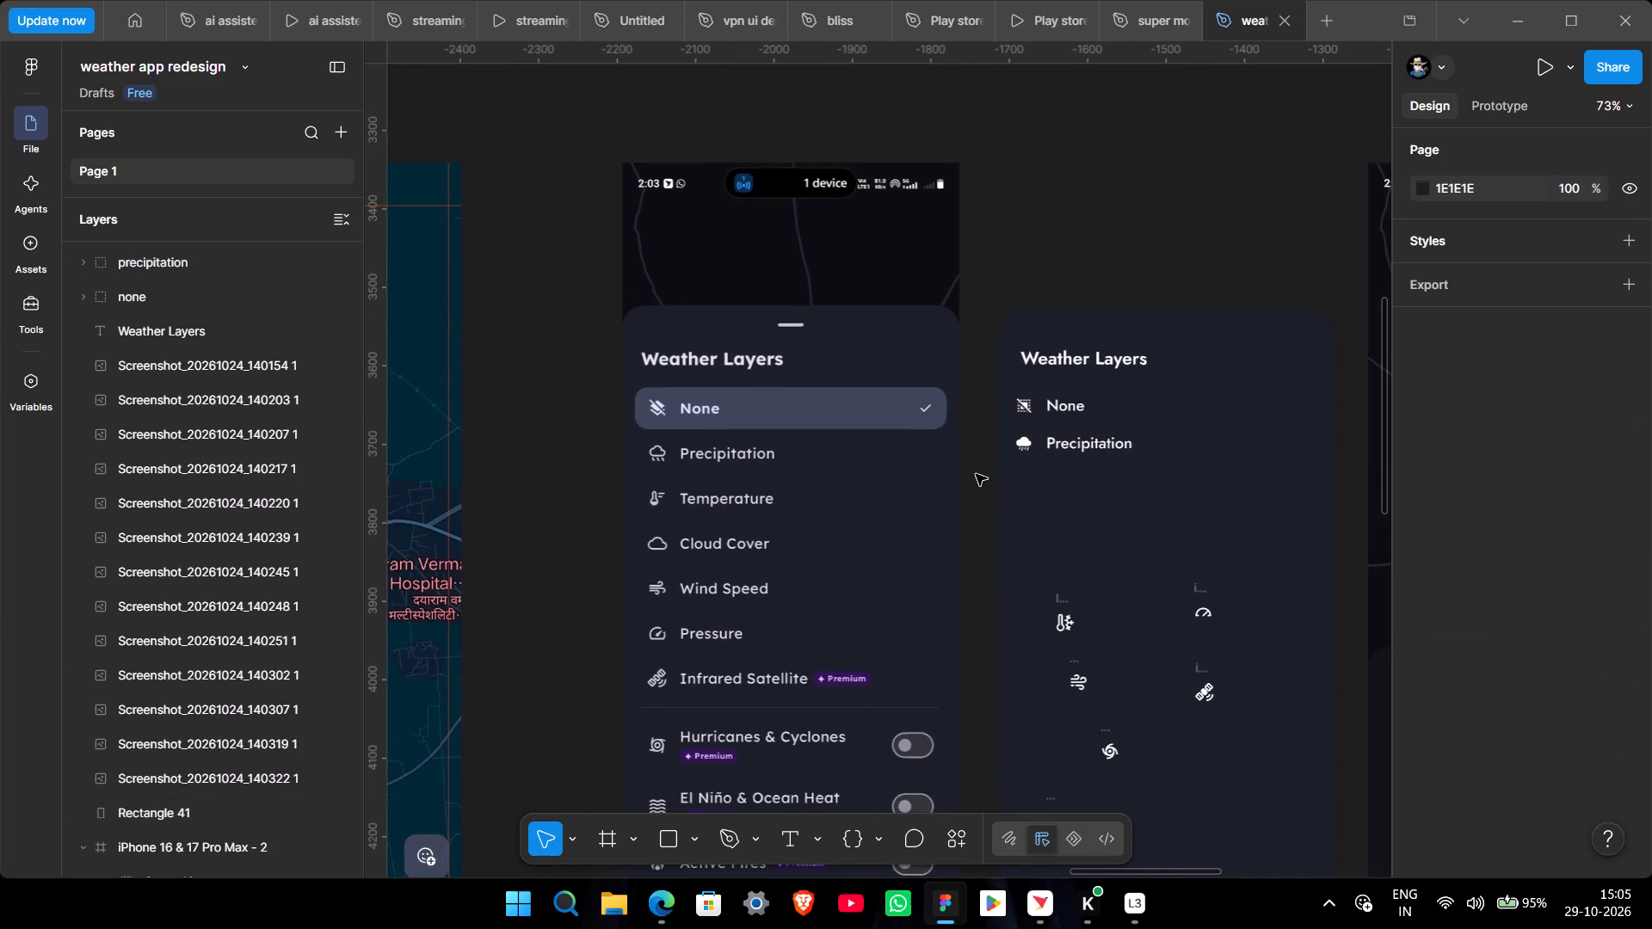
Move the thermometer-snowflake icon frame up beneath the cloud-rain icon, at about X -1685, Y 3743.
{"action": "scroll", "coordinate": [963, 519], "scroll_direction": "up", "scroll_amount": 3, "text": "ctrl"}
{"action": "left_click", "coordinate": [1092, 672]}
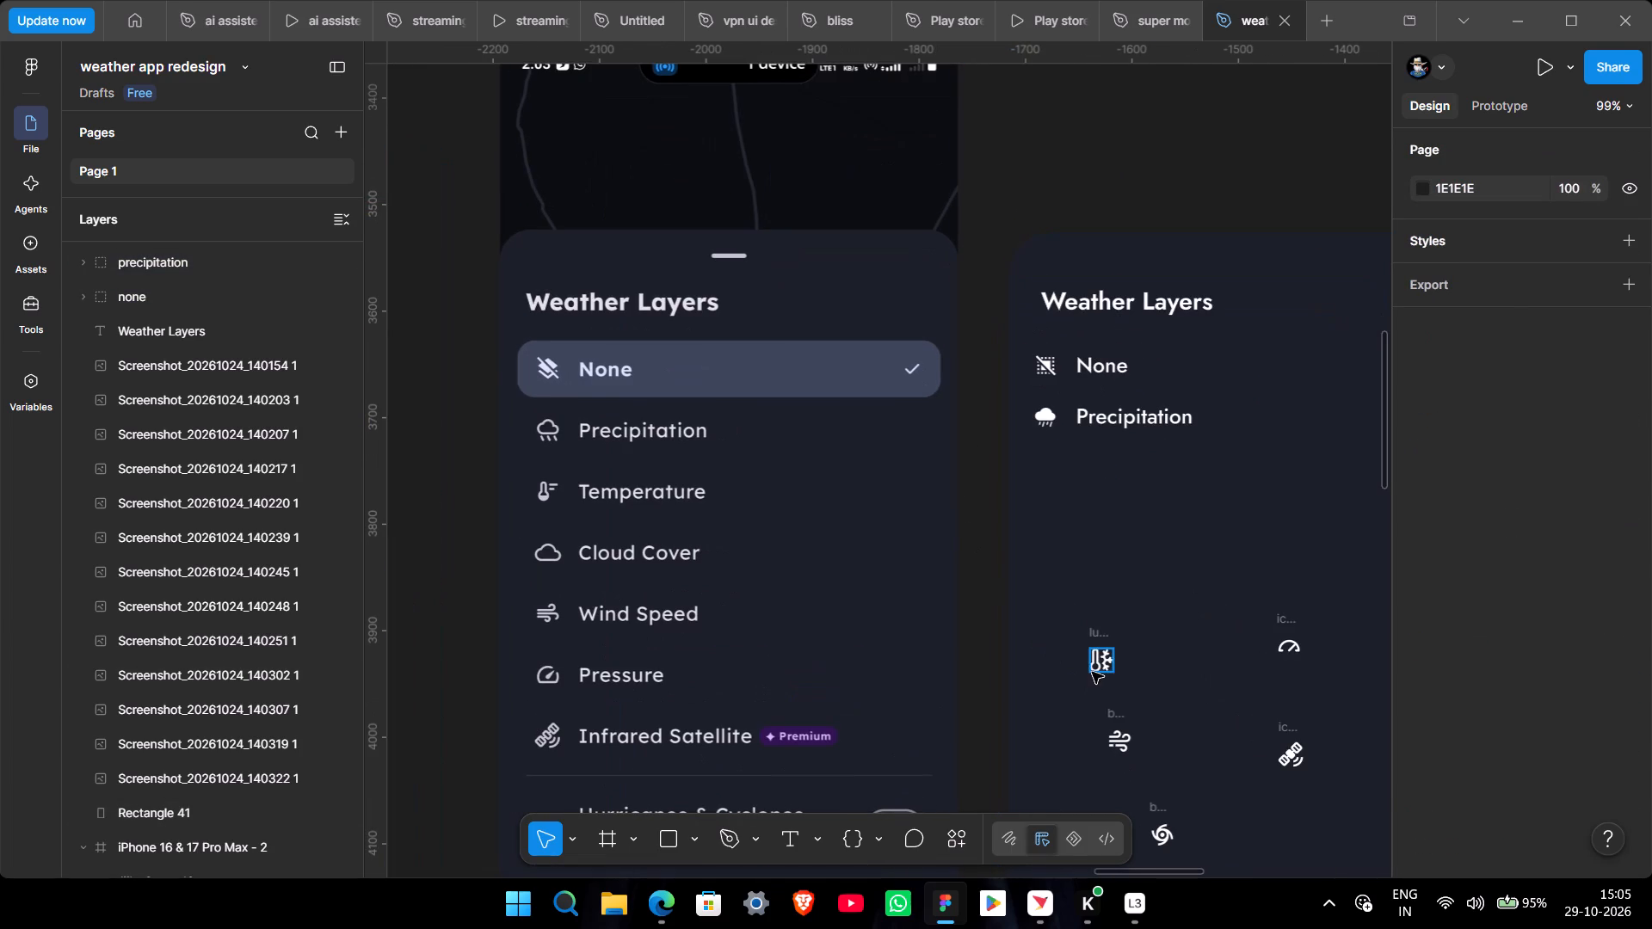
{"action": "left_click", "coordinate": [1089, 632]}
{"action": "left_click", "coordinate": [1096, 632]}
{"action": "left_click_drag", "start_coordinate": [1099, 632], "coordinate": [1058, 538]}
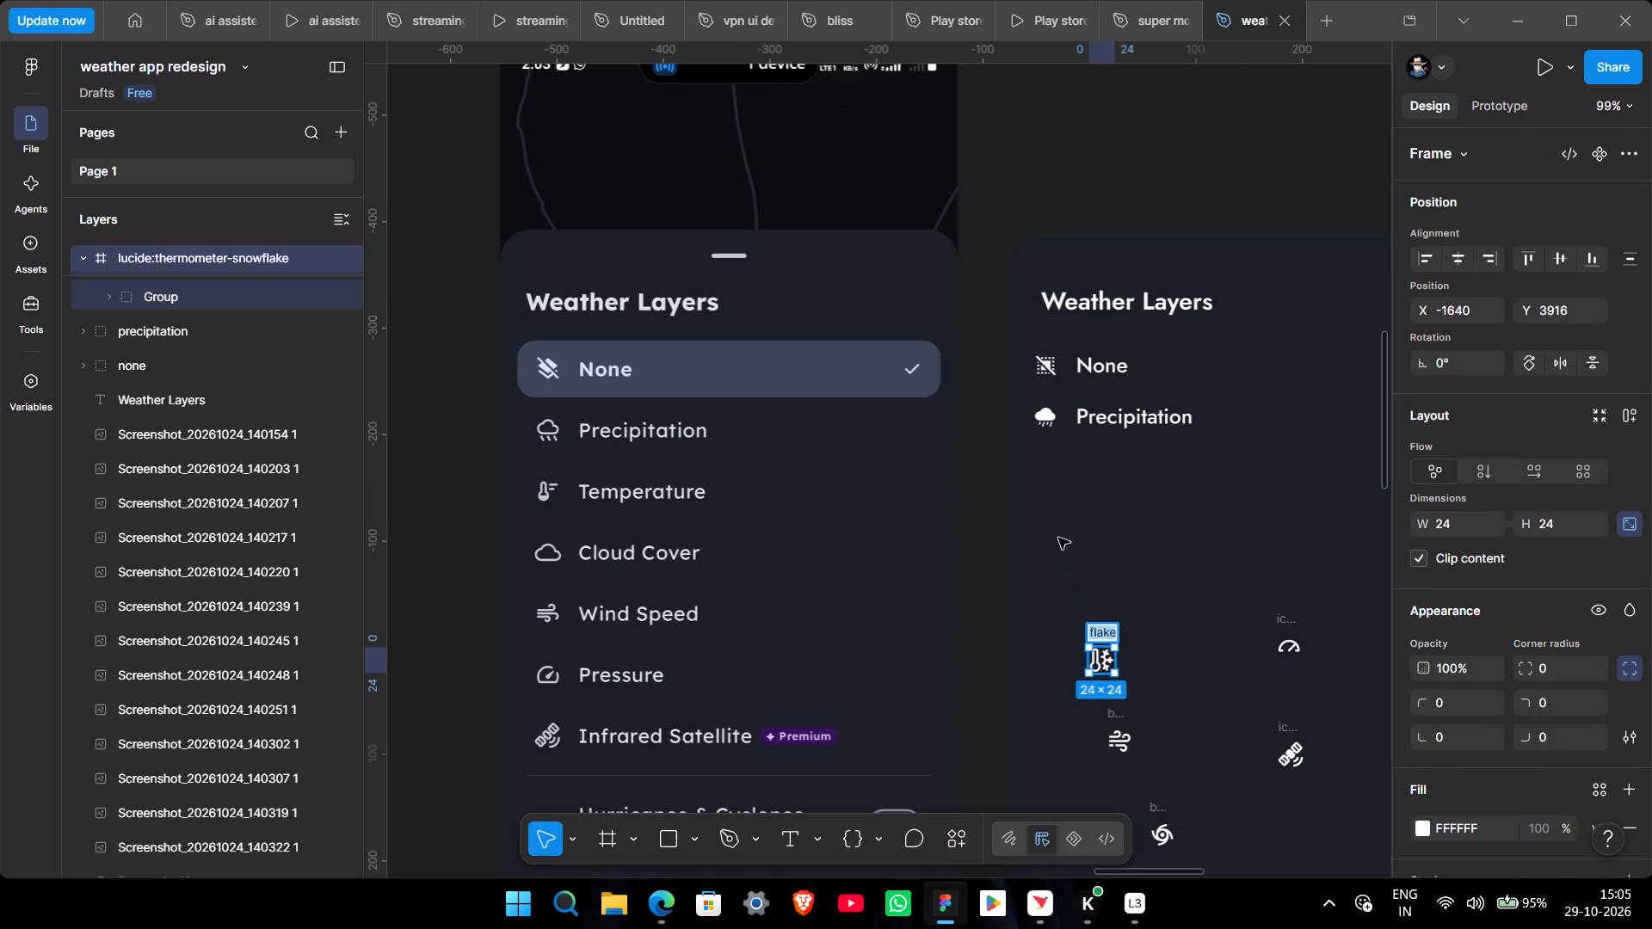
{"action": "left_click_drag", "start_coordinate": [1058, 538], "coordinate": [1053, 519]}
{"action": "left_click", "coordinate": [1047, 528]}
{"action": "left_click", "coordinate": [986, 625]}
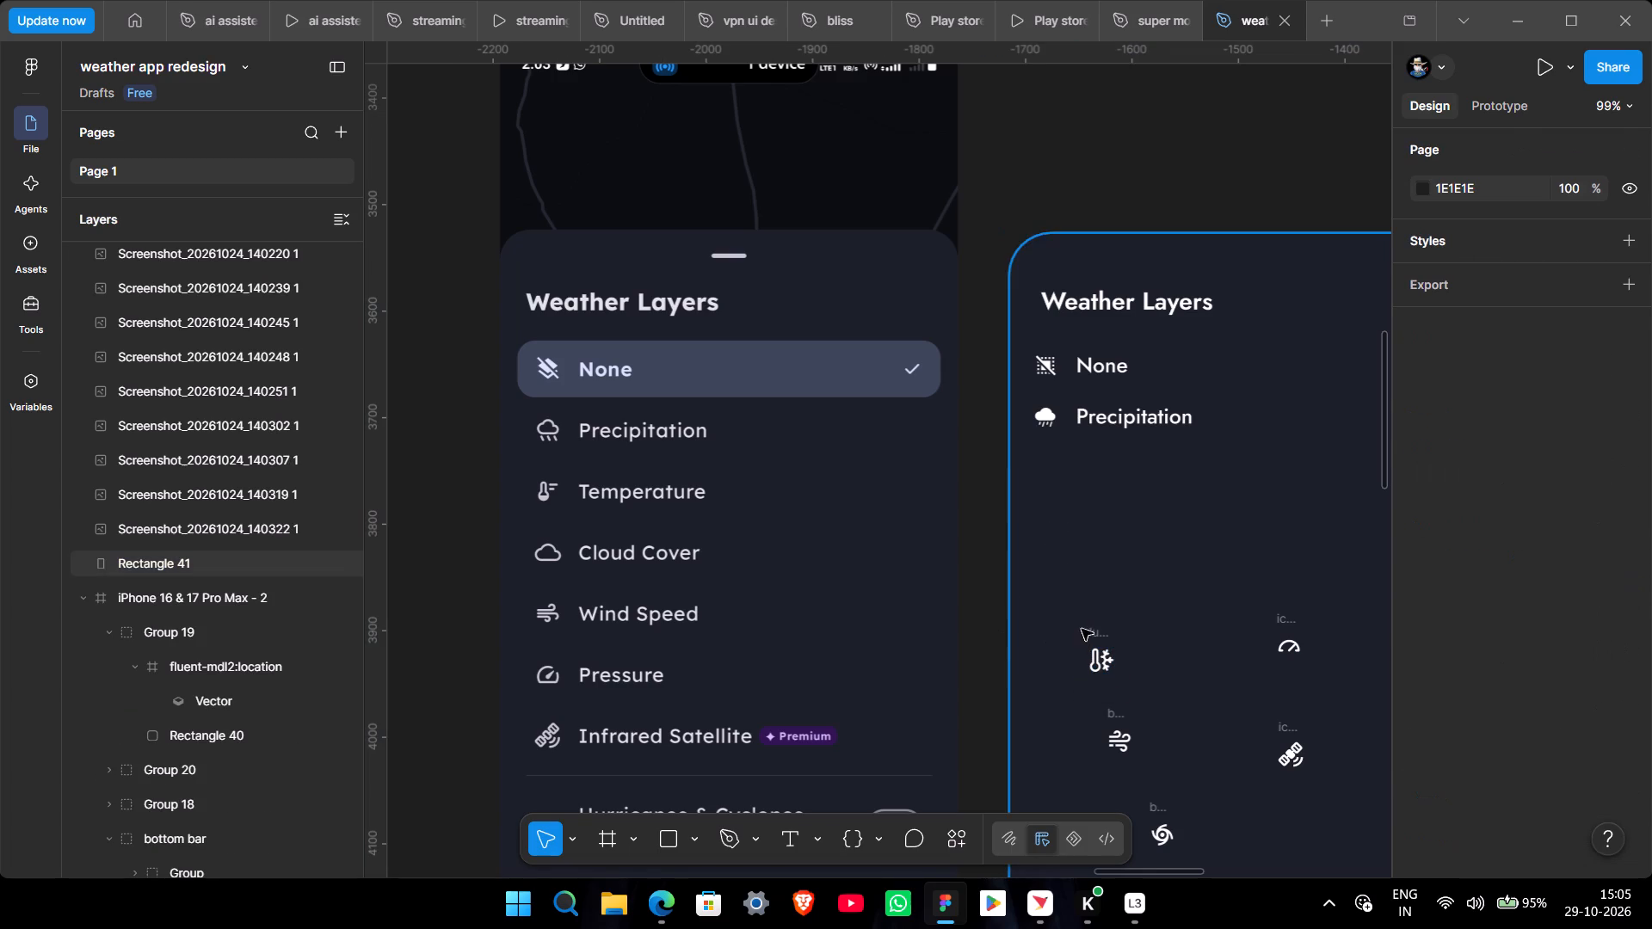
{"action": "left_click_drag", "start_coordinate": [1095, 631], "coordinate": [1045, 450]}
{"action": "scroll", "coordinate": [1045, 450], "scroll_direction": "up", "scroll_amount": 5, "text": "ctrl"}
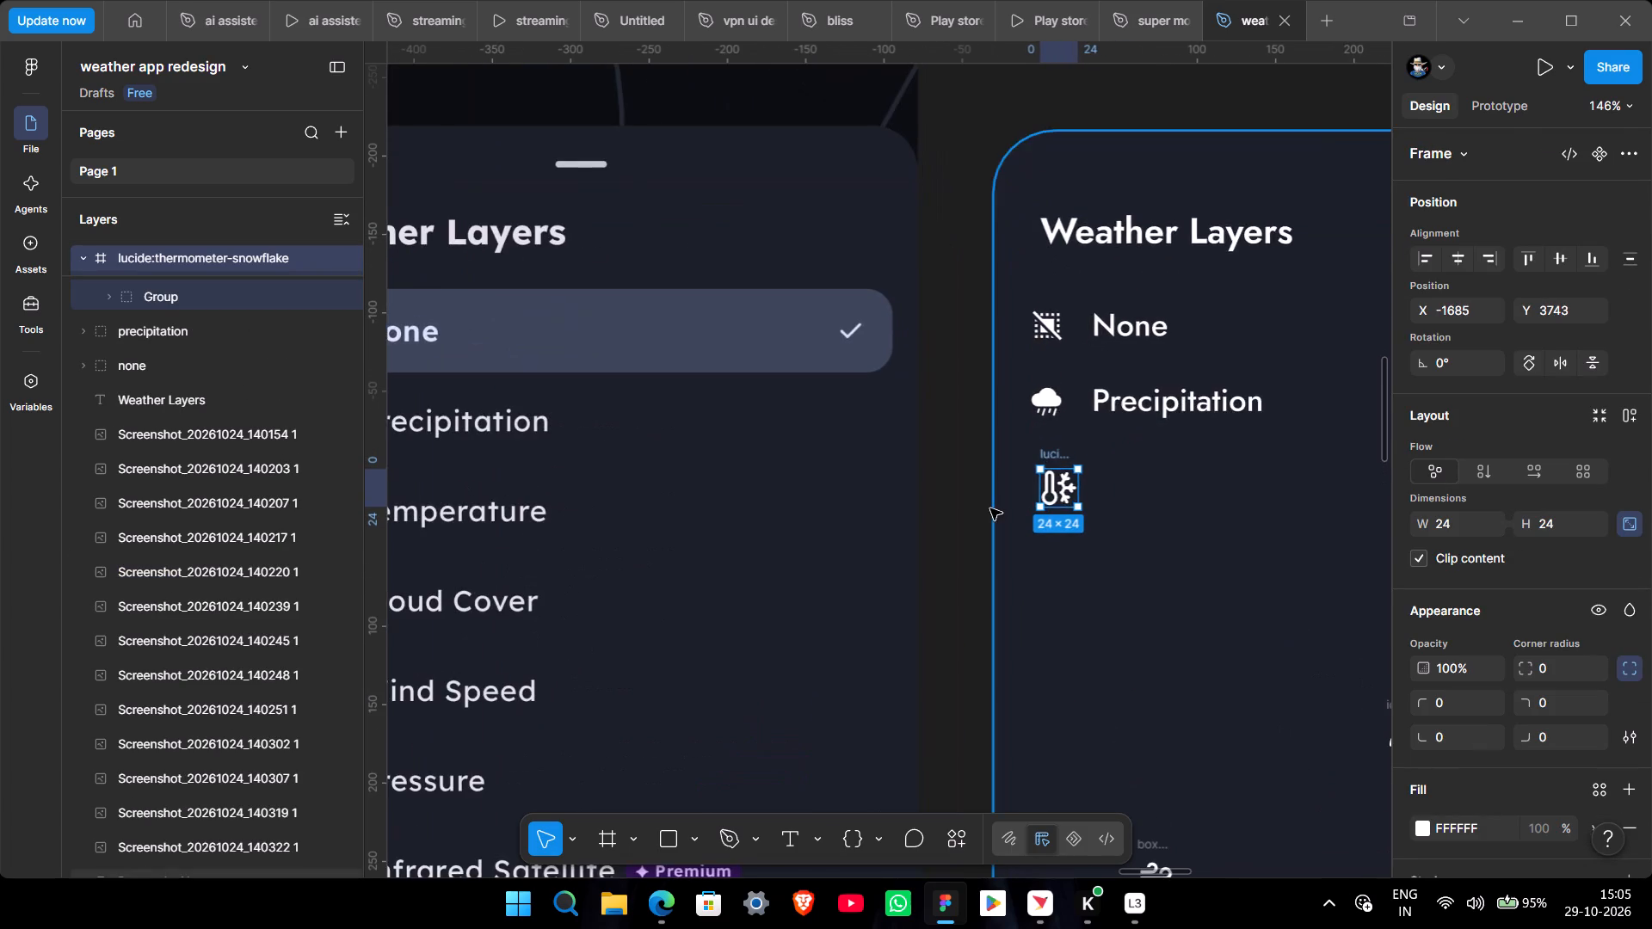
{"action": "middle_click_drag", "start_coordinate": [990, 508], "coordinate": [1090, 514]}
{"action": "scroll", "coordinate": [1090, 514], "scroll_direction": "down", "scroll_amount": 2, "text": "ctrl"}
{"action": "scroll", "coordinate": [1155, 522], "scroll_direction": "up", "scroll_amount": 3, "text": "ctrl"}
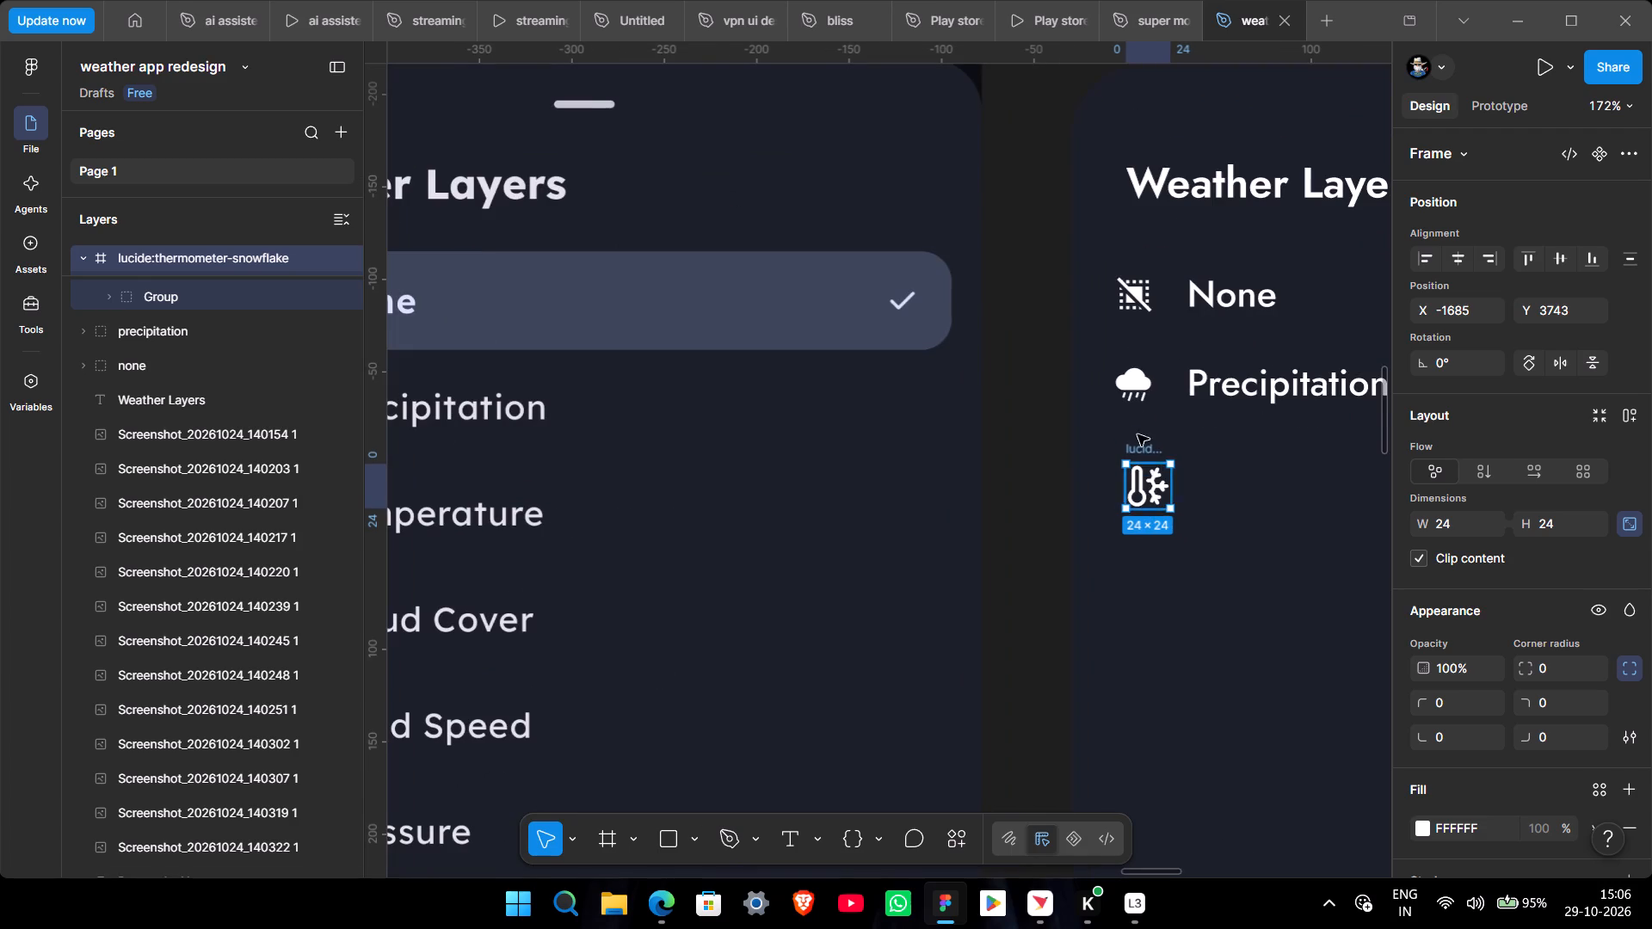
Scale the thermometer-snowflake vector group to 19 × 19 to match the cloud-rain icon's width, undoing the accidental shift inside its frame.
{"action": "left_click", "coordinate": [1129, 384]}
{"action": "left_click", "coordinate": [1132, 385], "text": "ctrl"}
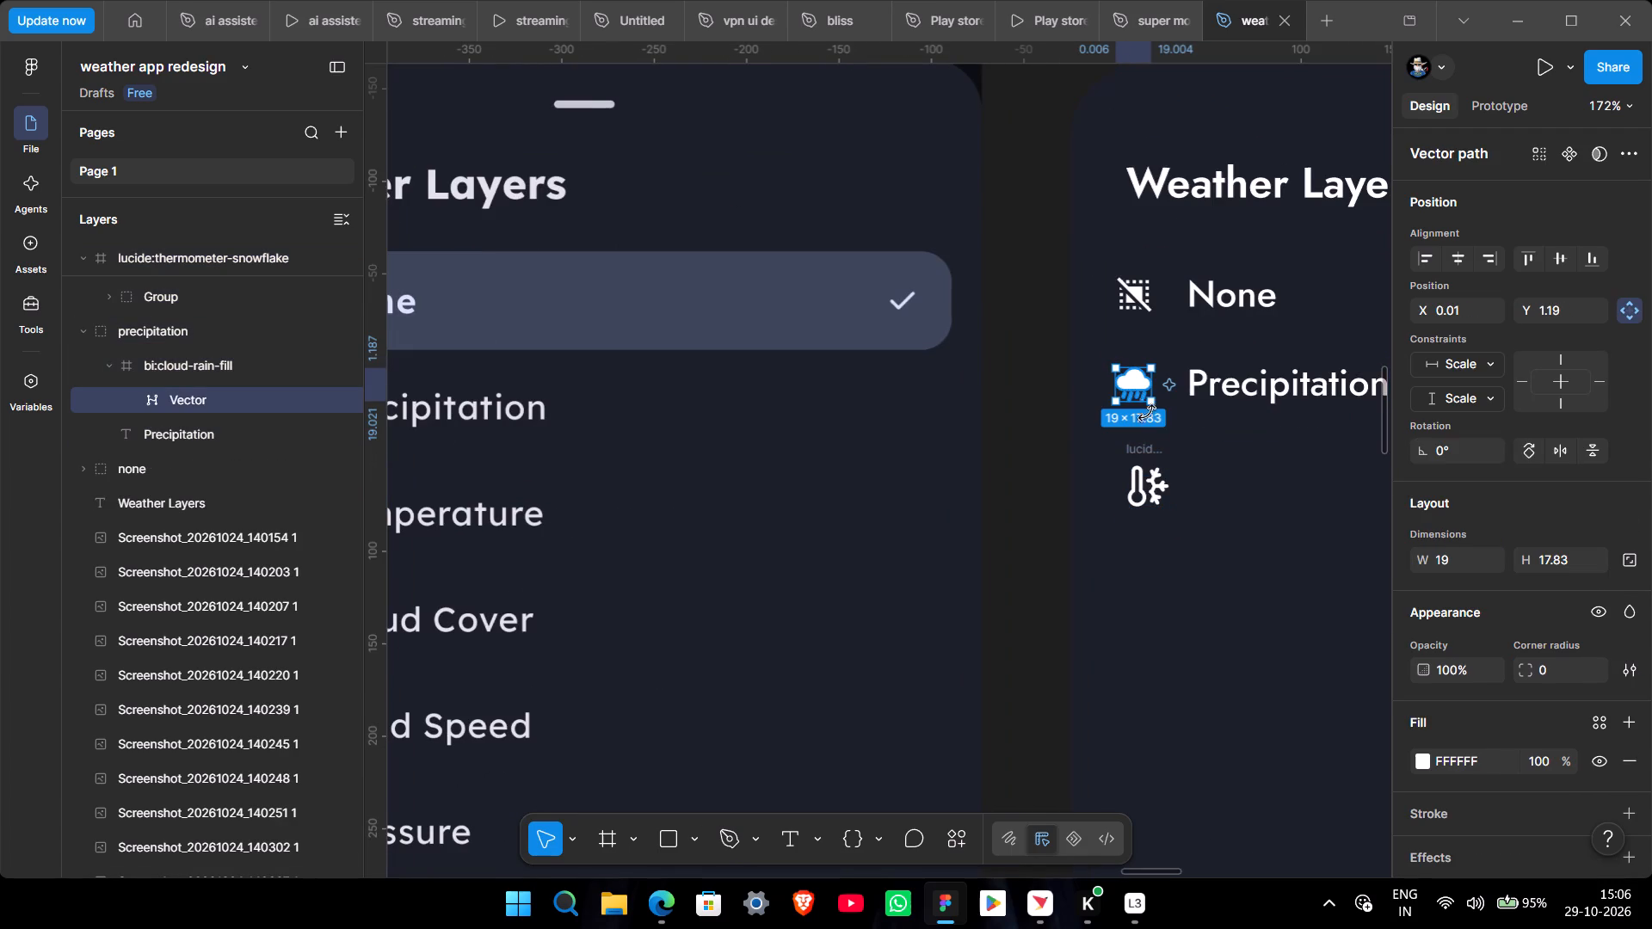
{"action": "left_click", "coordinate": [1151, 485]}
{"action": "left_click_drag", "start_coordinate": [1149, 511], "coordinate": [1148, 505], "text": "shift"}
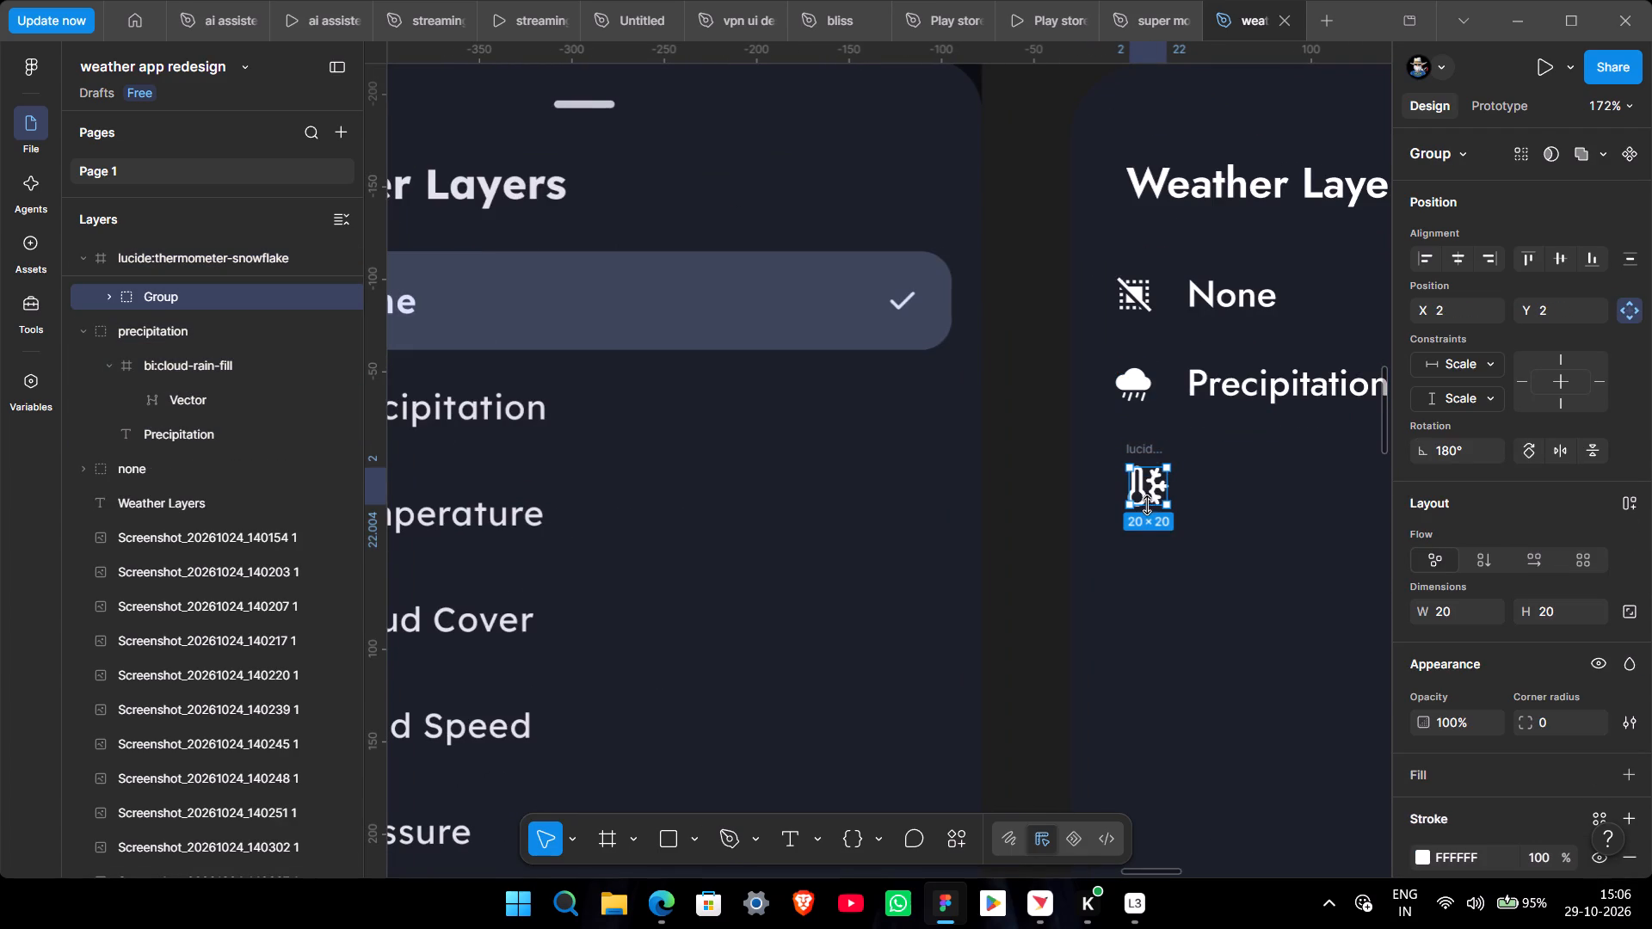
{"action": "left_click_drag", "start_coordinate": [1148, 505], "coordinate": [1148, 503], "text": "shift"}
{"action": "left_click", "coordinate": [1148, 484]}
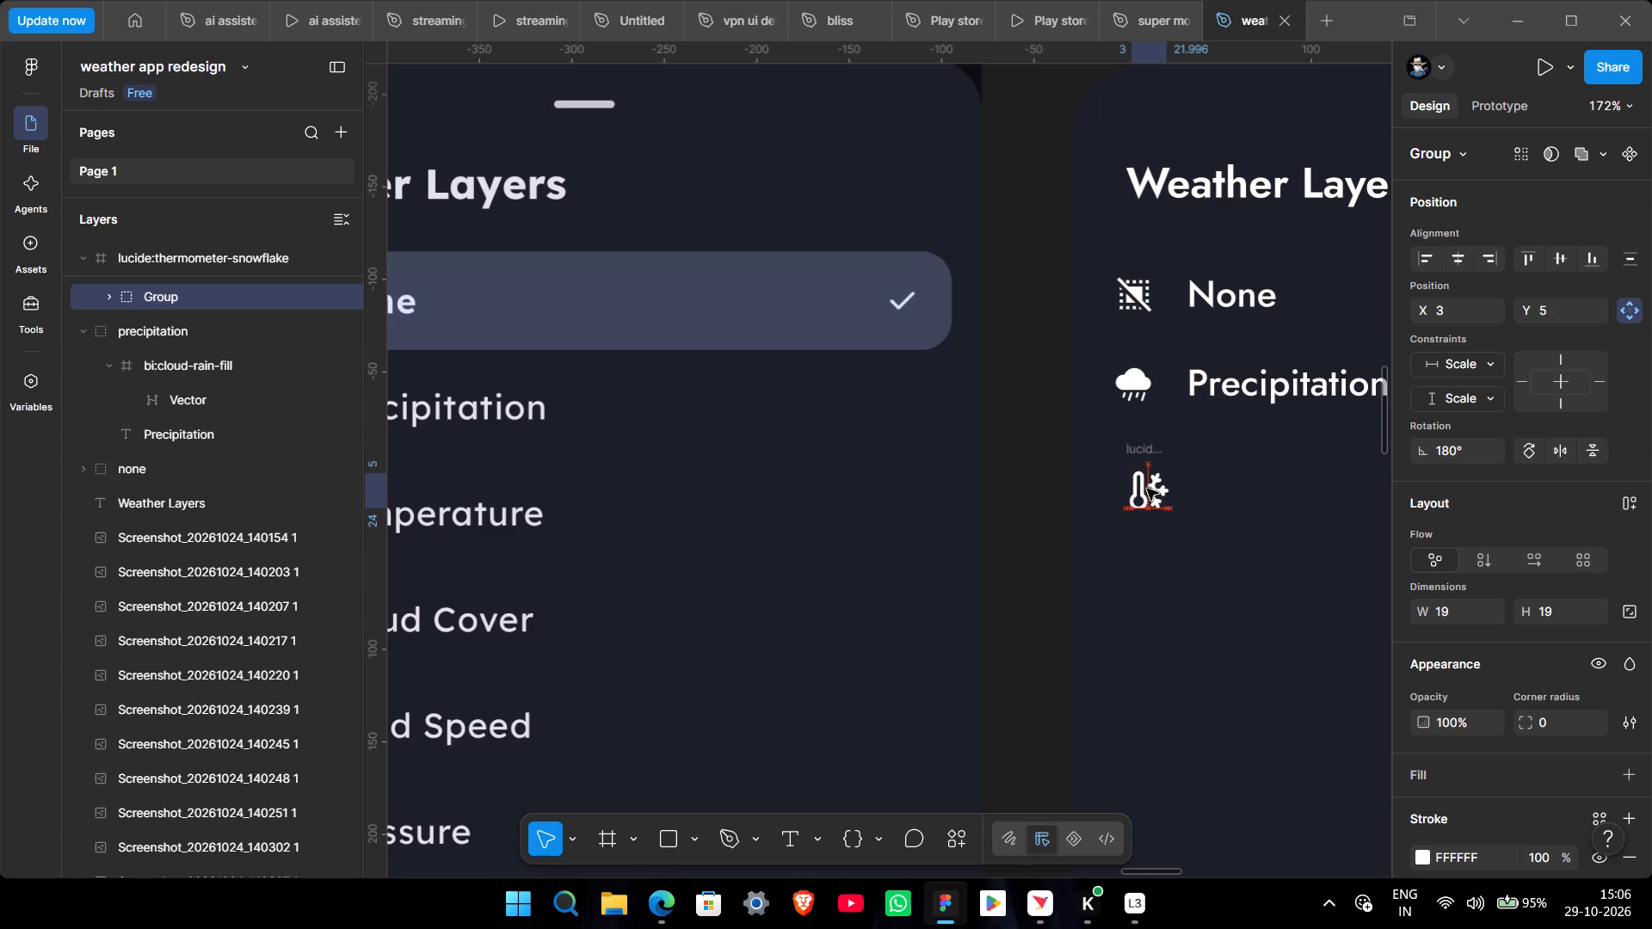
{"action": "key", "text": "ctrl+z"}
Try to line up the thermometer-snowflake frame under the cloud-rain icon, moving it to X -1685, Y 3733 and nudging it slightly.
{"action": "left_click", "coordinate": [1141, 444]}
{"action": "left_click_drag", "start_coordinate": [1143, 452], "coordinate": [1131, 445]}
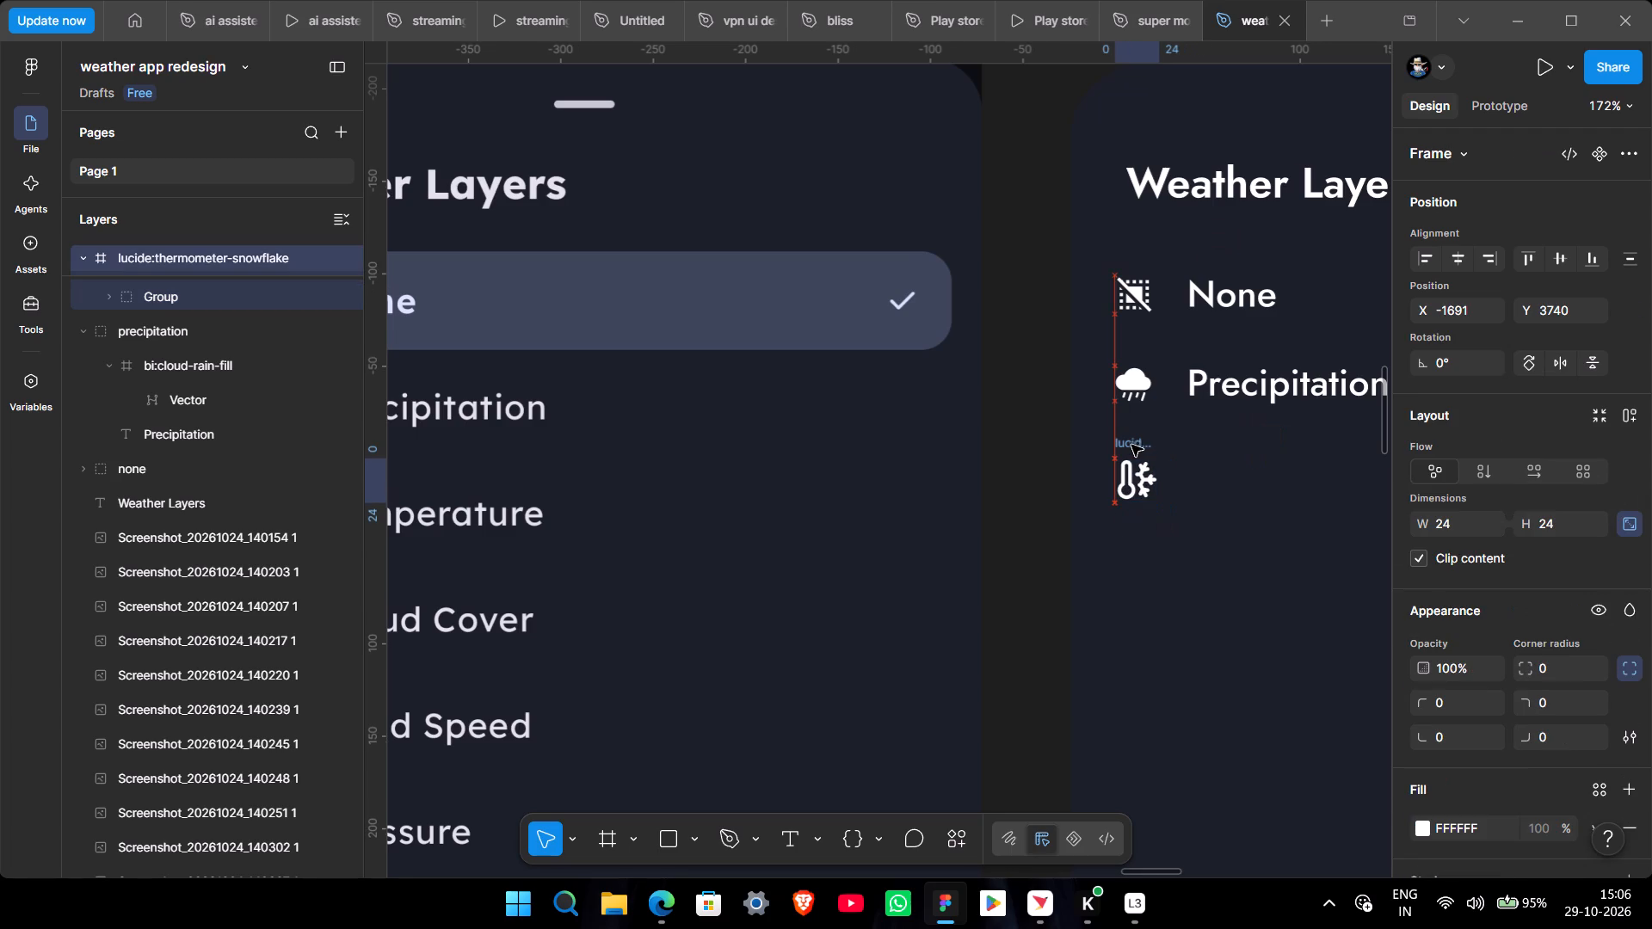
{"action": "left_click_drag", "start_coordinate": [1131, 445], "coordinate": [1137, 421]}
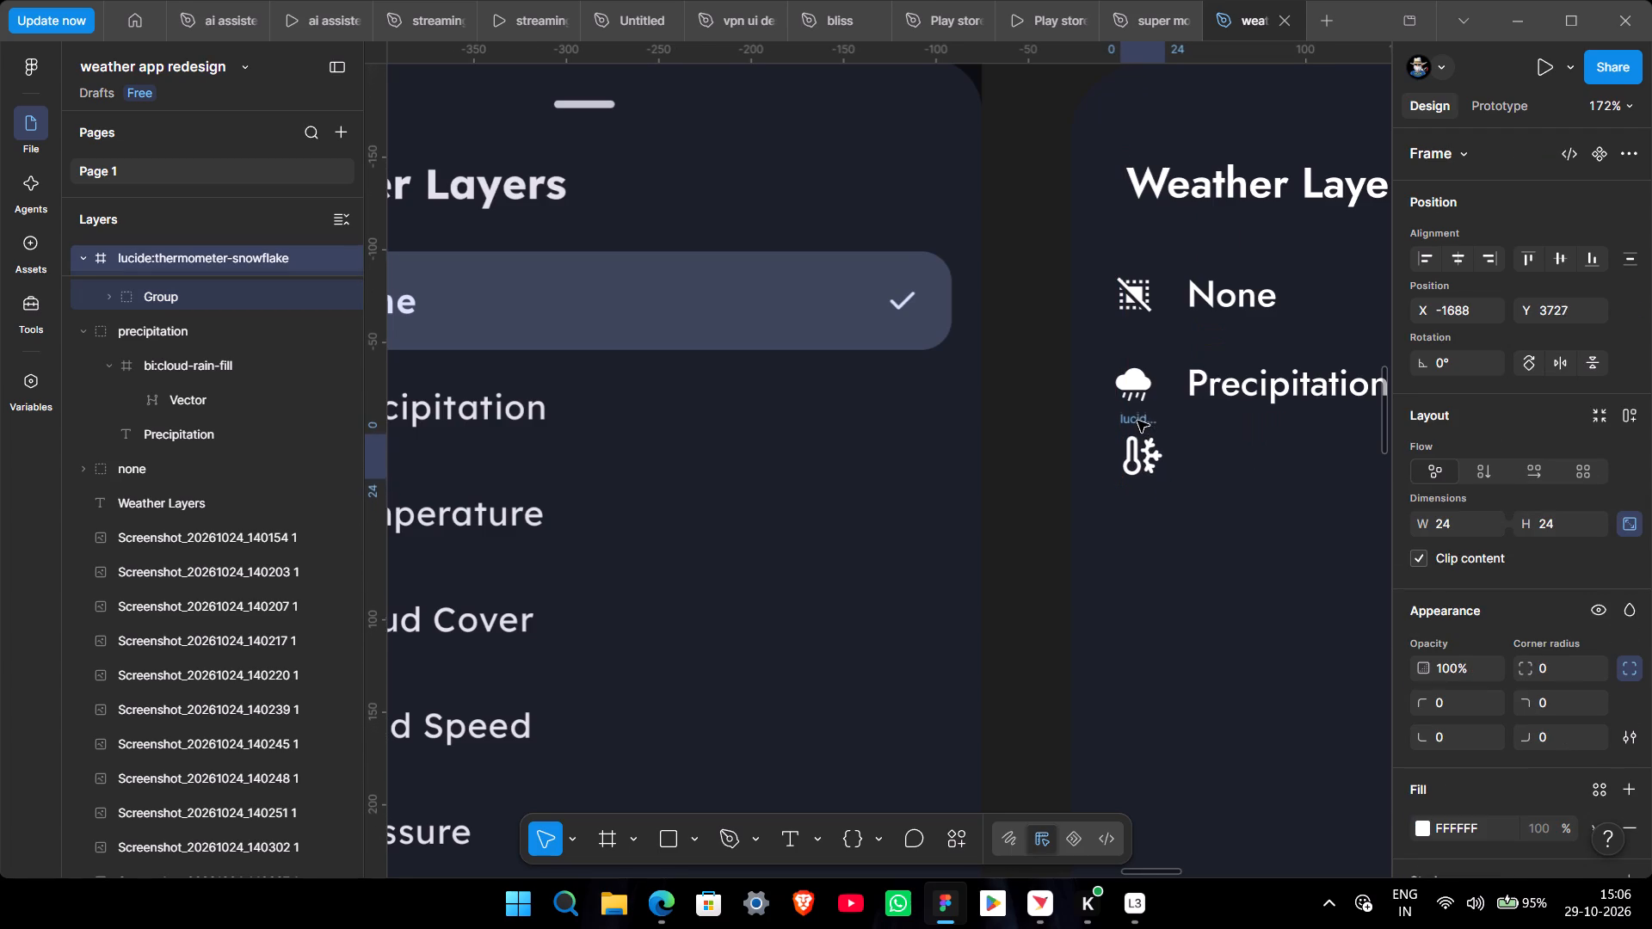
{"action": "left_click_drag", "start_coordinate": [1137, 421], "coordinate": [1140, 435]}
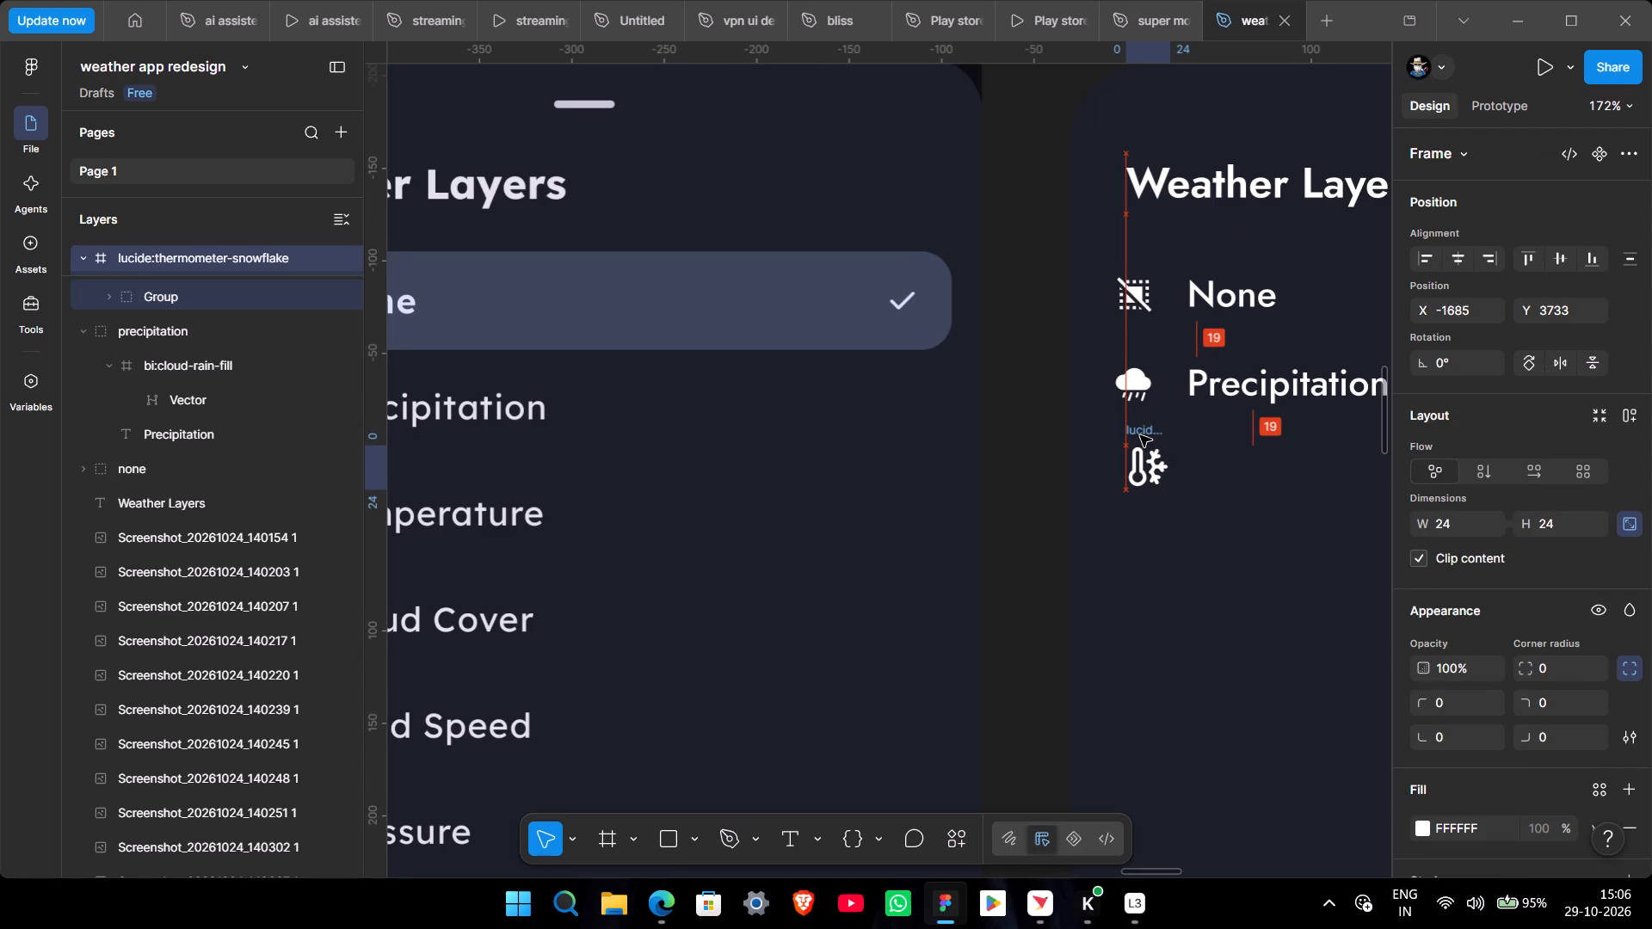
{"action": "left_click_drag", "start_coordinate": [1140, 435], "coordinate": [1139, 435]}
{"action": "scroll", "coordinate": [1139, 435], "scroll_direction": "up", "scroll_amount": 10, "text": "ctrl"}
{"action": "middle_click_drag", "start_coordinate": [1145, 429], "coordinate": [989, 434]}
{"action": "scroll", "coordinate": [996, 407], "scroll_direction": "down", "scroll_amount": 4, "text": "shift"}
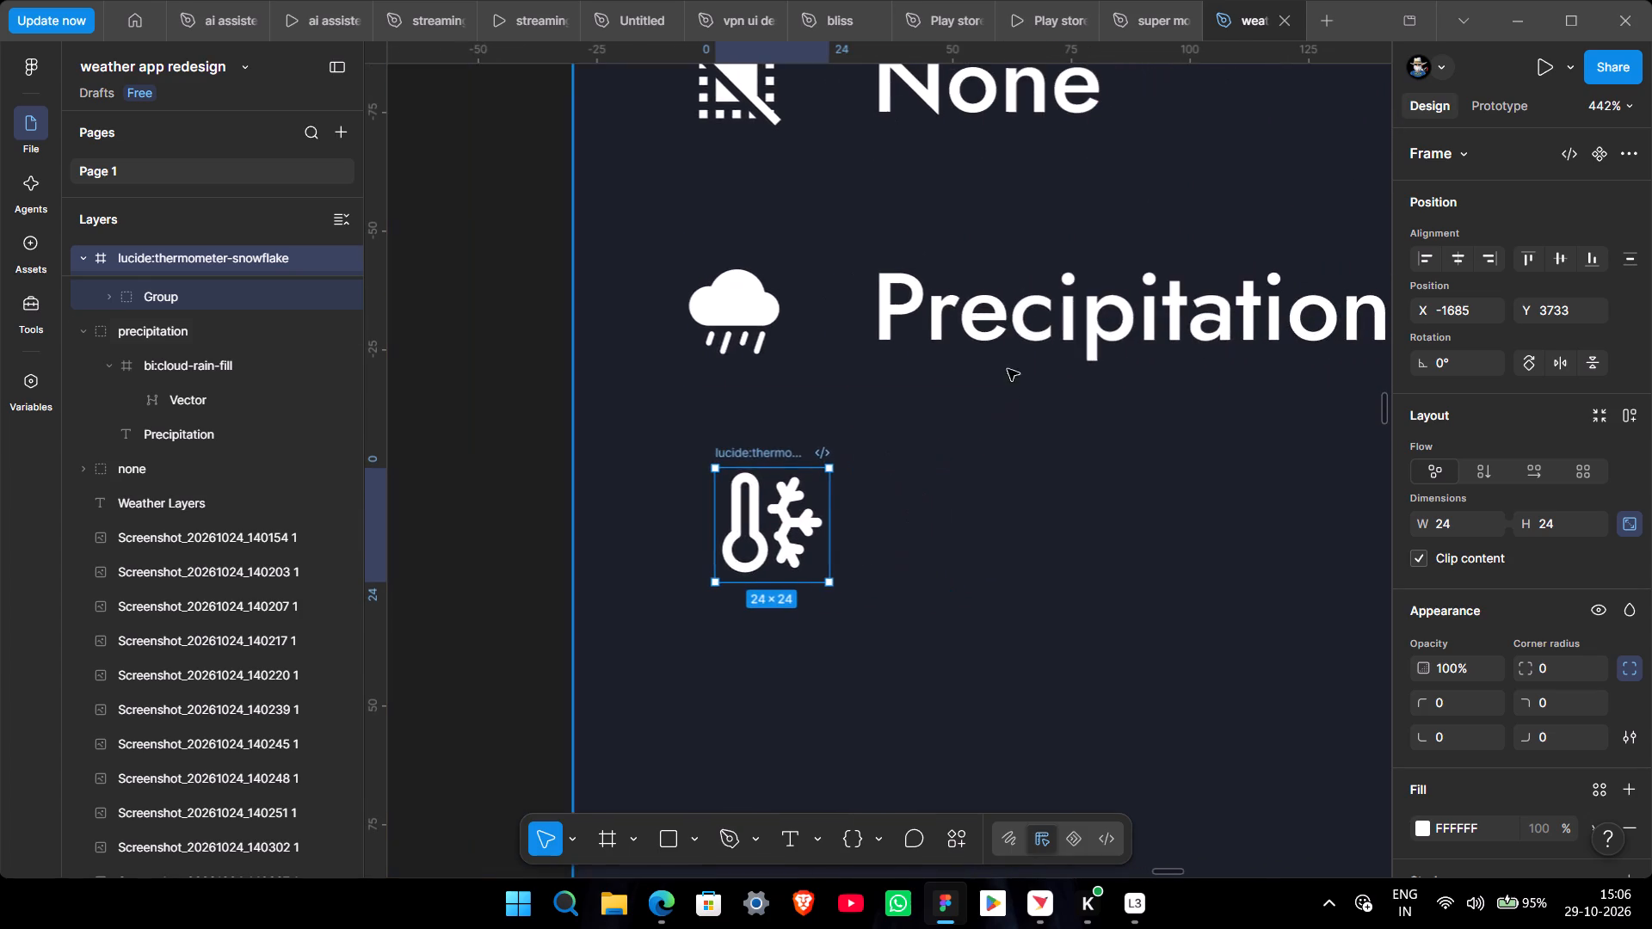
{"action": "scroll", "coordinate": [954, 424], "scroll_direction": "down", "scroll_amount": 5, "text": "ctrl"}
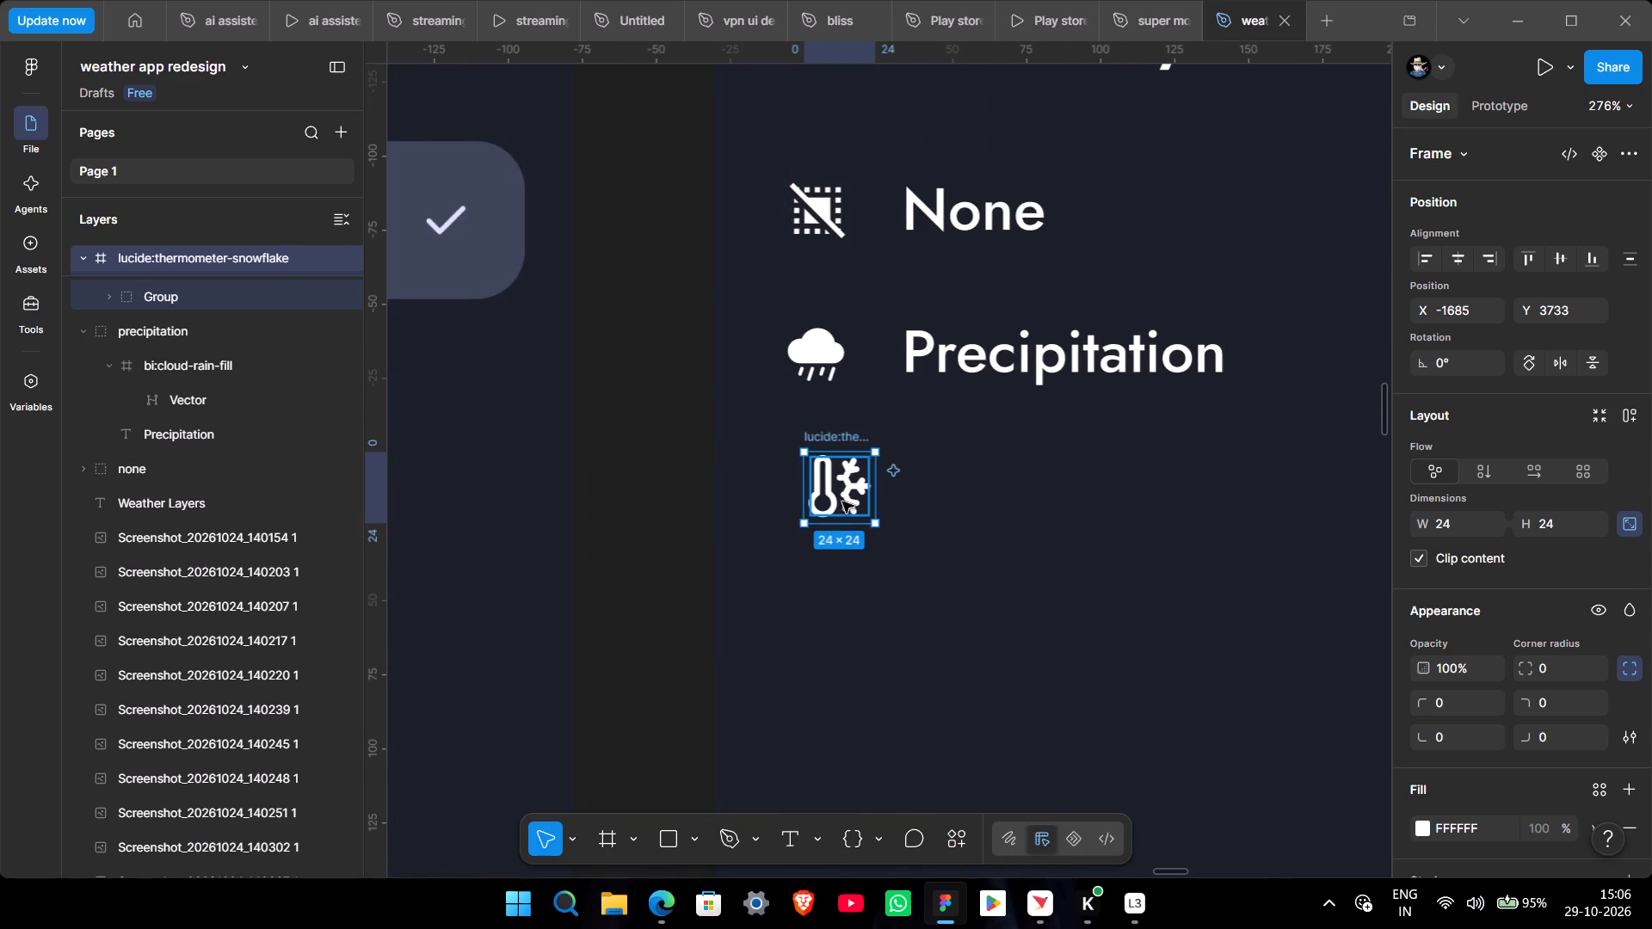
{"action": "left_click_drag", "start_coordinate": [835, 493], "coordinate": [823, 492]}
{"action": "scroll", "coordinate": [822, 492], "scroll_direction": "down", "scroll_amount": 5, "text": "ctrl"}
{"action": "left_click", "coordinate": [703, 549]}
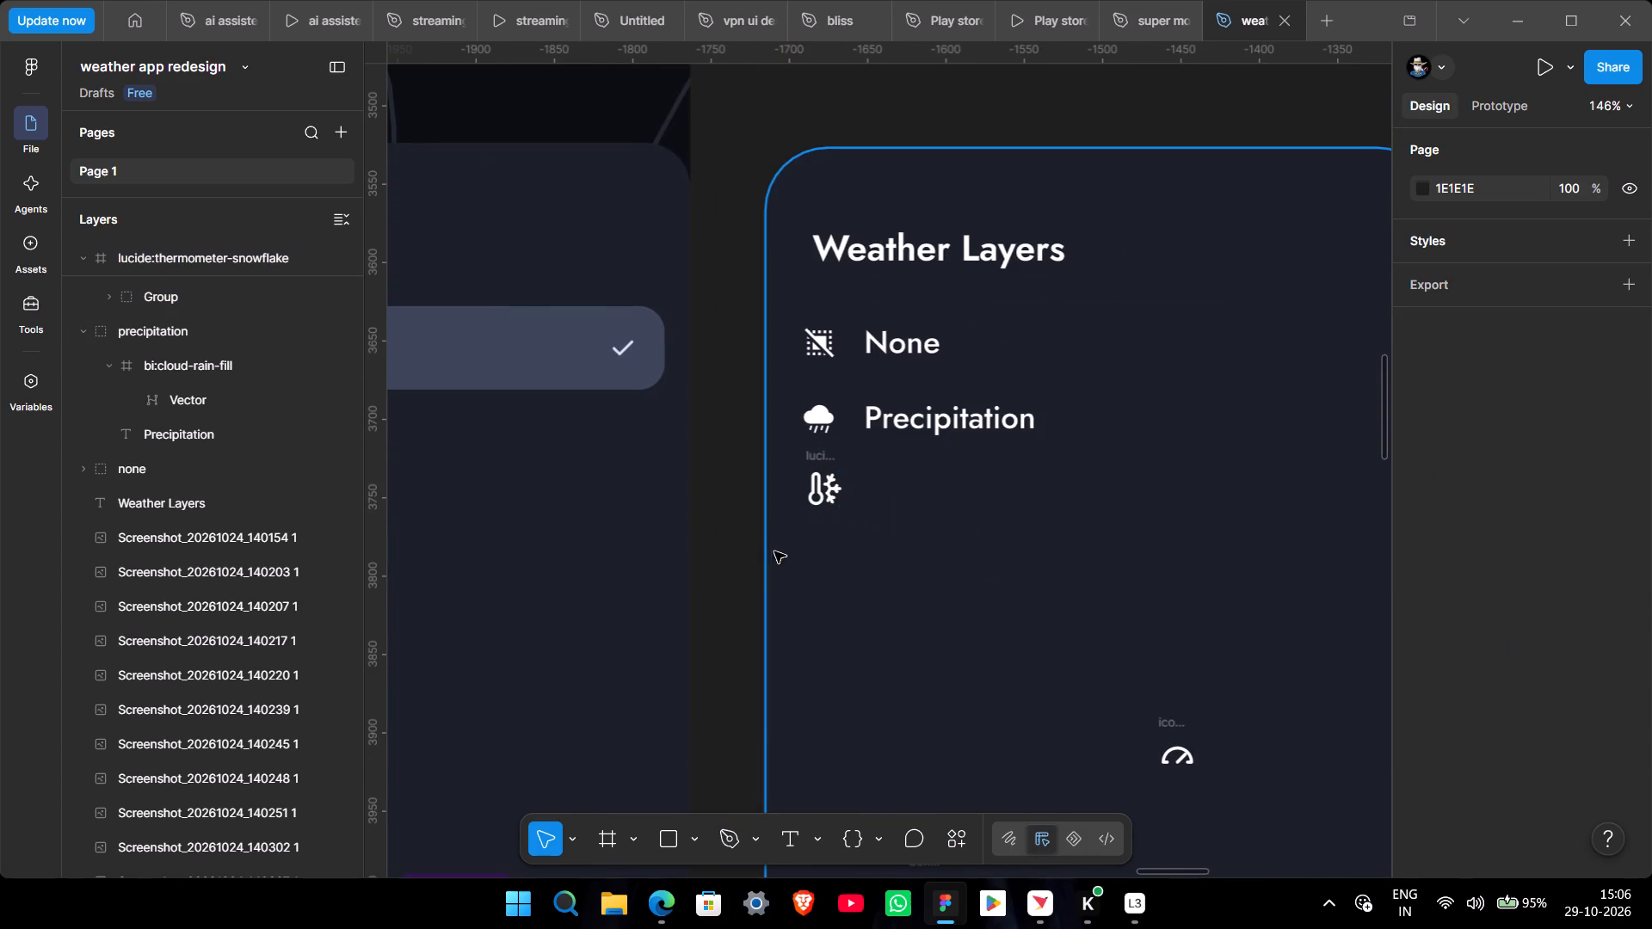
Pull the thermometer-snowflake vector group out of its frame to X -1603, Y 3791, and delete the empty frame.
{"action": "left_click_drag", "start_coordinate": [817, 483], "coordinate": [952, 575]}
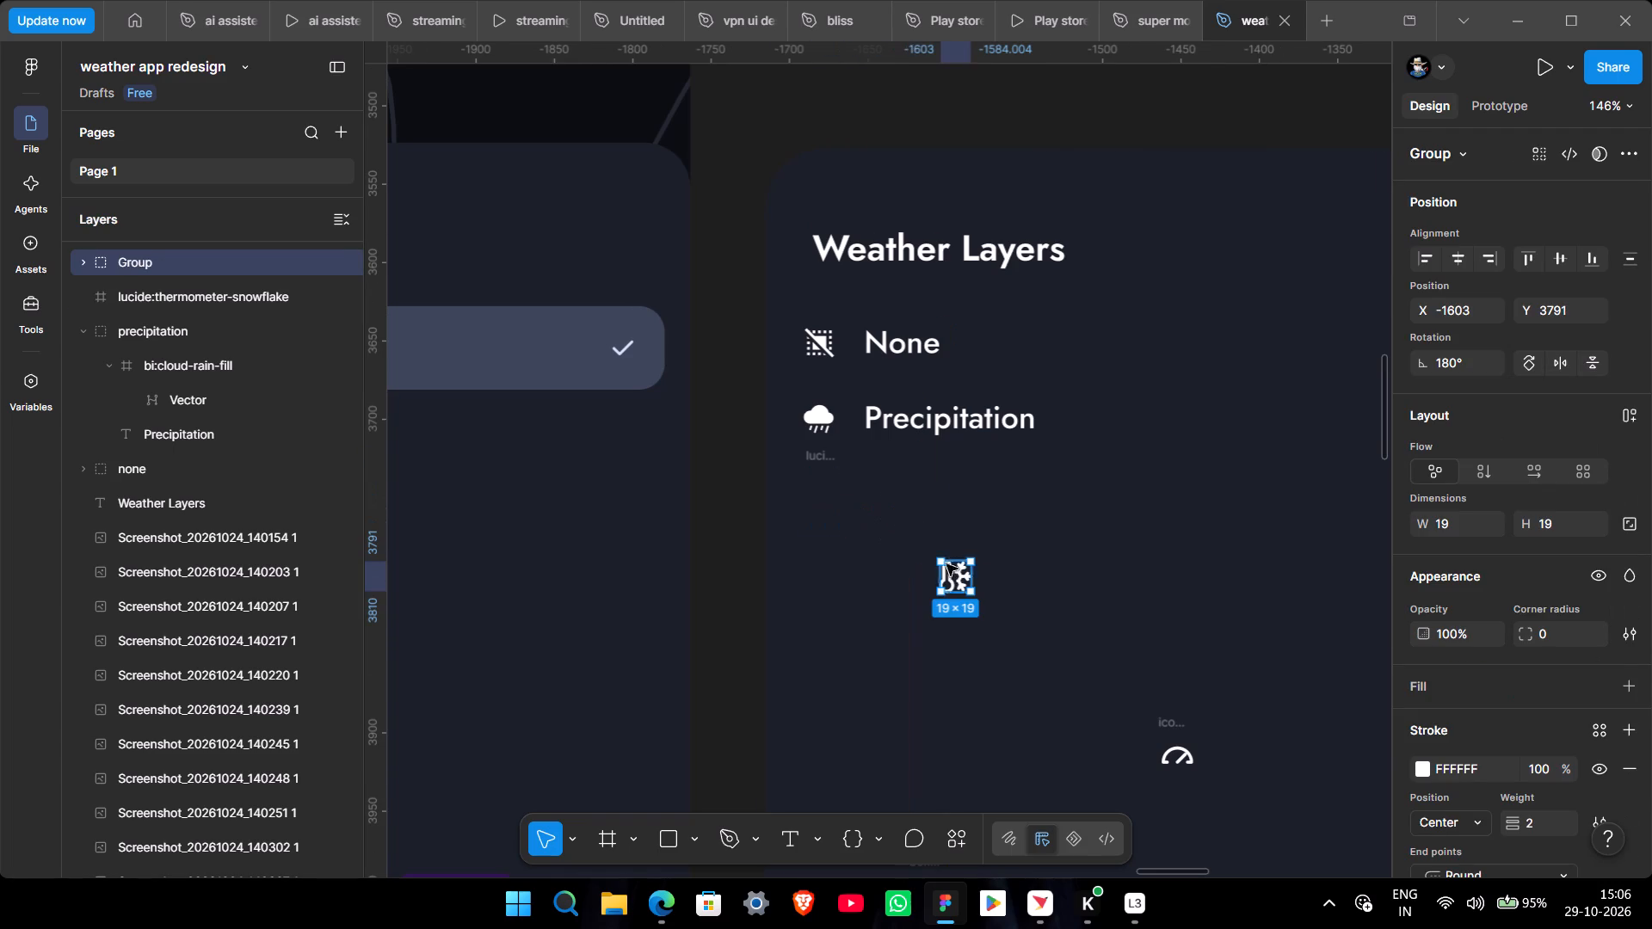
{"action": "left_click", "coordinate": [825, 464]}
{"action": "key", "text": "BackSpace"}
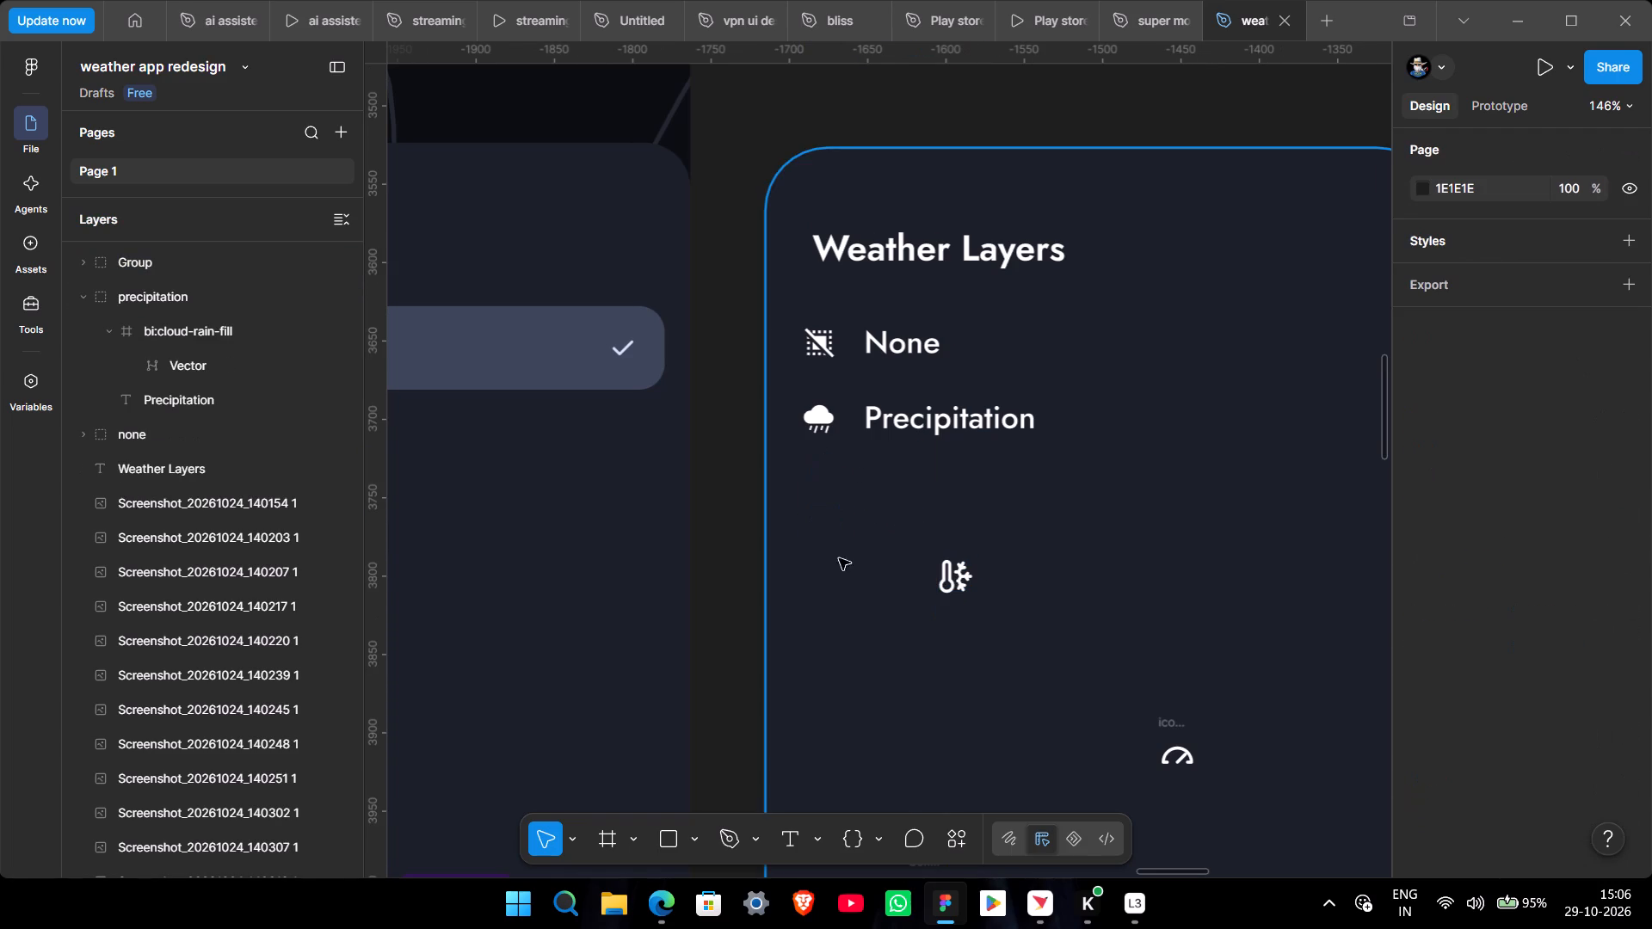
Move the loose thermometer-snowflake icon to X -1542, Y 3814, and duplicate the Precipitation row below itself at X -1691, Y 3733.
{"action": "left_click_drag", "start_coordinate": [948, 581], "coordinate": [1039, 617]}
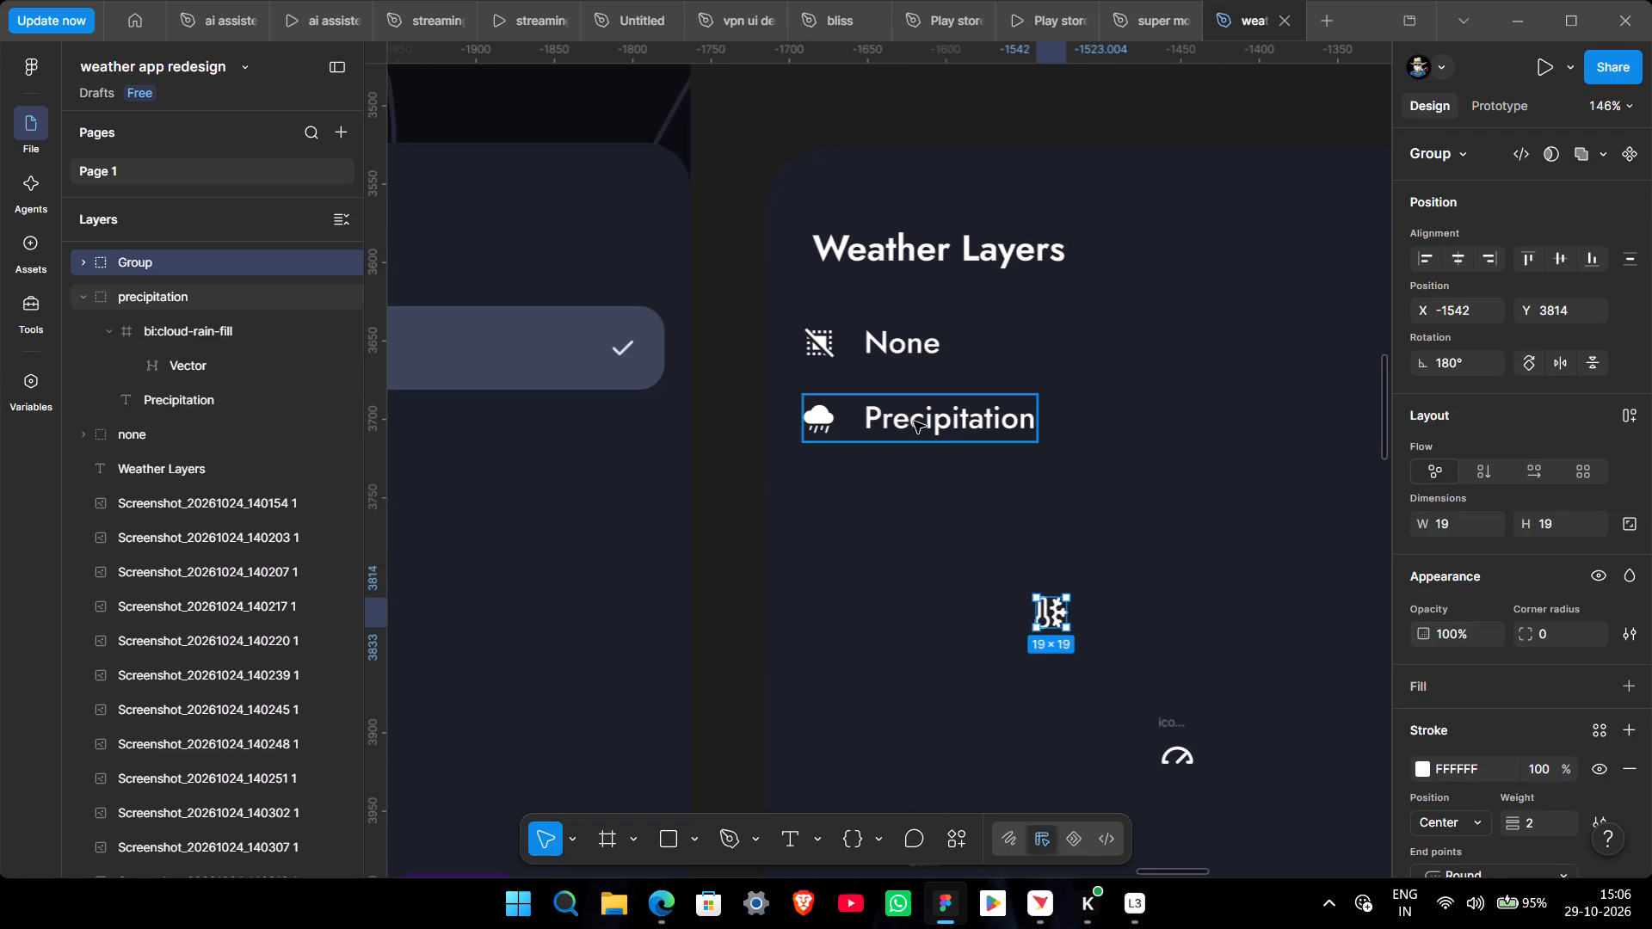
{"action": "left_click", "coordinate": [914, 421]}
{"action": "left_click_drag", "start_coordinate": [854, 425], "coordinate": [860, 460], "text": "alt"}
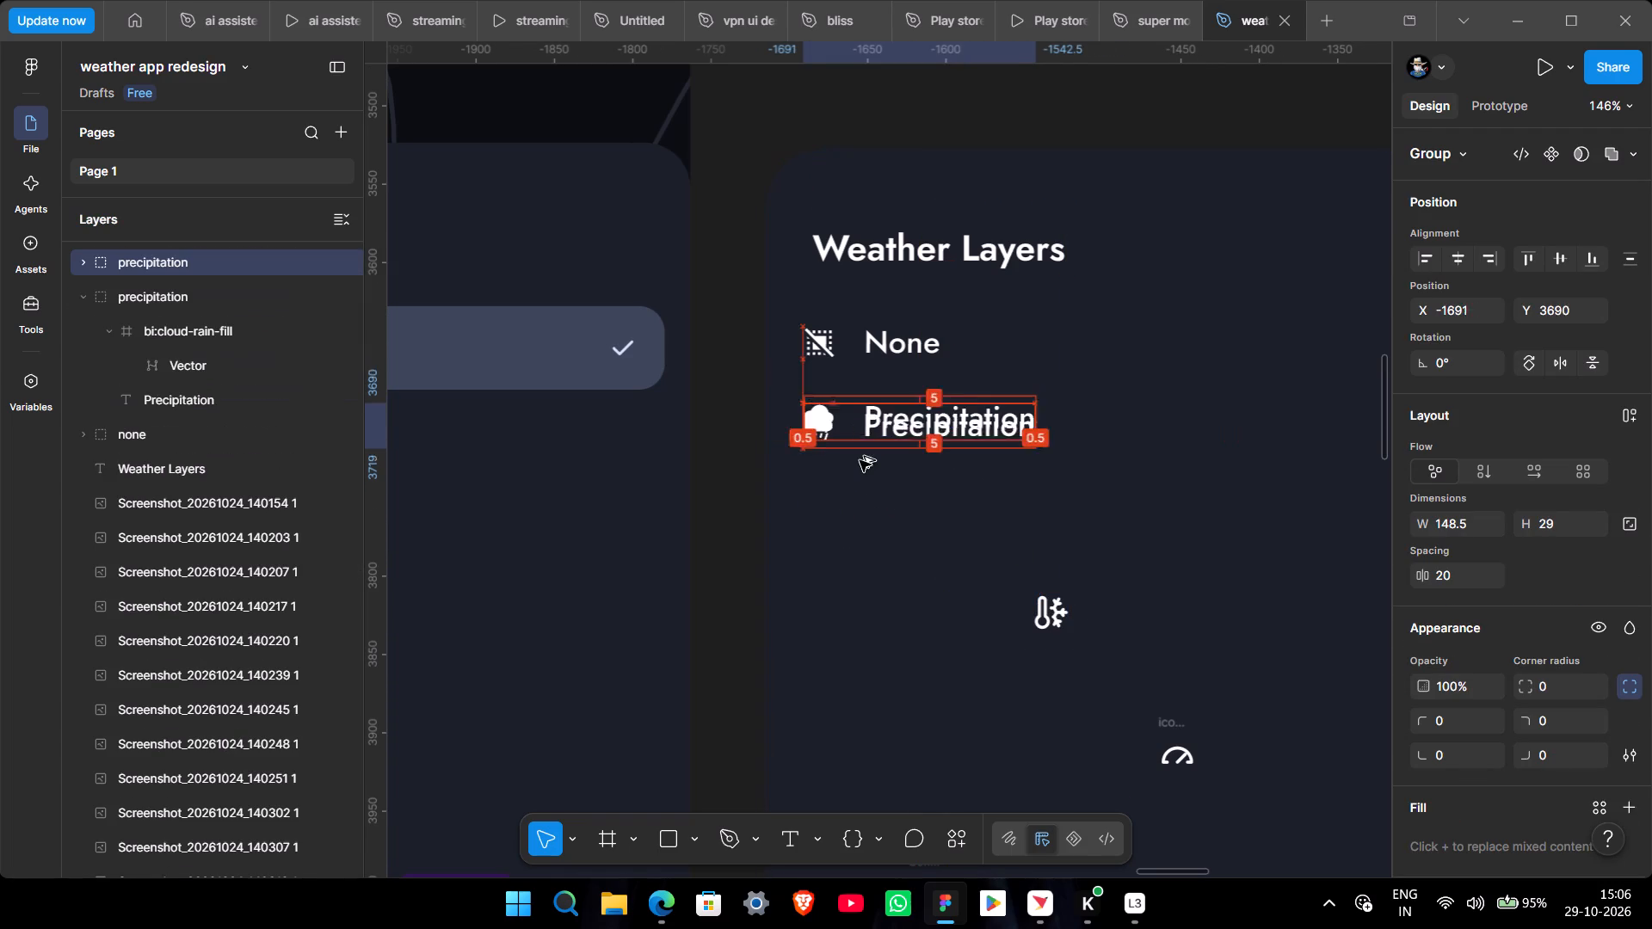
{"action": "left_click_drag", "start_coordinate": [860, 460], "coordinate": [850, 489], "text": "alt"}
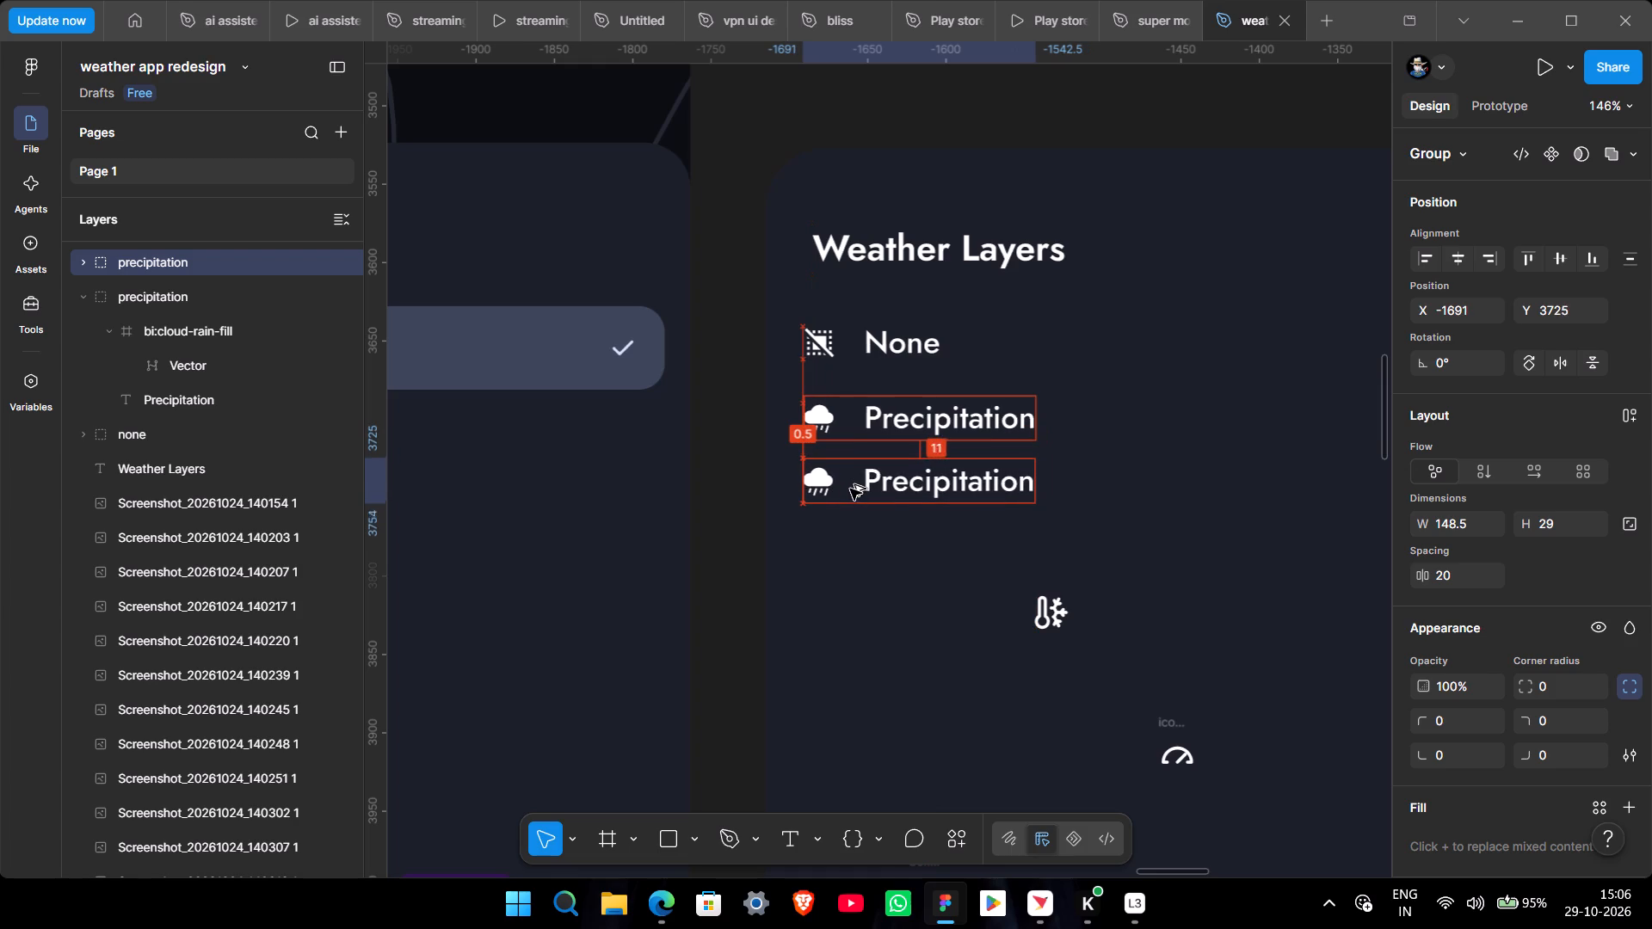
{"action": "left_click_drag", "start_coordinate": [850, 489], "coordinate": [851, 499], "text": "alt"}
{"action": "left_click", "coordinate": [733, 592]}
Copy the loose thermometer-snowflake group and paste it to replace the cloud-rain vector in the duplicated Precipitation row.
{"action": "left_click", "coordinate": [1063, 611]}
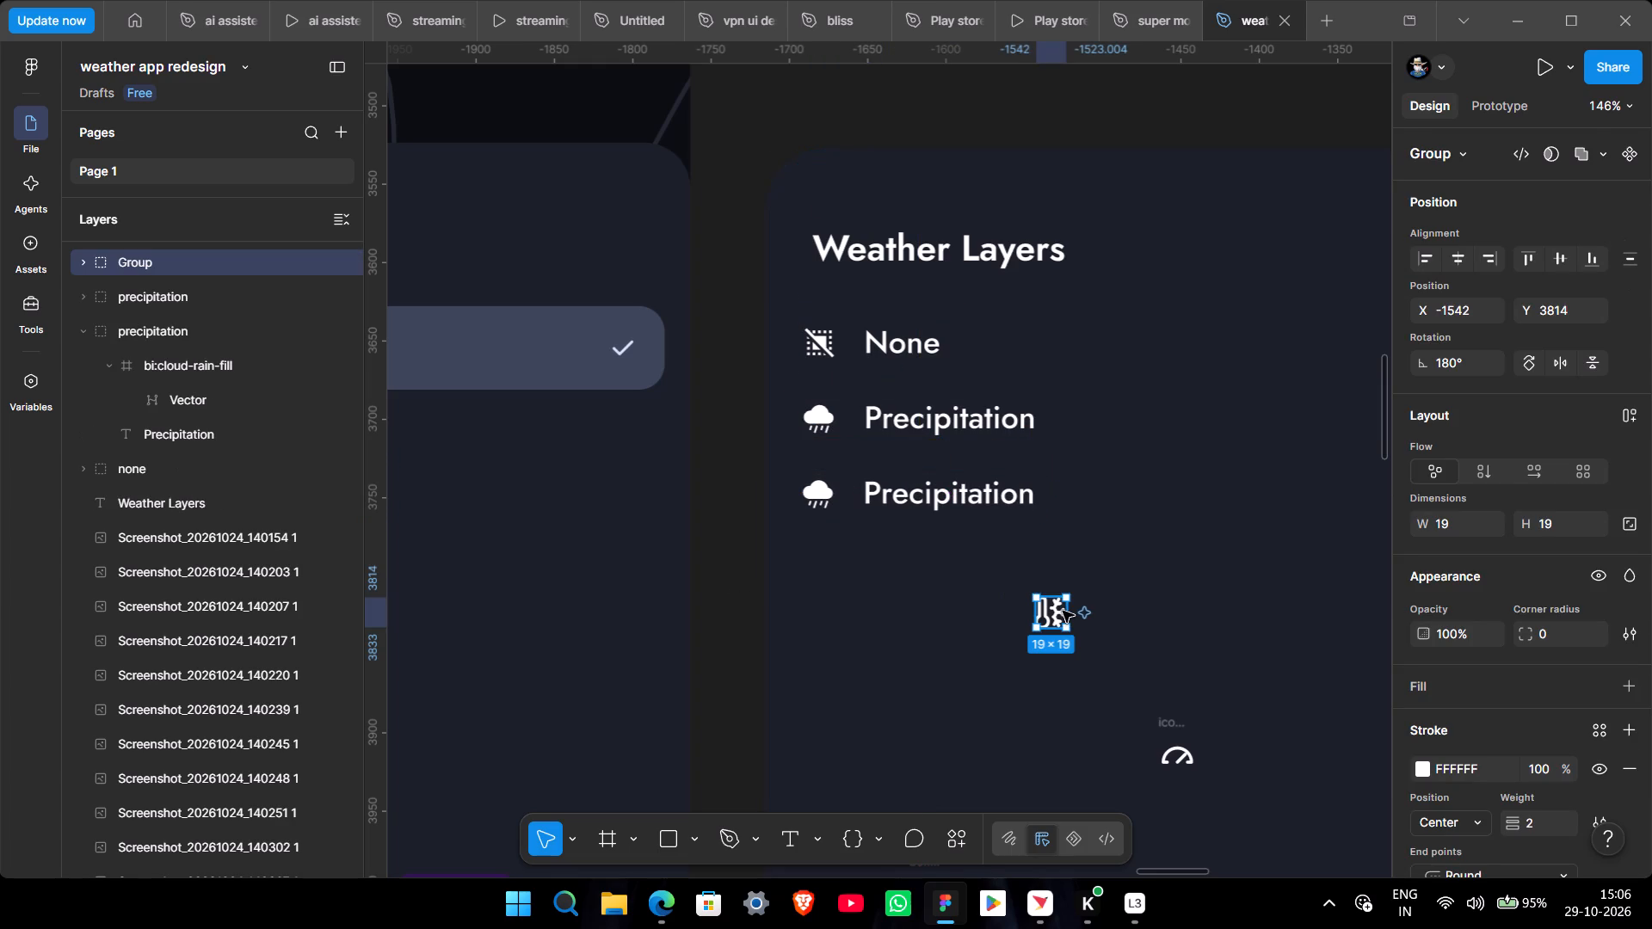
{"action": "right_click", "coordinate": [1054, 614]}
{"action": "left_click", "coordinate": [1087, 140]}
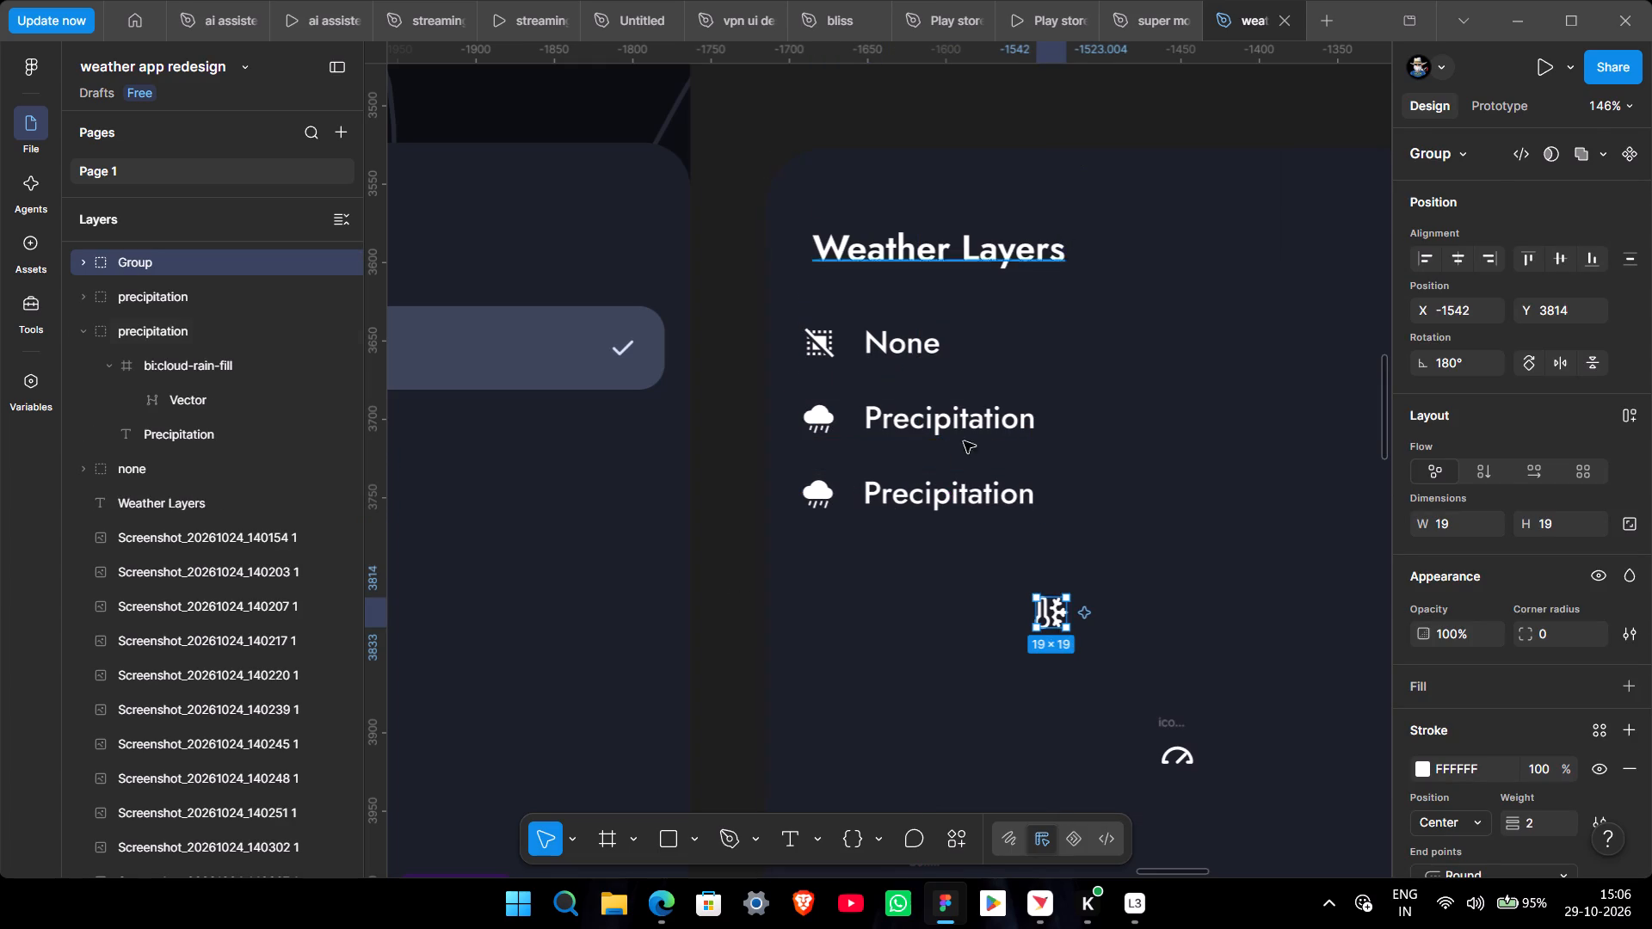
{"action": "left_click", "coordinate": [820, 487], "text": "ctrl"}
{"action": "right_click", "coordinate": [820, 487]}
{"action": "left_click", "coordinate": [866, 199]}
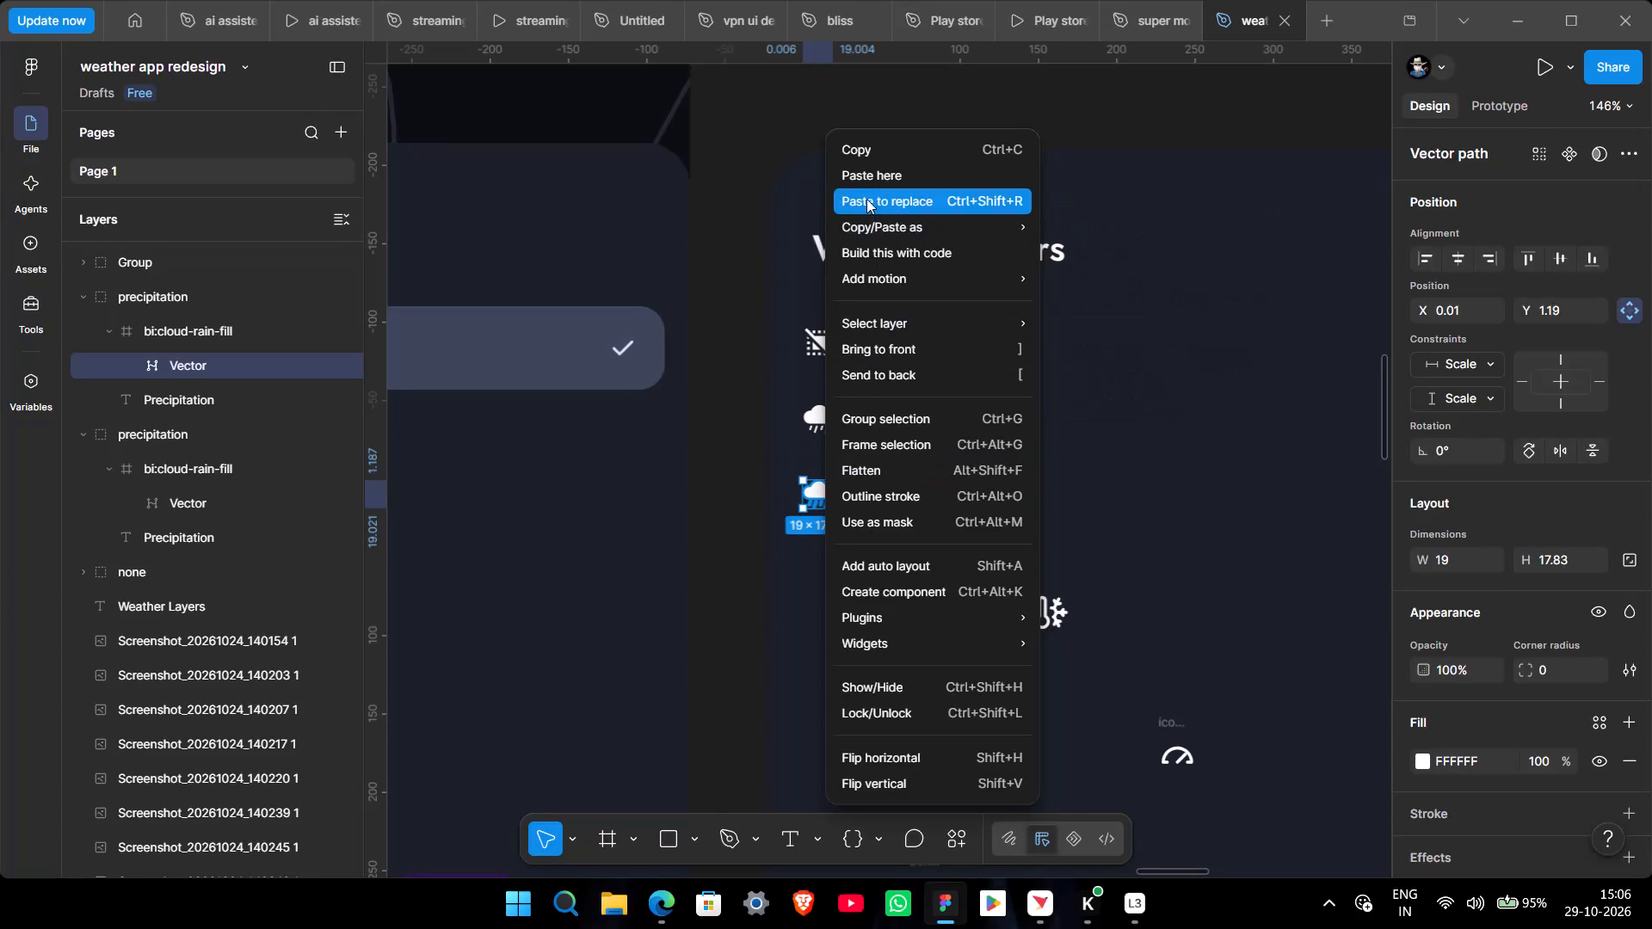
{"action": "left_click", "coordinate": [696, 511]}
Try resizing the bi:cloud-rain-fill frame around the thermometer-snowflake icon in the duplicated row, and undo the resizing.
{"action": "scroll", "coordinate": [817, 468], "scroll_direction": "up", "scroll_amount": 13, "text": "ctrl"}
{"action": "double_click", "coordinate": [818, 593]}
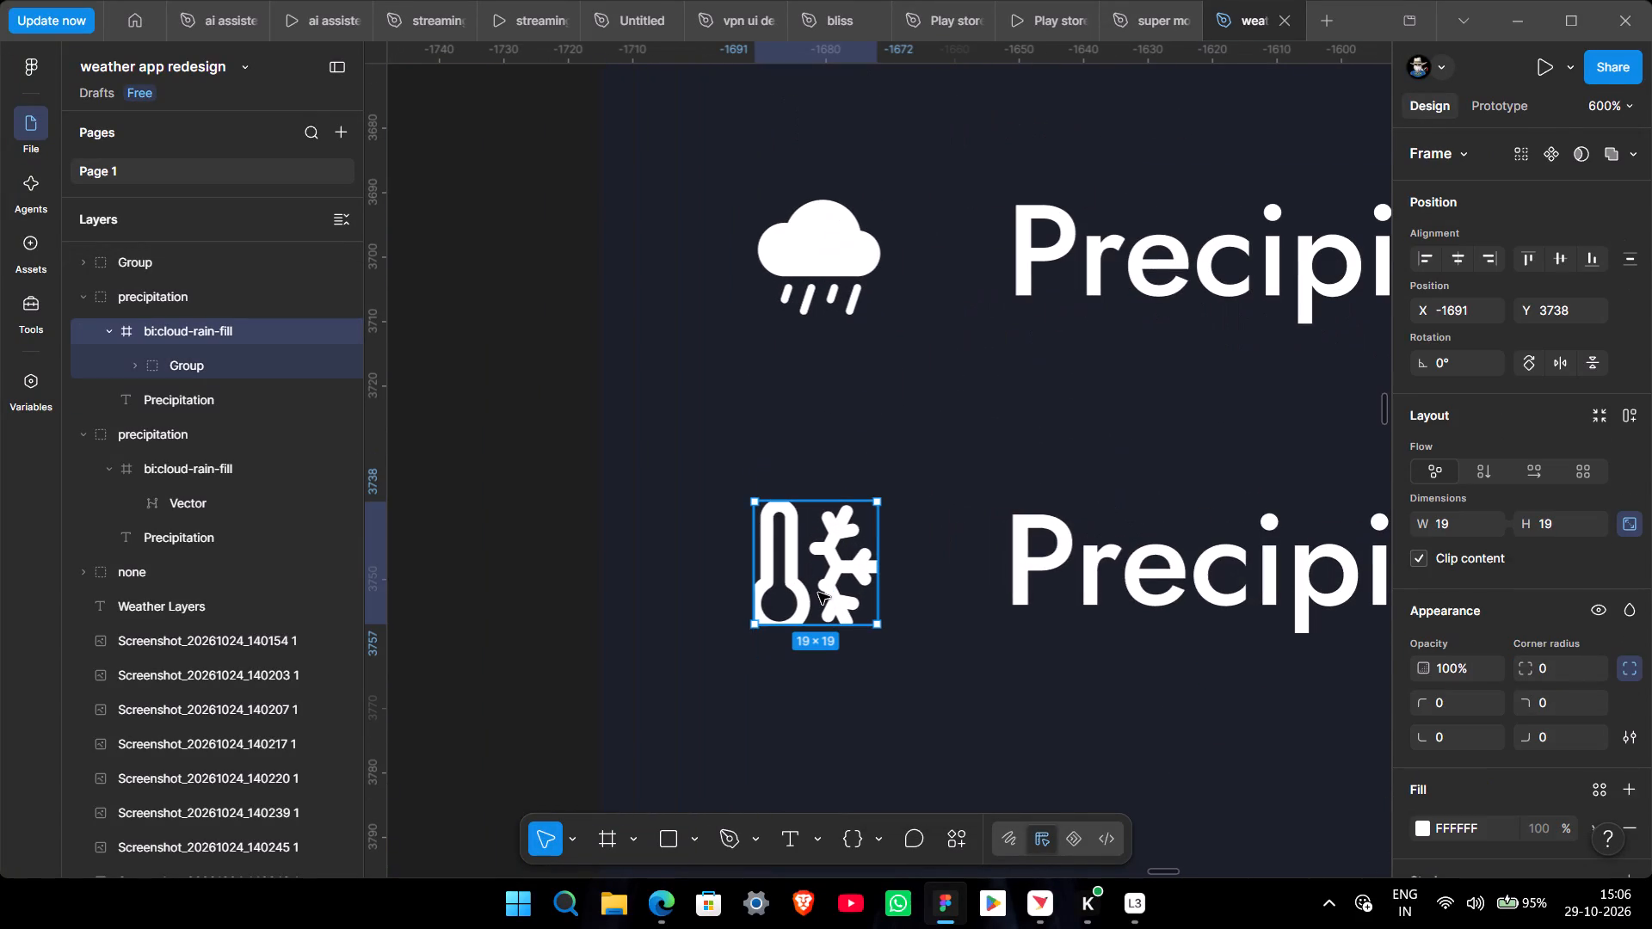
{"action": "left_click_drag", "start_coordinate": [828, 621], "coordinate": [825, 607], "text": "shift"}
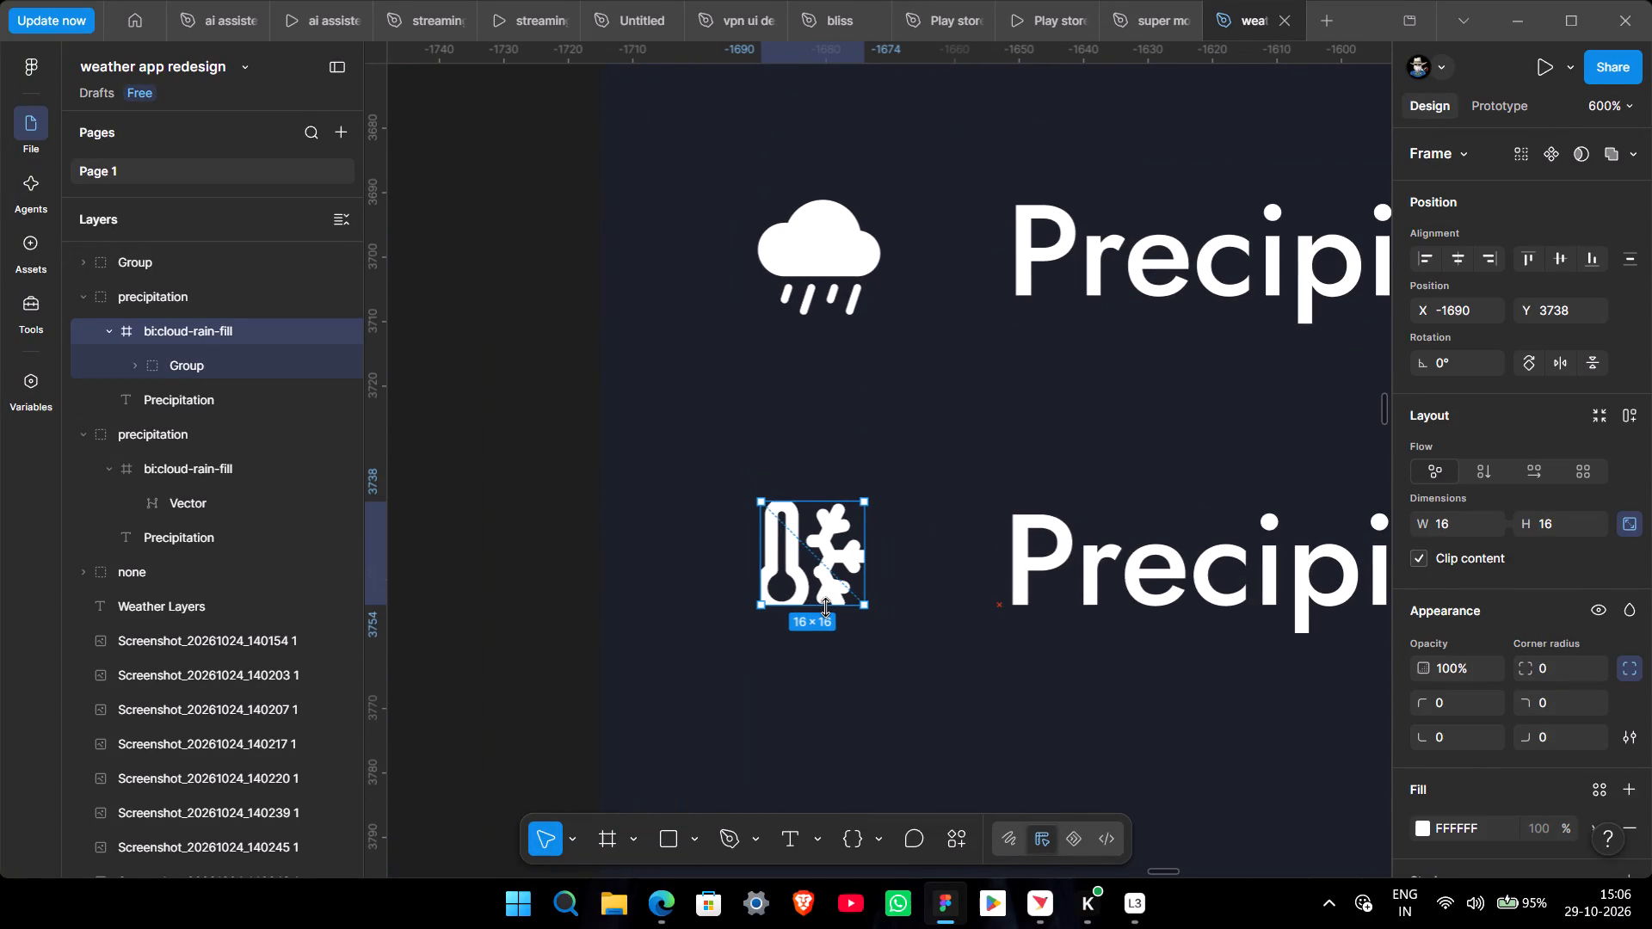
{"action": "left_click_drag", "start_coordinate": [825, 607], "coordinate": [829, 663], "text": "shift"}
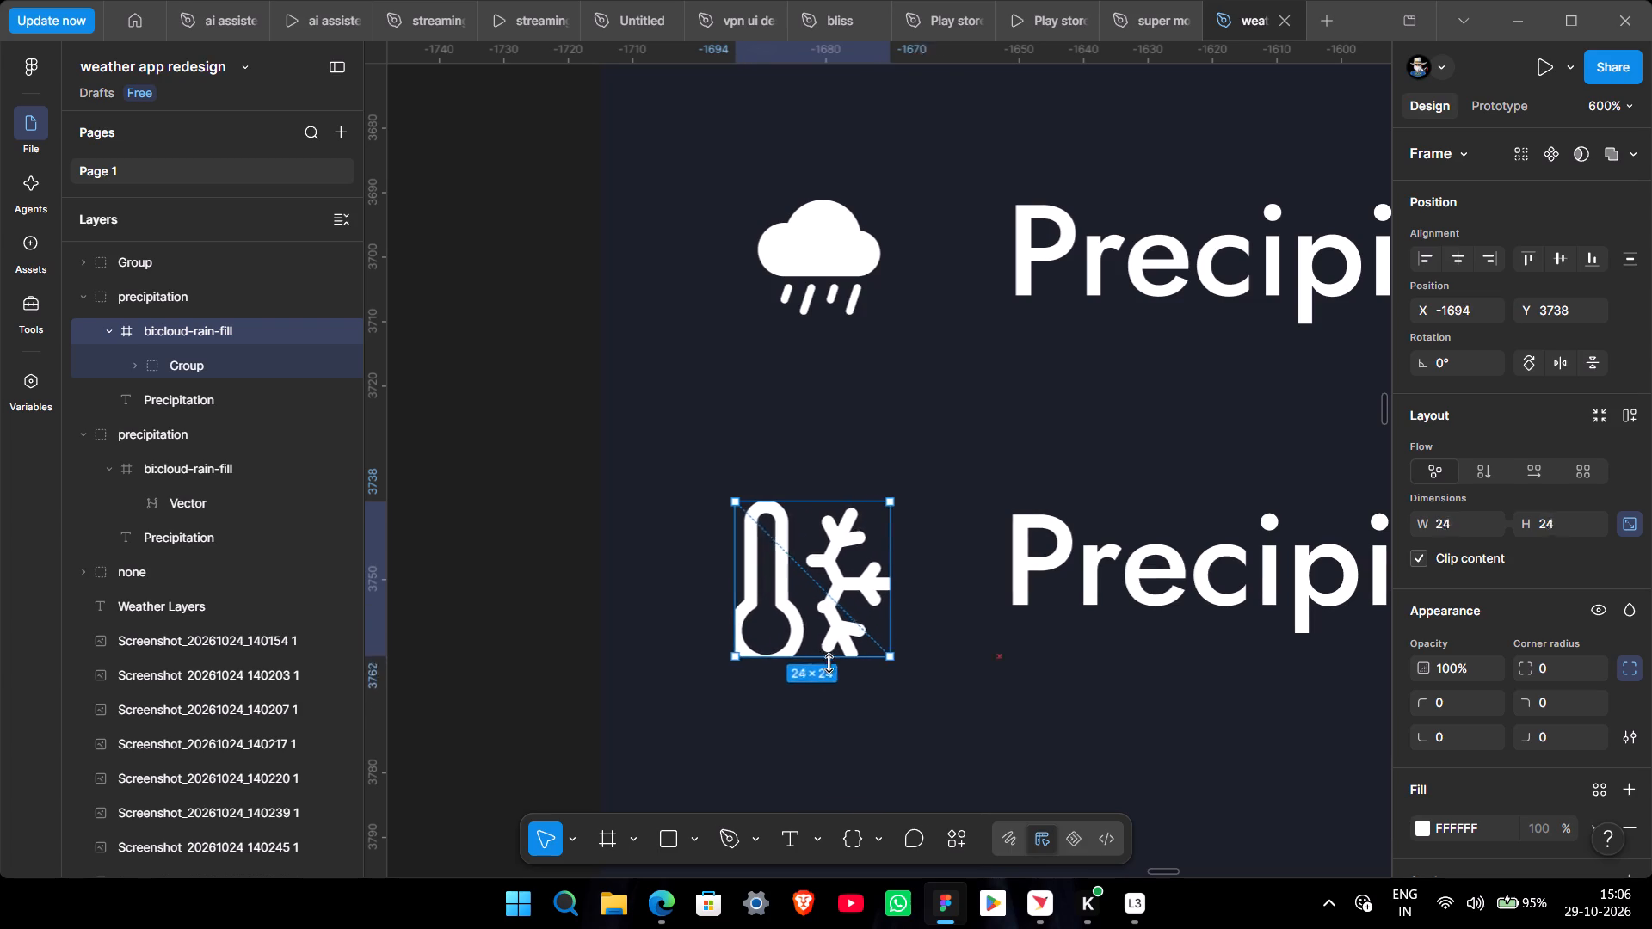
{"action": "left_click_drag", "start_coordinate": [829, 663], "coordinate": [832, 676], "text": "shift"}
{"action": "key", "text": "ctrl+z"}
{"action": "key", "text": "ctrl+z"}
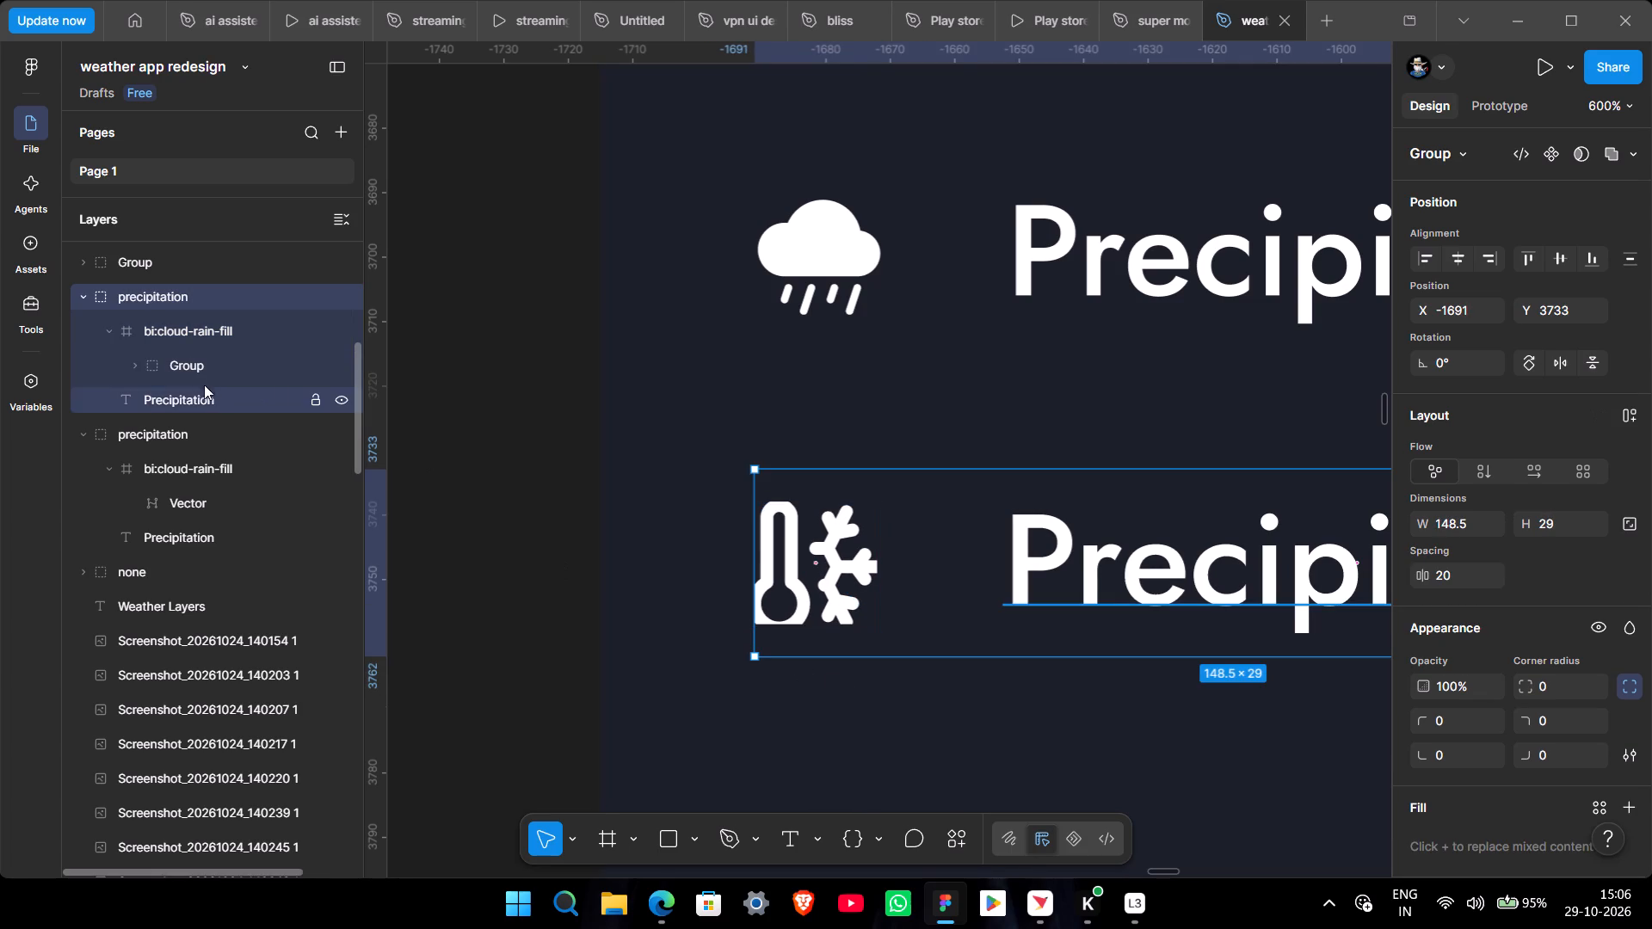
Ungroup the bi:cloud-rain-fill frame in the duplicated row so the thermometer-snowflake group sits directly in the row group.
{"action": "left_click", "coordinate": [794, 561]}
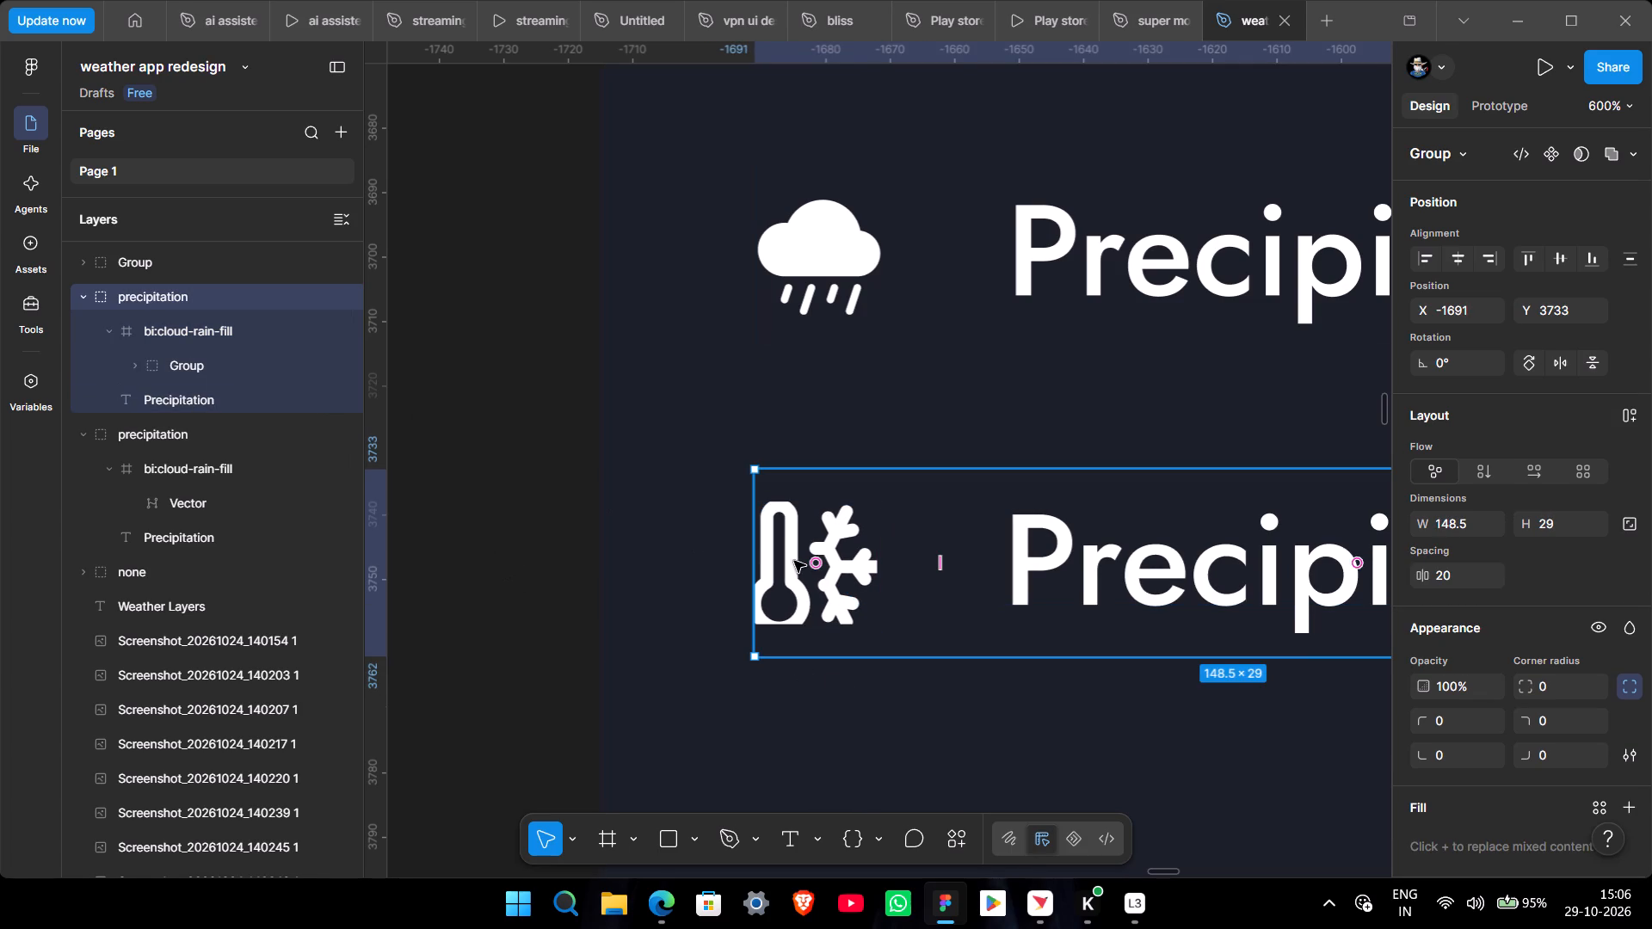
{"action": "left_click", "coordinate": [182, 334]}
{"action": "right_click", "coordinate": [182, 335]}
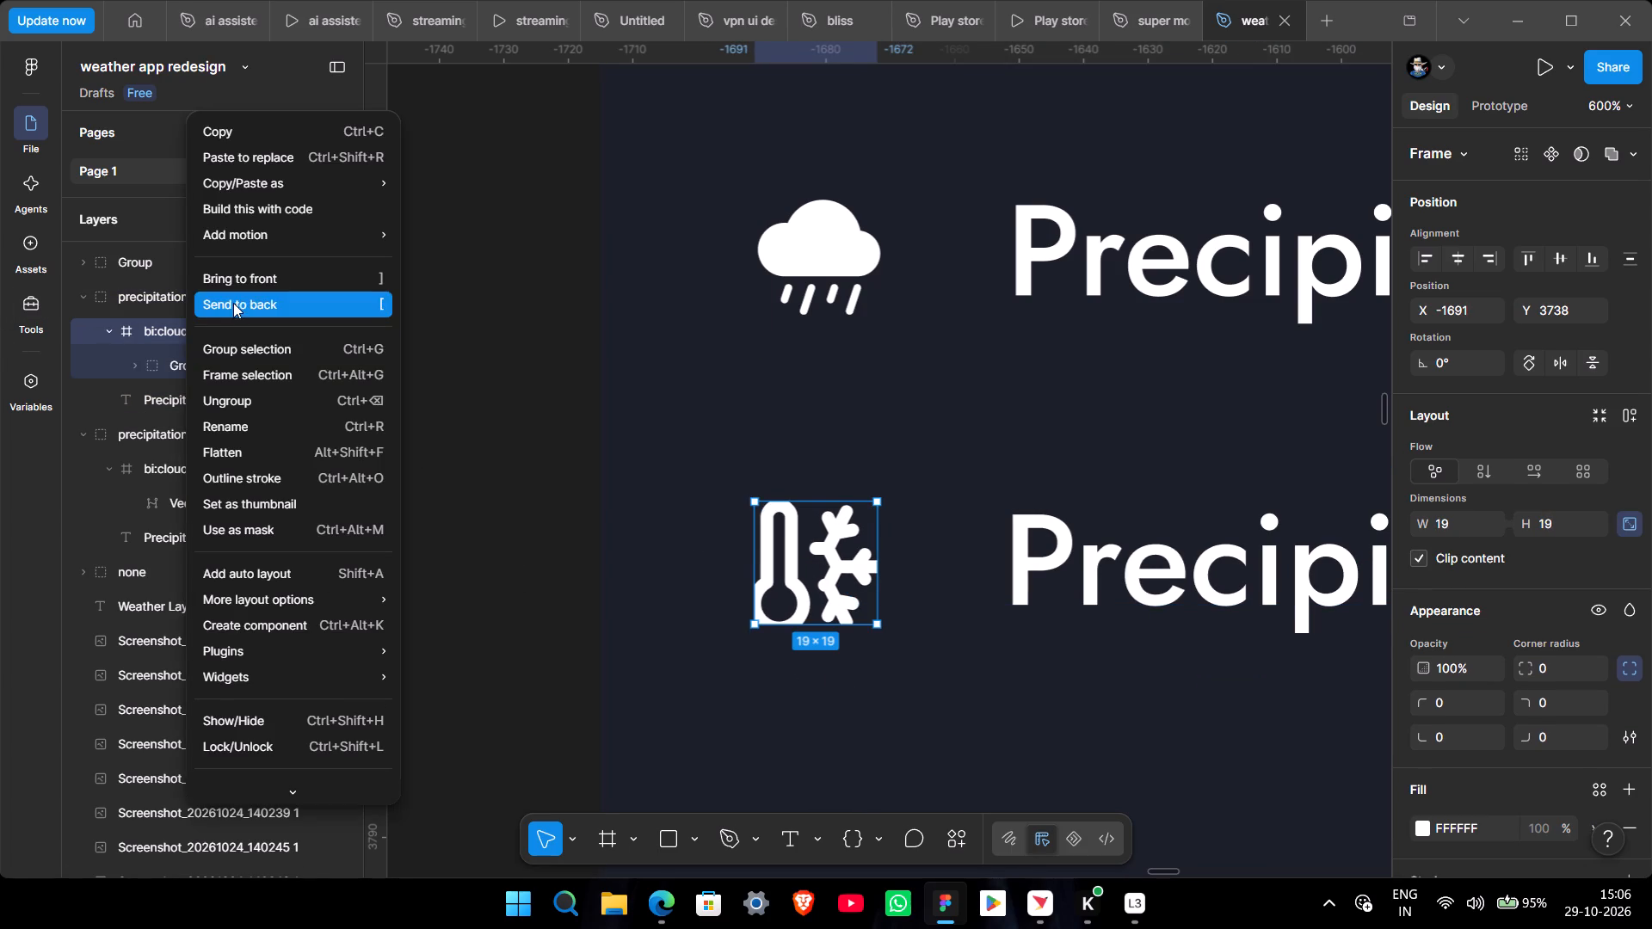
{"action": "left_click", "coordinate": [256, 388]}
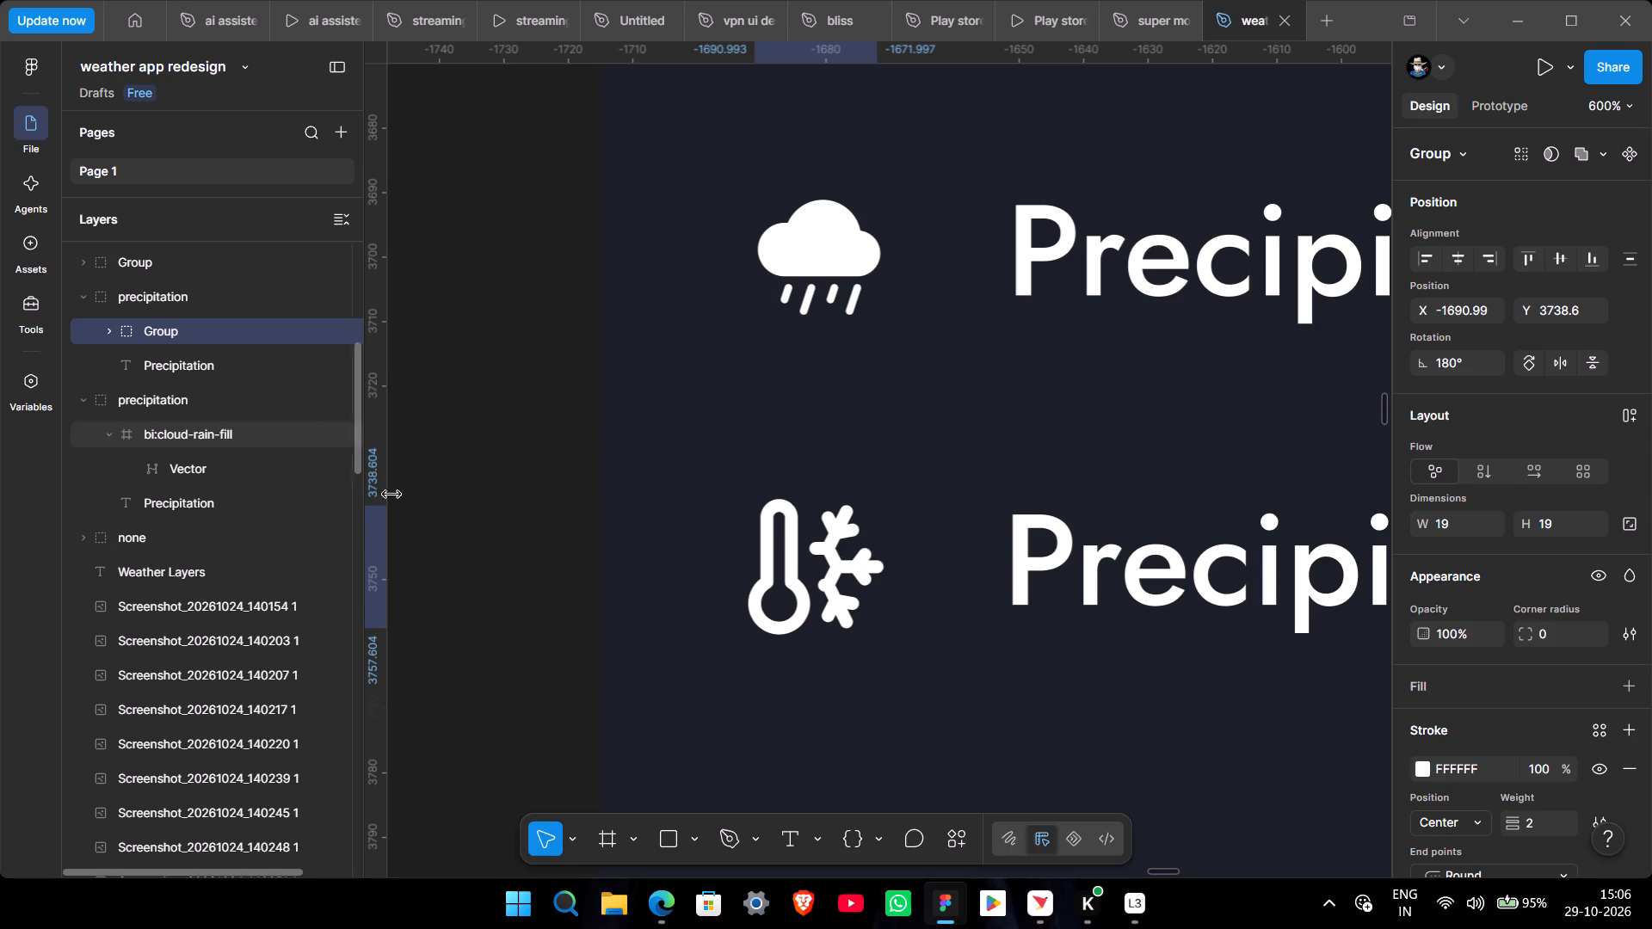
{"action": "left_click", "coordinate": [497, 537]}
Change the label beside the thermometer-snowflake icon to "Temperature".
{"action": "scroll", "coordinate": [497, 537], "scroll_direction": "down", "scroll_amount": 8, "text": "ctrl"}
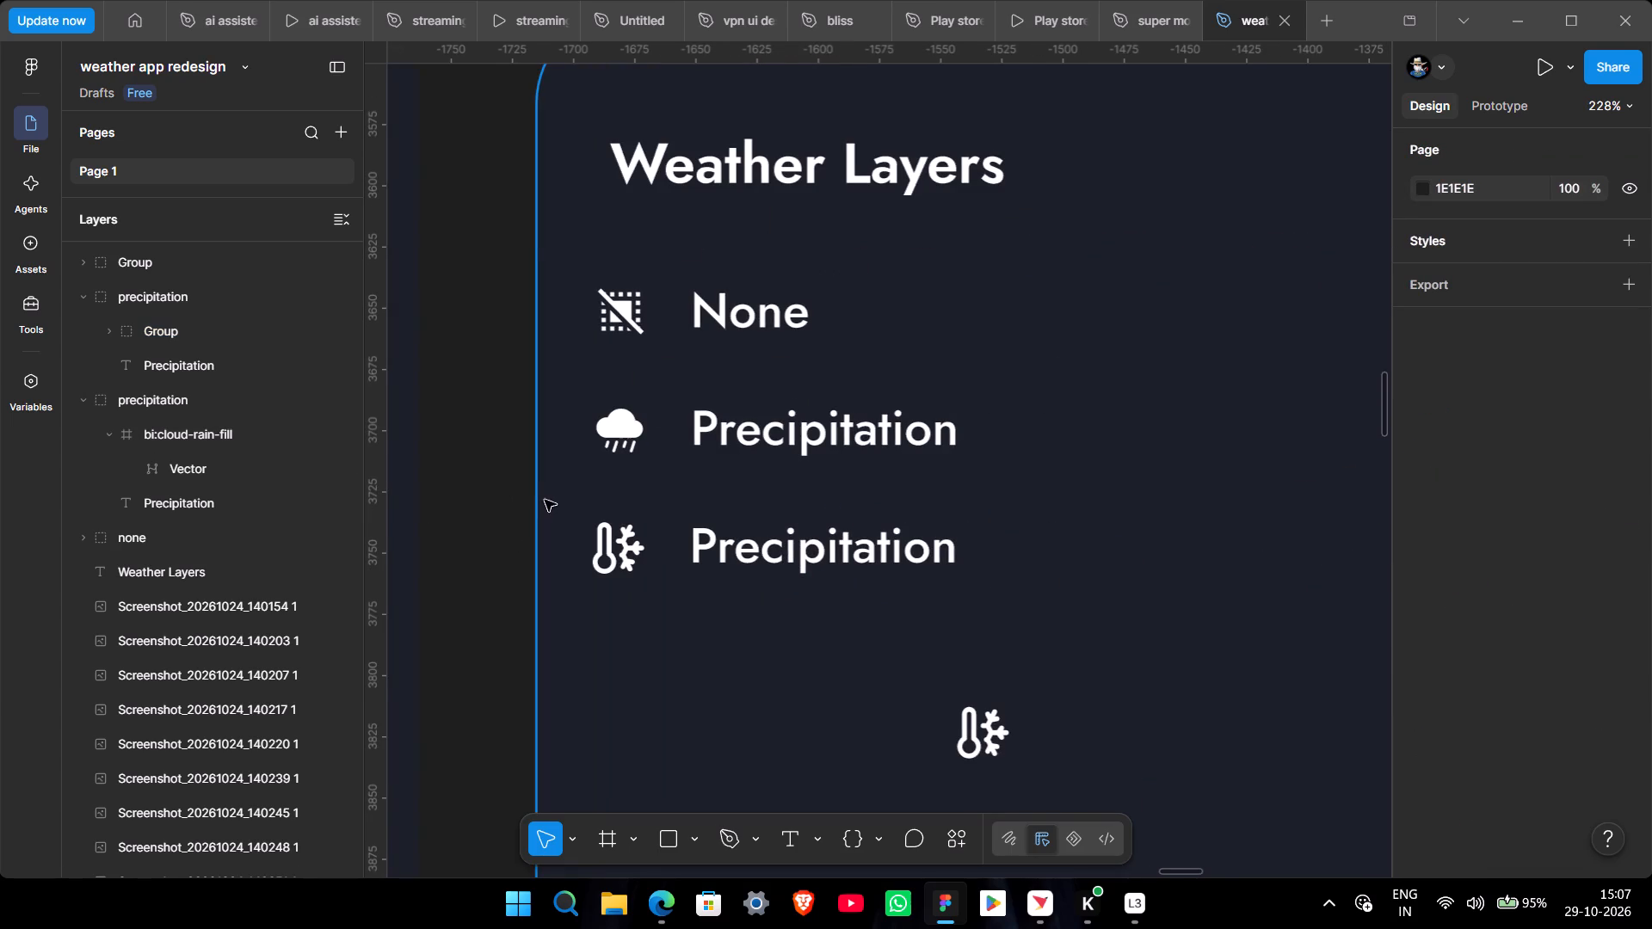
{"action": "scroll", "coordinate": [545, 500], "scroll_direction": "down", "scroll_amount": 5, "text": "ctrl"}
{"action": "scroll", "coordinate": [539, 563], "scroll_direction": "down", "scroll_amount": 1}
{"action": "middle_click_drag", "start_coordinate": [539, 563], "coordinate": [791, 476]}
{"action": "scroll", "coordinate": [793, 476], "scroll_direction": "down", "scroll_amount": 4, "text": "ctrl"}
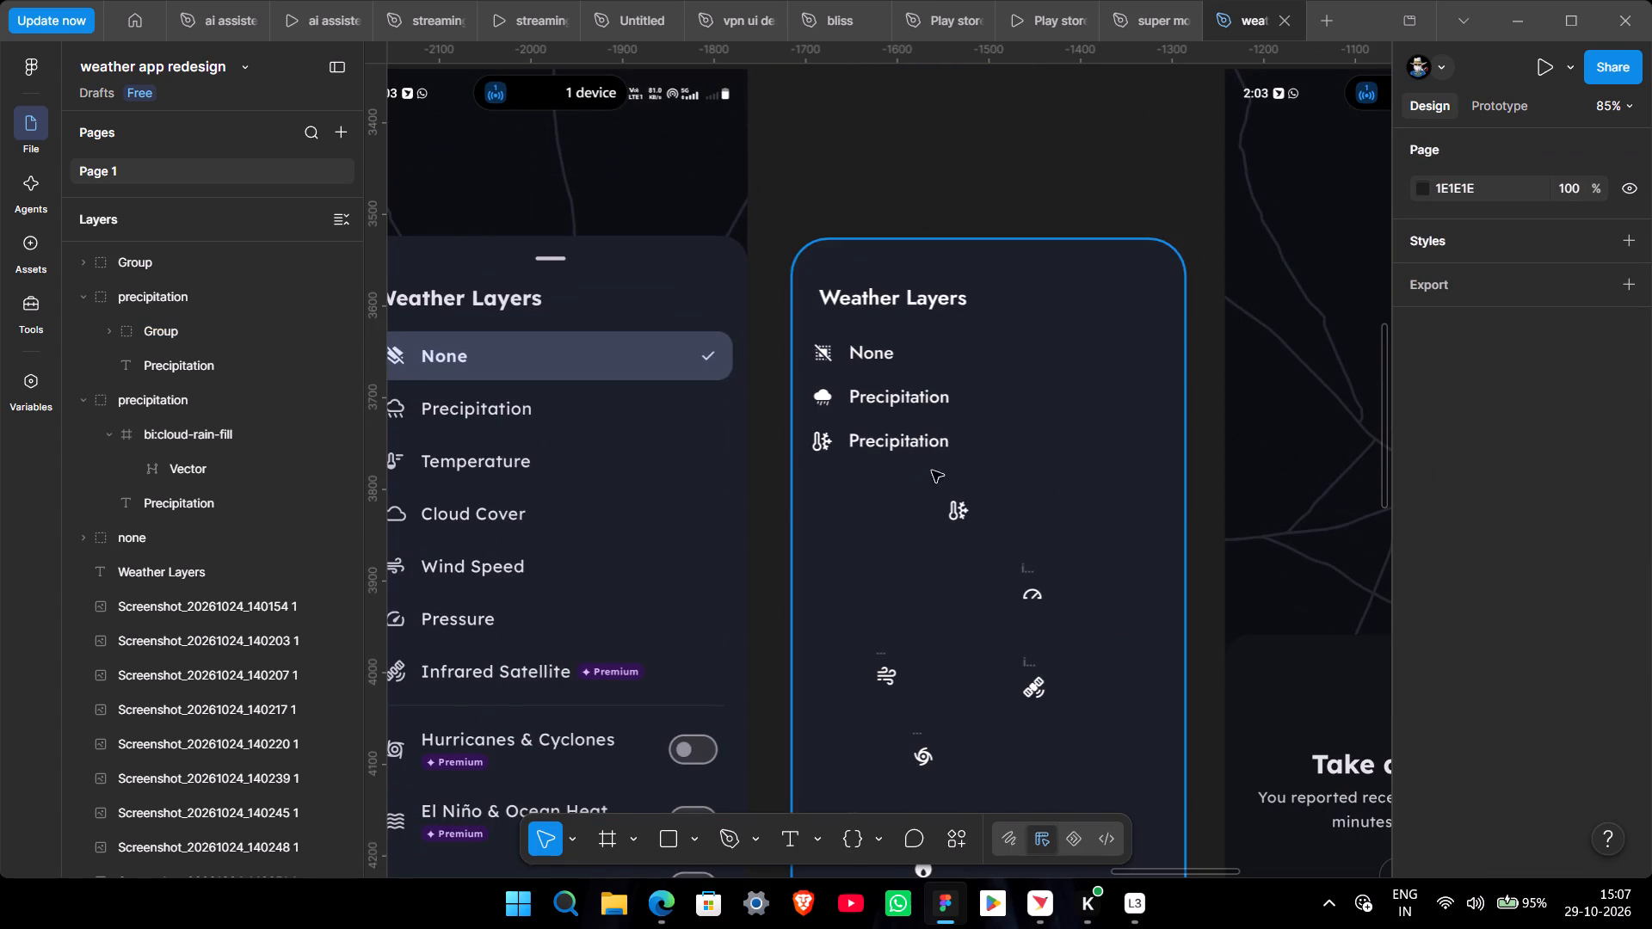
{"action": "left_click", "coordinate": [905, 443], "text": "ctrl"}
{"action": "double_click", "coordinate": [905, 443]}
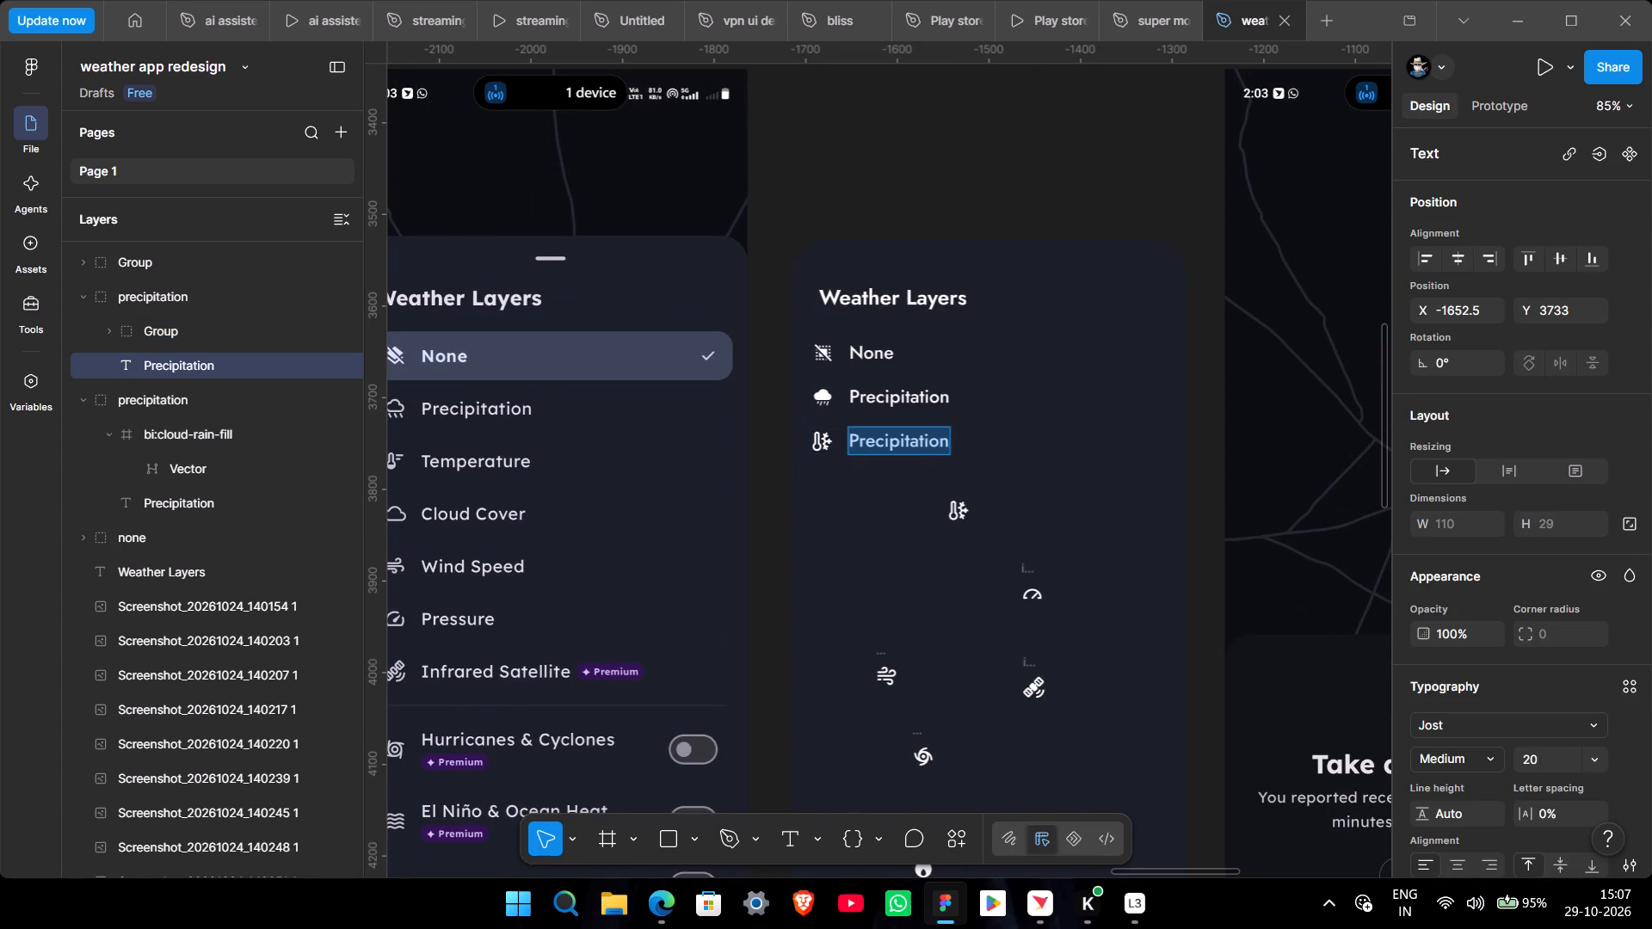
{"action": "type", "text": "Tempreature"}
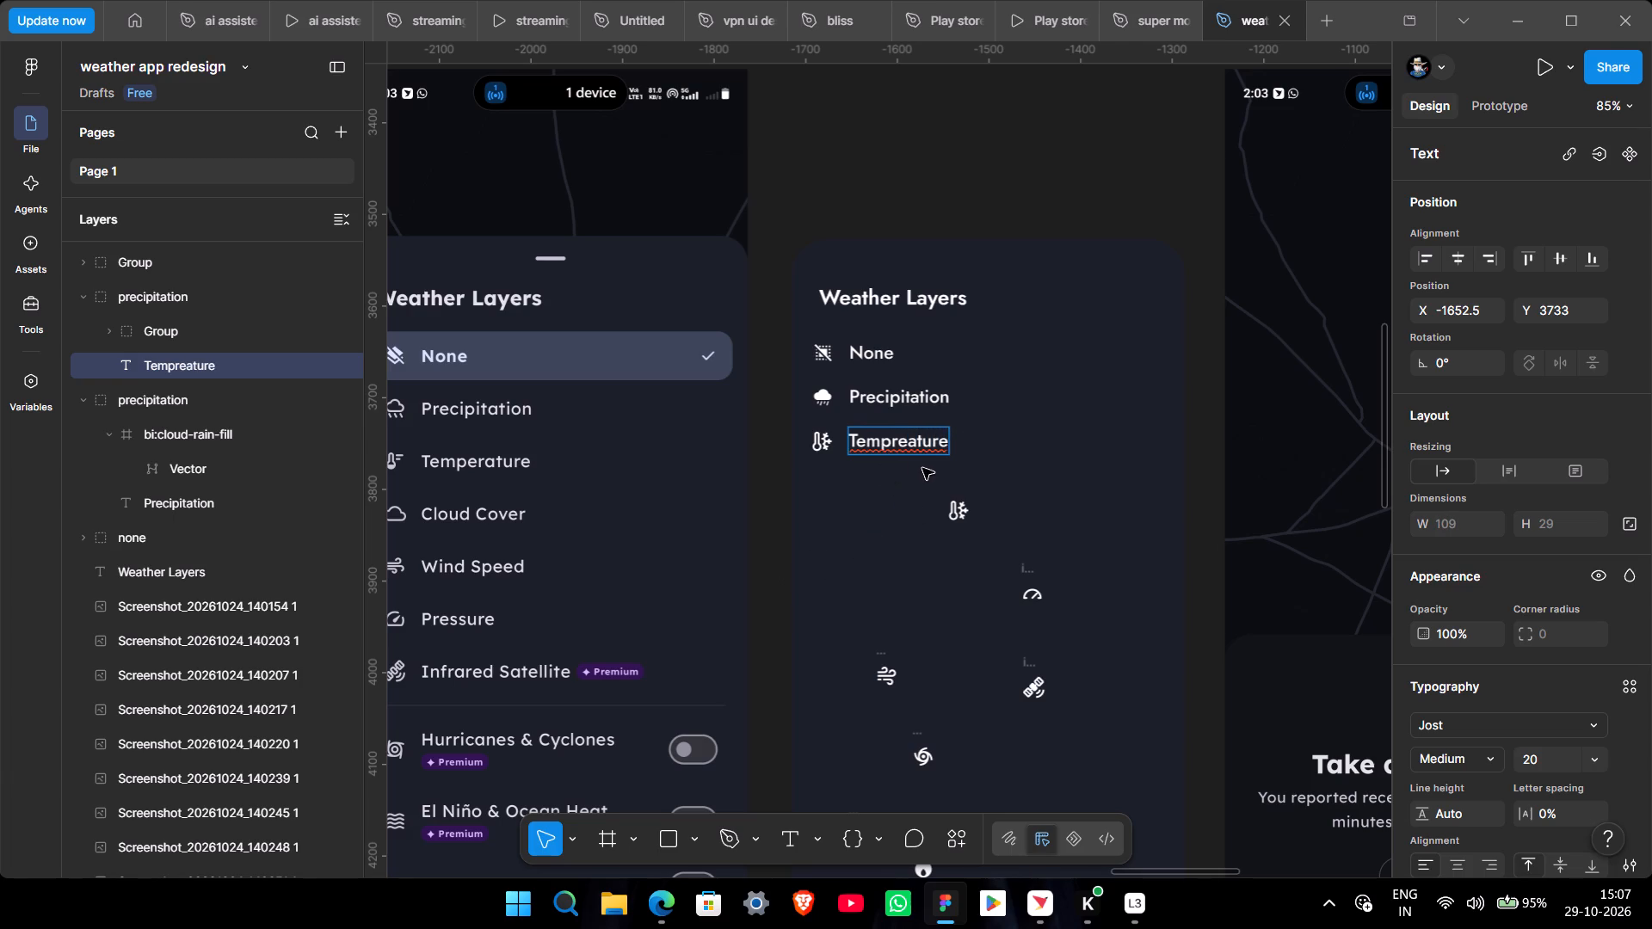
{"action": "scroll", "coordinate": [860, 436], "scroll_direction": "up", "scroll_amount": 7, "text": "ctrl"}
{"action": "double_click", "coordinate": [962, 458]}
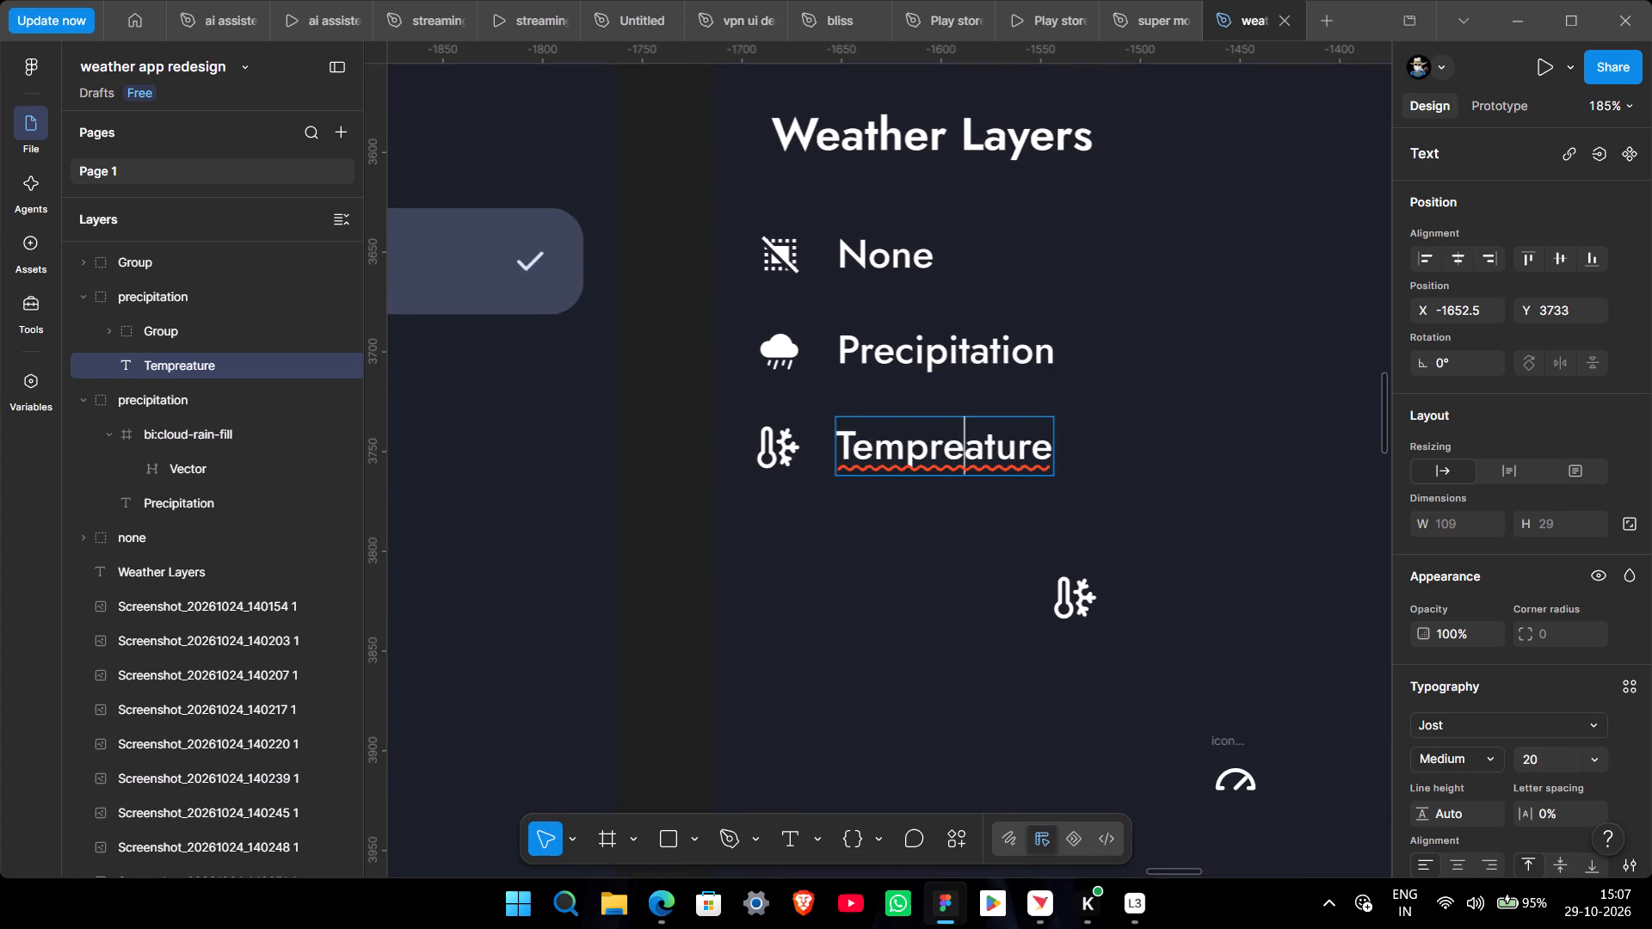
{"action": "left_click", "coordinate": [962, 458]}
{"action": "key", "text": "BackSpace"}
{"action": "key", "text": "BackSpace"}
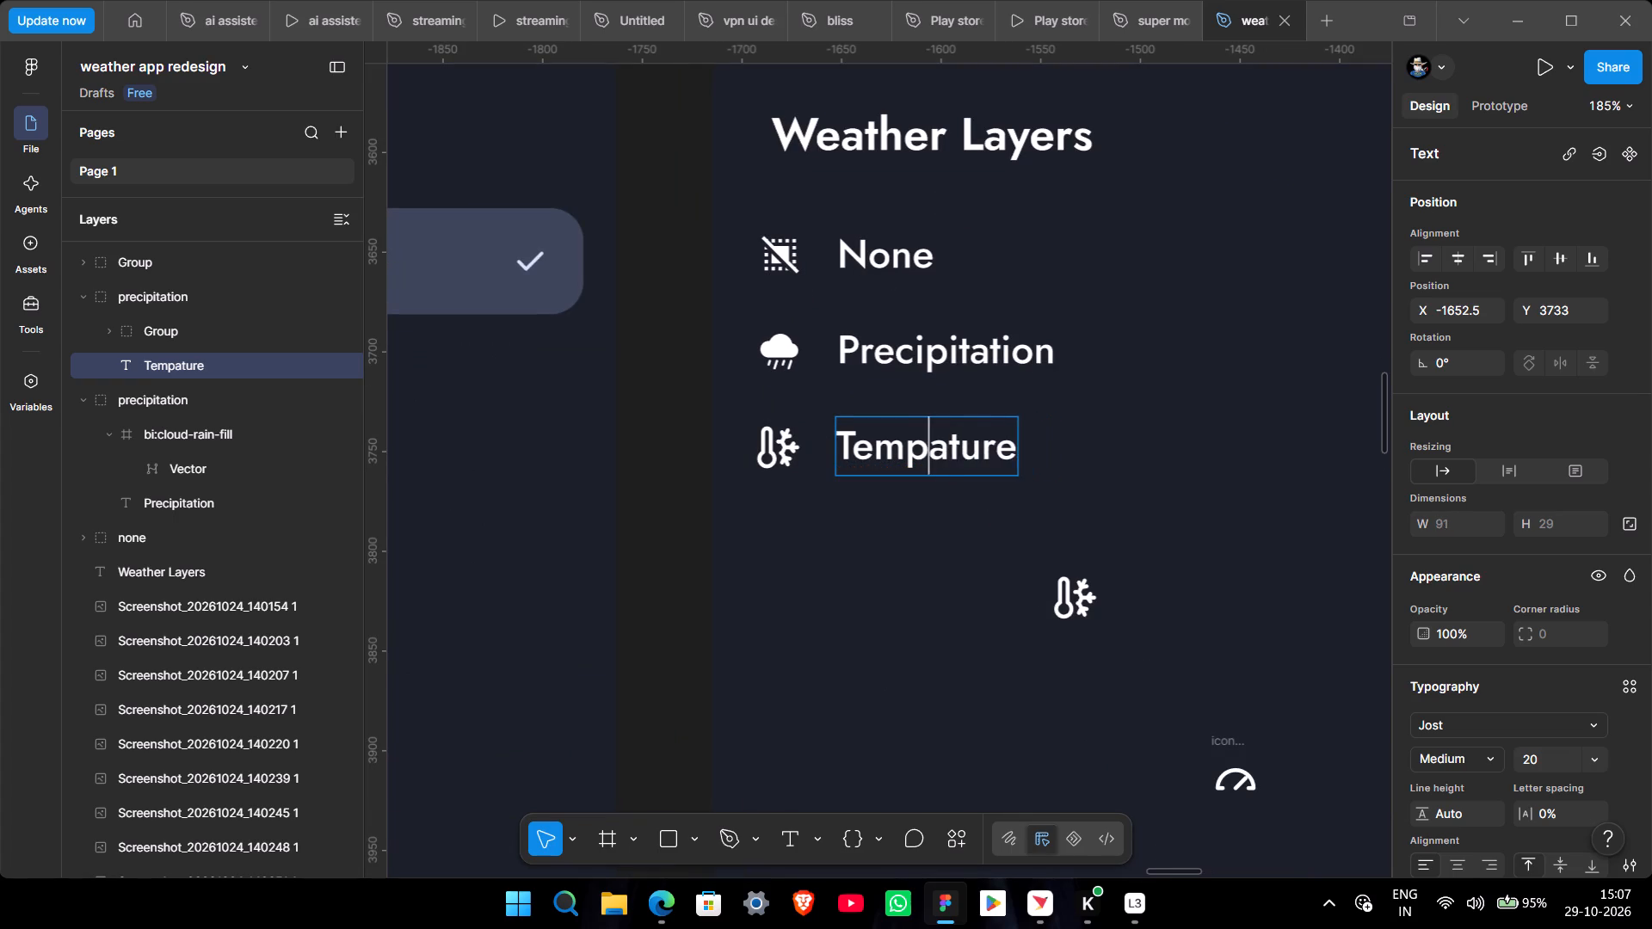
{"action": "type", "text": "er"}
{"action": "scroll", "coordinate": [942, 443], "scroll_direction": "down", "scroll_amount": 11, "text": "ctrl"}
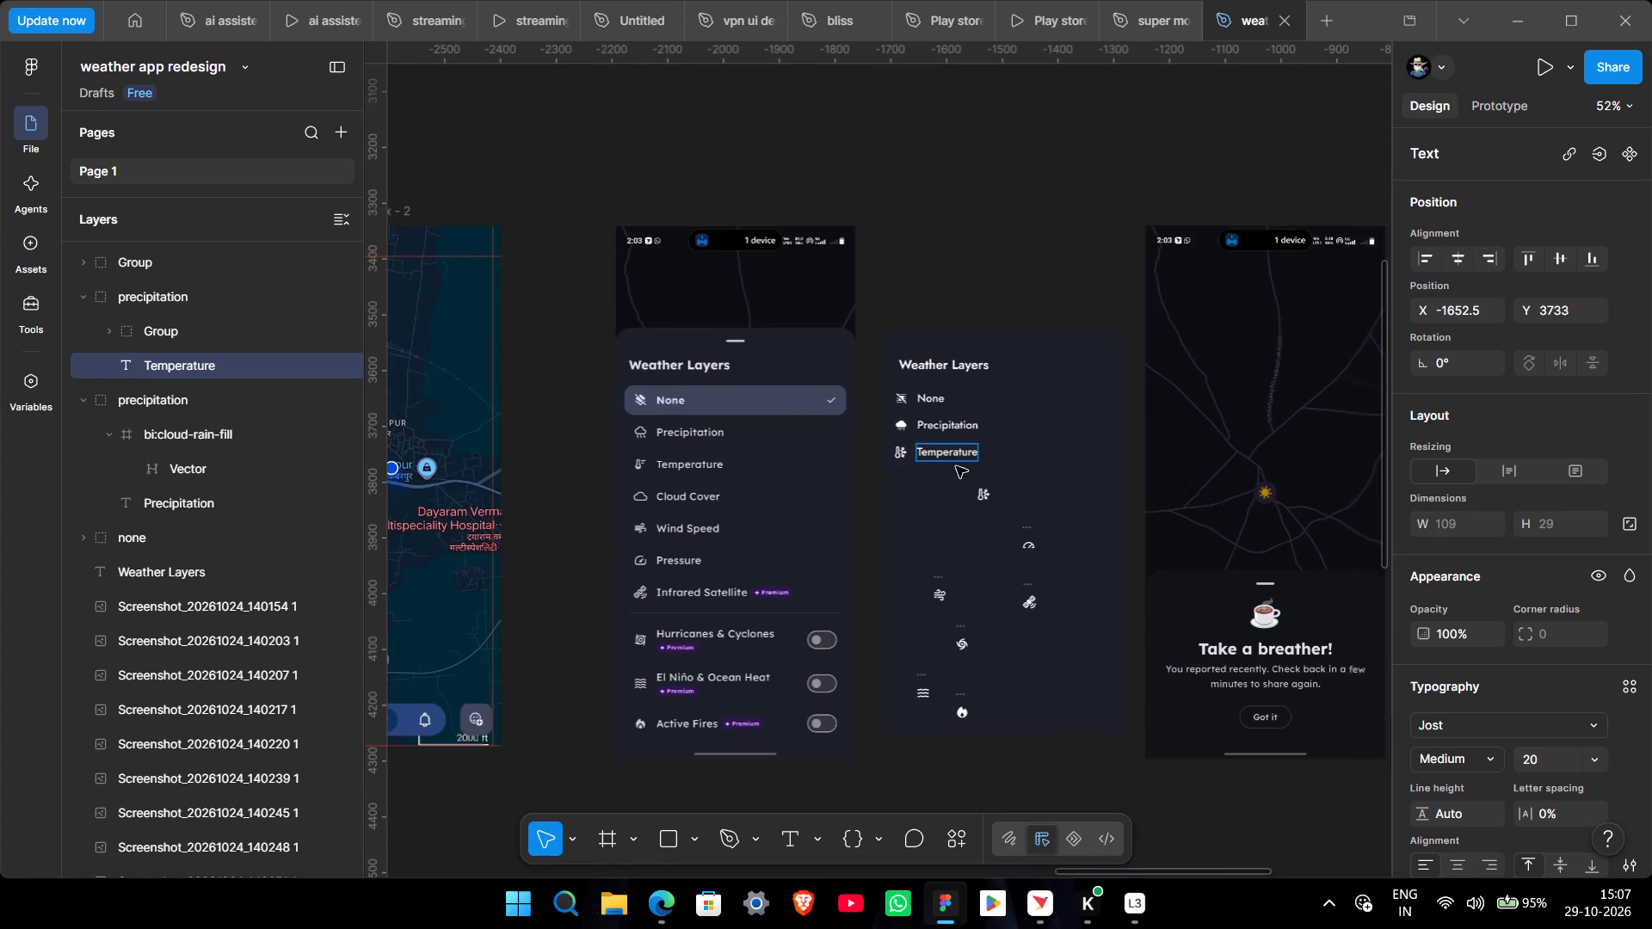
{"action": "left_click", "coordinate": [869, 514]}
{"action": "left_click", "coordinate": [865, 509]}
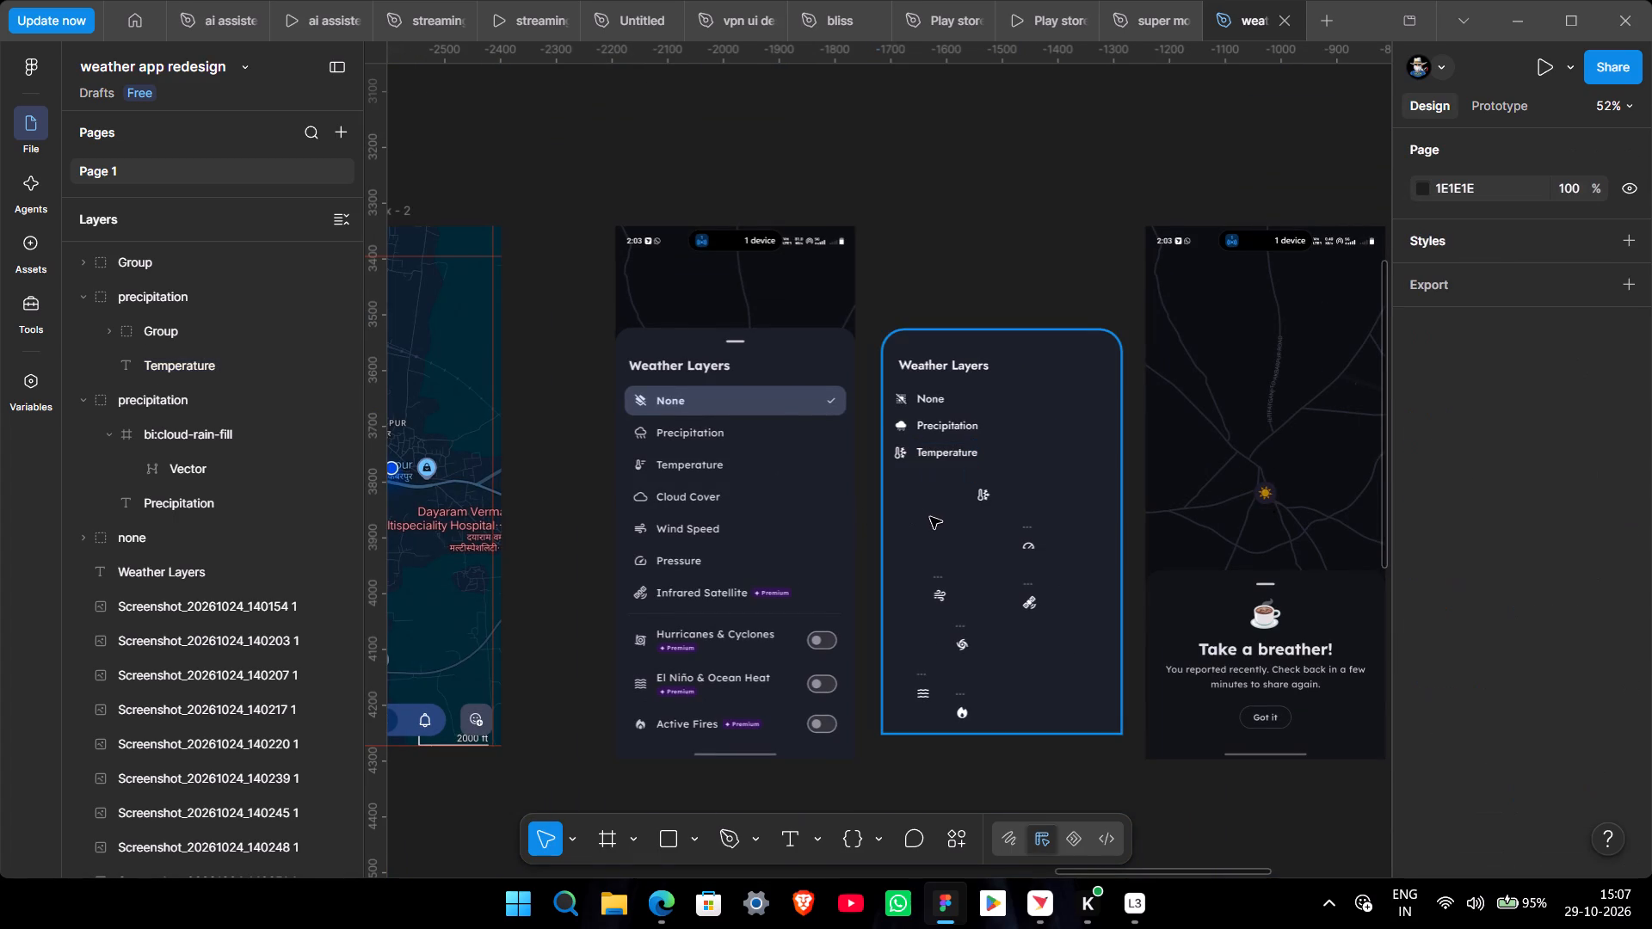
Duplicate the Temperature row below itself at X -1691, Y 3781, matching the 19 px gap between the rows above.
{"action": "scroll", "coordinate": [931, 520], "scroll_direction": "up", "scroll_amount": 3, "text": "ctrl"}
{"action": "middle_click_drag", "start_coordinate": [929, 536], "coordinate": [1004, 494]}
{"action": "left_click", "coordinate": [909, 492]}
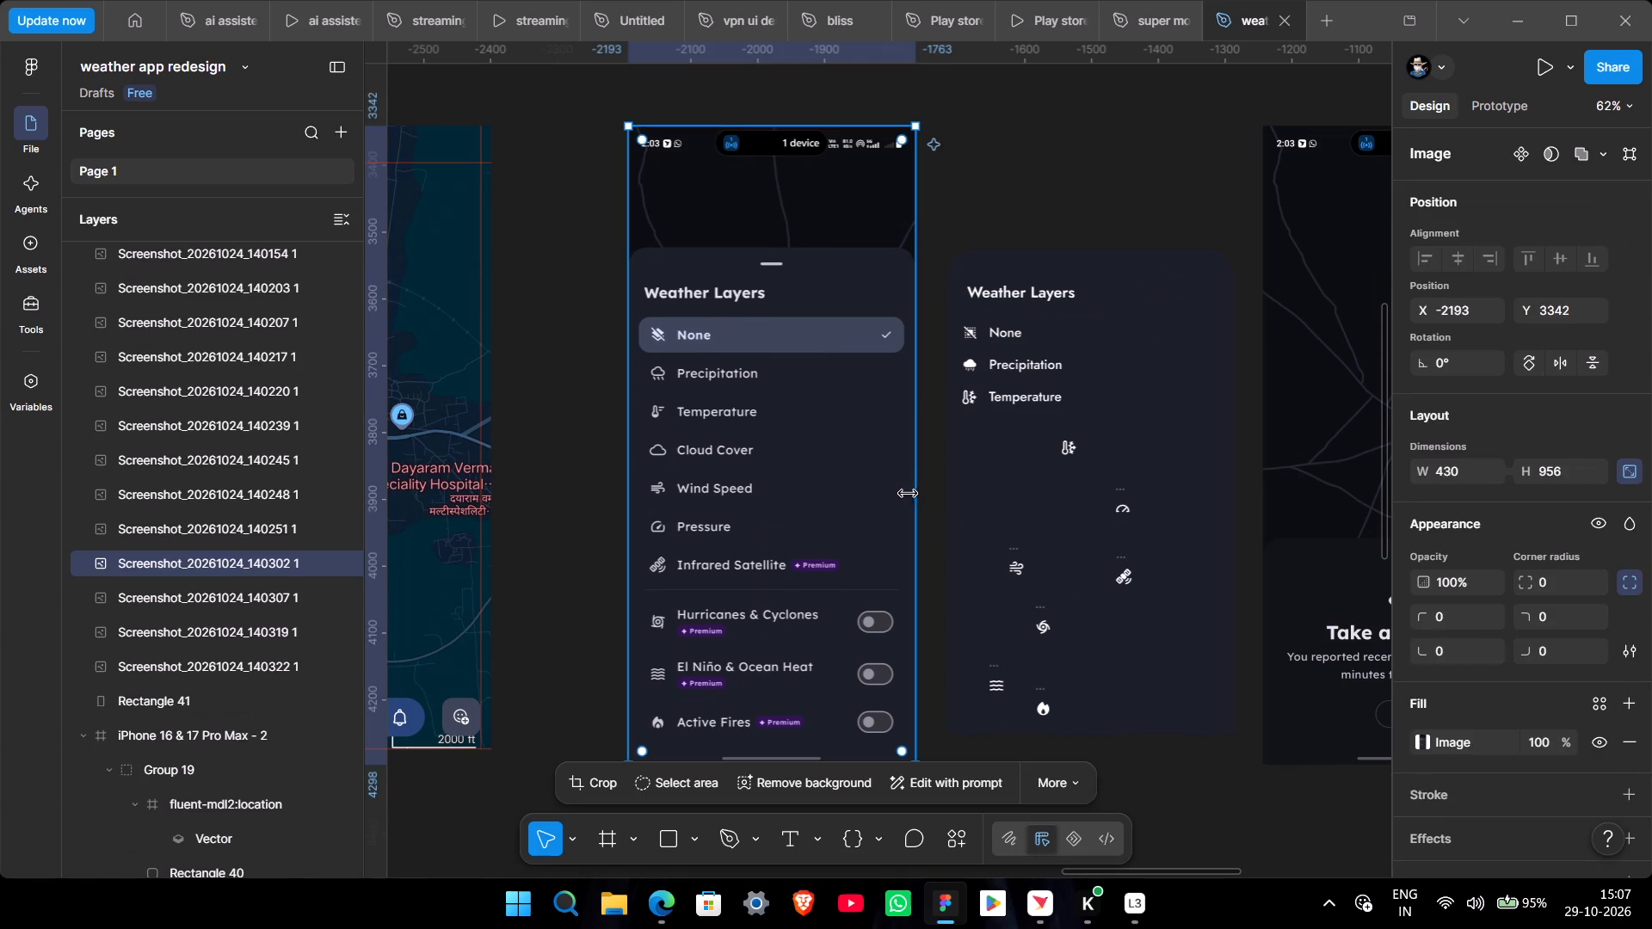
{"action": "left_click", "coordinate": [932, 509]}
{"action": "scroll", "coordinate": [937, 509], "scroll_direction": "down", "scroll_amount": 2}
{"action": "scroll", "coordinate": [1016, 446], "scroll_direction": "up", "scroll_amount": 3, "text": "ctrl"}
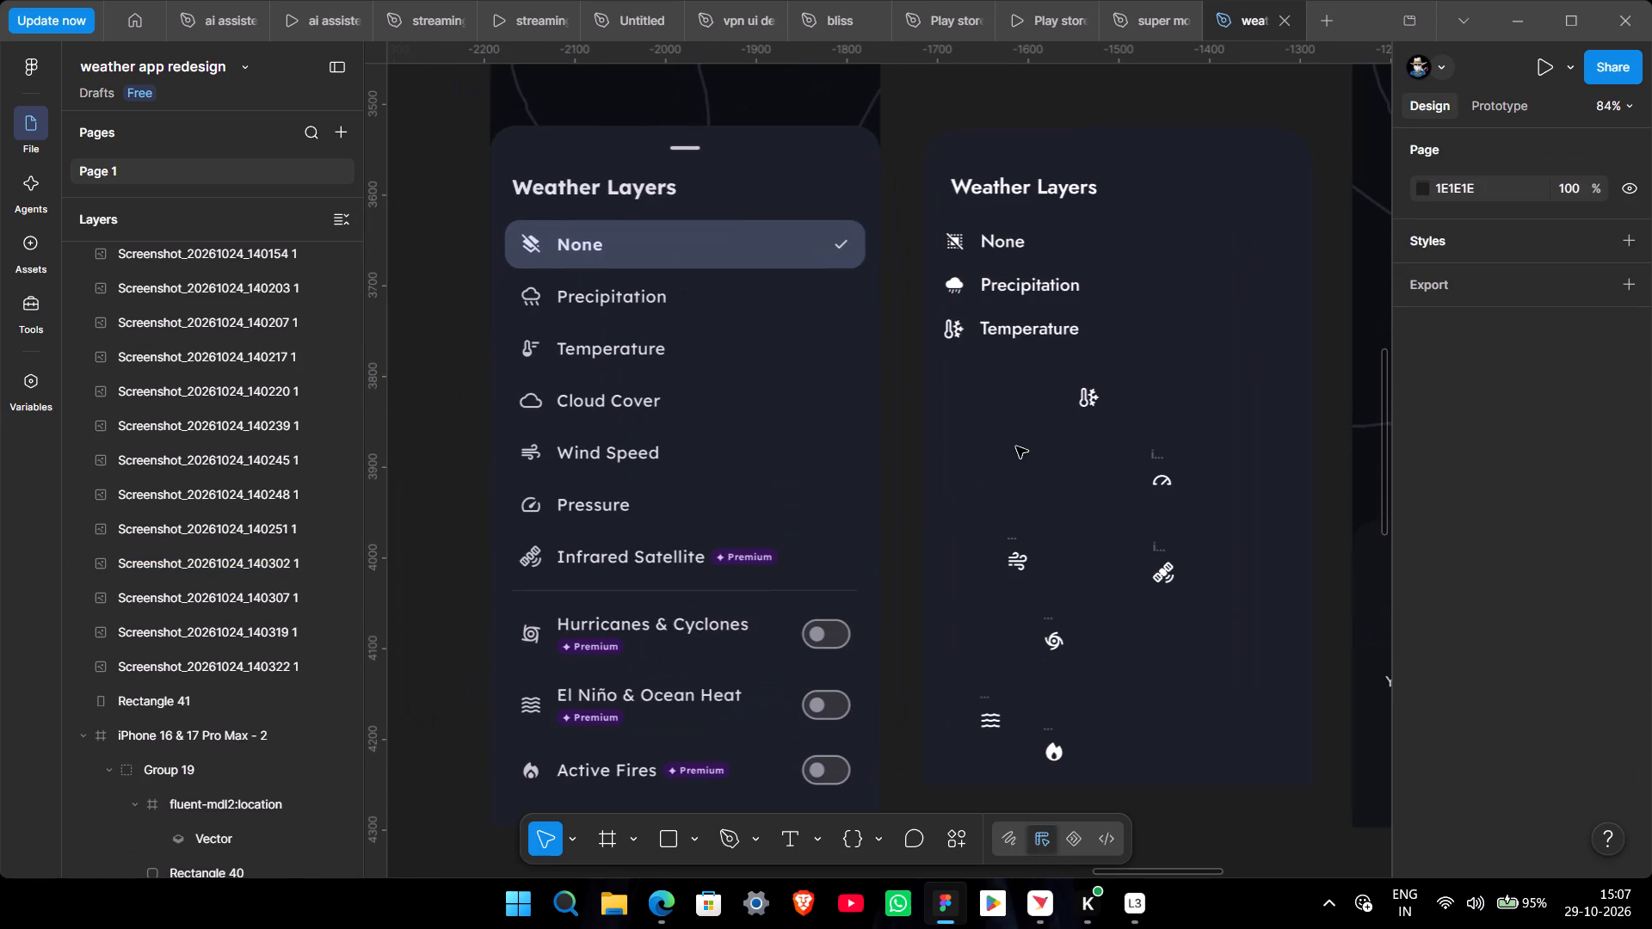
{"action": "left_click", "coordinate": [1017, 326]}
{"action": "scroll", "coordinate": [1021, 353], "scroll_direction": "up", "scroll_amount": 2, "text": "ctrl"}
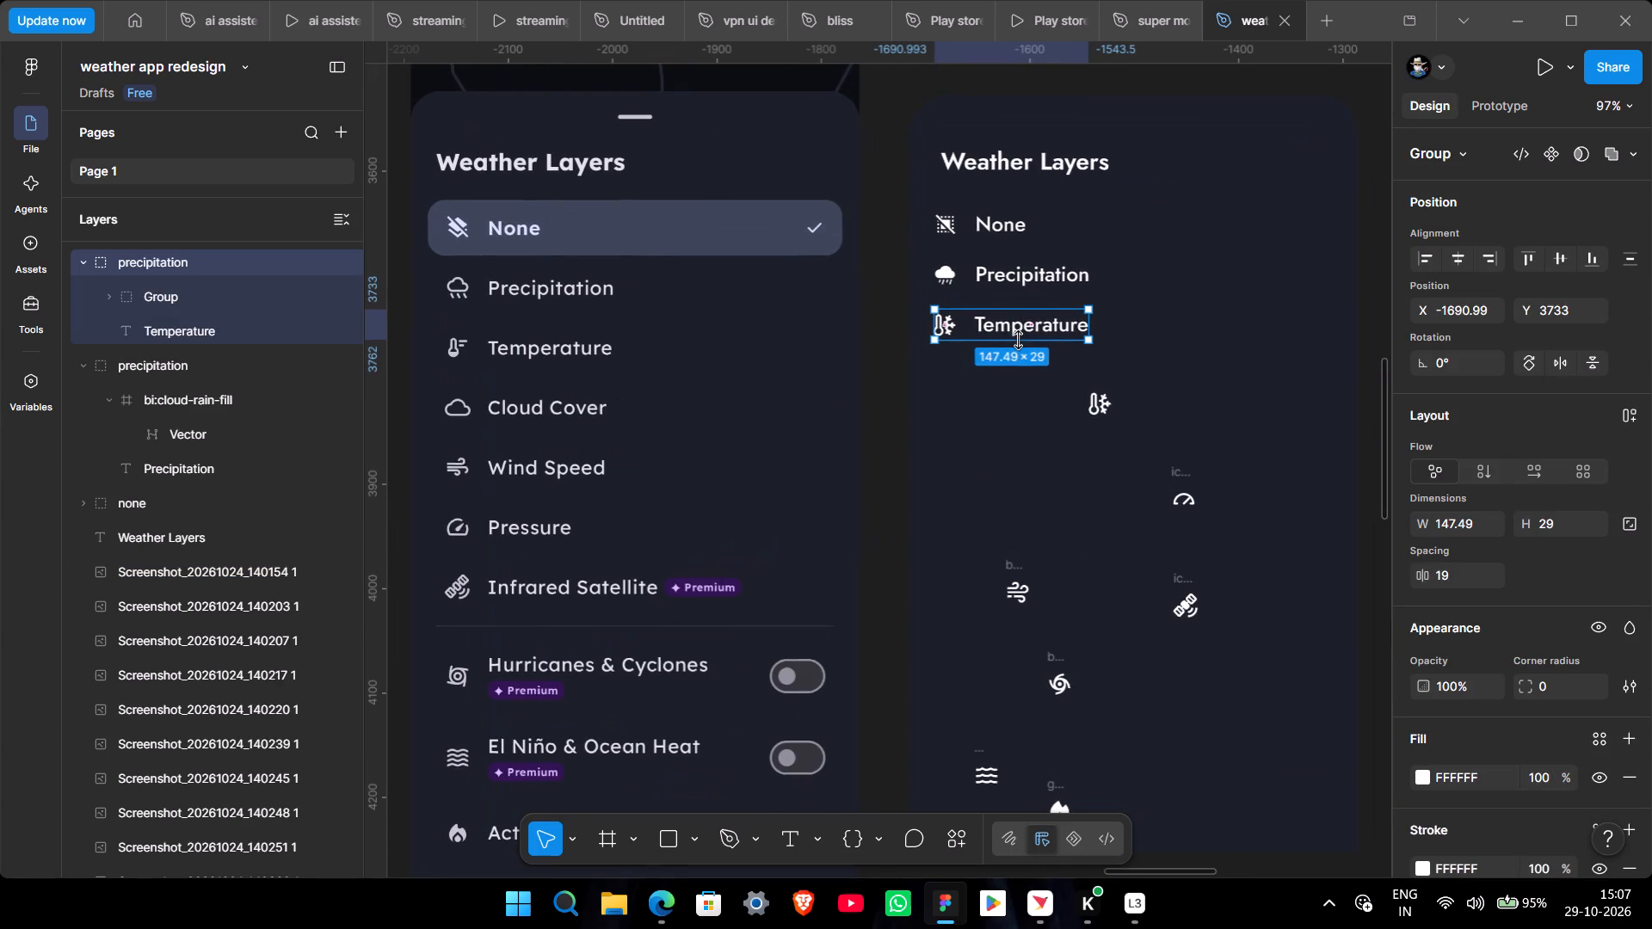
{"action": "left_click_drag", "start_coordinate": [1002, 333], "coordinate": [1003, 363], "text": "alt"}
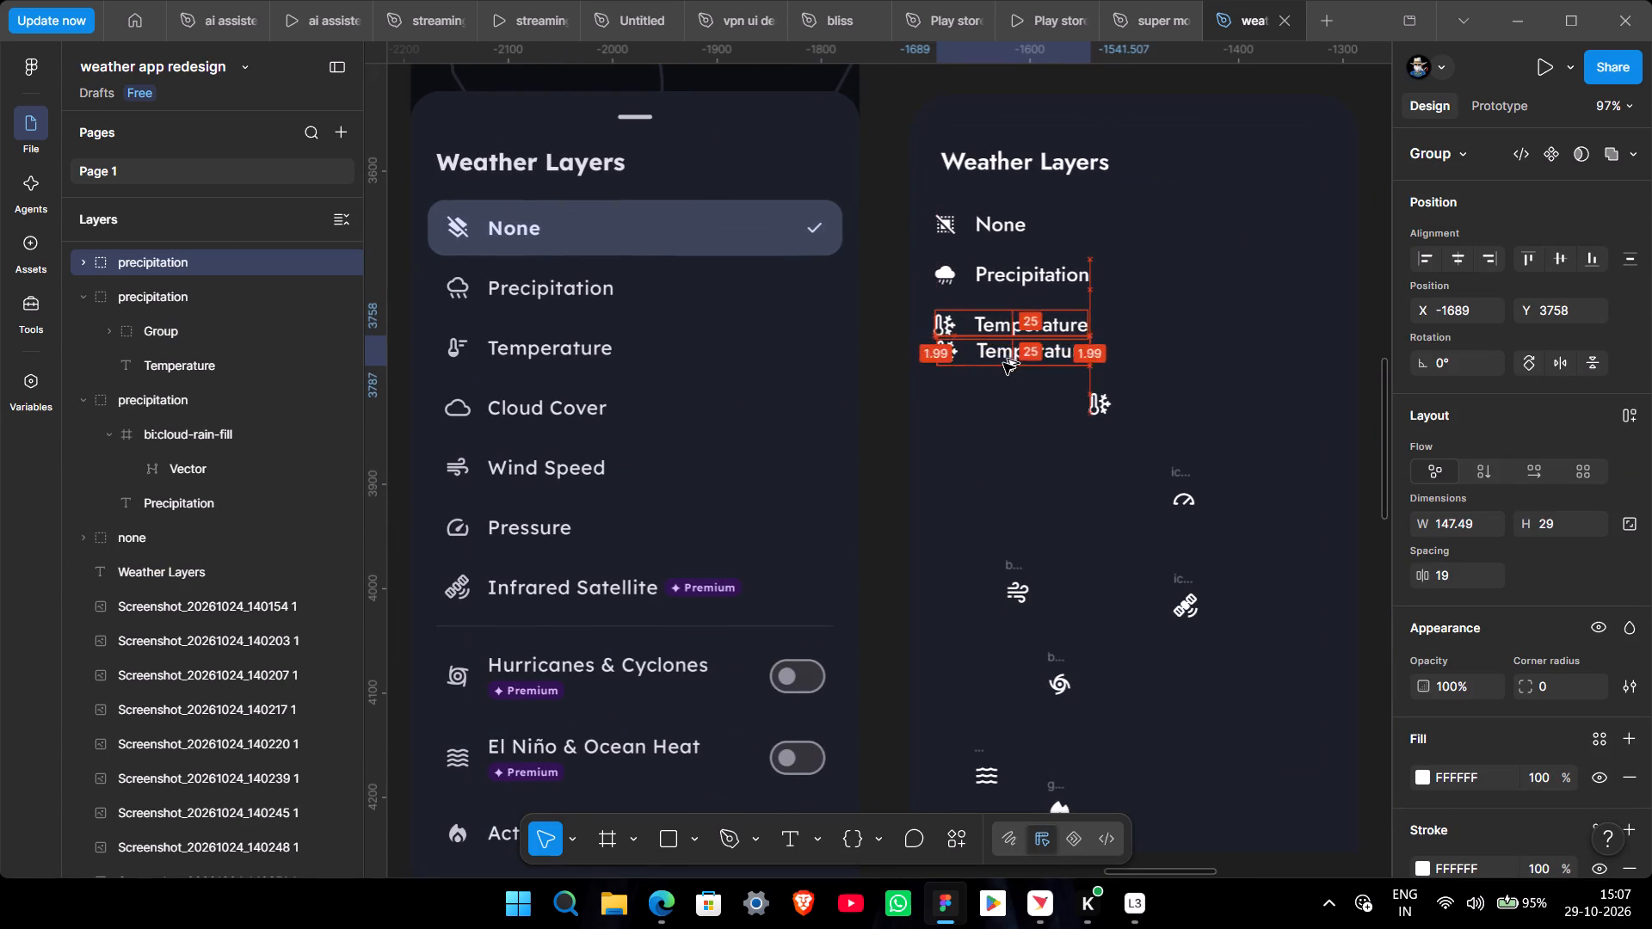
{"action": "left_click_drag", "start_coordinate": [1003, 363], "coordinate": [1003, 379], "text": "alt"}
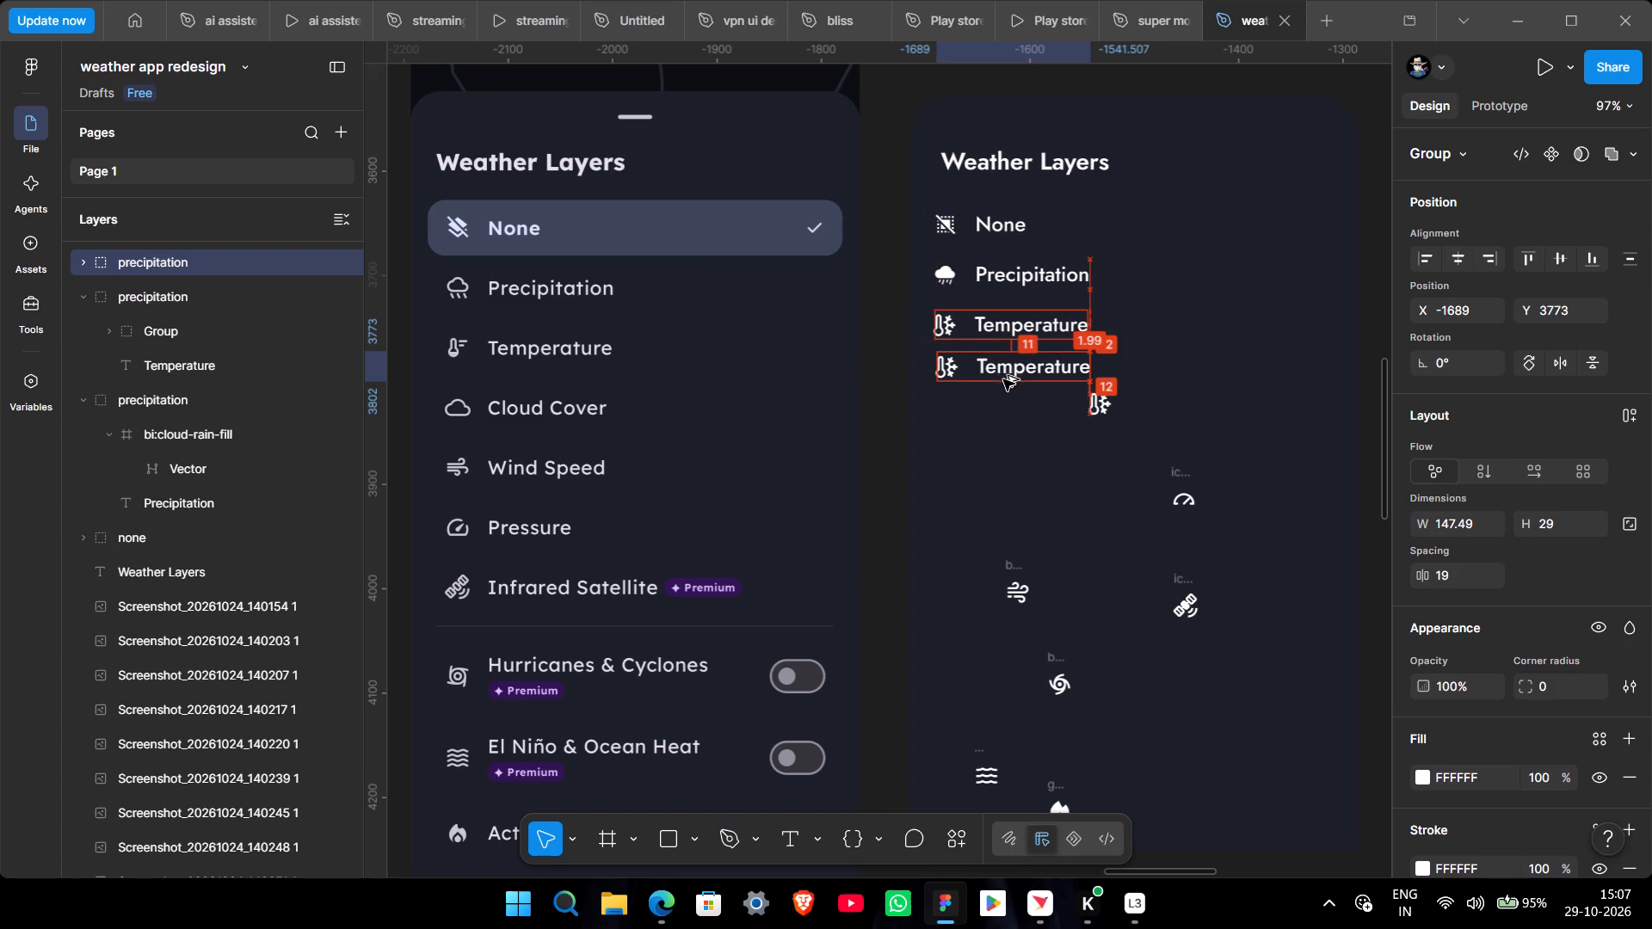
{"action": "left_click_drag", "start_coordinate": [1003, 379], "coordinate": [1002, 380], "text": "alt"}
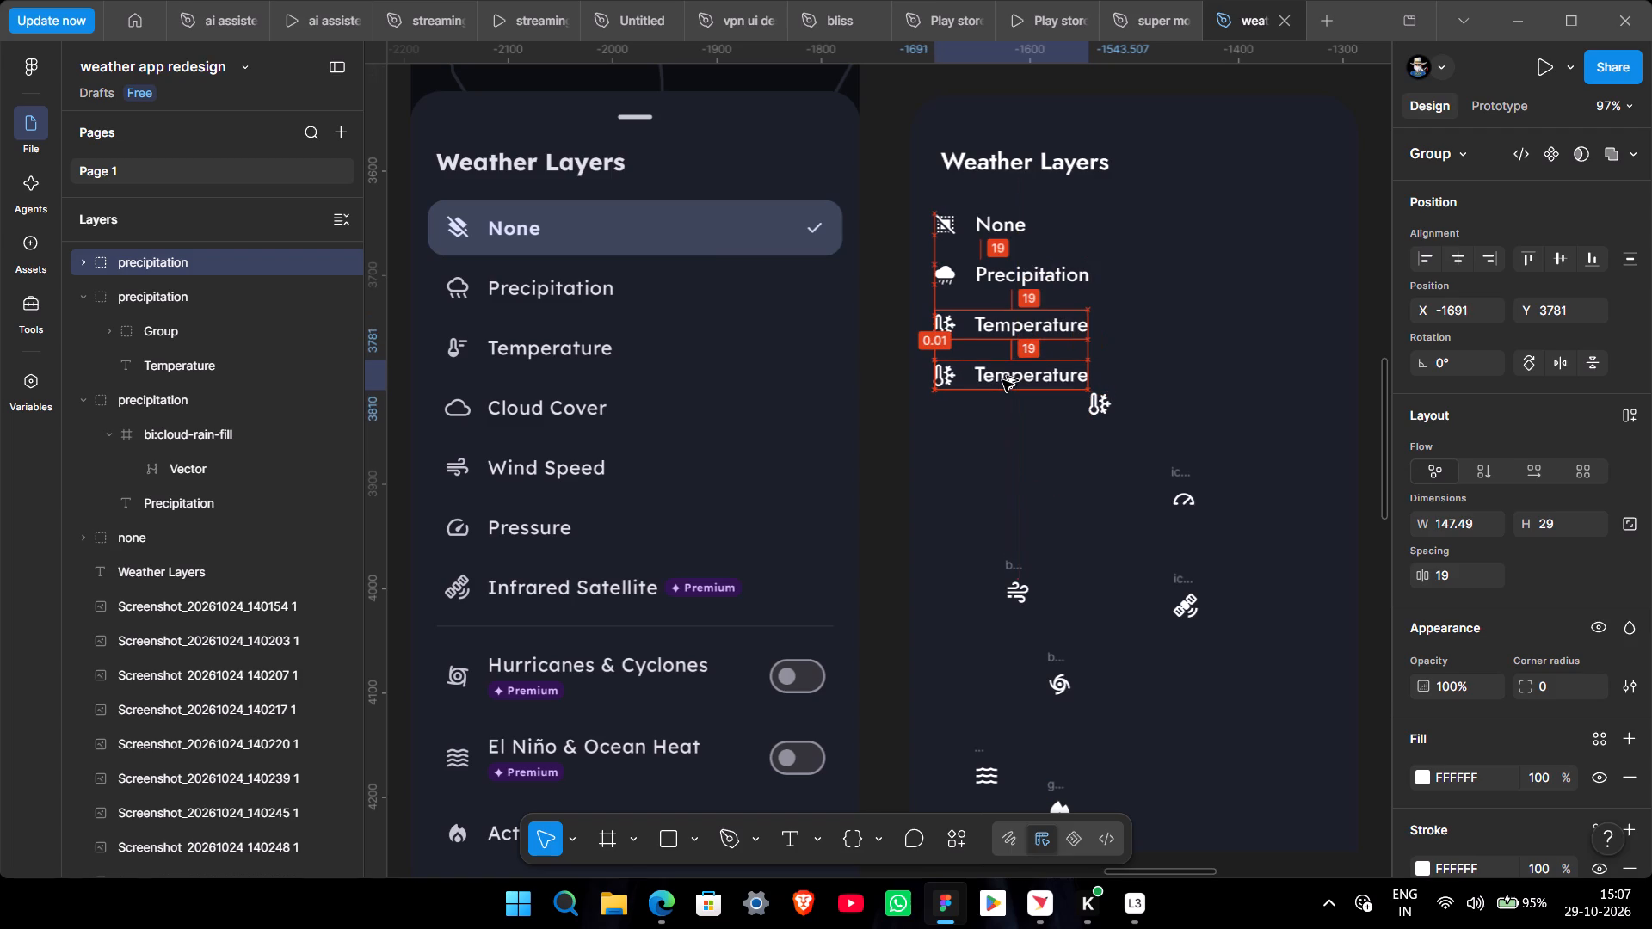
{"action": "left_click_drag", "start_coordinate": [1002, 380], "coordinate": [1002, 379], "text": "alt"}
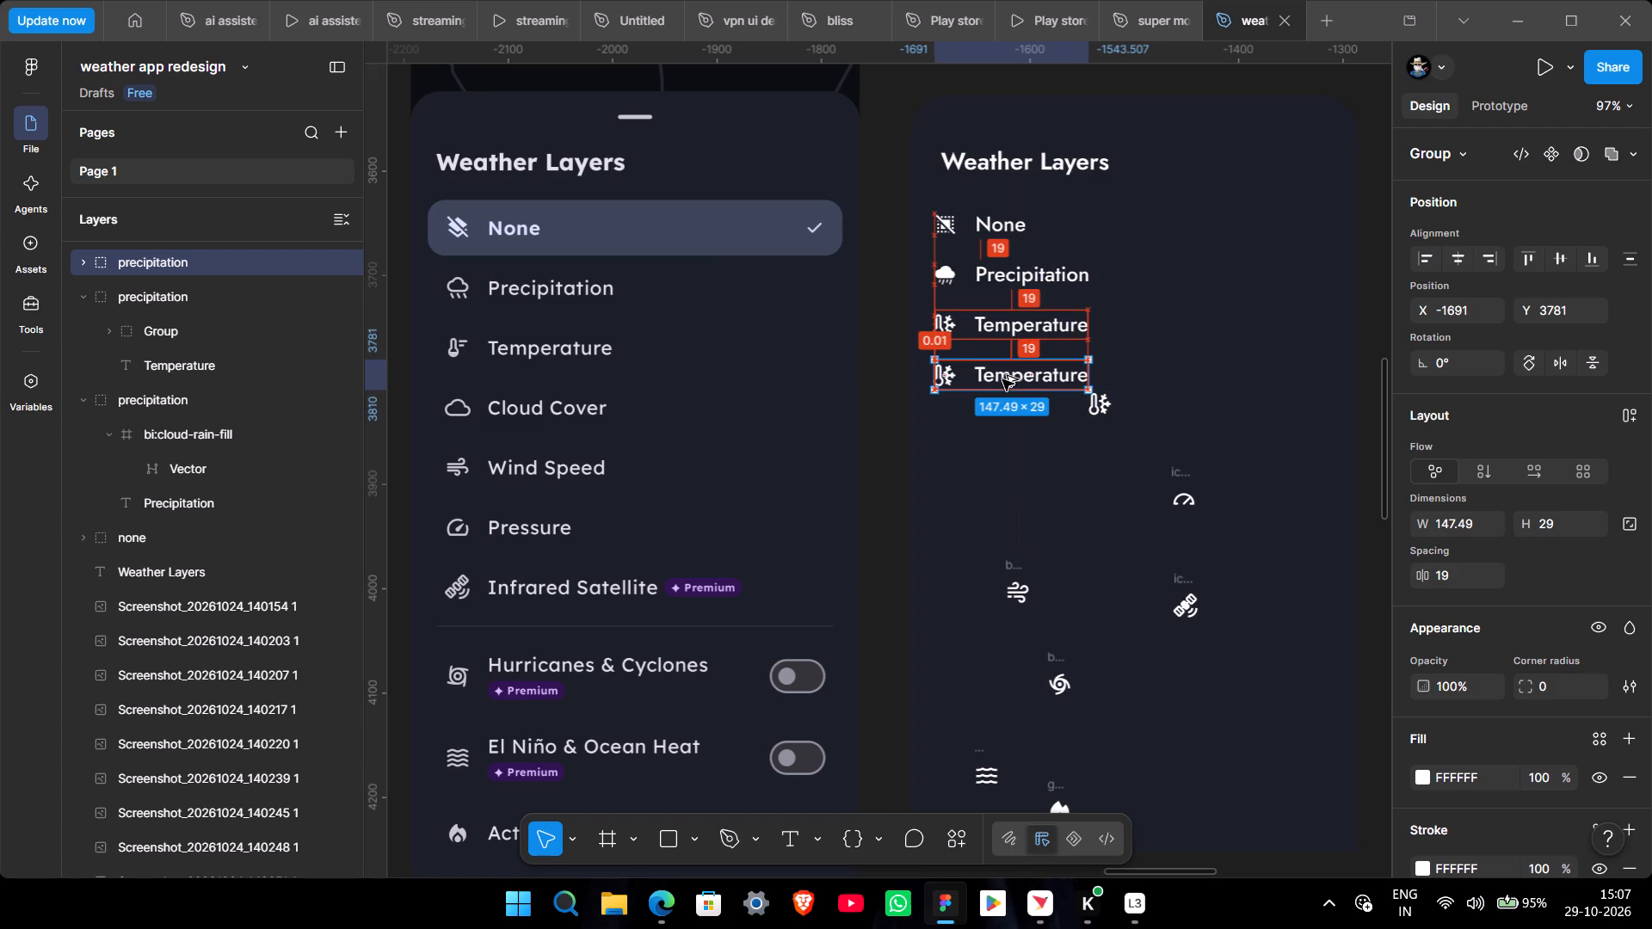
Delete the loose thermometer-snowflake icon beside the second Temperature row.
{"action": "scroll", "coordinate": [995, 405], "scroll_direction": "up", "scroll_amount": 7, "text": "ctrl"}
{"action": "scroll", "coordinate": [989, 400], "scroll_direction": "down", "scroll_amount": 6, "text": "ctrl"}
{"action": "left_click", "coordinate": [1113, 410]}
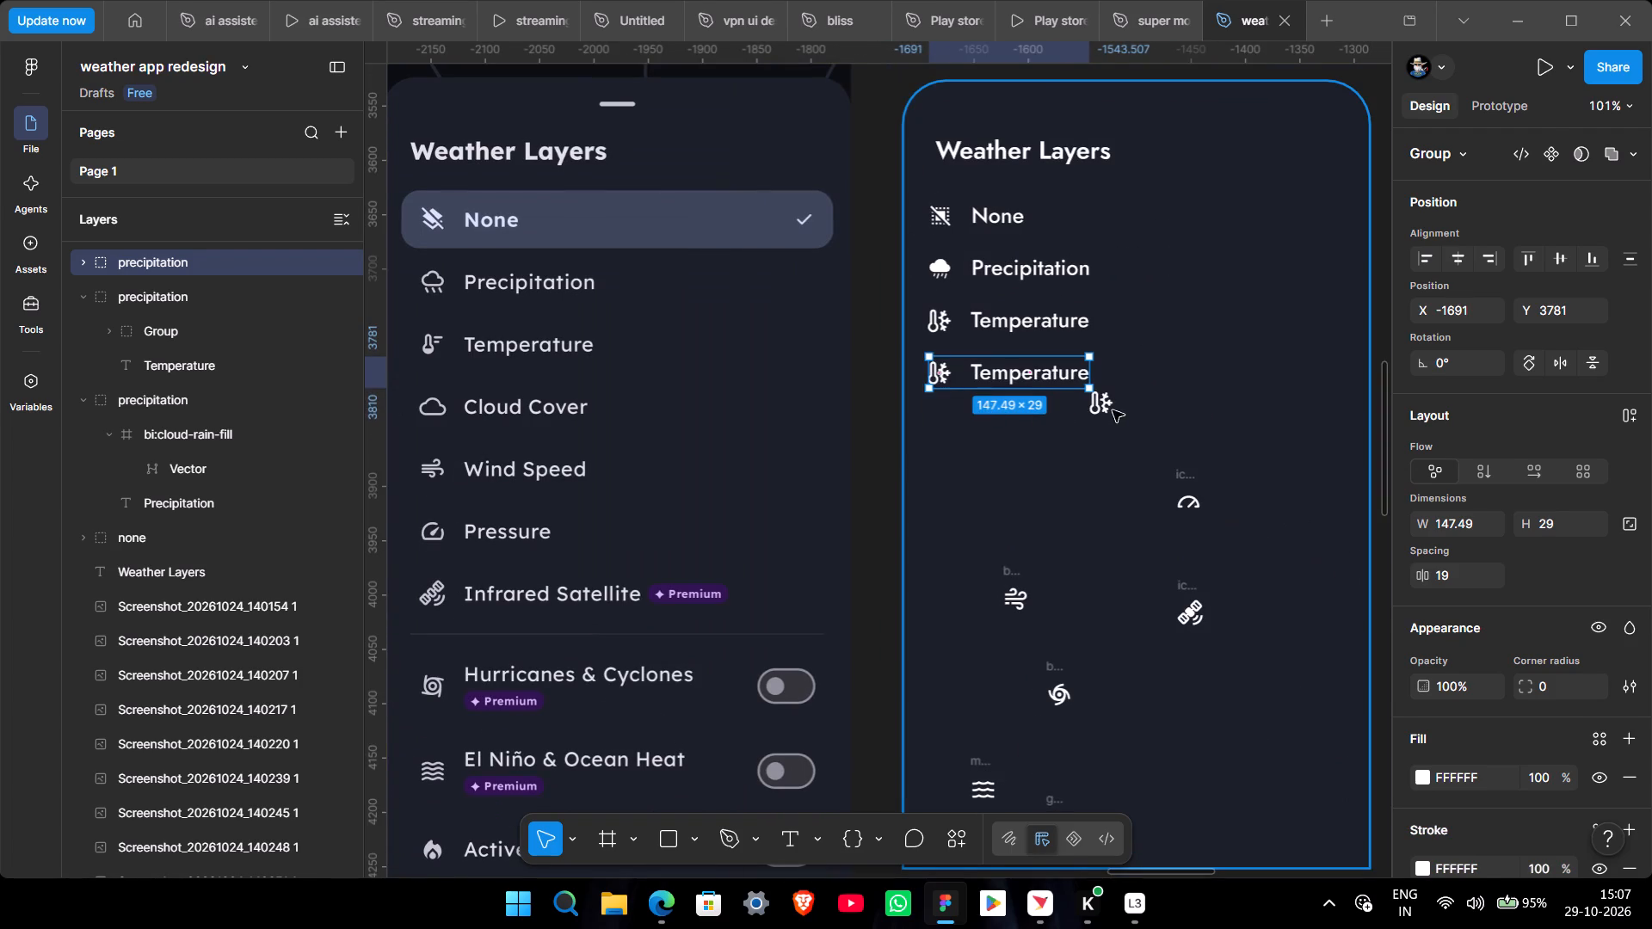
{"action": "key", "text": "BackSpace"}
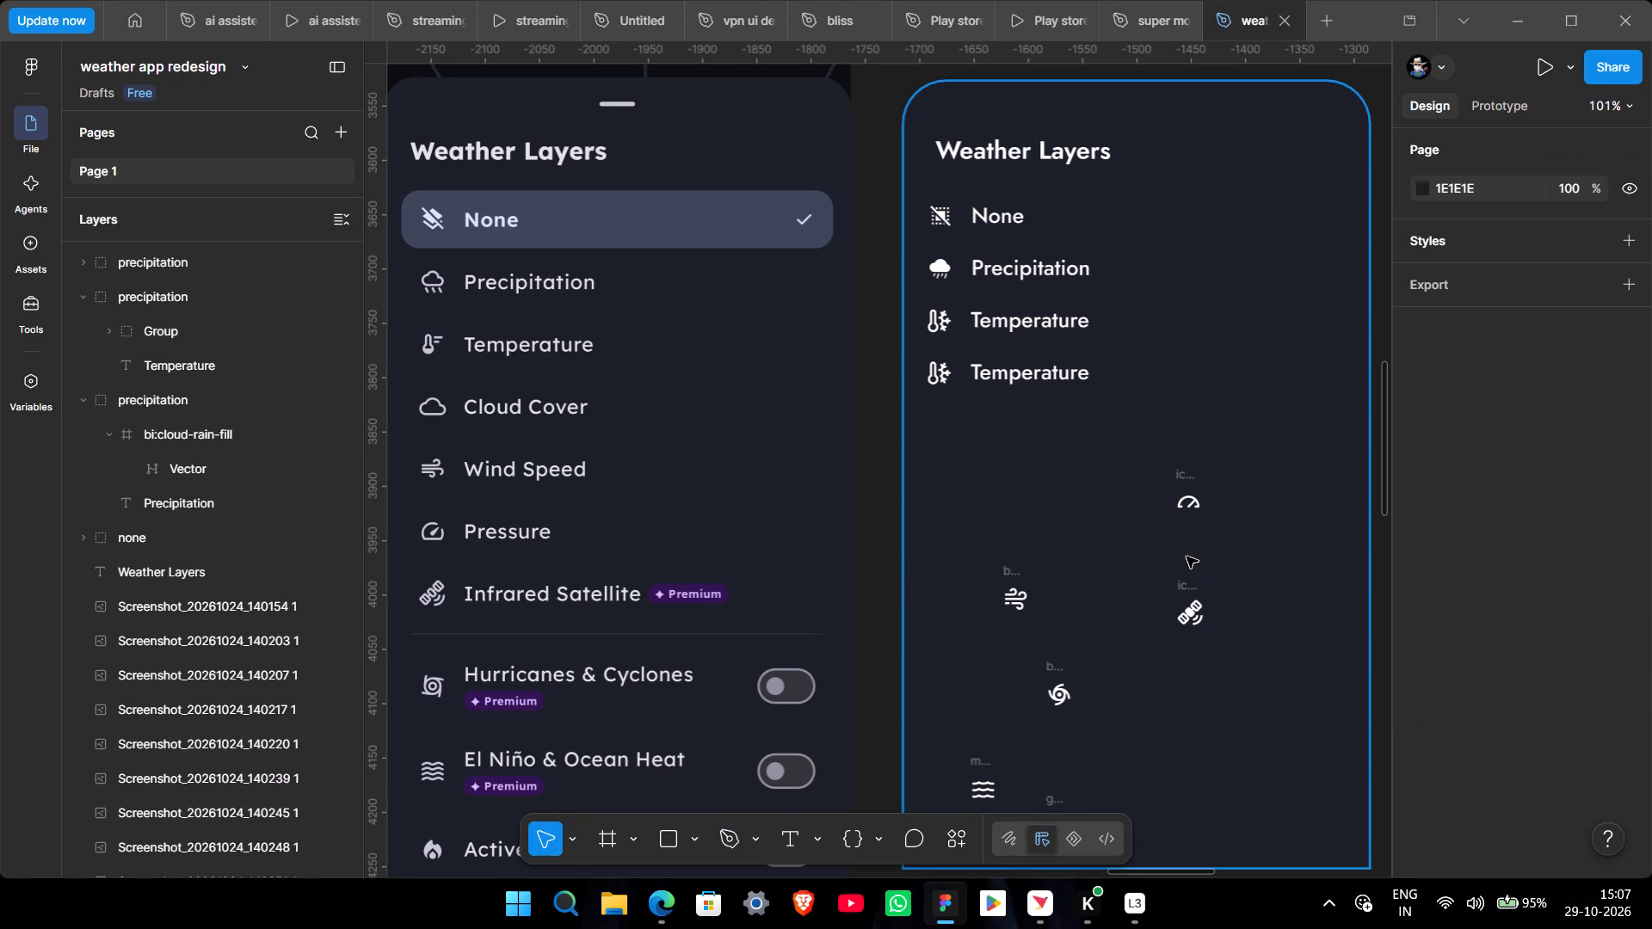
Copy the white cloud icon from the bottom bar of the map screen.
{"action": "scroll", "coordinate": [1086, 671], "scroll_direction": "down", "scroll_amount": 2}
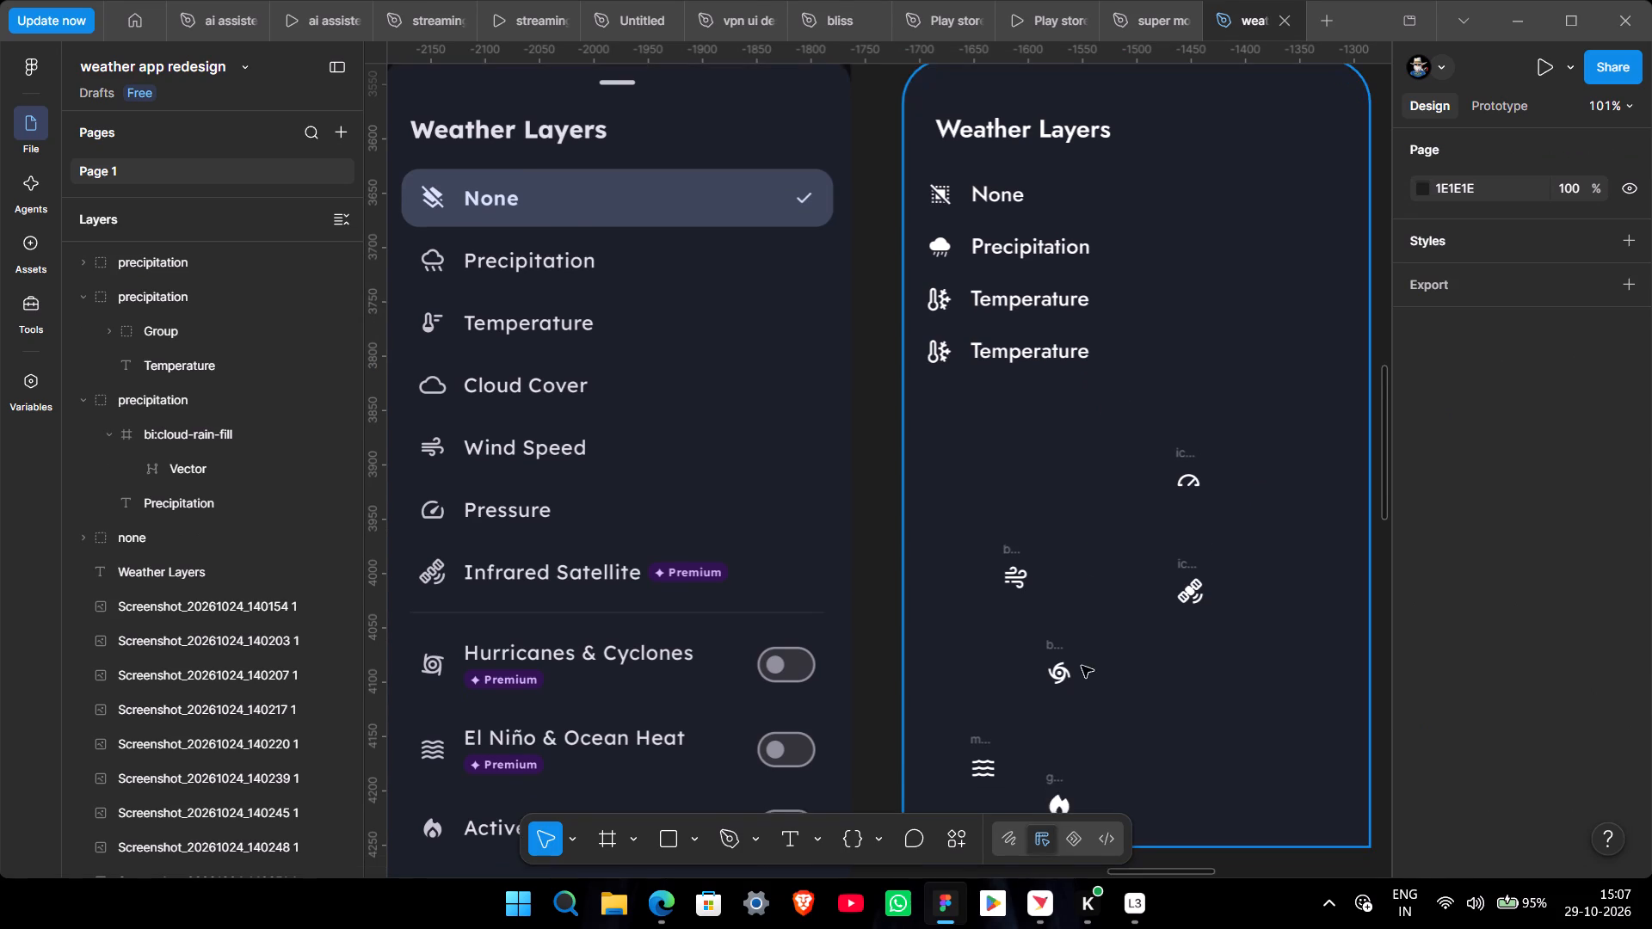
{"action": "scroll", "coordinate": [1082, 666], "scroll_direction": "down", "scroll_amount": 3}
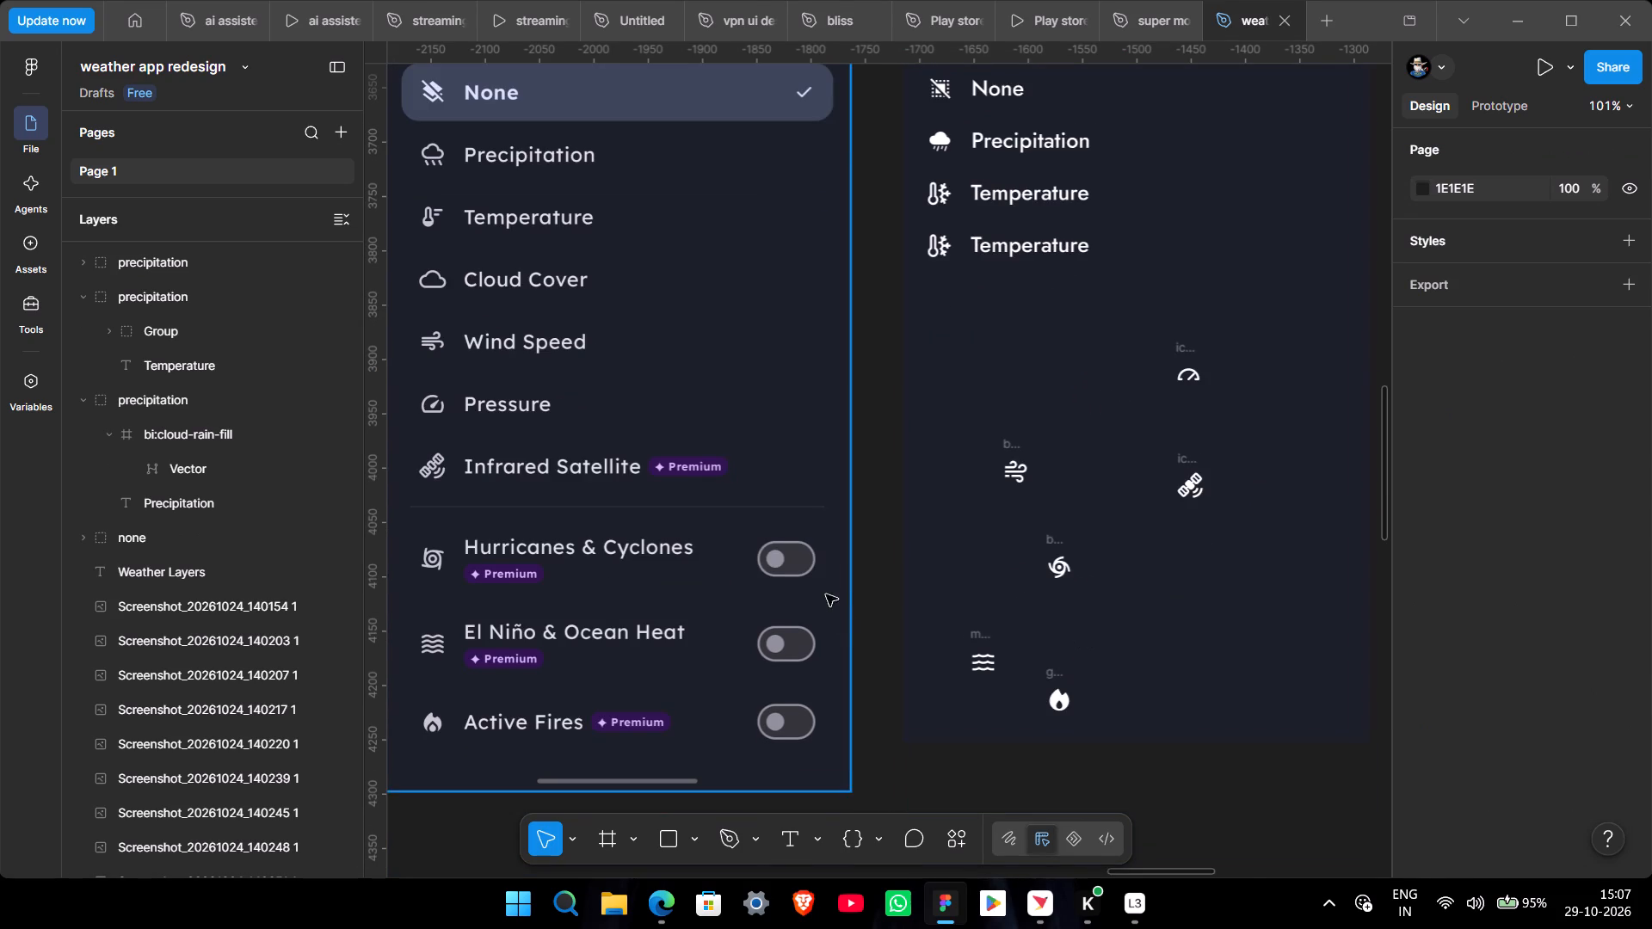
{"action": "scroll", "coordinate": [820, 582], "scroll_direction": "down", "scroll_amount": 5, "text": "ctrl"}
{"action": "middle_click_drag", "start_coordinate": [771, 713], "coordinate": [1242, 653]}
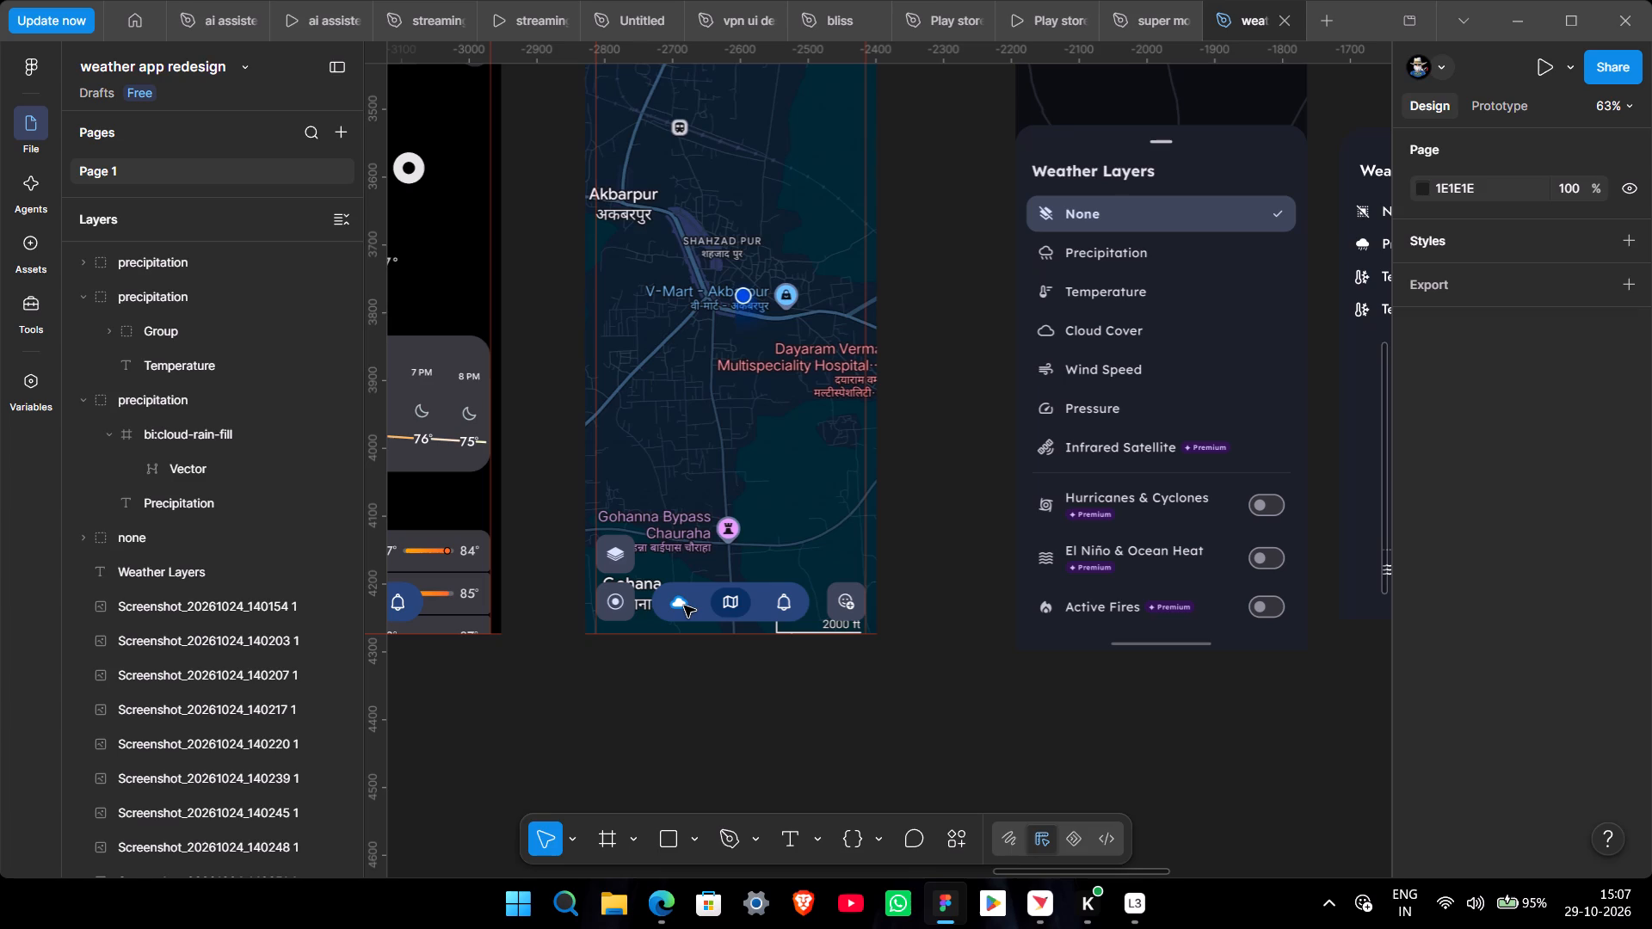
{"action": "left_click", "coordinate": [679, 605], "text": "ctrl"}
{"action": "right_click", "coordinate": [679, 605]}
{"action": "left_click", "coordinate": [717, 145]}
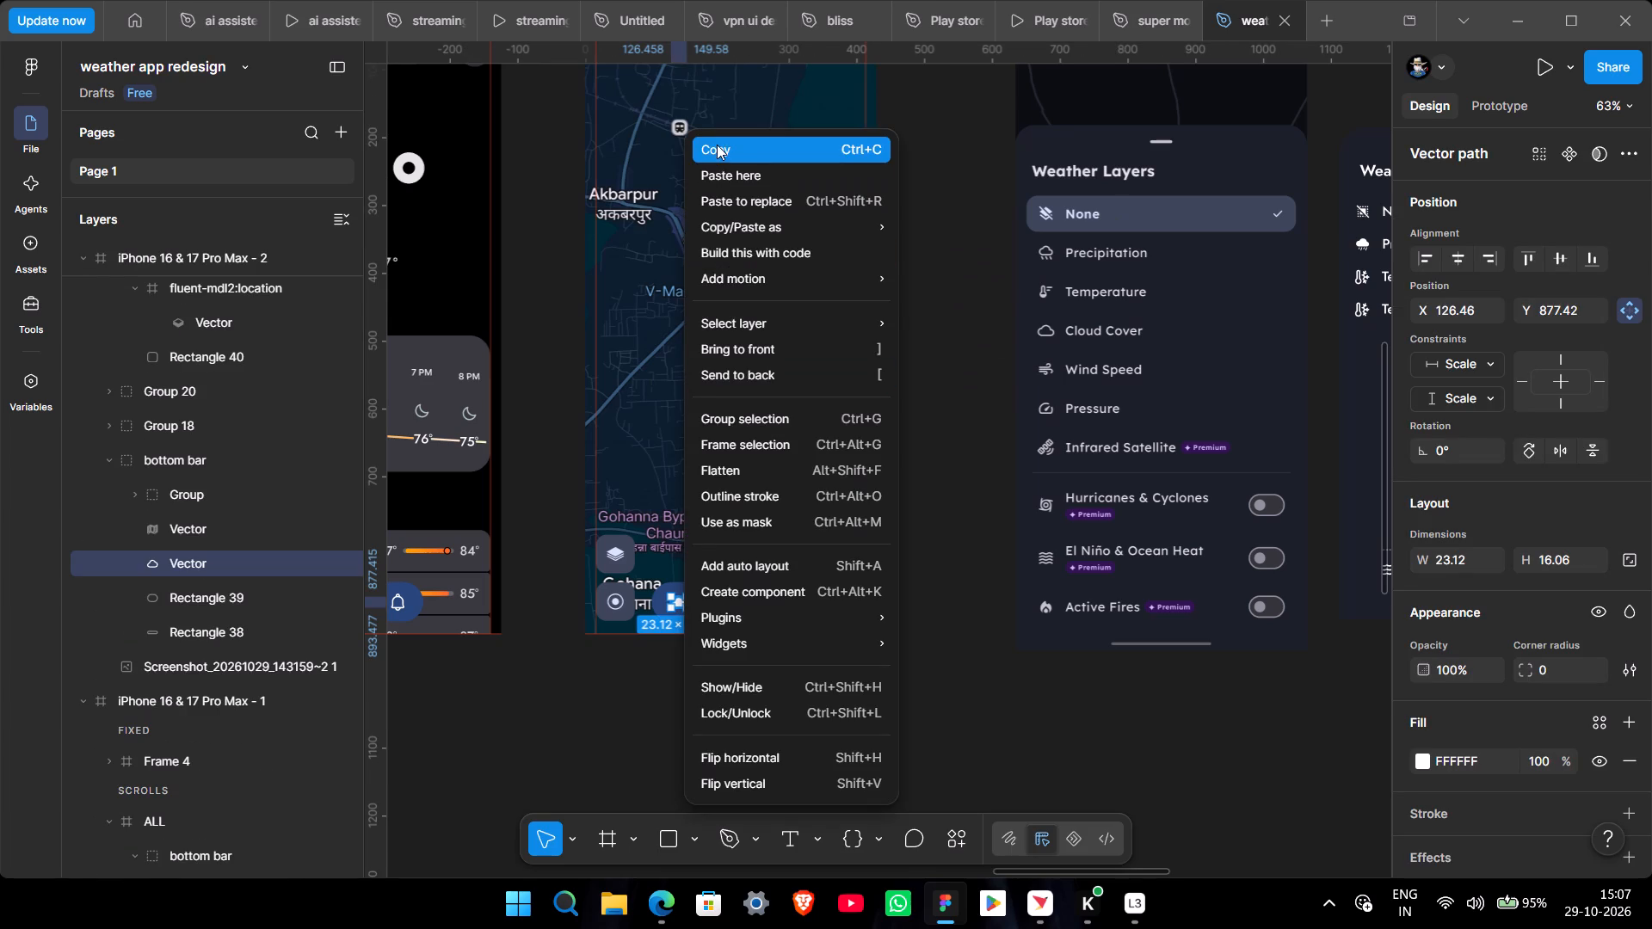
Replace the thermometer-snowflake group in the second Temperature row with the copied cloud icon.
{"action": "middle_click_drag", "start_coordinate": [1372, 319], "coordinate": [1025, 482]}
{"action": "left_click", "coordinate": [970, 502]}
{"action": "scroll", "coordinate": [972, 497], "scroll_direction": "up", "scroll_amount": 2, "text": "ctrl"}
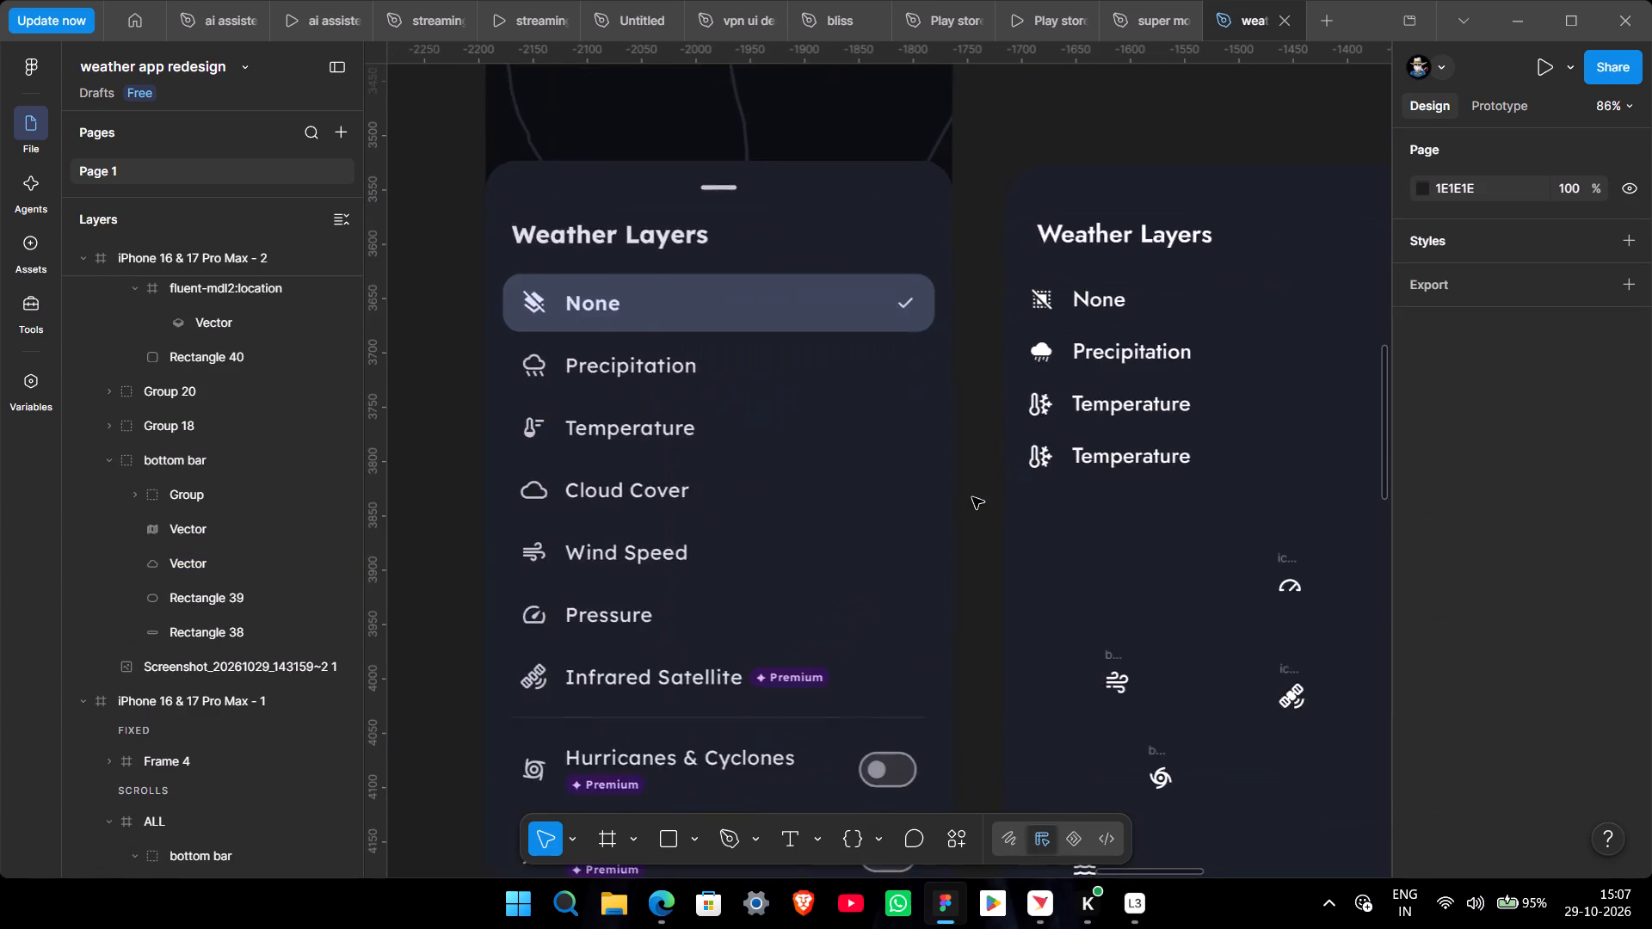
{"action": "scroll", "coordinate": [972, 497], "scroll_direction": "up", "scroll_amount": 3, "text": "ctrl"}
{"action": "middle_click_drag", "start_coordinate": [971, 498], "coordinate": [1045, 513]}
{"action": "left_click", "coordinate": [1118, 473], "text": "ctrl"}
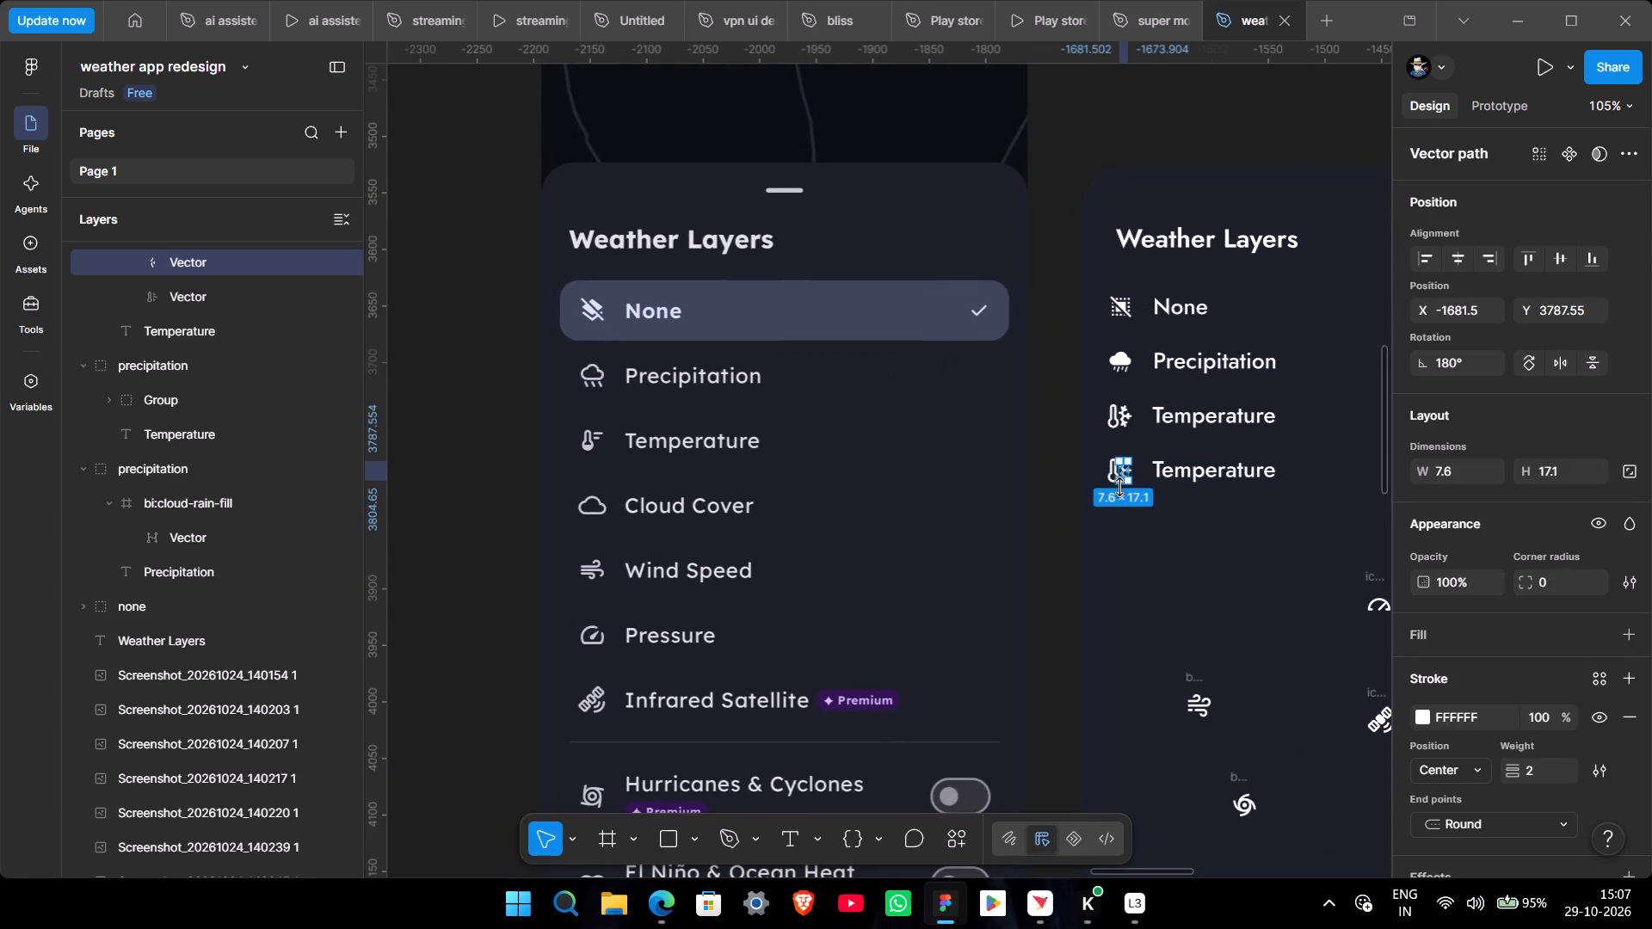
{"action": "scroll", "coordinate": [254, 434], "scroll_direction": "up", "scroll_amount": 2}
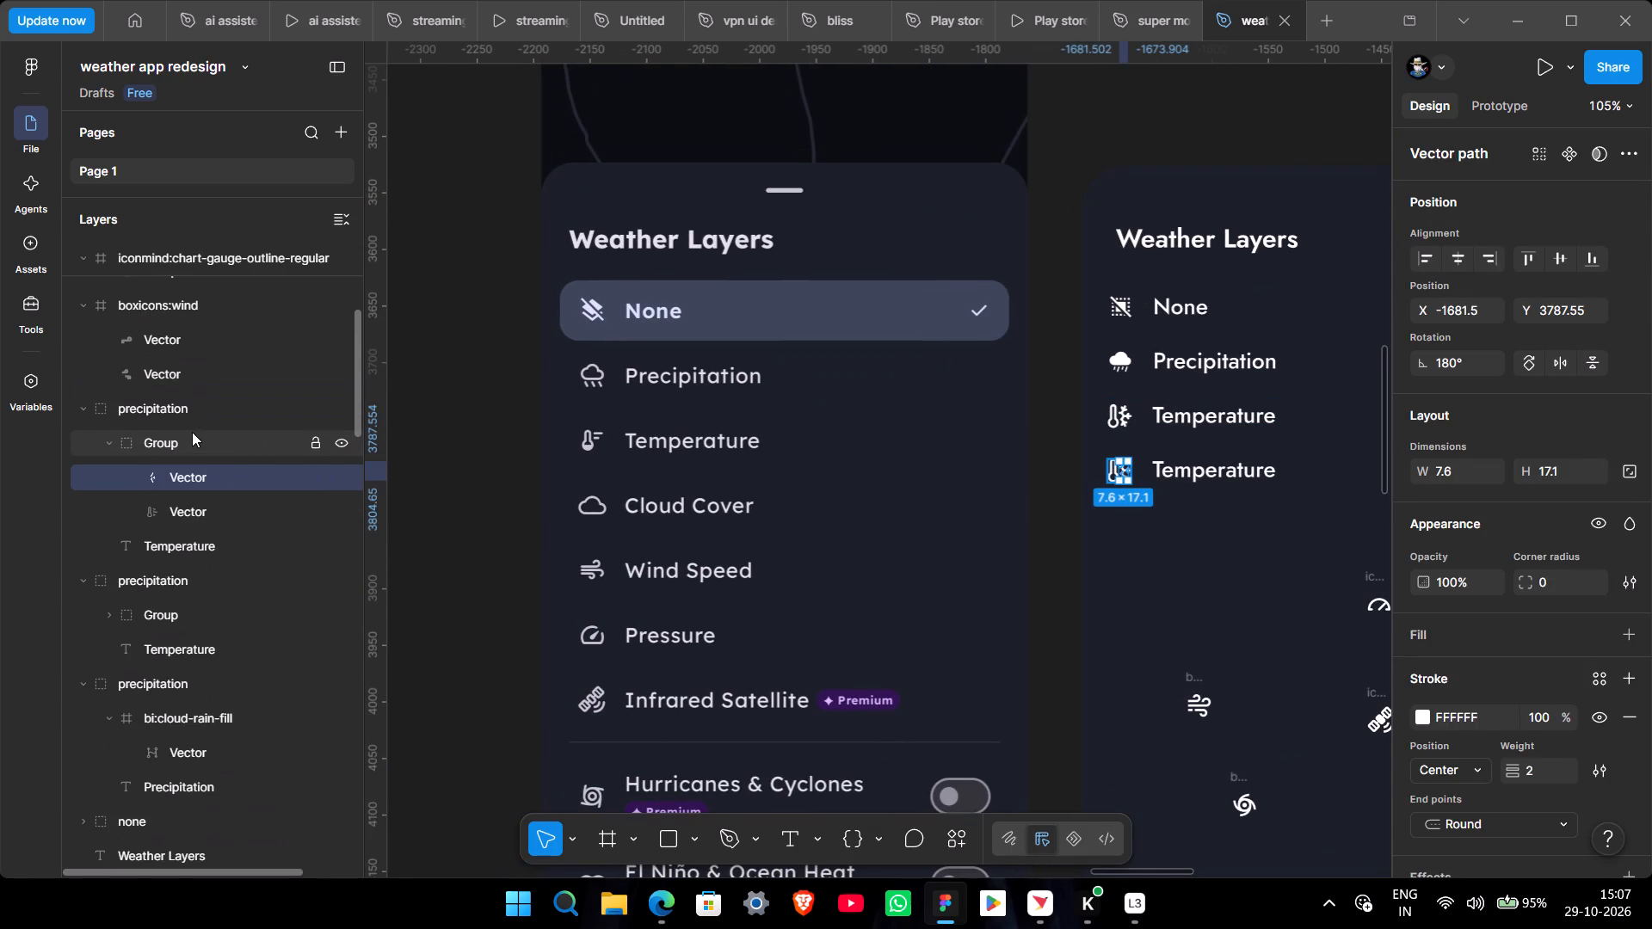
{"action": "left_click", "coordinate": [192, 432]}
{"action": "right_click", "coordinate": [1120, 472]}
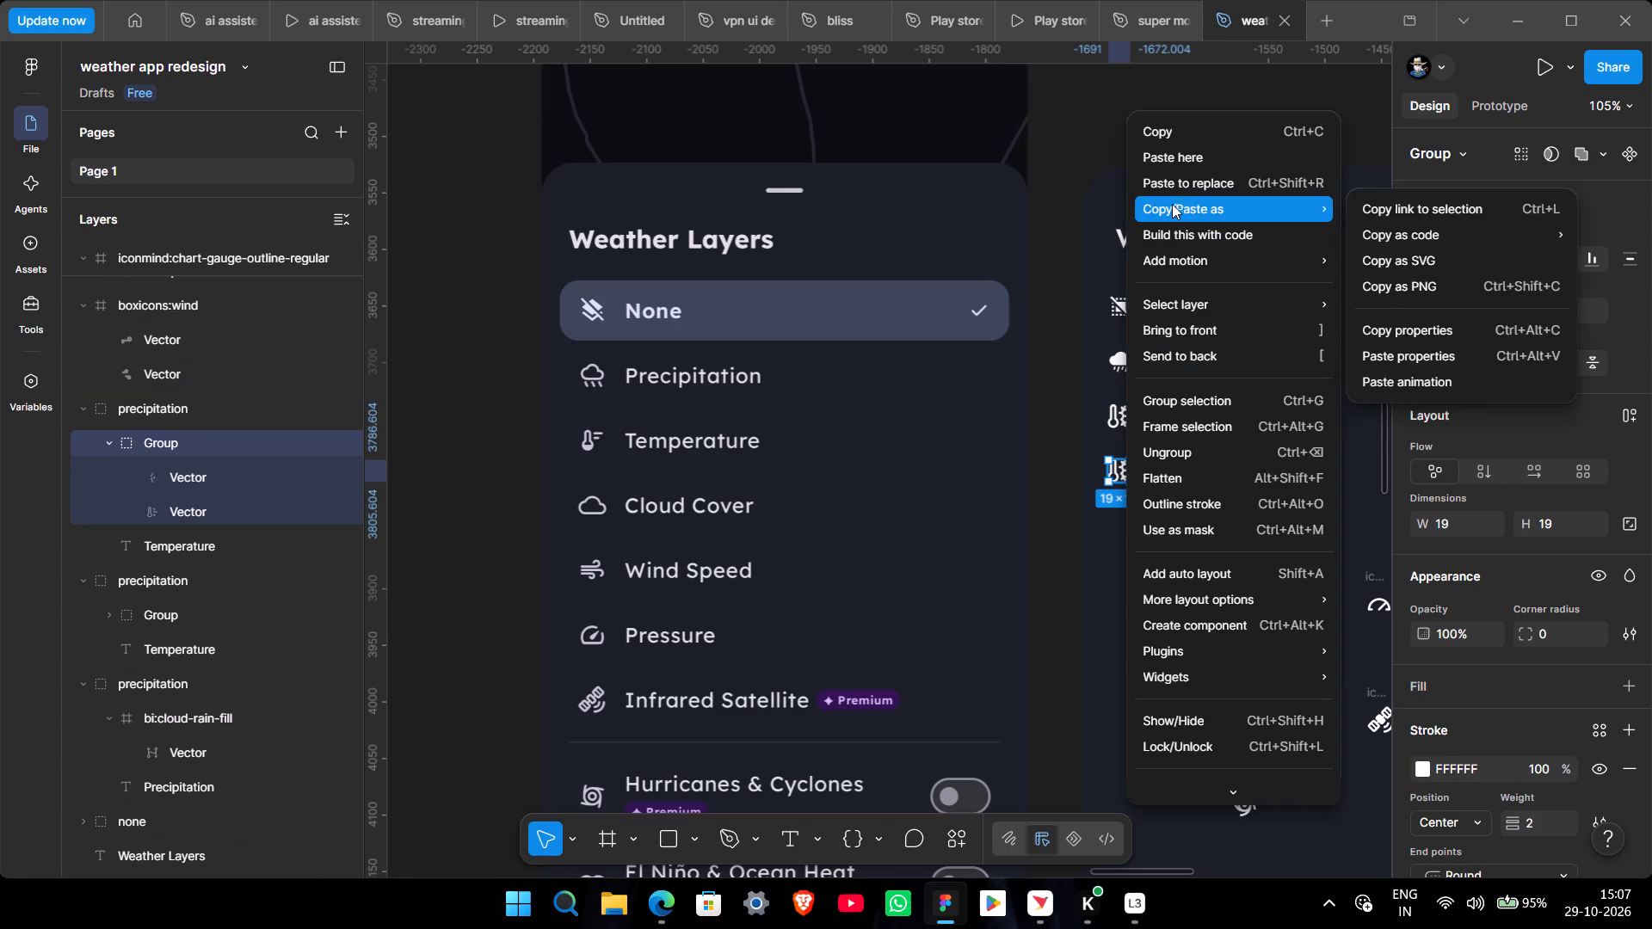
{"action": "left_click", "coordinate": [1171, 183]}
{"action": "left_click", "coordinate": [1035, 501]}
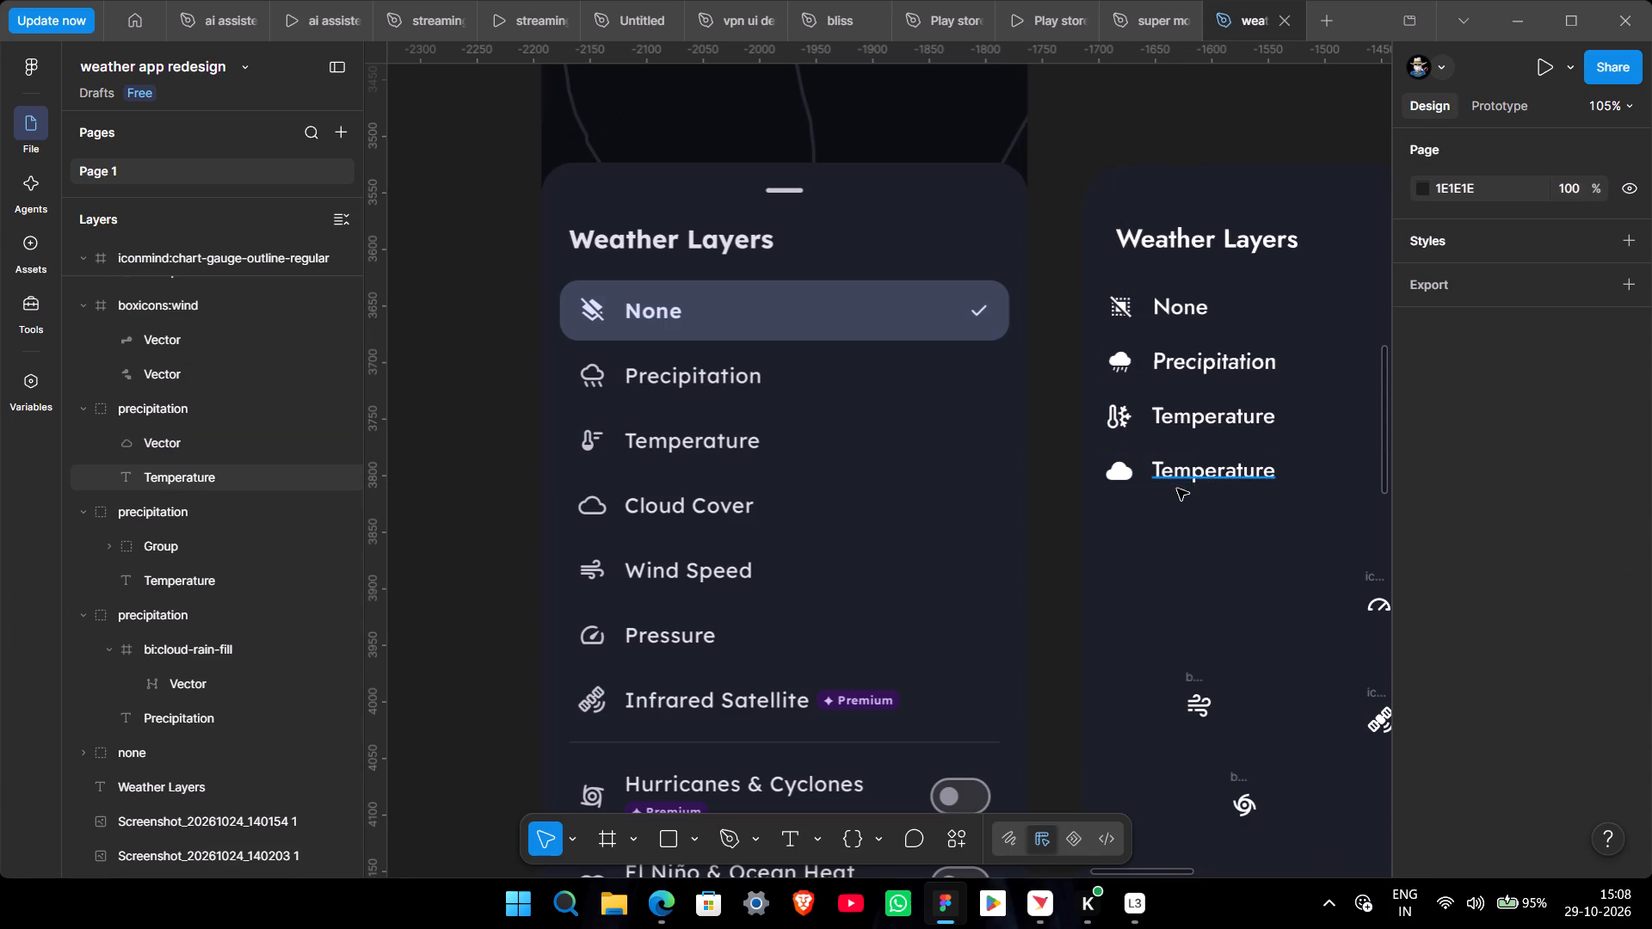
Select the None, Precipitation, Temperature and cloud row icons together to examine their sizes and alignment.
{"action": "scroll", "coordinate": [1125, 477], "scroll_direction": "up", "scroll_amount": 9, "text": "ctrl"}
{"action": "middle_click_drag", "start_coordinate": [1183, 541], "coordinate": [981, 571]}
{"action": "scroll", "coordinate": [1180, 541], "scroll_direction": "up", "scroll_amount": 1}
{"action": "scroll", "coordinate": [970, 565], "scroll_direction": "down", "scroll_amount": 4}
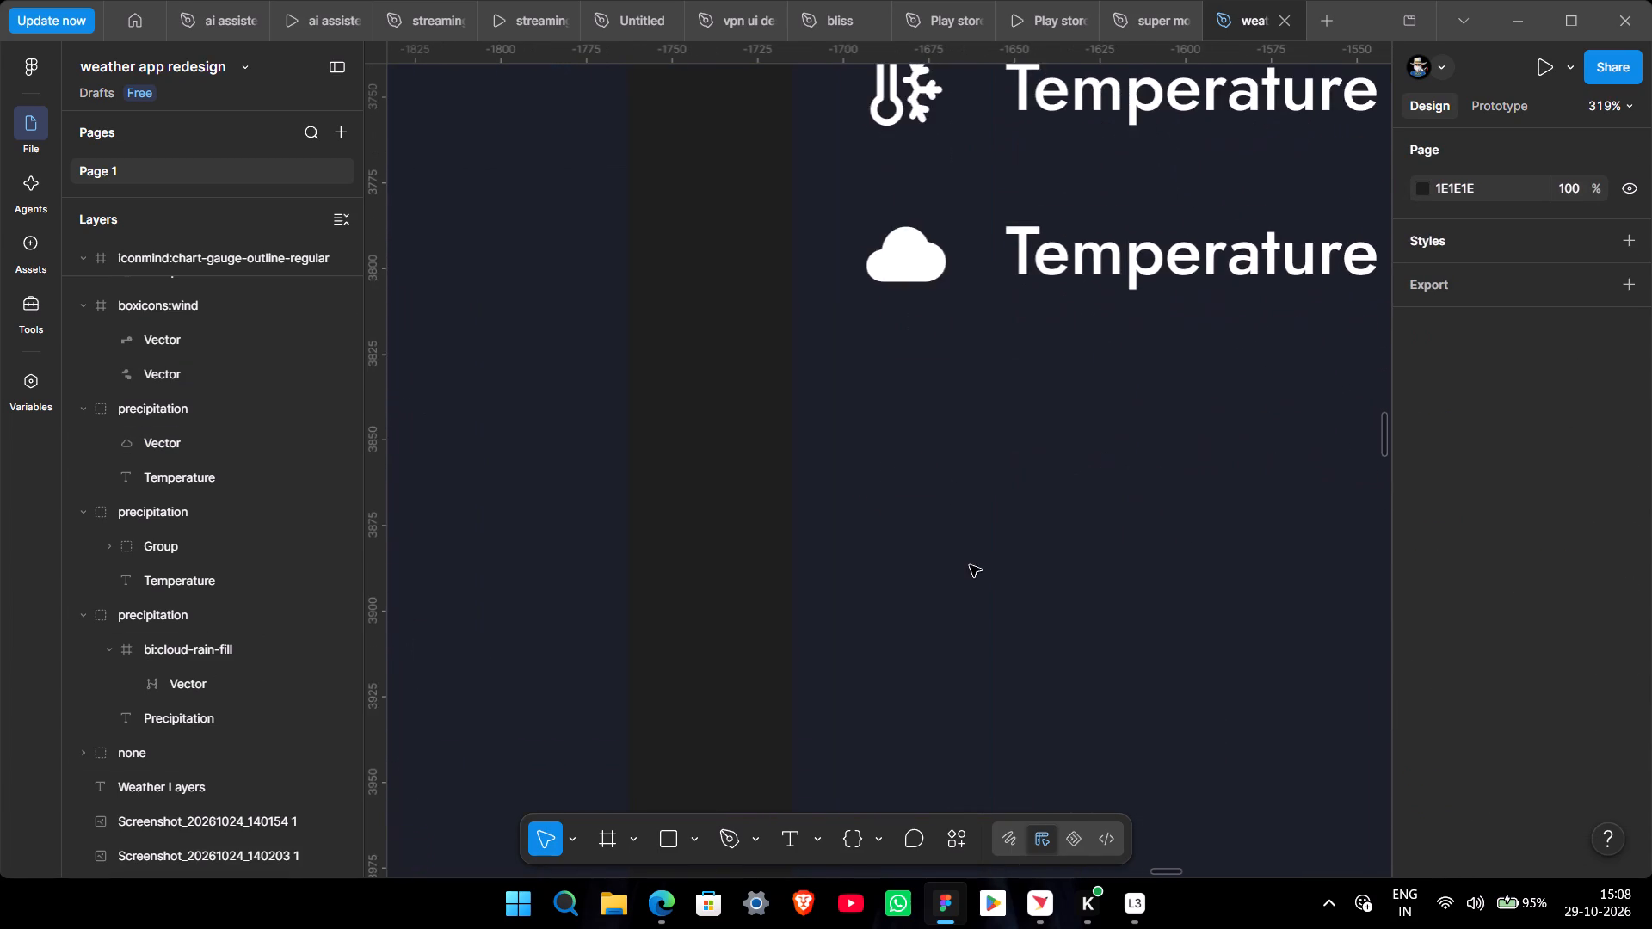
{"action": "scroll", "coordinate": [970, 565], "scroll_direction": "down", "scroll_amount": 3, "text": "ctrl"}
{"action": "middle_click_drag", "start_coordinate": [962, 450], "coordinate": [858, 709]}
{"action": "double_click", "coordinate": [812, 240], "text": "shift"}
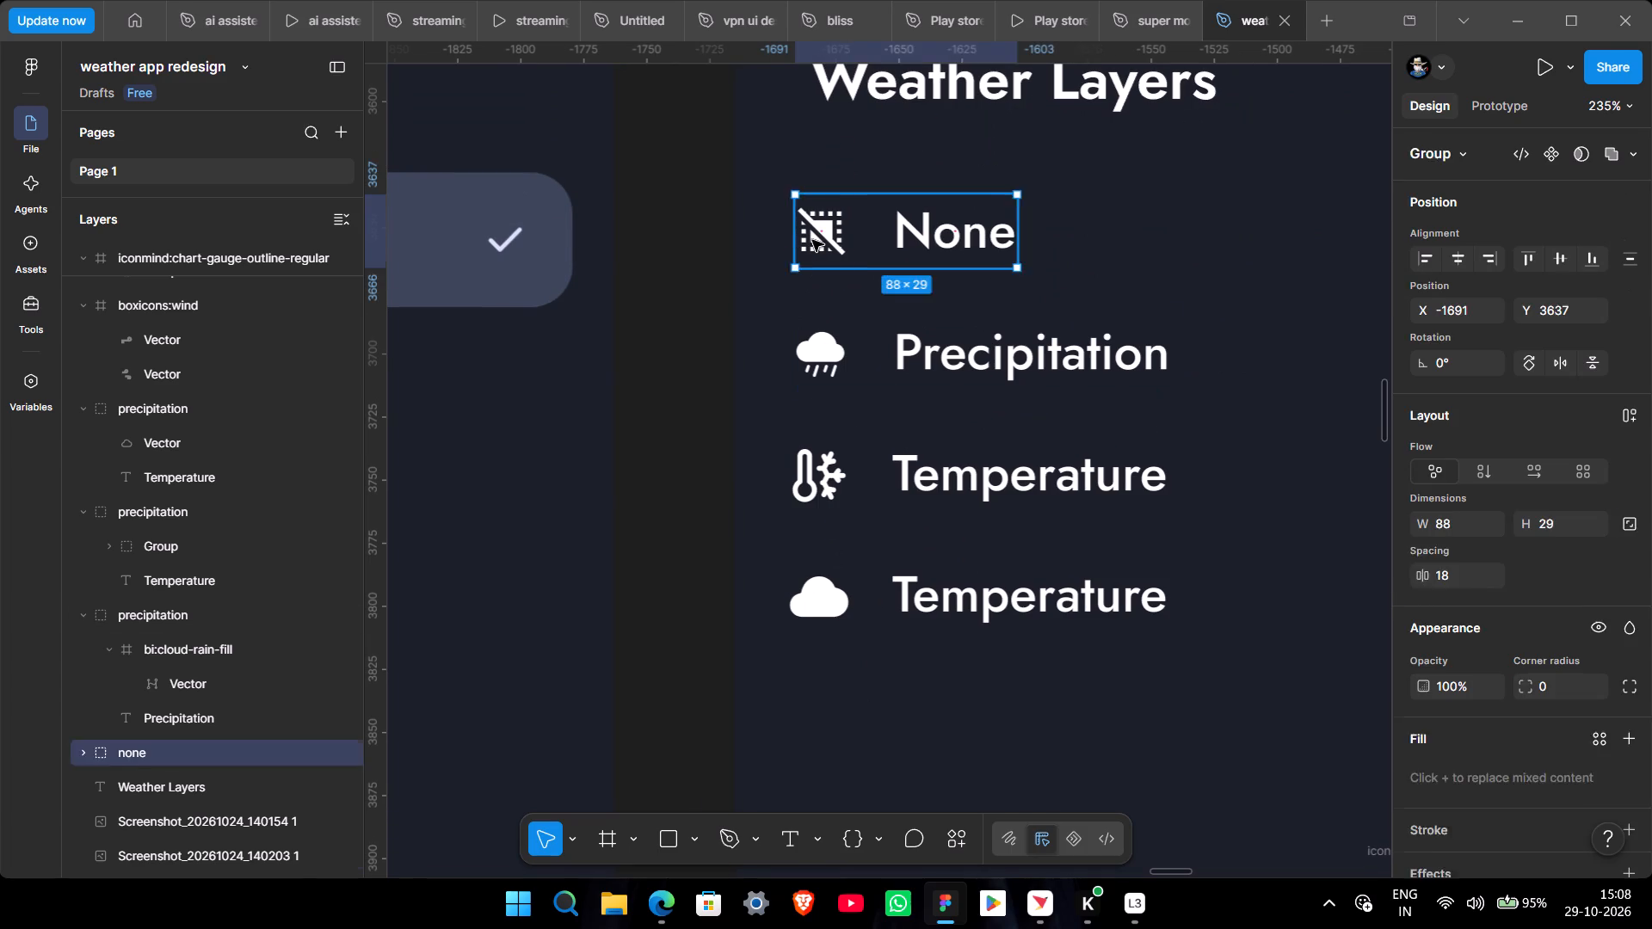
{"action": "double_click", "coordinate": [815, 352], "text": "shift"}
{"action": "double_click", "coordinate": [813, 477], "text": "shift"}
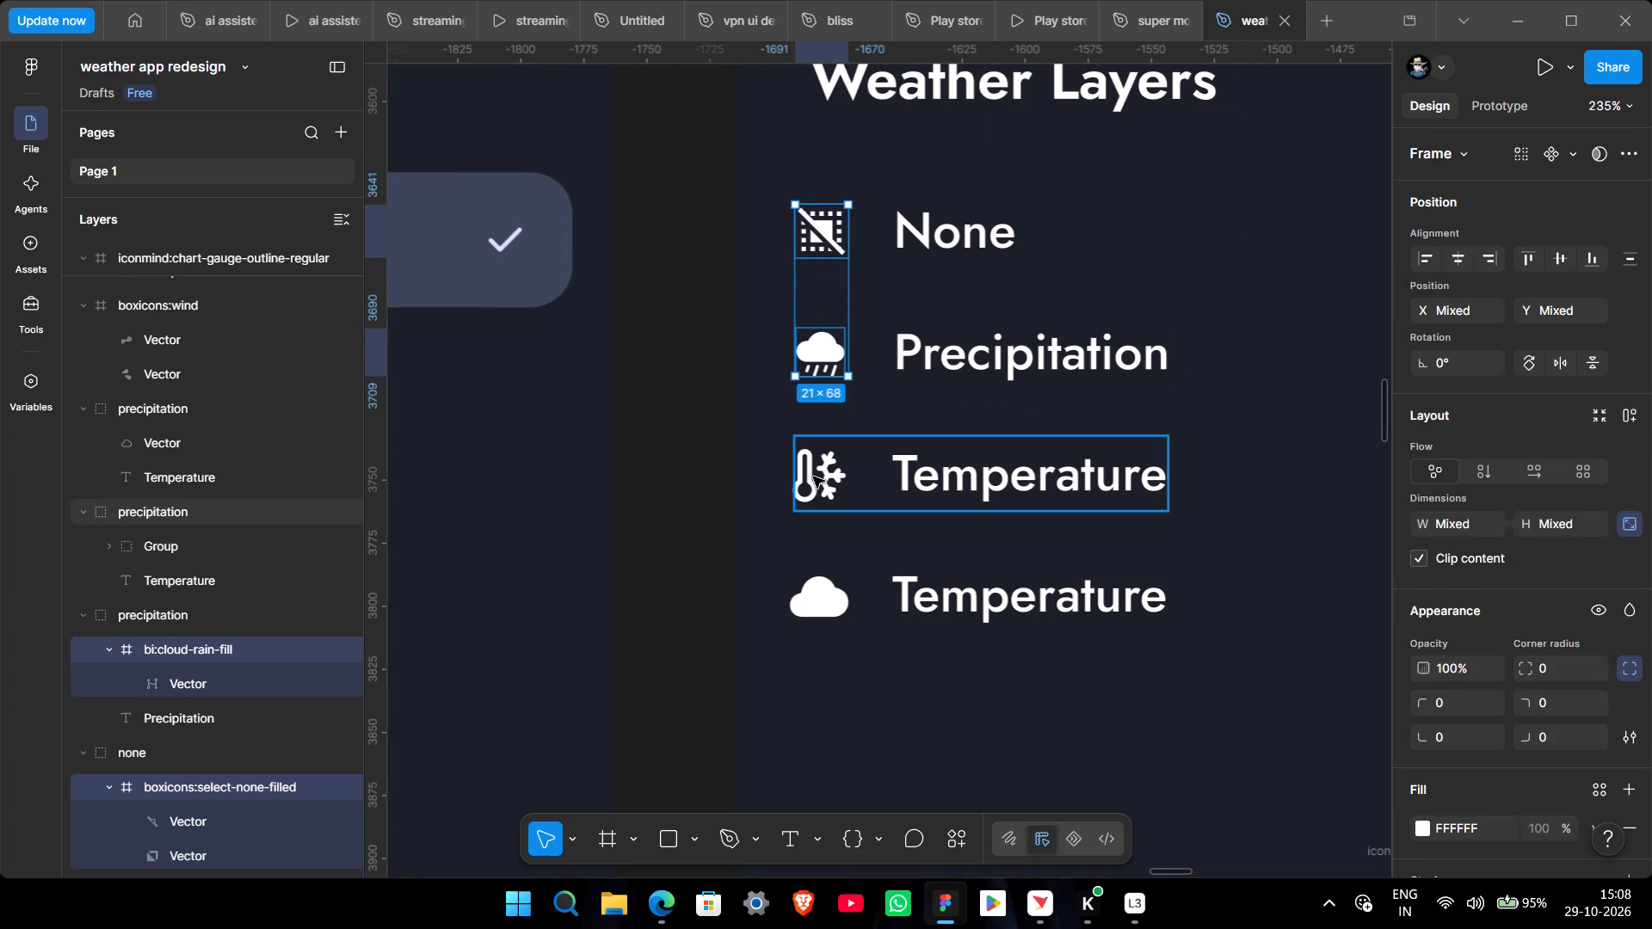
{"action": "double_click", "coordinate": [814, 605], "text": "shift"}
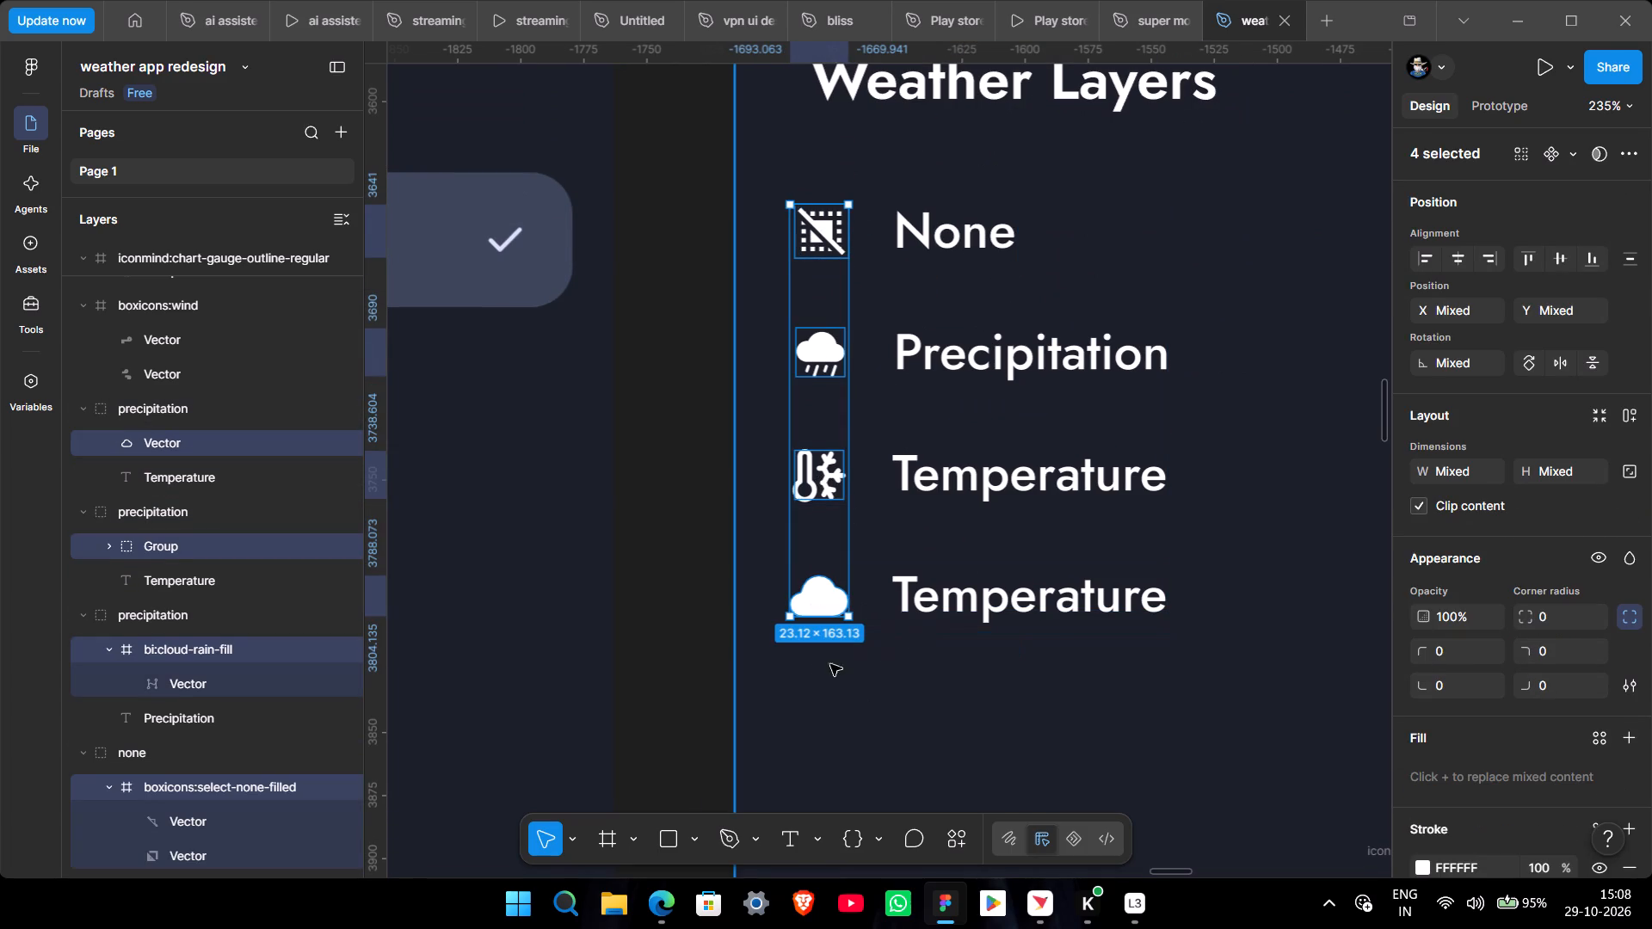
{"action": "left_click", "coordinate": [659, 655]}
Change the label beside the cloud icon to "Cloud Cover".
{"action": "scroll", "coordinate": [659, 653], "scroll_direction": "down", "scroll_amount": 5, "text": "ctrl"}
{"action": "middle_click_drag", "start_coordinate": [730, 641], "coordinate": [1012, 509]}
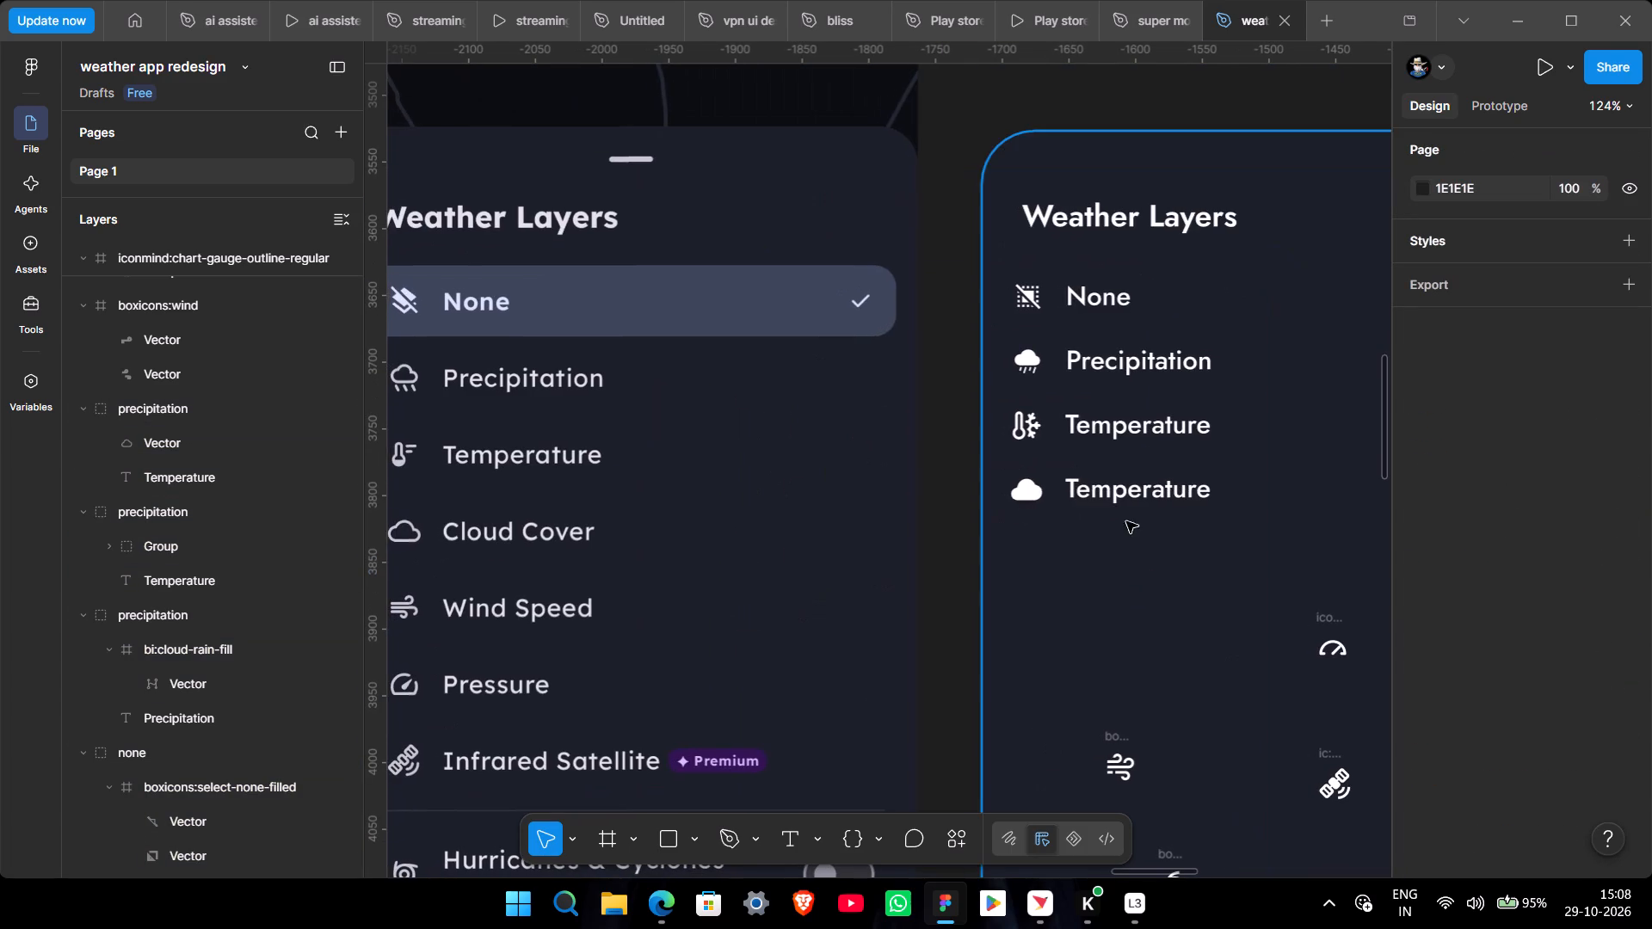
{"action": "left_click", "coordinate": [1174, 495], "text": "ctrl"}
{"action": "double_click", "coordinate": [1142, 495]}
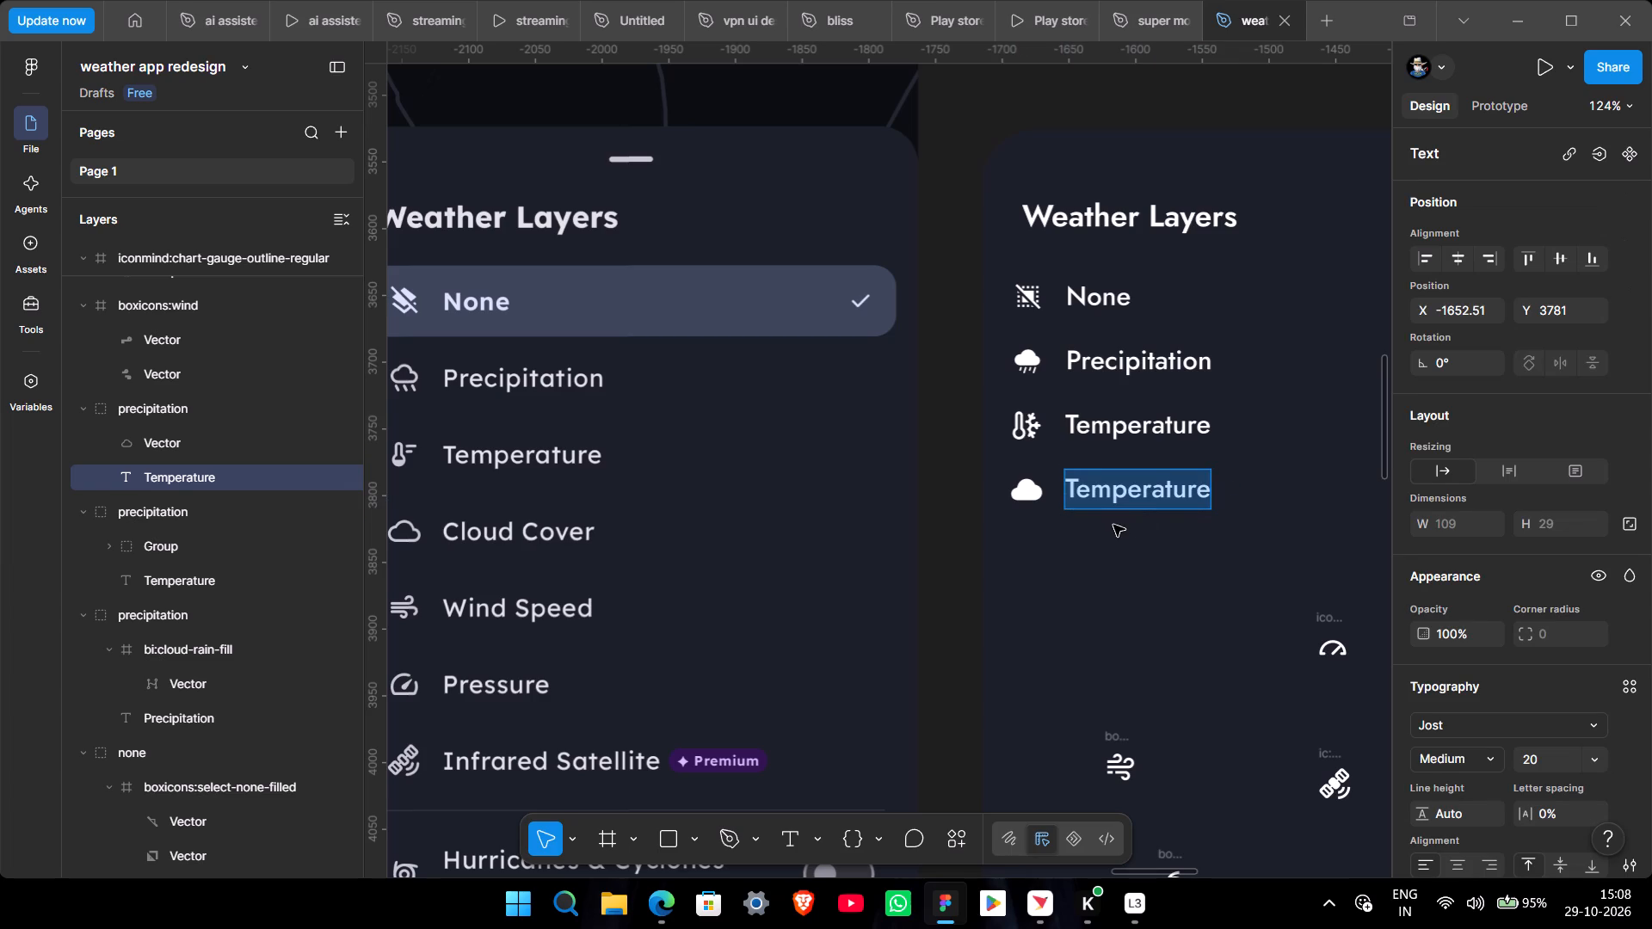
{"action": "type", "text": "Cloud"}
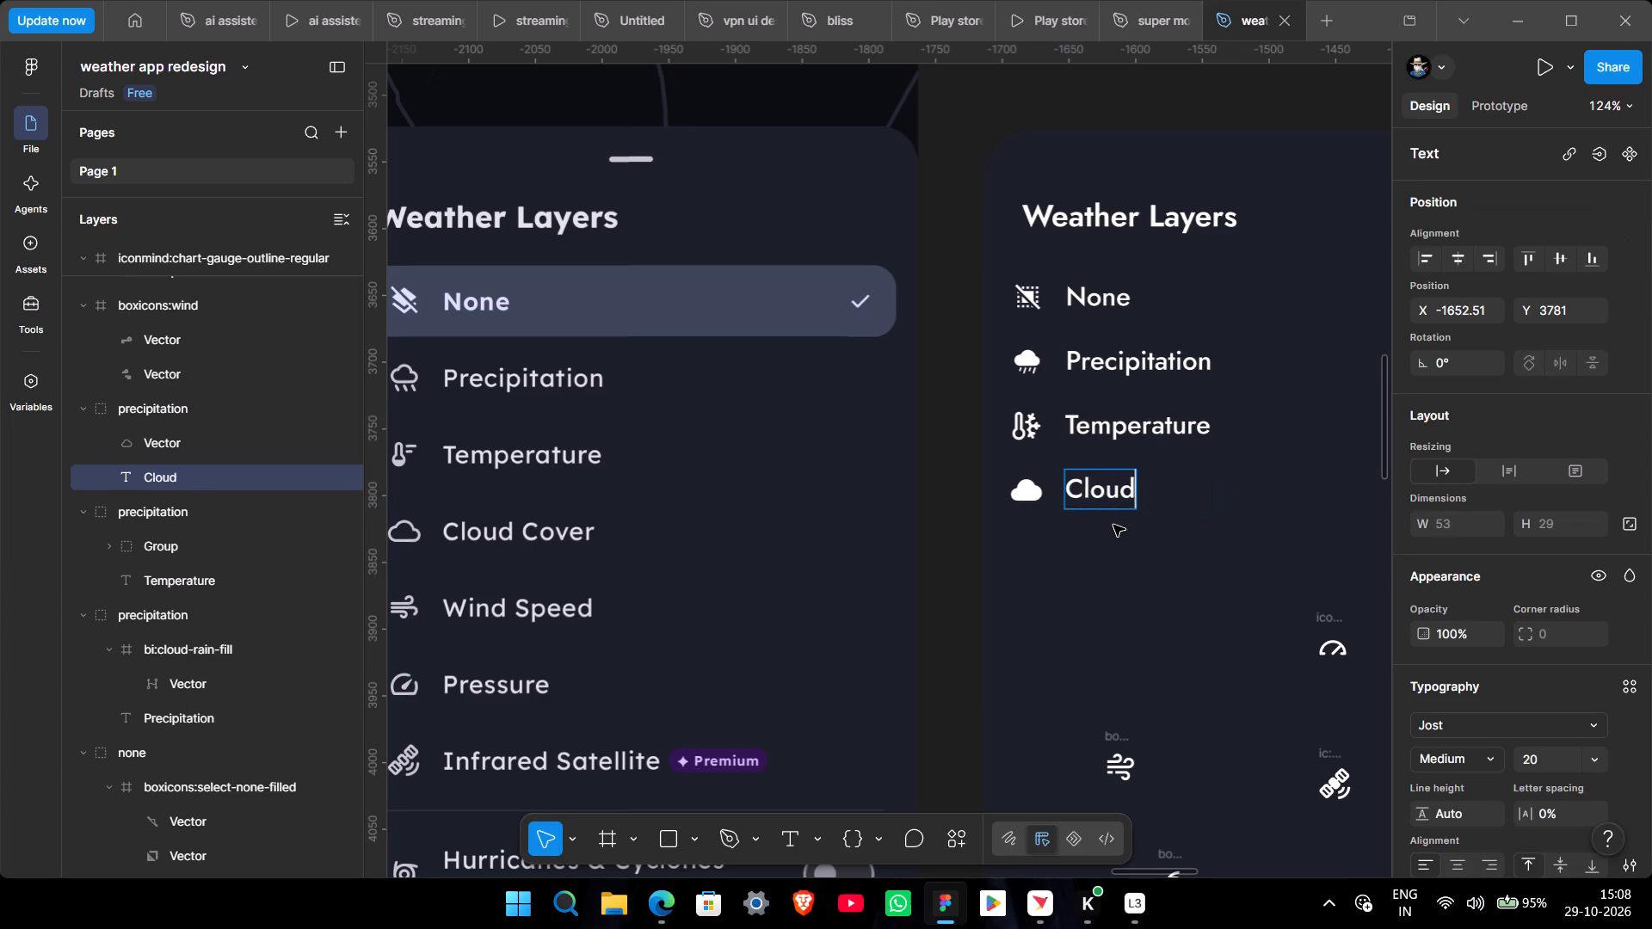
{"action": "key", "text": "space"}
{"action": "type", "text": "Co"}
{"action": "type", "text": "ver"}
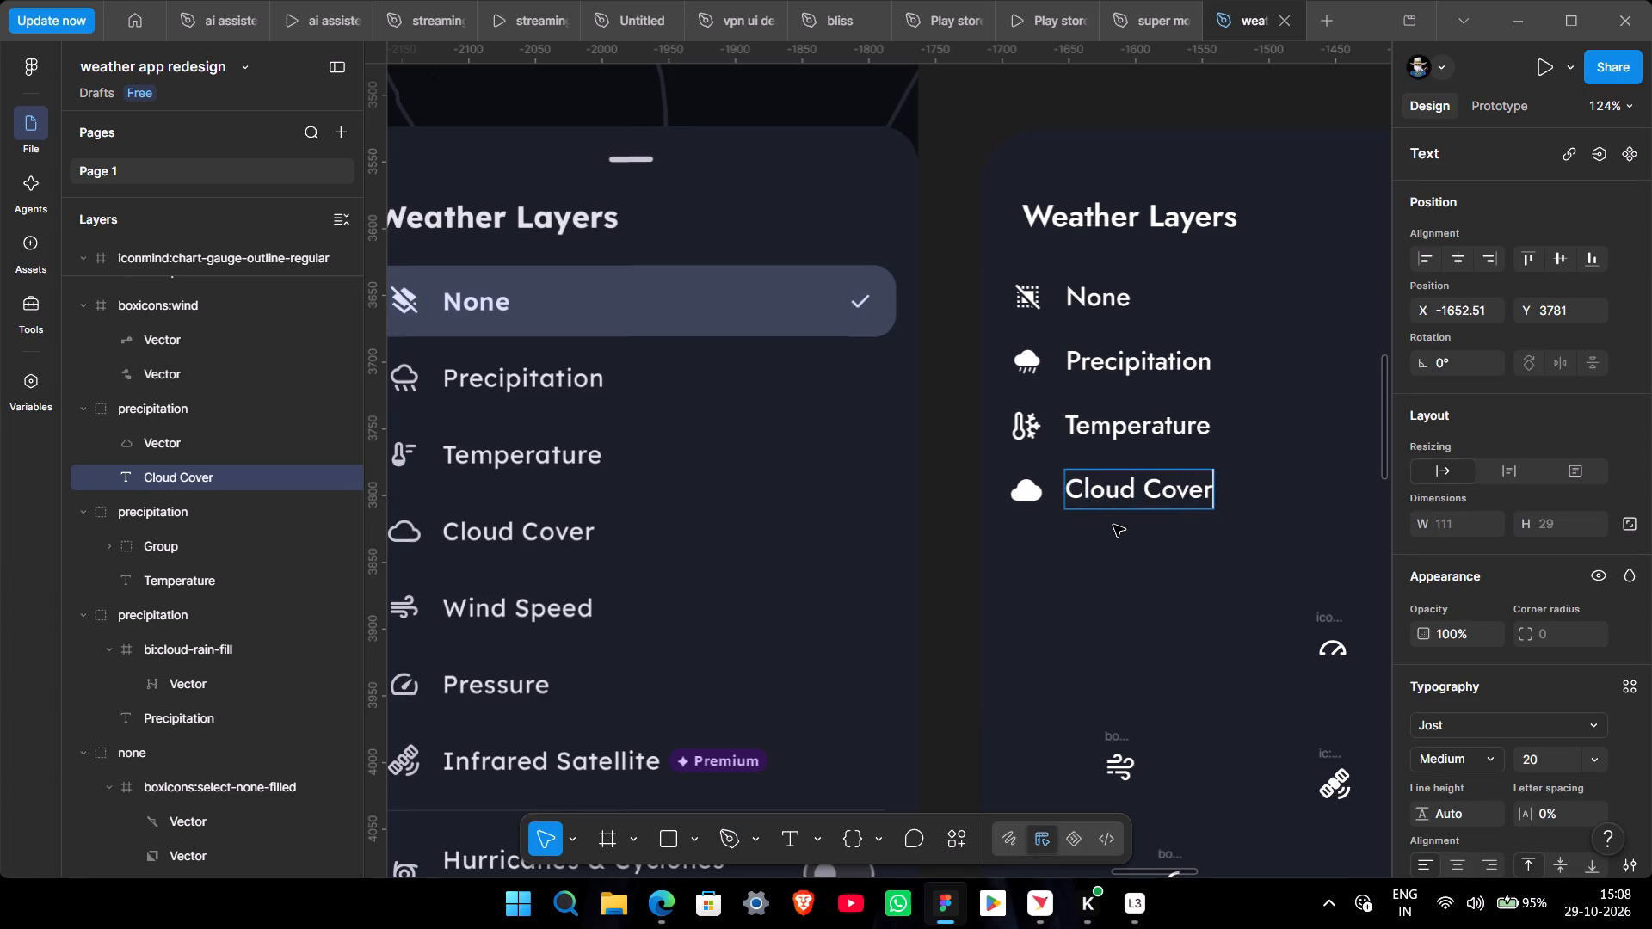
{"action": "left_click", "coordinate": [920, 583]}
{"action": "scroll", "coordinate": [927, 565], "scroll_direction": "down", "scroll_amount": 3, "text": "ctrl"}
{"action": "middle_click_drag", "start_coordinate": [954, 555], "coordinate": [954, 551]}
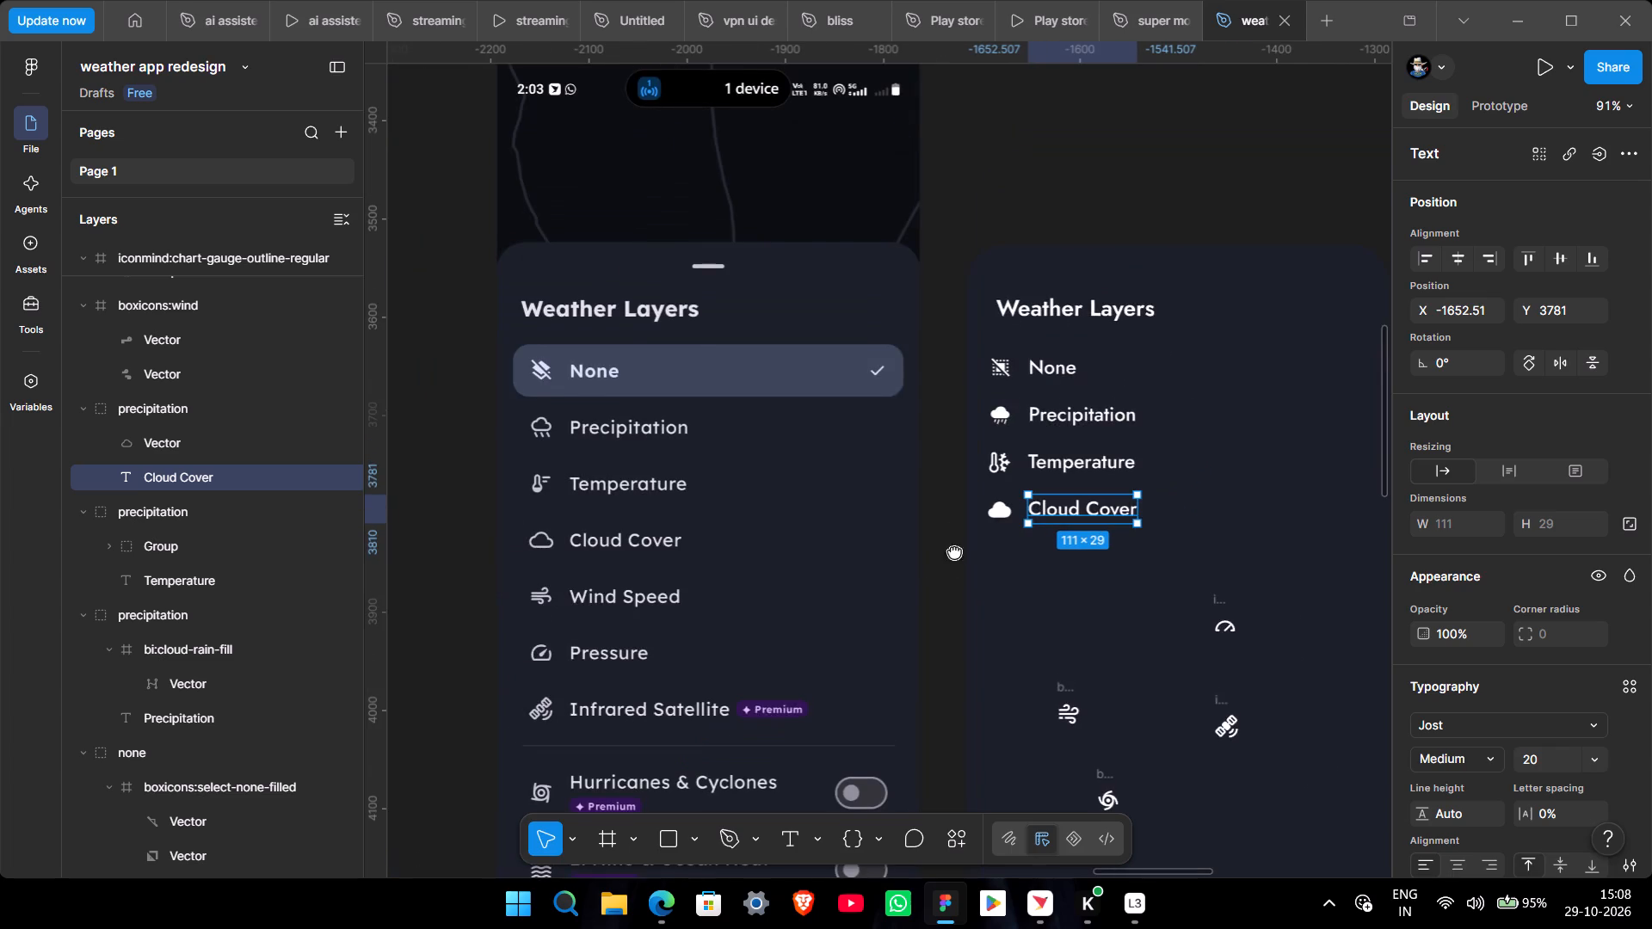
{"action": "middle_click_drag", "start_coordinate": [954, 551], "coordinate": [968, 383]}
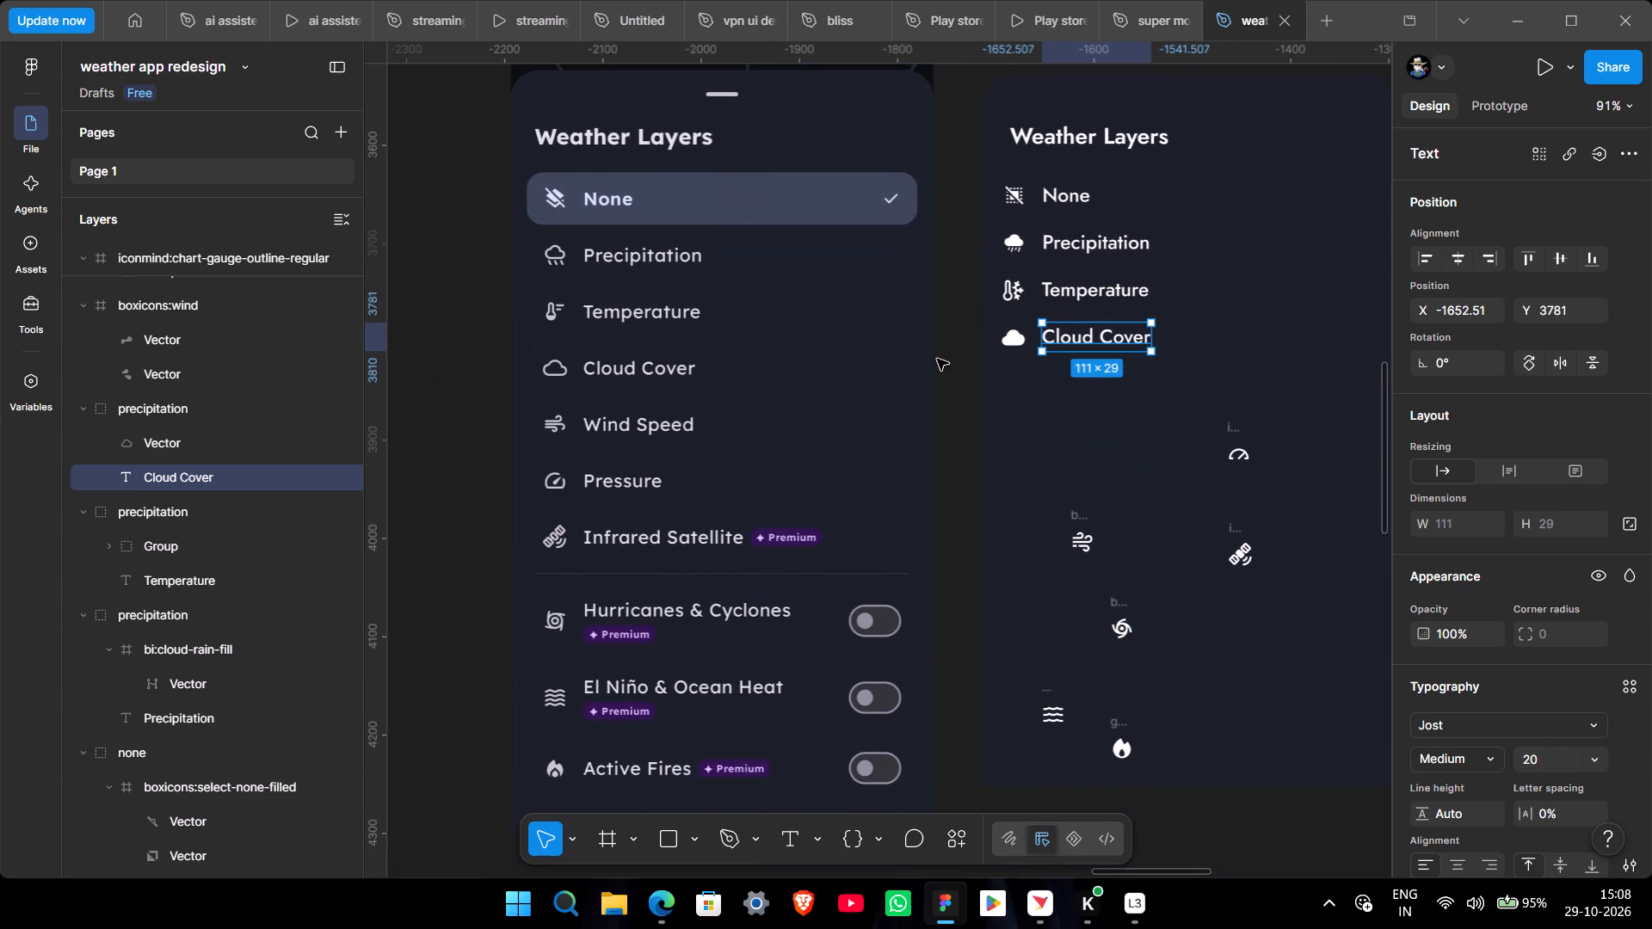
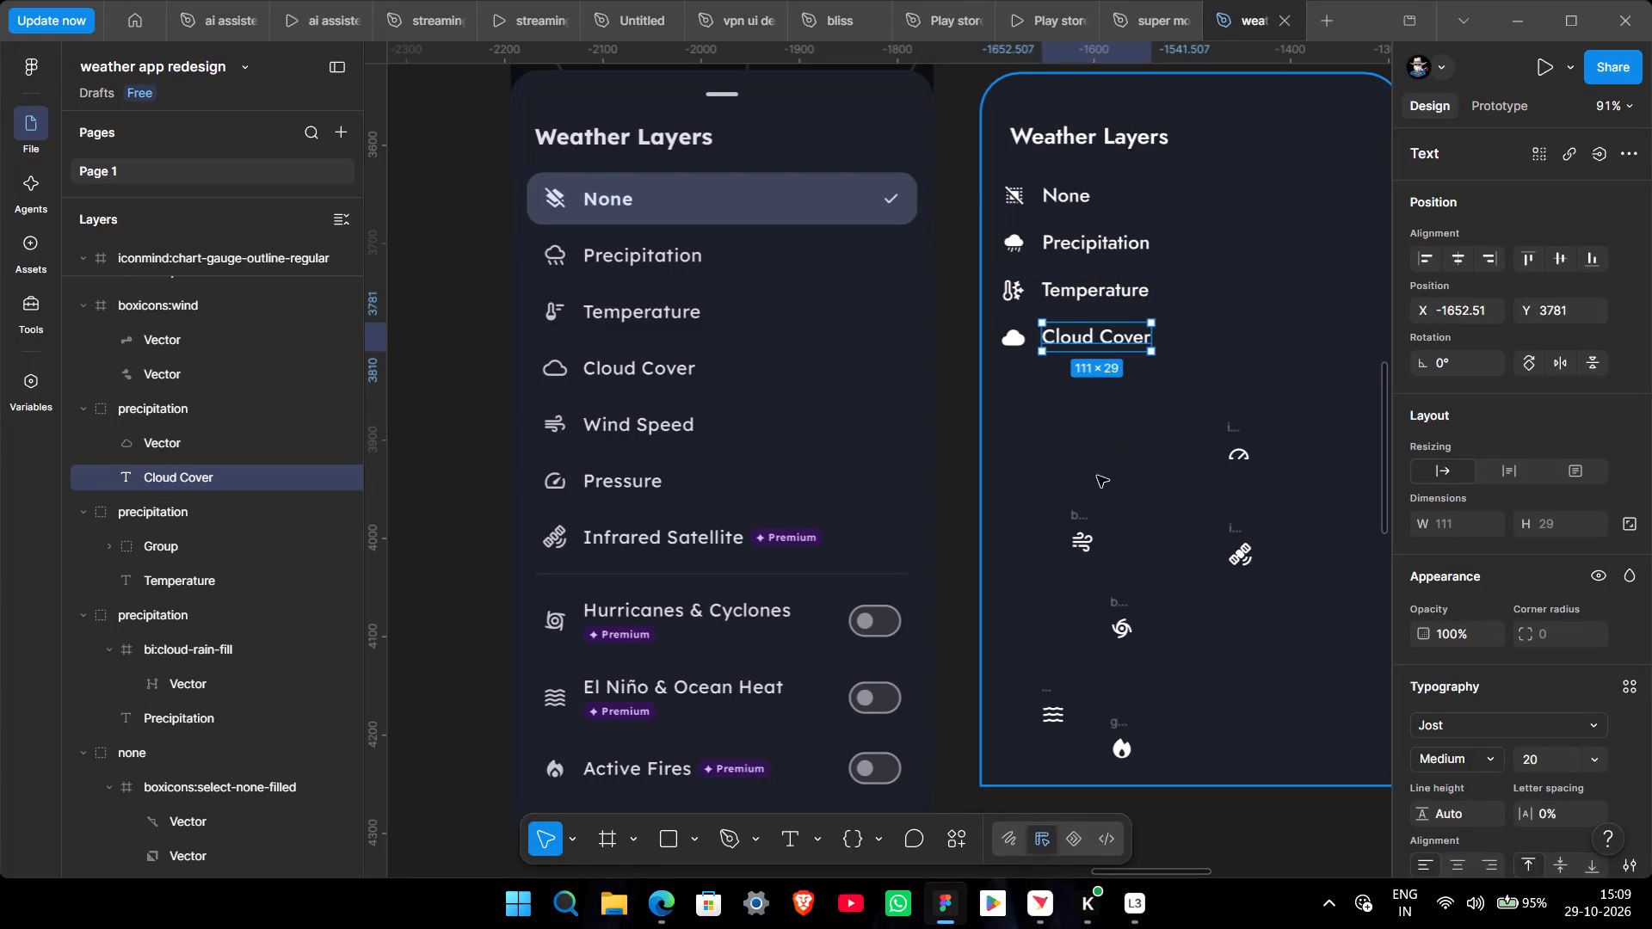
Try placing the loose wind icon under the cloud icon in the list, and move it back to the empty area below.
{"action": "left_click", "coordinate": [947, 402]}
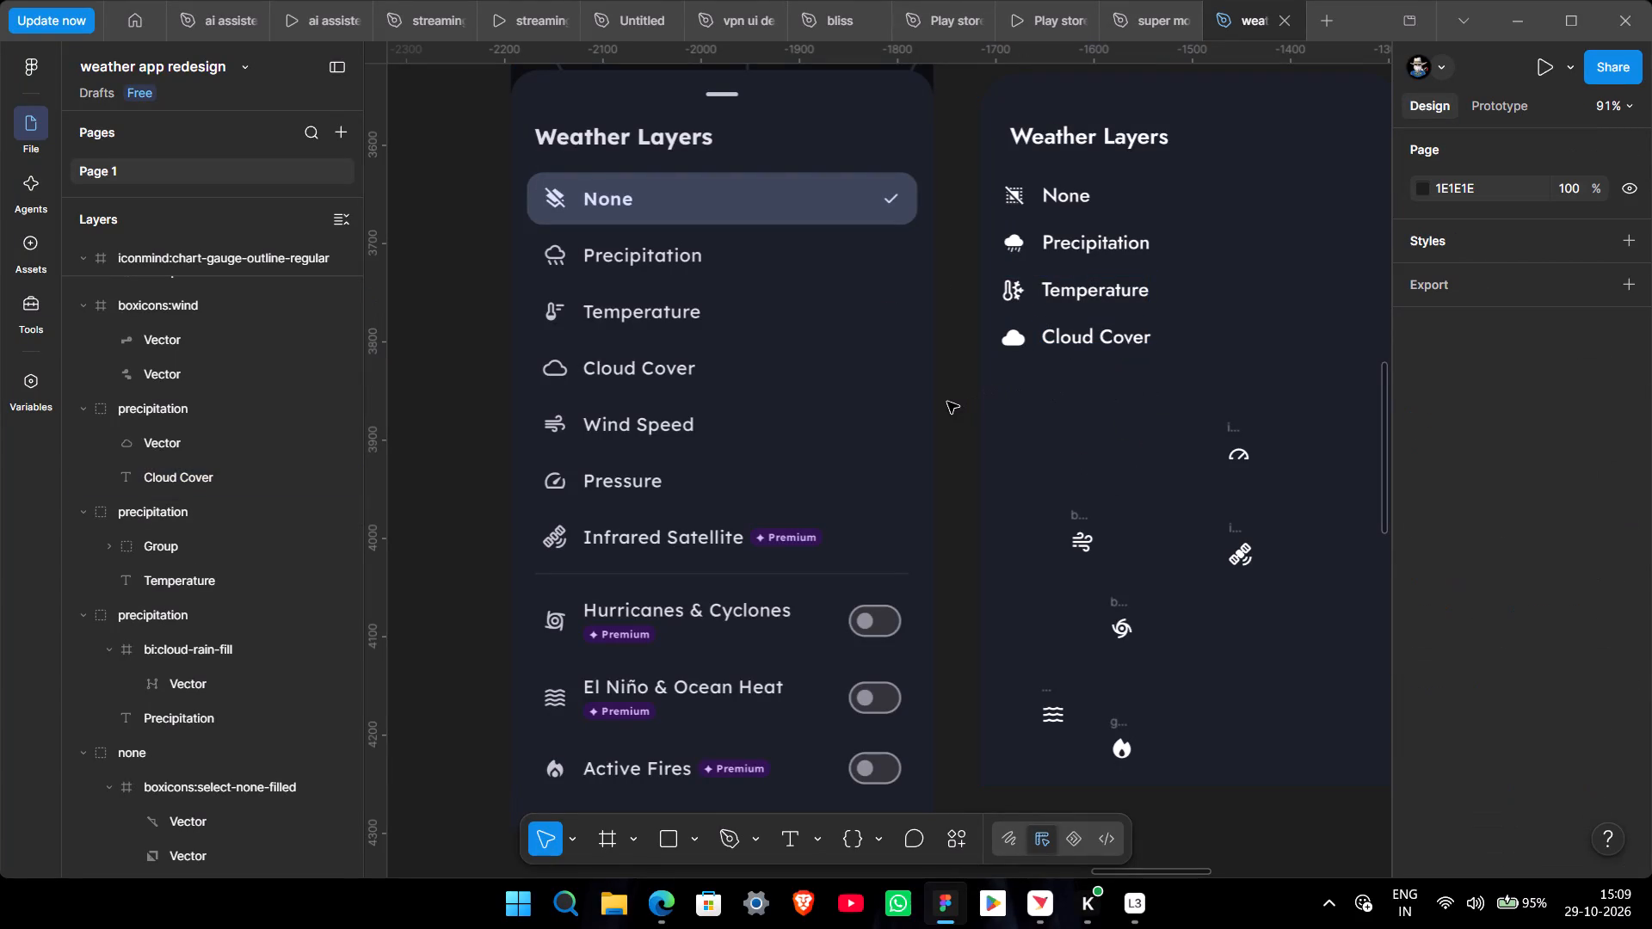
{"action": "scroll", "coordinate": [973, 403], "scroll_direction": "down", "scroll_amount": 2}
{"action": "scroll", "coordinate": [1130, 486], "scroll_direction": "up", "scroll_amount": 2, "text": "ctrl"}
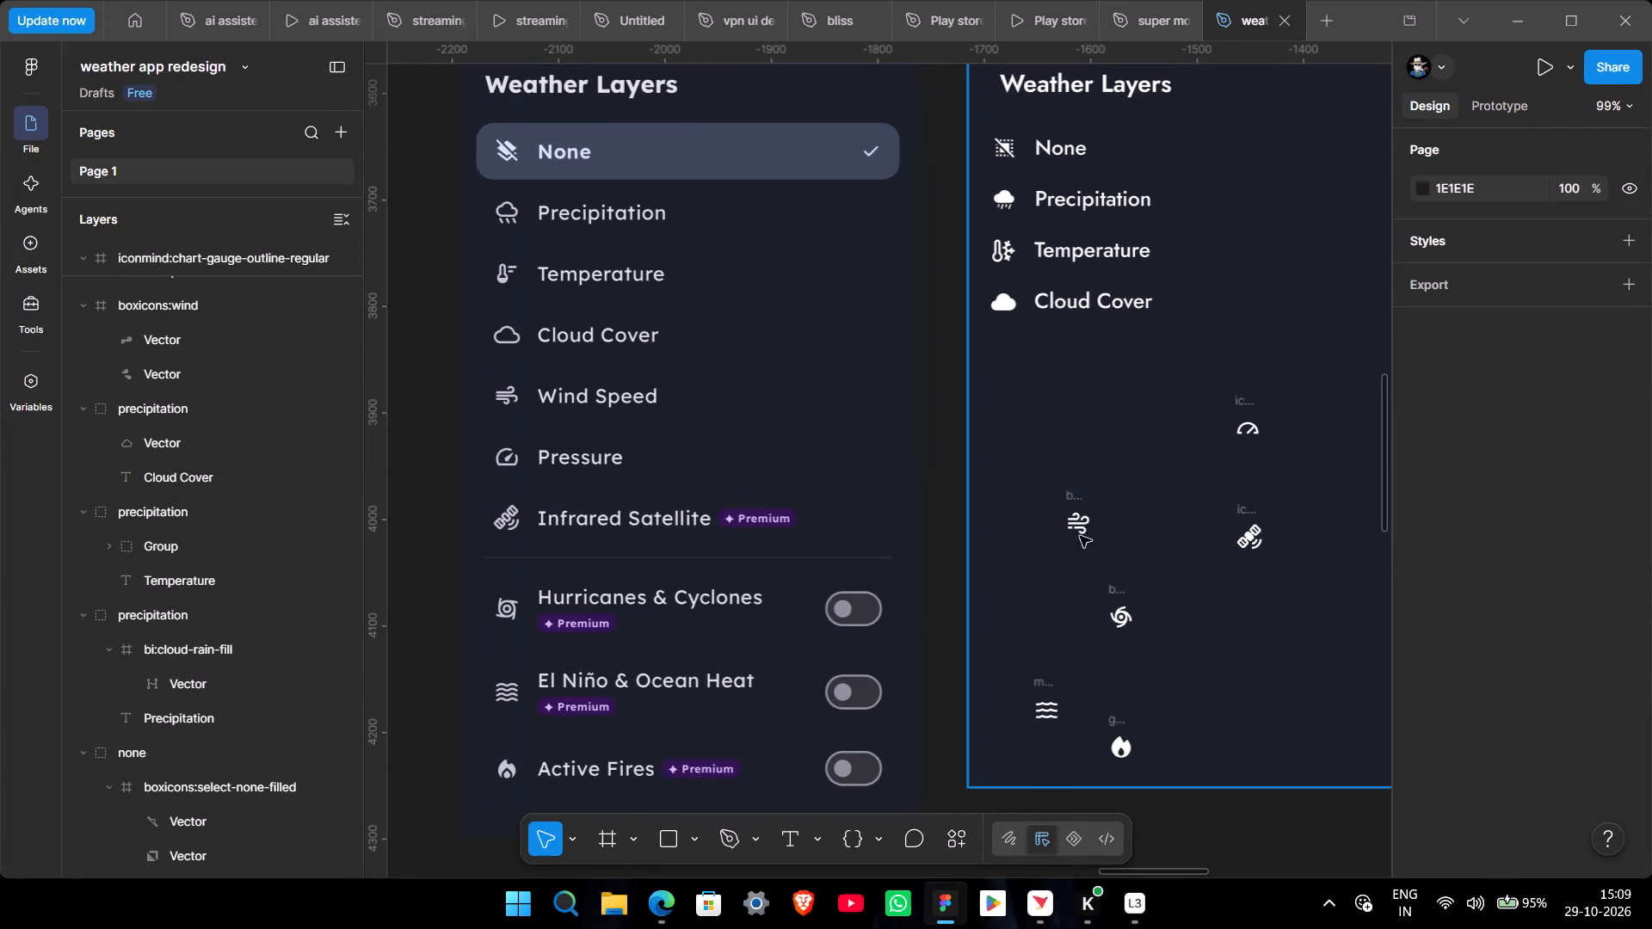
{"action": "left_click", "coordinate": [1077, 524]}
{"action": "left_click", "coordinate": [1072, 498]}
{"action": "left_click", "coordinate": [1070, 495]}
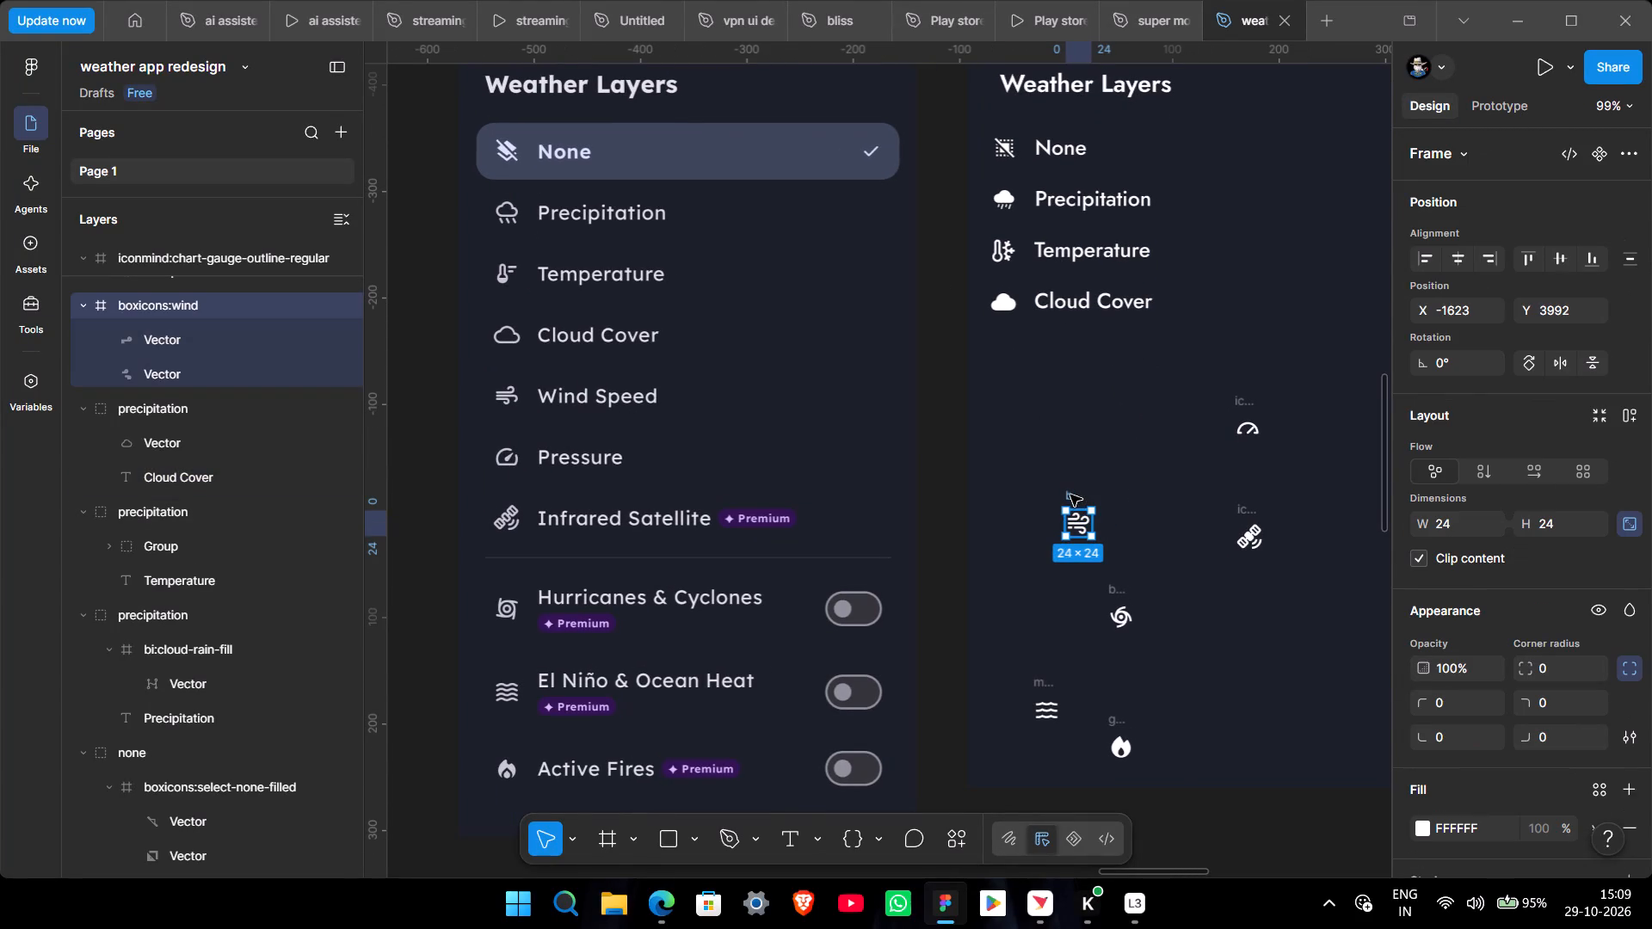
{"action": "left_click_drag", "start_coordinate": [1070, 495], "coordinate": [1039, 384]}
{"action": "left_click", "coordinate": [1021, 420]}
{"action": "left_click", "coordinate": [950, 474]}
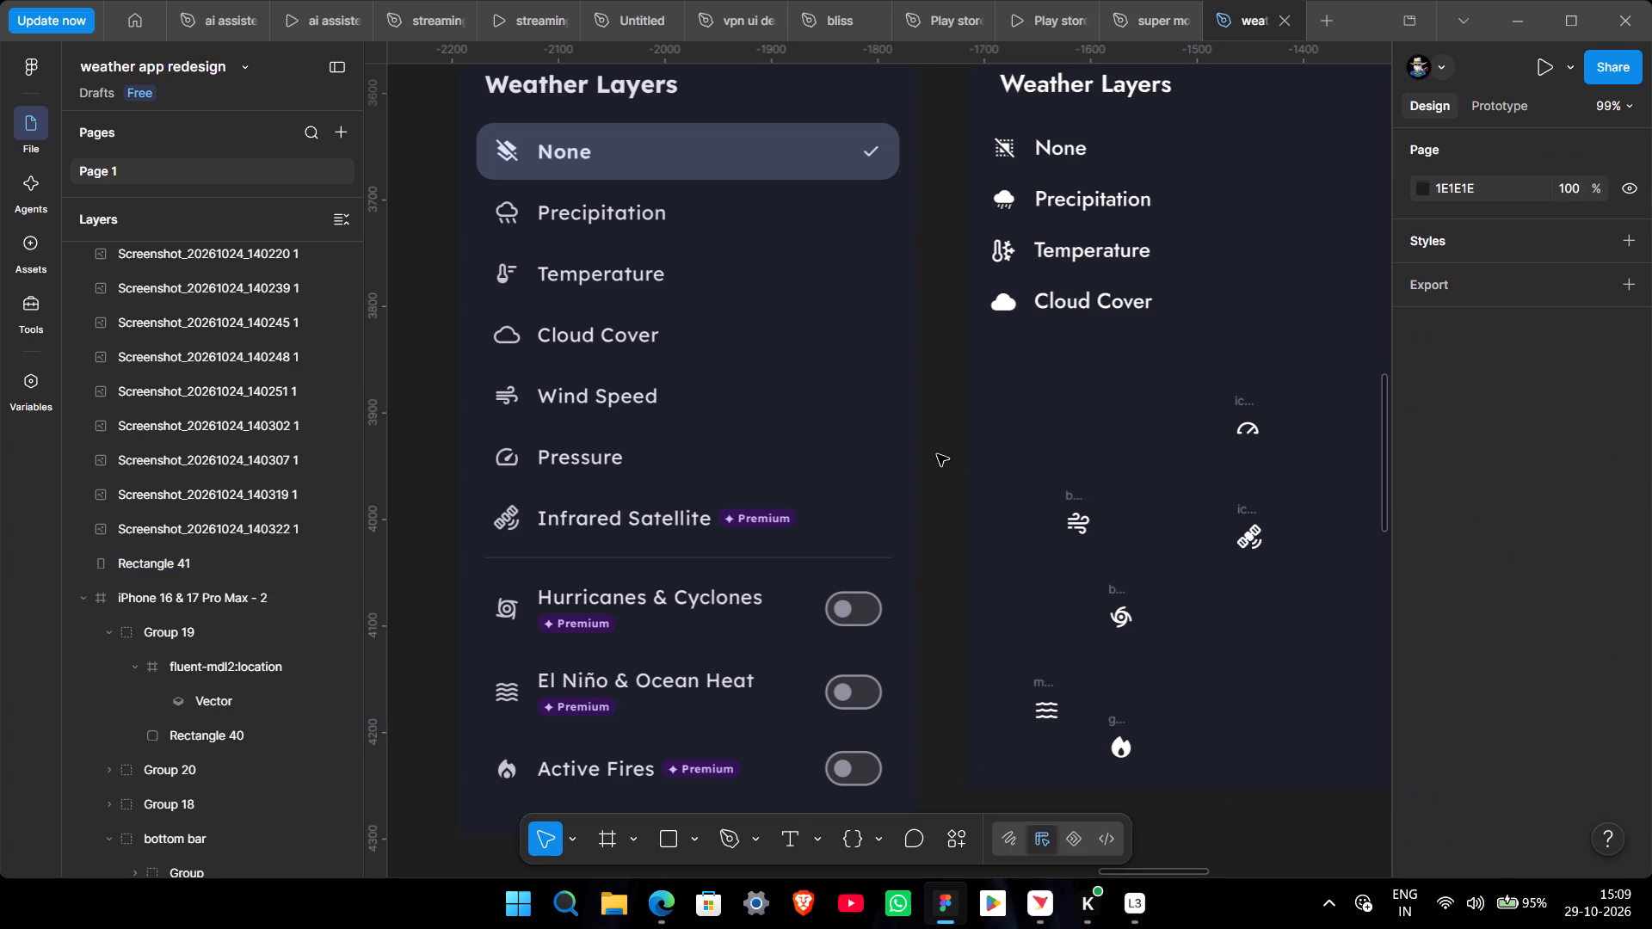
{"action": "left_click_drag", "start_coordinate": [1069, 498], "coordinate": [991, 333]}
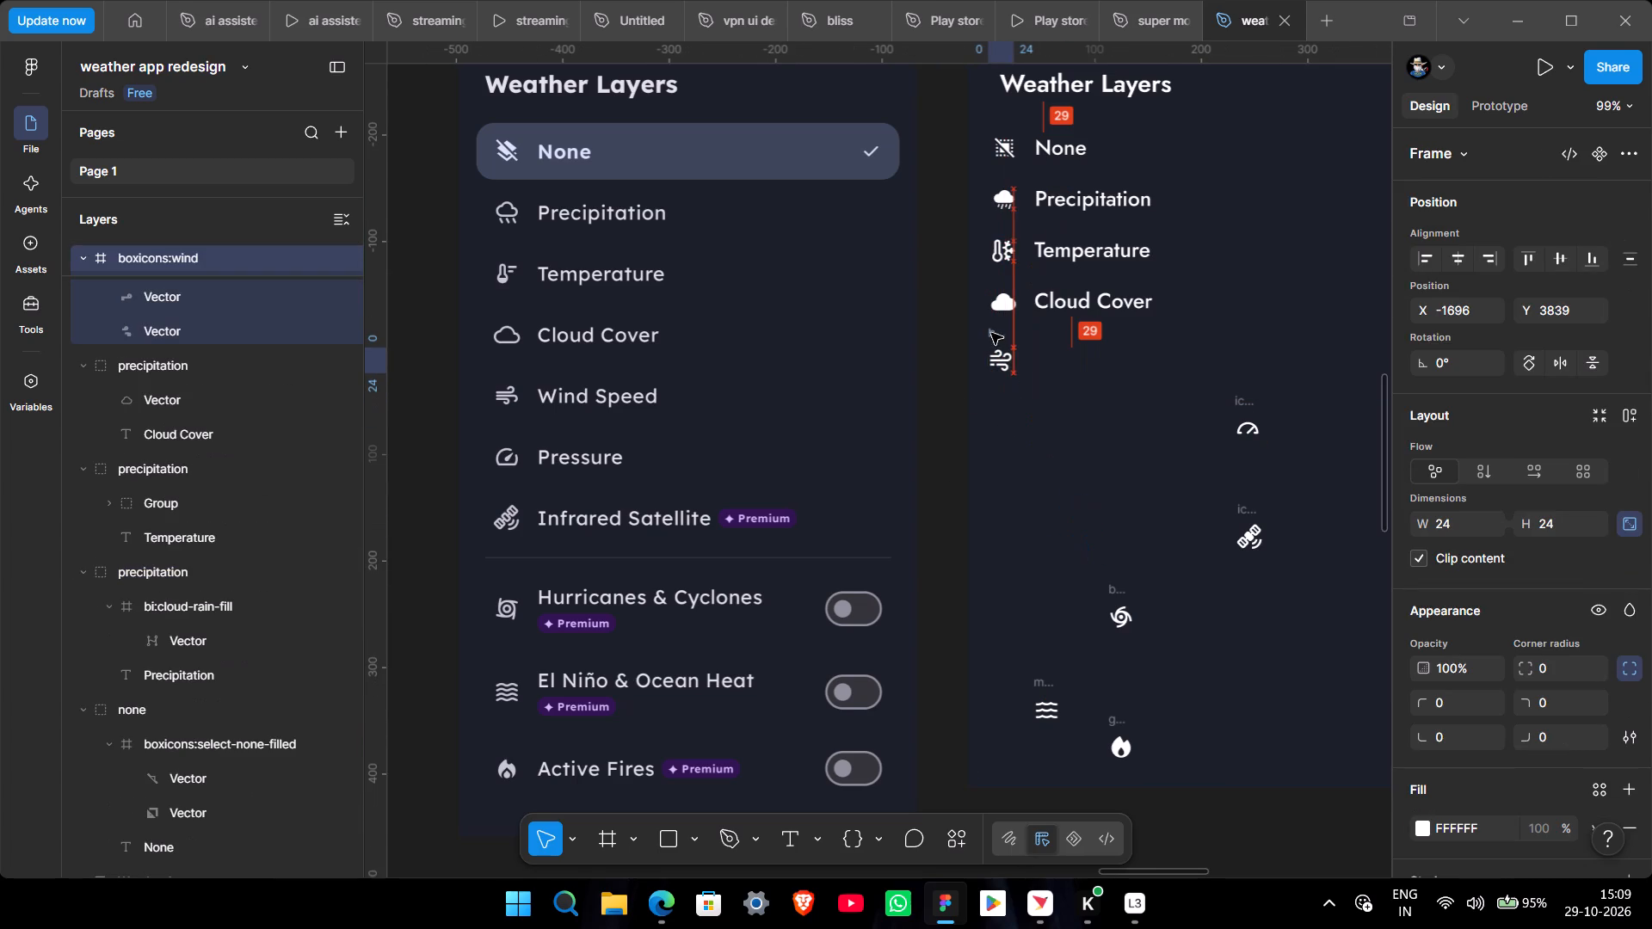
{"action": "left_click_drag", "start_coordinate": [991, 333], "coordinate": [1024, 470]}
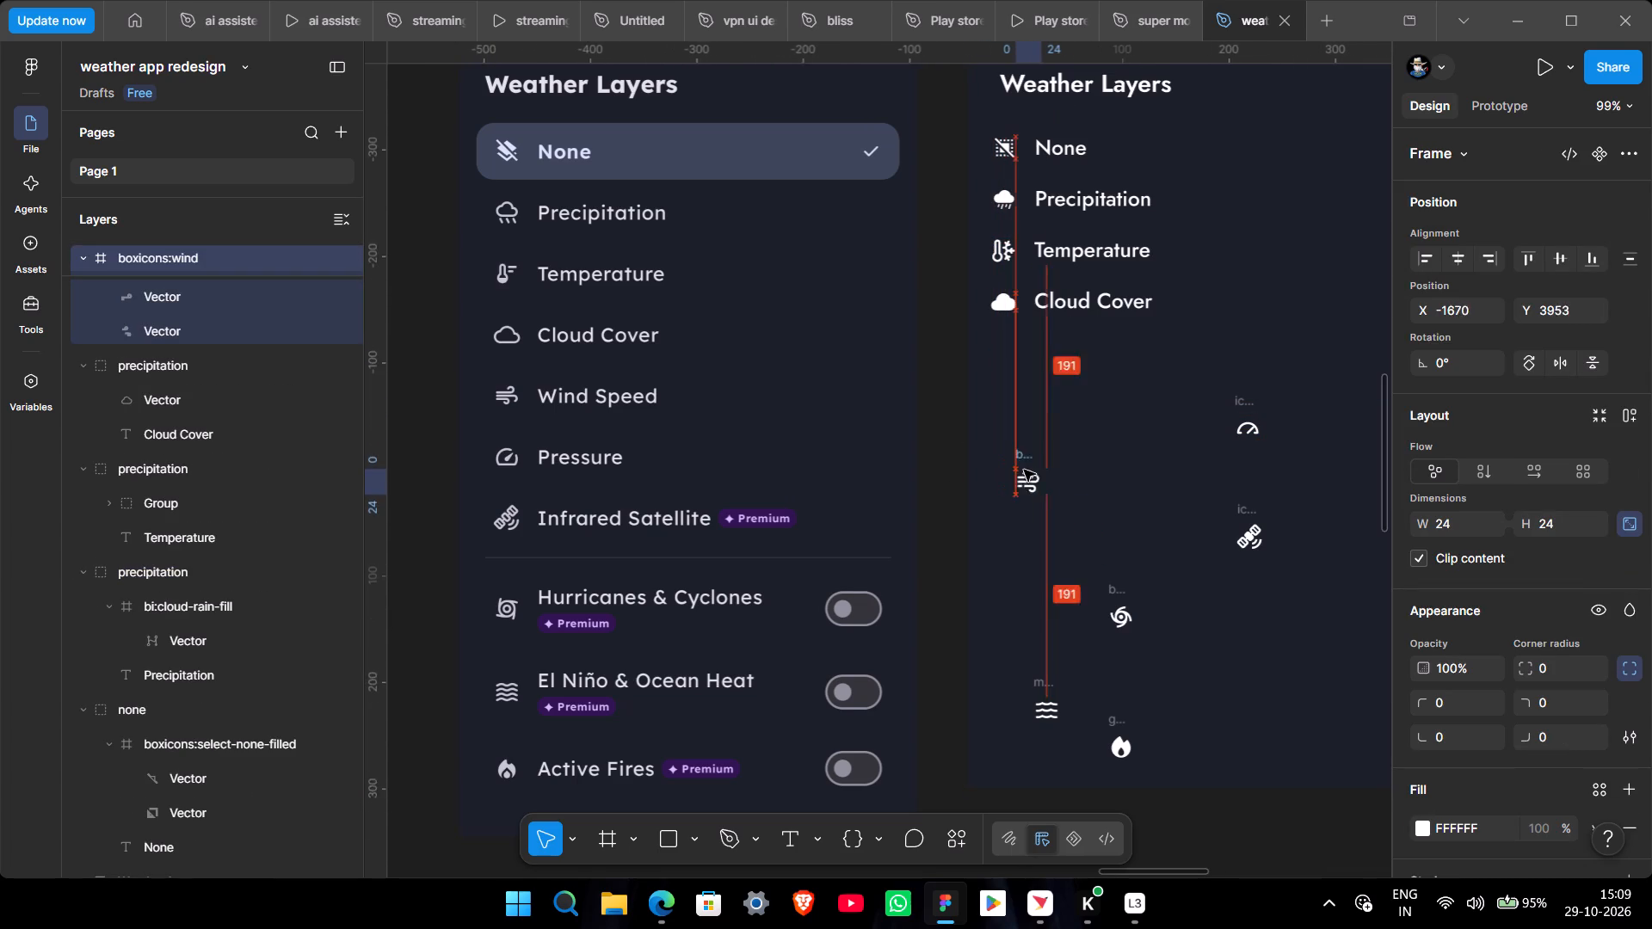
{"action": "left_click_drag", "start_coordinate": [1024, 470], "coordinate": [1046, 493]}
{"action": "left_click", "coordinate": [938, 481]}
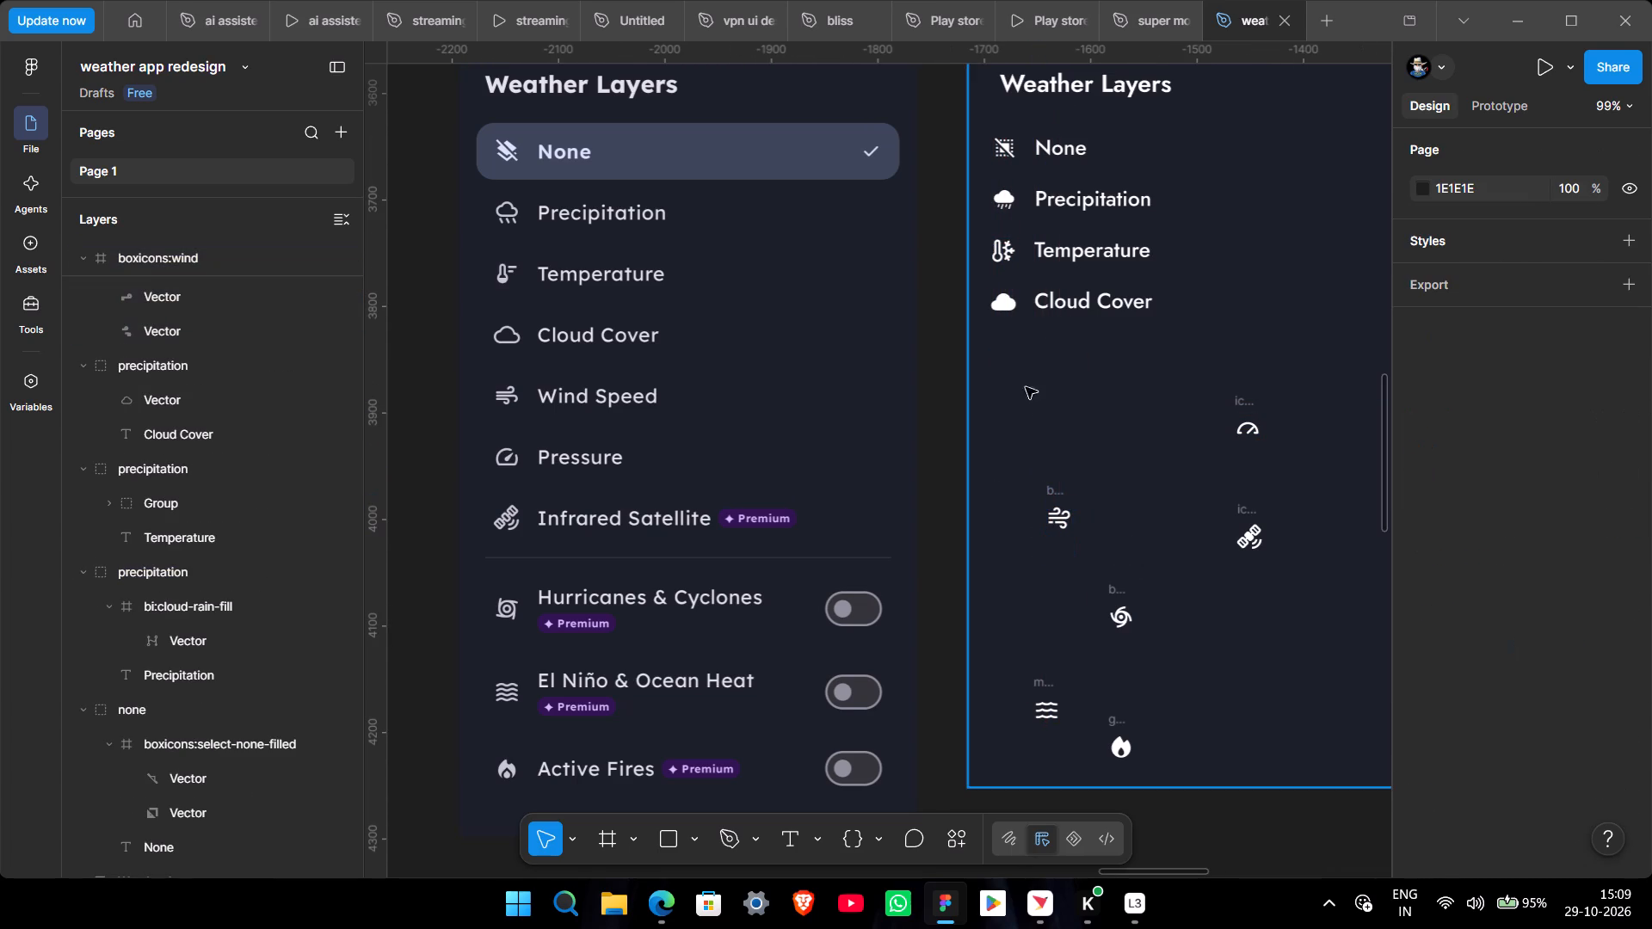
Duplicate the Cloud Cover row directly beneath itself, matching the row spacing and left alignment of the list.
{"action": "left_click", "coordinate": [1075, 298]}
{"action": "left_click_drag", "start_coordinate": [1032, 298], "coordinate": [1035, 335], "text": "alt"}
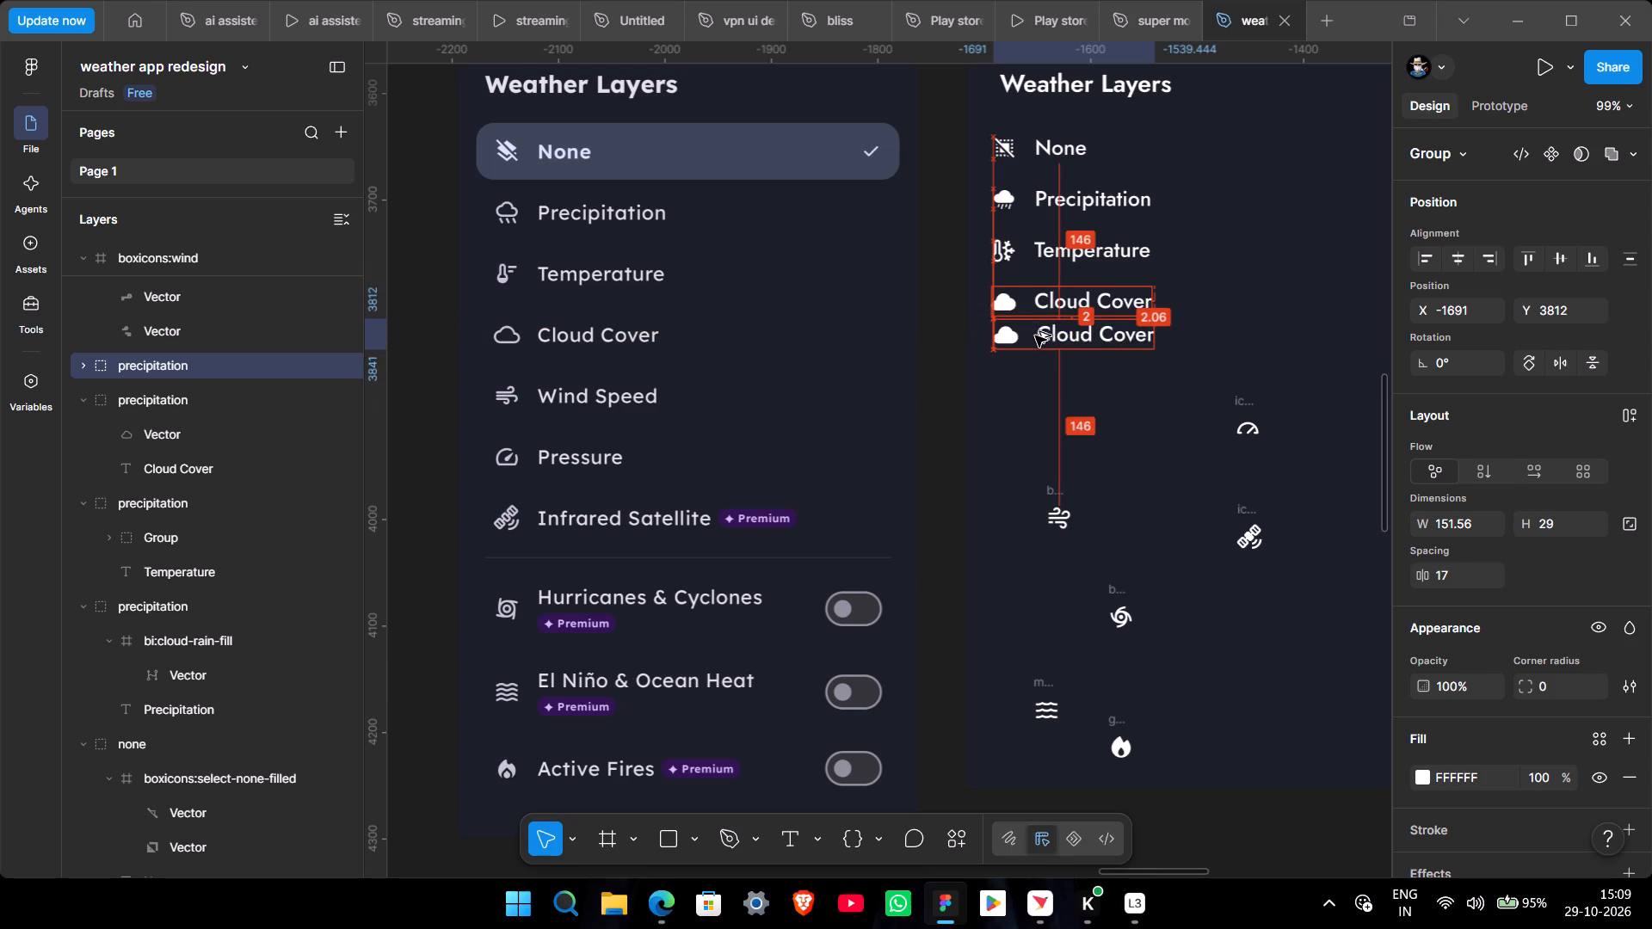
{"action": "left_click_drag", "start_coordinate": [1035, 335], "coordinate": [1032, 349], "text": "alt"}
{"action": "left_click", "coordinate": [930, 419]}
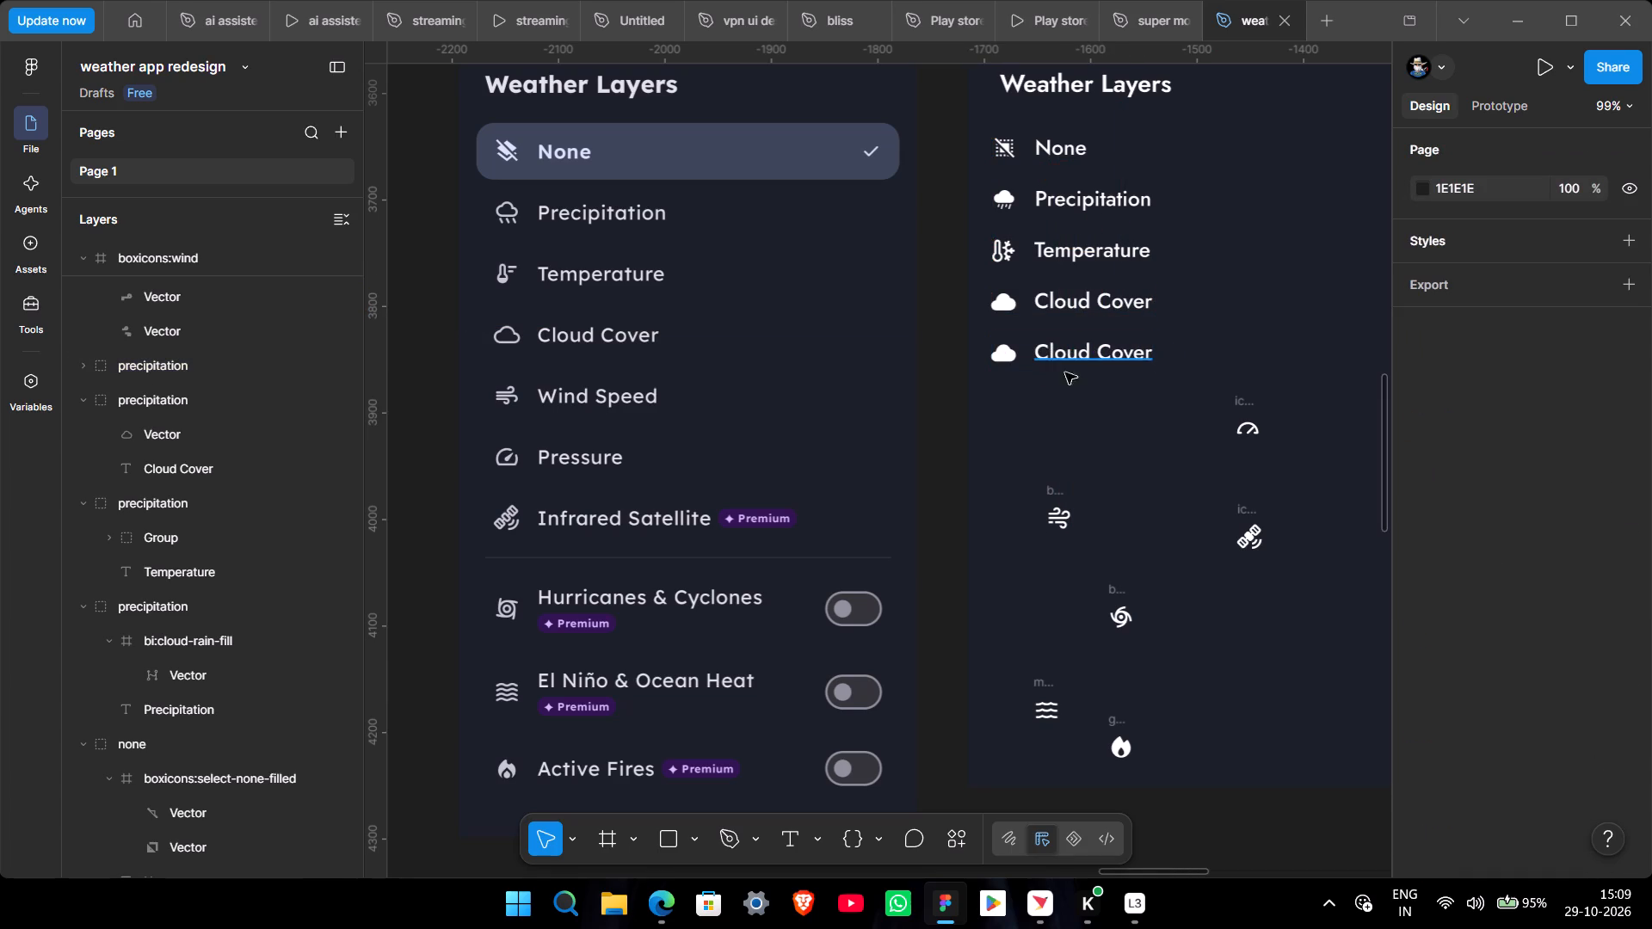
Replace the cloud icon in the duplicated Cloud Cover row with a copy of the loose wind icon.
{"action": "left_click", "coordinate": [1047, 501]}
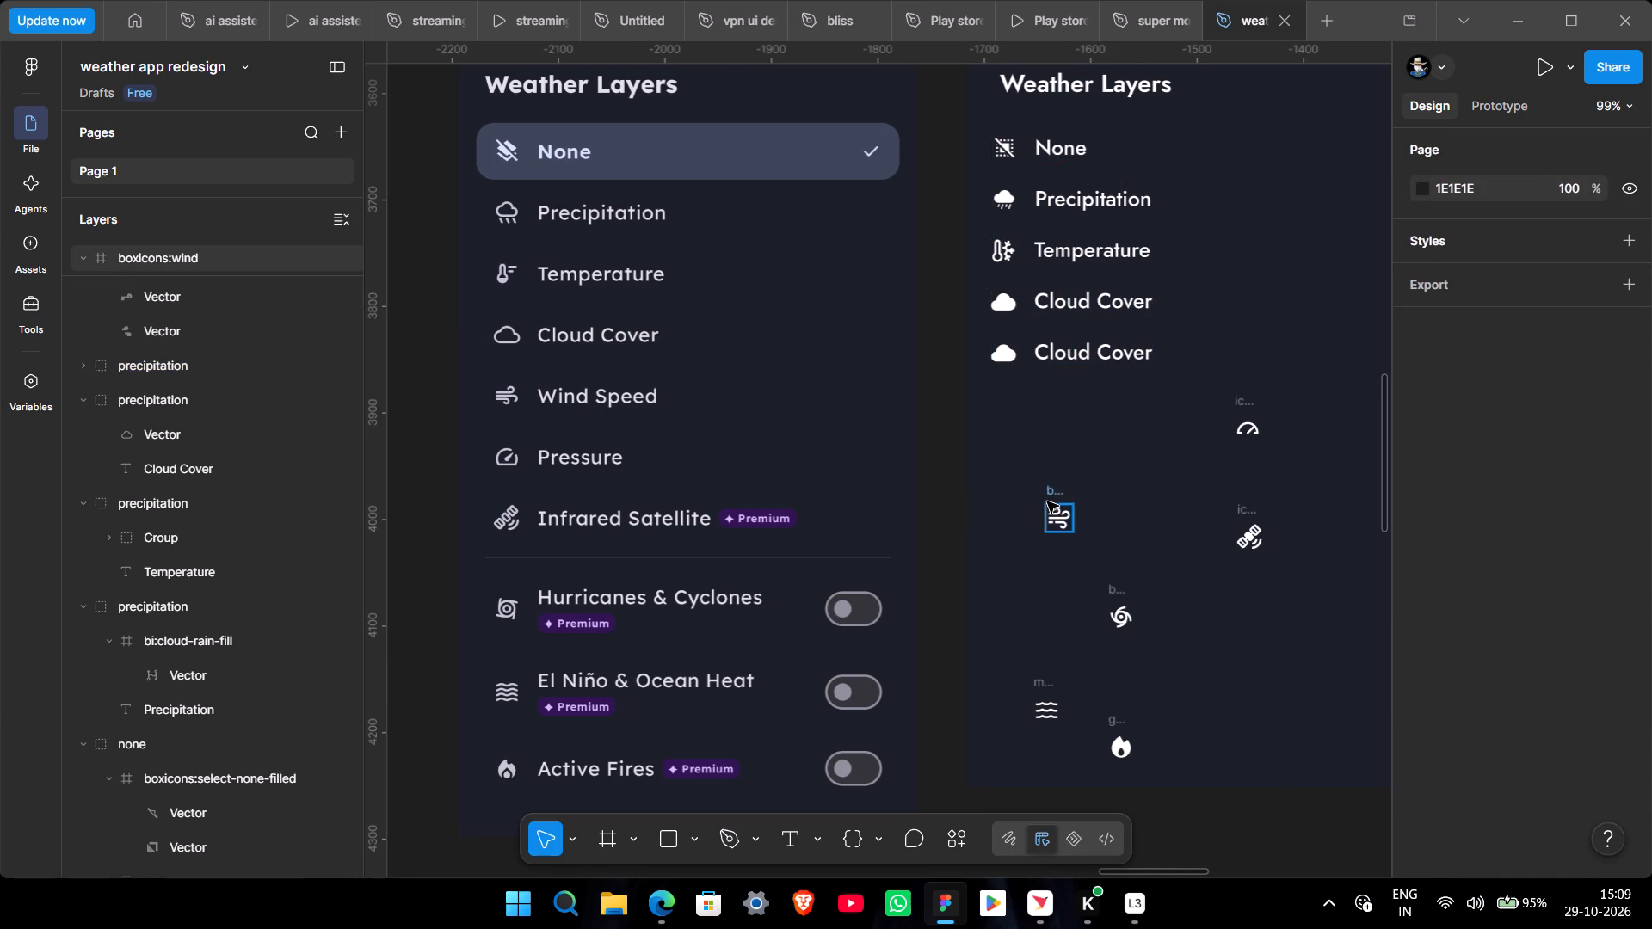
{"action": "right_click", "coordinate": [1047, 501]}
{"action": "left_click", "coordinate": [1076, 142]}
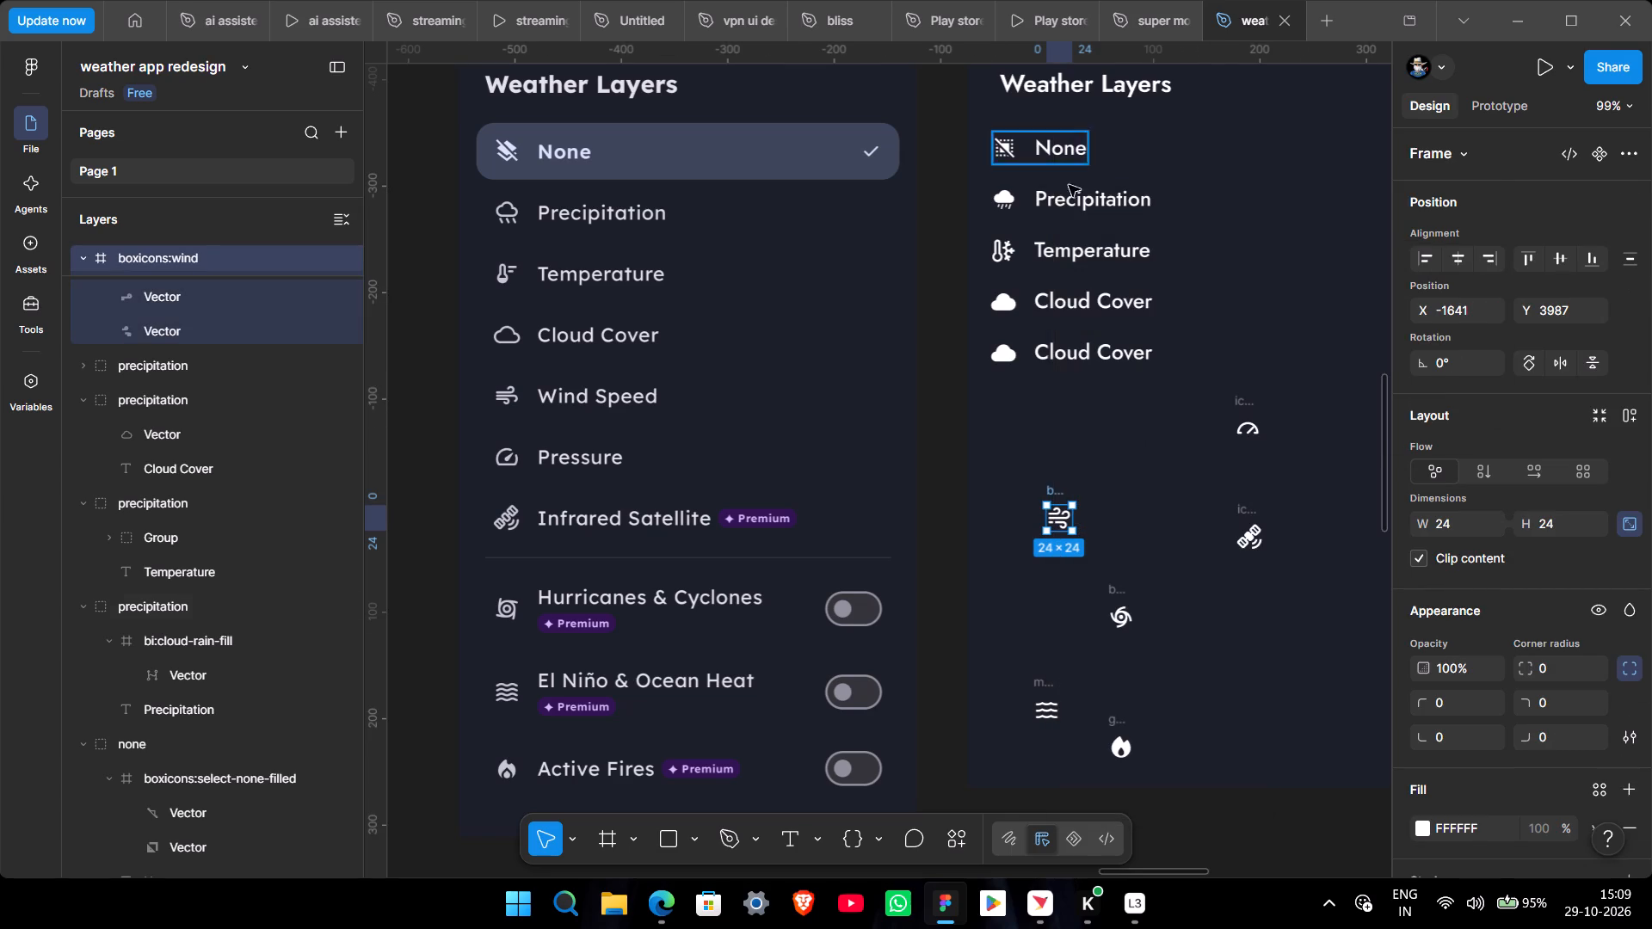
{"action": "left_click", "coordinate": [1003, 350]}
{"action": "right_click", "coordinate": [1003, 351]}
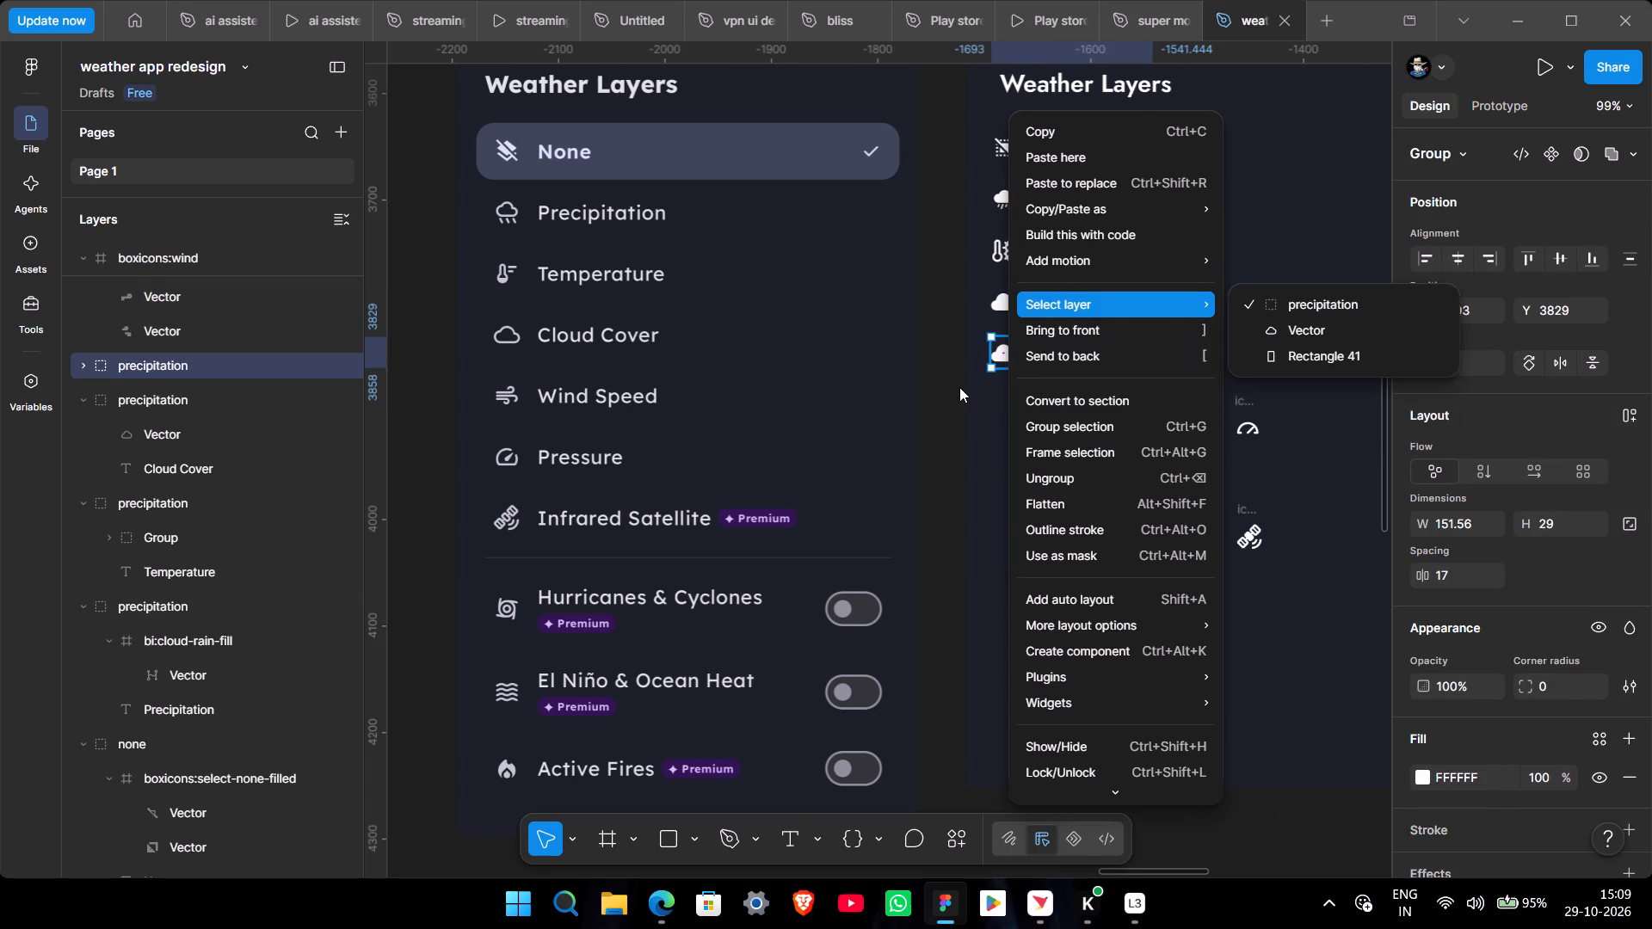
{"action": "left_click", "coordinate": [954, 386]}
{"action": "scroll", "coordinate": [973, 373], "scroll_direction": "up", "scroll_amount": 3, "text": "ctrl"}
{"action": "left_click", "coordinate": [1013, 348], "text": "ctrl"}
{"action": "right_click", "coordinate": [1013, 348]}
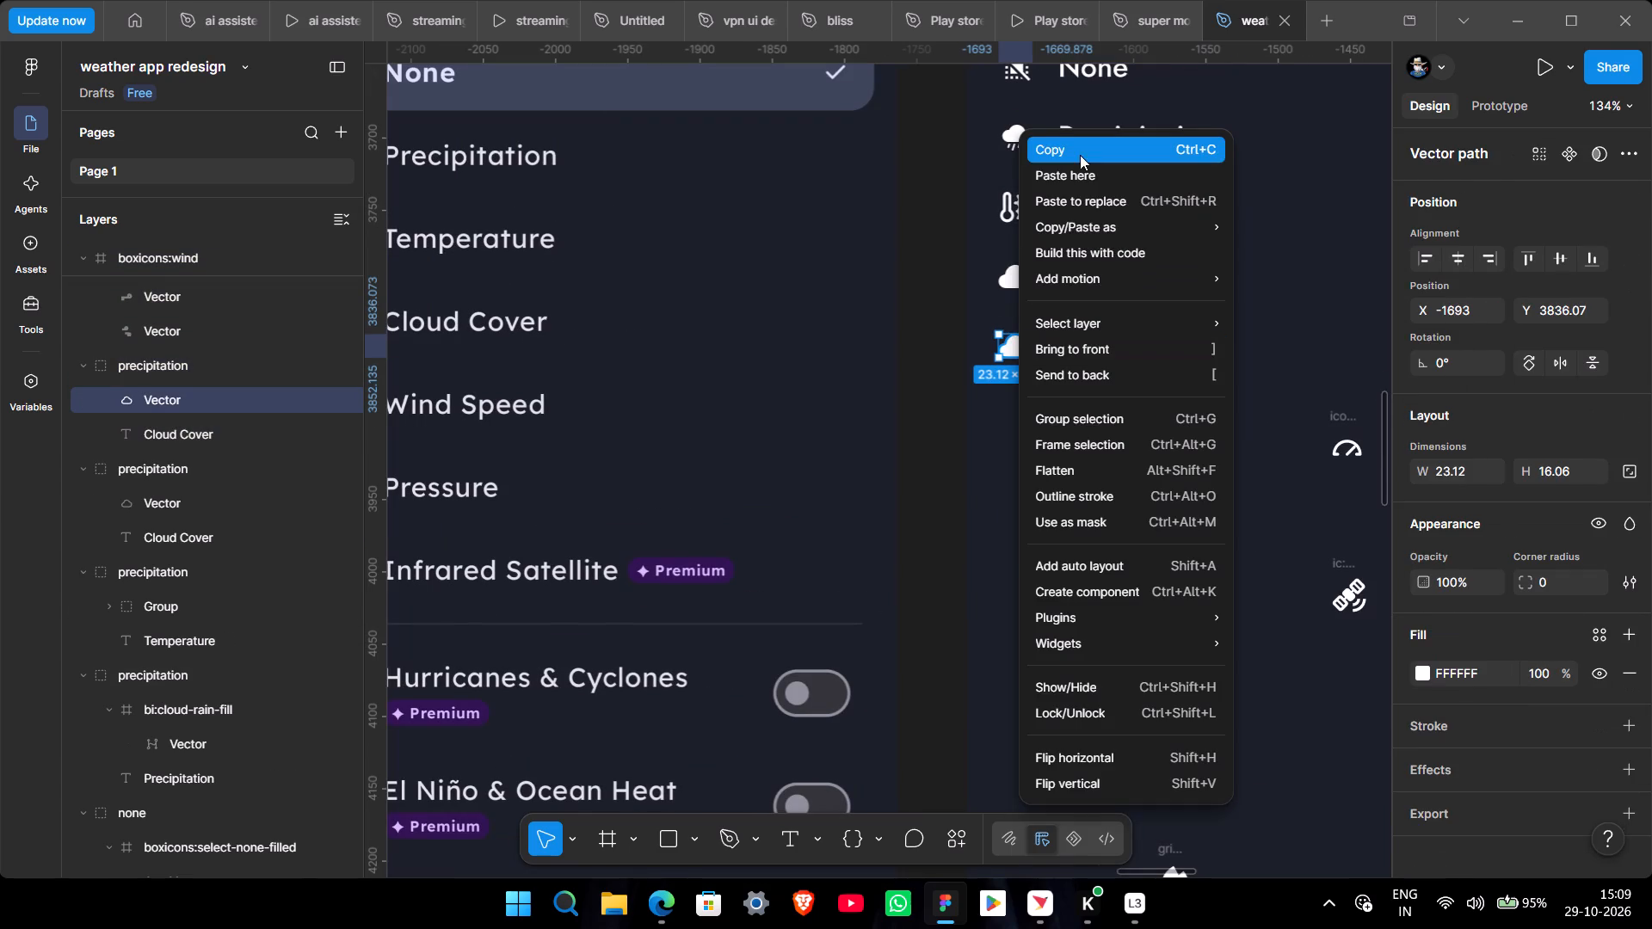
{"action": "left_click", "coordinate": [1090, 195]}
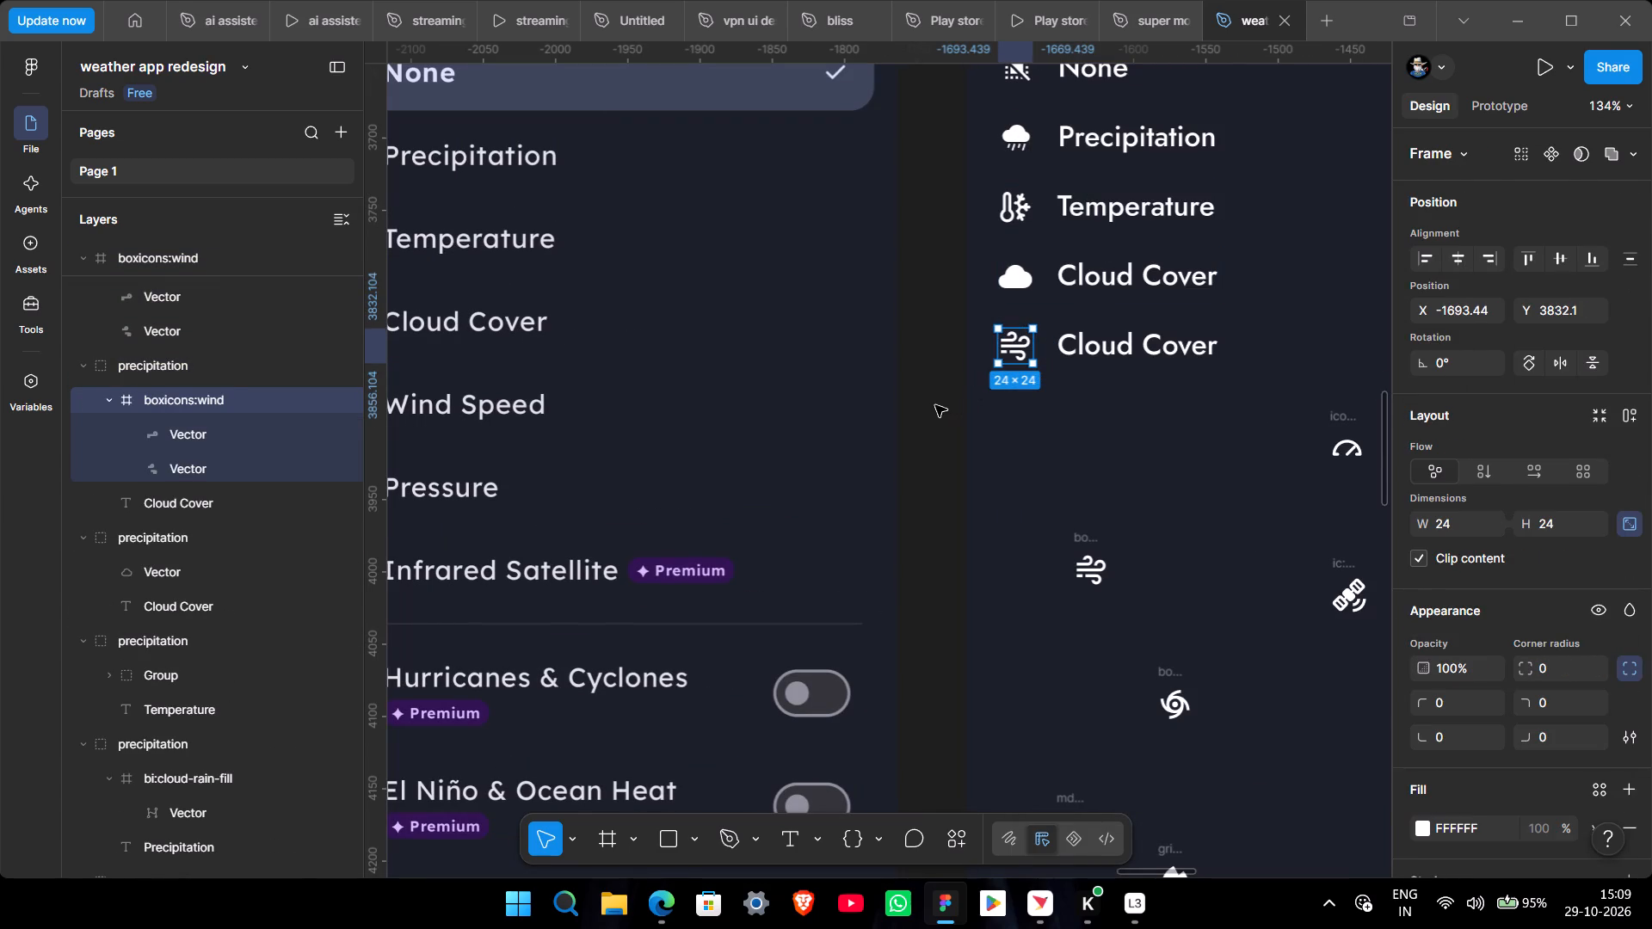
Change the label beside the wind icon in the list to "Wind Speed".
{"action": "left_click", "coordinate": [935, 405]}
{"action": "middle_click_drag", "start_coordinate": [965, 446], "coordinate": [915, 465]}
{"action": "double_click", "coordinate": [1014, 369], "text": "ctrl"}
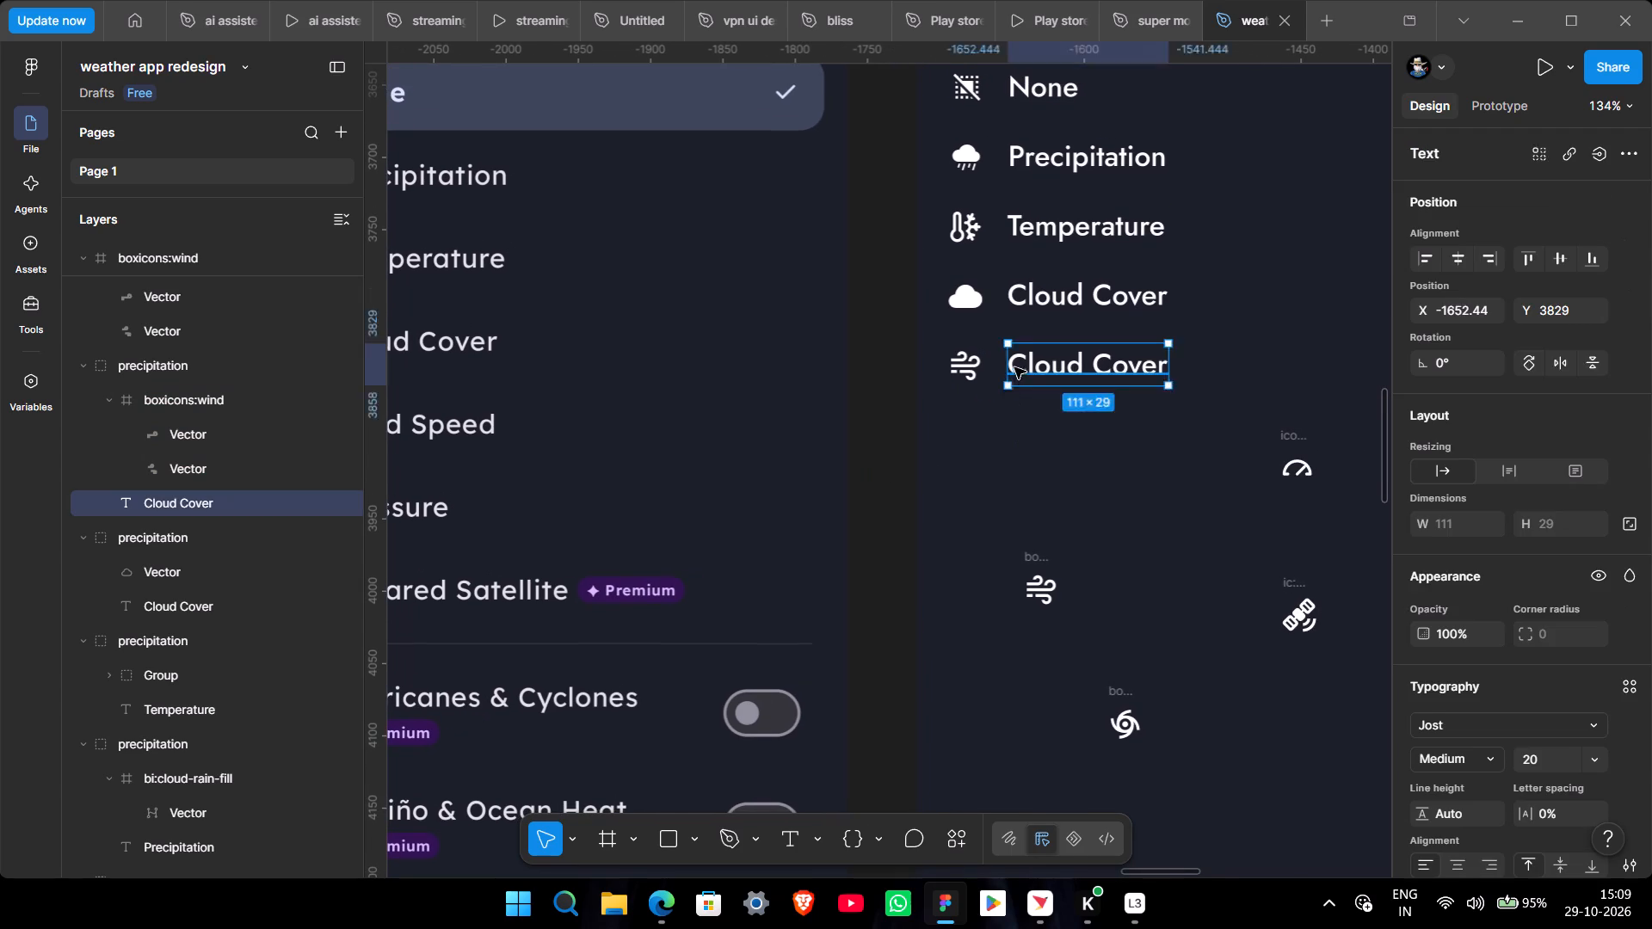
{"action": "middle_click_drag", "start_coordinate": [880, 493], "coordinate": [1086, 492]}
{"action": "scroll", "coordinate": [1087, 492], "scroll_direction": "down", "scroll_amount": 2, "text": "ctrl"}
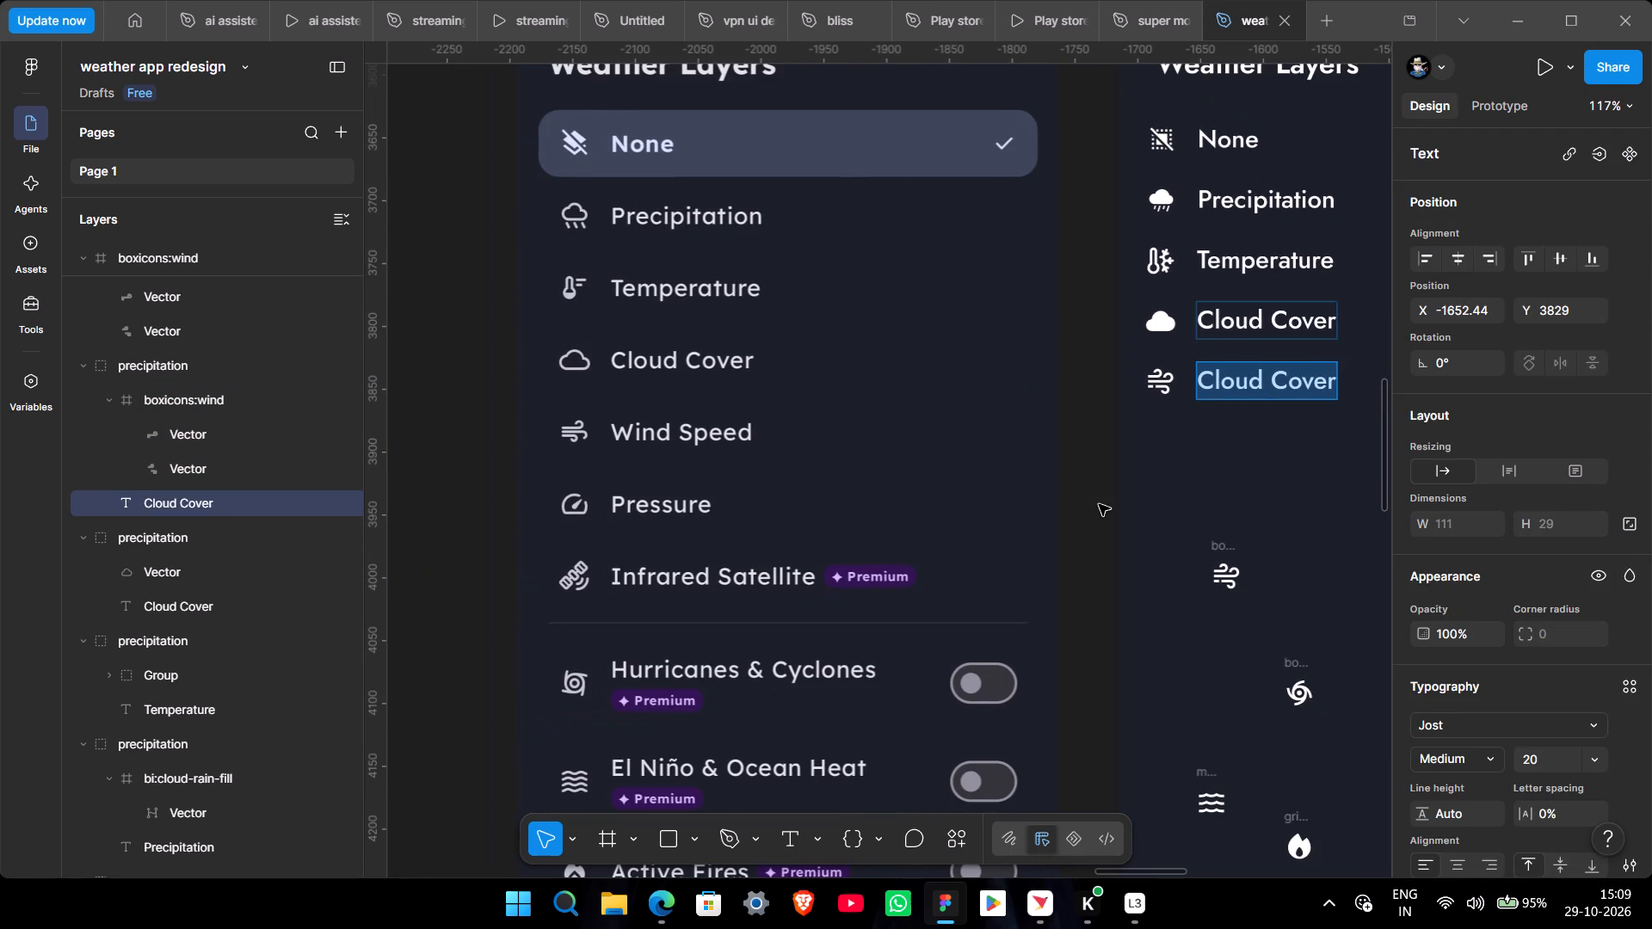
{"action": "type", "text": "Wind Speed"}
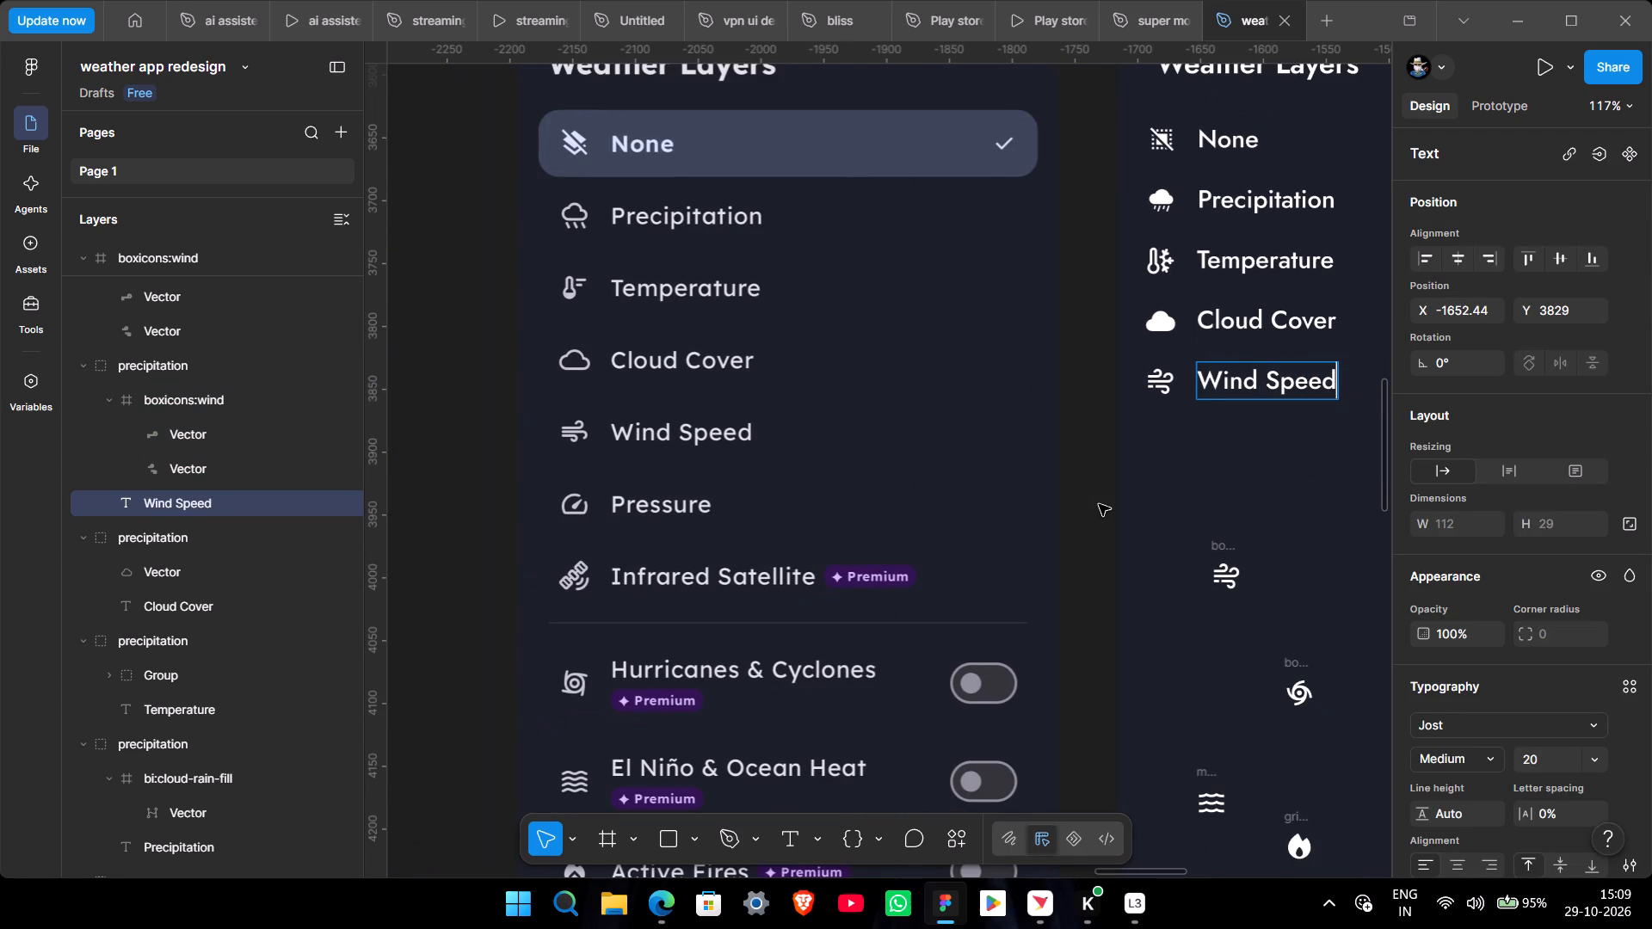
{"action": "left_click", "coordinate": [1084, 486]}
{"action": "left_click", "coordinate": [1084, 489]}
Duplicate the Wind Speed row directly beneath itself at X -1693, Y 3877.
{"action": "scroll", "coordinate": [1084, 489], "scroll_direction": "down", "scroll_amount": 3, "text": "ctrl"}
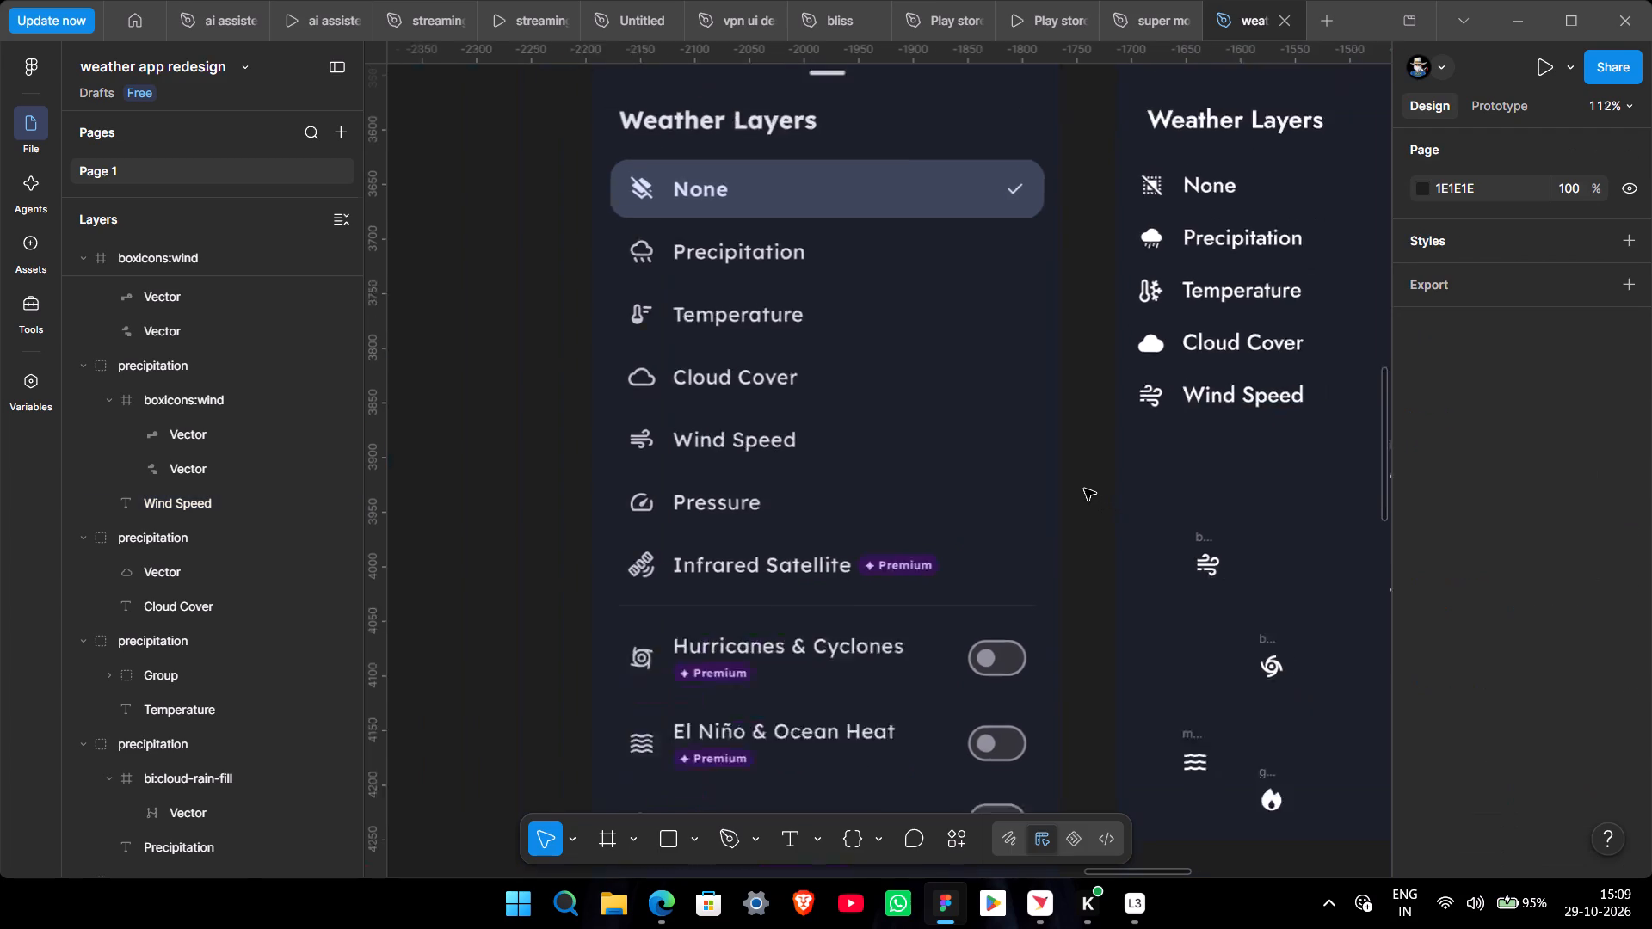
{"action": "scroll", "coordinate": [1082, 541], "scroll_direction": "down", "scroll_amount": 1}
{"action": "middle_click_drag", "start_coordinate": [1079, 542], "coordinate": [1031, 520]}
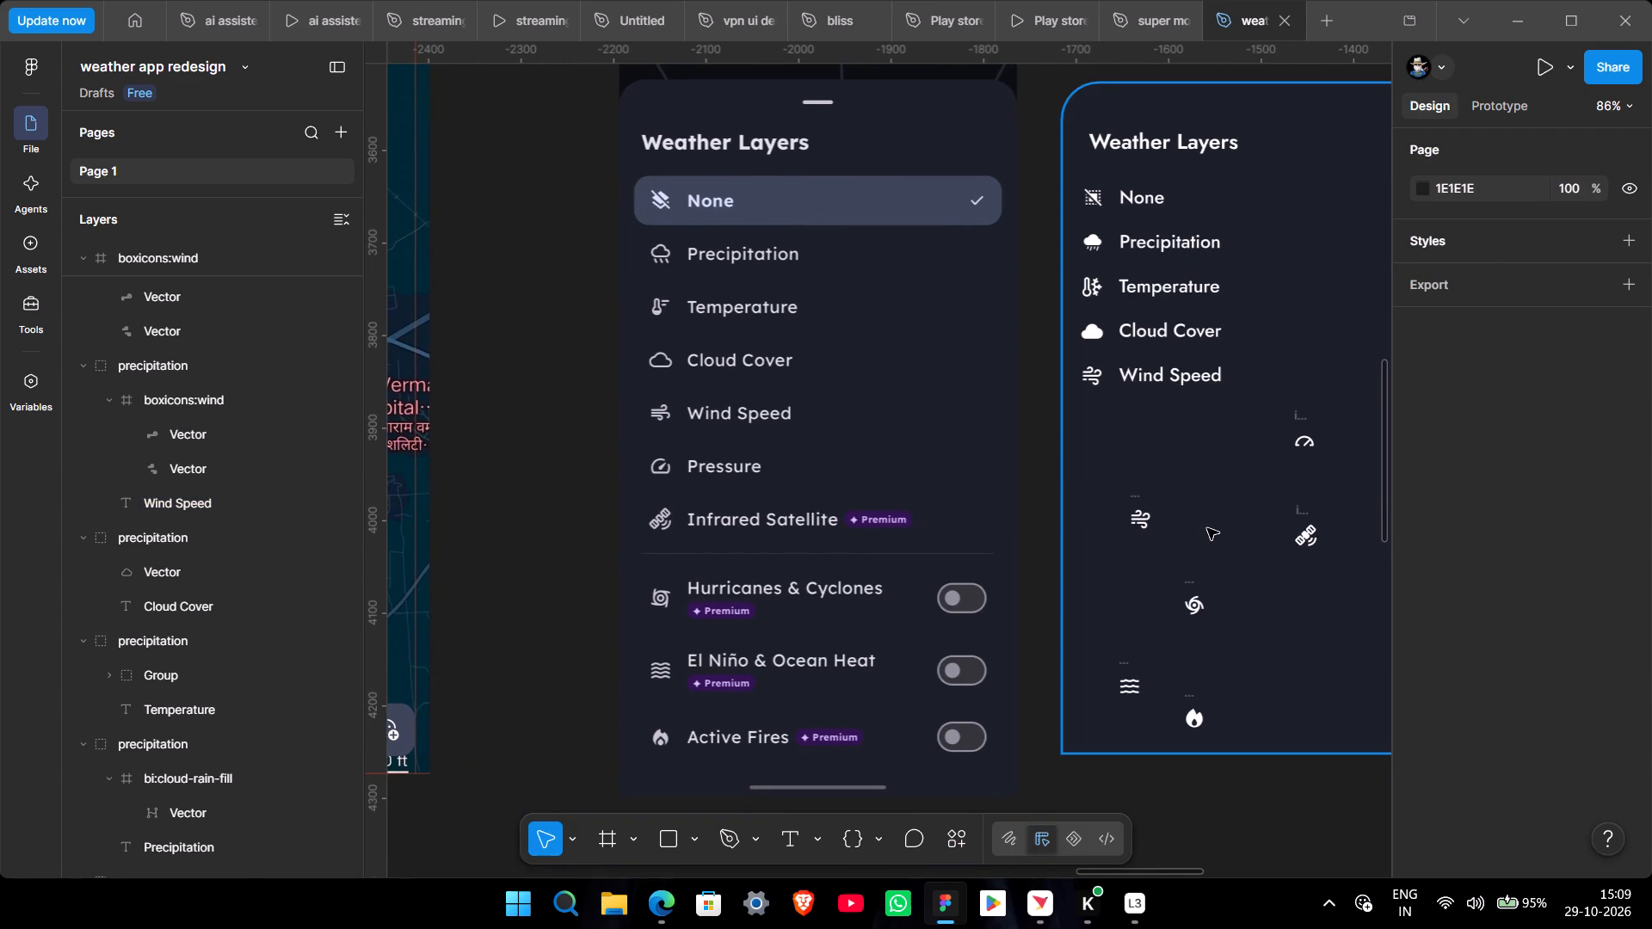
{"action": "scroll", "coordinate": [1165, 494], "scroll_direction": "down", "scroll_amount": 2}
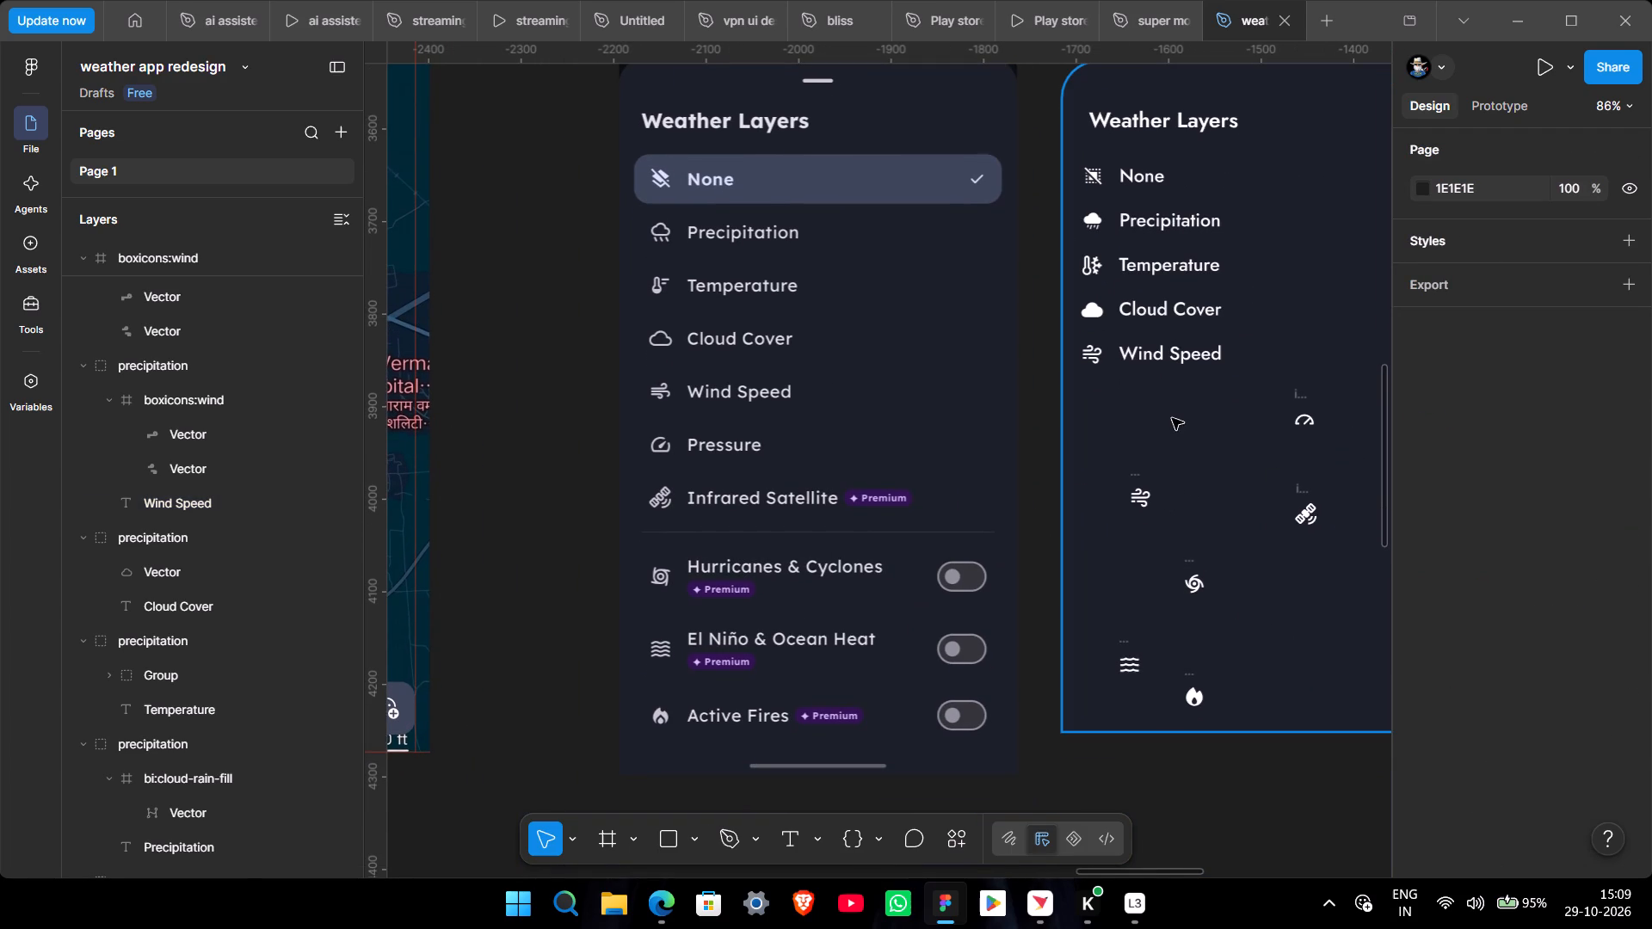
{"action": "scroll", "coordinate": [1174, 393], "scroll_direction": "down", "scroll_amount": 2}
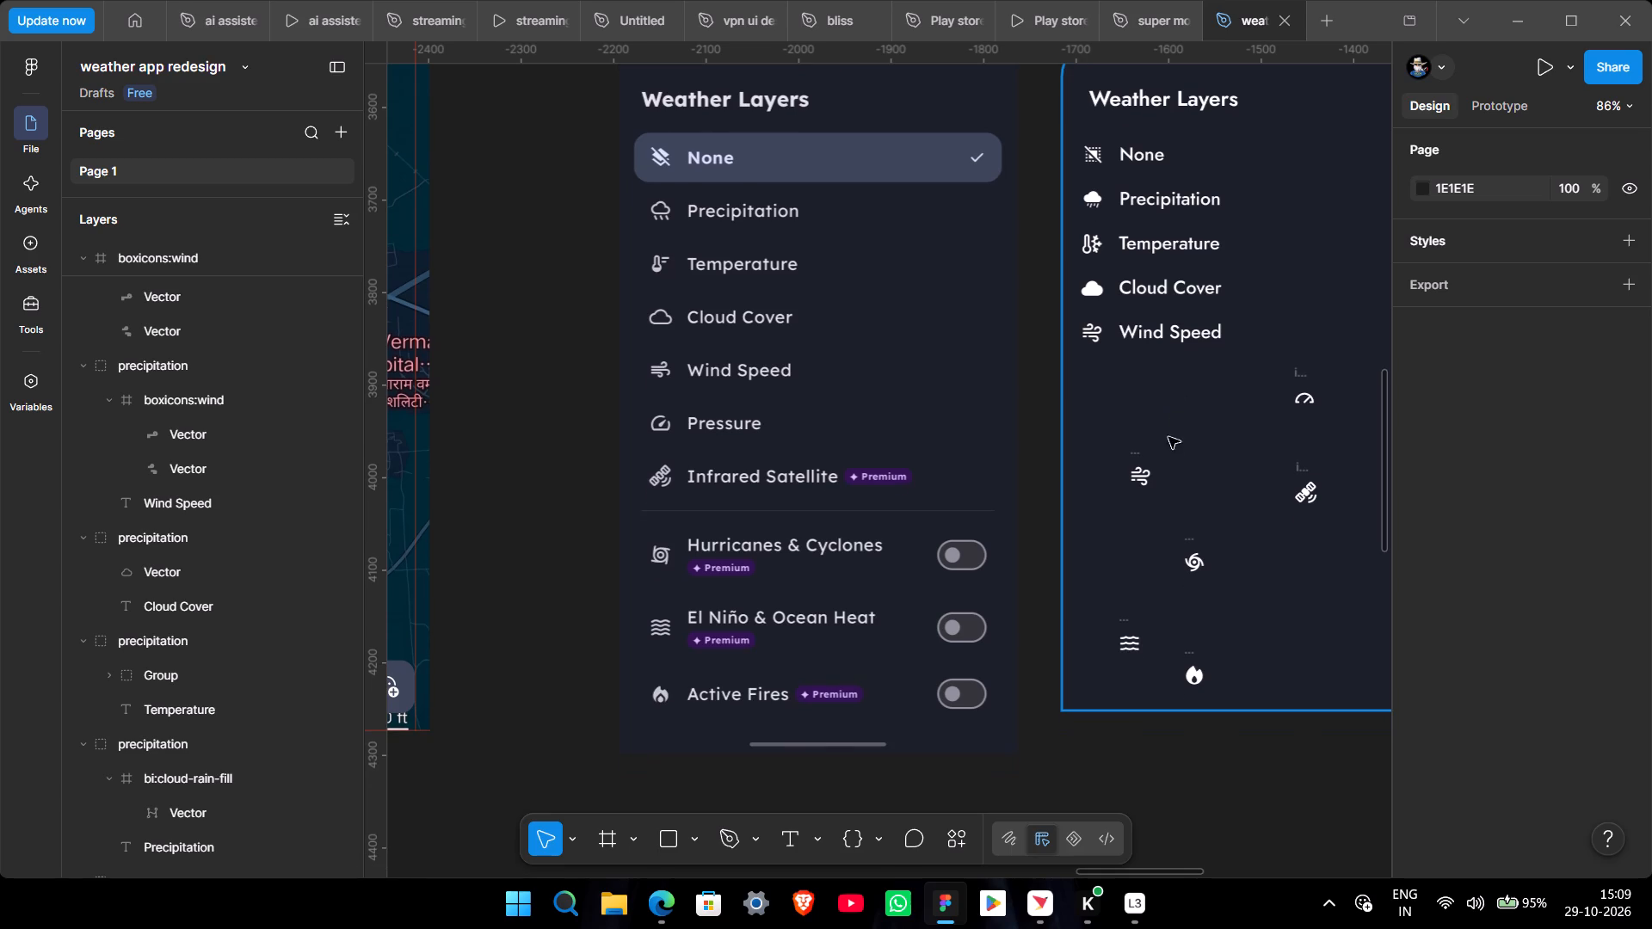
{"action": "left_click", "coordinate": [1159, 331]}
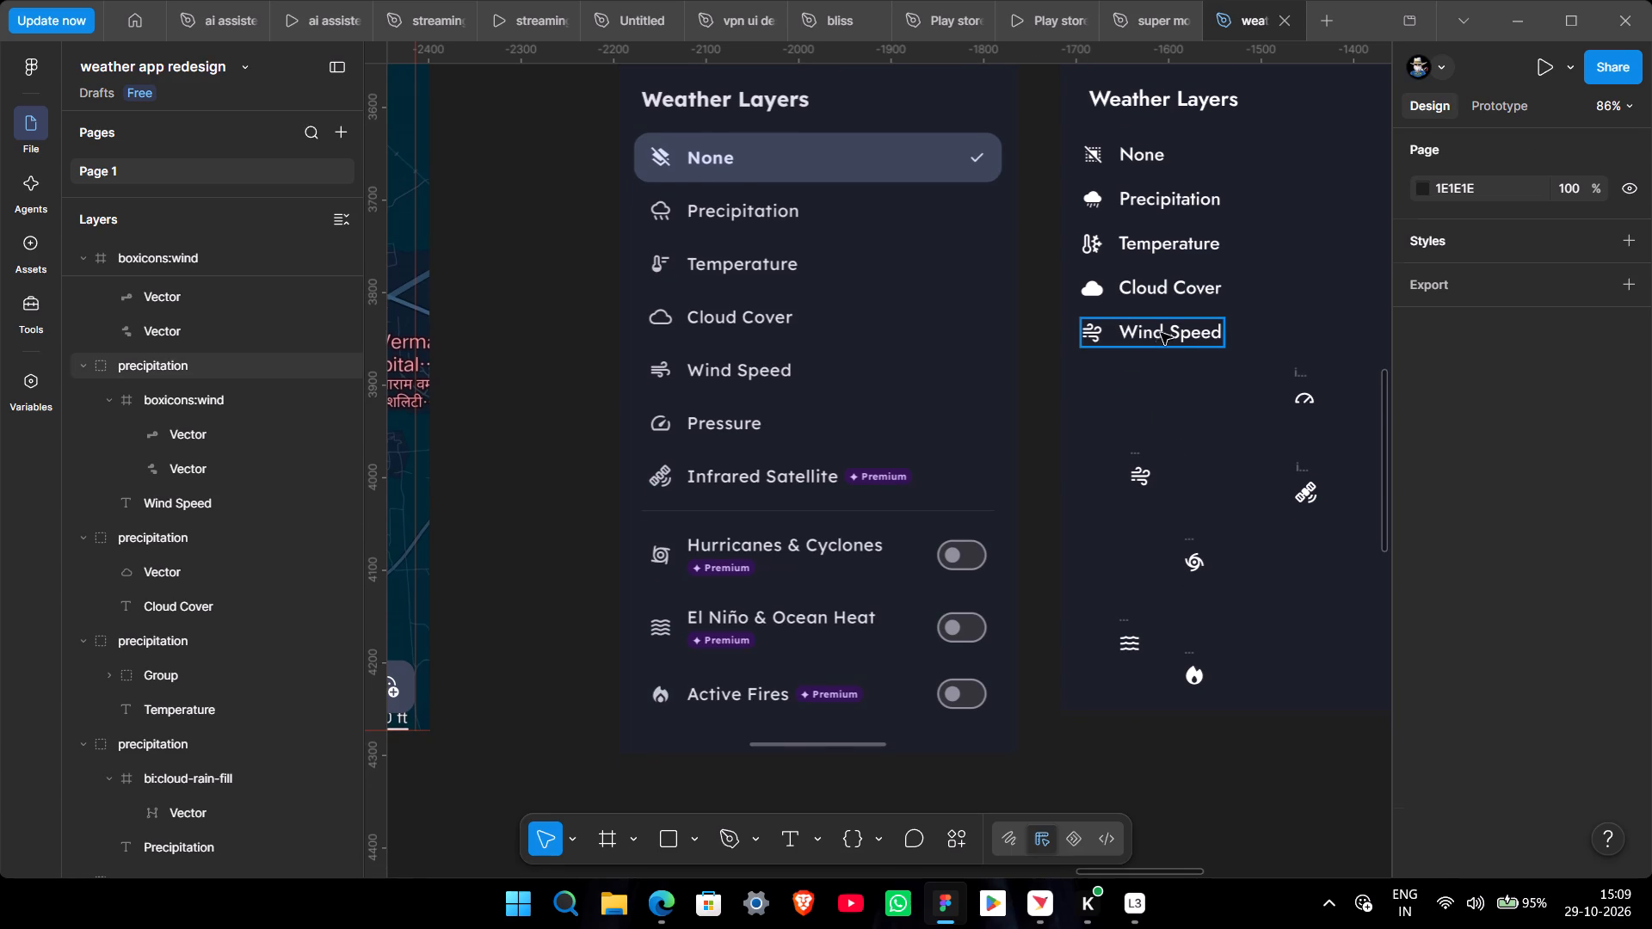
{"action": "scroll", "coordinate": [1155, 356], "scroll_direction": "up", "scroll_amount": 1, "text": "ctrl"}
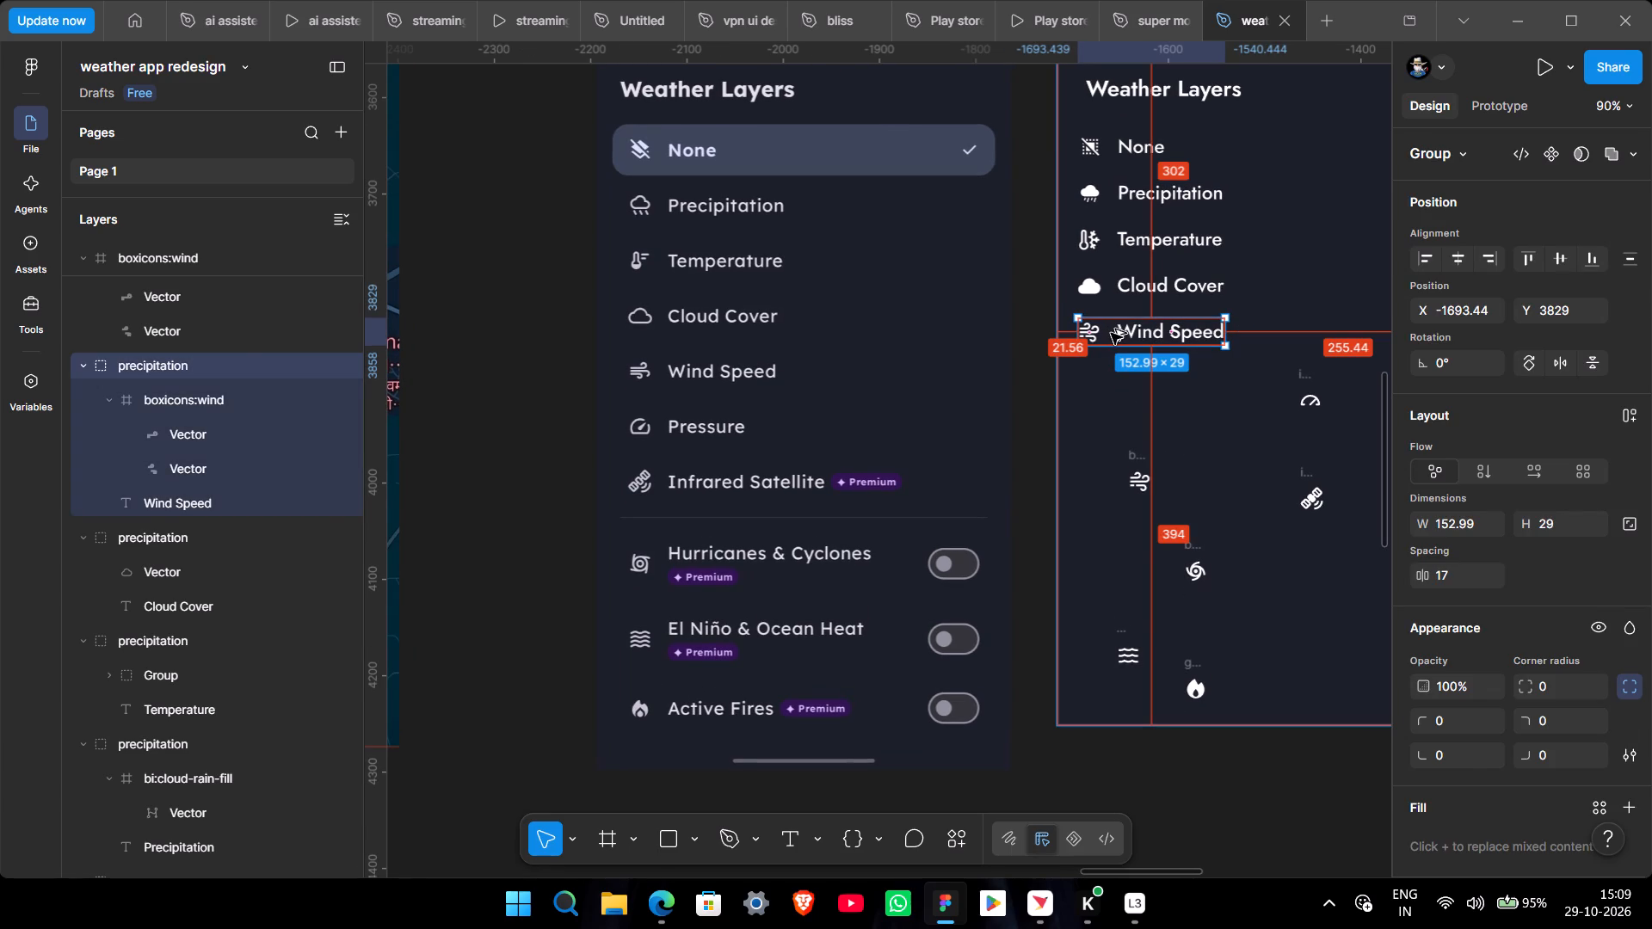
{"action": "left_click_drag", "start_coordinate": [1111, 333], "coordinate": [1110, 378], "text": "alt"}
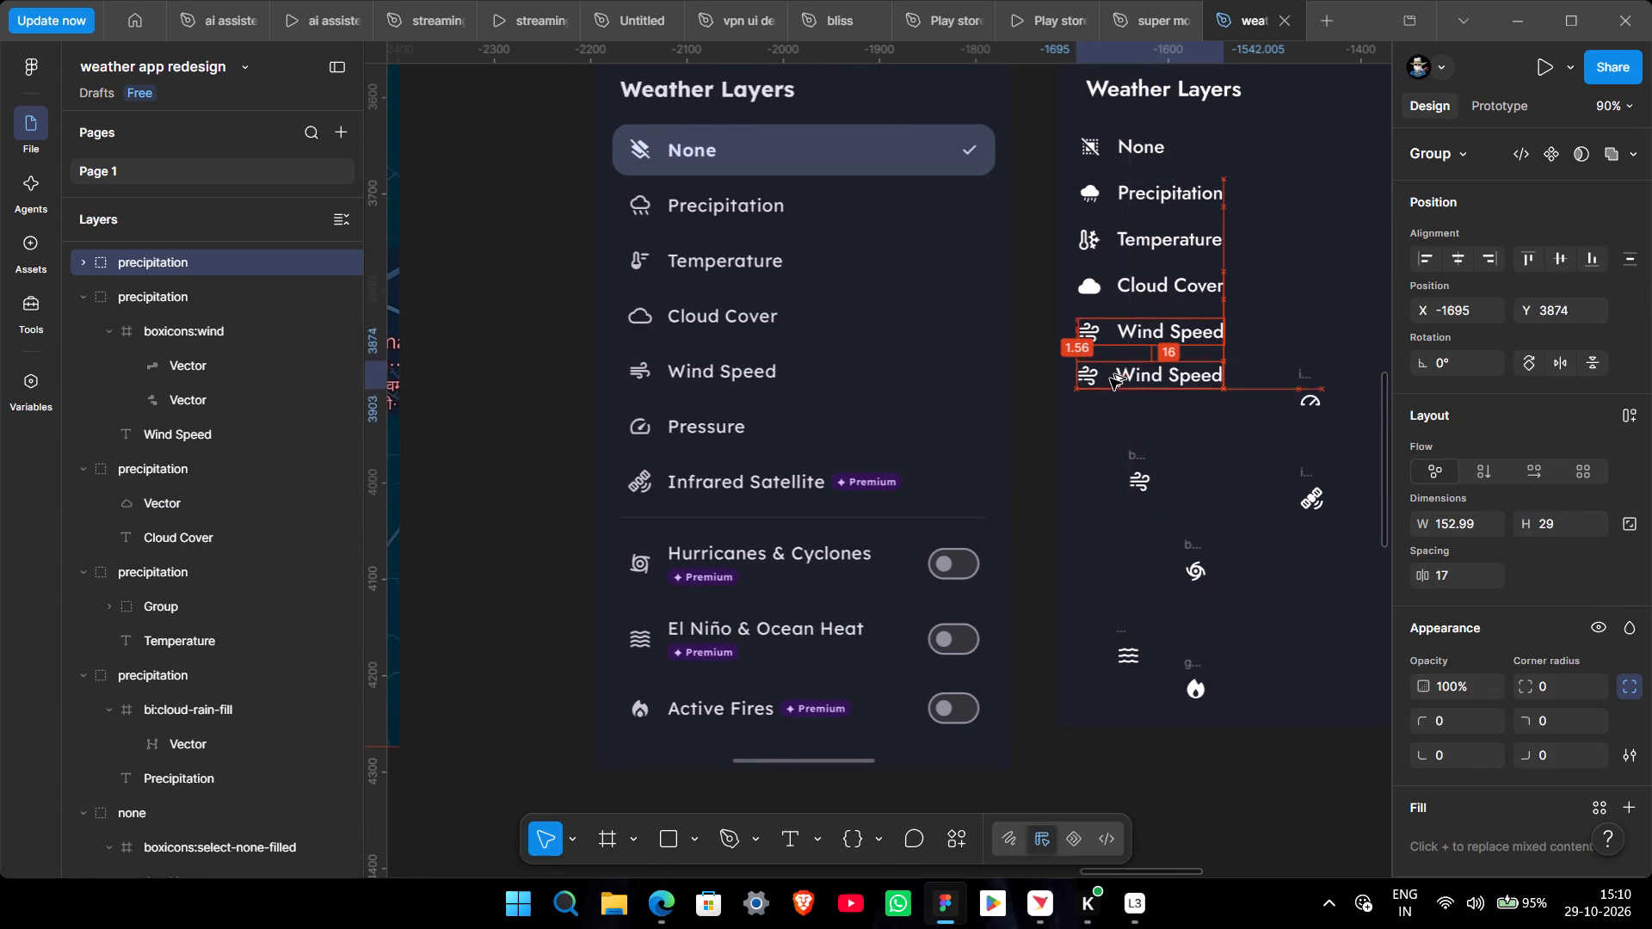
{"action": "left_click_drag", "start_coordinate": [1110, 378], "coordinate": [1112, 383], "text": "alt"}
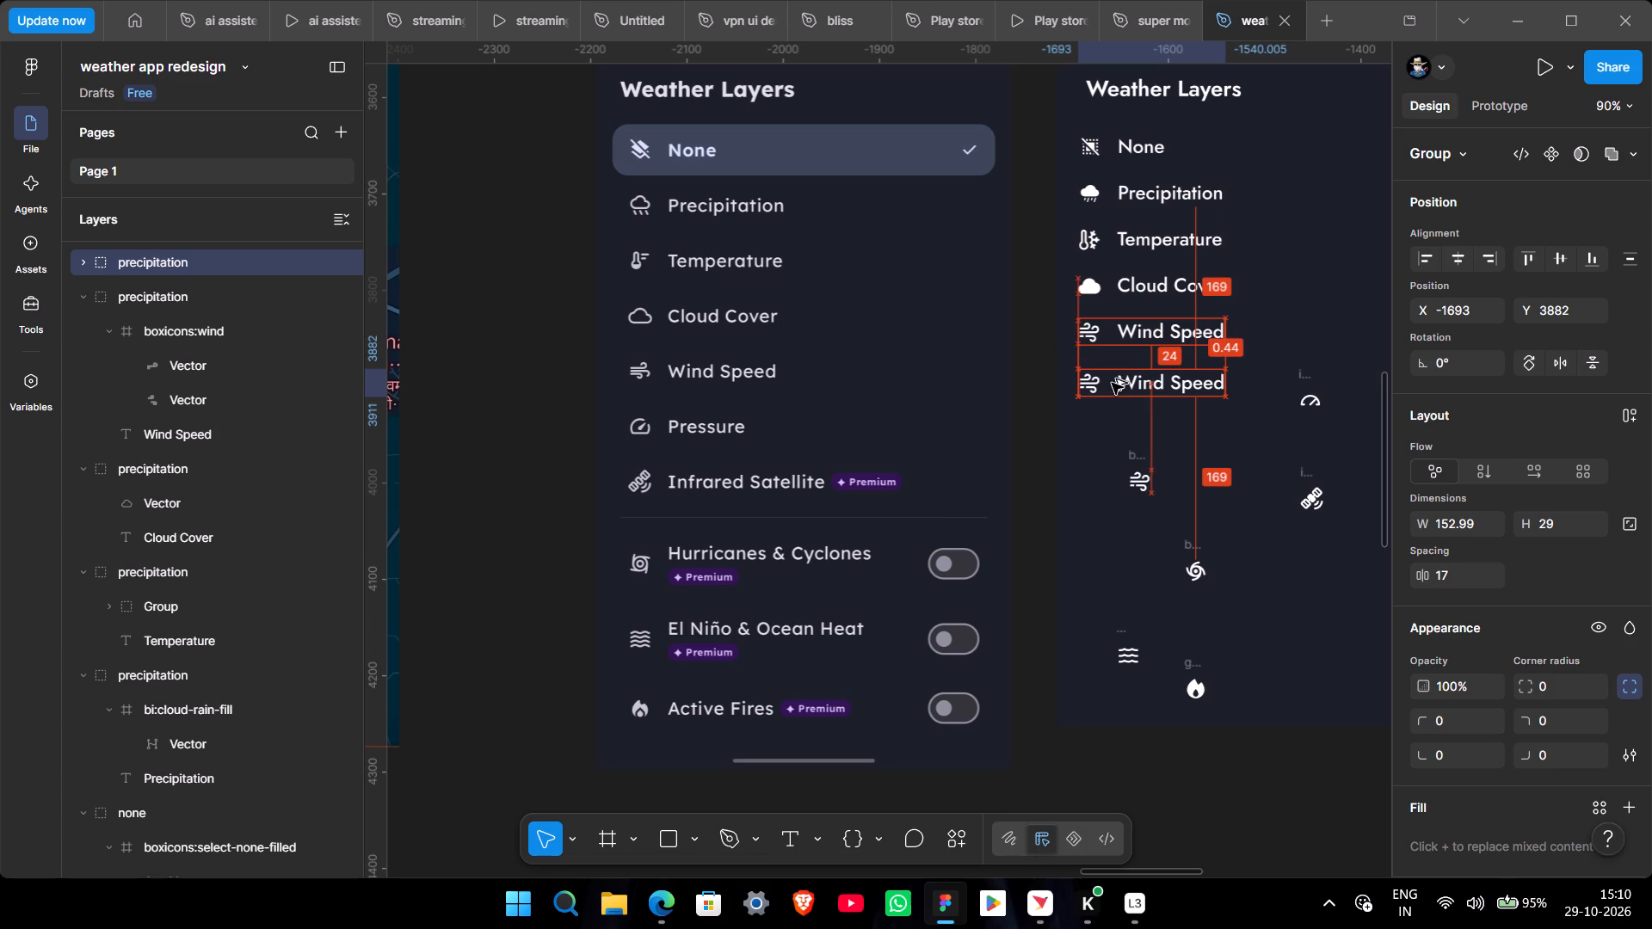
{"action": "left_click_drag", "start_coordinate": [1112, 383], "coordinate": [1113, 382], "text": "alt"}
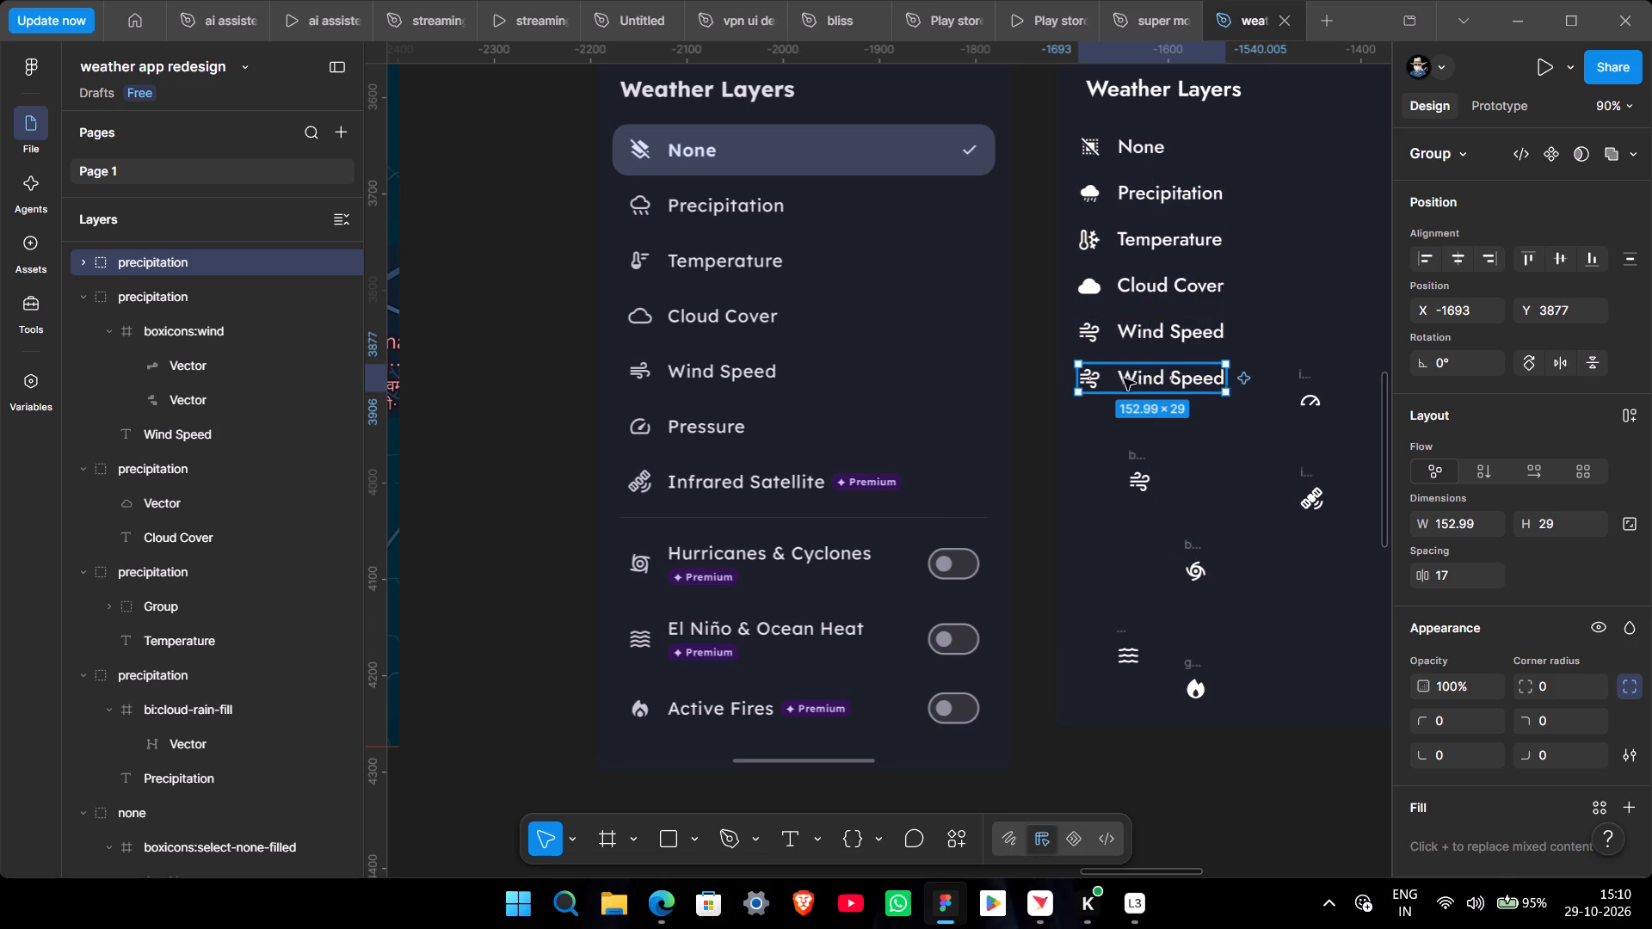
Change the label of the lower Wind Speed row to "Pressure".
{"action": "double_click", "coordinate": [1150, 375]}
{"action": "double_click", "coordinate": [1150, 375]}
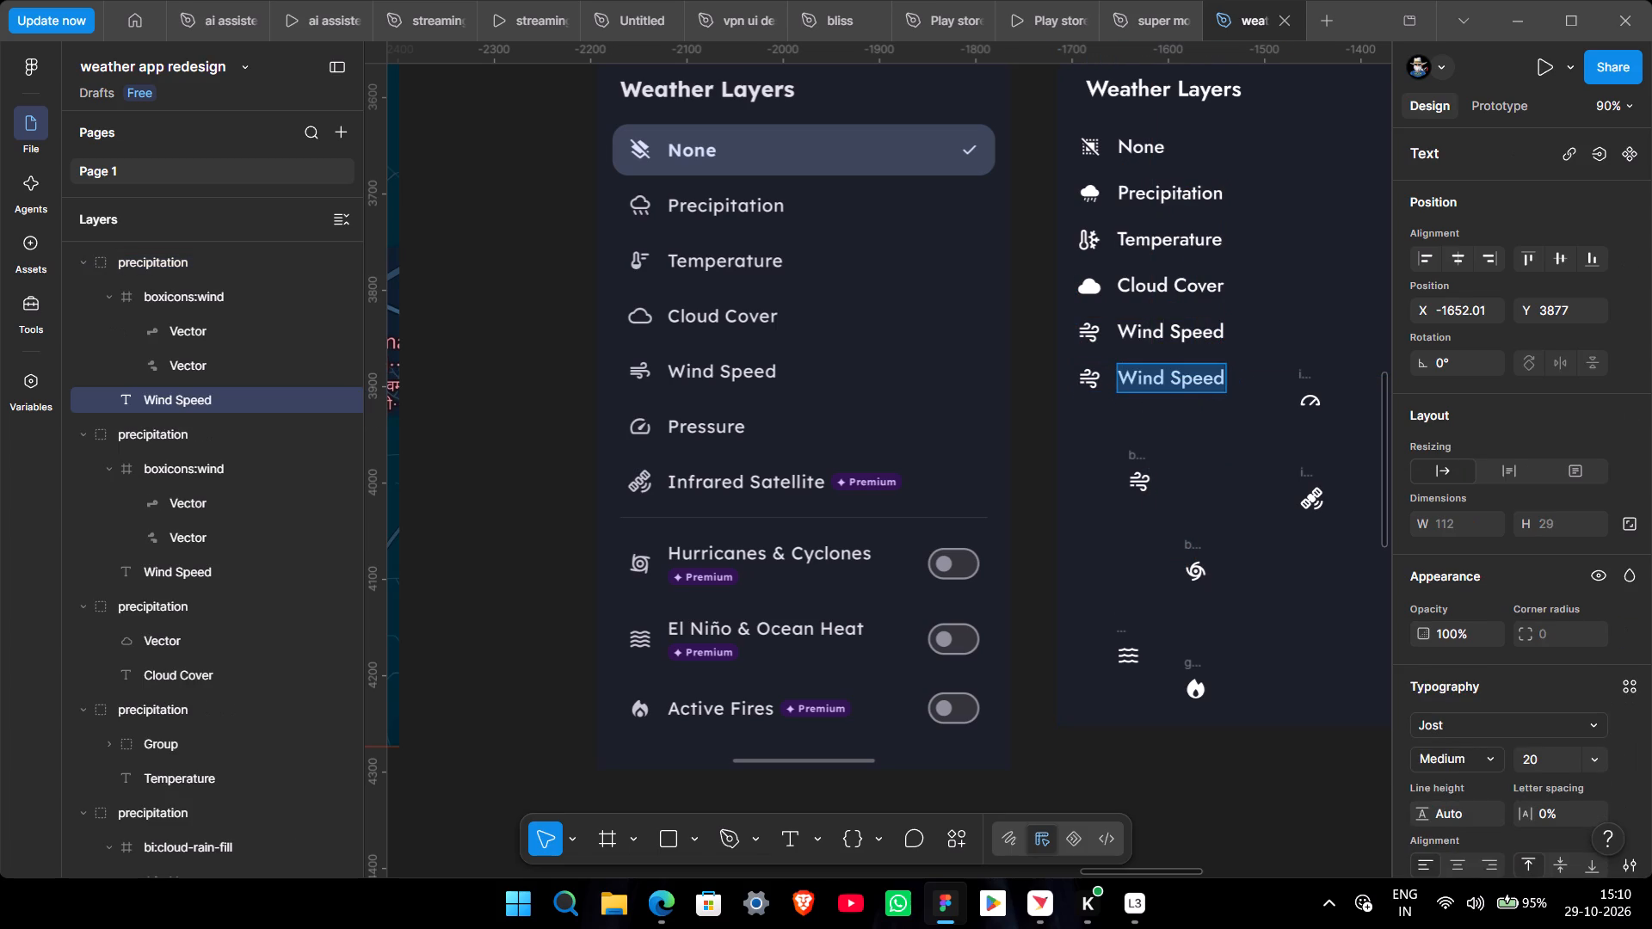
{"action": "type", "text": "Pre"}
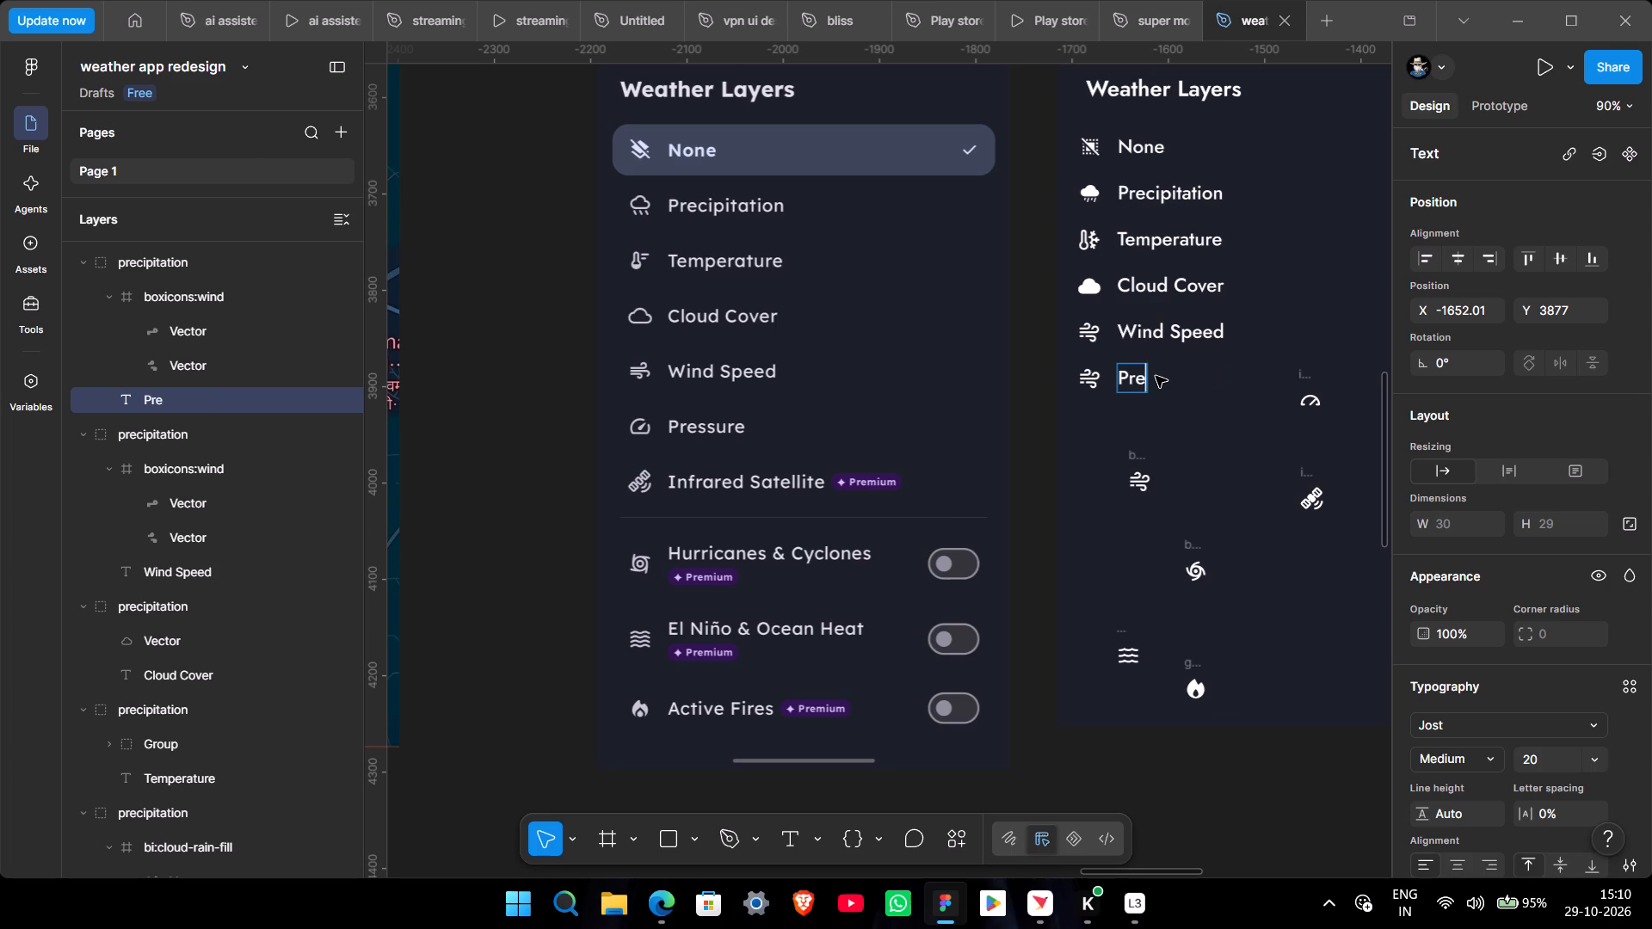
{"action": "type", "text": "ssure"}
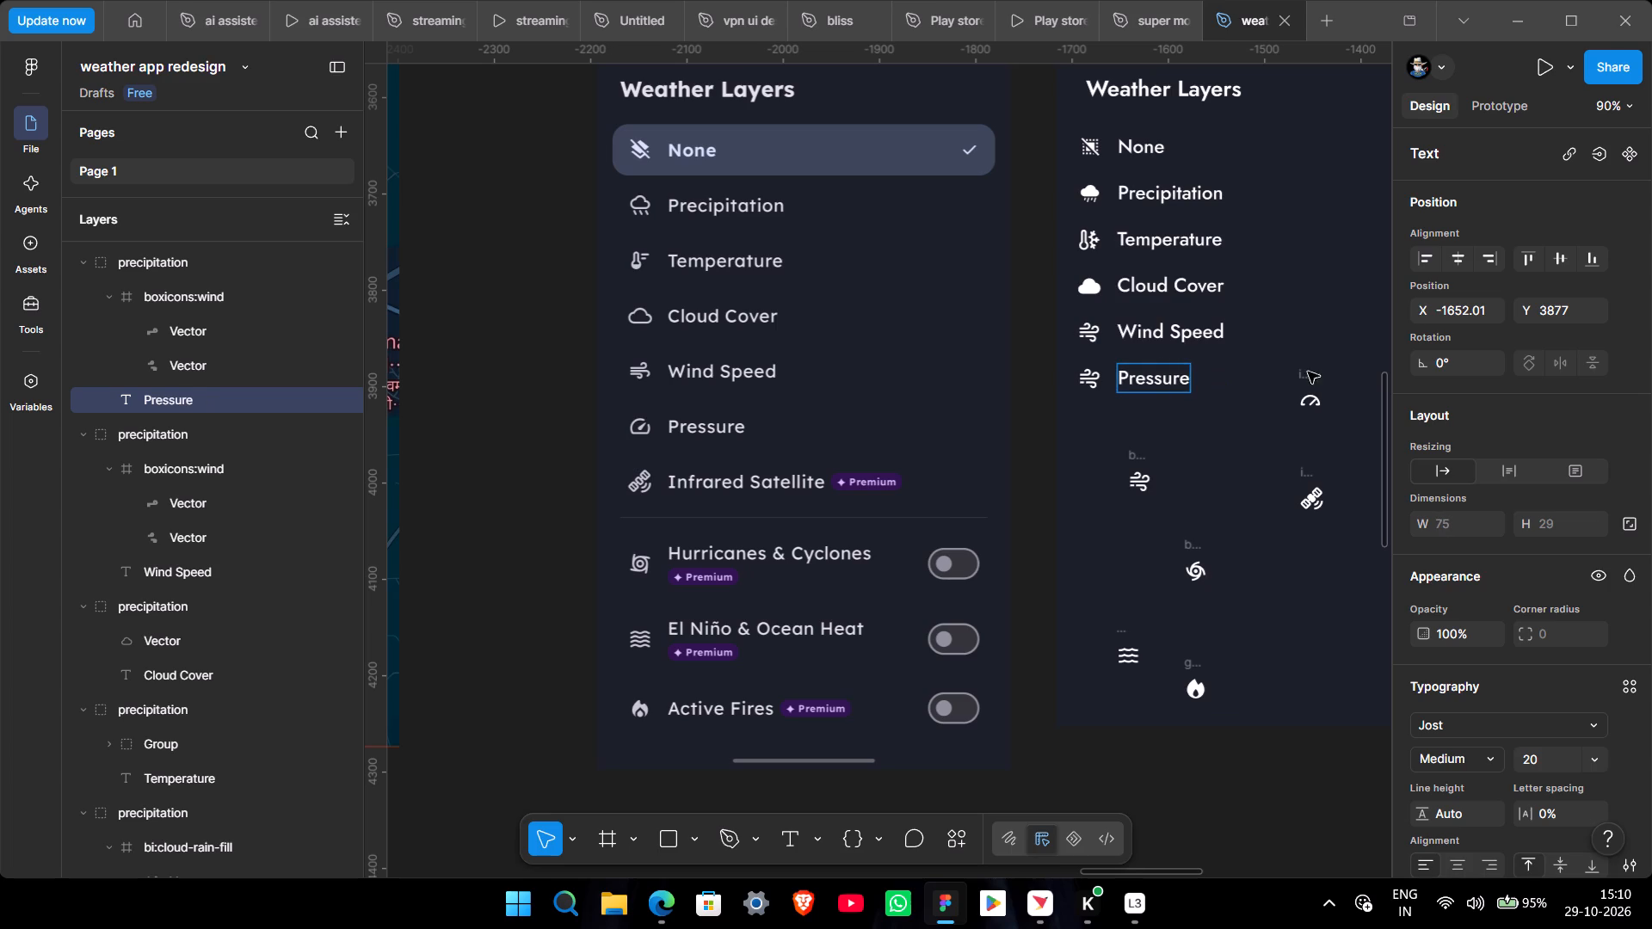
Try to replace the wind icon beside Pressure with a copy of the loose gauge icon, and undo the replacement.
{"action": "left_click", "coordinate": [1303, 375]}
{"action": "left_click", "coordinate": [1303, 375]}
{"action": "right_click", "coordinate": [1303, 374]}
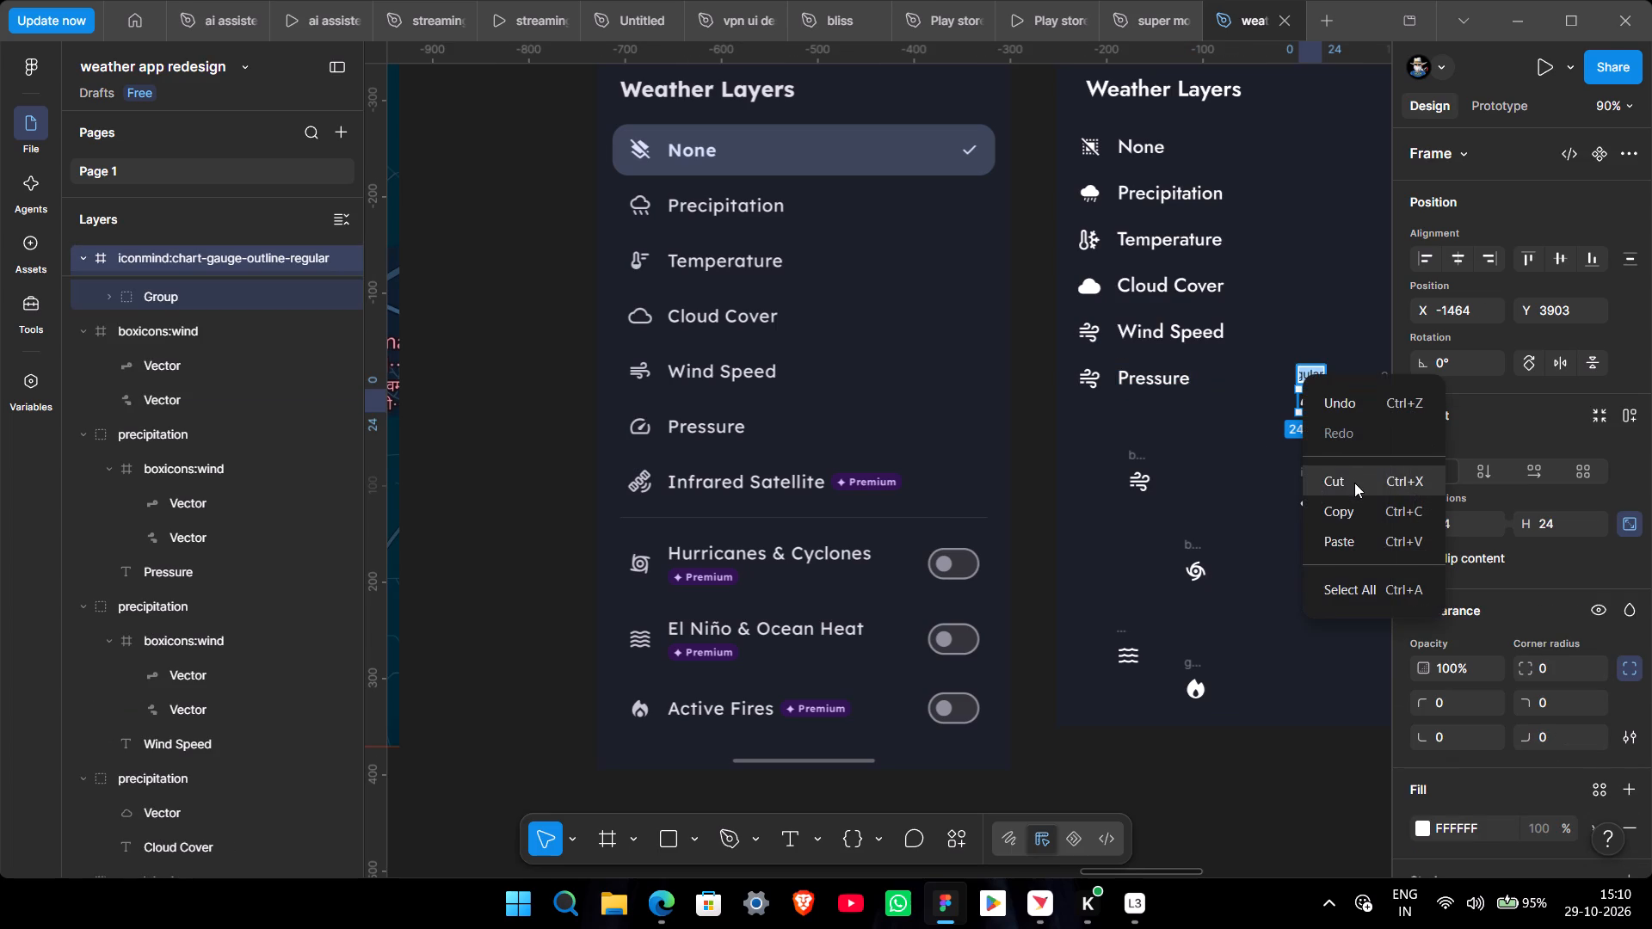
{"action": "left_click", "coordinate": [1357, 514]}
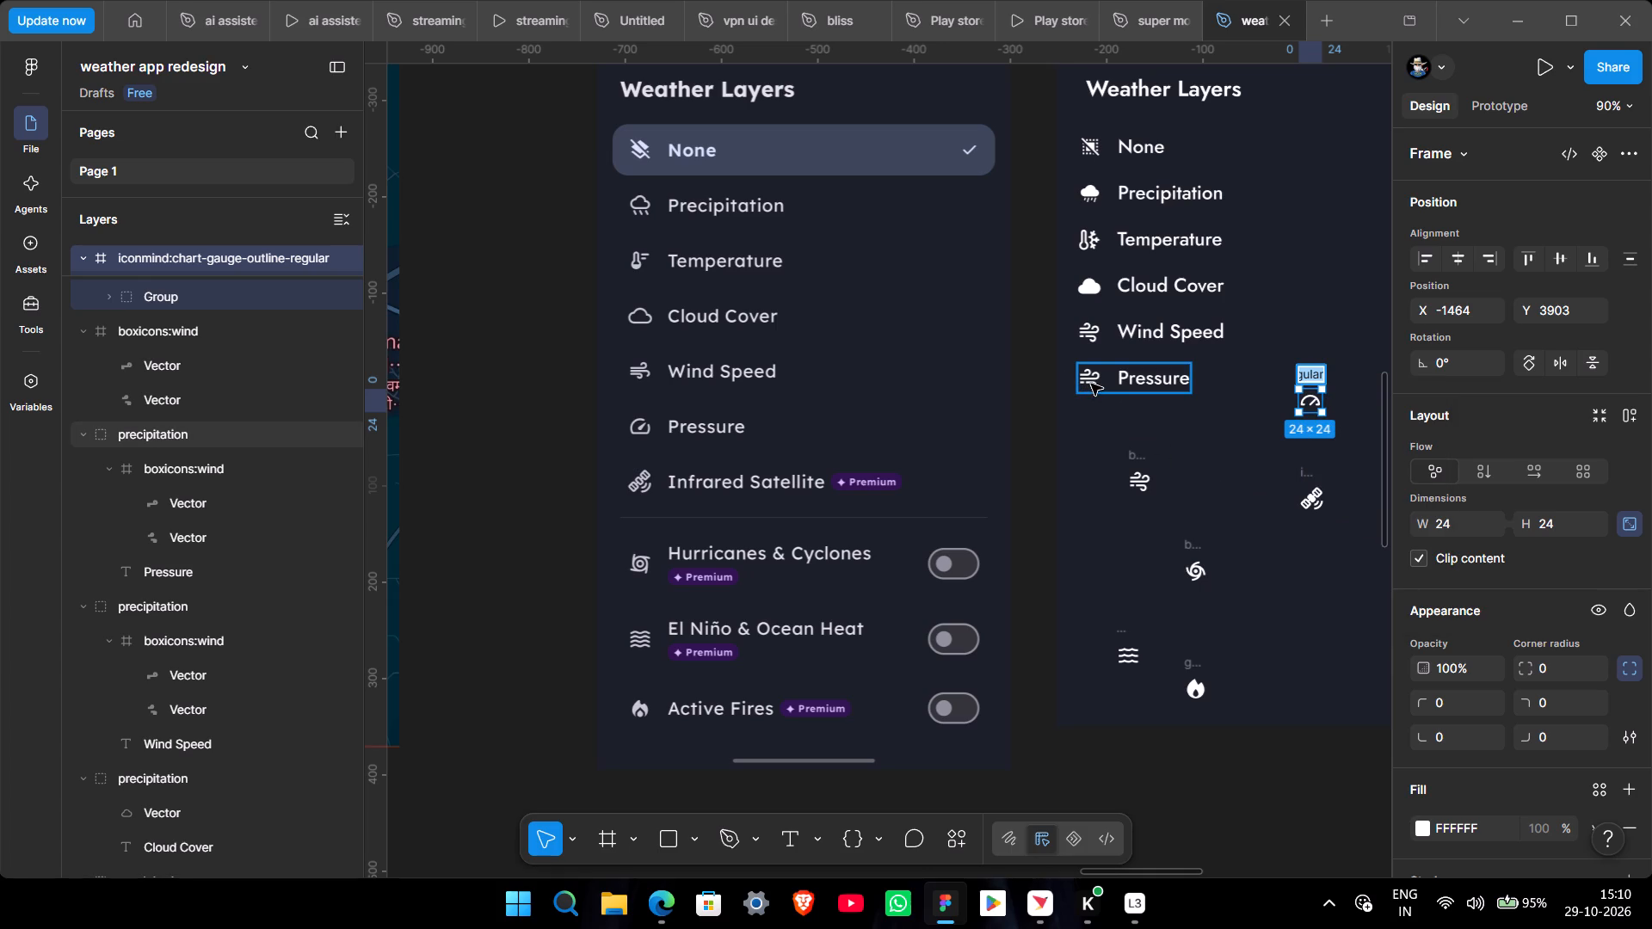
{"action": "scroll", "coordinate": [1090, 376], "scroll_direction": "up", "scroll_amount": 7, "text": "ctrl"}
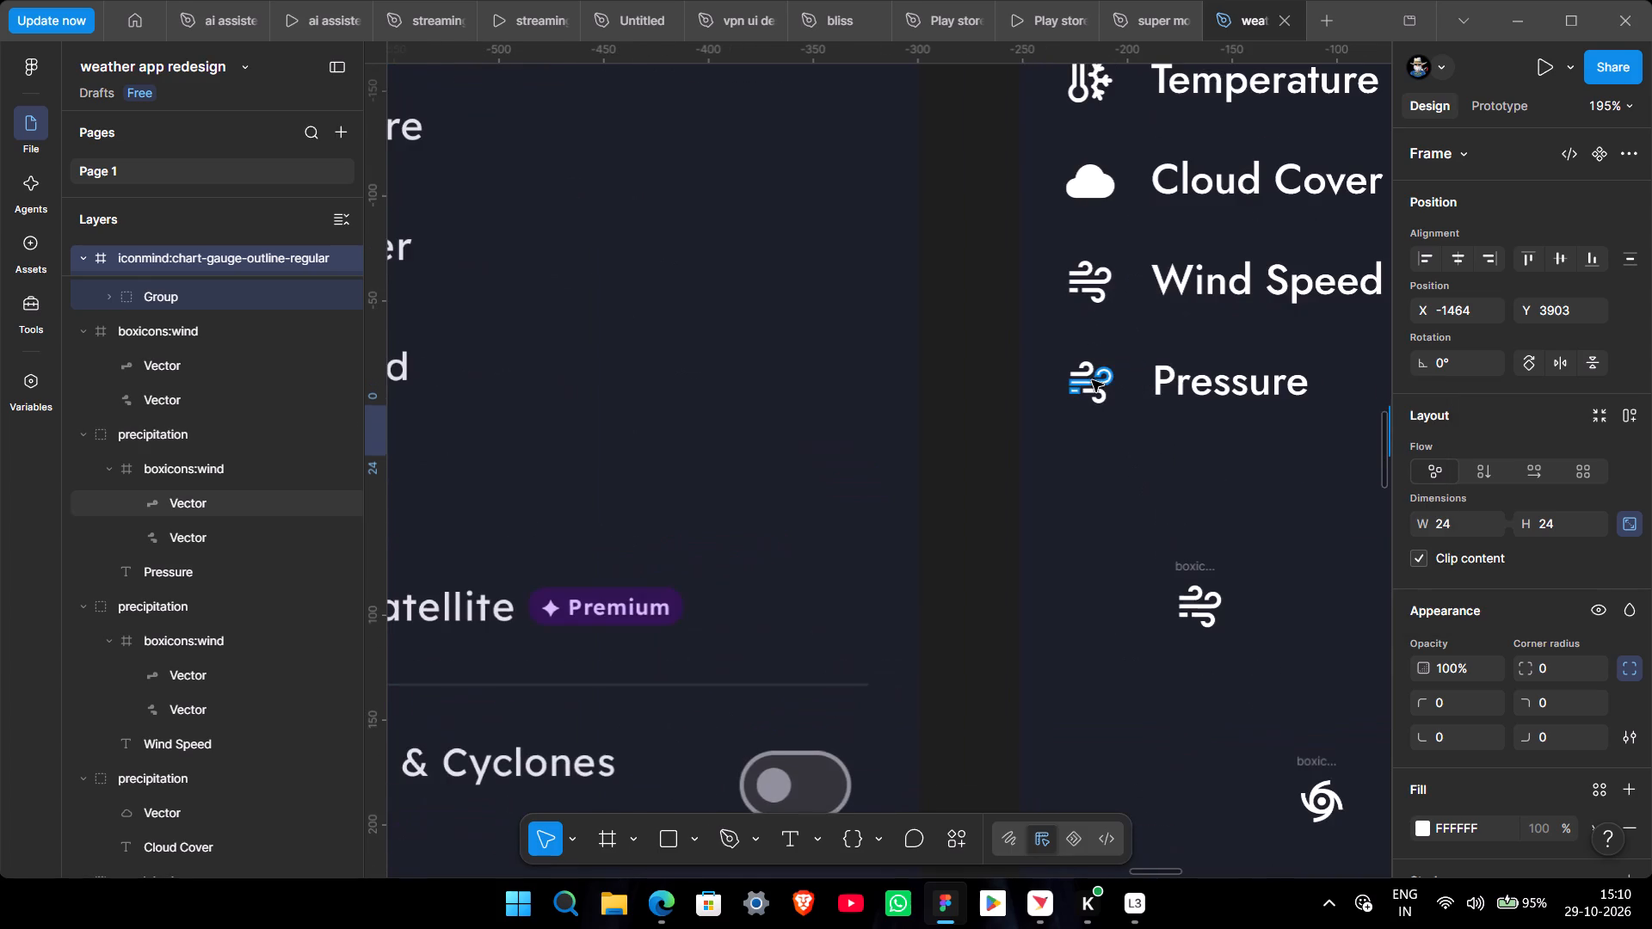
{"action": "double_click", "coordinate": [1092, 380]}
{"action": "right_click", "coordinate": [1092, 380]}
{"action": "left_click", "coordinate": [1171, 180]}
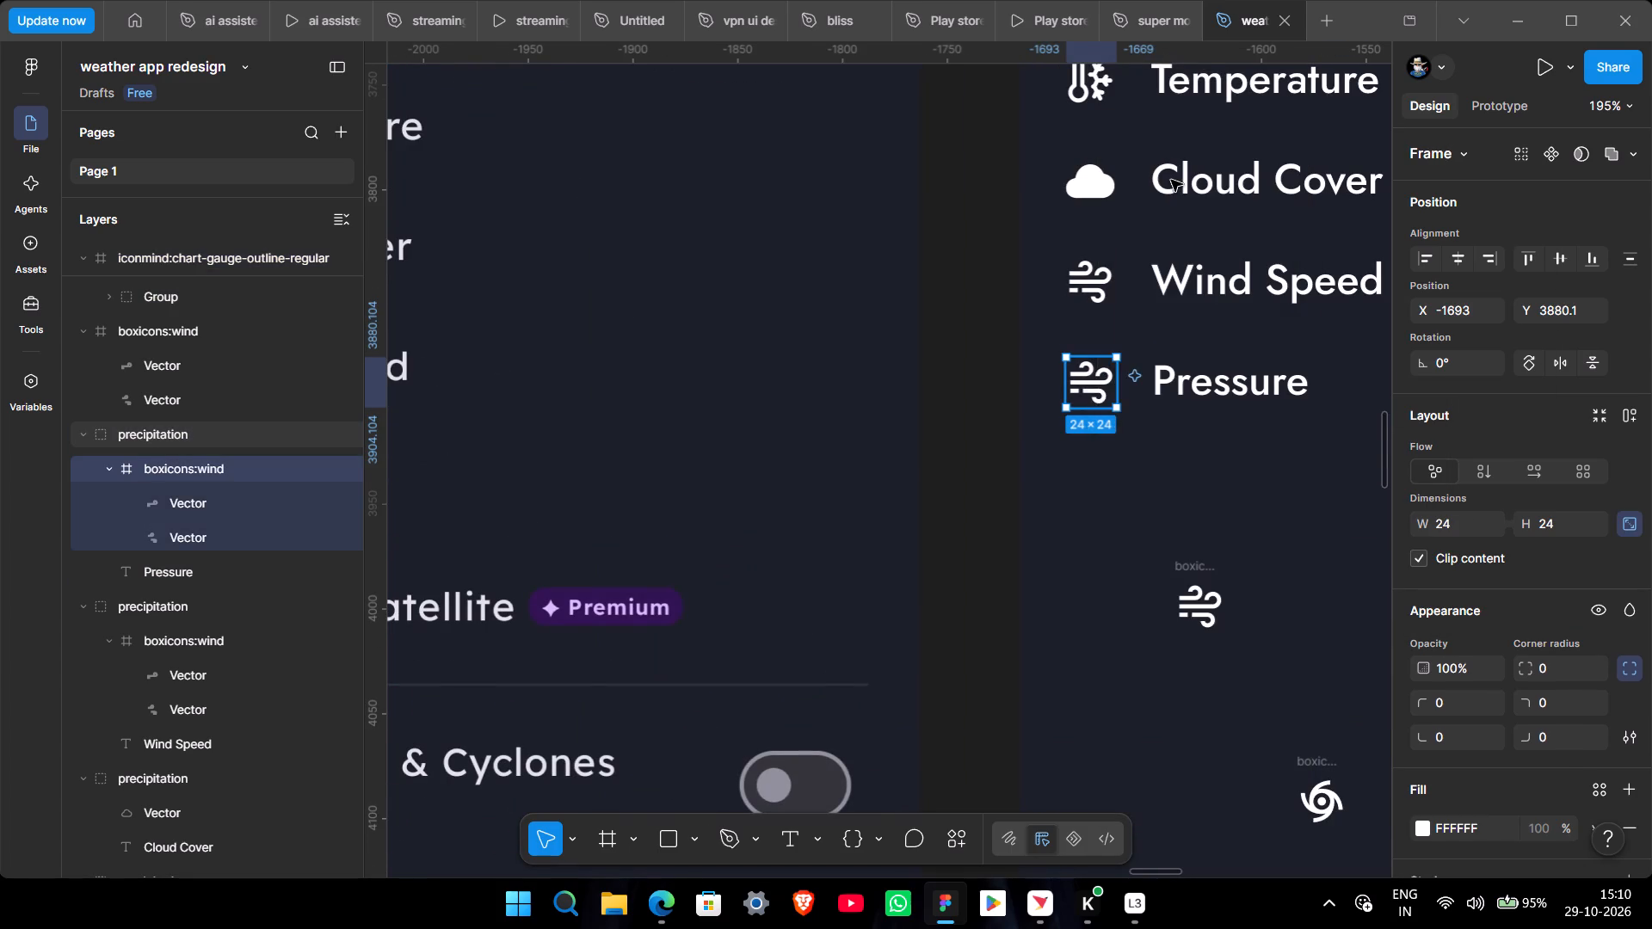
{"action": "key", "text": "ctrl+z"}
Replace the wind icon beside Pressure with a copy of the loose gauge icon's inner group.
{"action": "scroll", "coordinate": [1250, 539], "scroll_direction": "down", "scroll_amount": 10, "text": "ctrl"}
{"action": "middle_click_drag", "start_coordinate": [1266, 556], "coordinate": [924, 515]}
{"action": "scroll", "coordinate": [1032, 506], "scroll_direction": "up", "scroll_amount": 8, "text": "ctrl"}
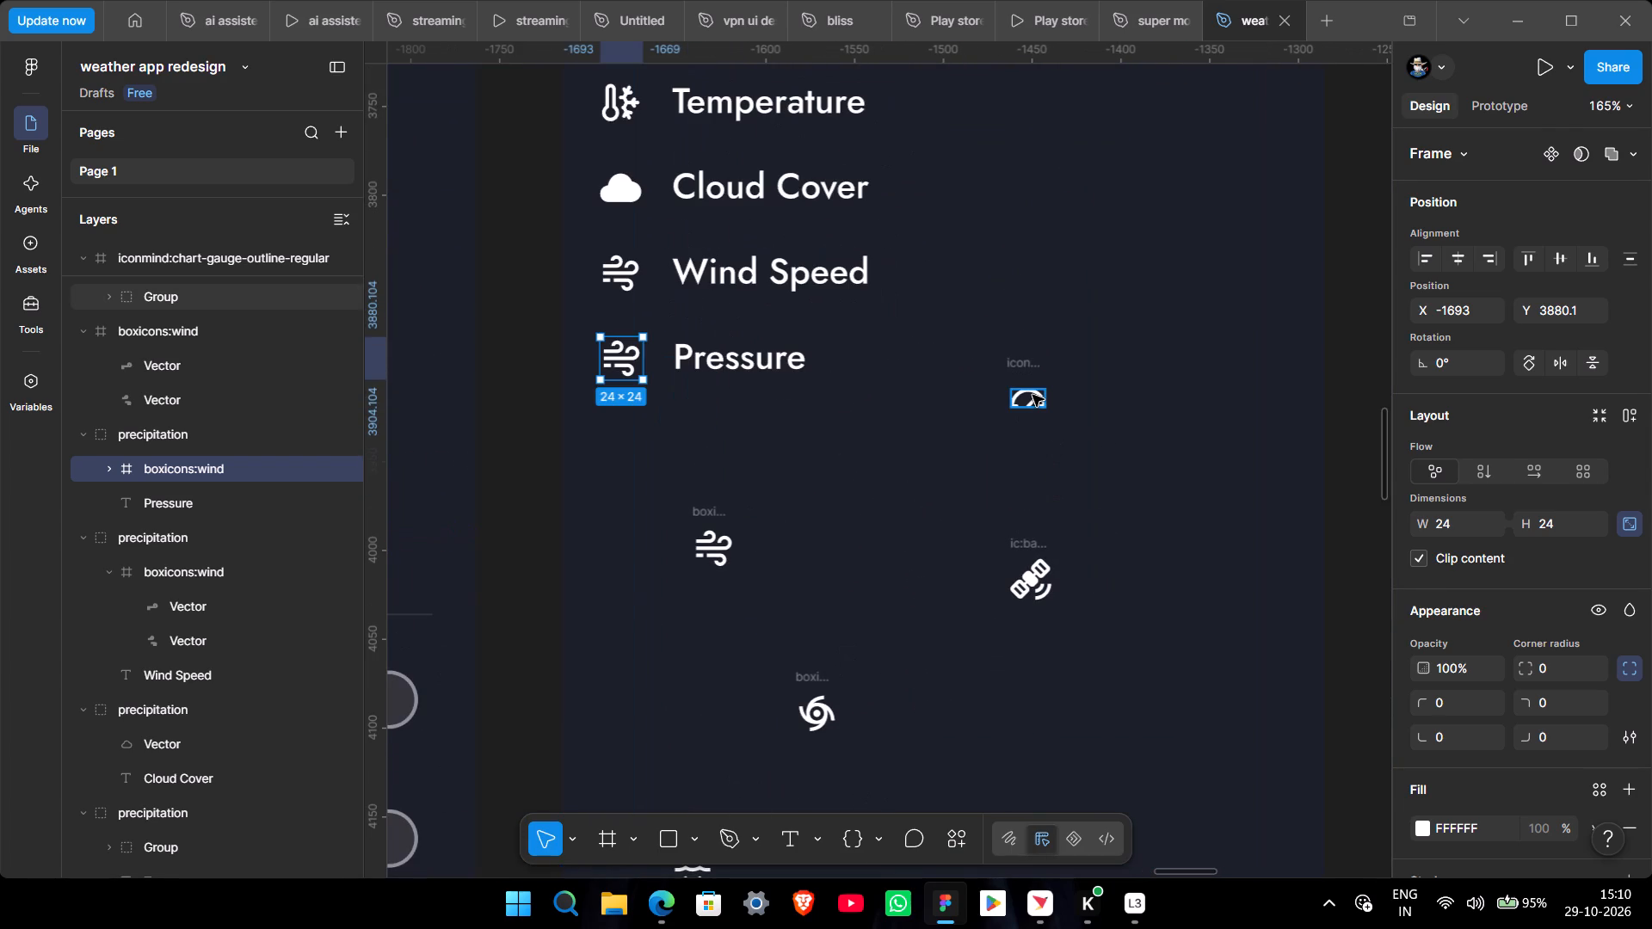
{"action": "left_click", "coordinate": [1032, 395]}
{"action": "right_click", "coordinate": [1031, 397]}
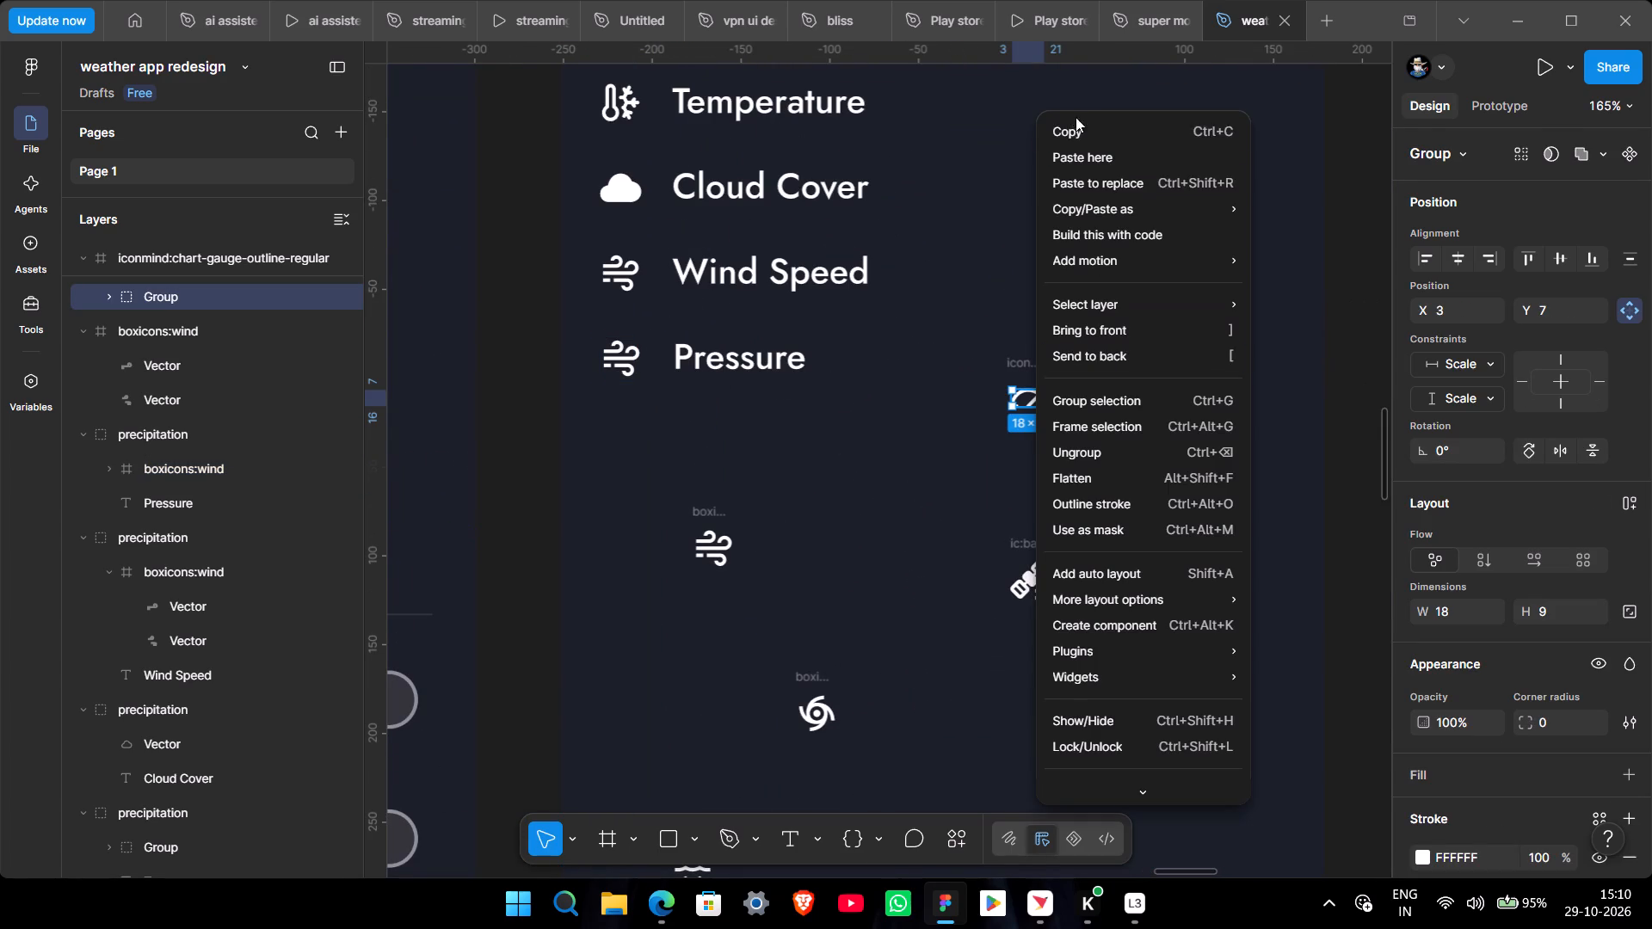
{"action": "left_click", "coordinate": [1079, 126]}
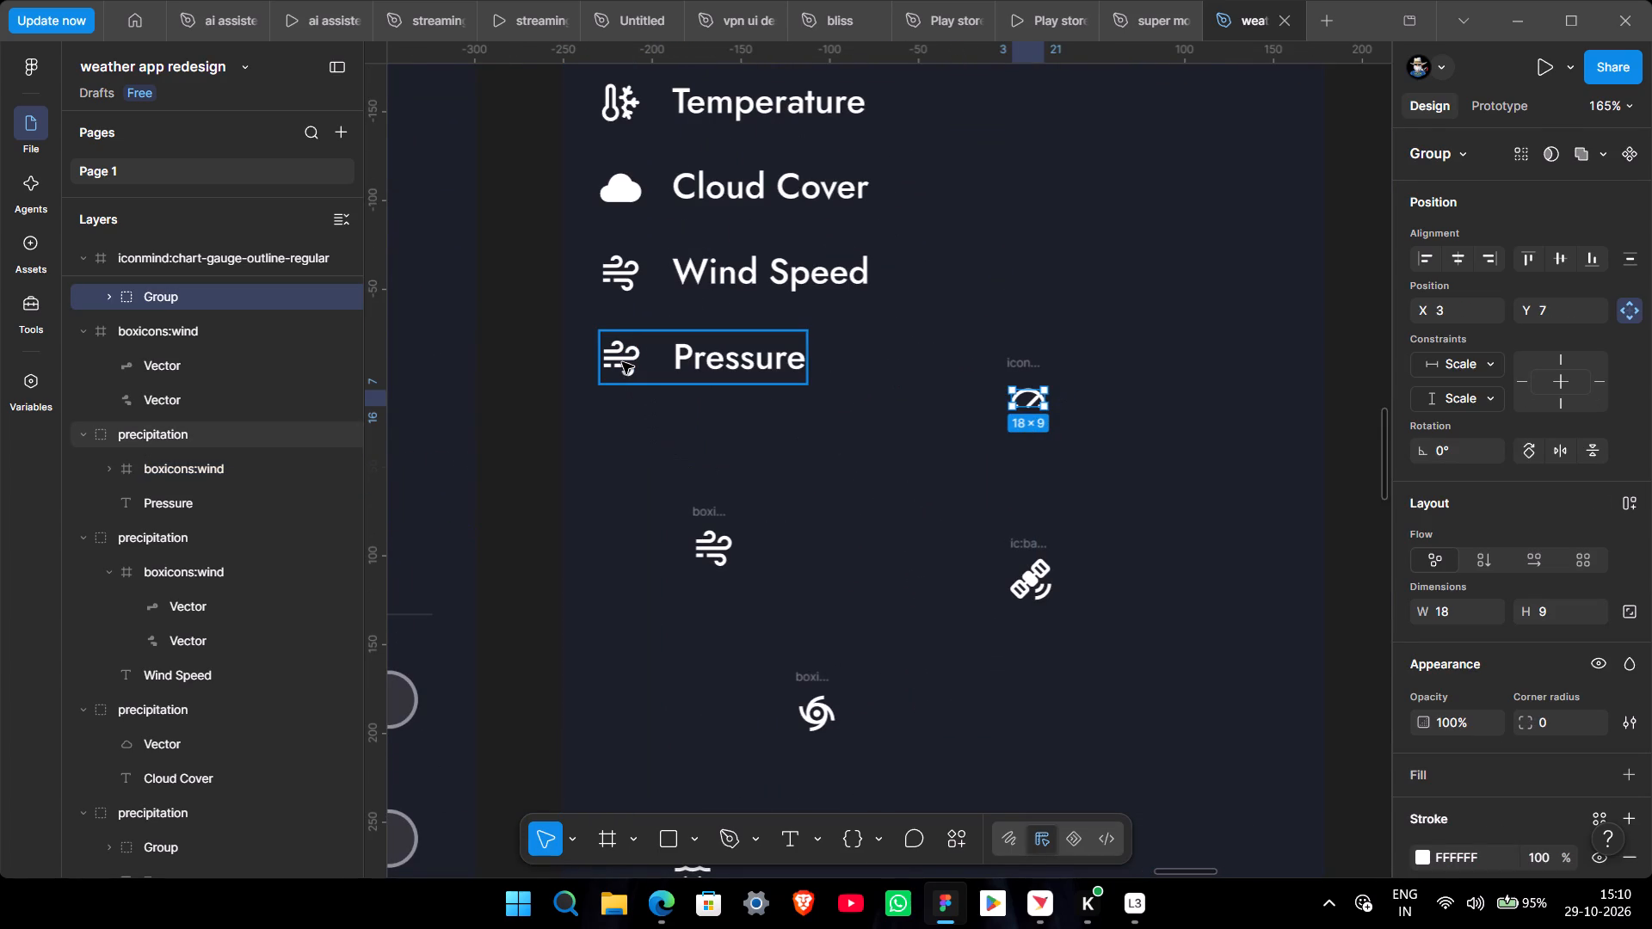
{"action": "double_click", "coordinate": [622, 362]}
{"action": "right_click", "coordinate": [622, 362]}
{"action": "left_click", "coordinate": [679, 175]}
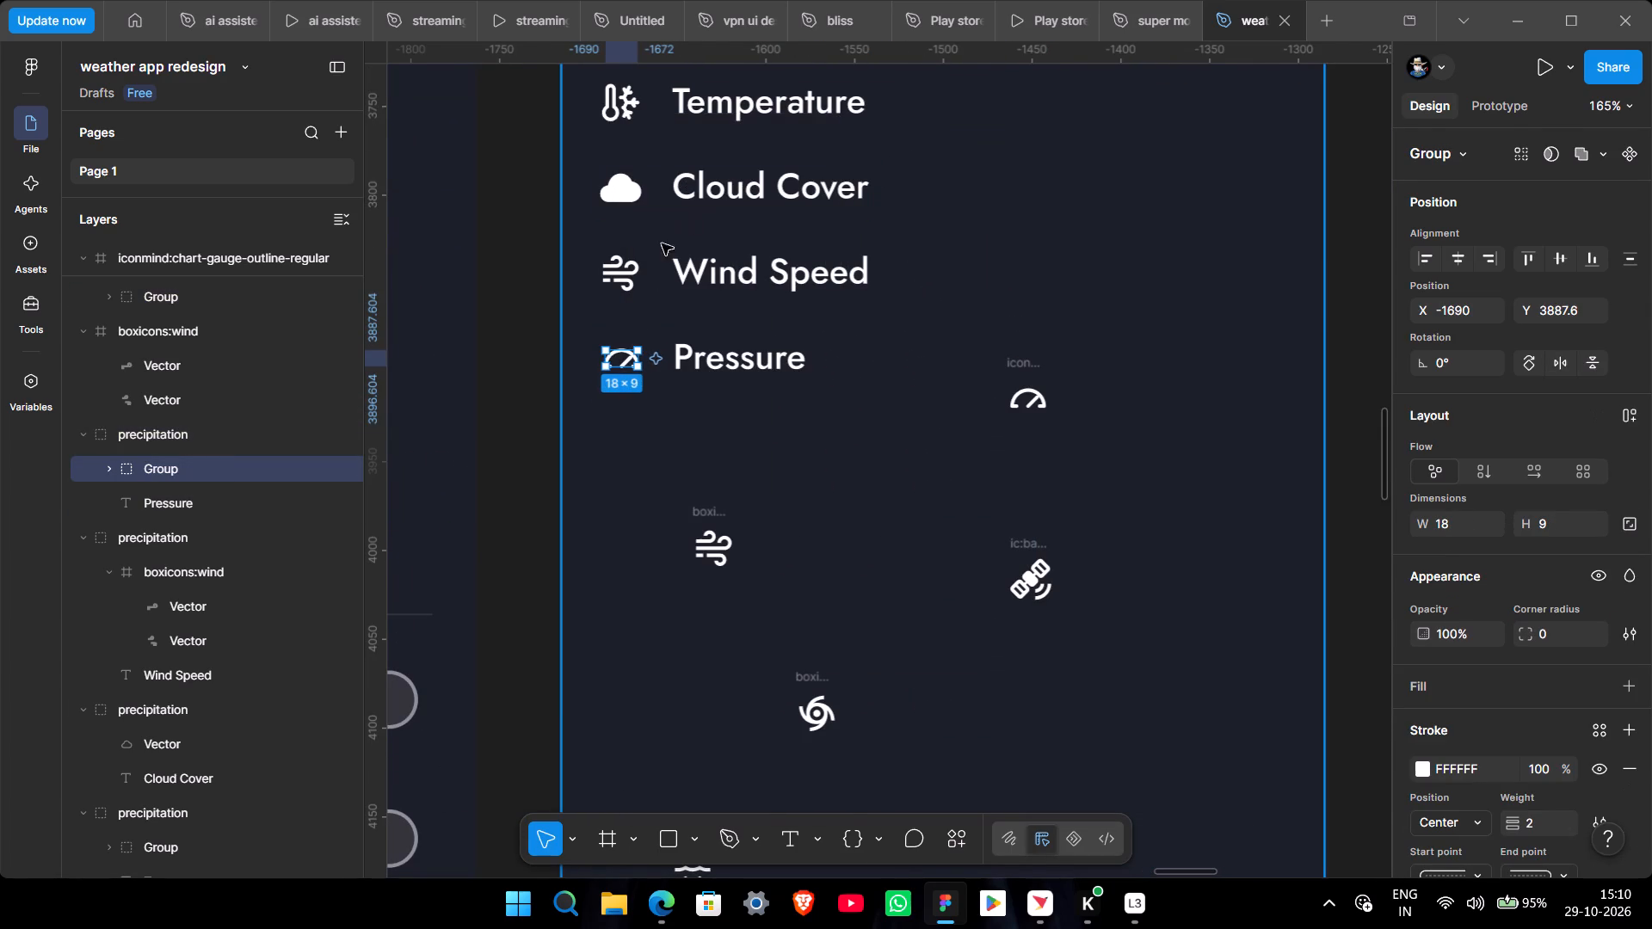
Align the gauge icon and the Pressure label on their vertical centres.
{"action": "middle_click_drag", "start_coordinate": [640, 462], "coordinate": [817, 489]}
{"action": "left_click", "coordinate": [718, 442]}
{"action": "scroll", "coordinate": [776, 405], "scroll_direction": "up", "scroll_amount": 4, "text": "ctrl"}
{"action": "left_click", "coordinate": [823, 379], "text": "shift"}
{"action": "double_click", "coordinate": [823, 379]}
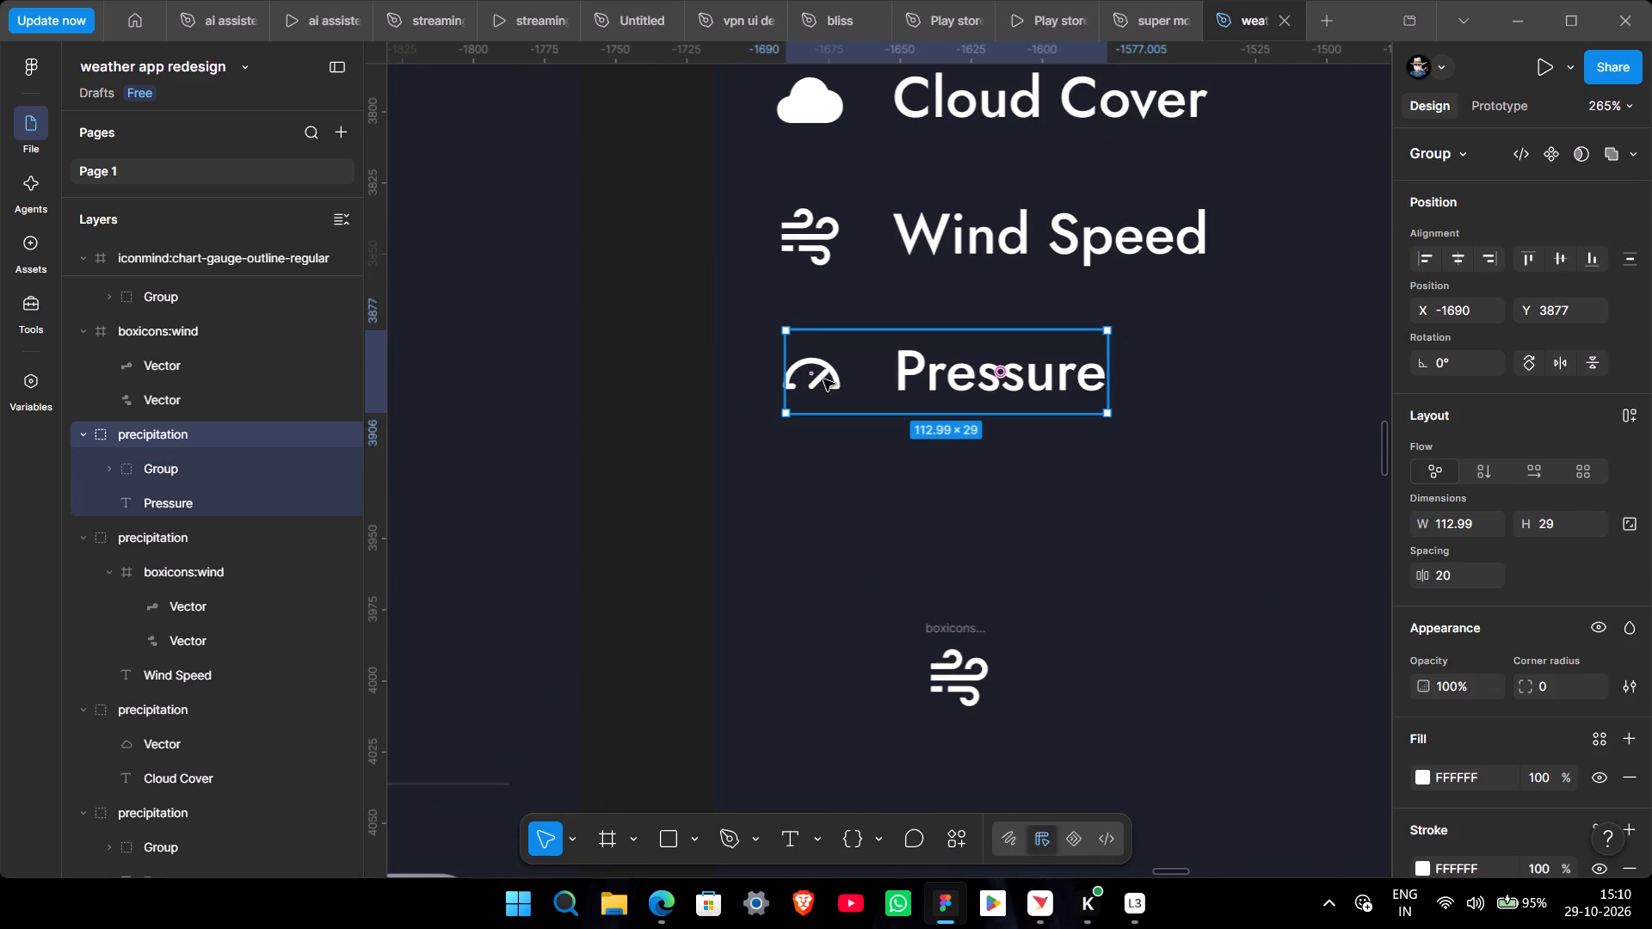
{"action": "left_click", "coordinate": [949, 380], "text": "shift"}
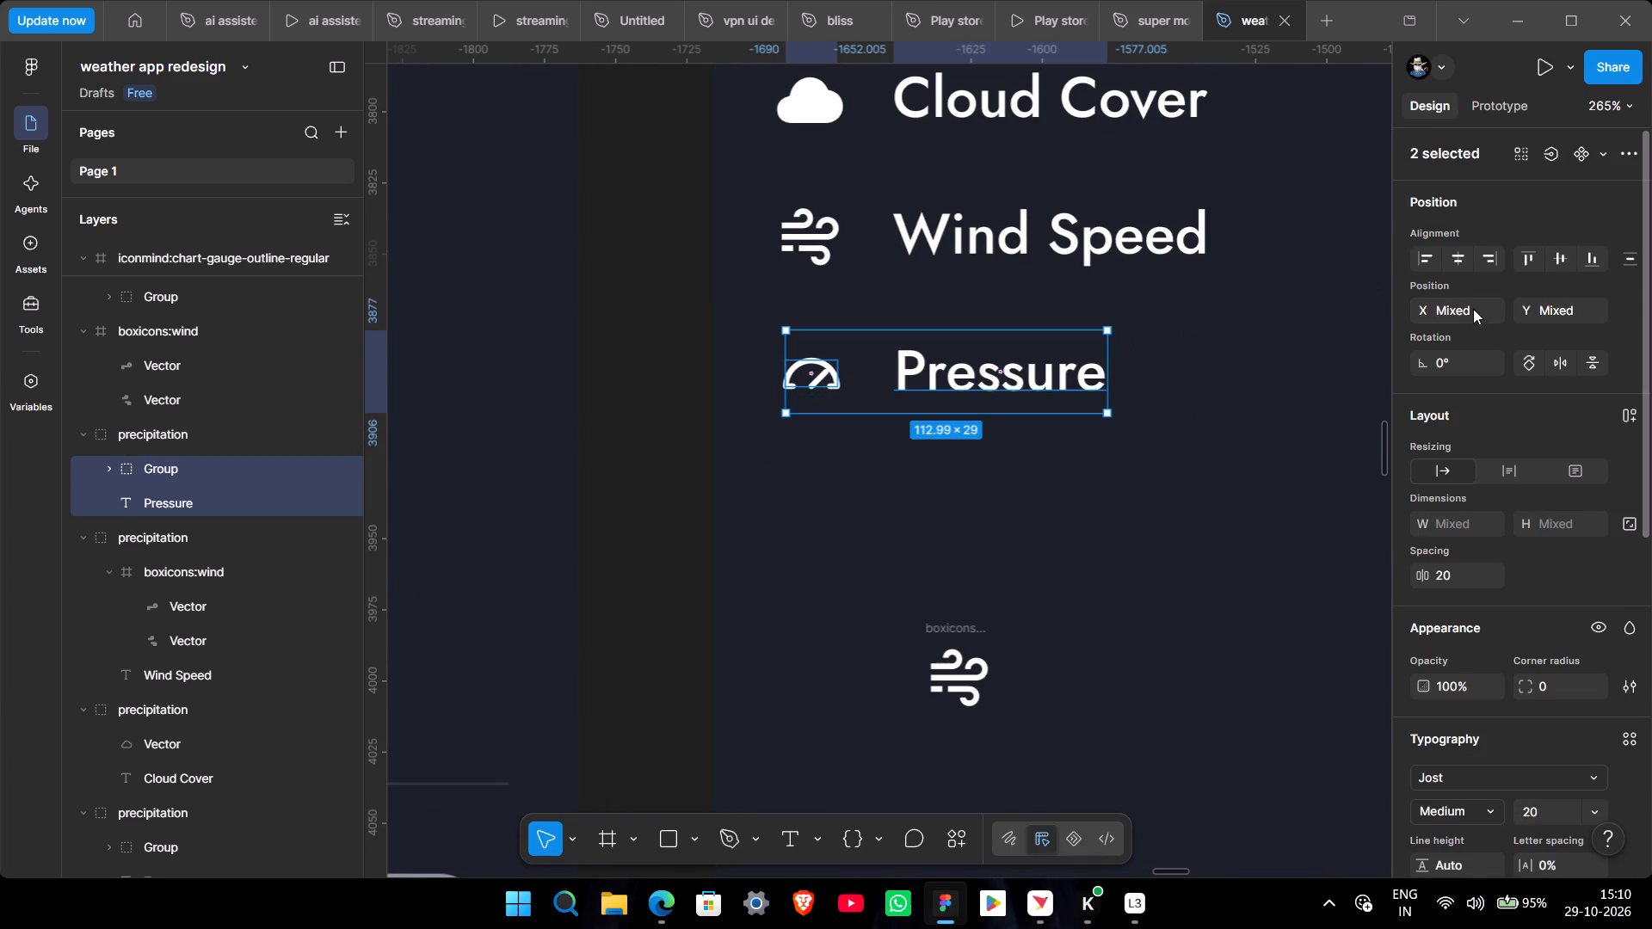
{"action": "left_click", "coordinate": [1562, 249]}
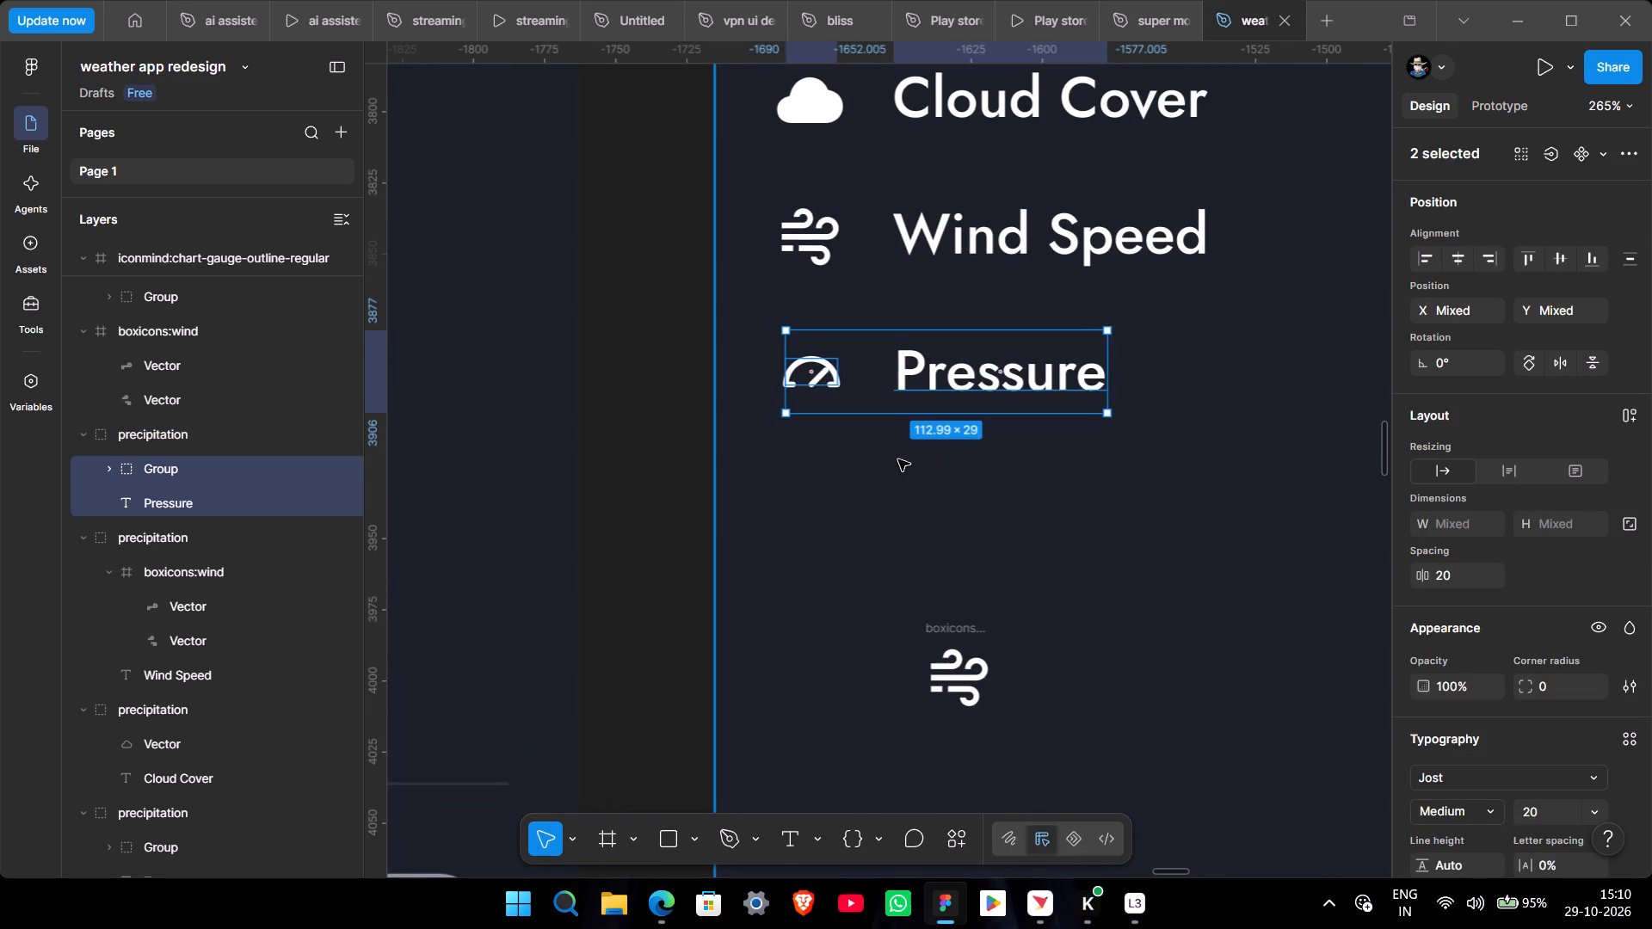
{"action": "scroll", "coordinate": [897, 461], "scroll_direction": "down", "scroll_amount": 5, "text": "ctrl"}
{"action": "left_click", "coordinate": [755, 466]}
Delete the loose wind and gauge icons from the new Weather Layers panel.
{"action": "scroll", "coordinate": [752, 467], "scroll_direction": "down", "scroll_amount": 5, "text": "ctrl"}
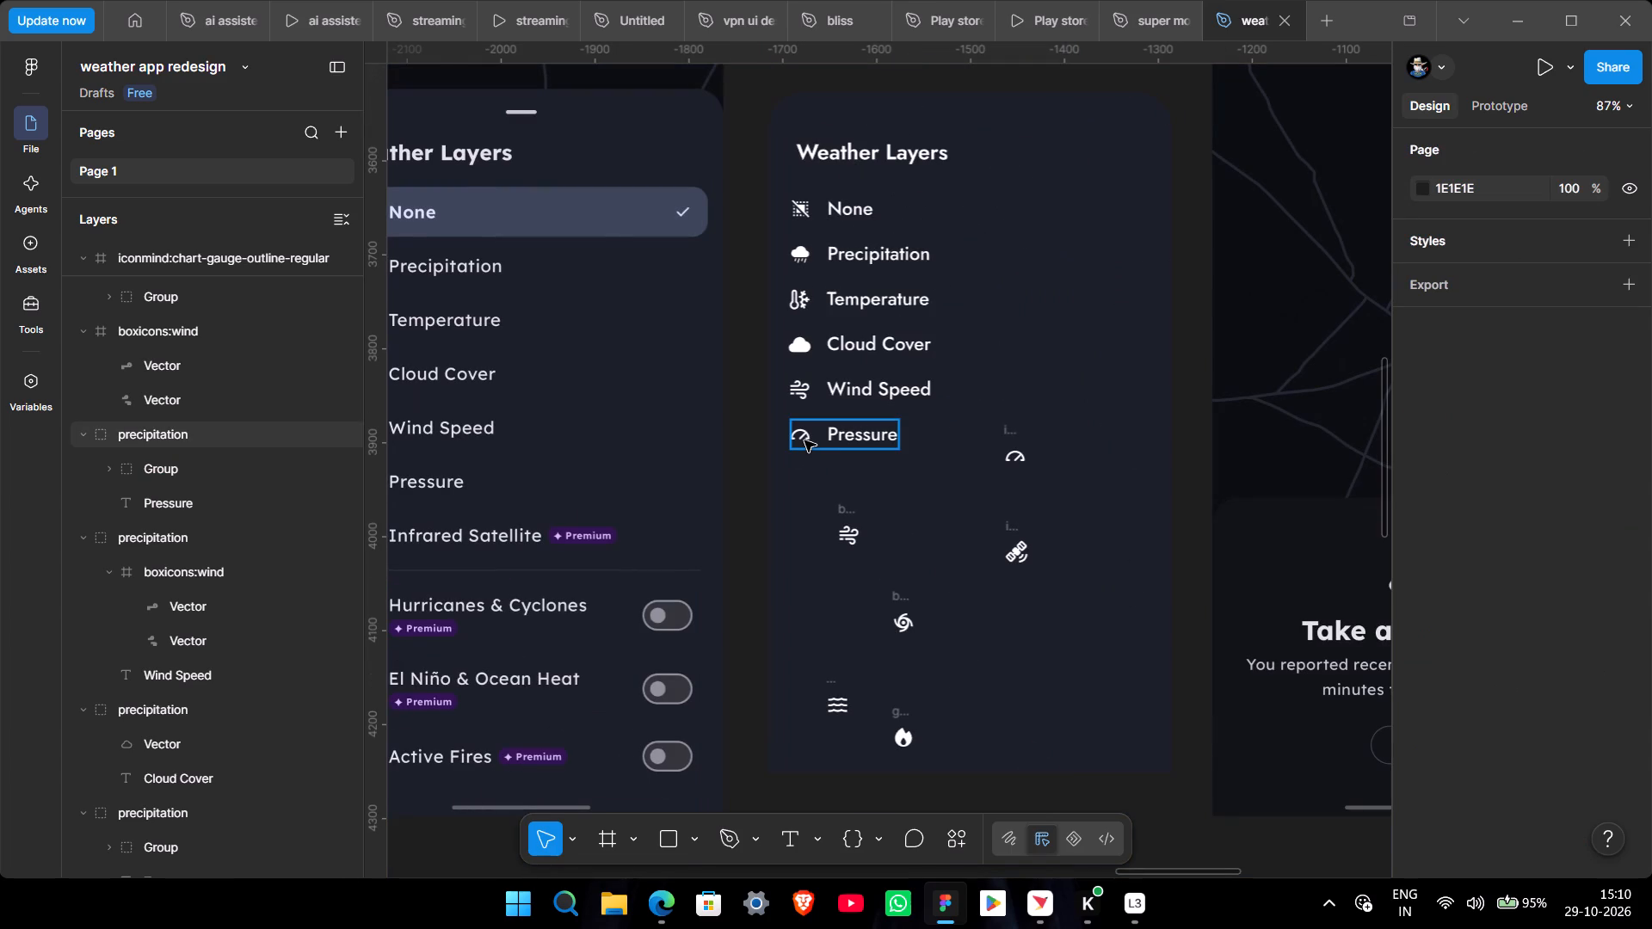
{"action": "scroll", "coordinate": [896, 493], "scroll_direction": "down", "scroll_amount": 4, "text": "ctrl"}
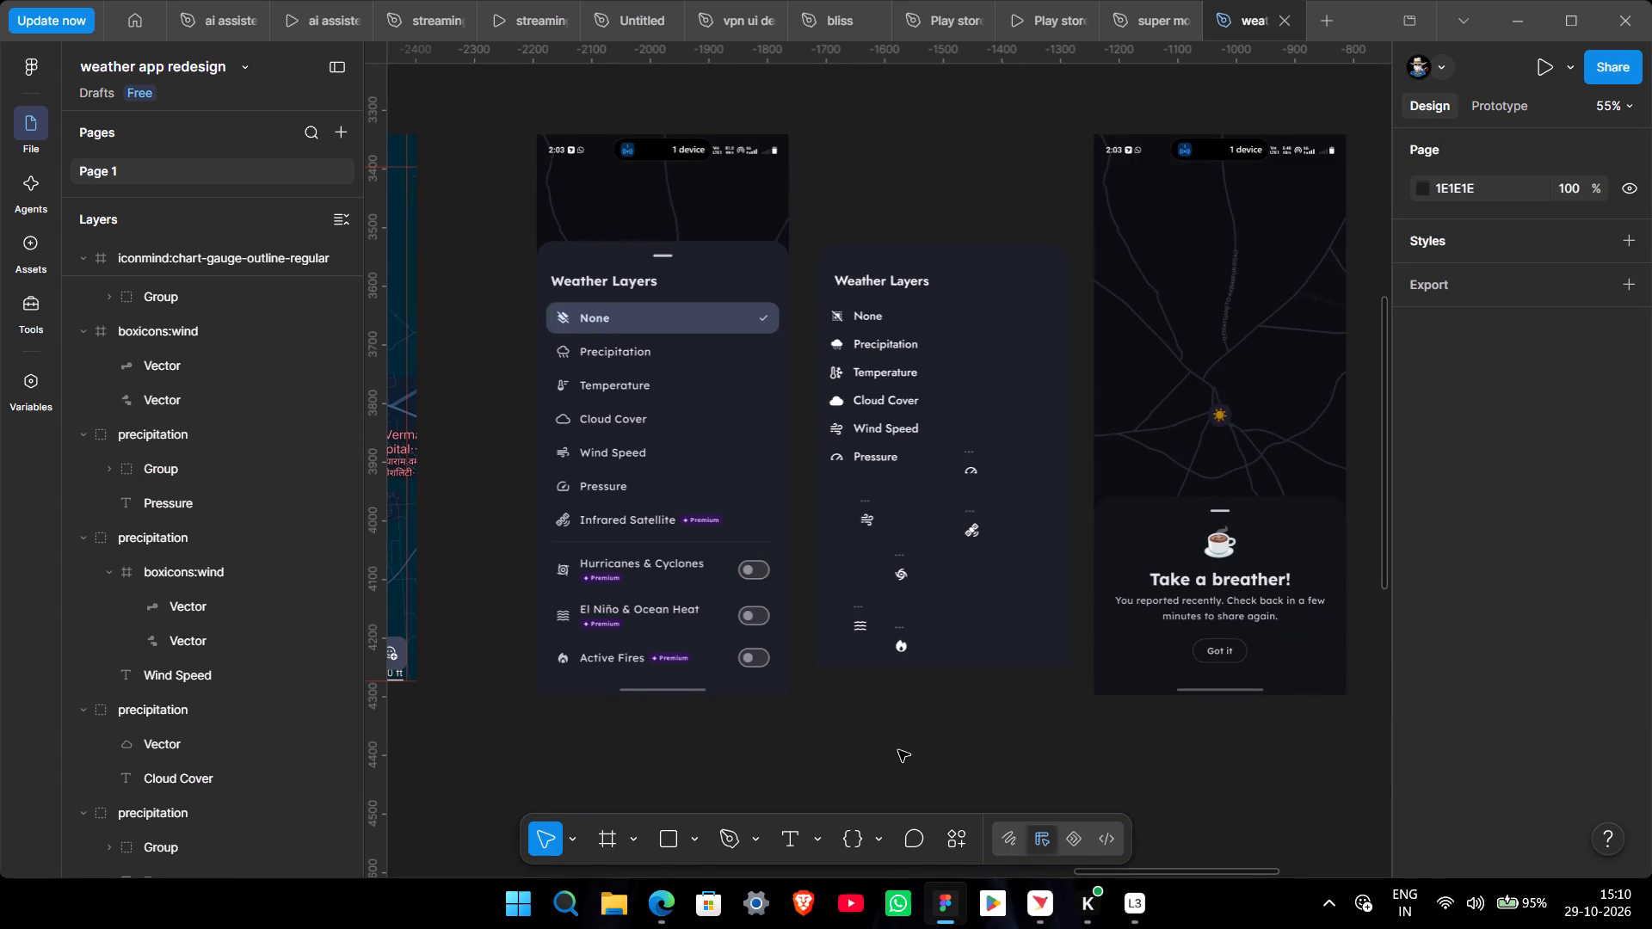
{"action": "left_click", "coordinate": [898, 750]}
{"action": "scroll", "coordinate": [895, 730], "scroll_direction": "up", "scroll_amount": 4, "text": "ctrl"}
{"action": "middle_click_drag", "start_coordinate": [878, 723], "coordinate": [1042, 733]}
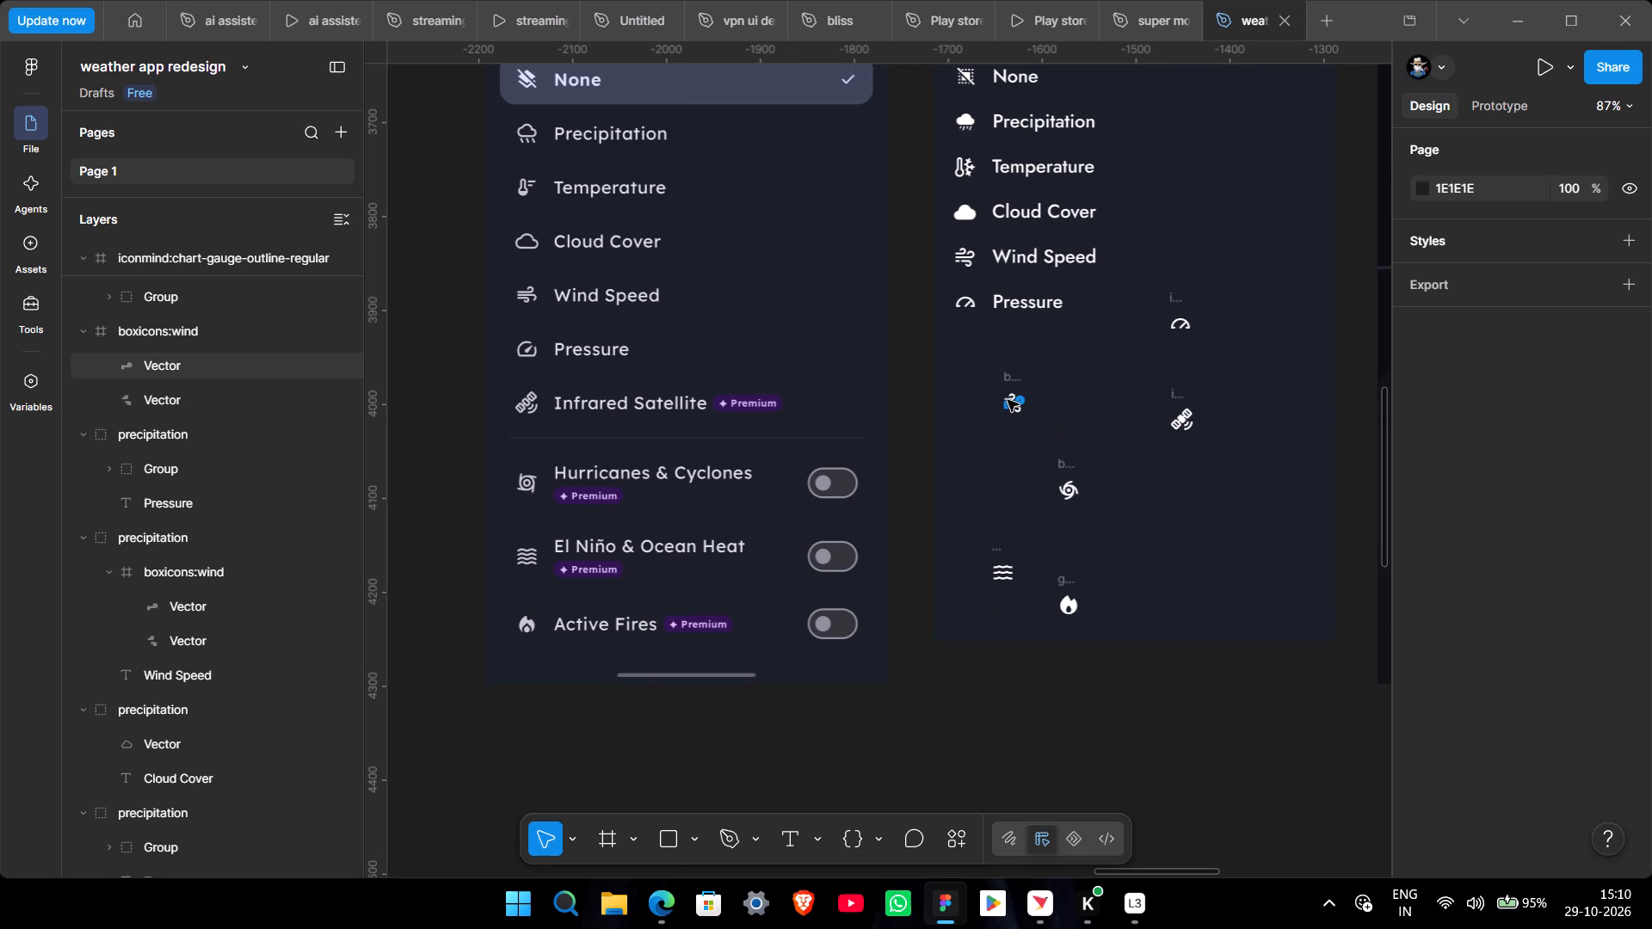
{"action": "left_click", "coordinate": [1006, 376]}
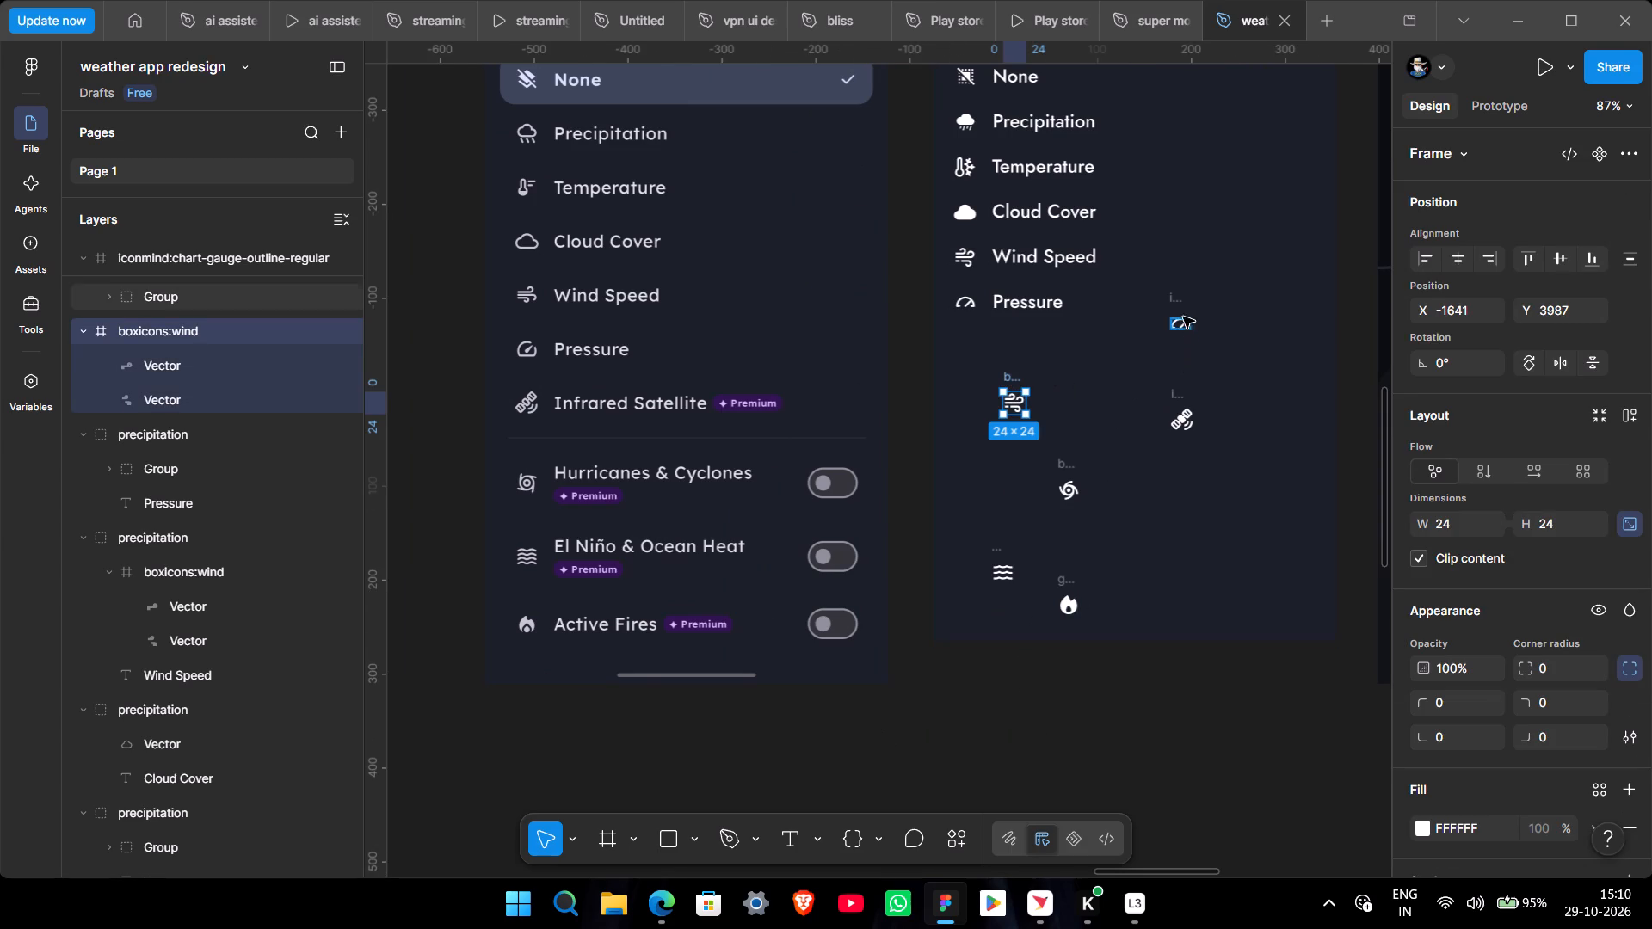
{"action": "left_click", "coordinate": [1174, 289], "text": "shift"}
{"action": "key", "text": "BackSpace"}
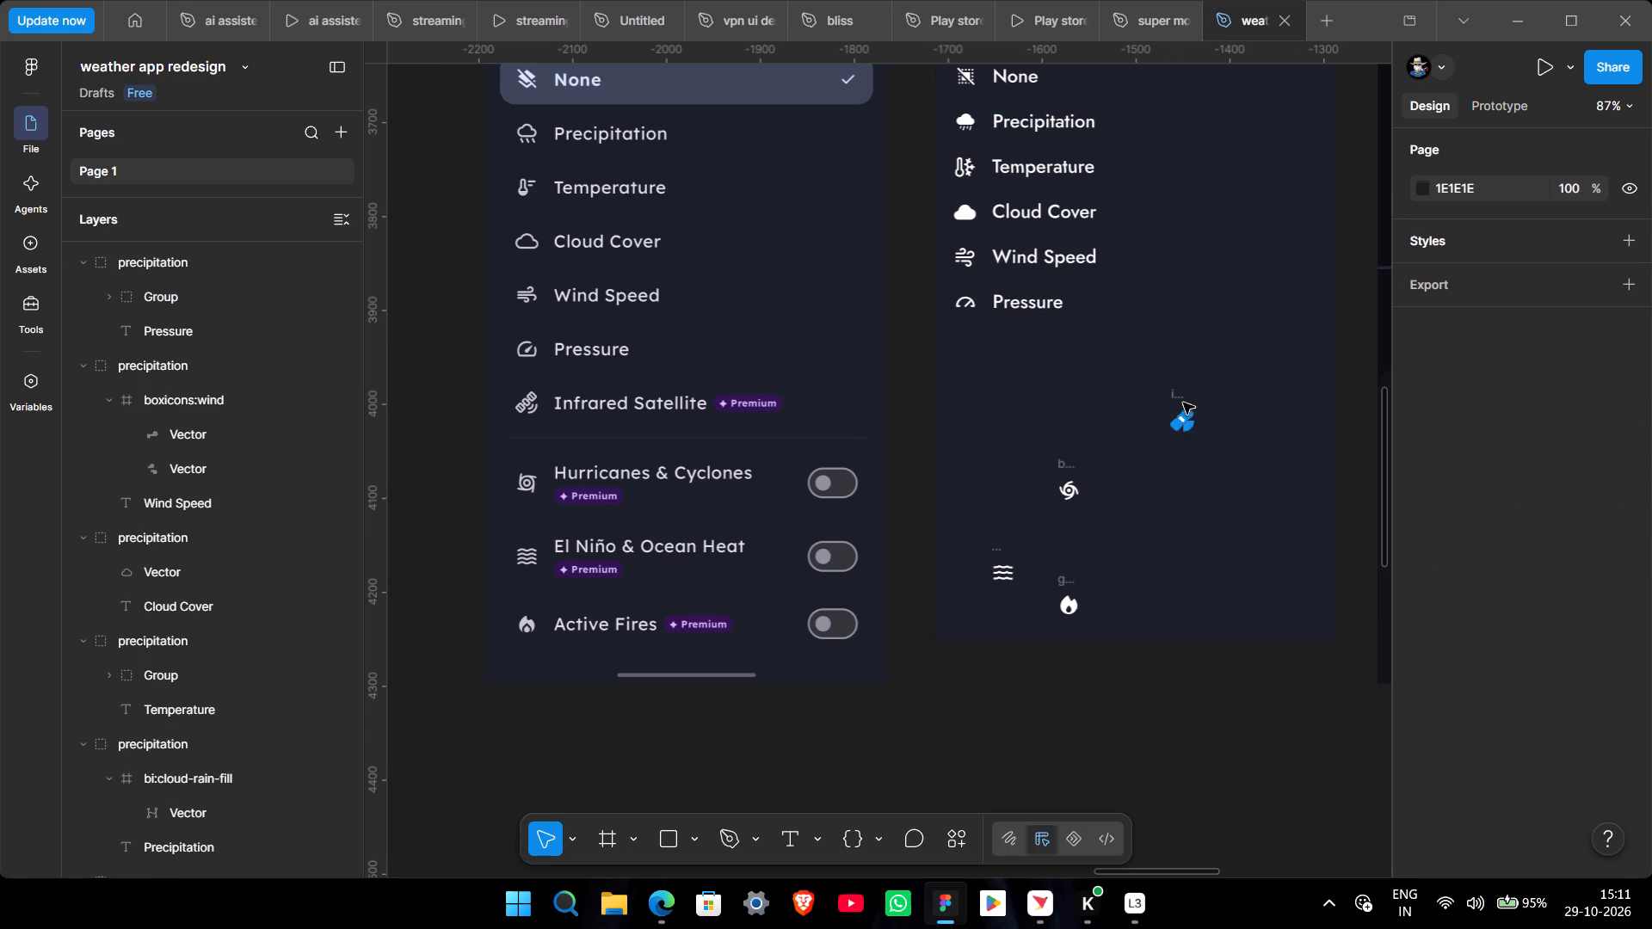
Duplicate the Pressure row directly beneath itself at X -1691, Y 3925.
{"action": "left_click", "coordinate": [1024, 305]}
{"action": "left_click_drag", "start_coordinate": [977, 303], "coordinate": [982, 331], "text": "alt"}
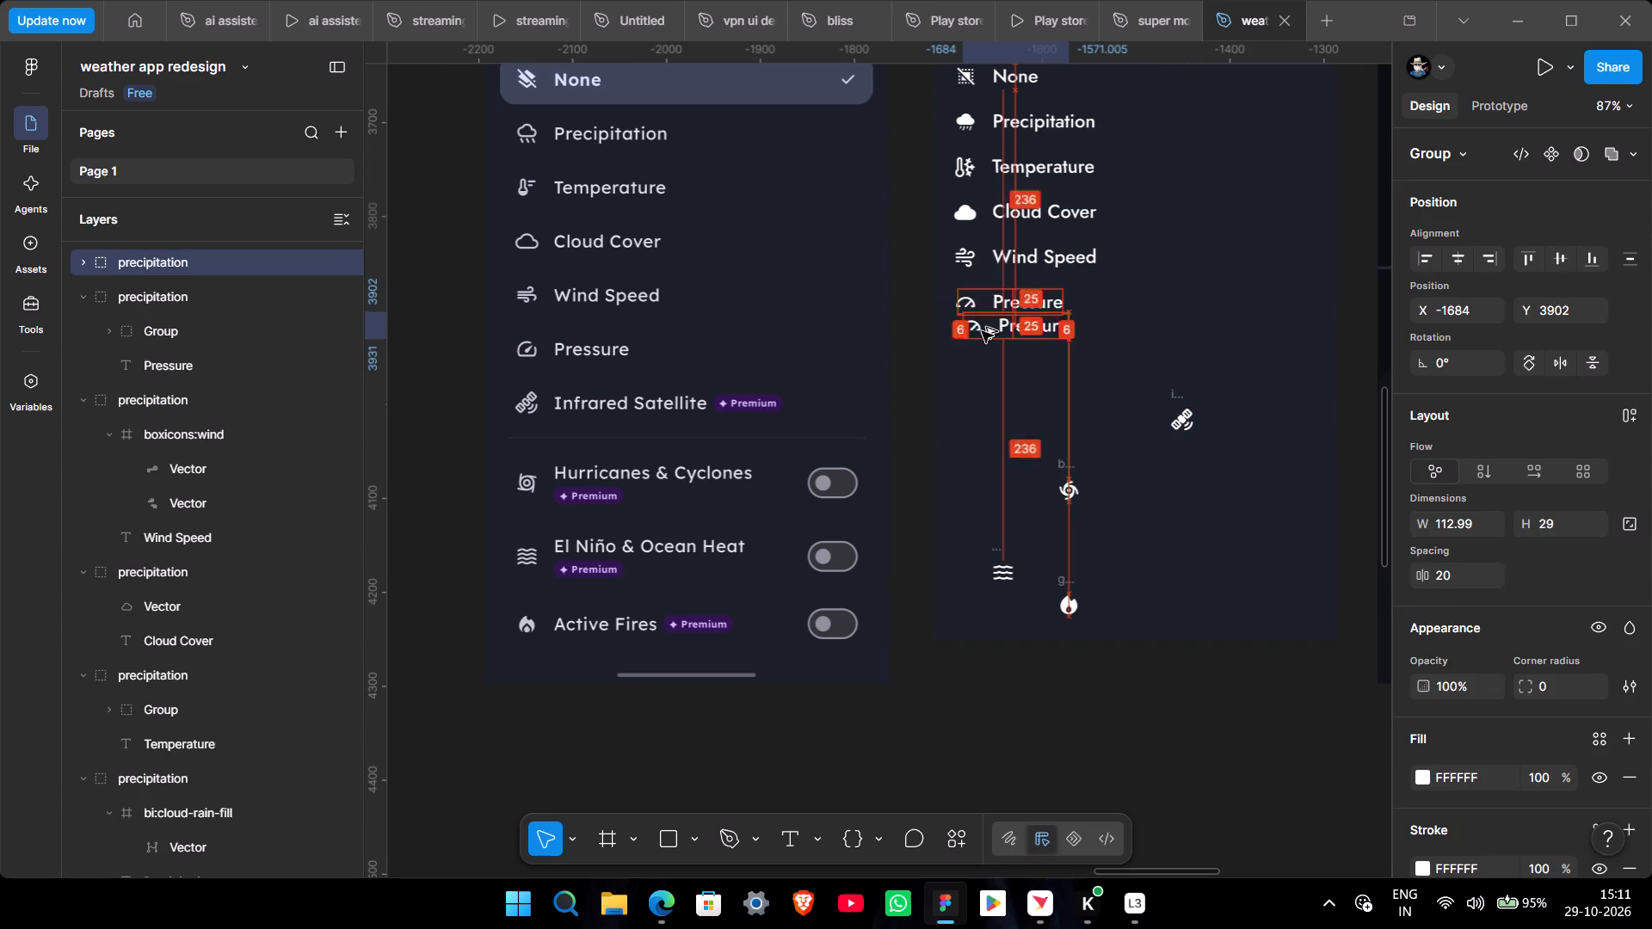
{"action": "left_click_drag", "start_coordinate": [982, 331], "coordinate": [977, 341], "text": "alt"}
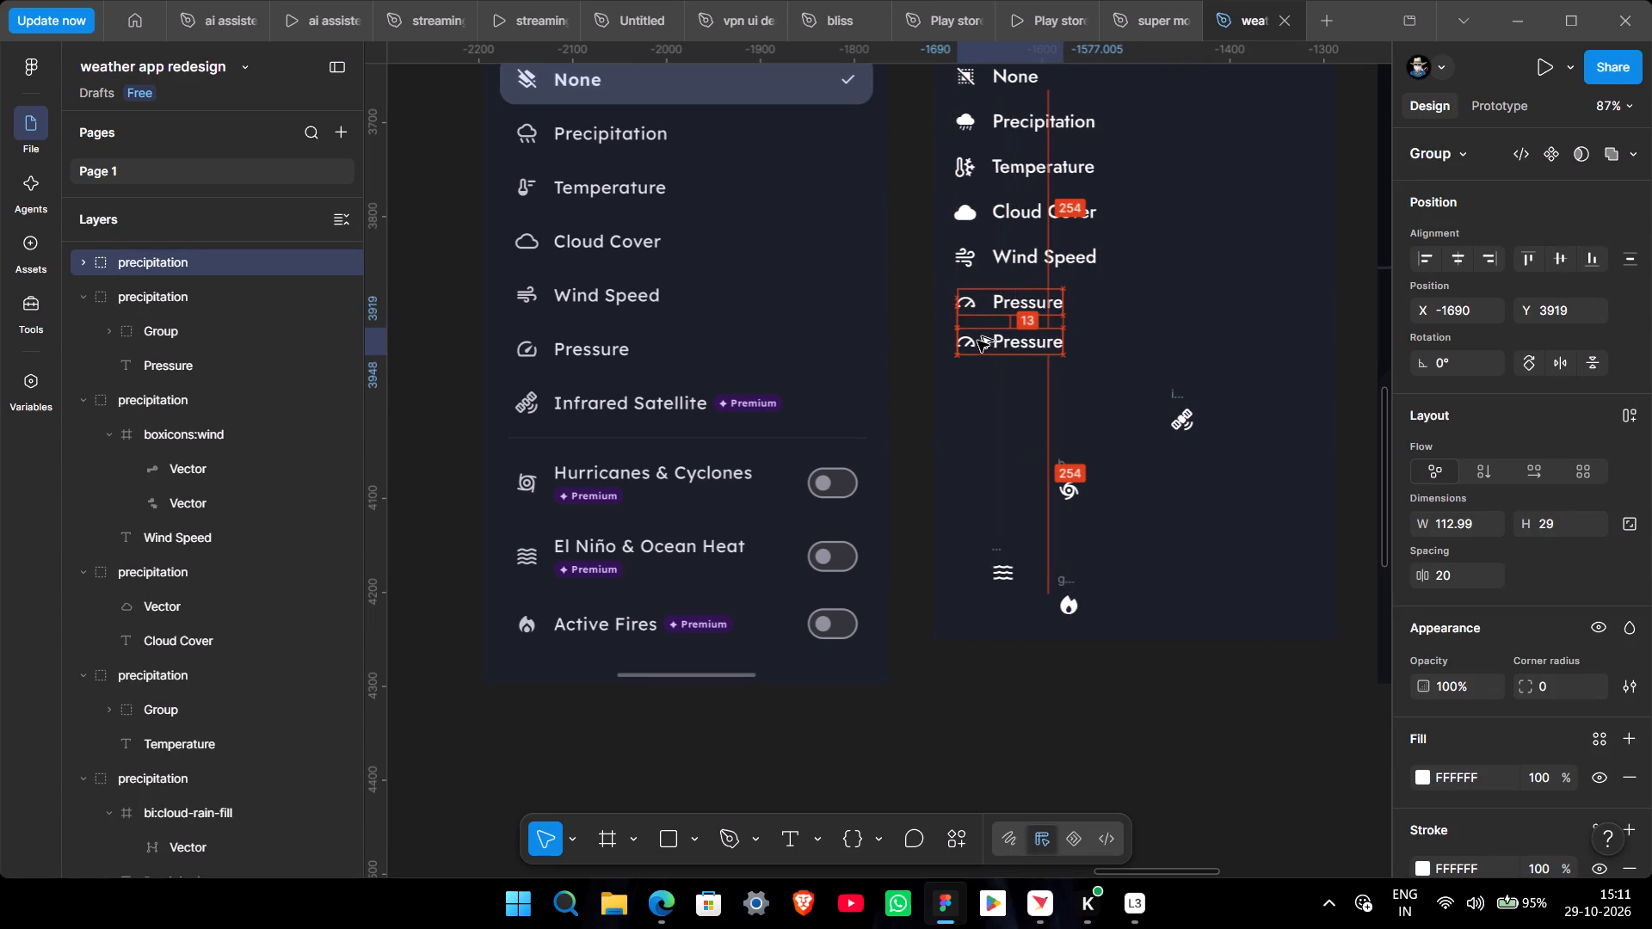
{"action": "left_click_drag", "start_coordinate": [977, 341], "coordinate": [976, 348], "text": "alt"}
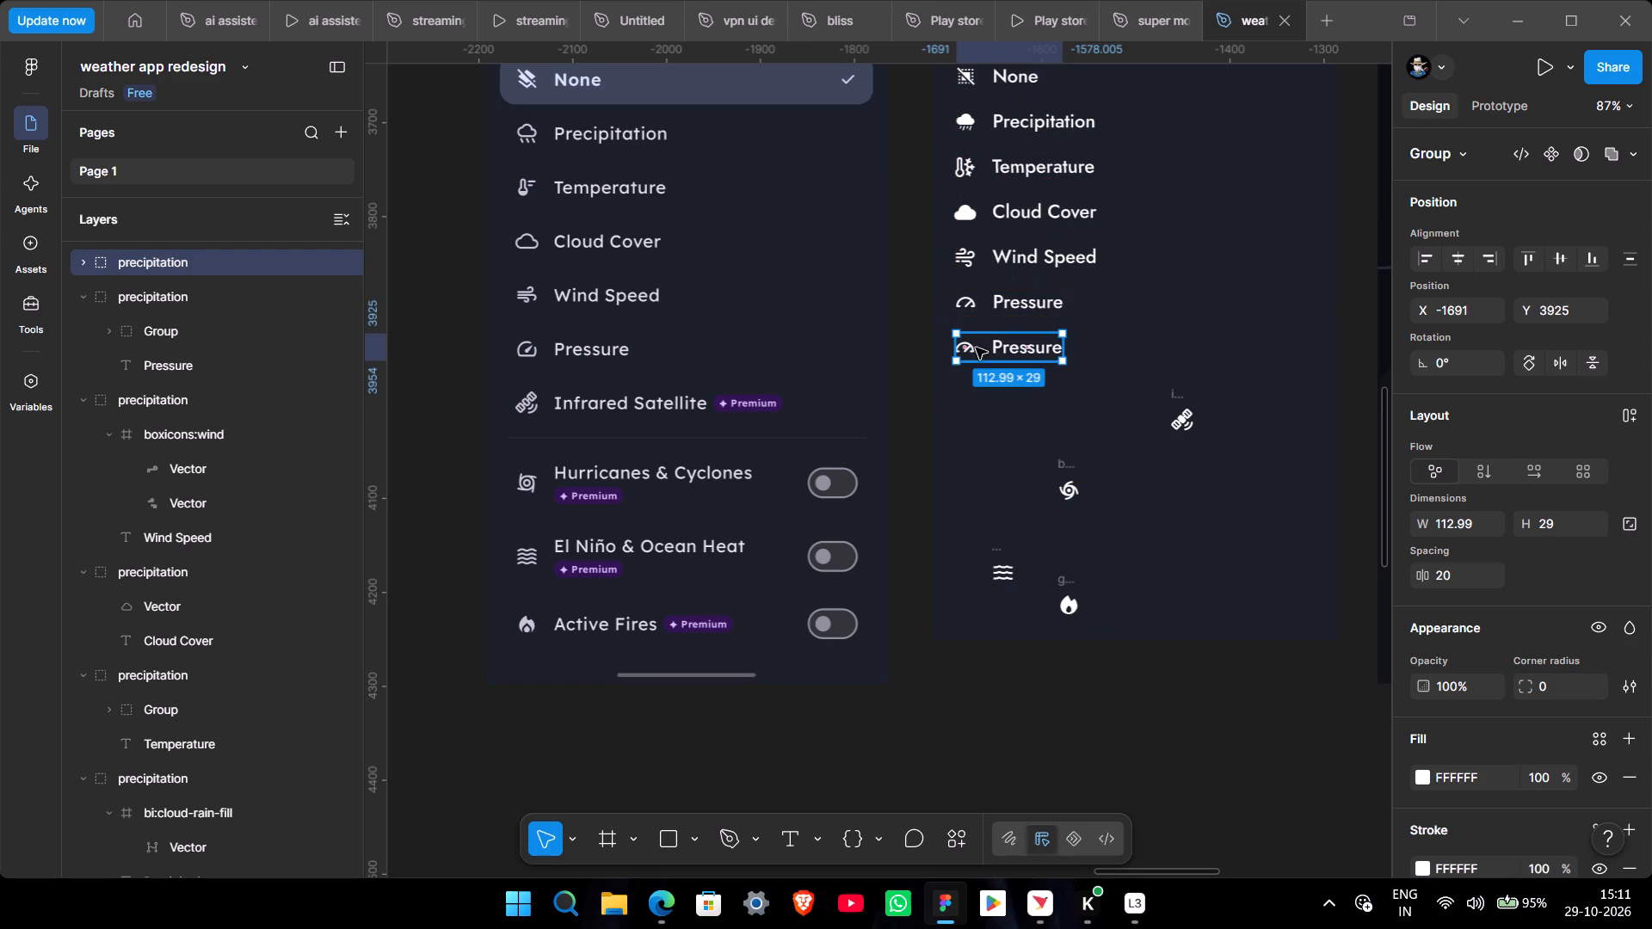
Replace the gauge icon's arc in the lower Pressure row with a copy of the loose satellite icon.
{"action": "left_click", "coordinate": [1176, 395]}
{"action": "right_click", "coordinate": [1176, 395]}
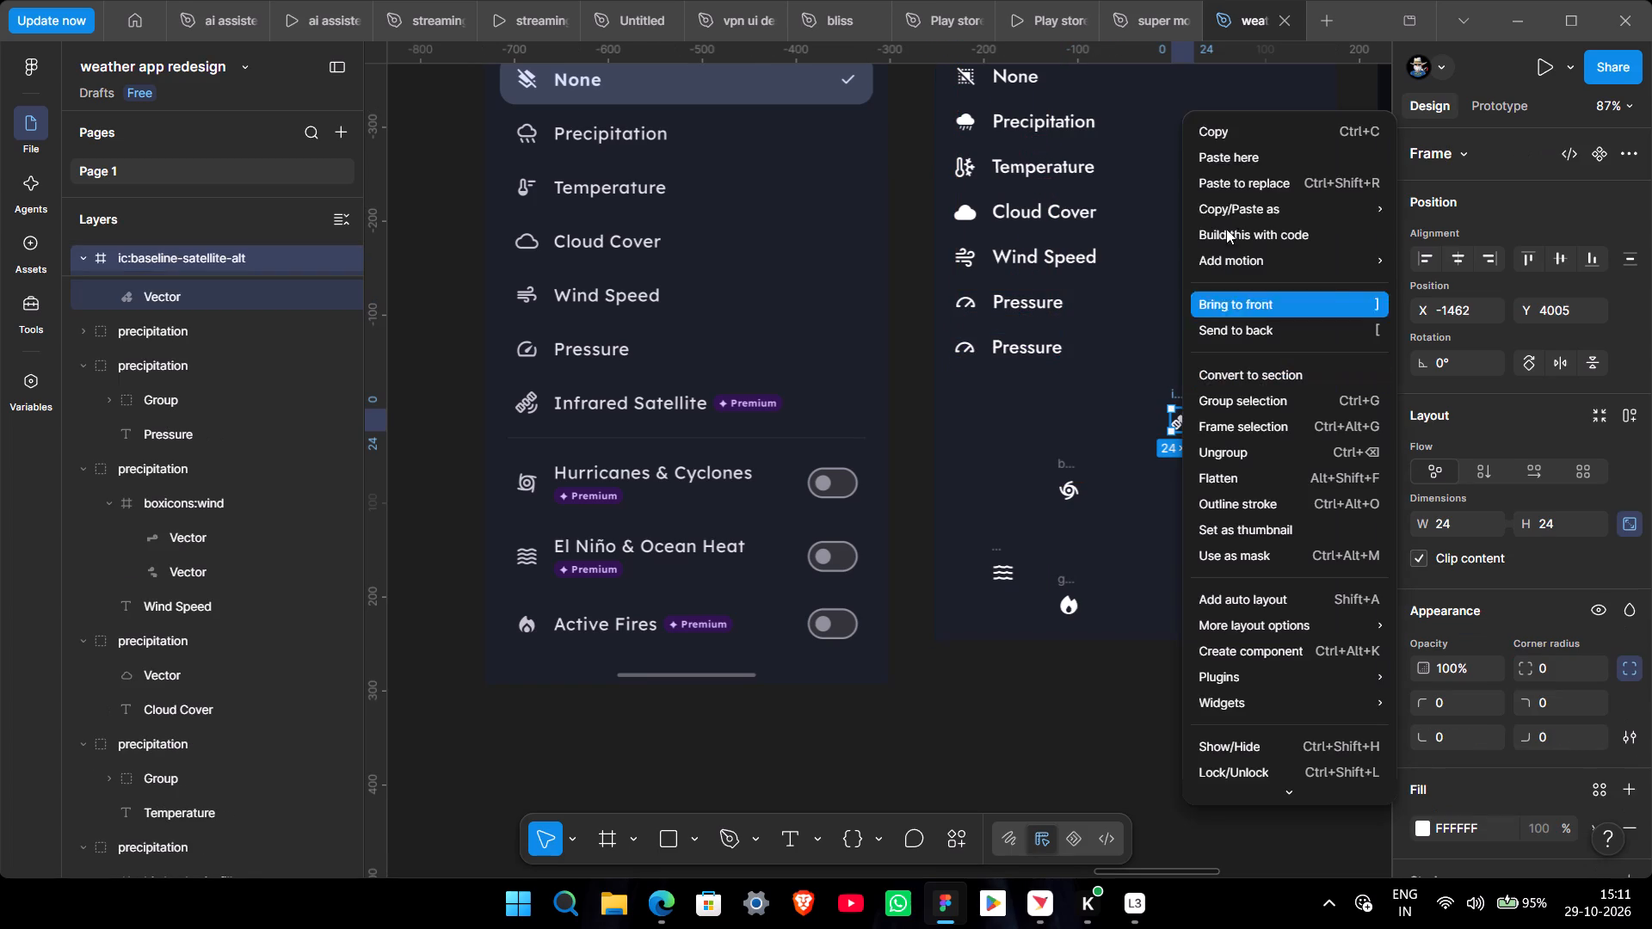
{"action": "left_click", "coordinate": [1214, 137]}
{"action": "left_click", "coordinate": [967, 348], "text": "ctrl"}
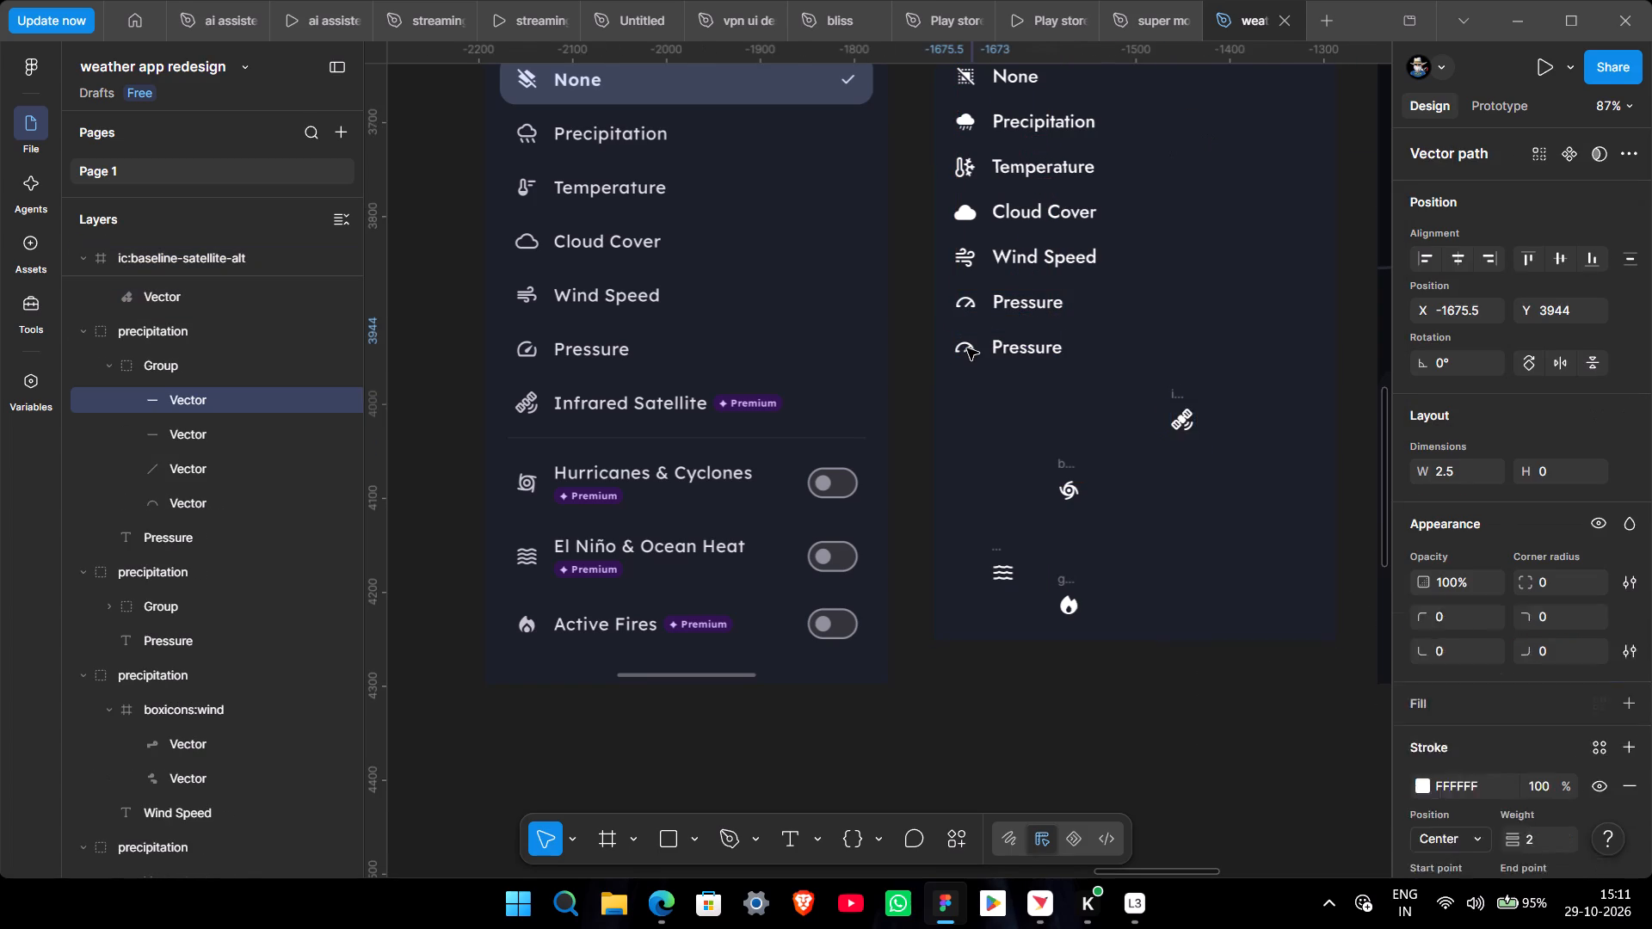
{"action": "scroll", "coordinate": [967, 348], "scroll_direction": "up", "scroll_amount": 7, "text": "ctrl"}
{"action": "double_click", "coordinate": [965, 341]}
{"action": "double_click", "coordinate": [980, 397]}
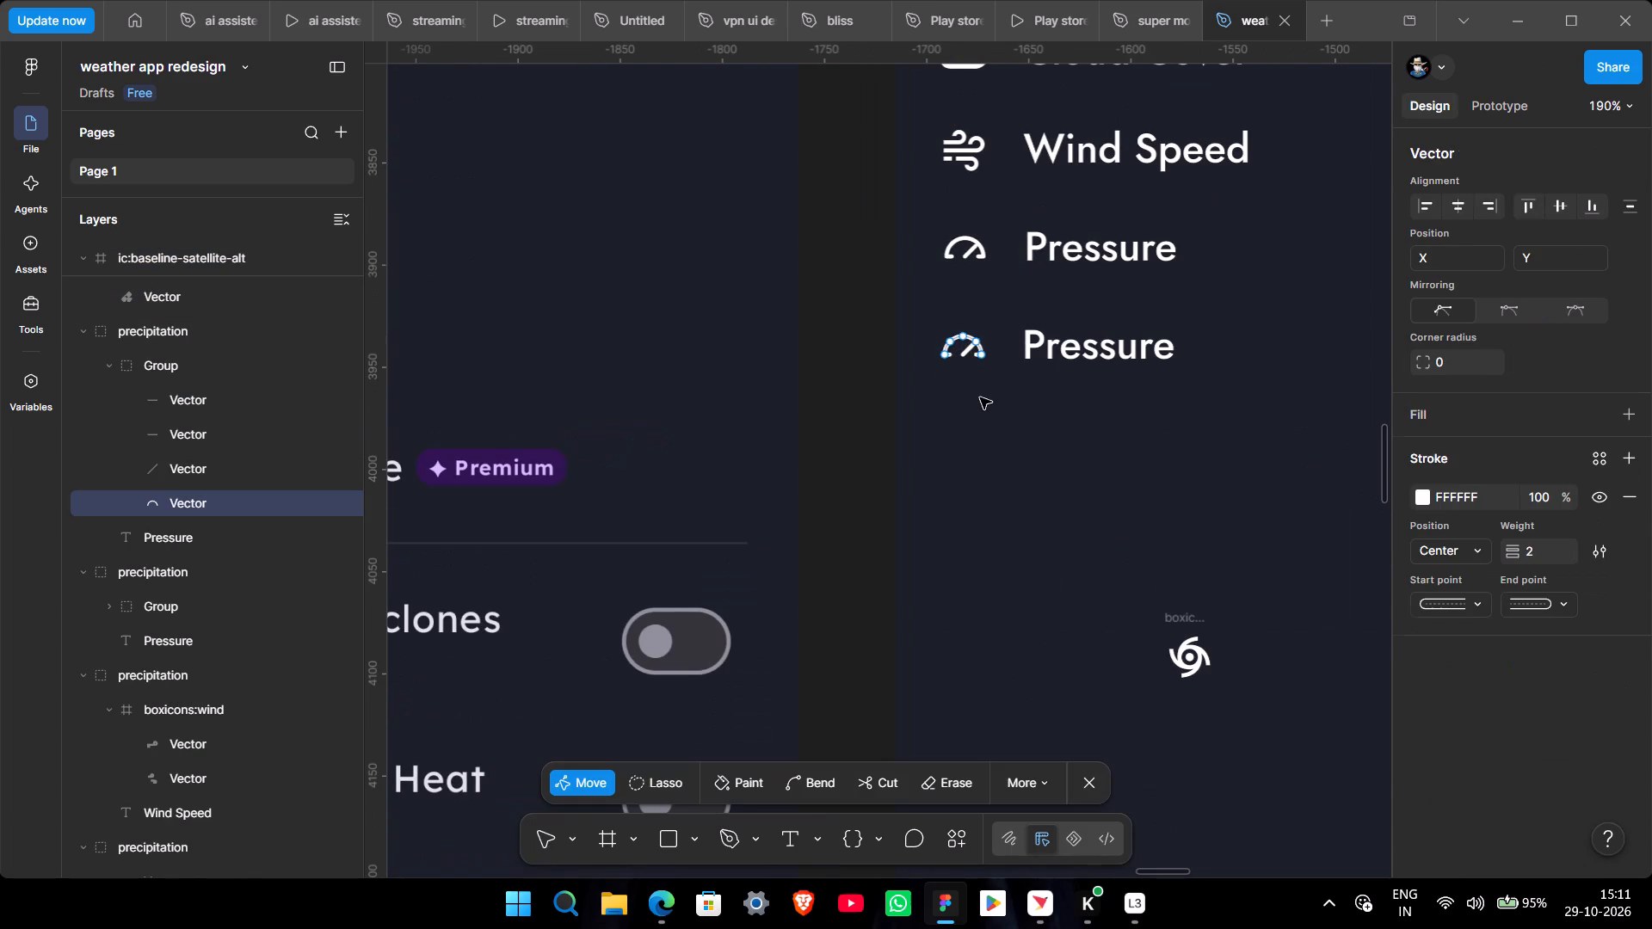
{"action": "right_click", "coordinate": [961, 339]}
{"action": "left_click", "coordinate": [1019, 194]}
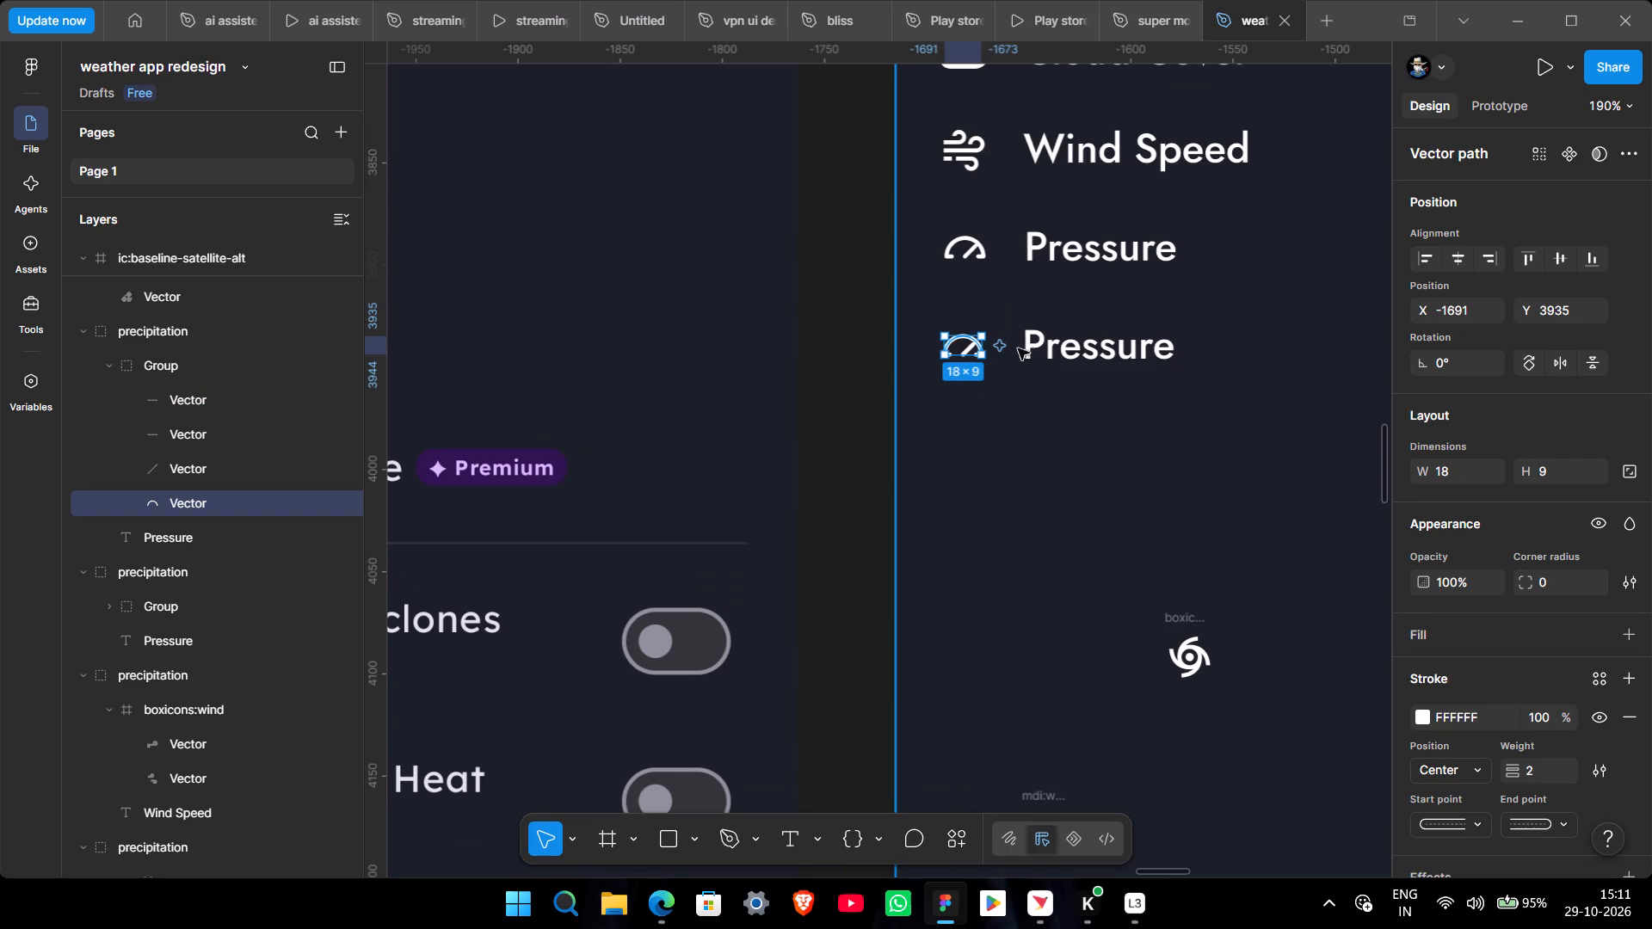
{"action": "scroll", "coordinate": [989, 383], "scroll_direction": "down", "scroll_amount": 3, "text": "ctrl"}
{"action": "scroll", "coordinate": [989, 380], "scroll_direction": "up", "scroll_amount": 18, "text": "ctrl"}
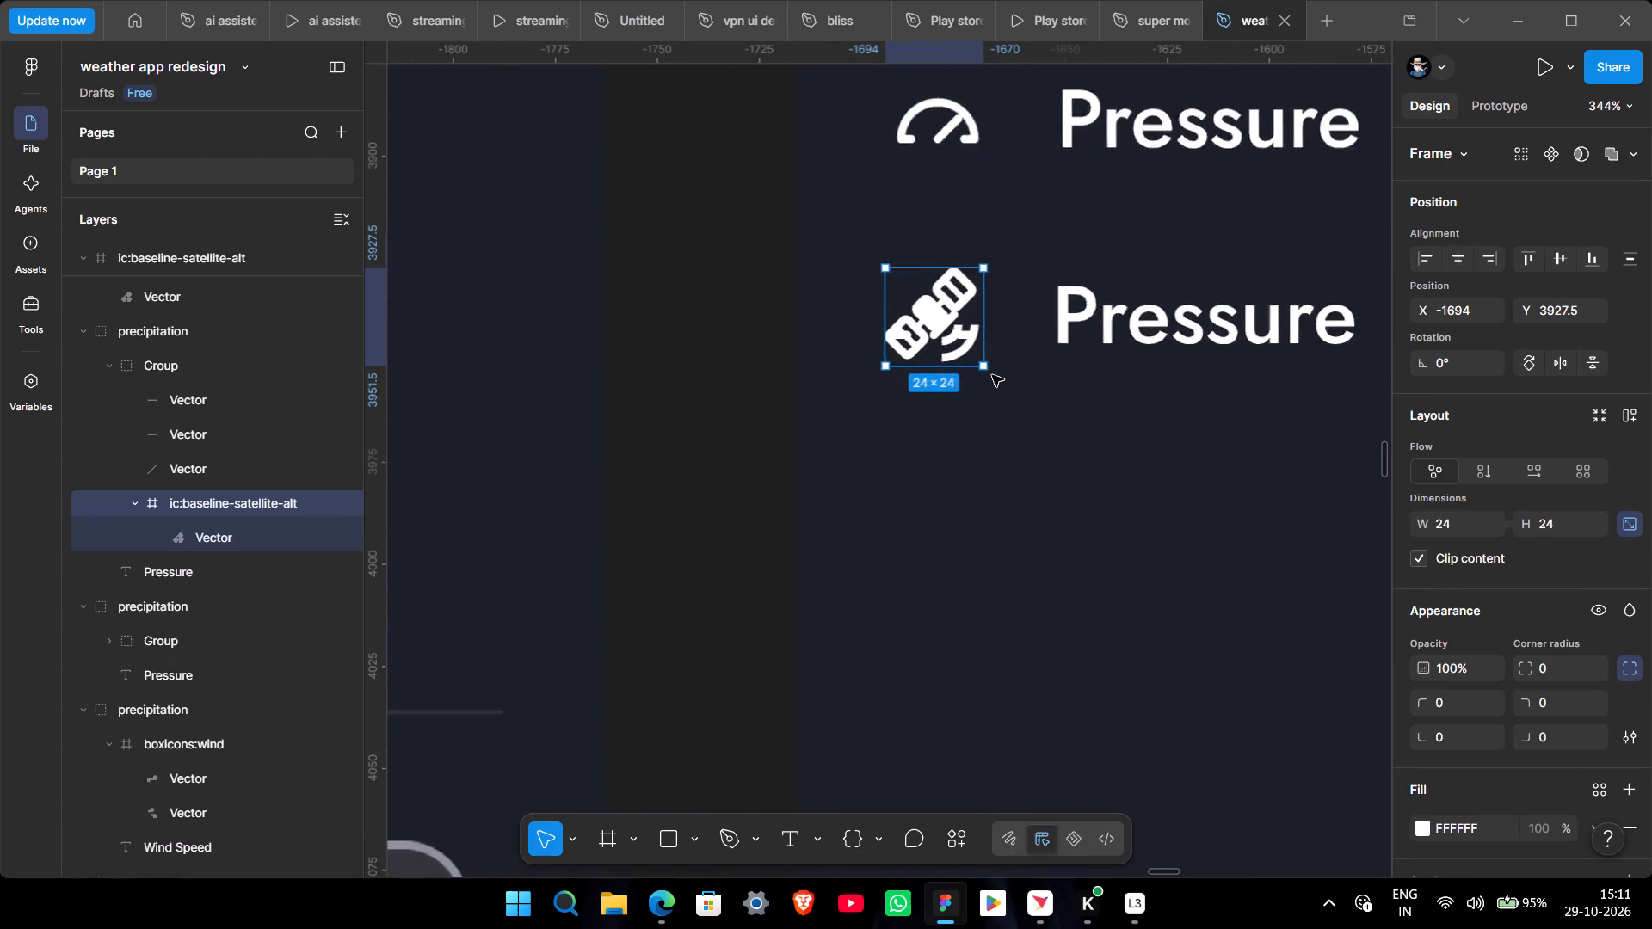
{"action": "scroll", "coordinate": [992, 375], "scroll_direction": "down", "scroll_amount": 14, "text": "ctrl"}
{"action": "left_click", "coordinate": [935, 386]}
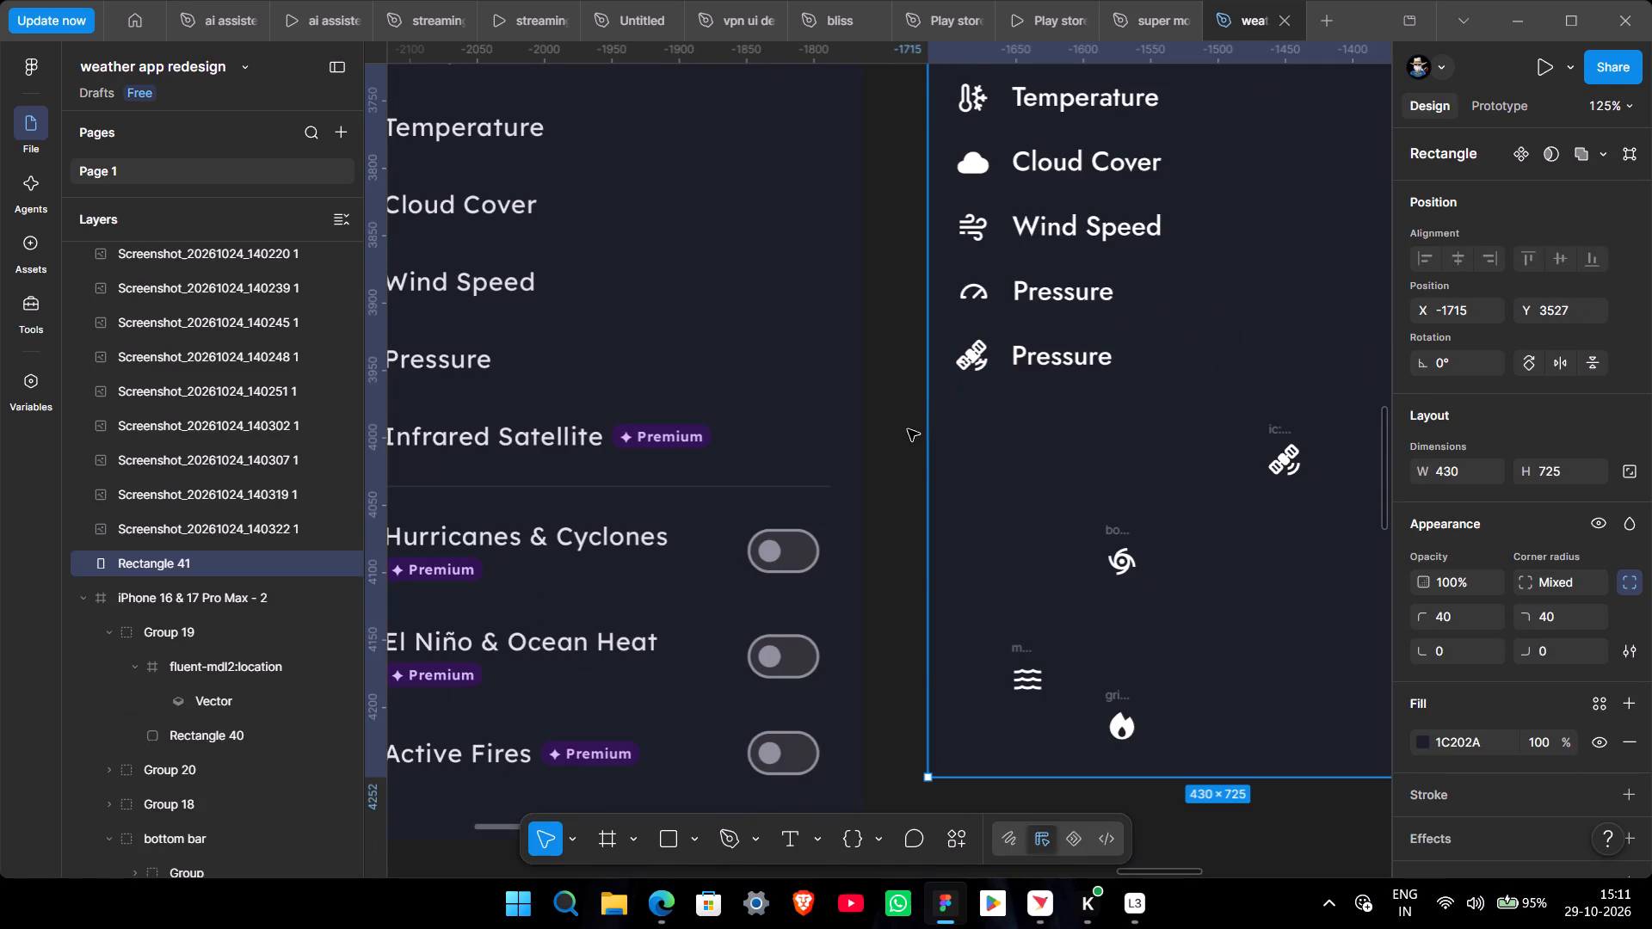
{"action": "scroll", "coordinate": [908, 429], "scroll_direction": "down", "scroll_amount": 5, "text": "ctrl"}
{"action": "left_click", "coordinate": [908, 429]}
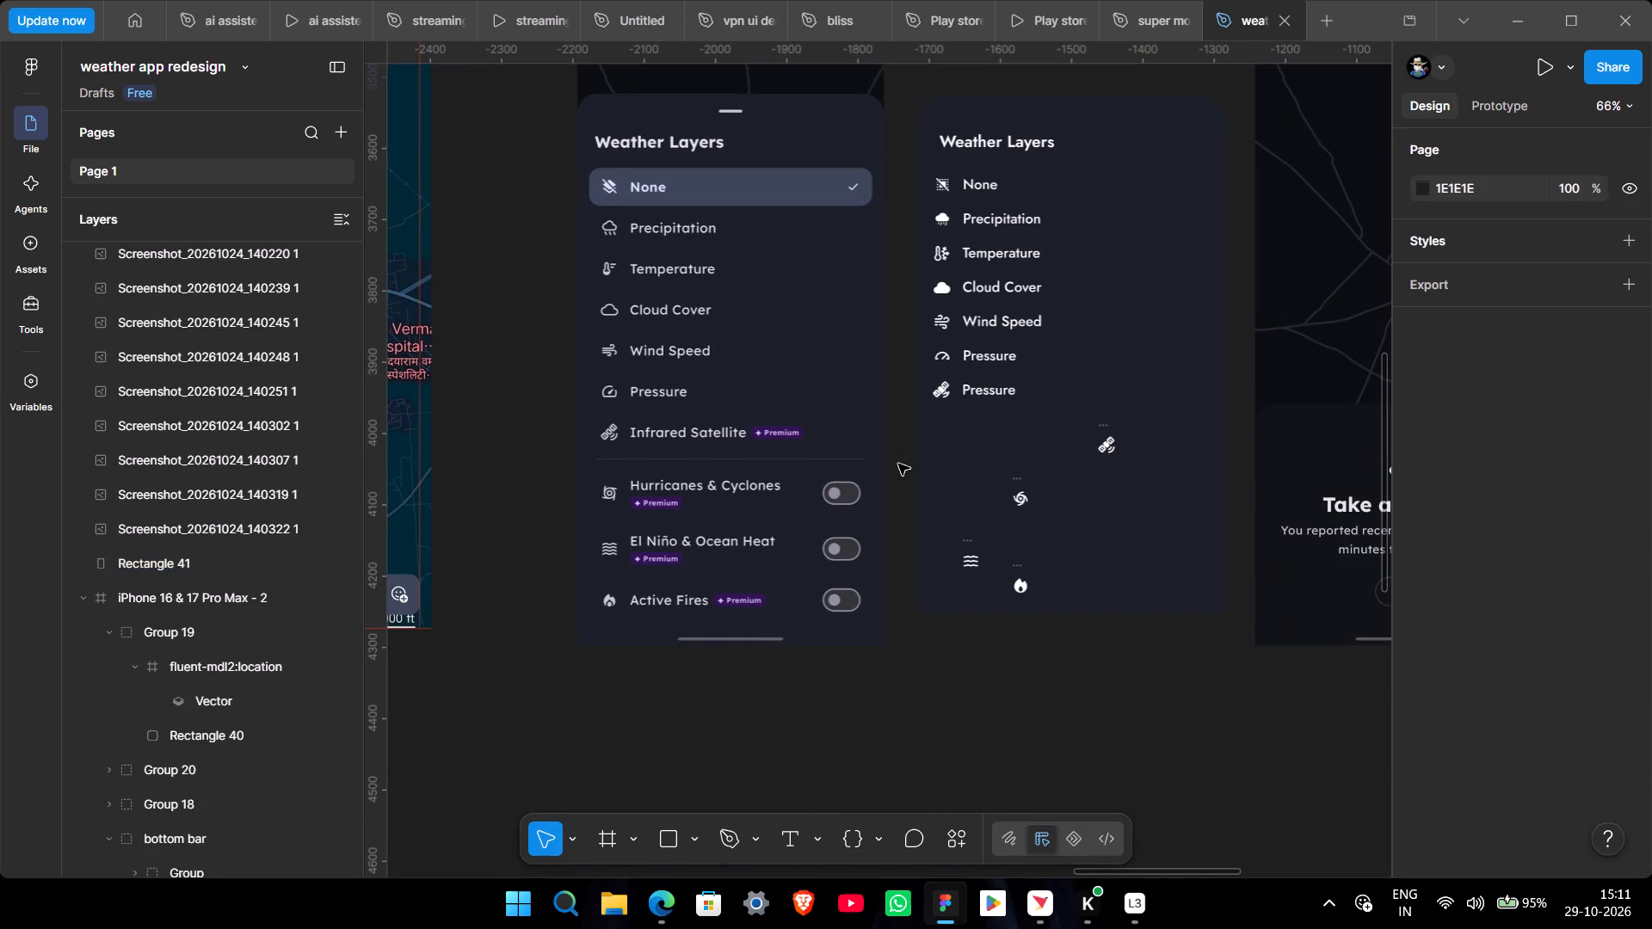
Change the label beside the satellite icon to "Infrared Satellite".
{"action": "scroll", "coordinate": [925, 406], "scroll_direction": "up", "scroll_amount": 6, "text": "ctrl"}
{"action": "scroll", "coordinate": [925, 406], "scroll_direction": "down", "scroll_amount": 4, "text": "ctrl"}
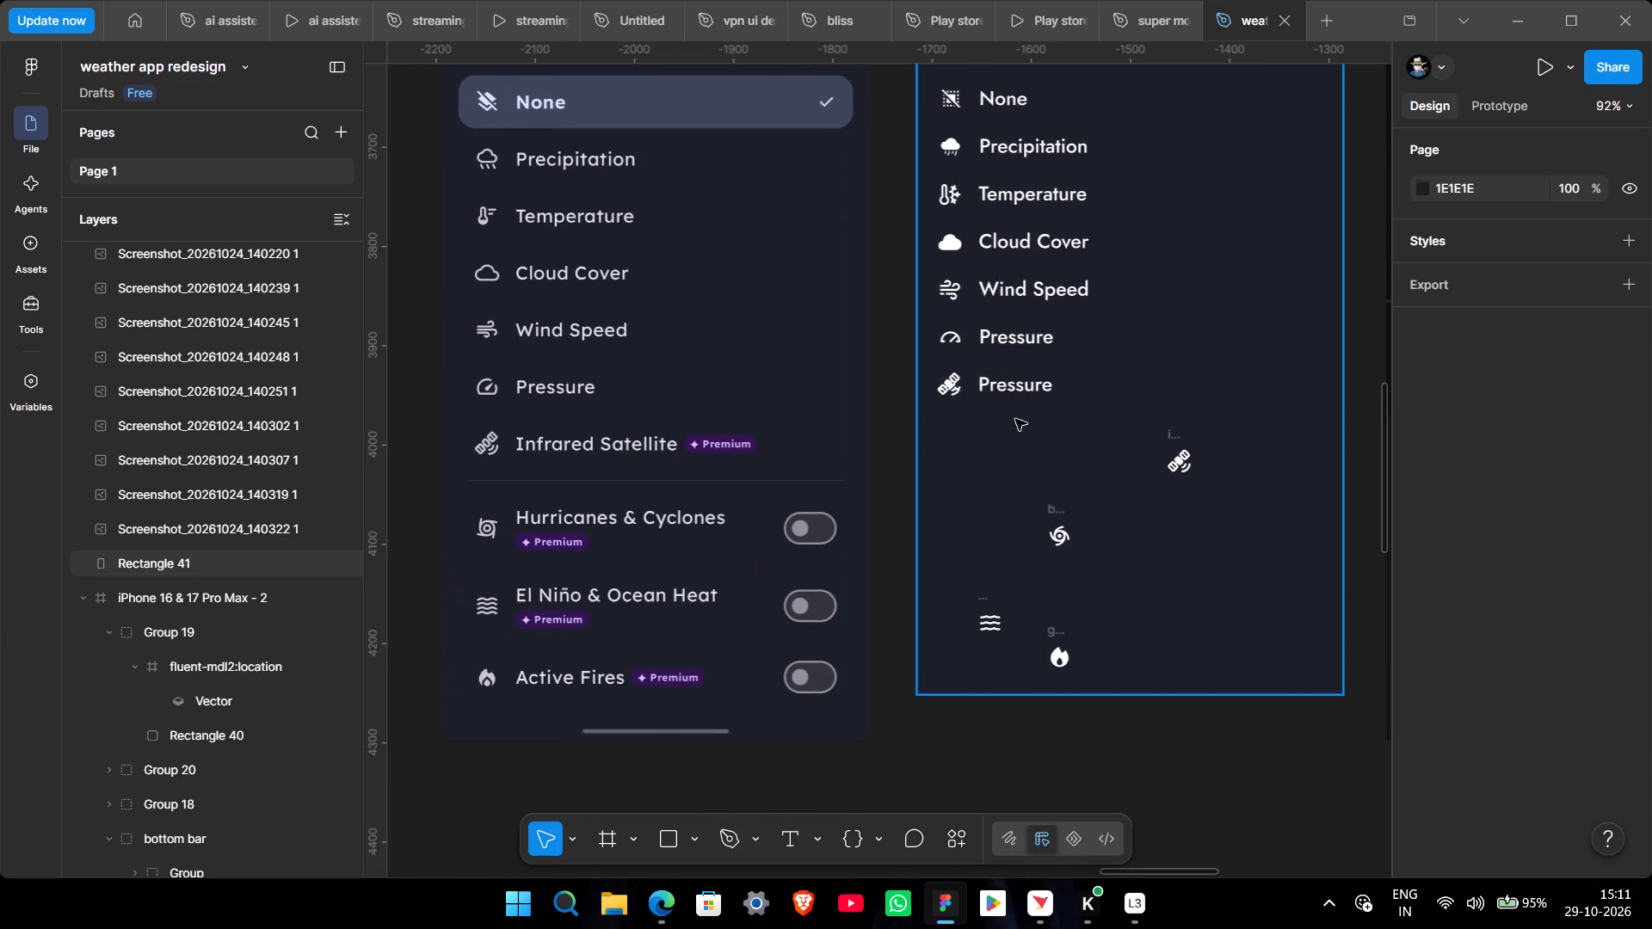
{"action": "double_click", "coordinate": [1029, 386], "text": "ctrl"}
{"action": "type", "text": "In"}
{"action": "type", "text": "fr"}
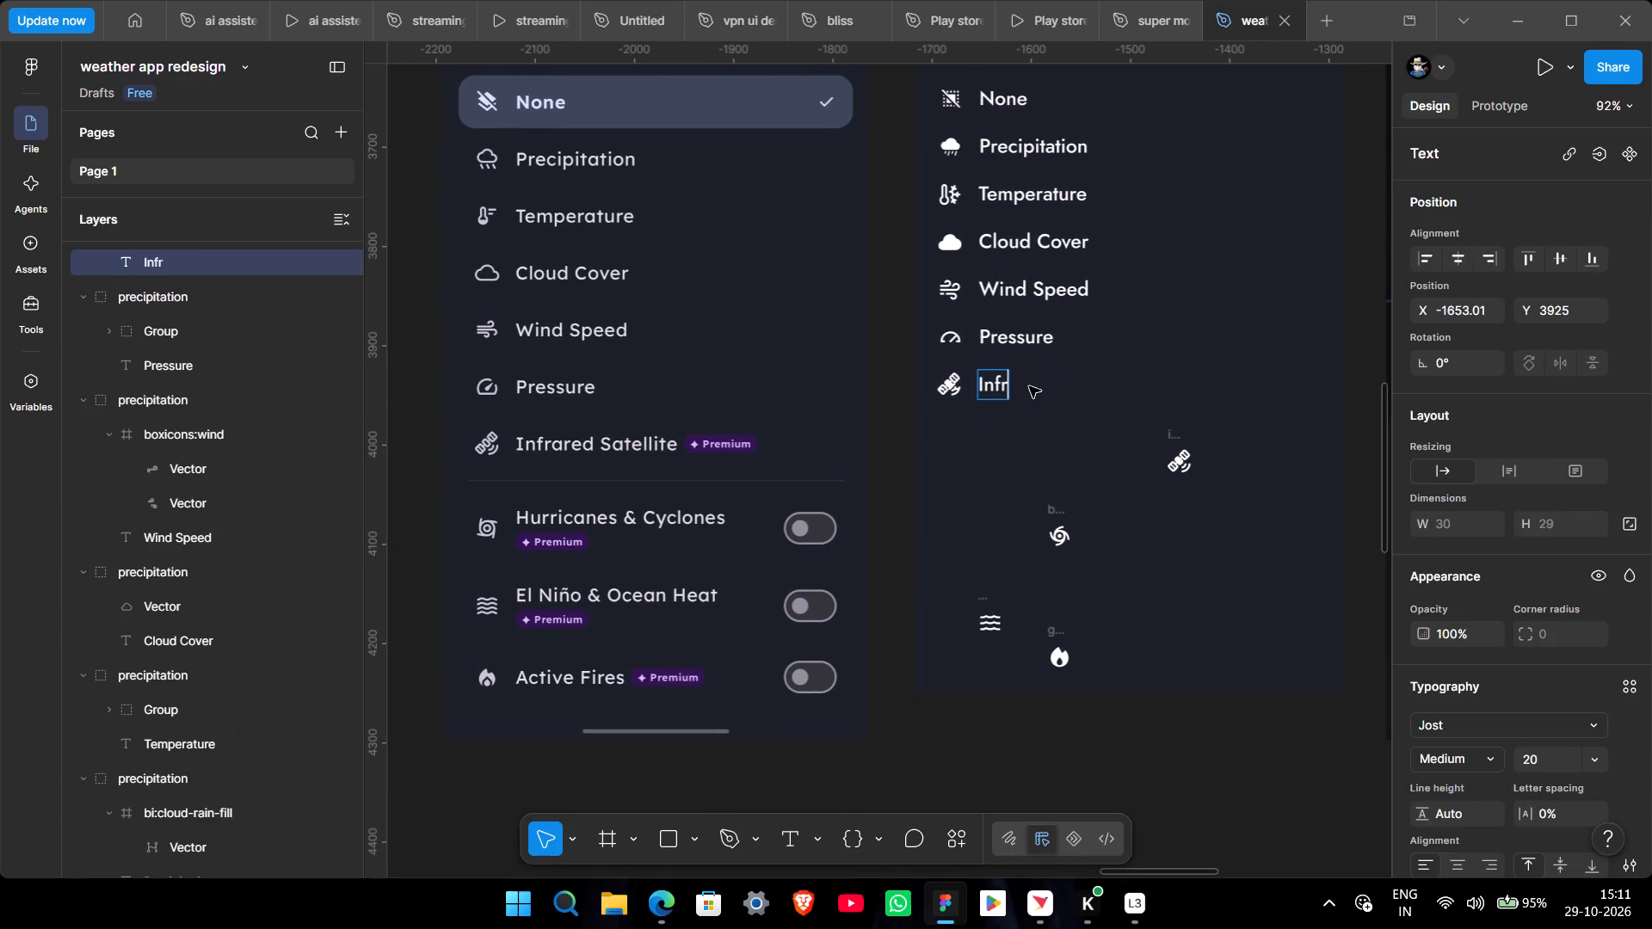
{"action": "key", "text": "a"}
{"action": "type", "text": "red"}
{"action": "key", "text": "space"}
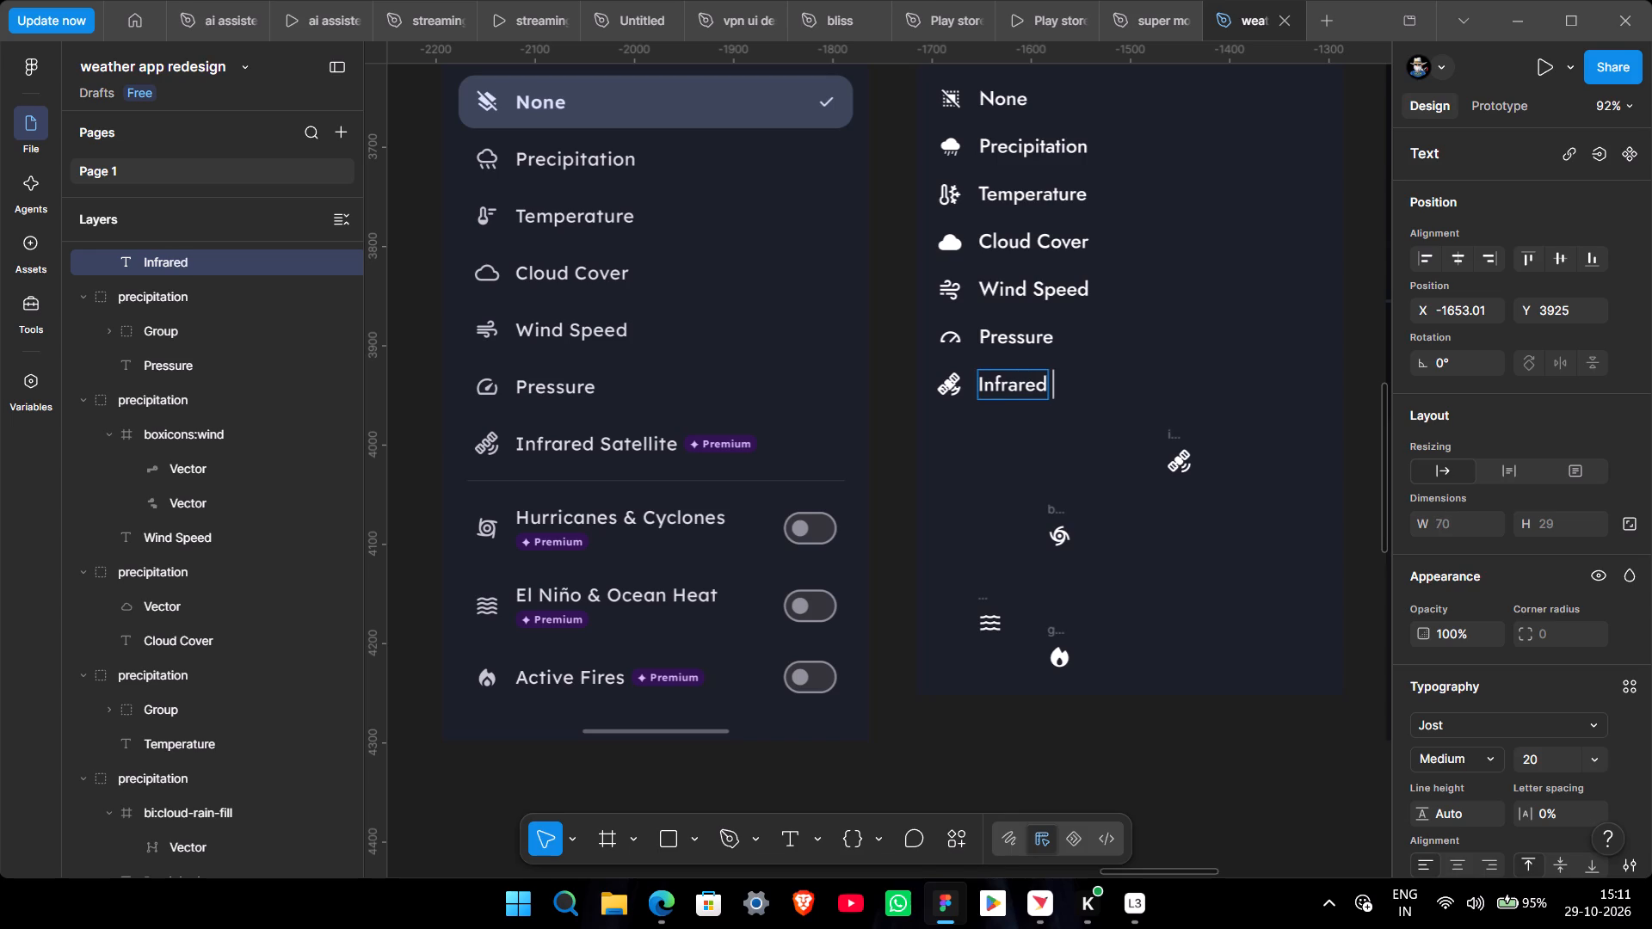
{"action": "key", "text": "shift+s"}
{"action": "key", "text": "a"}
{"action": "type", "text": "tellite"}
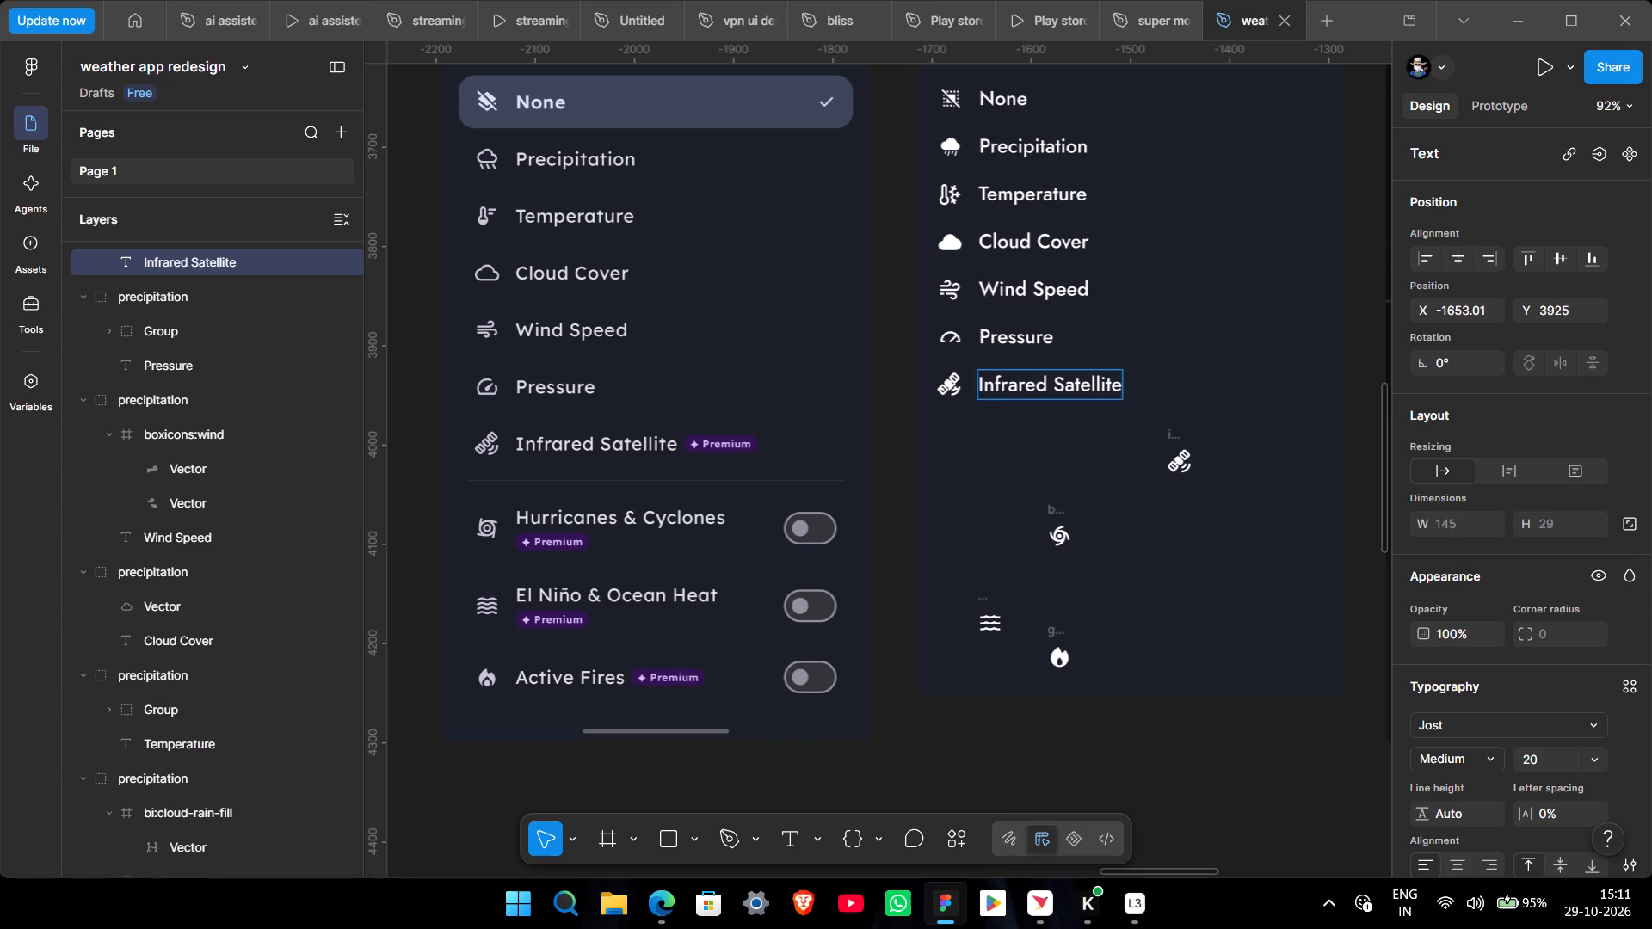
{"action": "left_click", "coordinate": [905, 476]}
{"action": "left_click", "coordinate": [887, 477]}
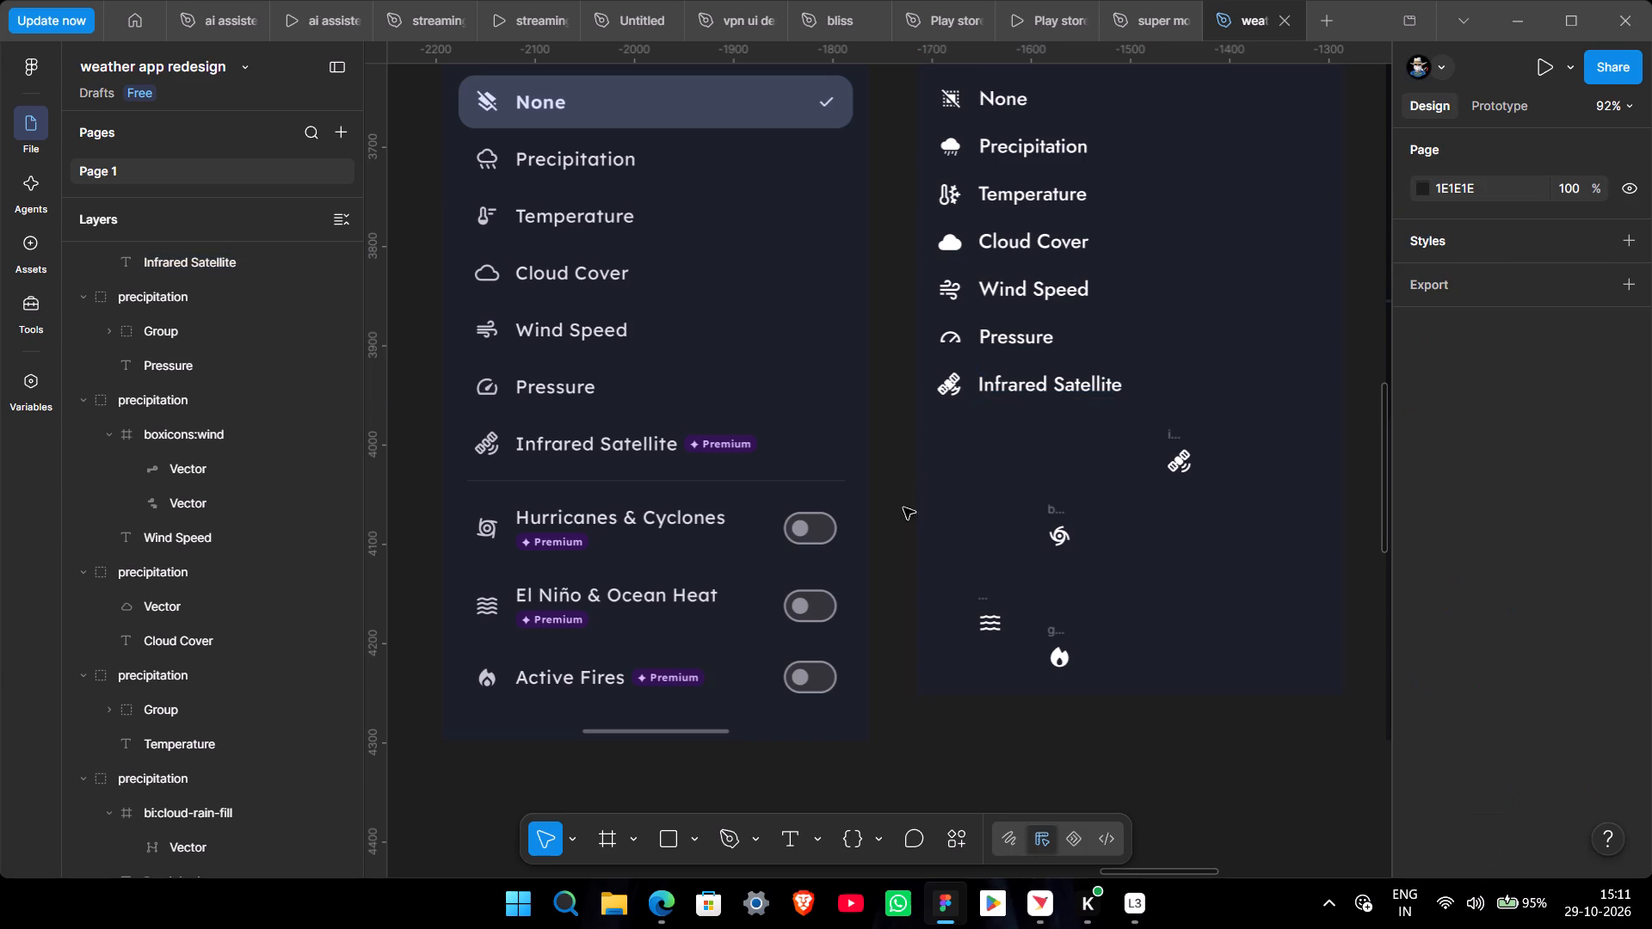
Delete the loose satellite icon below the Infrared Satellite row.
{"action": "scroll", "coordinate": [1131, 563], "scroll_direction": "down", "scroll_amount": 2, "text": "ctrl"}
{"action": "left_click", "coordinate": [1165, 450]}
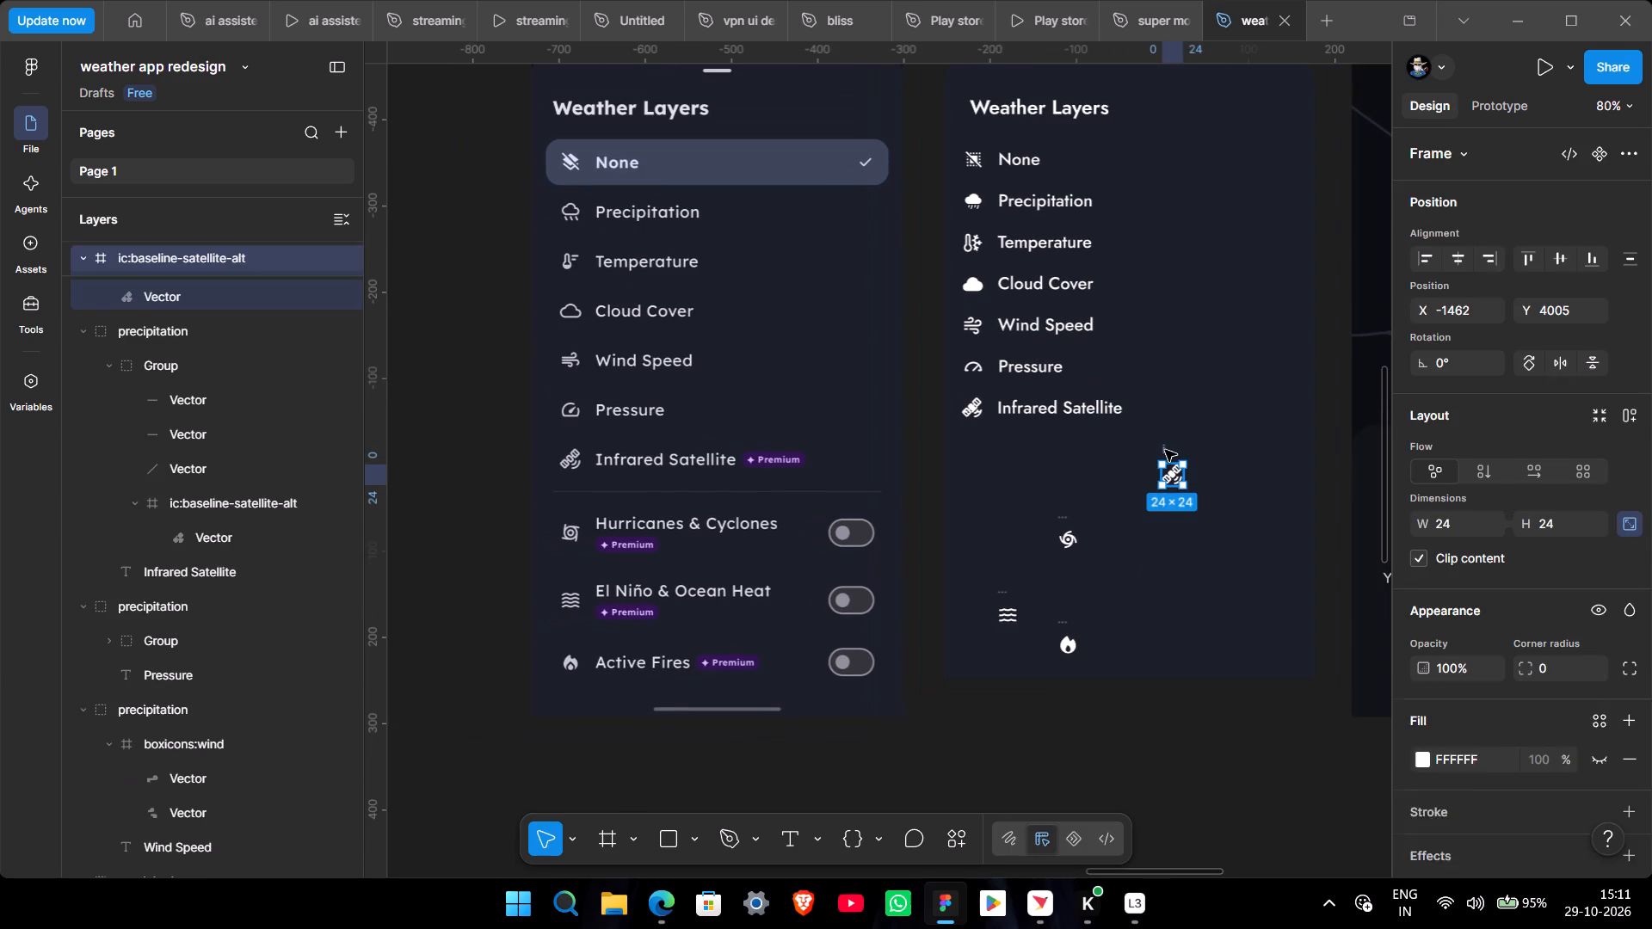
{"action": "key", "text": "BackSpace"}
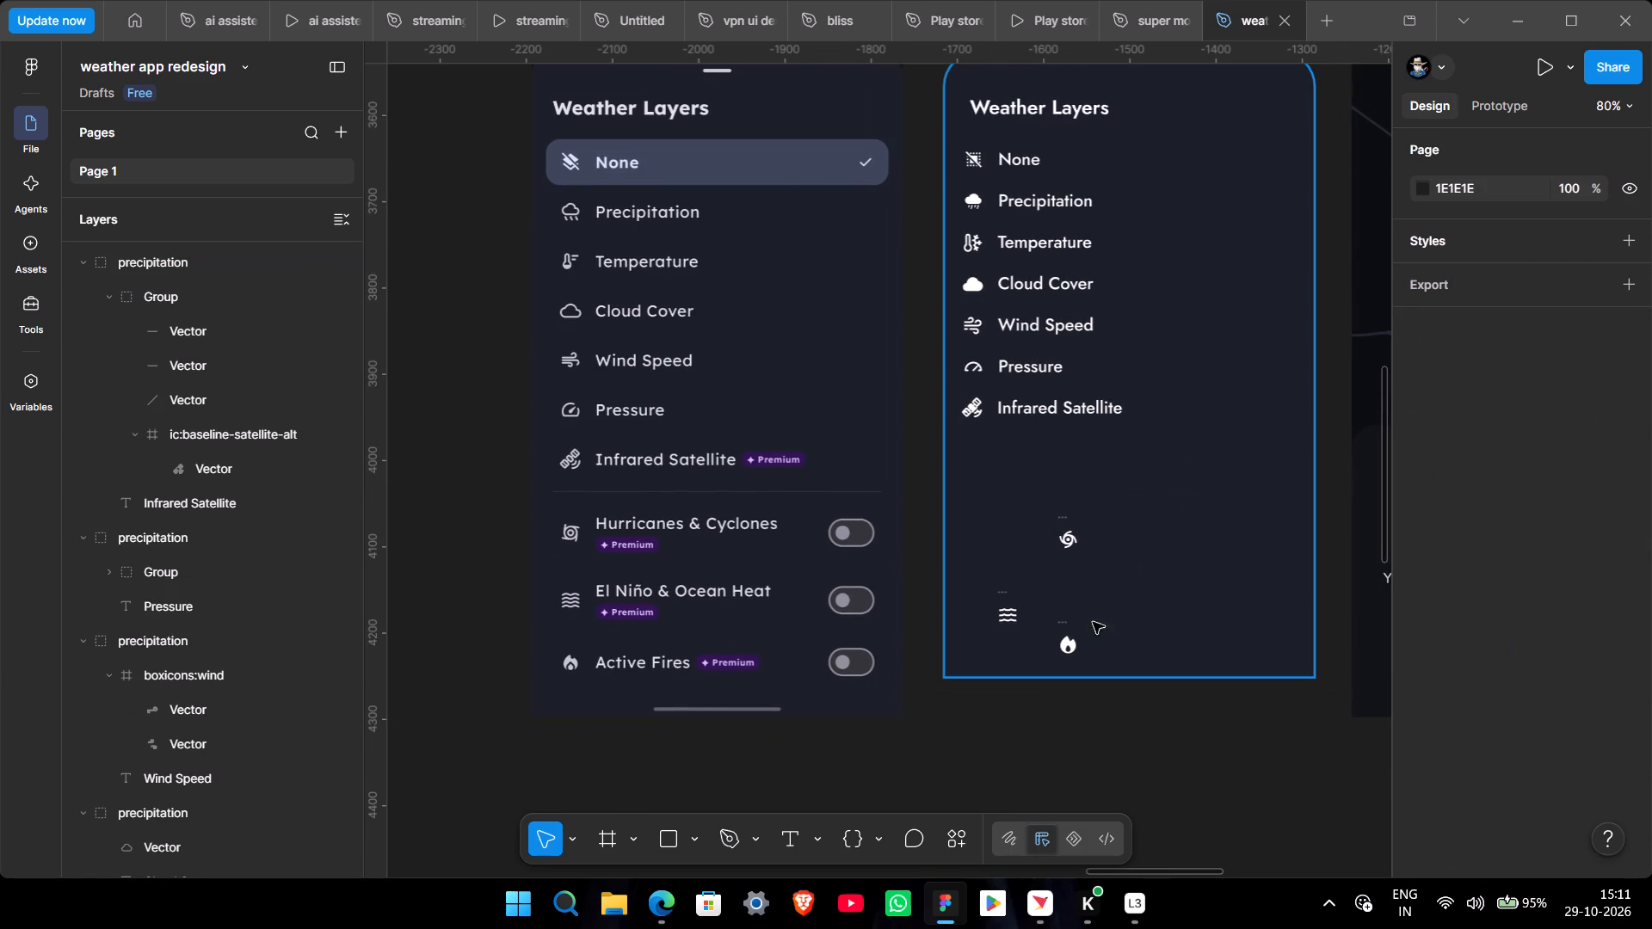
Move the loose hurricane and waves icons into line with the flame icon near the panel's bottom edge, at about Y 4202.
{"action": "left_click_drag", "start_coordinate": [1063, 515], "coordinate": [1134, 612]}
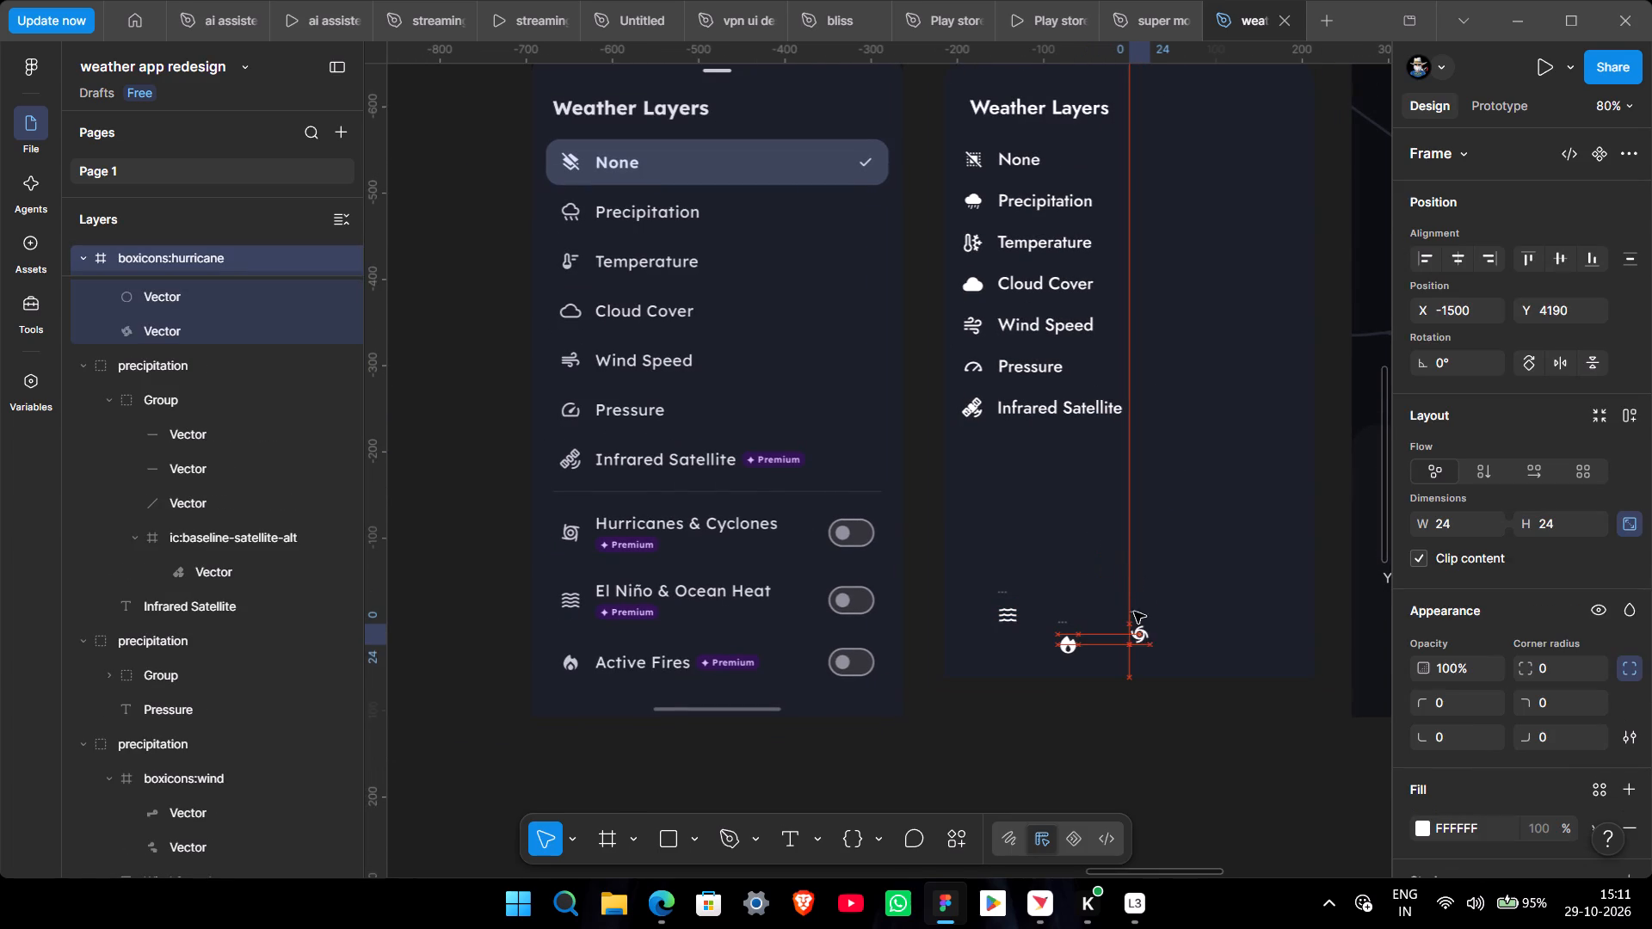
{"action": "left_click_drag", "start_coordinate": [1134, 612], "coordinate": [1137, 625]}
{"action": "left_click_drag", "start_coordinate": [1006, 587], "coordinate": [1010, 620]}
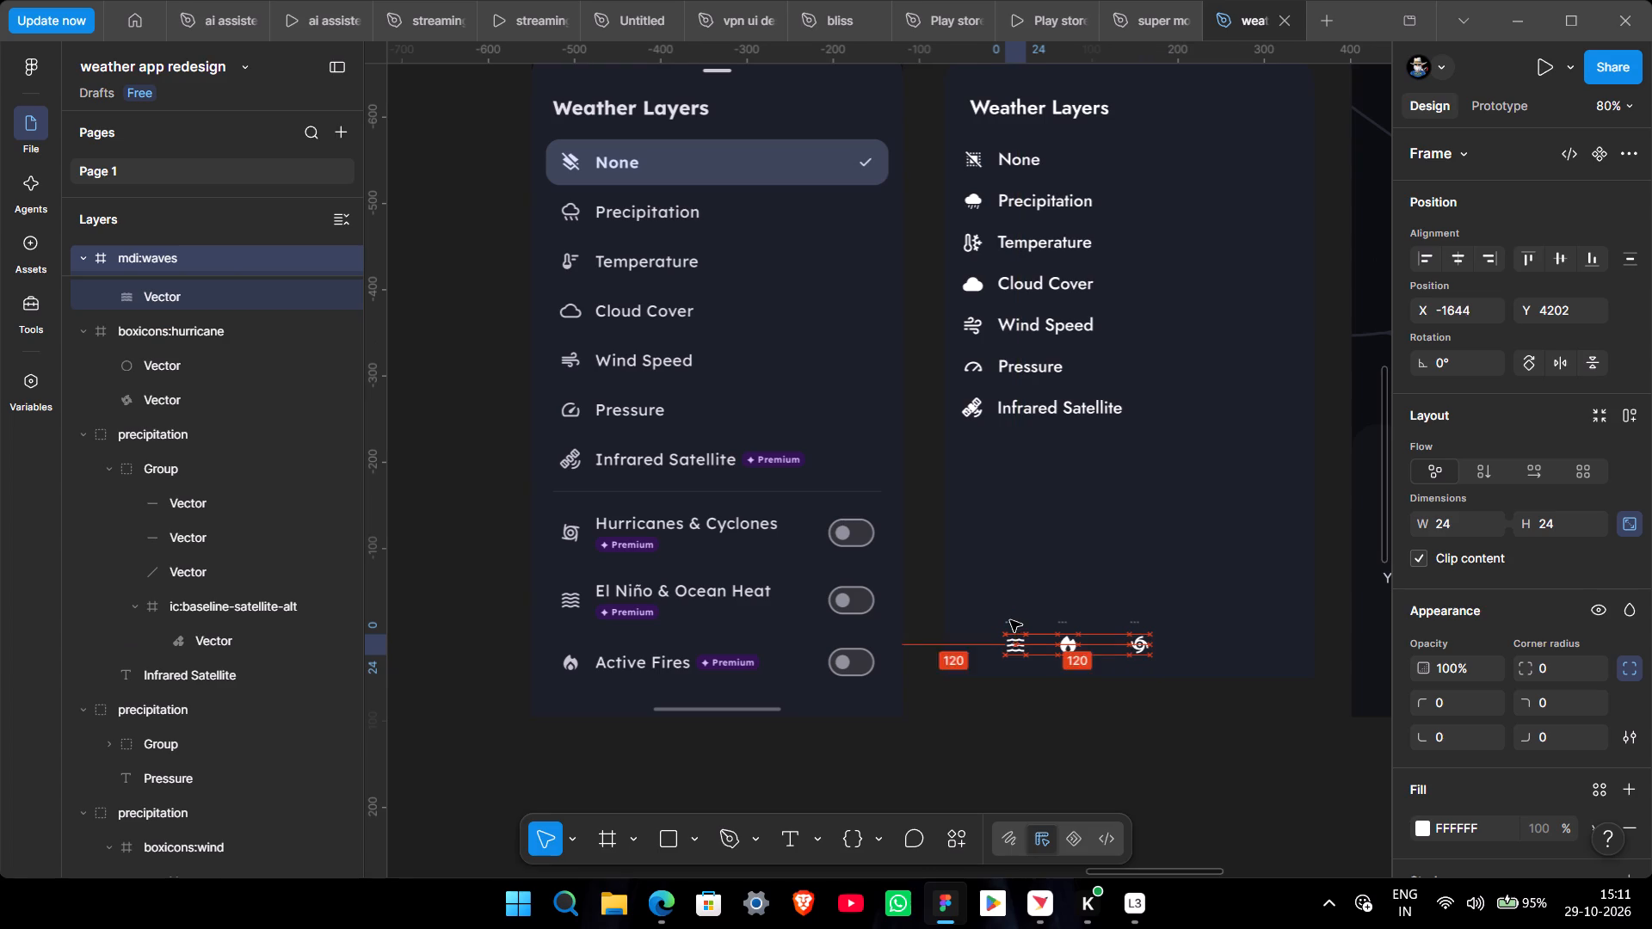
{"action": "left_click_drag", "start_coordinate": [1010, 620], "coordinate": [1008, 620]}
{"action": "left_click", "coordinate": [1076, 727]}
{"action": "scroll", "coordinate": [977, 506], "scroll_direction": "up", "scroll_amount": 1, "text": "ctrl"}
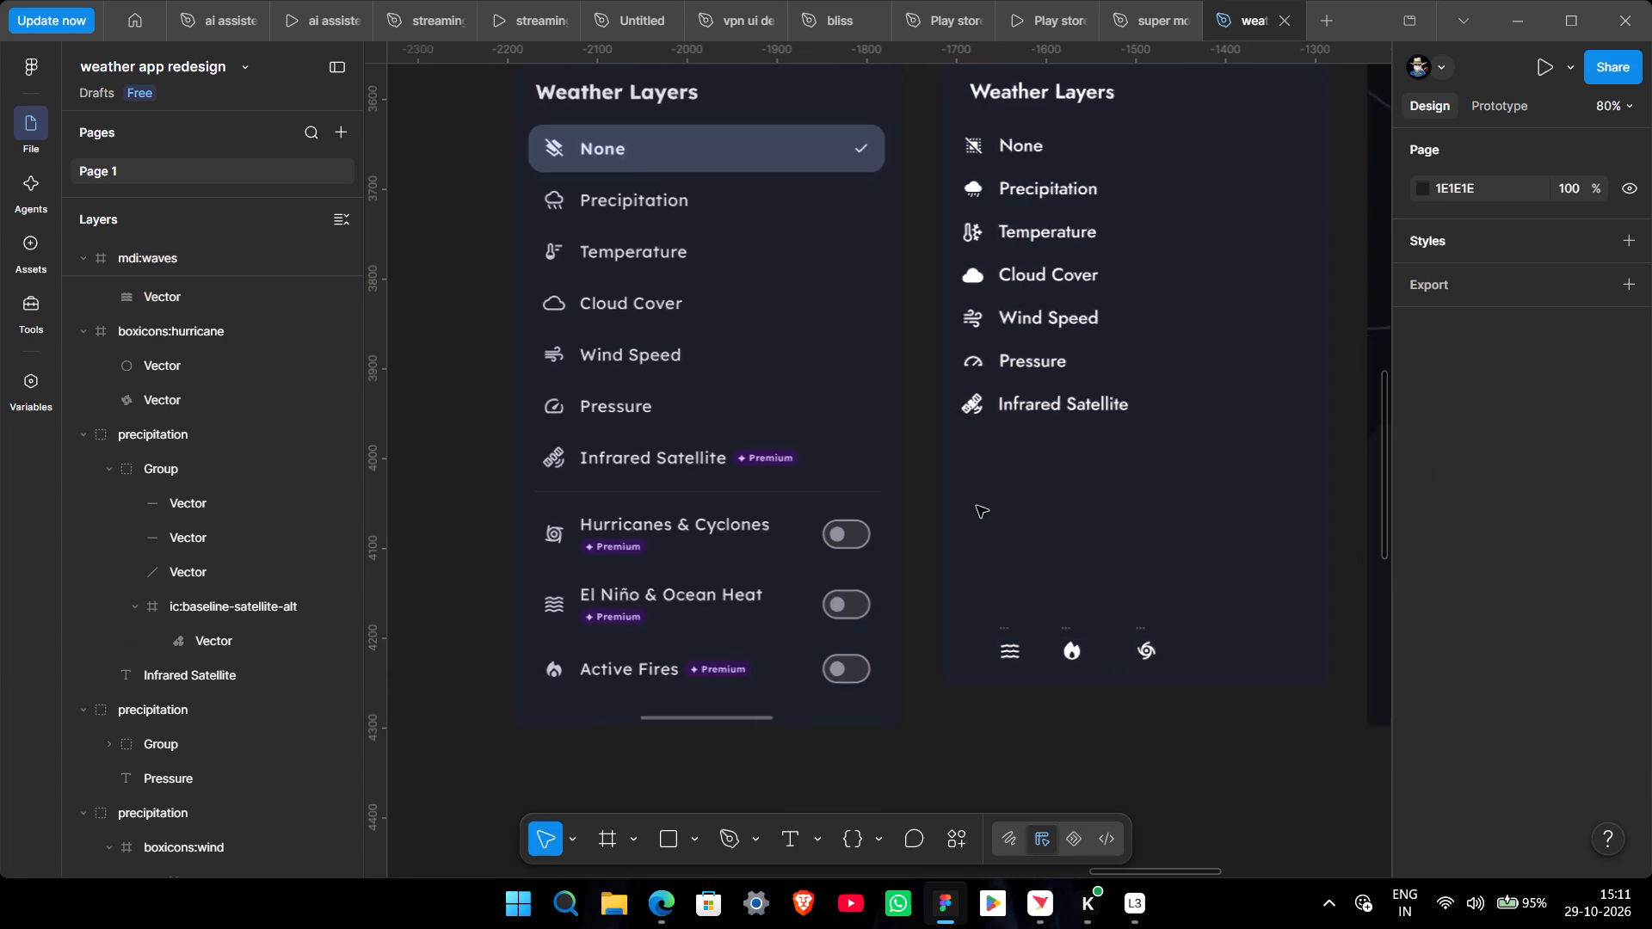
{"action": "scroll", "coordinate": [977, 506], "scroll_direction": "up", "scroll_amount": 2, "text": "ctrl"}
{"action": "scroll", "coordinate": [977, 506], "scroll_direction": "down", "scroll_amount": 4, "text": "ctrl"}
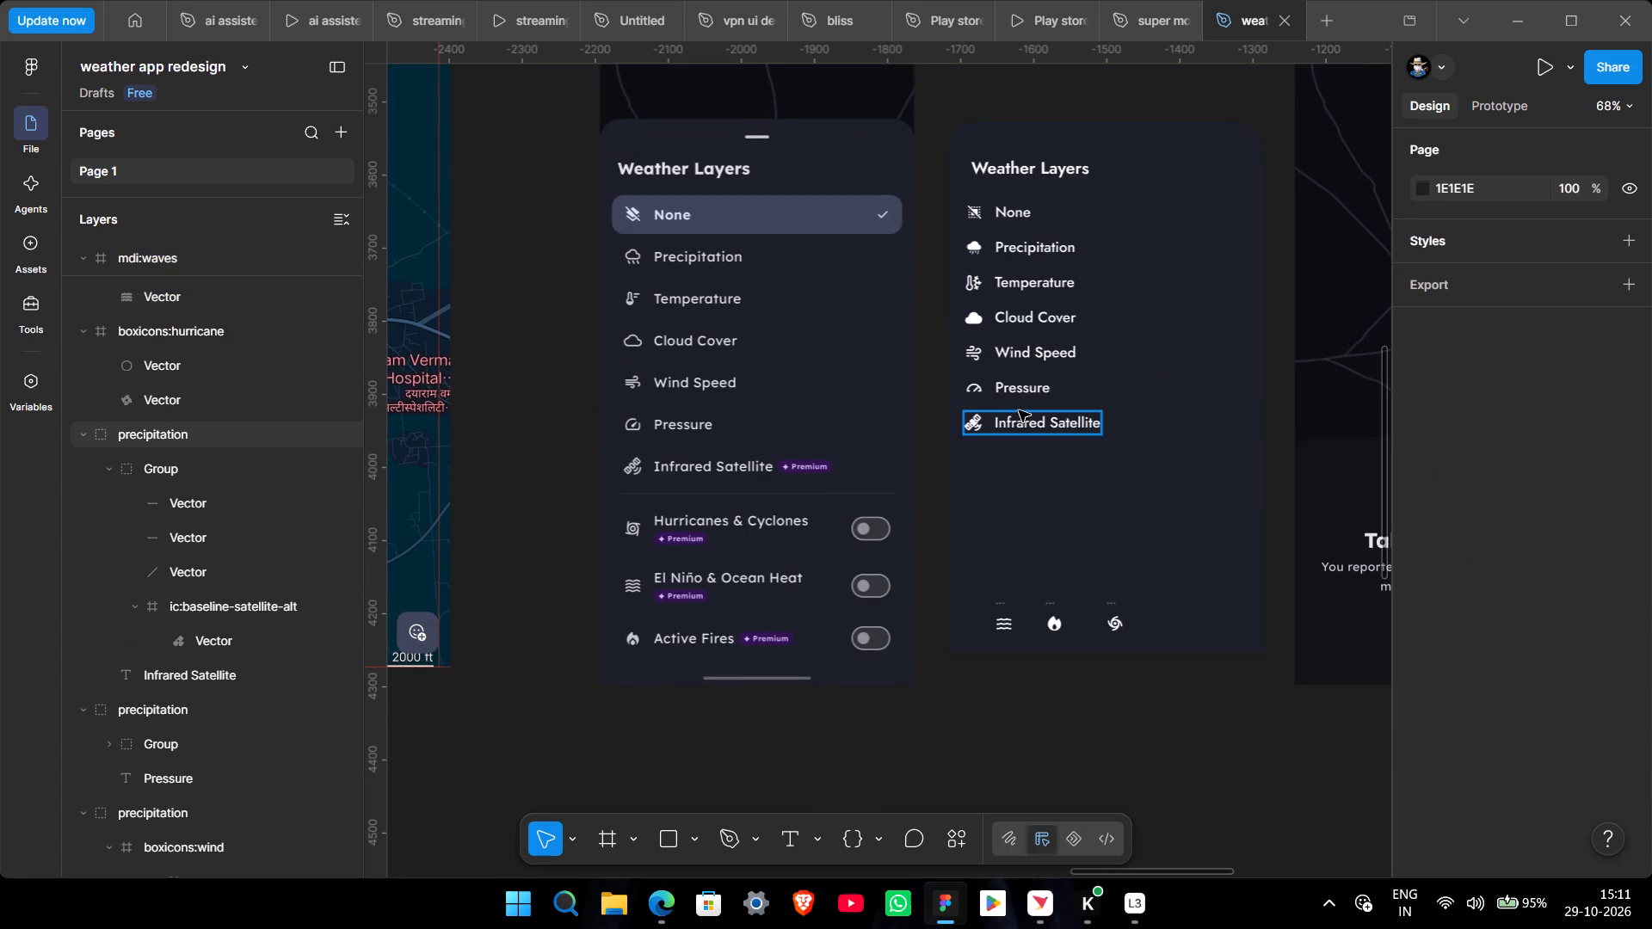
Set the opacity of all seven rows, from None to Infrared Satellite, to 80%.
{"action": "left_click", "coordinate": [1019, 411]}
{"action": "left_click", "coordinate": [1016, 392], "text": "shift"}
{"action": "left_click", "coordinate": [1005, 354], "text": "shift"}
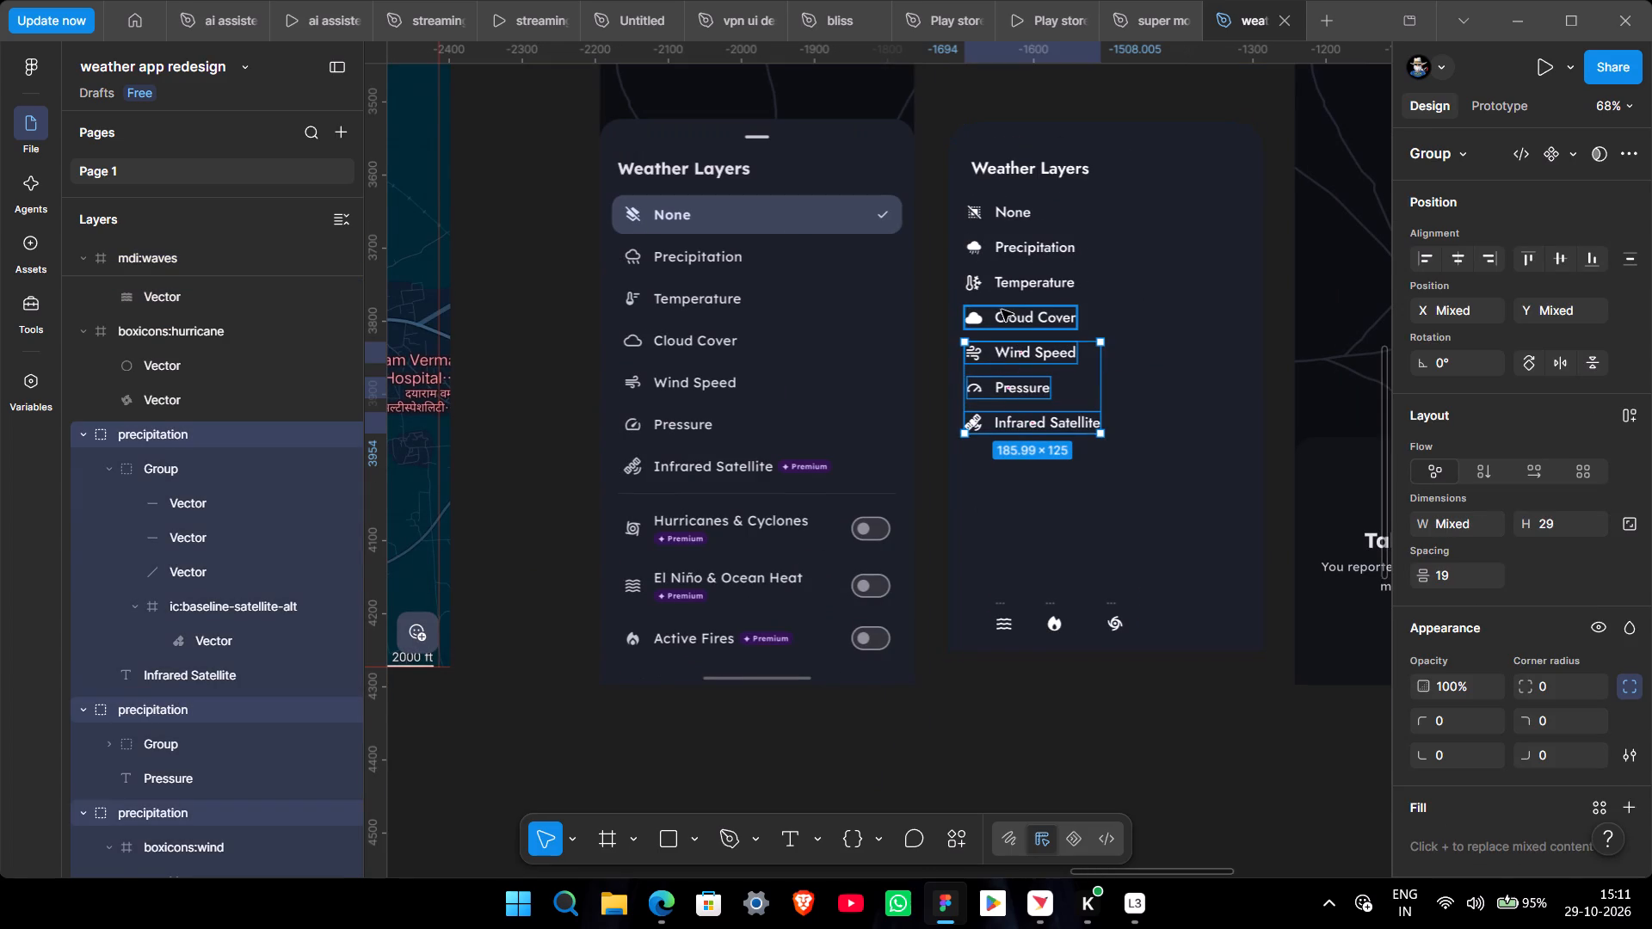
{"action": "left_click", "coordinate": [1002, 310], "text": "shift"}
{"action": "left_click", "coordinate": [1001, 283], "text": "shift"}
{"action": "left_click", "coordinate": [995, 250], "text": "shift"}
{"action": "left_click", "coordinate": [993, 220], "text": "shift"}
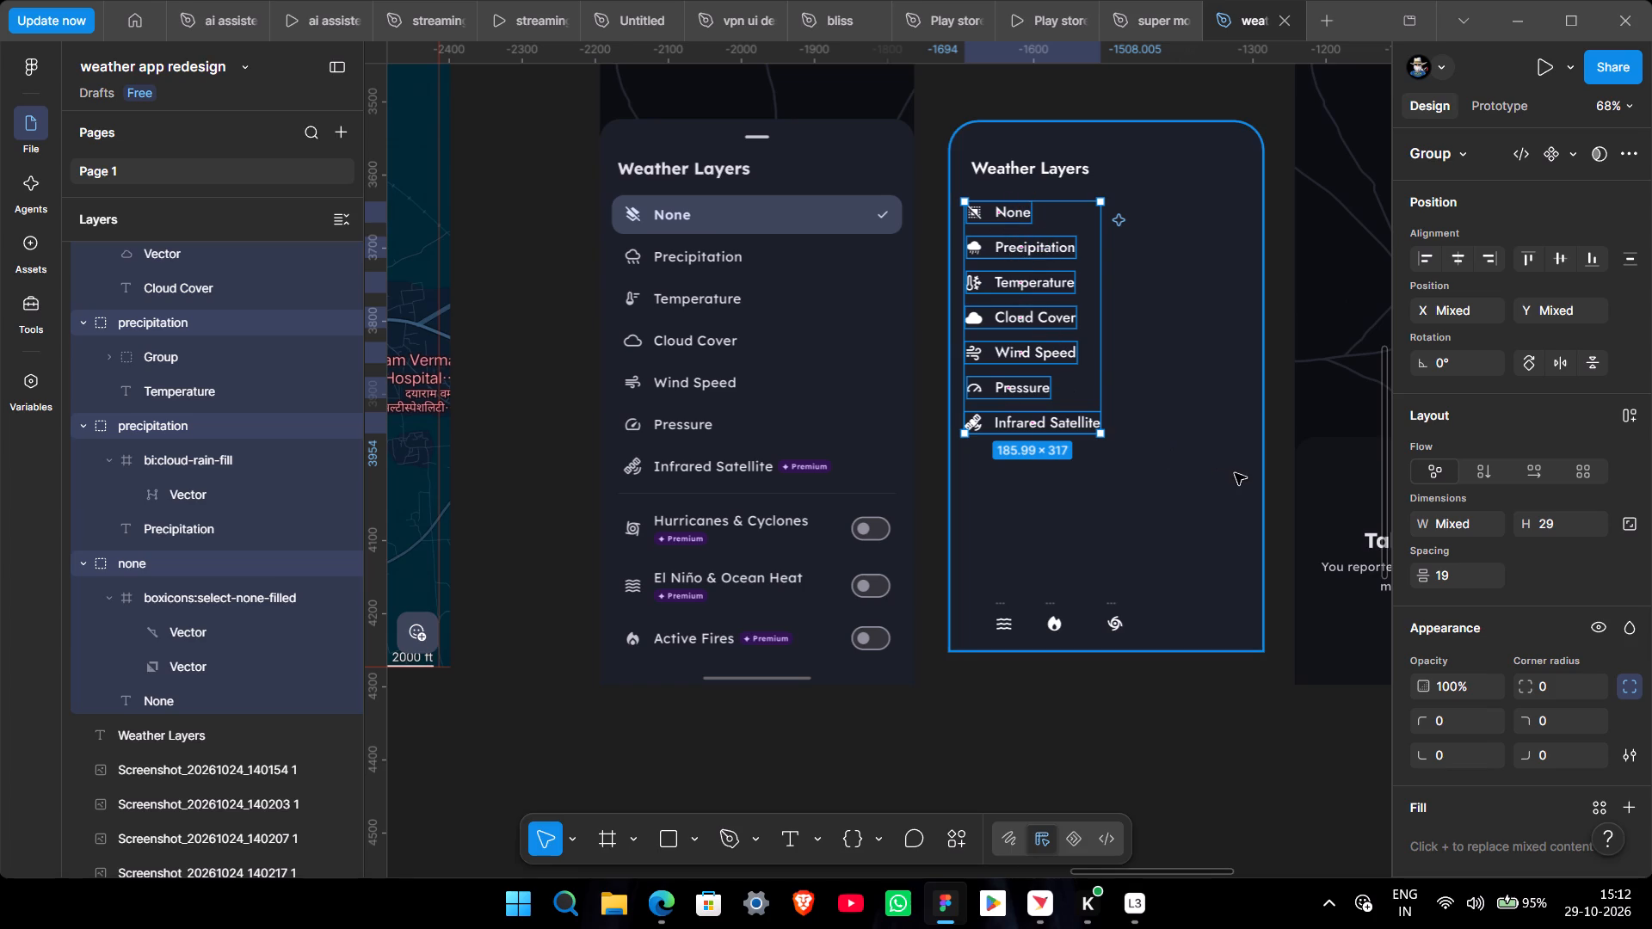
{"action": "key", "text": "9"}
{"action": "key", "text": "8"}
{"action": "left_click", "coordinate": [1198, 706]}
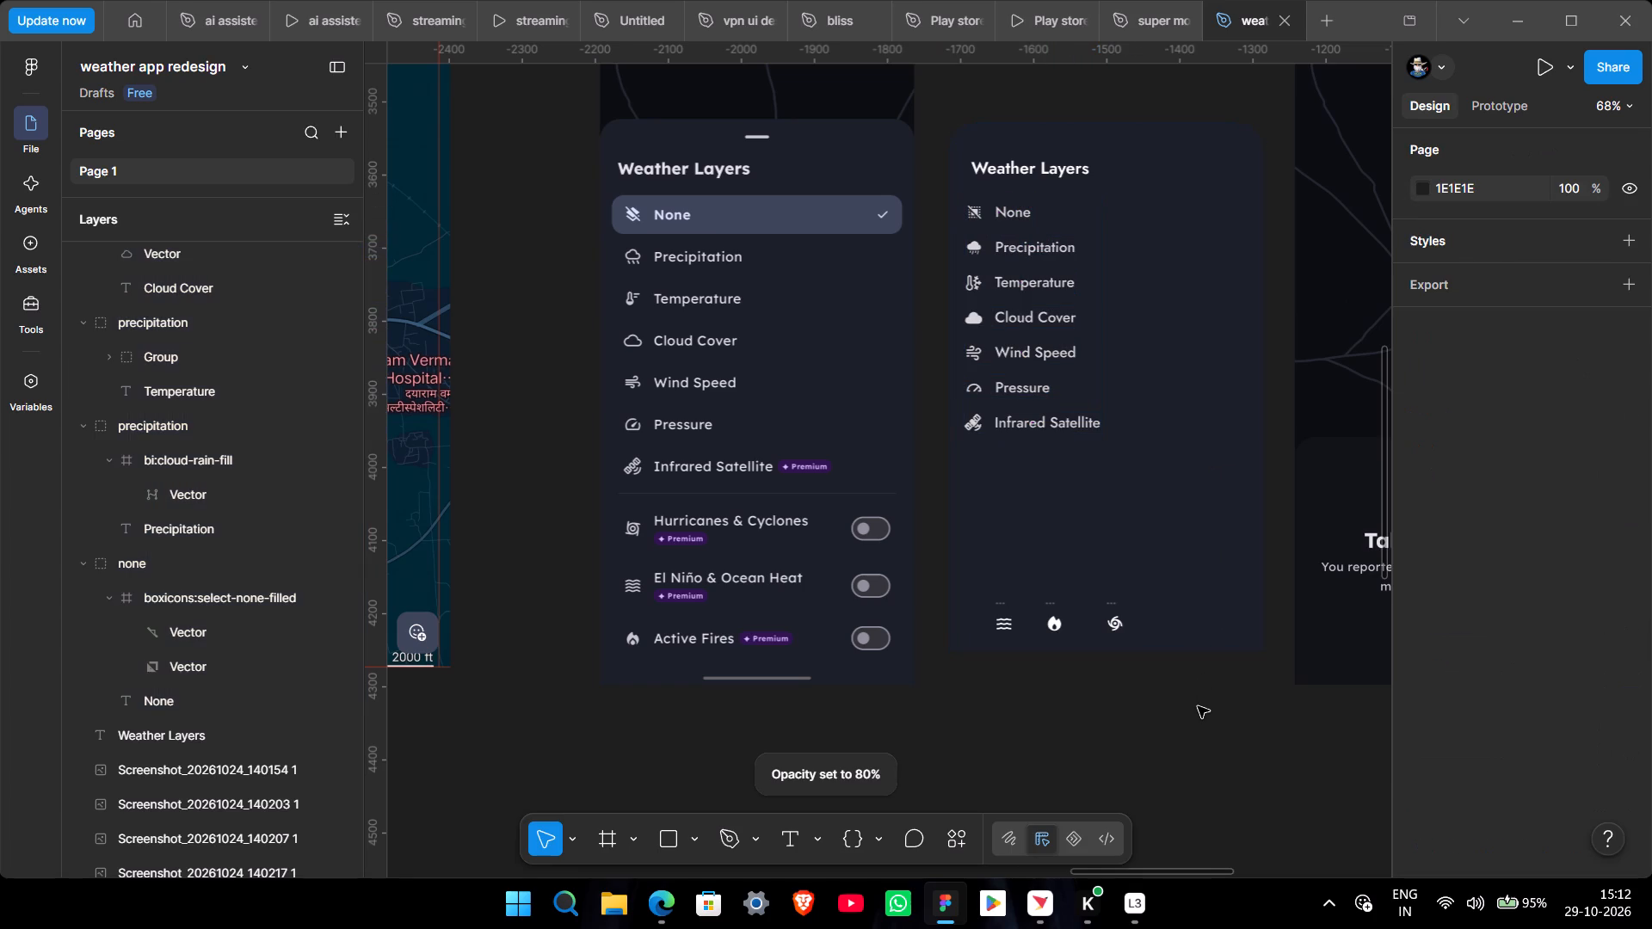
Draw a divider line about 430 wide across the panel below the Infrared Satellite row, with its rotation set to 0°.
{"action": "middle_click_drag", "start_coordinate": [1012, 632], "coordinate": [956, 681]}
{"action": "scroll", "coordinate": [938, 625], "scroll_direction": "up", "scroll_amount": 3, "text": "ctrl"}
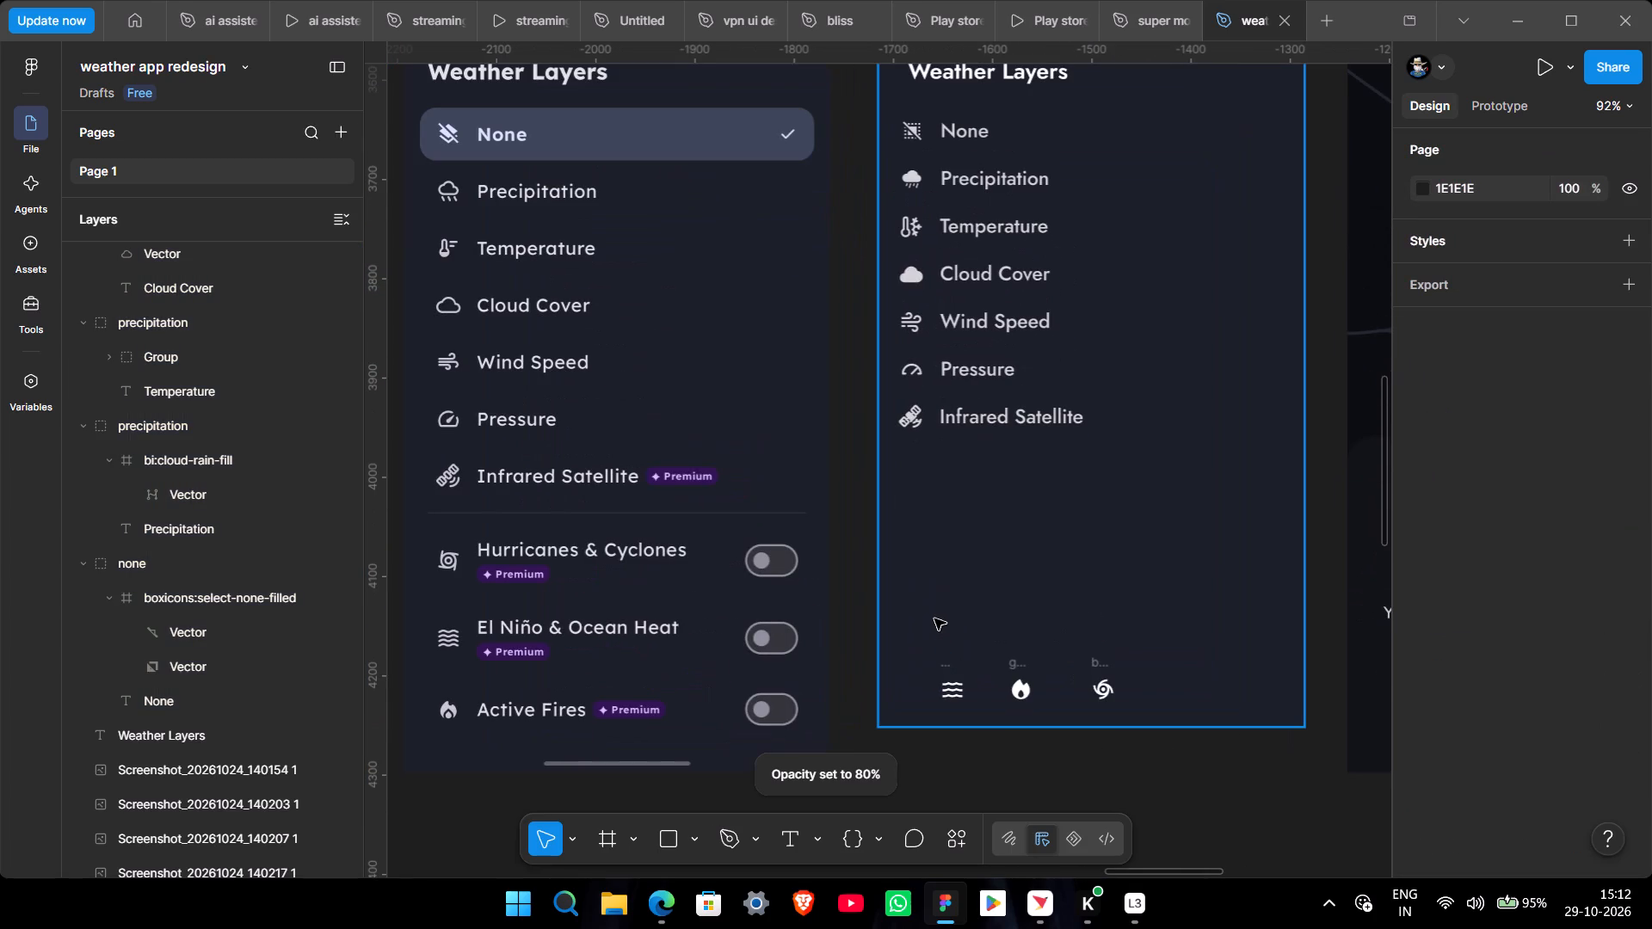
{"action": "middle_click_drag", "start_coordinate": [938, 619], "coordinate": [955, 626]}
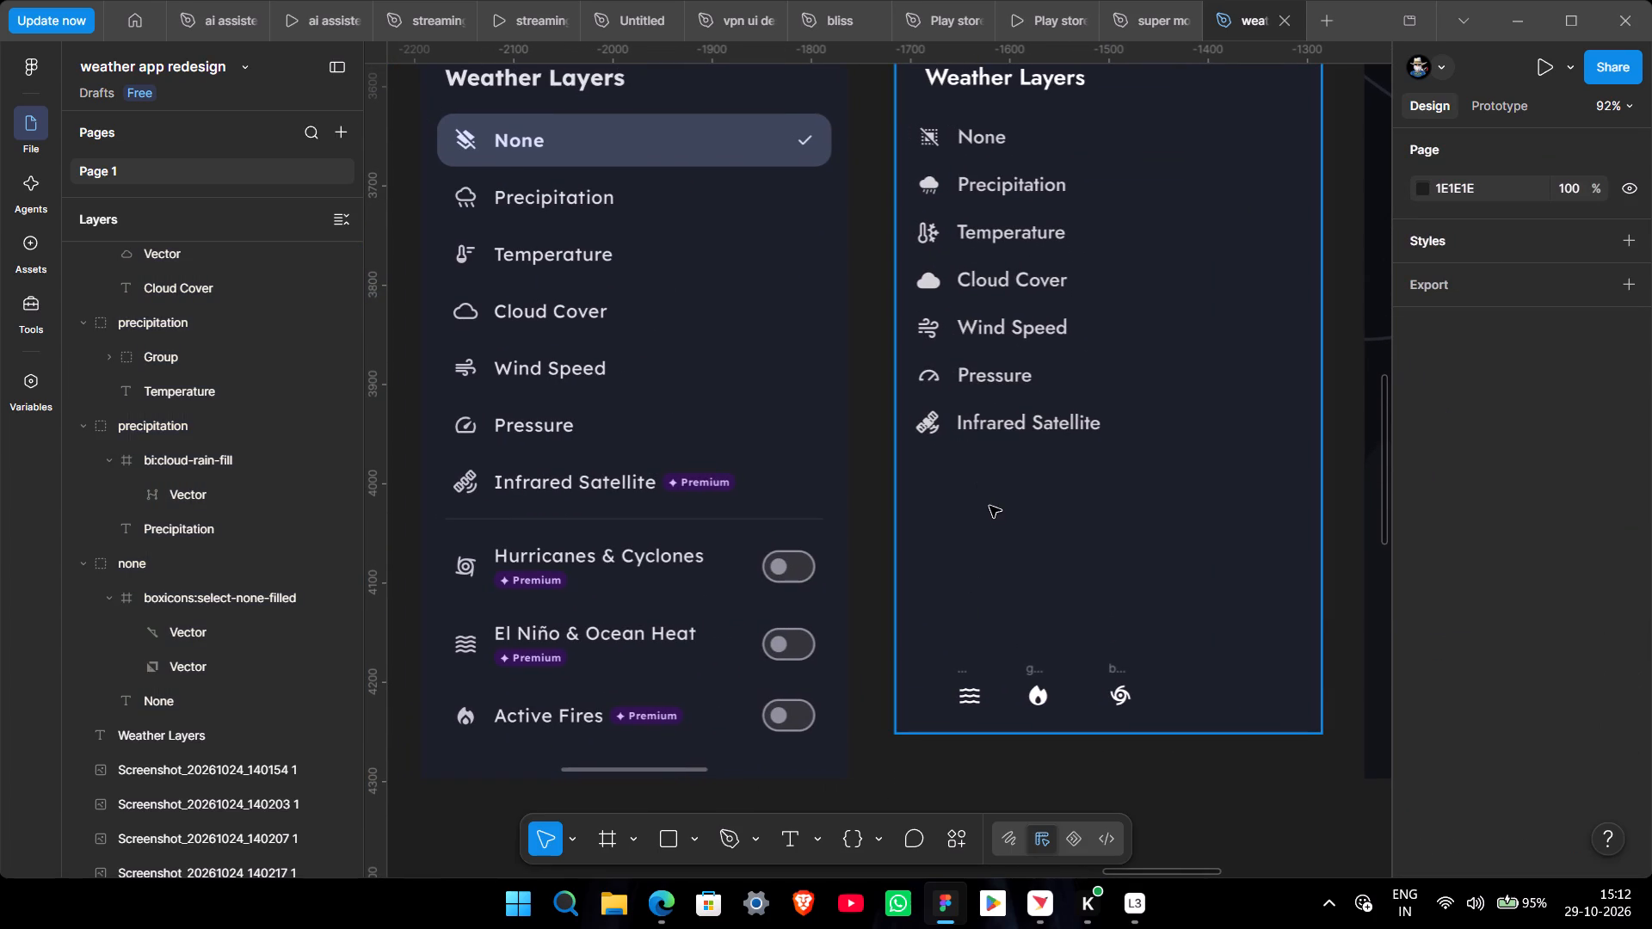
{"action": "scroll", "coordinate": [1036, 595], "scroll_direction": "down", "scroll_amount": 3}
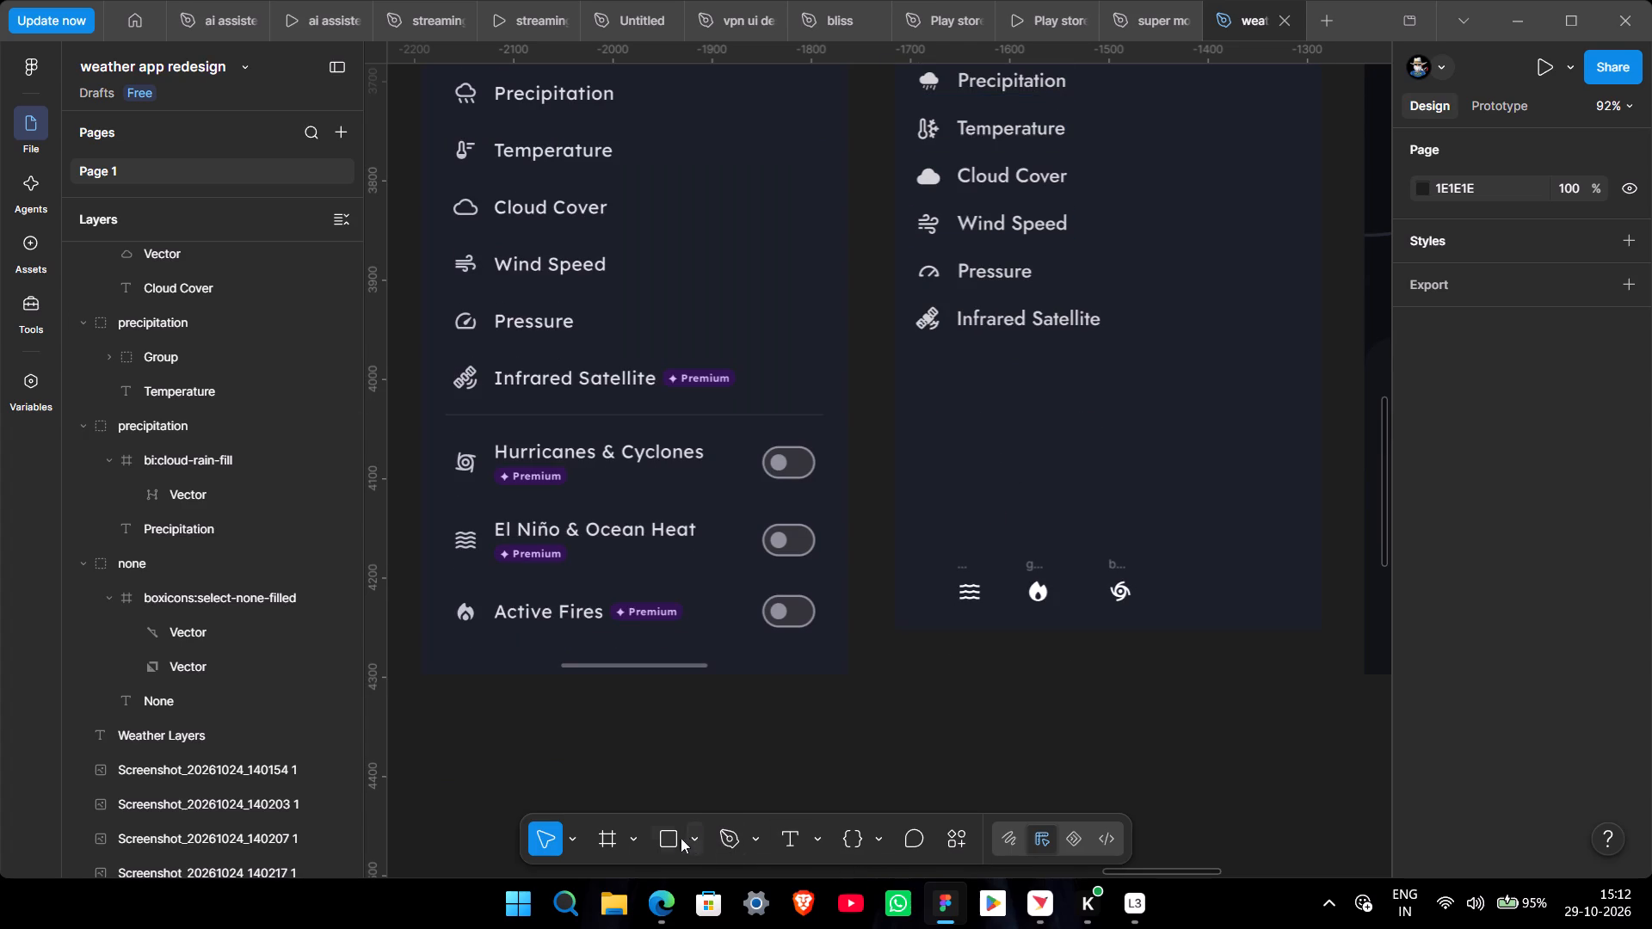
{"action": "key", "text": "l"}
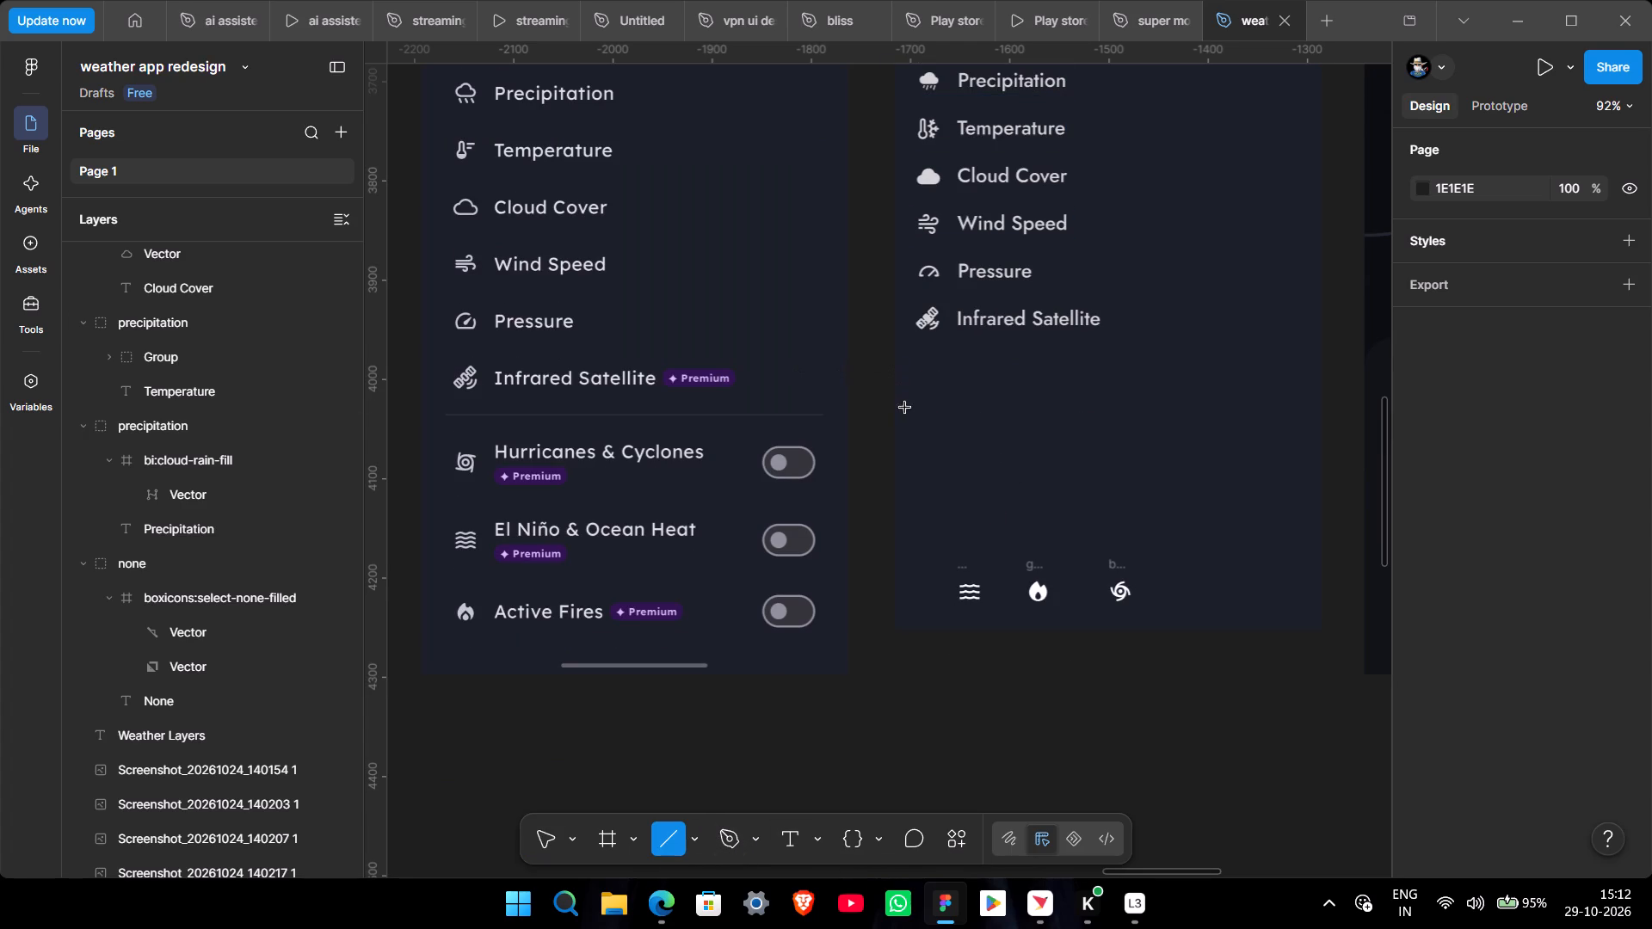
{"action": "left_click_drag", "start_coordinate": [897, 360], "coordinate": [1297, 365]}
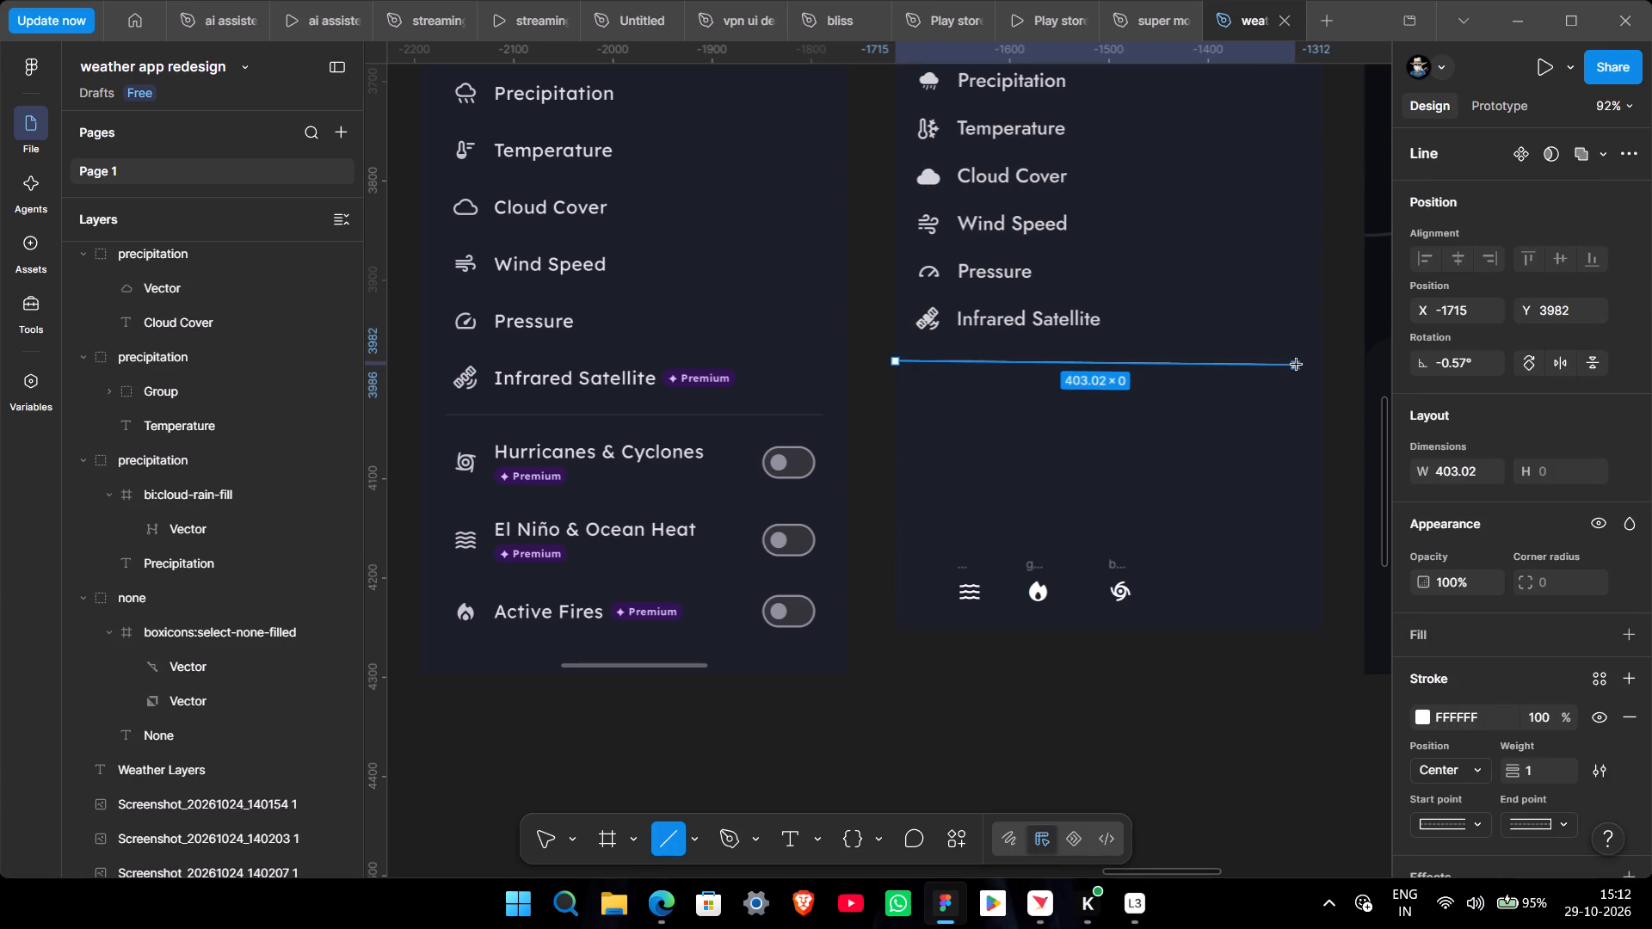
{"action": "left_click_drag", "start_coordinate": [1297, 365], "coordinate": [1321, 358]}
{"action": "left_click", "coordinate": [1464, 361]}
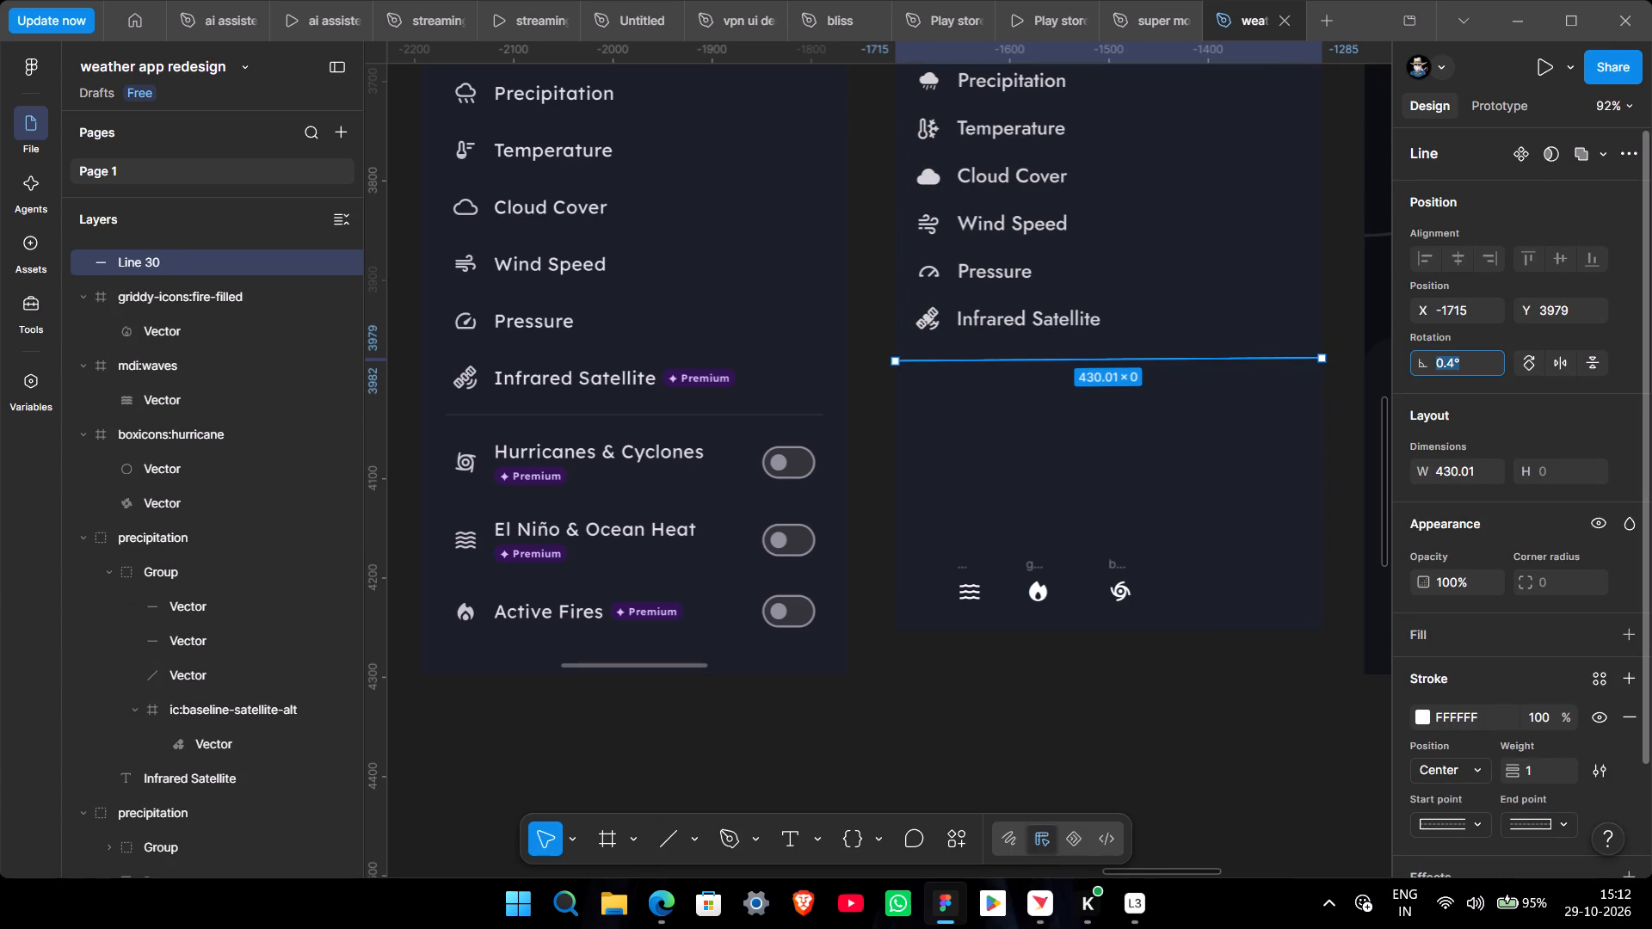
{"action": "key", "text": "0"}
{"action": "key", "text": "Return"}
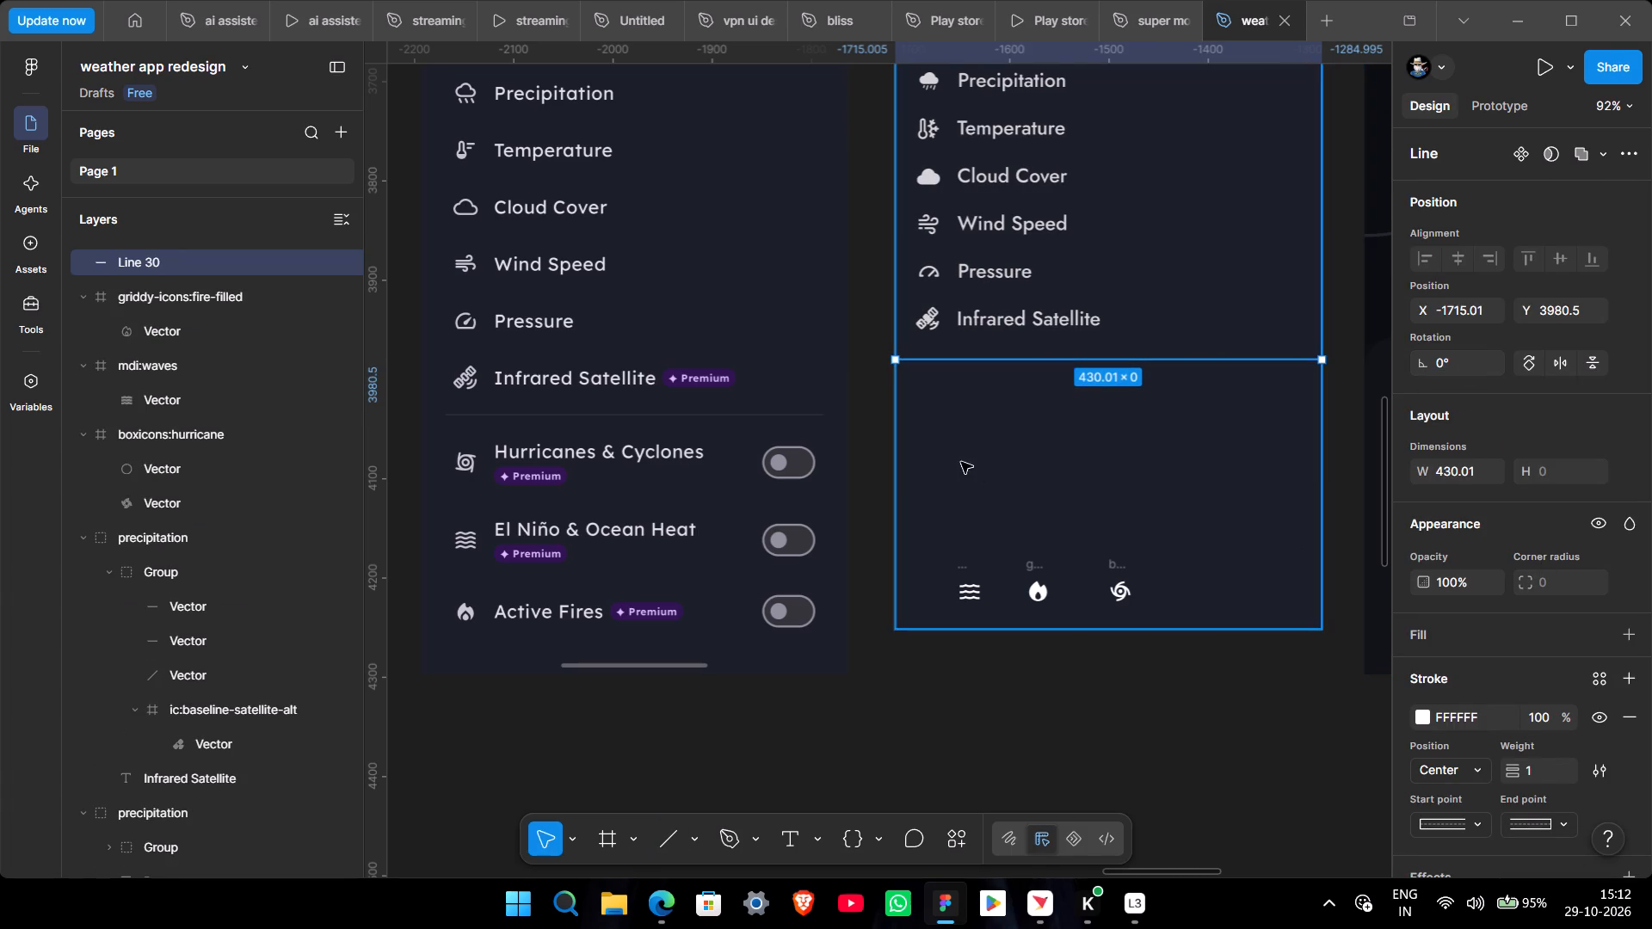
Move the divider line slightly down, away from the Infrared Satellite row, to about Y 3987.
{"action": "scroll", "coordinate": [953, 423], "scroll_direction": "up", "scroll_amount": 5, "text": "ctrl"}
{"action": "left_click", "coordinate": [814, 465]}
{"action": "middle_click_drag", "start_coordinate": [928, 408], "coordinate": [949, 447]}
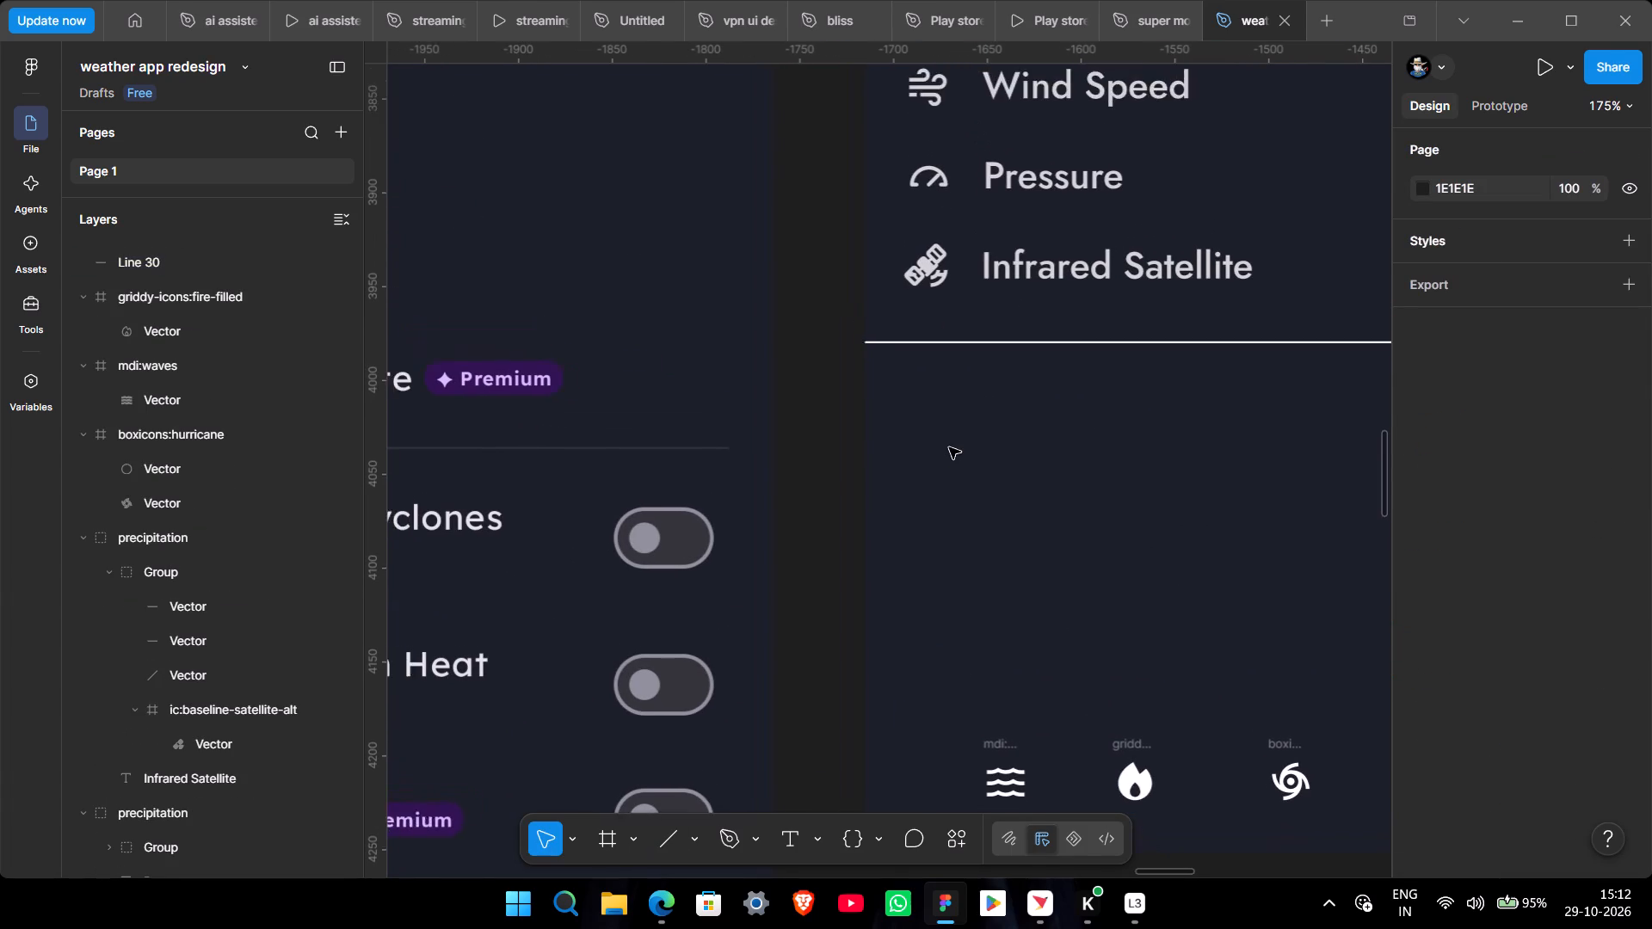
{"action": "scroll", "coordinate": [949, 447], "scroll_direction": "down", "scroll_amount": 9, "text": "ctrl"}
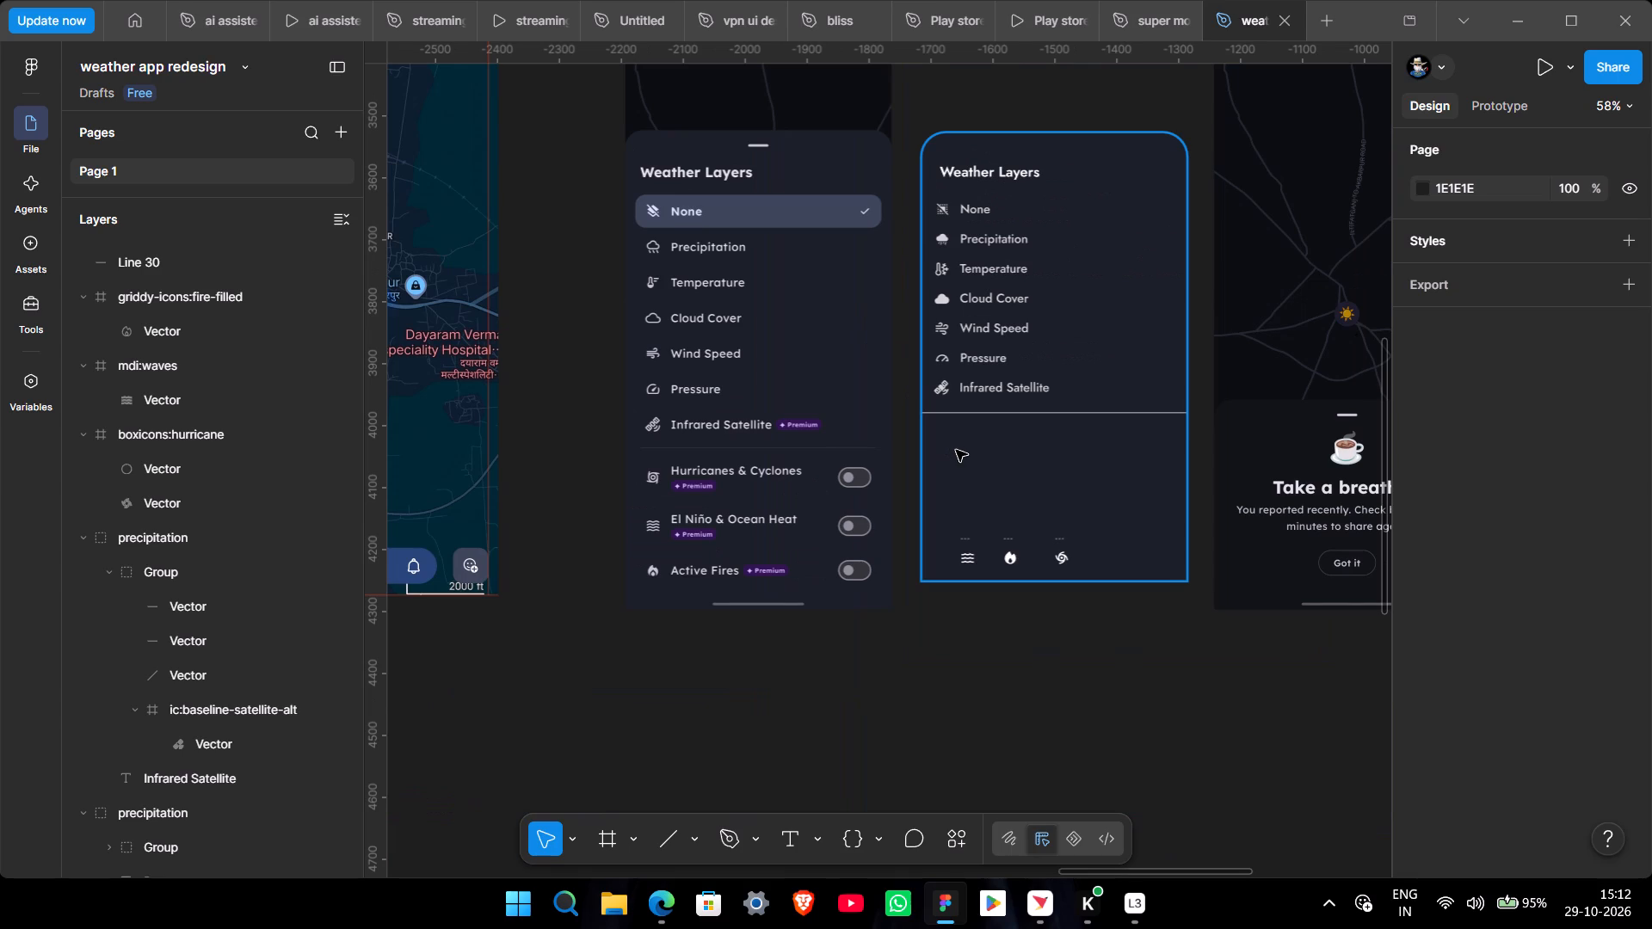
{"action": "left_click", "coordinate": [996, 415]}
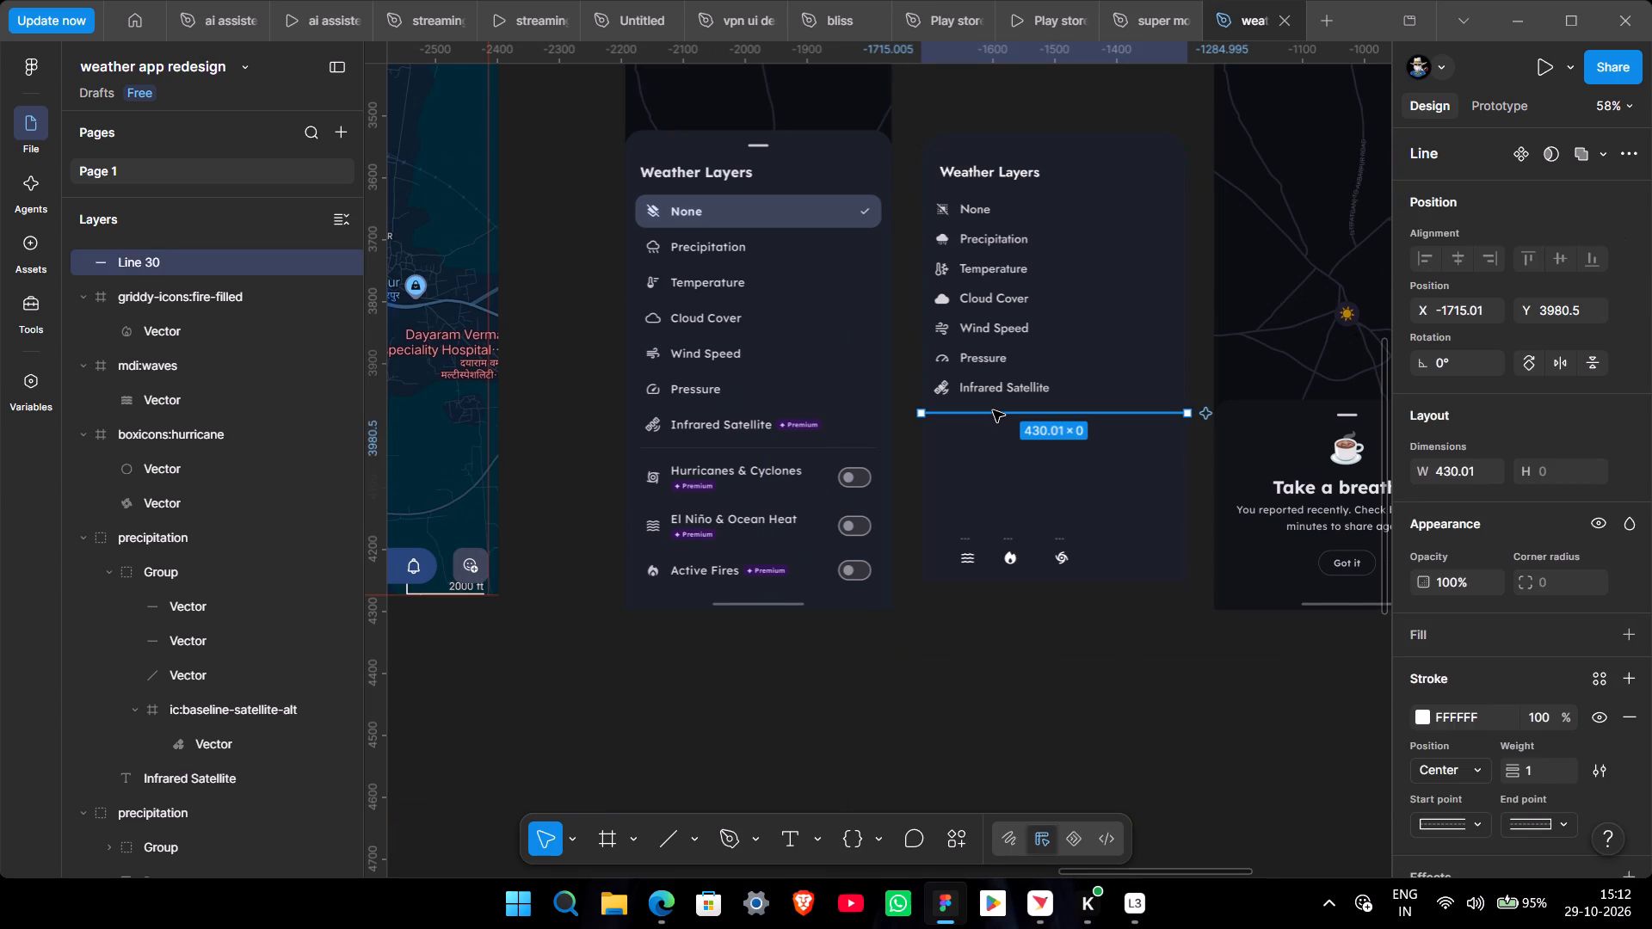
{"action": "left_click", "coordinate": [993, 410]}
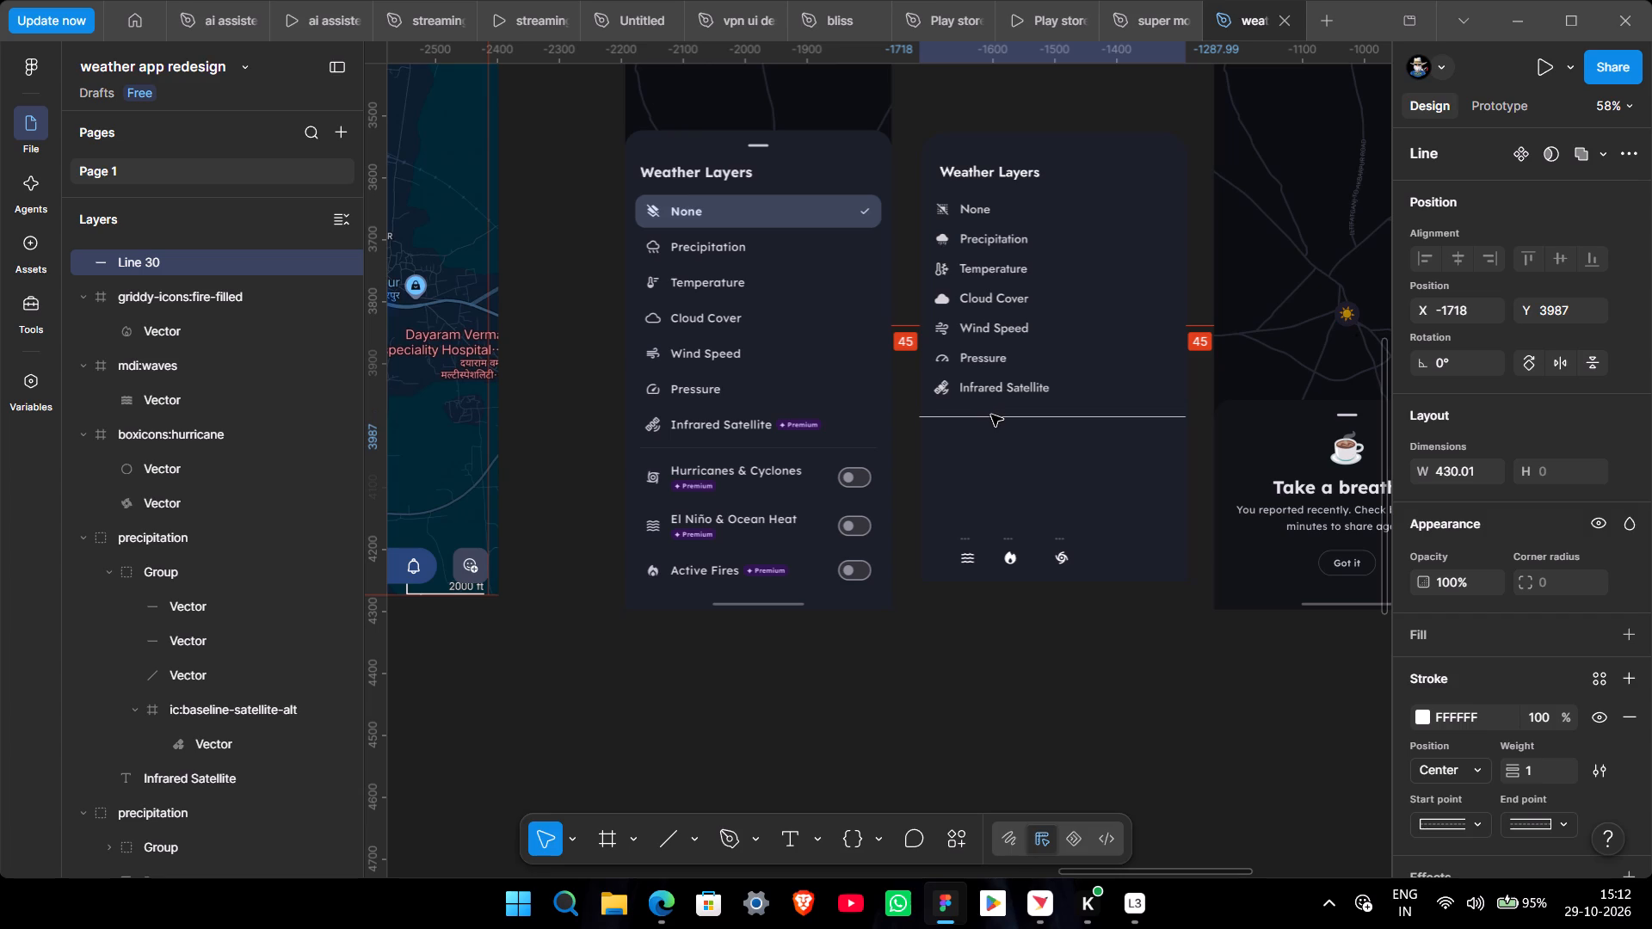
{"action": "left_click", "coordinate": [1025, 594]}
Shift the divider line sideways to X -1715 so its ends line up with the panel's edges.
{"action": "scroll", "coordinate": [1138, 421], "scroll_direction": "up", "scroll_amount": 6, "text": "ctrl"}
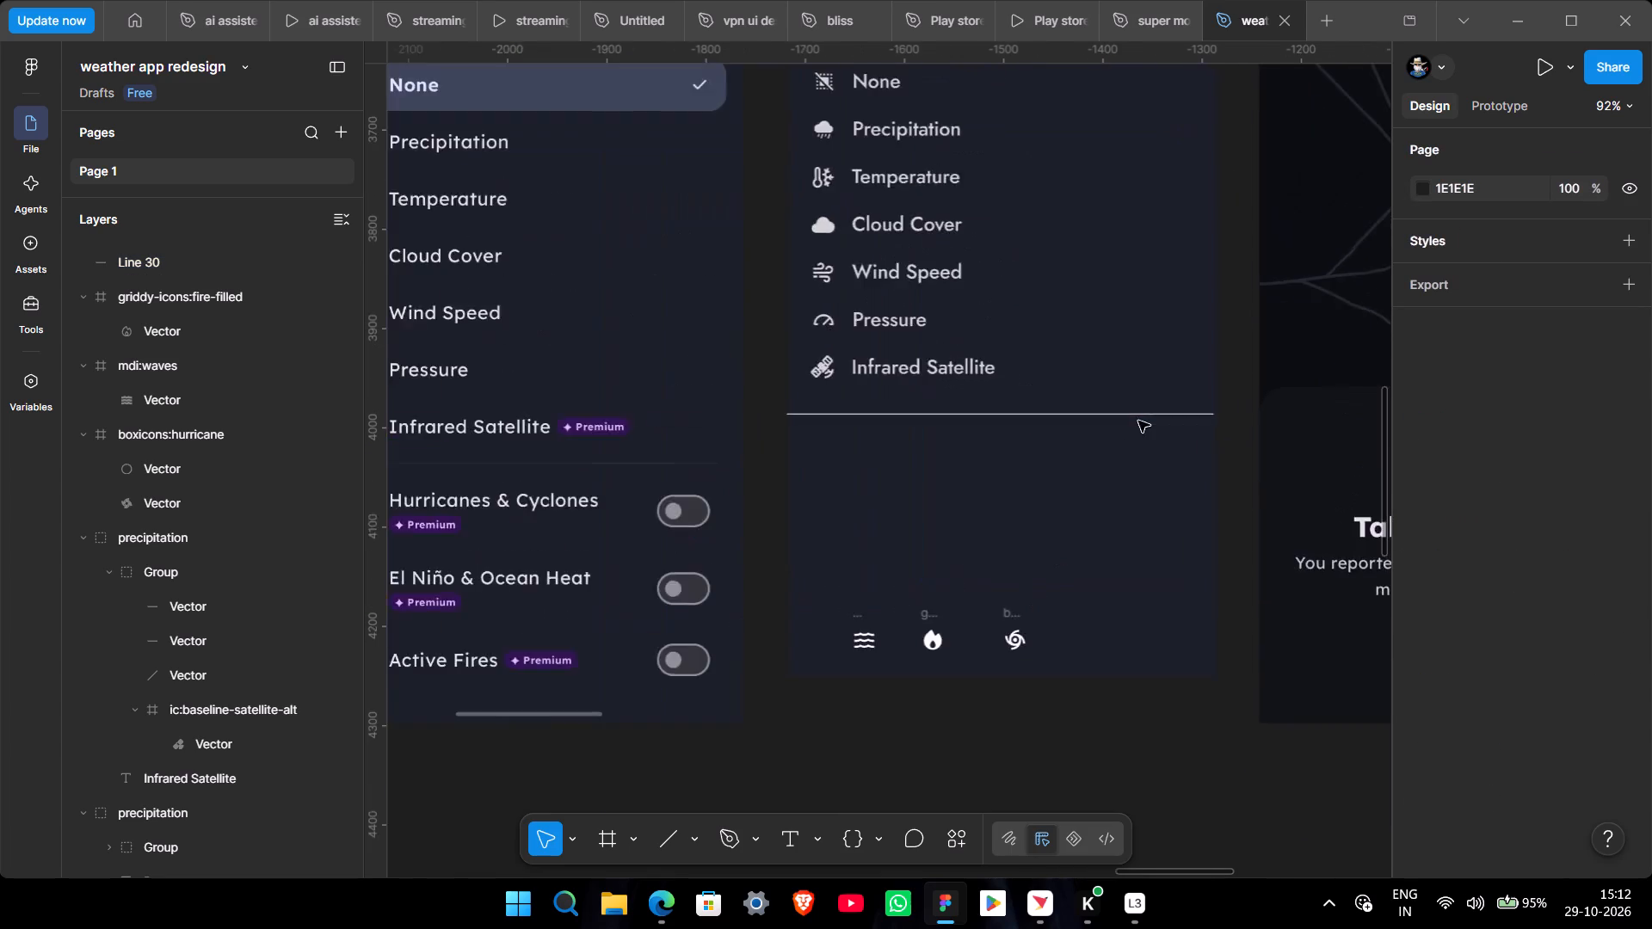
{"action": "scroll", "coordinate": [1138, 421], "scroll_direction": "up", "scroll_amount": 2, "text": "ctrl"}
{"action": "middle_click_drag", "start_coordinate": [1385, 489], "coordinate": [1025, 552]}
{"action": "scroll", "coordinate": [1215, 451], "scroll_direction": "up", "scroll_amount": 6, "text": "ctrl"}
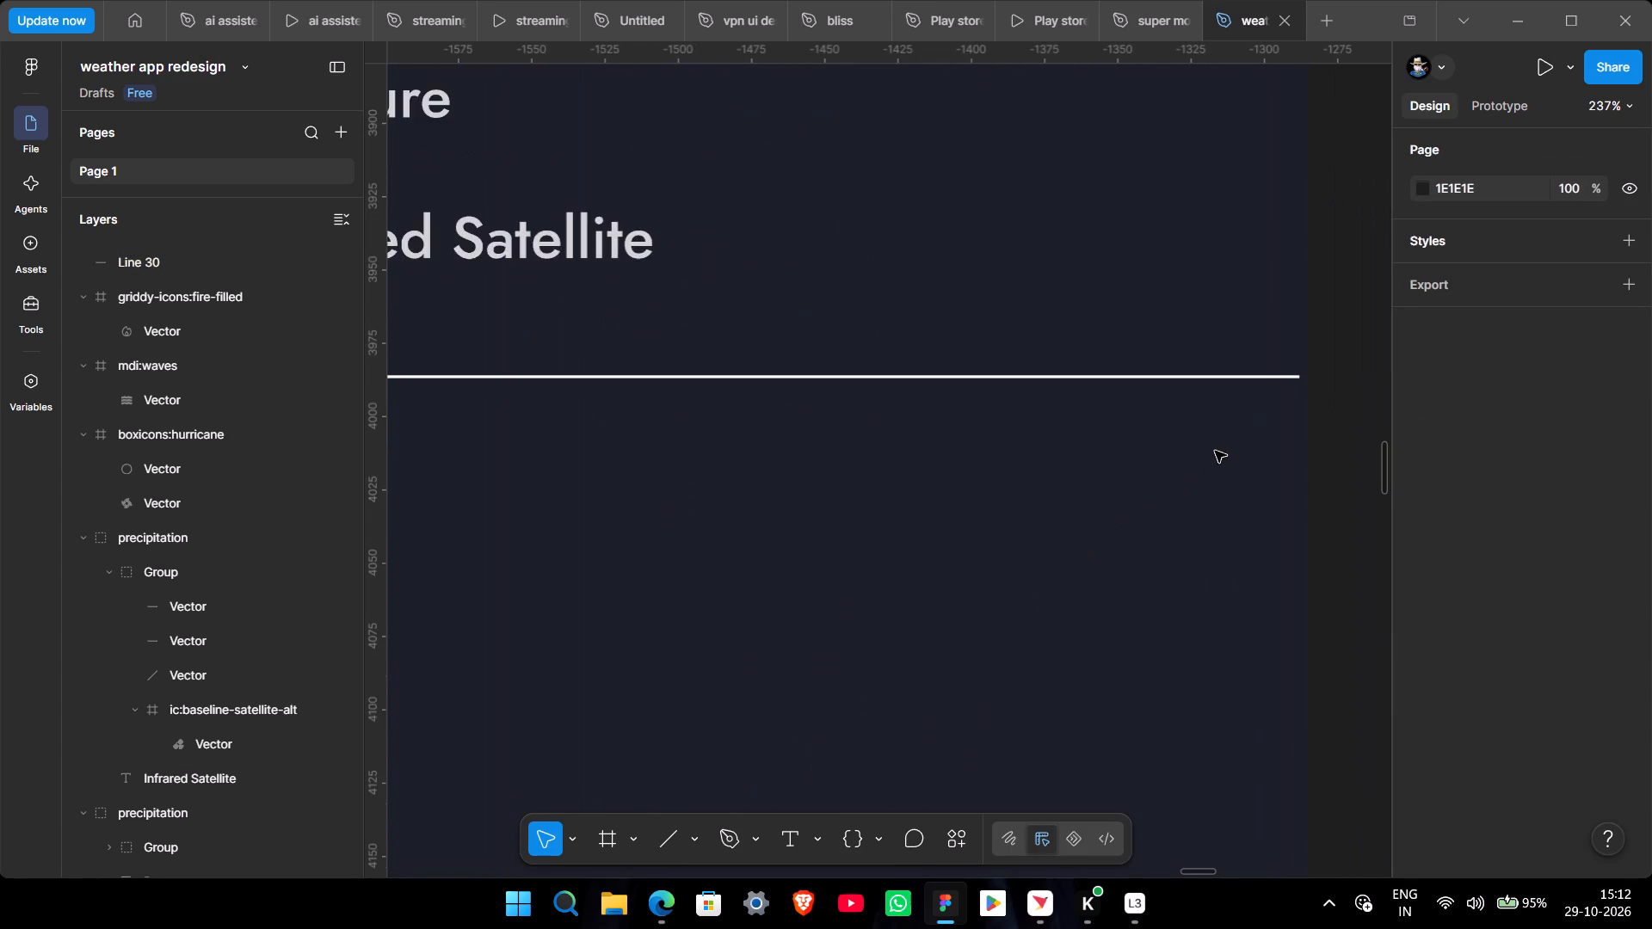
{"action": "middle_click_drag", "start_coordinate": [1177, 461], "coordinate": [1377, 552]}
{"action": "scroll", "coordinate": [680, 540], "scroll_direction": "down", "scroll_amount": 4, "text": "ctrl"}
{"action": "left_click", "coordinate": [633, 497]}
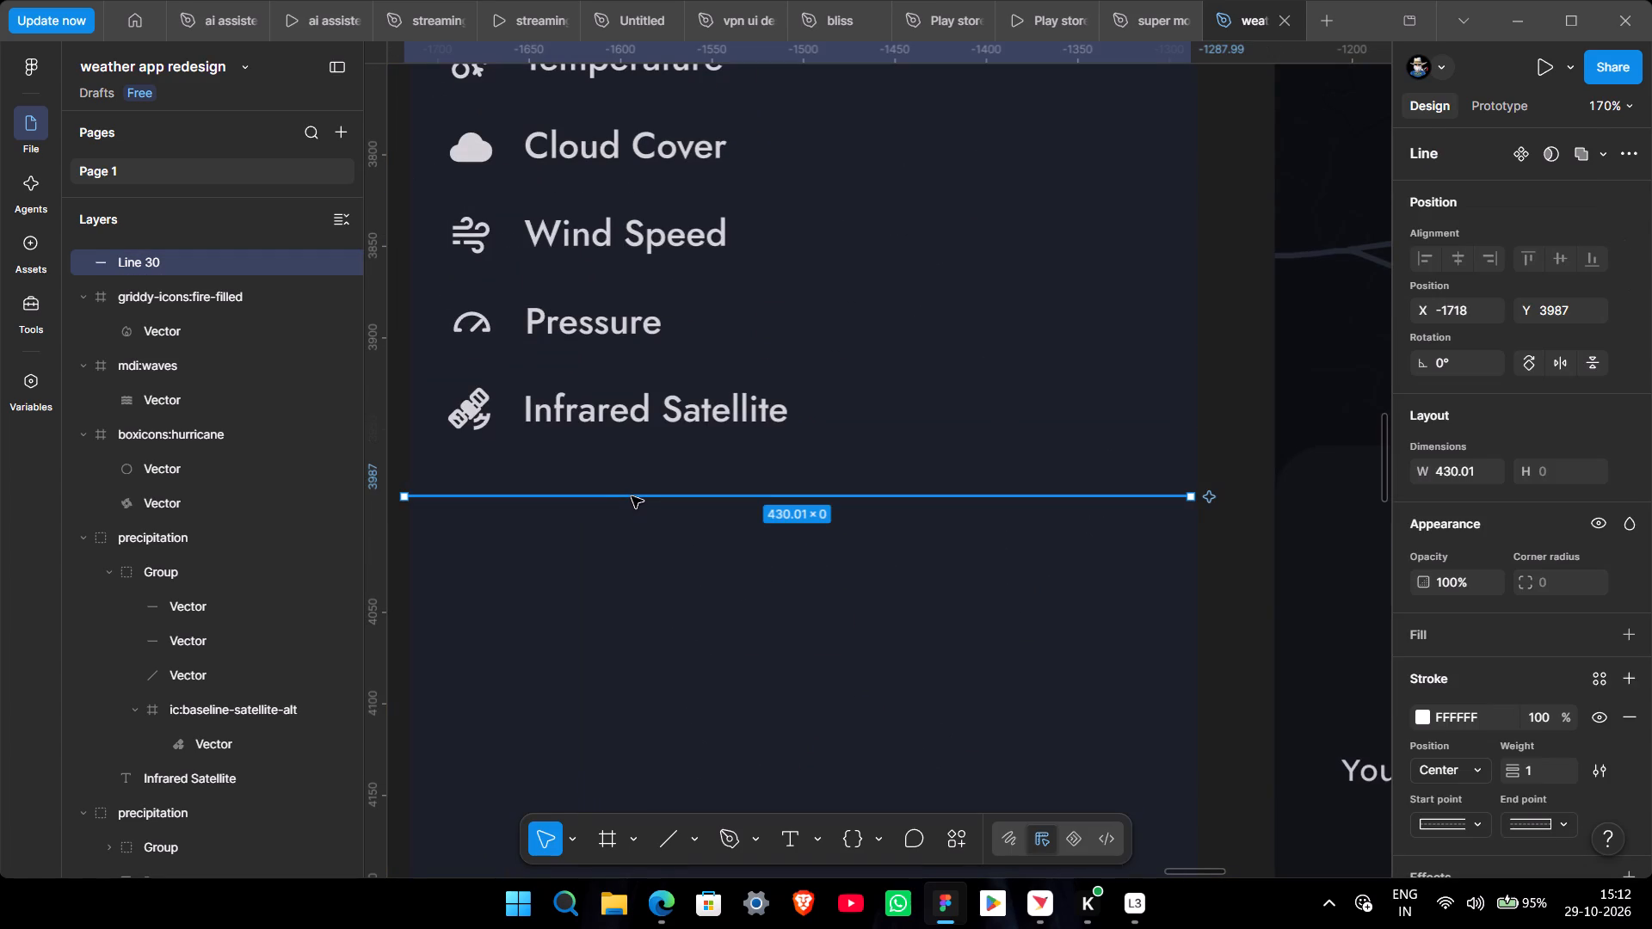
{"action": "left_click_drag", "start_coordinate": [632, 496], "coordinate": [641, 496]}
{"action": "scroll", "coordinate": [589, 526], "scroll_direction": "down", "scroll_amount": 5, "text": "ctrl"}
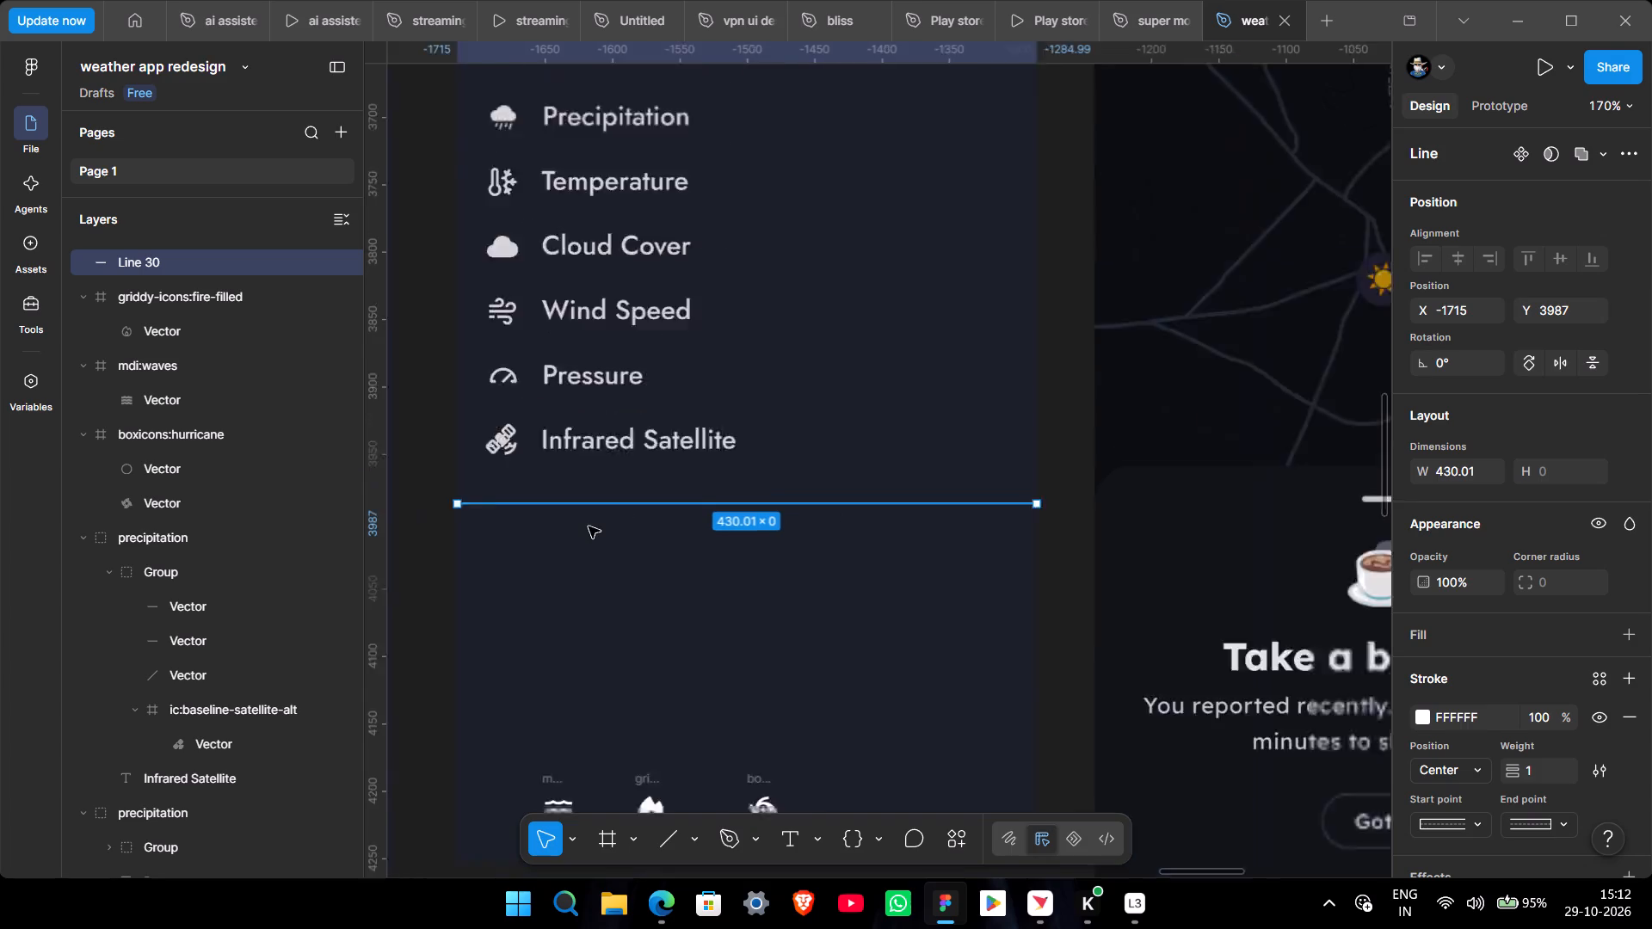
Shorten the divider line from its left end to about 392 wide and set its rotation to 0°.
{"action": "scroll", "coordinate": [586, 533], "scroll_direction": "down", "scroll_amount": 6, "text": "ctrl"}
{"action": "left_click", "coordinate": [617, 712]}
{"action": "middle_click_drag", "start_coordinate": [617, 712], "coordinate": [828, 712]}
{"action": "scroll", "coordinate": [764, 573], "scroll_direction": "up", "scroll_amount": 9, "text": "ctrl"}
{"action": "middle_click_drag", "start_coordinate": [627, 585], "coordinate": [765, 537]}
{"action": "scroll", "coordinate": [771, 458], "scroll_direction": "up", "scroll_amount": 5, "text": "ctrl"}
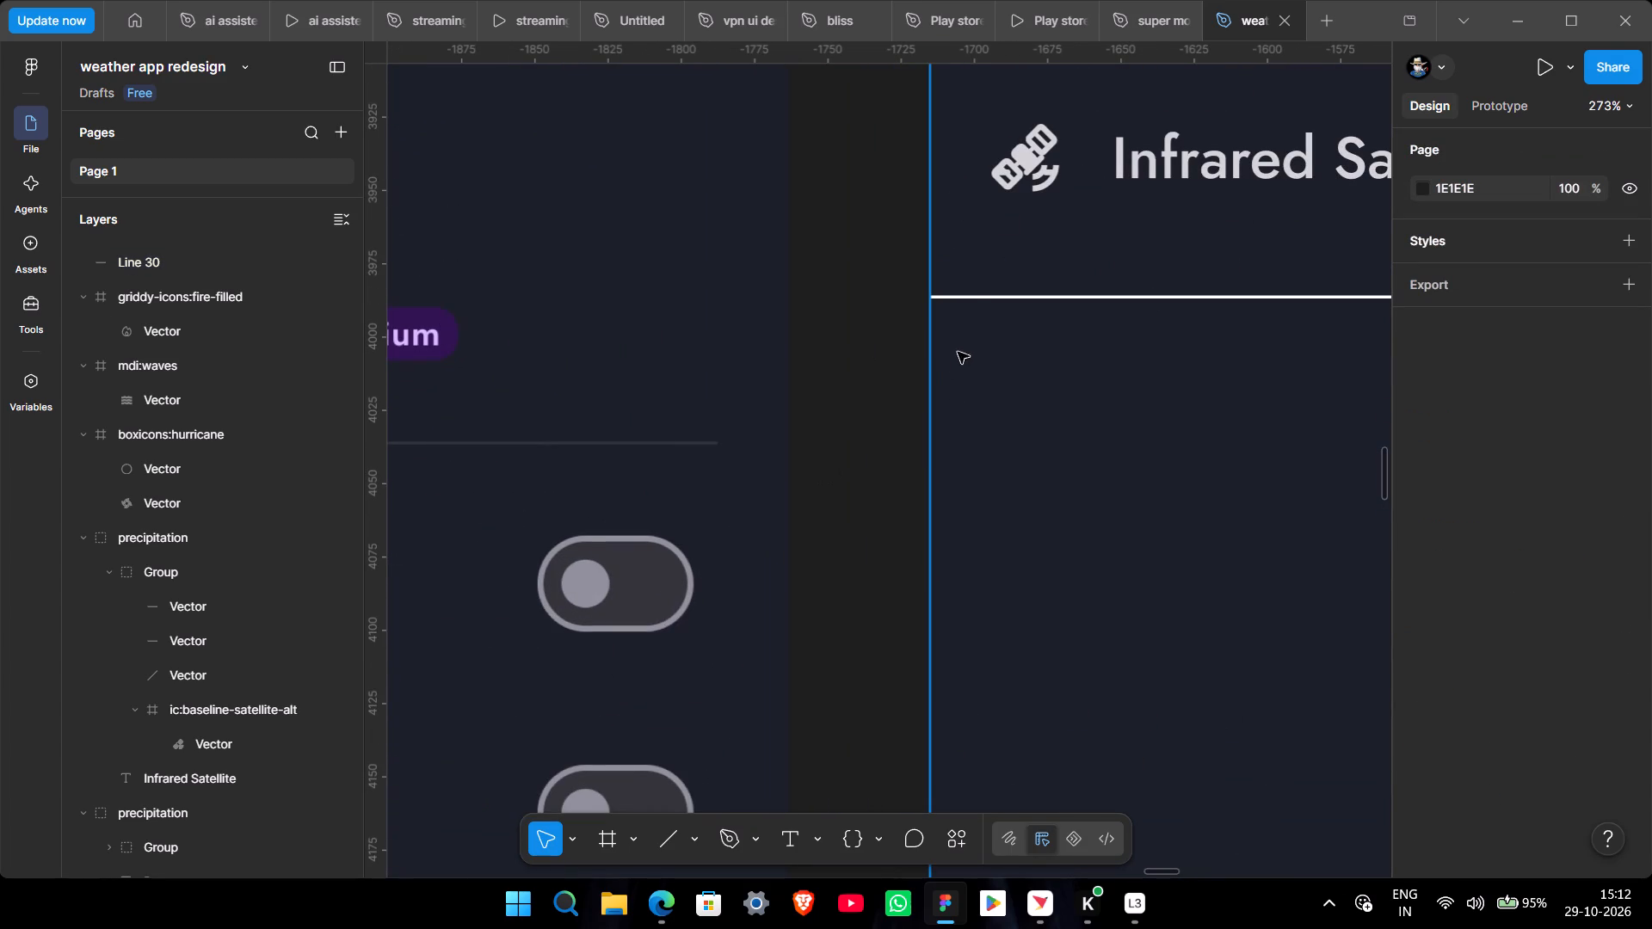
{"action": "left_click", "coordinate": [976, 303]}
{"action": "left_click", "coordinate": [976, 297]}
{"action": "left_click_drag", "start_coordinate": [931, 297], "coordinate": [1038, 305]}
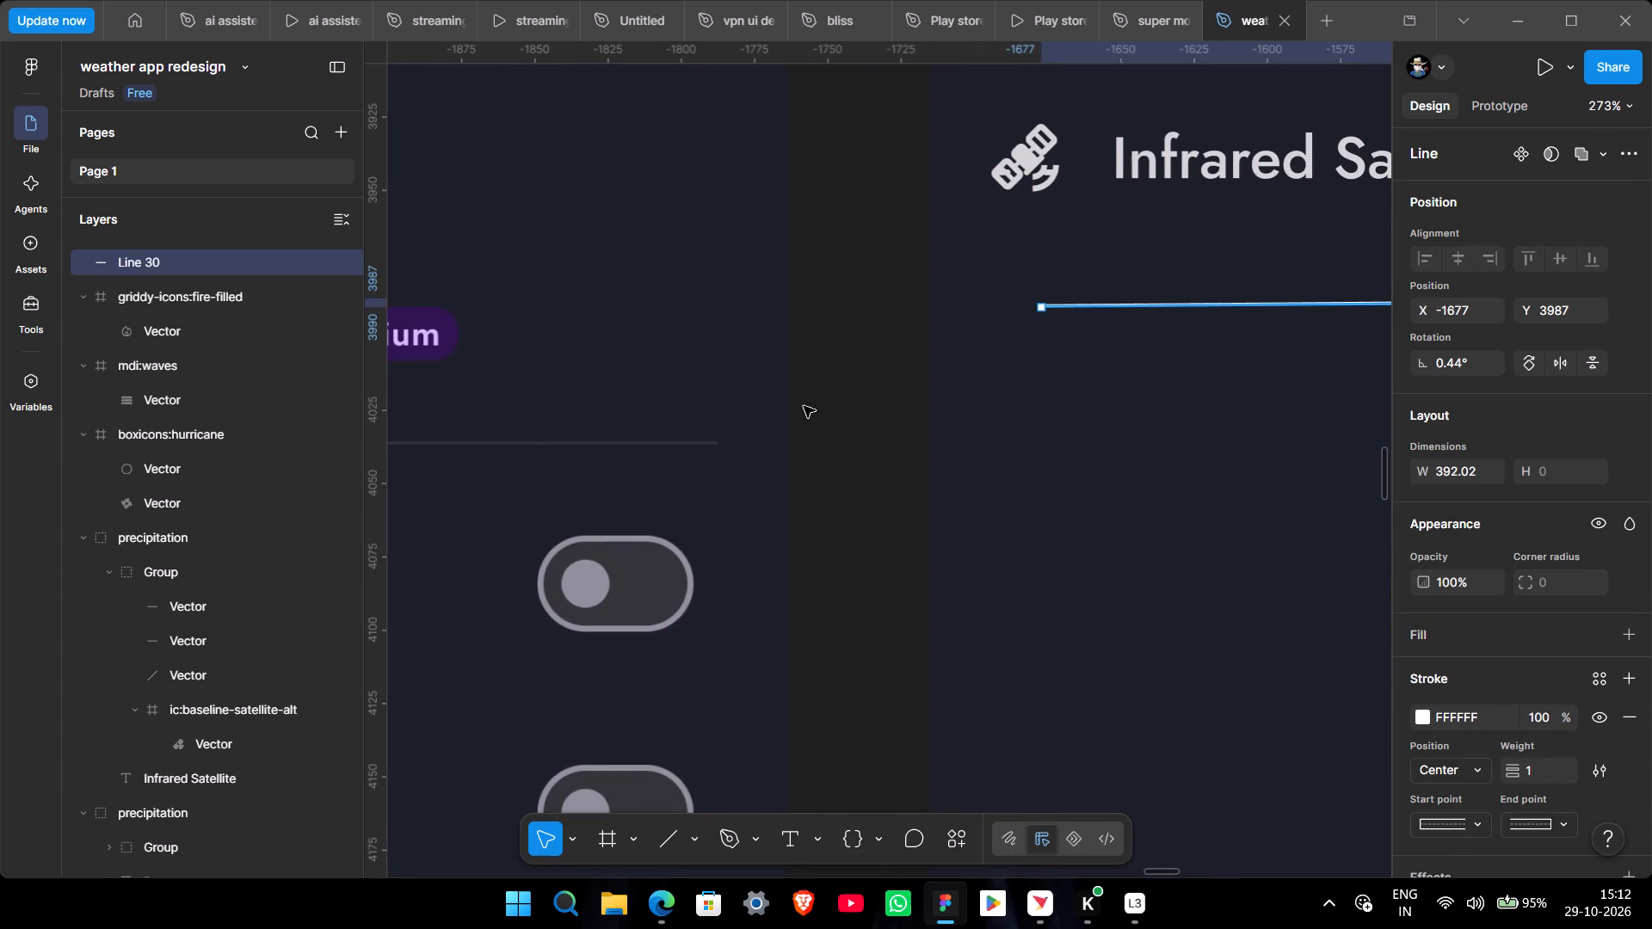
{"action": "middle_click_drag", "start_coordinate": [1129, 418], "coordinate": [743, 434]}
{"action": "scroll", "coordinate": [868, 439], "scroll_direction": "down", "scroll_amount": 8, "text": "ctrl"}
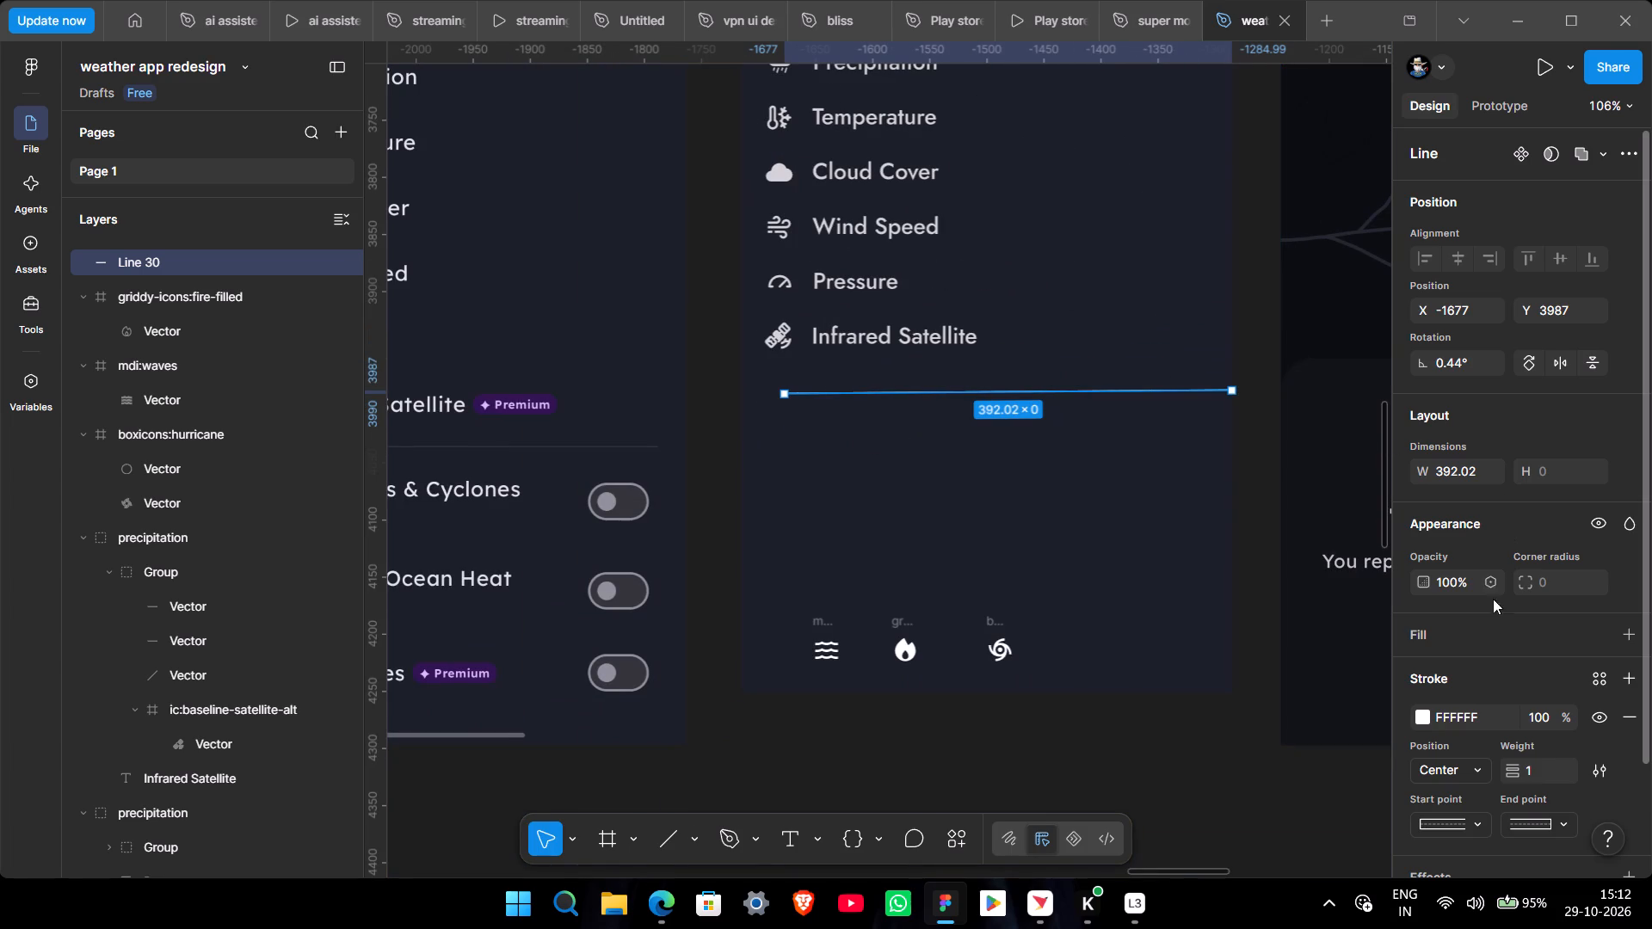
{"action": "left_click", "coordinate": [1447, 366]}
{"action": "key", "text": "0"}
{"action": "key", "text": "Return"}
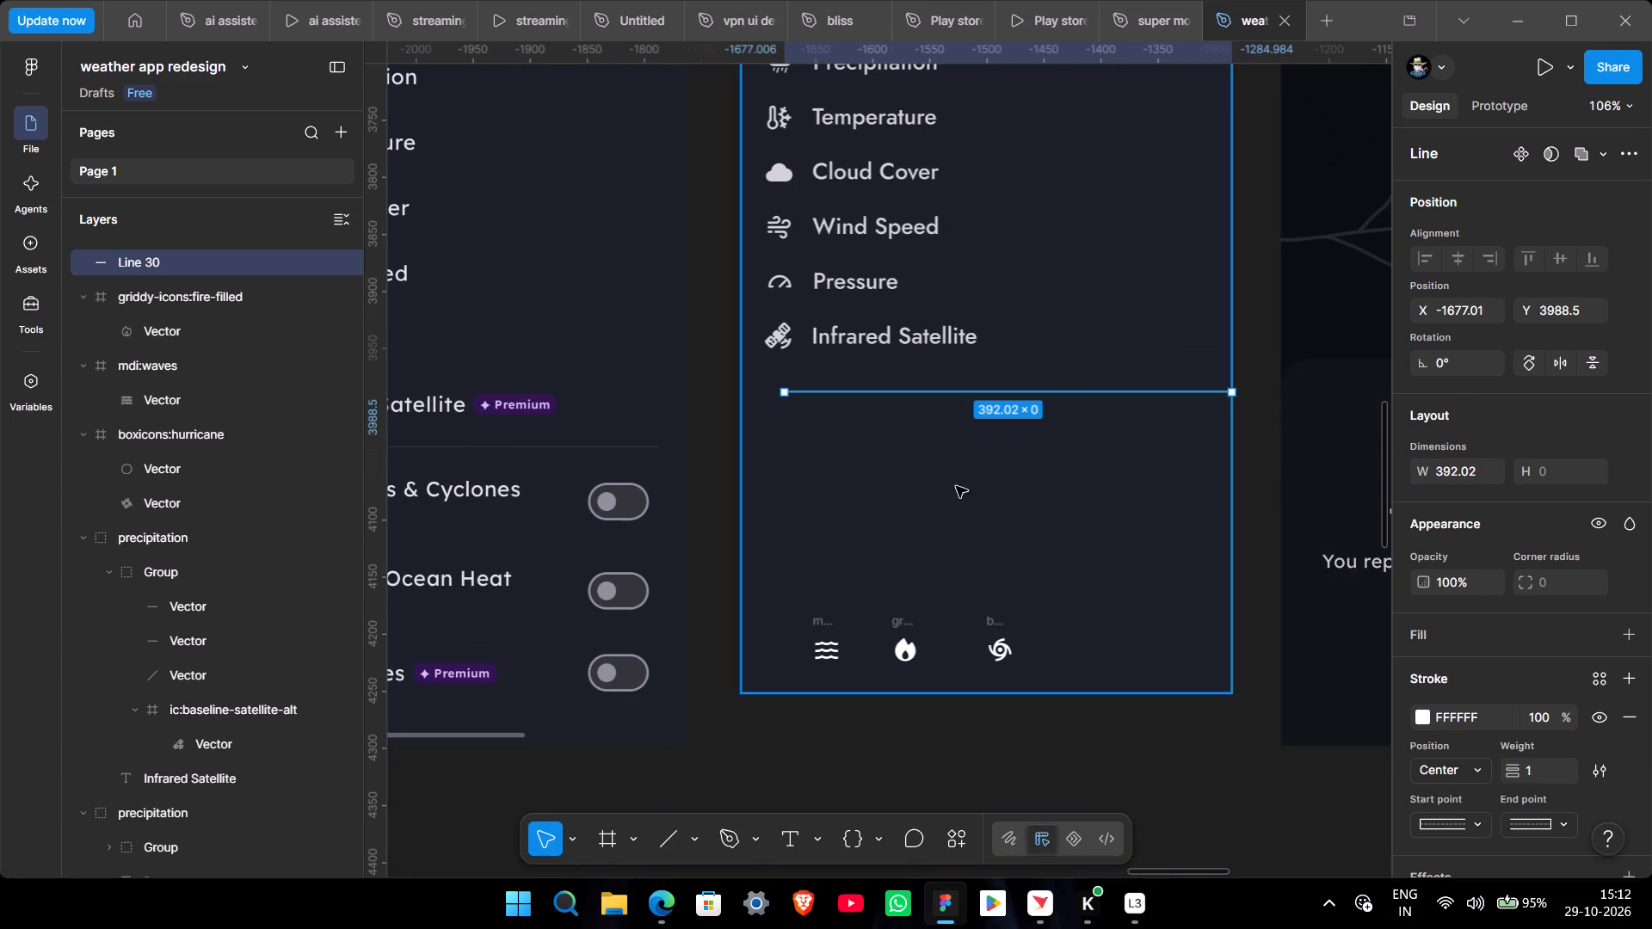
Centre the shortened divider line in the panel below the Infrared Satellite row, at about X -1696, Y 3989.
{"action": "left_click", "coordinate": [1267, 385]}
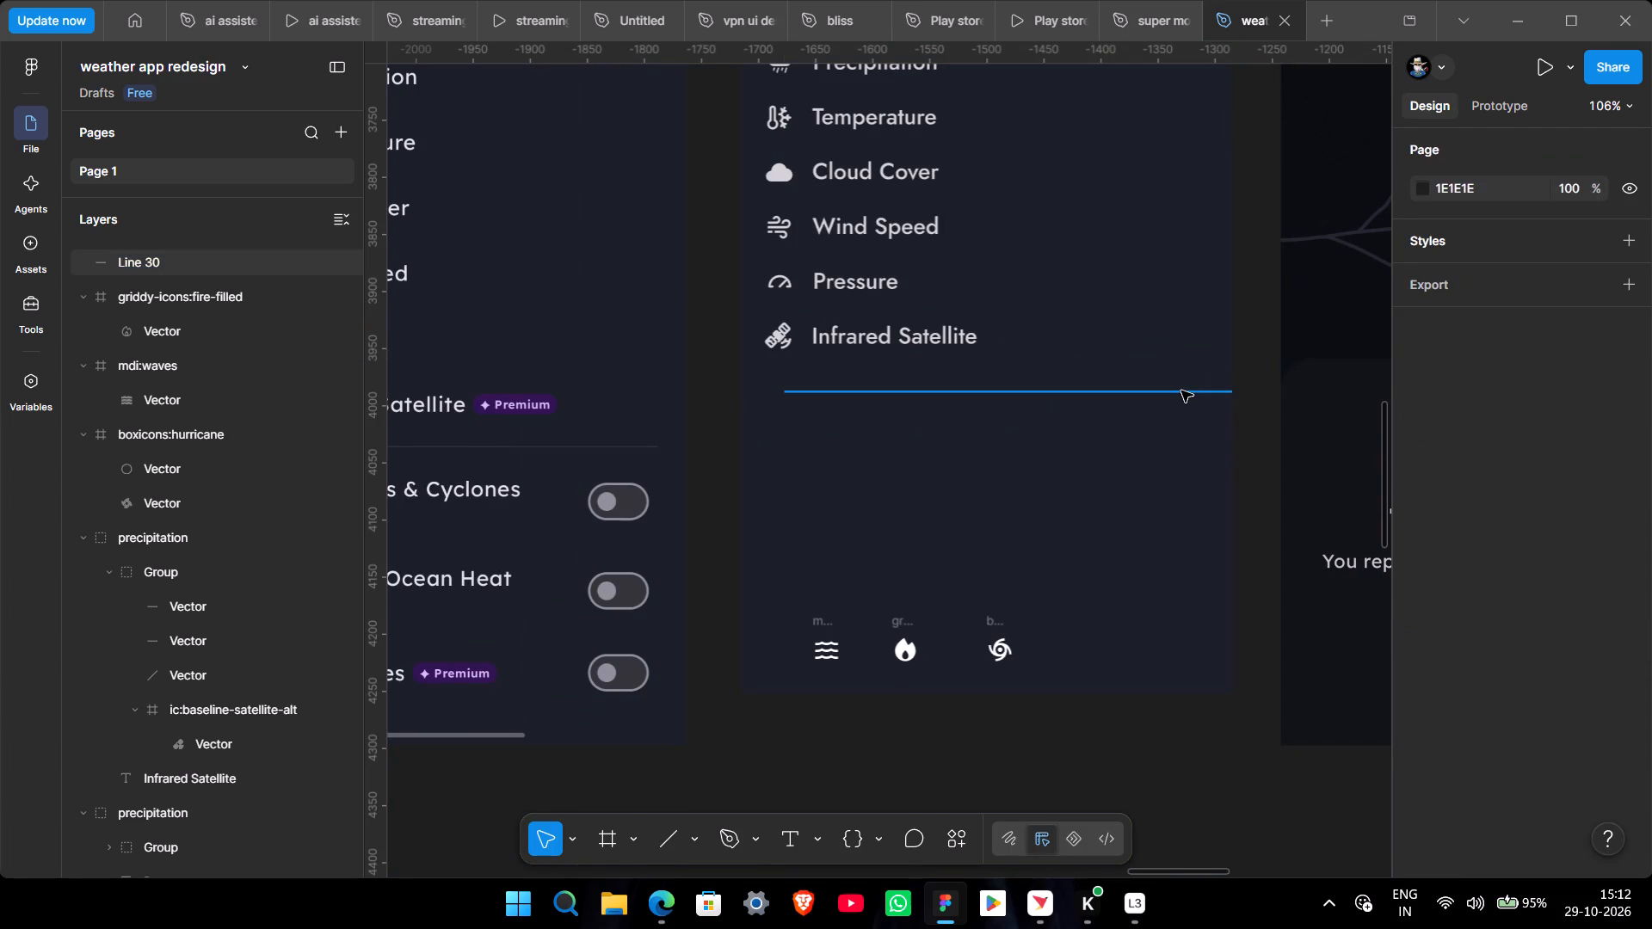
{"action": "left_click", "coordinate": [1181, 391]}
{"action": "left_click_drag", "start_coordinate": [1069, 392], "coordinate": [1049, 395]}
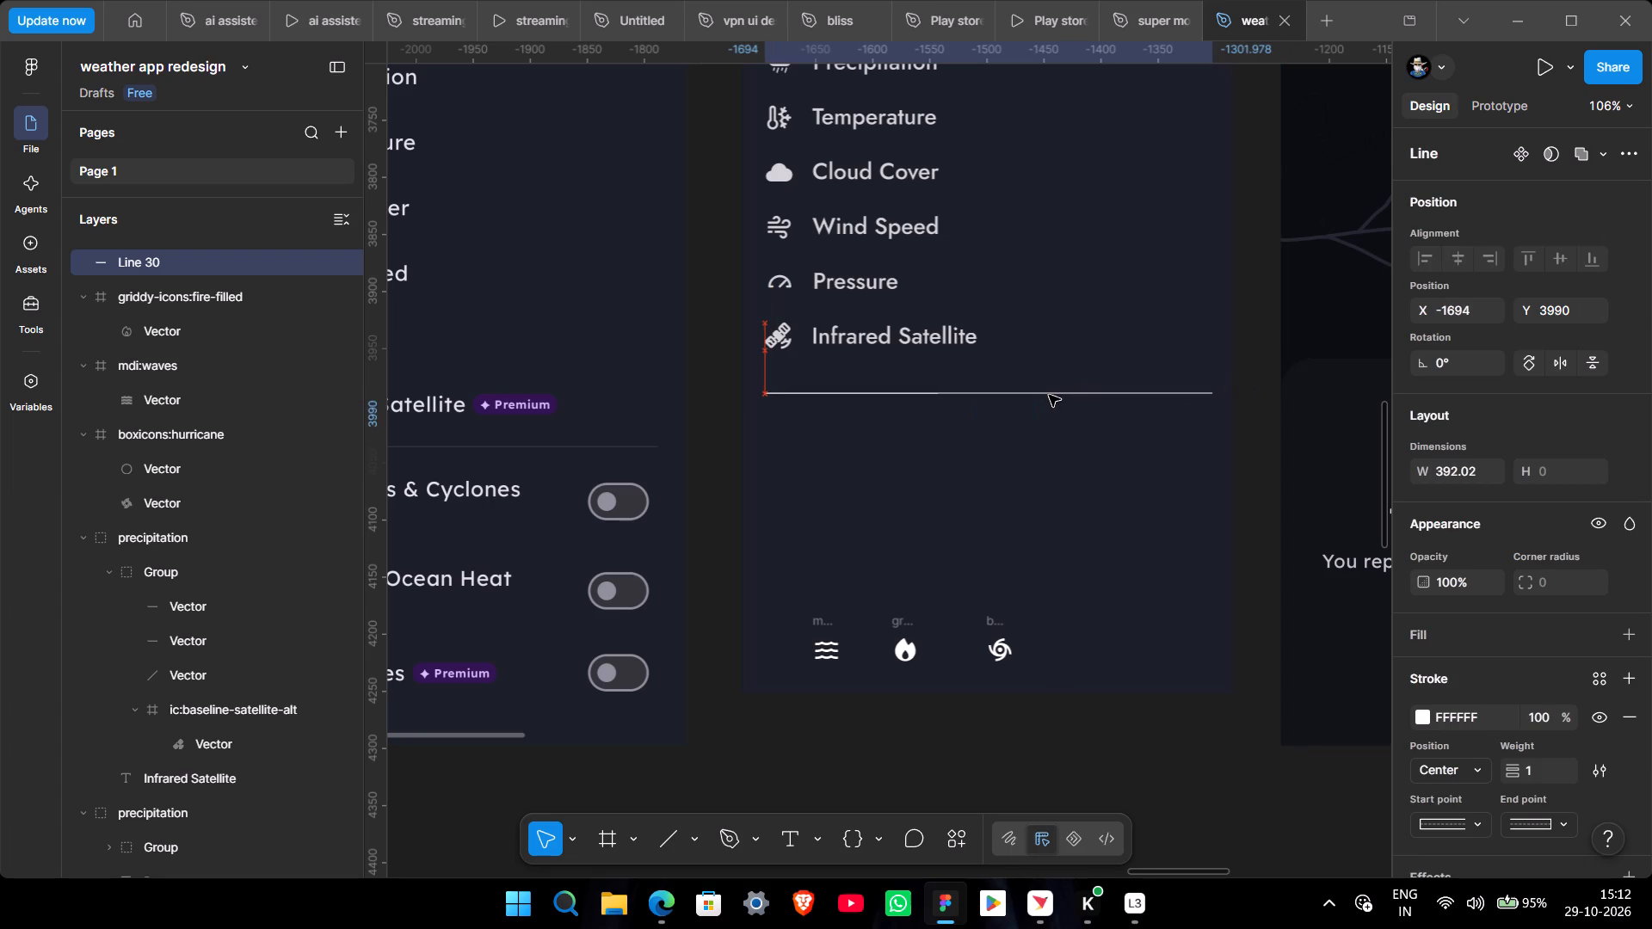
{"action": "left_click_drag", "start_coordinate": [1049, 395], "coordinate": [1050, 395]}
{"action": "scroll", "coordinate": [888, 458], "scroll_direction": "down", "scroll_amount": 7, "text": "ctrl"}
{"action": "scroll", "coordinate": [914, 439], "scroll_direction": "up", "scroll_amount": 4, "text": "ctrl"}
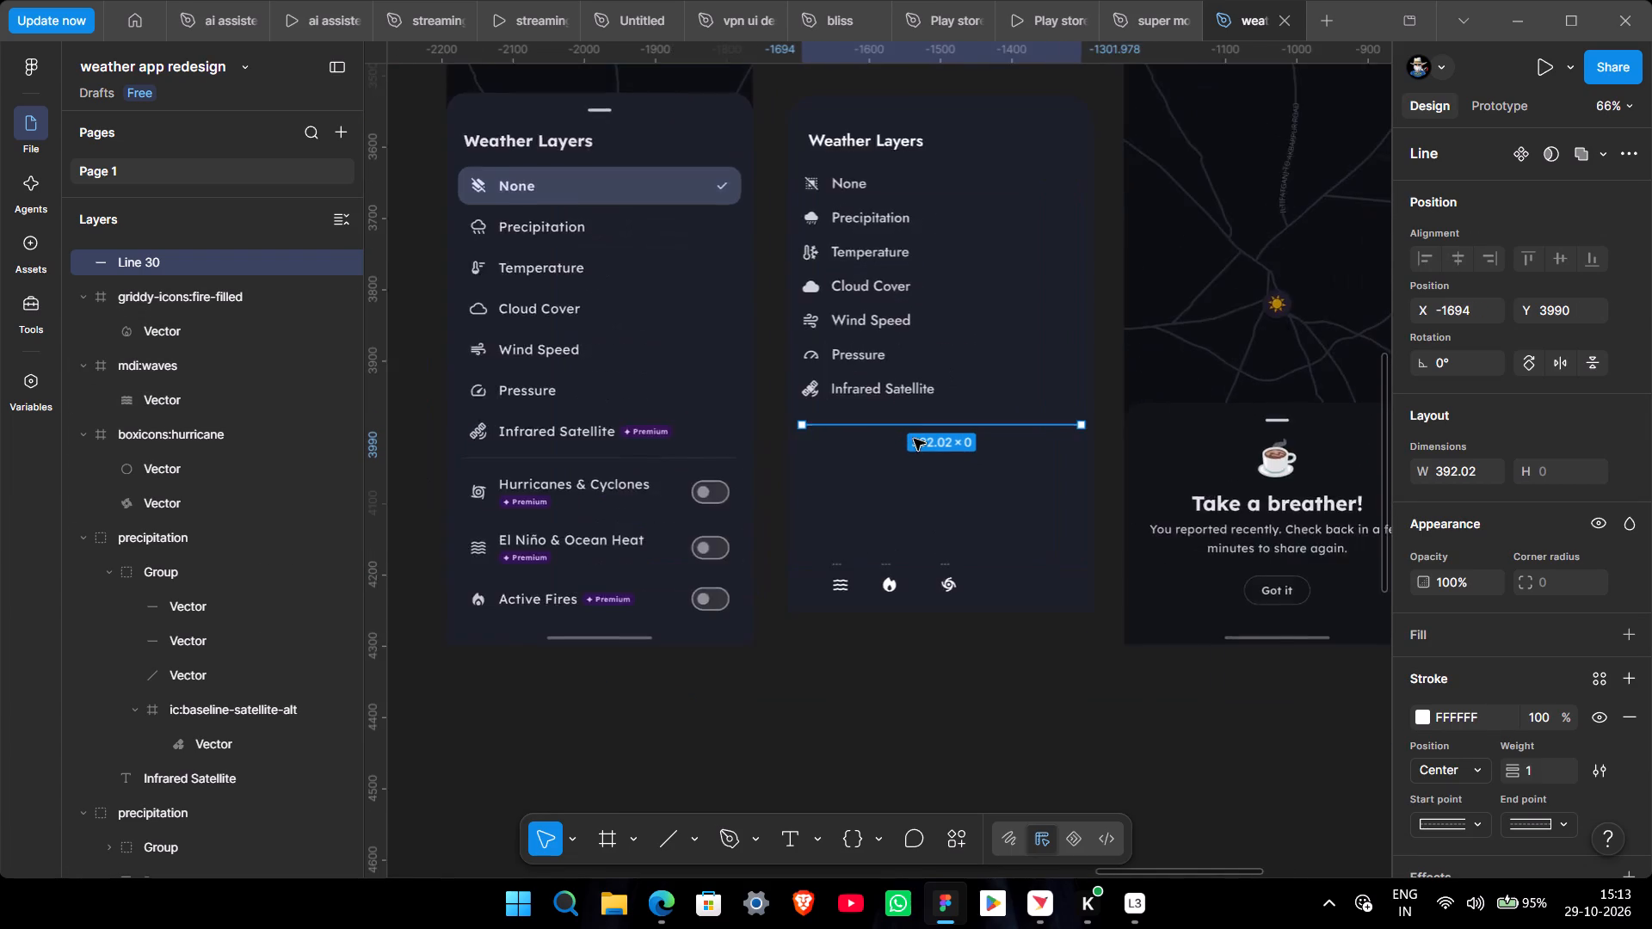
{"action": "scroll", "coordinate": [914, 439], "scroll_direction": "up", "scroll_amount": 2, "text": "ctrl"}
{"action": "left_click", "coordinate": [920, 417]}
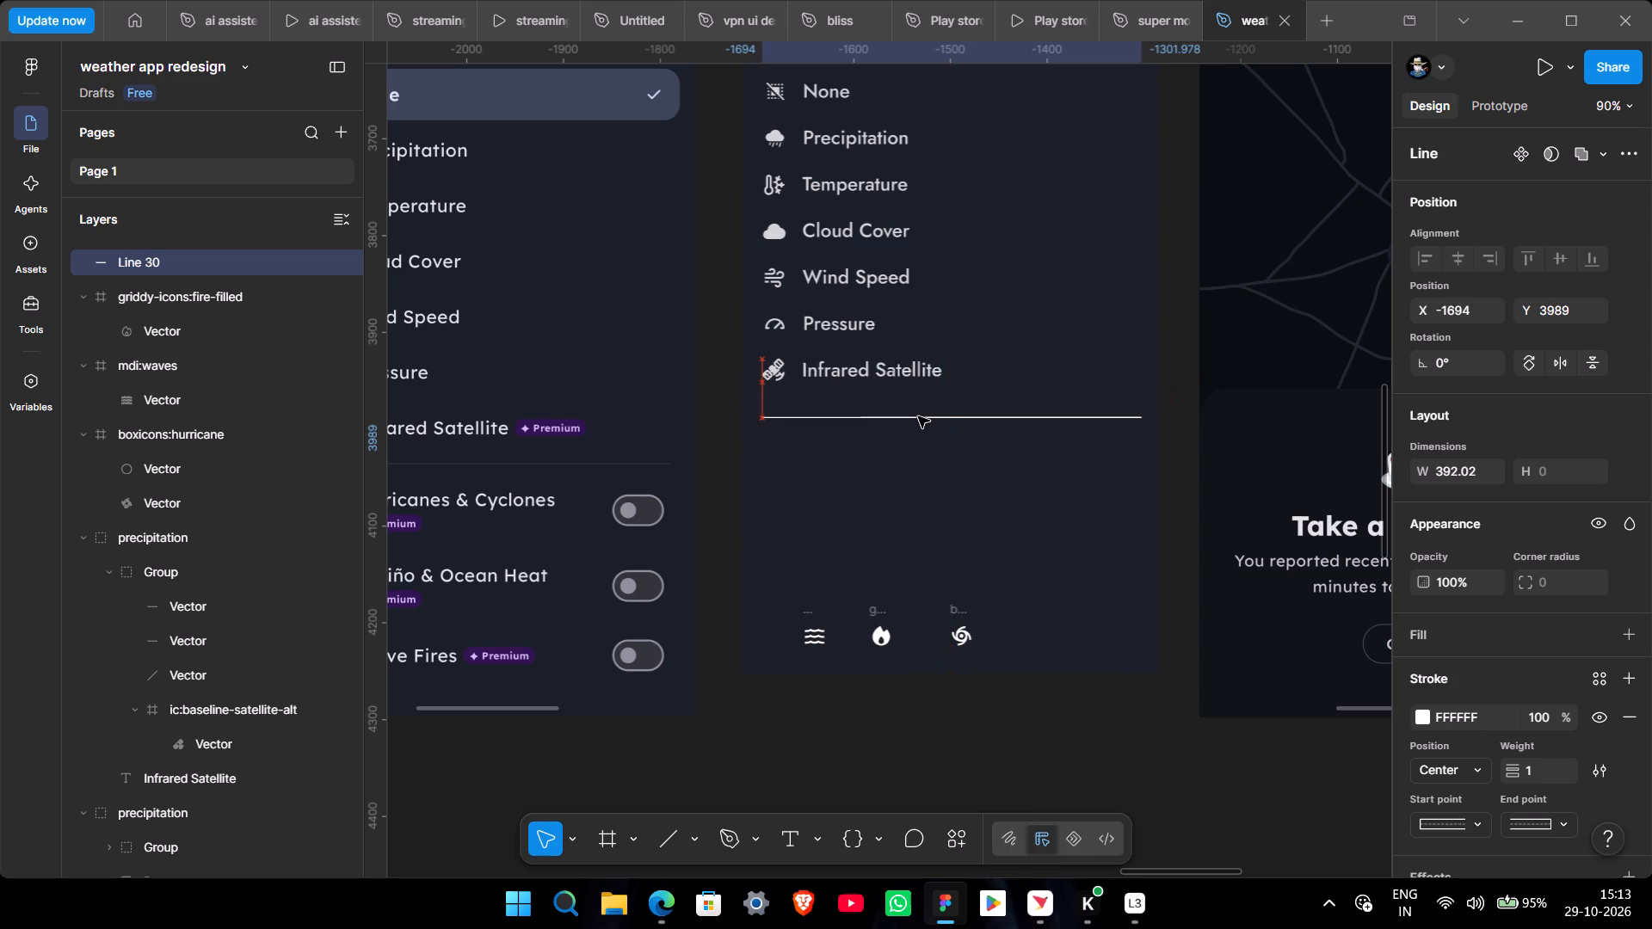
Set the divider line's opacity to 20%.
{"action": "scroll", "coordinate": [1014, 623], "scroll_direction": "down", "scroll_amount": 2, "text": "ctrl"}
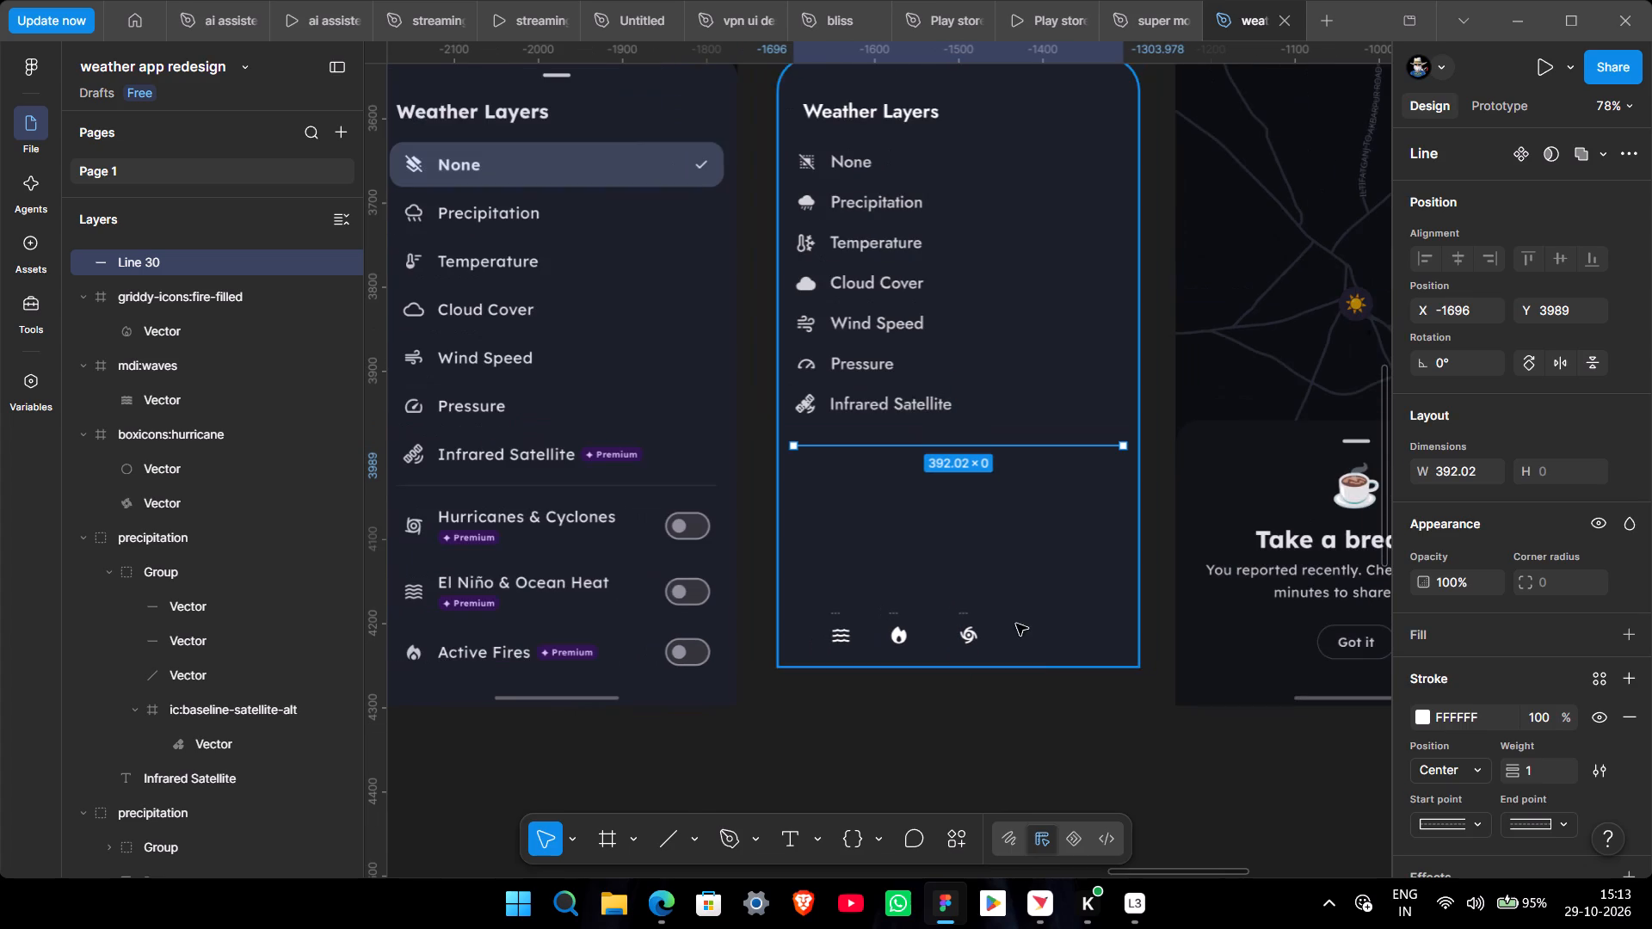
{"action": "middle_click_drag", "start_coordinate": [1076, 756], "coordinate": [1198, 754]}
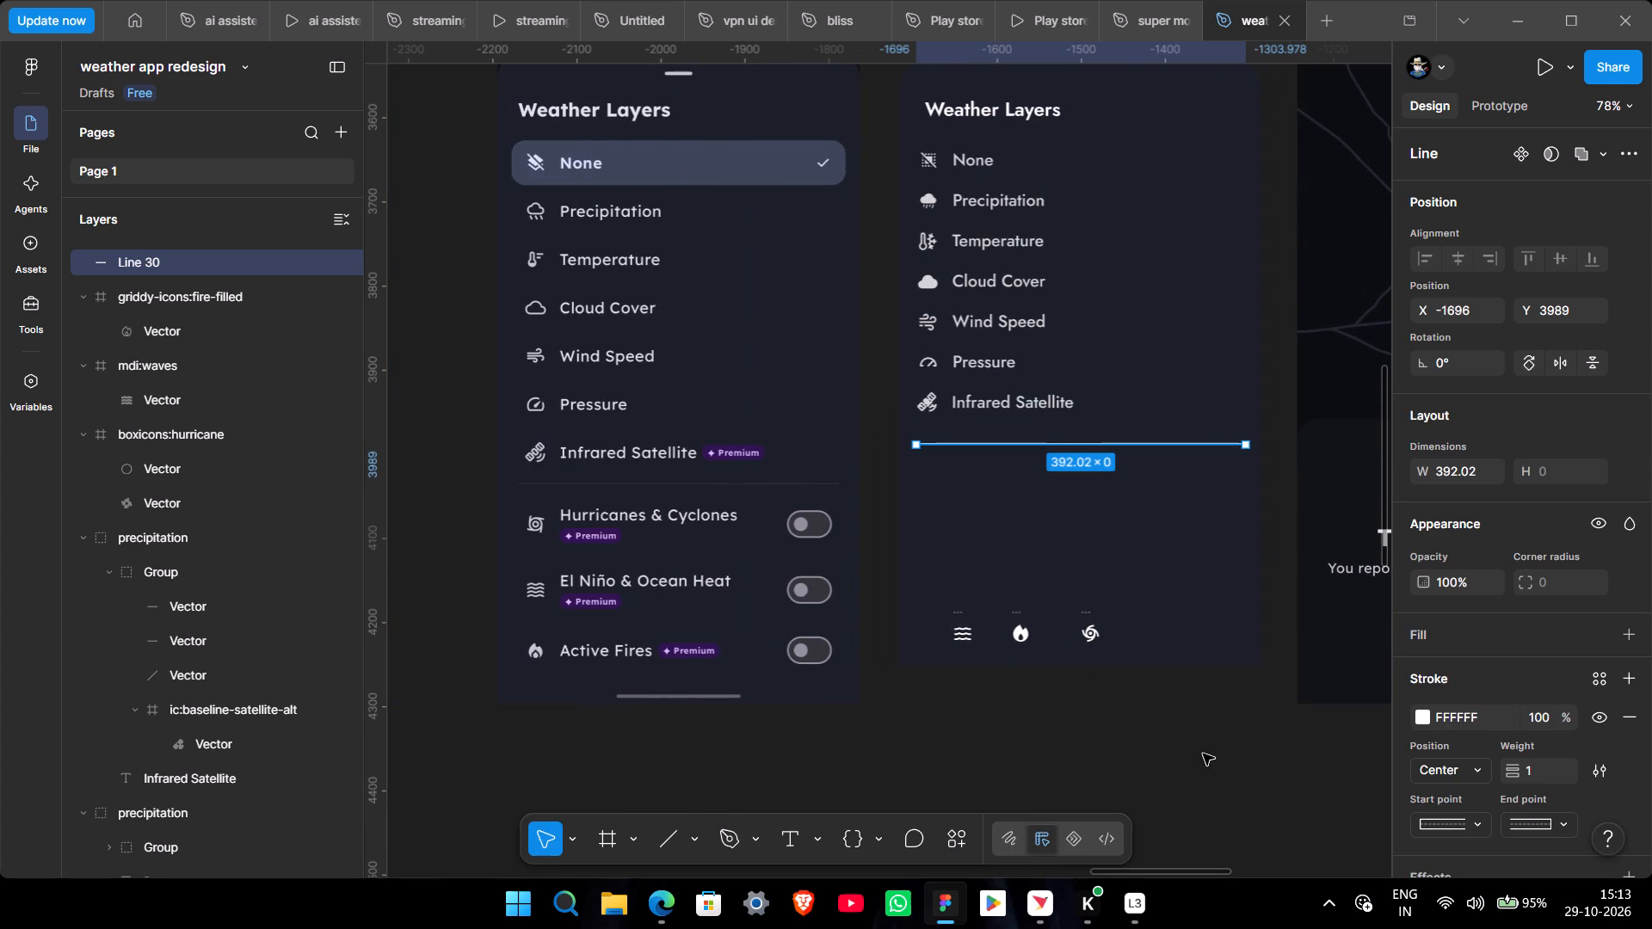
{"action": "key", "text": "3"}
{"action": "key", "text": "2"}
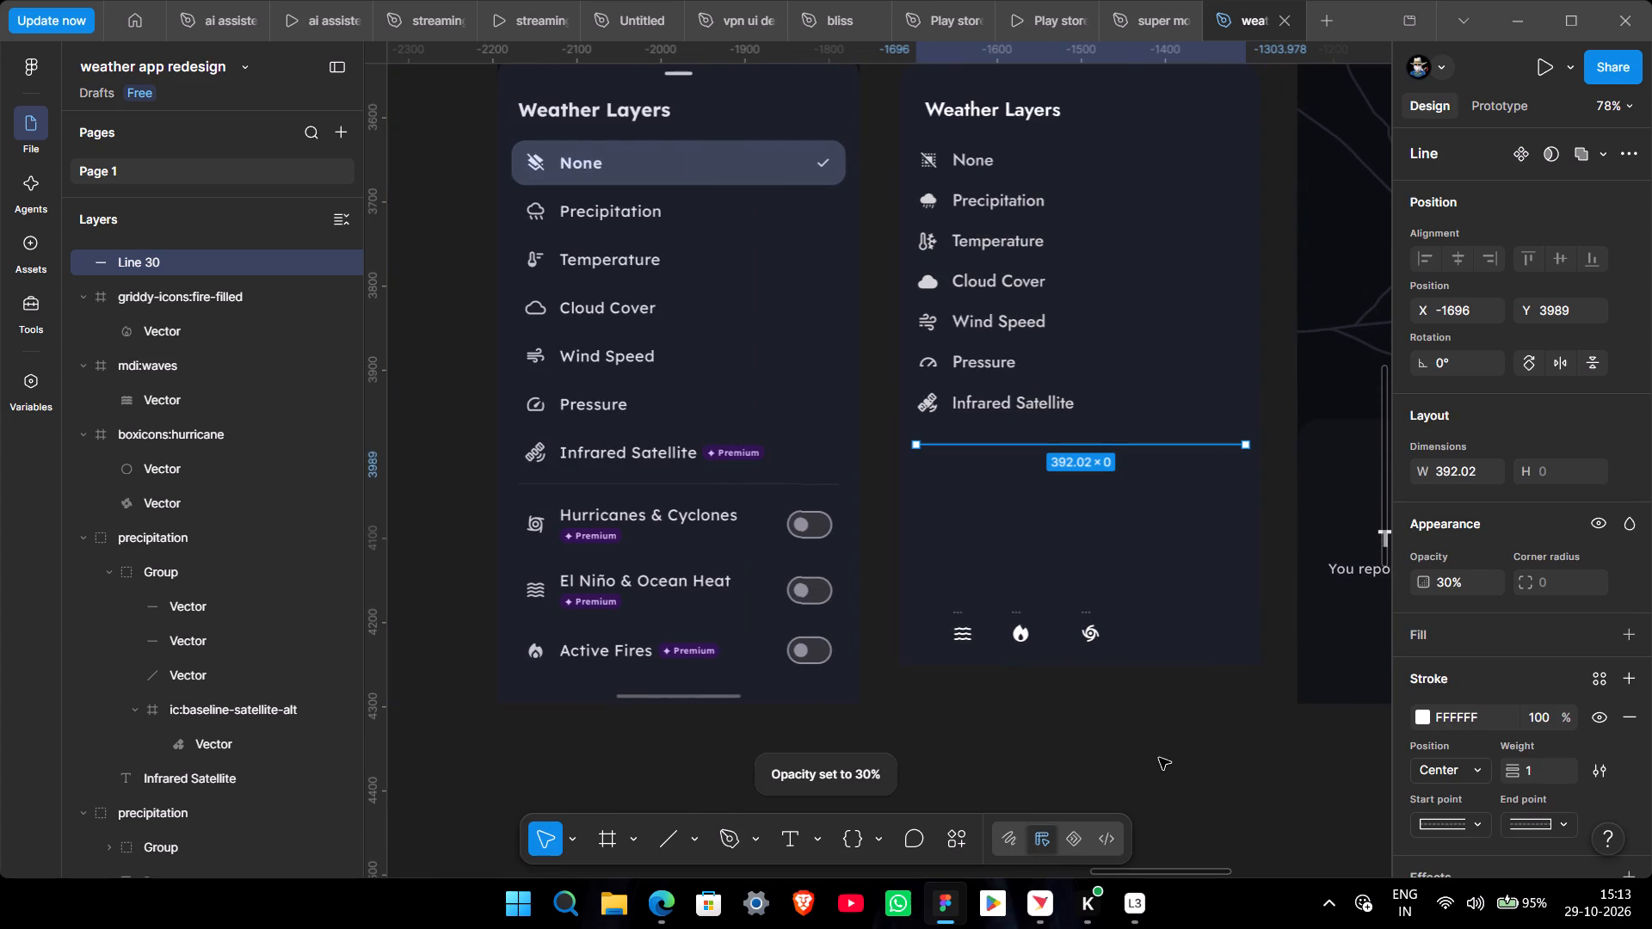
{"action": "key", "text": "1"}
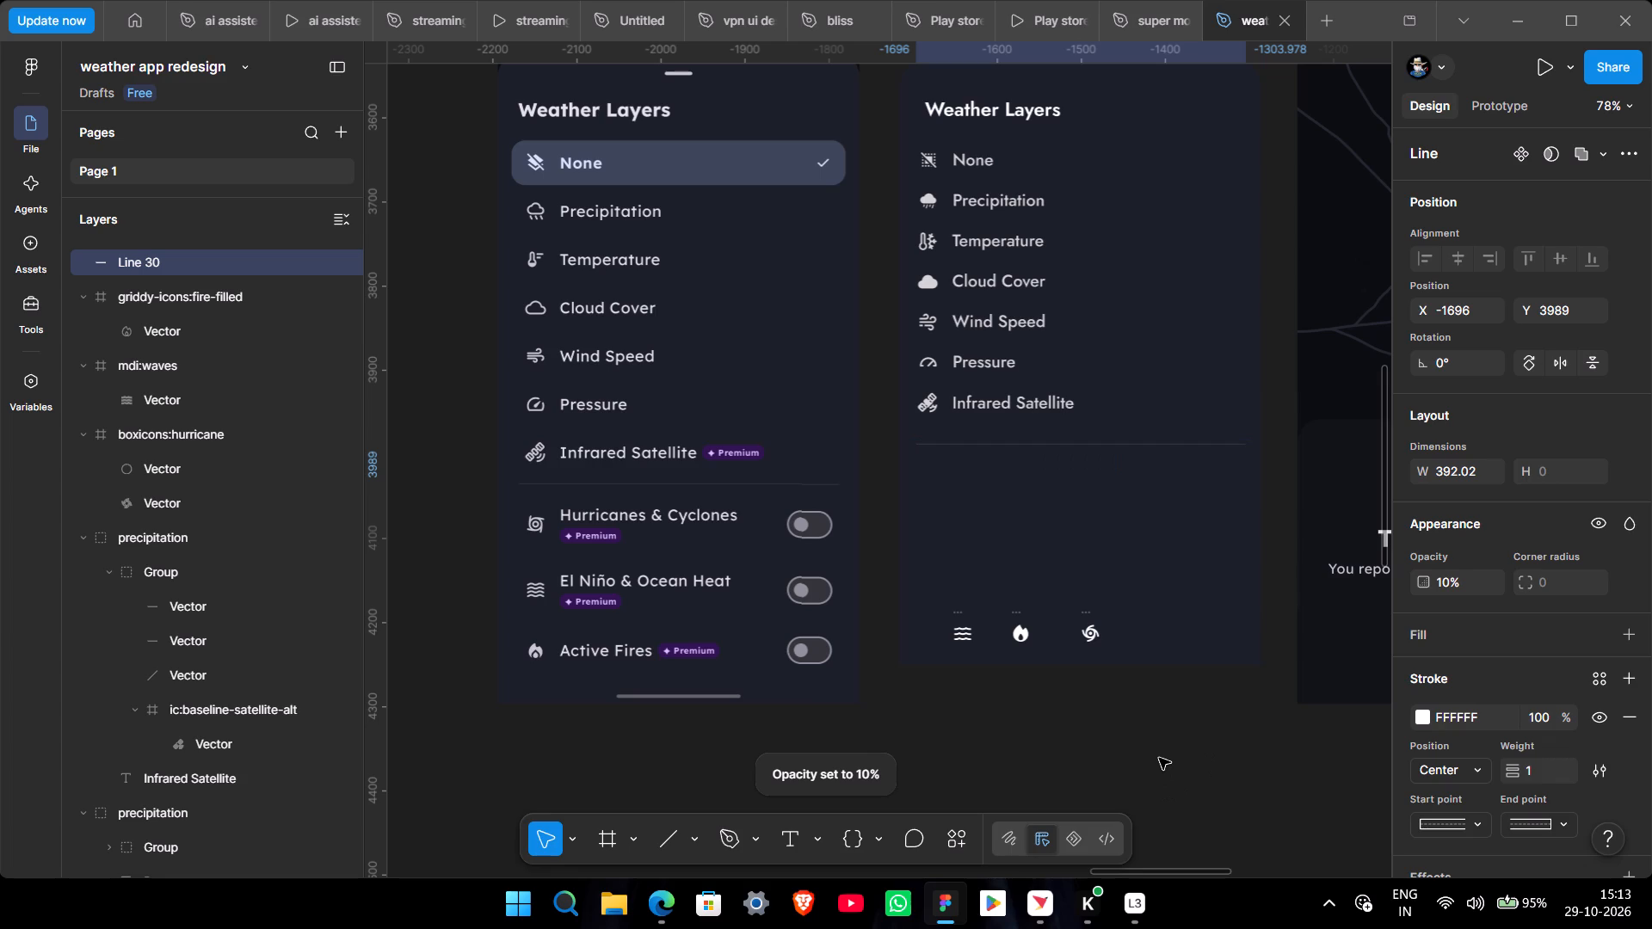
{"action": "key", "text": "2"}
{"action": "left_click", "coordinate": [1159, 758]}
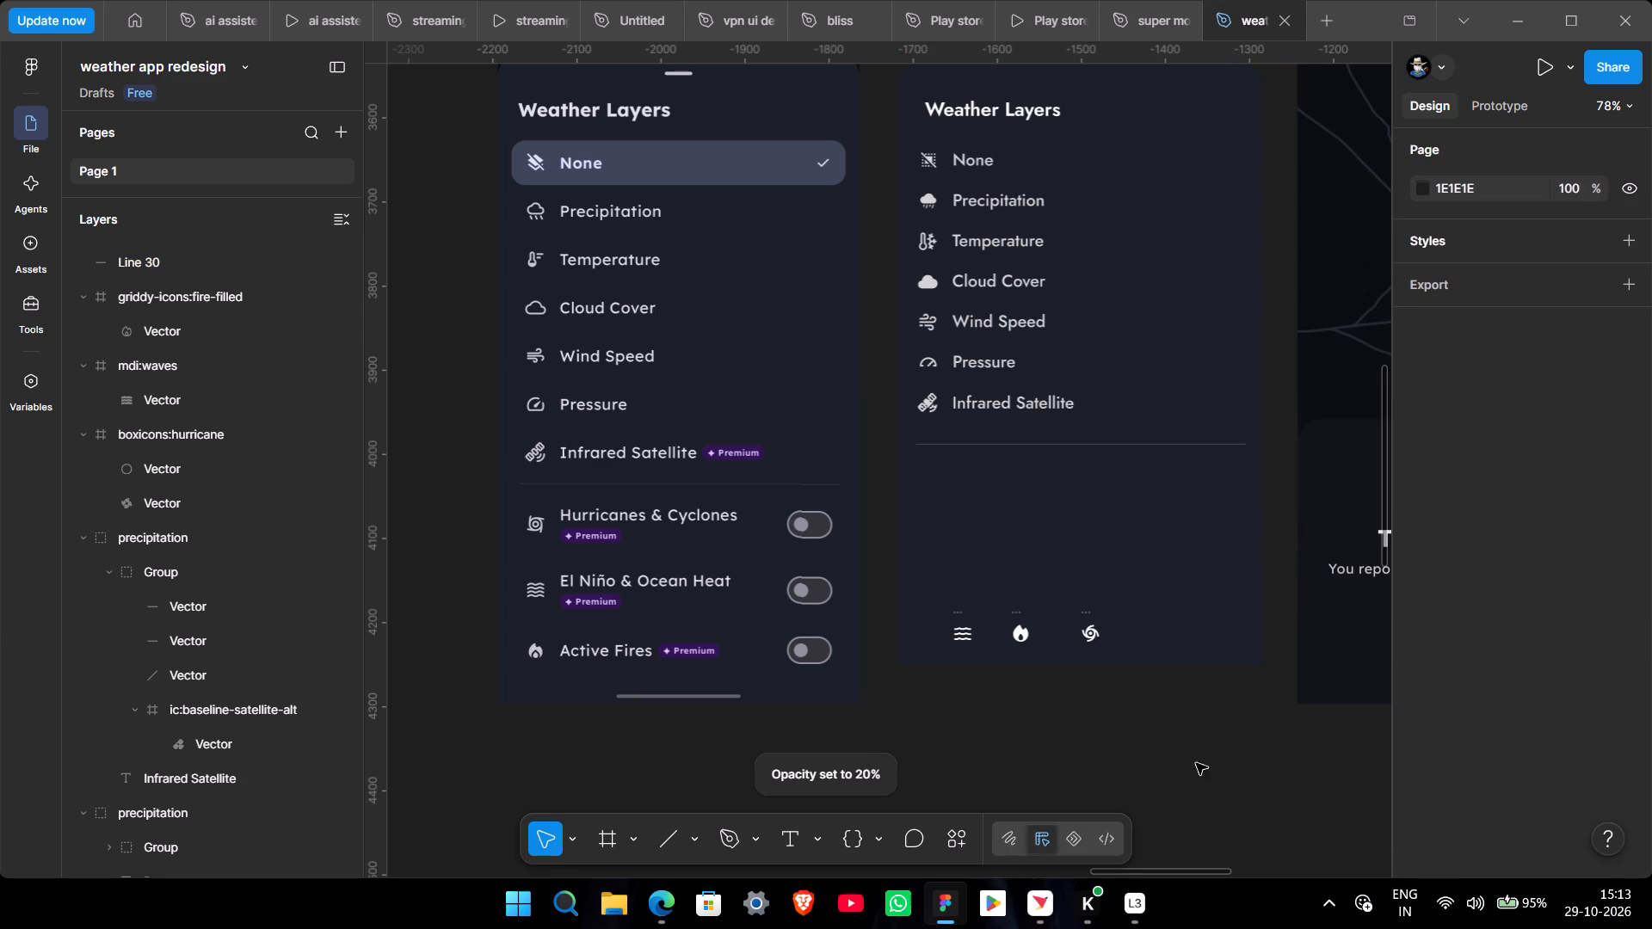
Give the divider line below the Infrared Satellite row round end caps.
{"action": "scroll", "coordinate": [933, 358], "scroll_direction": "up", "scroll_amount": 4, "text": "ctrl"}
{"action": "scroll", "coordinate": [985, 530], "scroll_direction": "up", "scroll_amount": 5, "text": "ctrl"}
{"action": "scroll", "coordinate": [713, 618], "scroll_direction": "up", "scroll_amount": 5, "text": "ctrl"}
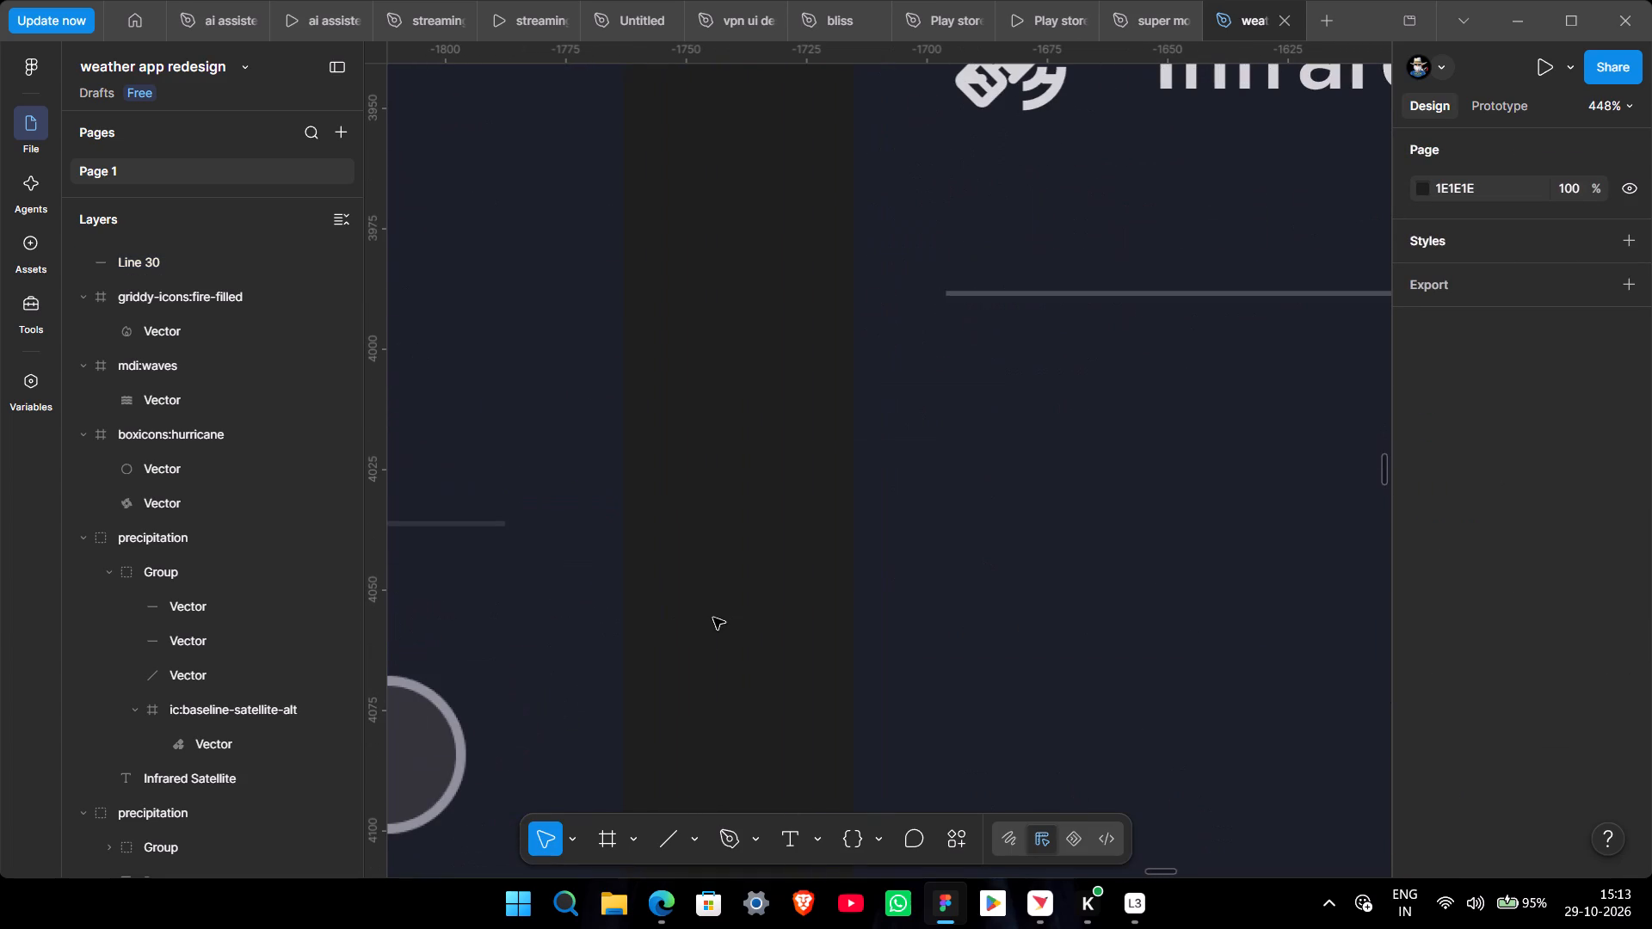
{"action": "left_click", "coordinate": [1040, 293]}
{"action": "scroll", "coordinate": [1614, 774], "scroll_direction": "down", "scroll_amount": 2}
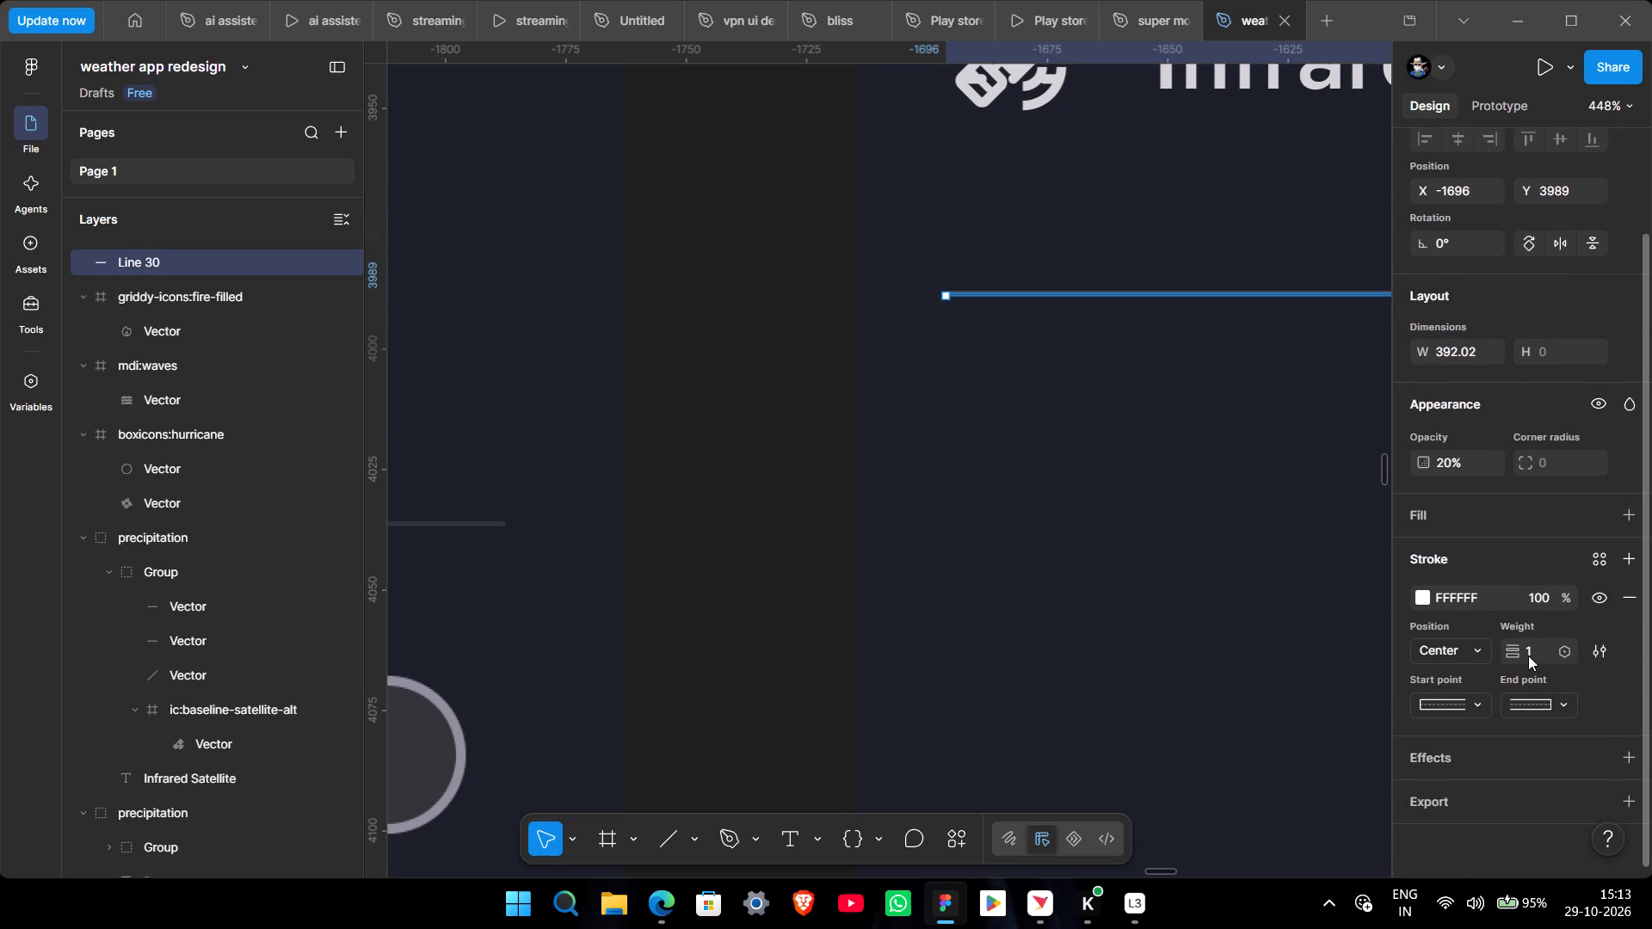
{"action": "left_click", "coordinate": [1482, 707]}
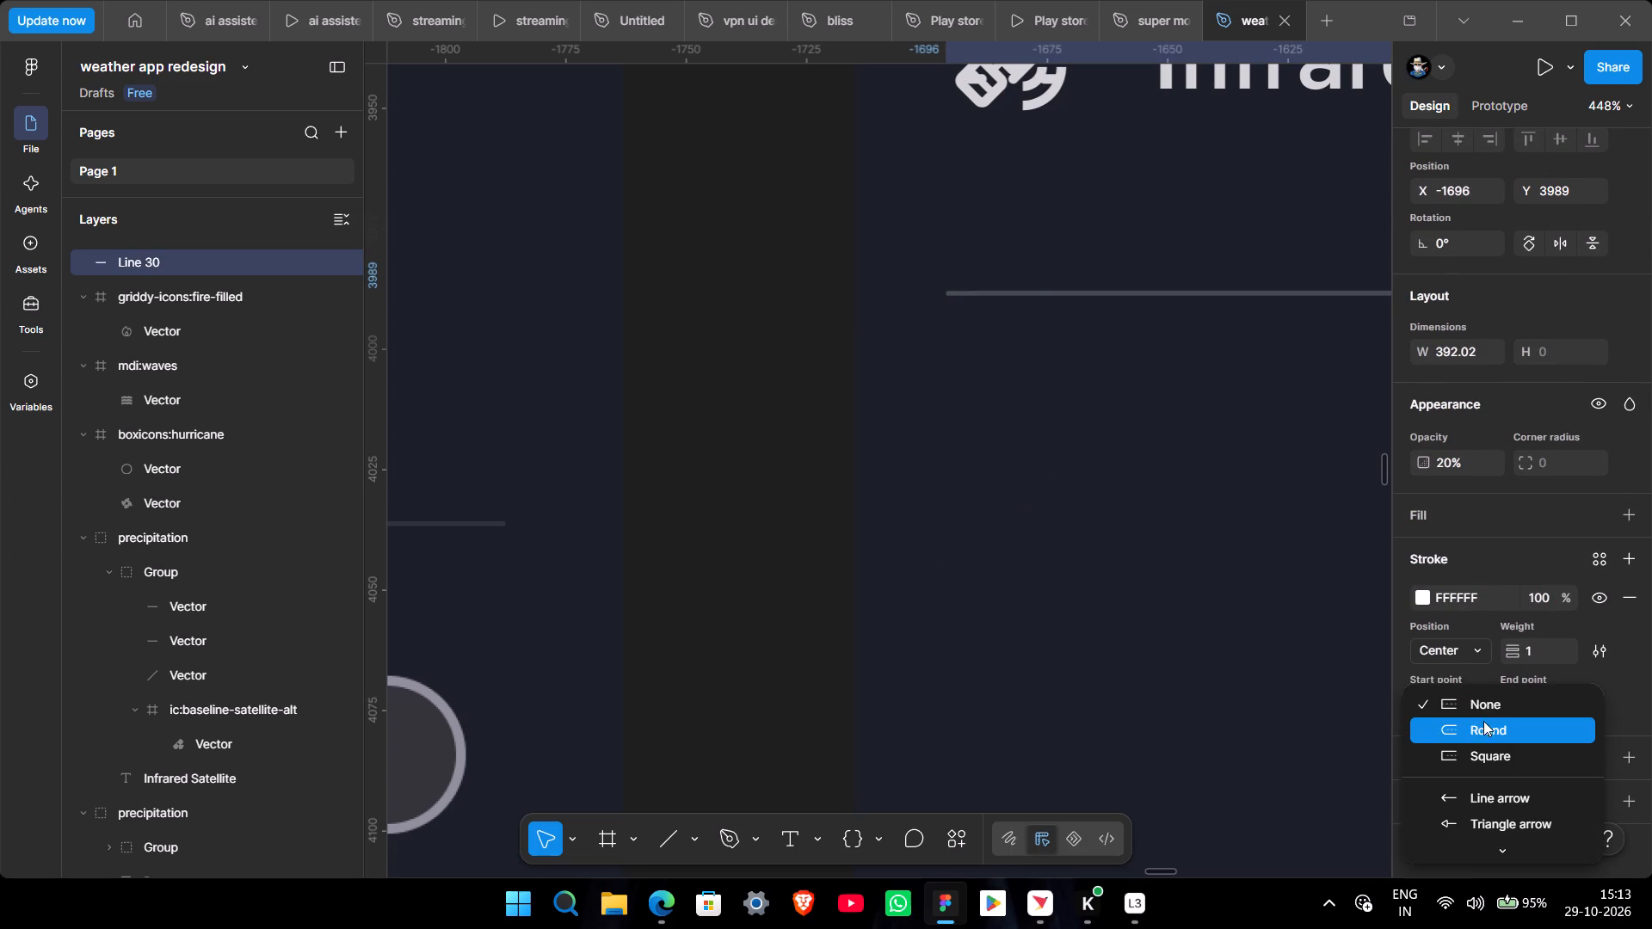
{"action": "left_click", "coordinate": [1483, 723]}
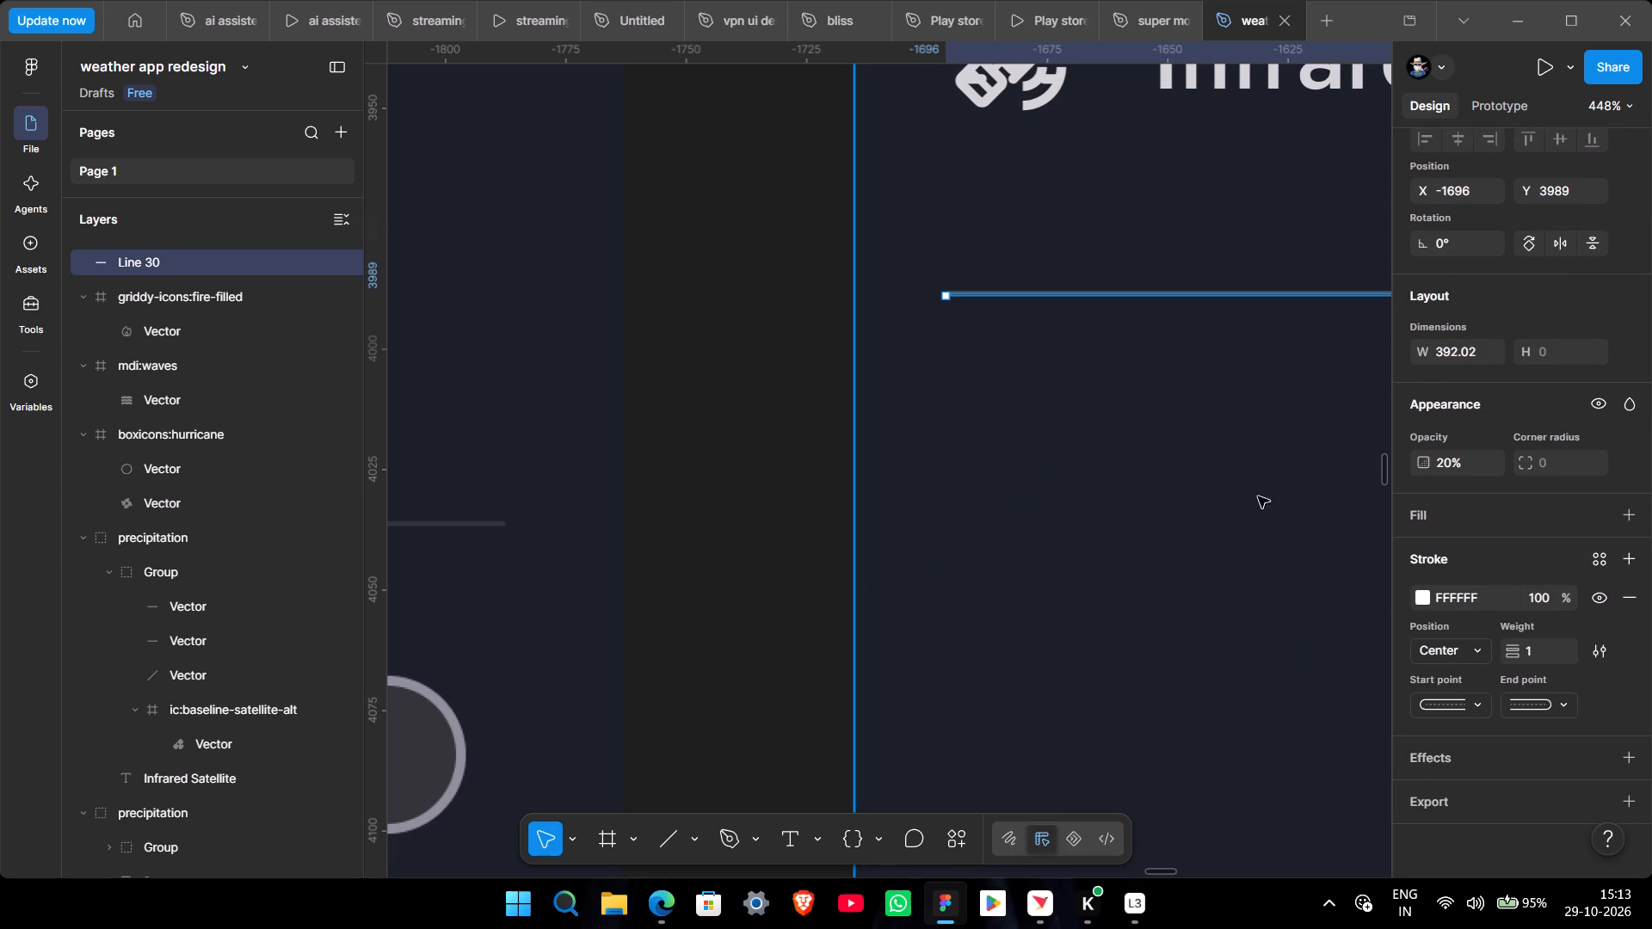
Set the divider line's opacity to 100% and its stroke colour to 2F333D, sampled from the reference screenshot's divider.
{"action": "key", "text": "0"}
{"action": "left_click", "coordinate": [1429, 600]}
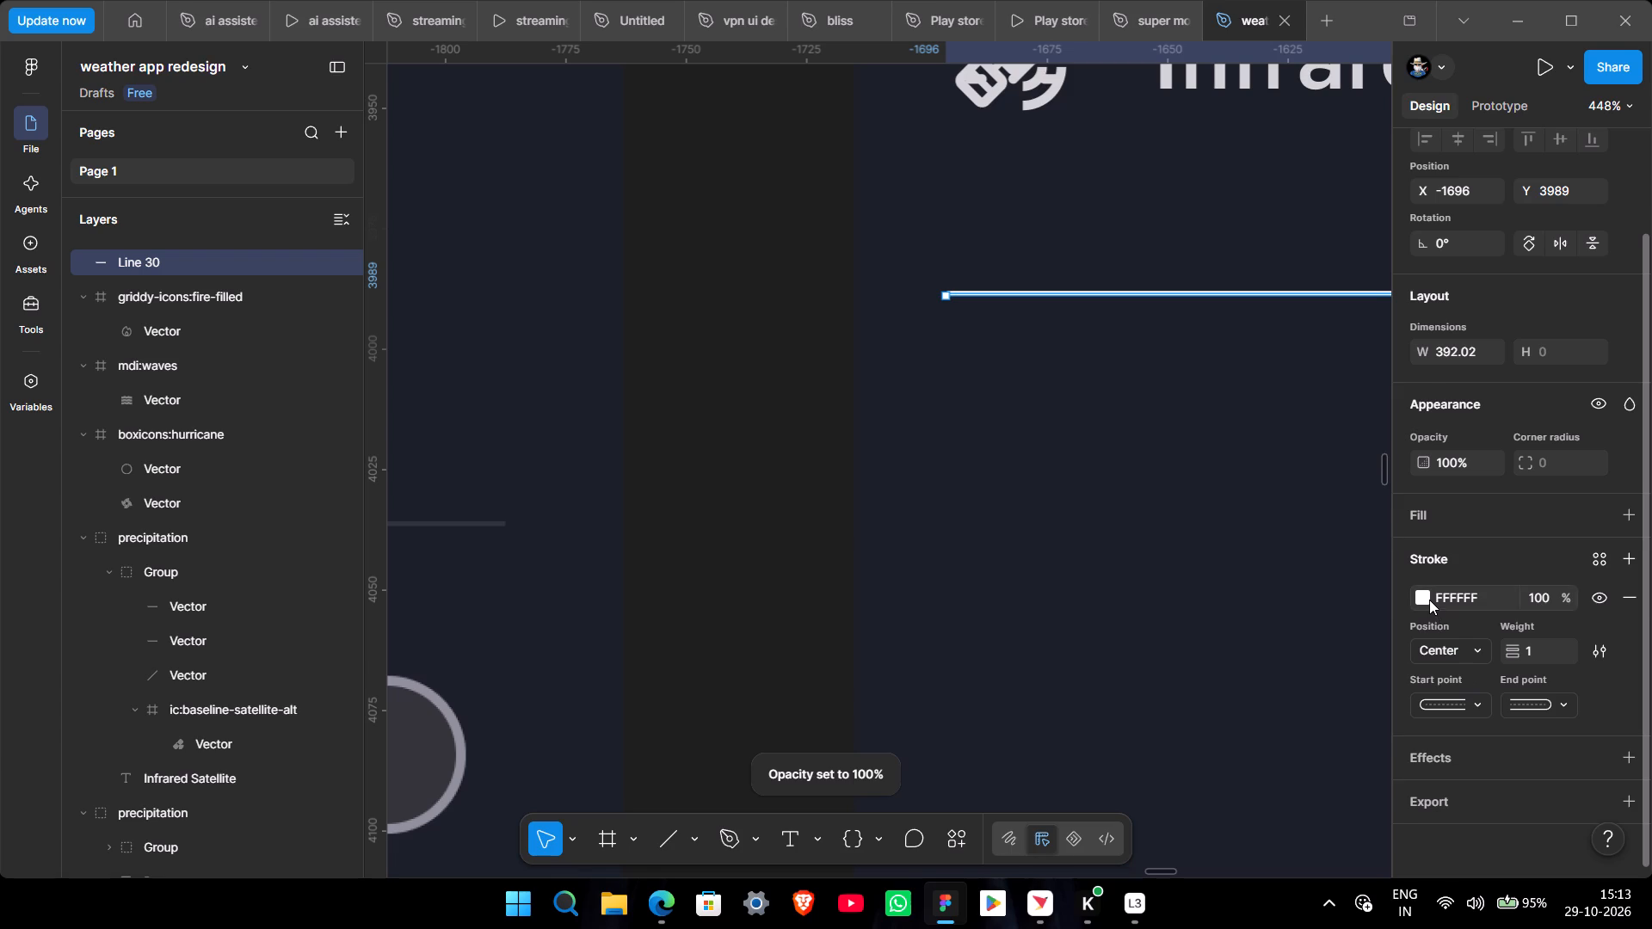
{"action": "left_click", "coordinate": [1177, 645]}
{"action": "middle_click_drag", "start_coordinate": [492, 564], "coordinate": [768, 561], "text": "ctrl"}
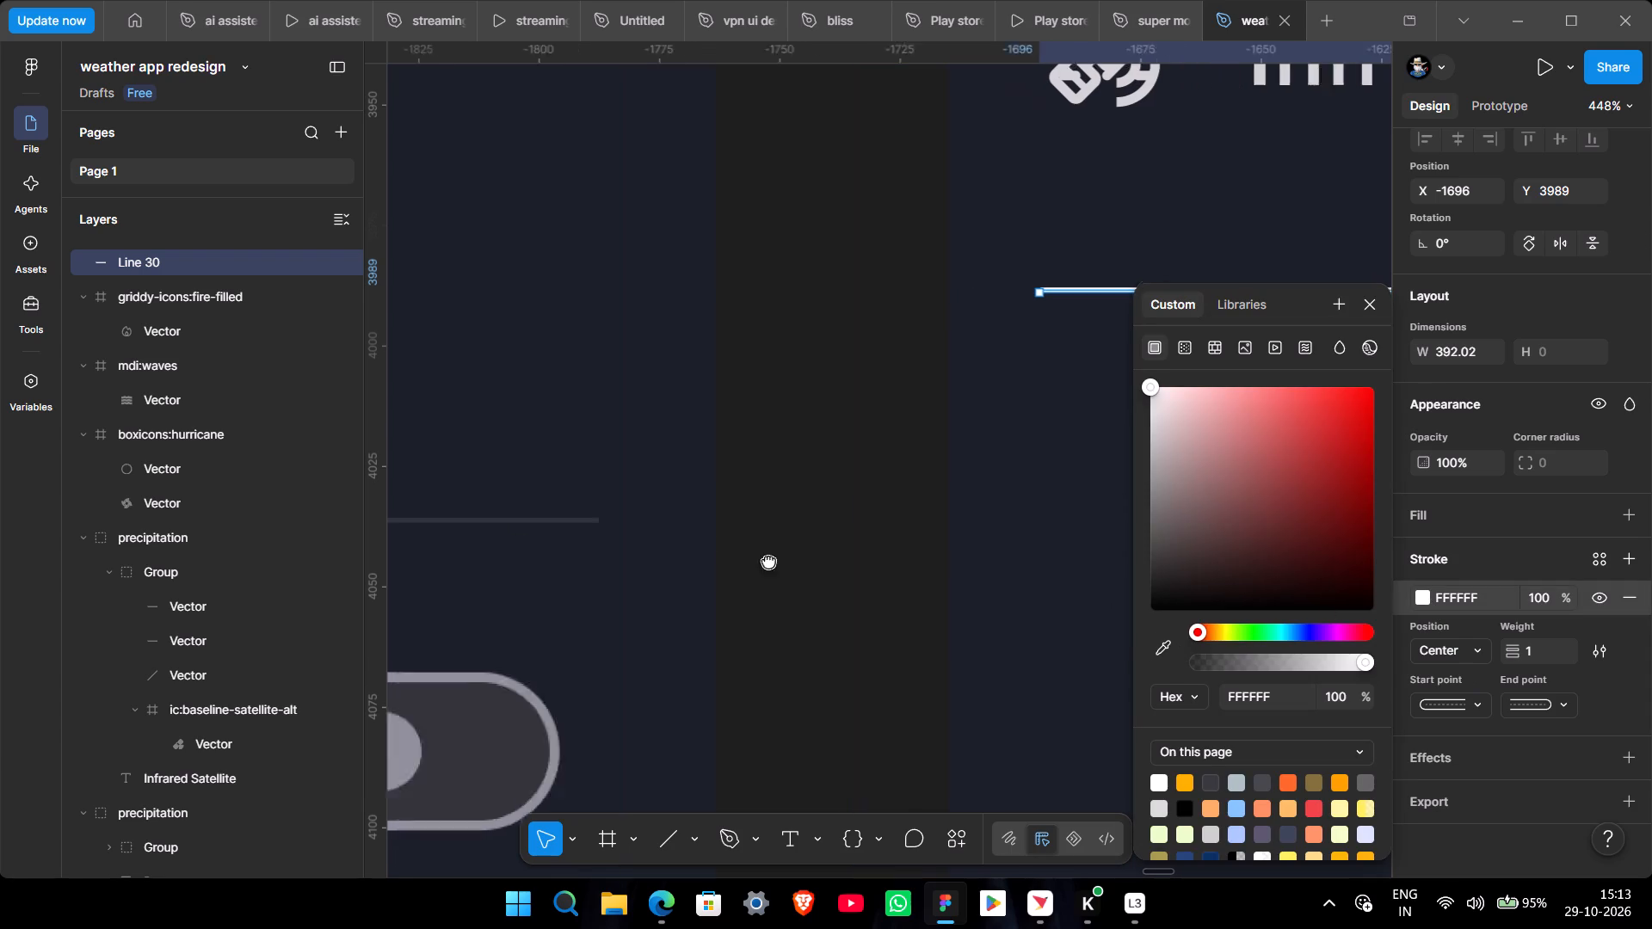
{"action": "middle_click_drag", "start_coordinate": [768, 561], "coordinate": [769, 554], "text": "ctrl"}
{"action": "scroll", "coordinate": [675, 544], "scroll_direction": "up", "scroll_amount": 14, "text": "ctrl"}
{"action": "left_click", "coordinate": [1161, 650]}
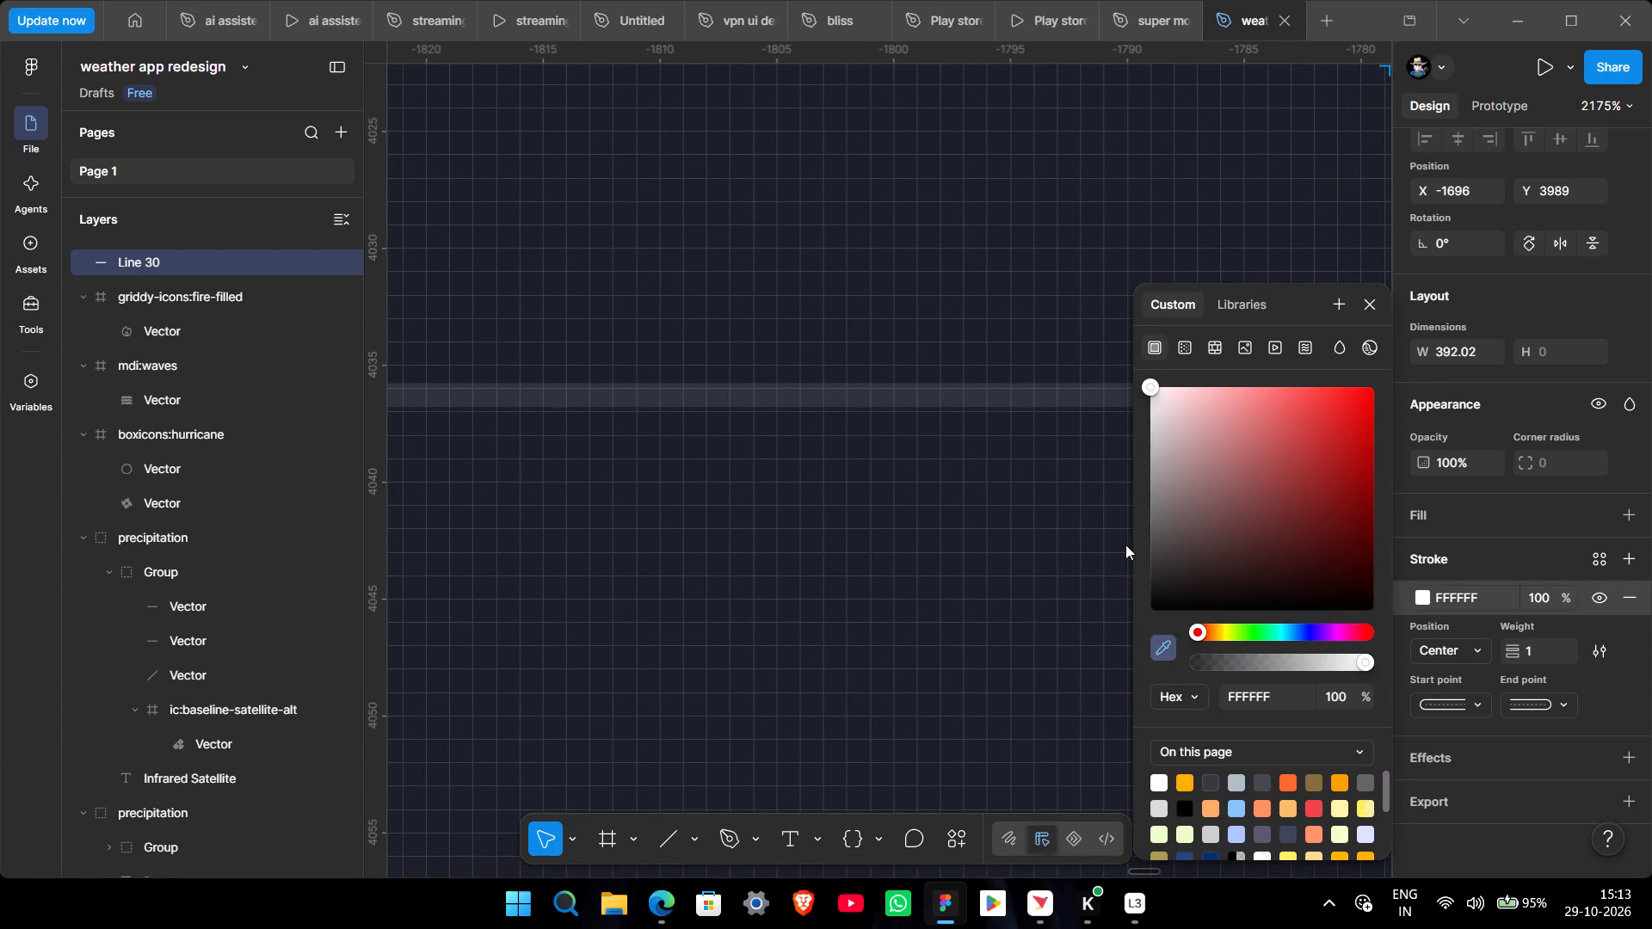
{"action": "left_click", "coordinate": [1024, 396]}
{"action": "scroll", "coordinate": [1017, 390], "scroll_direction": "down", "scroll_amount": 11, "text": "ctrl"}
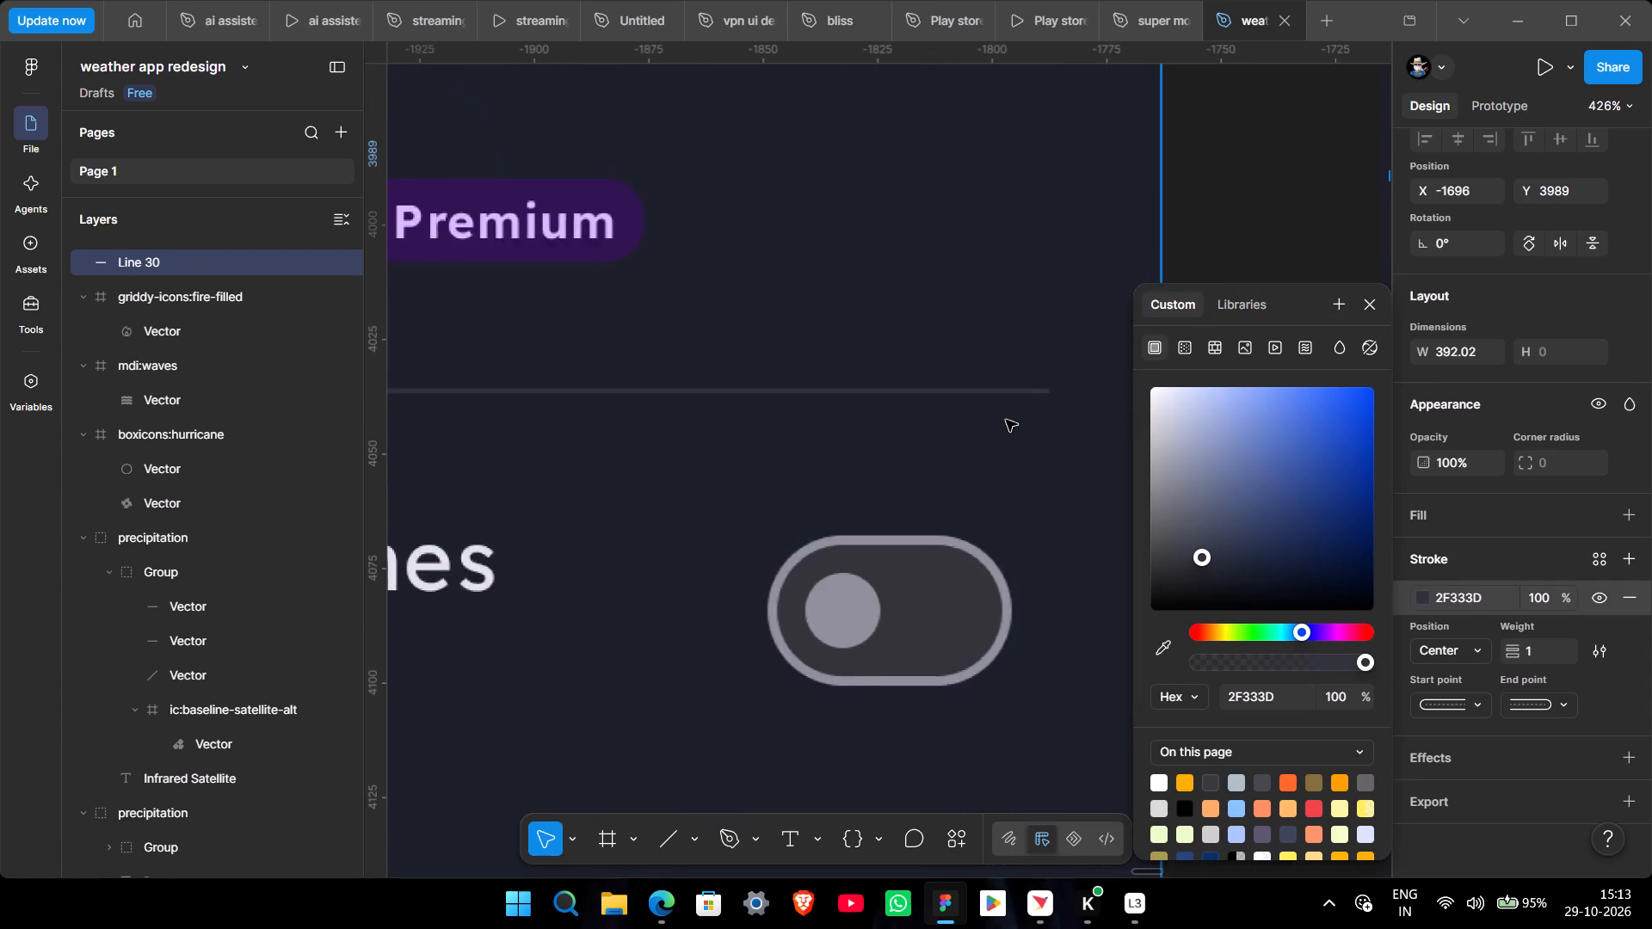
{"action": "scroll", "coordinate": [1006, 420], "scroll_direction": "down", "scroll_amount": 16, "text": "ctrl"}
{"action": "left_click", "coordinate": [1039, 437]}
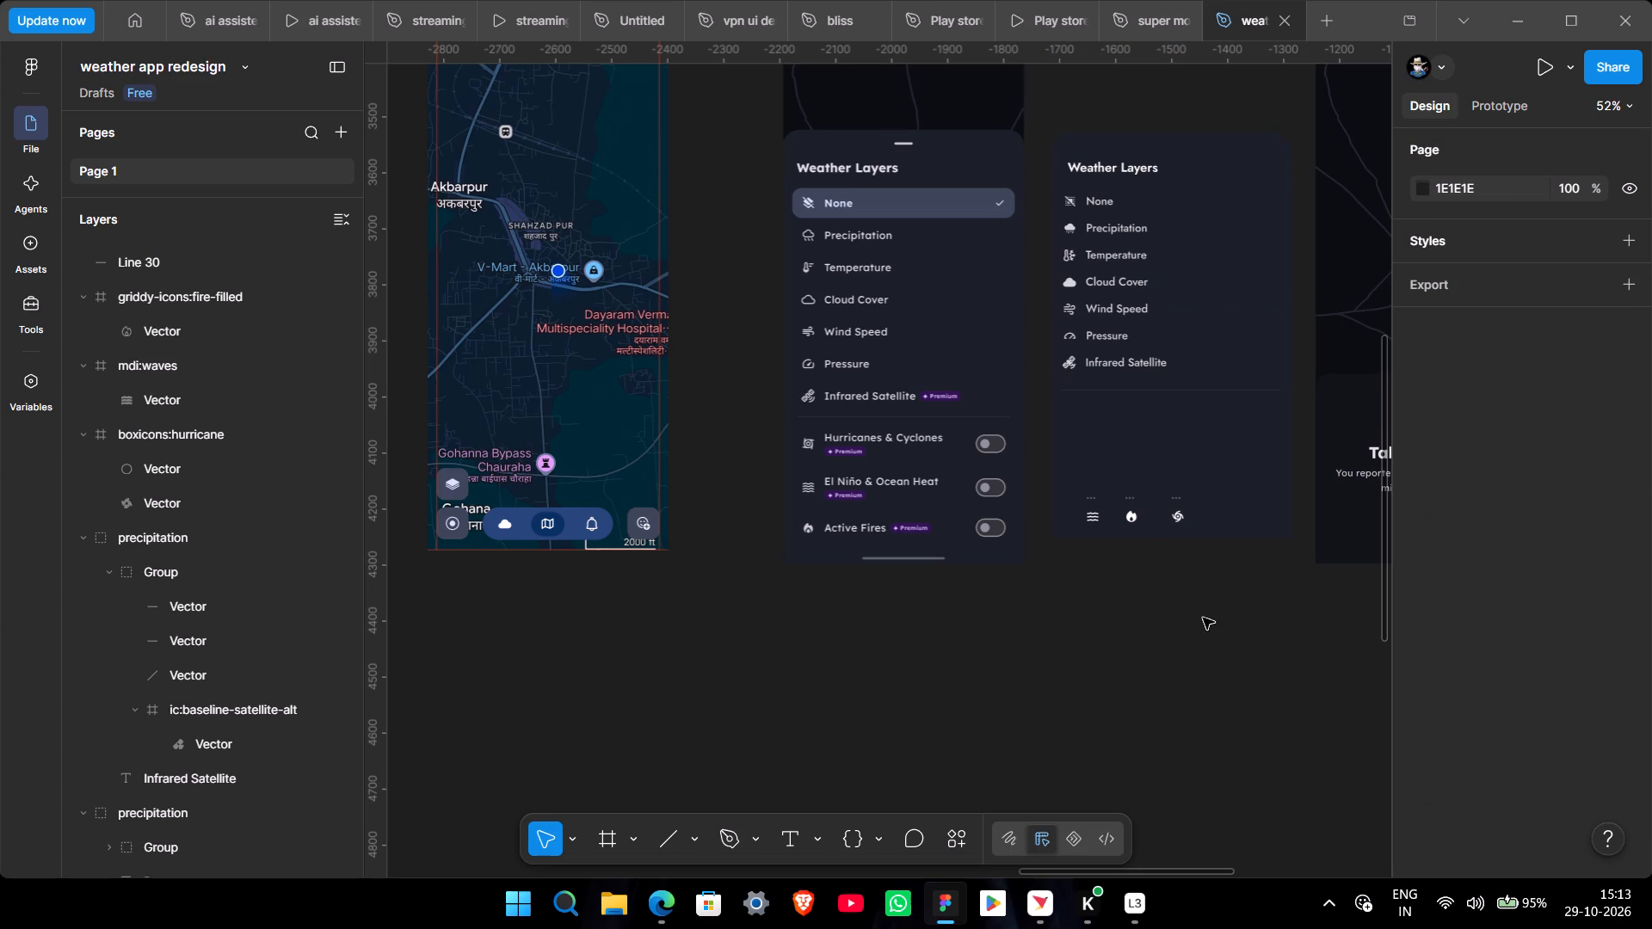
Duplicate the Infrared Satellite row below the divider line, at about X -1693, Y 4024.
{"action": "scroll", "coordinate": [1197, 619], "scroll_direction": "down", "scroll_amount": 2}
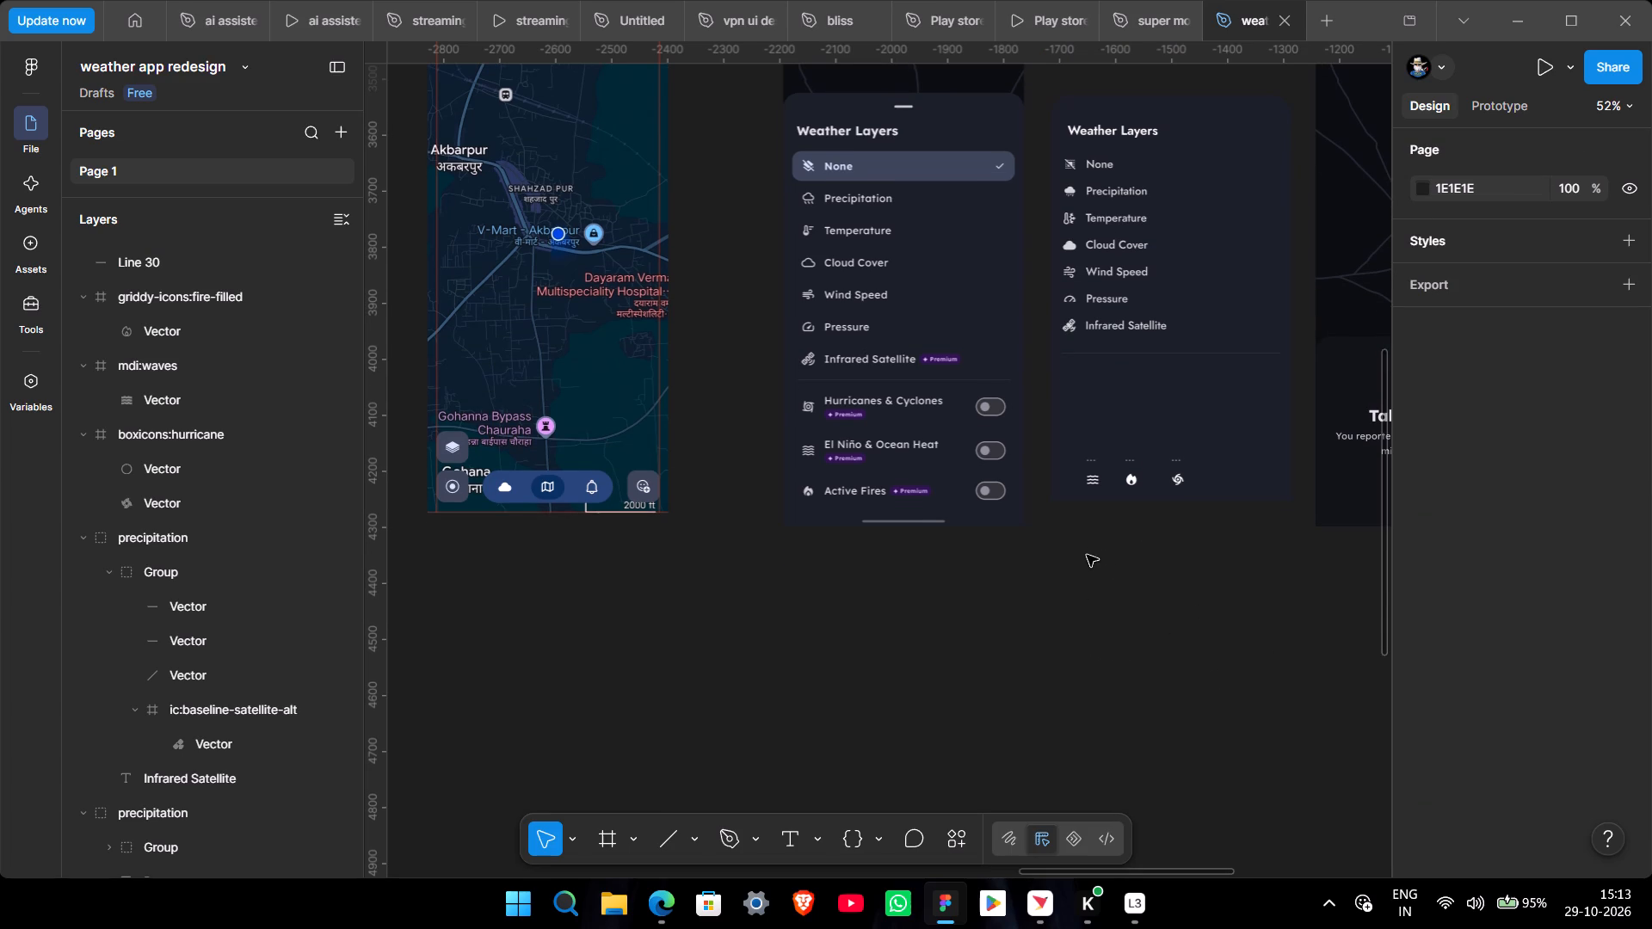
{"action": "scroll", "coordinate": [1070, 551], "scroll_direction": "up", "scroll_amount": 7, "text": "ctrl"}
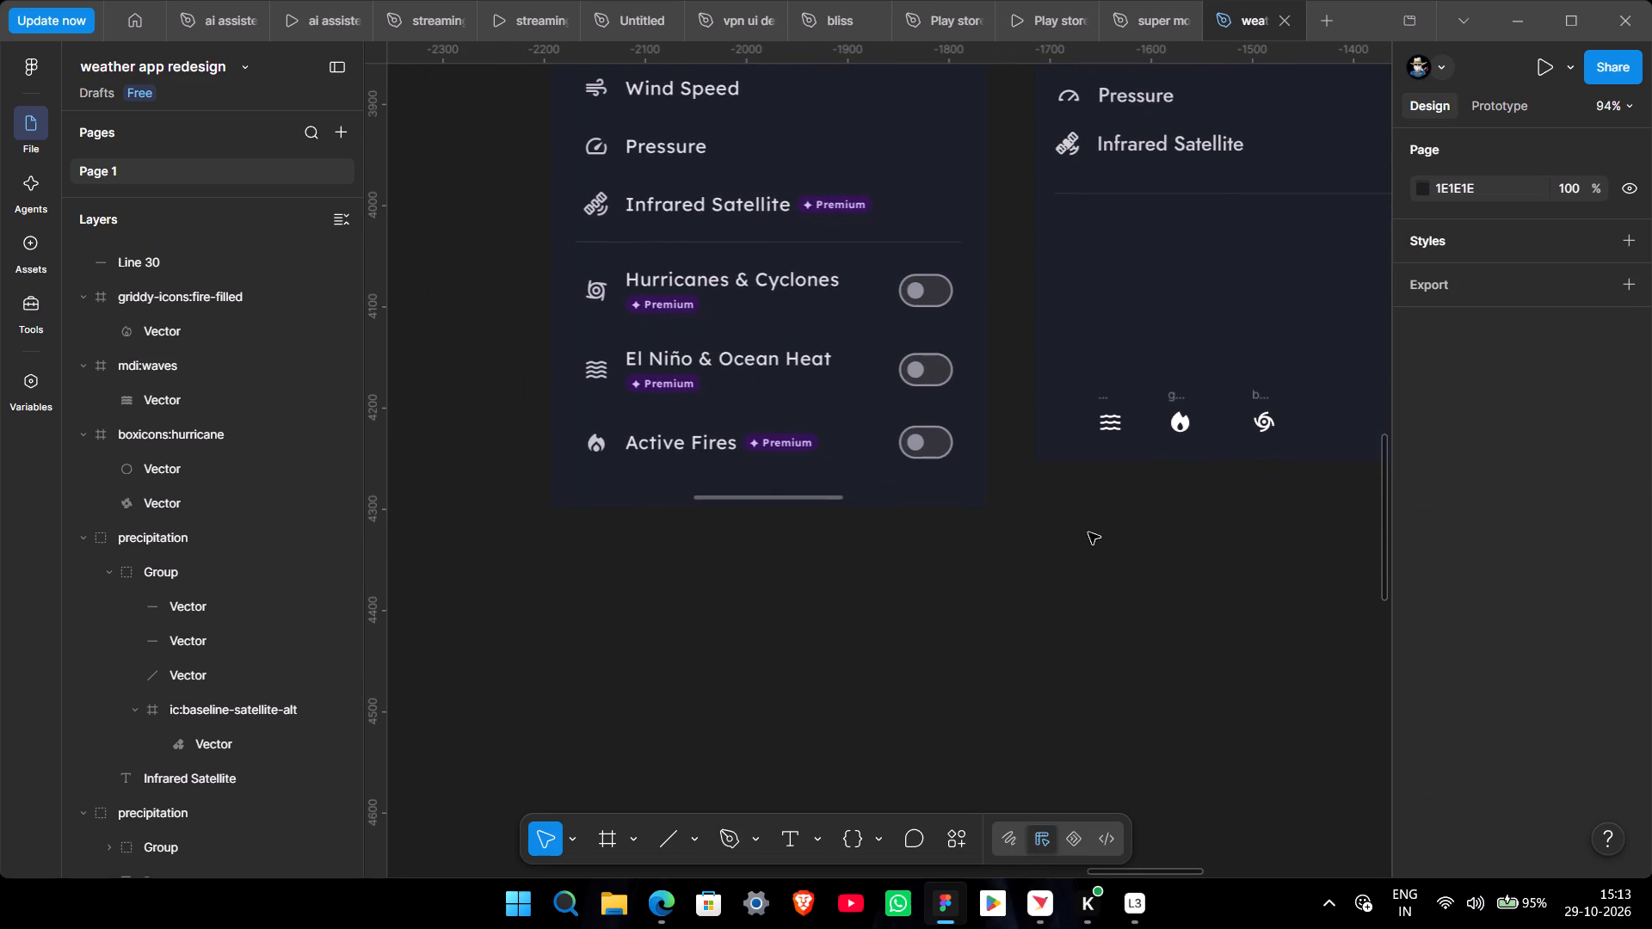
{"action": "scroll", "coordinate": [1080, 553], "scroll_direction": "up", "scroll_amount": 3}
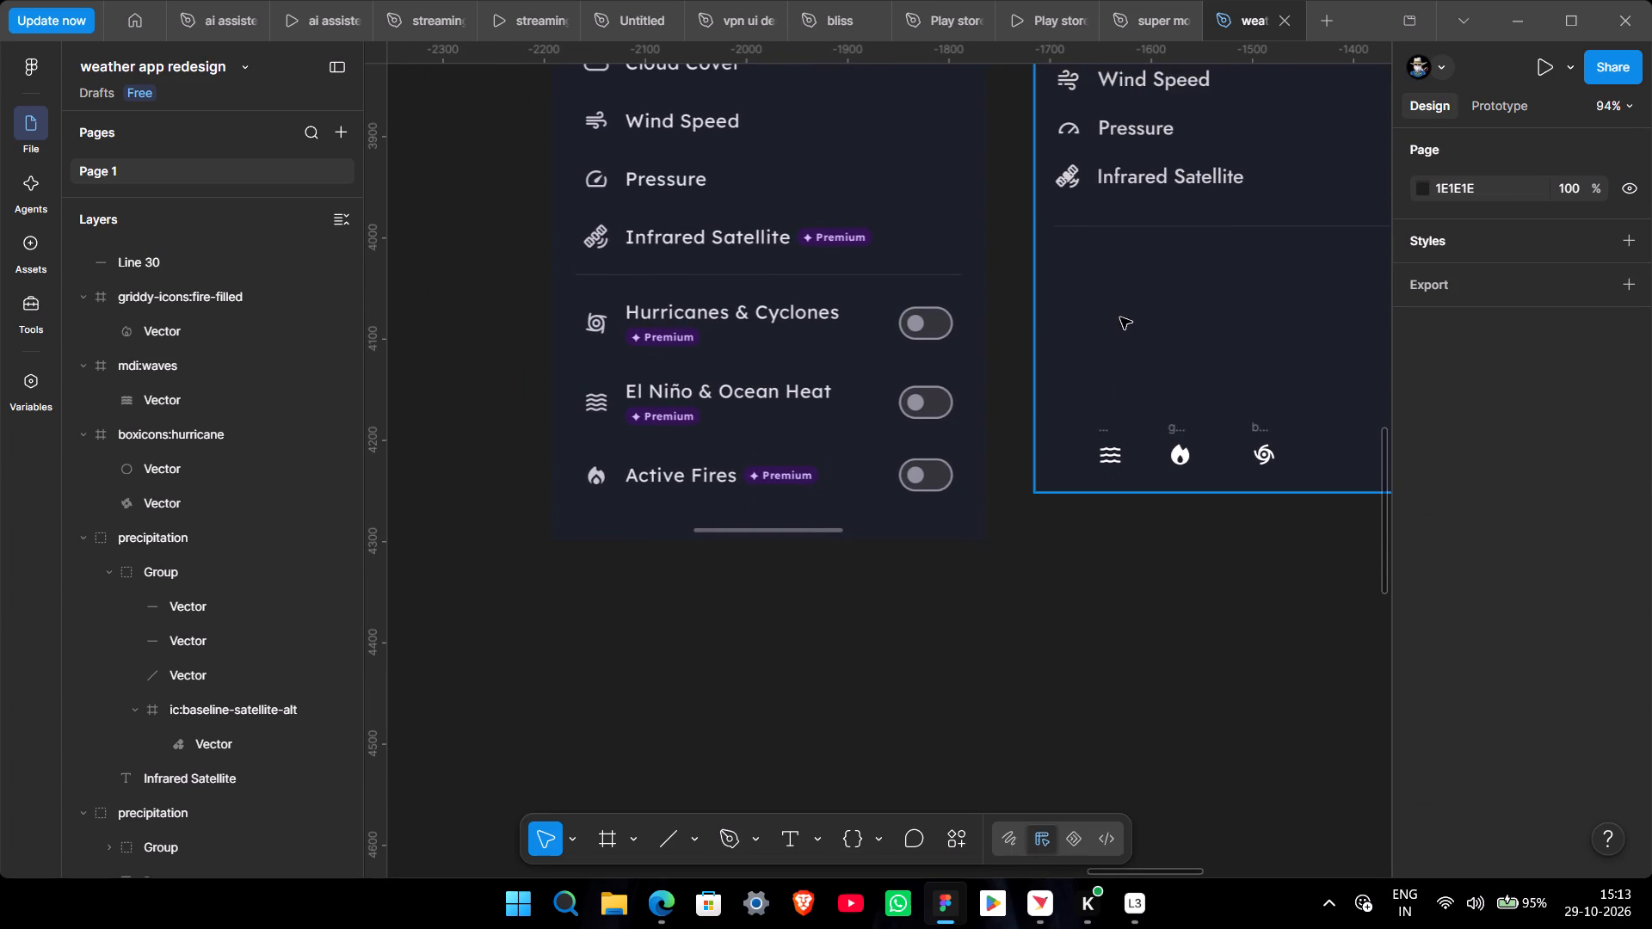
{"action": "left_click", "coordinate": [1133, 183]}
{"action": "left_click_drag", "start_coordinate": [1122, 175], "coordinate": [1125, 266], "text": "alt"}
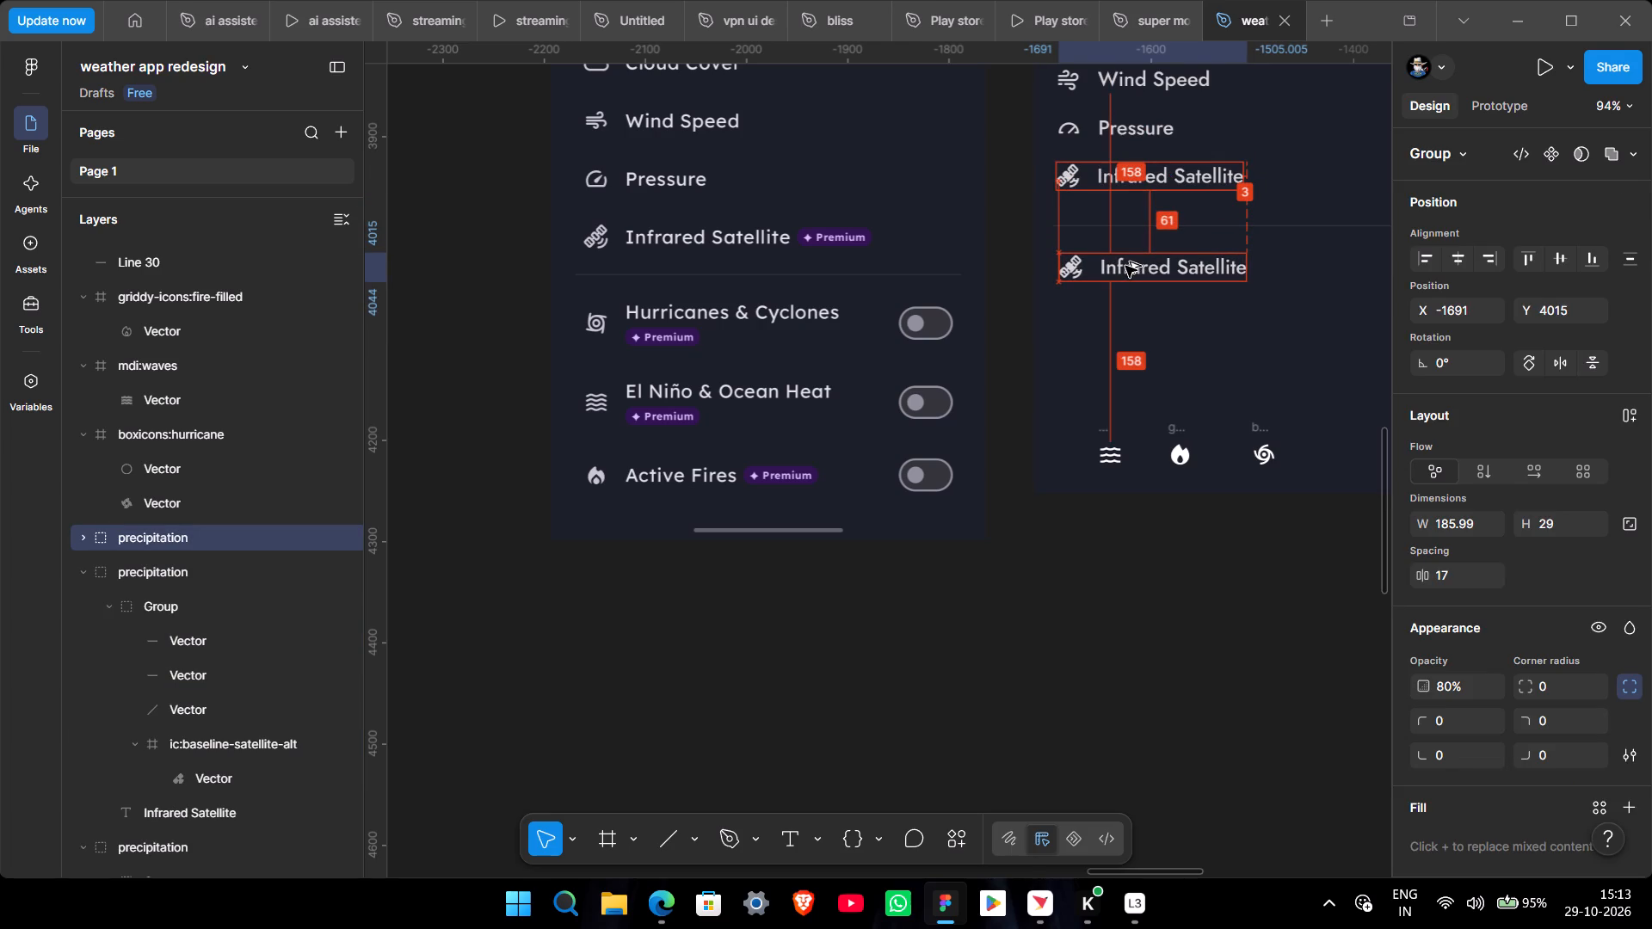
{"action": "left_click_drag", "start_coordinate": [1125, 266], "coordinate": [1121, 271], "text": "alt"}
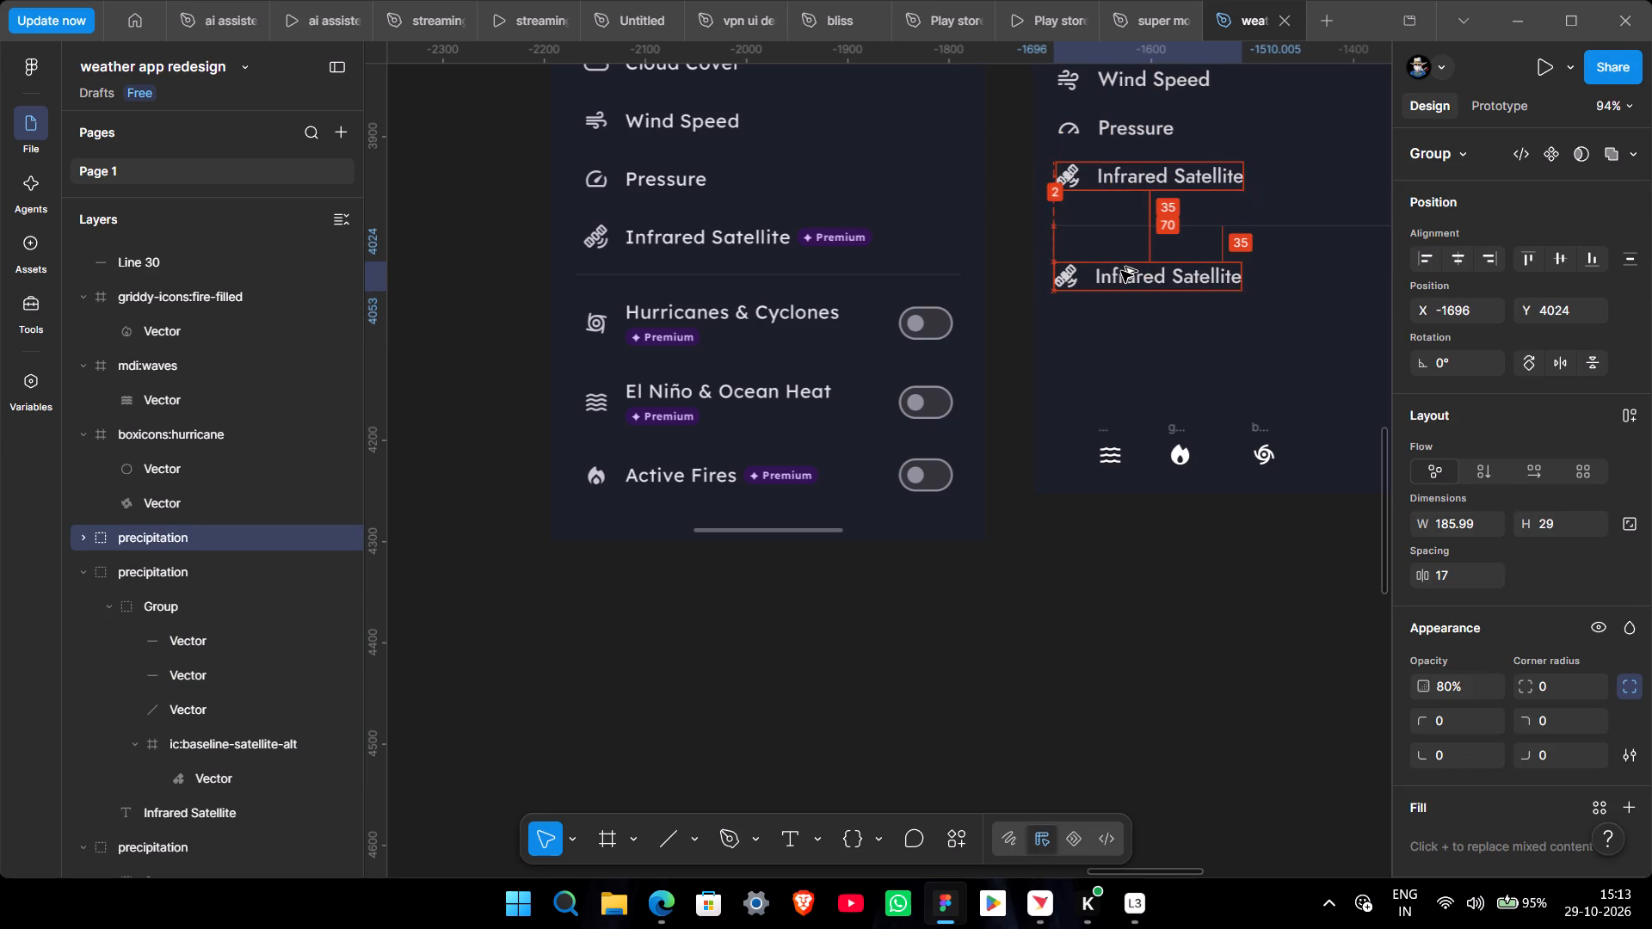
{"action": "left_click_drag", "start_coordinate": [1121, 271], "coordinate": [1123, 271], "text": "alt"}
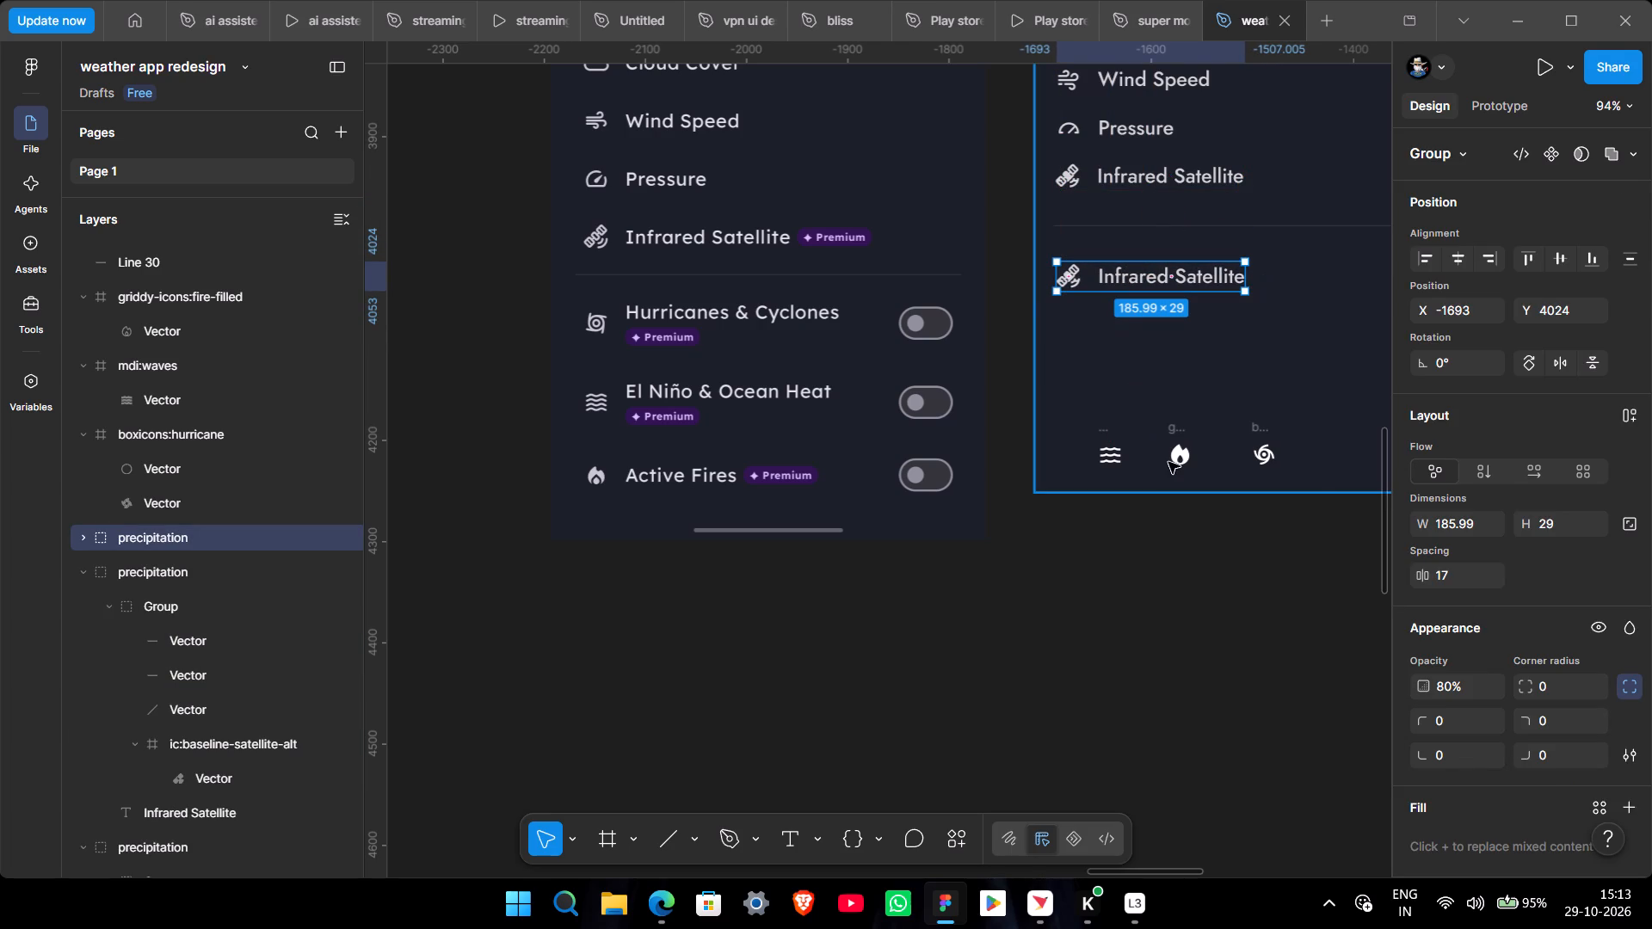
Replace the satellite icon in the copied row below the divider with a copy of the boxicons:hurricane icon.
{"action": "left_click", "coordinate": [1255, 428]}
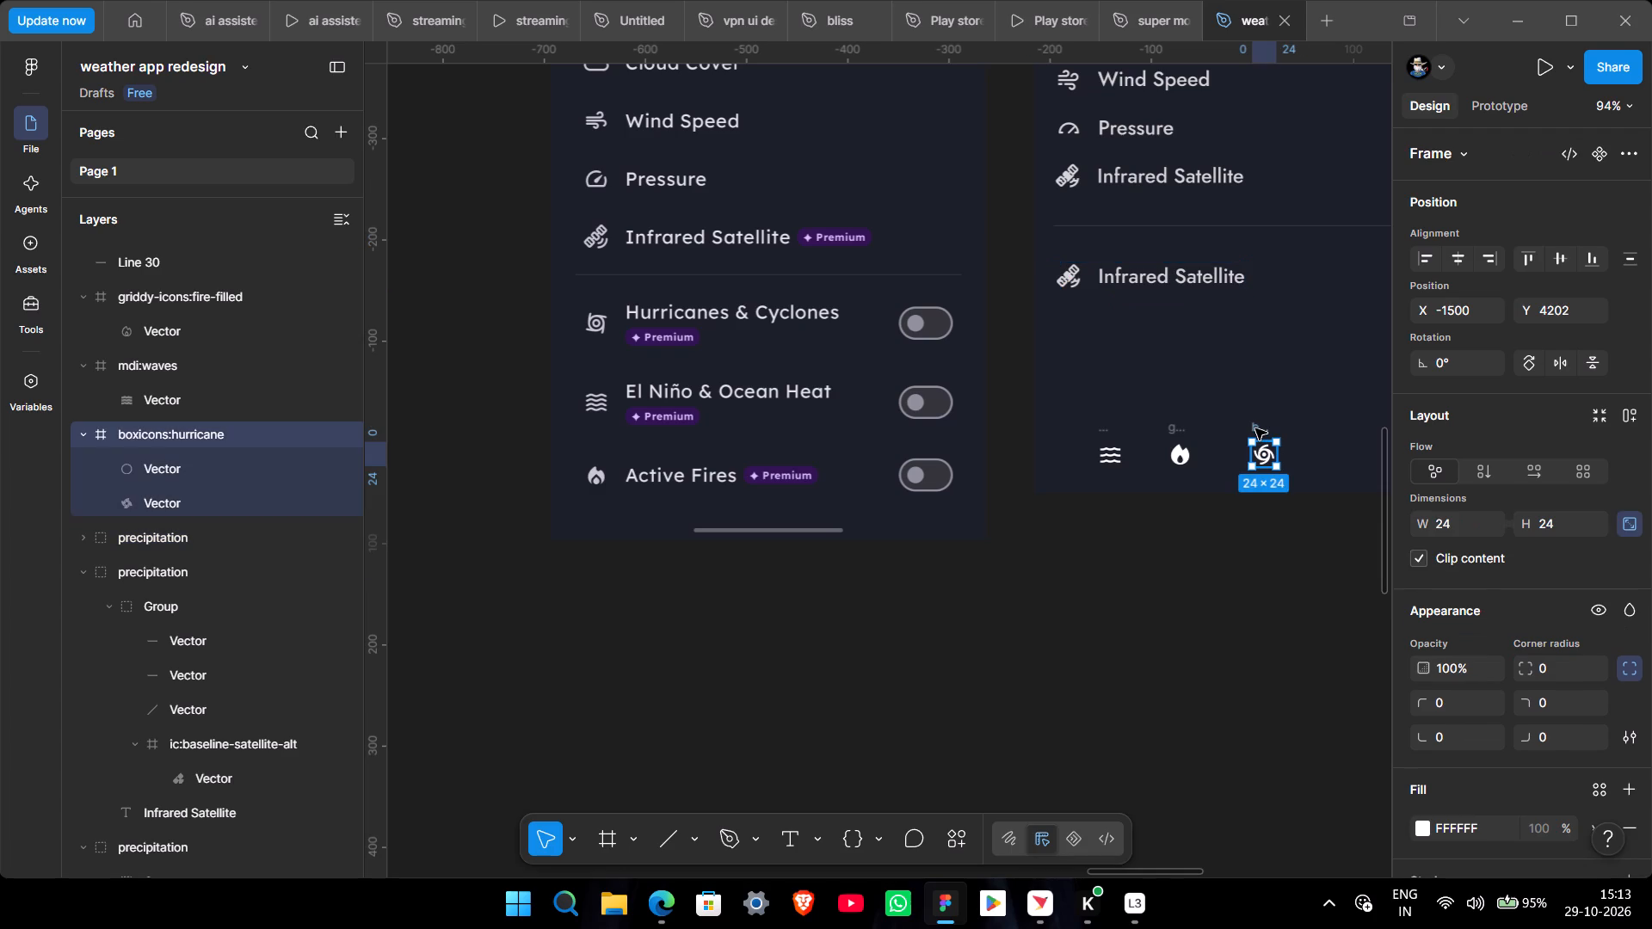
{"action": "right_click", "coordinate": [1255, 428]}
{"action": "left_click", "coordinate": [1309, 126]}
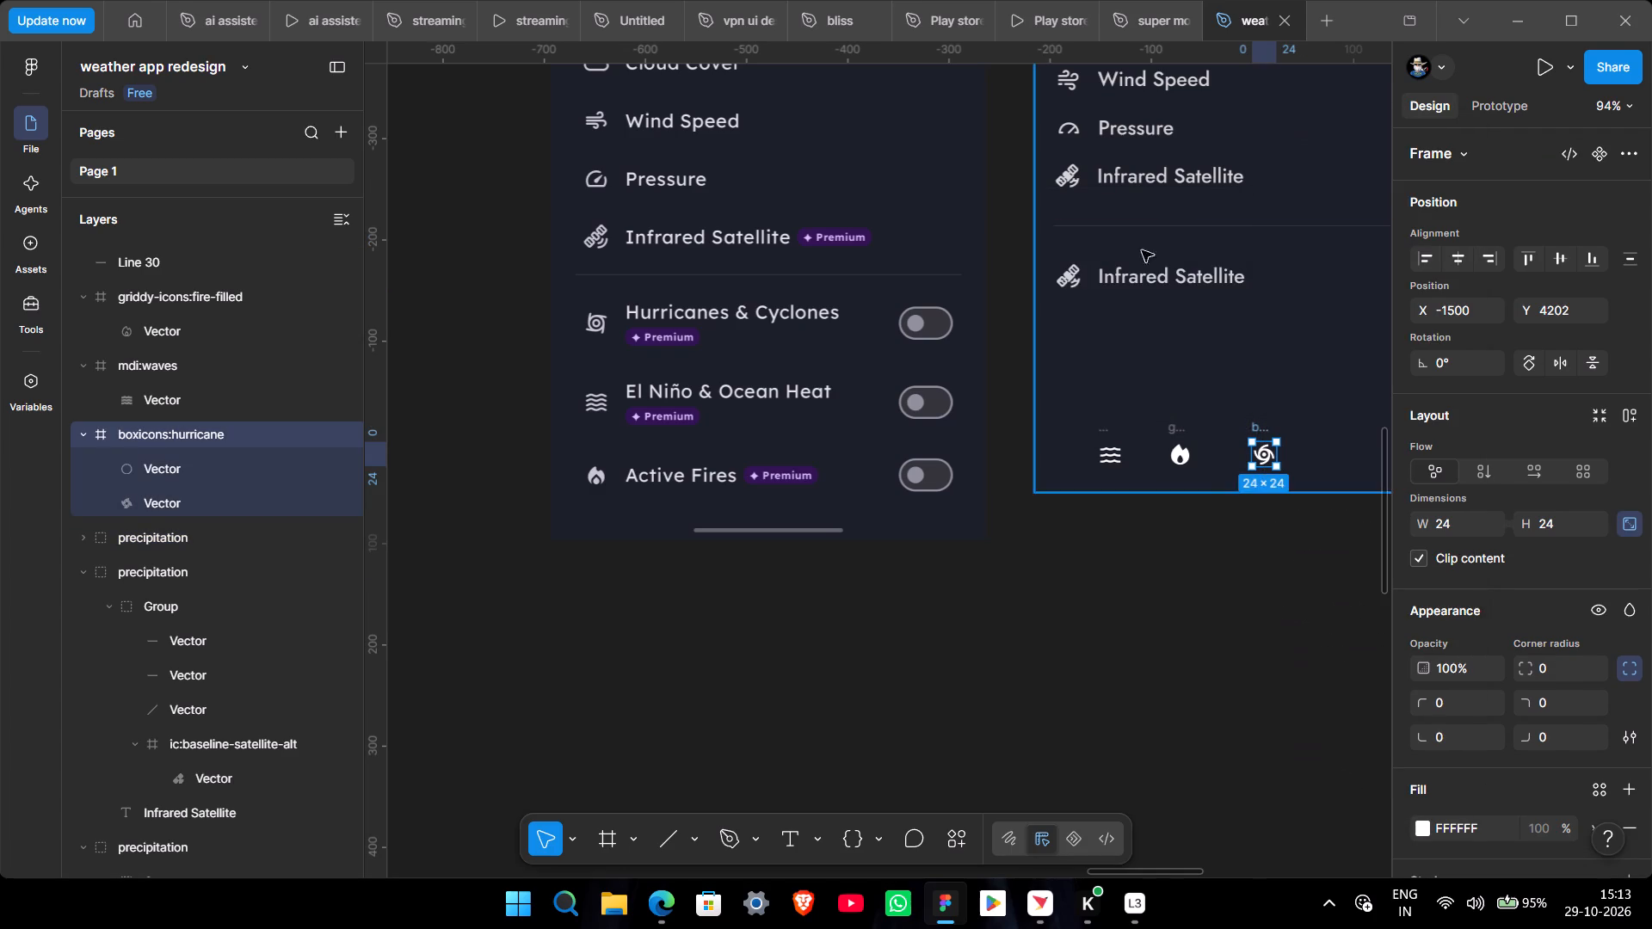
{"action": "double_click", "coordinate": [1077, 276]}
{"action": "right_click", "coordinate": [1072, 274]}
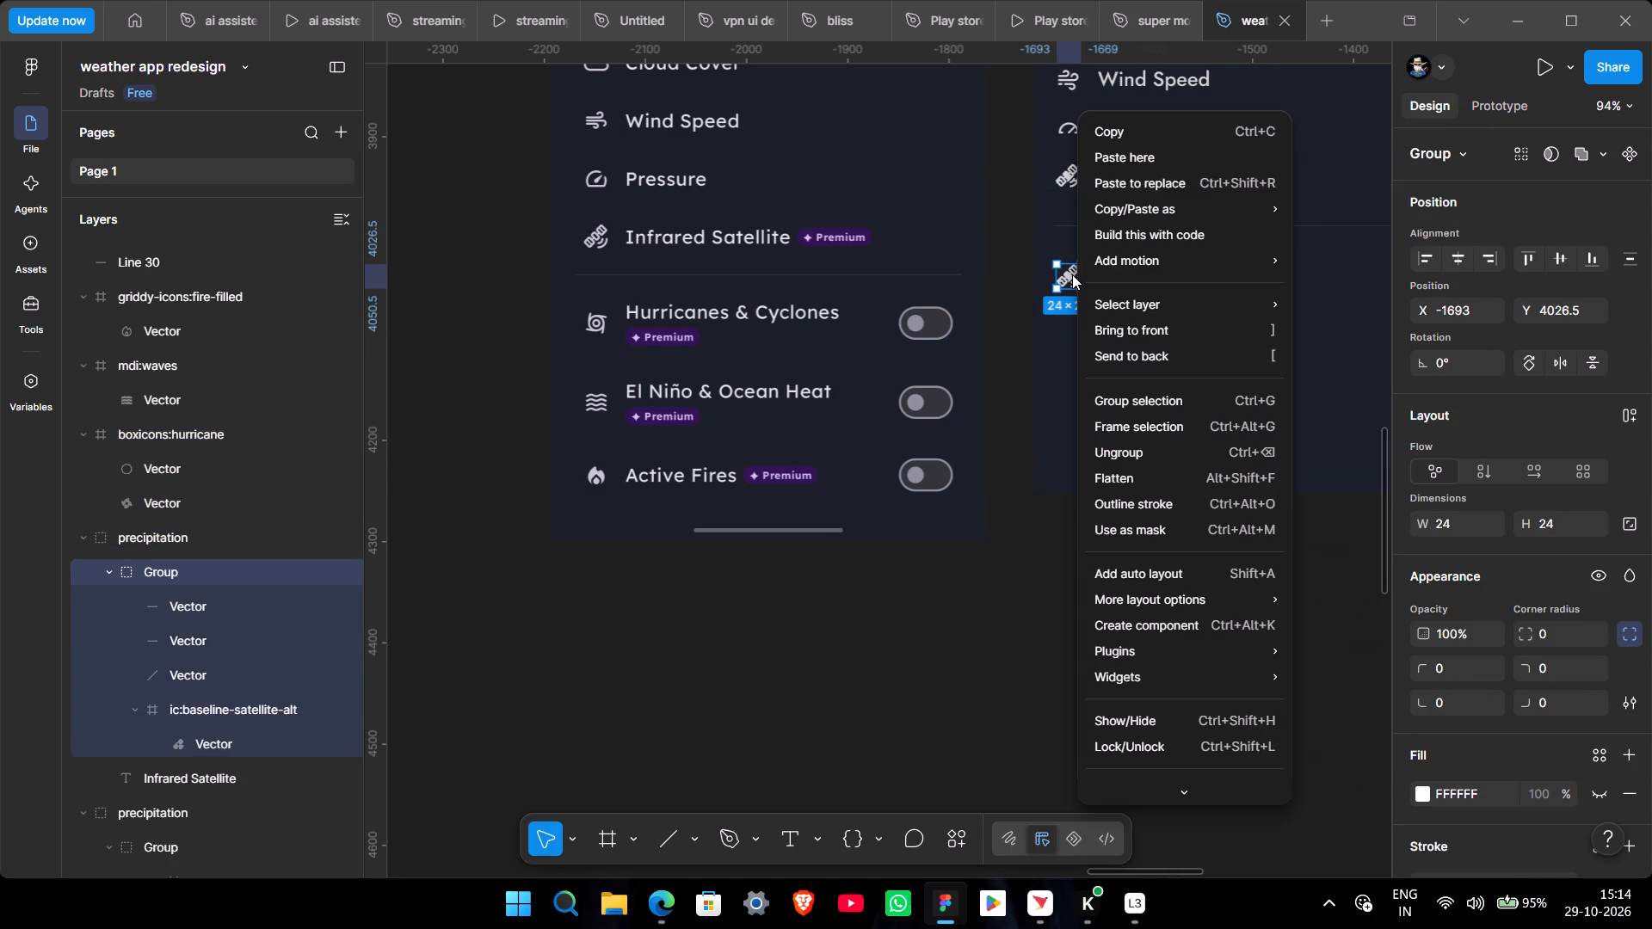
{"action": "left_click", "coordinate": [1143, 187]}
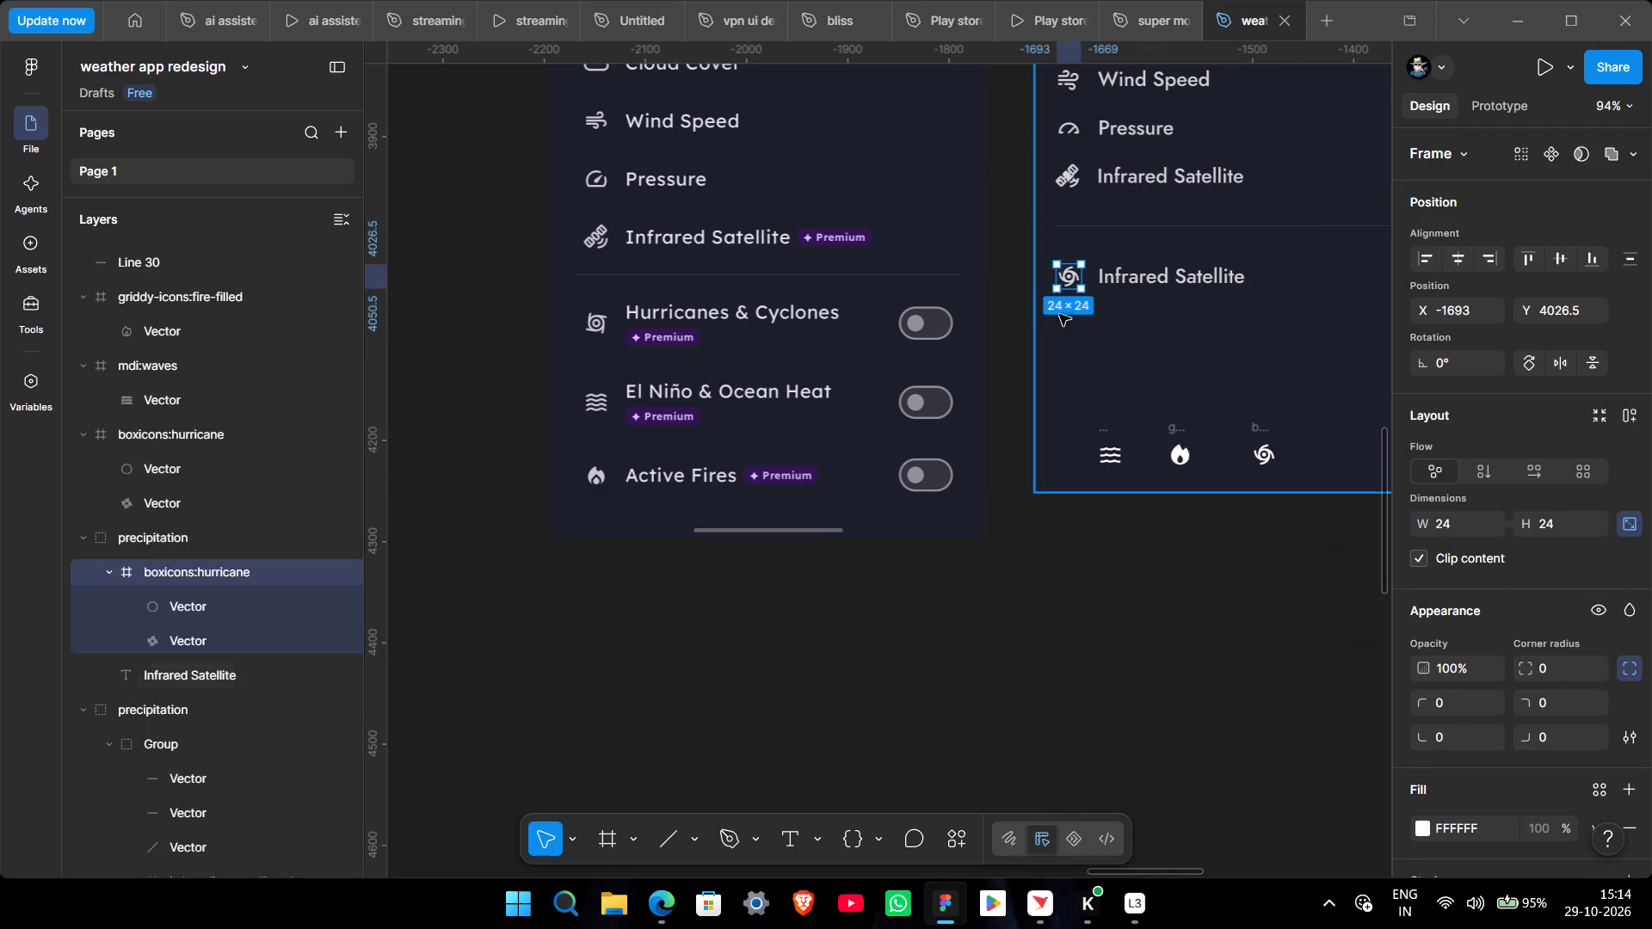
{"action": "left_click", "coordinate": [1022, 322]}
Duplicate the hurricane-icon row directly beneath itself with a gap of 19, at about X -1694, Y 4072.
{"action": "left_click", "coordinate": [1123, 277]}
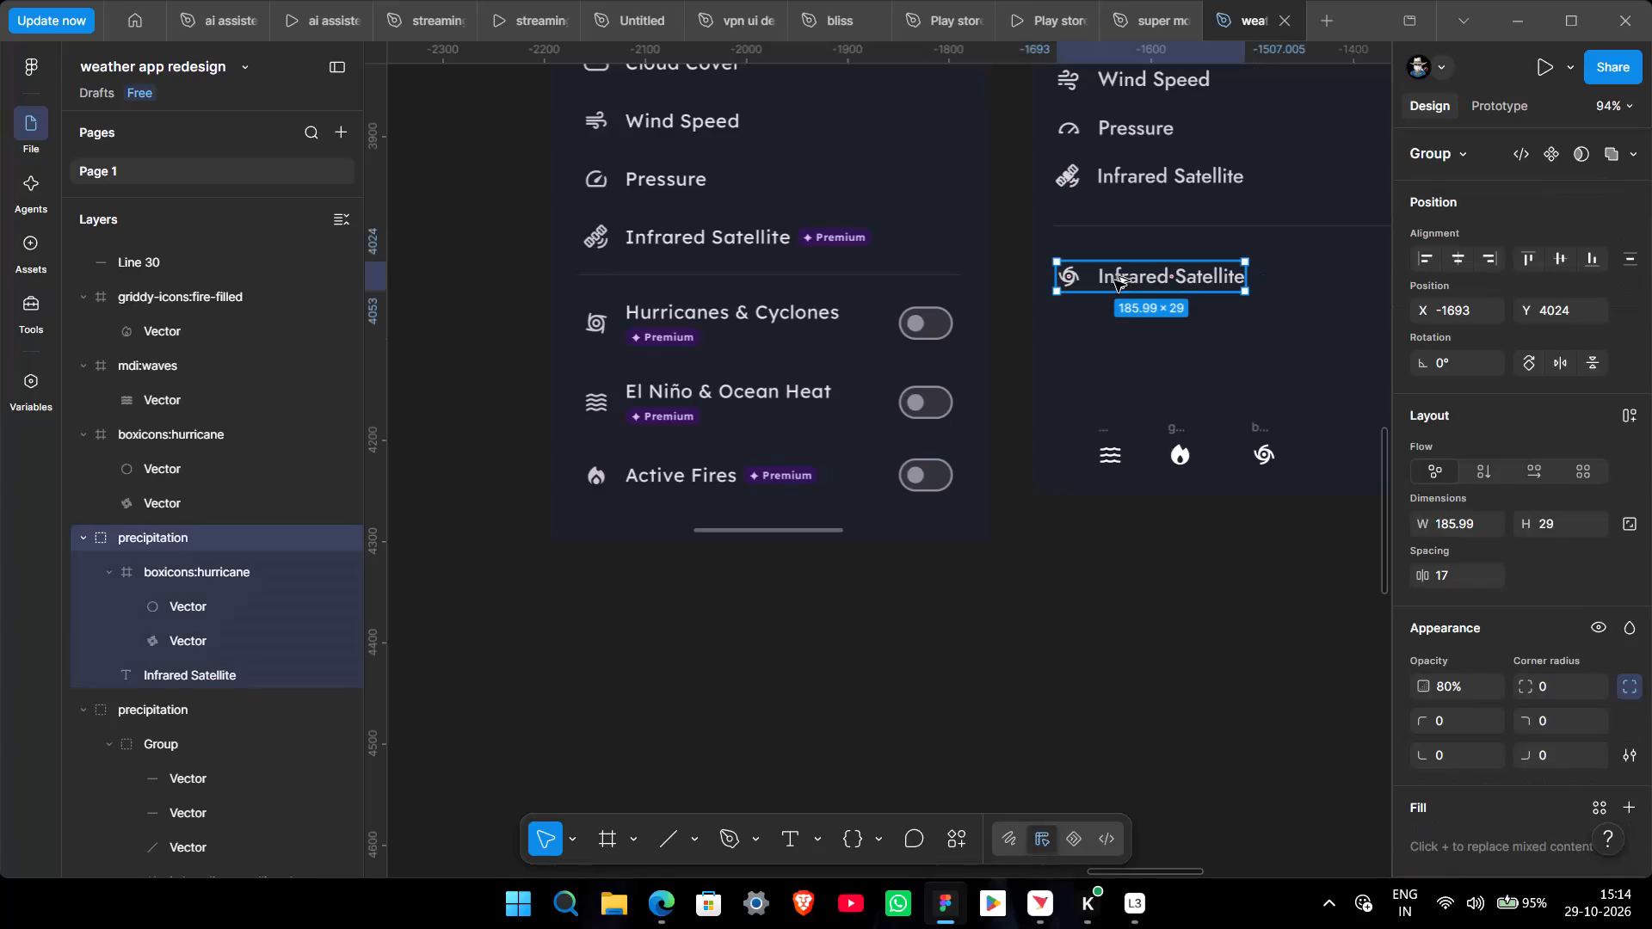
{"action": "left_click_drag", "start_coordinate": [1106, 284], "coordinate": [1106, 331], "text": "alt"}
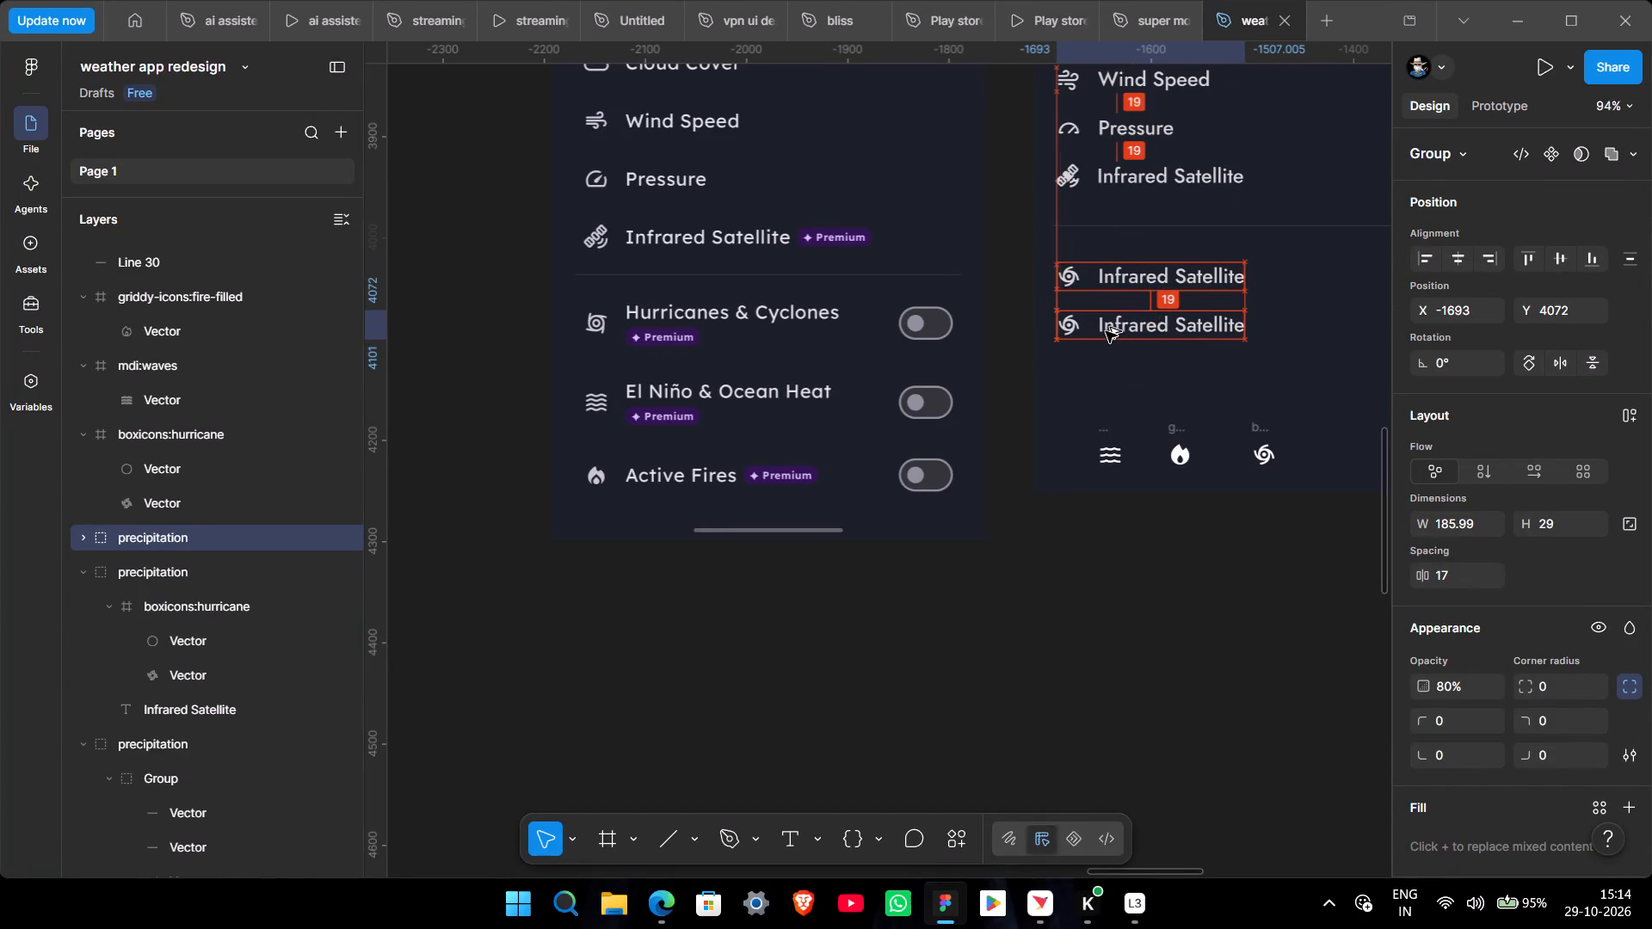
{"action": "left_click_drag", "start_coordinate": [1106, 331], "coordinate": [1106, 339], "text": "alt"}
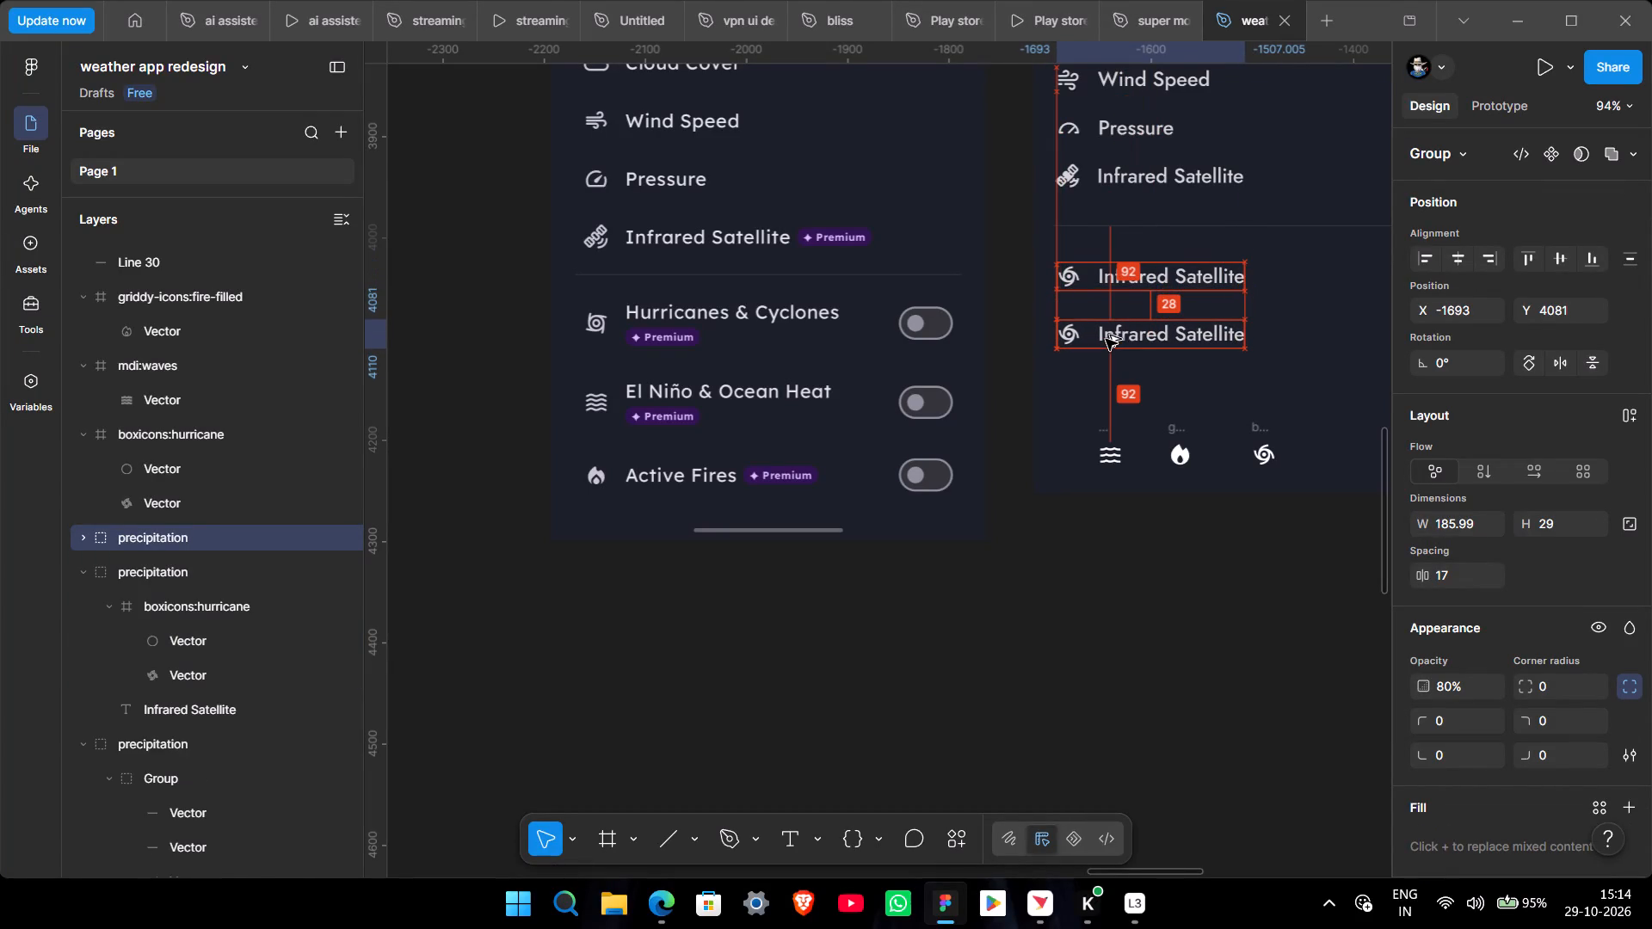
{"action": "left_click_drag", "start_coordinate": [1106, 339], "coordinate": [1106, 335], "text": "alt"}
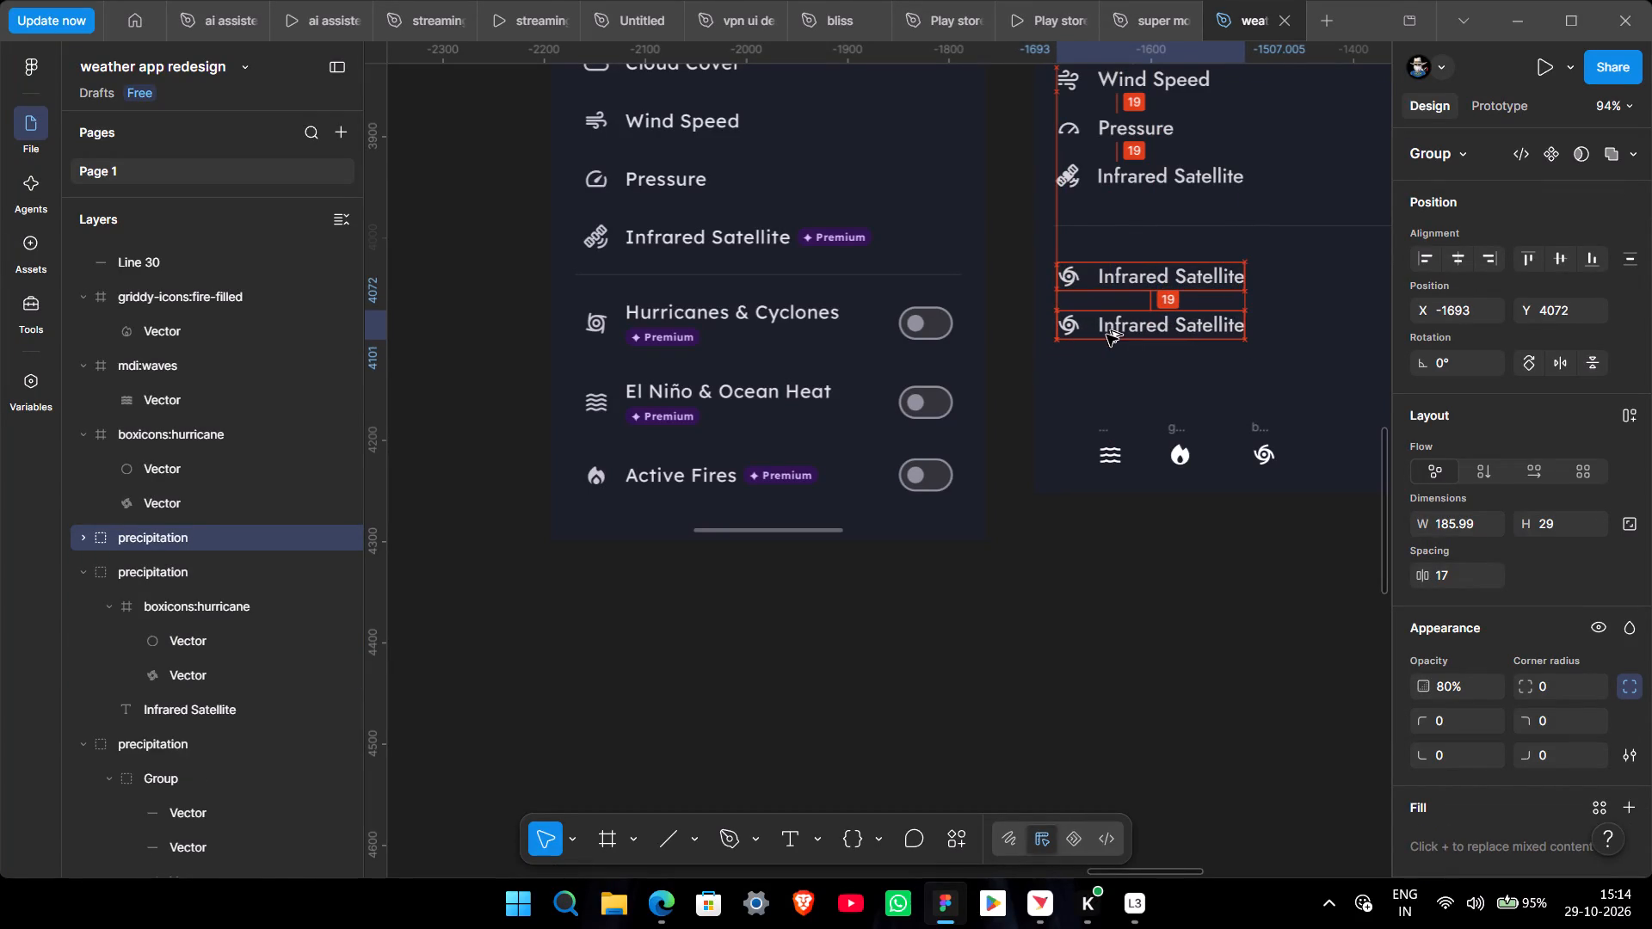
{"action": "left_click_drag", "start_coordinate": [1106, 335], "coordinate": [1105, 336], "text": "alt"}
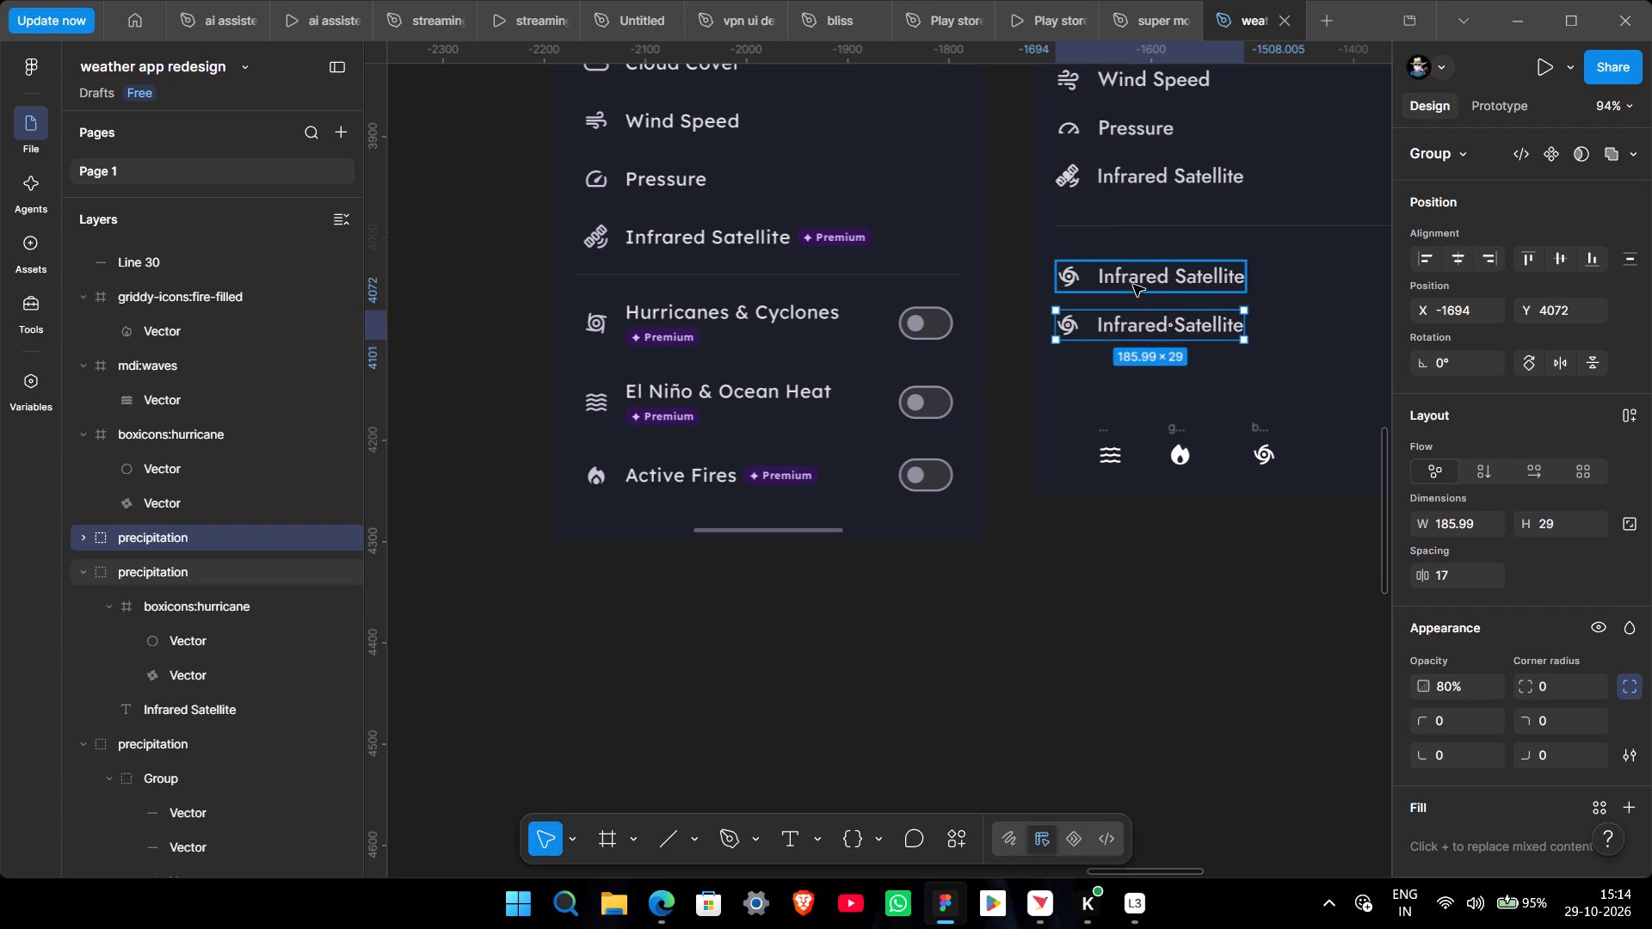
Change the label of the first row below the divider to "Hurricanes & Cyclones".
{"action": "left_click", "coordinate": [1133, 285]}
{"action": "double_click", "coordinate": [1133, 285]}
{"action": "double_click", "coordinate": [1119, 280]}
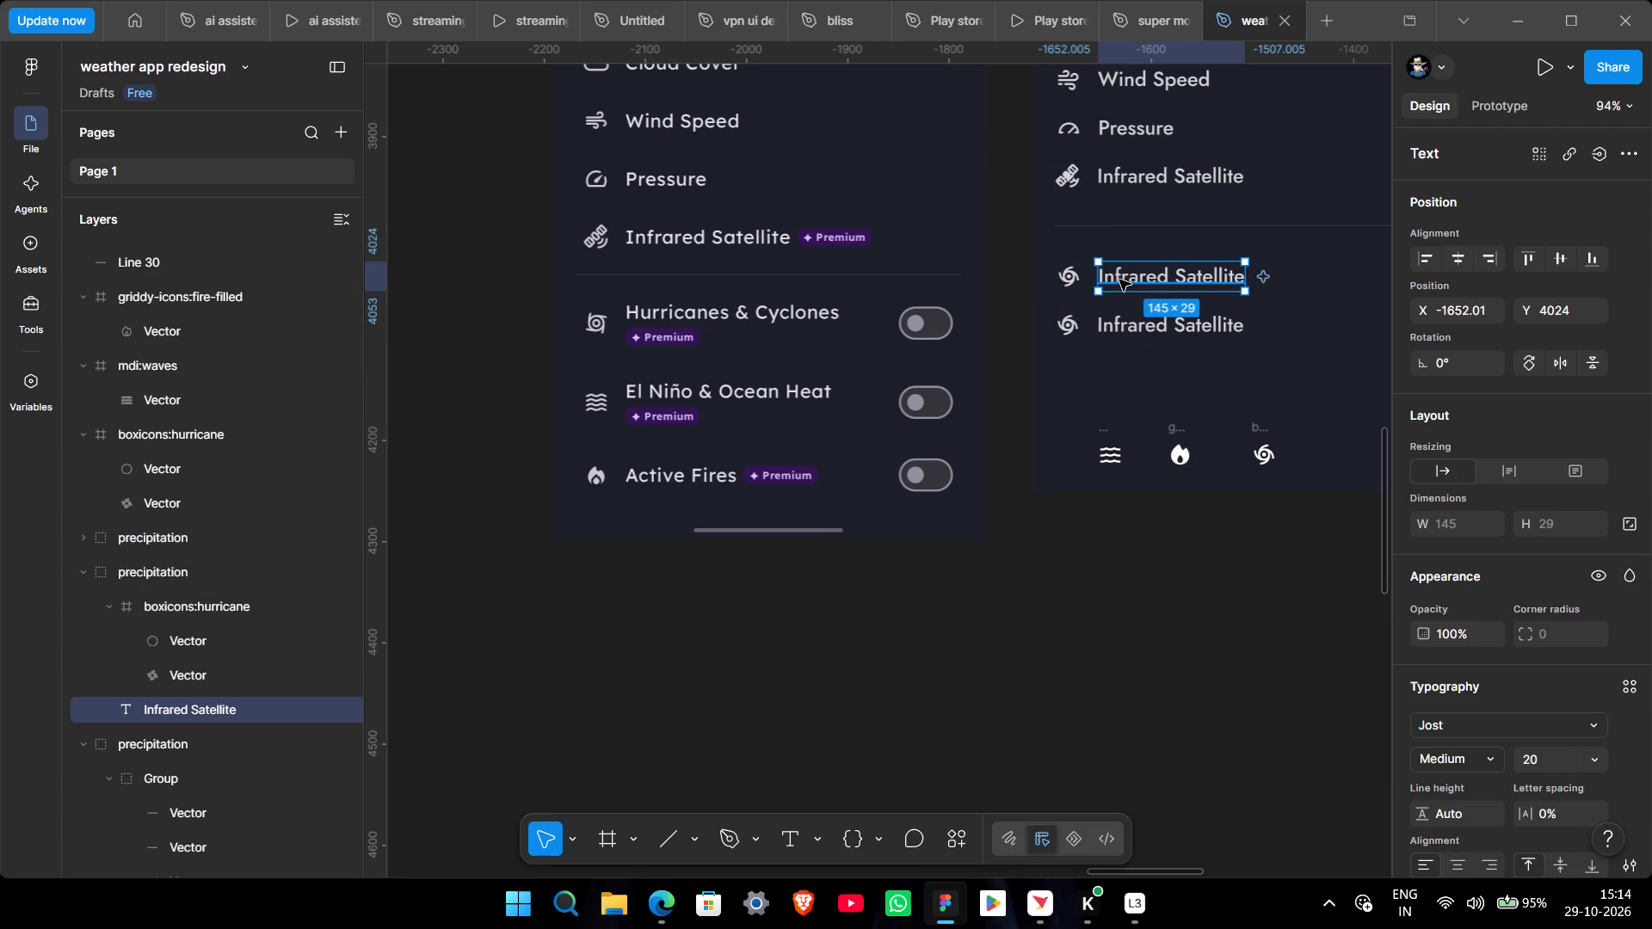
{"action": "type", "text": "Hu"}
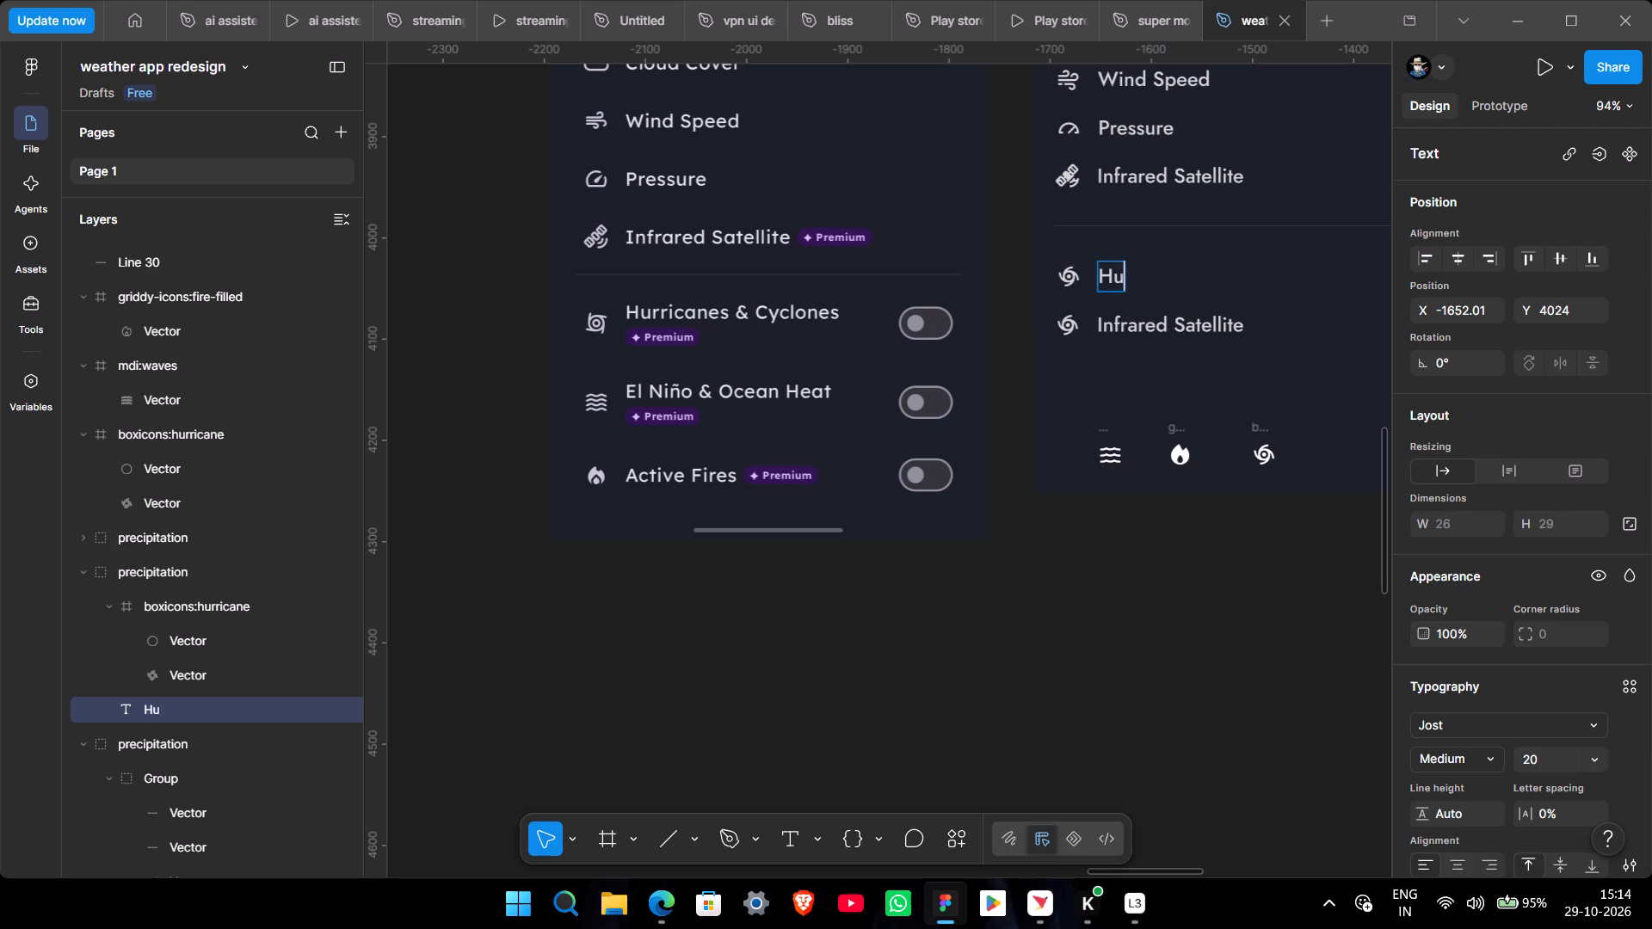
{"action": "type", "text": "rr"}
{"action": "type", "text": "icane"}
{"action": "type", "text": "s"}
{"action": "key", "text": "space"}
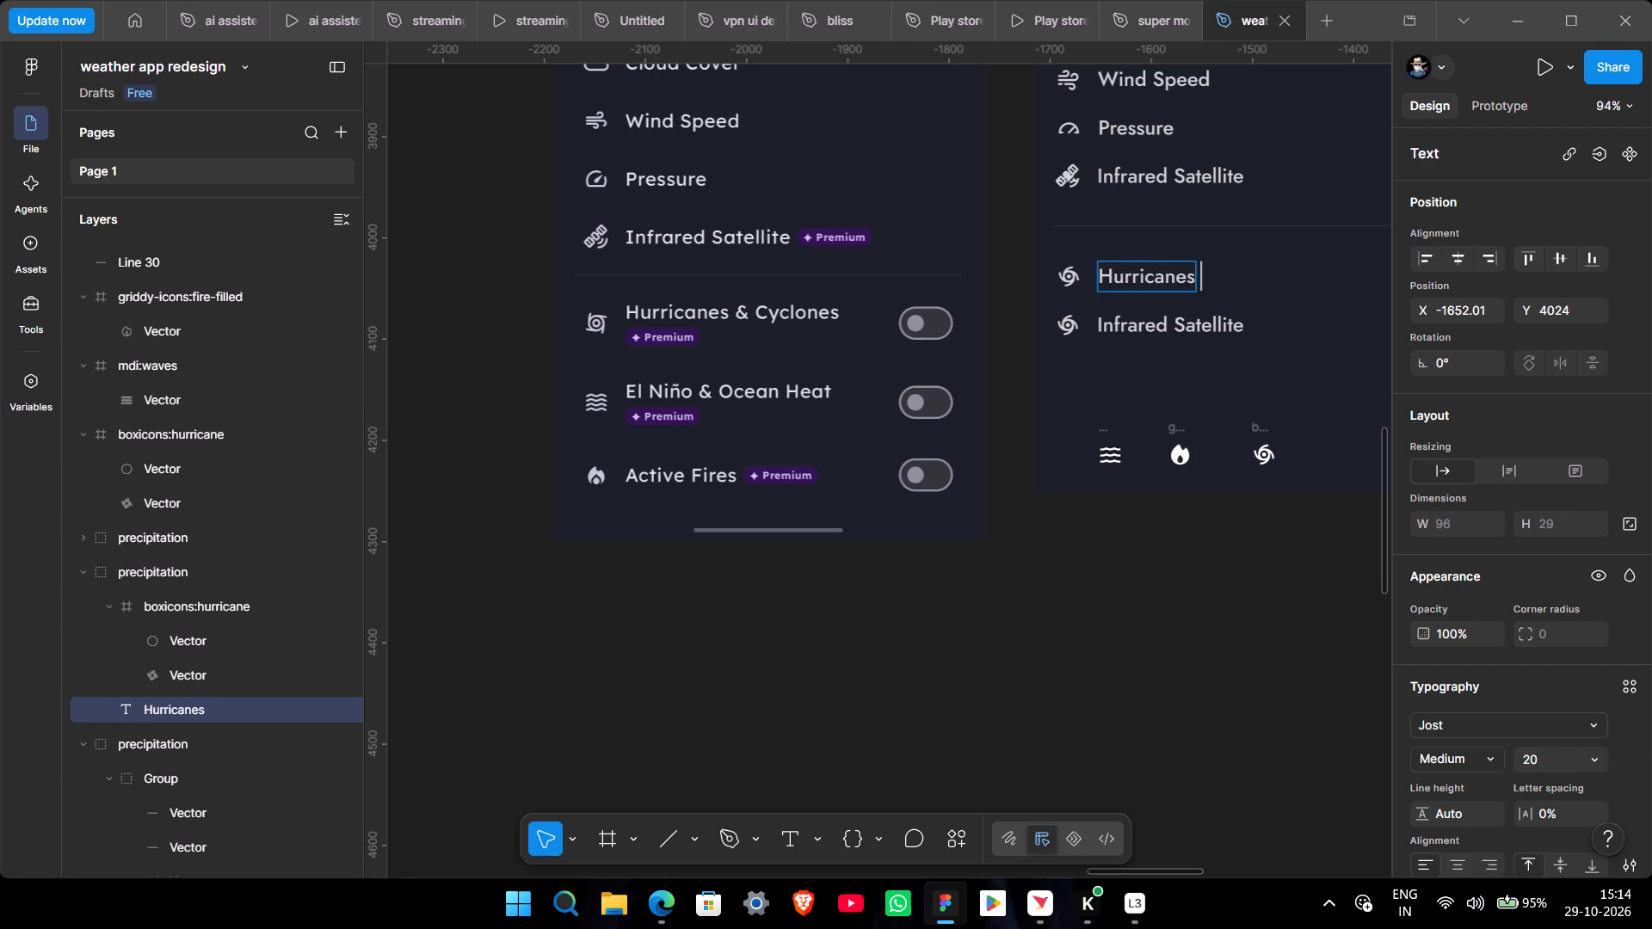
{"action": "type", "text": "&"}
{"action": "key", "text": "space"}
{"action": "type", "text": "Cyclo"}
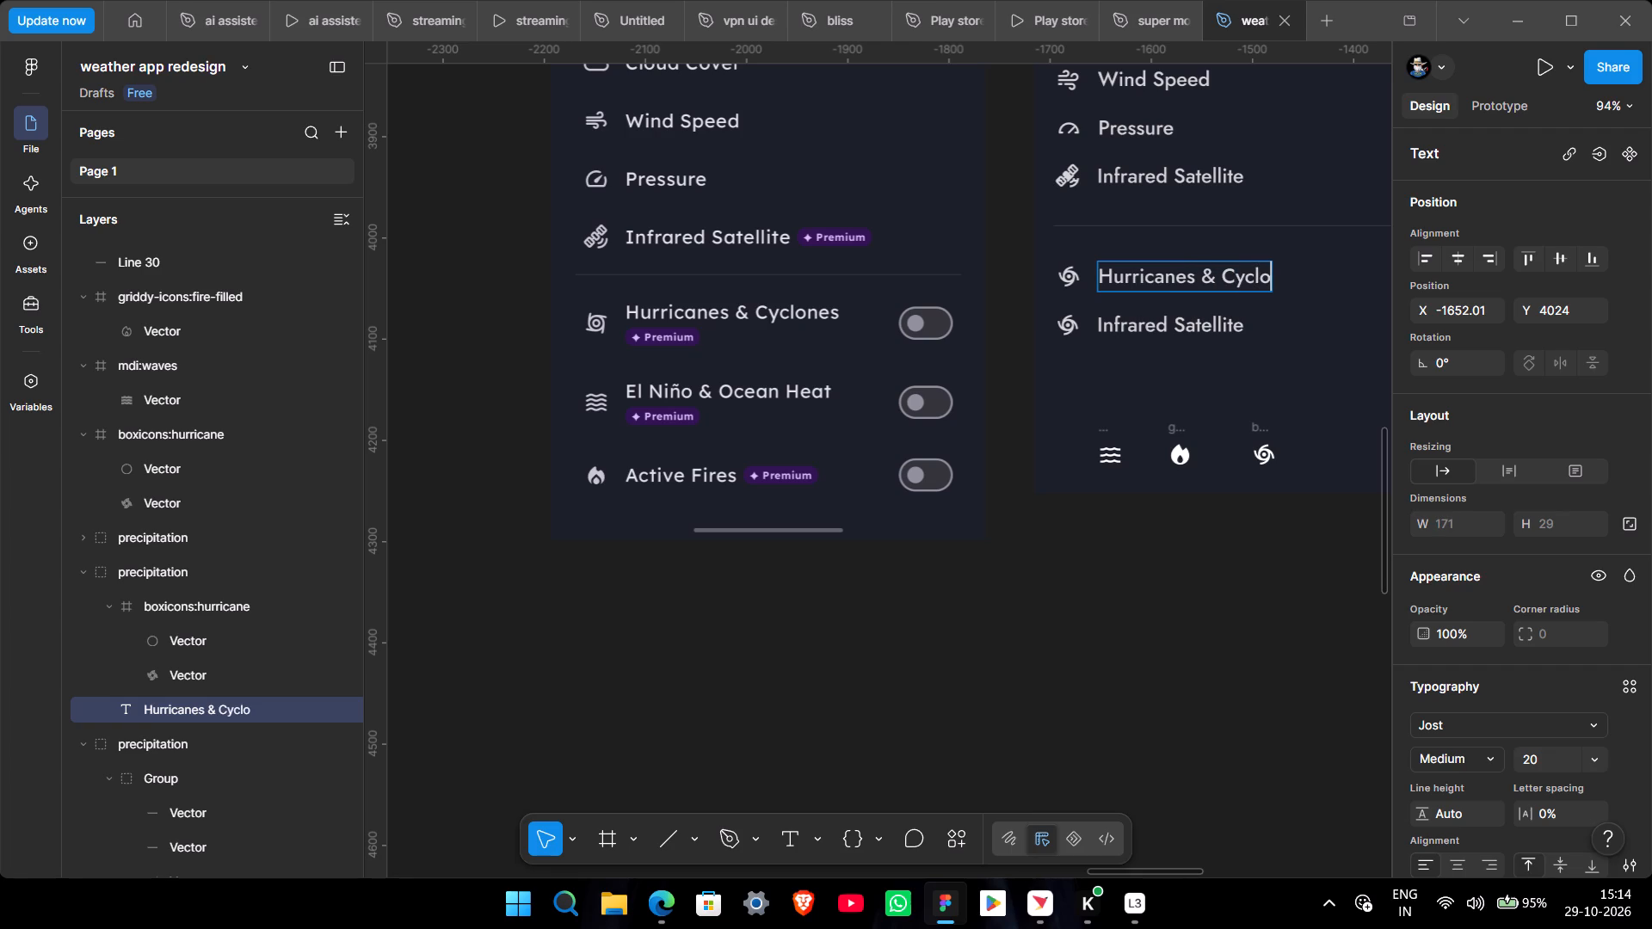
{"action": "type", "text": "nes"}
Change the label of the second row below the divider to "El nino & Ocean Heat".
{"action": "left_click", "coordinate": [1172, 332]}
{"action": "left_click", "coordinate": [1192, 596]}
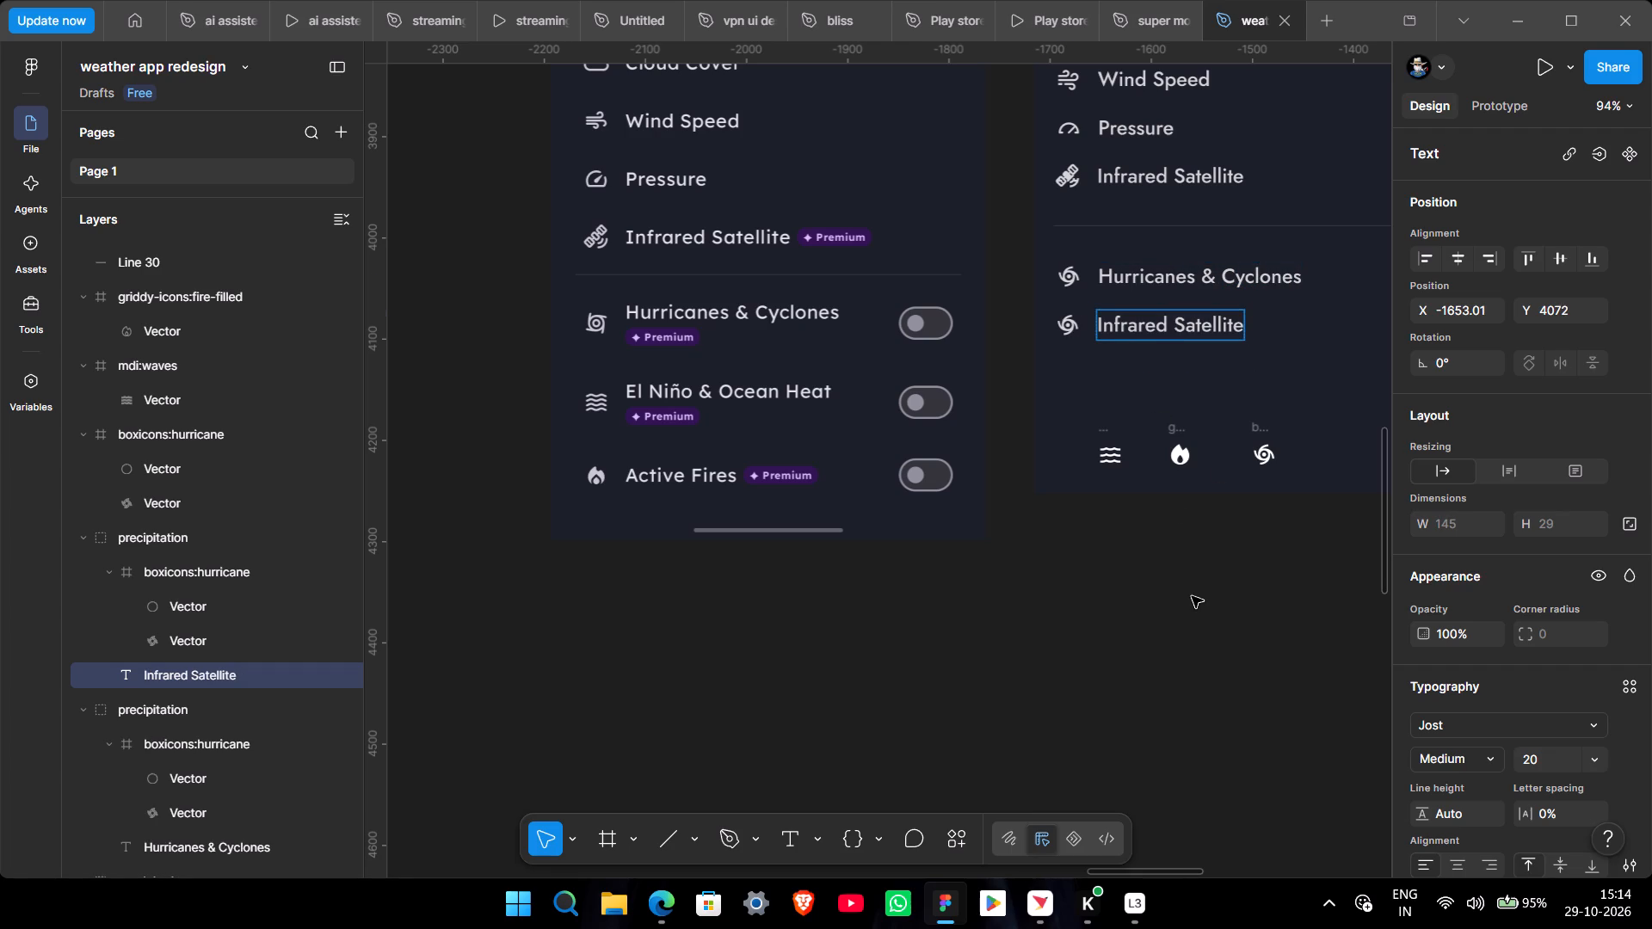
{"action": "double_click", "coordinate": [1161, 324]}
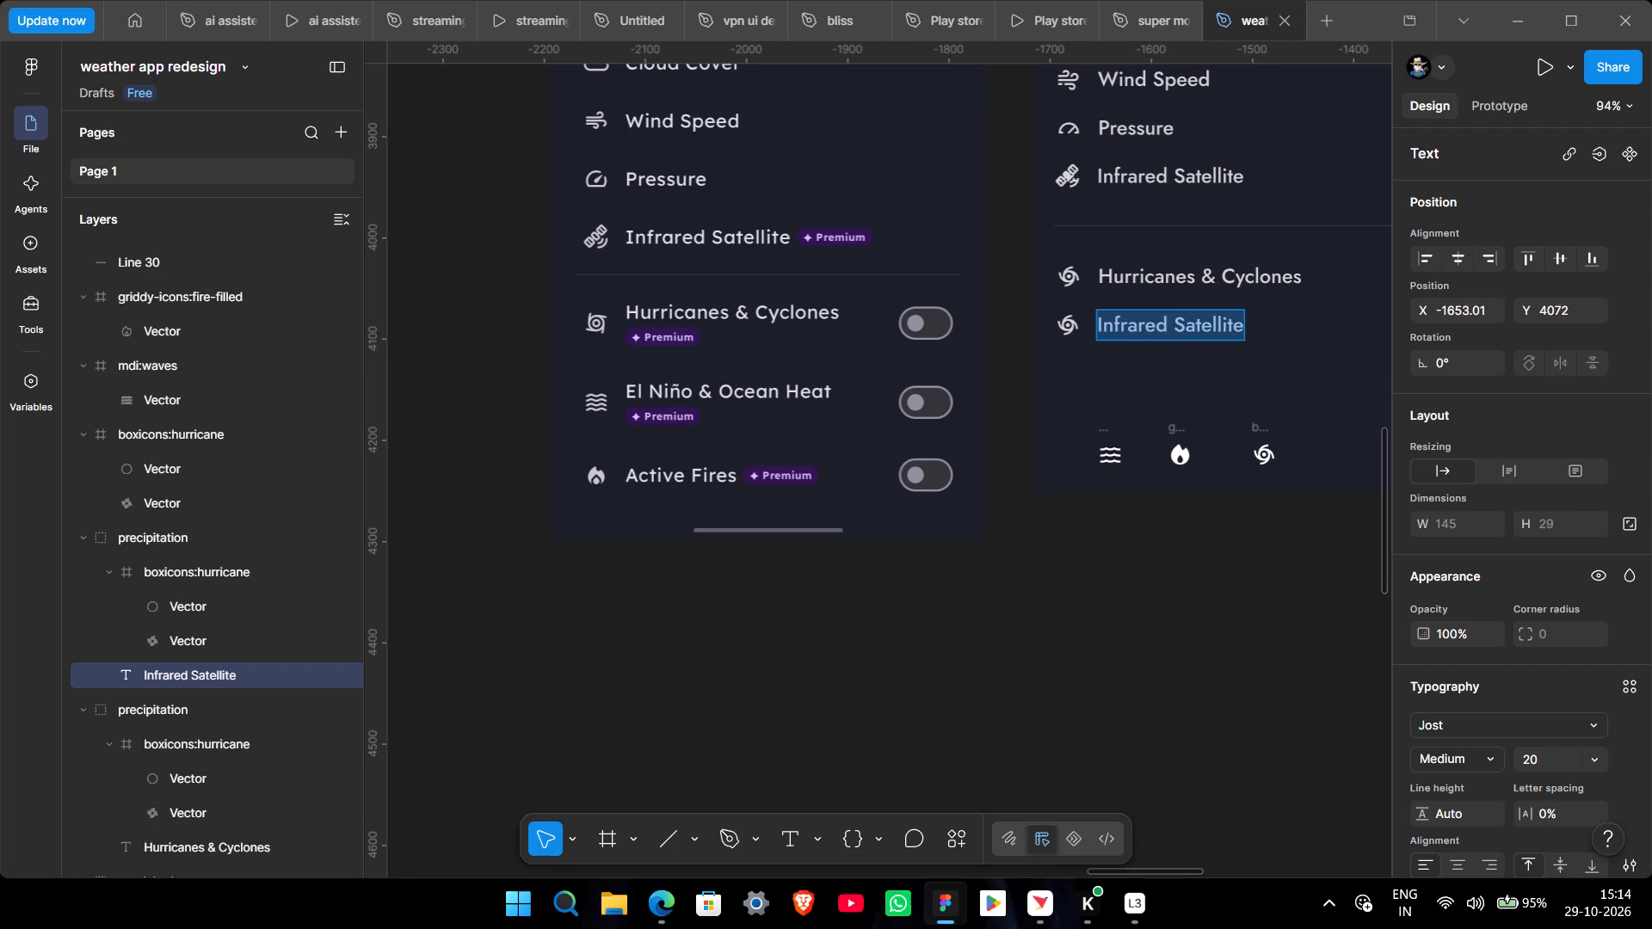
{"action": "key", "text": "shift+e"}
{"action": "type", "text": "l mi"}
{"action": "key", "text": "BackSpace"}
{"action": "key", "text": "BackSpace"}
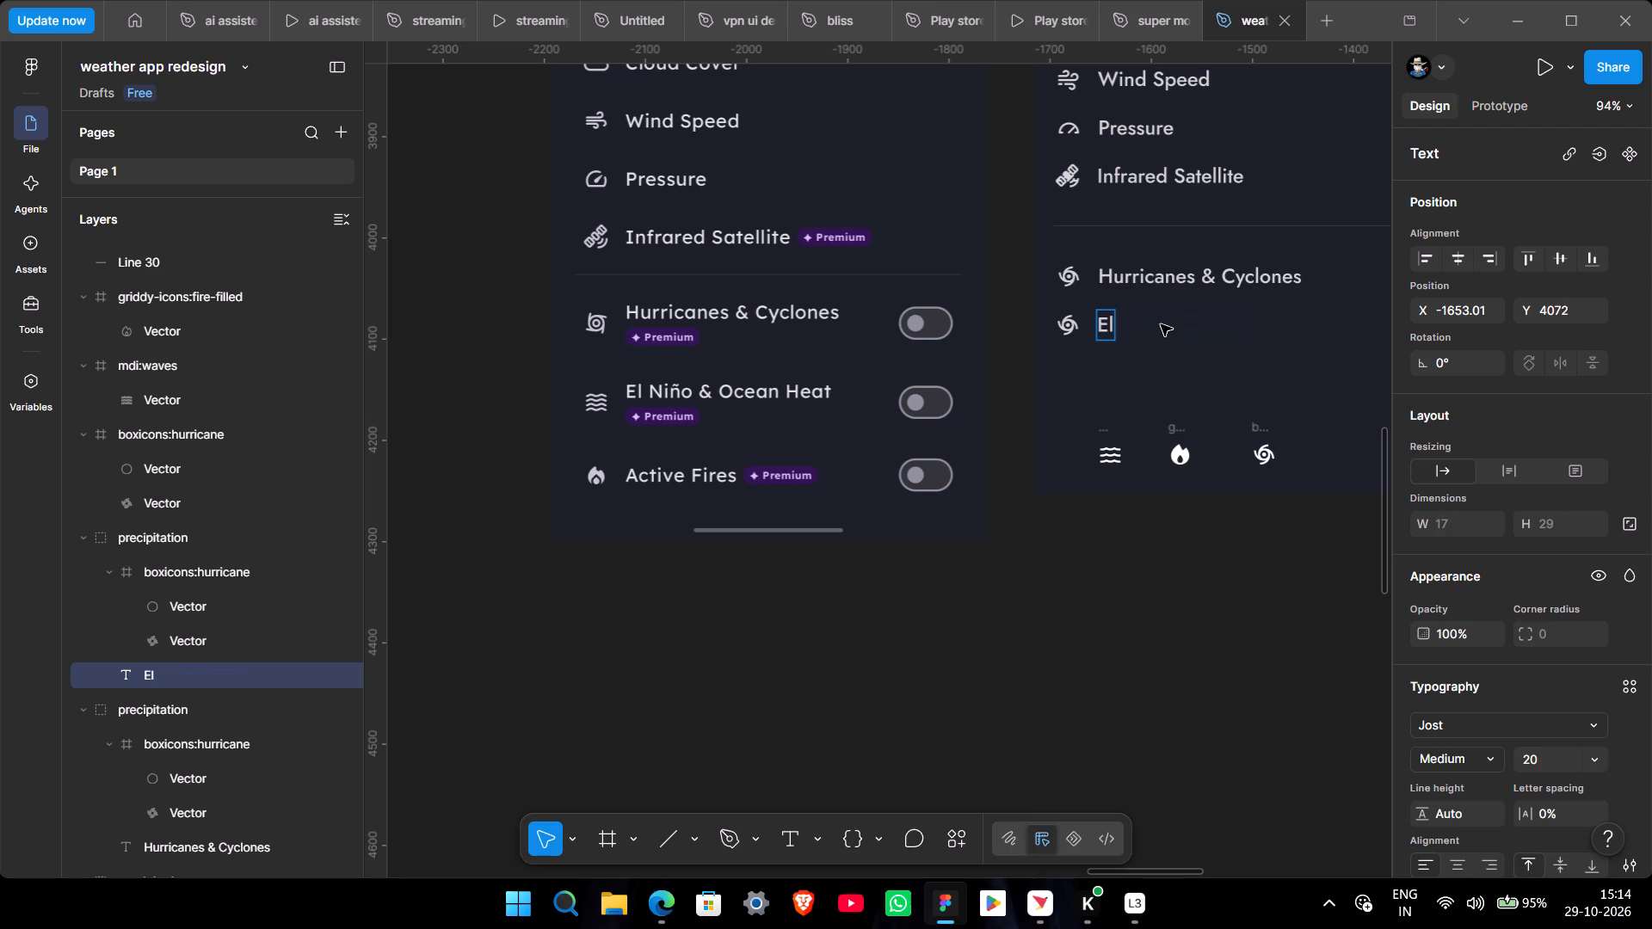
{"action": "type", "text": "nino"}
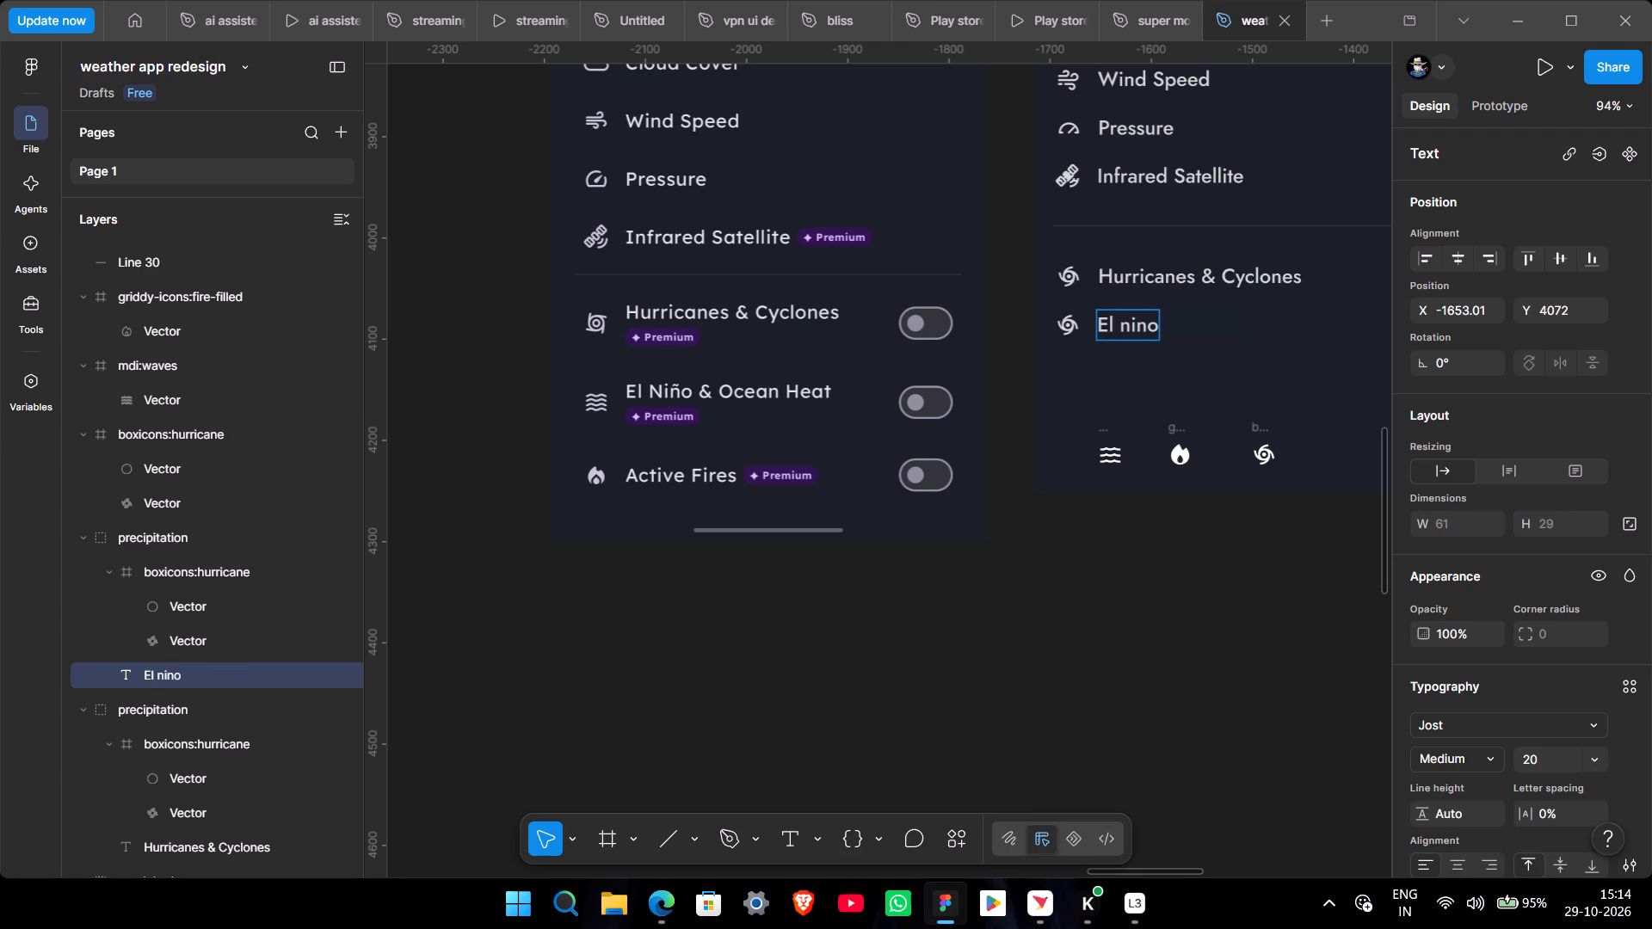
{"action": "key", "text": "space"}
{"action": "key", "text": "shift+ampersand"}
{"action": "key", "text": "space"}
{"action": "key", "text": "shift+o"}
{"action": "type", "text": "cean"}
{"action": "key", "text": "space"}
{"action": "type", "text": "Heat"}
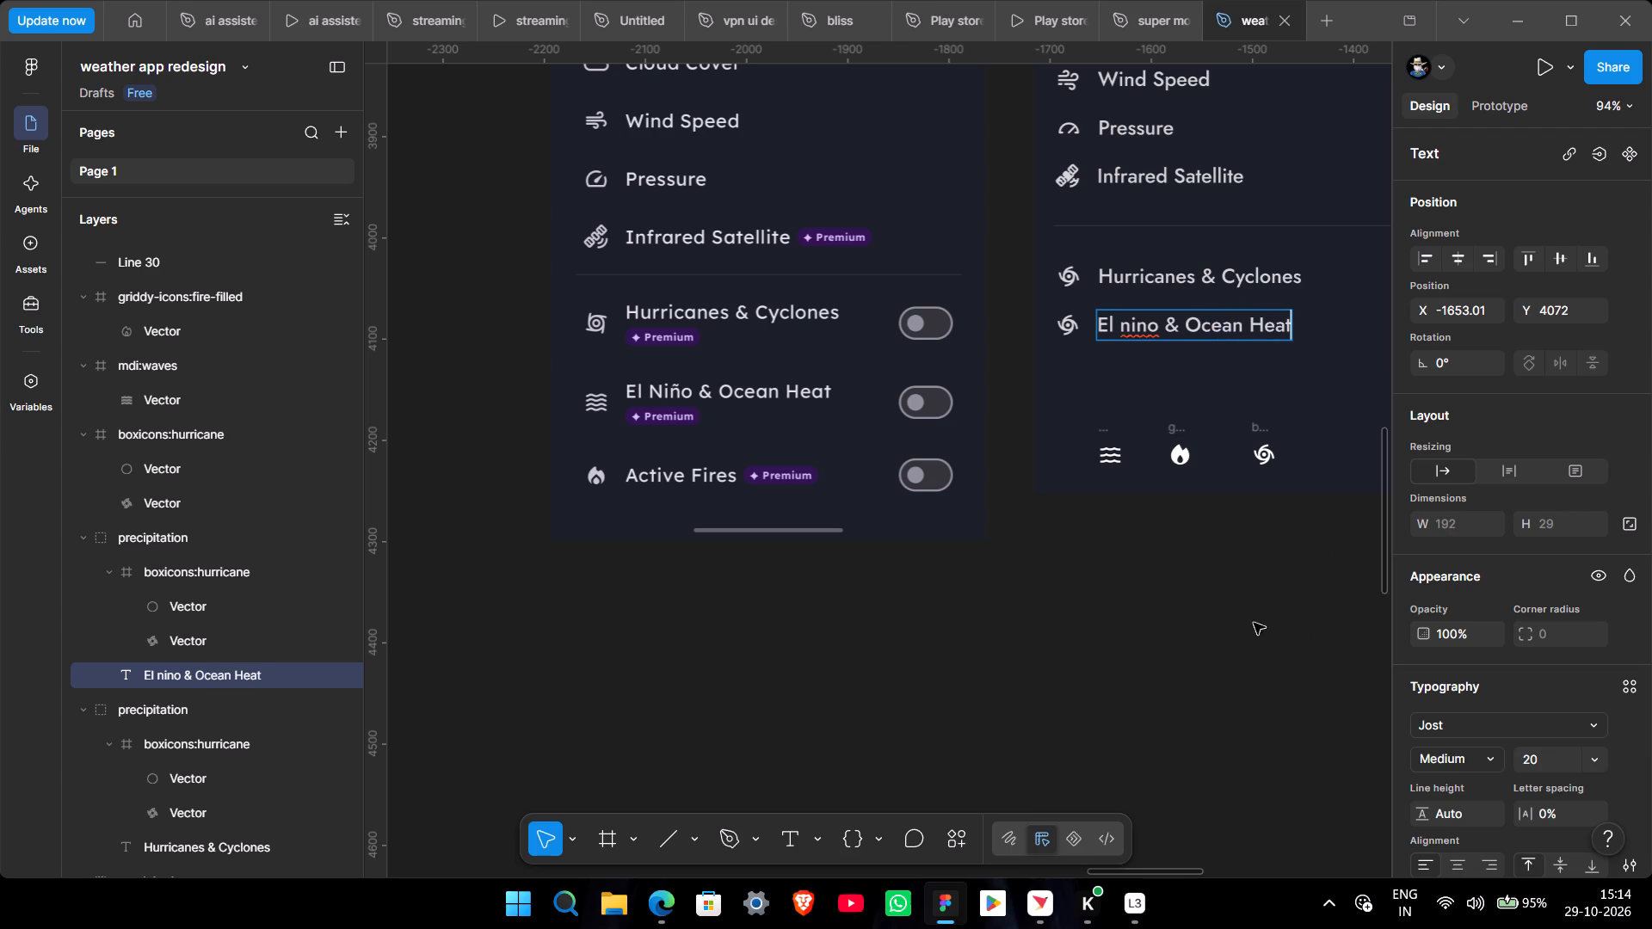
{"action": "left_click", "coordinate": [1244, 615]}
{"action": "left_click", "coordinate": [1116, 630]}
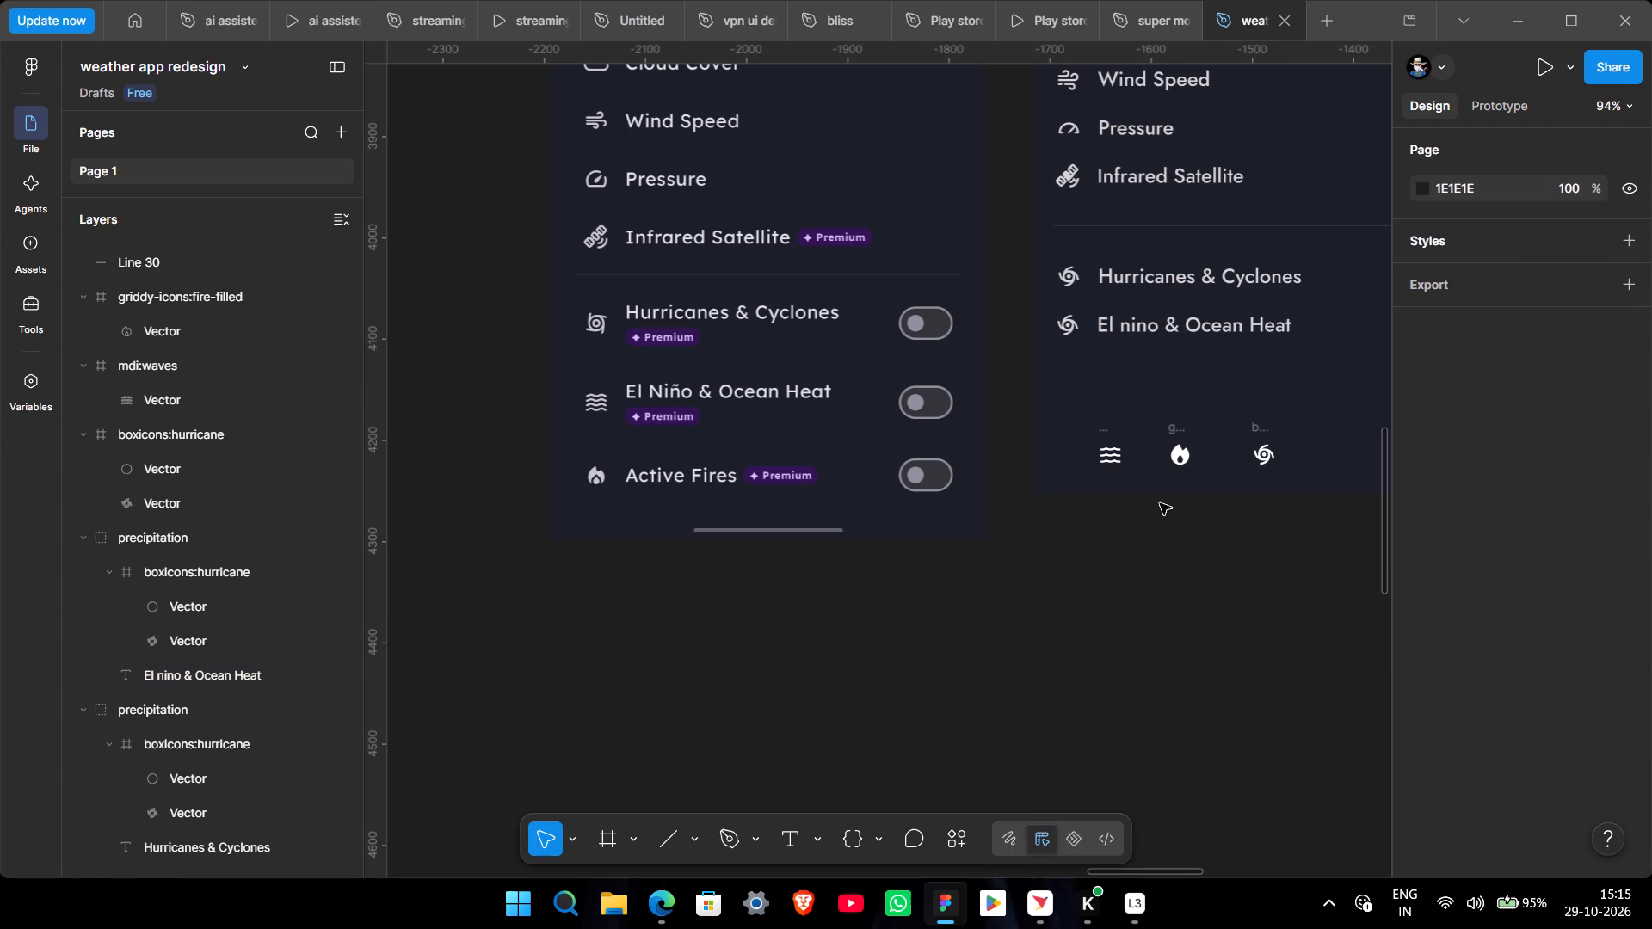
Replace the hurricane icon in the El nino & Ocean Heat row with a copy of the mdi:waves icon.
{"action": "scroll", "coordinate": [1160, 503], "scroll_direction": "down", "scroll_amount": 3}
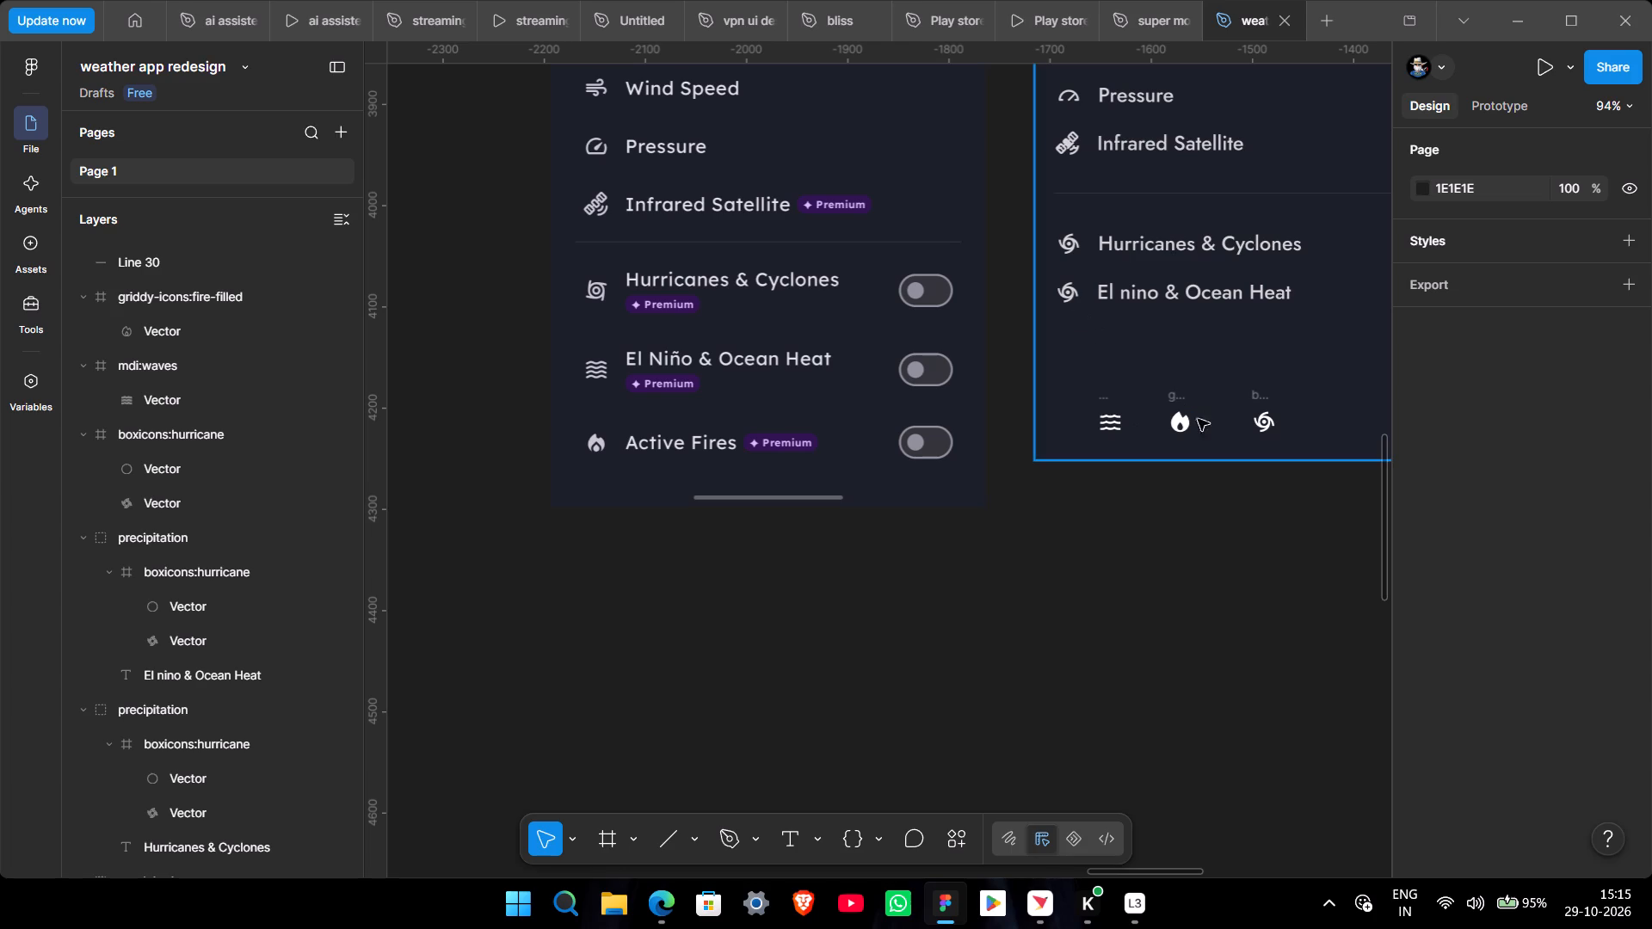
{"action": "left_click", "coordinate": [1107, 399]}
{"action": "right_click", "coordinate": [1107, 399]}
{"action": "left_click", "coordinate": [1180, 131]}
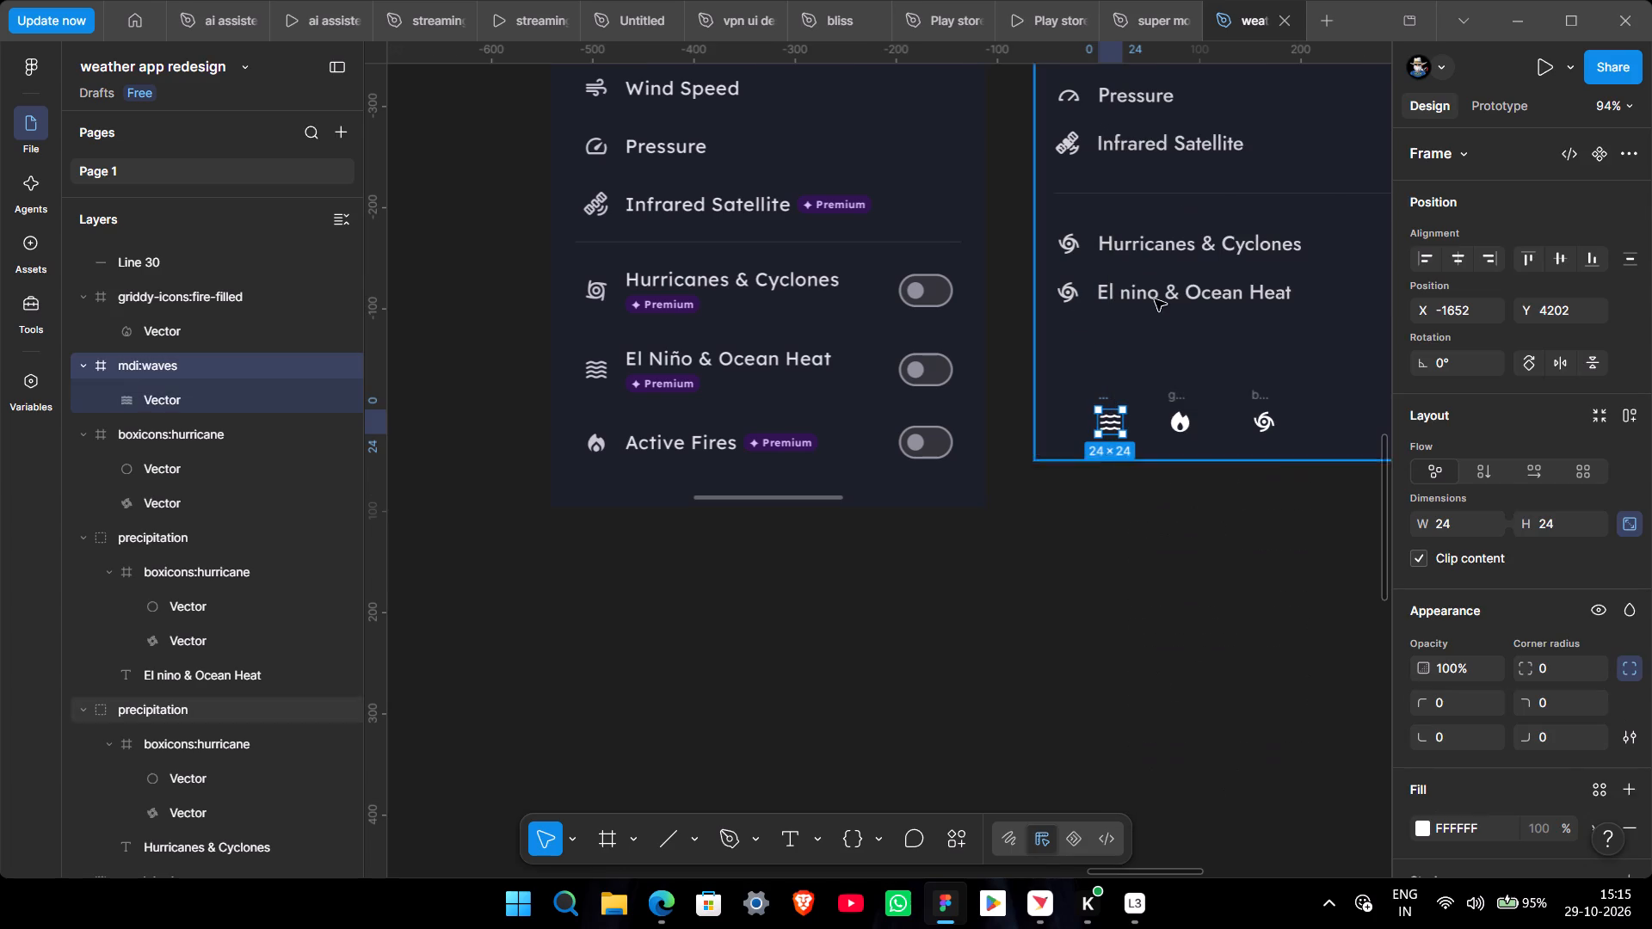
{"action": "double_click", "coordinate": [1074, 295]}
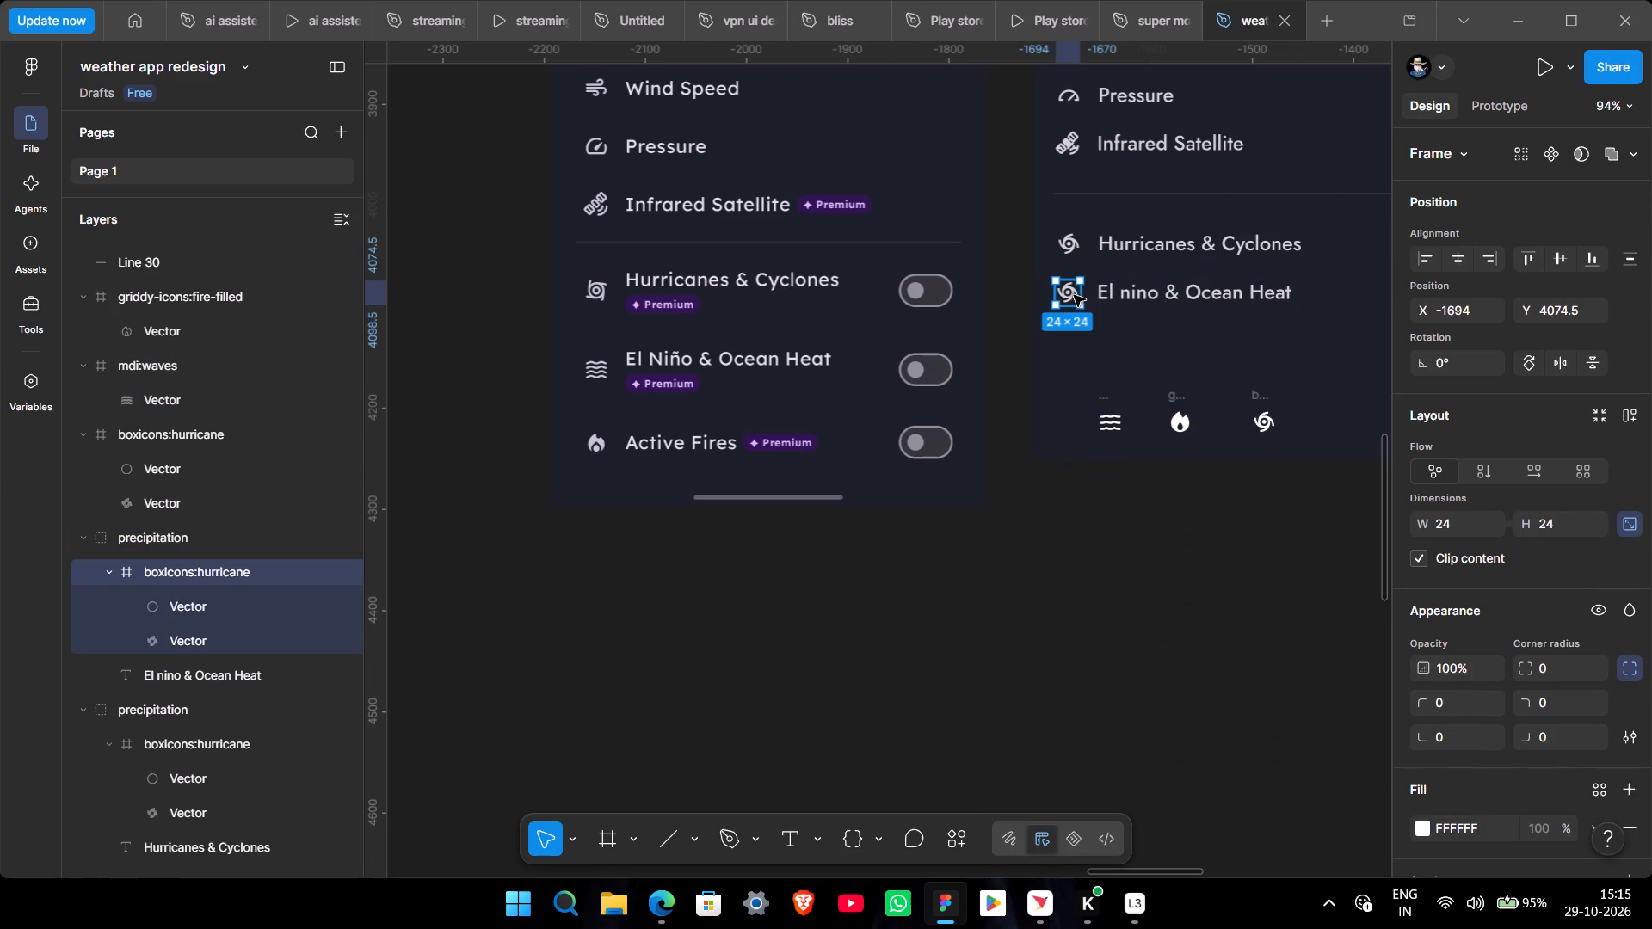
{"action": "right_click", "coordinate": [1074, 295]}
{"action": "left_click", "coordinate": [1125, 186]}
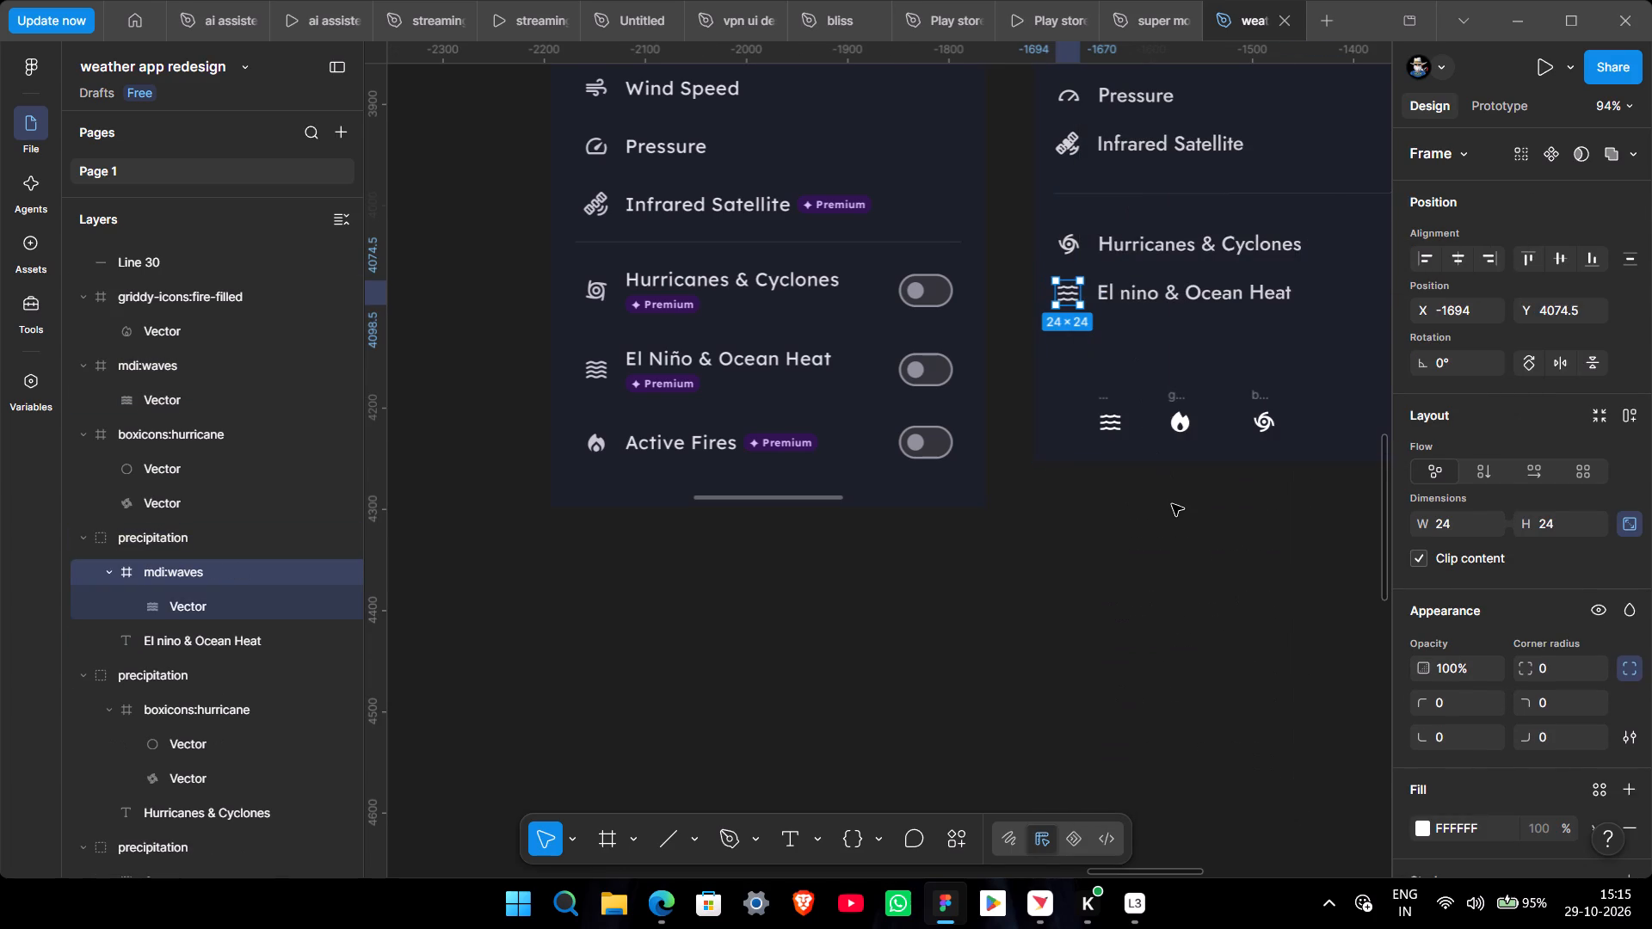
{"action": "left_click", "coordinate": [1173, 505]}
Duplicate the El nino & Ocean Heat row directly beneath itself, at about X -1694, Y 4120.
{"action": "scroll", "coordinate": [1173, 505], "scroll_direction": "down", "scroll_amount": 2}
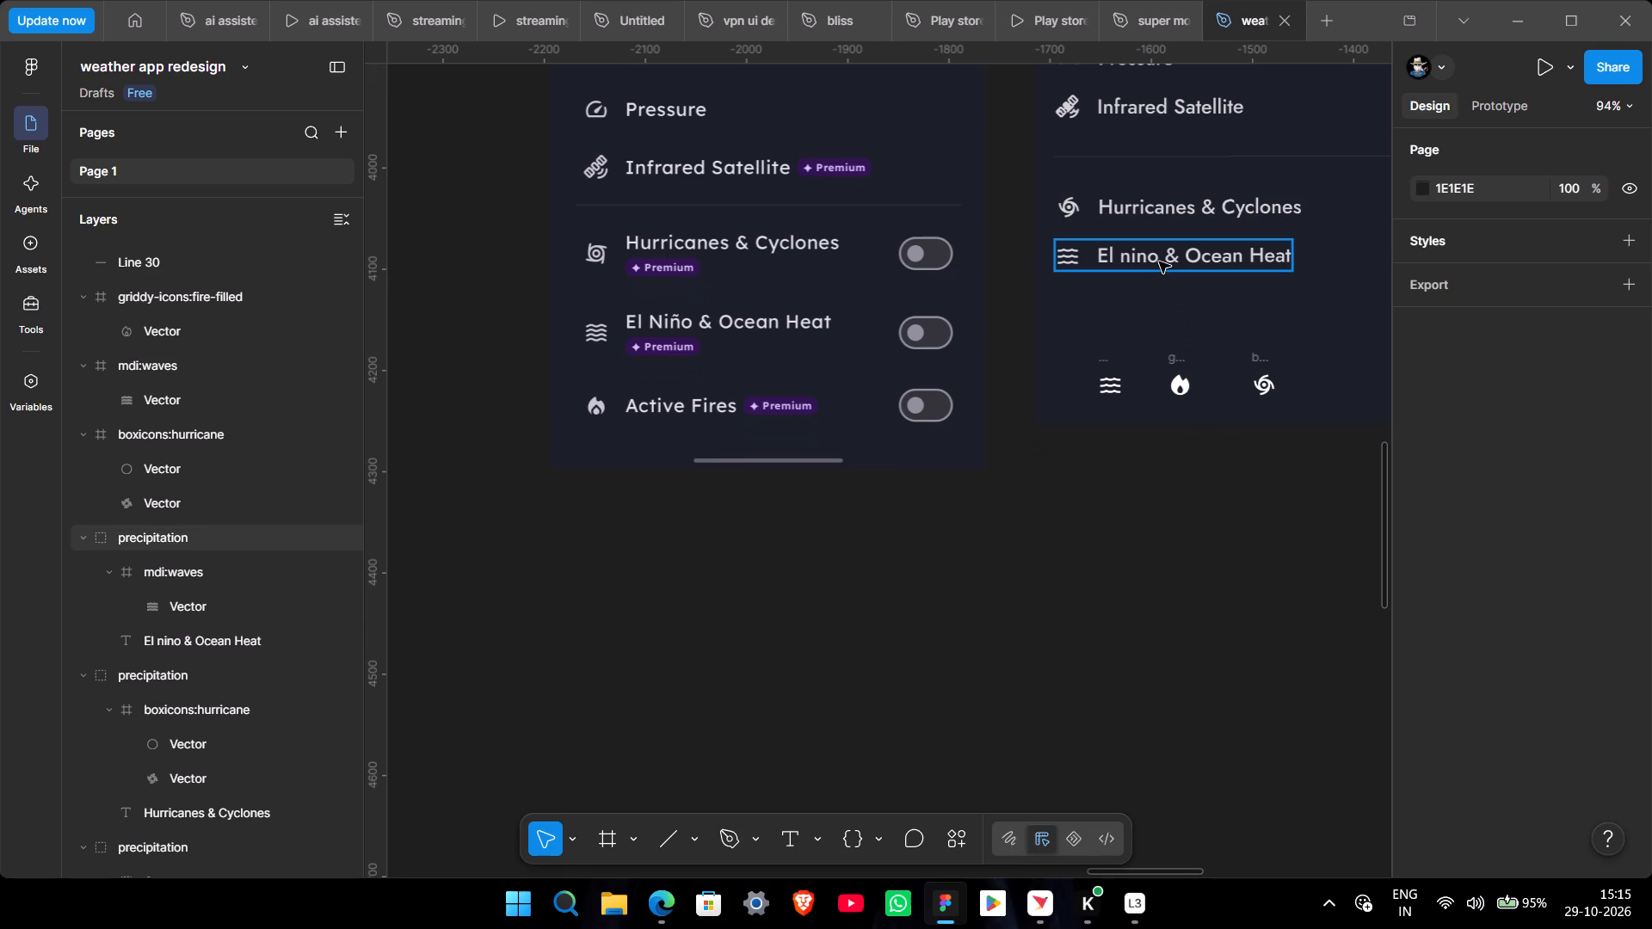
{"action": "left_click", "coordinate": [1159, 261]}
{"action": "key", "text": "space"}
{"action": "key", "text": "space"}
{"action": "key", "text": "space"}
{"action": "key", "text": "space"}
{"action": "key", "text": "space"}
{"action": "key", "text": "space"}
{"action": "key", "text": "space"}
{"action": "key", "text": "space"}
{"action": "key", "text": "space"}
{"action": "key", "text": "space"}
{"action": "key", "text": "space"}
{"action": "key", "text": "space"}
{"action": "key", "text": "space"}
{"action": "key", "text": "space"}
{"action": "key", "text": "space"}
{"action": "key", "text": "space"}
{"action": "key", "text": "space"}
{"action": "key", "text": "space"}
{"action": "key", "text": "space"}
{"action": "key", "text": "space"}
{"action": "left_click_drag", "start_coordinate": [1128, 258], "coordinate": [1128, 298]}
{"action": "scroll", "coordinate": [1131, 326], "scroll_direction": "down", "scroll_amount": 3}
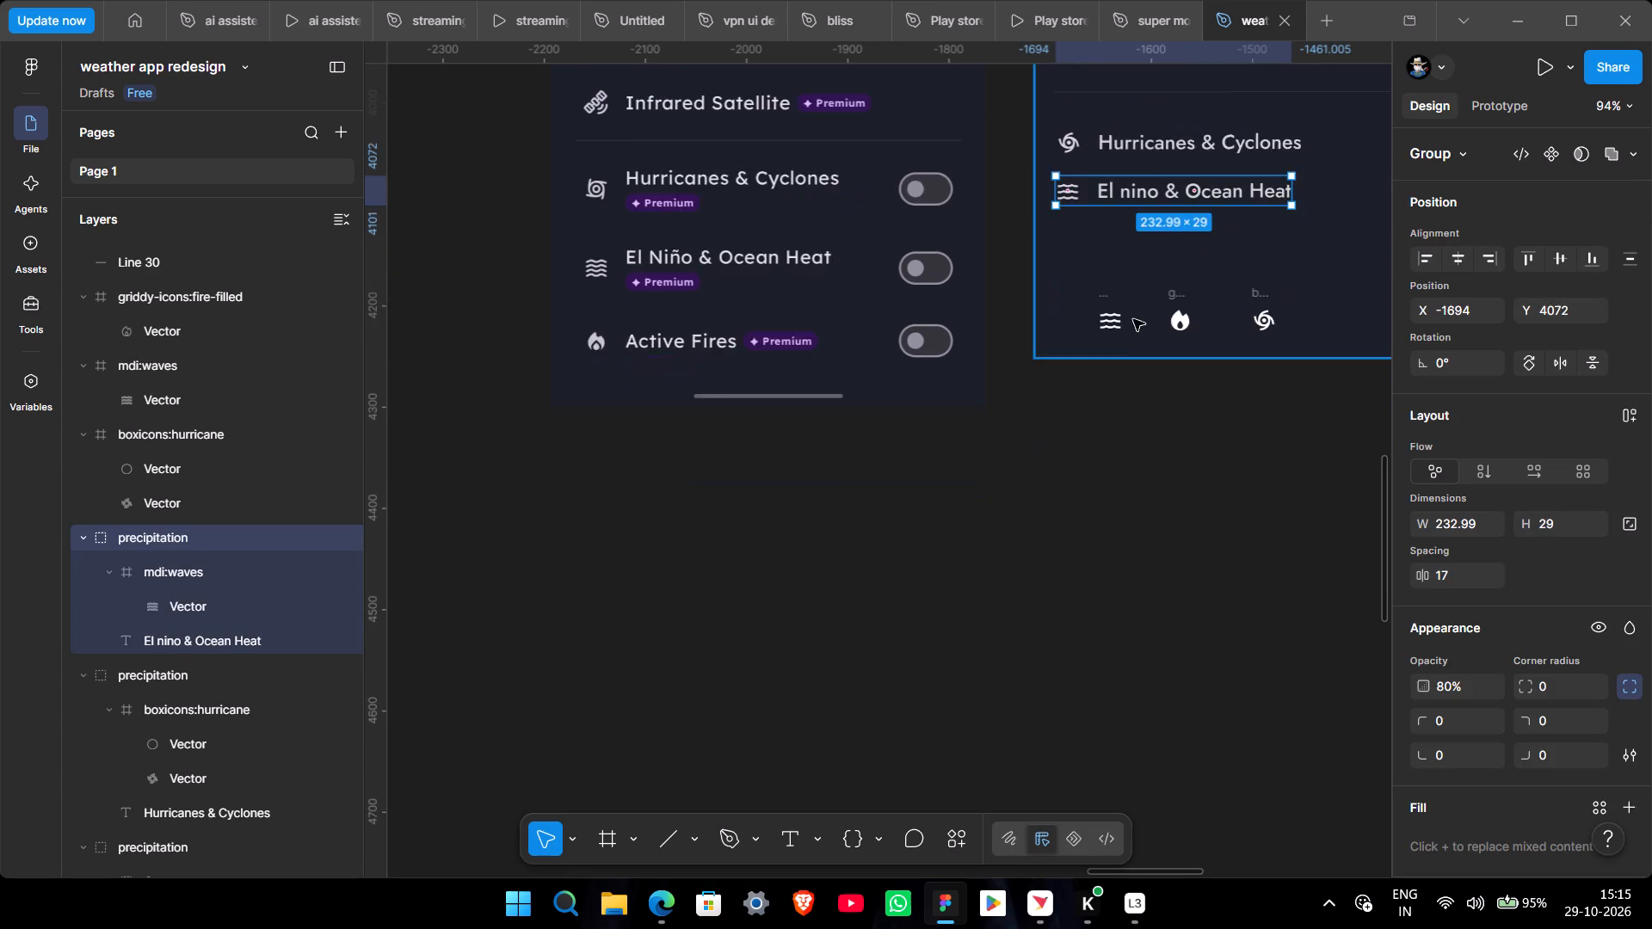
{"action": "scroll", "coordinate": [1149, 294], "scroll_direction": "up", "scroll_amount": 4, "text": "ctrl"}
{"action": "scroll", "coordinate": [1150, 261], "scroll_direction": "up", "scroll_amount": 1}
{"action": "middle_click_drag", "start_coordinate": [1147, 276], "coordinate": [1145, 292]}
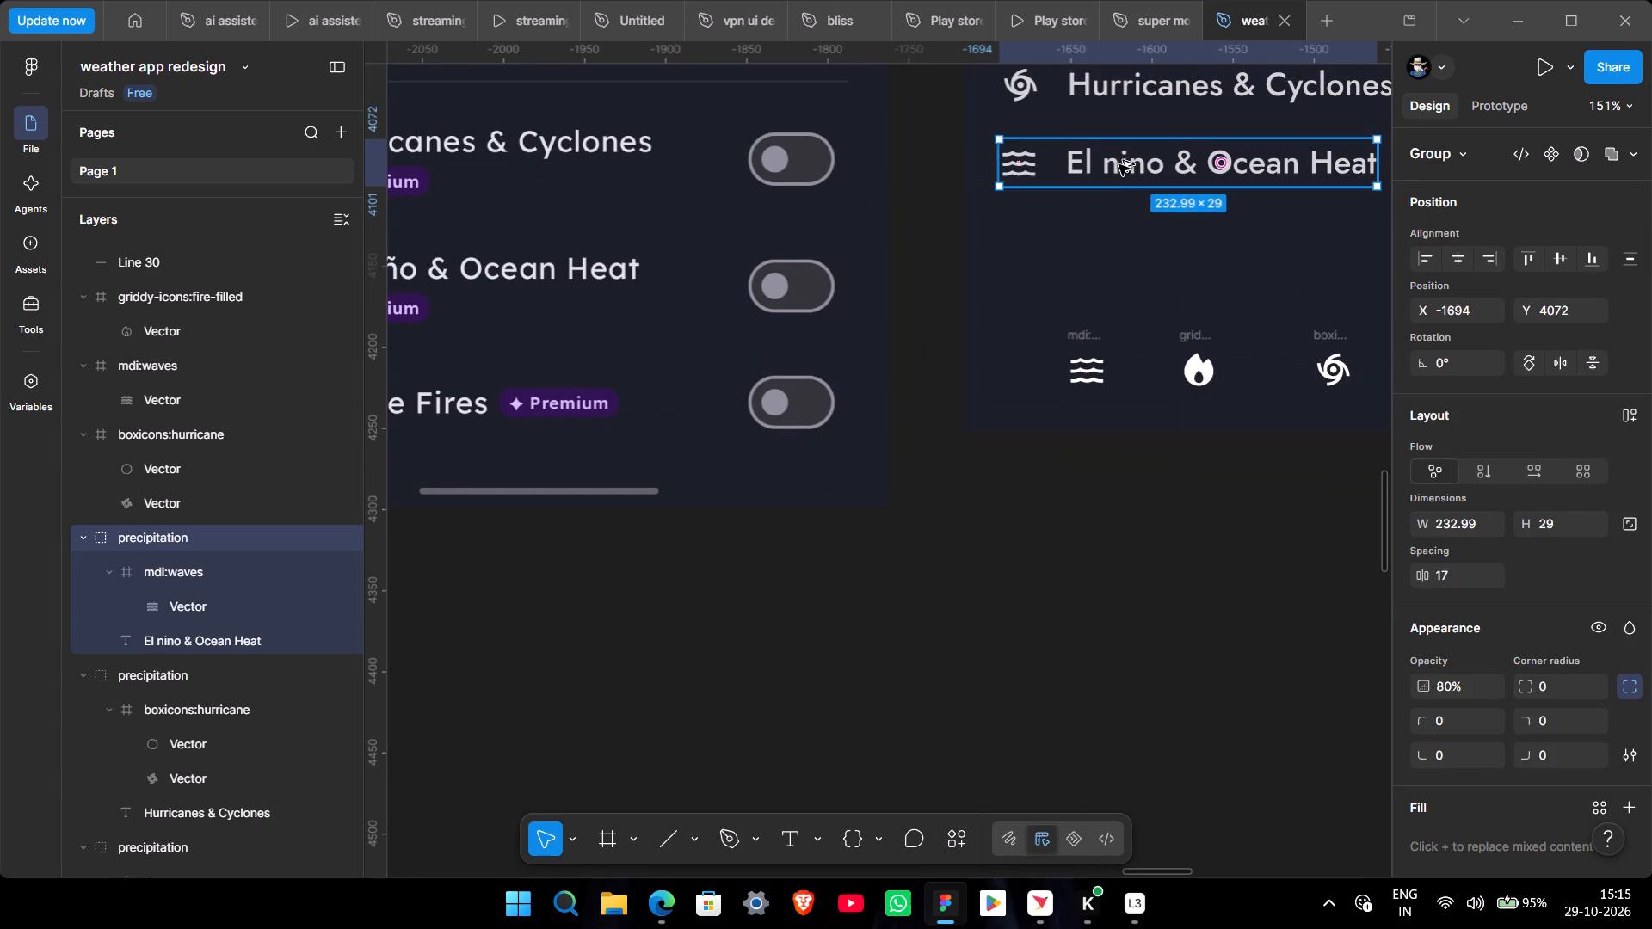
{"action": "left_click_drag", "start_coordinate": [1119, 164], "coordinate": [1117, 241], "text": "alt"}
{"action": "scroll", "coordinate": [1155, 331], "scroll_direction": "down", "scroll_amount": 9, "text": "ctrl"}
{"action": "left_click", "coordinate": [1176, 464]}
Replace the waves icon in the lowest row with a copy of the griddy-icons:fire-filled icon.
{"action": "scroll", "coordinate": [1089, 317], "scroll_direction": "up", "scroll_amount": 3, "text": "ctrl"}
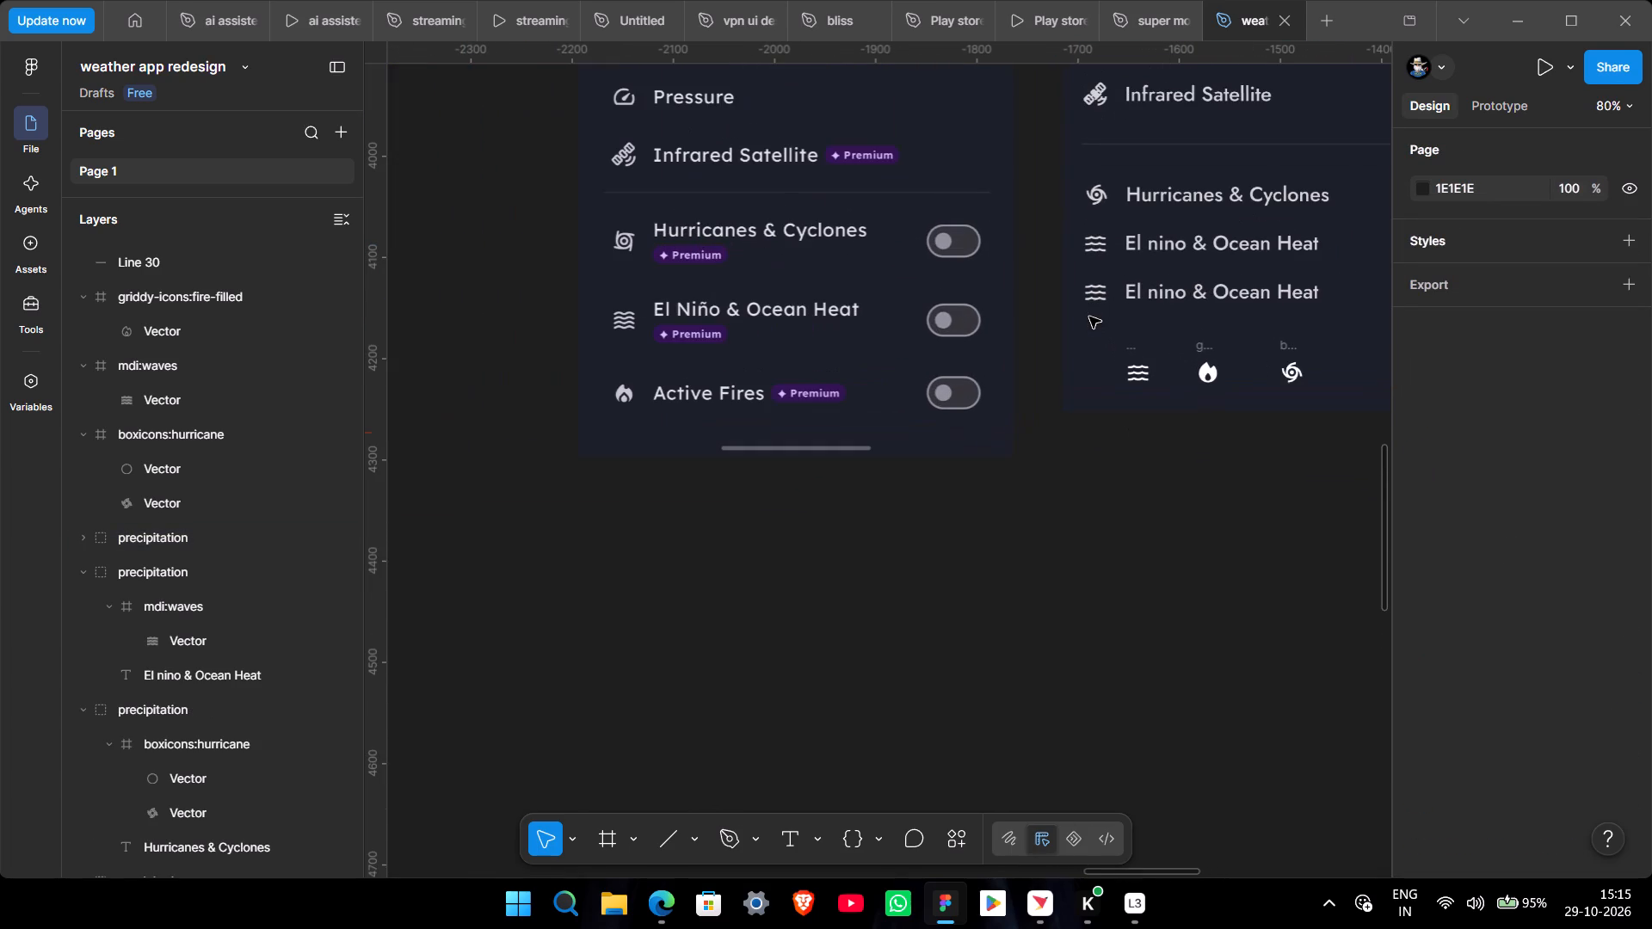
{"action": "scroll", "coordinate": [1002, 374], "scroll_direction": "up", "scroll_amount": 2, "text": "ctrl"}
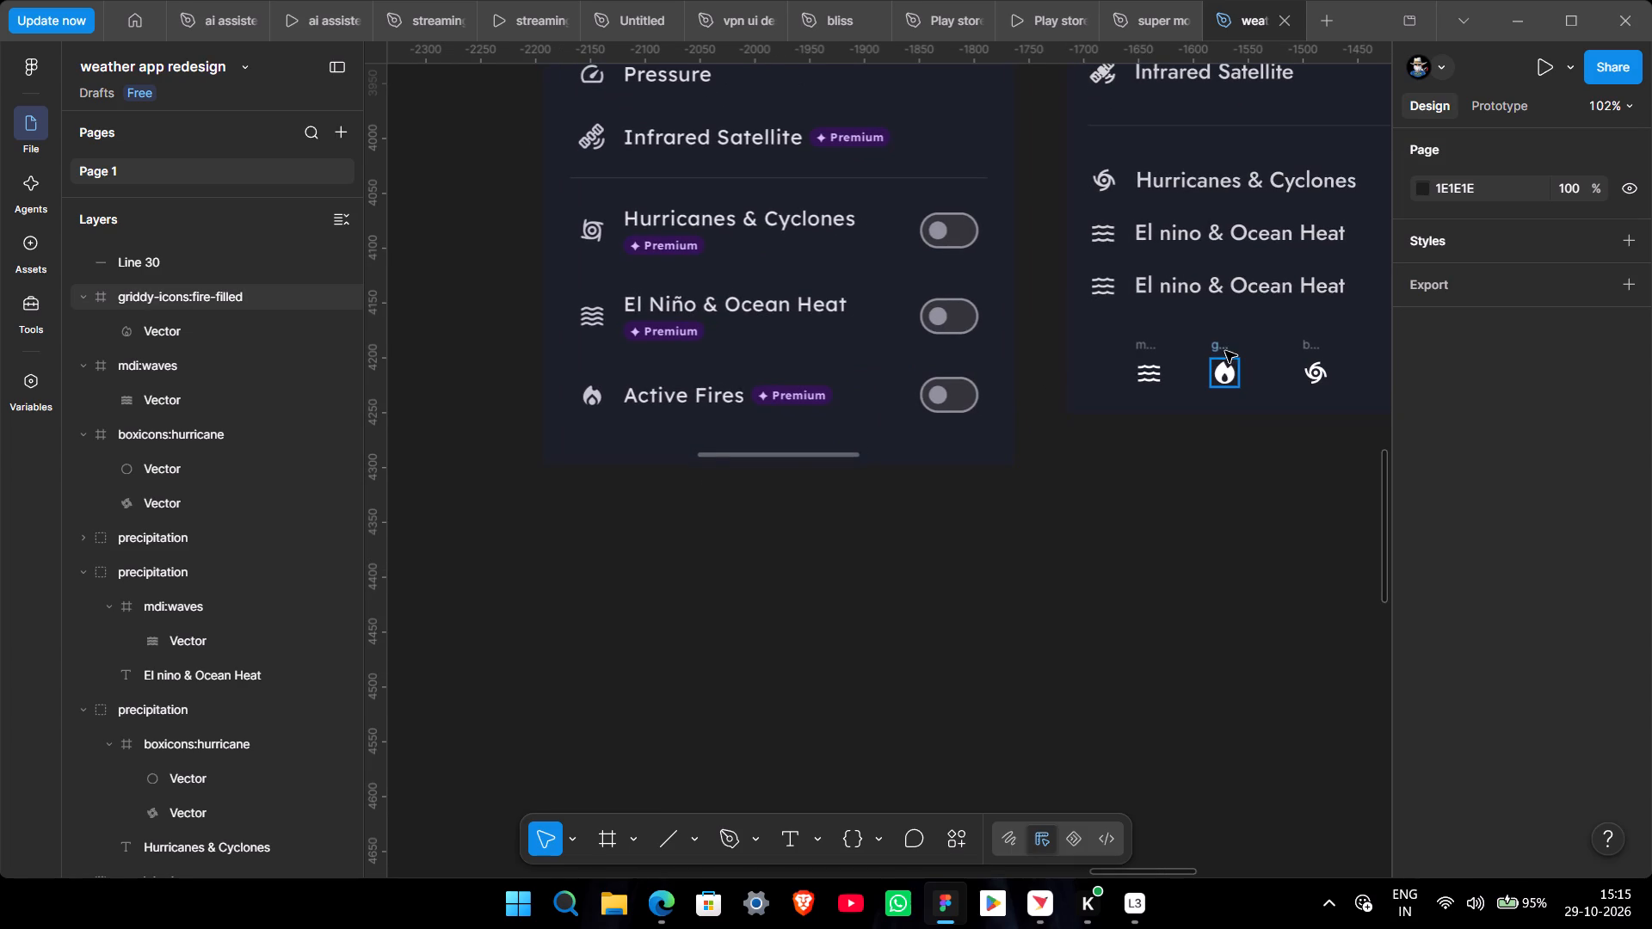
{"action": "right_click", "coordinate": [1224, 350]}
{"action": "left_click", "coordinate": [1257, 132]}
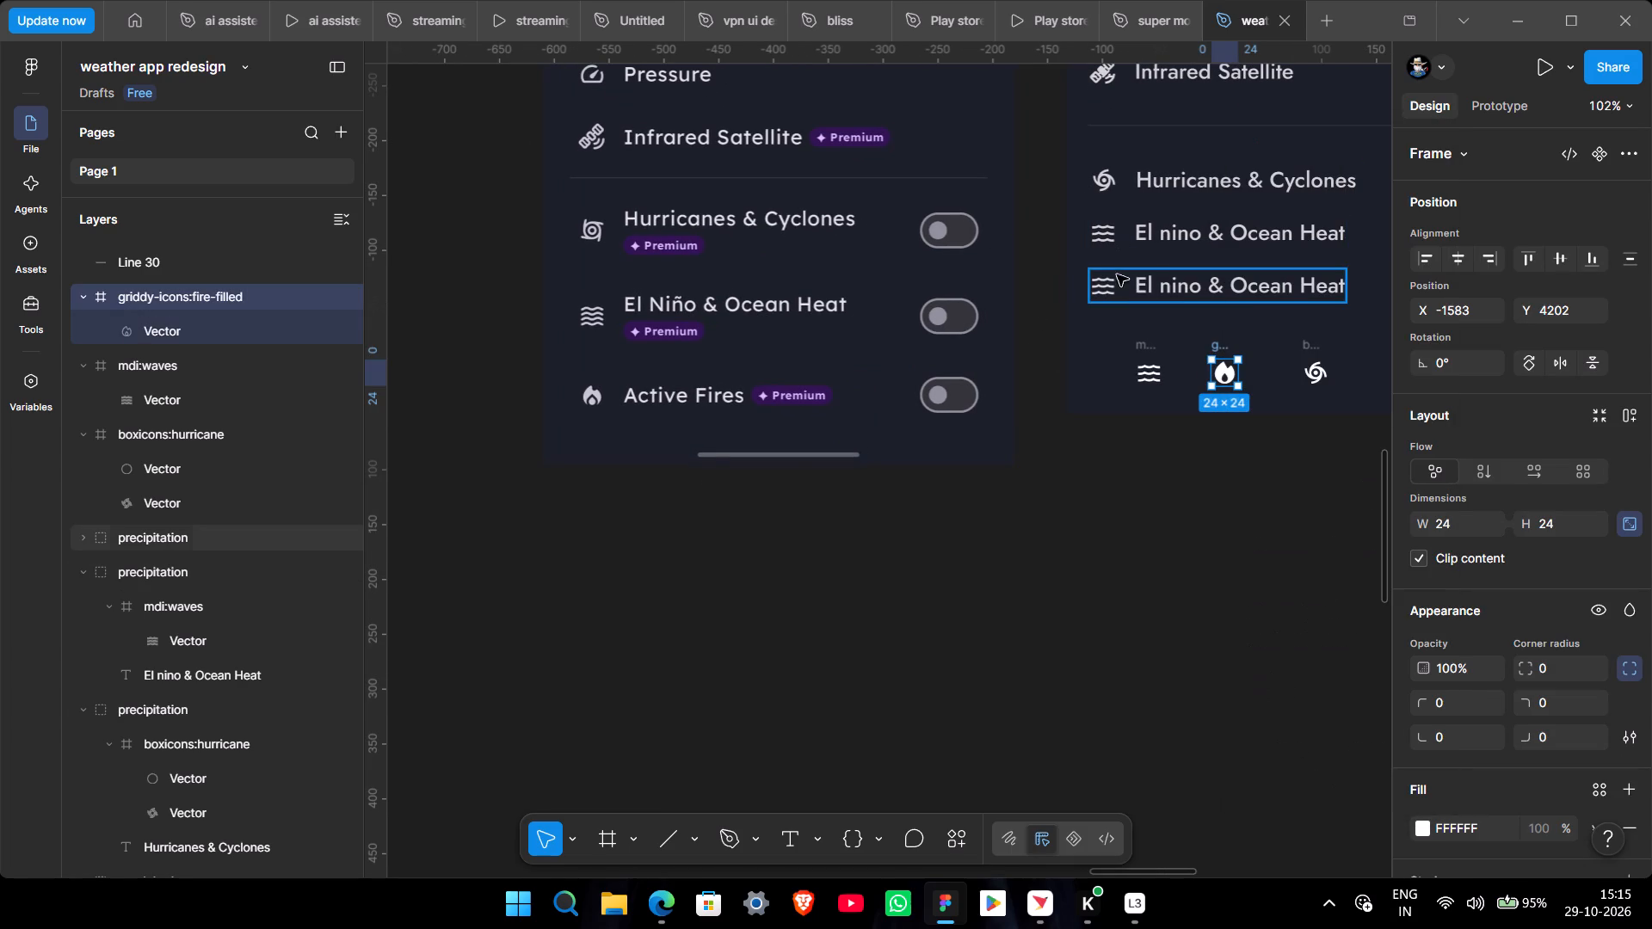
{"action": "double_click", "coordinate": [1105, 286]}
{"action": "right_click", "coordinate": [1105, 286]}
{"action": "left_click", "coordinate": [1162, 176]}
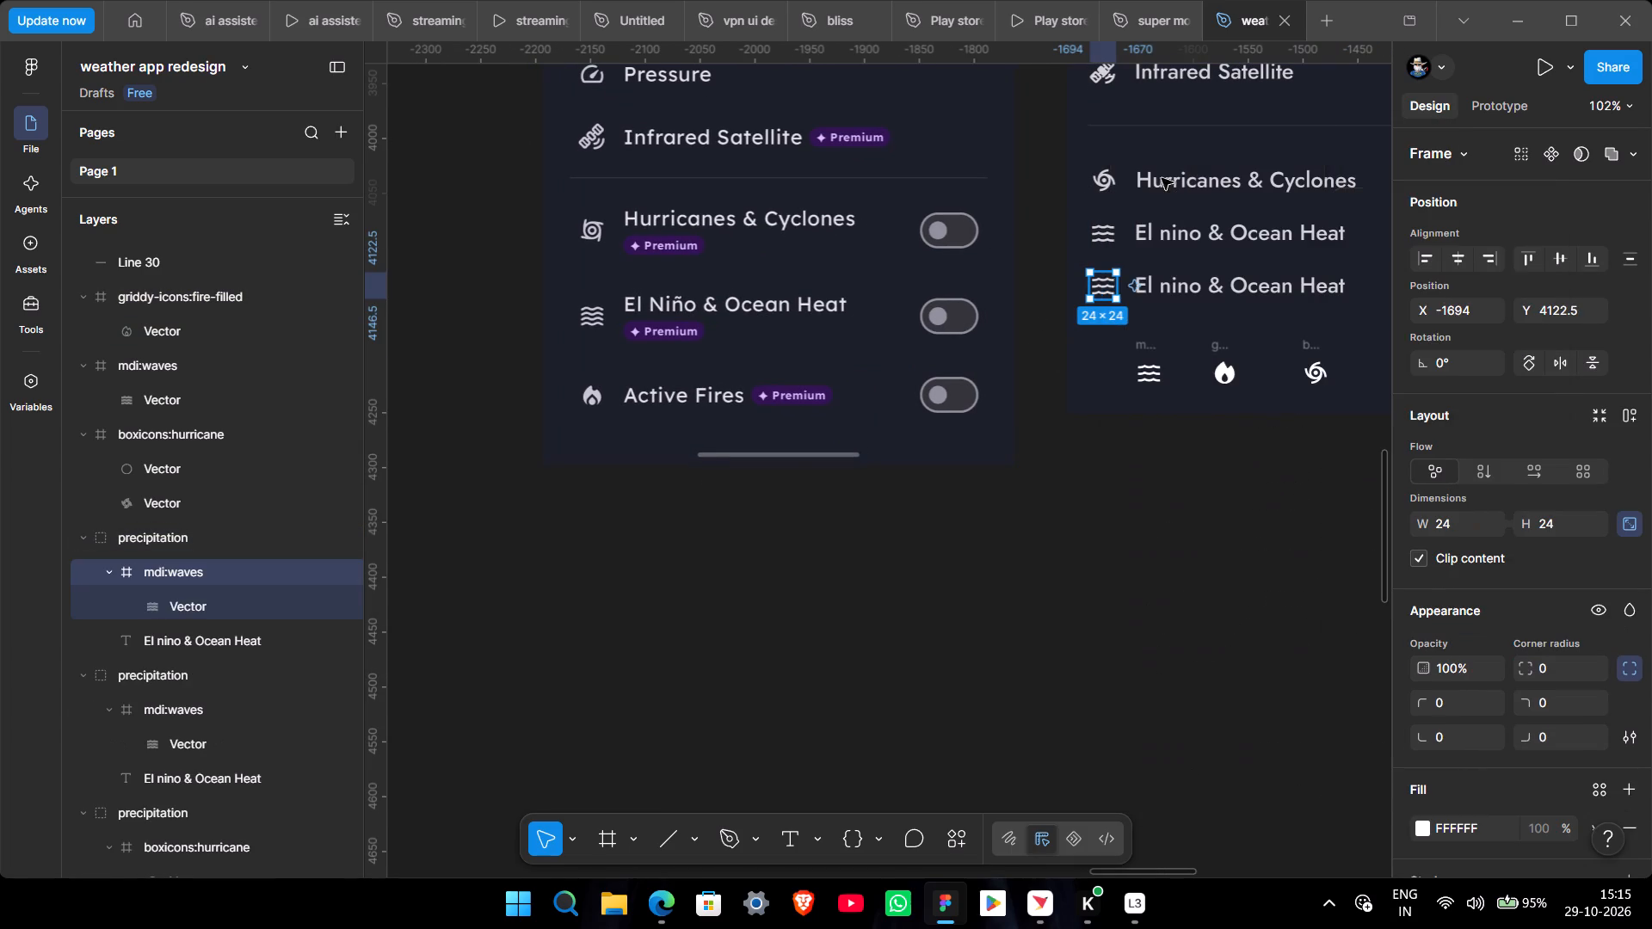
{"action": "left_click", "coordinate": [1191, 461]}
Change the label of the fire-icon row to "Active Fires".
{"action": "middle_click_drag", "start_coordinate": [1239, 448], "coordinate": [1210, 462]}
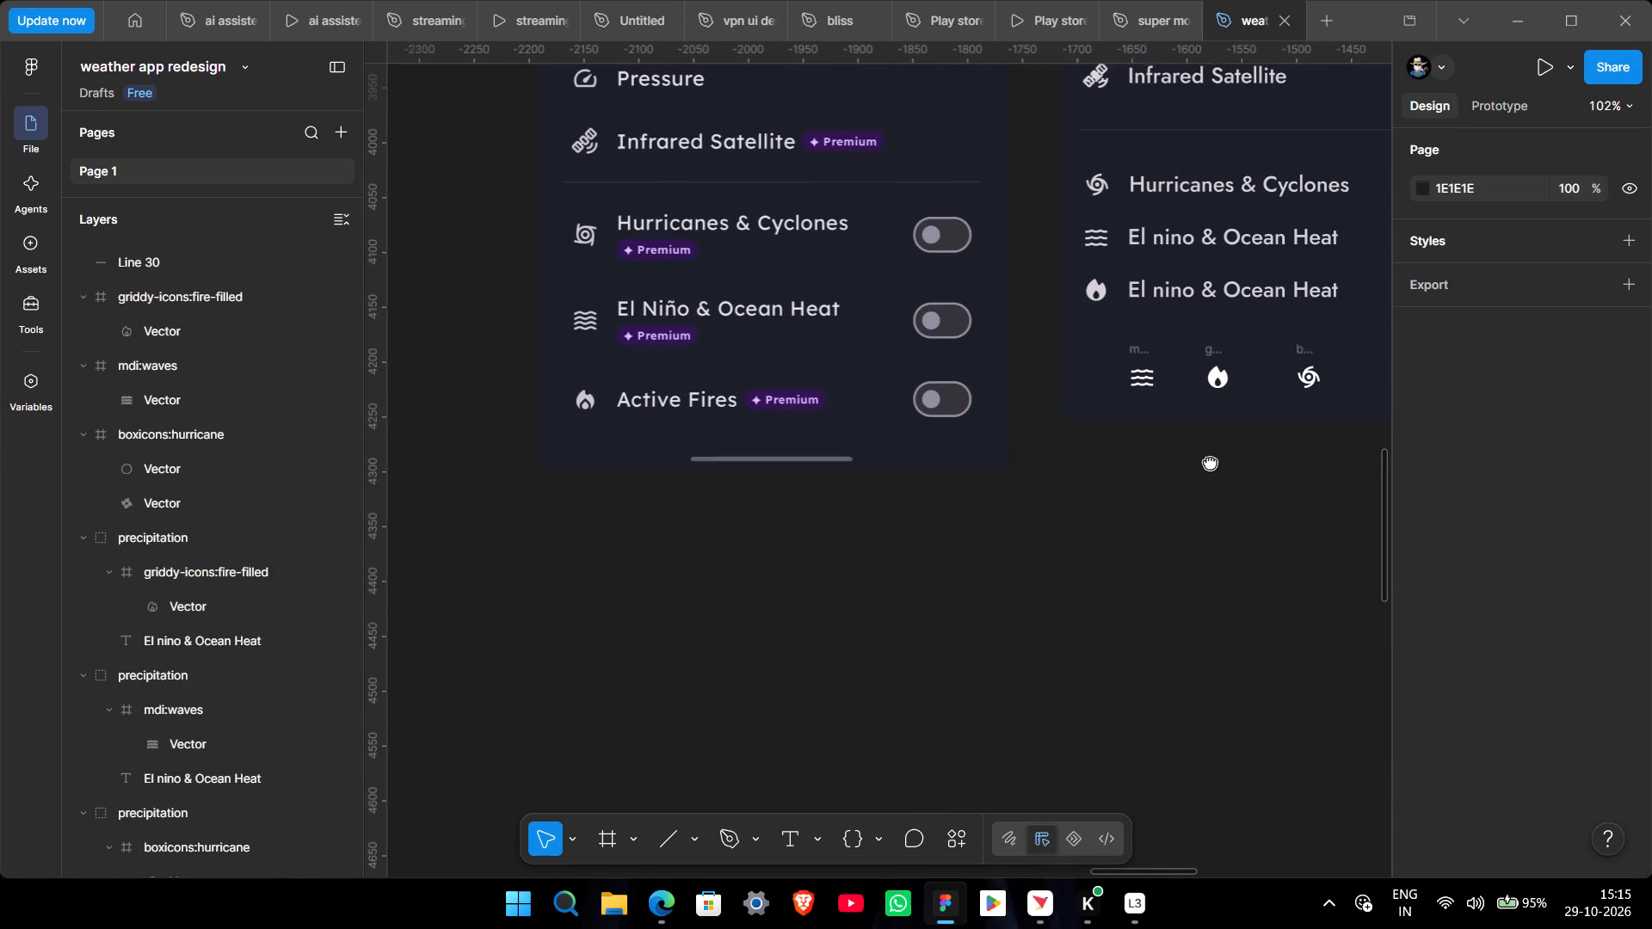
{"action": "middle_click_drag", "start_coordinate": [1210, 462], "coordinate": [1124, 483]}
{"action": "double_click", "coordinate": [1100, 331], "text": "ctrl"}
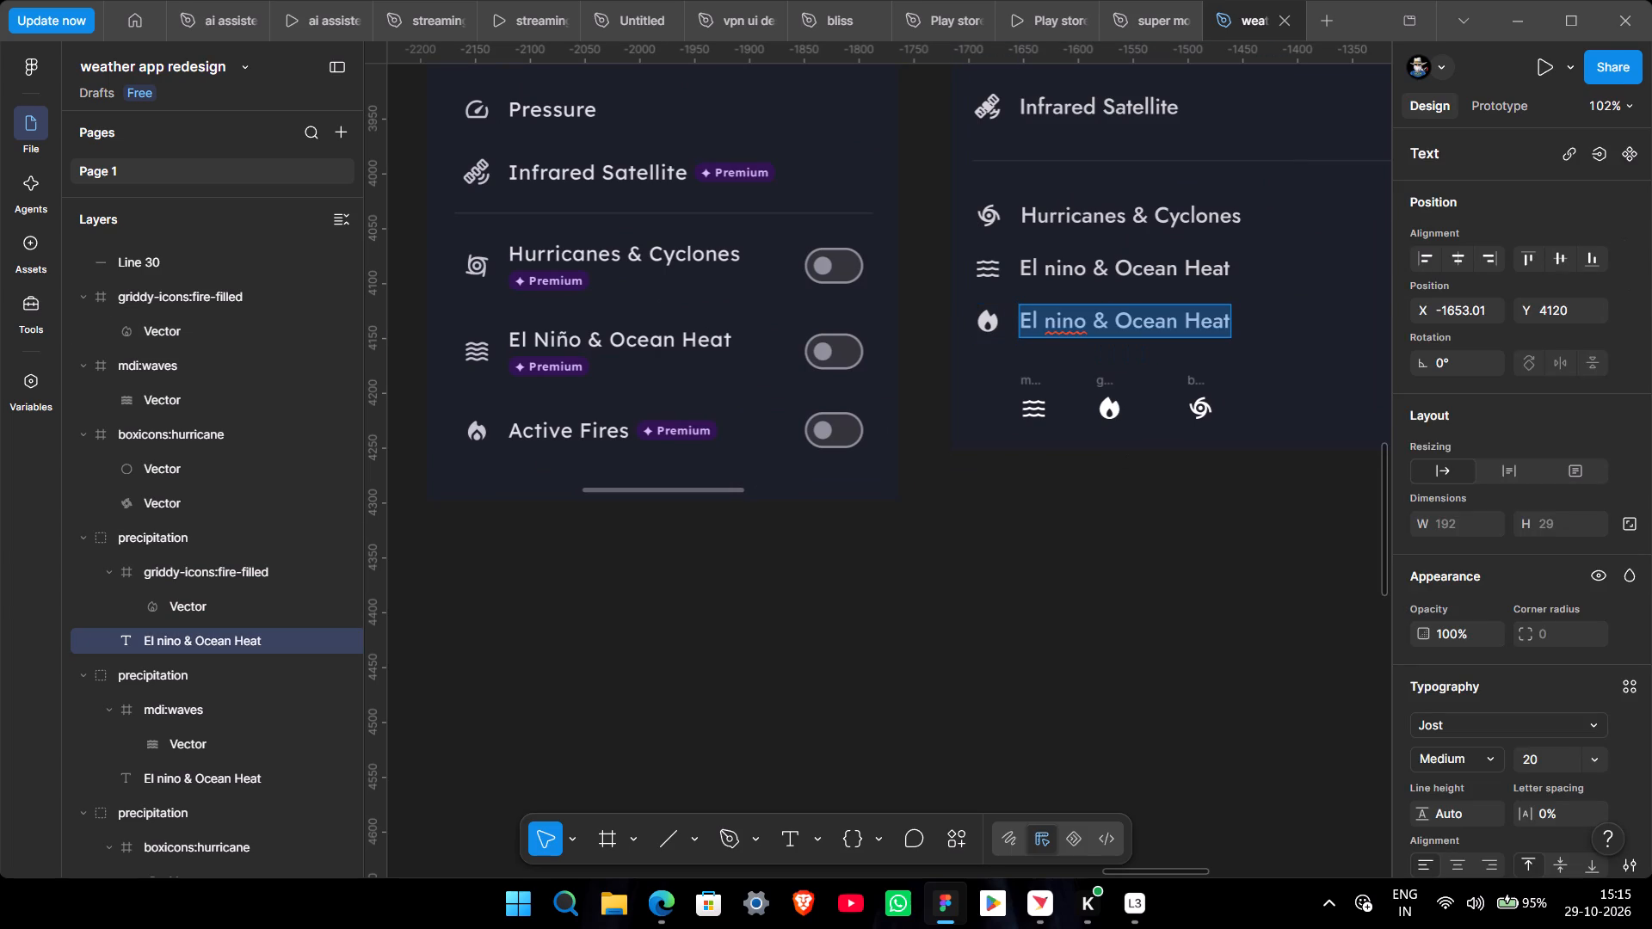
{"action": "key", "text": "shift+a"}
{"action": "type", "text": "cti"}
{"action": "type", "text": "ve"}
{"action": "key", "text": "space"}
{"action": "key", "text": "shift+f"}
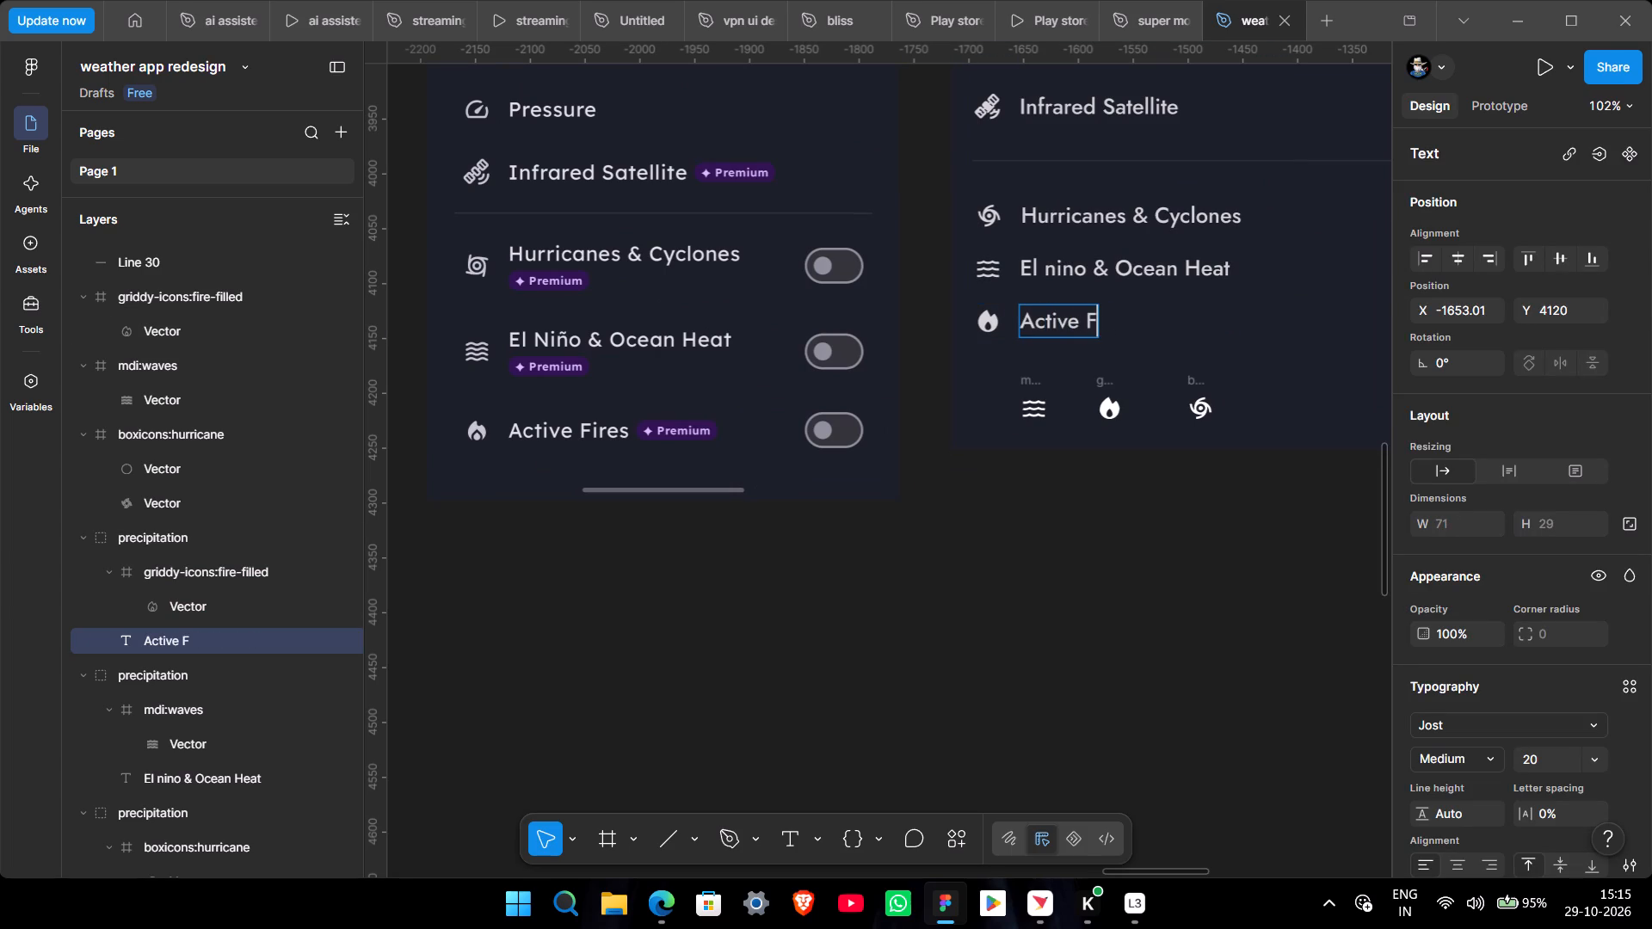
{"action": "type", "text": "ires"}
{"action": "left_click", "coordinate": [1095, 598]}
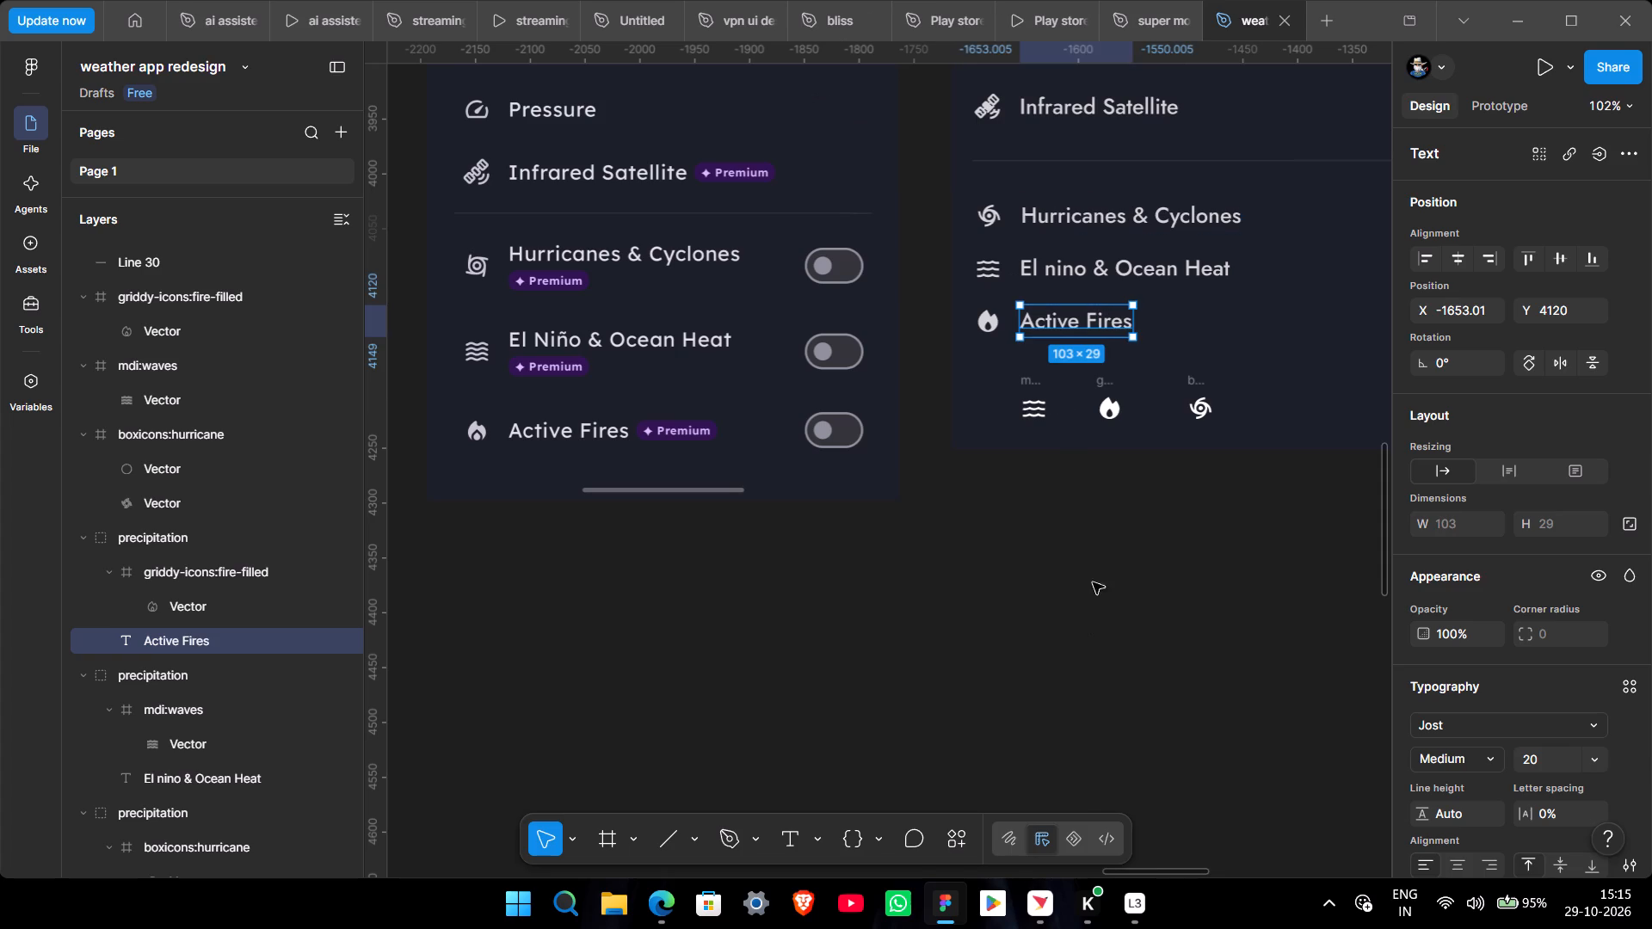
Delete the three spare waves, fire and hurricane icons beneath the Active Fires row.
{"action": "left_click", "coordinate": [1033, 373]}
{"action": "left_click", "coordinate": [1104, 378], "text": "shift"}
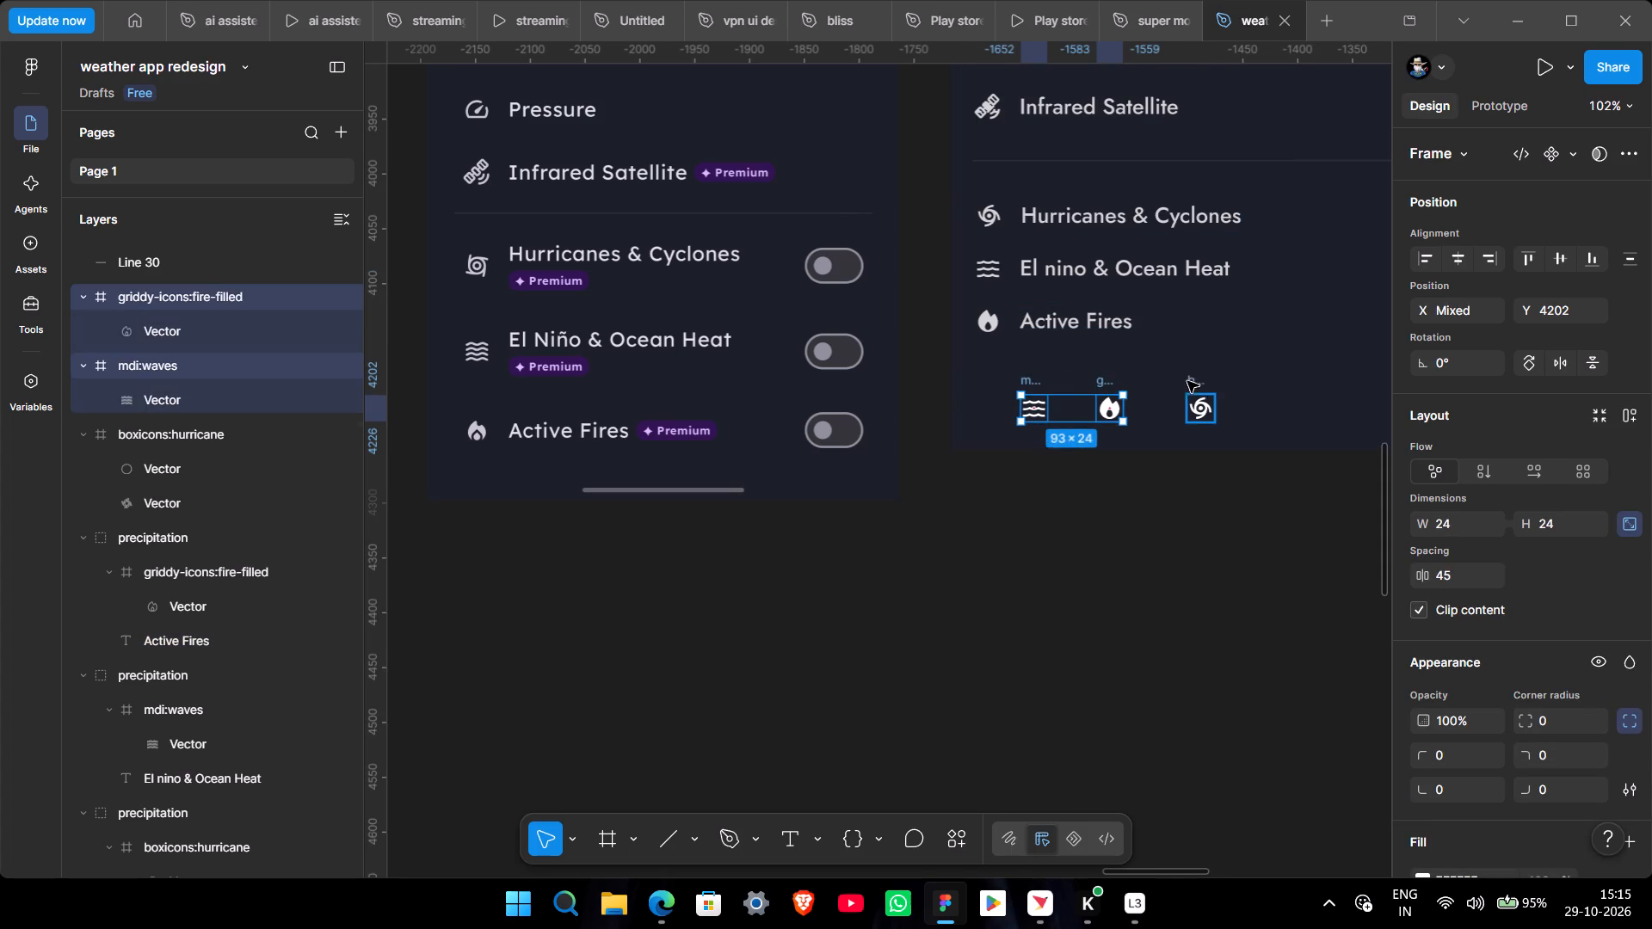
{"action": "left_click", "coordinate": [1203, 383], "text": "shift"}
{"action": "key", "text": "BackSpace"}
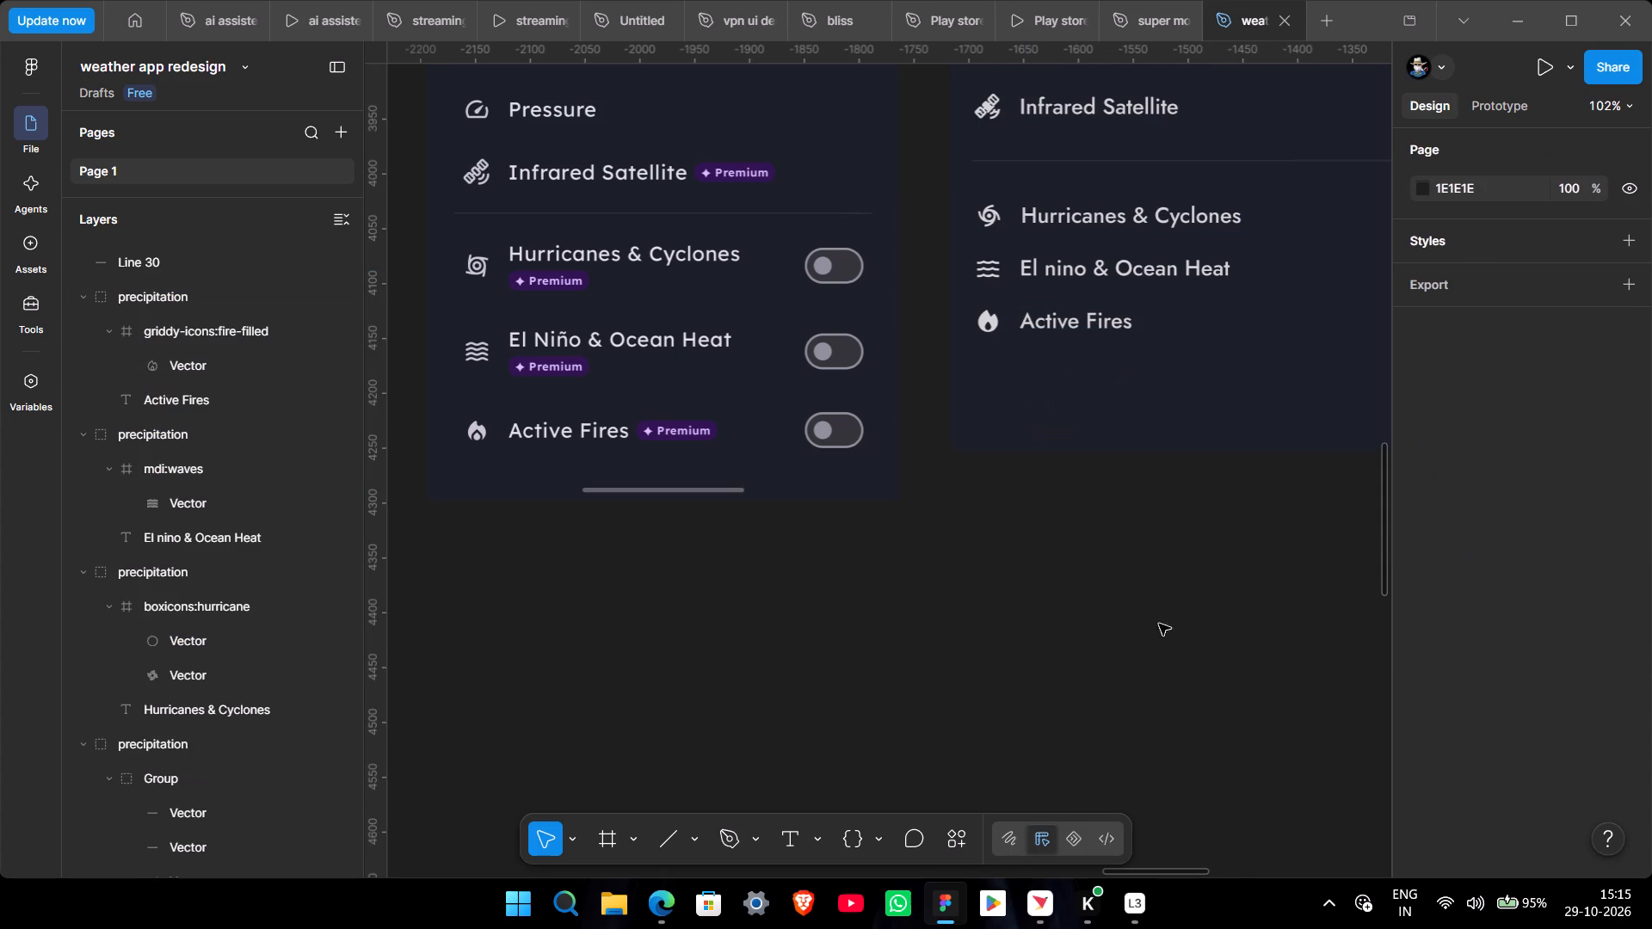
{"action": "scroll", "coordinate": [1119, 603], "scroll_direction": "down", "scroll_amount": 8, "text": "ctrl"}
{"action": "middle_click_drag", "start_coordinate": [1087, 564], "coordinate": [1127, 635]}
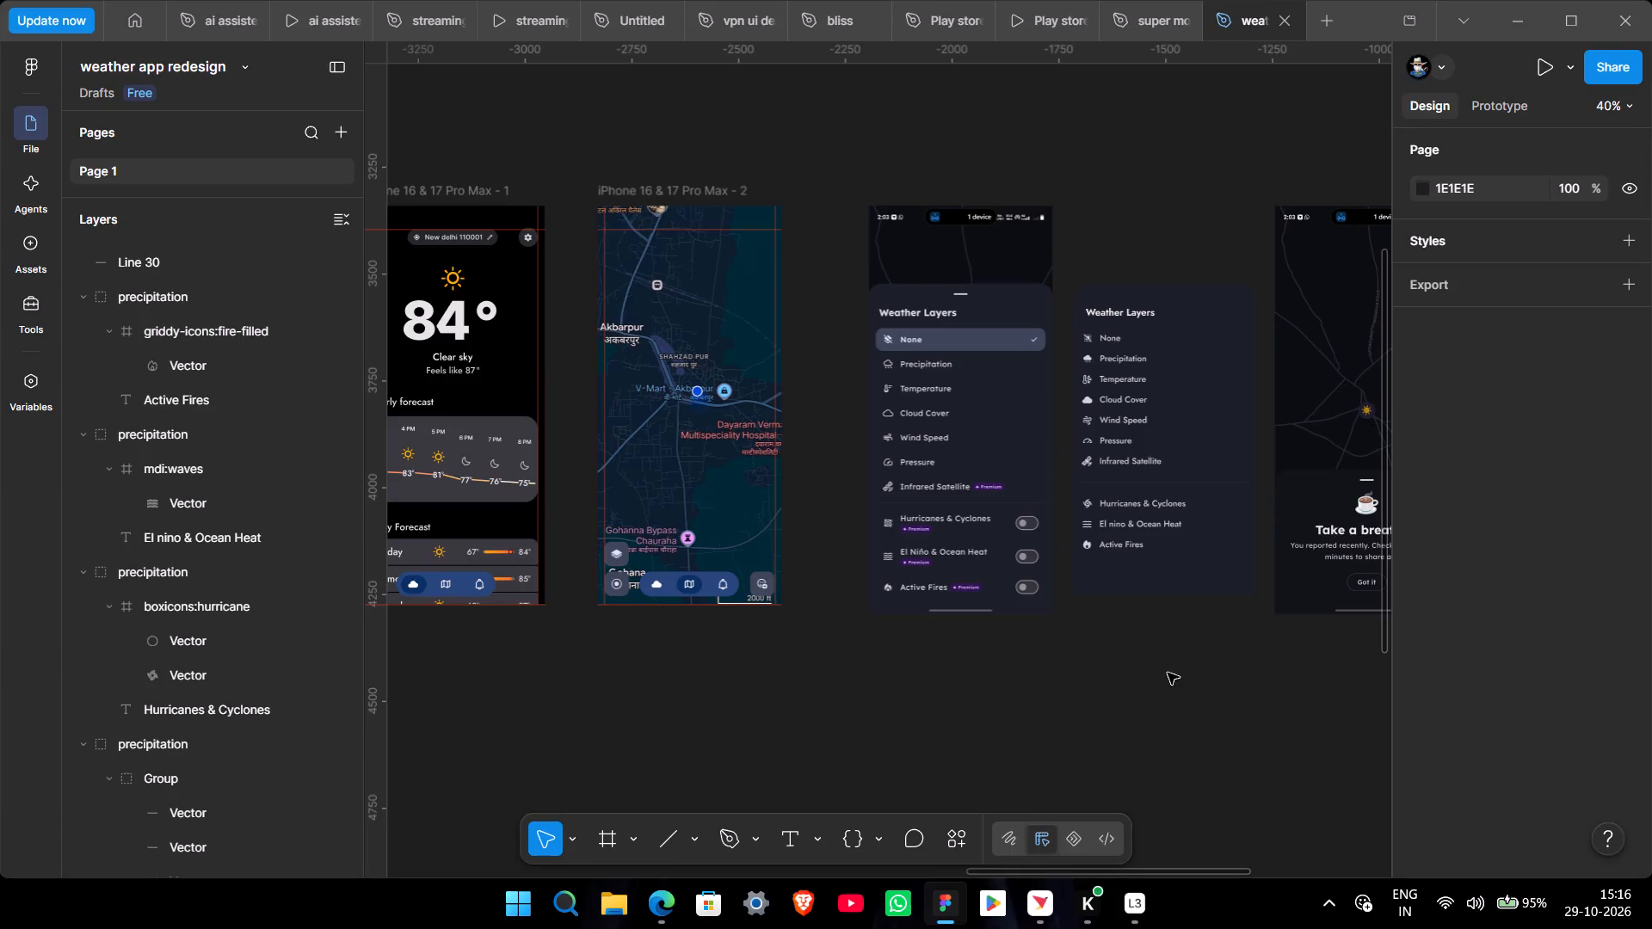
Switch to Loggy3 and stop the running recording session.
{"action": "left_click", "coordinate": [1143, 904]}
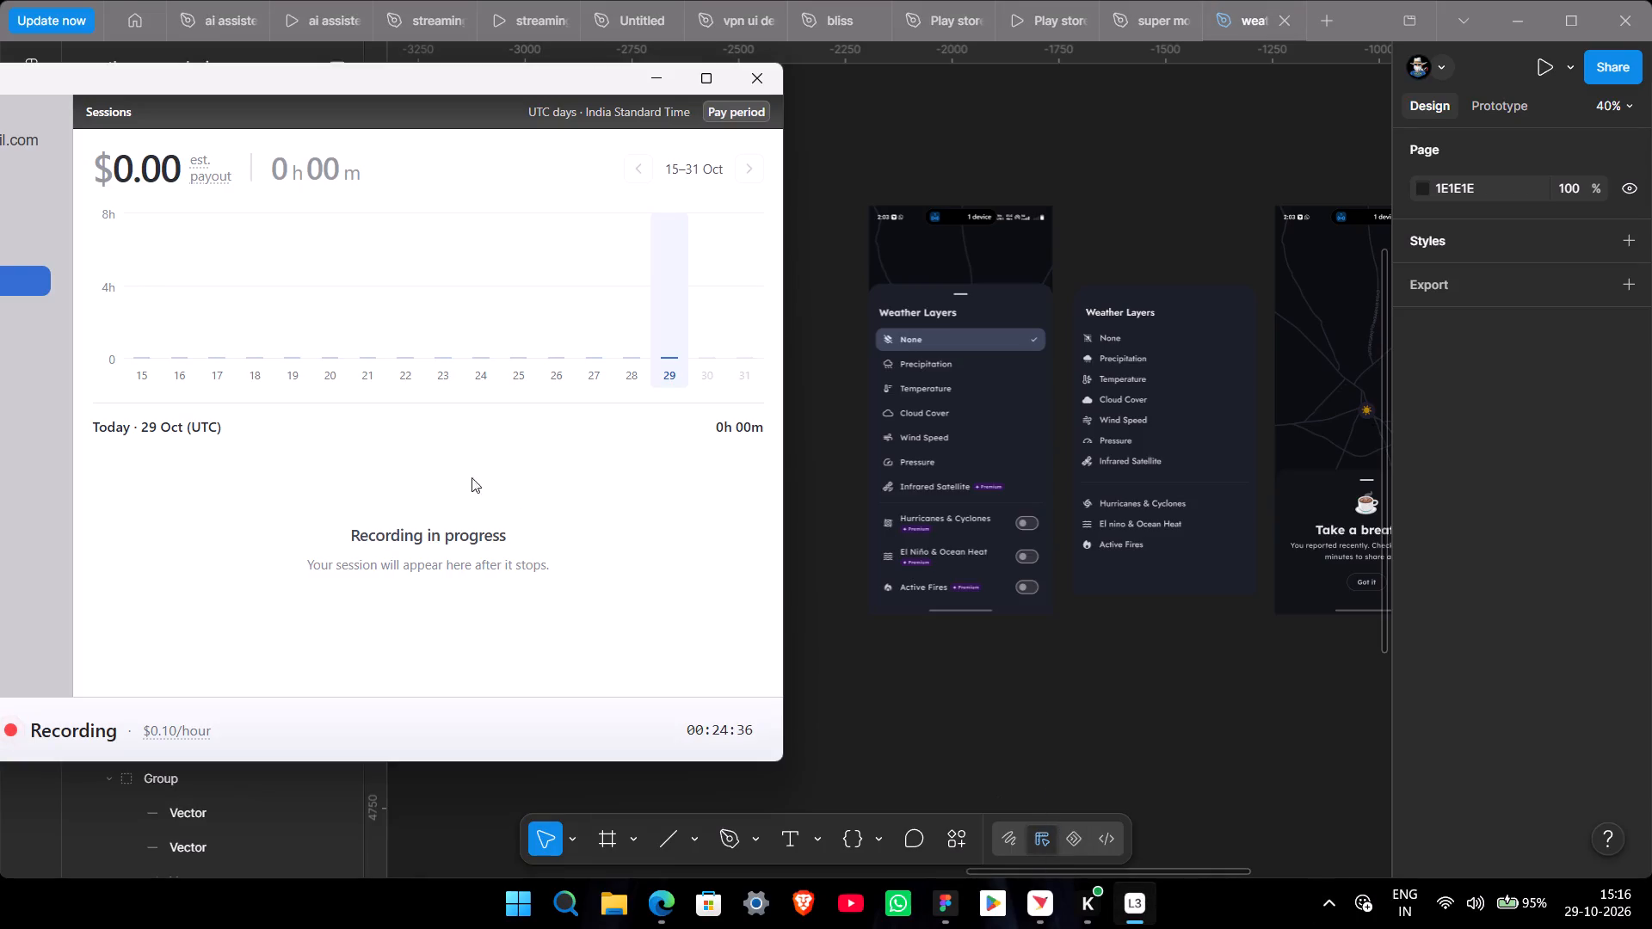
{"action": "left_click_drag", "start_coordinate": [483, 75], "coordinate": [747, 91]}
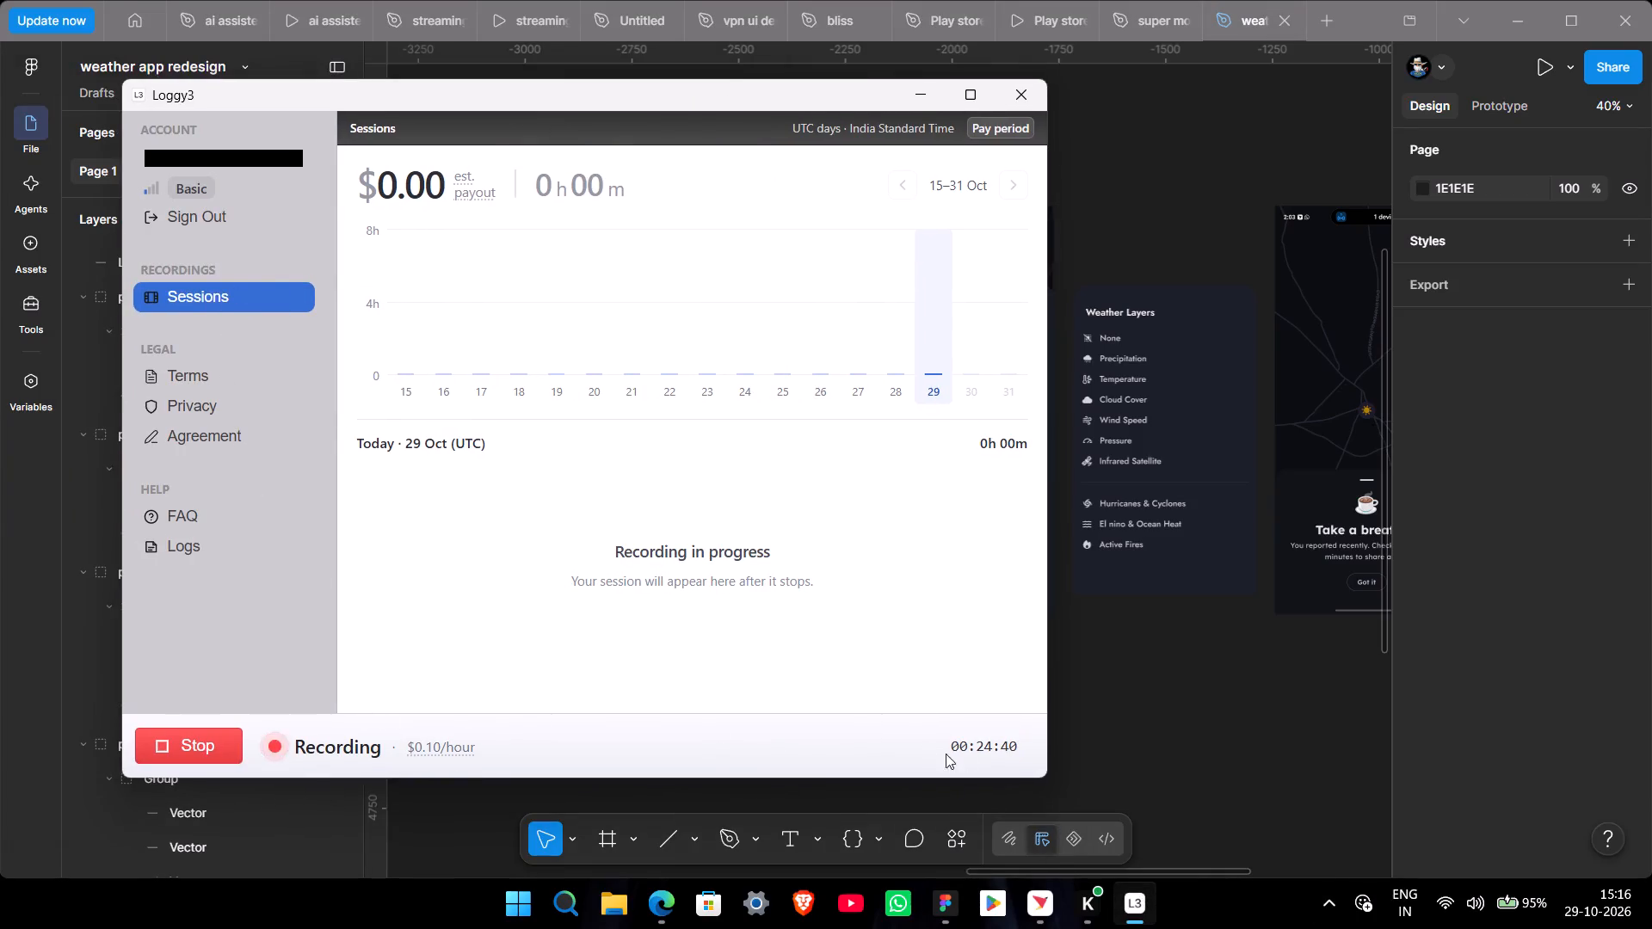
{"action": "scroll", "coordinate": [563, 457], "scroll_direction": "down", "scroll_amount": 2}
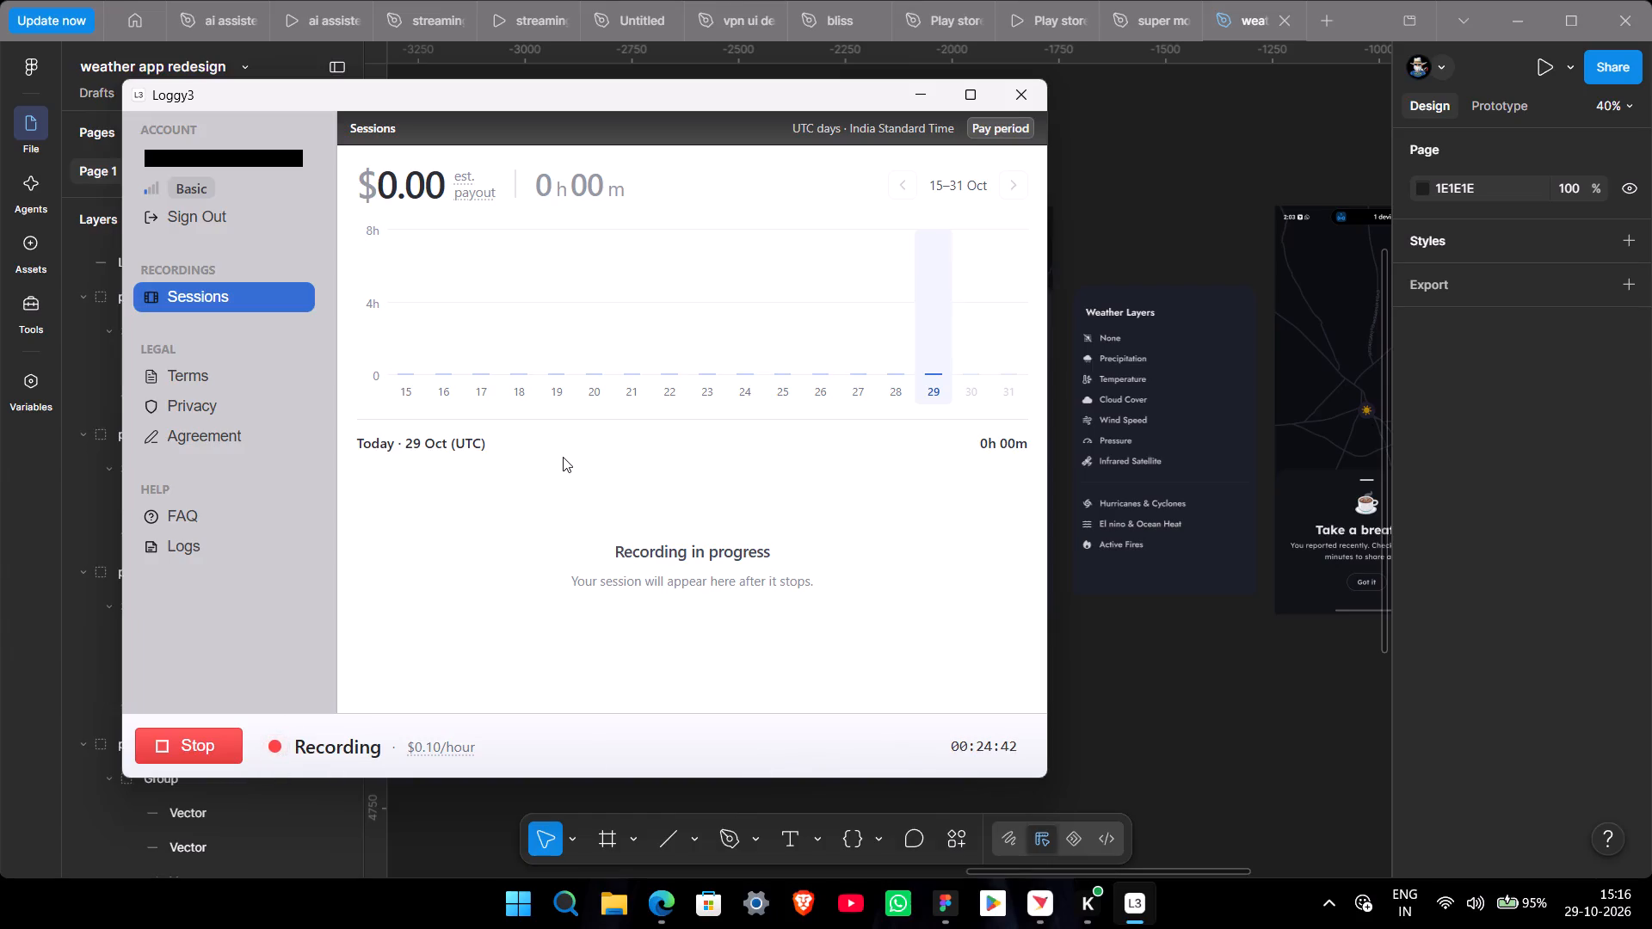
{"action": "scroll", "coordinate": [563, 457], "scroll_direction": "up", "scroll_amount": 3}
{"action": "left_click", "coordinate": [219, 386]}
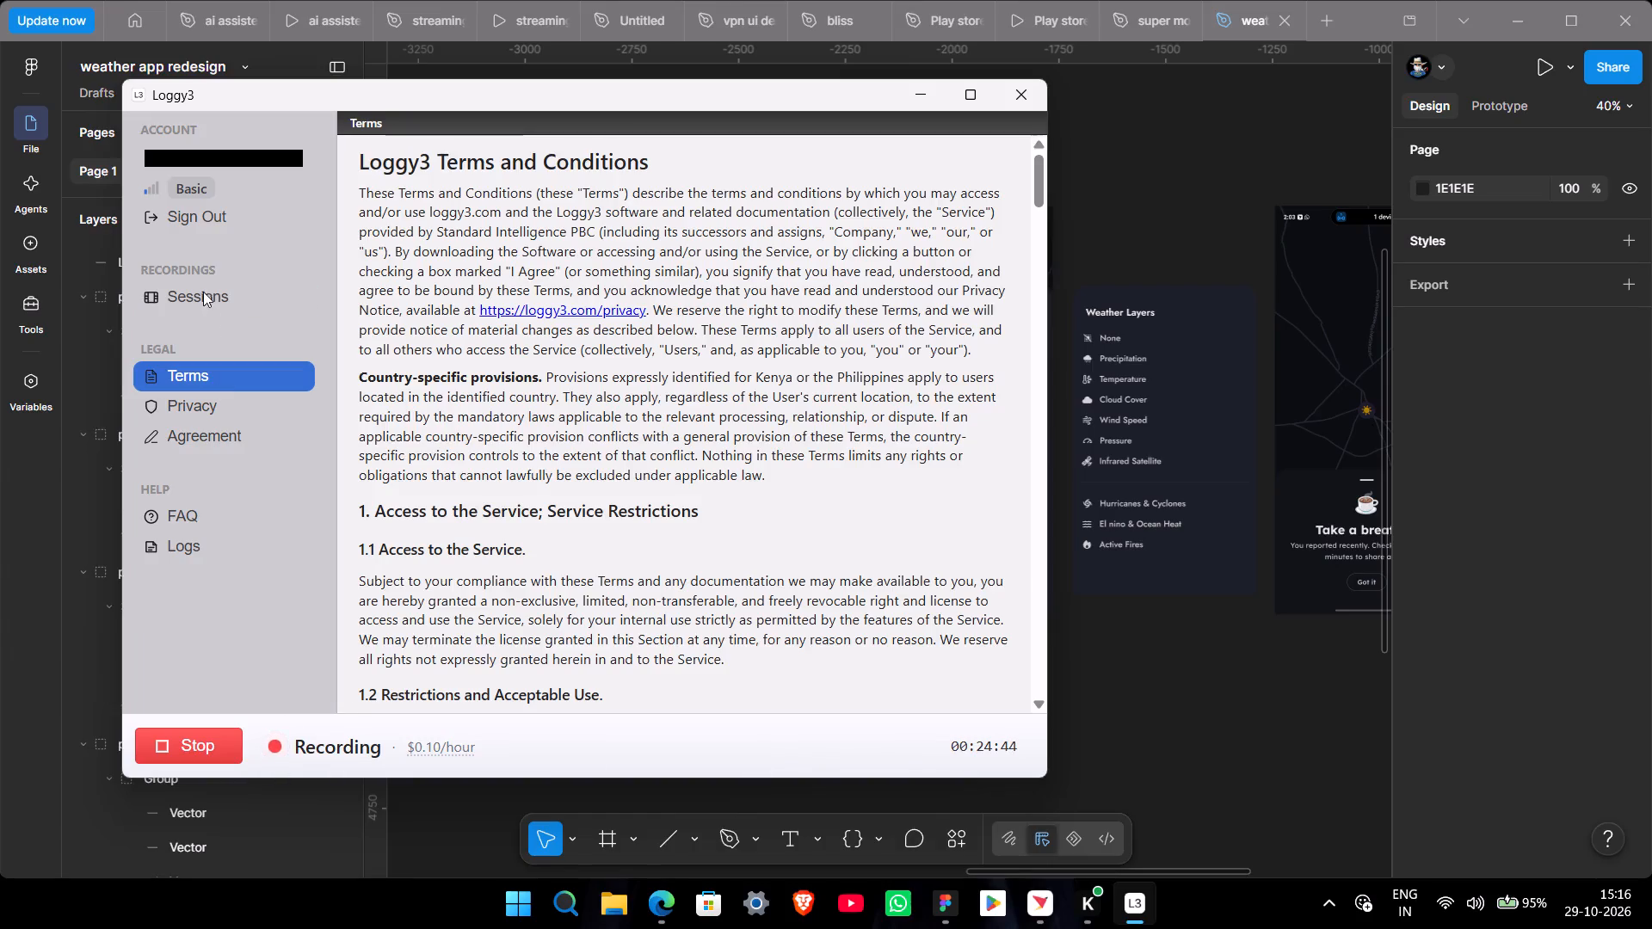
{"action": "left_click", "coordinate": [203, 291]}
{"action": "left_click", "coordinate": [163, 749]}
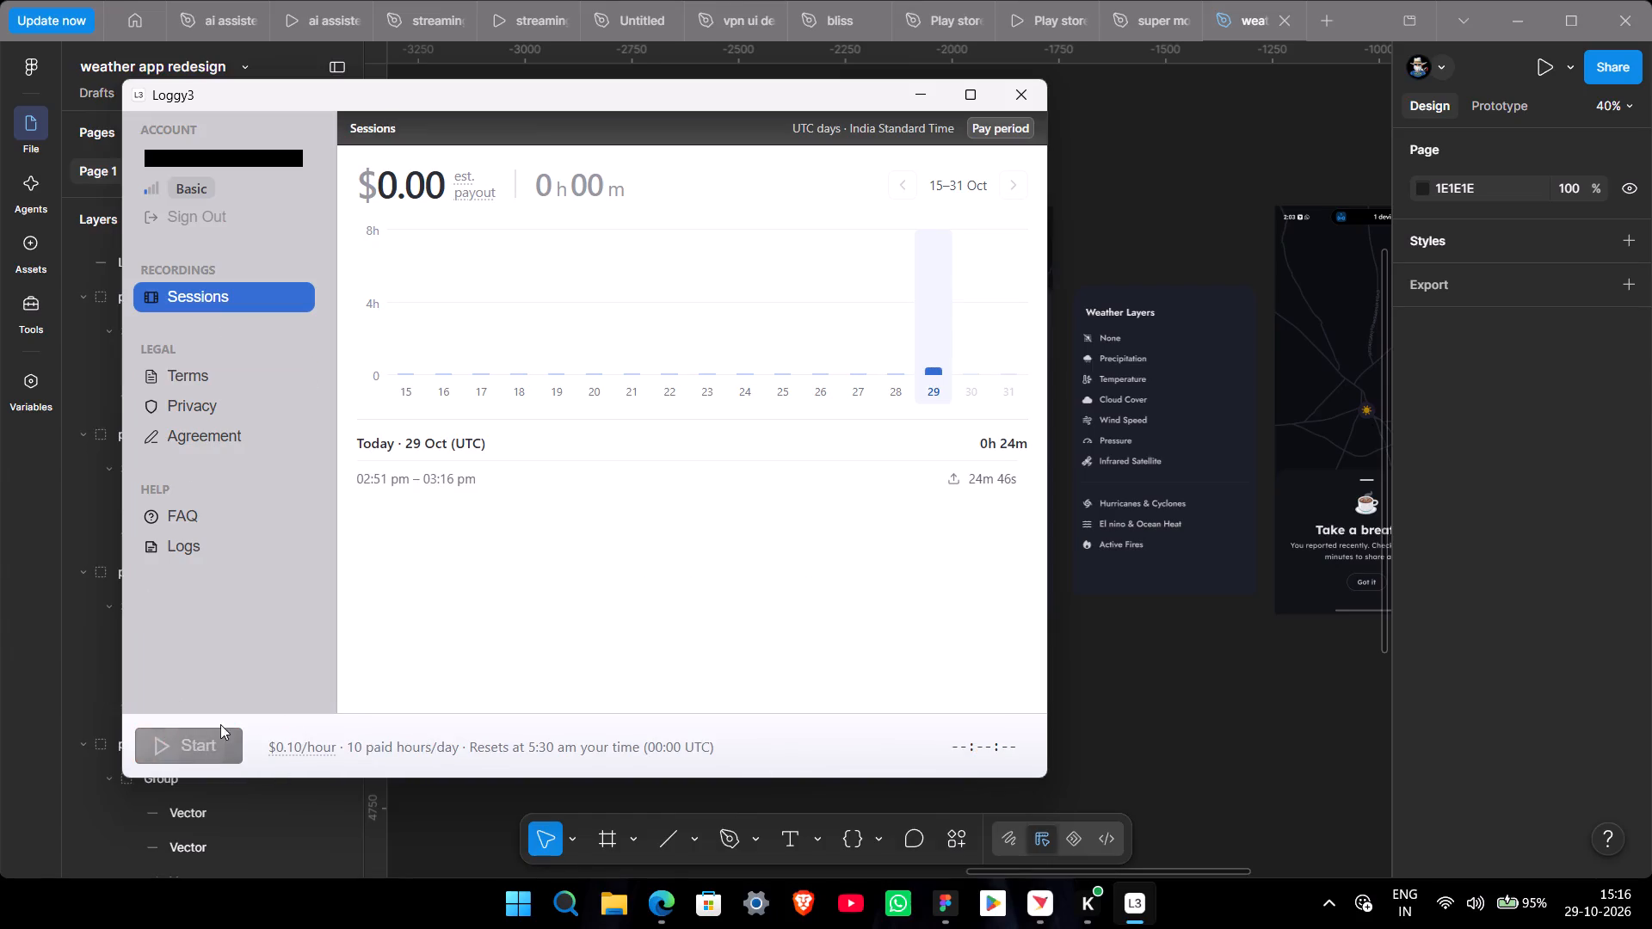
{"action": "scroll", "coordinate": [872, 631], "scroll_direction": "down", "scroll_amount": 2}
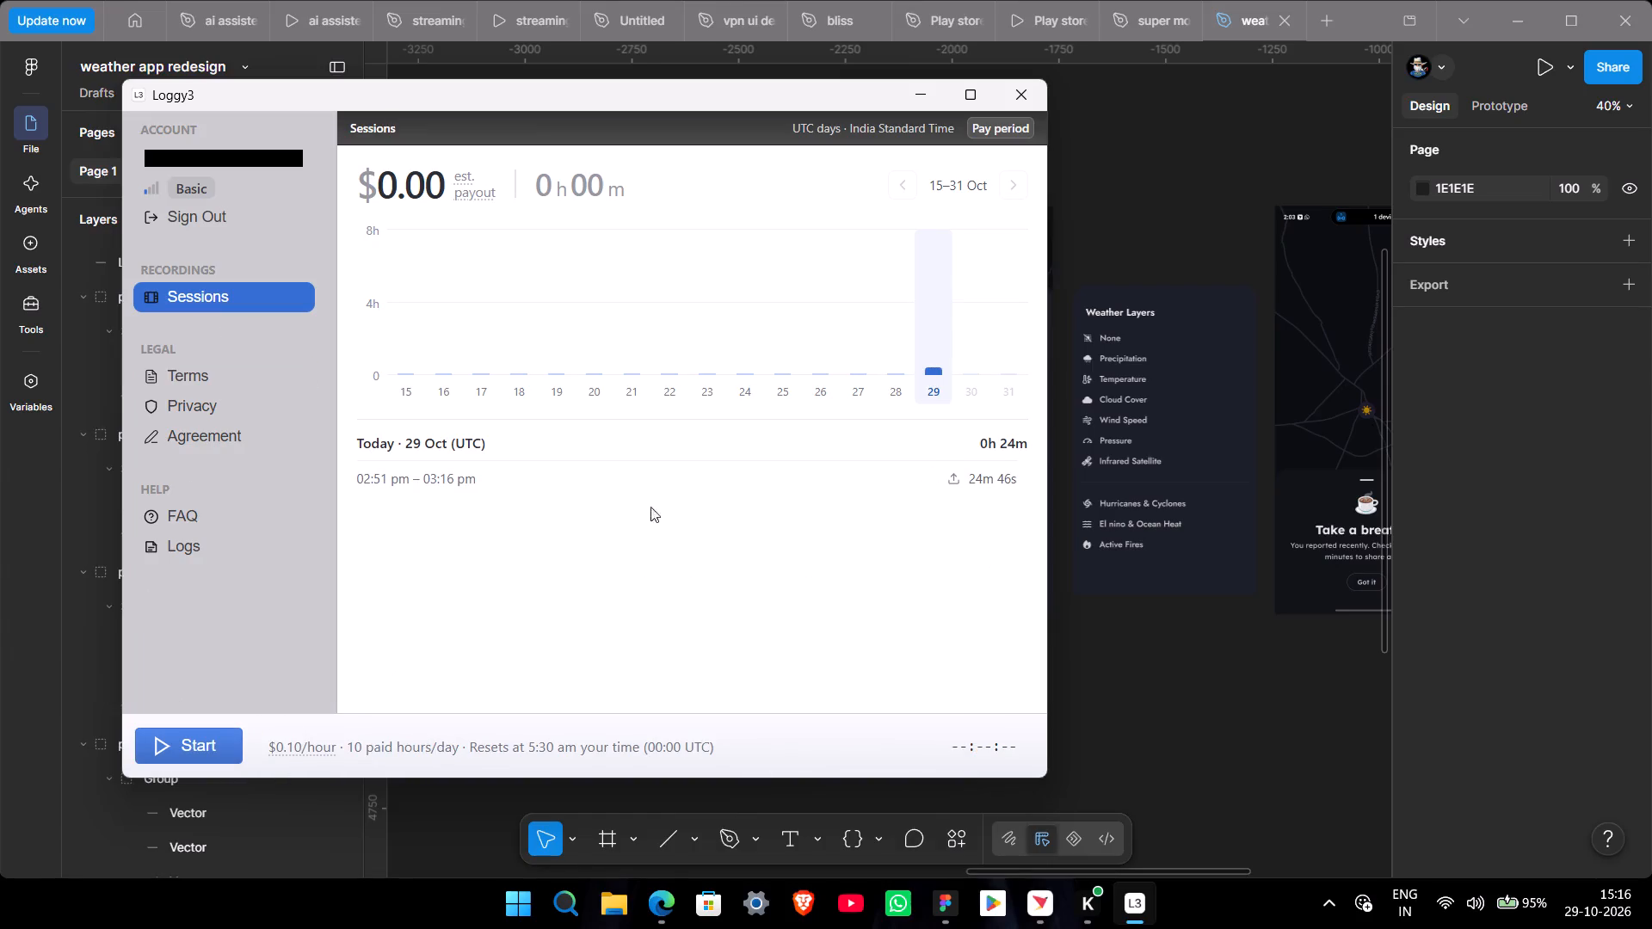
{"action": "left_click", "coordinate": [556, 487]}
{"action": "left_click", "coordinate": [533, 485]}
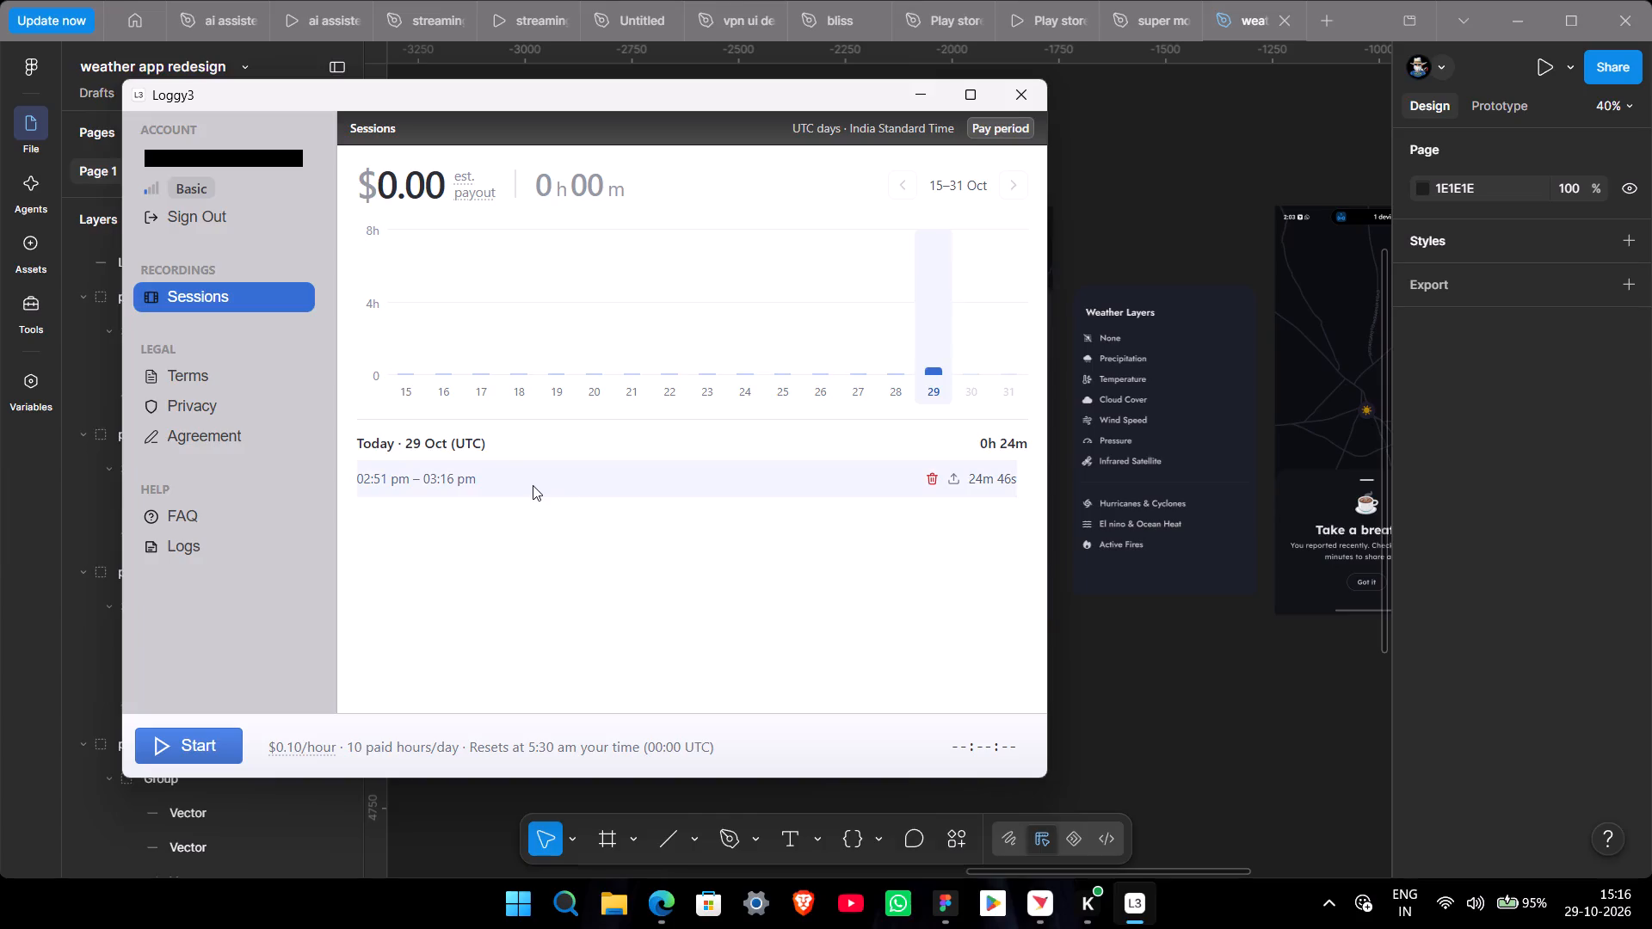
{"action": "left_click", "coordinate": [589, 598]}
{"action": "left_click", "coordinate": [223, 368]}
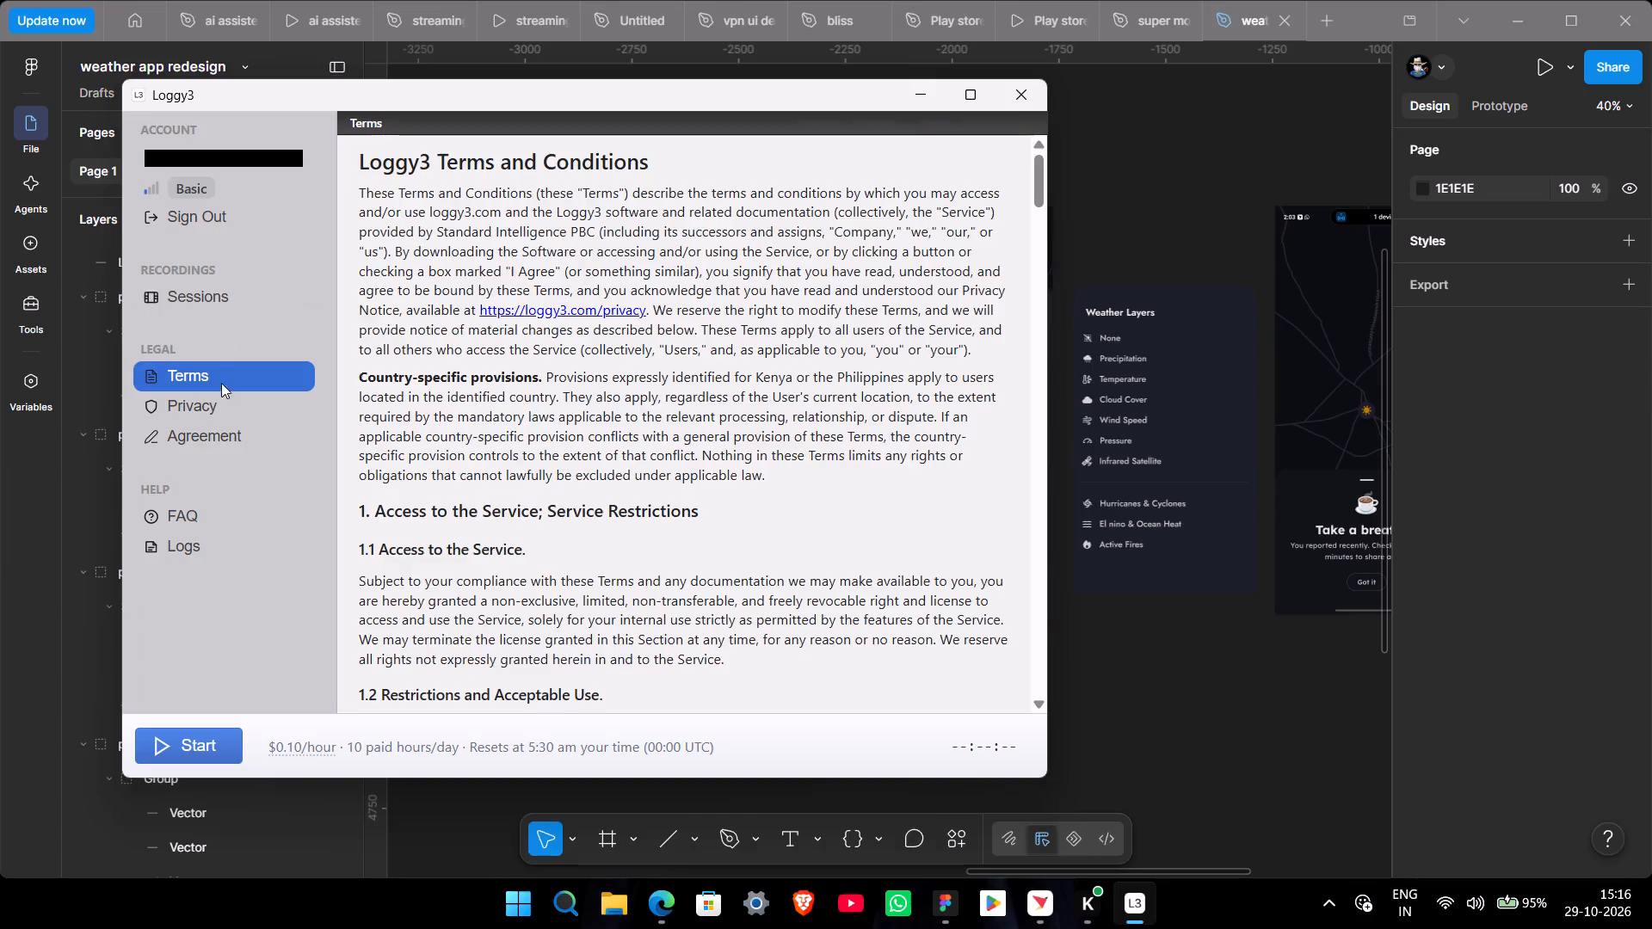
Examine the Sessions overview for the 15–31 Oct pay period, plus the Contributor Agreement and Terms pages.
{"action": "left_click", "coordinate": [236, 435]}
{"action": "left_click", "coordinate": [176, 296]}
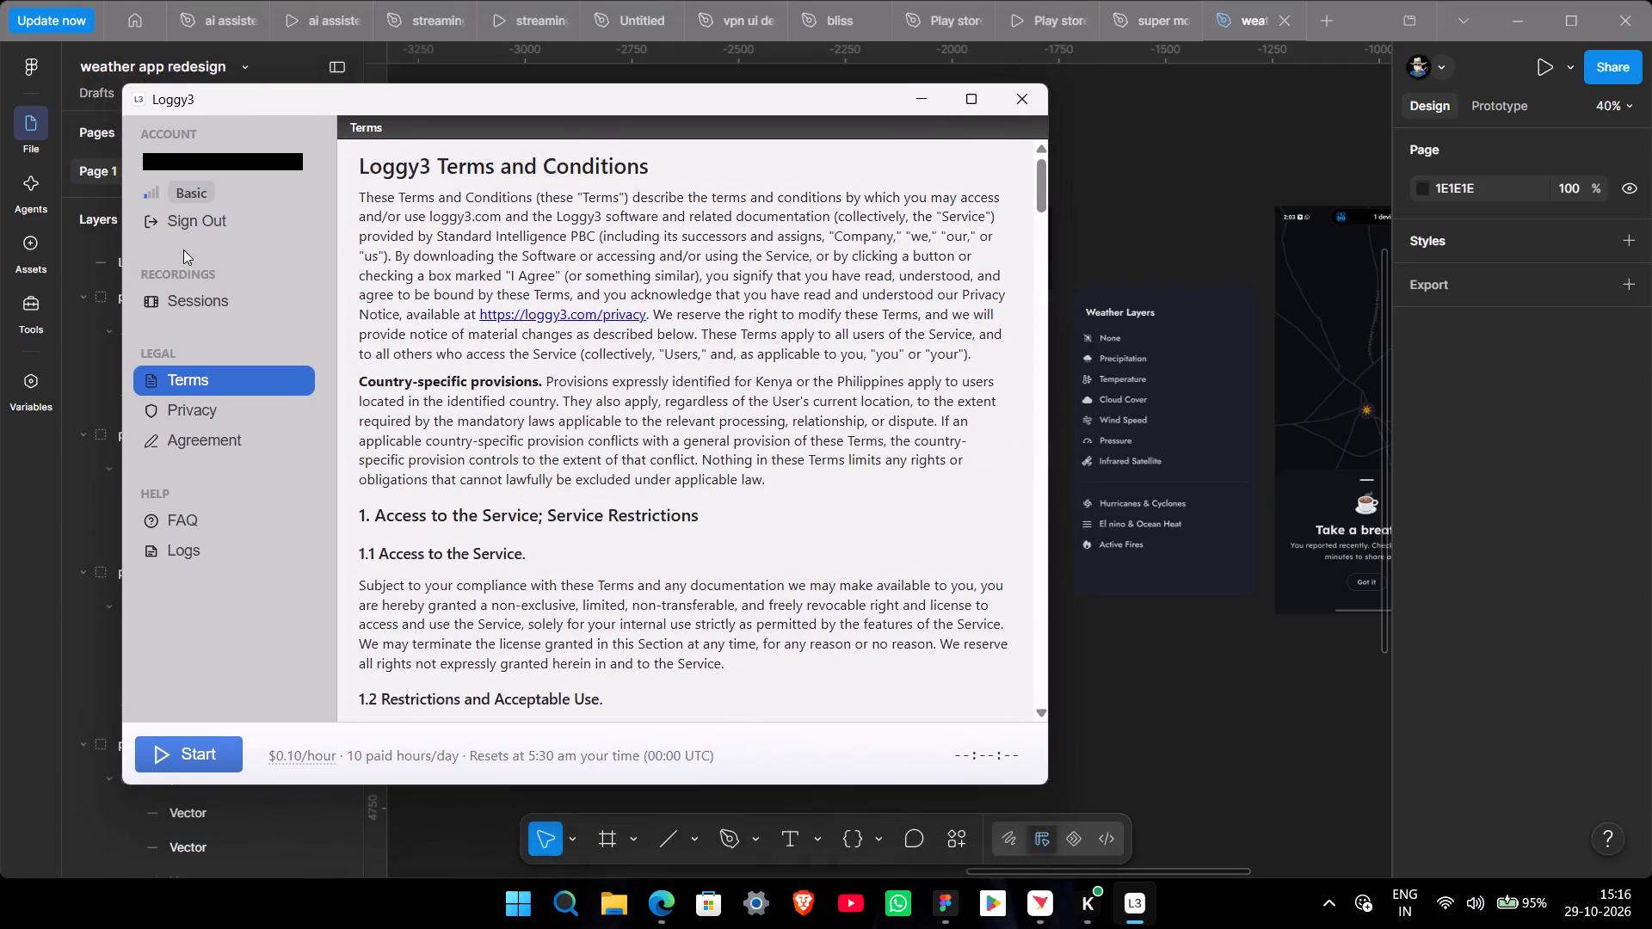
{"action": "left_click", "coordinate": [205, 310]}
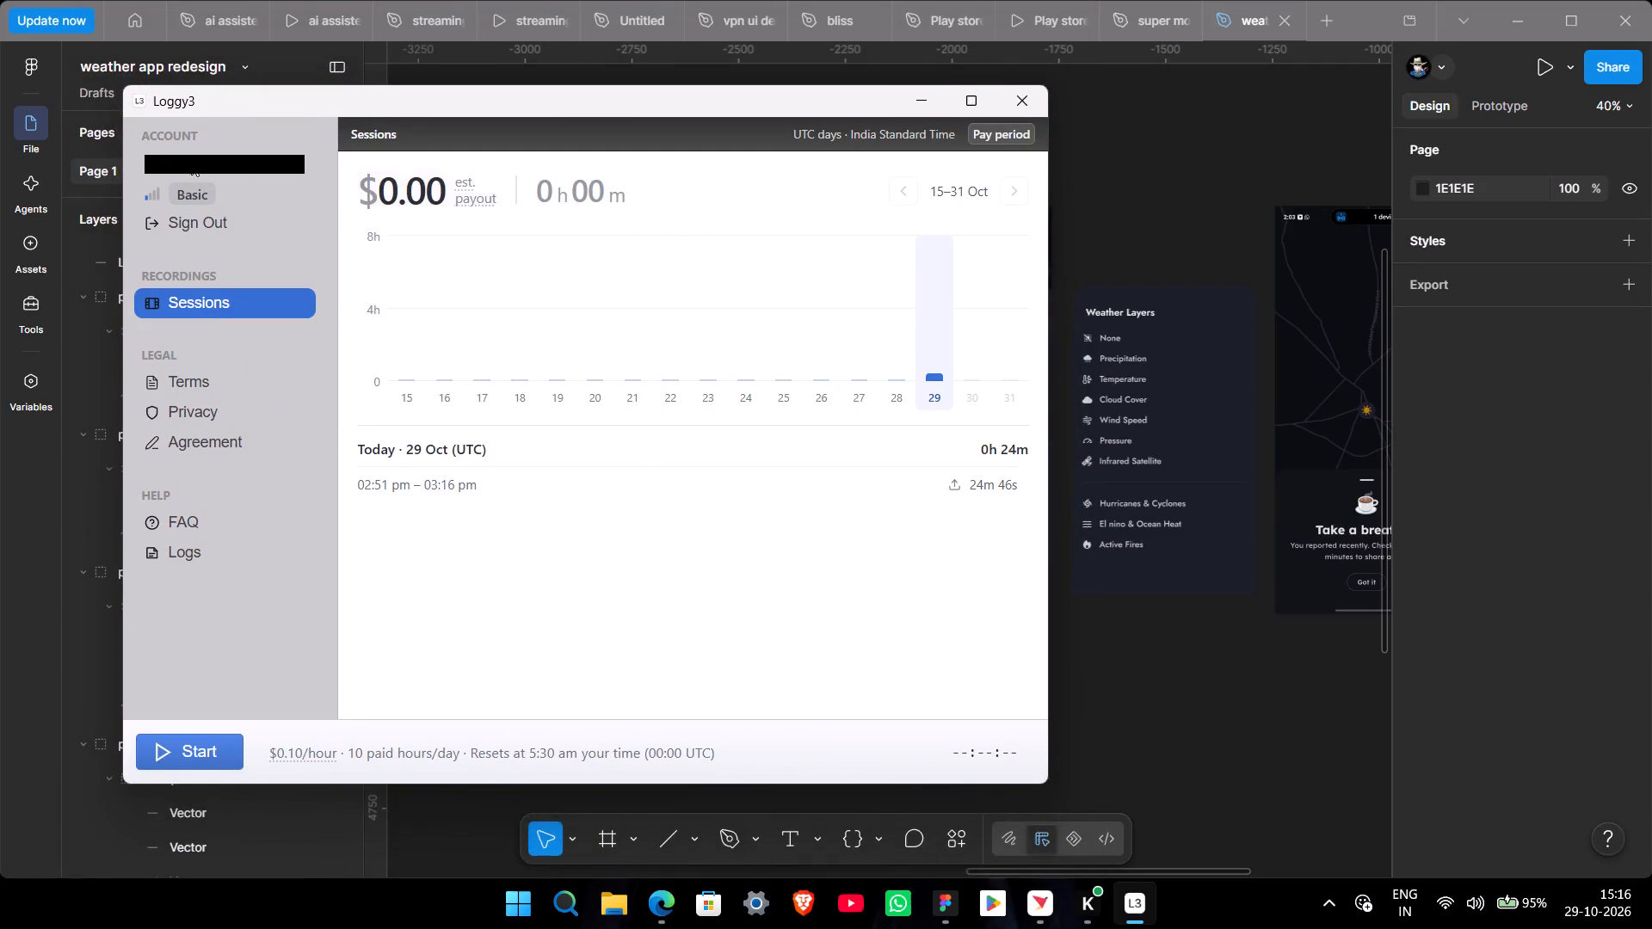
{"action": "left_click", "coordinate": [190, 159]}
{"action": "left_click", "coordinate": [206, 148]}
{"action": "left_click", "coordinate": [212, 163]}
{"action": "scroll", "coordinate": [615, 225], "scroll_direction": "down", "scroll_amount": 1}
{"action": "left_click", "coordinate": [934, 373]}
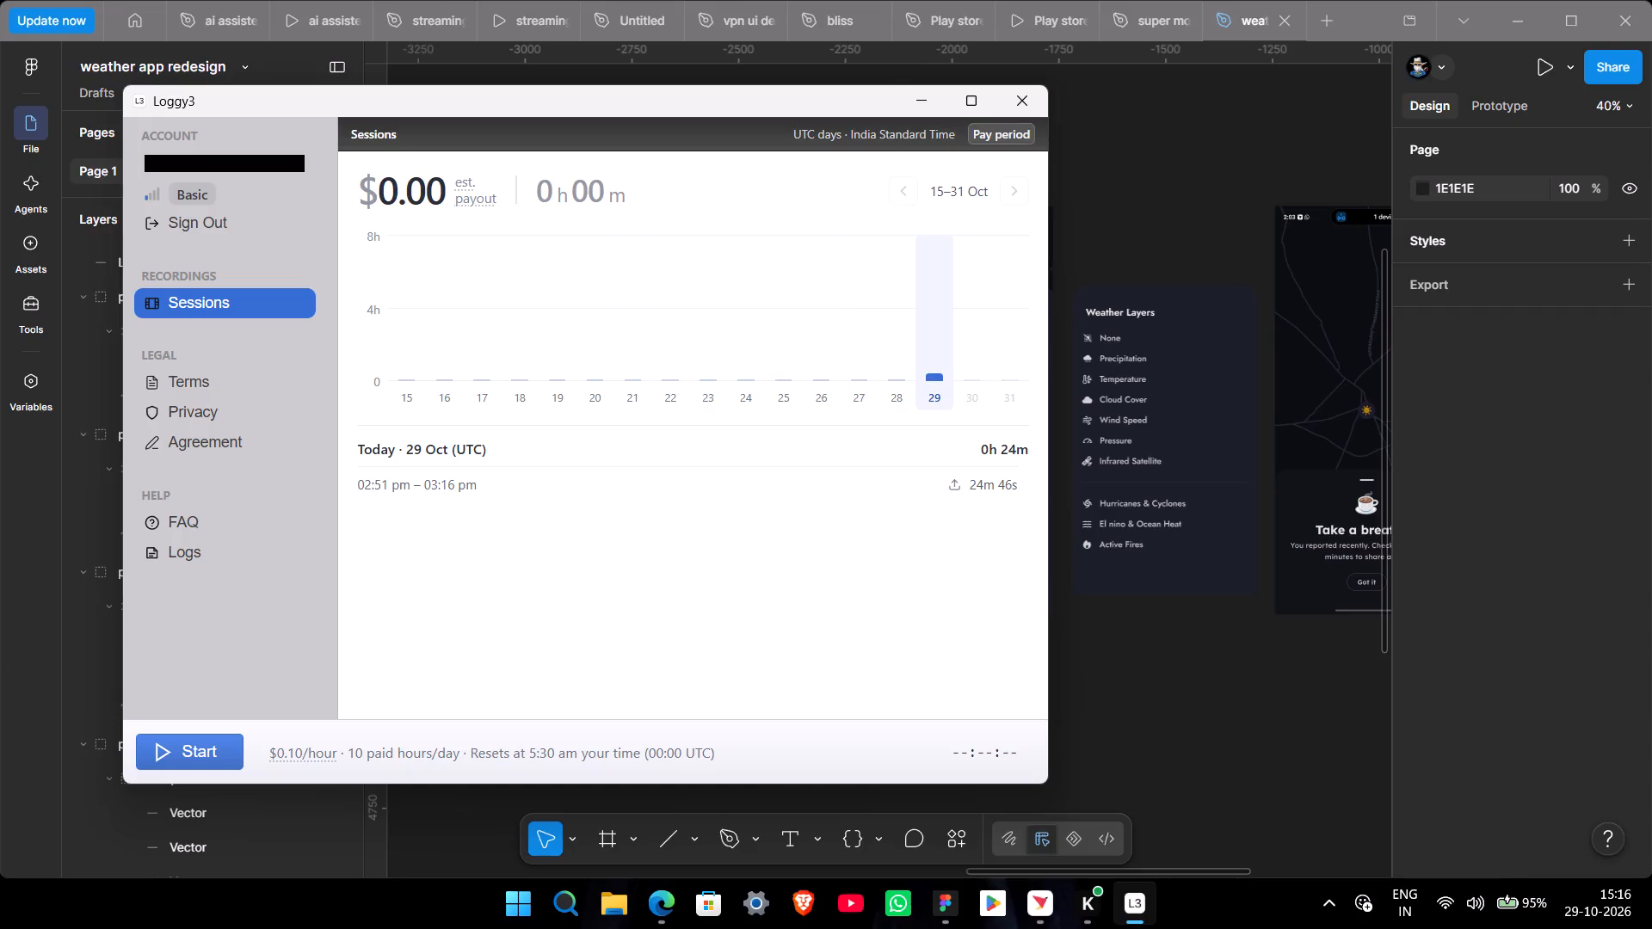
{"action": "scroll", "coordinate": [698, 566], "scroll_direction": "down", "scroll_amount": 2}
{"action": "left_click", "coordinate": [395, 199]}
{"action": "scroll", "coordinate": [693, 576], "scroll_direction": "down", "scroll_amount": 3}
{"action": "left_click", "coordinate": [196, 437]}
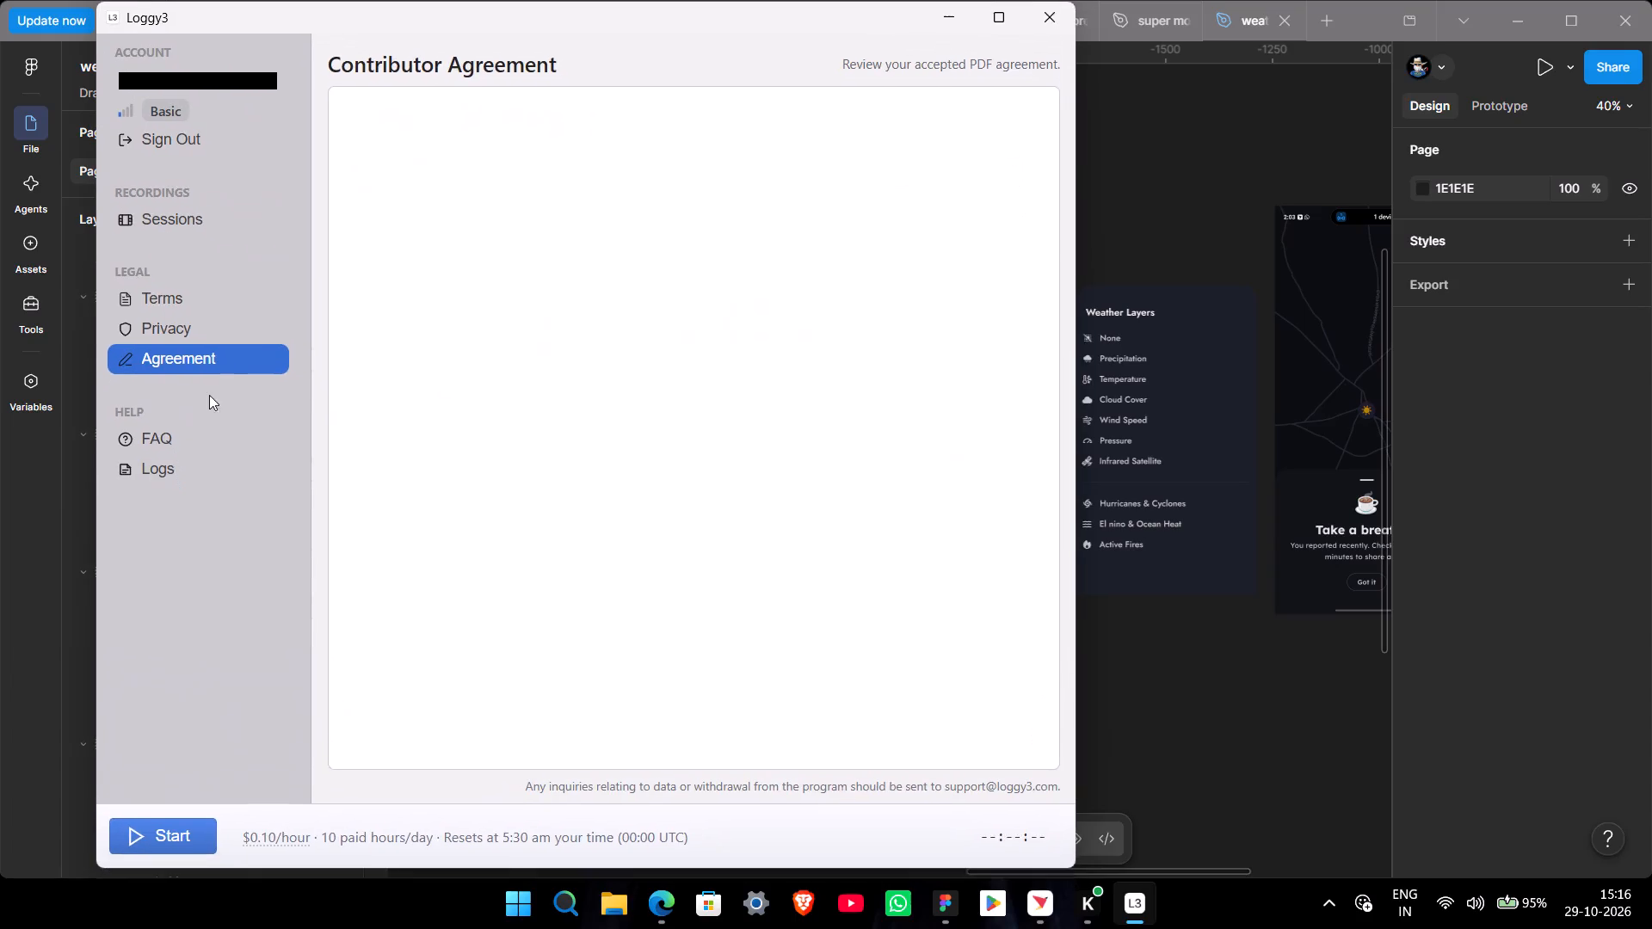
{"action": "left_click", "coordinate": [192, 296]}
Close the Loggy3 window, dismiss its notice, and return to the weather app redesign canvas in Figma.
{"action": "left_click", "coordinate": [1030, 102]}
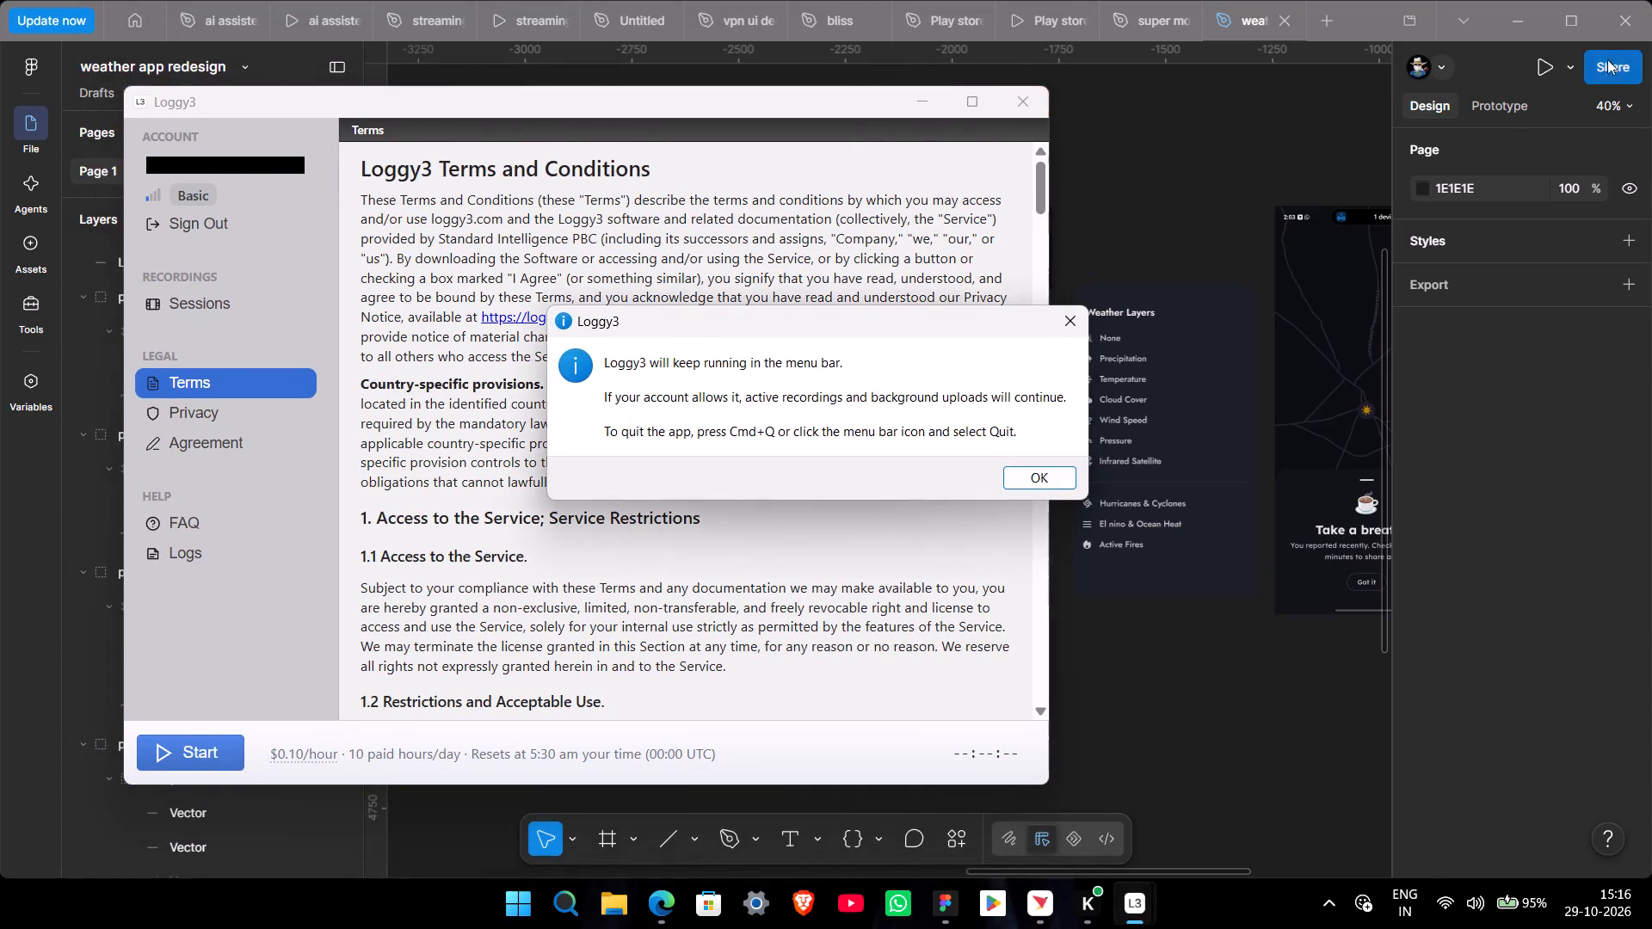
{"action": "left_click", "coordinate": [1038, 483]}
{"action": "left_click", "coordinate": [1086, 636]}
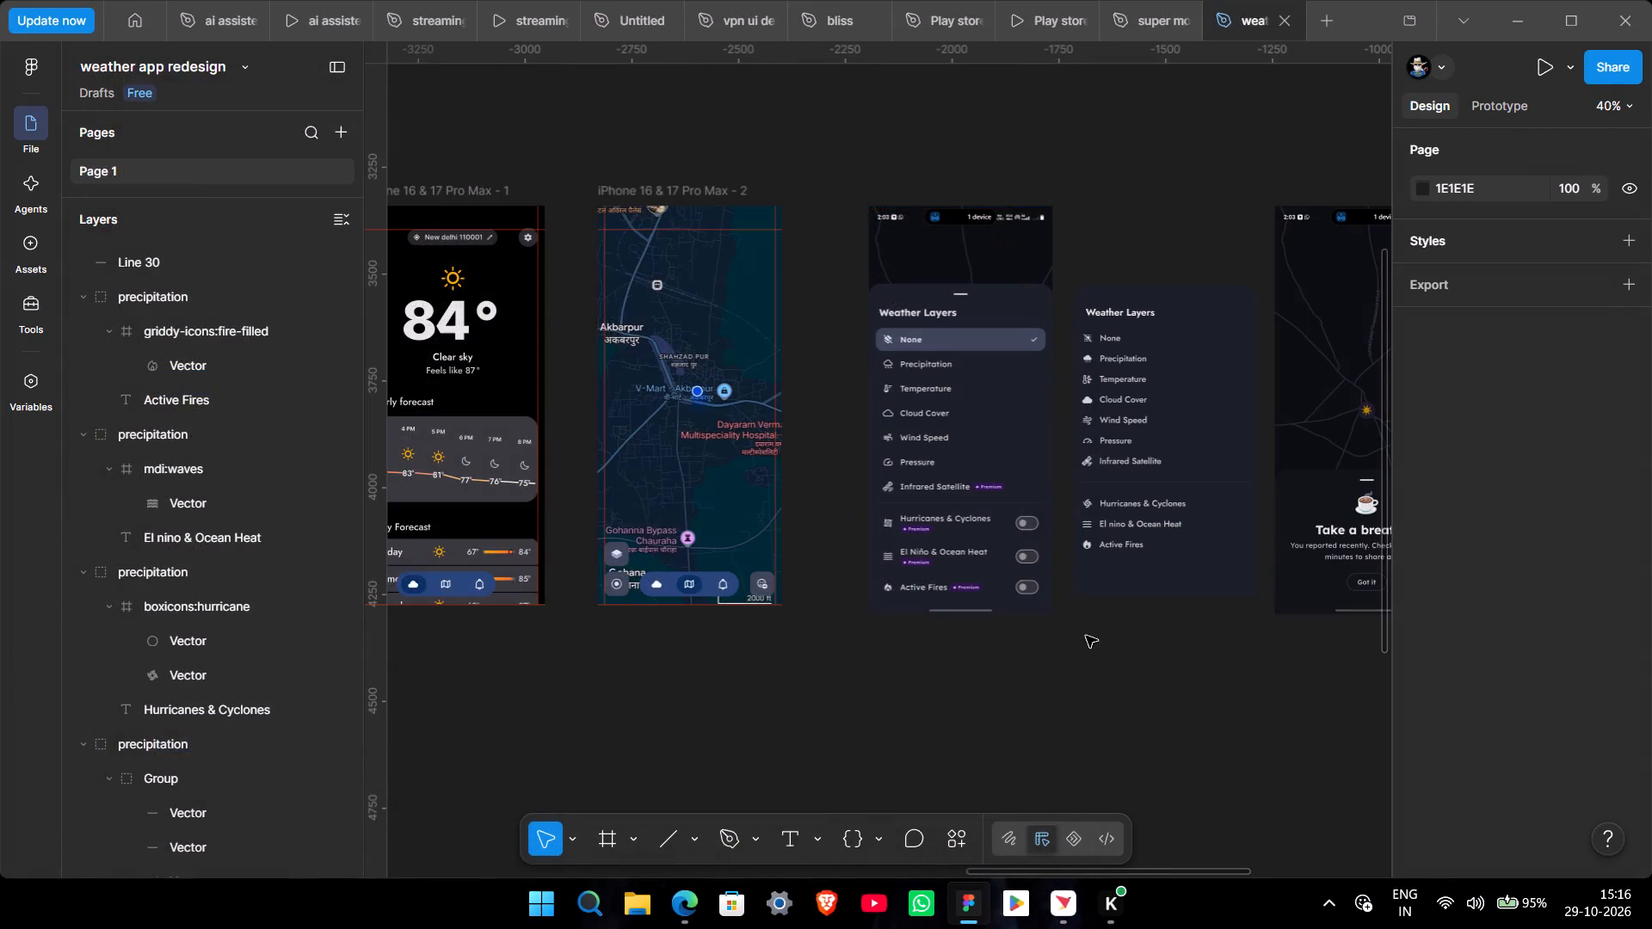